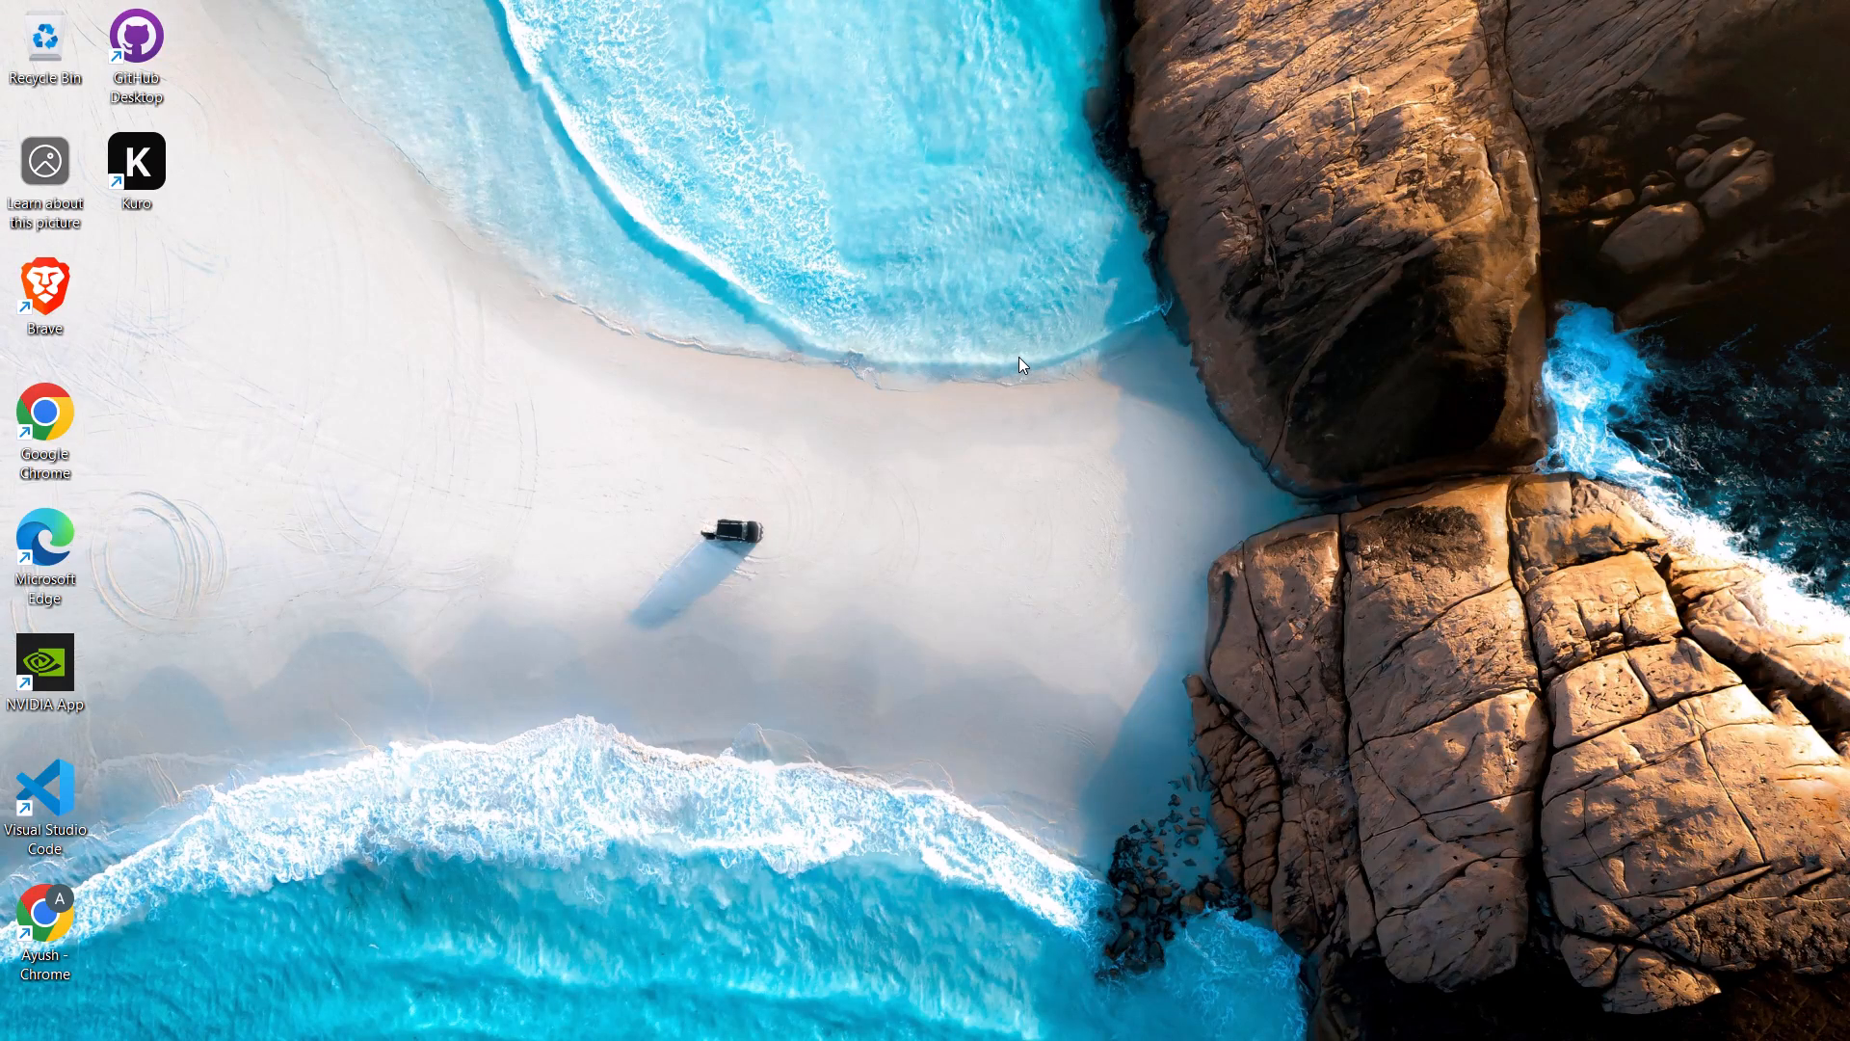
Refresh the Windows desktop three times in a row.
right_click(969, 232)
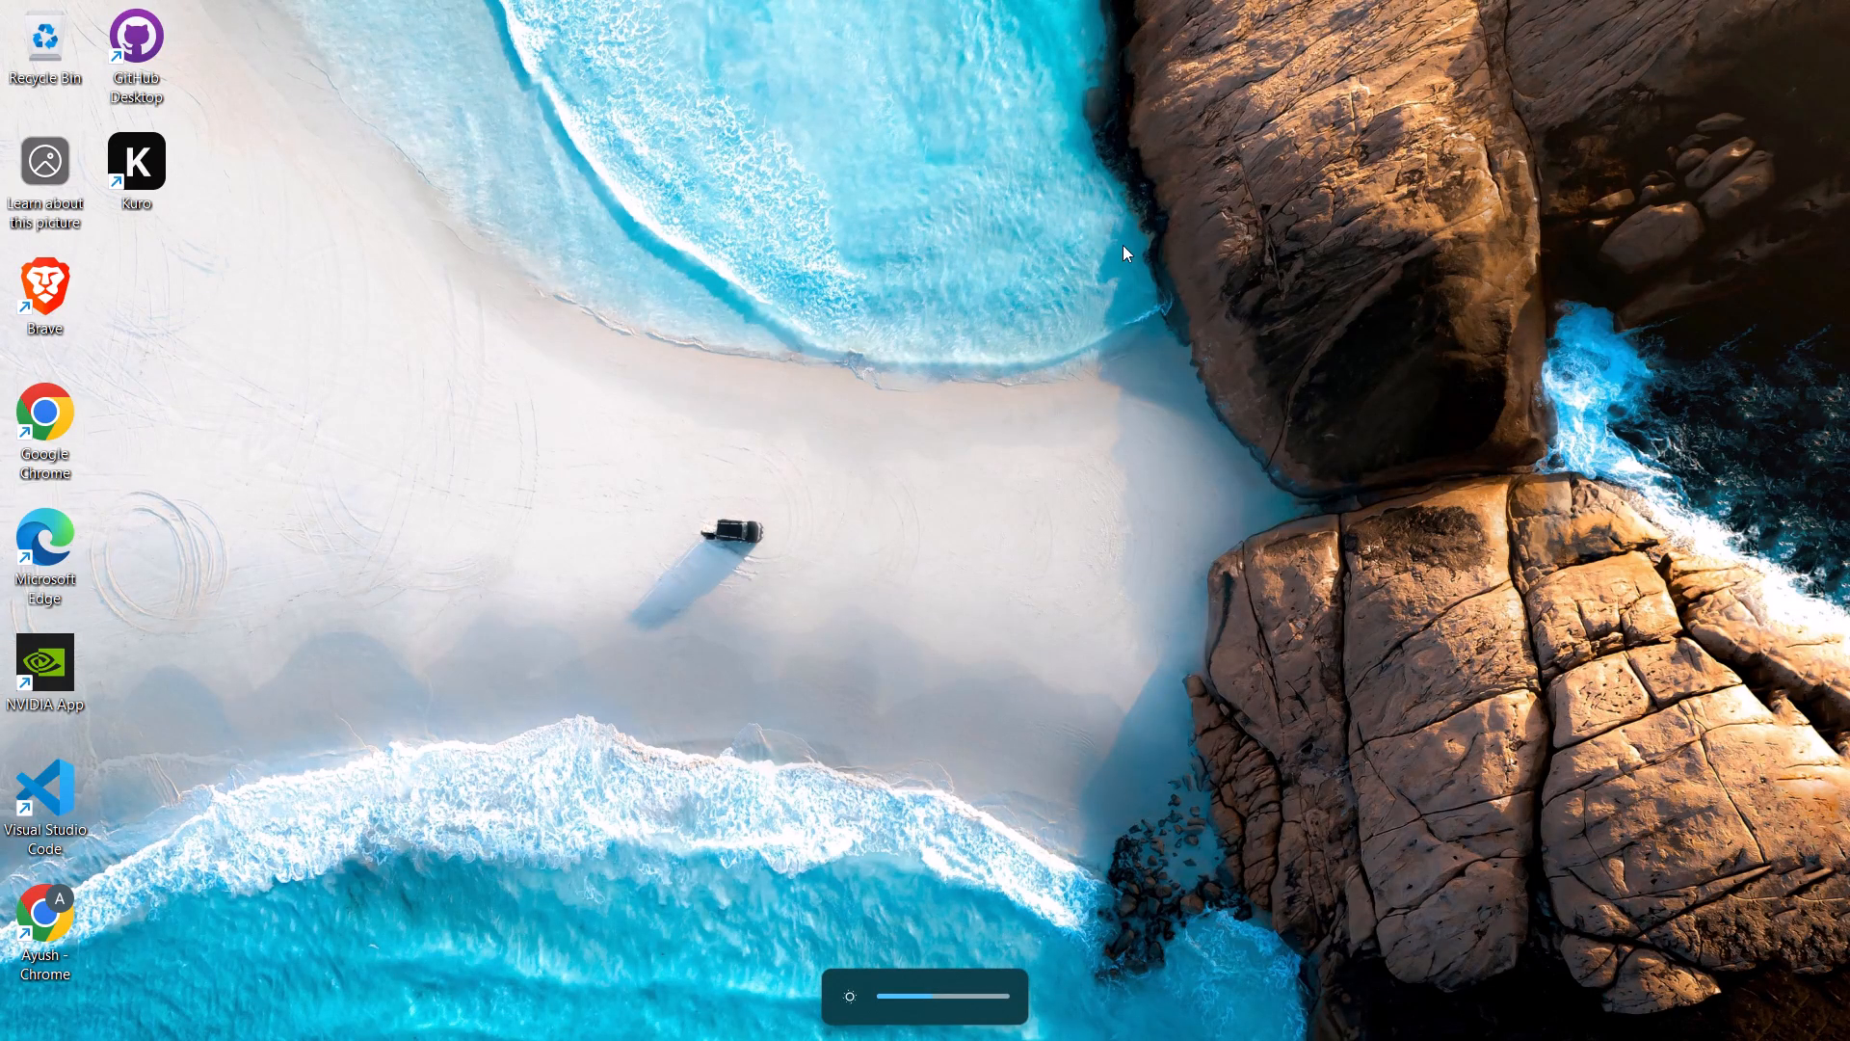
left_click(1082, 344)
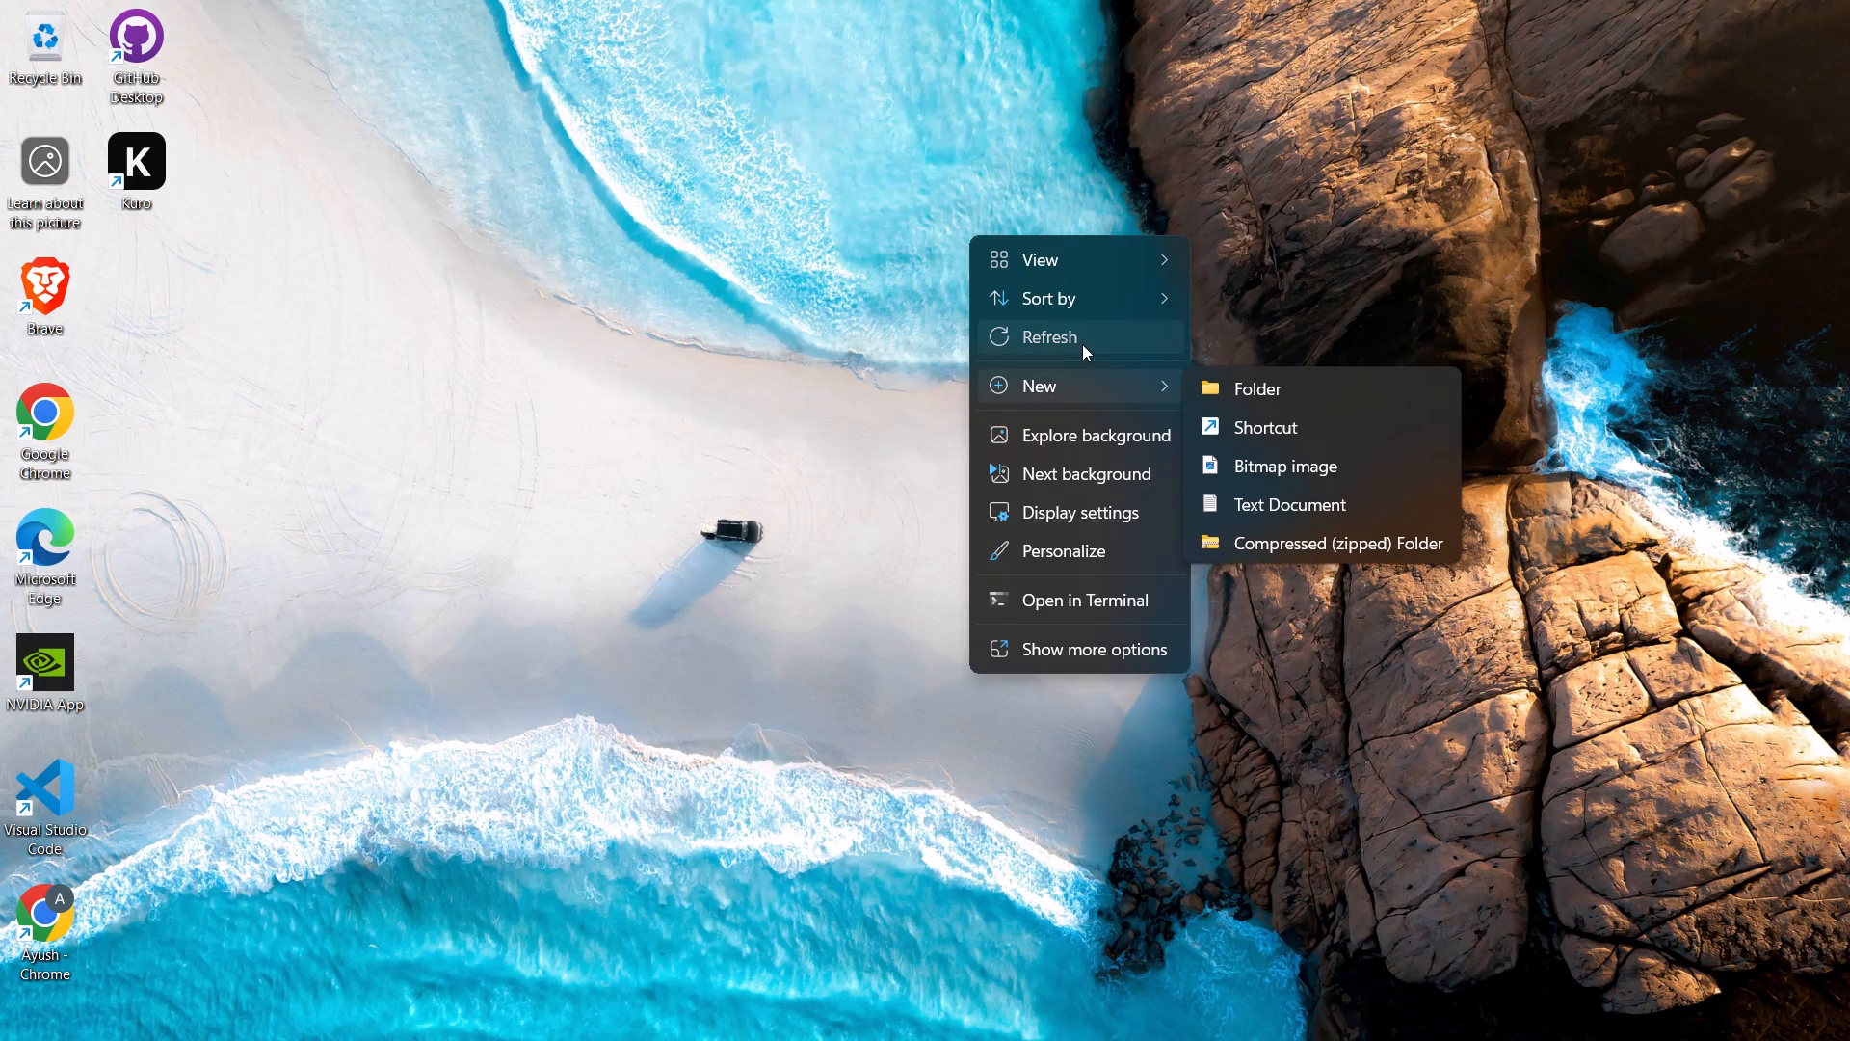
right_click(939, 334)
left_click(1050, 432)
right_click(963, 257)
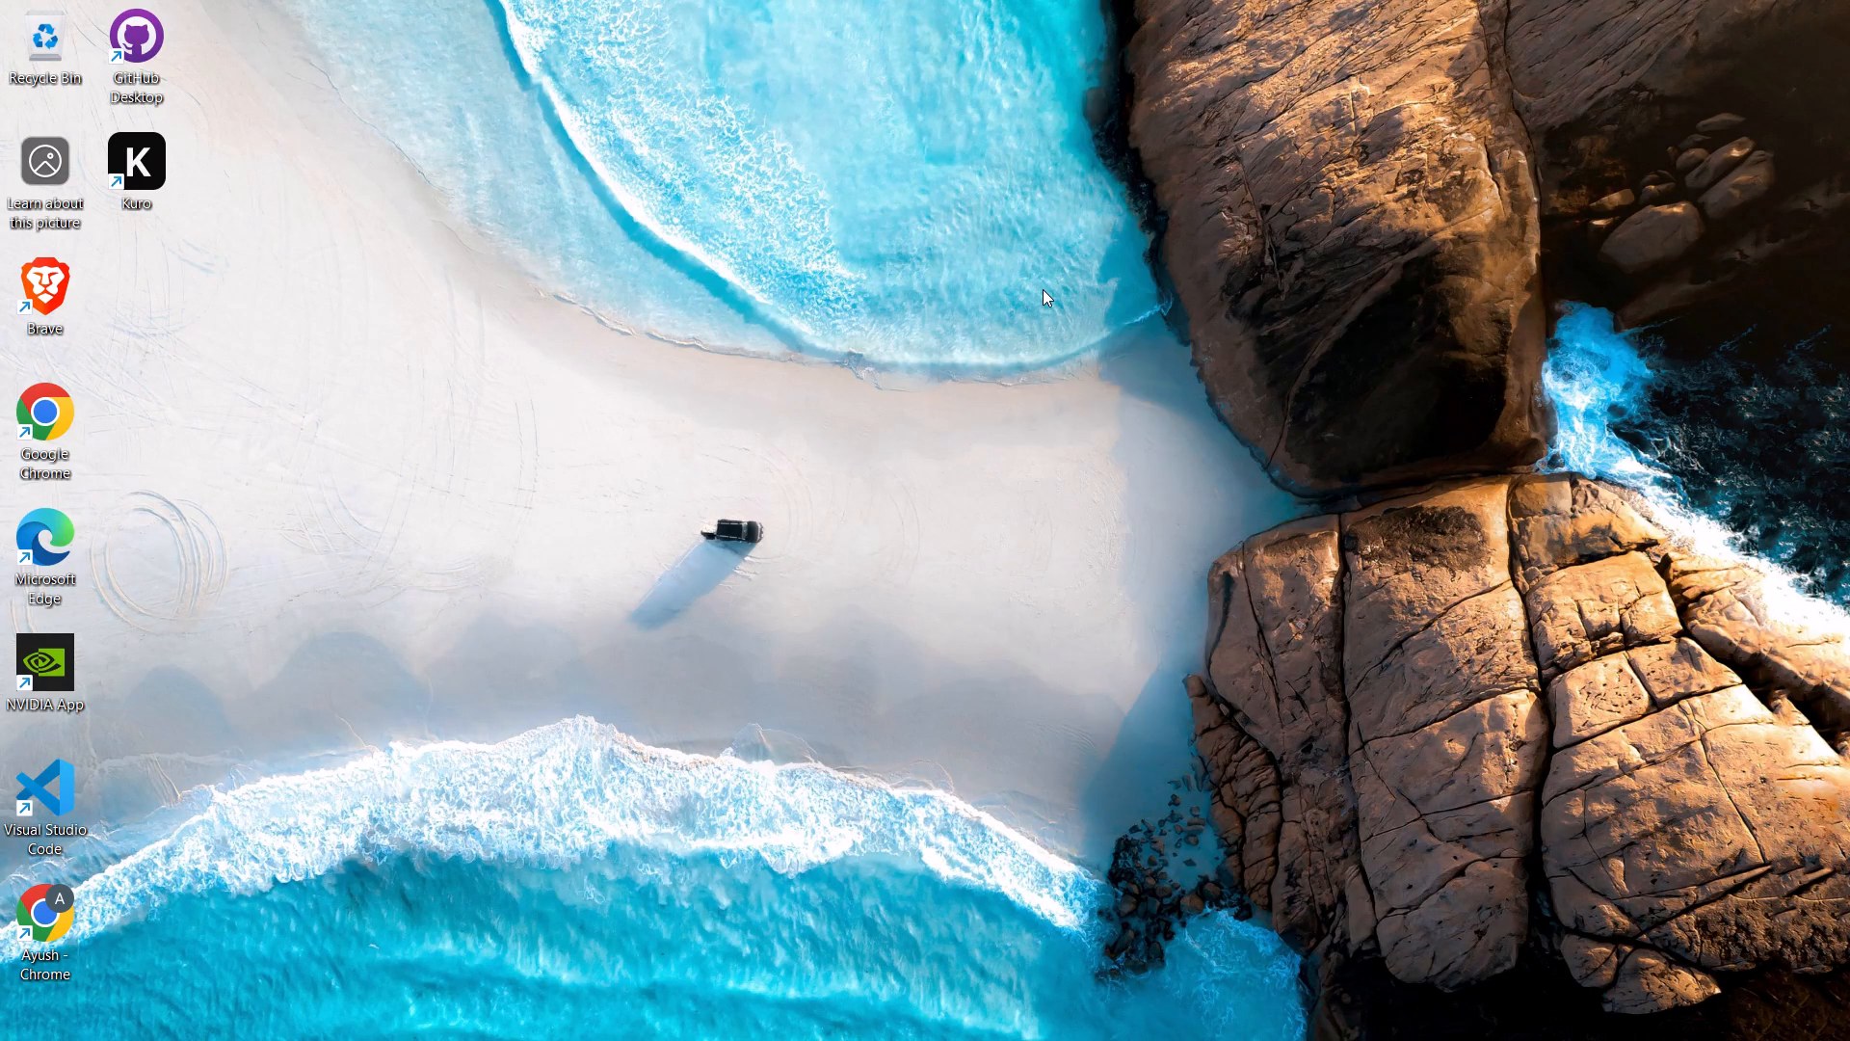
left_click(1051, 356)
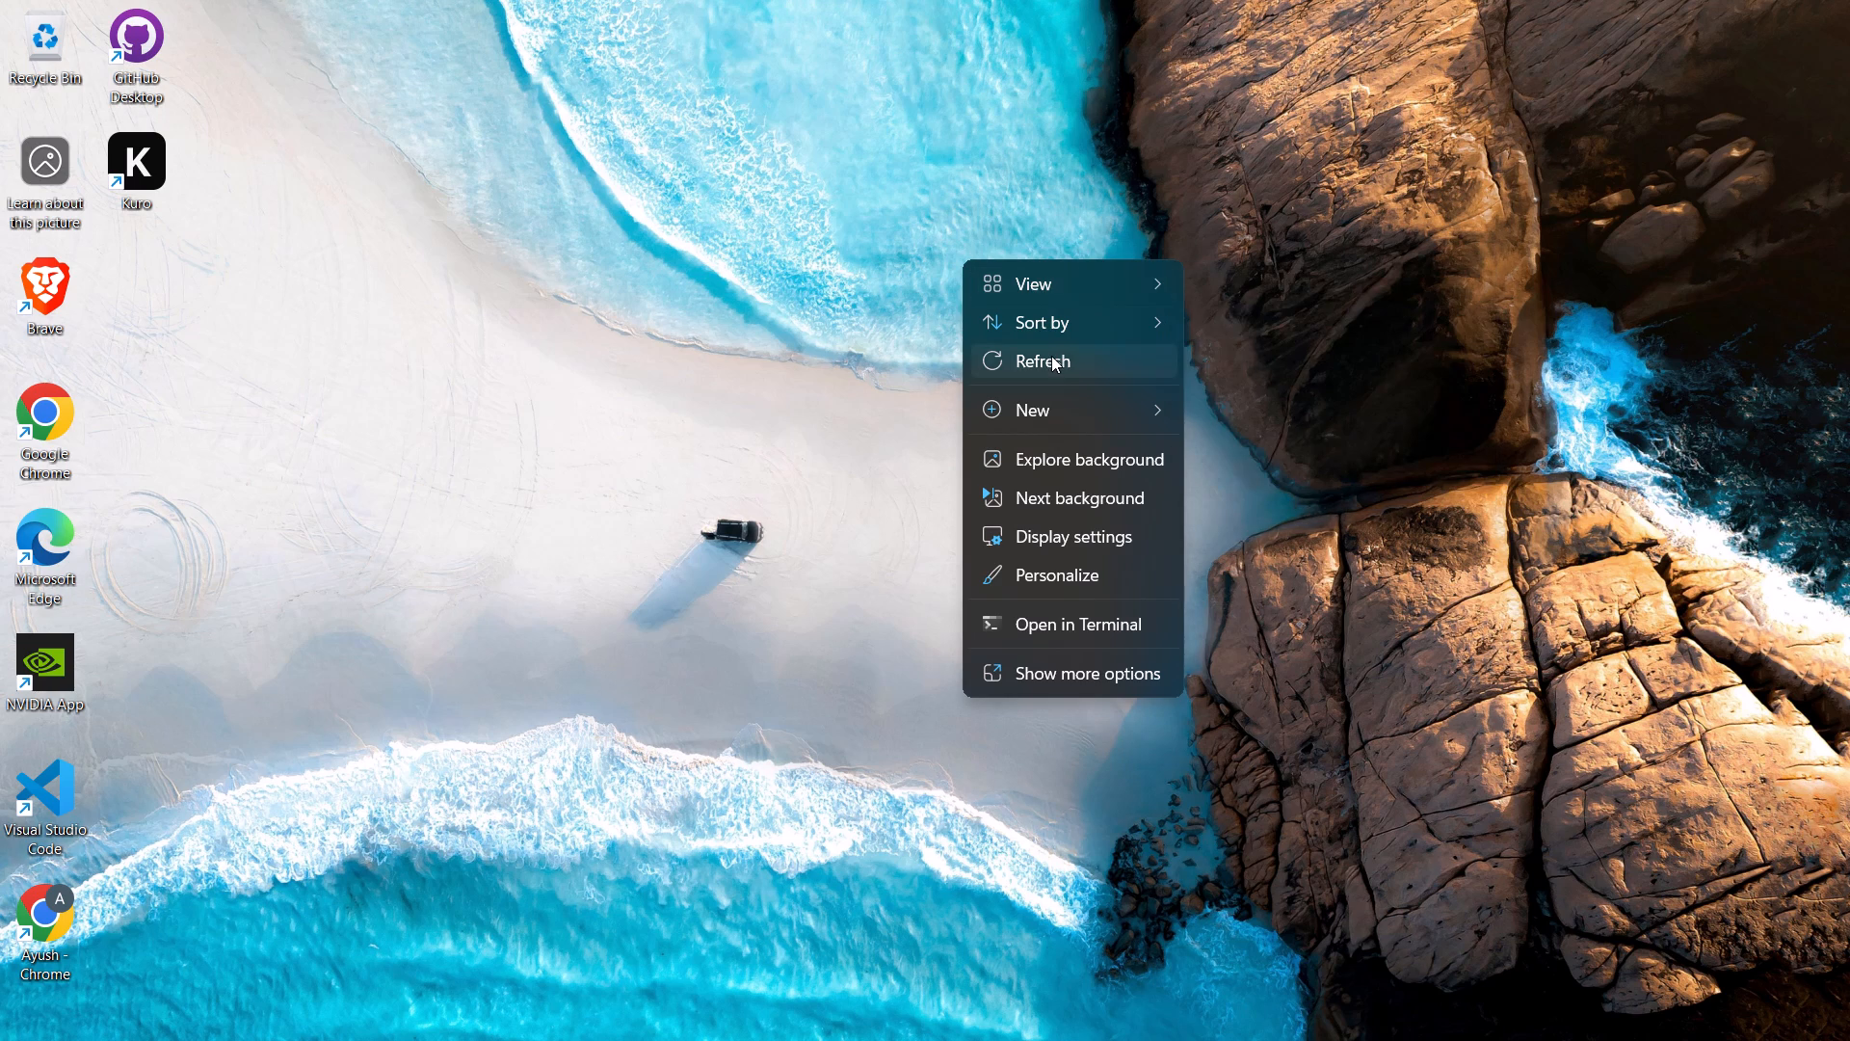
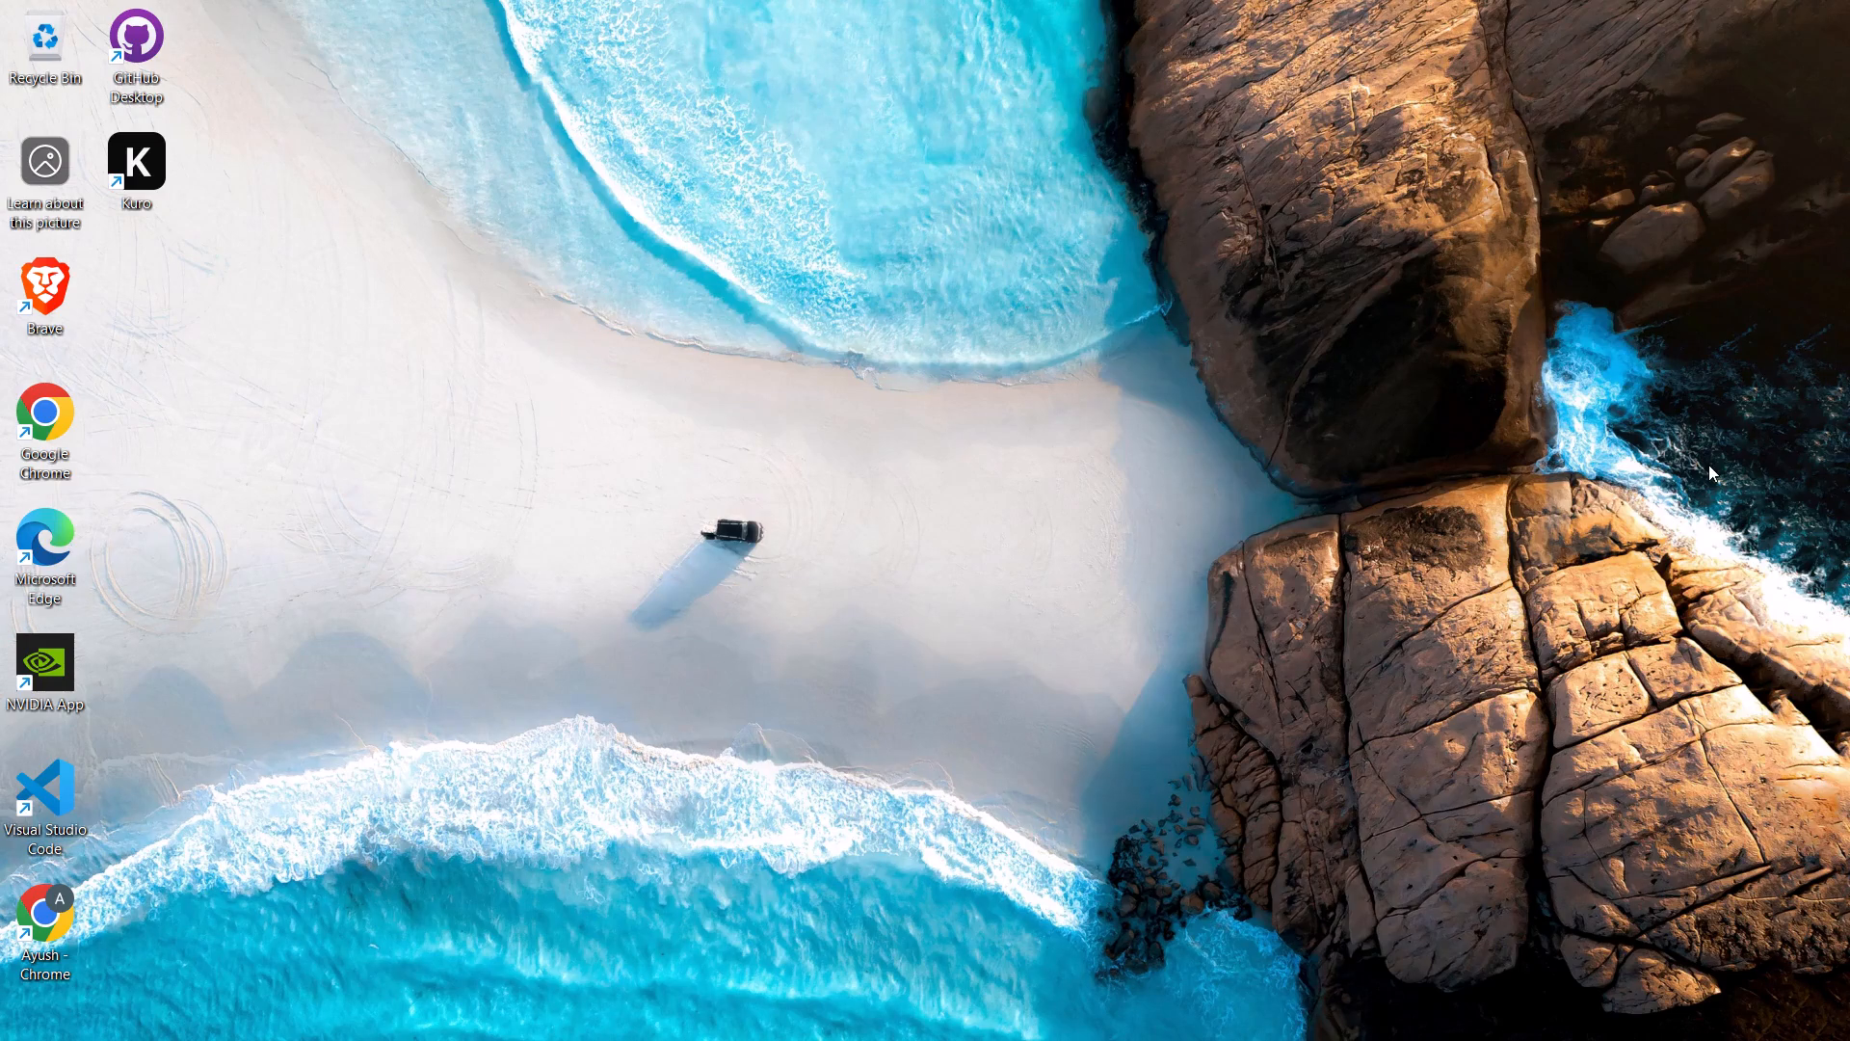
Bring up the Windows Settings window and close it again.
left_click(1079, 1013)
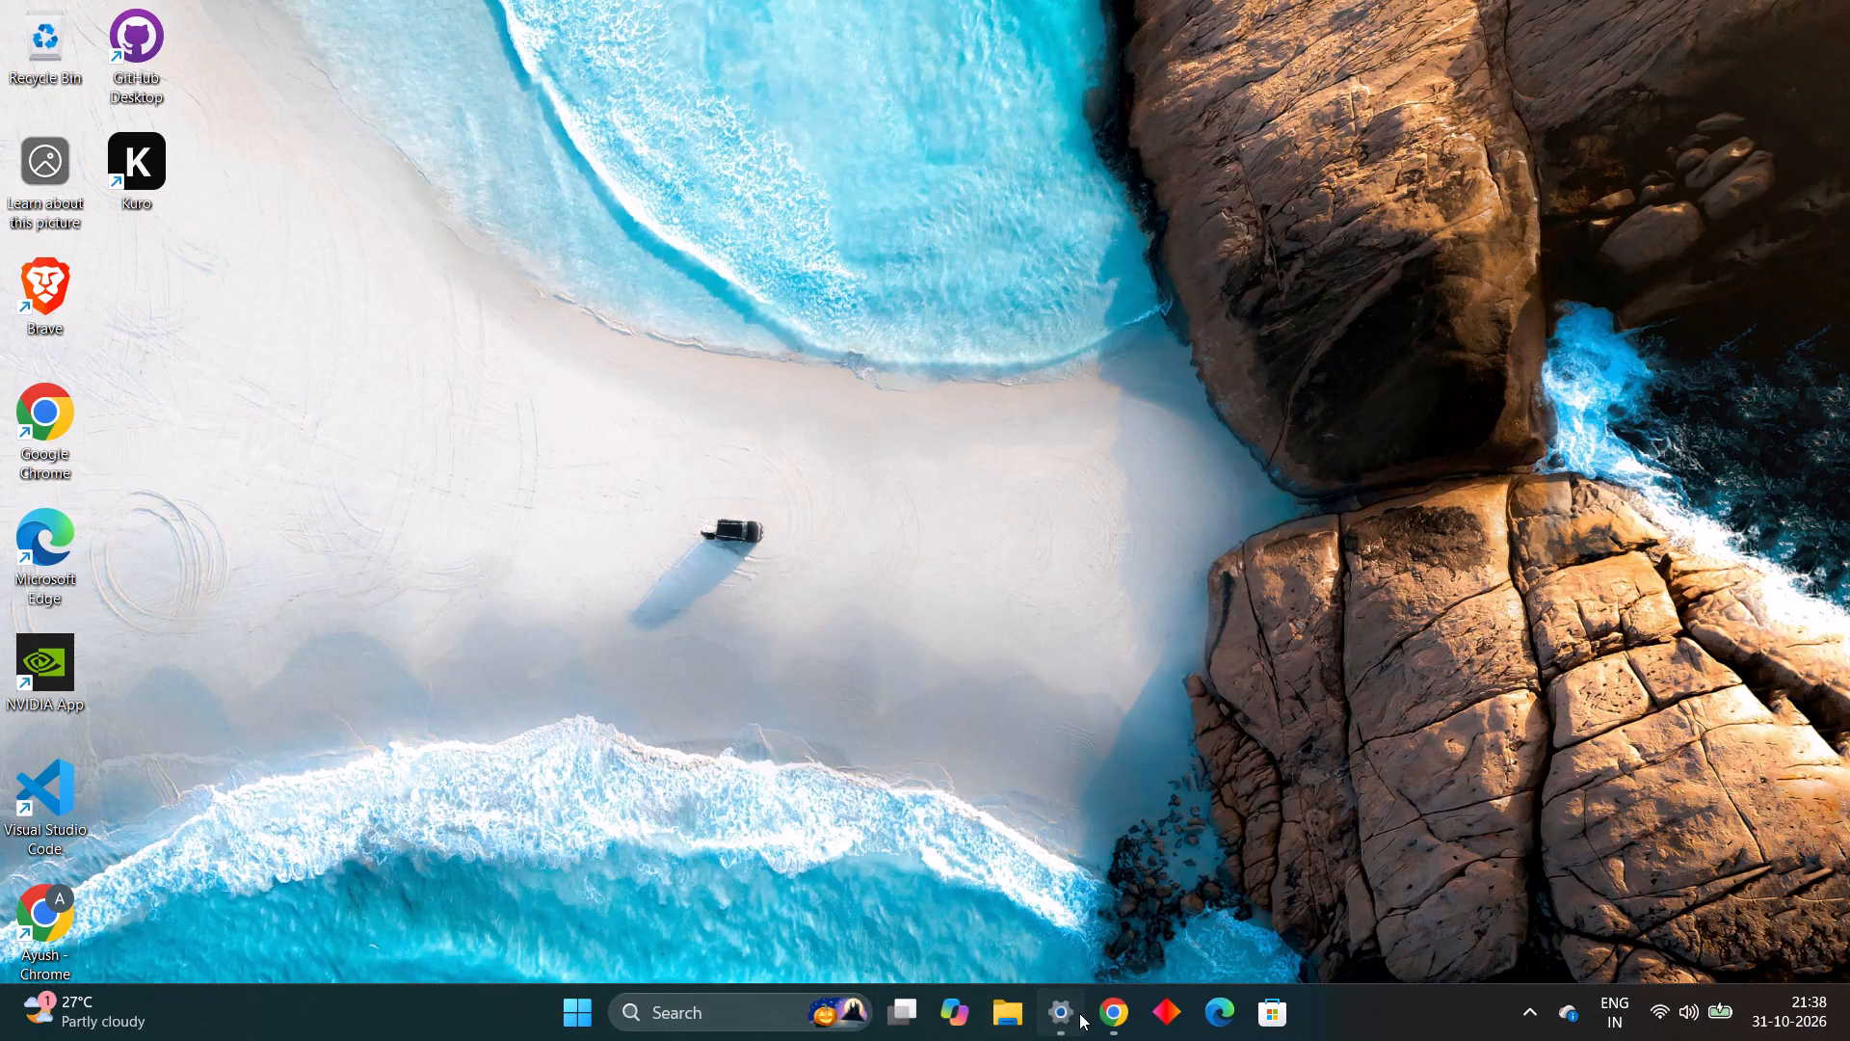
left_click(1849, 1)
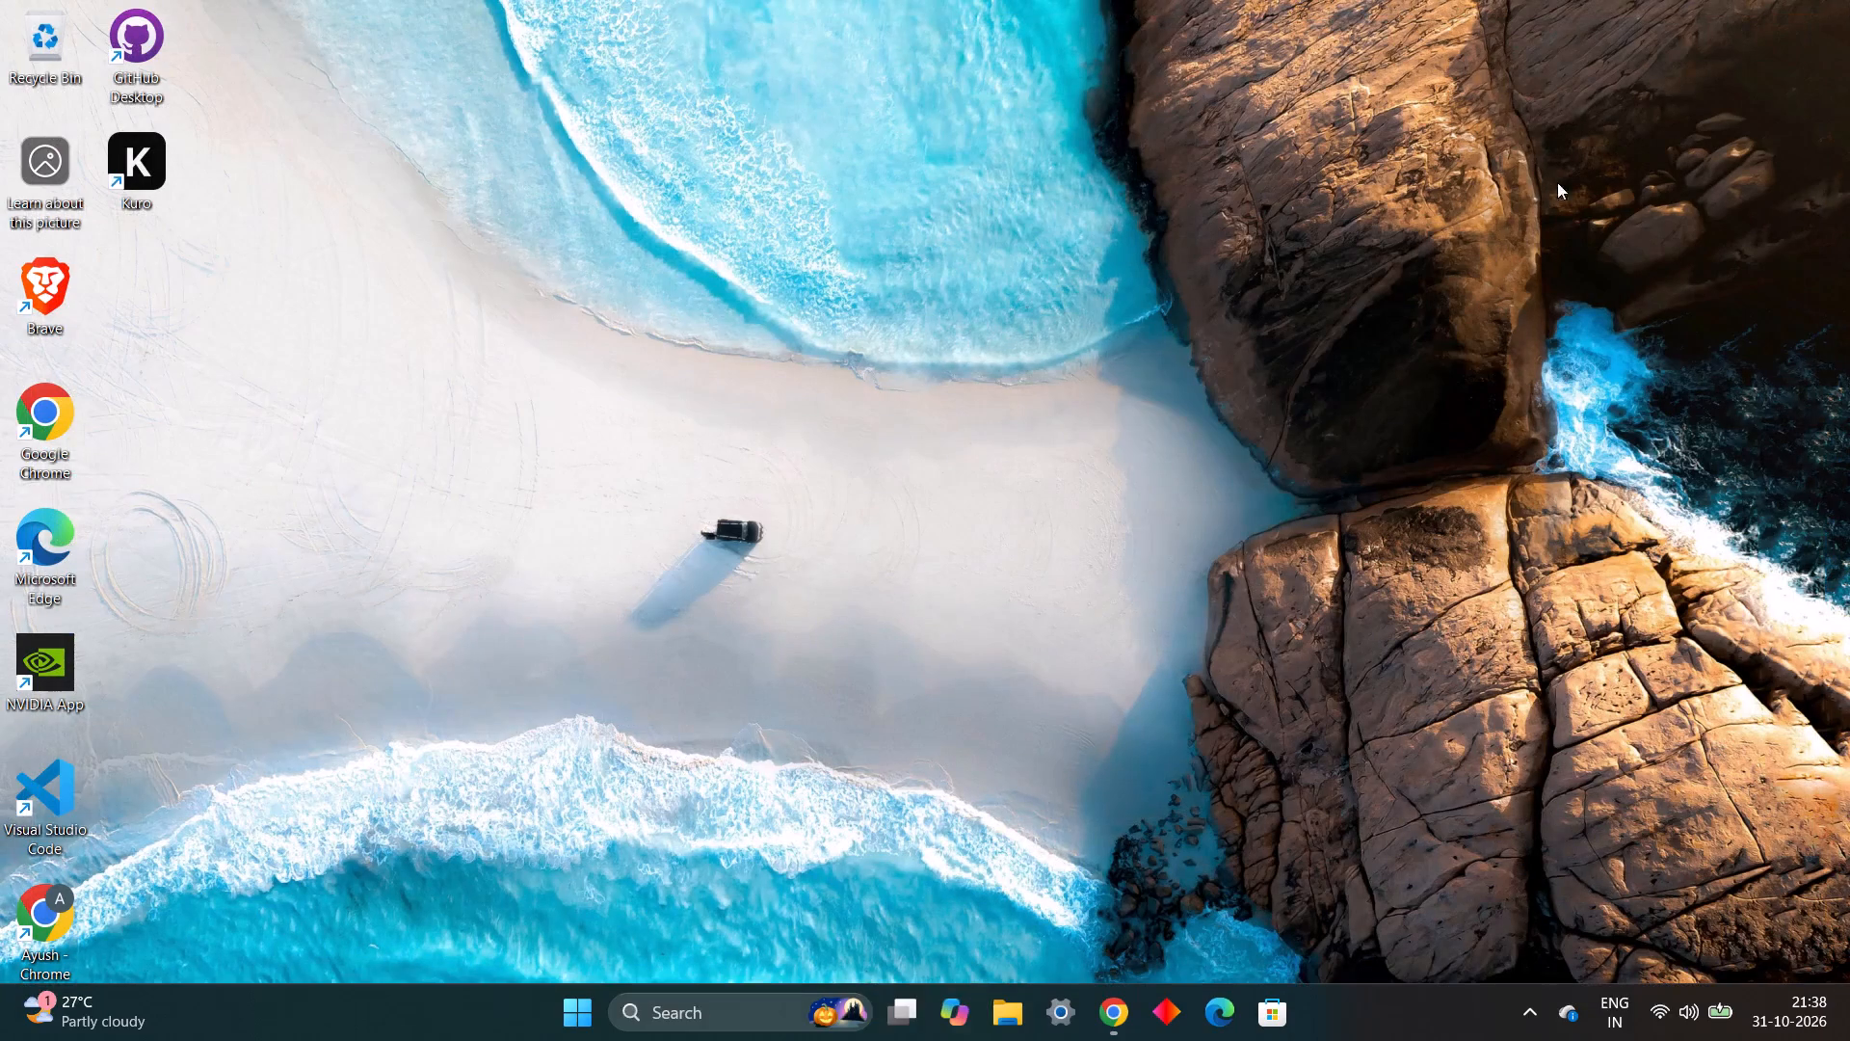
Switch to the Google Chrome window with the untitled Spider-Man lettering design open in Canva.
left_click(1110, 1000)
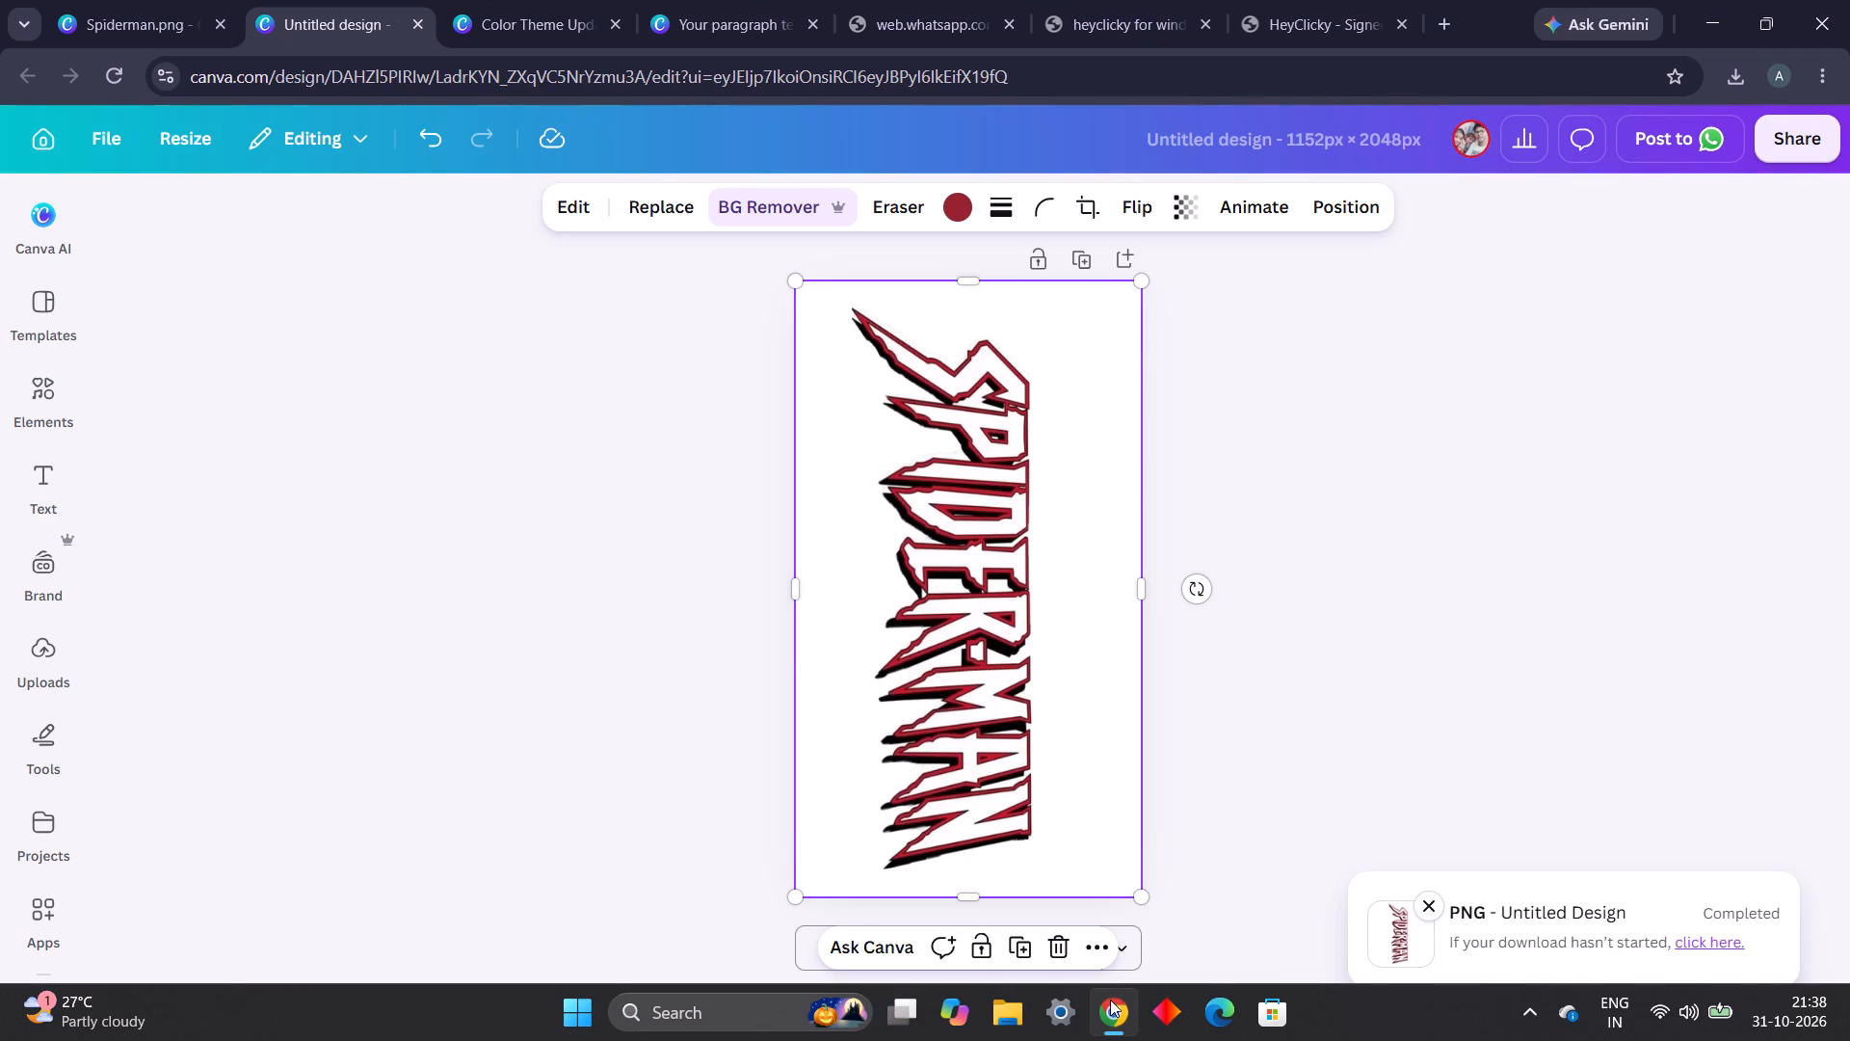
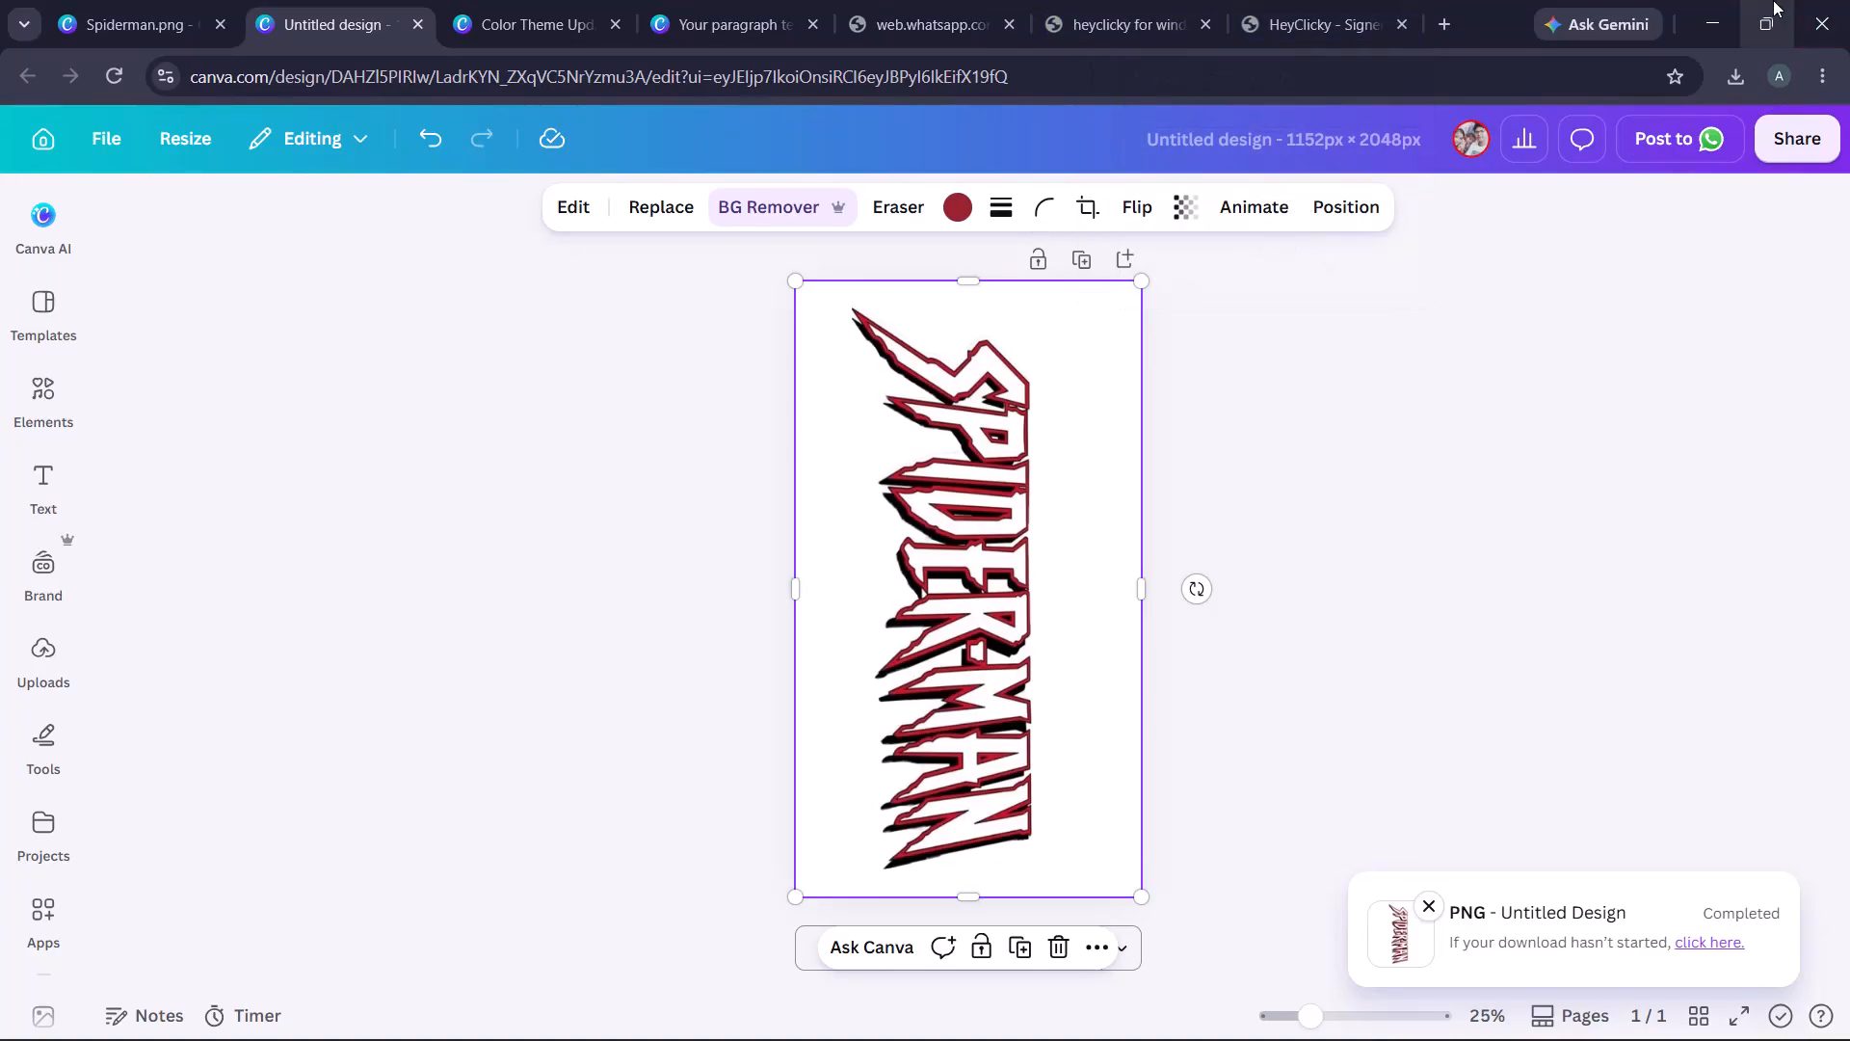
Leave the Canva window and open a maximized Chrome window under the Tuski profile.
left_click(1697, 23)
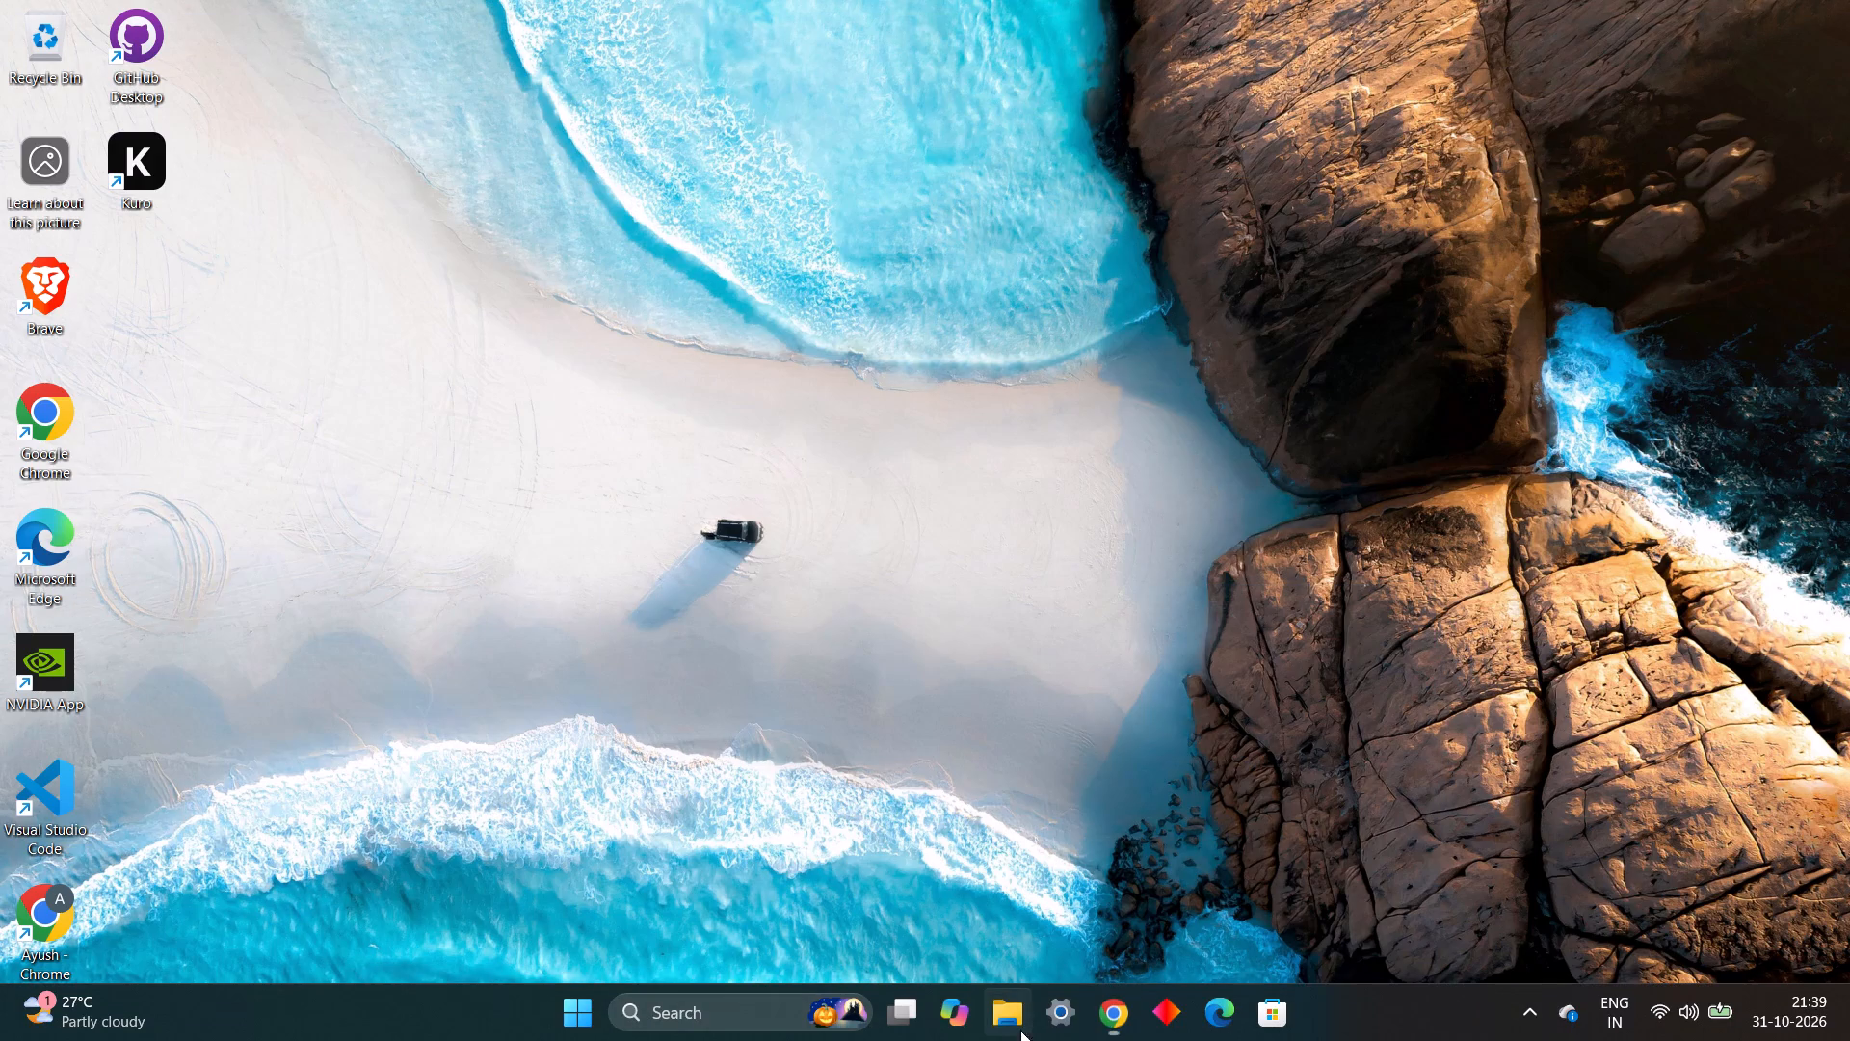
right_click(1112, 1028)
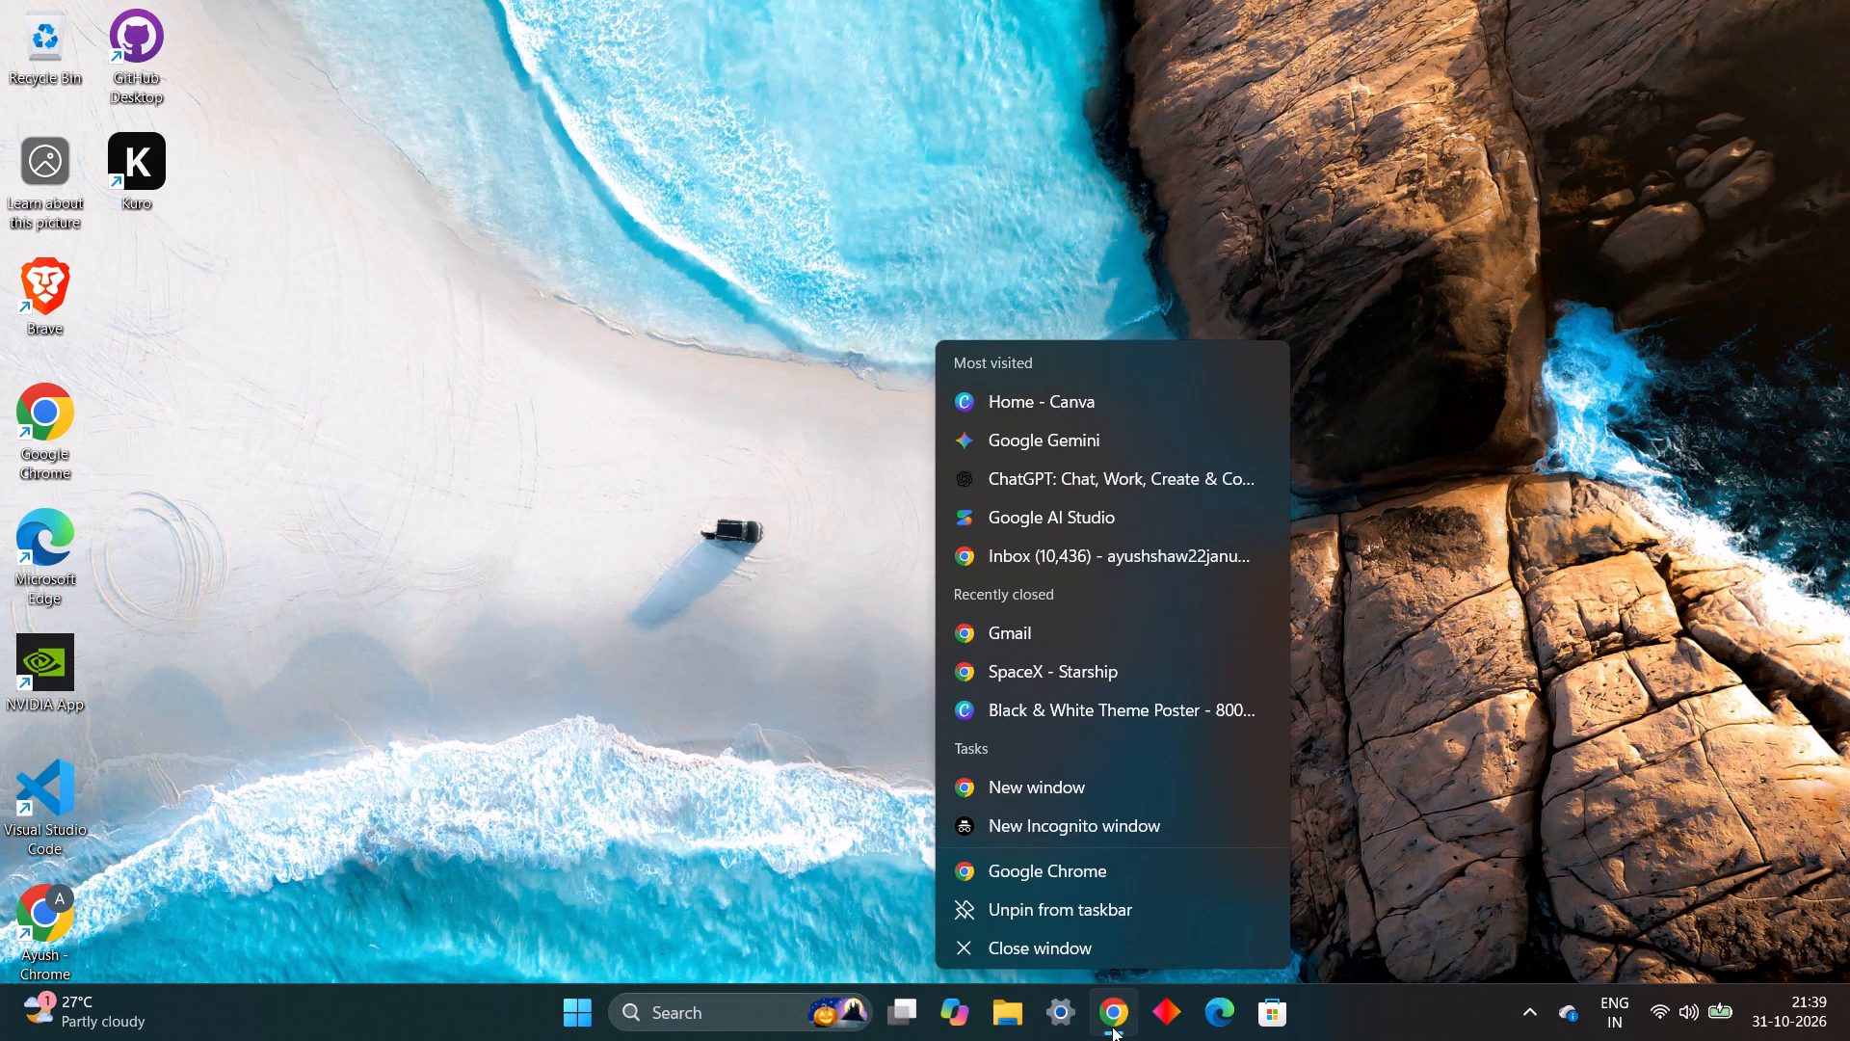
left_click(1070, 863)
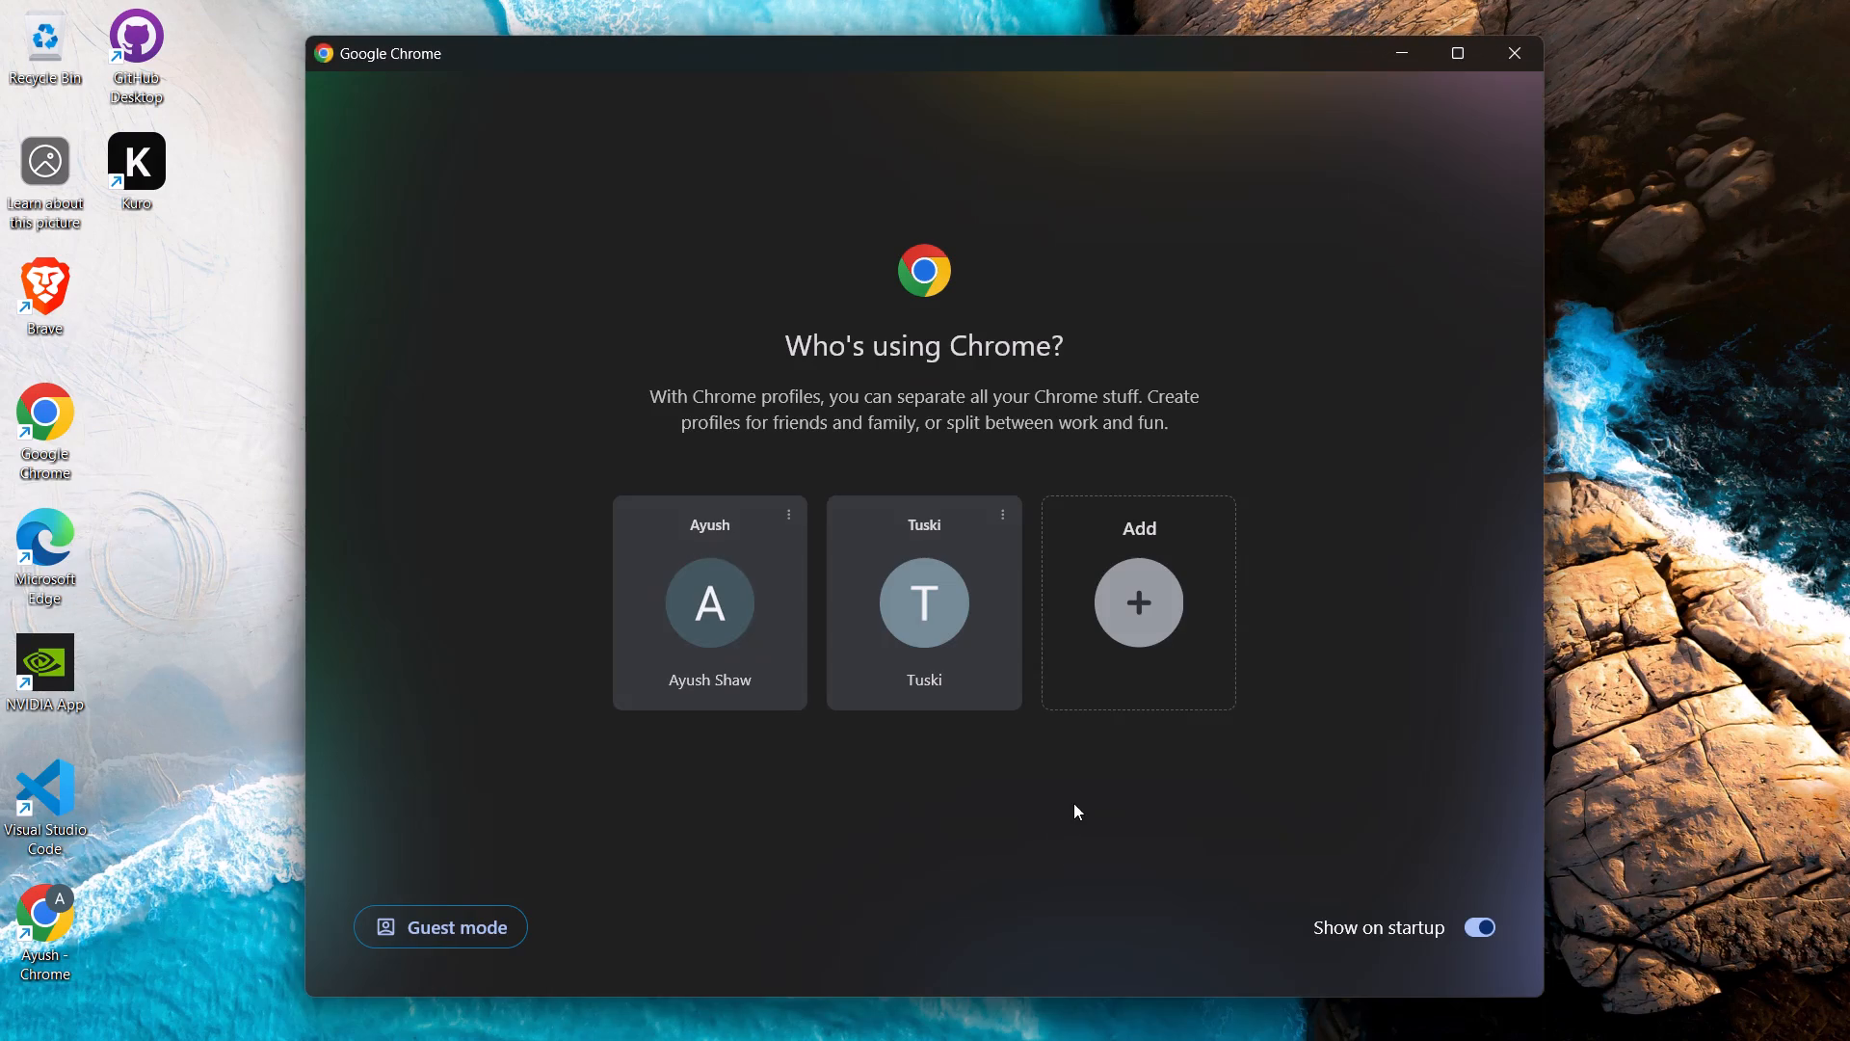
left_click(935, 684)
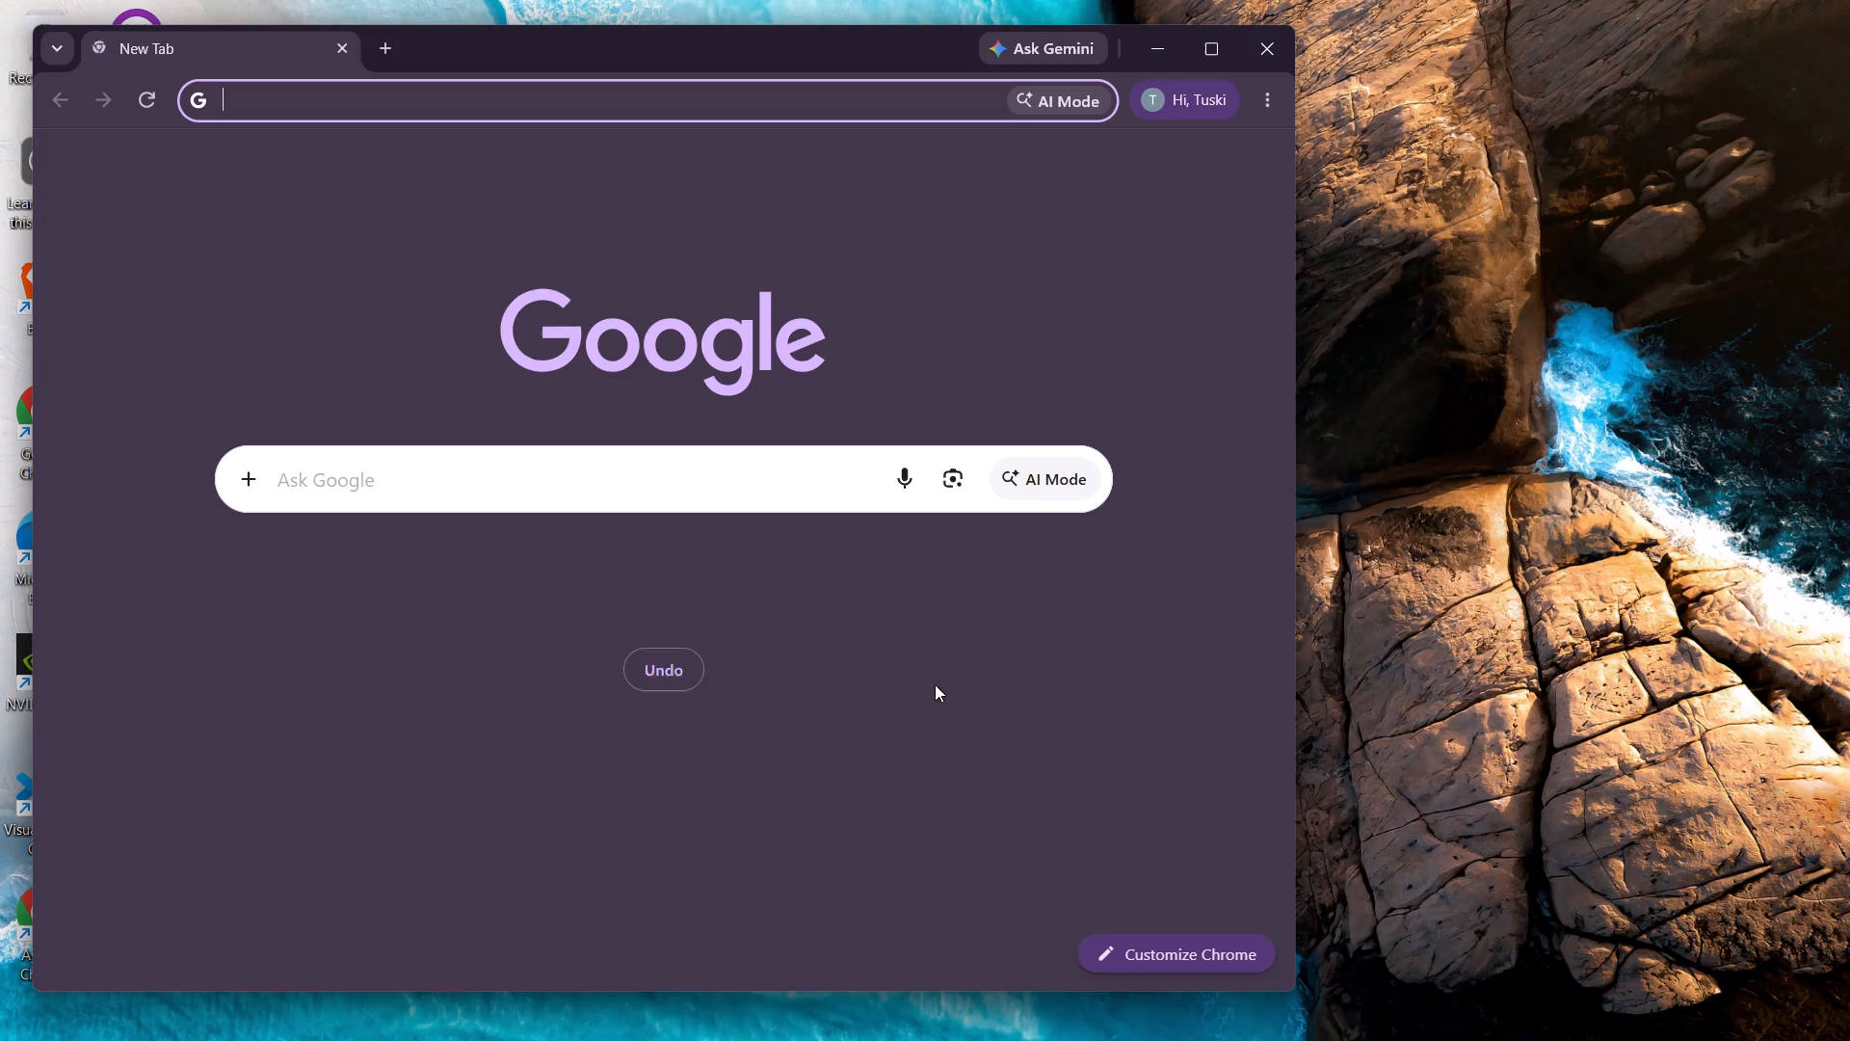
left_click(1199, 51)
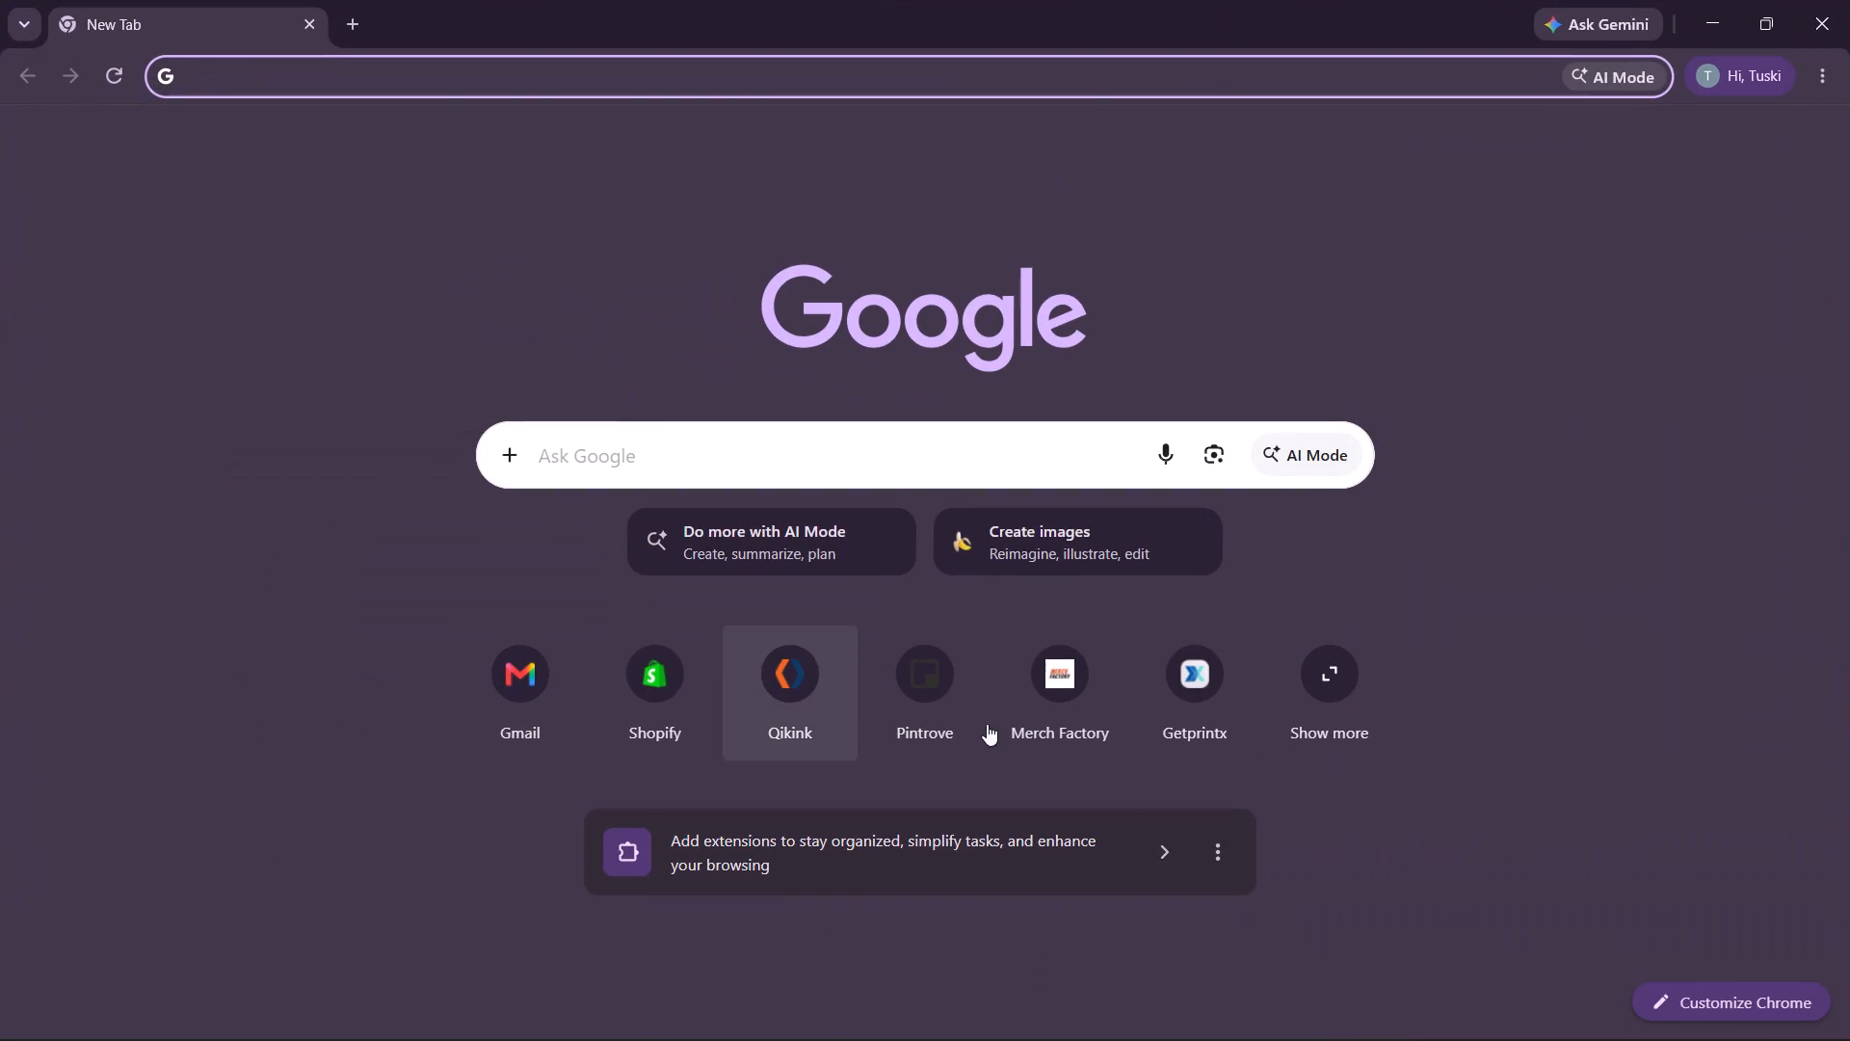
Open the Merch Factory dashboard, look through the order pages and bring up the Saved Products list.
left_click(1063, 717)
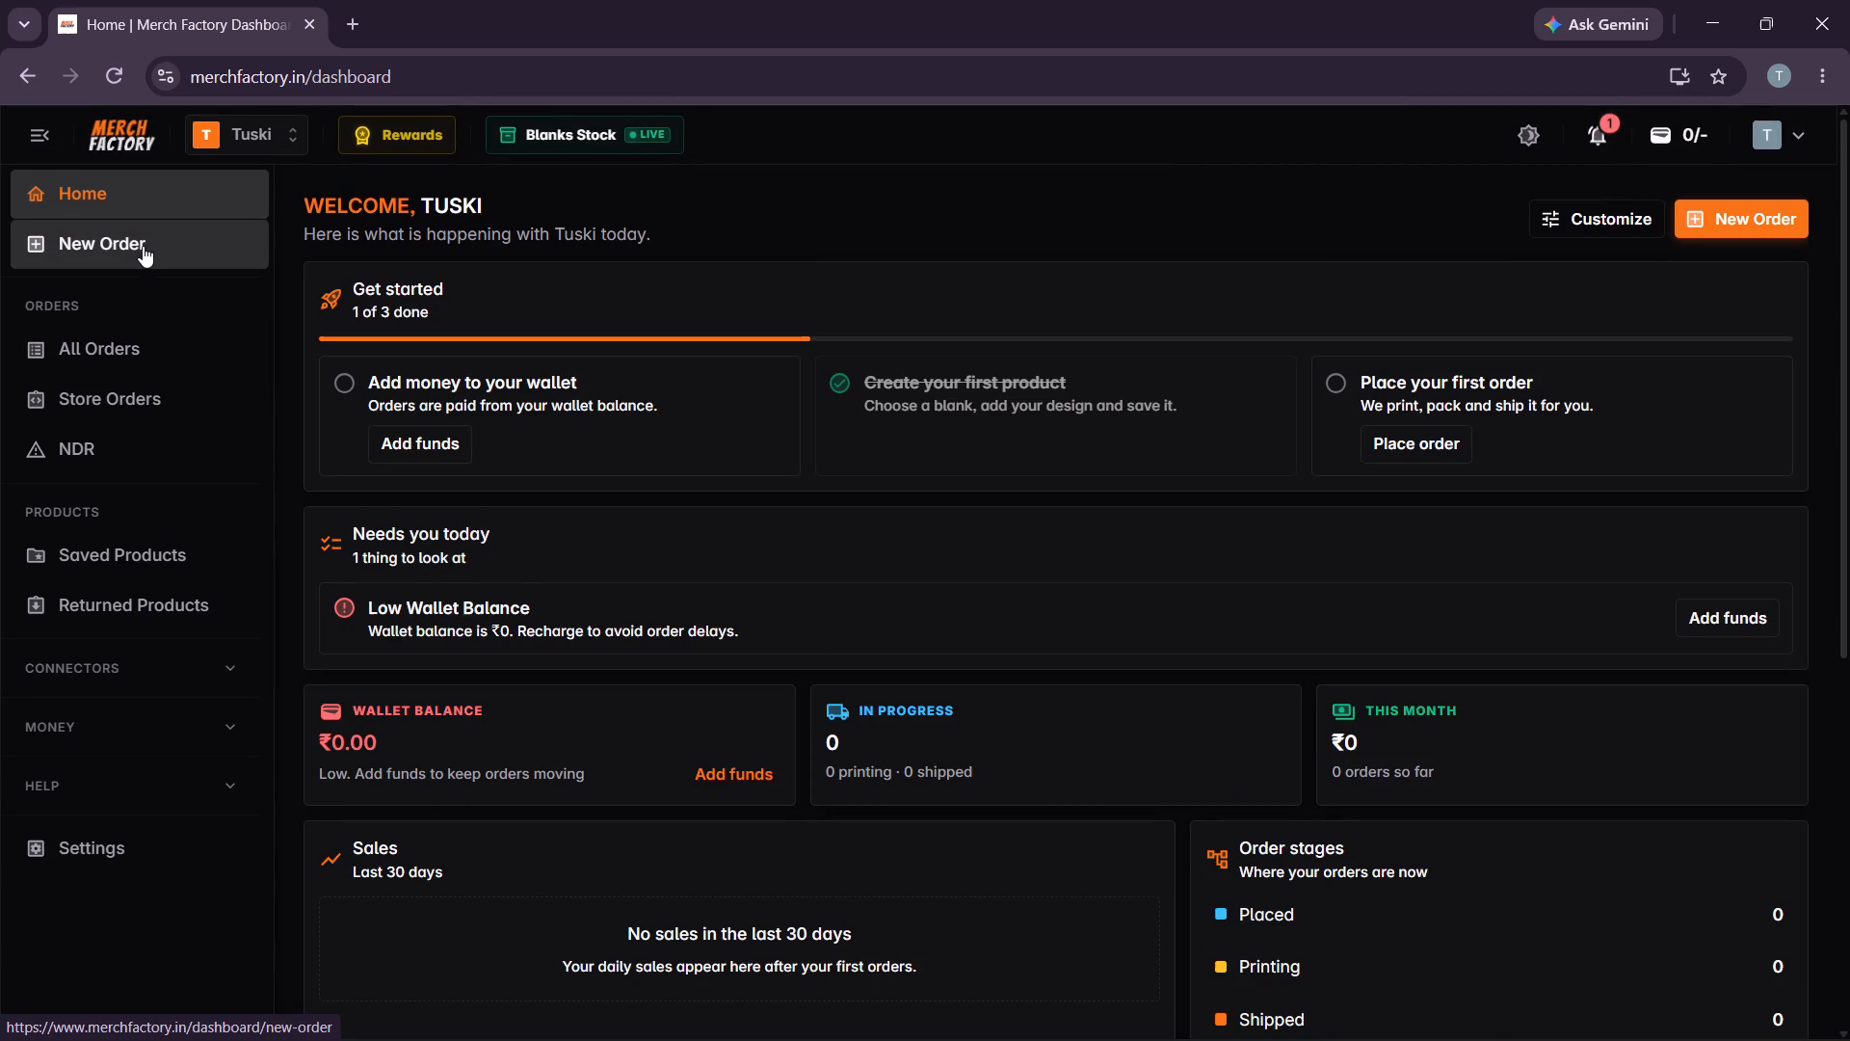
left_click(153, 346)
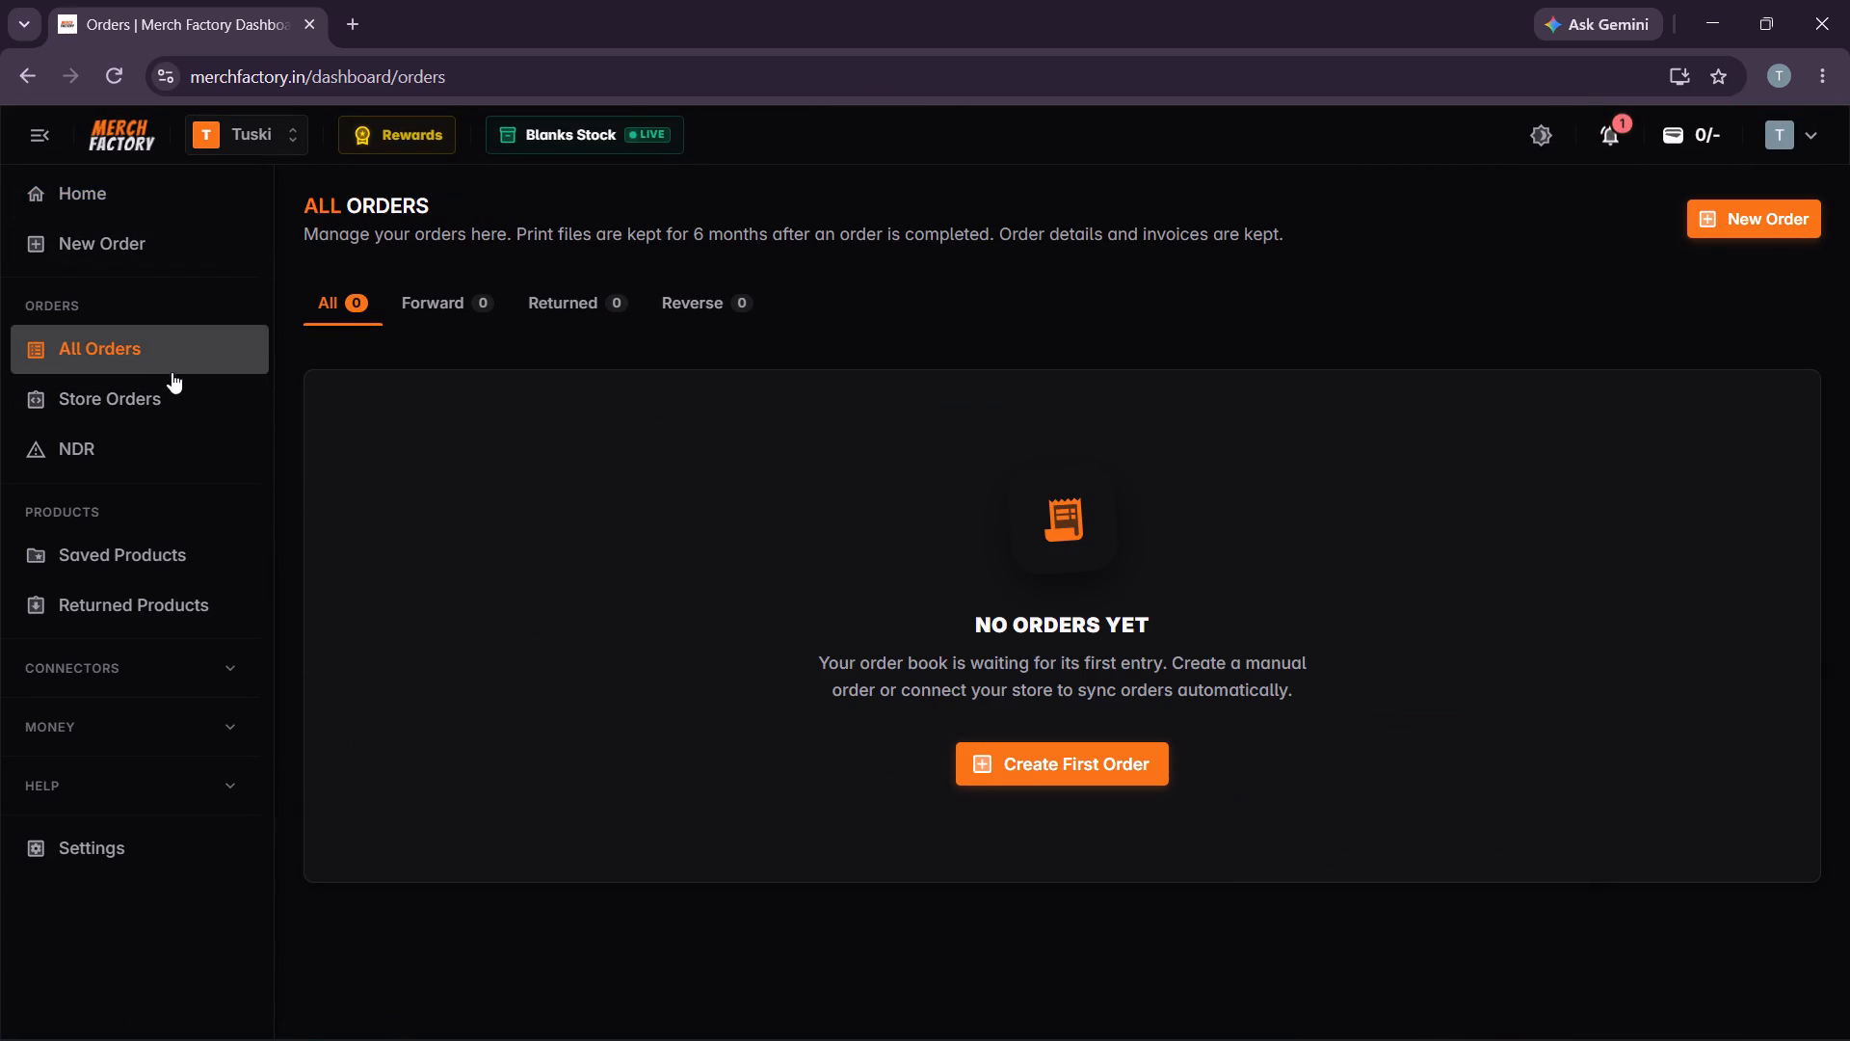
left_click(135, 402)
left_click(172, 561)
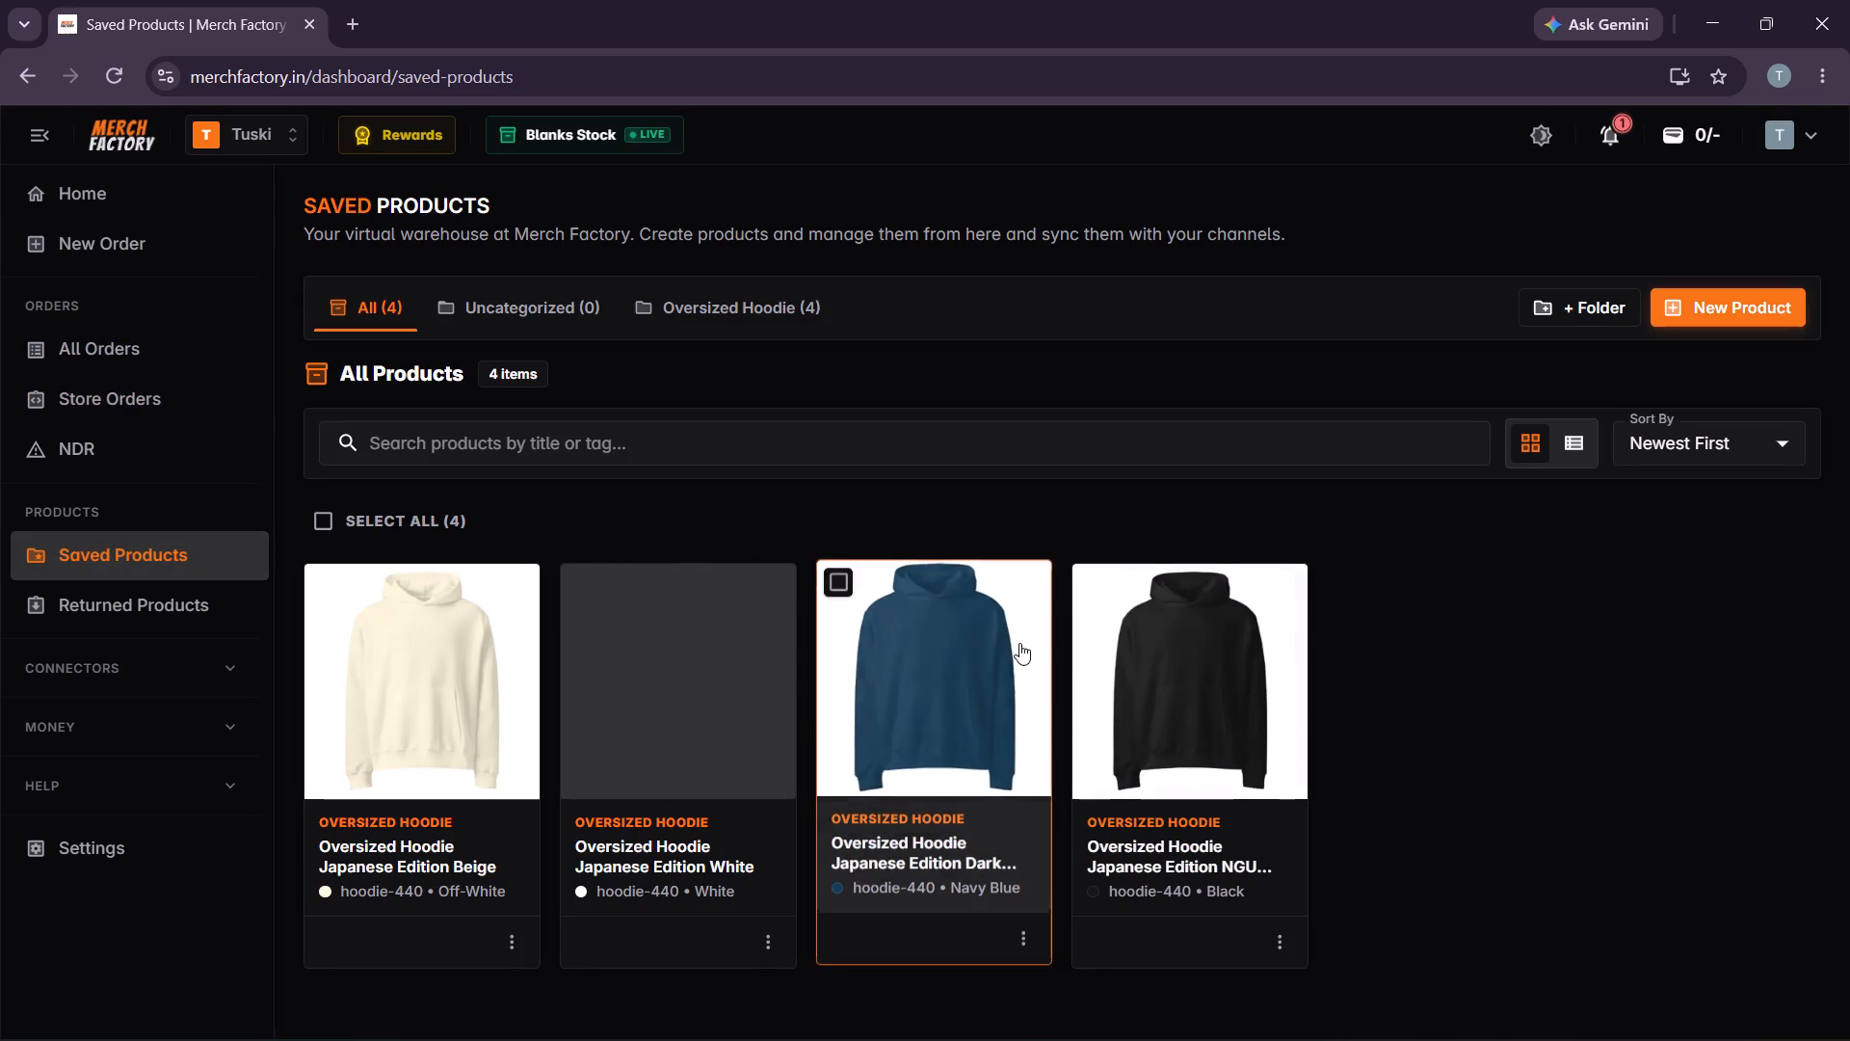
Inspect the back print of the saved Oversized Hoodie Japanese Edition Beige, and return to the Saved Products list.
left_click(436, 711)
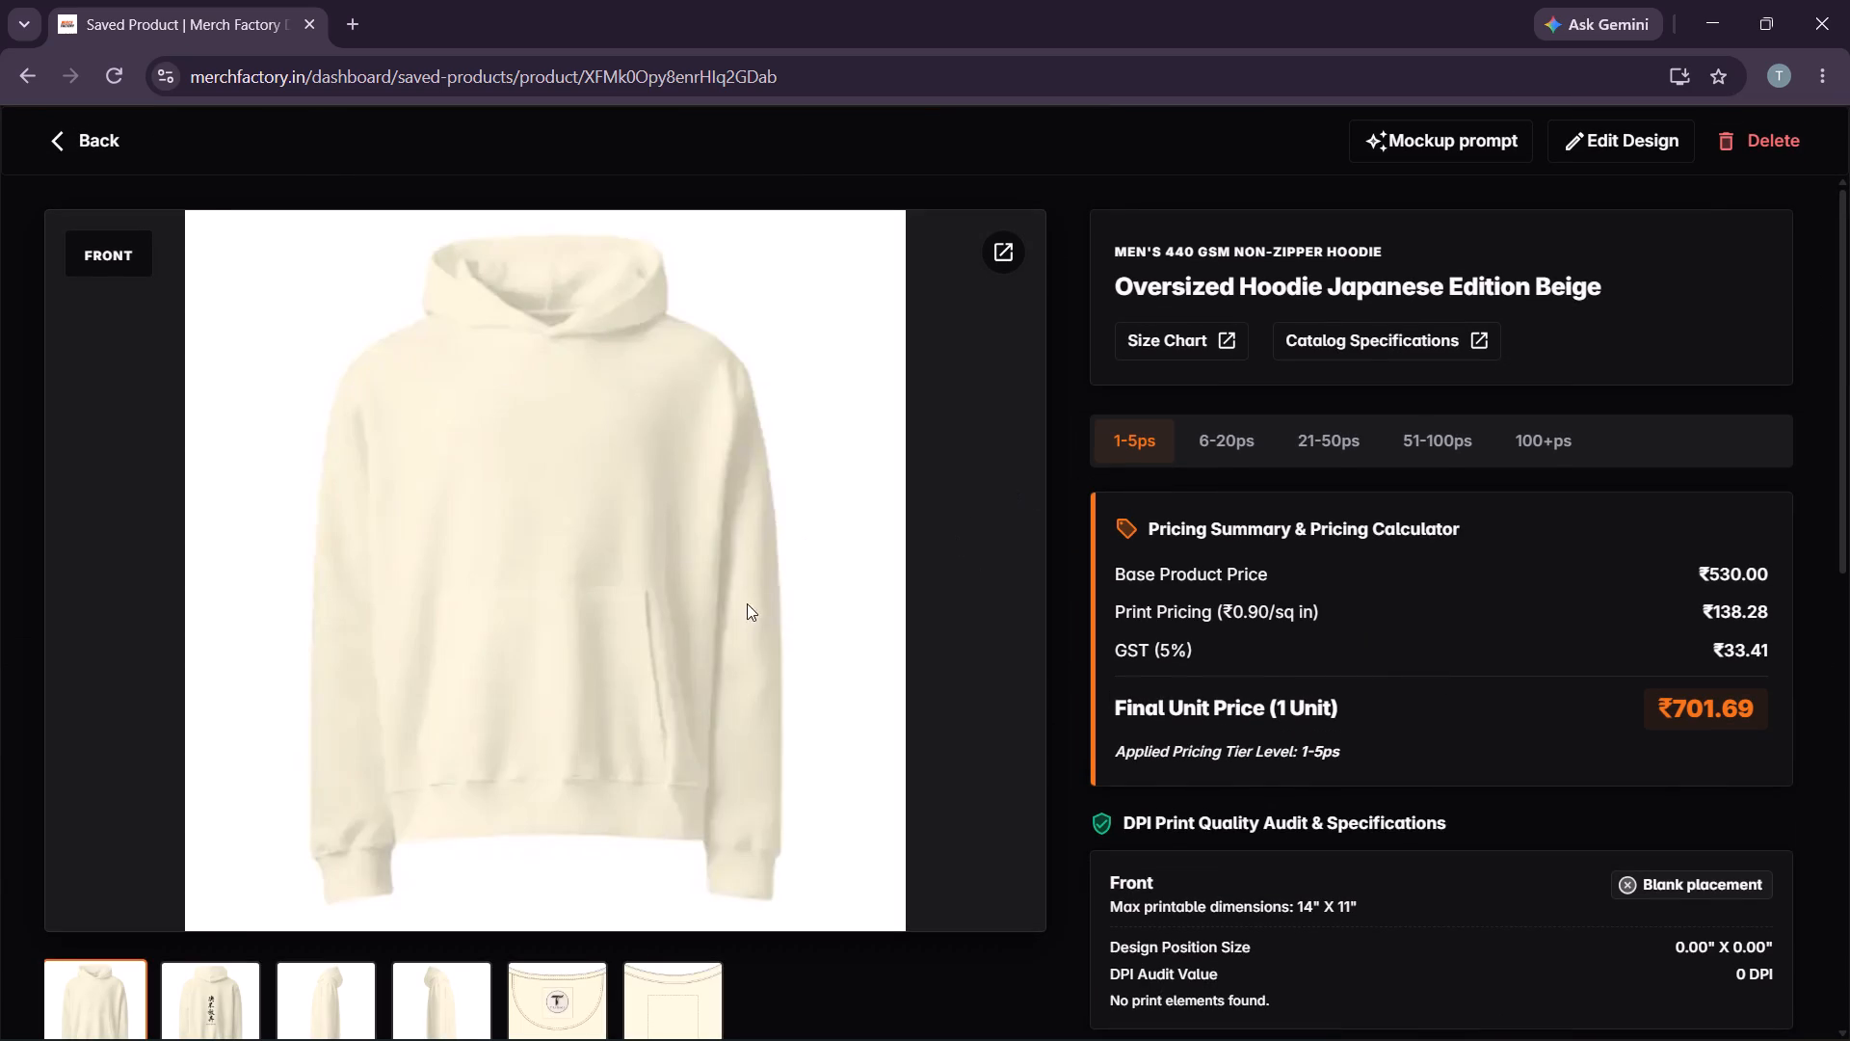
left_click(216, 990)
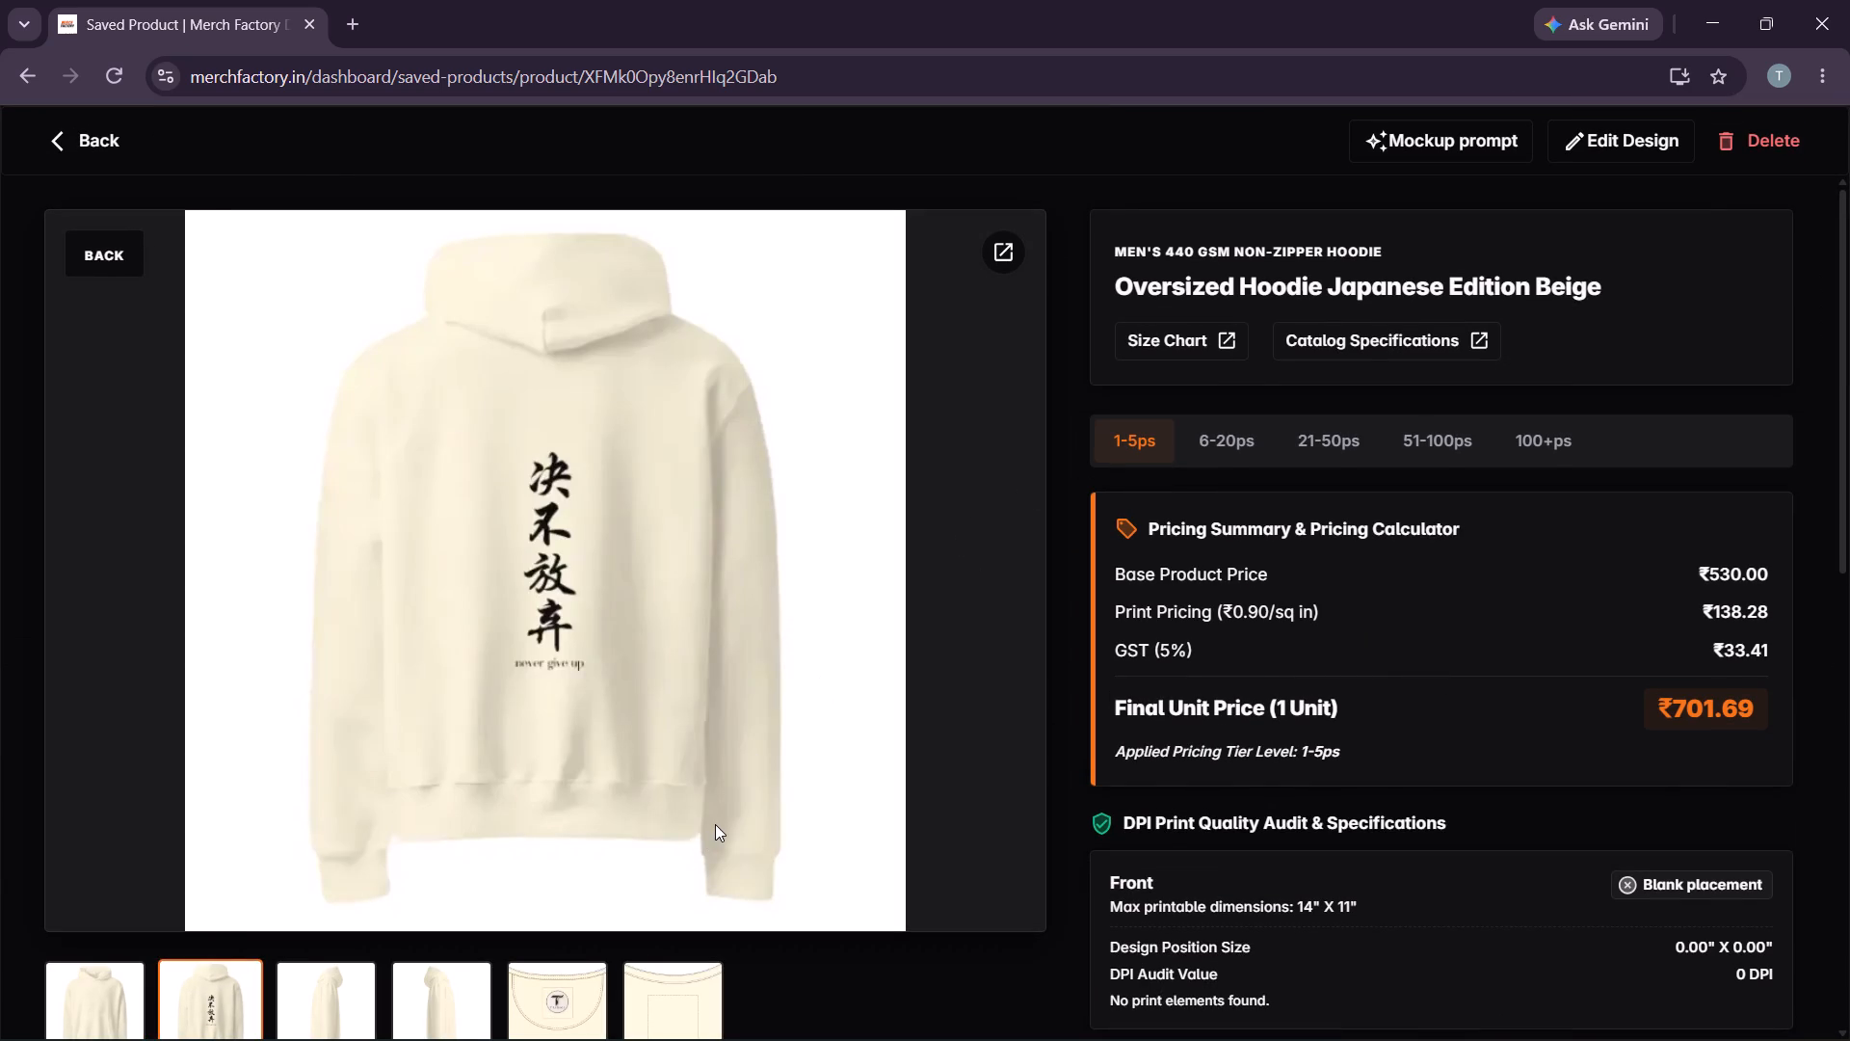
scroll(715, 824, "down", 2)
left_click(60, 143)
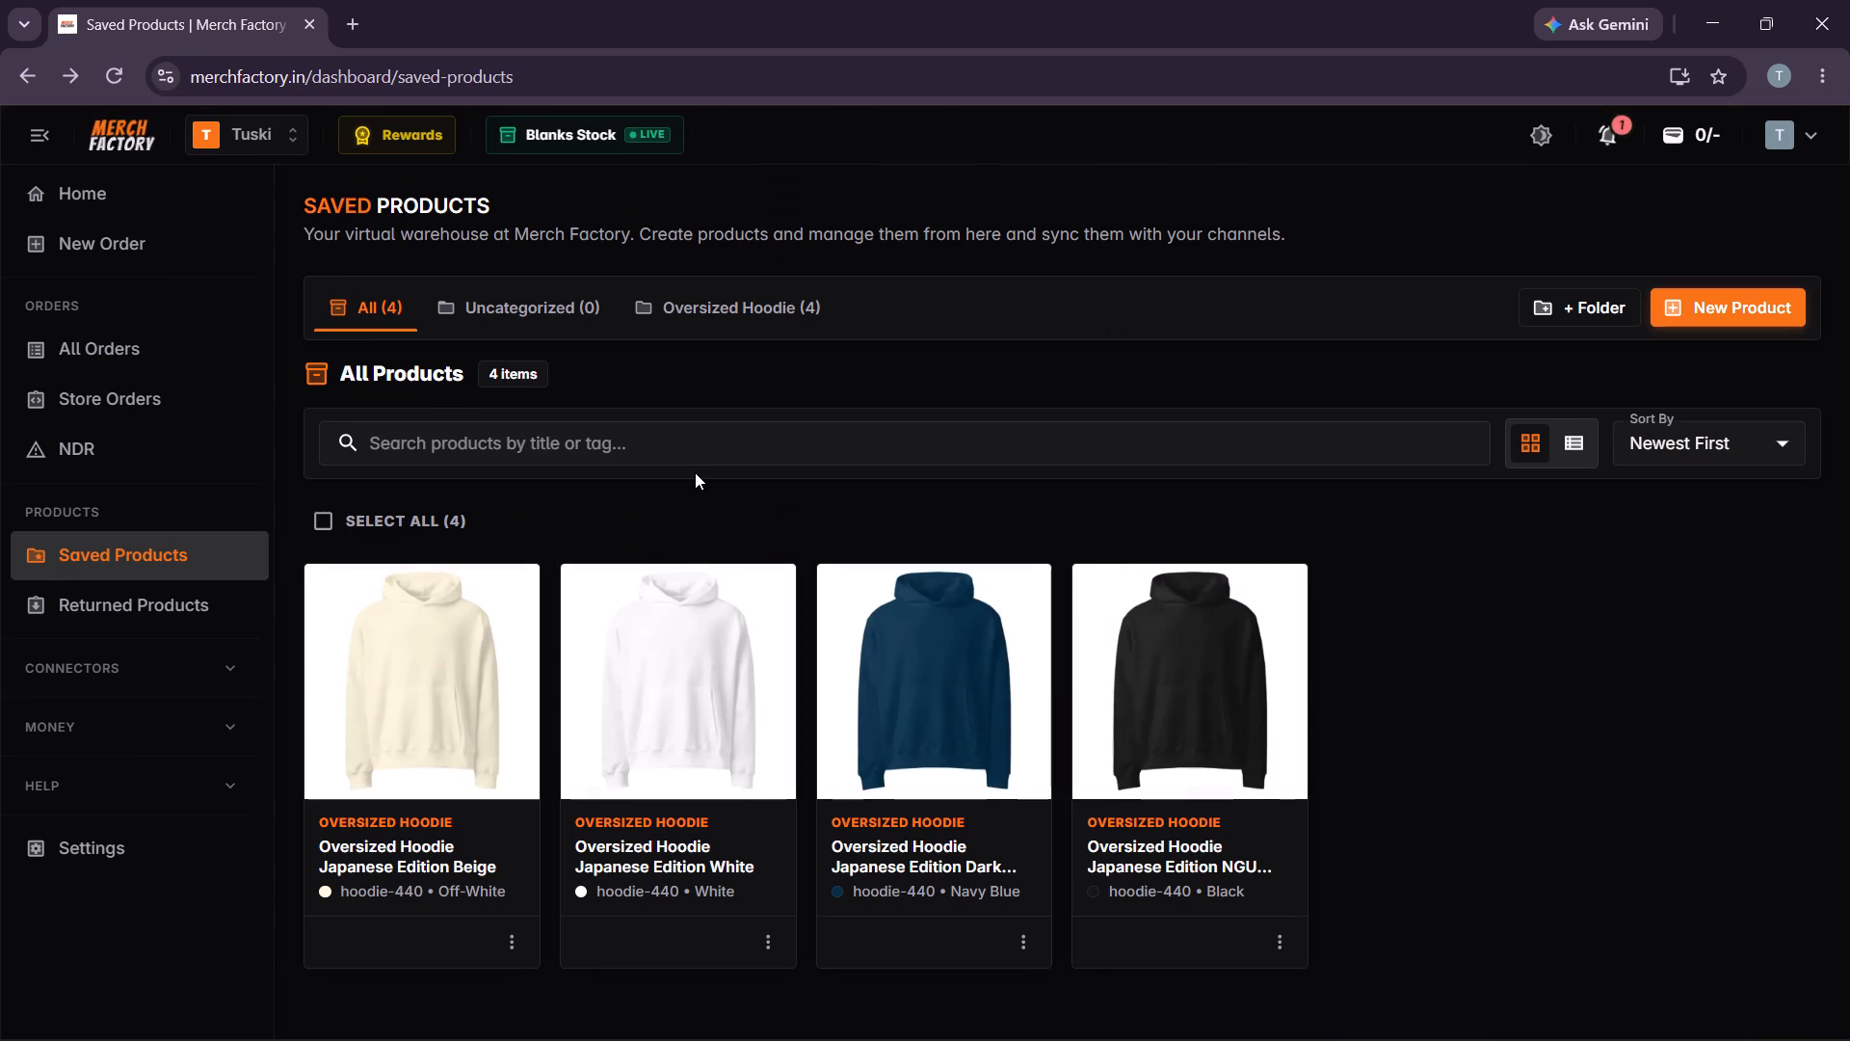
Start a new product design on the Men's 440 GSM Non-Zipper Hoodie and select its Back print area.
left_click(1745, 304)
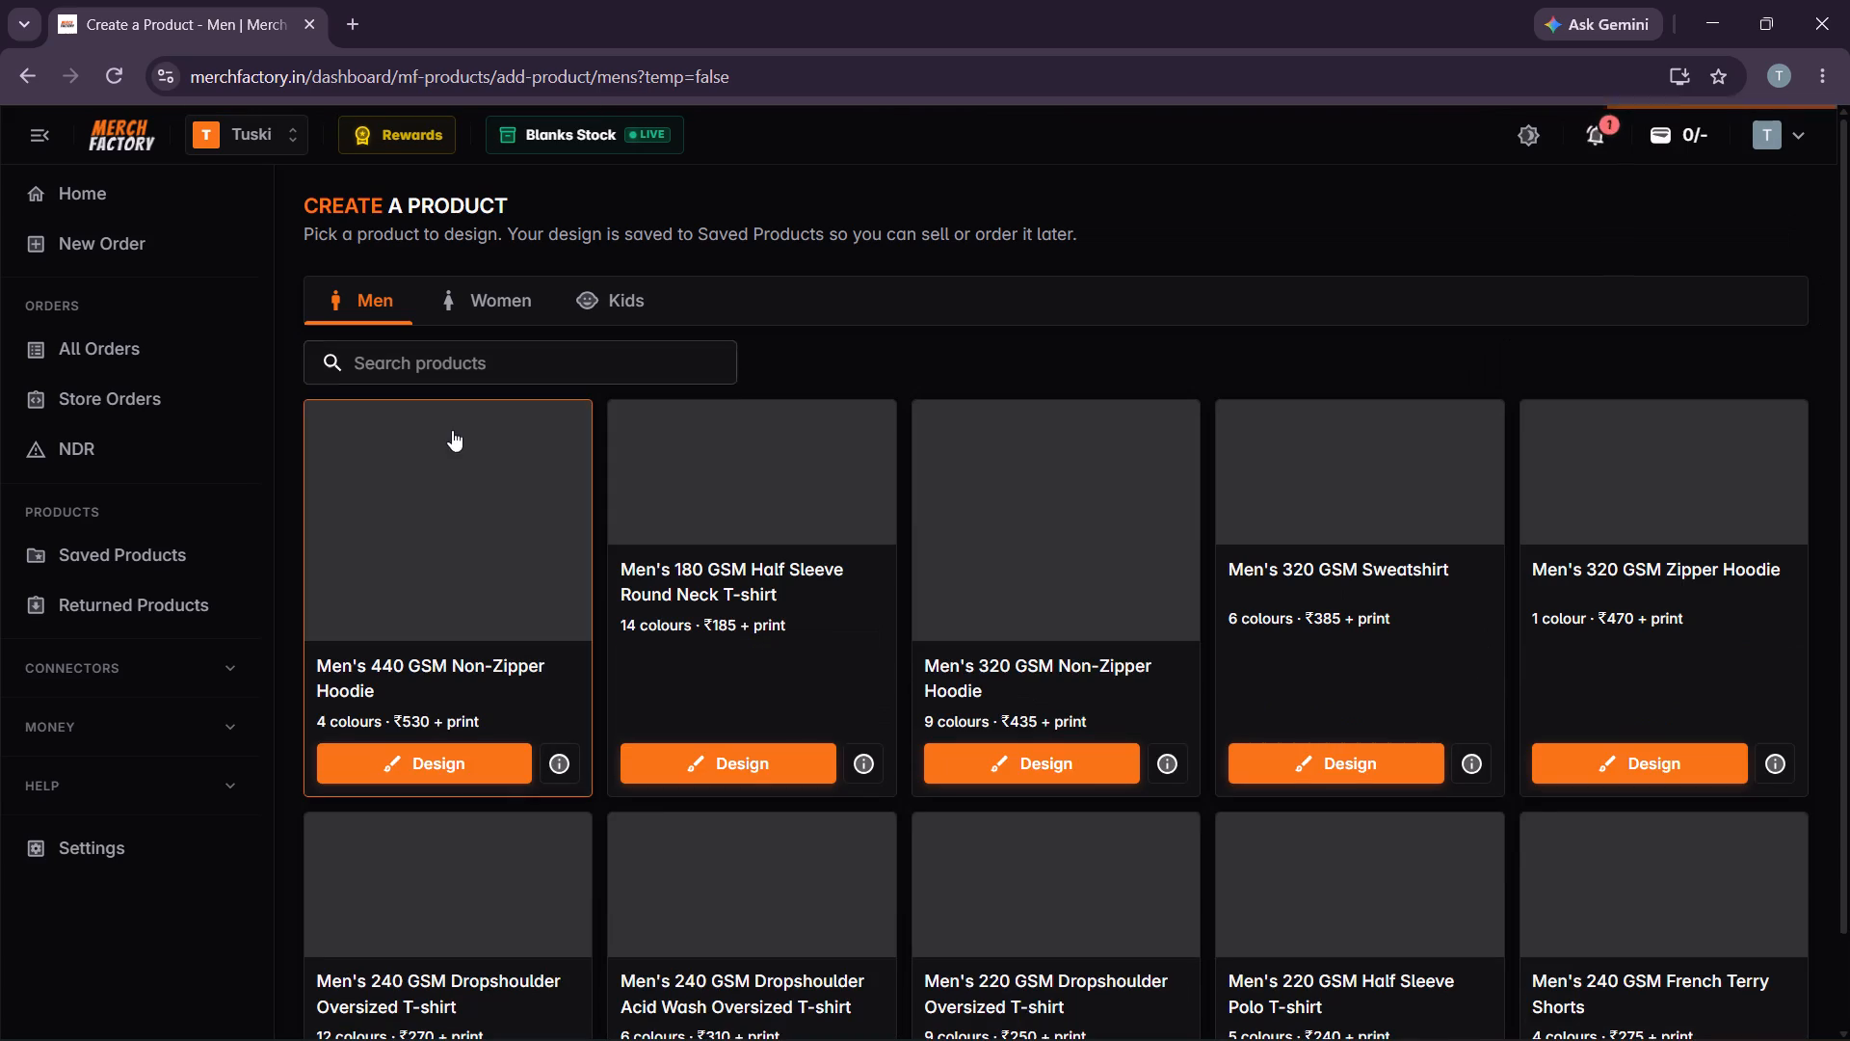
left_click(482, 766)
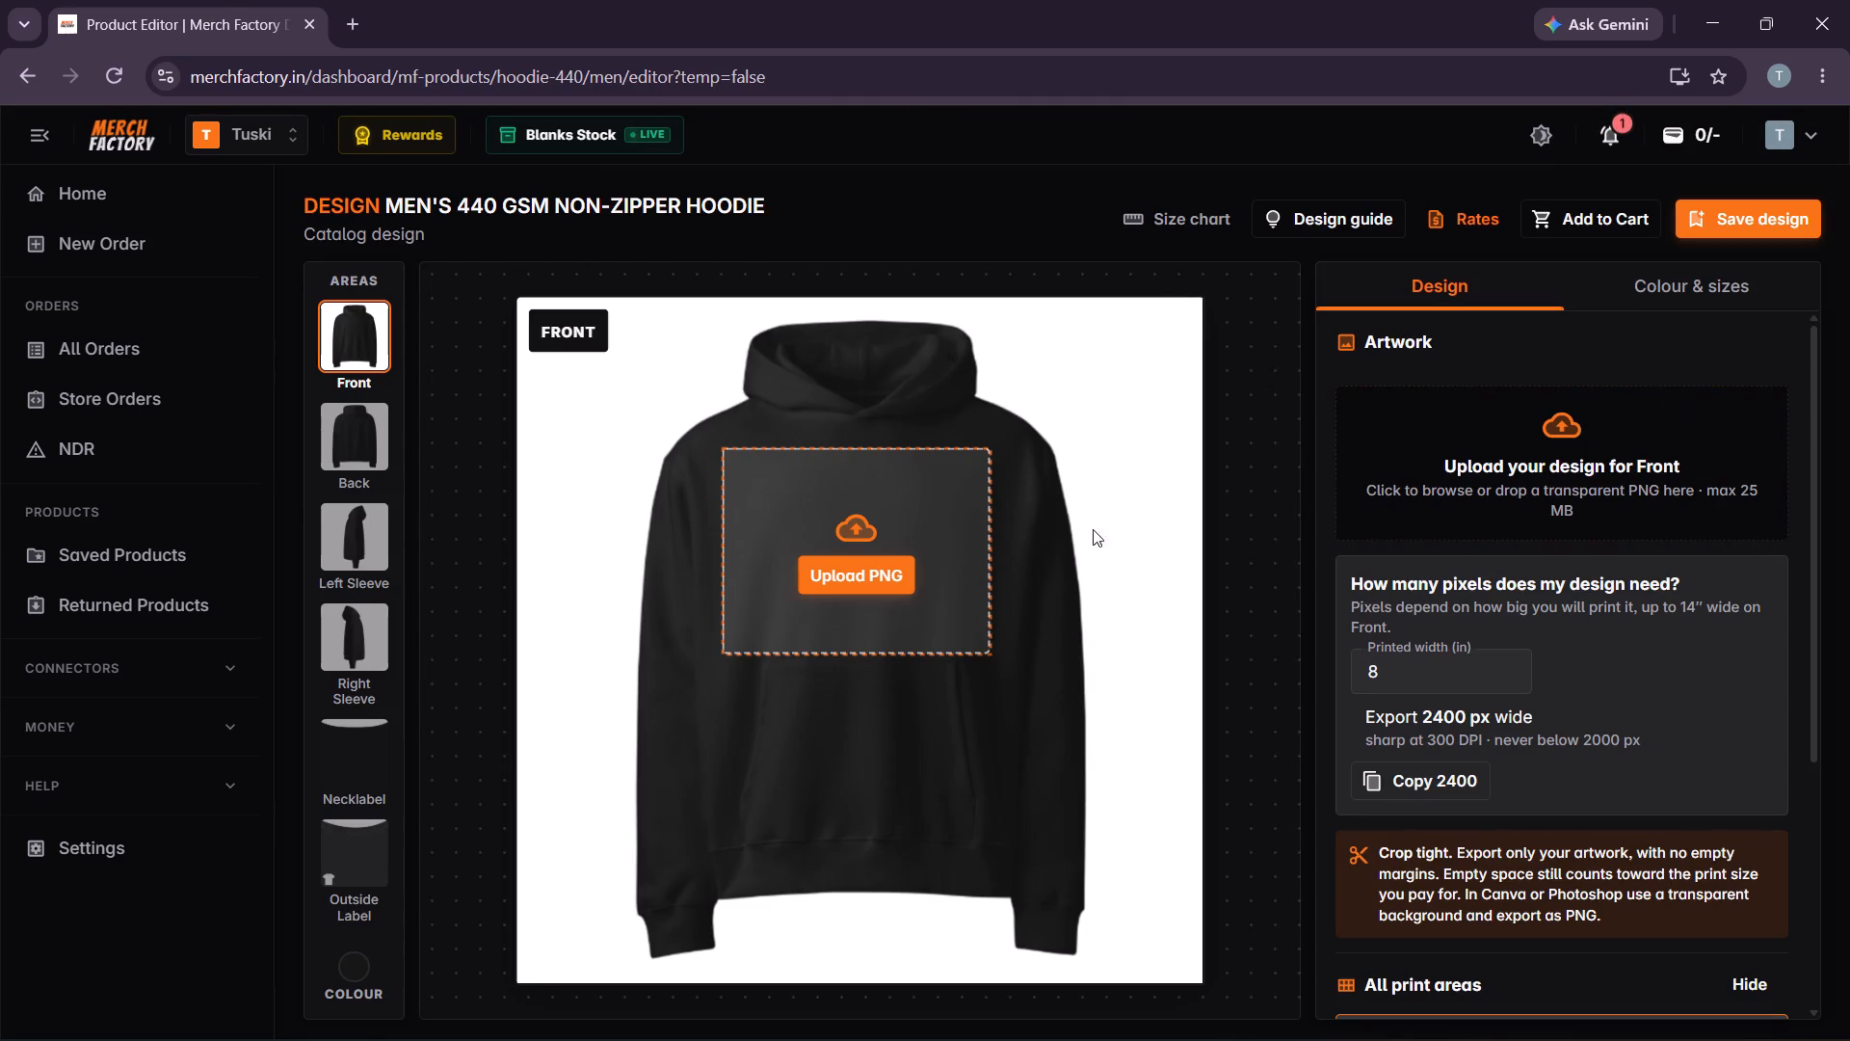
left_click(336, 446)
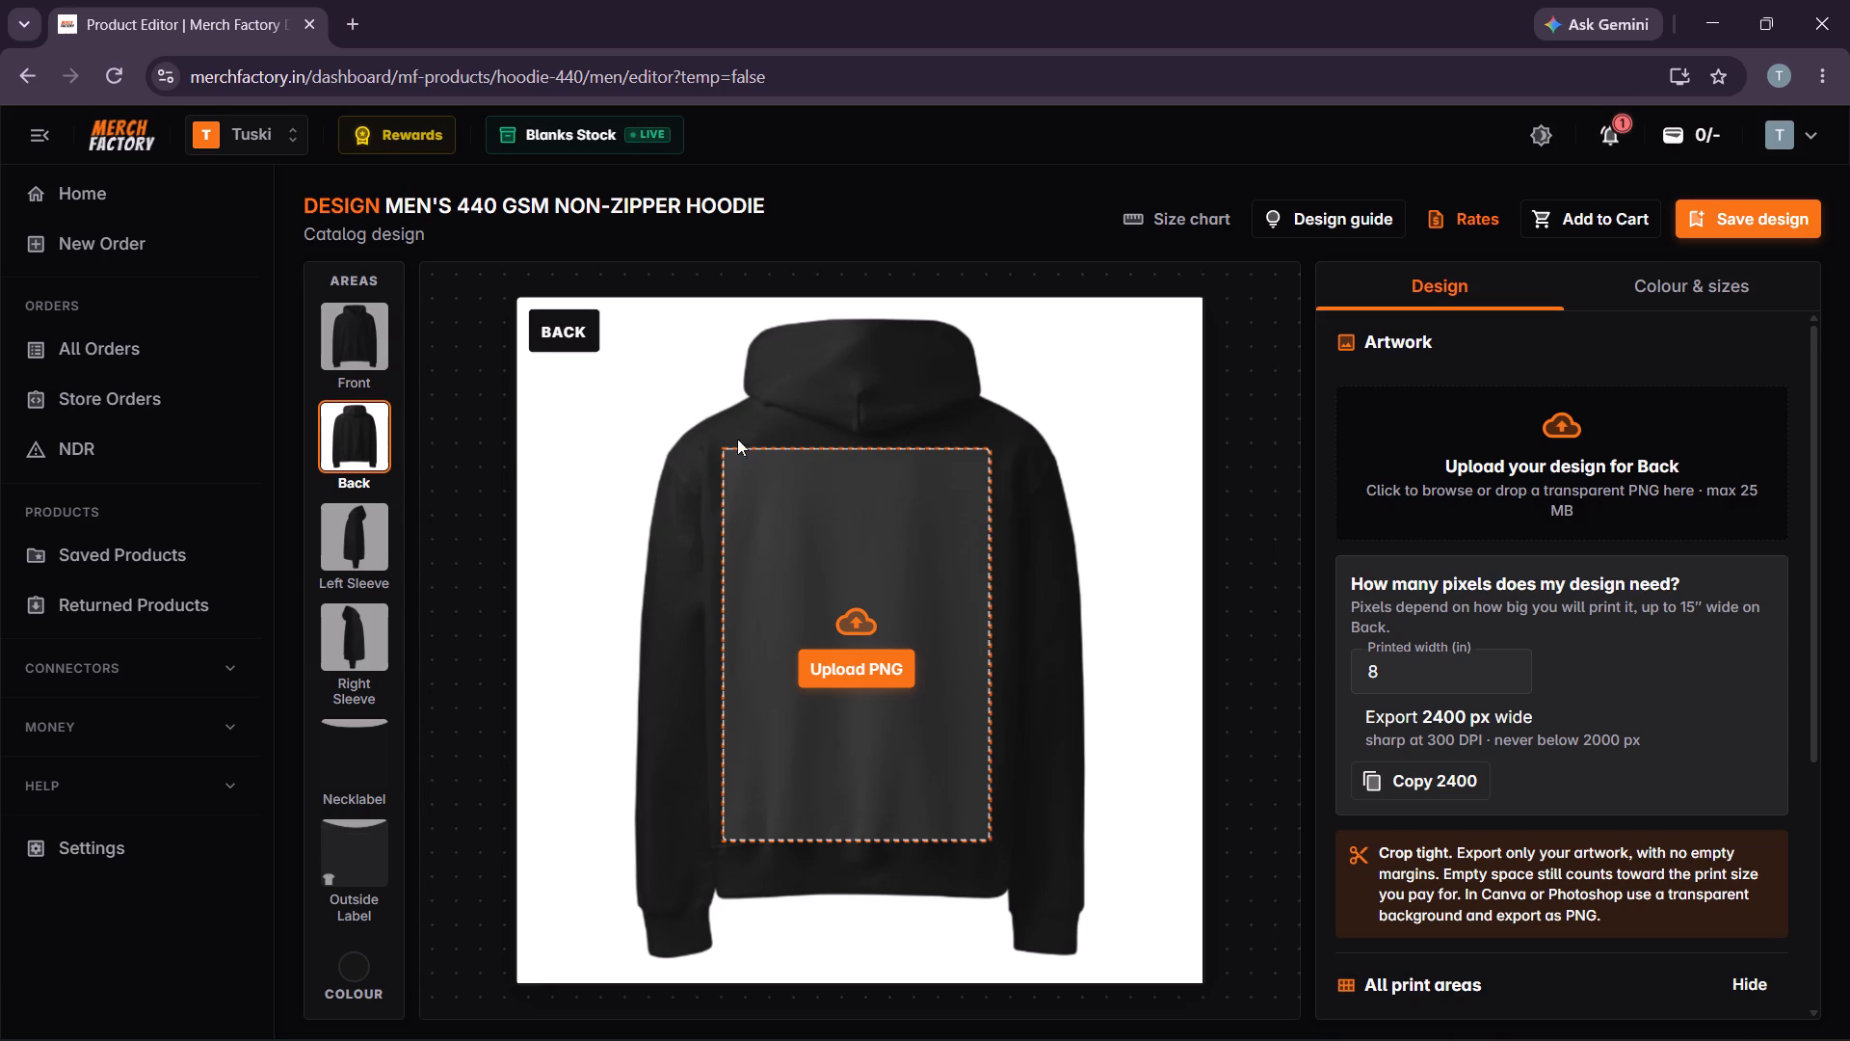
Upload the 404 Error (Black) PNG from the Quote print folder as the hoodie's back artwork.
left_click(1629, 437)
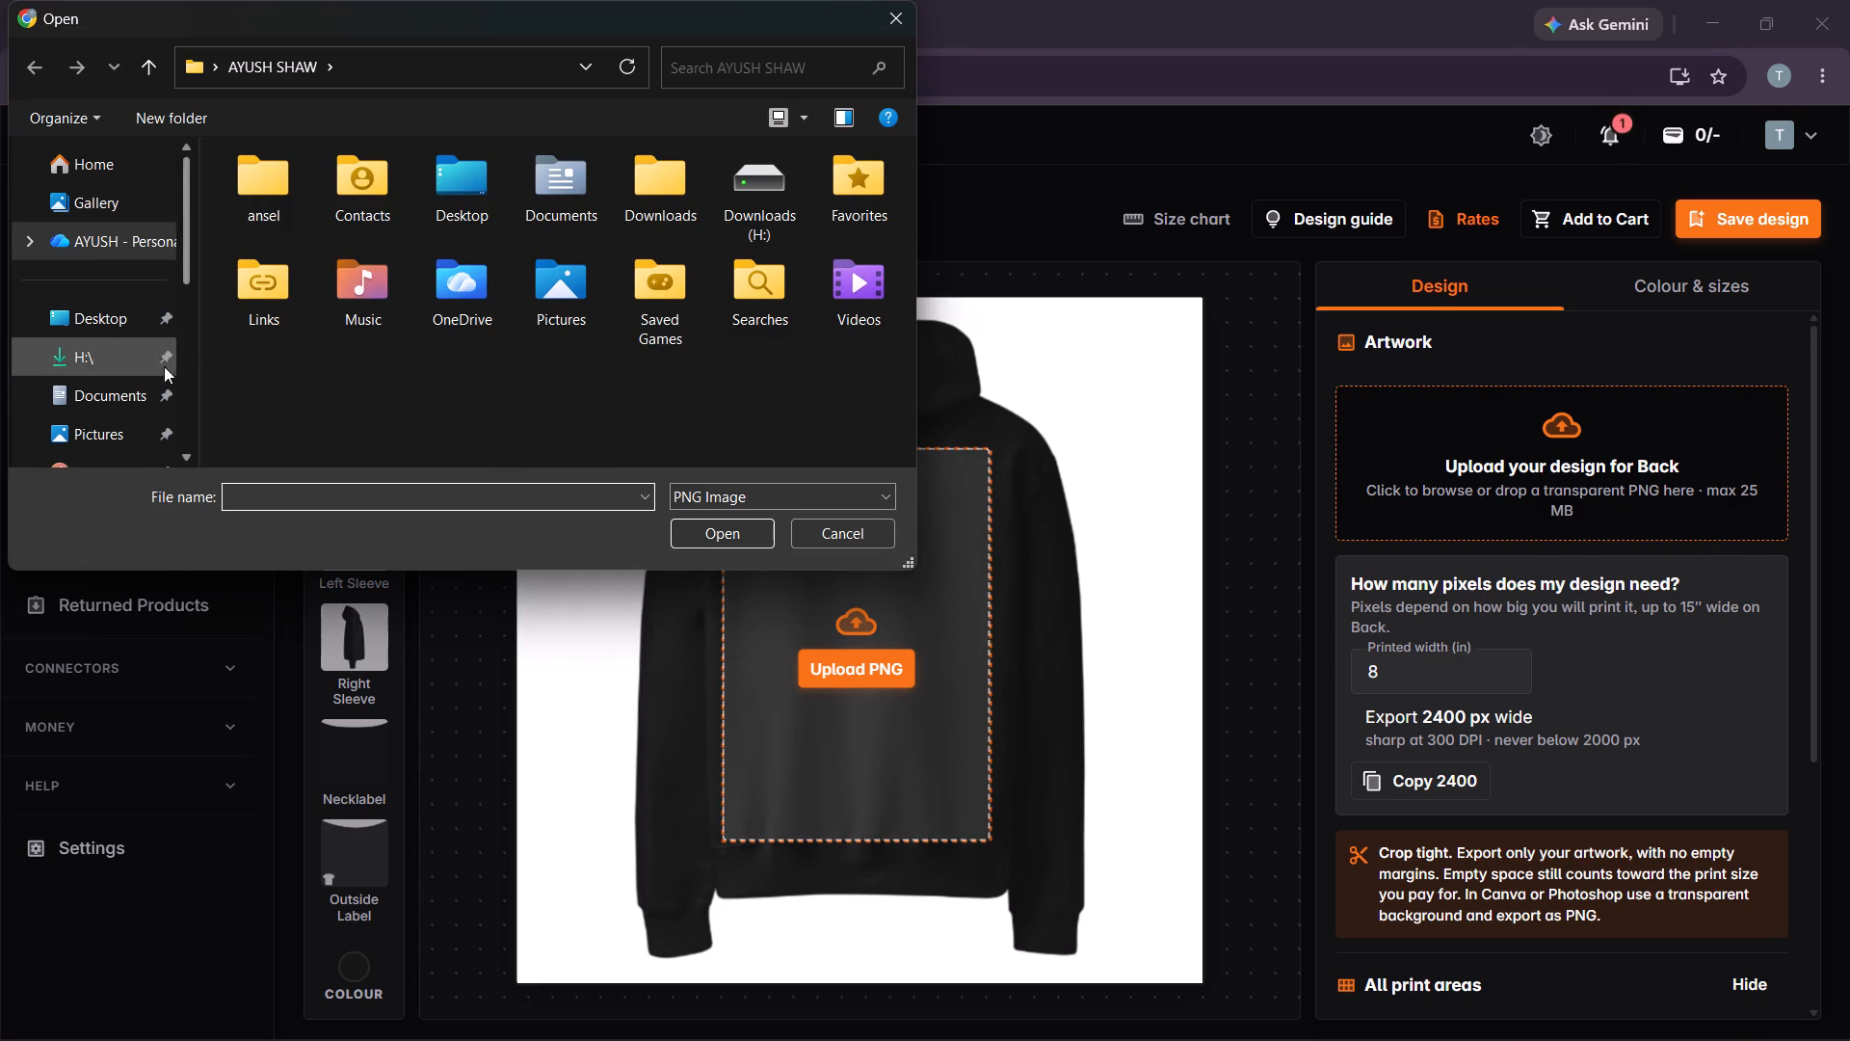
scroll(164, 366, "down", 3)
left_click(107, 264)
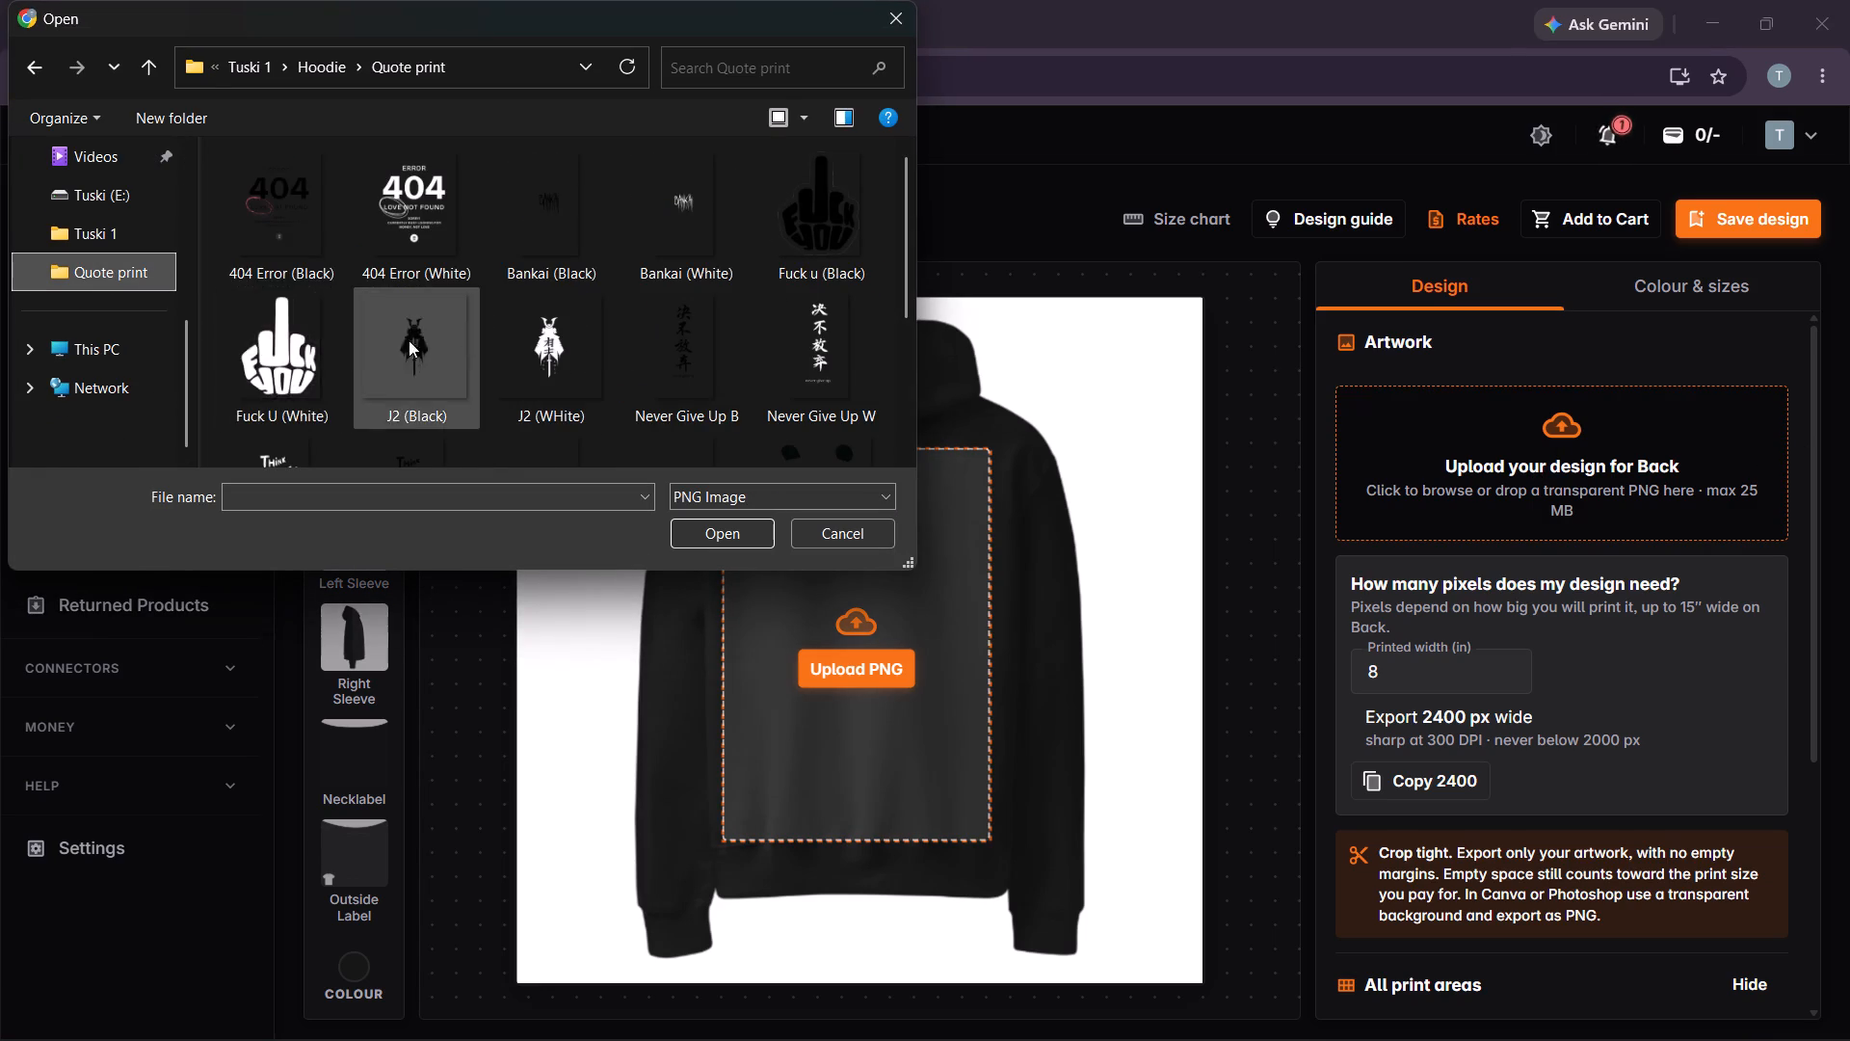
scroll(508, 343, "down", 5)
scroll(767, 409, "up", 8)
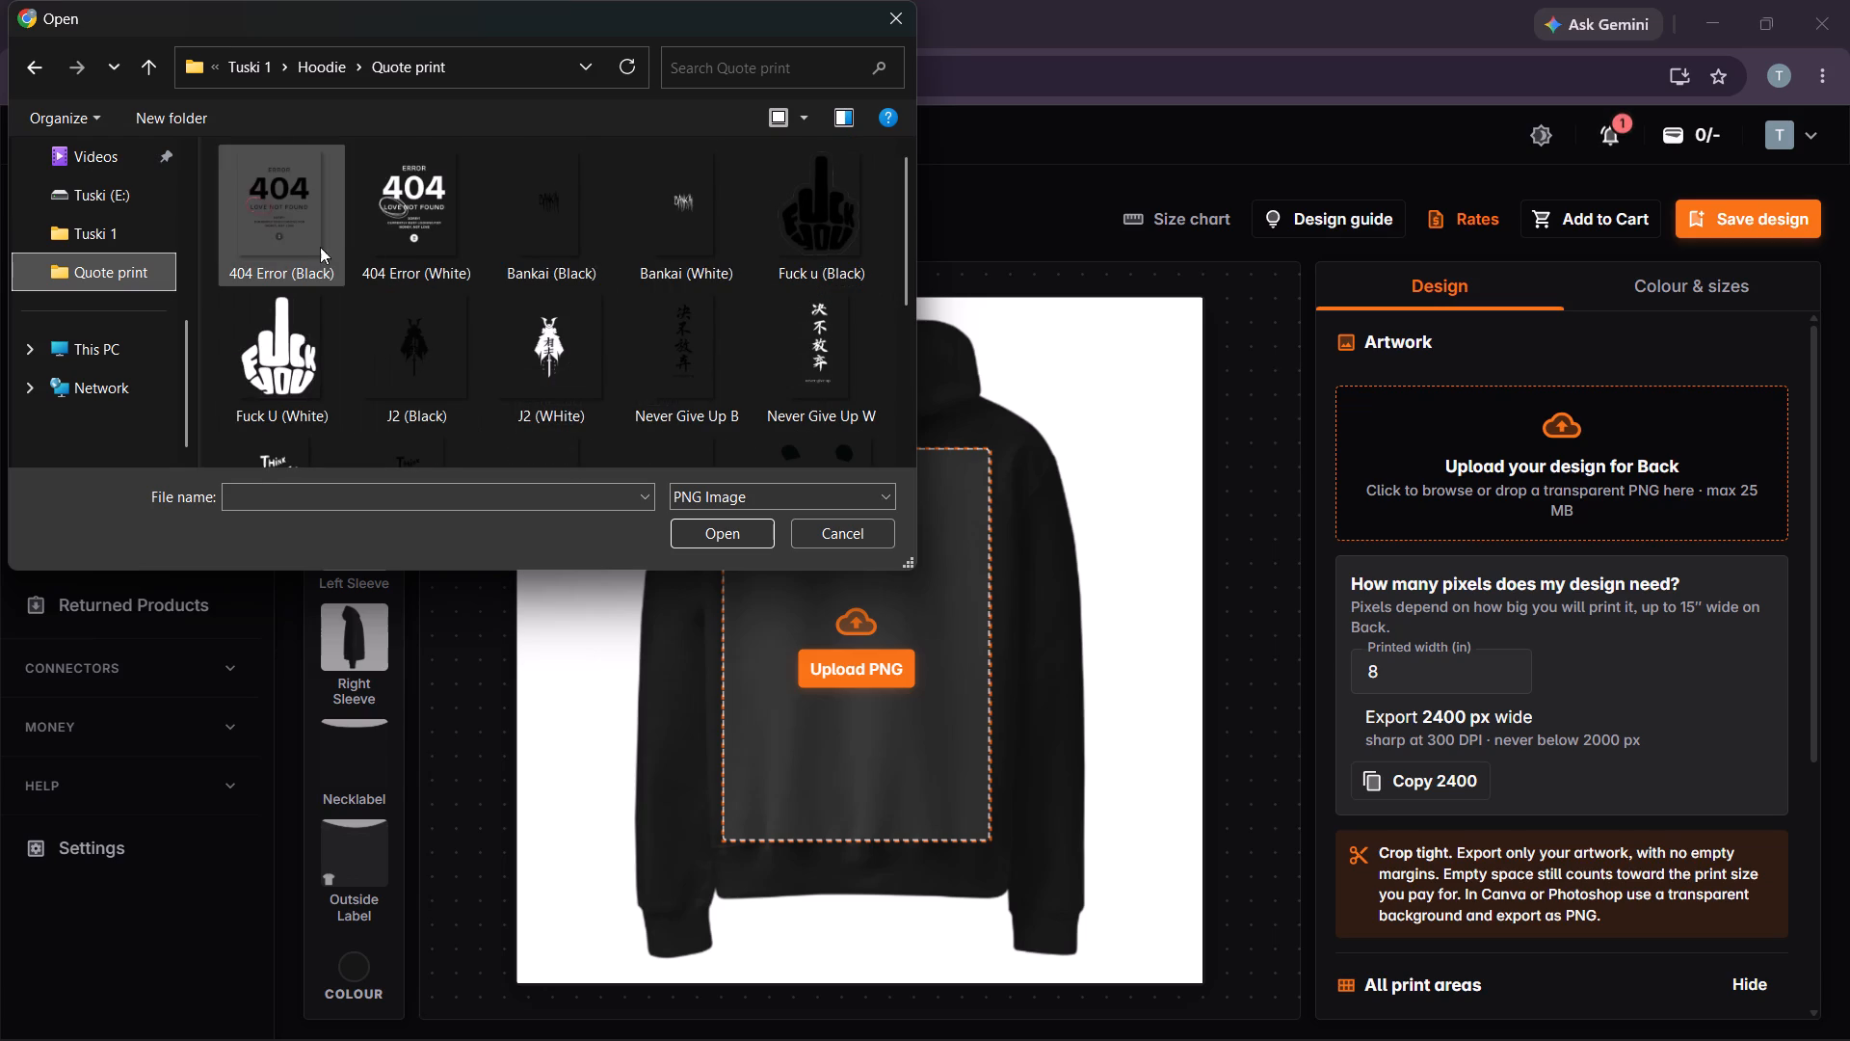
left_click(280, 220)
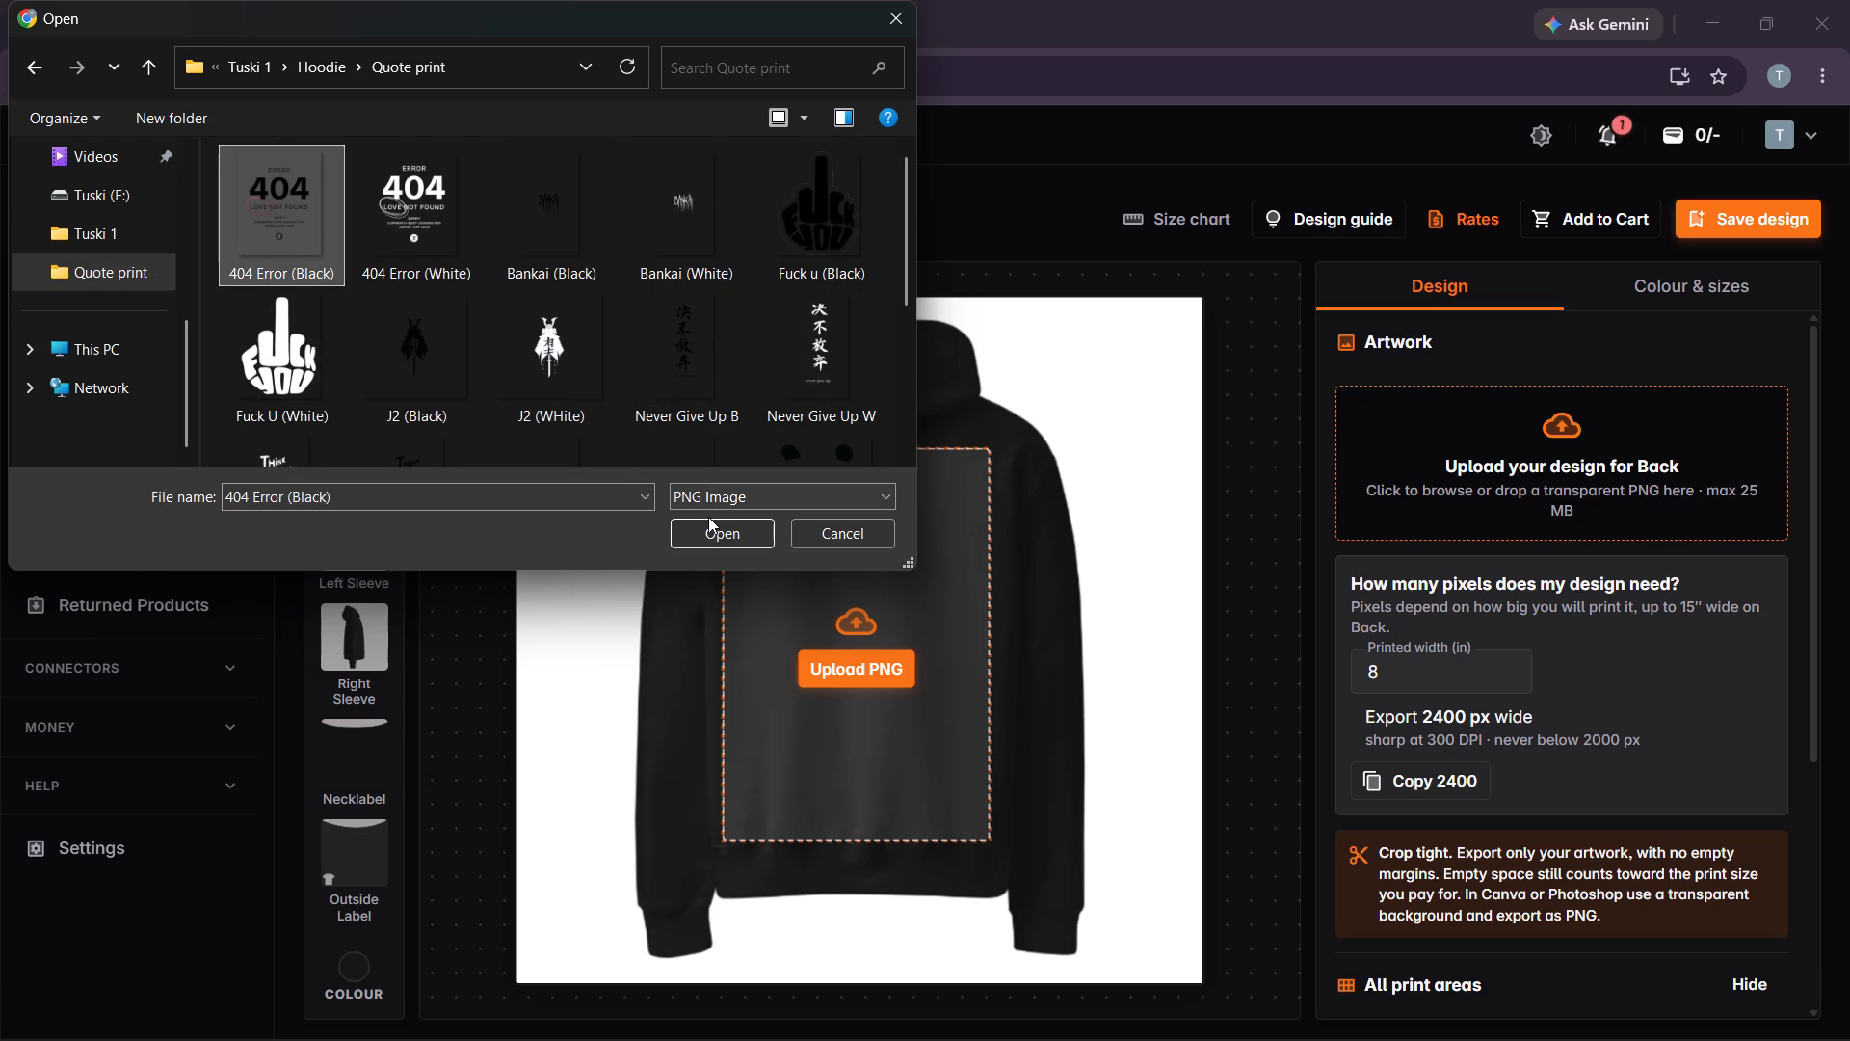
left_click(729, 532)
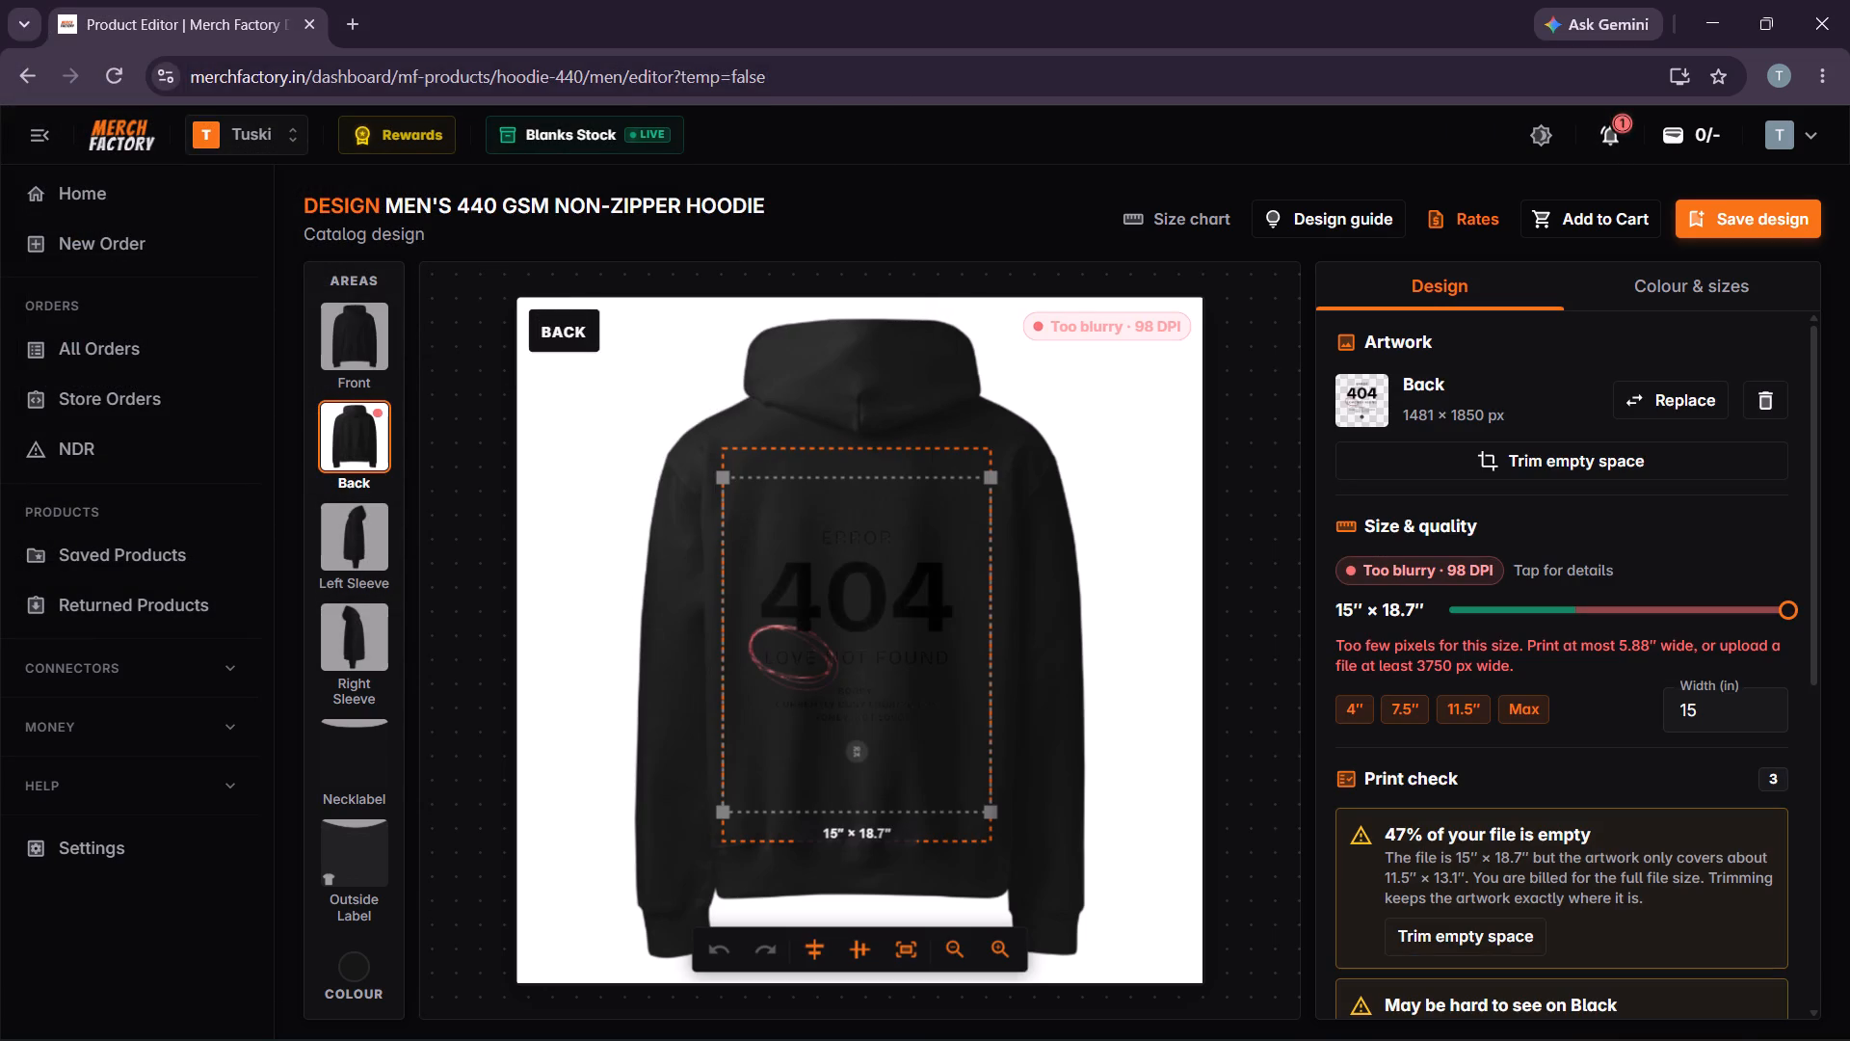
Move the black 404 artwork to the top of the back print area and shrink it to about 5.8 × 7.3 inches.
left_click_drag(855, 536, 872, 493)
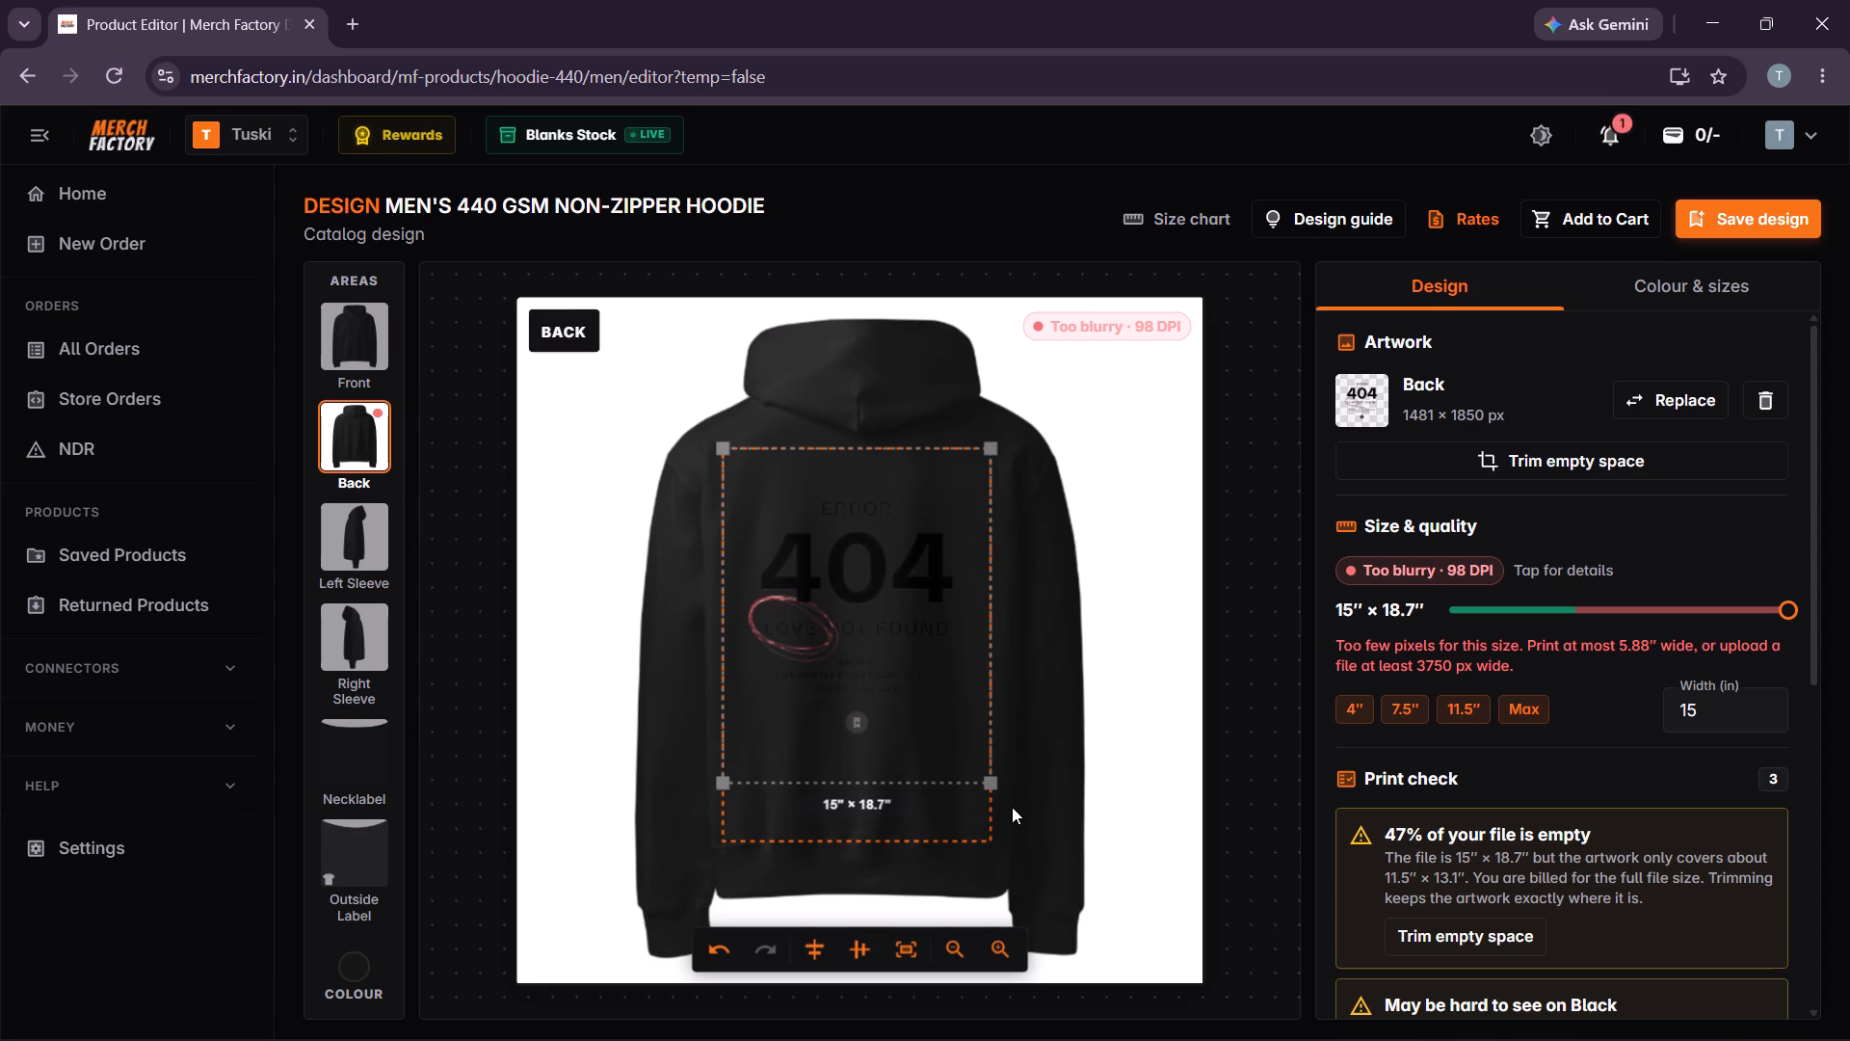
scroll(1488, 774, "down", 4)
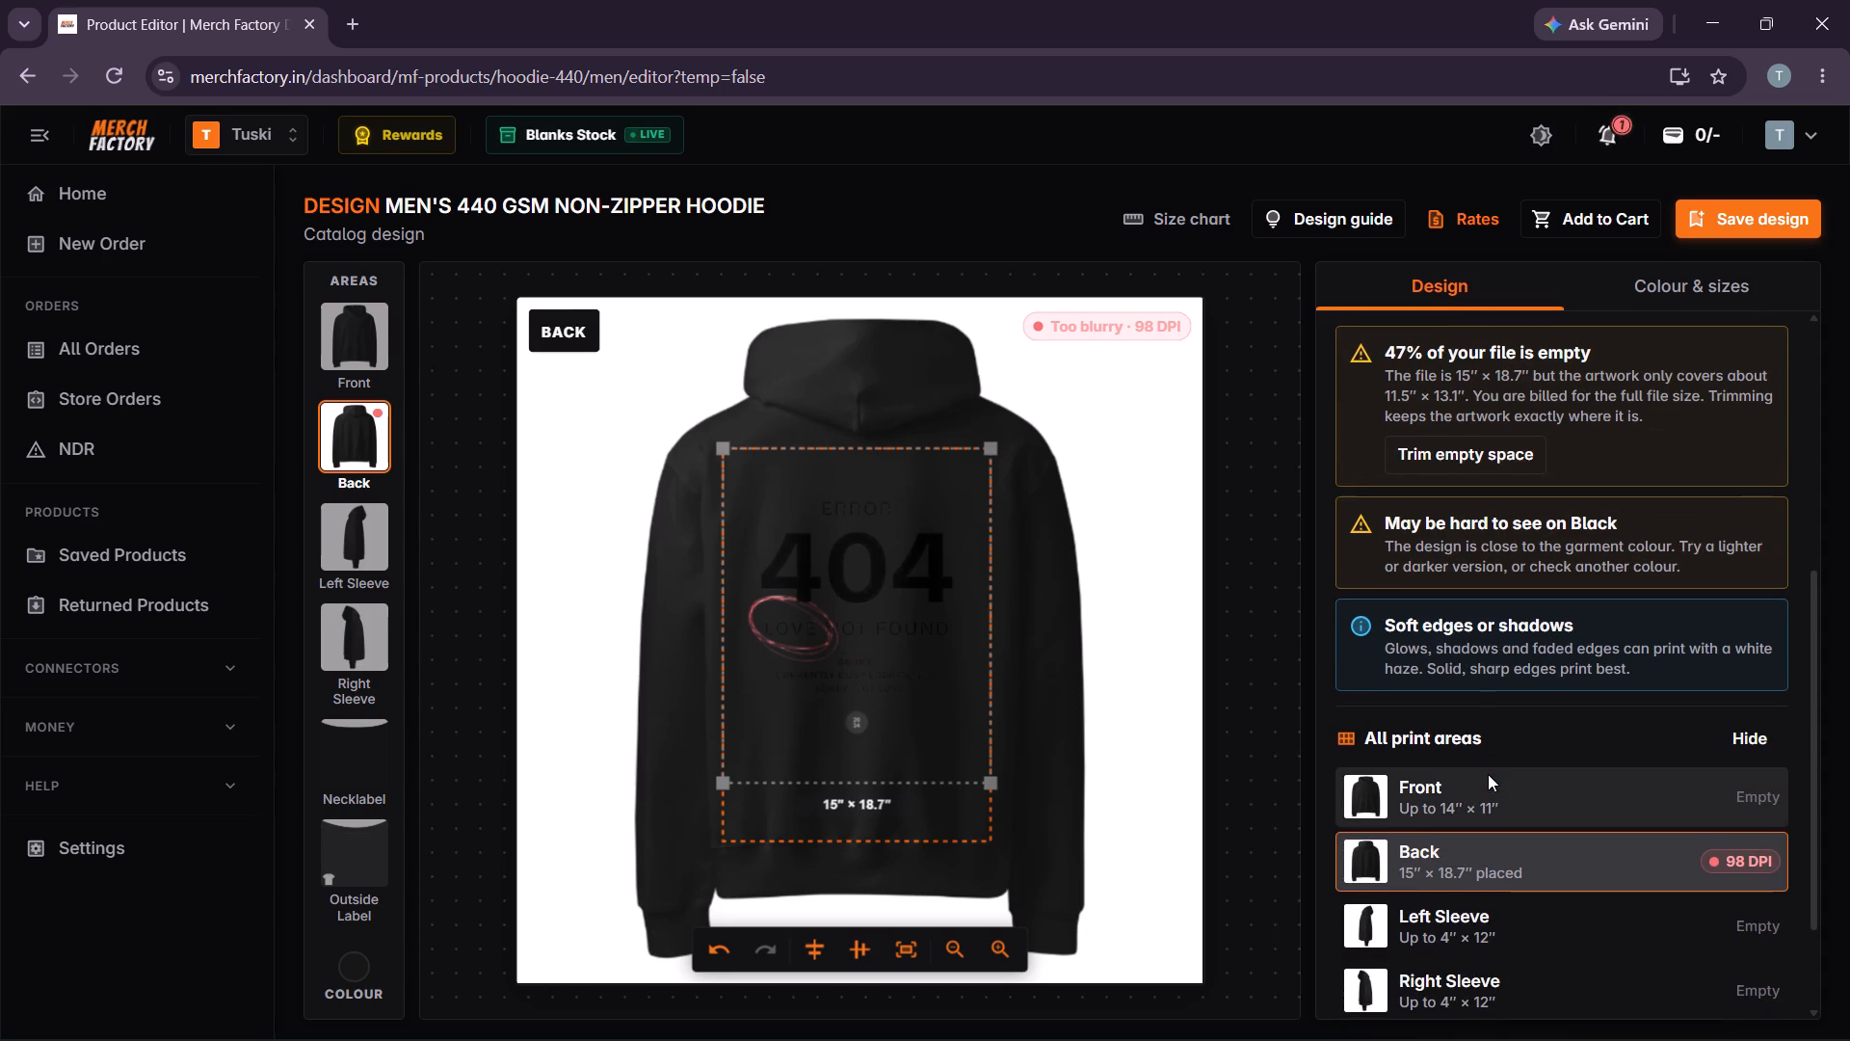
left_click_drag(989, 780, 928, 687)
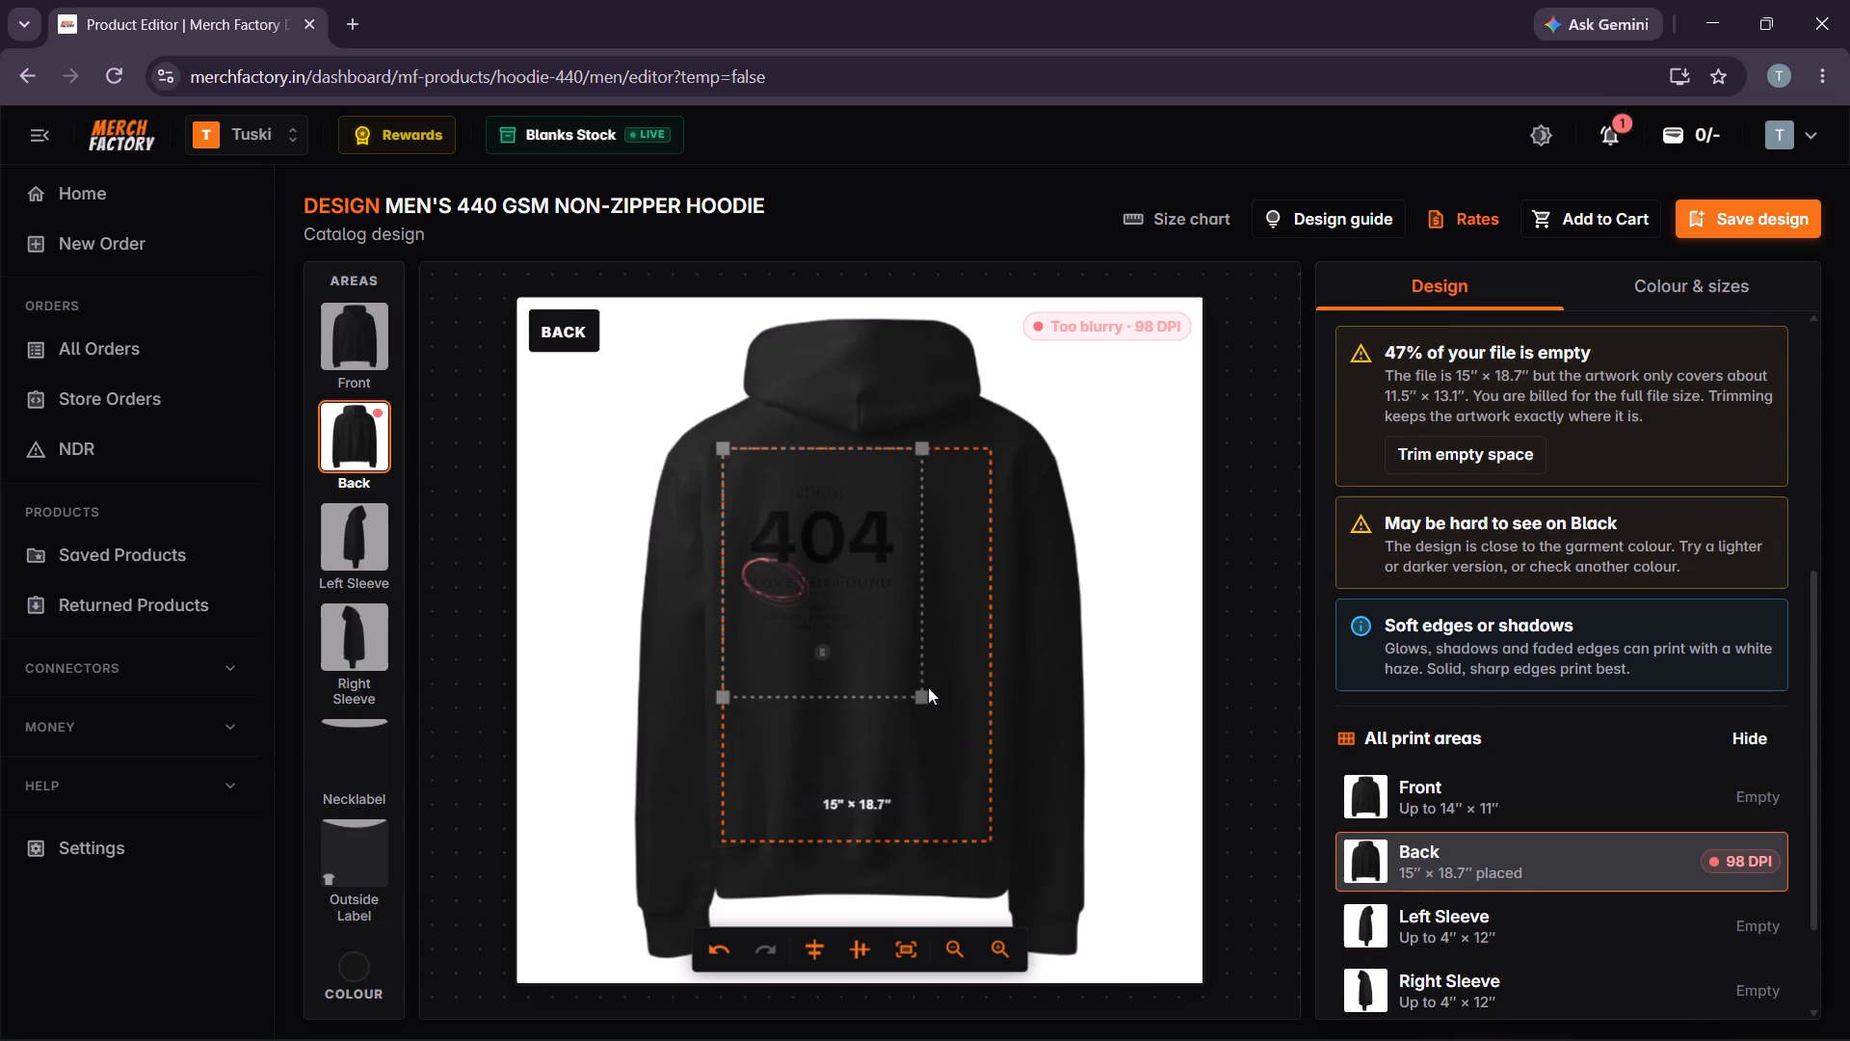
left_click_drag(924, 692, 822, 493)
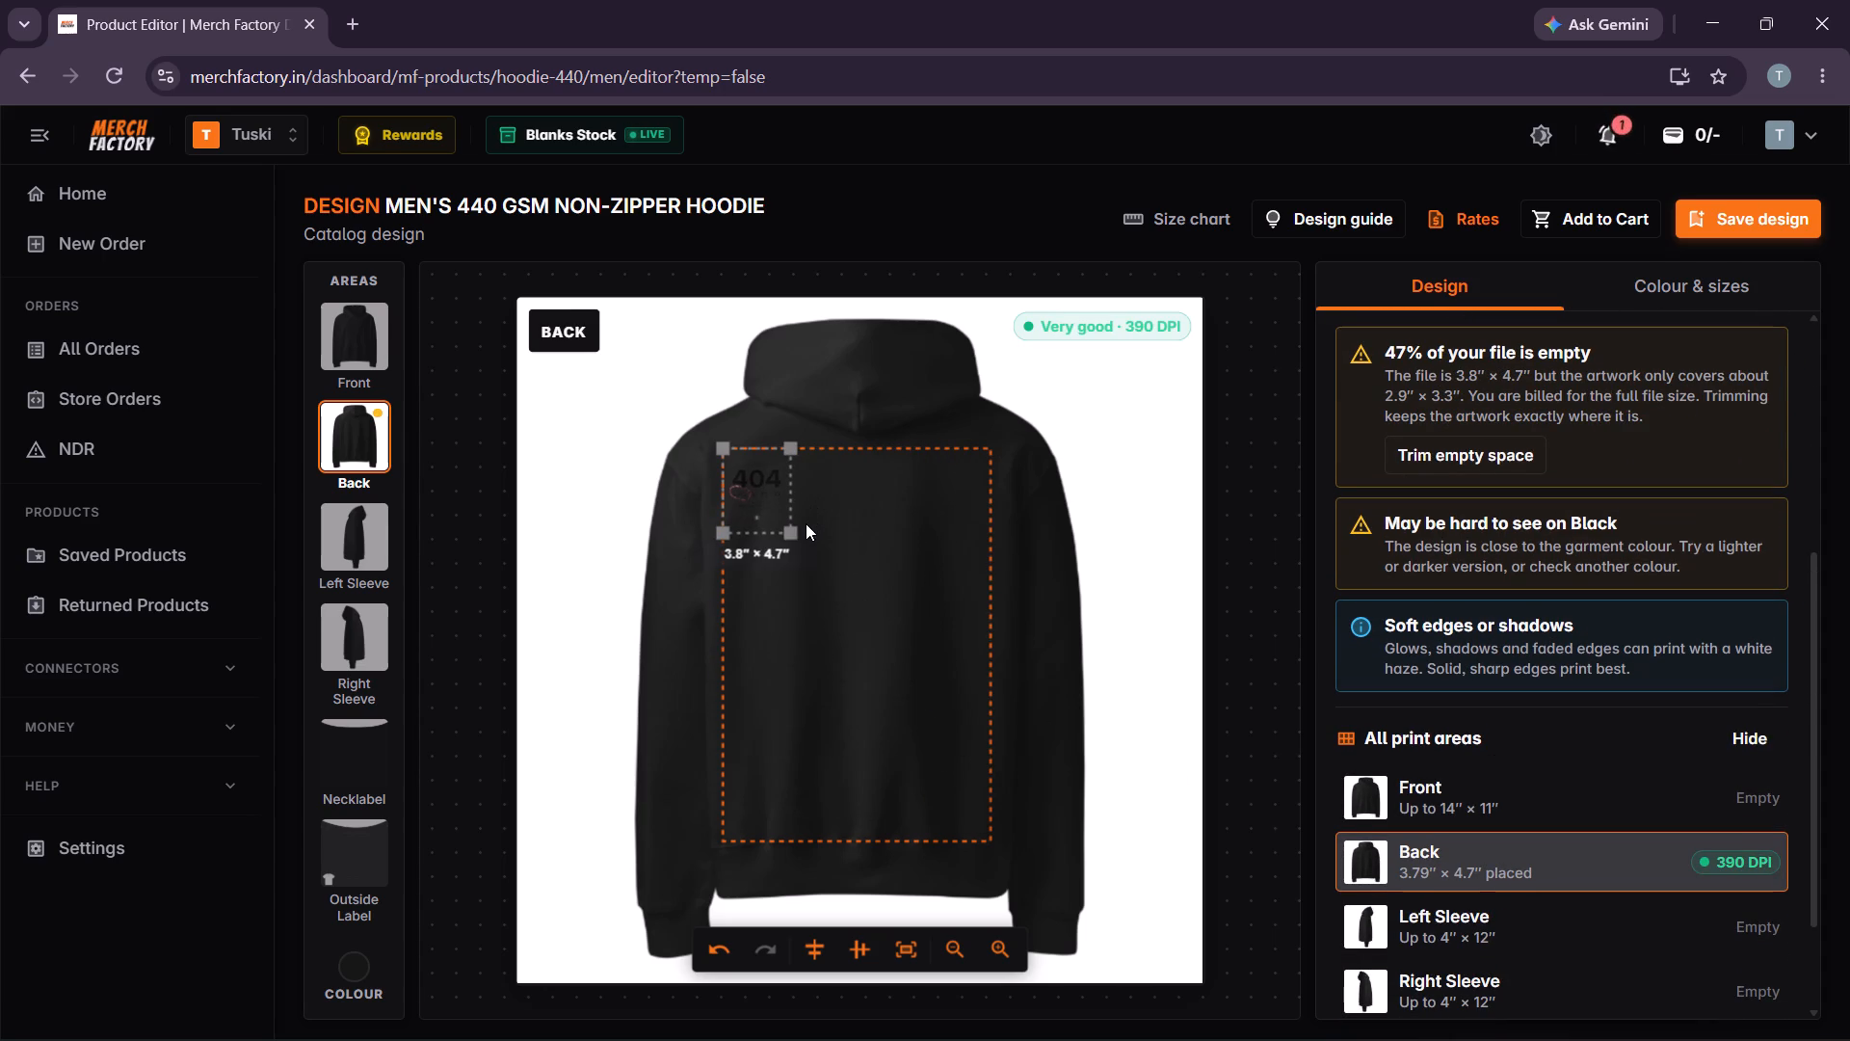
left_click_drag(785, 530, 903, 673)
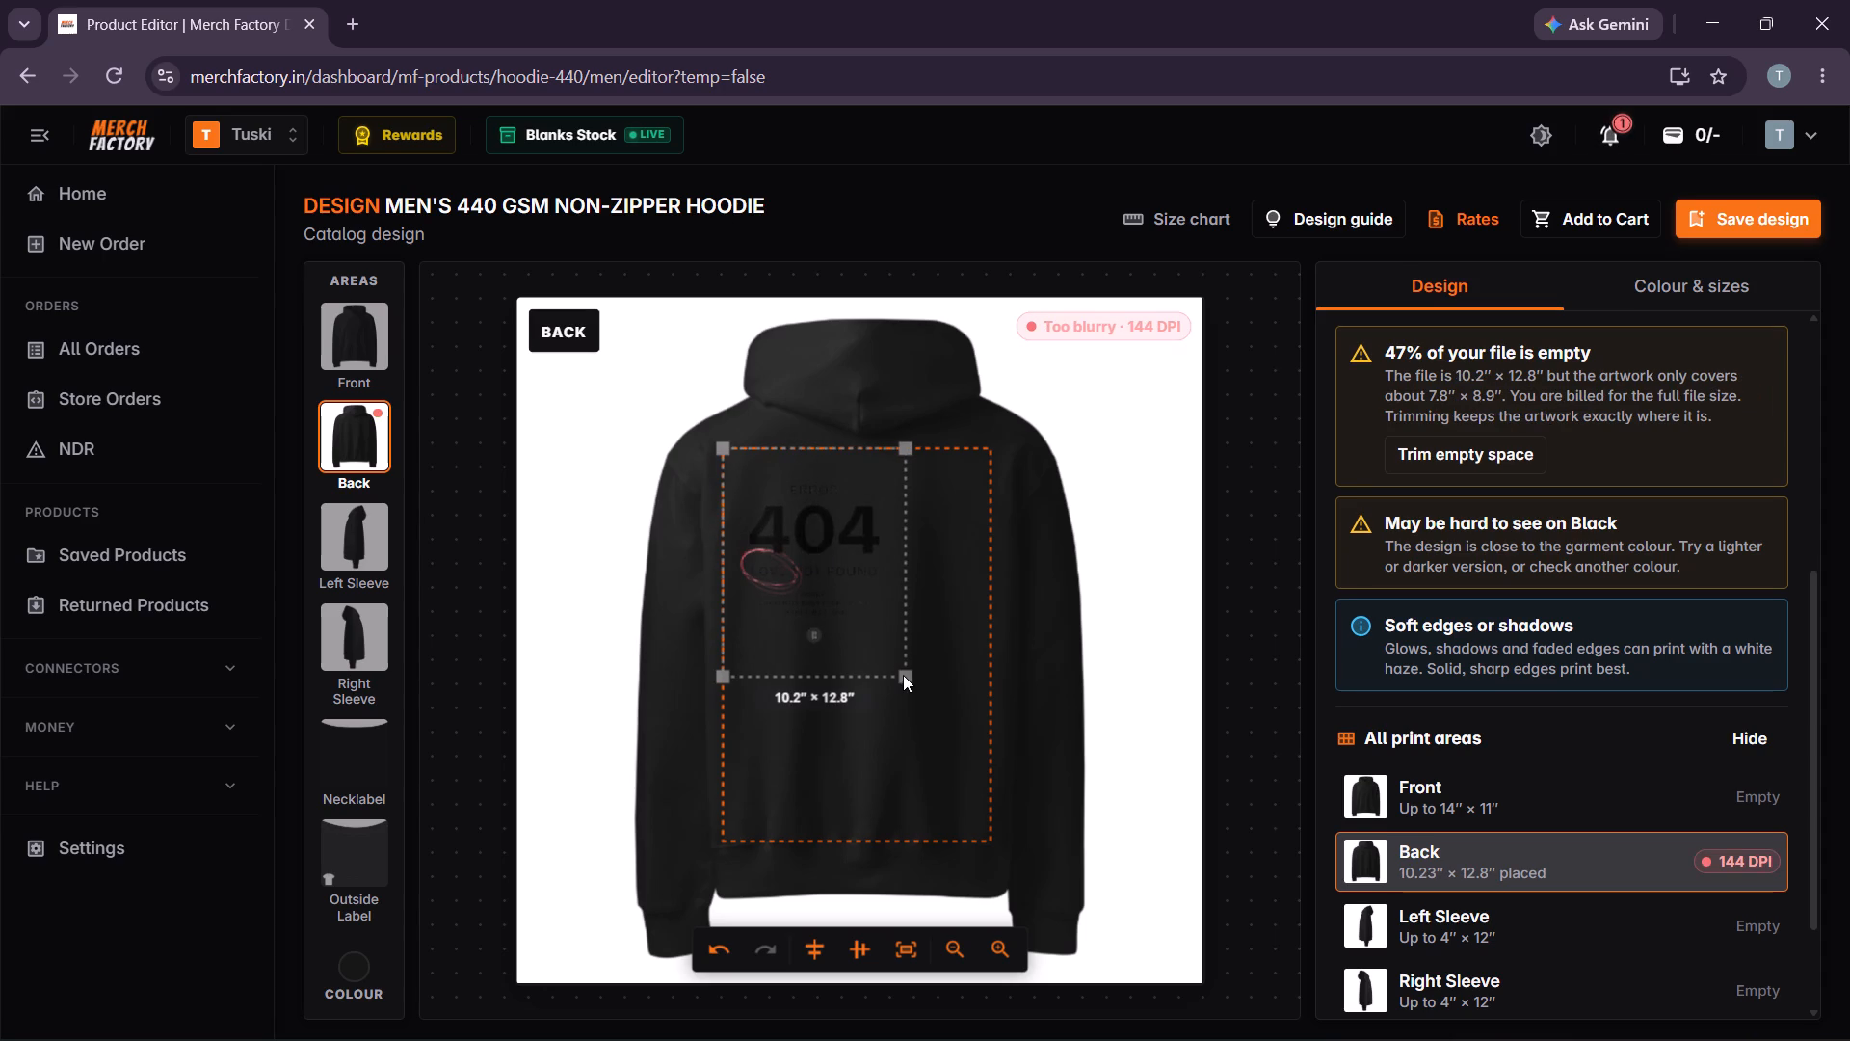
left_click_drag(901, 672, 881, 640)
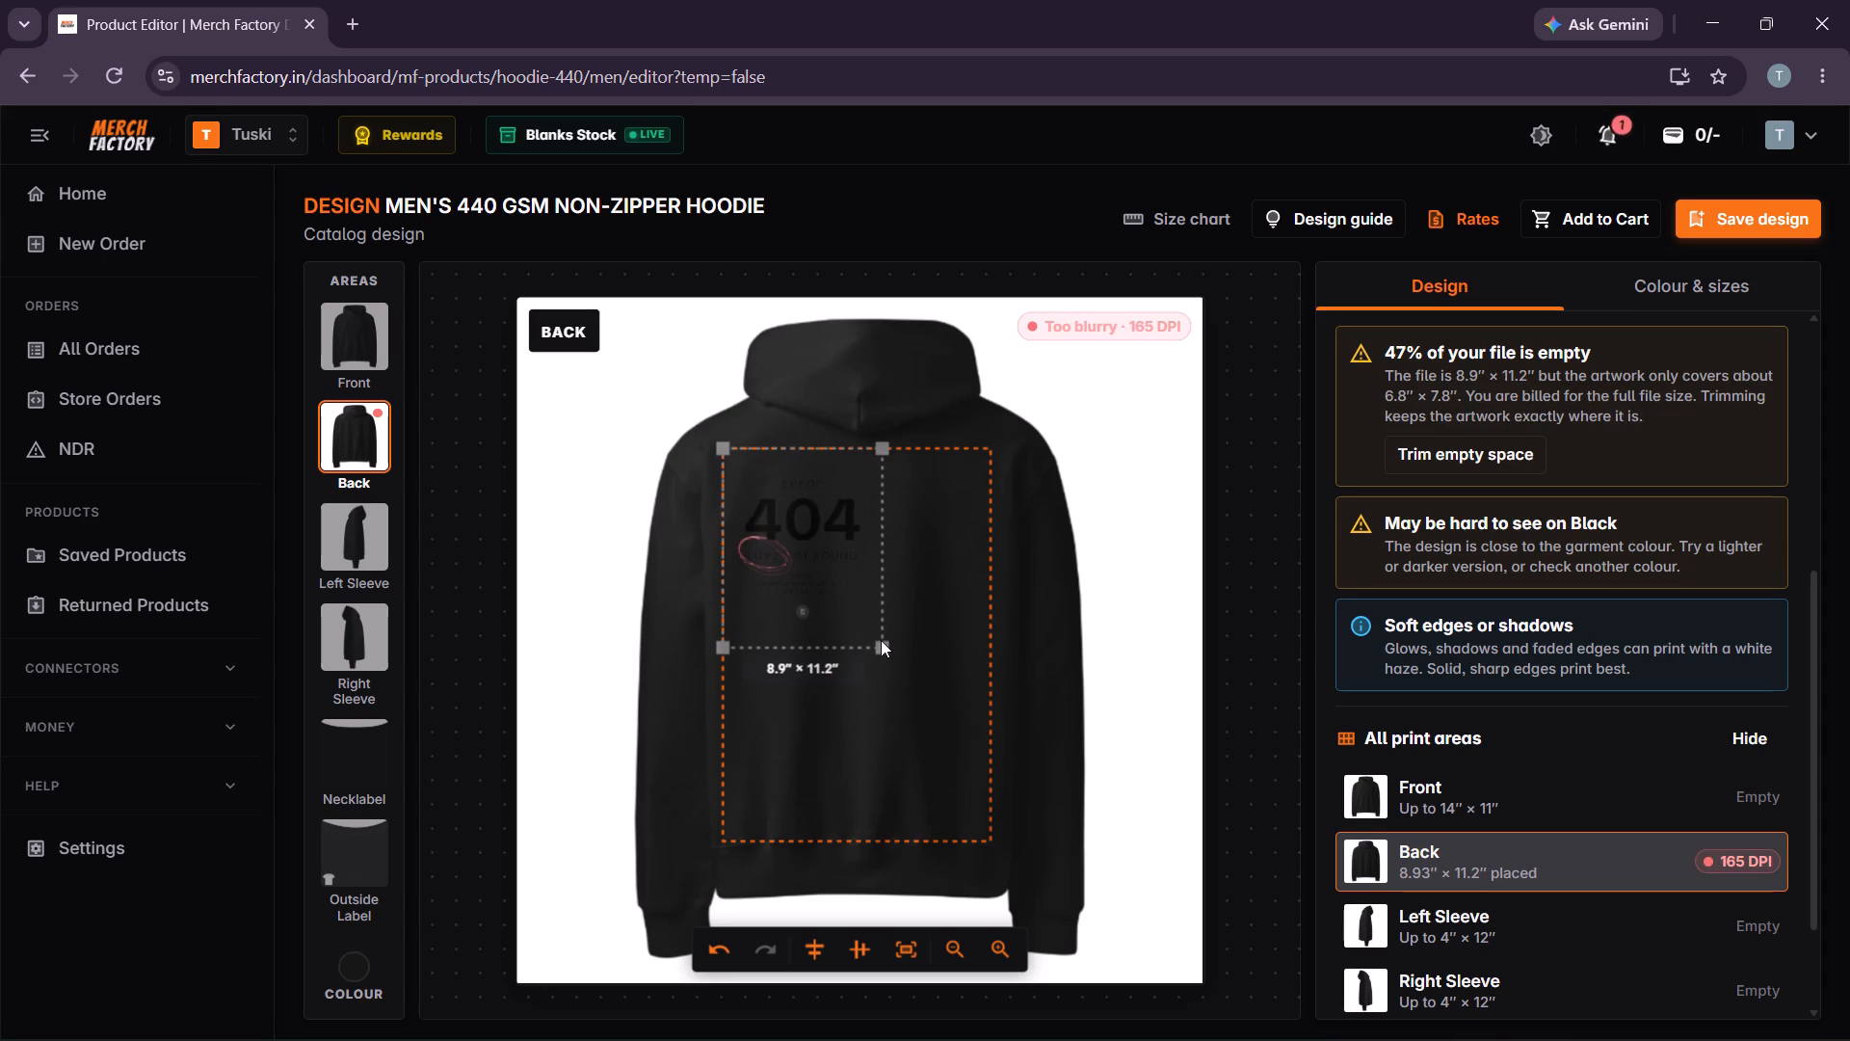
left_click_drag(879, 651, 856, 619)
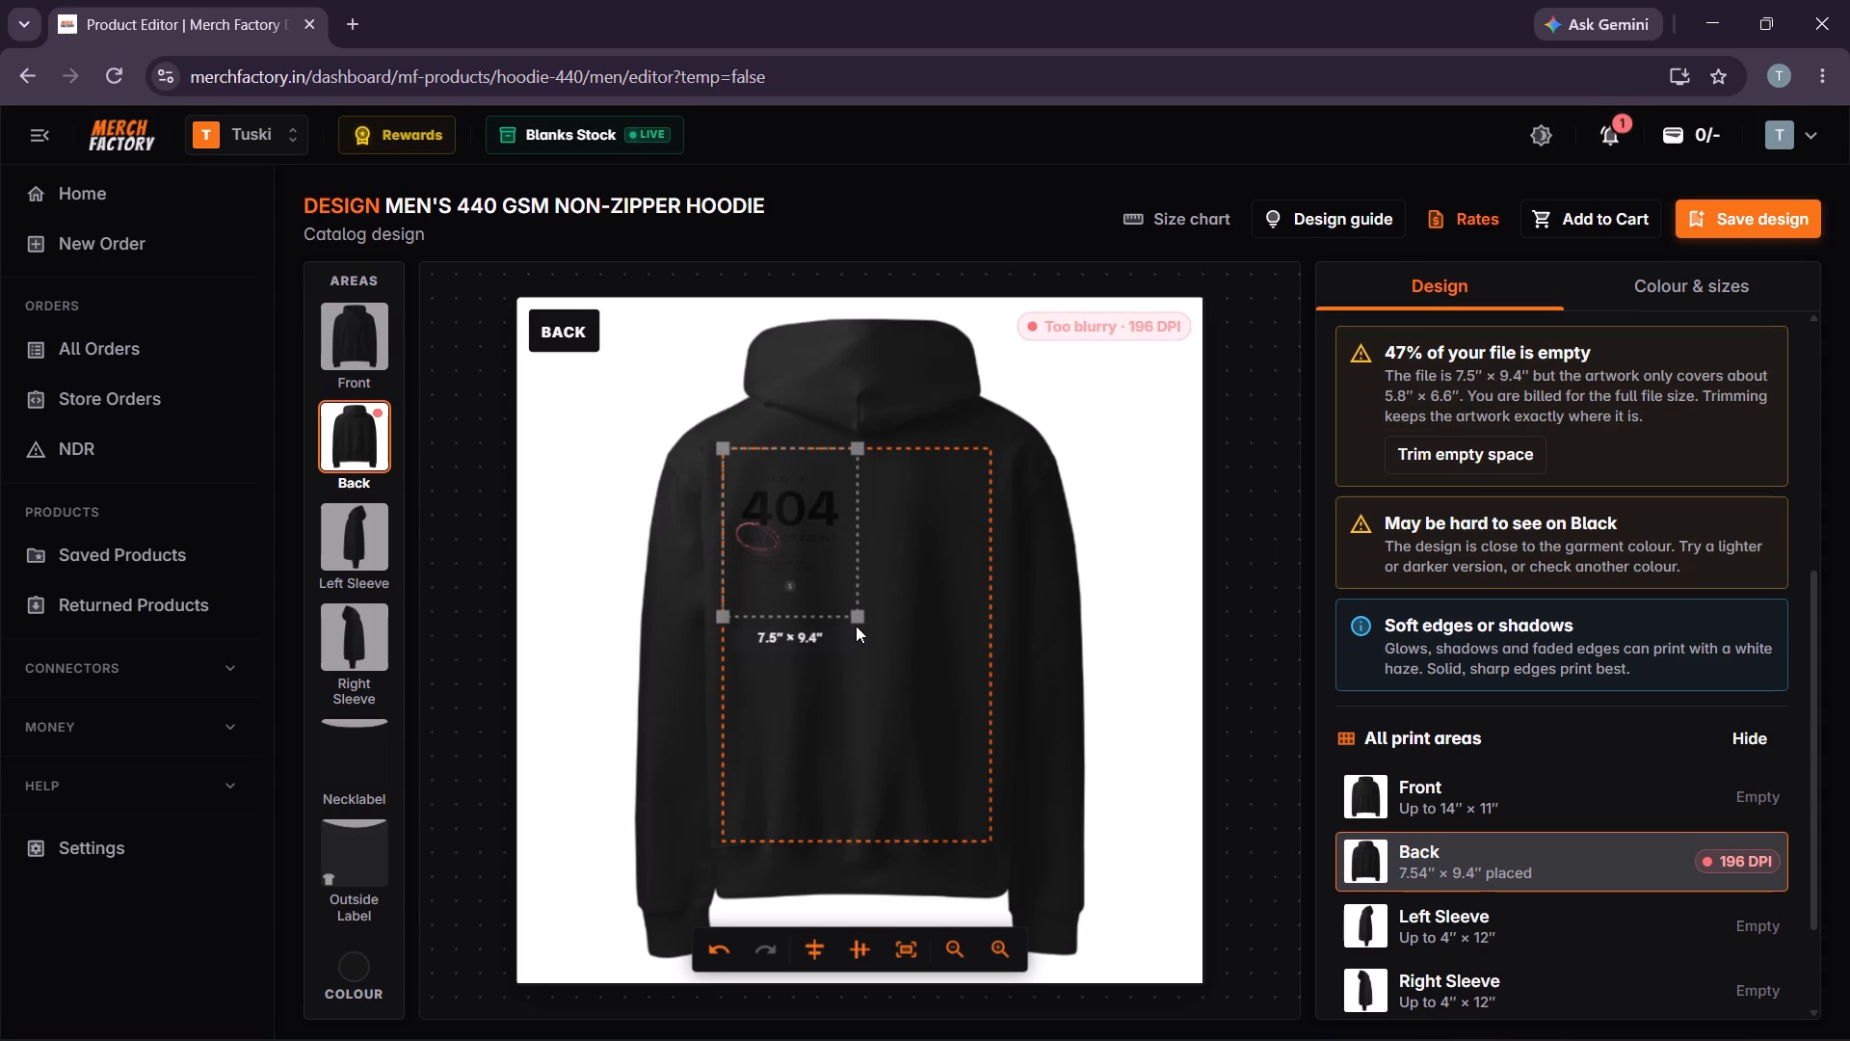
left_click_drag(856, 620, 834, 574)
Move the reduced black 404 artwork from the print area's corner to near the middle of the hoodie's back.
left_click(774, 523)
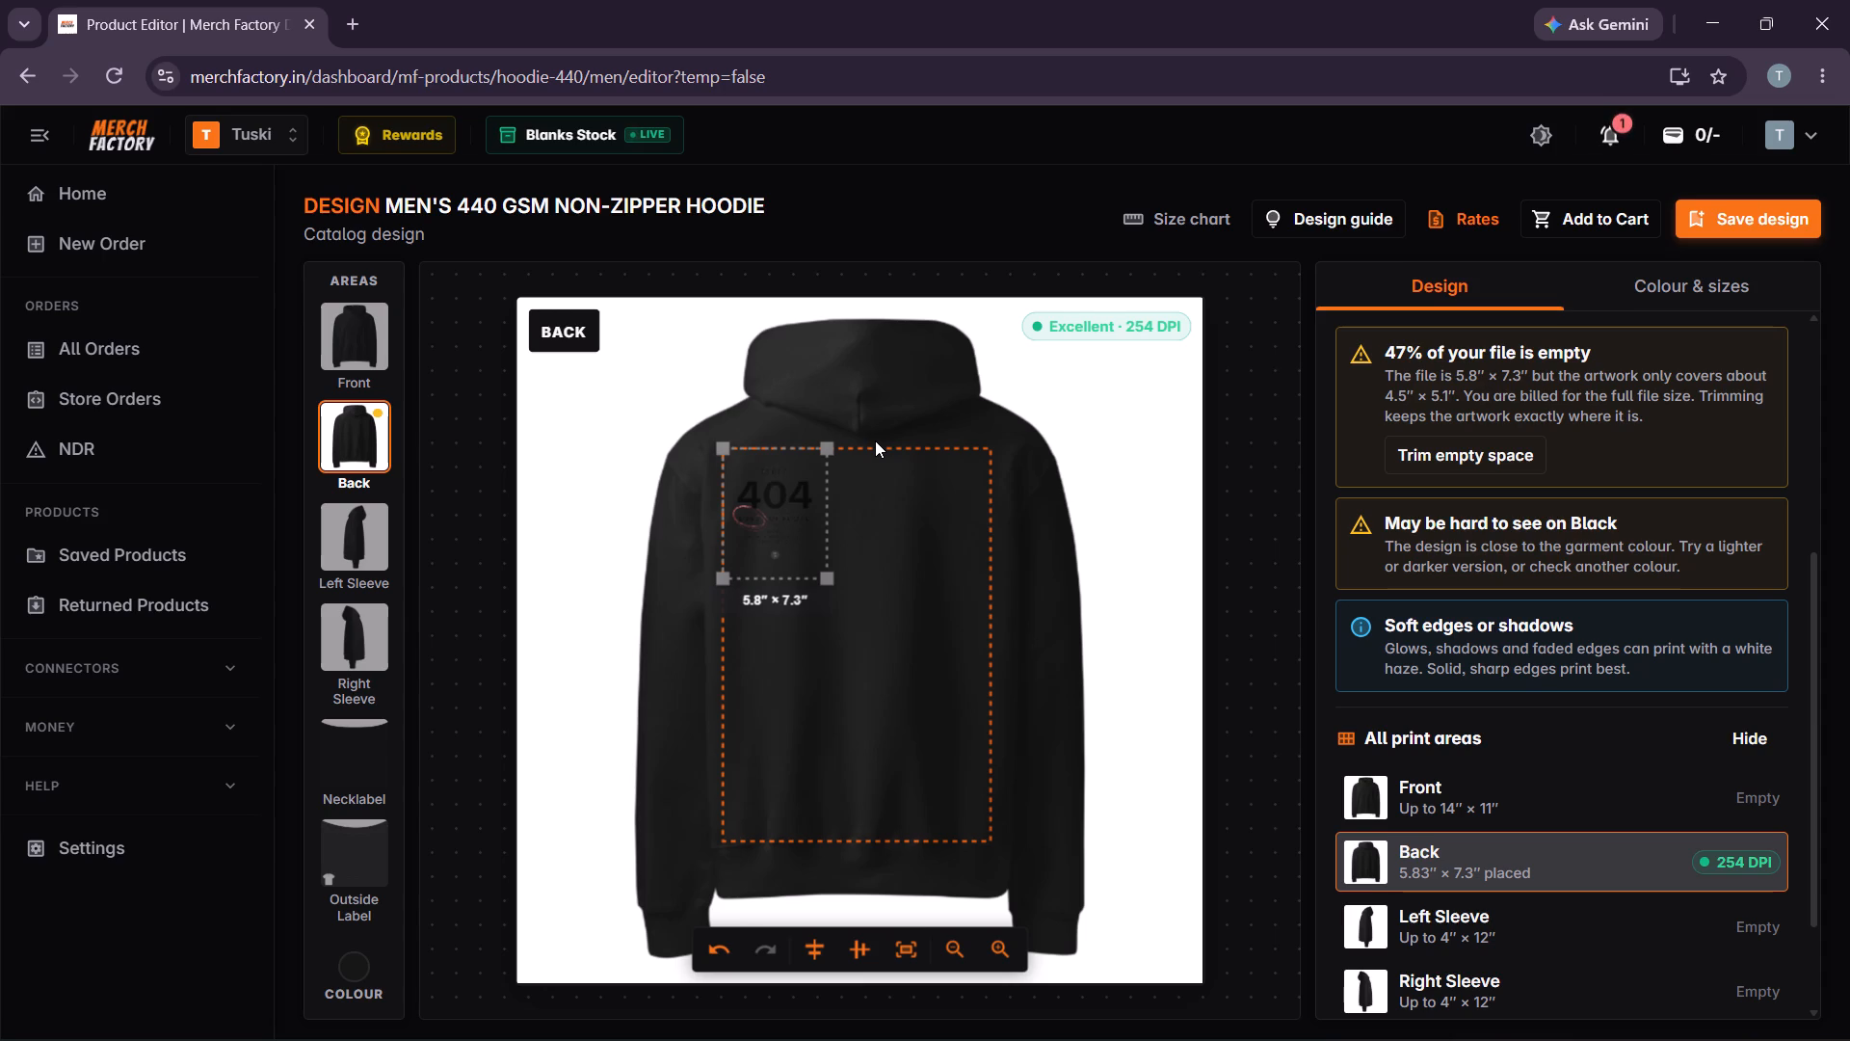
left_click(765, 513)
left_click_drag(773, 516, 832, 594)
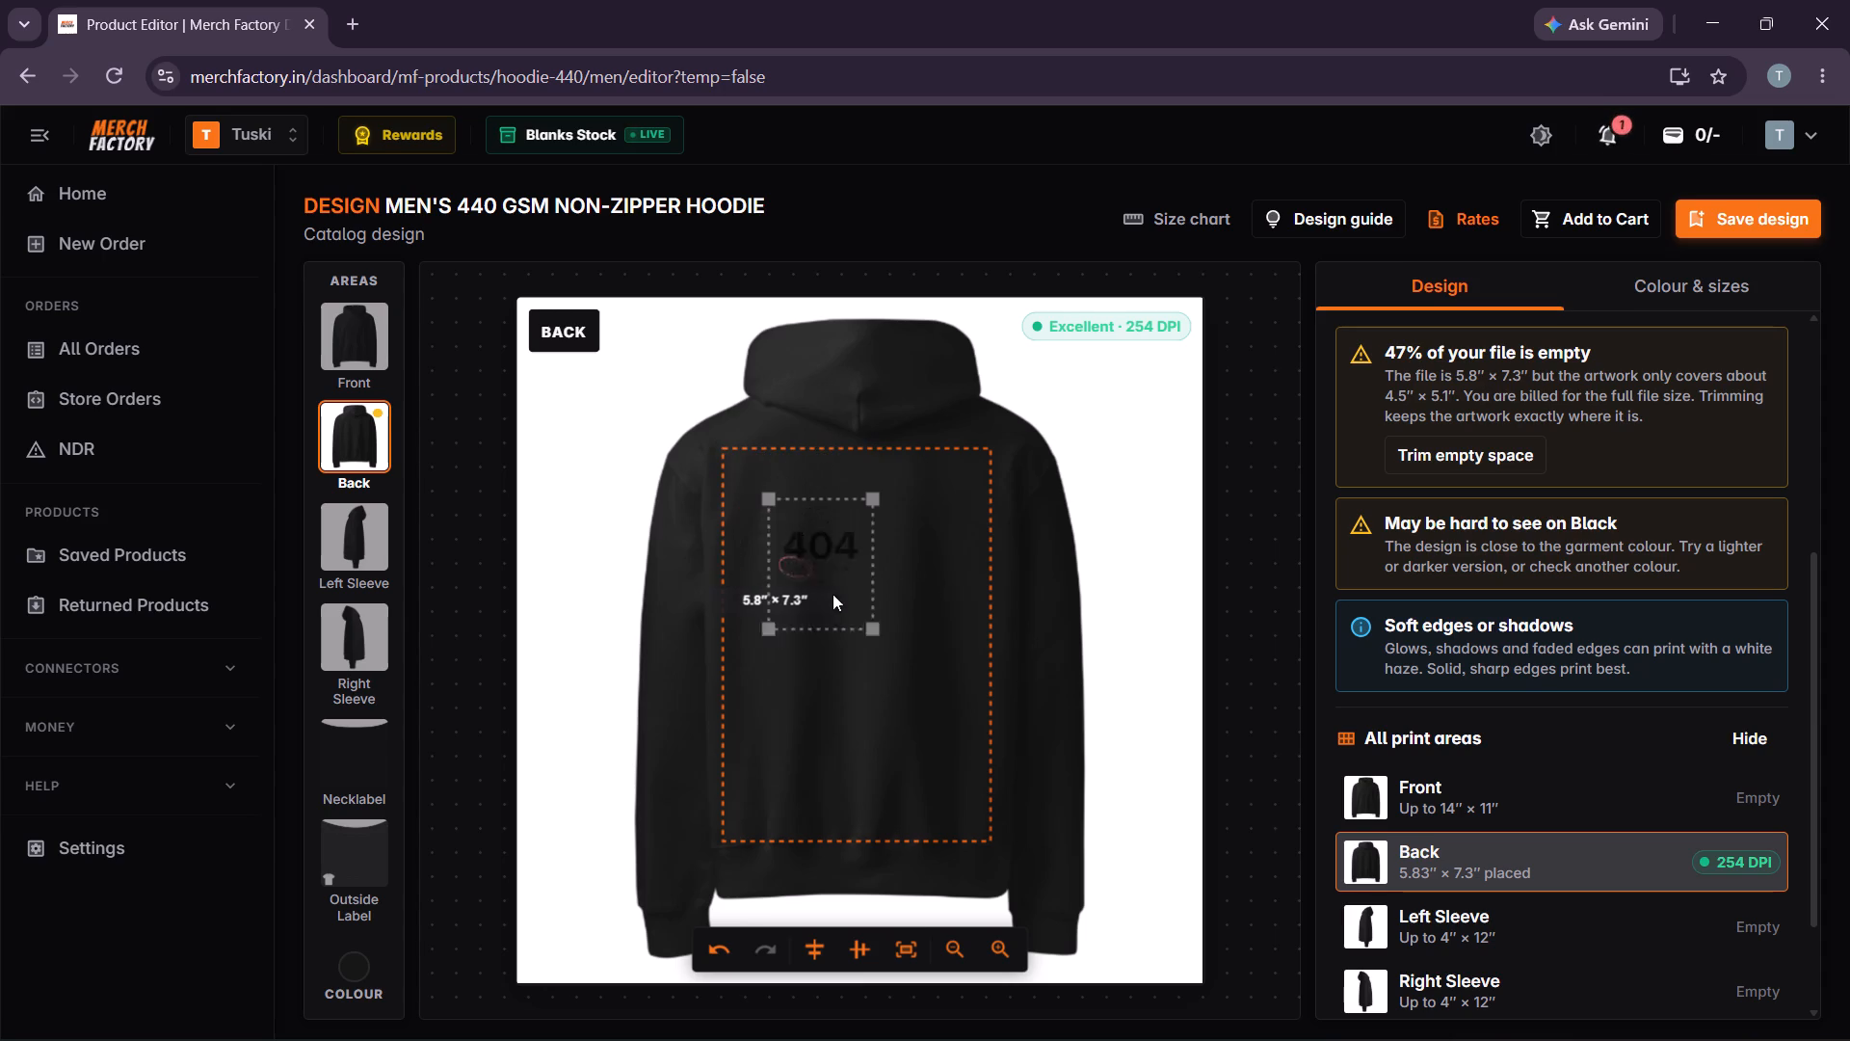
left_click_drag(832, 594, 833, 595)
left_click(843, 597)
Replace the back artwork with the 404 Error (White) PNG from the Quote print folder.
scroll(1778, 659, "up", 6)
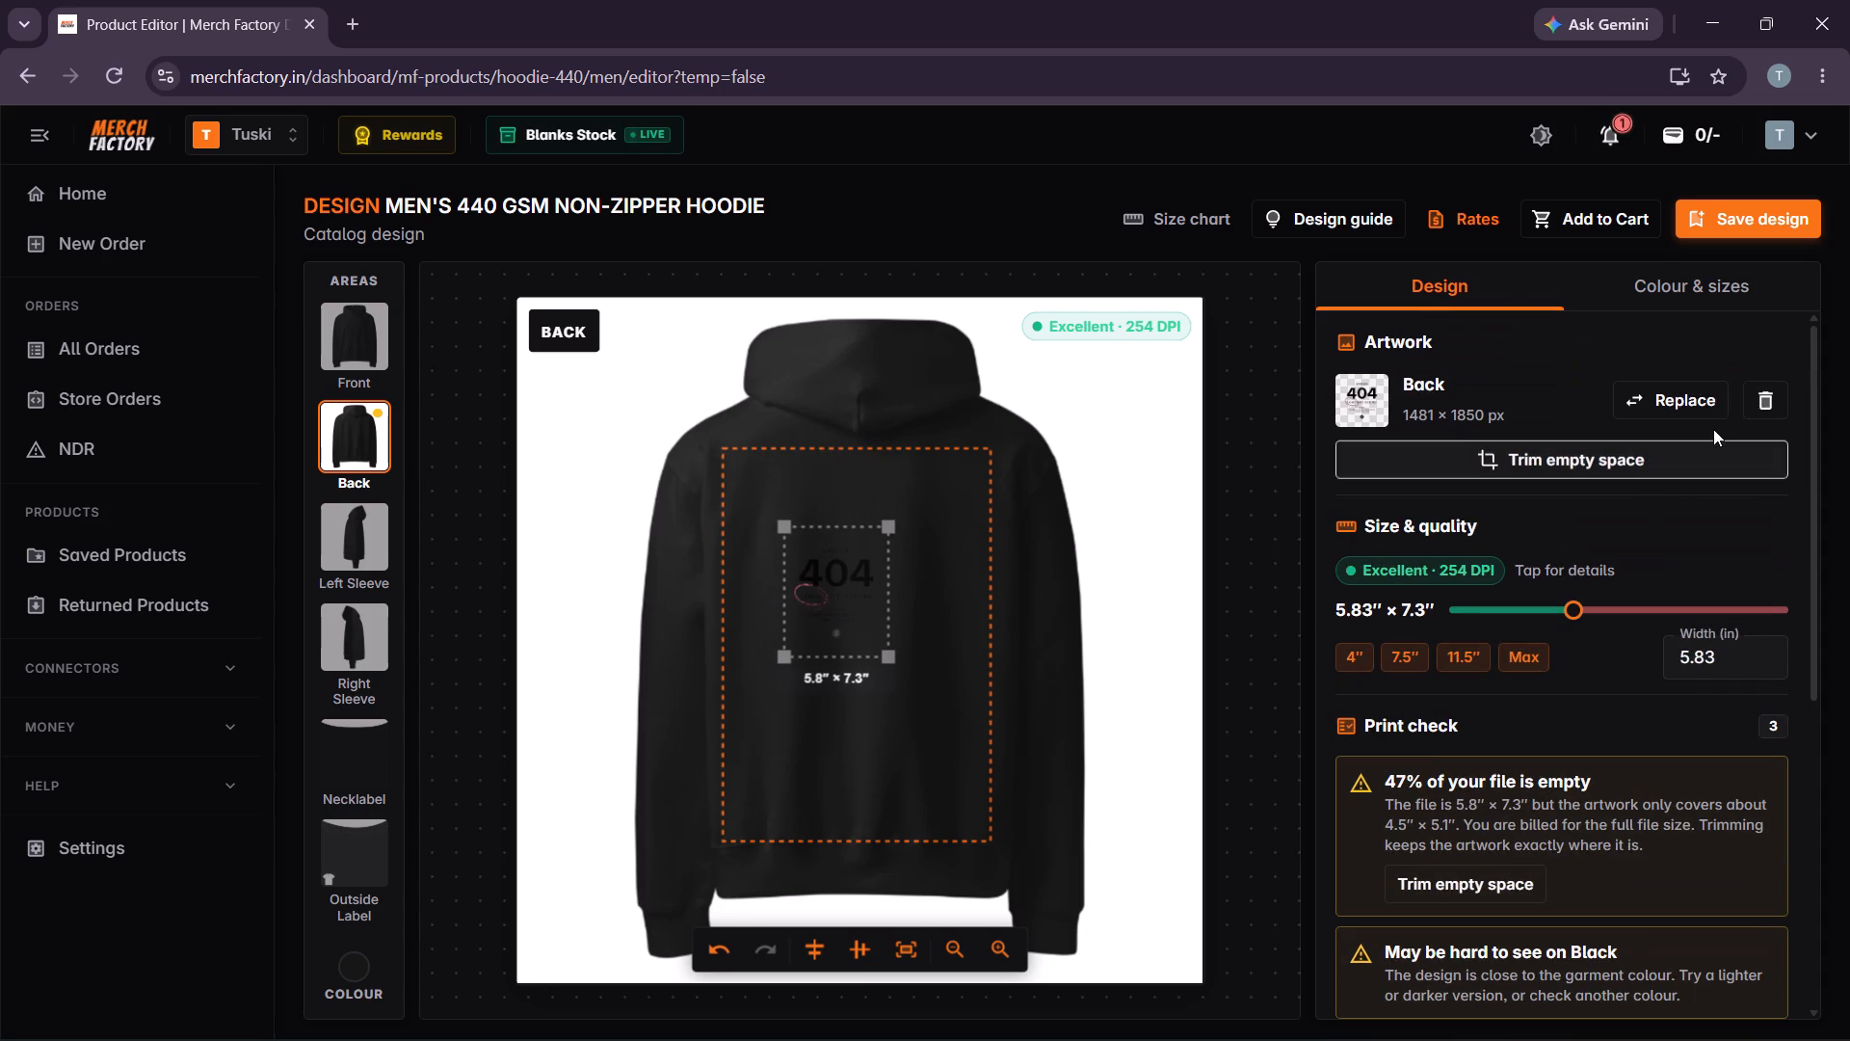
left_click(1698, 405)
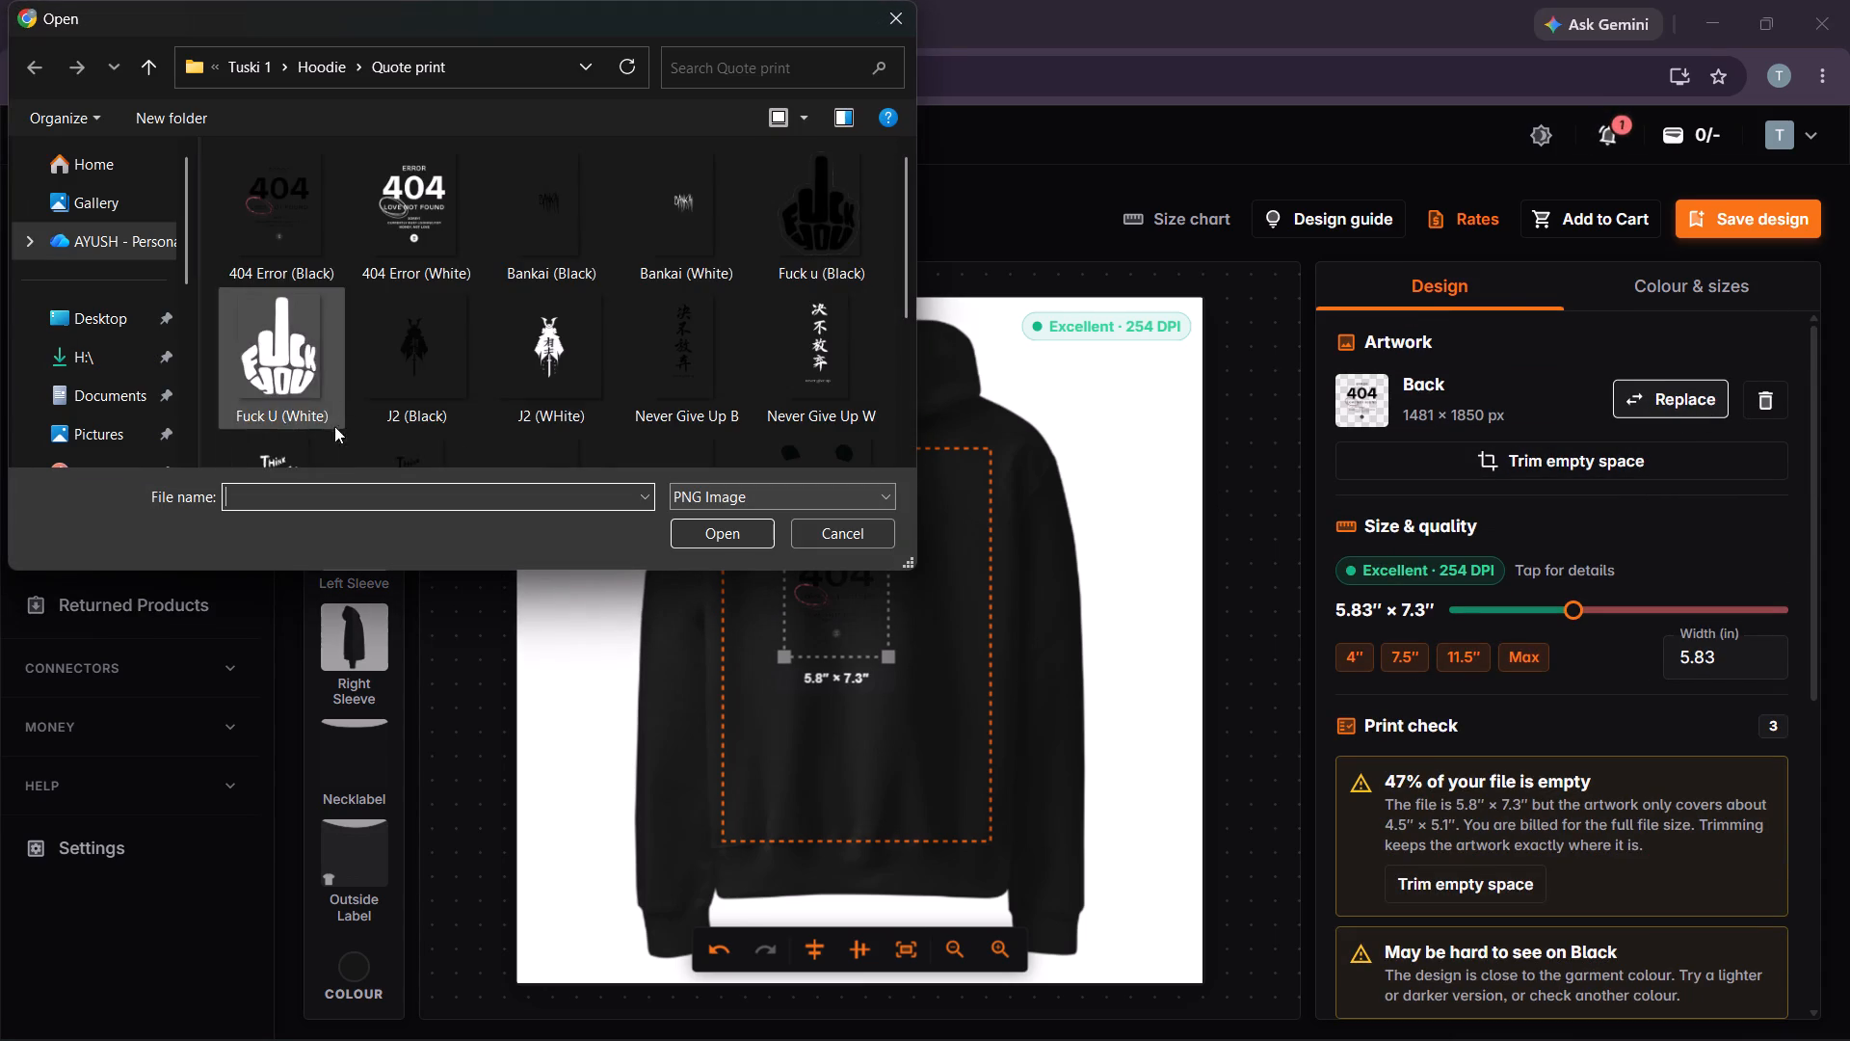
scroll(419, 377, "down", 3)
scroll(436, 361, "up", 4)
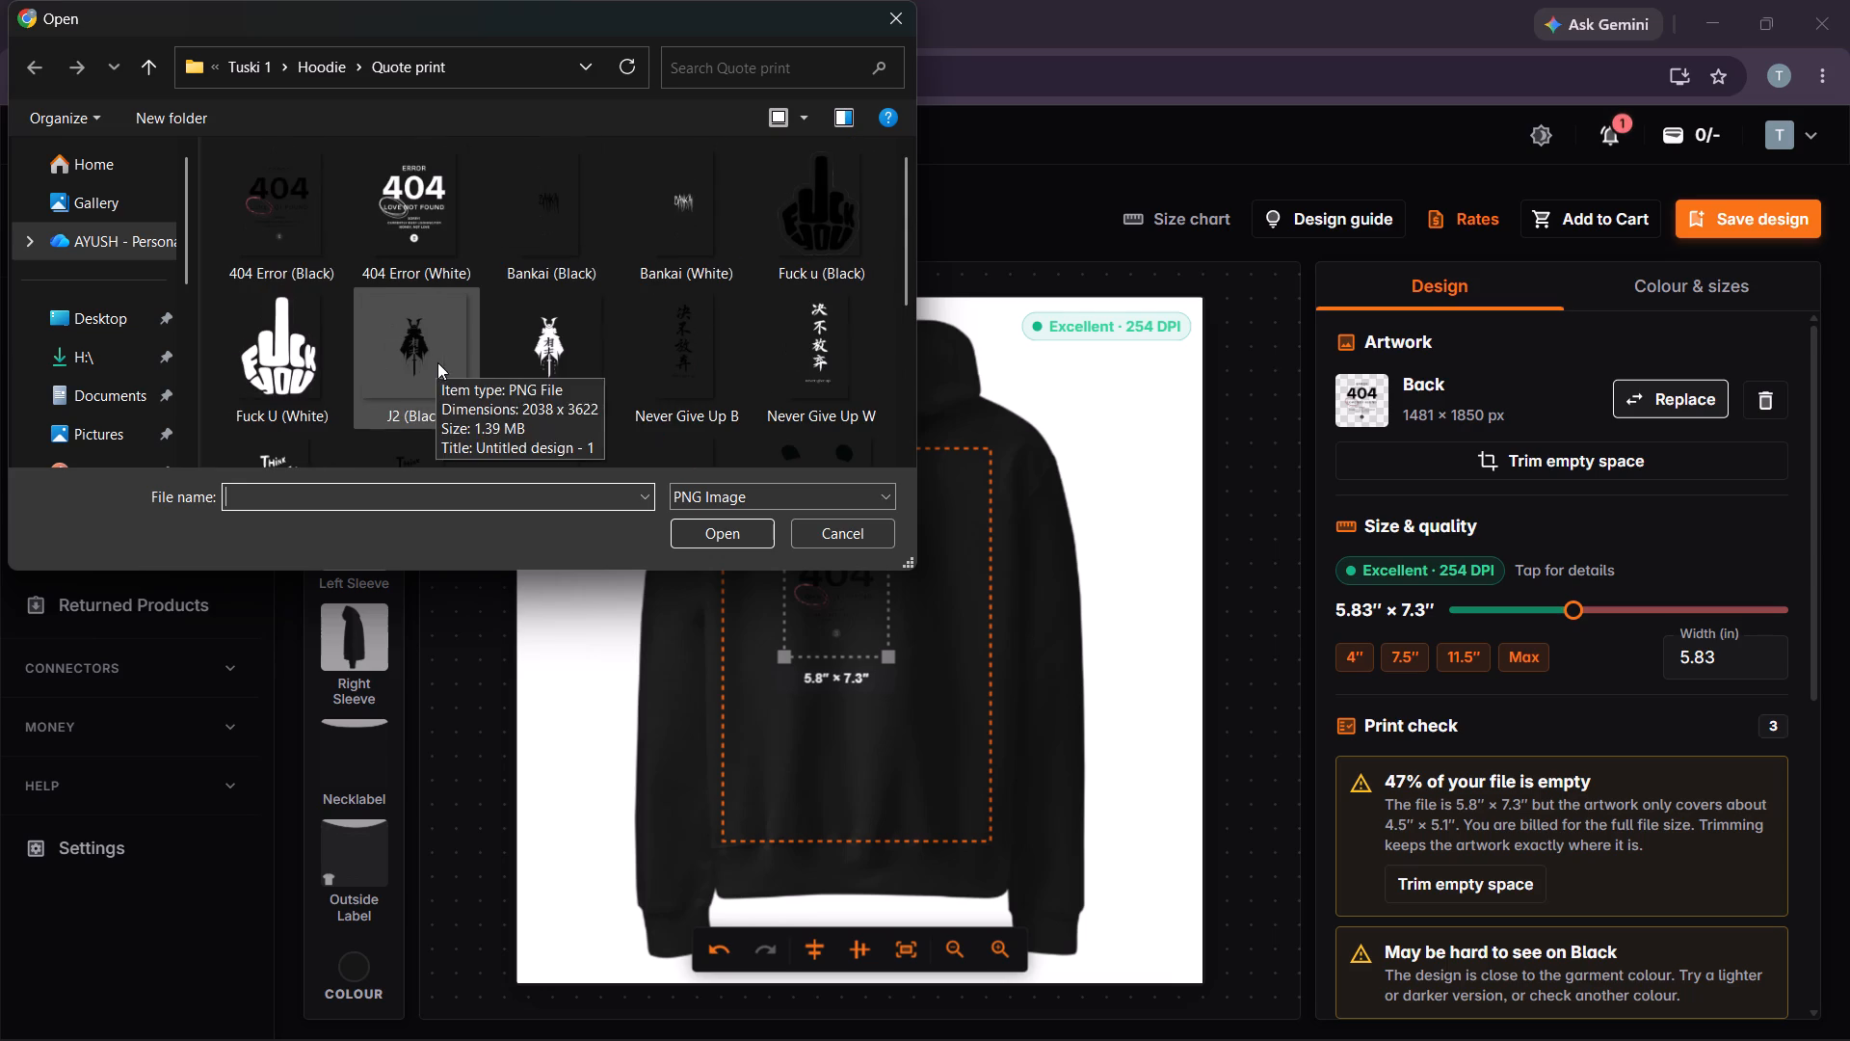
scroll(479, 396, "up", 3)
scroll(512, 391, "down", 2)
scroll(512, 391, "up", 4)
left_click(403, 242)
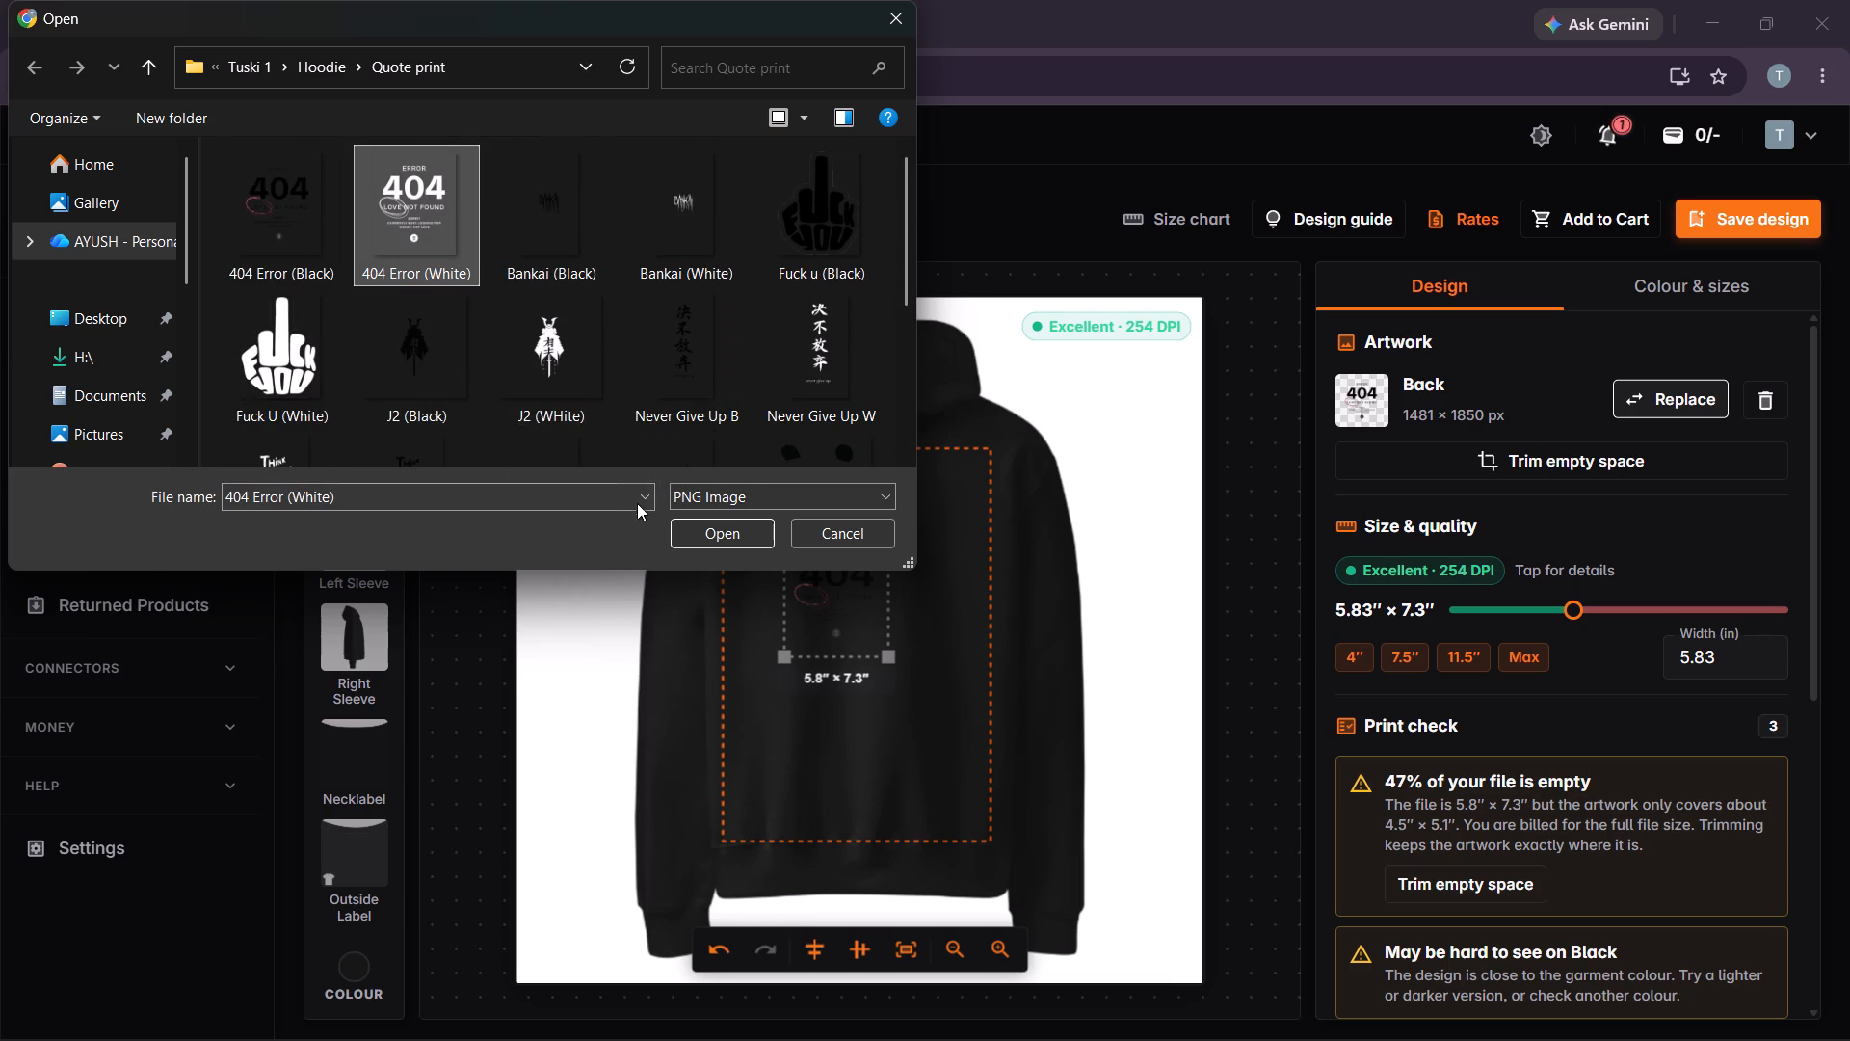
left_click(729, 530)
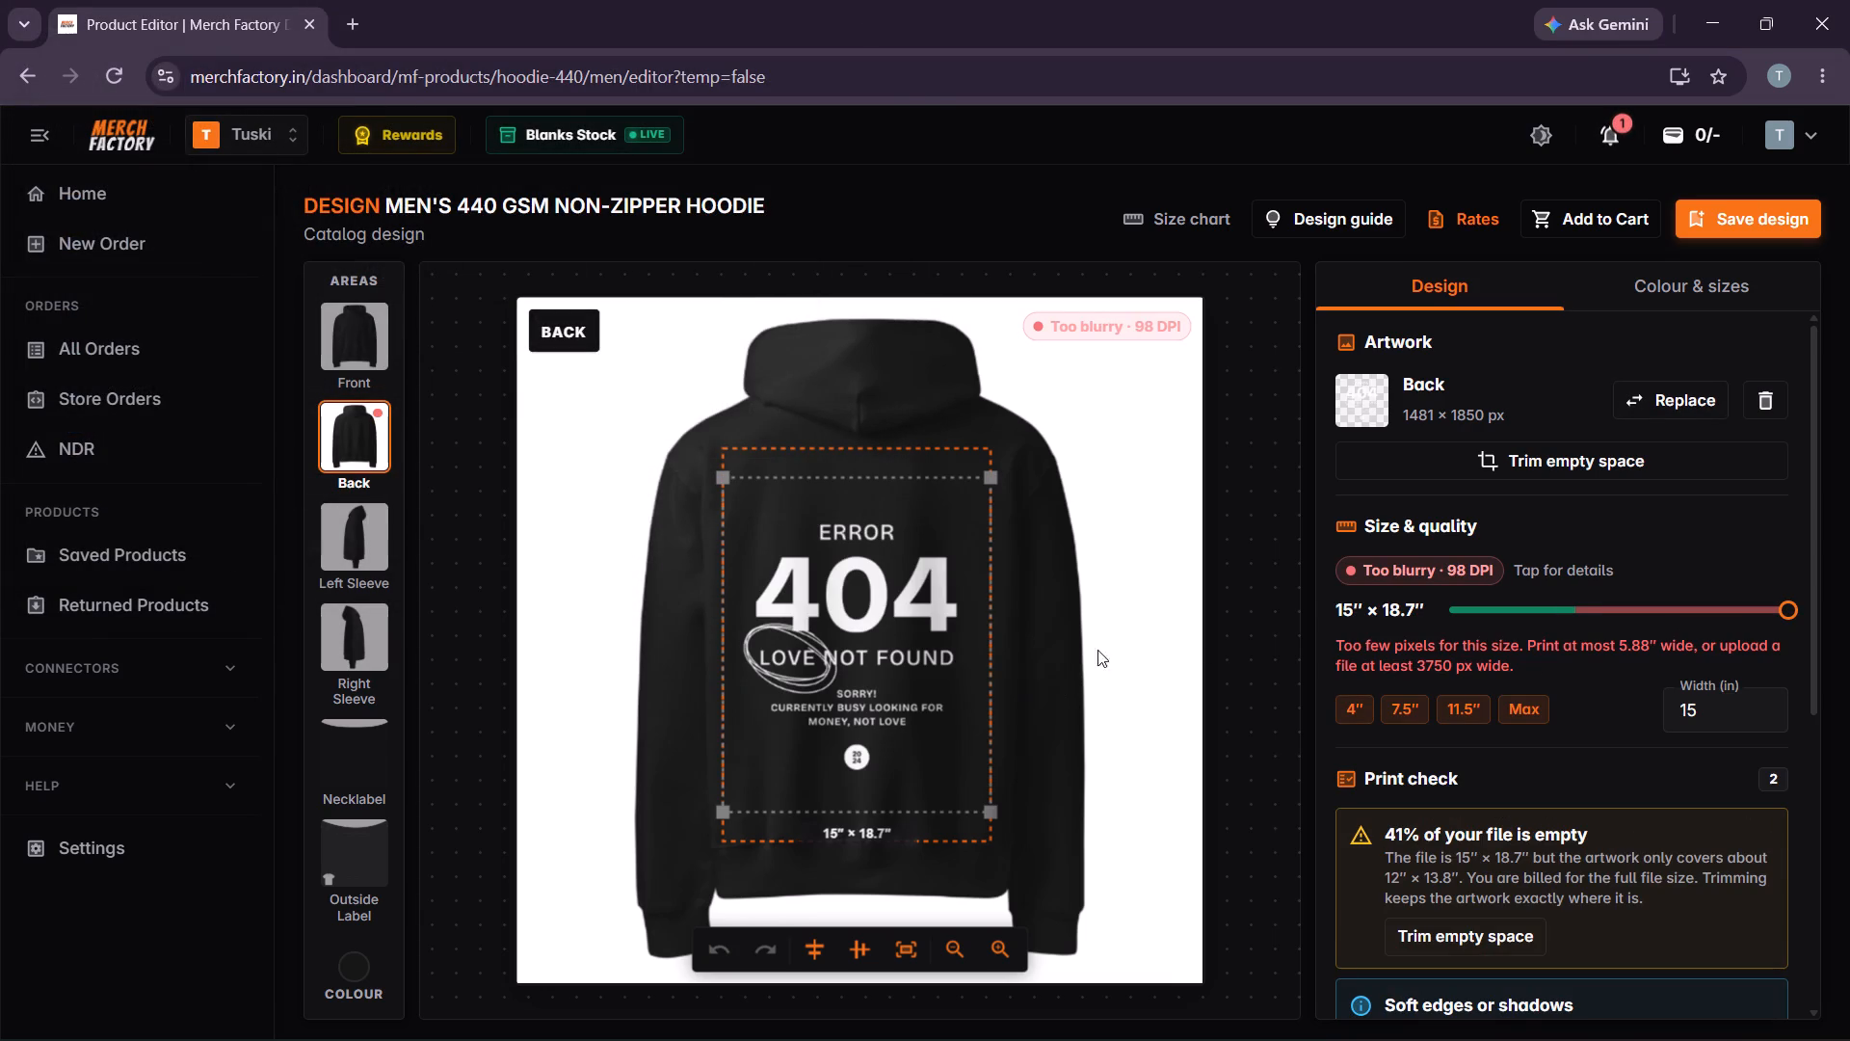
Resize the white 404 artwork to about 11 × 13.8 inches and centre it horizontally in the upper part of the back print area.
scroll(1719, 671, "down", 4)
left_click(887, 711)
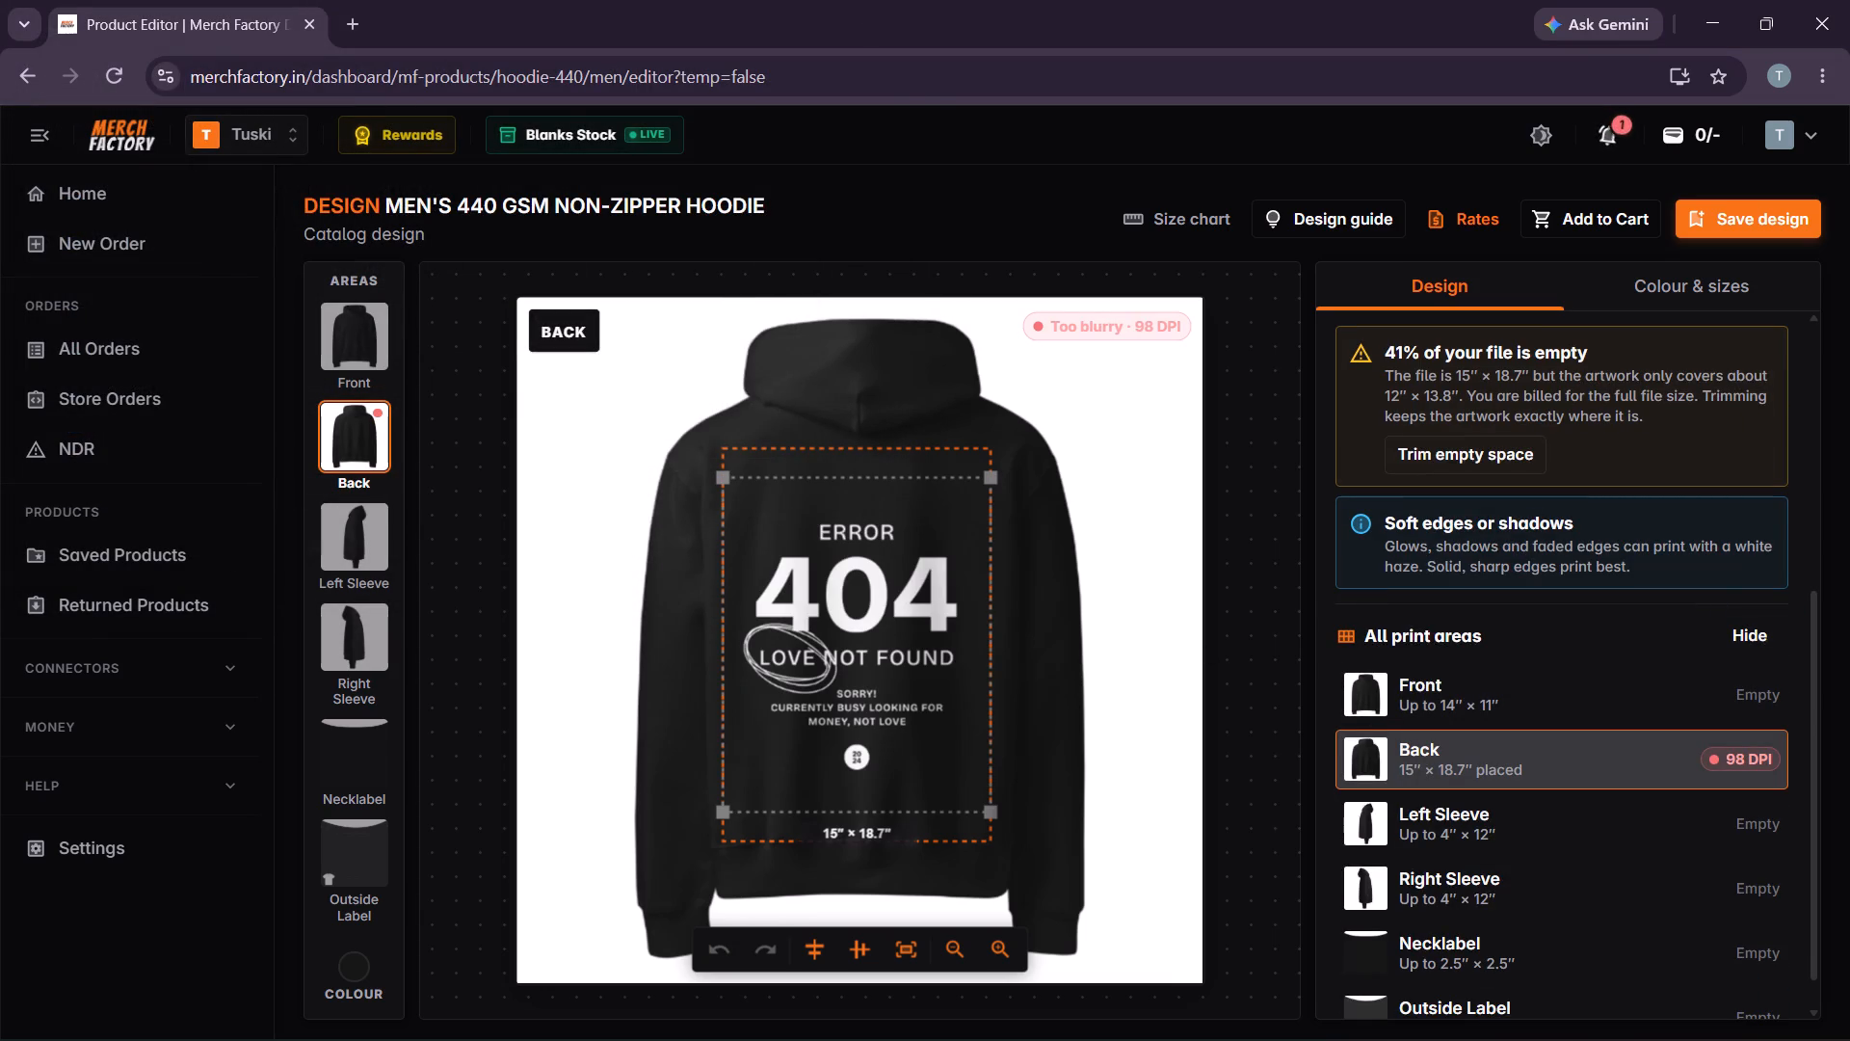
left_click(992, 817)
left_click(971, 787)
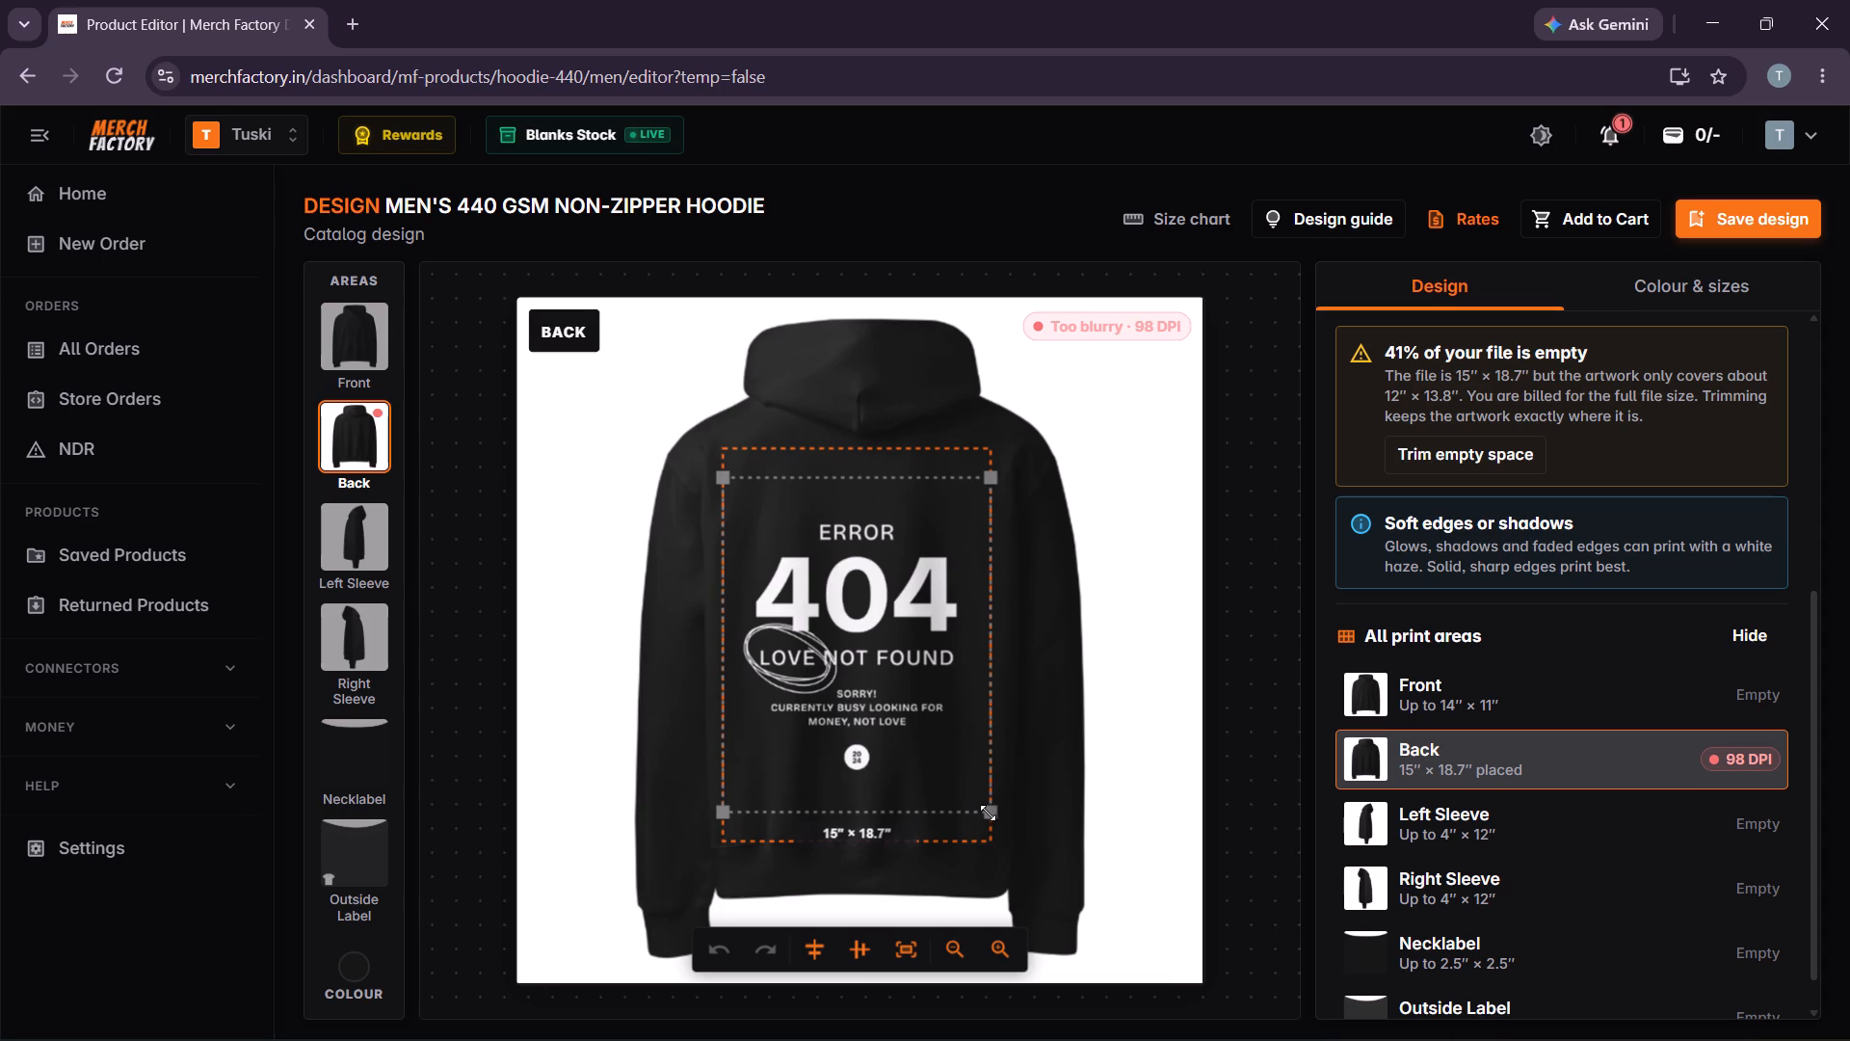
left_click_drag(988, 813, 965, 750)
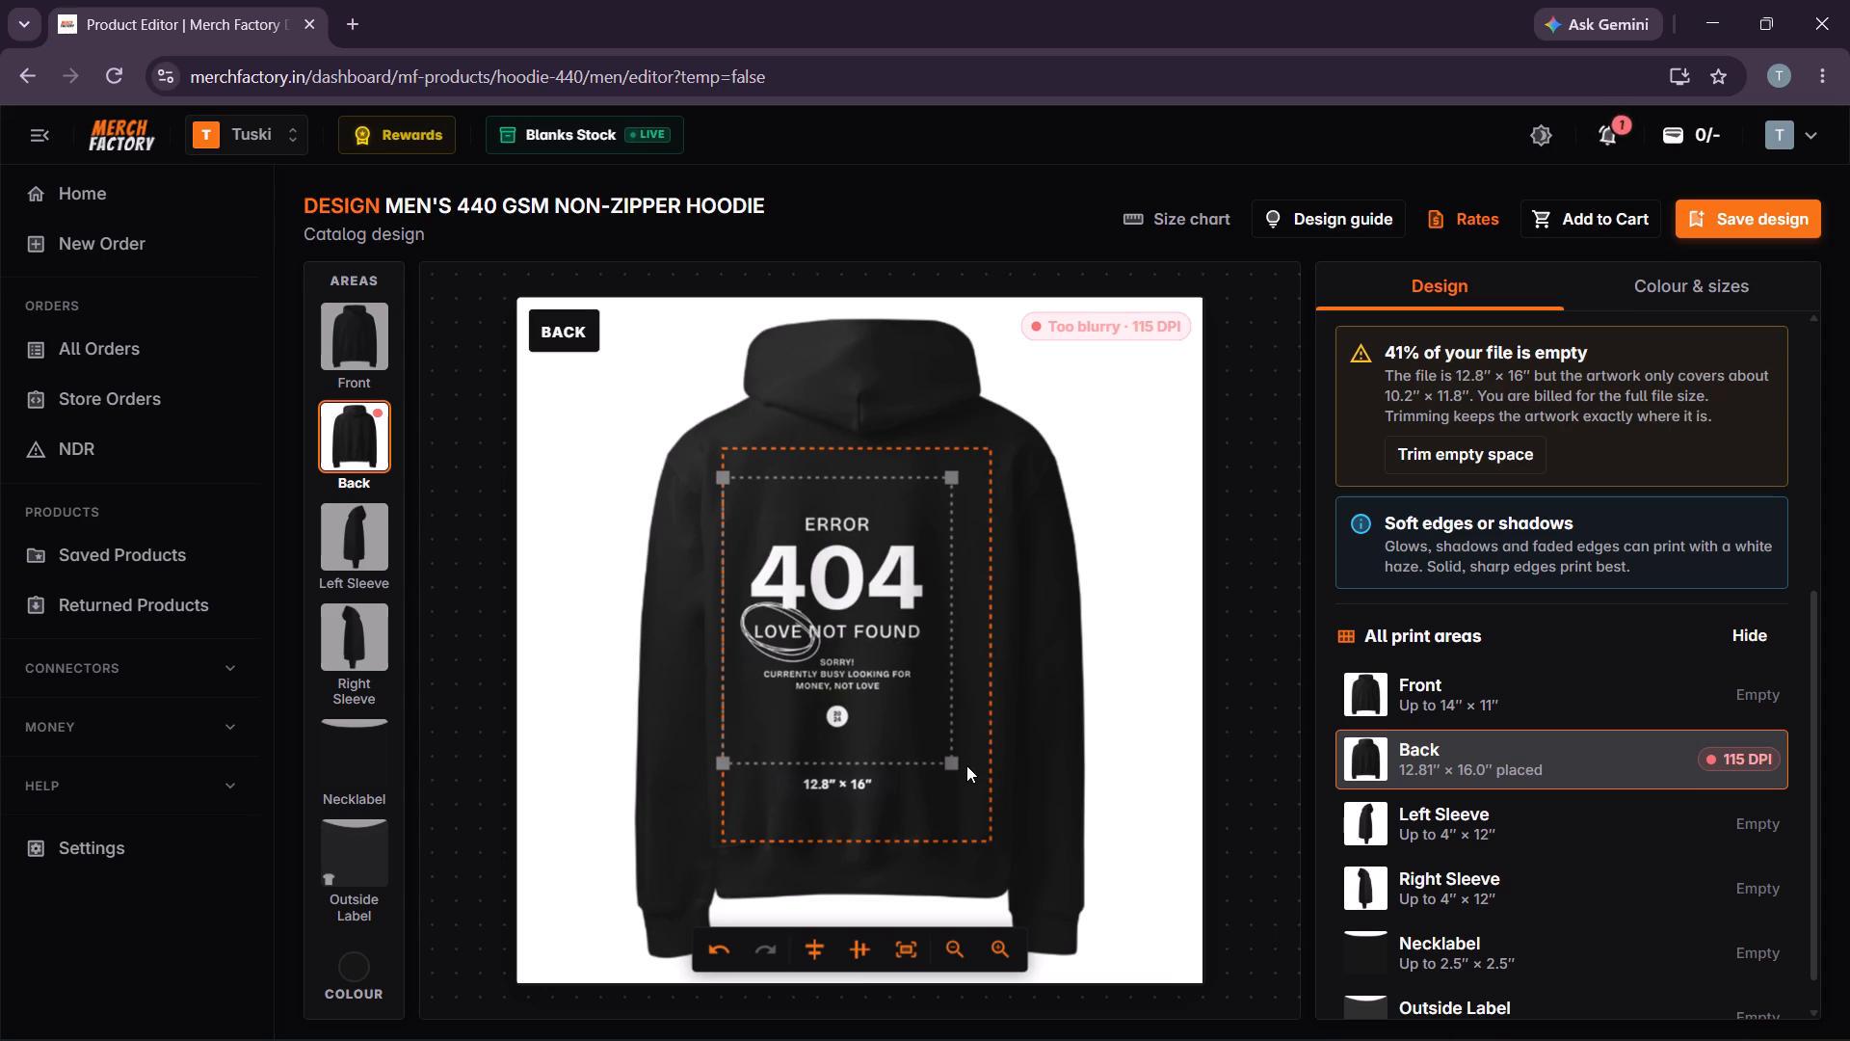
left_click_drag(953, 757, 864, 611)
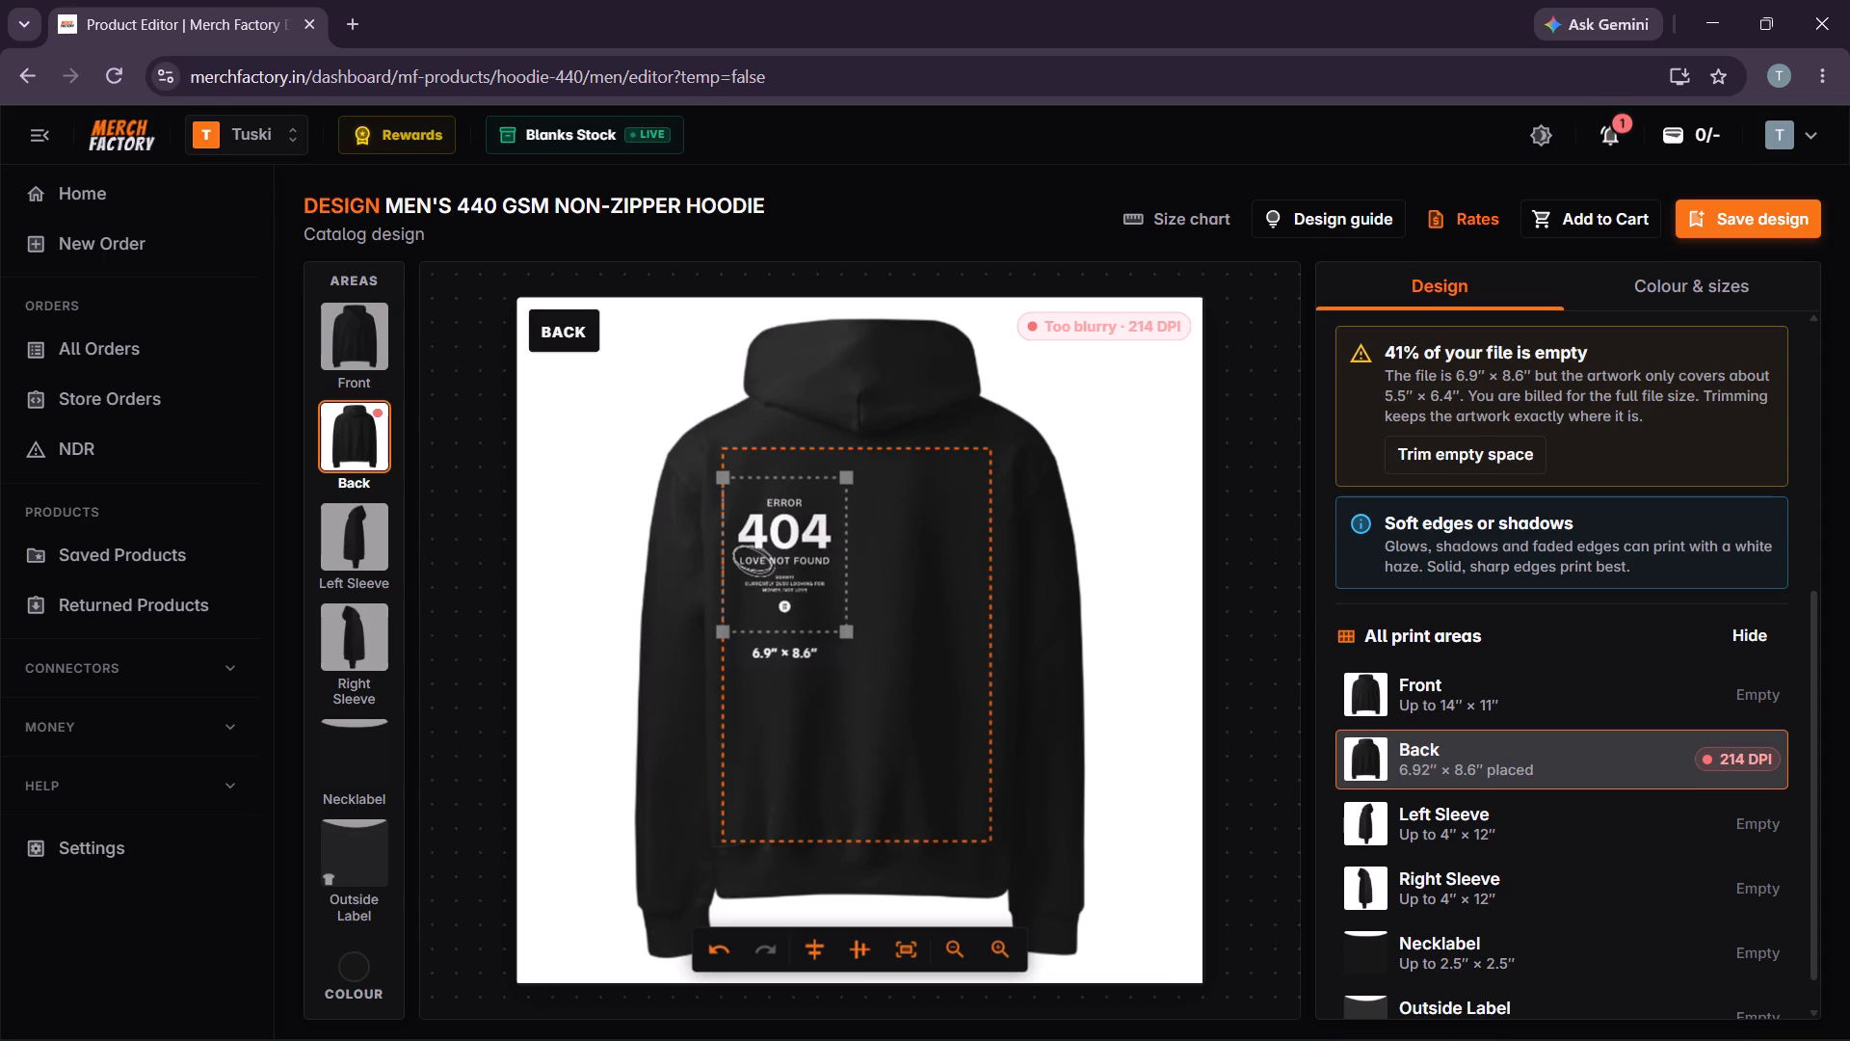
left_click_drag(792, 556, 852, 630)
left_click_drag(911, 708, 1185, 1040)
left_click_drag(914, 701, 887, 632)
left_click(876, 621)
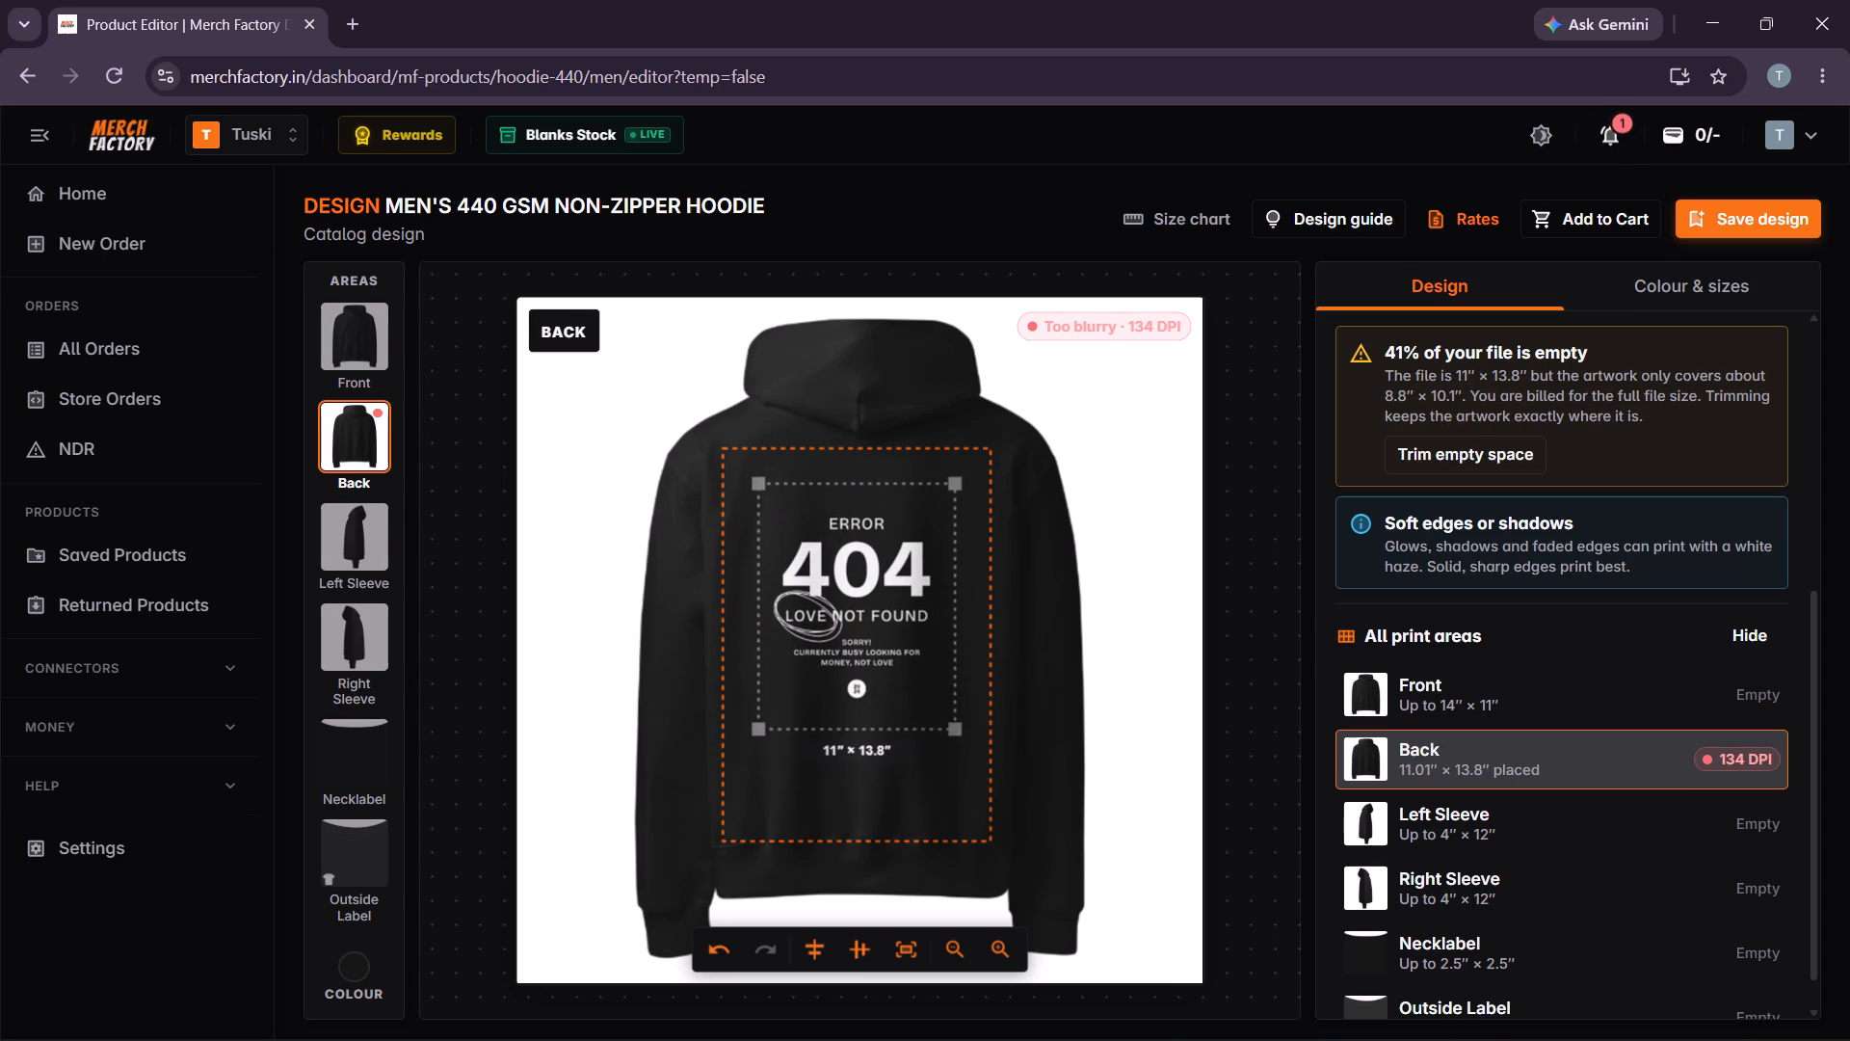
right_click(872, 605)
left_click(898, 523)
Remove the white 404 artwork from the hoodie's back print area.
scroll(1503, 584, "up", 11)
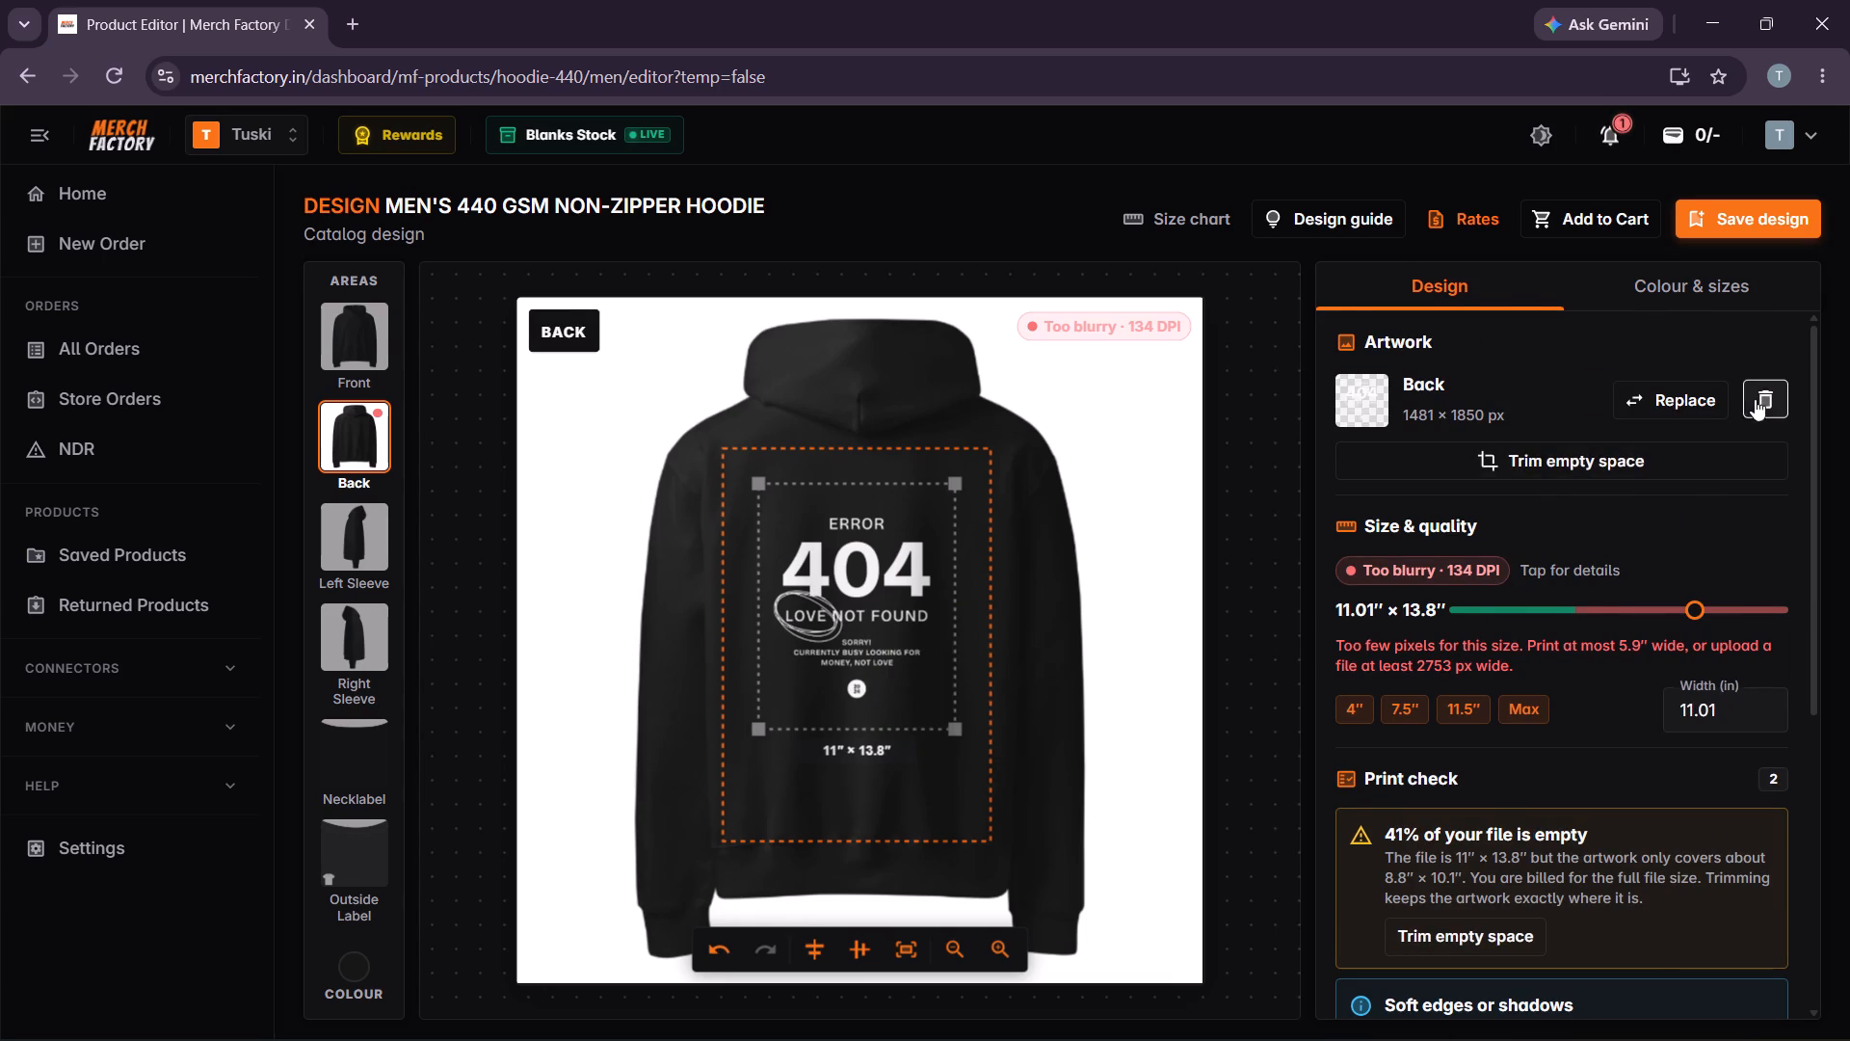
left_click(1756, 399)
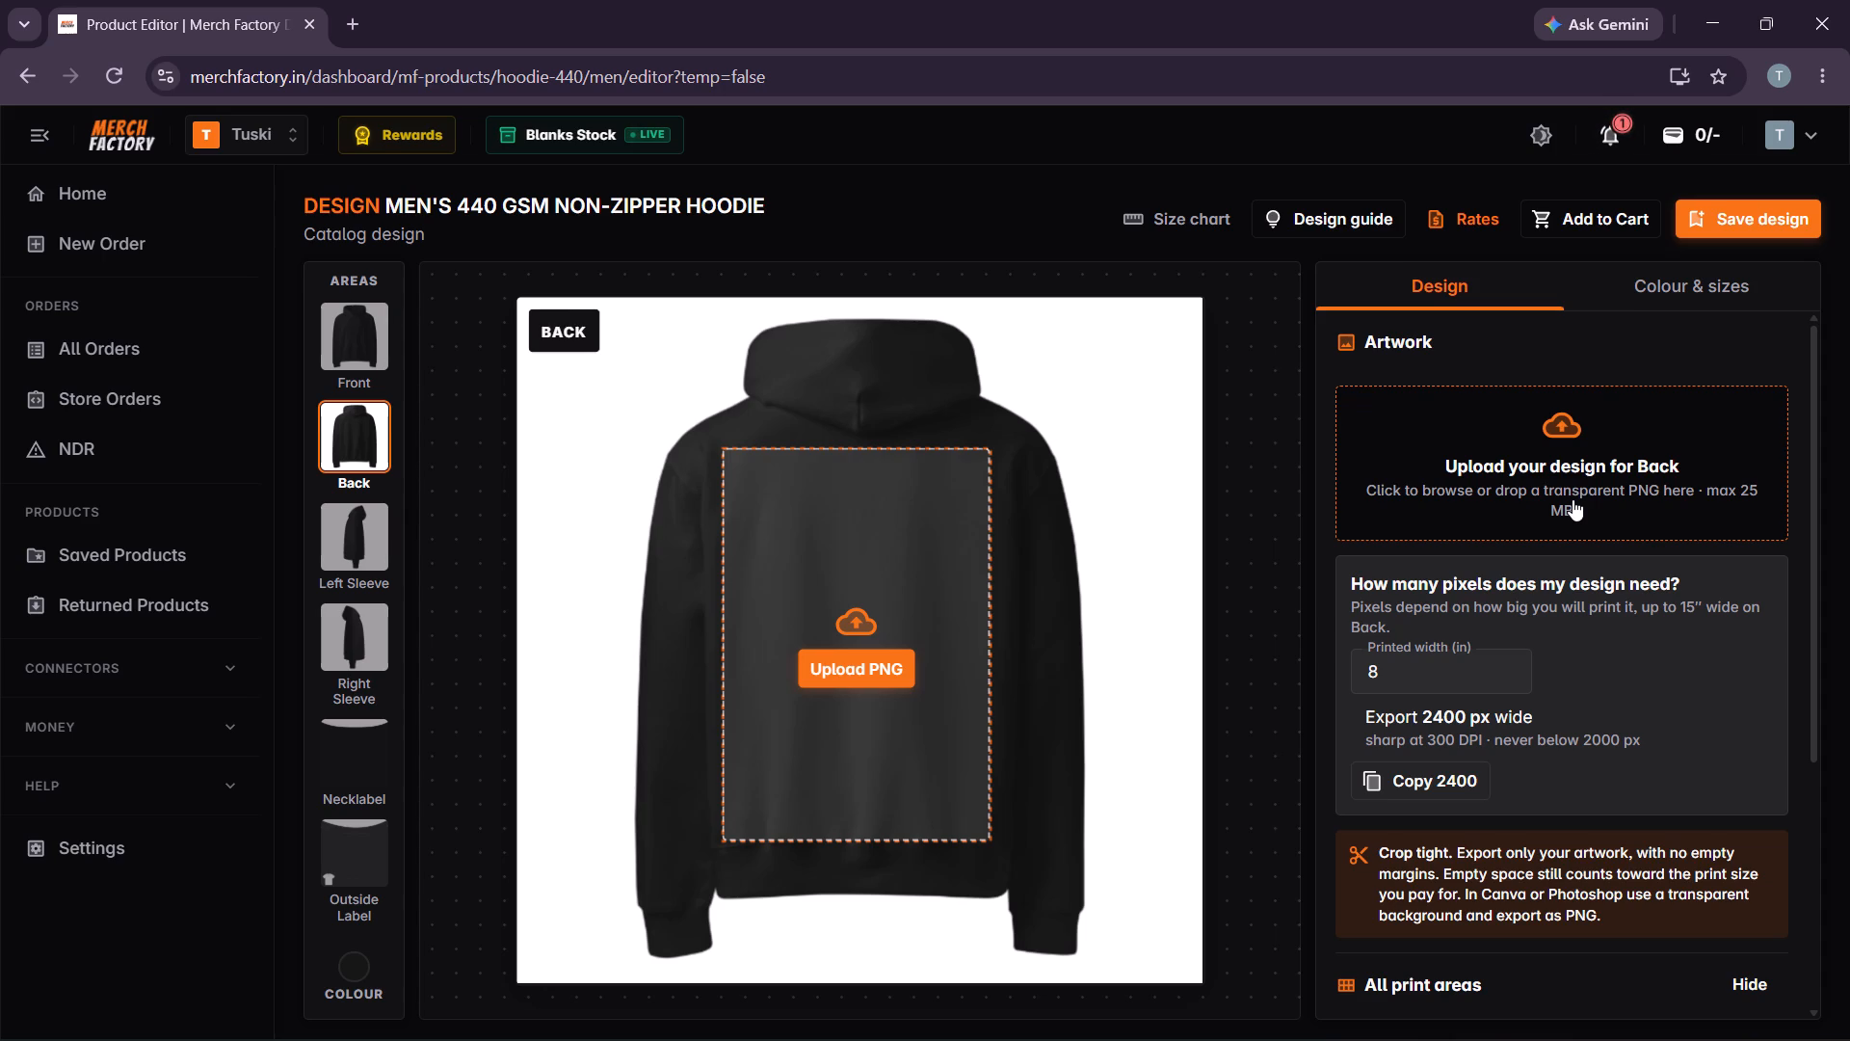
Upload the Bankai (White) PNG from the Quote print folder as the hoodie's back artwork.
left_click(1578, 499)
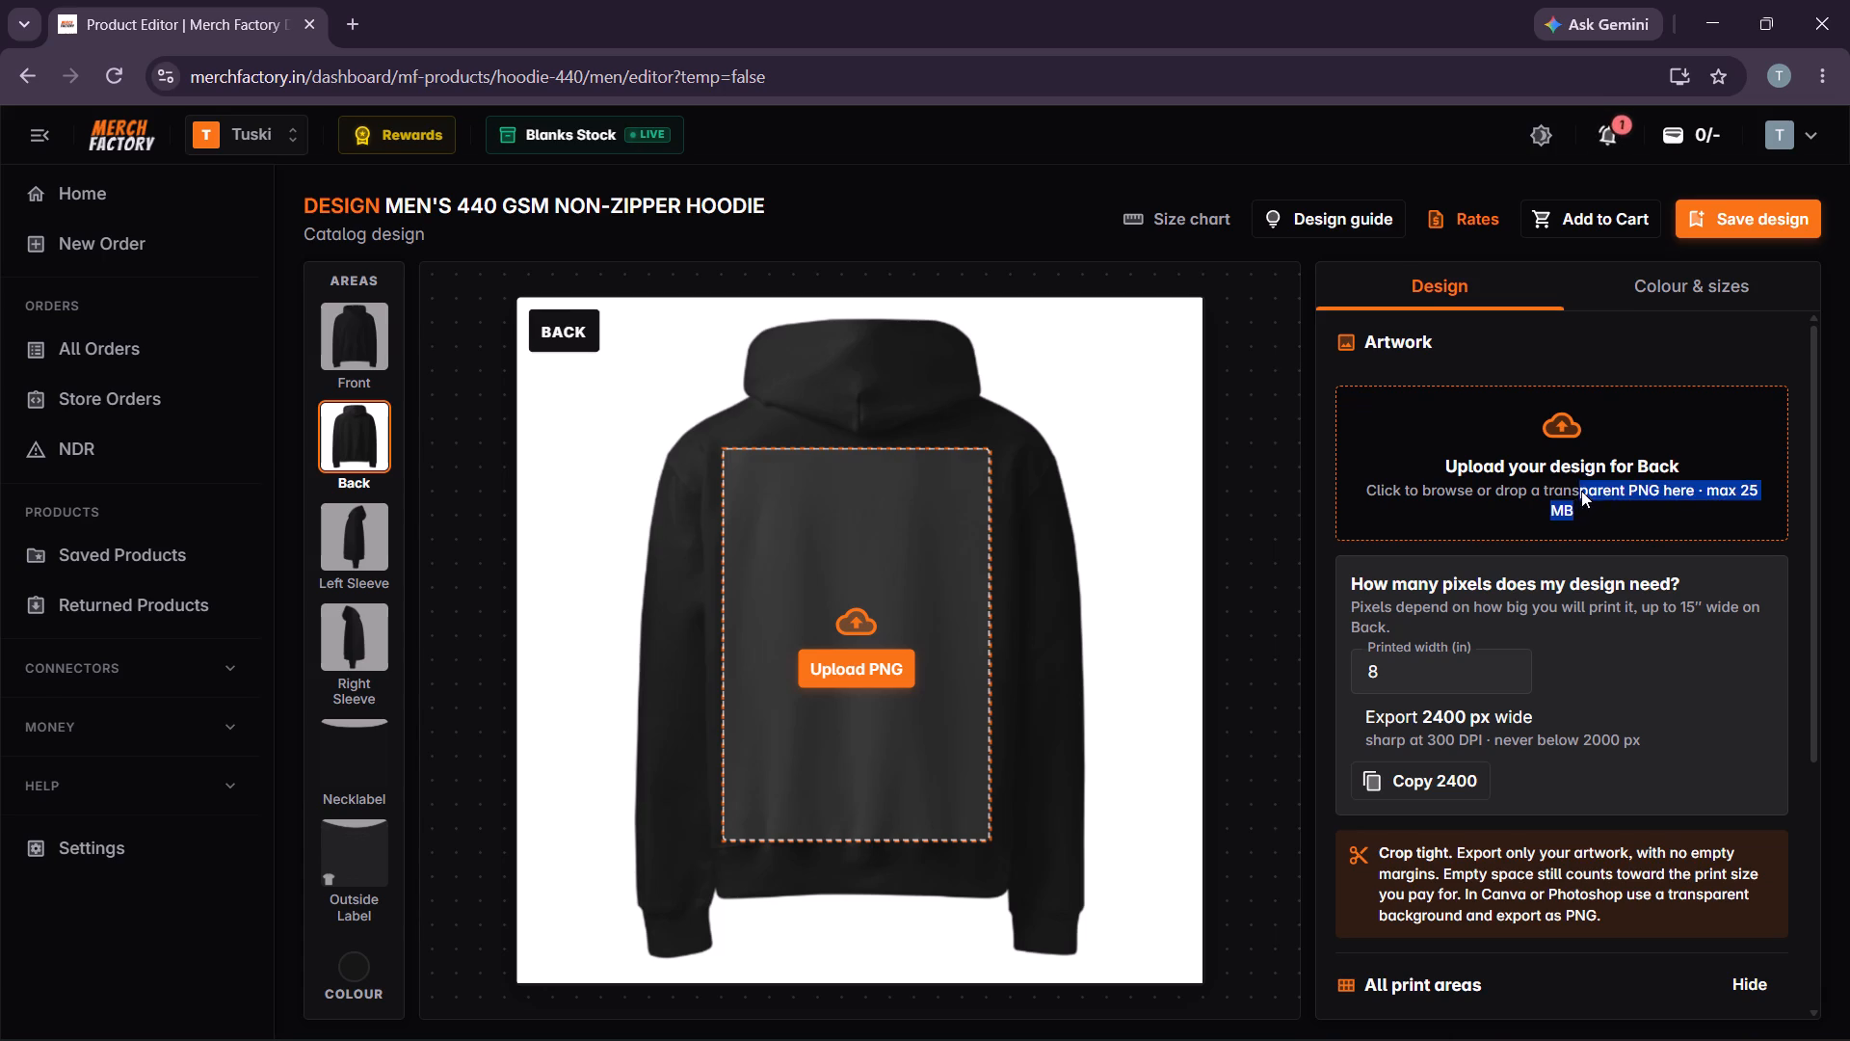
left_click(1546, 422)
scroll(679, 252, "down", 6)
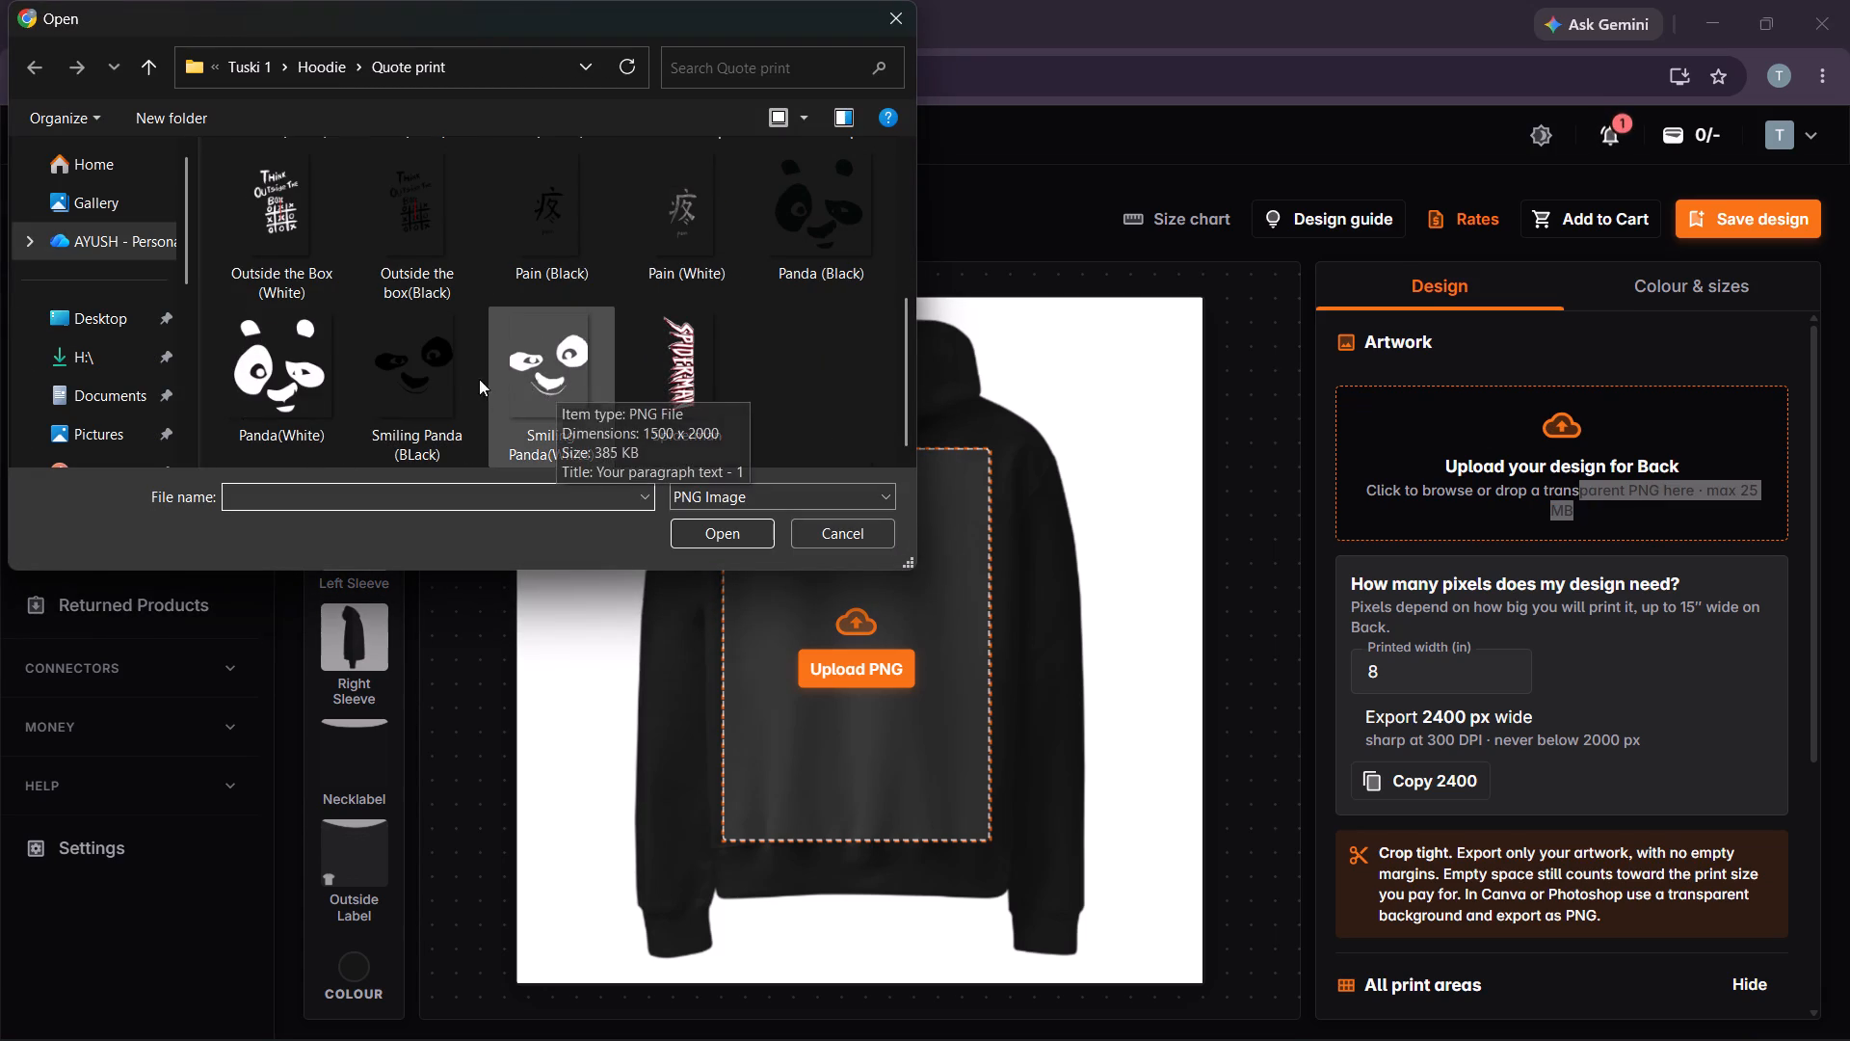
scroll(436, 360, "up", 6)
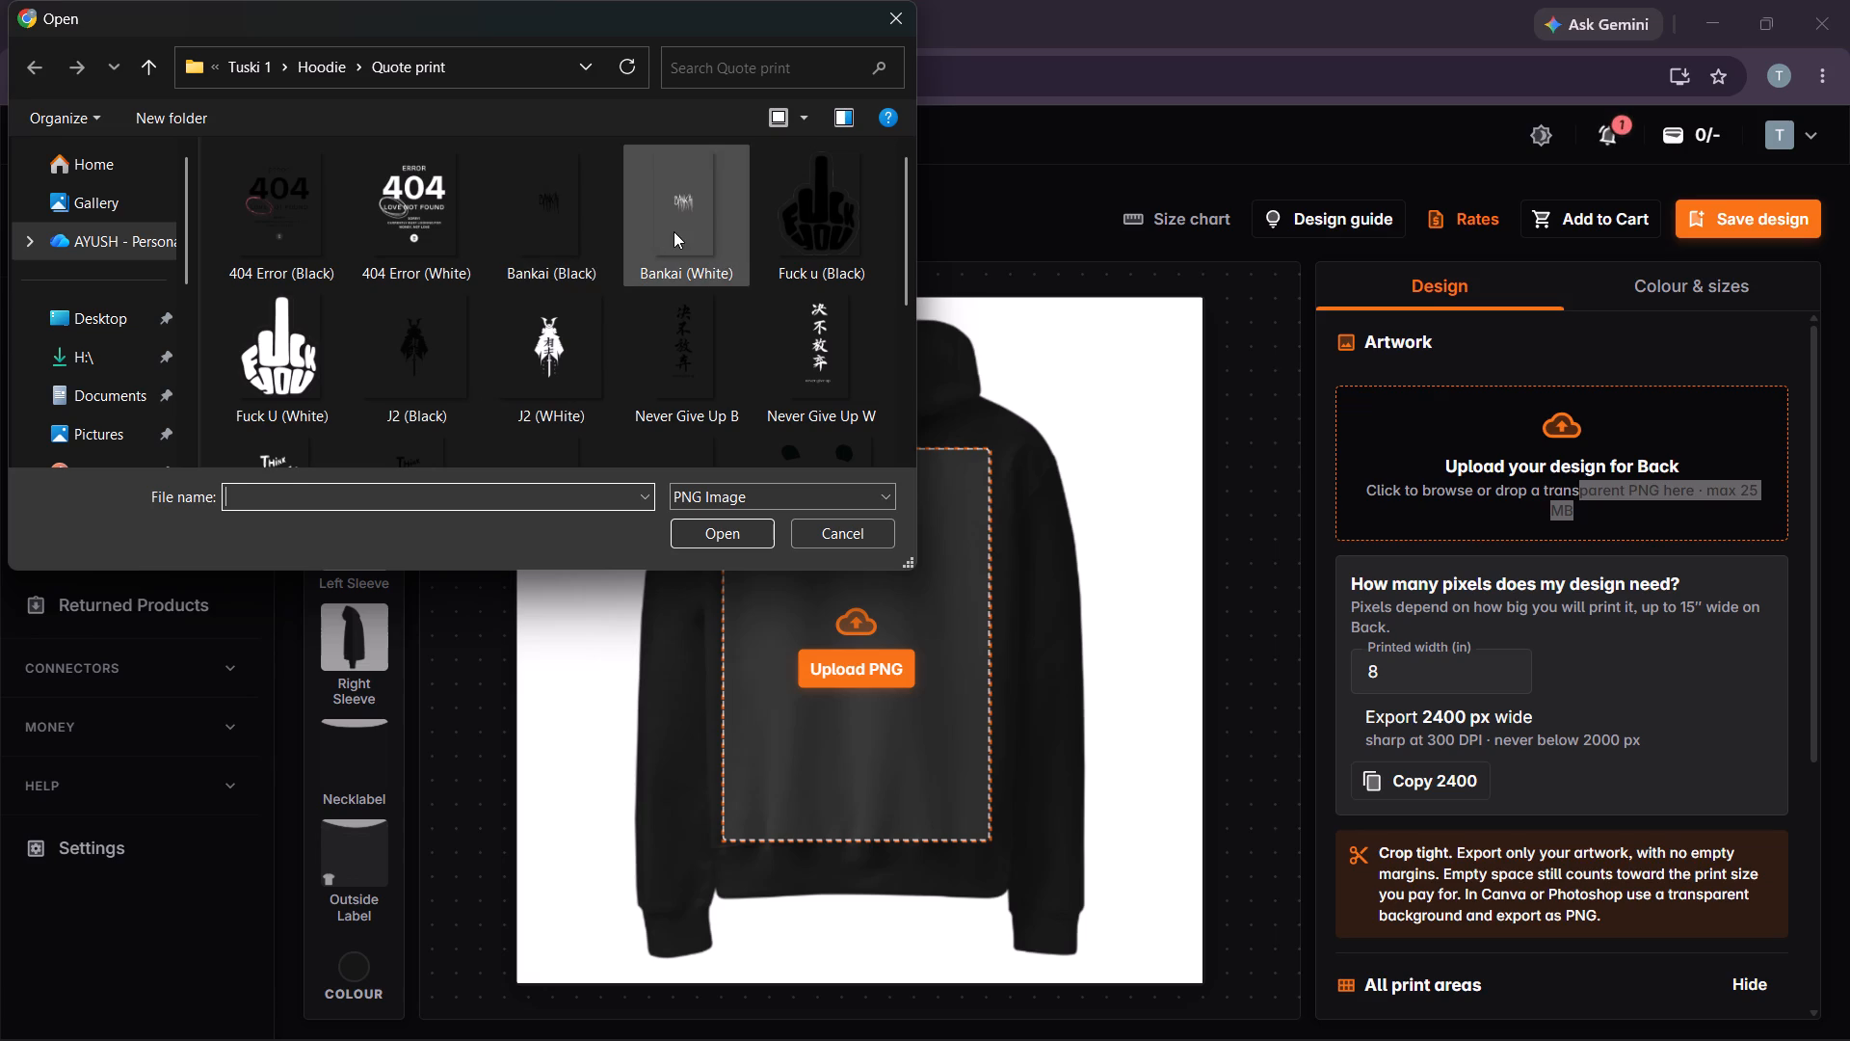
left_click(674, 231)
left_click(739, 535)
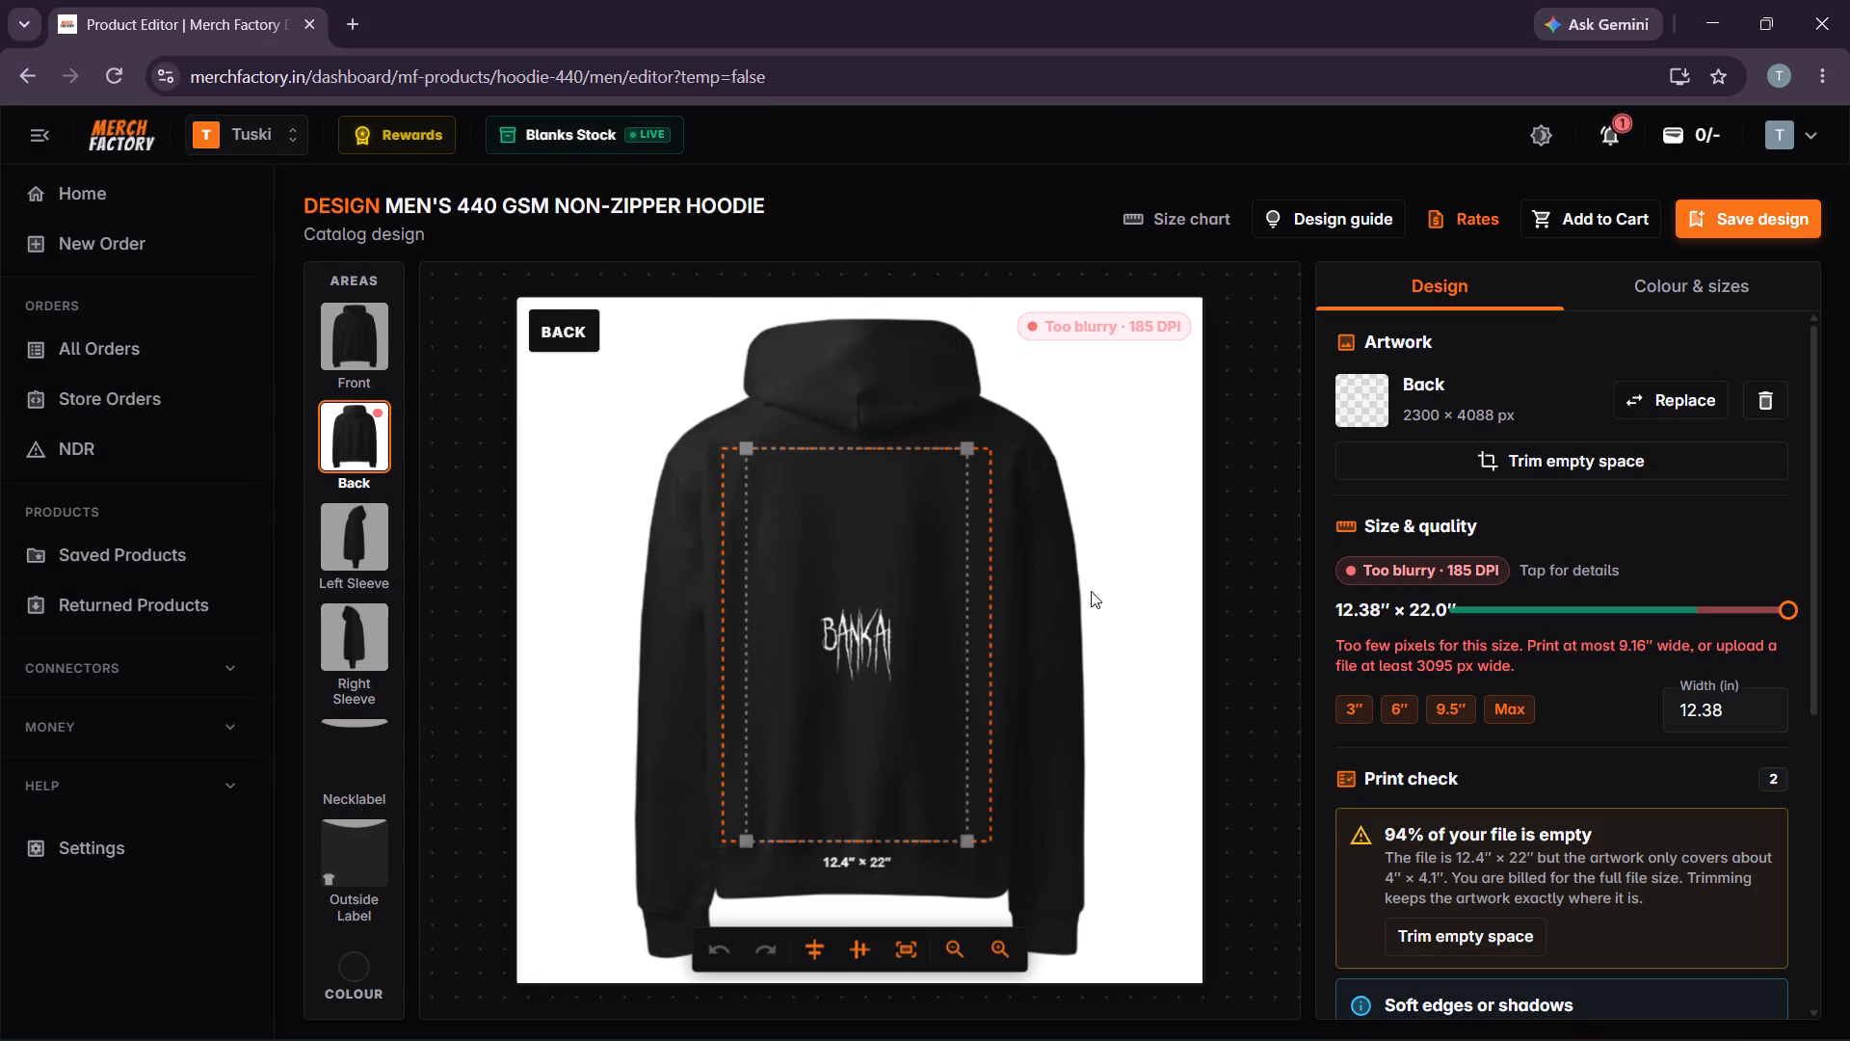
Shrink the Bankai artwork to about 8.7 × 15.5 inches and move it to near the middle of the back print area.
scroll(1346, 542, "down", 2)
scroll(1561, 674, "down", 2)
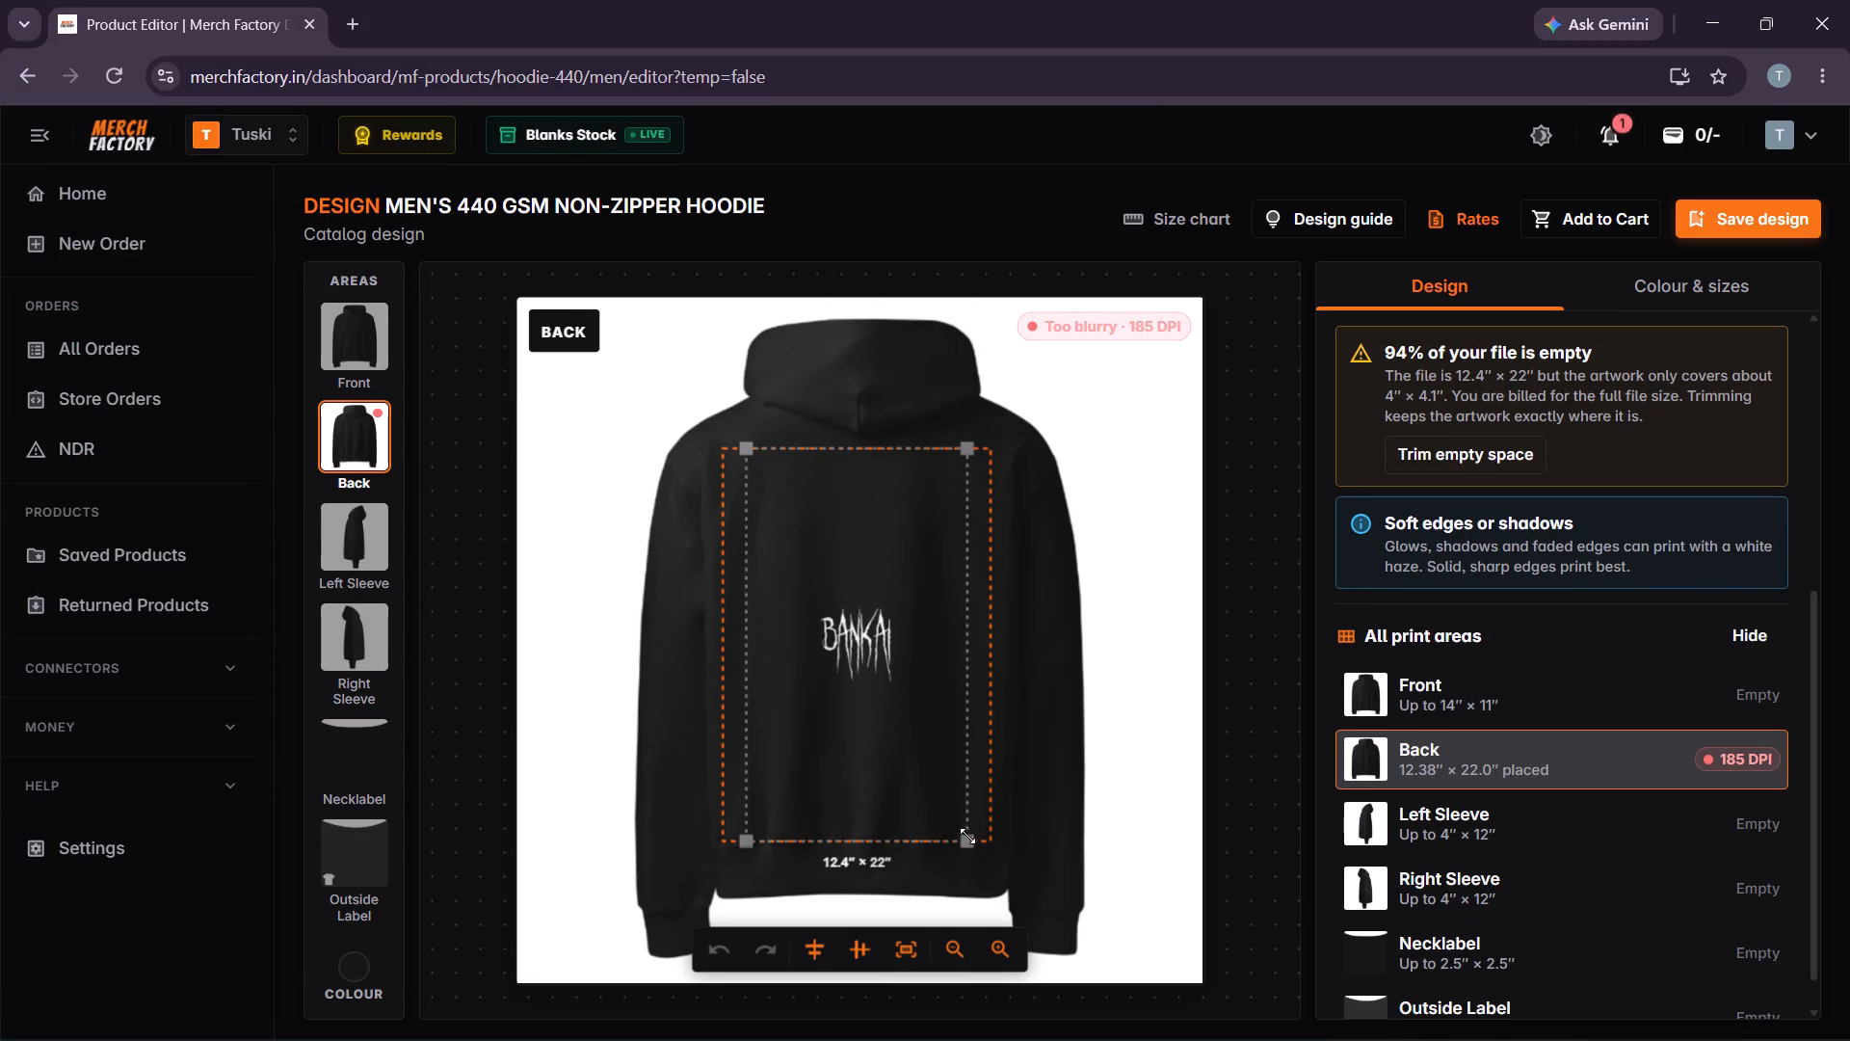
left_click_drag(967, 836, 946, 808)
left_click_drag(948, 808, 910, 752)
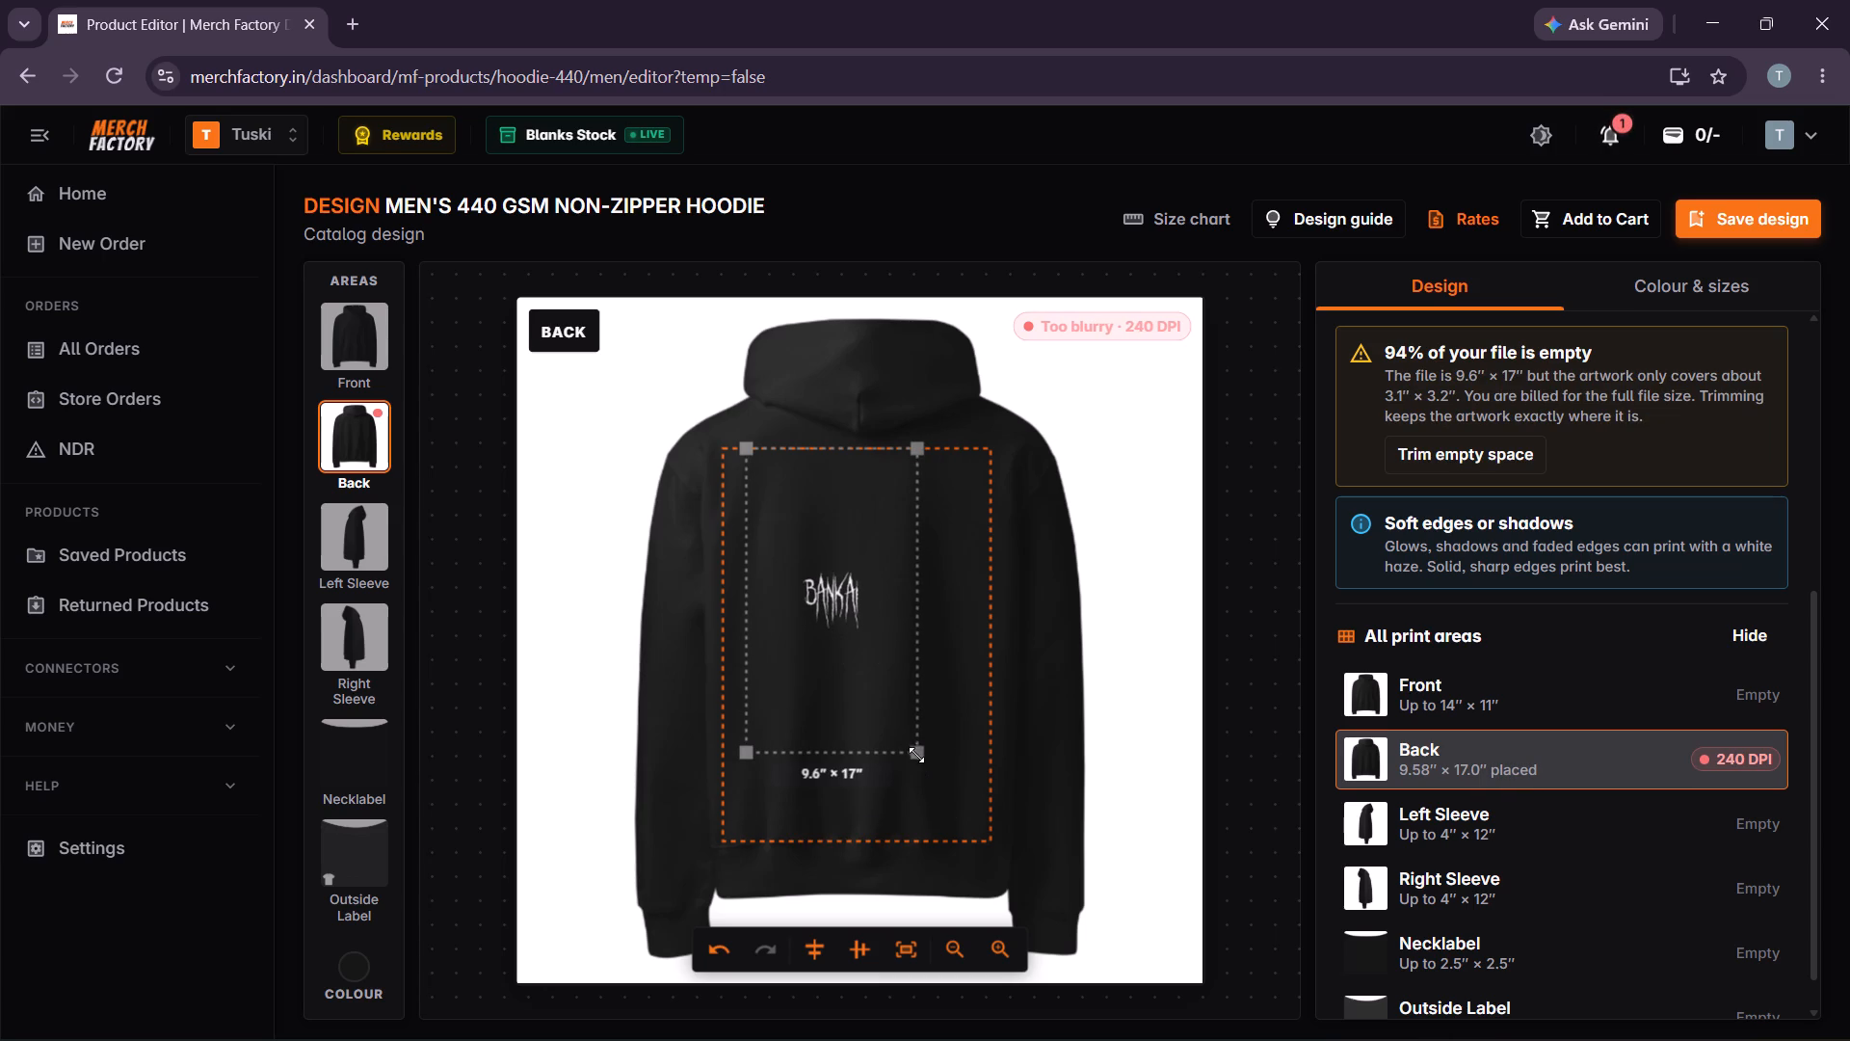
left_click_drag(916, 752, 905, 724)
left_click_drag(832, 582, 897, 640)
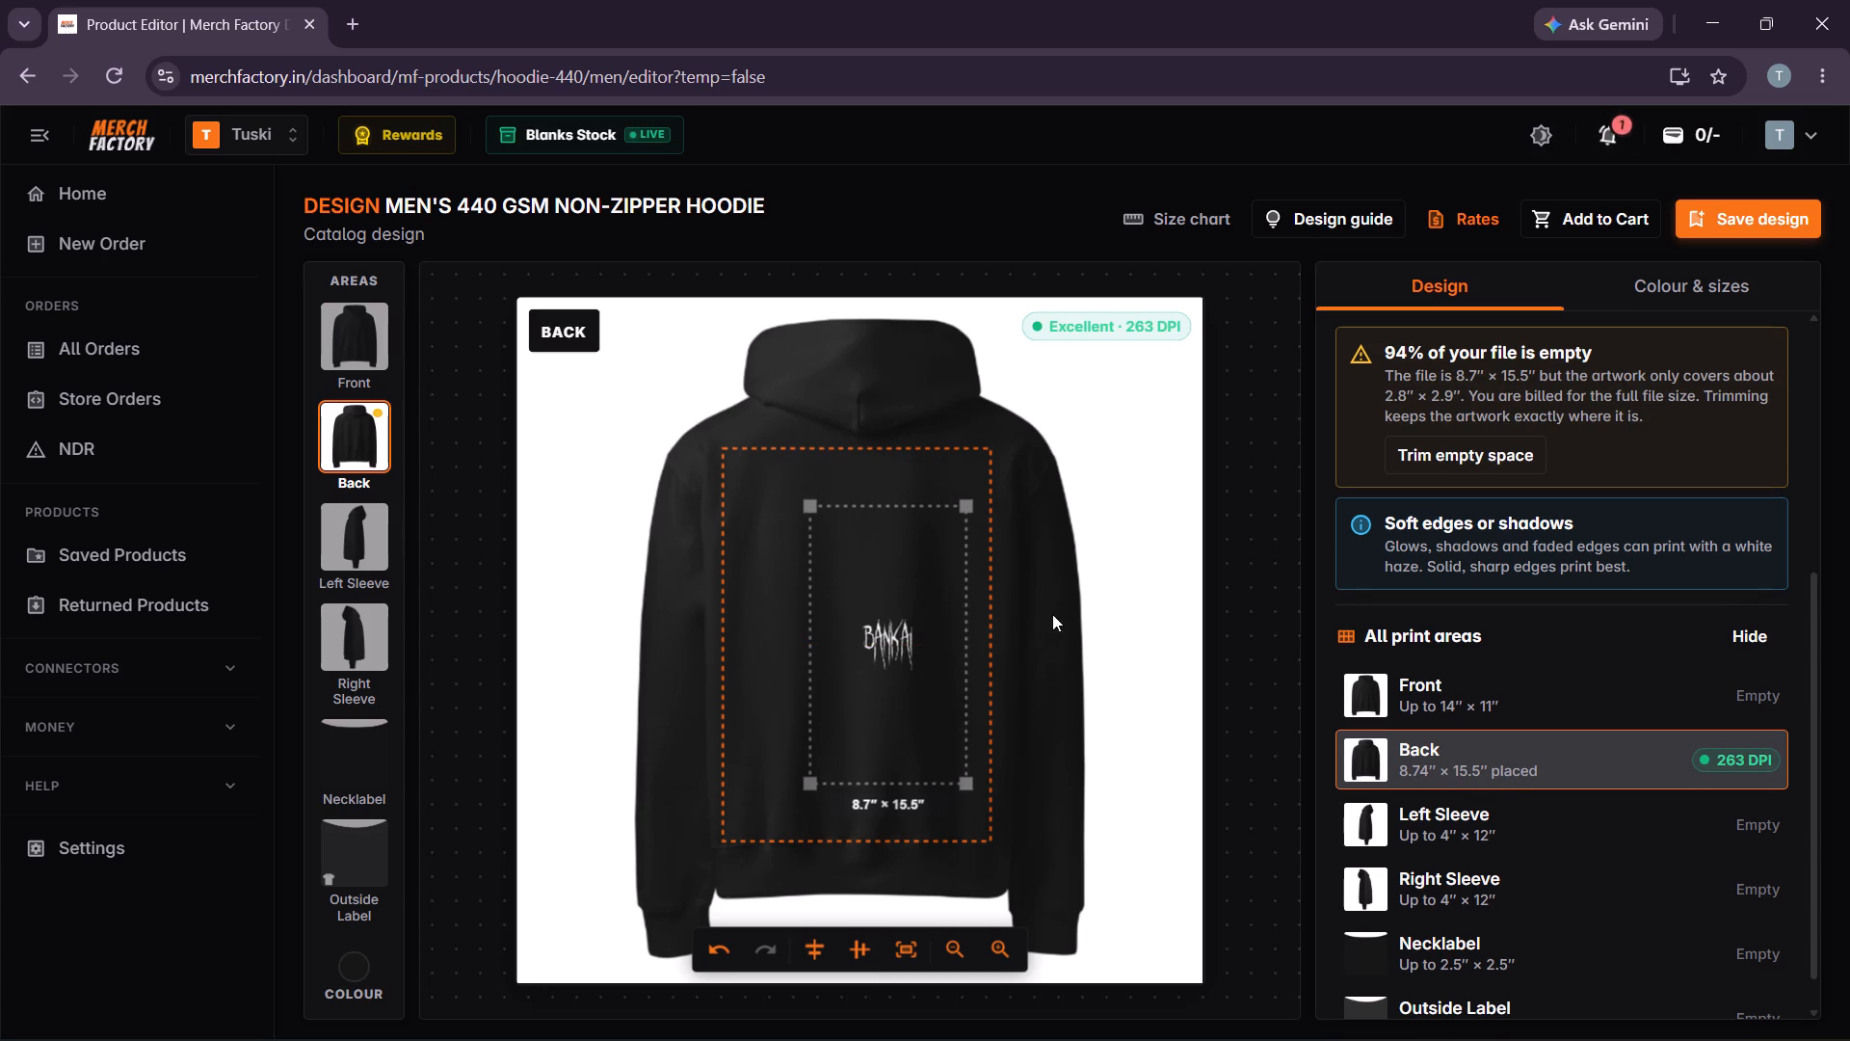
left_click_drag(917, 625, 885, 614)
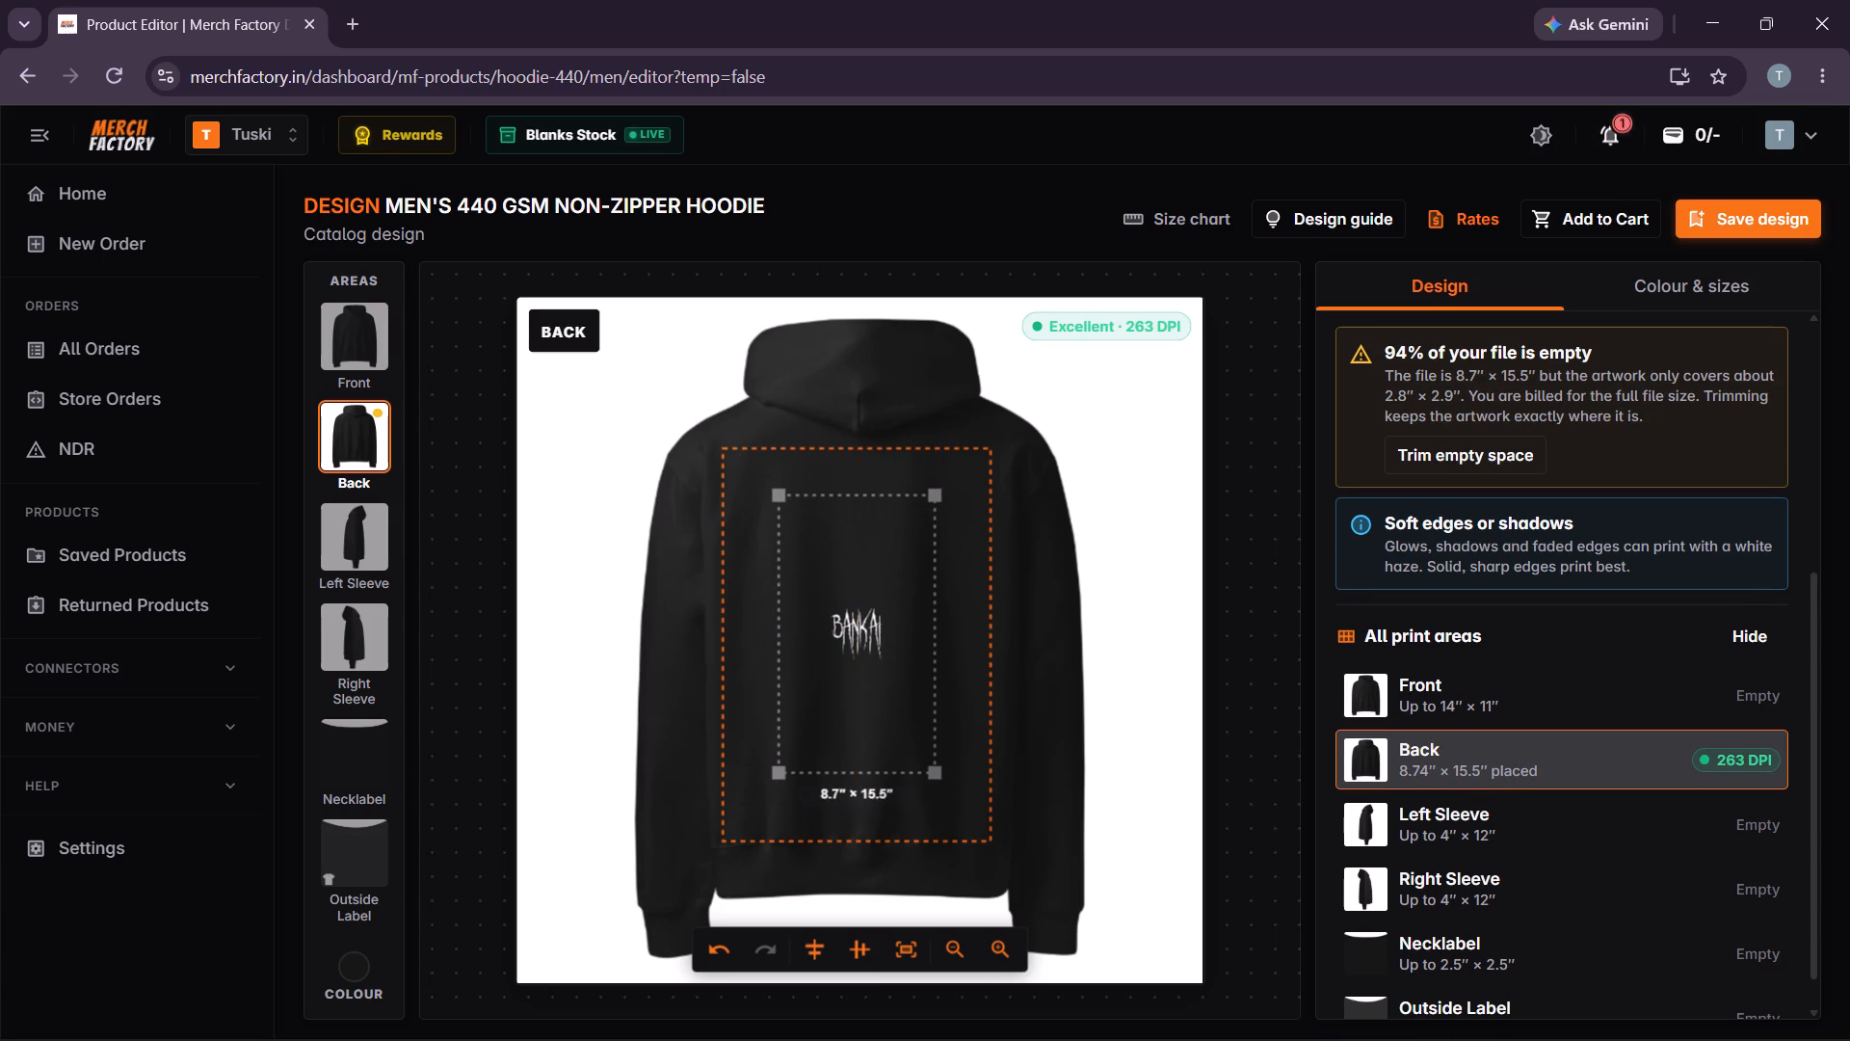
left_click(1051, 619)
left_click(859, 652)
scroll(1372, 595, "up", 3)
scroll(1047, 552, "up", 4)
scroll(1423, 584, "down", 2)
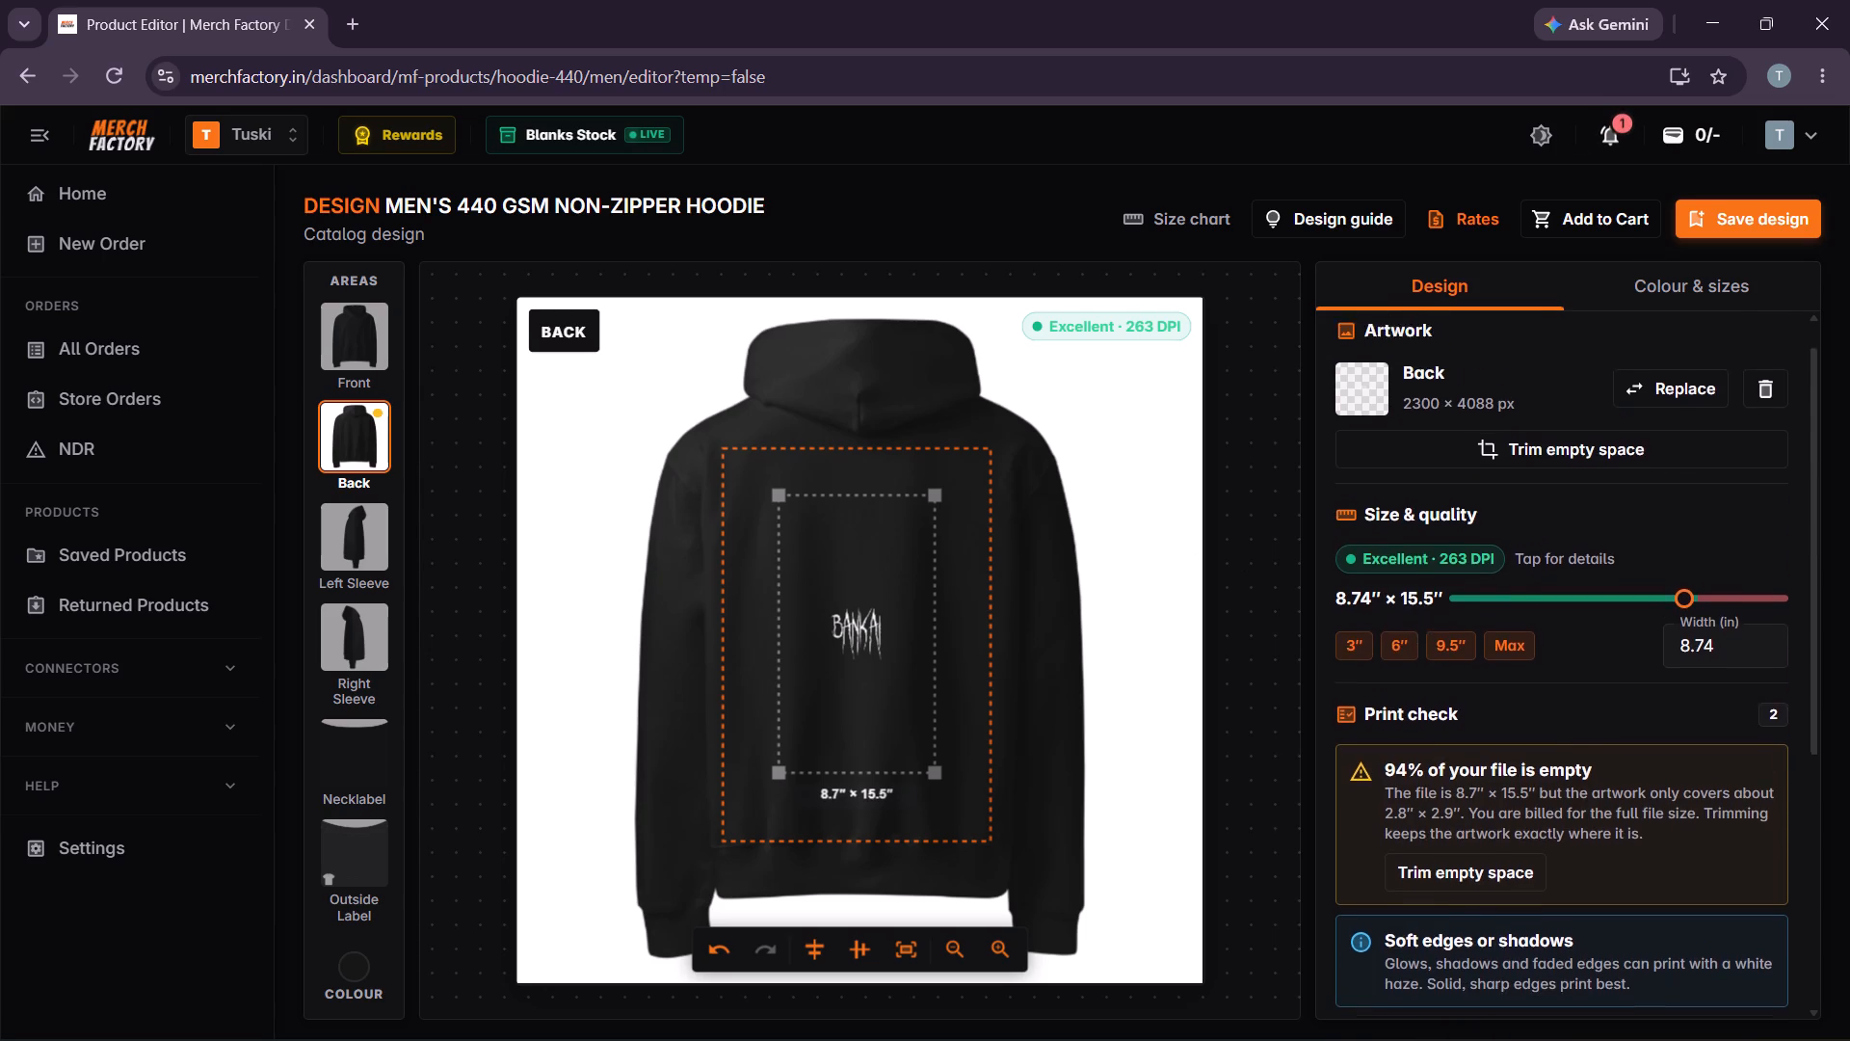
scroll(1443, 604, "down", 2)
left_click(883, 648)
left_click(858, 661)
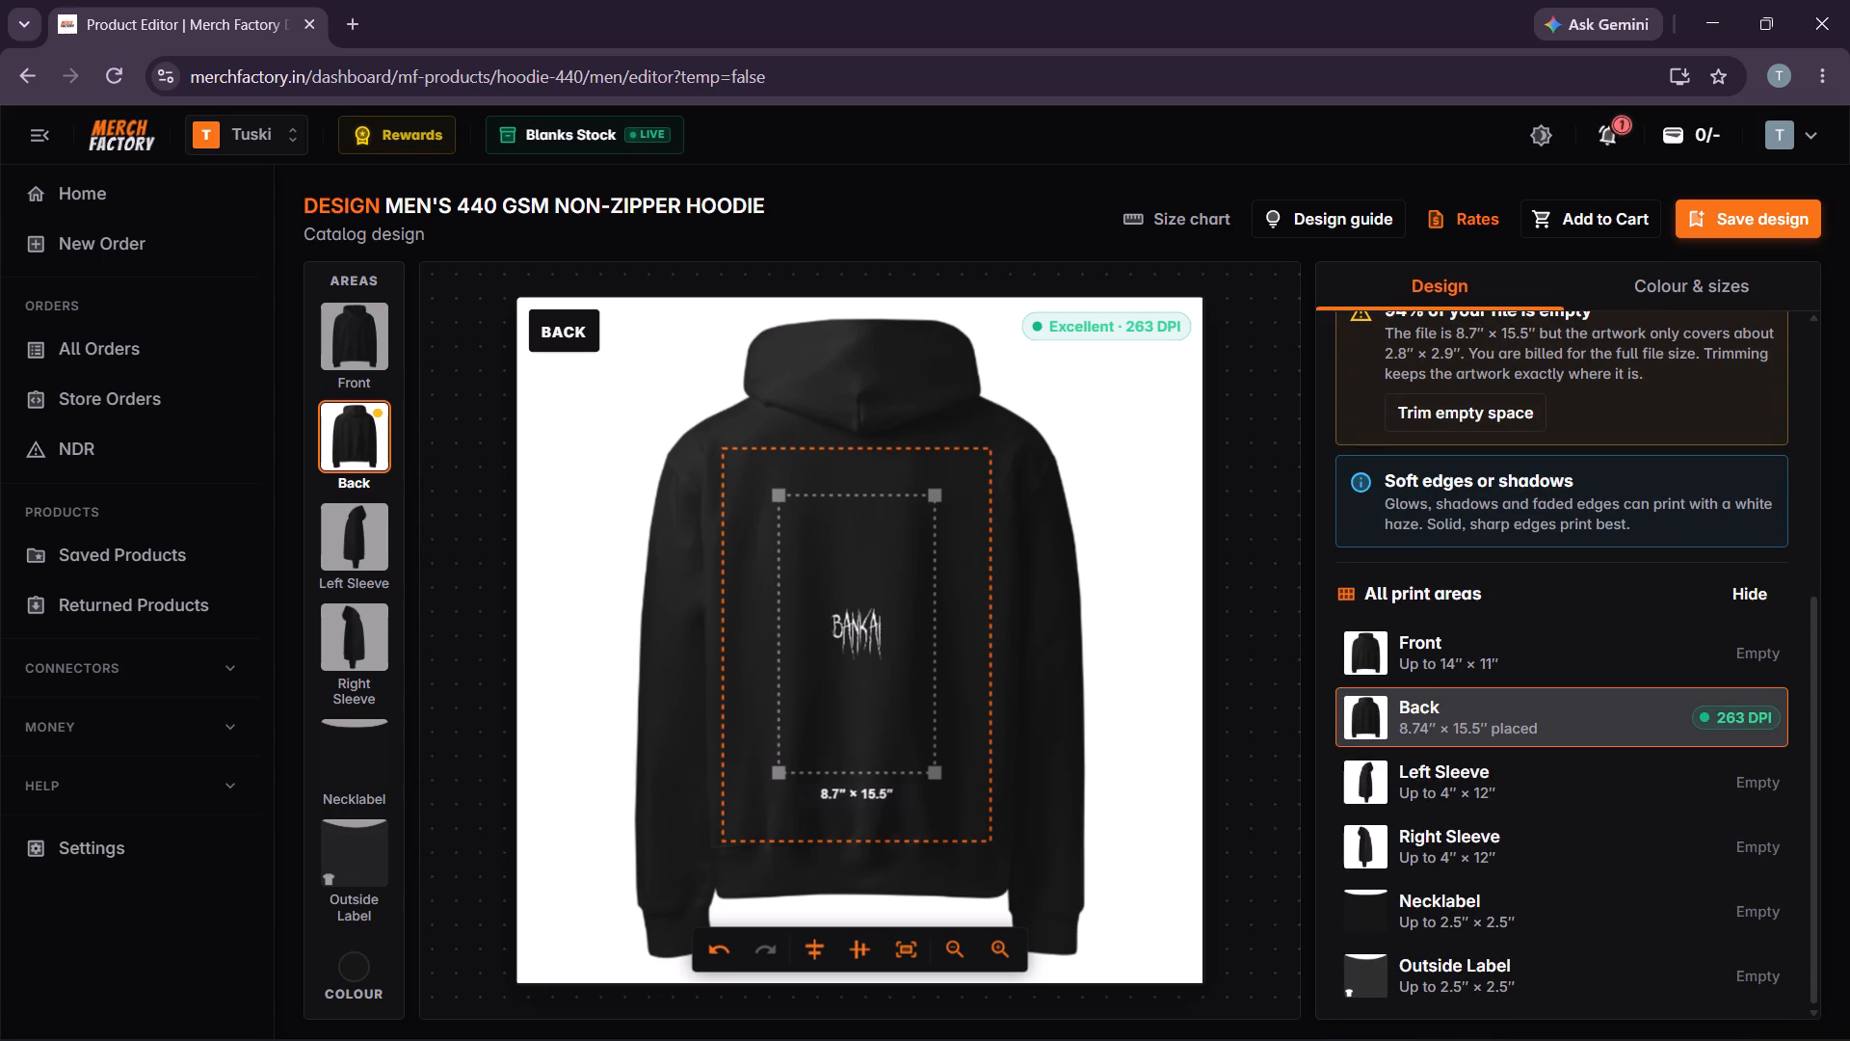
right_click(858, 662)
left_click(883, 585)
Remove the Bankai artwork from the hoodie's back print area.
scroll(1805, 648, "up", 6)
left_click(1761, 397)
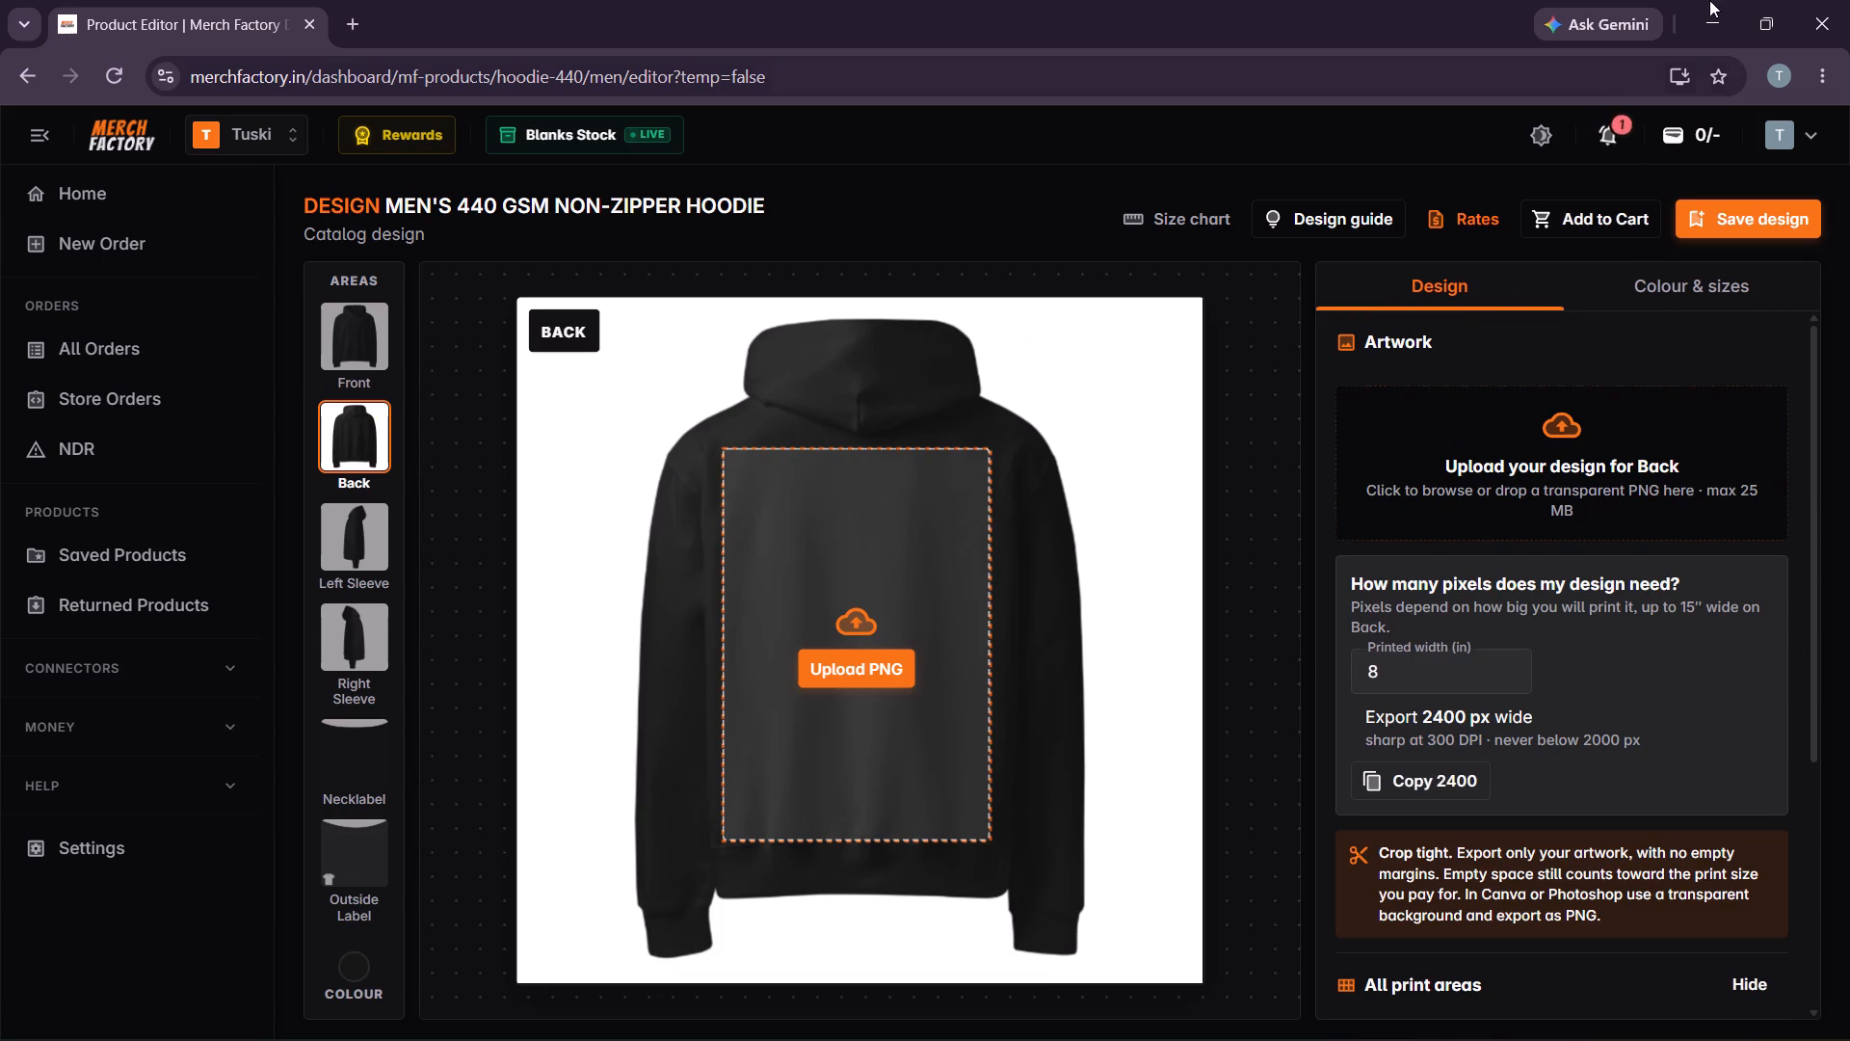
Switch to Canva in the other browser window and close the Spiderman.png preview to return to the Quote print folder.
left_click(1718, 5)
left_click(1084, 1026)
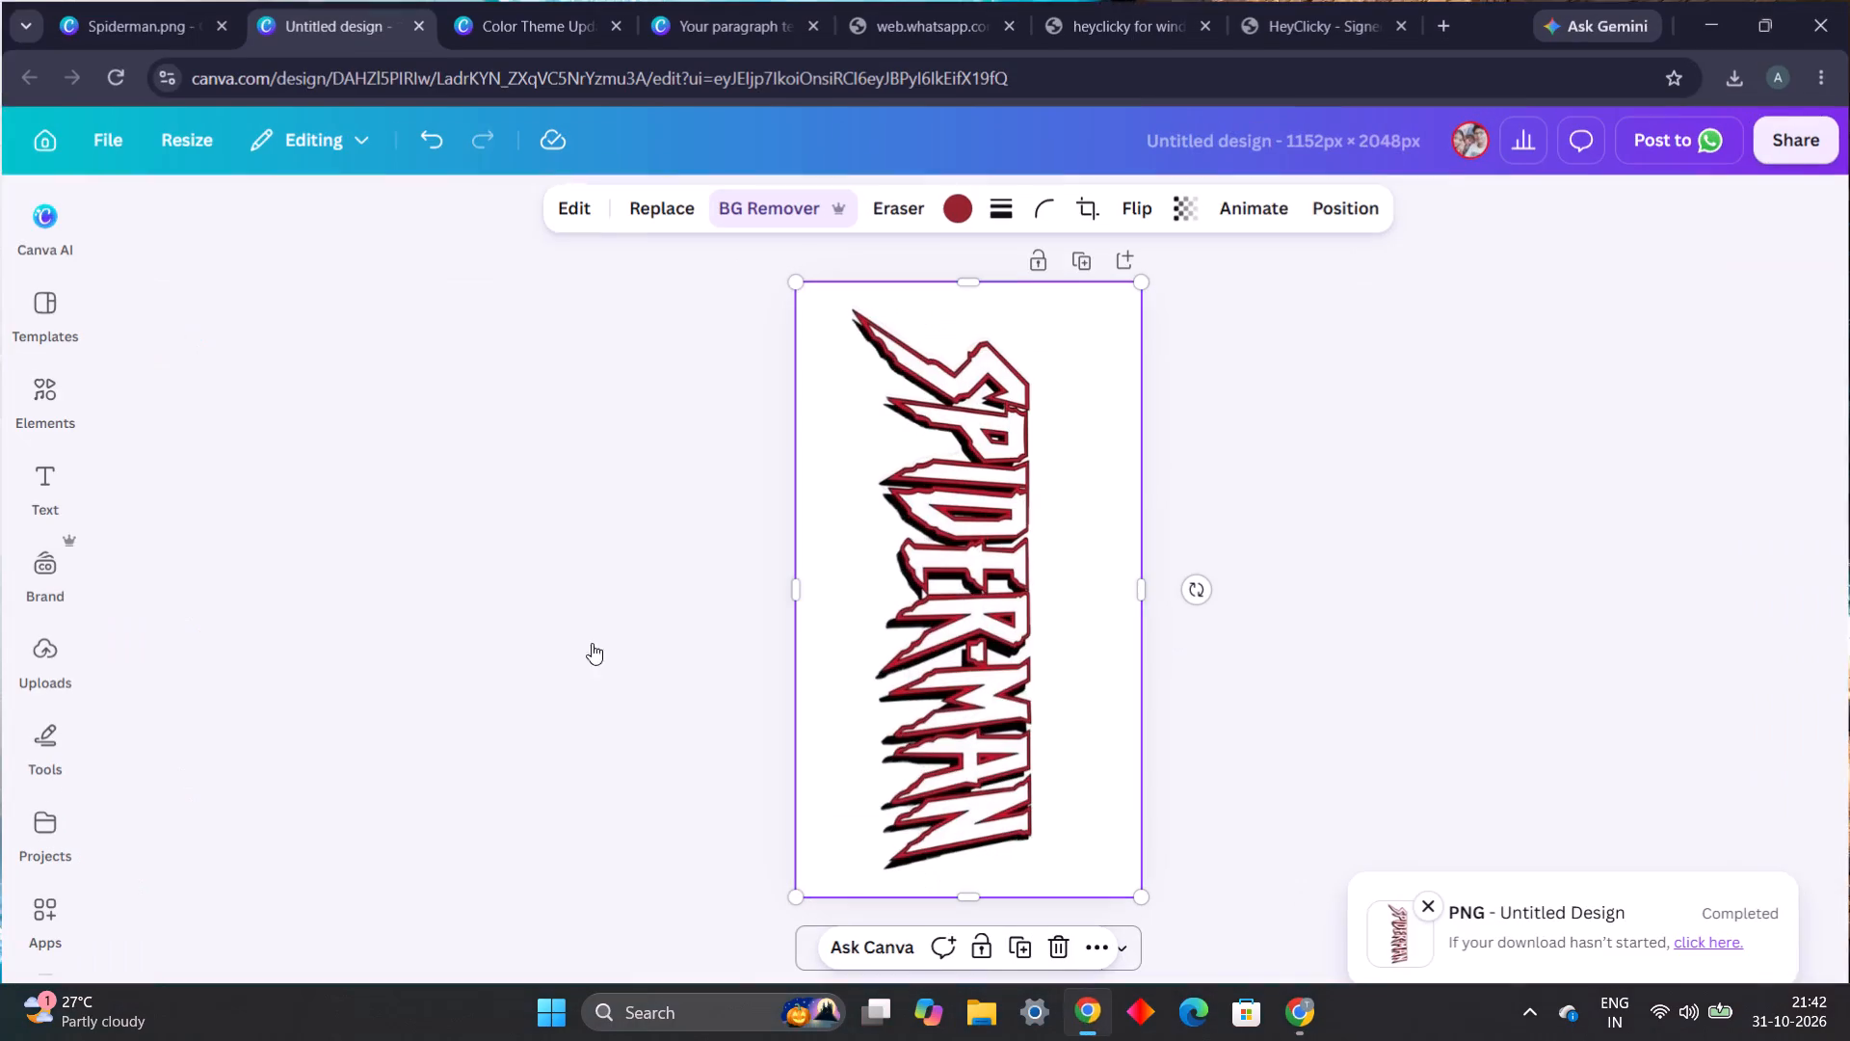
left_click(119, 0)
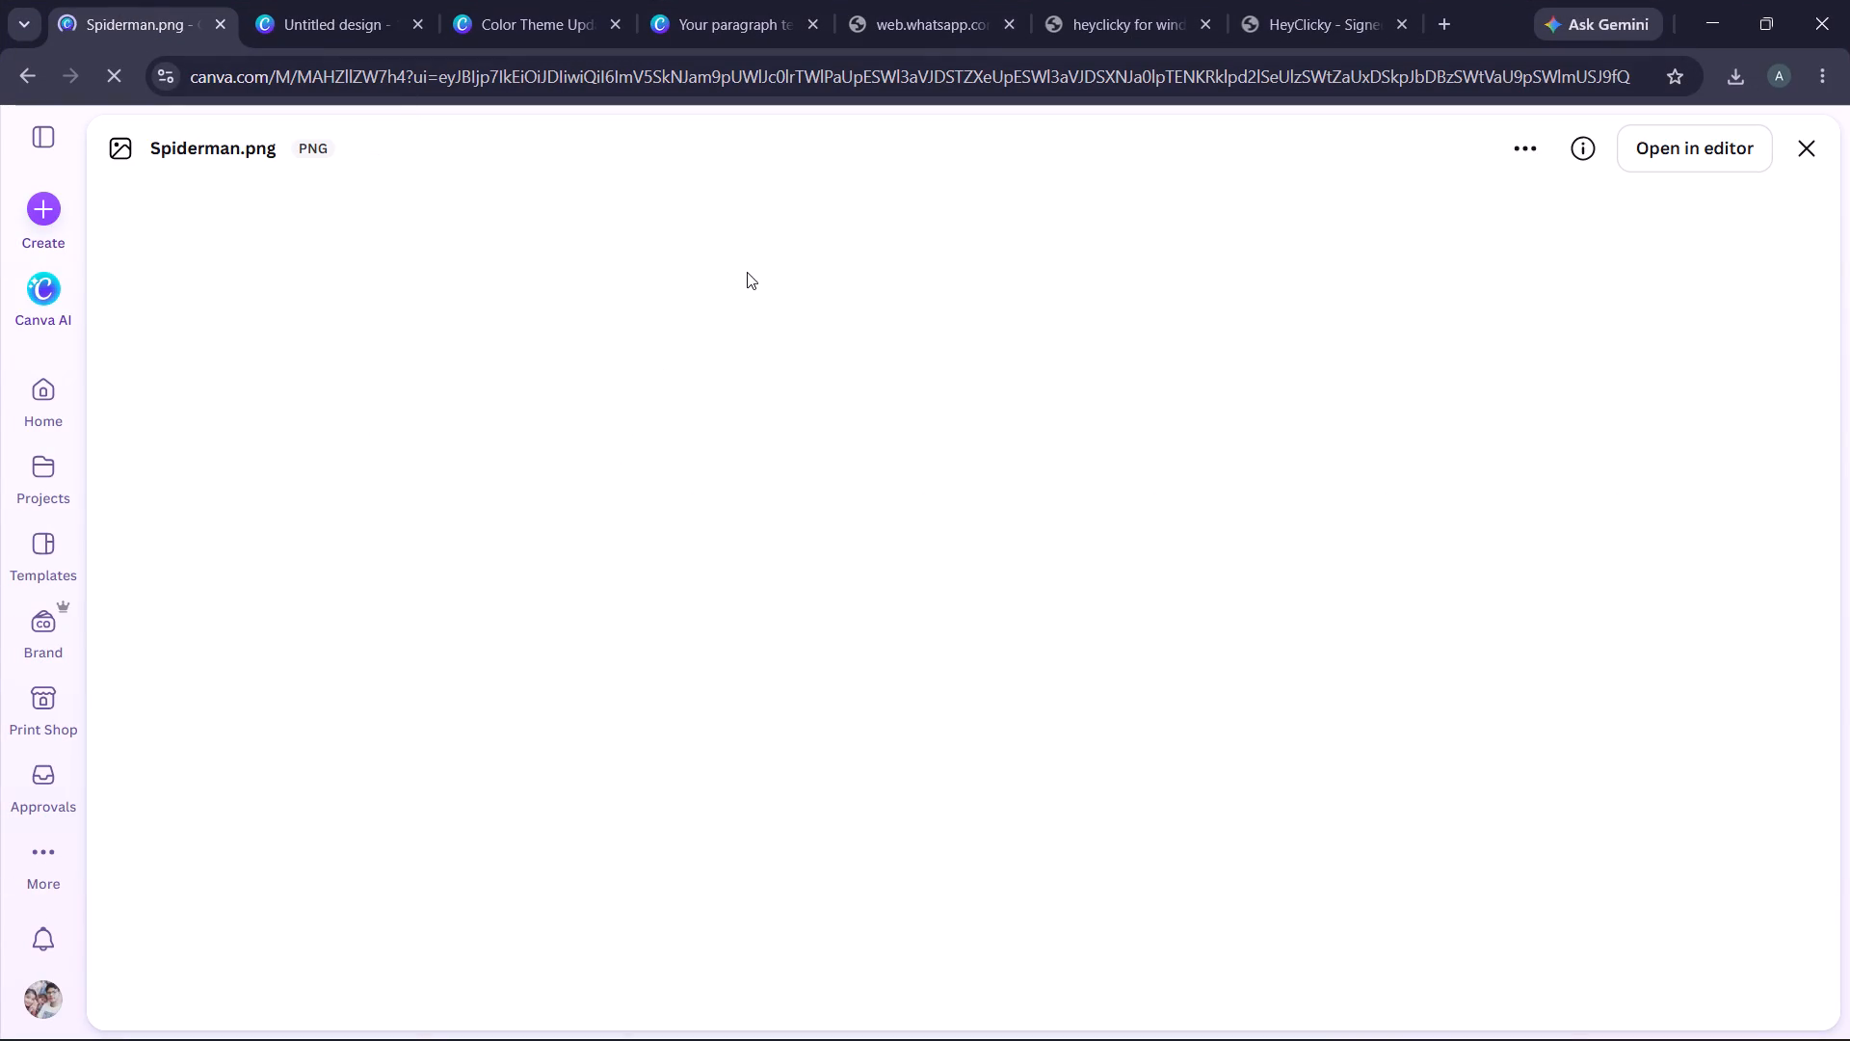
left_click(1813, 141)
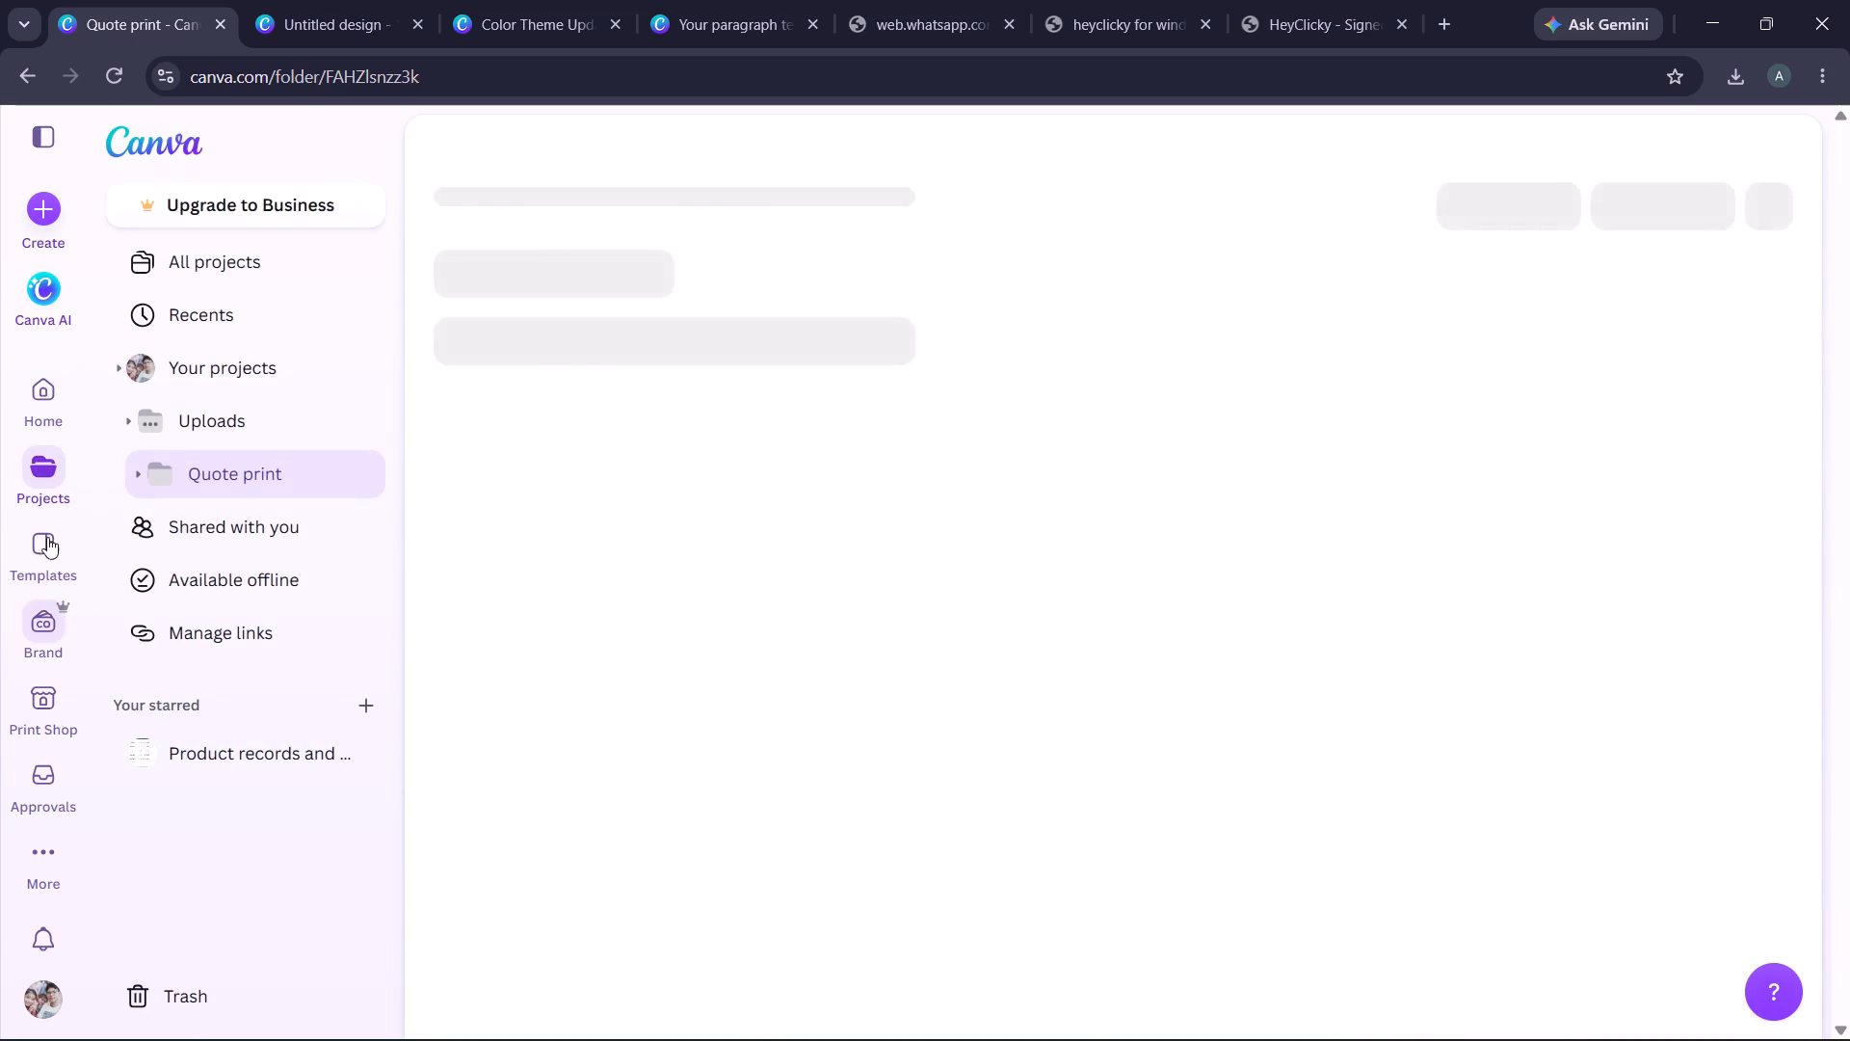
Upload the computer's whole Quote print folder into Canva's Quote print folder and approve the site upload.
left_click(50, 211)
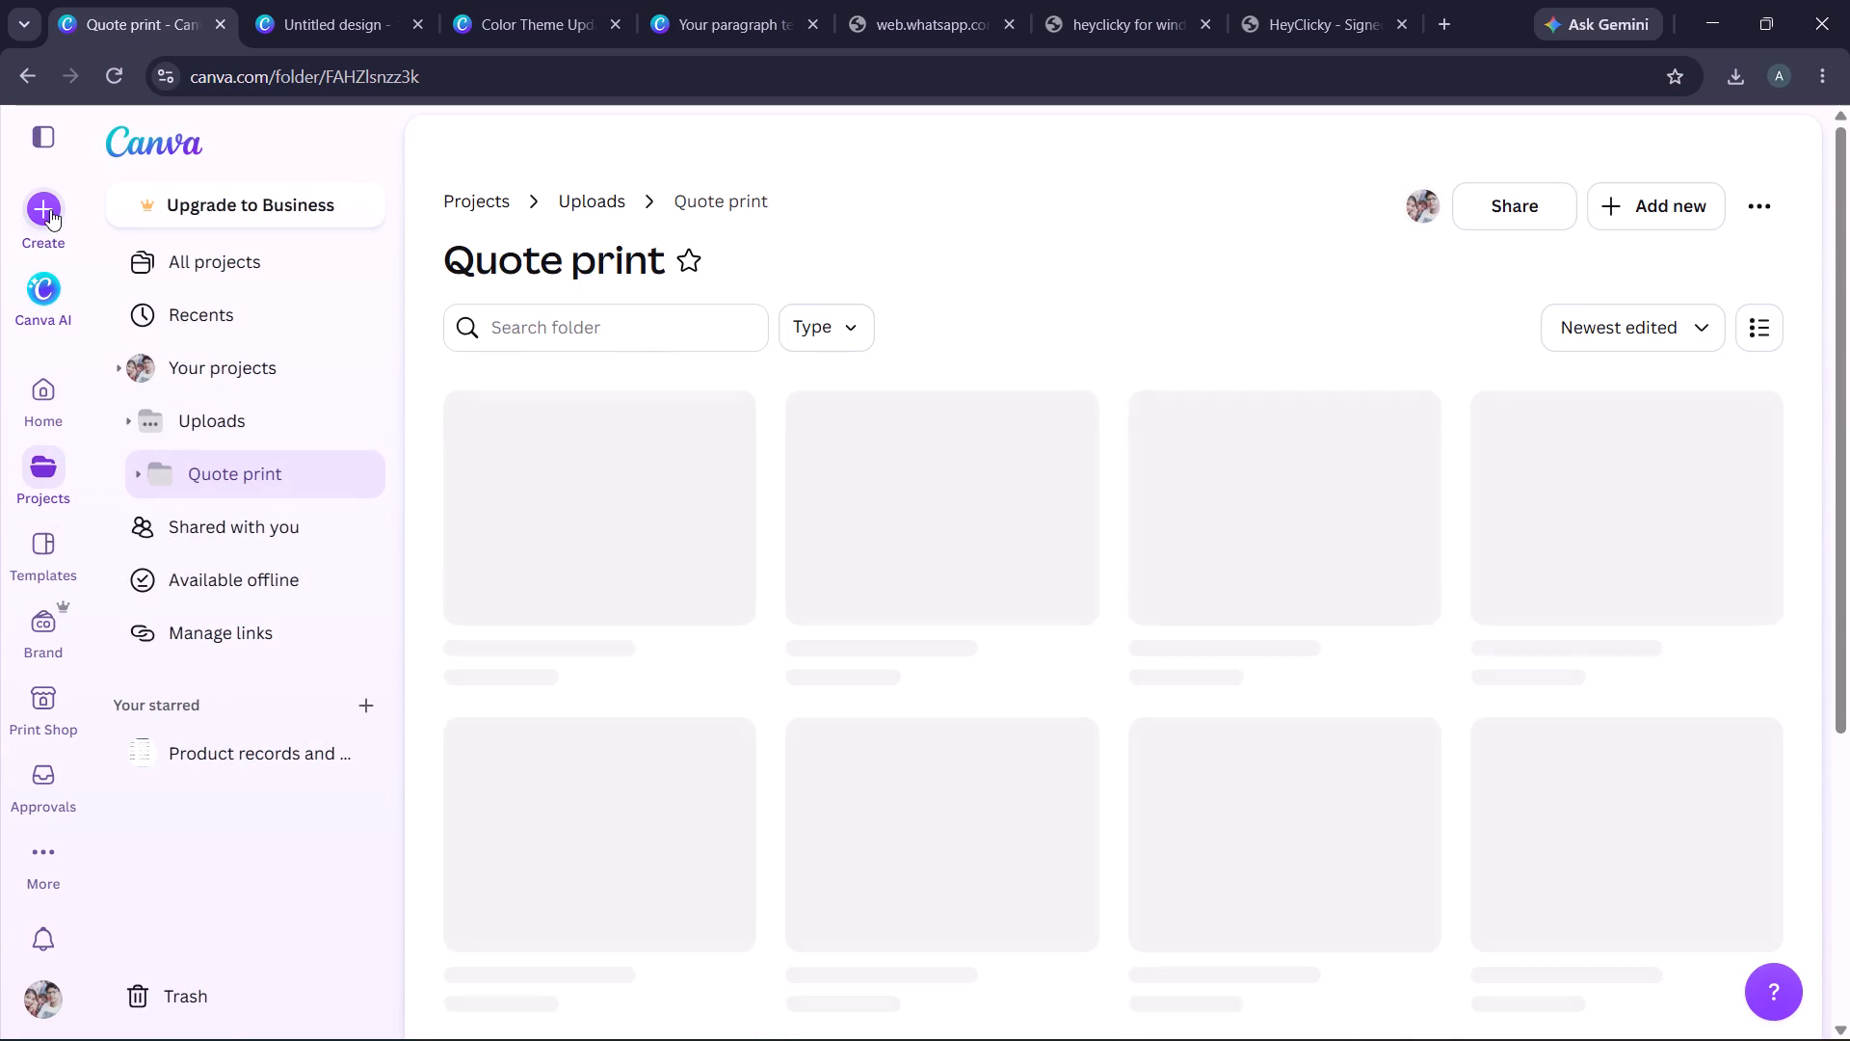
scroll(766, 653, "down", 4)
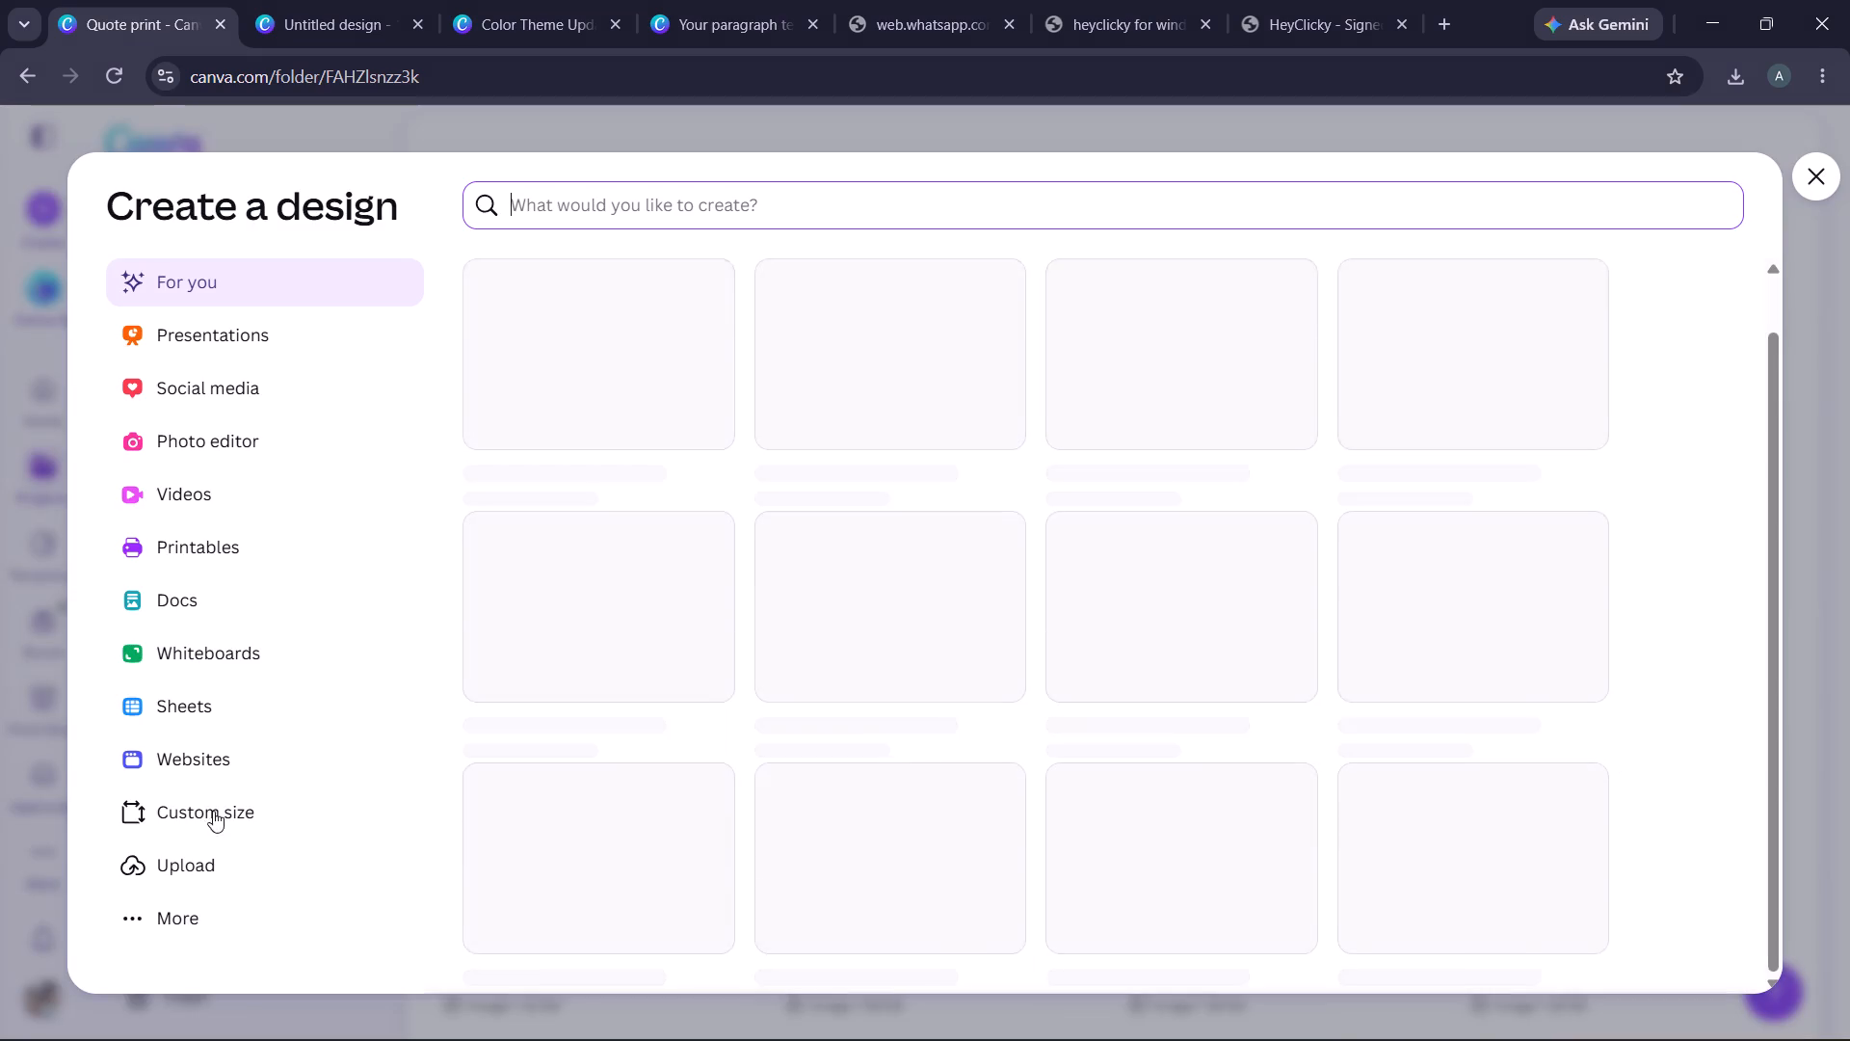
scroll(206, 840, "down", 1)
left_click(201, 871)
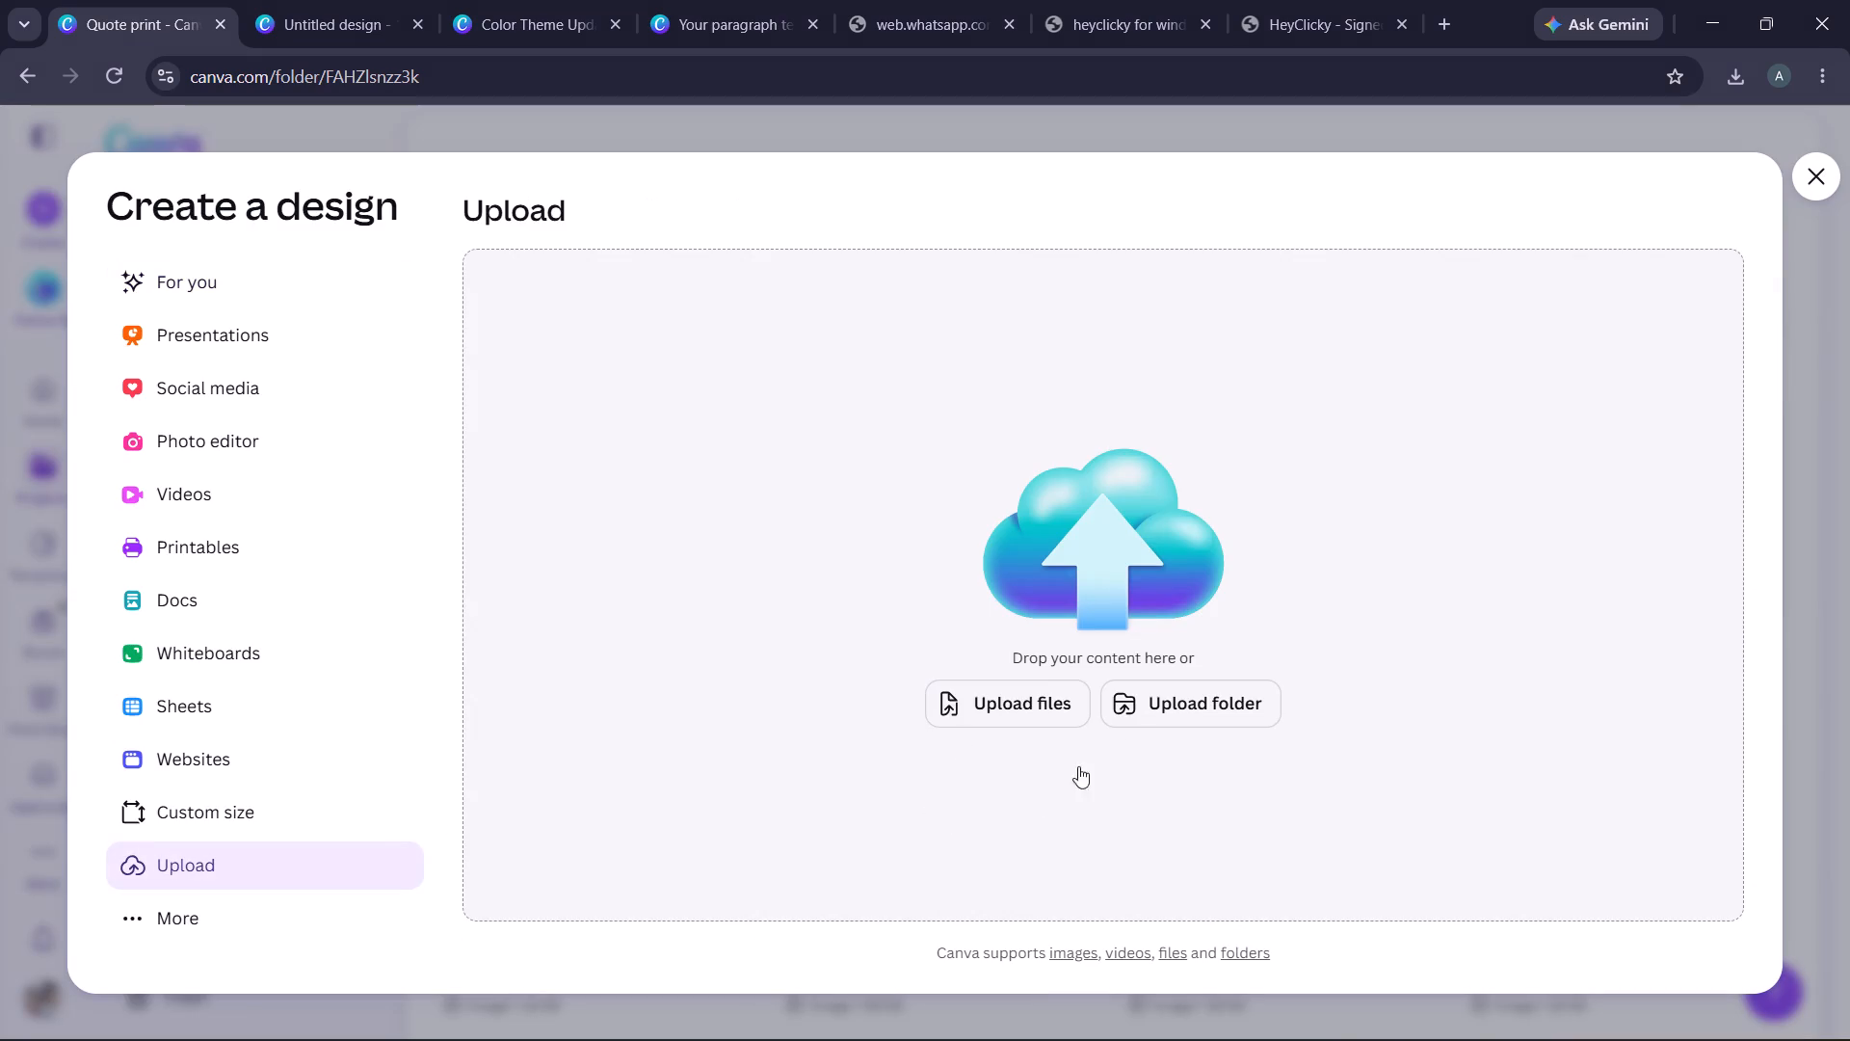
left_click(1137, 723)
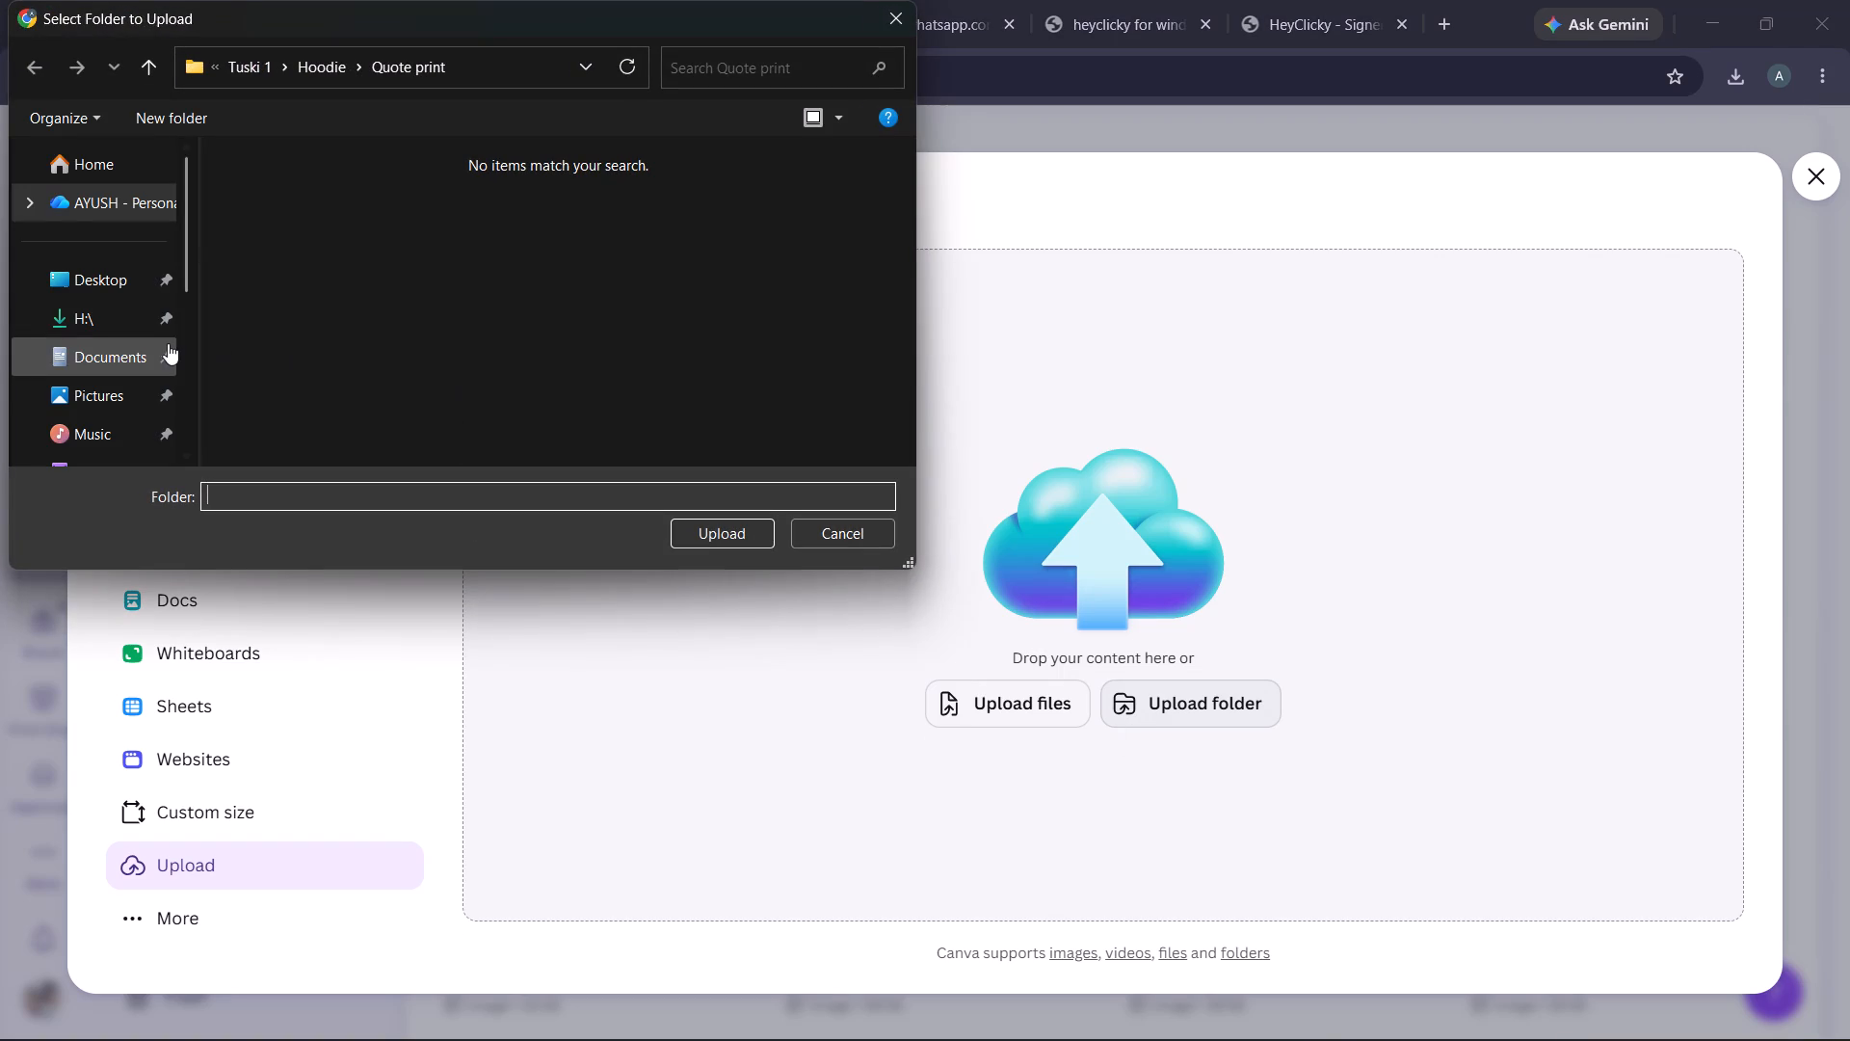
scroll(168, 340, "down", 4)
left_click(148, 277)
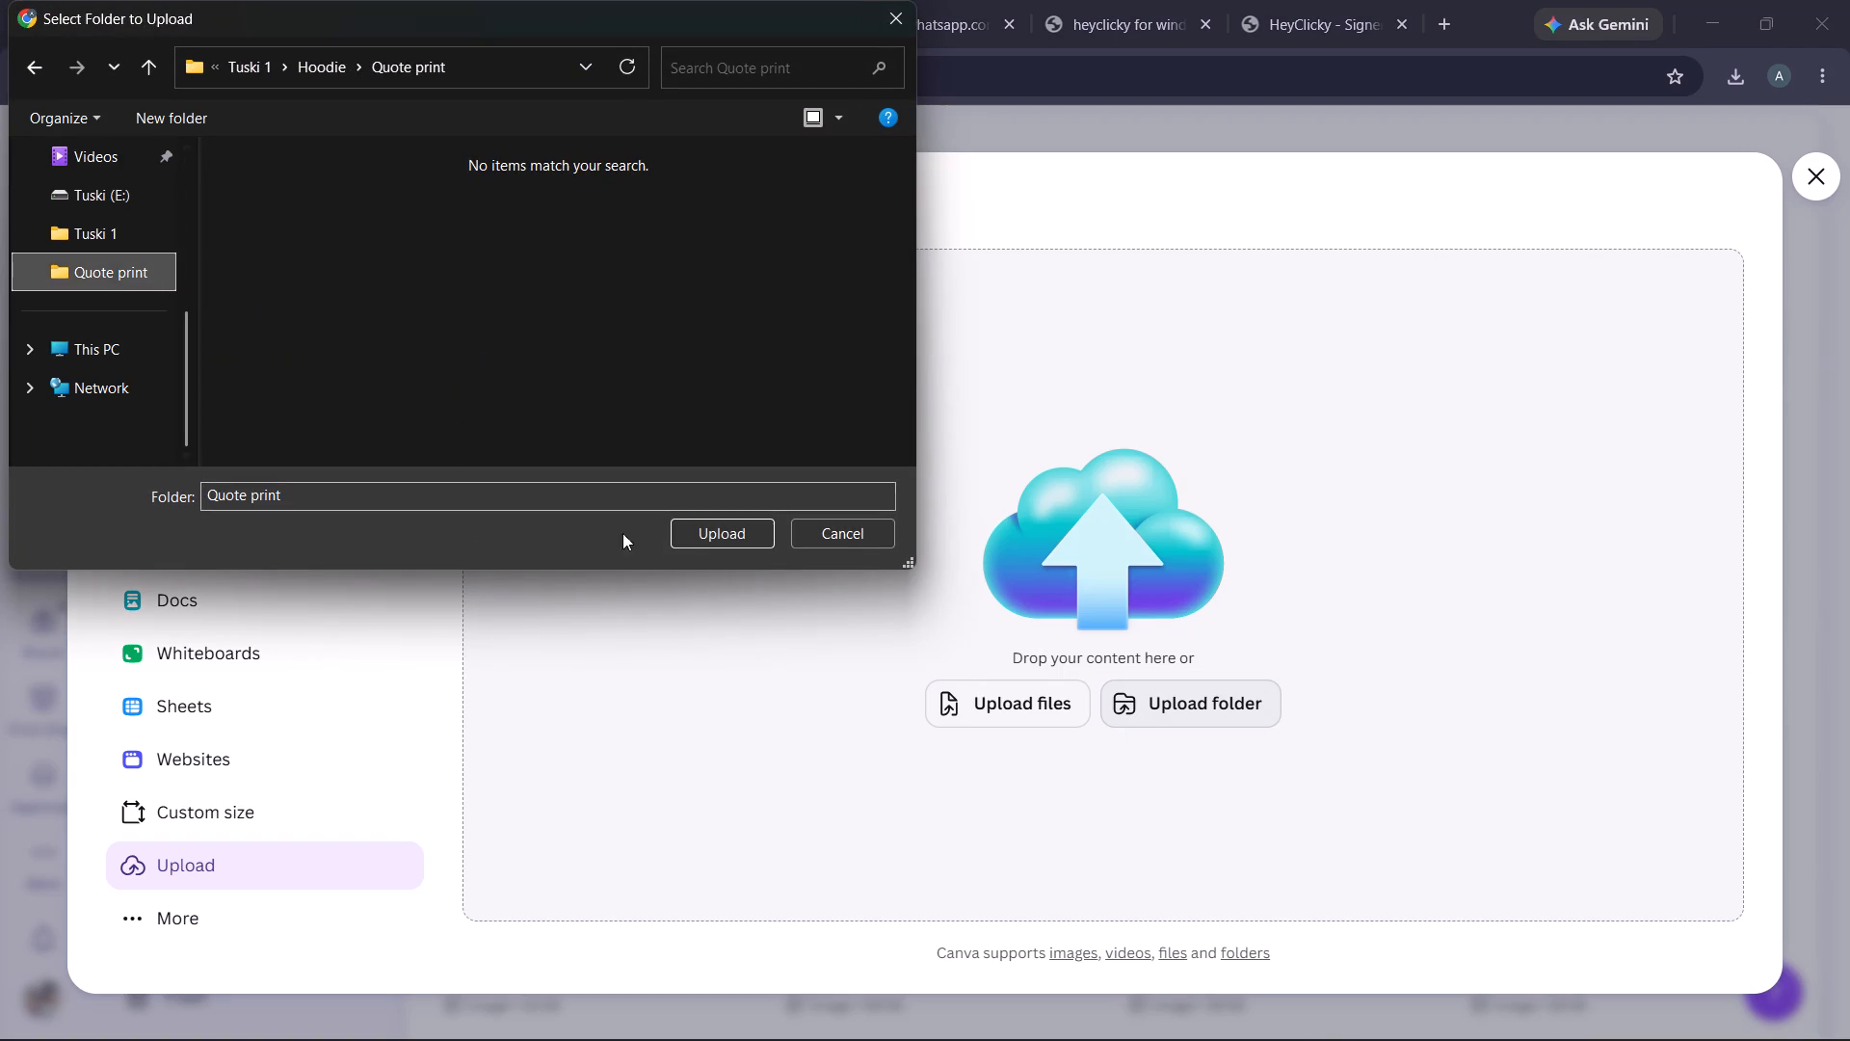
left_click(689, 532)
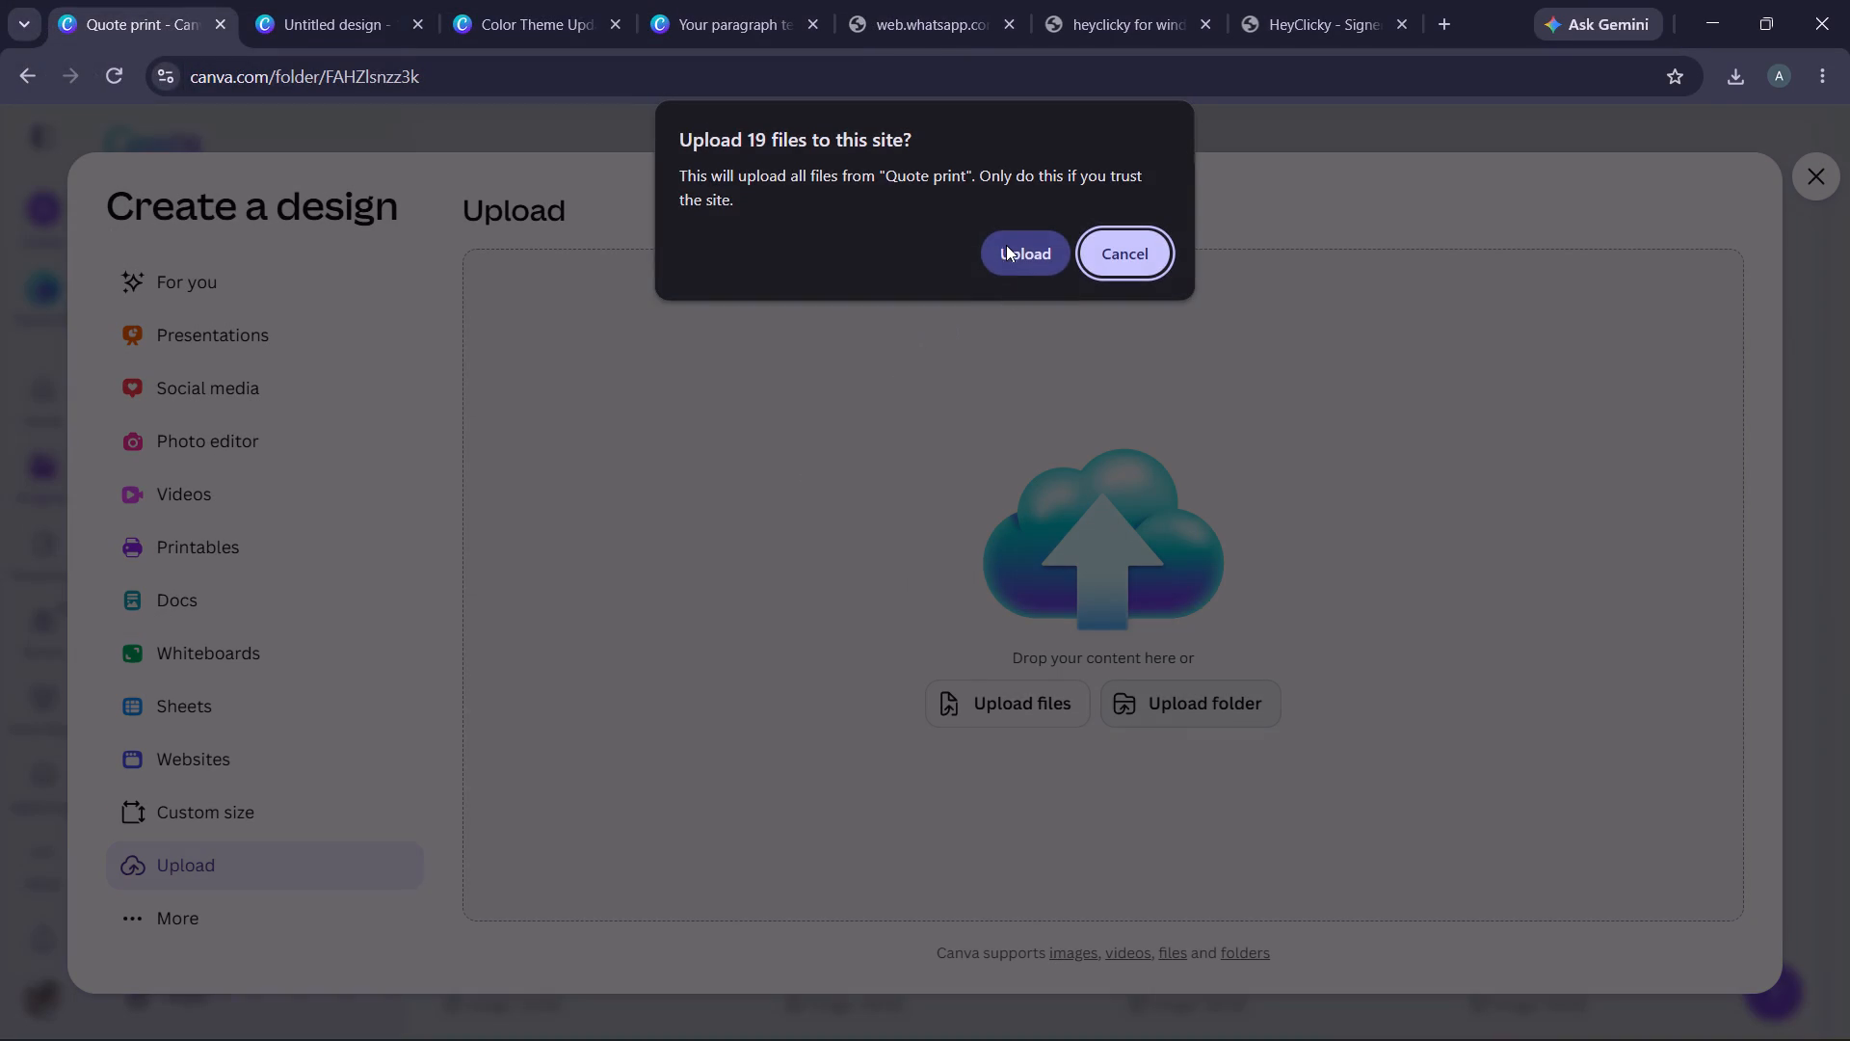
left_click(1006, 243)
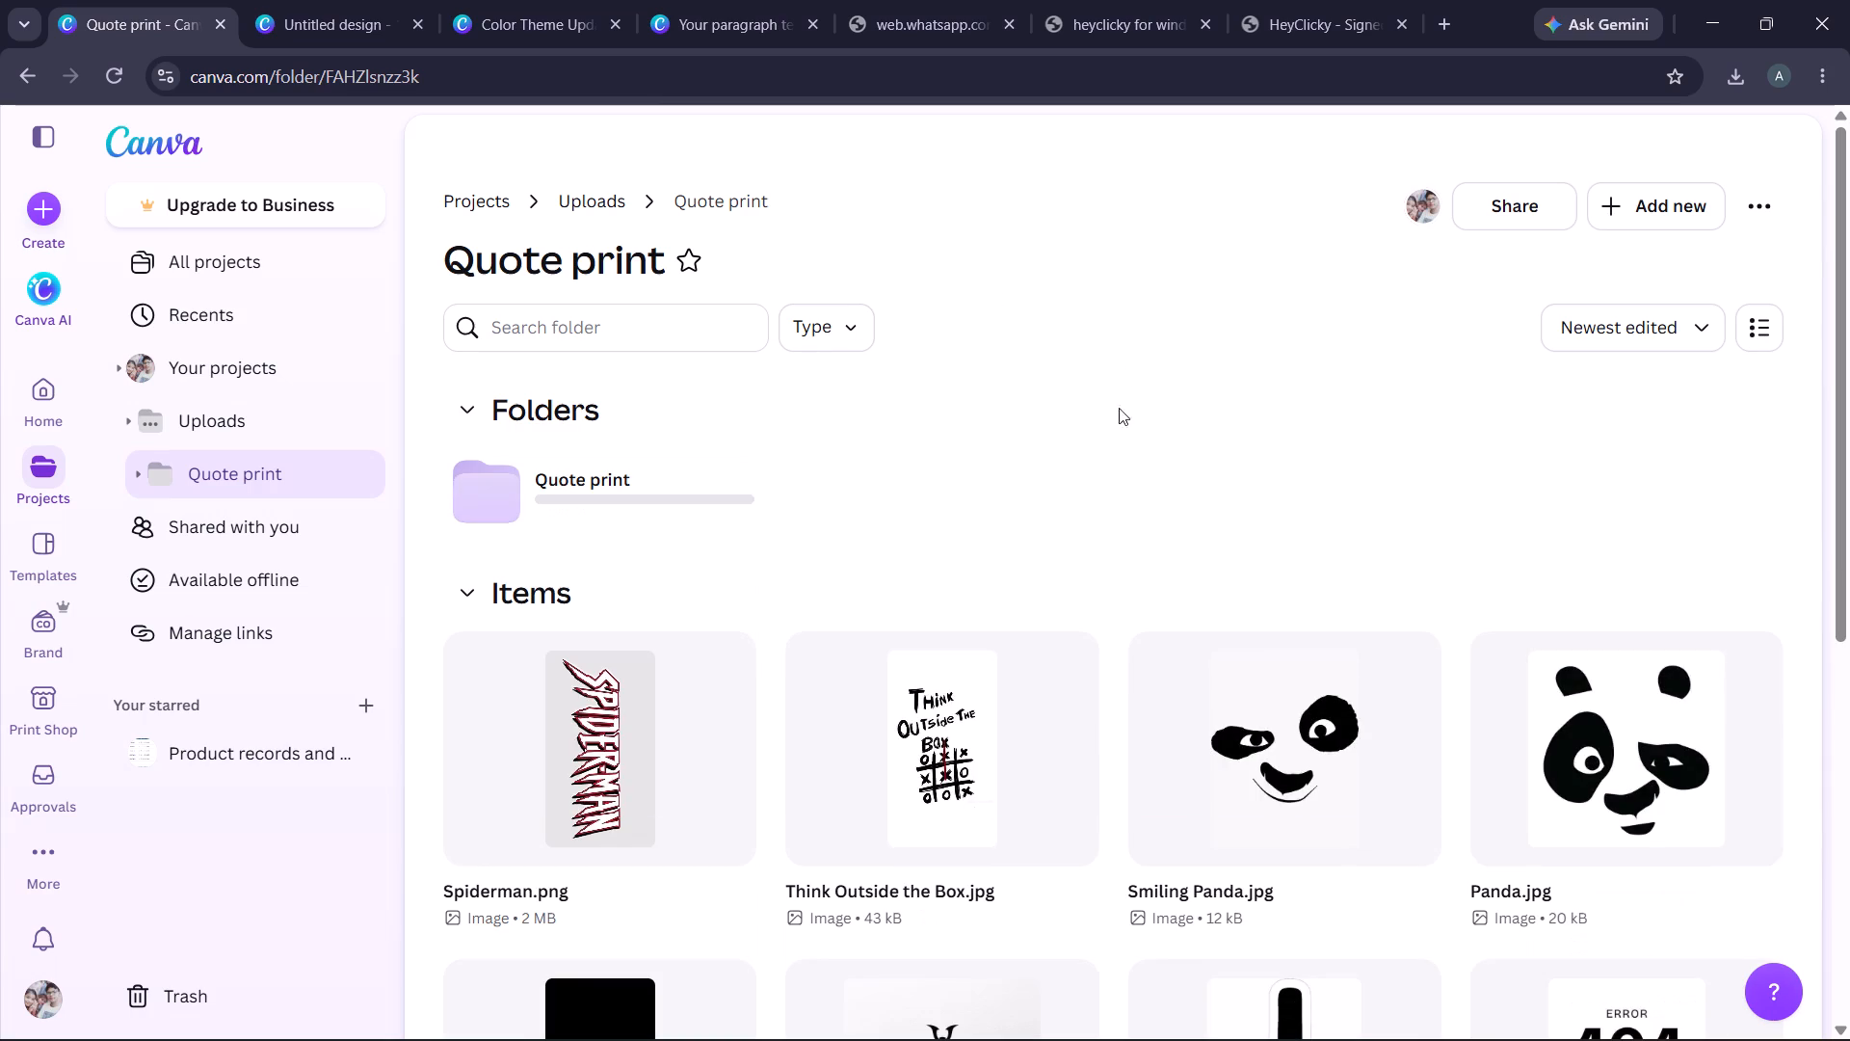
Look through the artwork images in Canva's Quote print folder while the new folder uploads.
scroll(915, 476, "down", 3)
scroll(1008, 543, "down", 2)
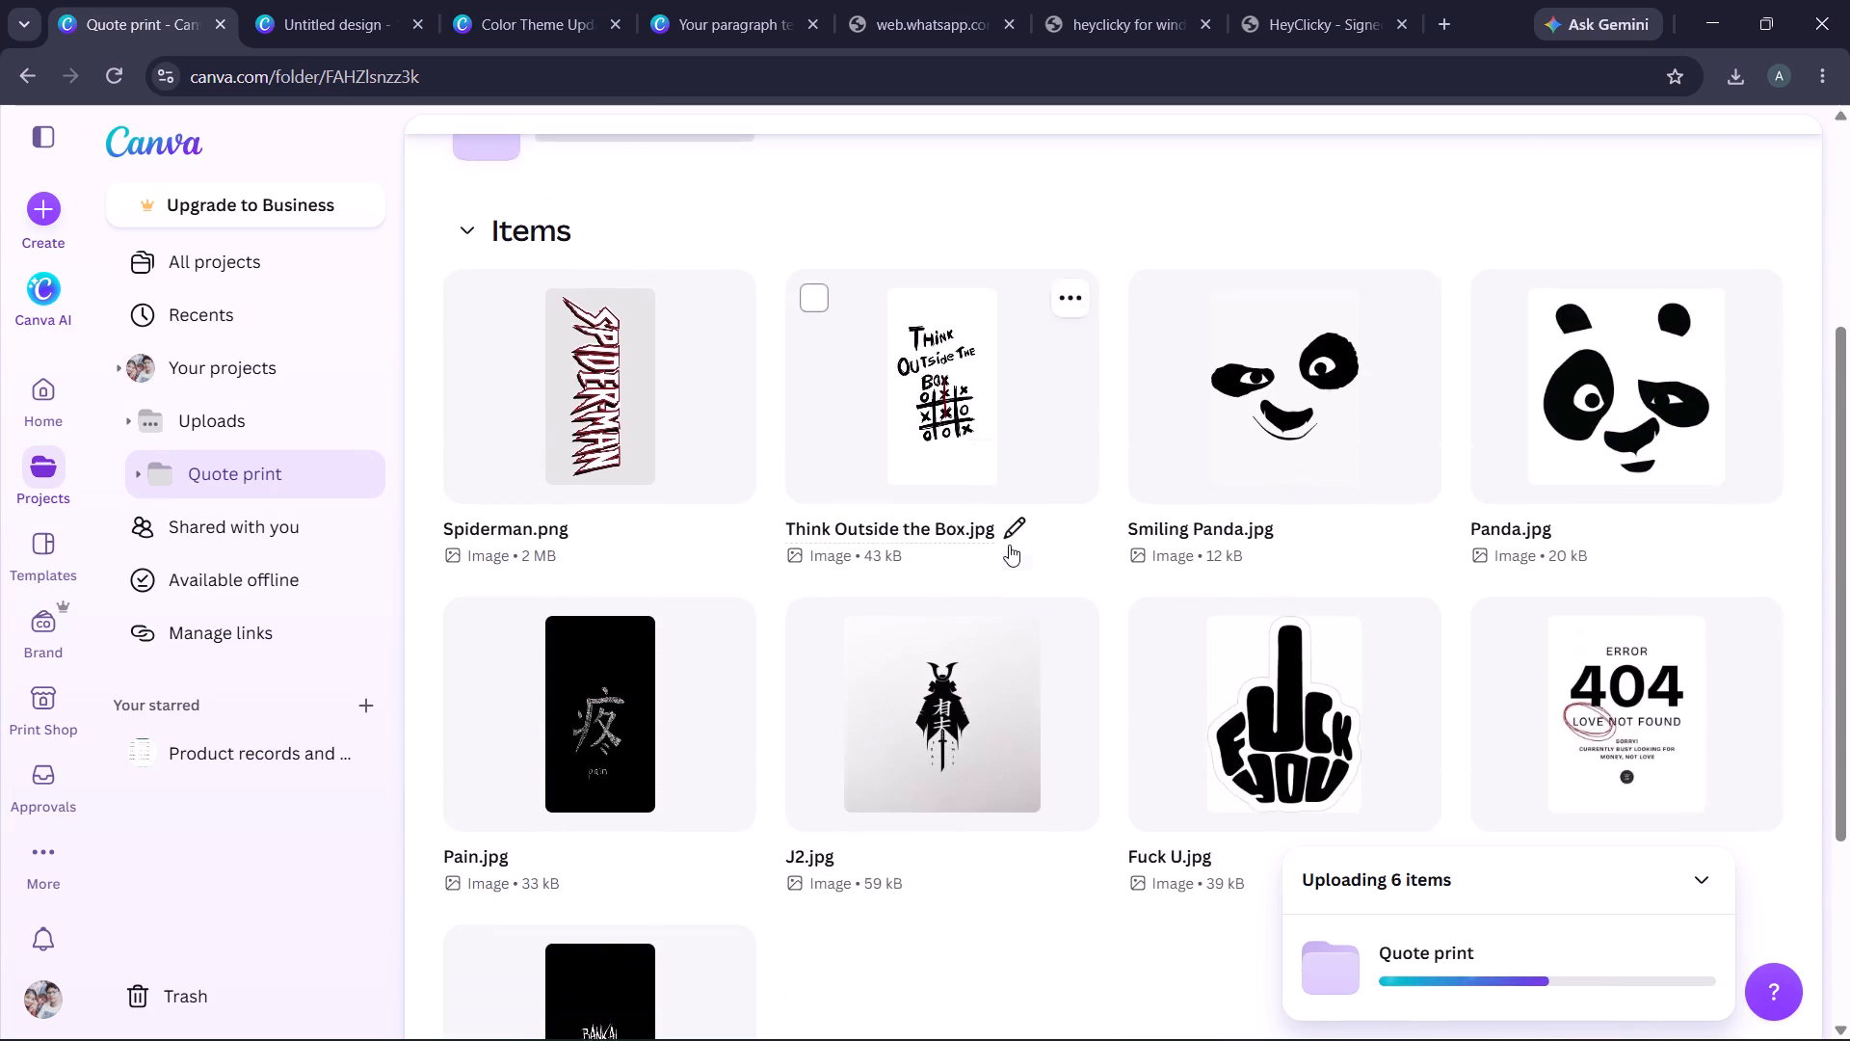
scroll(1009, 545, "up", 9)
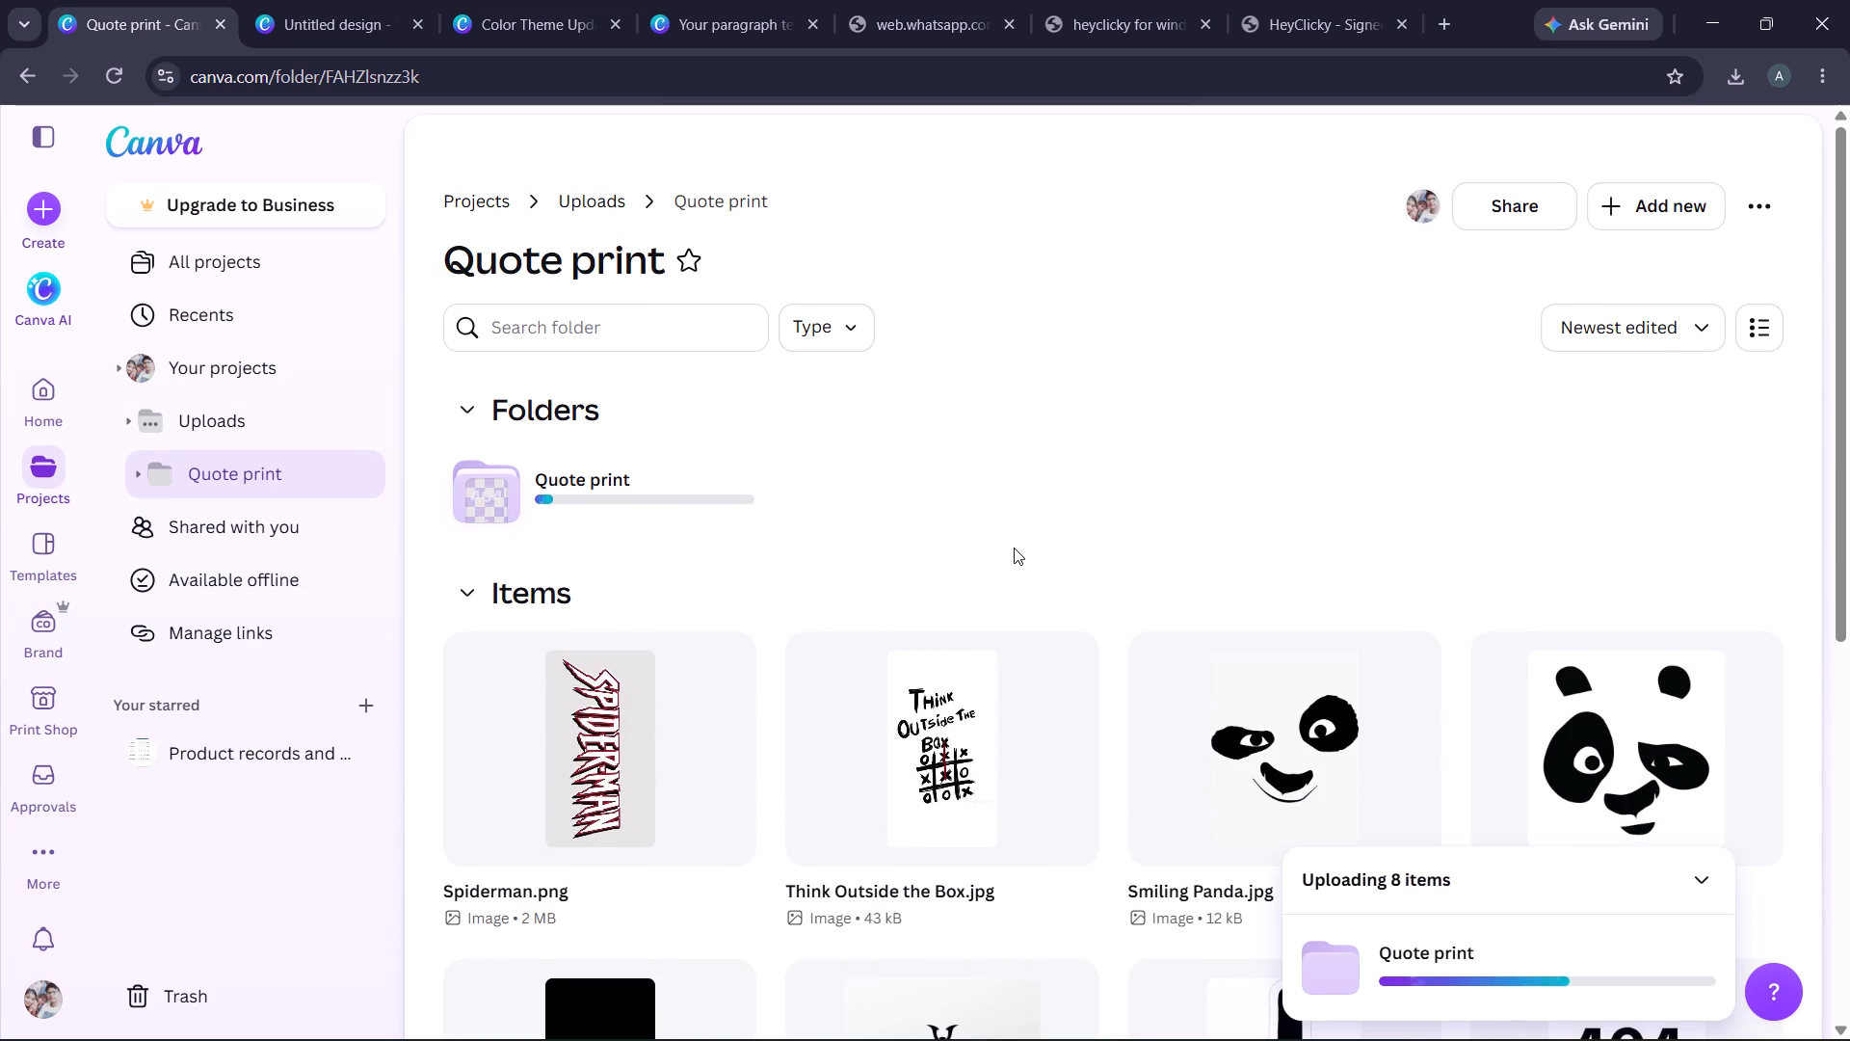
scroll(1016, 547, "down", 6)
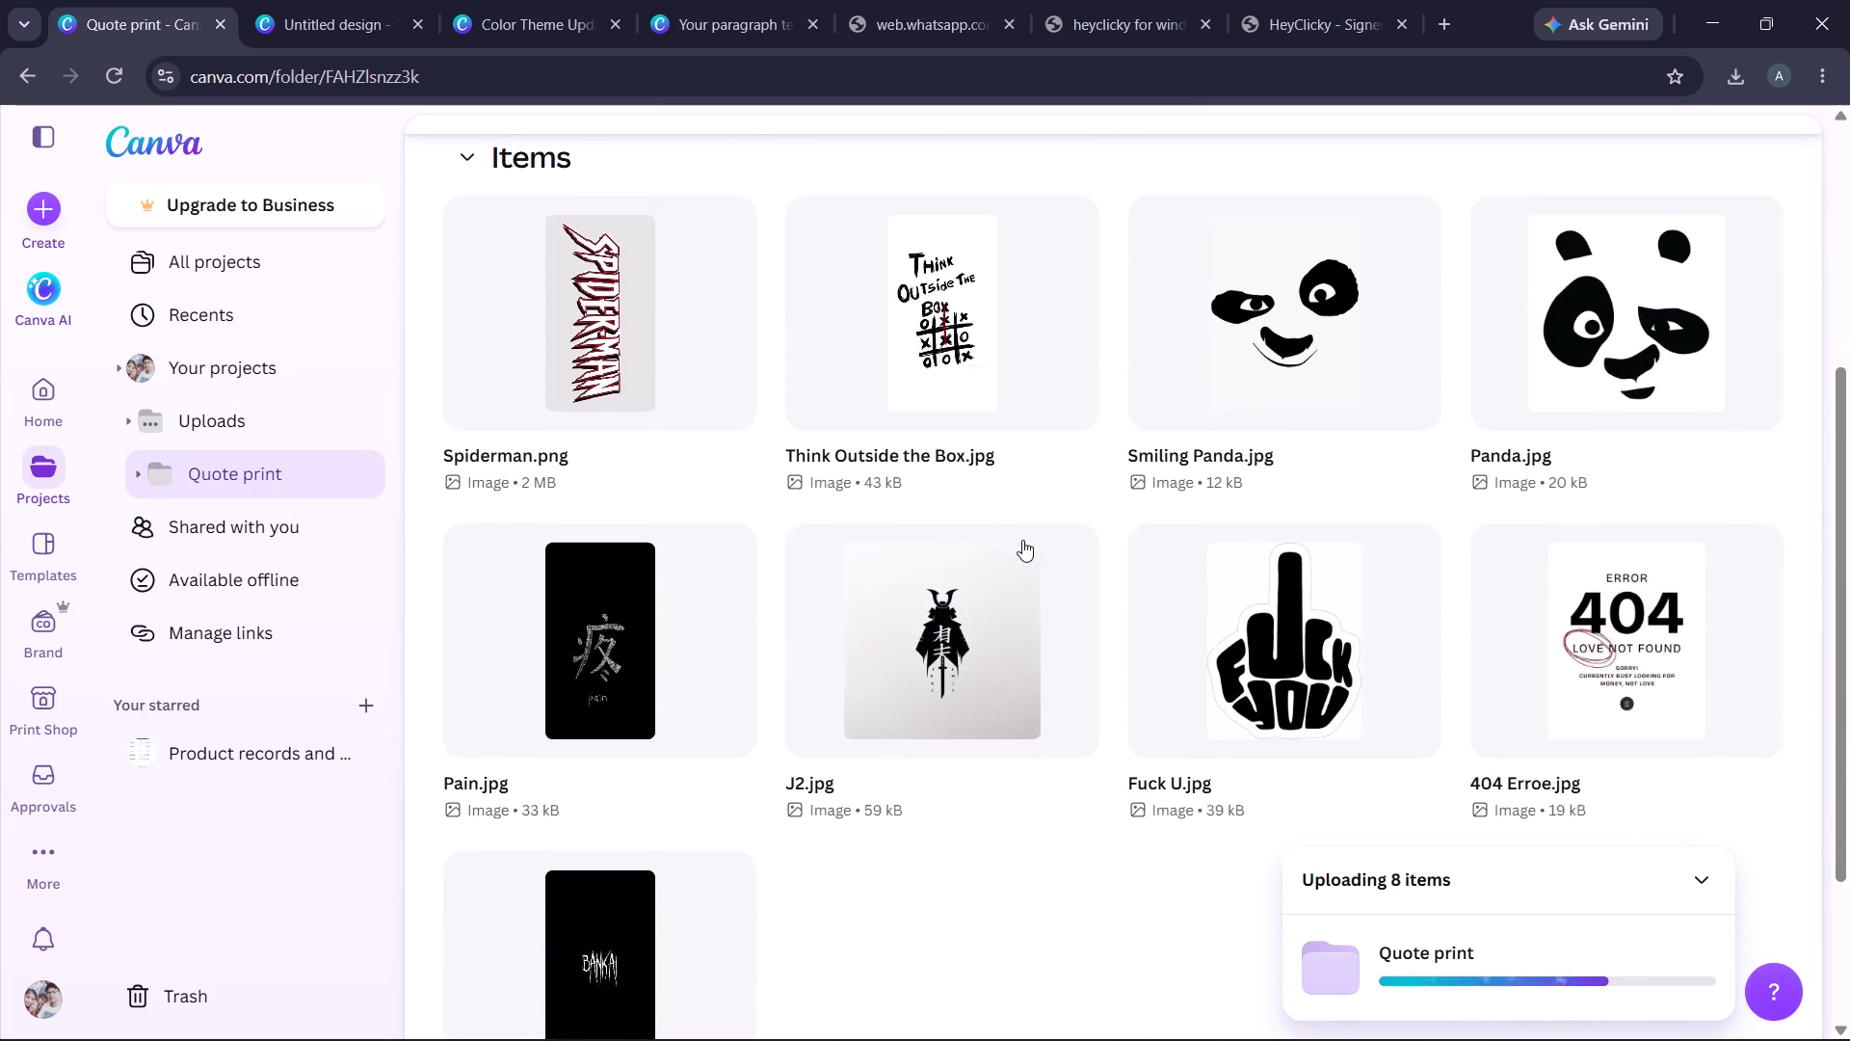
scroll(1022, 540, "down", 3)
scroll(1022, 547, "up", 1)
scroll(1023, 547, "down", 1)
scroll(1002, 547, "up", 3)
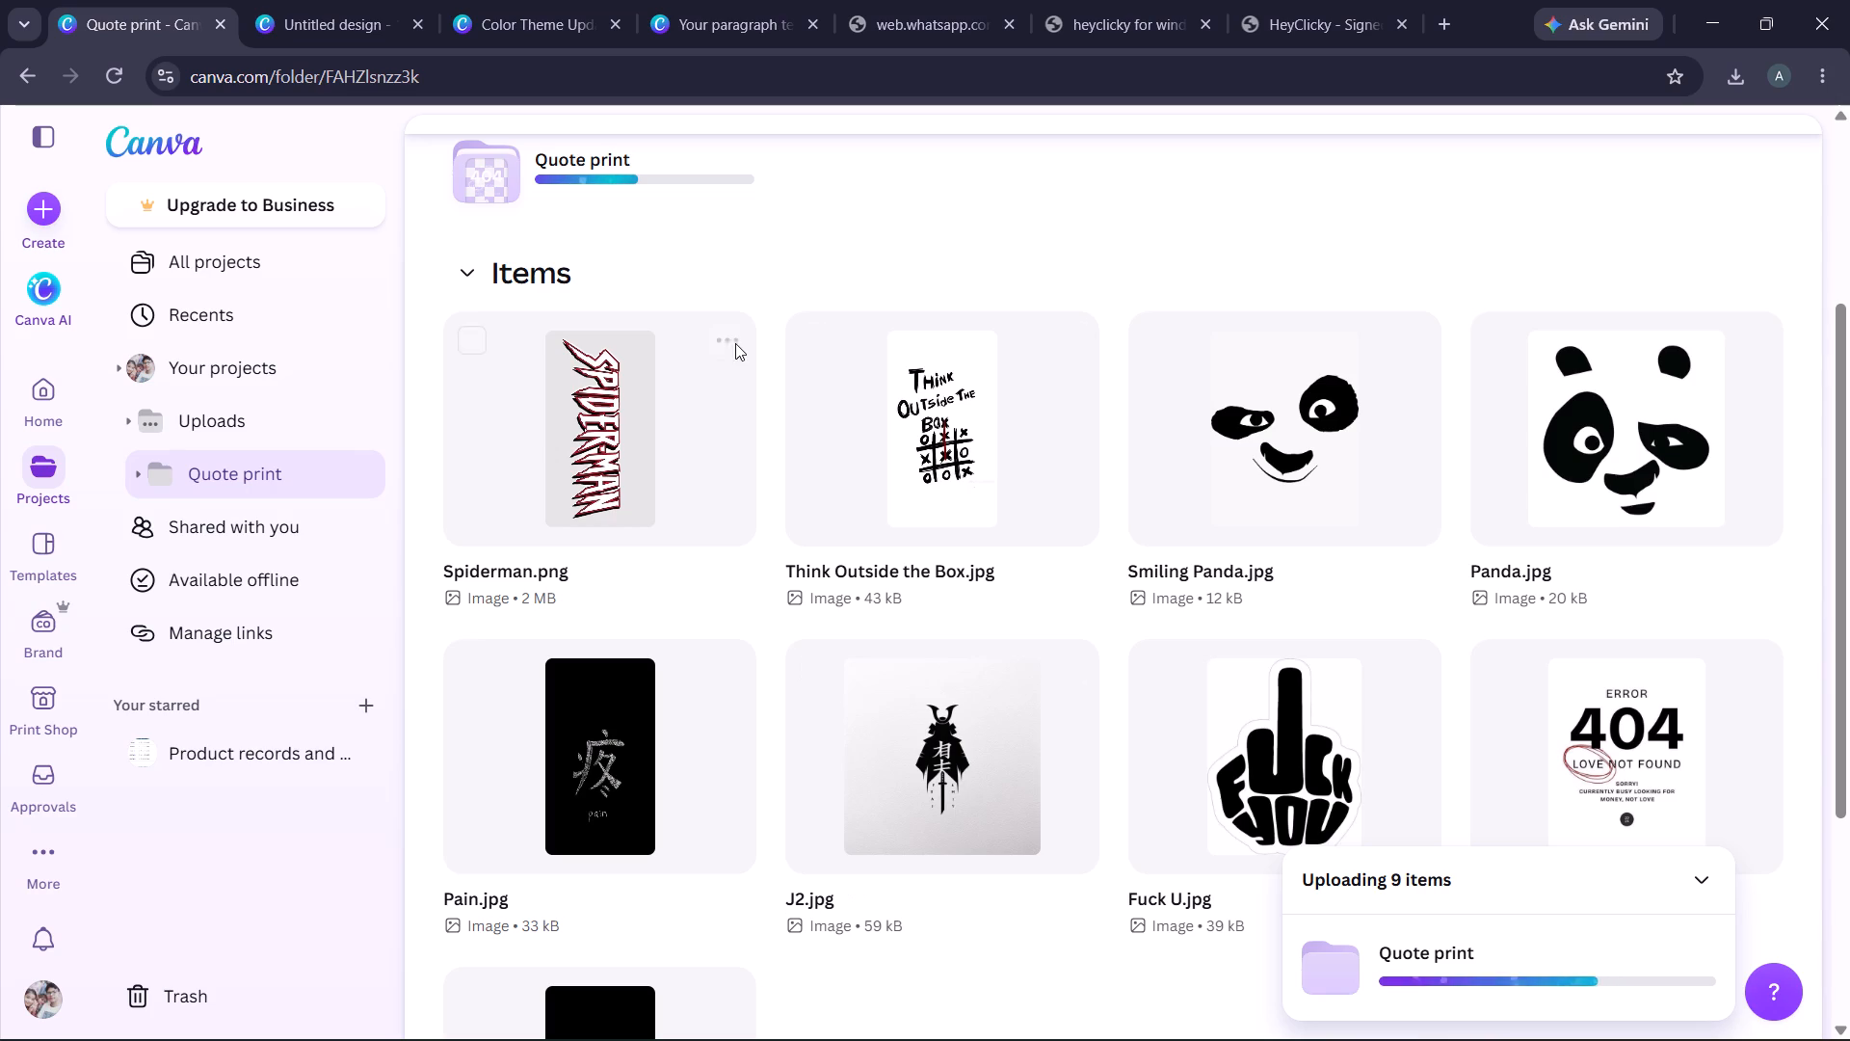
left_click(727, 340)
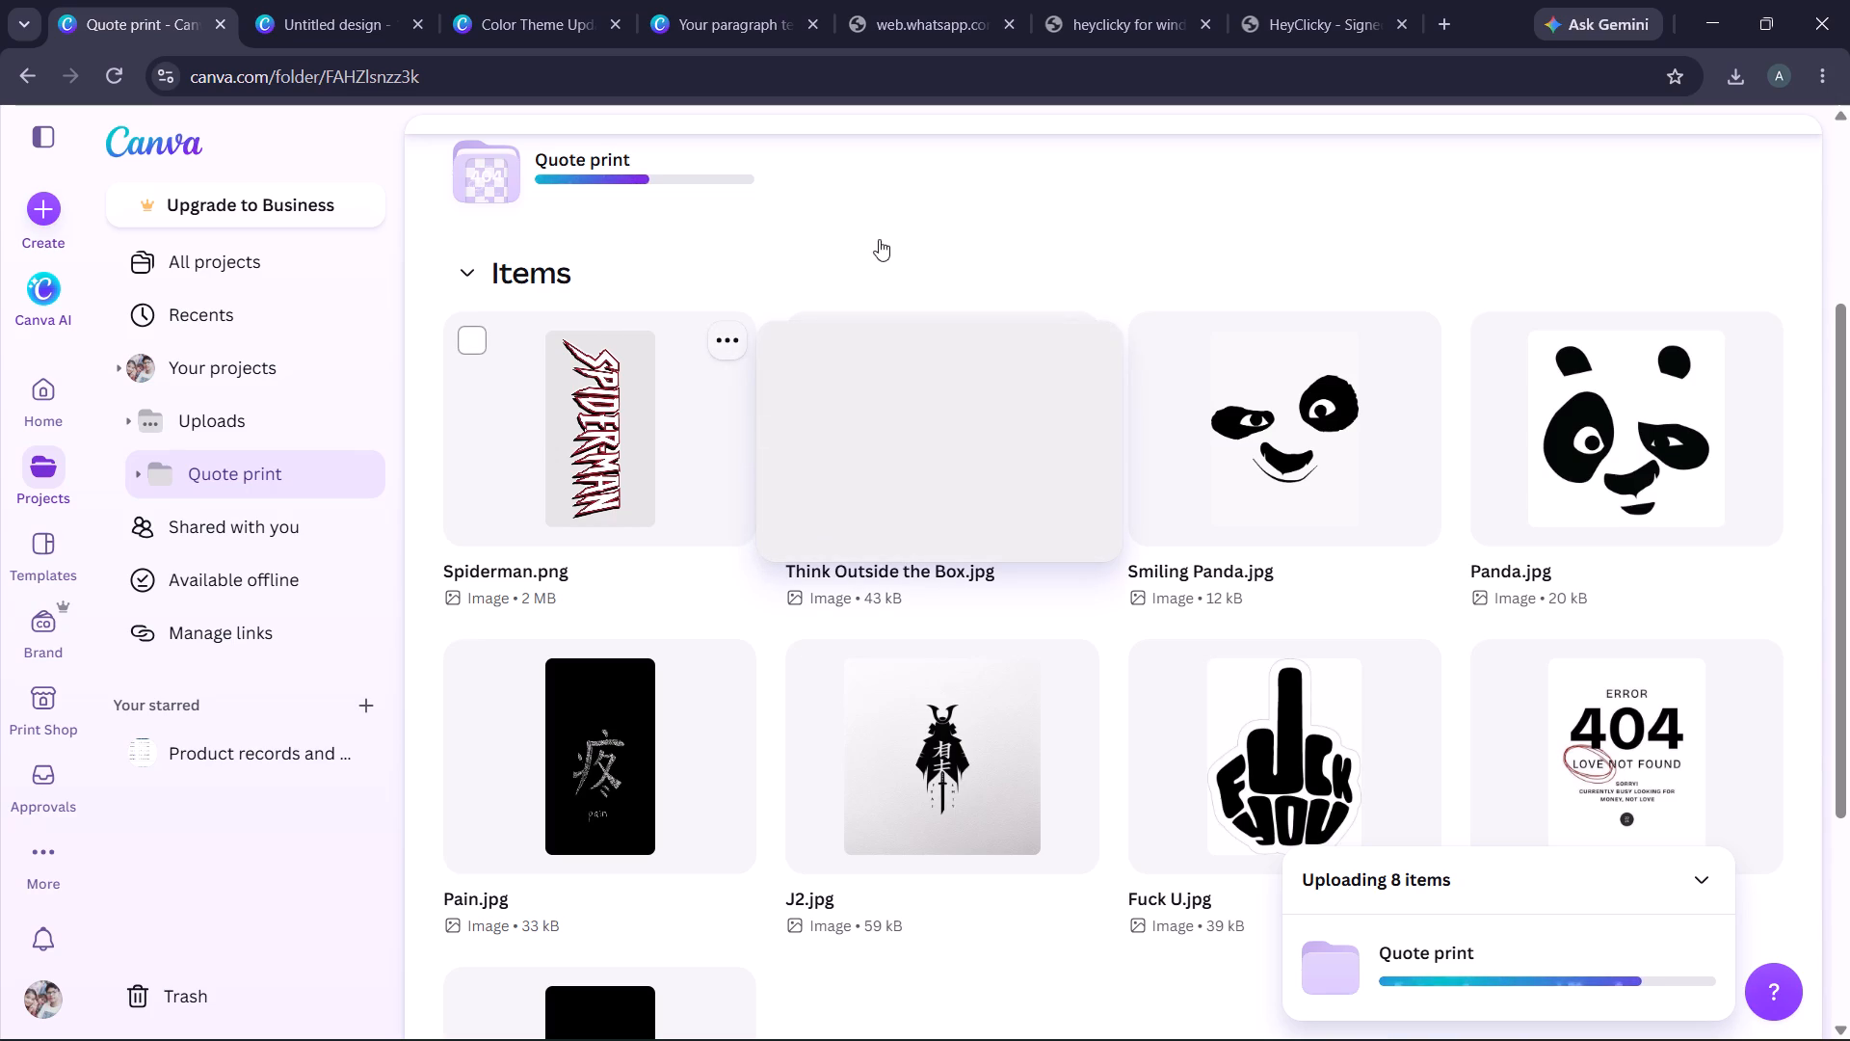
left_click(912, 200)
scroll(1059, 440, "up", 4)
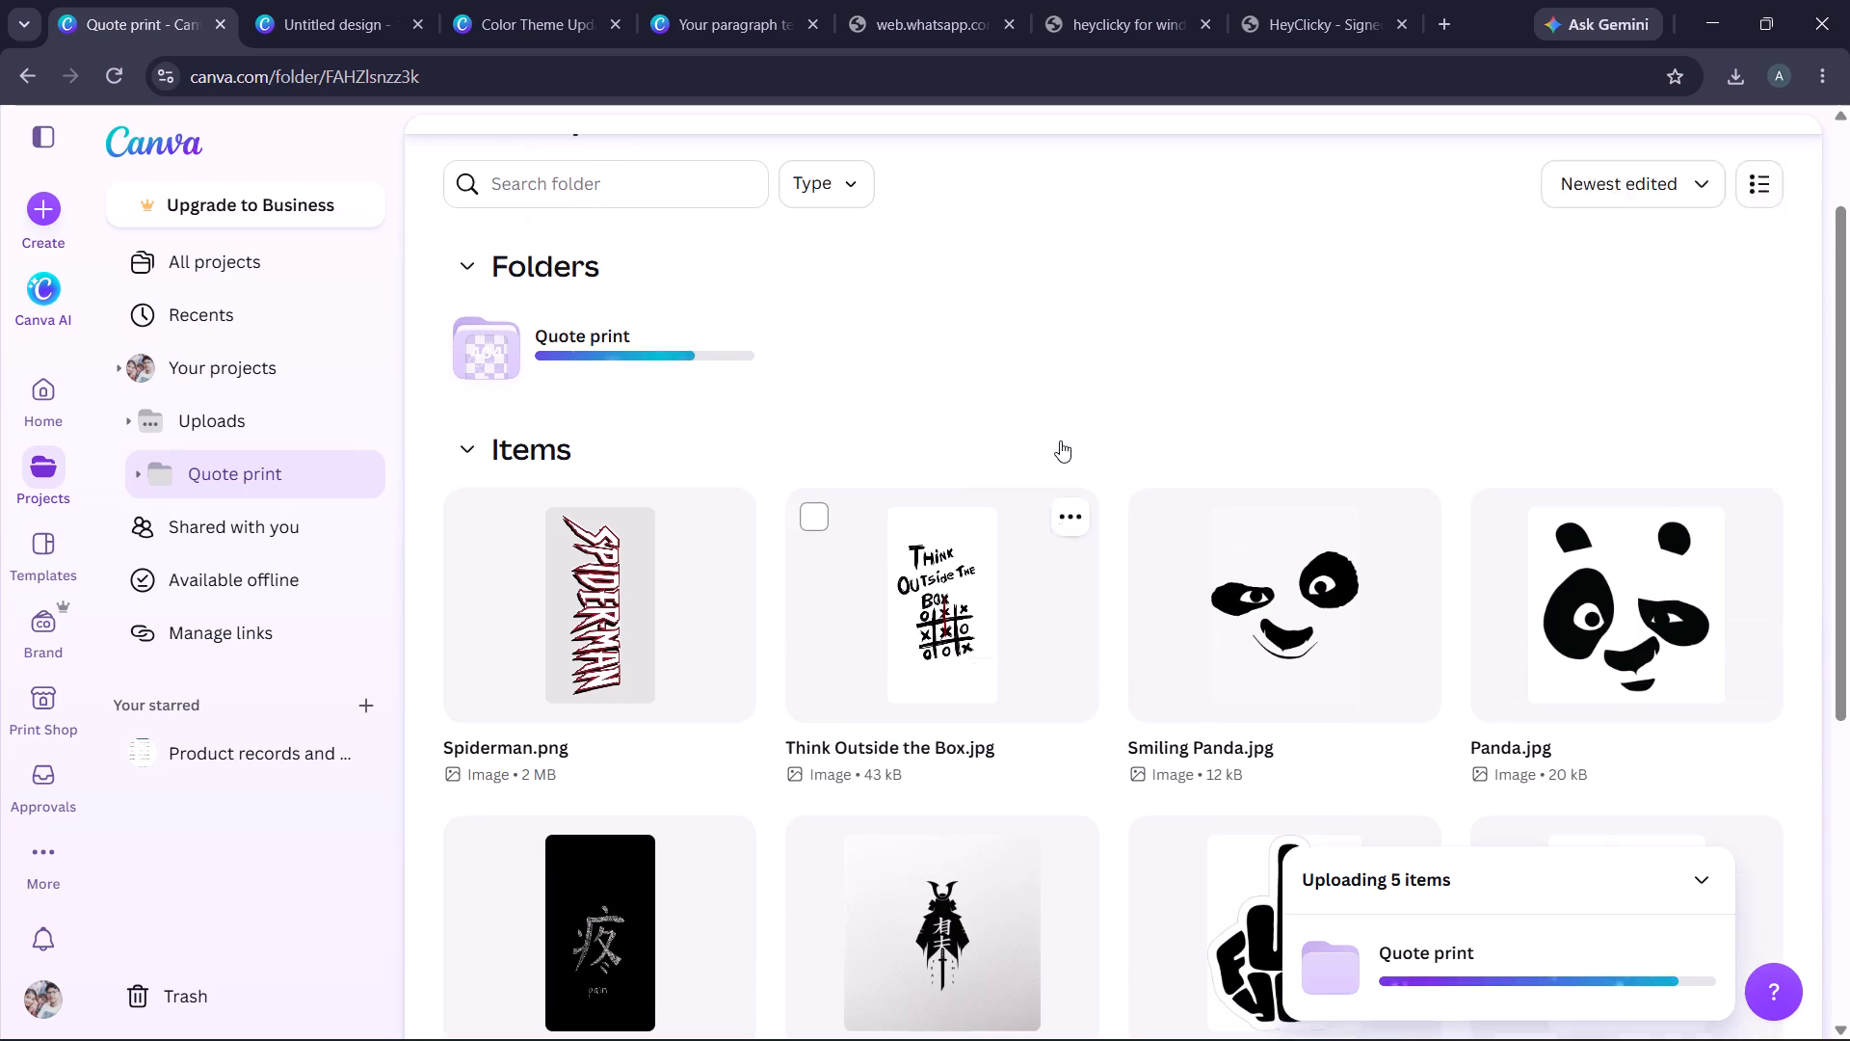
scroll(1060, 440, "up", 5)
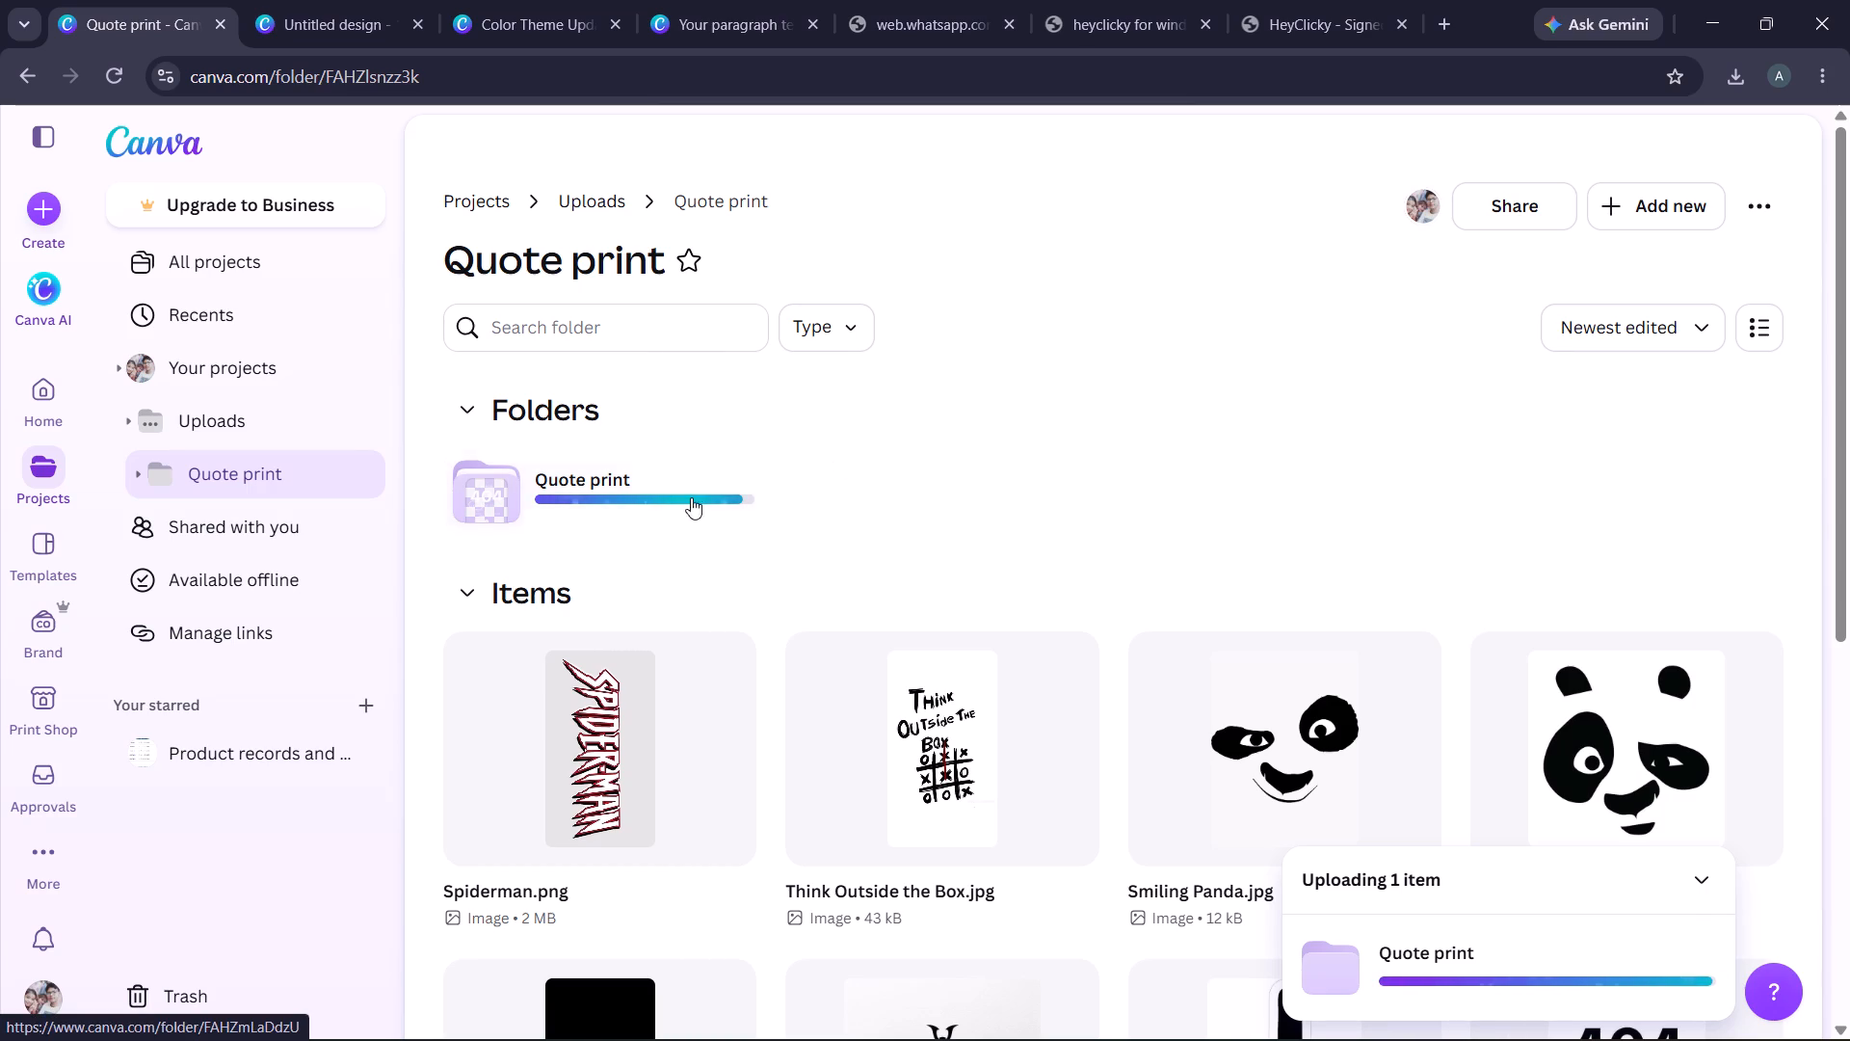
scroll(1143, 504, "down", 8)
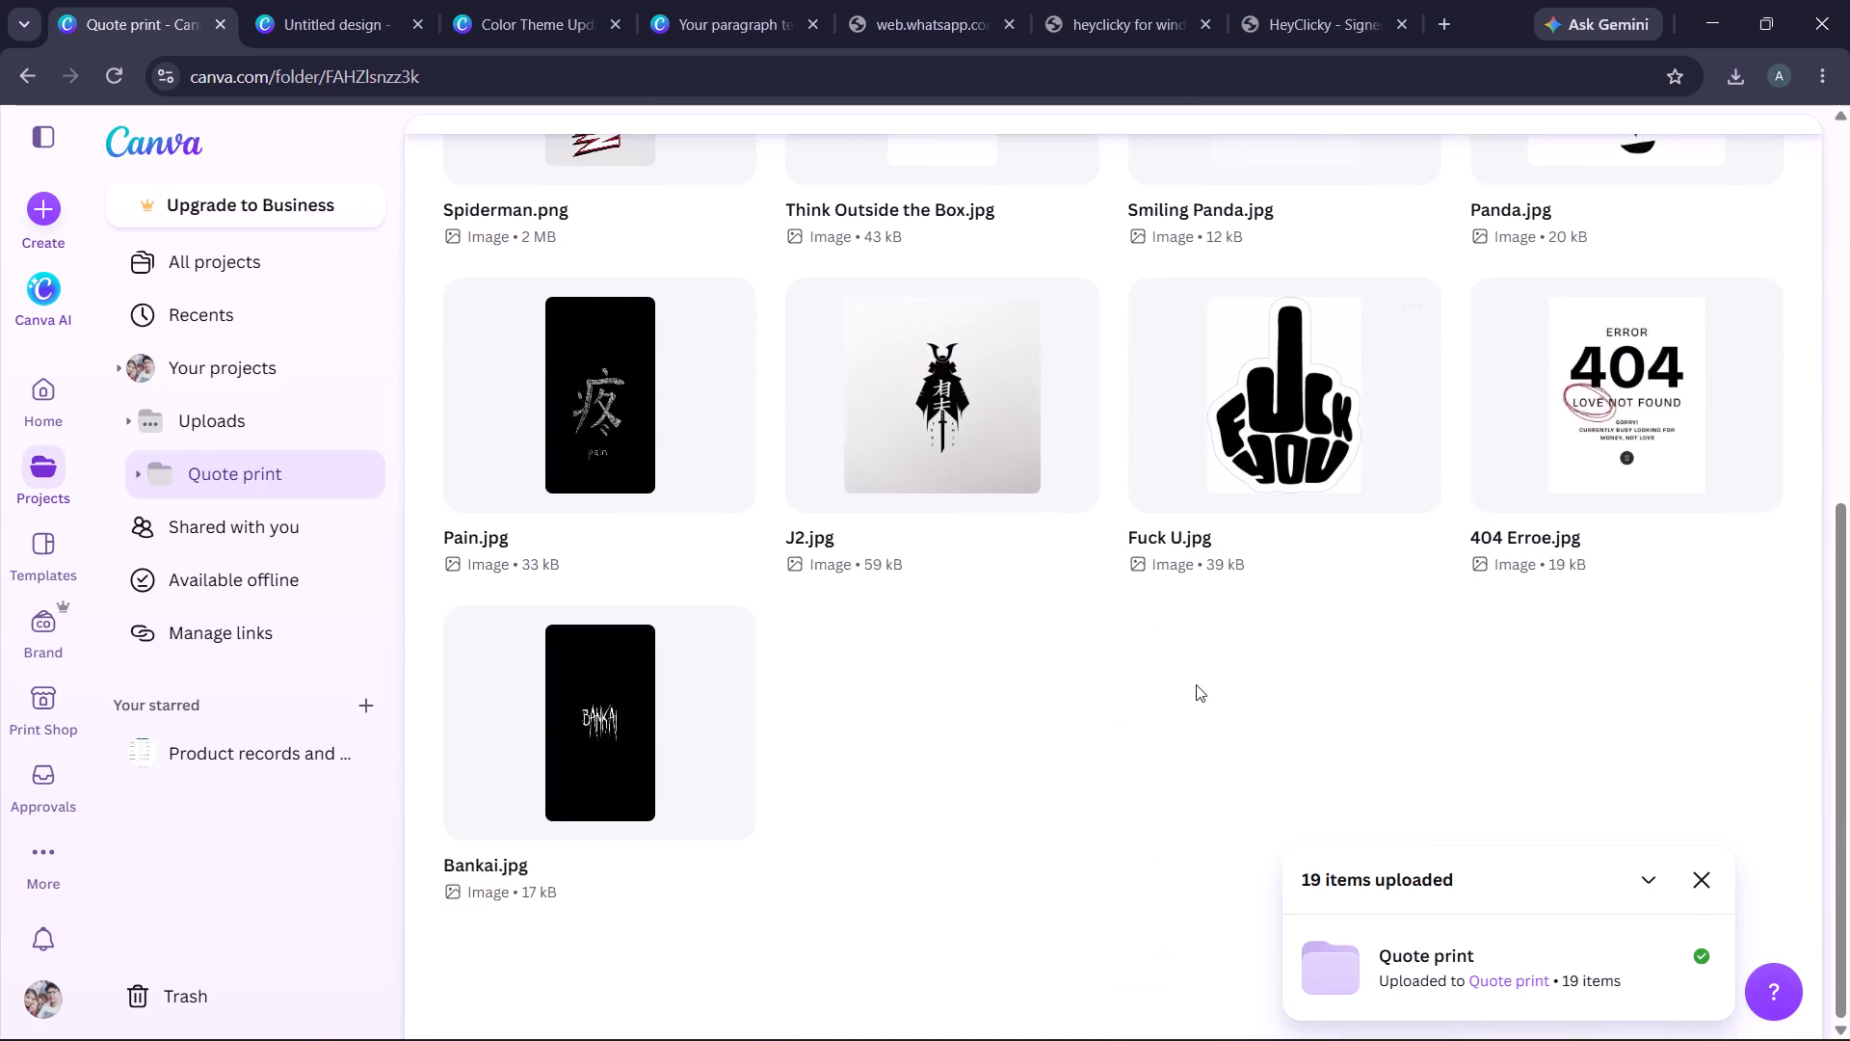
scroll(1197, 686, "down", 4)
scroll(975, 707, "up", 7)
Open the newly uploaded Quote print subfolder and look through its transparent artwork images, dismissing the upload notification.
left_click(578, 498)
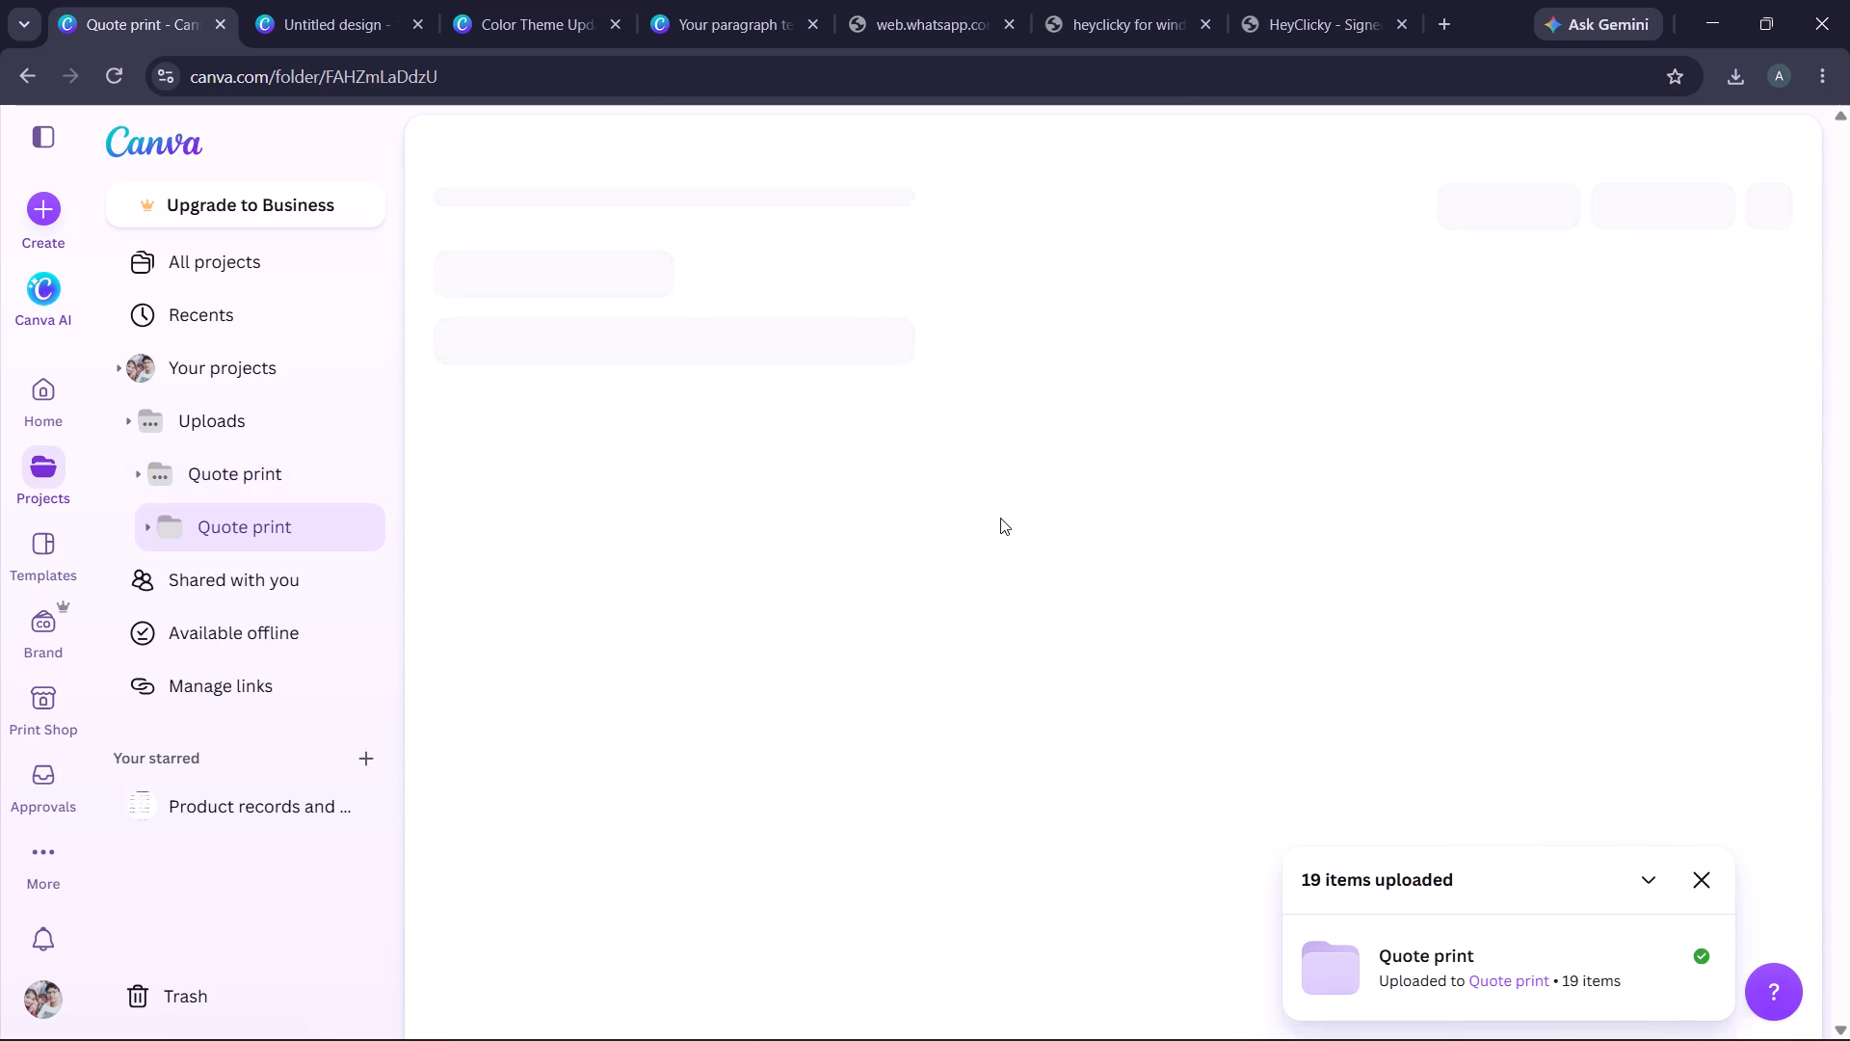
scroll(1022, 564, "down", 3)
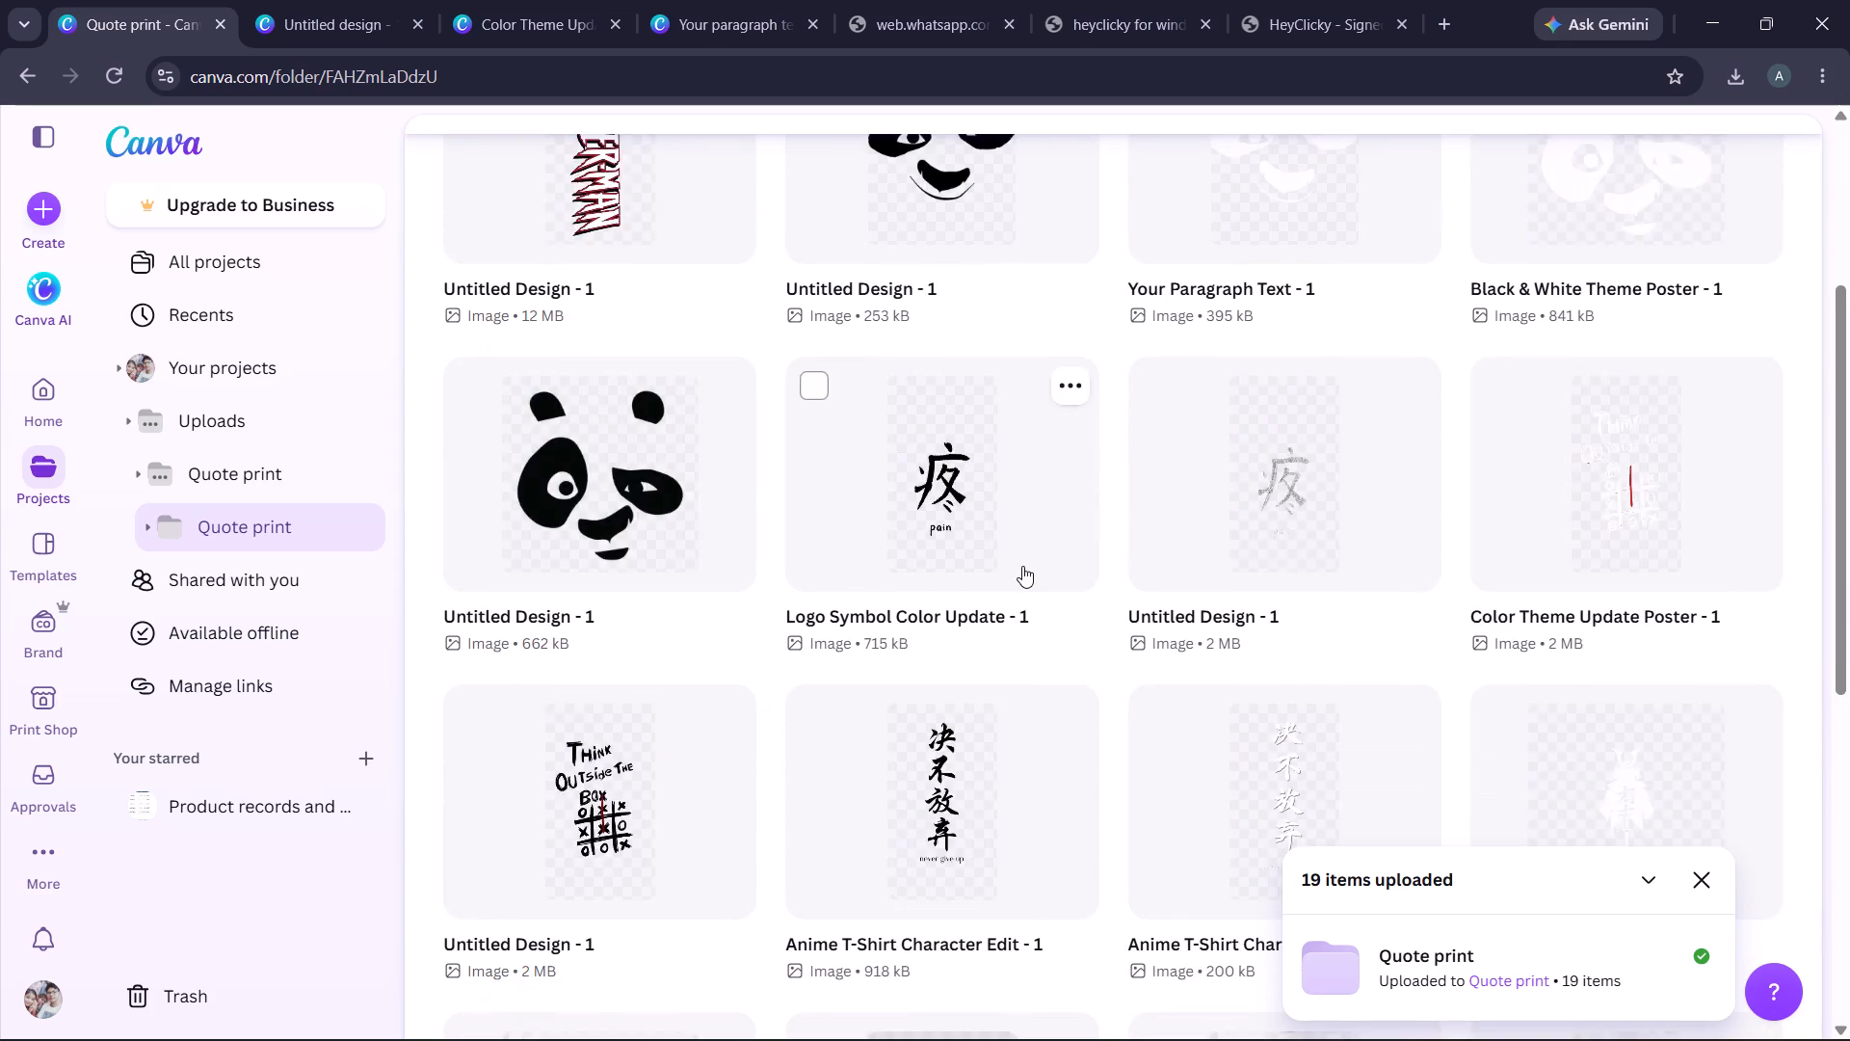
scroll(1022, 566, "up", 3)
scroll(747, 519, "up", 1)
scroll(1031, 524, "down", 5)
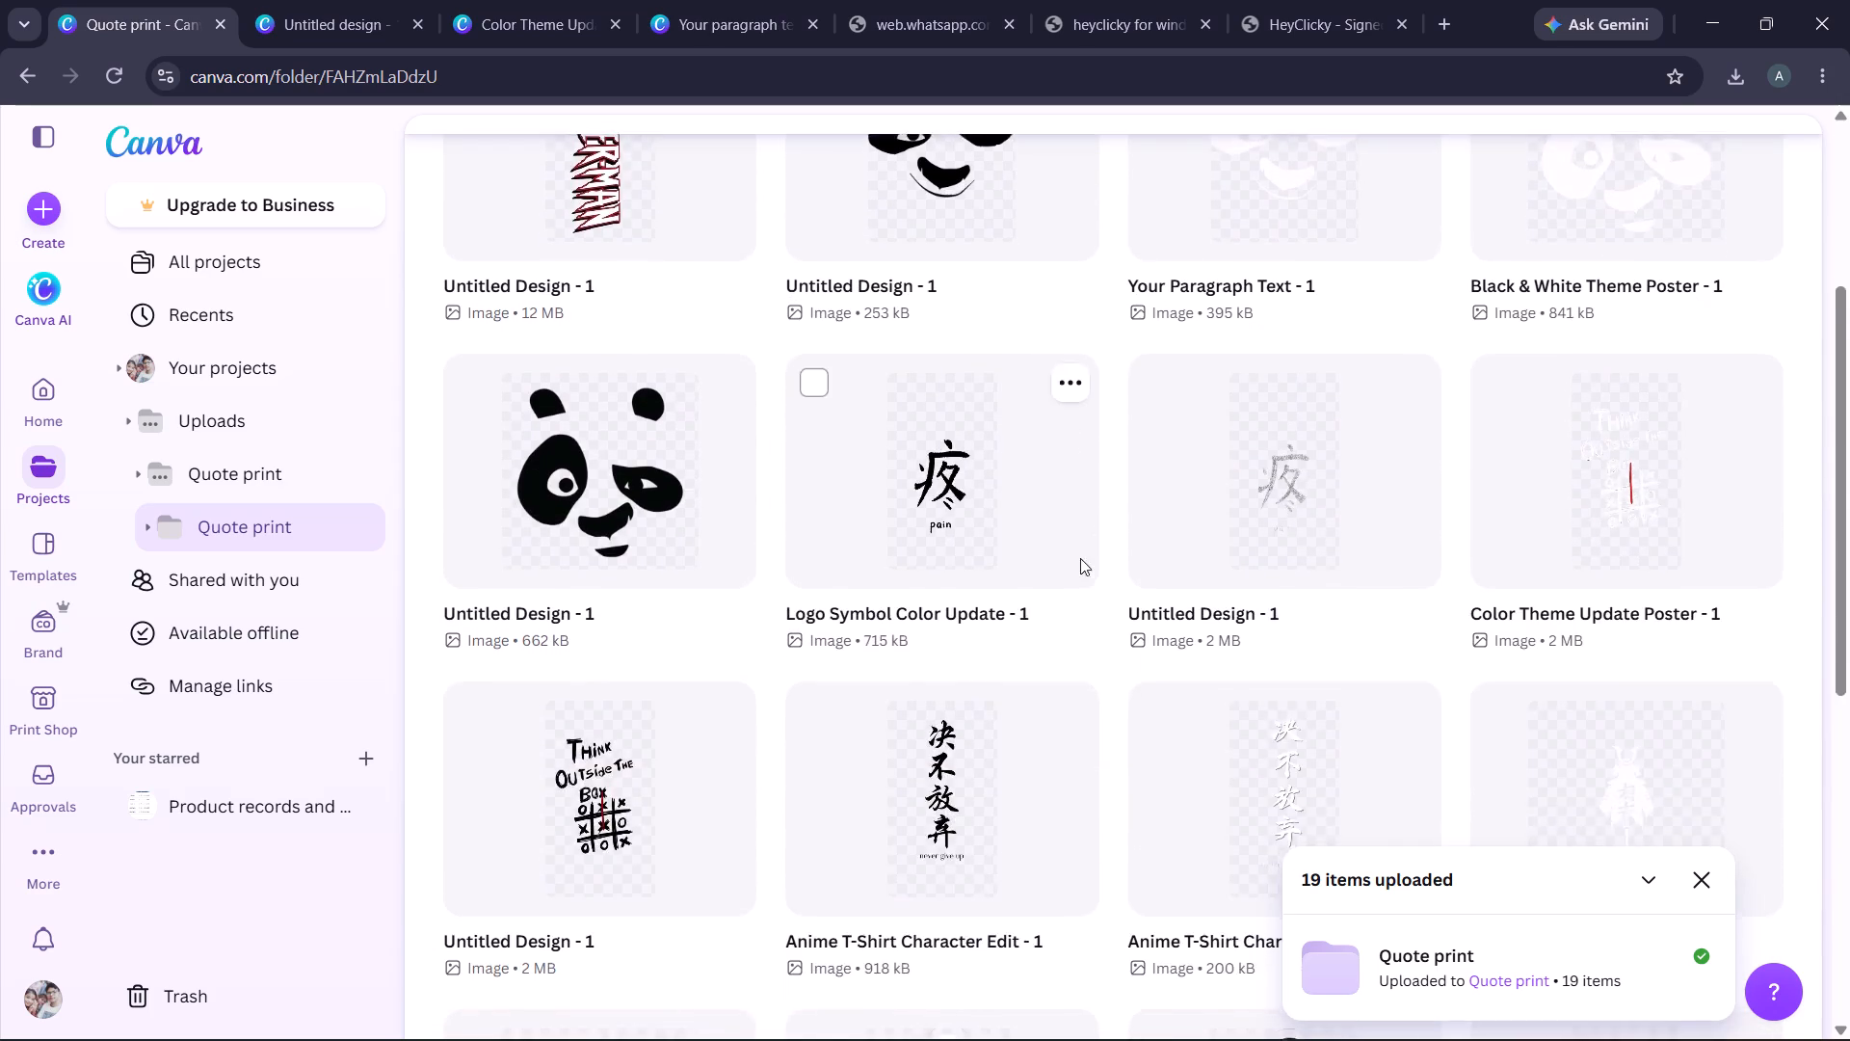
scroll(1080, 558, "down", 6)
left_click(1701, 891)
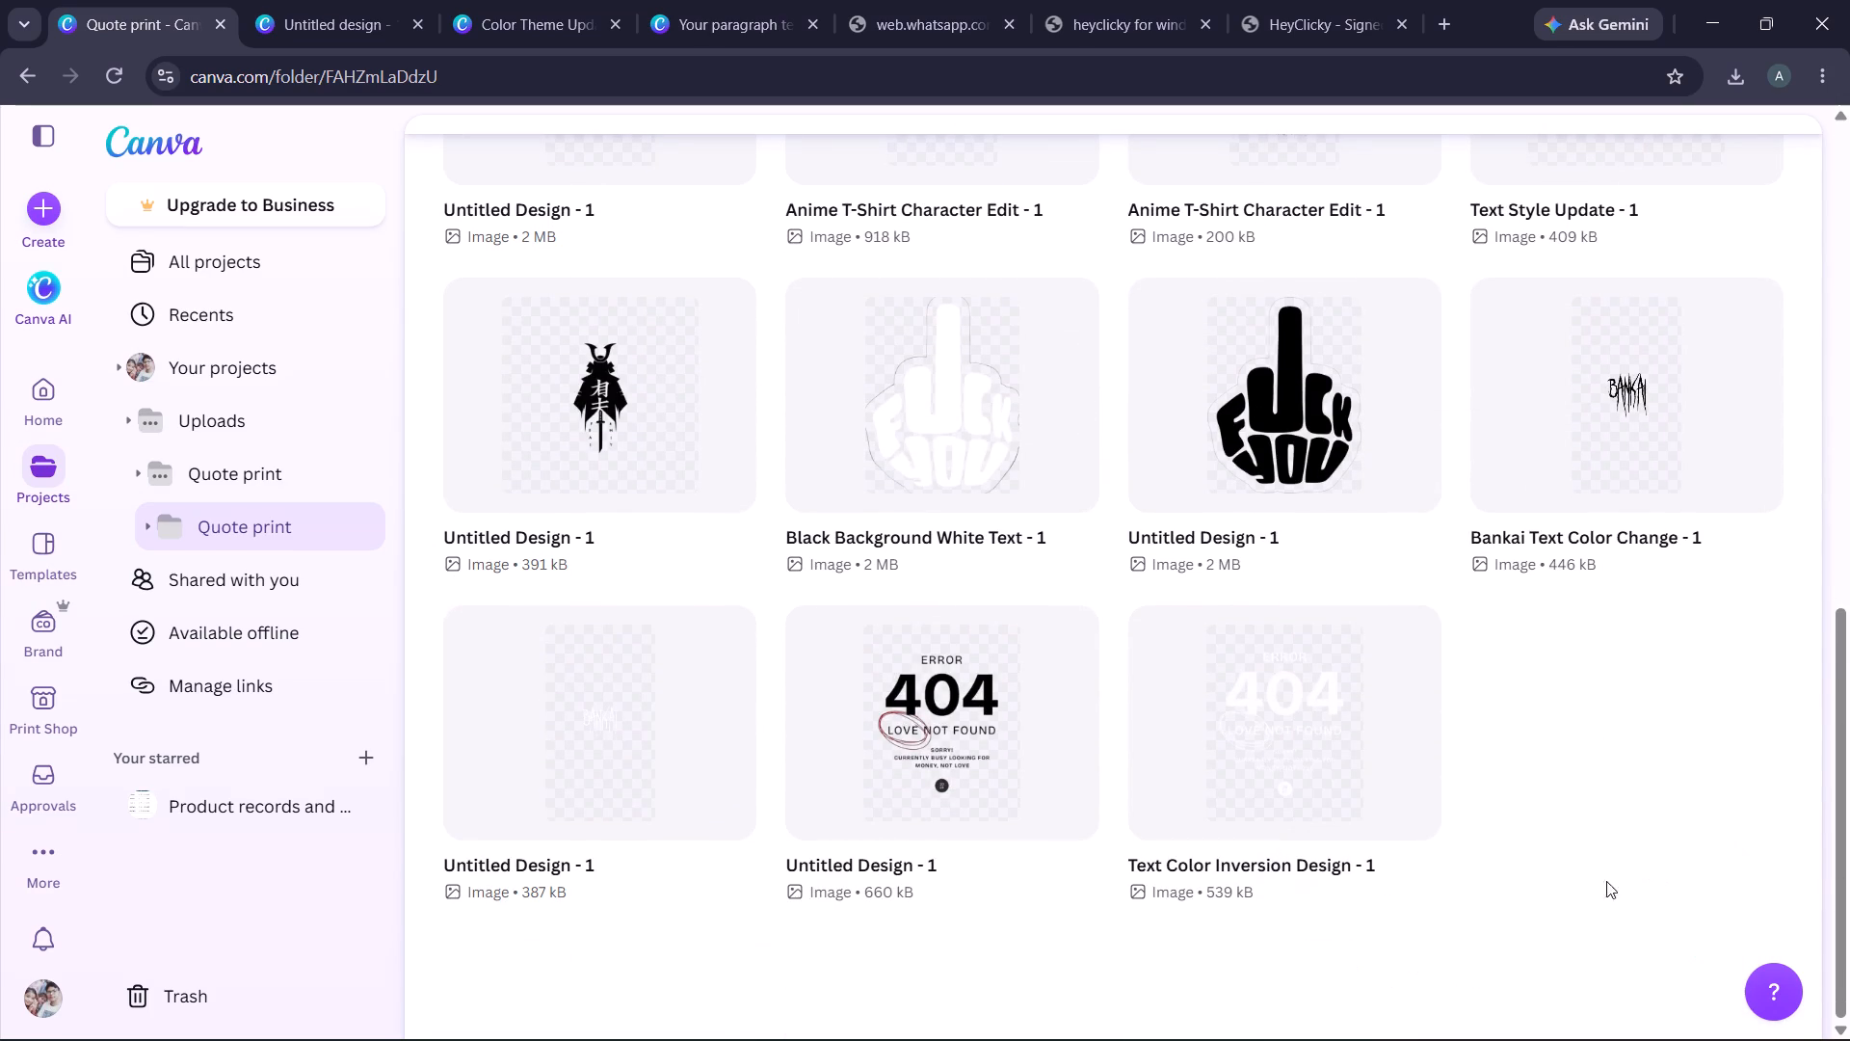
scroll(991, 751, "up", 10)
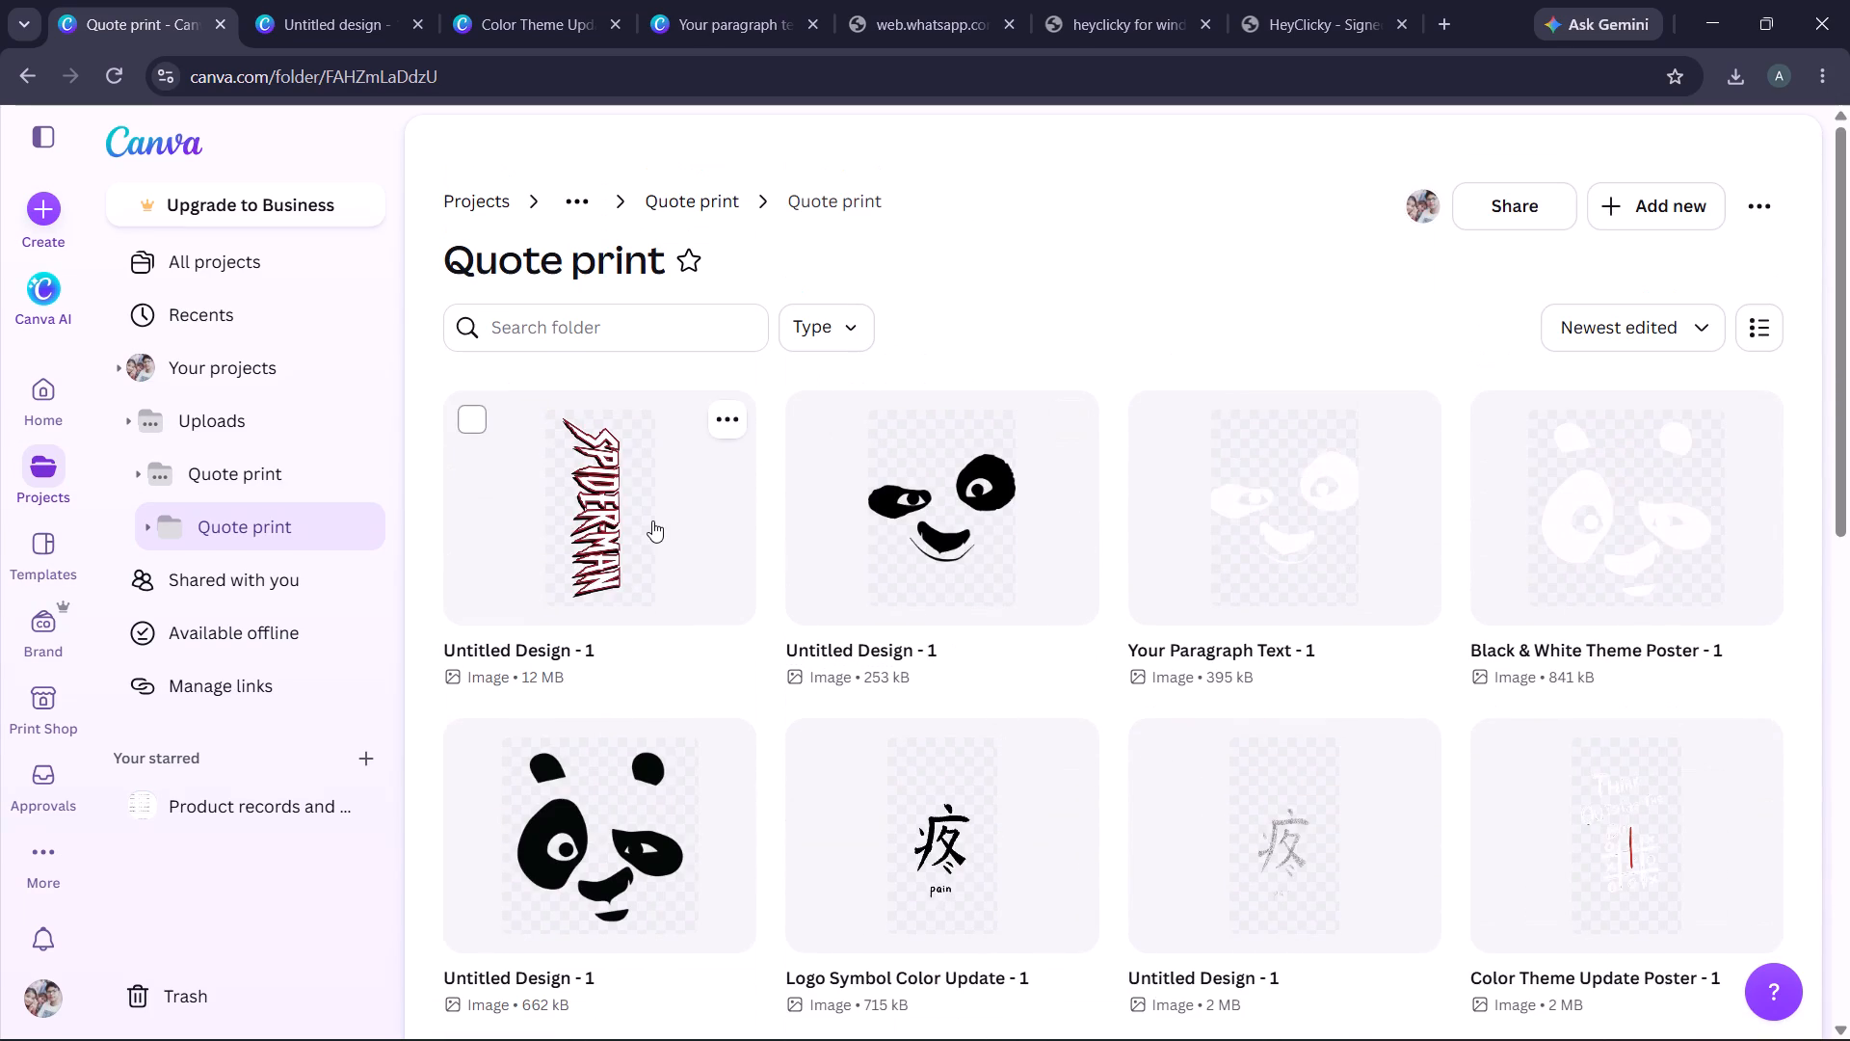
Preview the transparent Spider-Man artwork at full size and return to the folder.
left_click(652, 520)
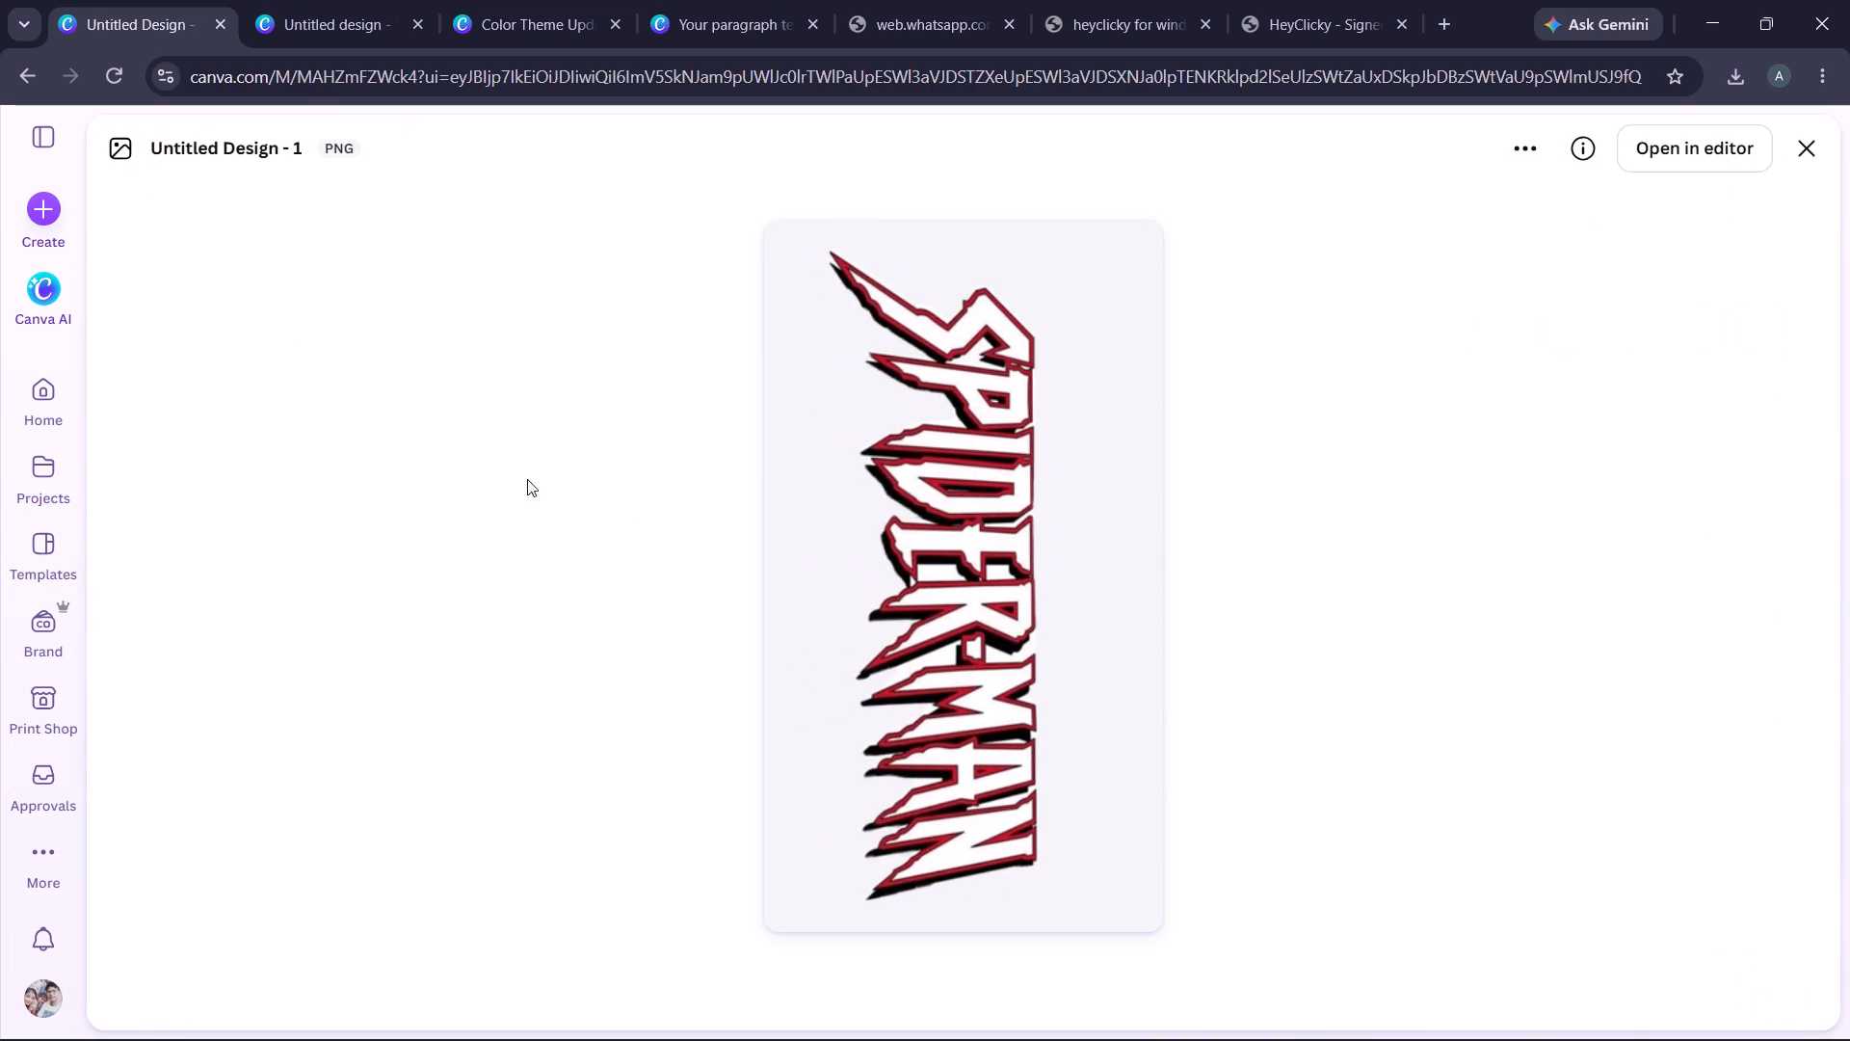
left_click(1811, 144)
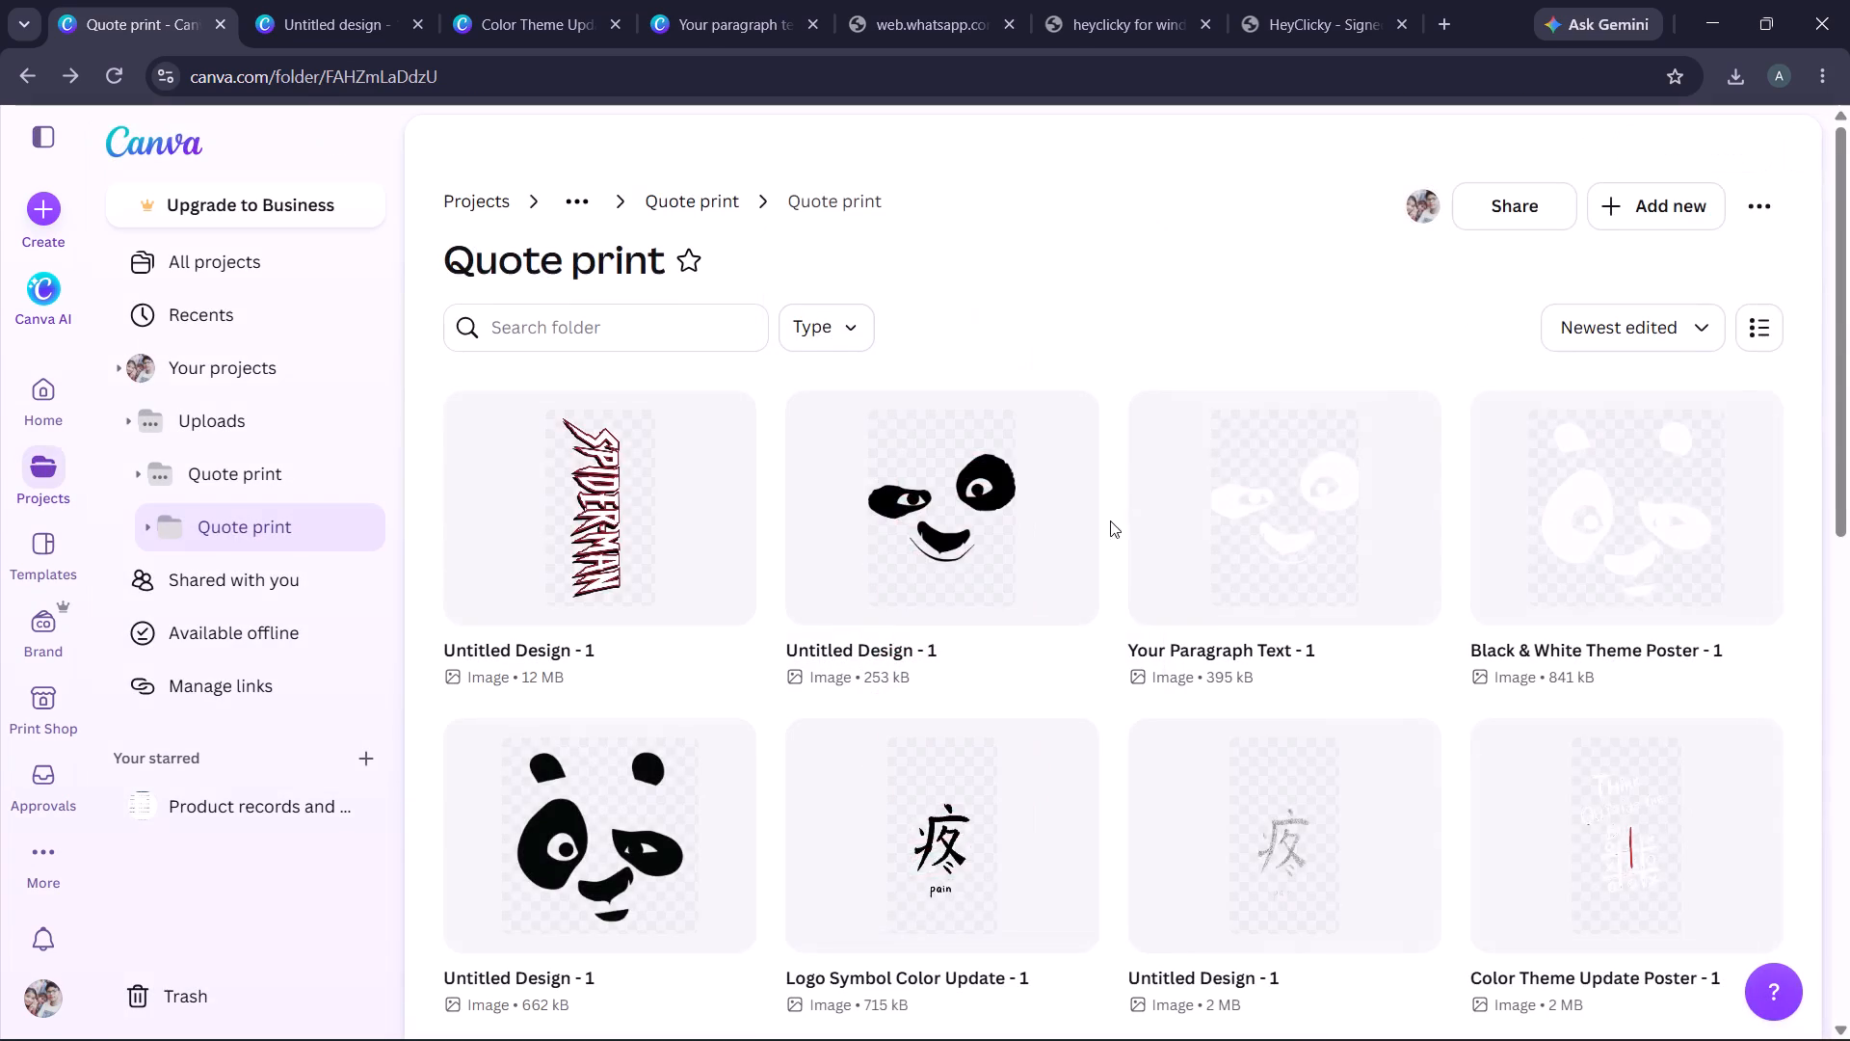
Open the white 404 artwork, Text Color Inversion Design - 1, in the editor as a new design.
scroll(1147, 529, "down", 11)
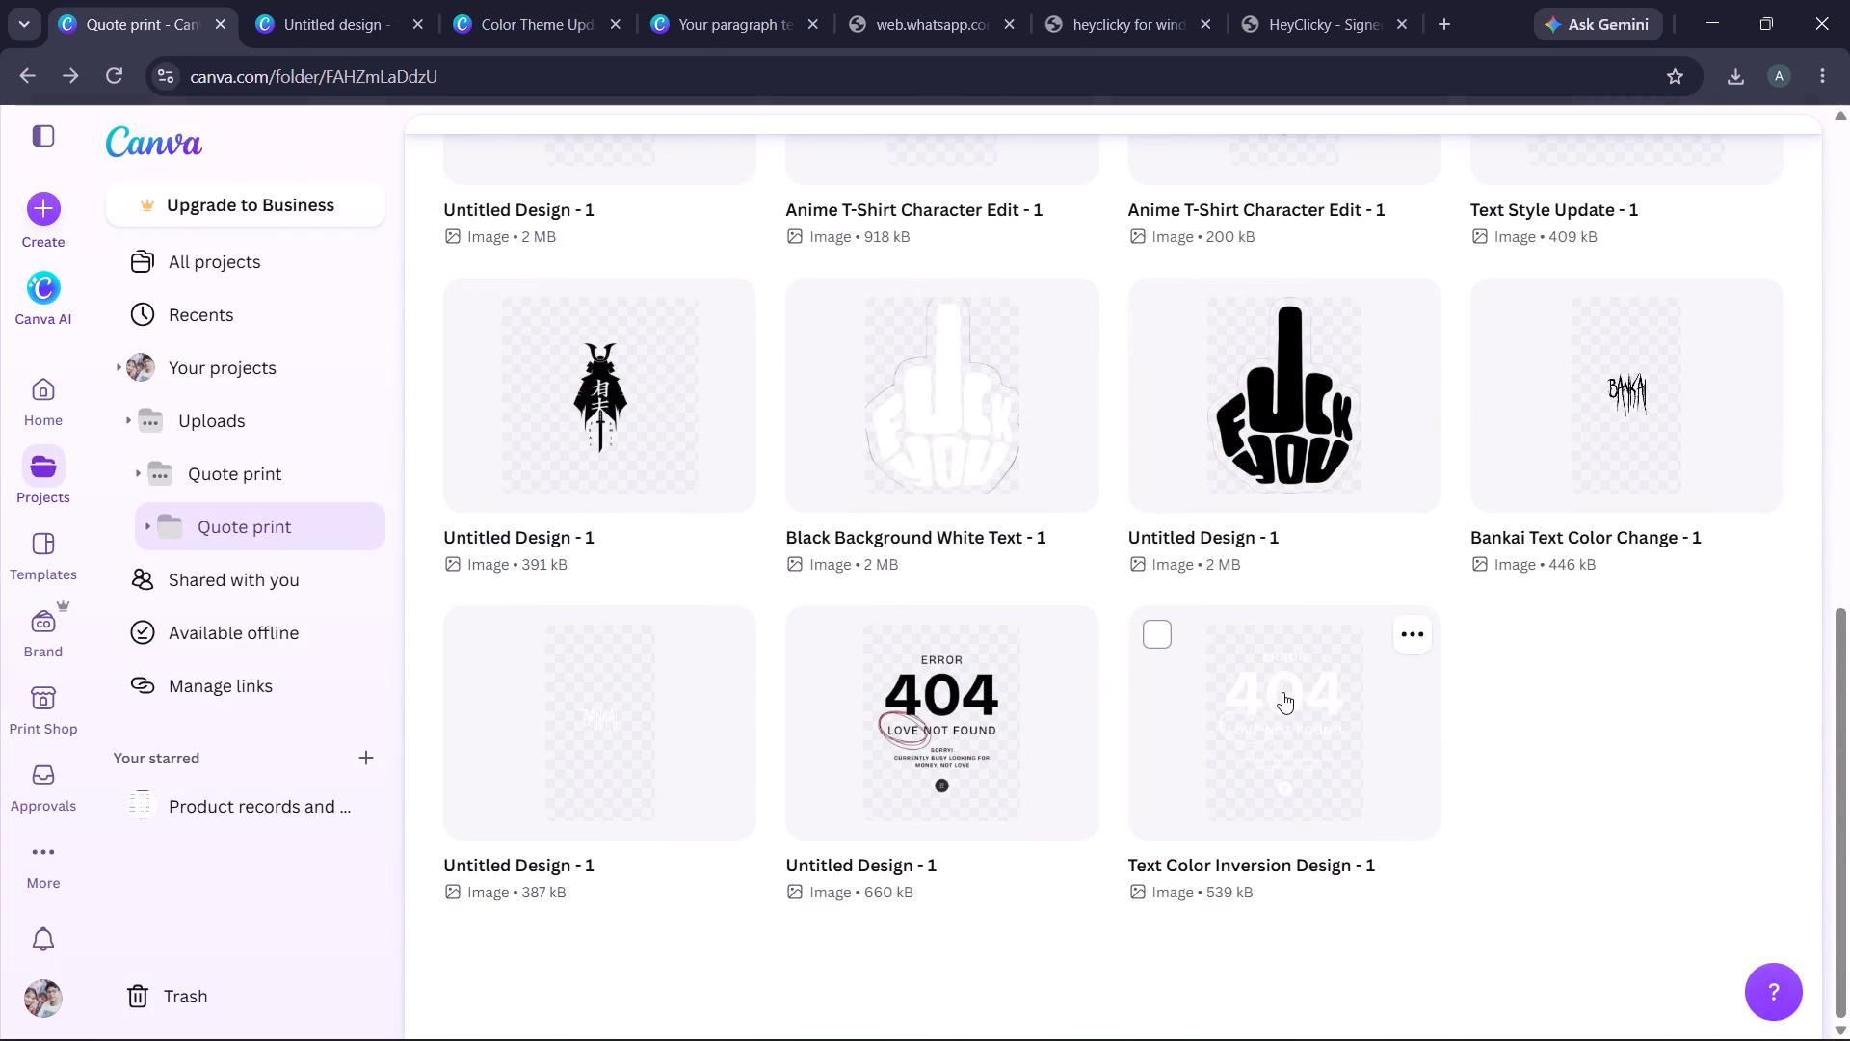
left_click(1282, 691)
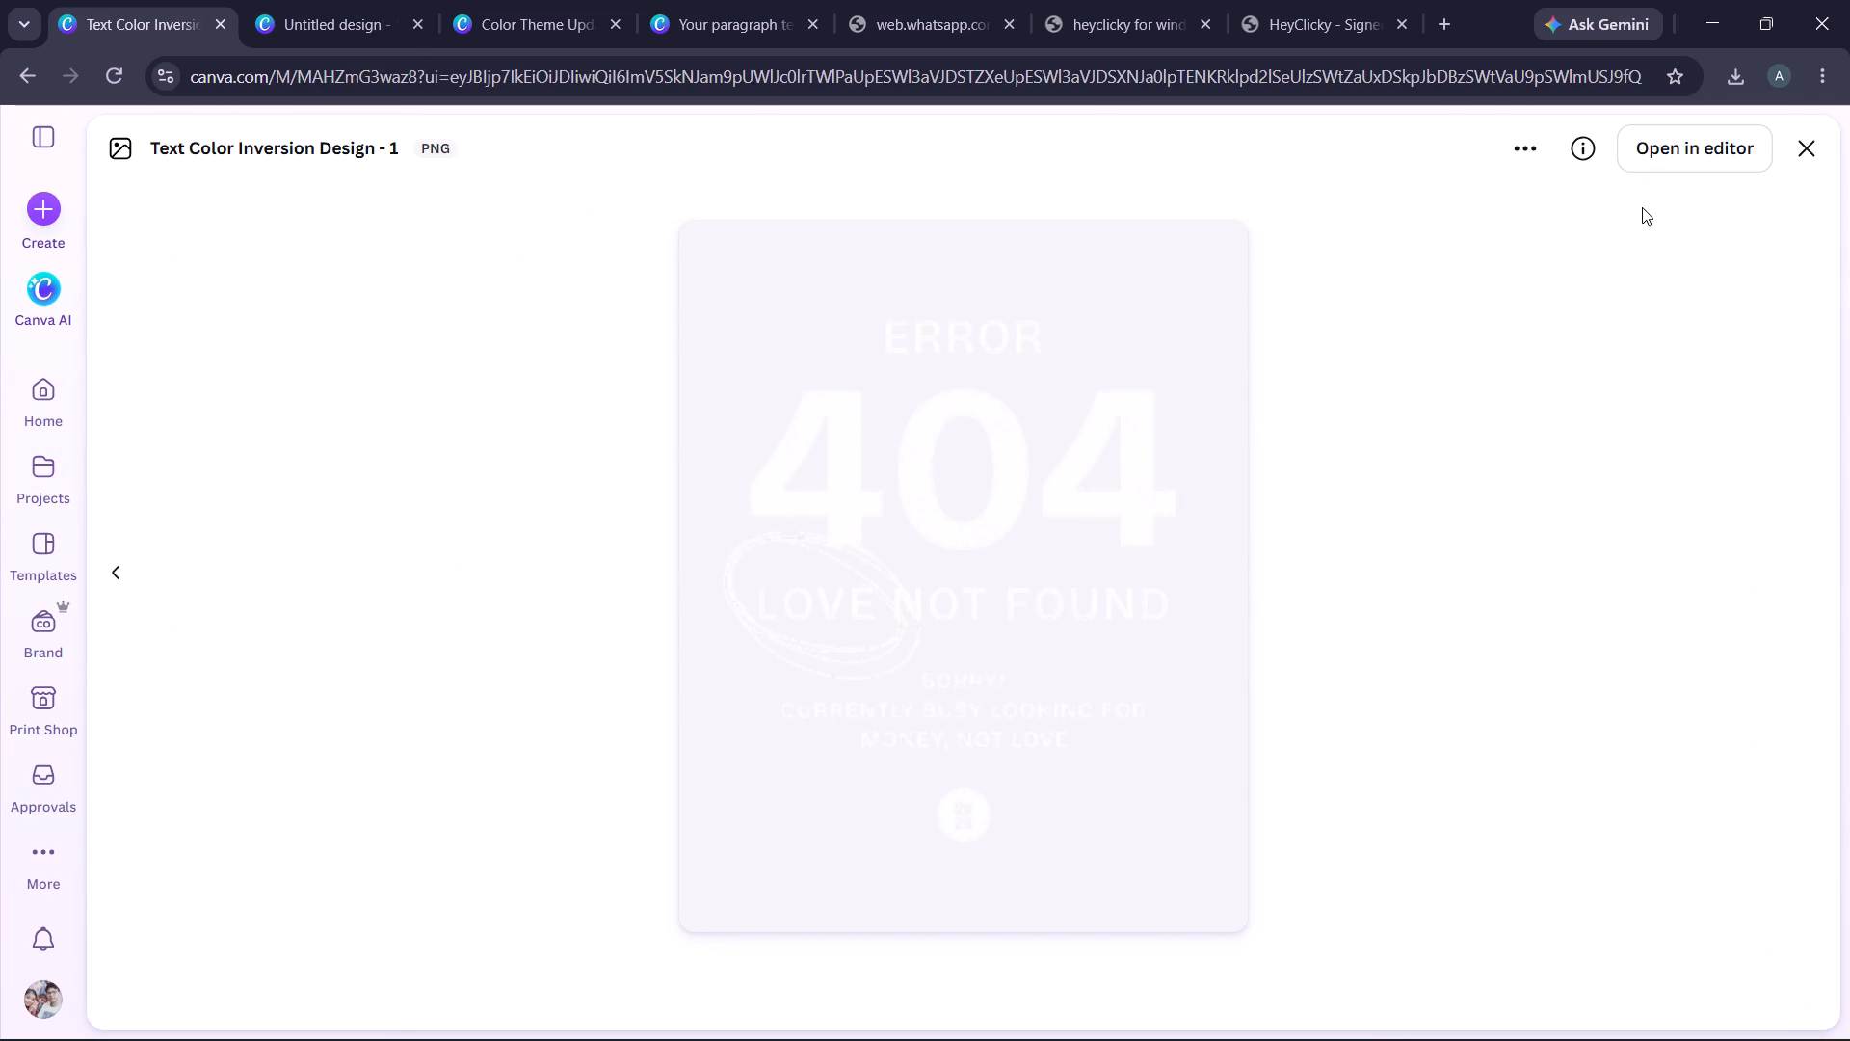
left_click(1681, 156)
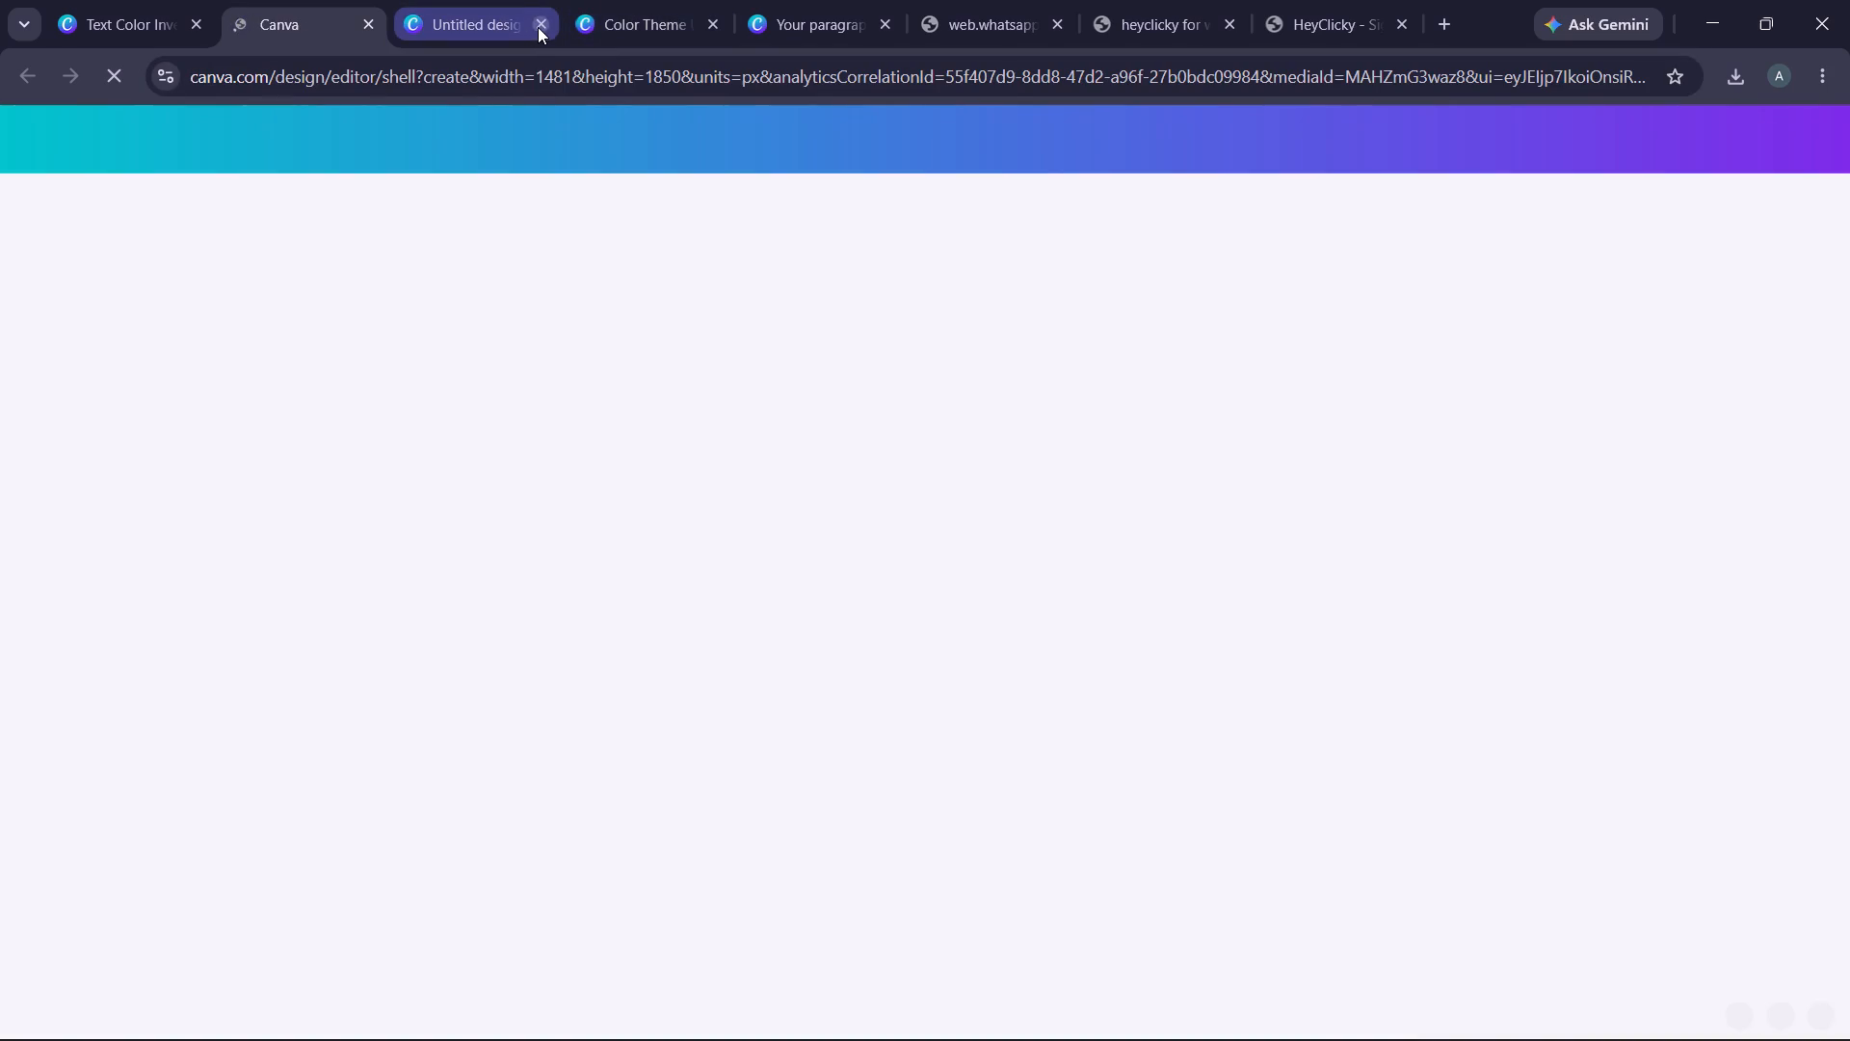
Close the three older Canva design tabs and return to the new 404 design.
left_click(538, 27)
left_click(541, 25)
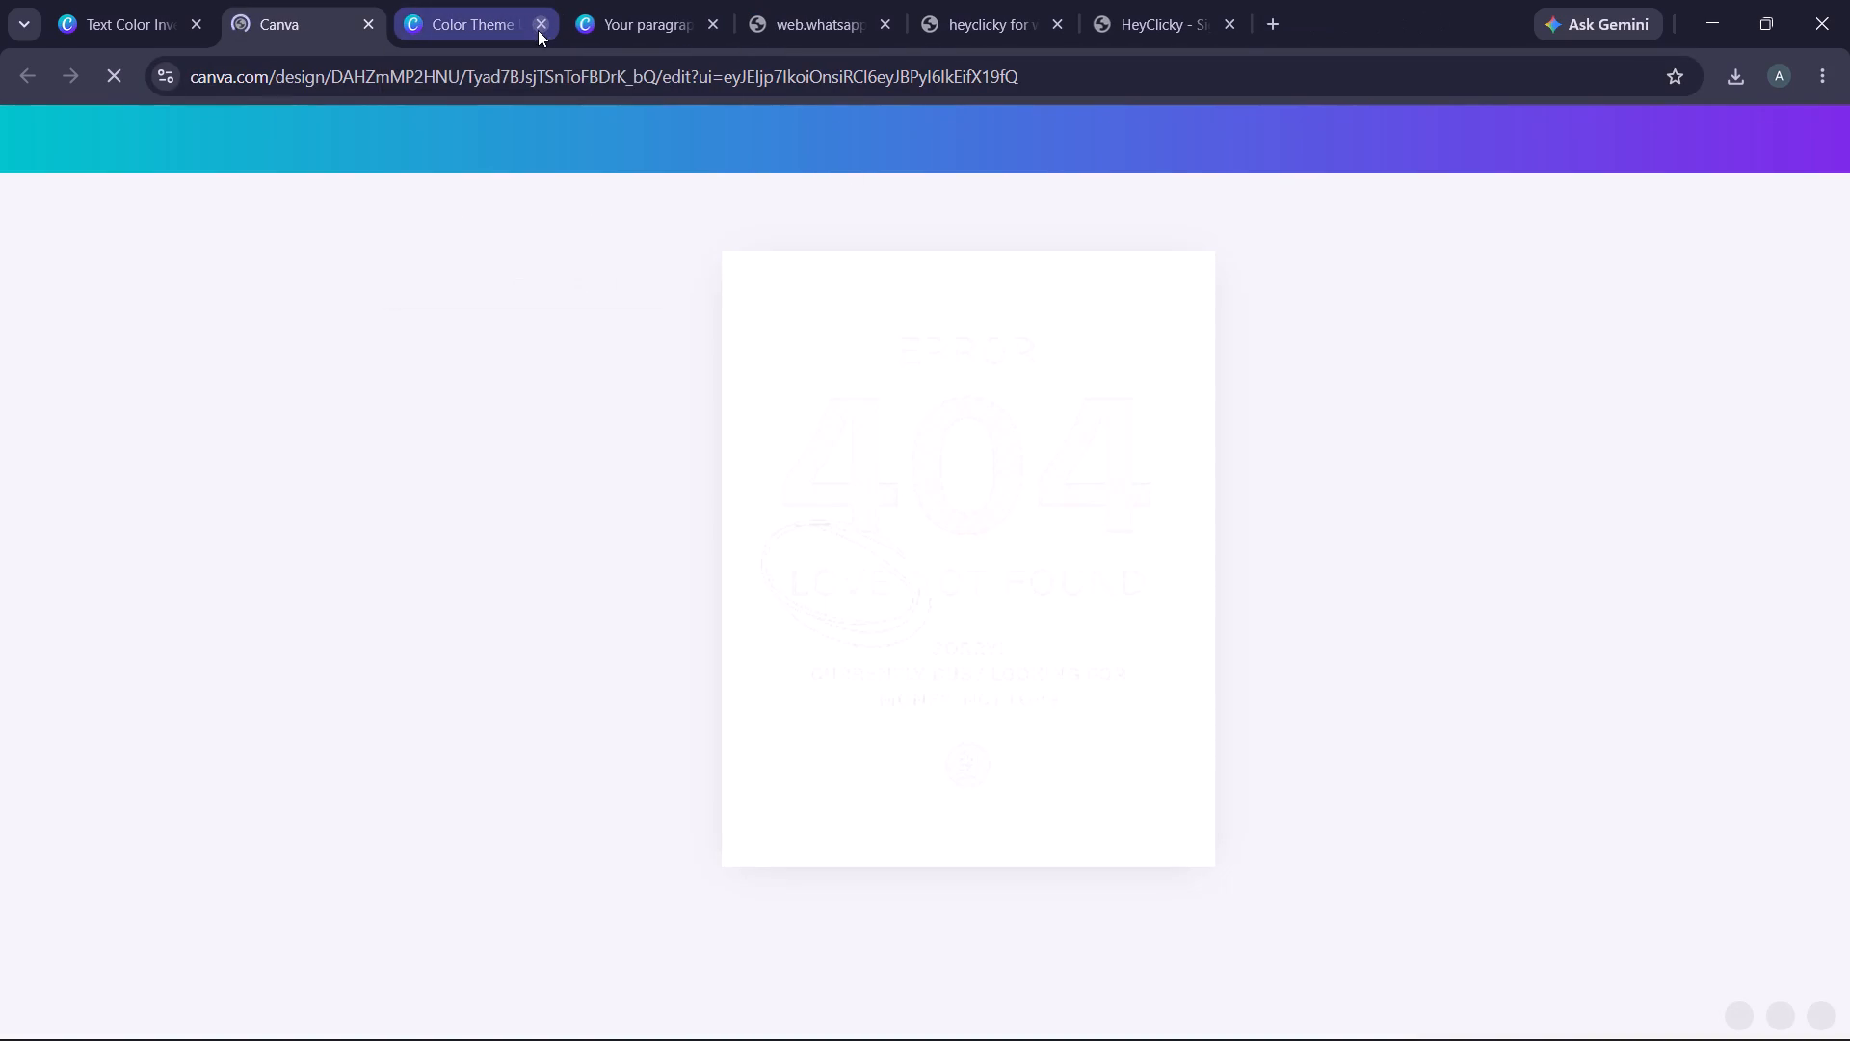
left_click(538, 29)
left_click(540, 23)
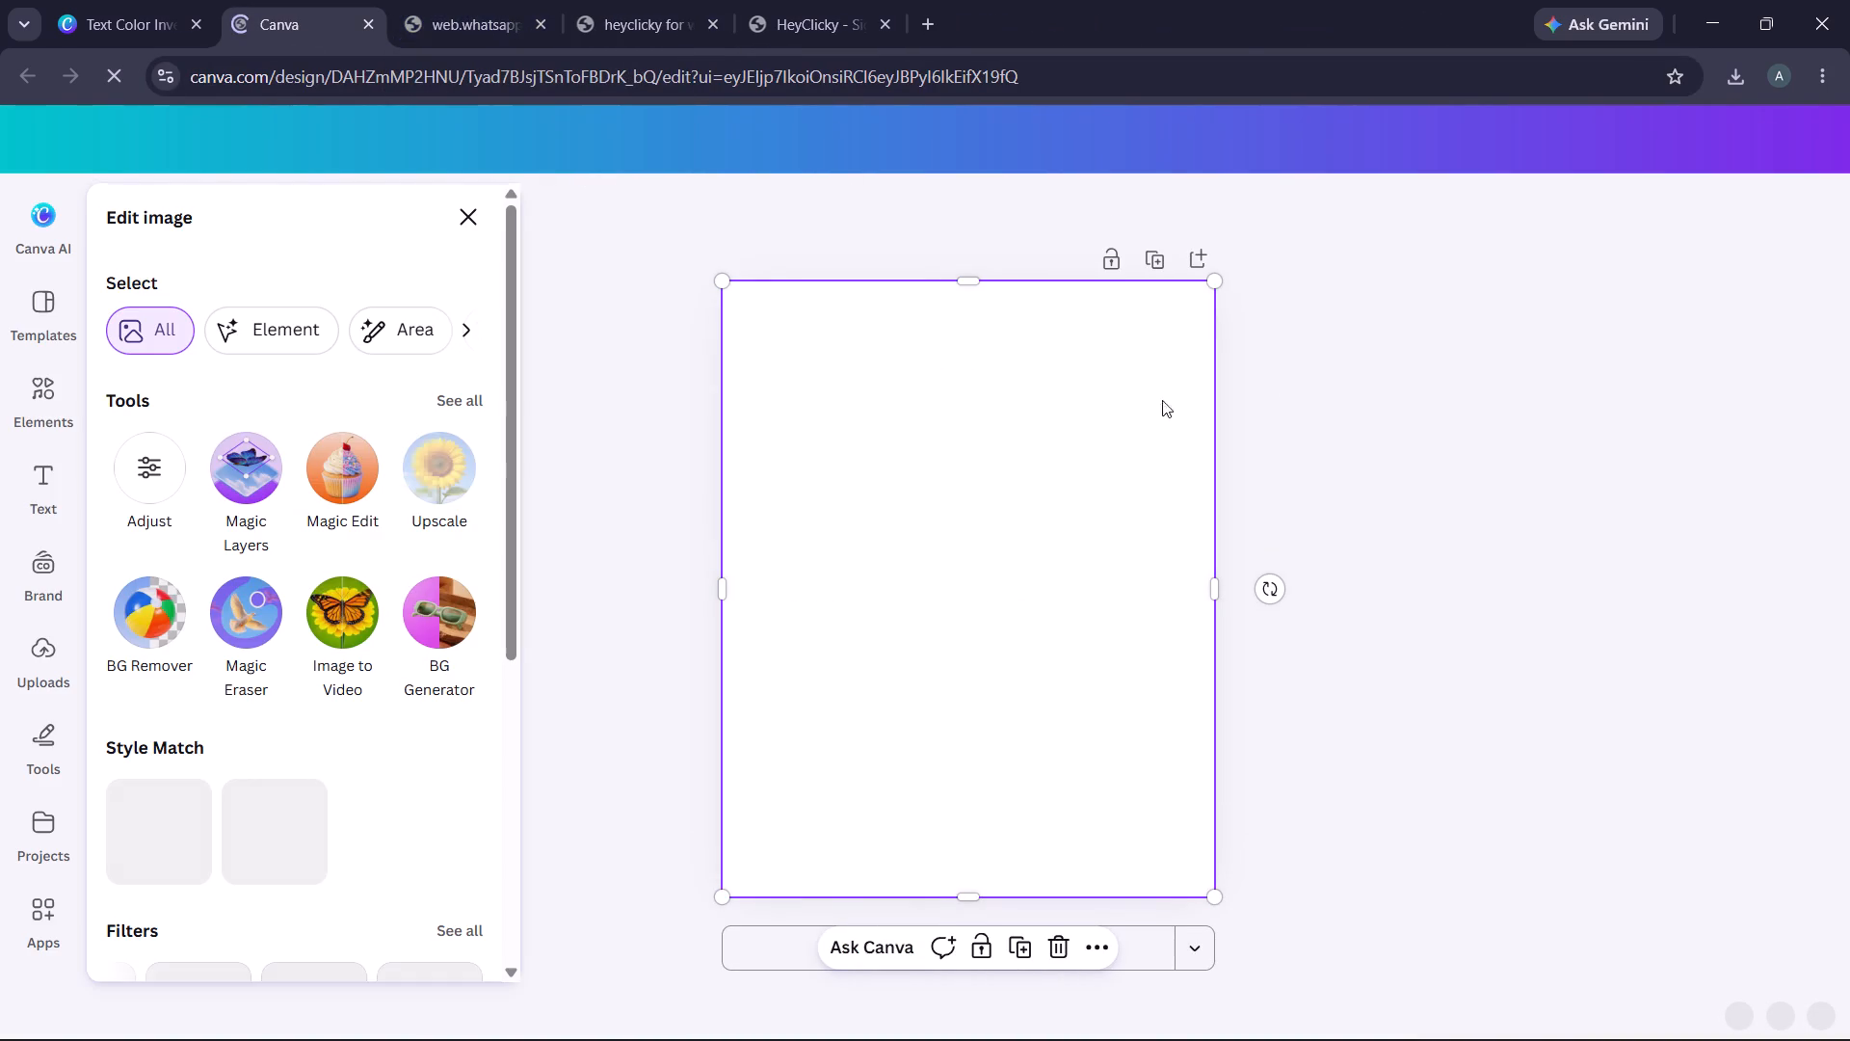
left_click(233, 0)
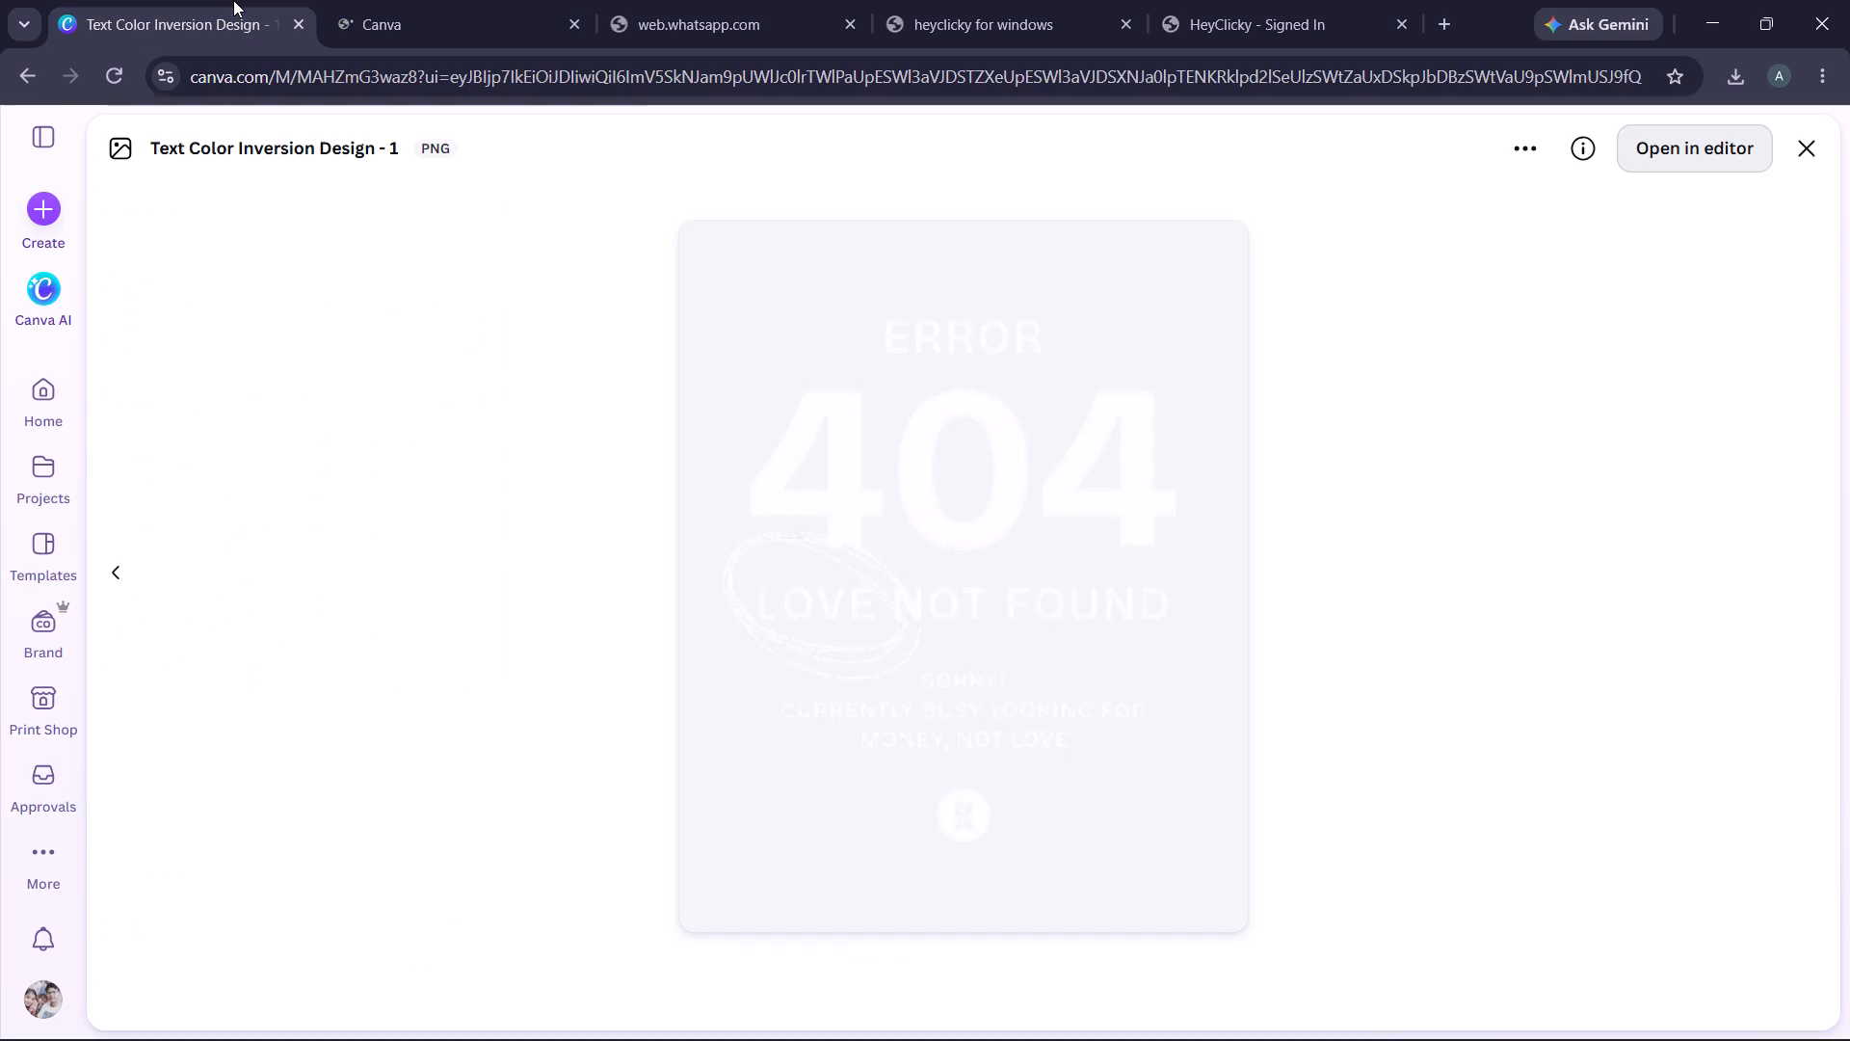
left_click(518, 5)
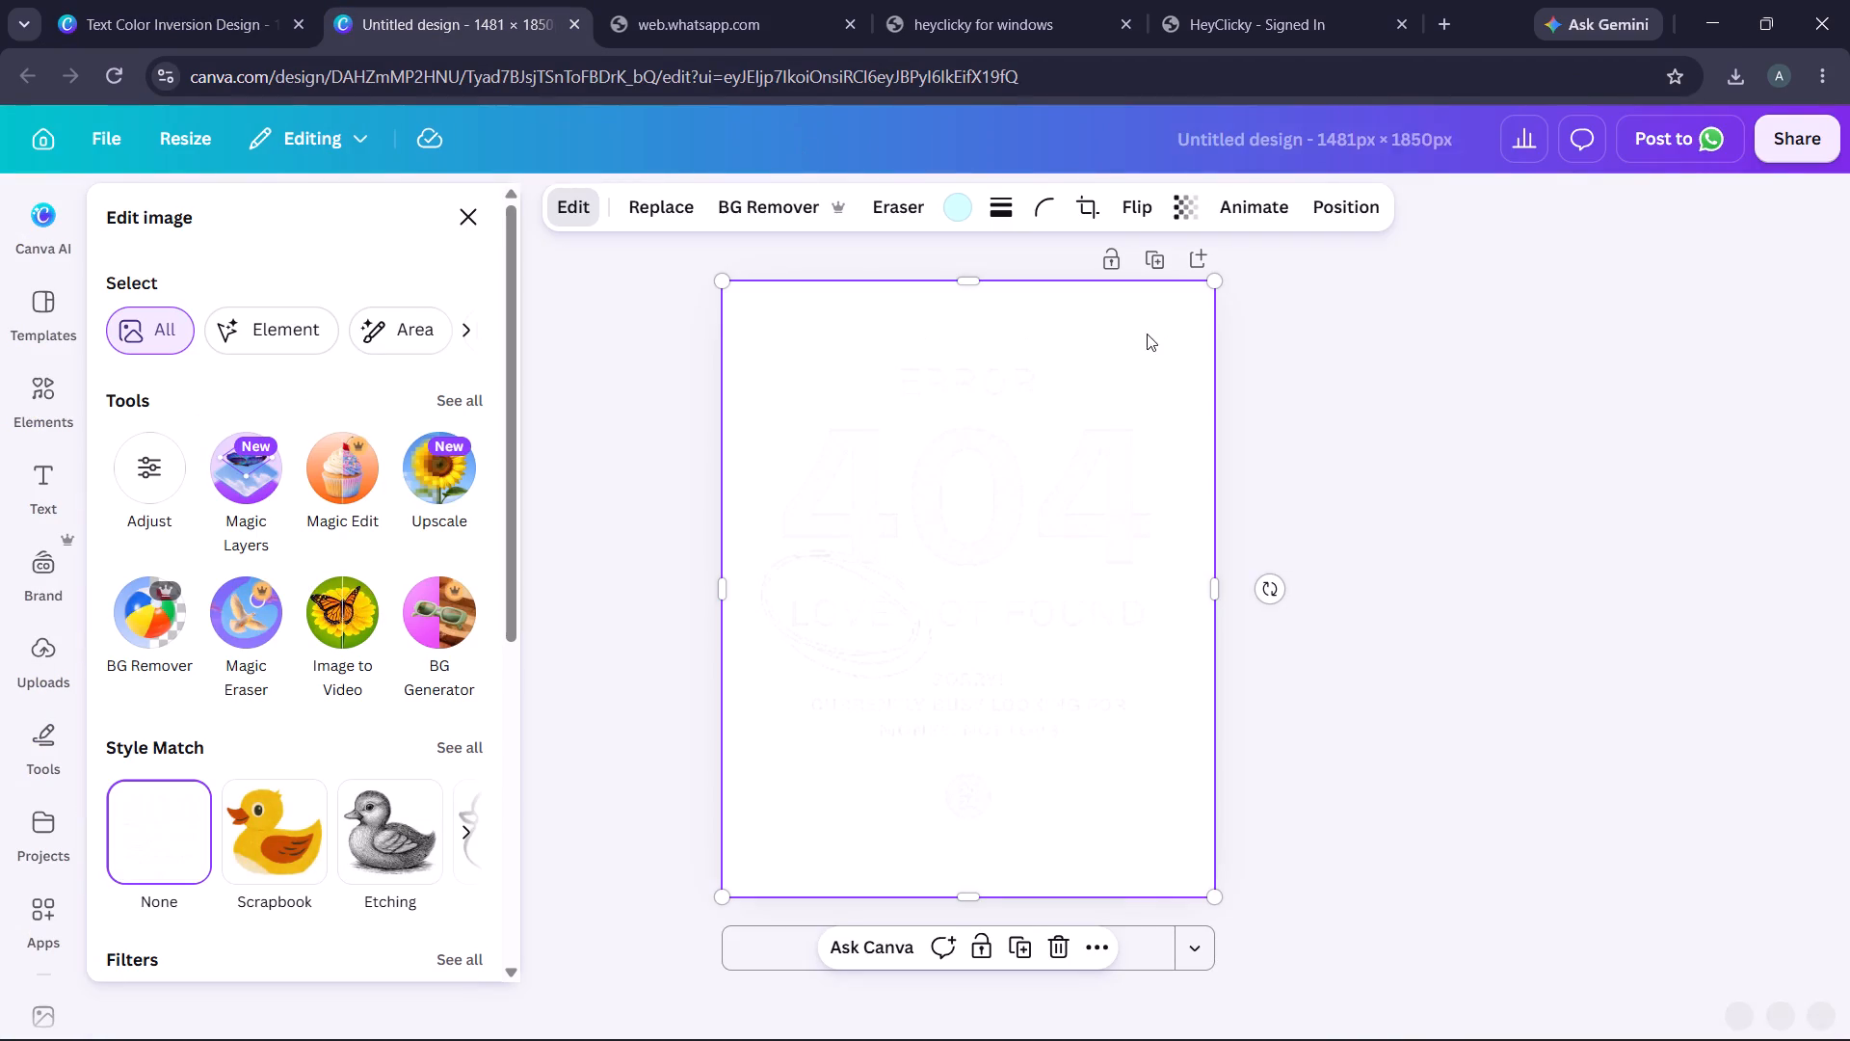
Crop the 404 image's blank margins on all four sides to about 1,329 × 1,508 px and centre it horizontally on the page.
left_click_drag(971, 281, 973, 335)
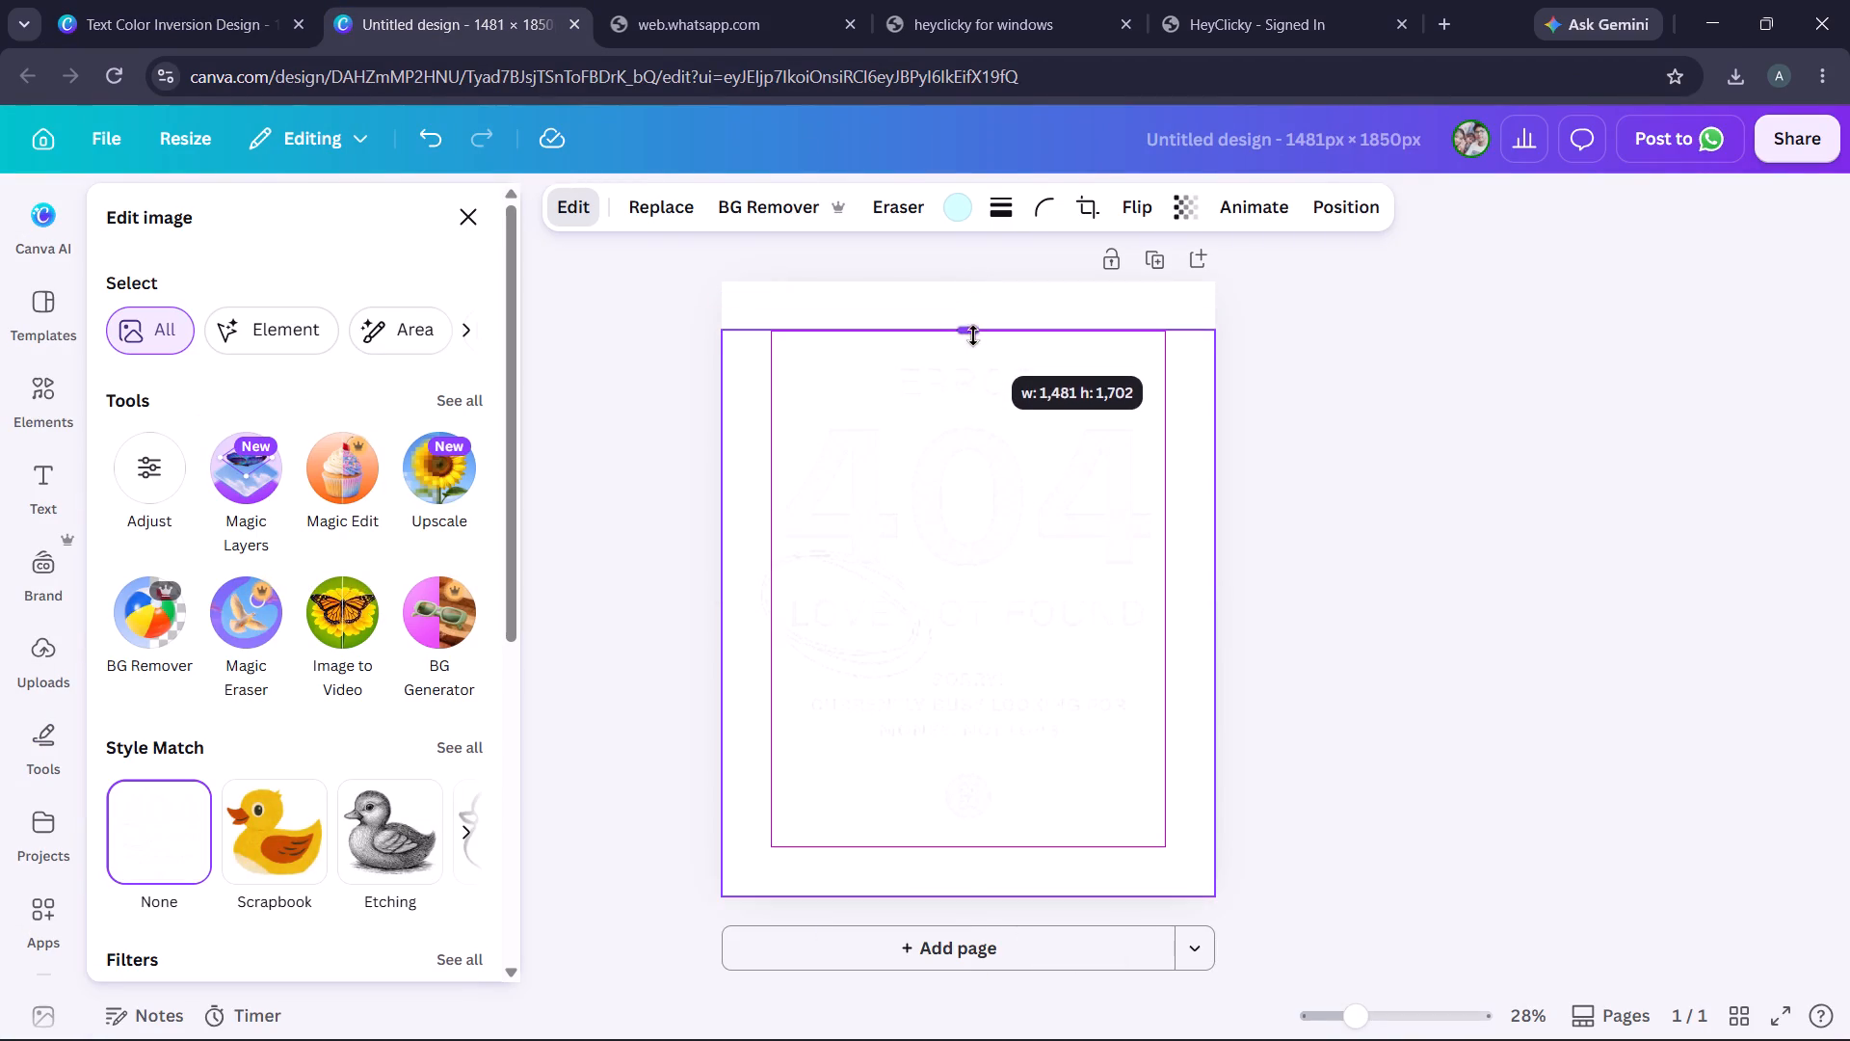
left_click_drag(973, 335, 974, 331)
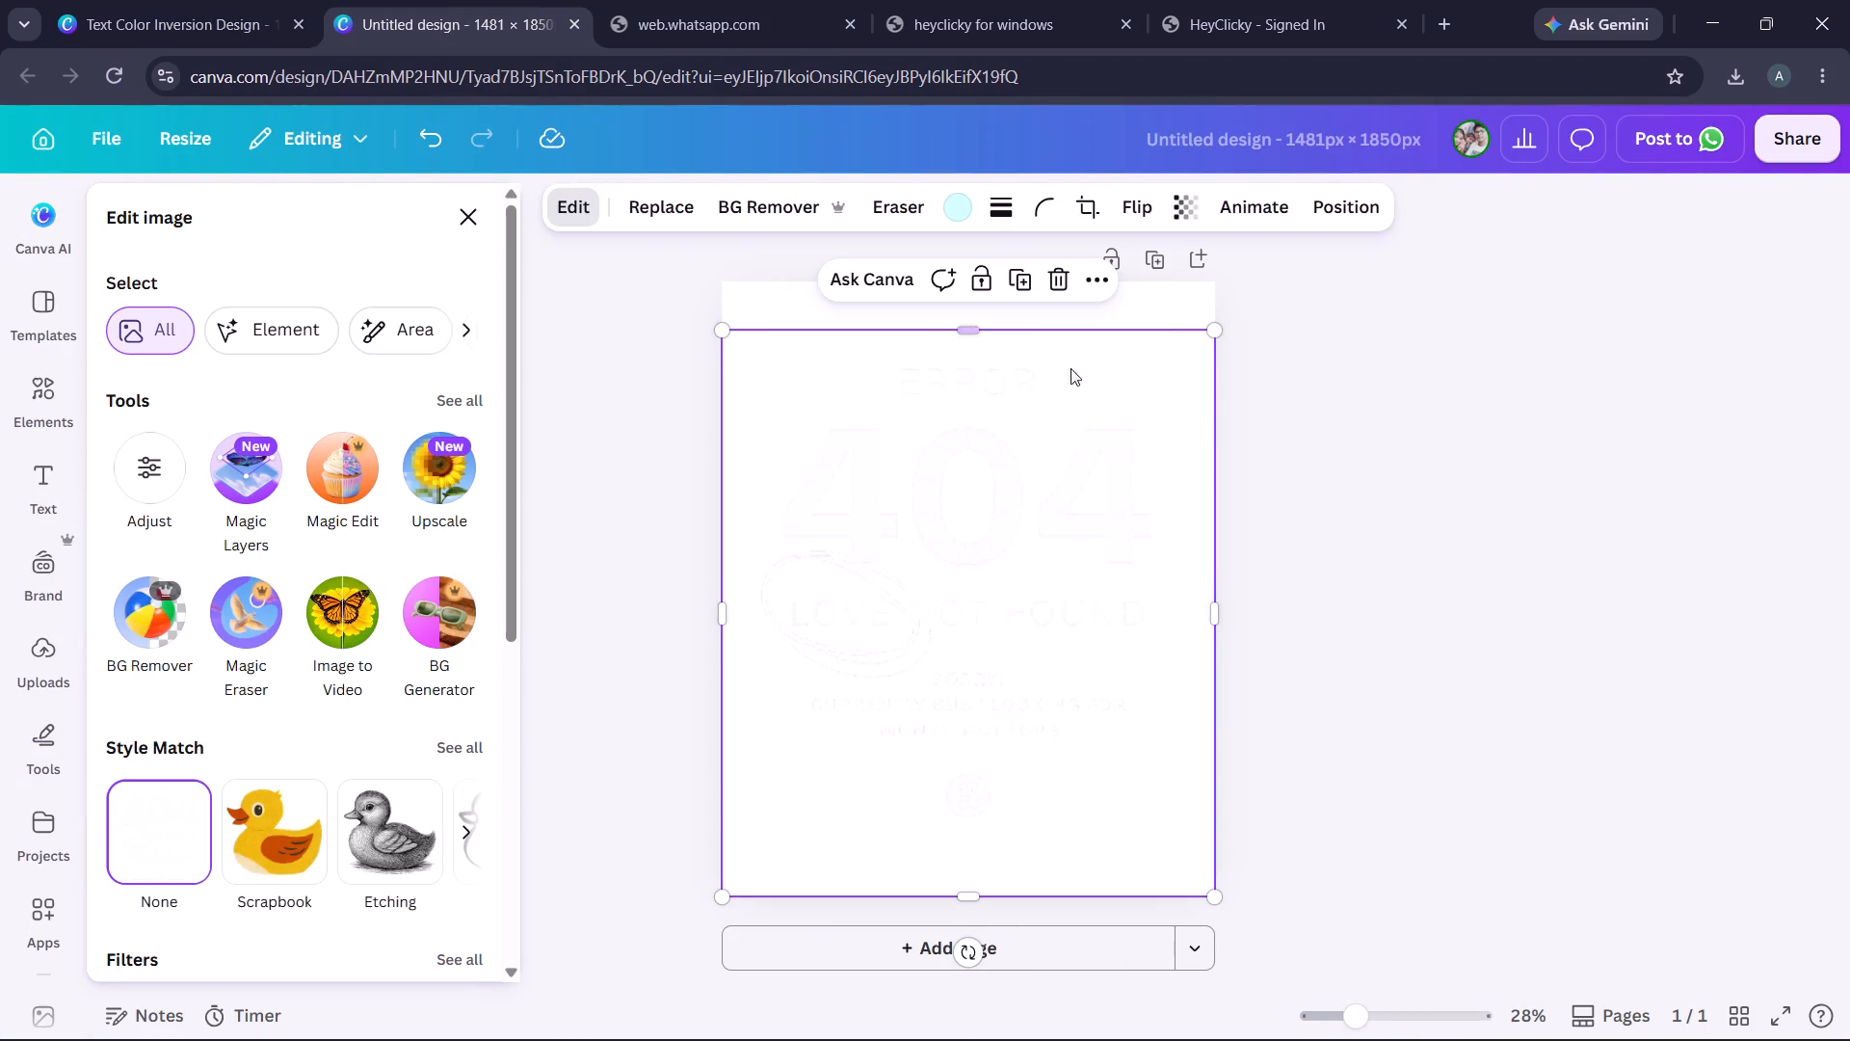
left_click_drag(970, 893, 971, 881)
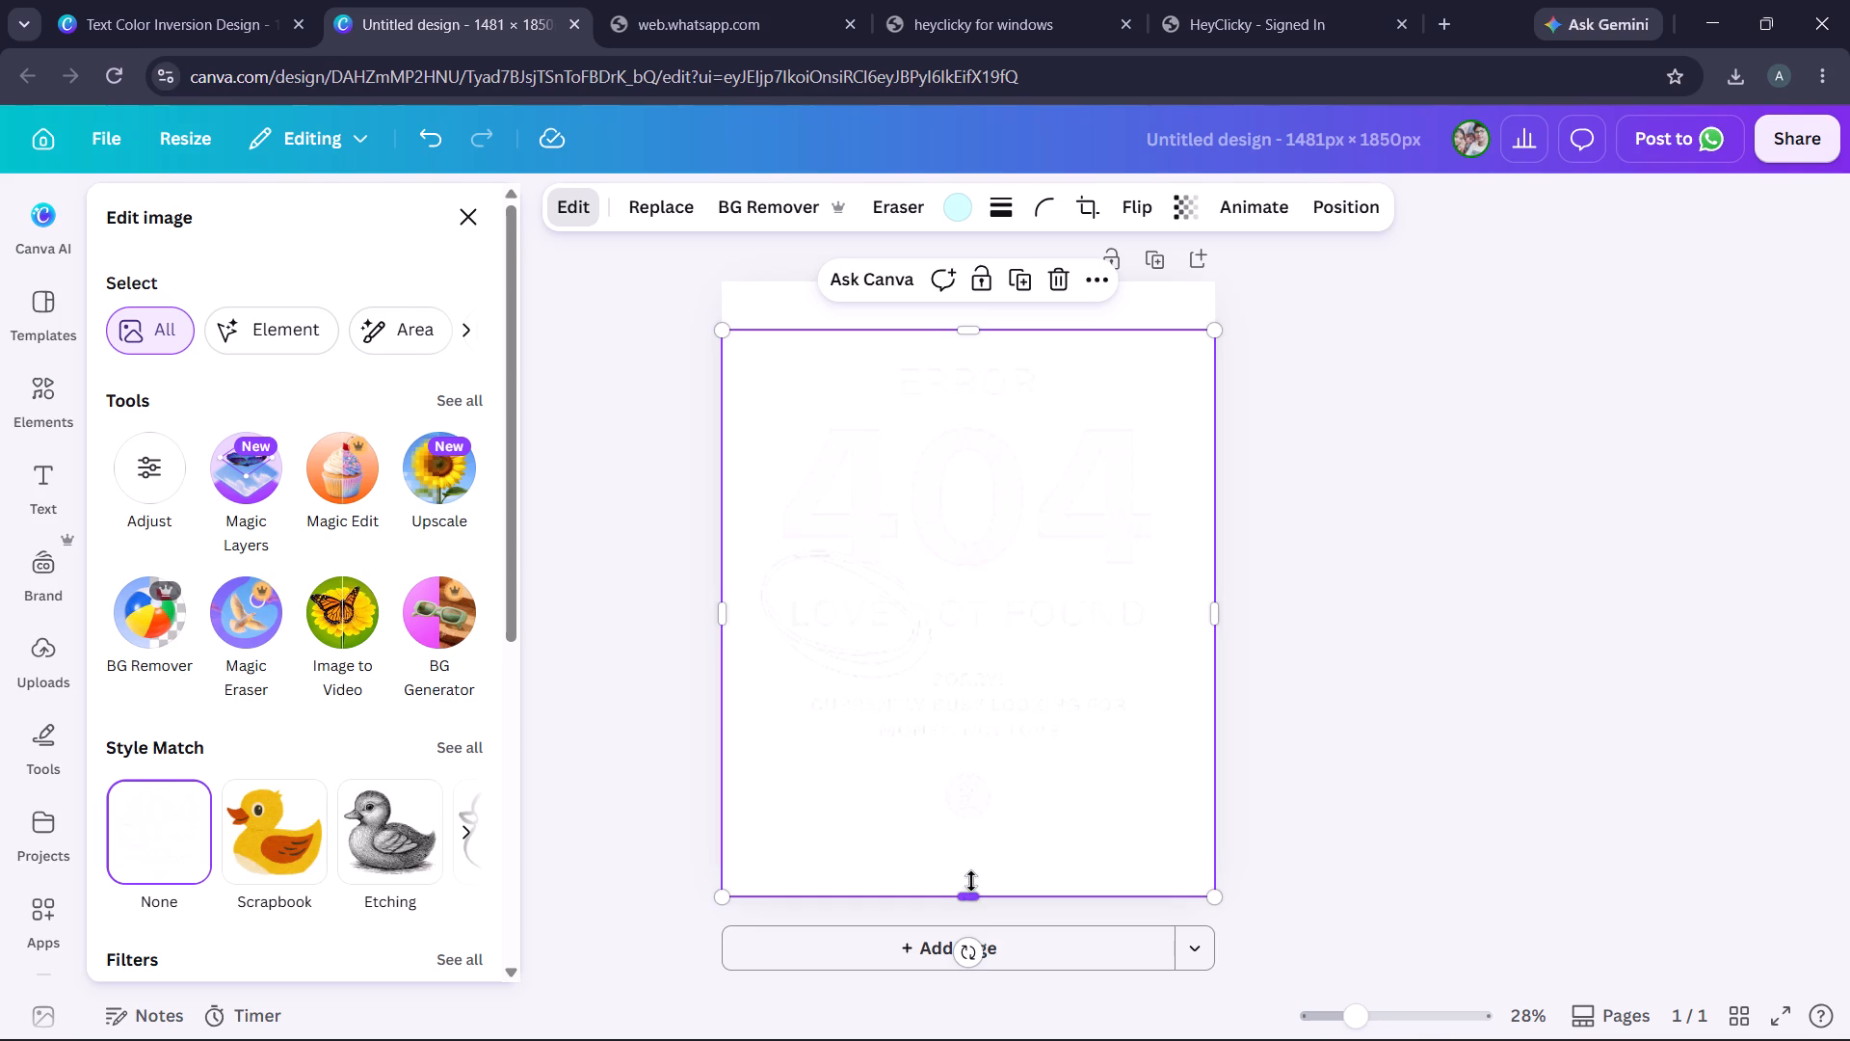
left_click_drag(971, 881, 975, 855)
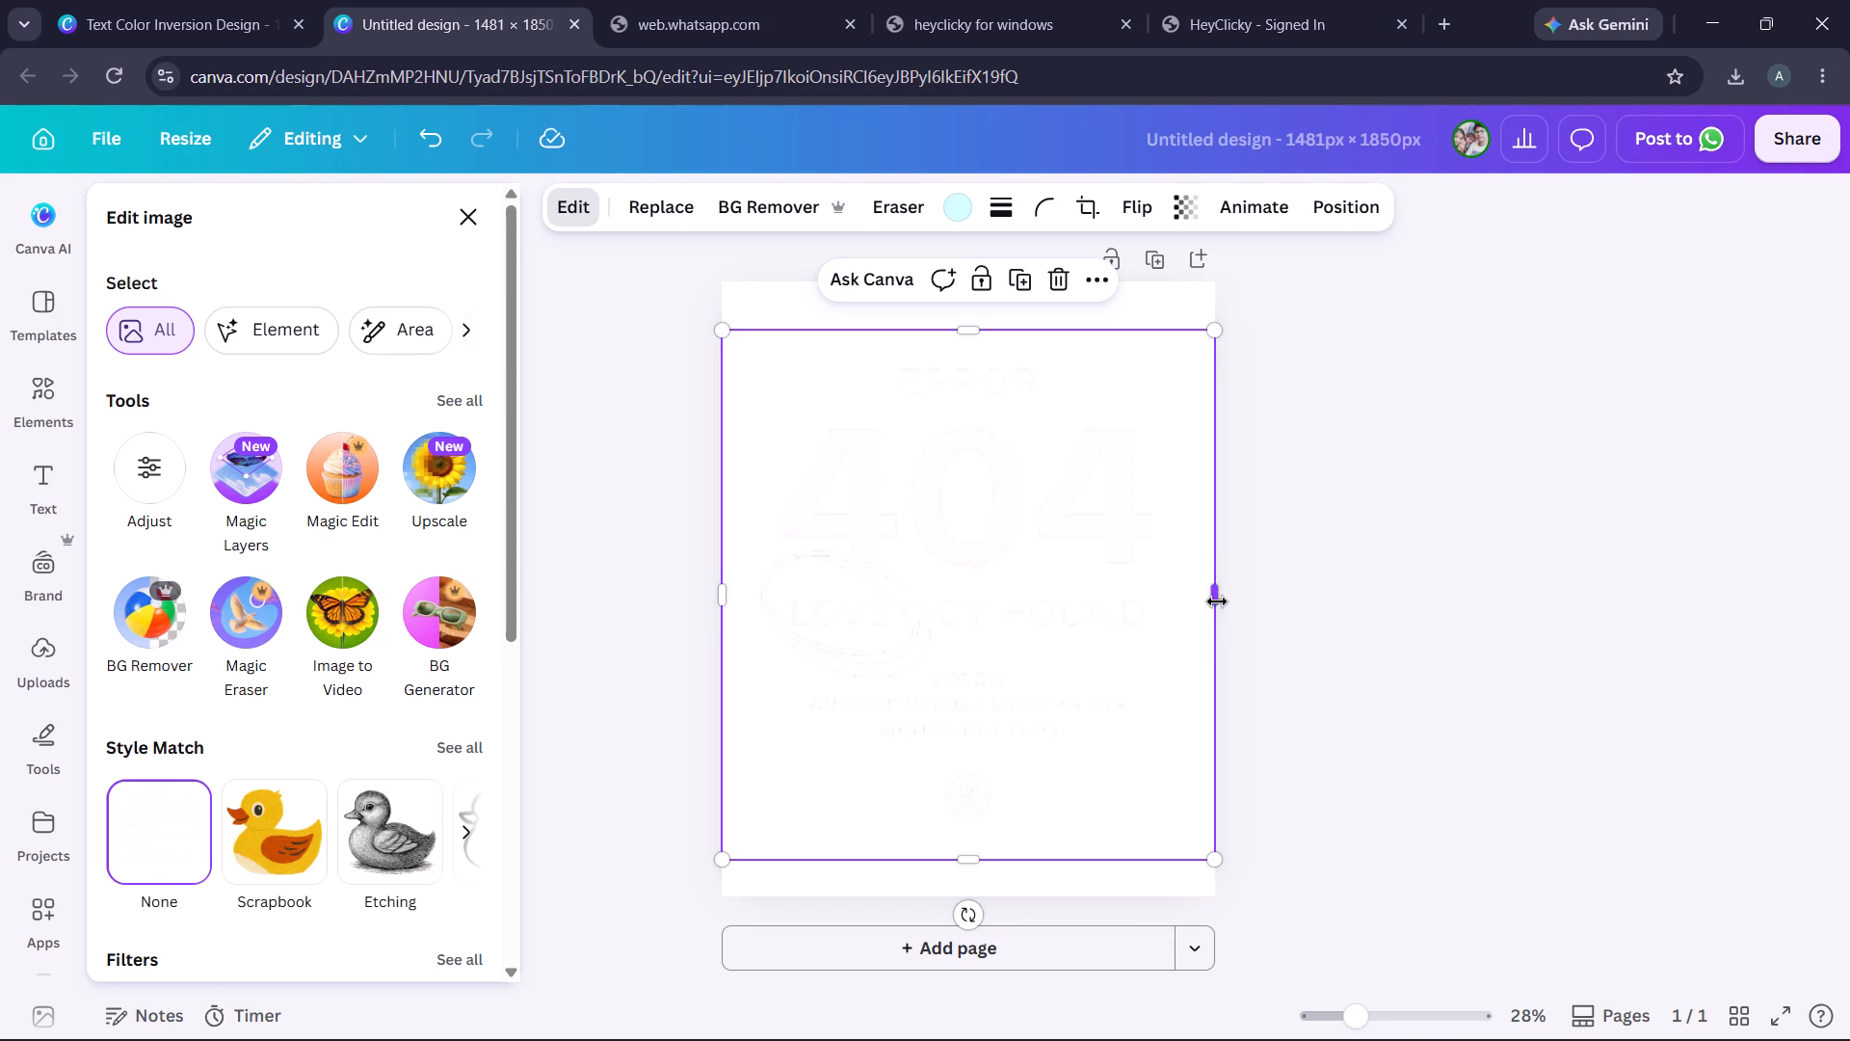
left_click_drag(1217, 601, 1181, 613)
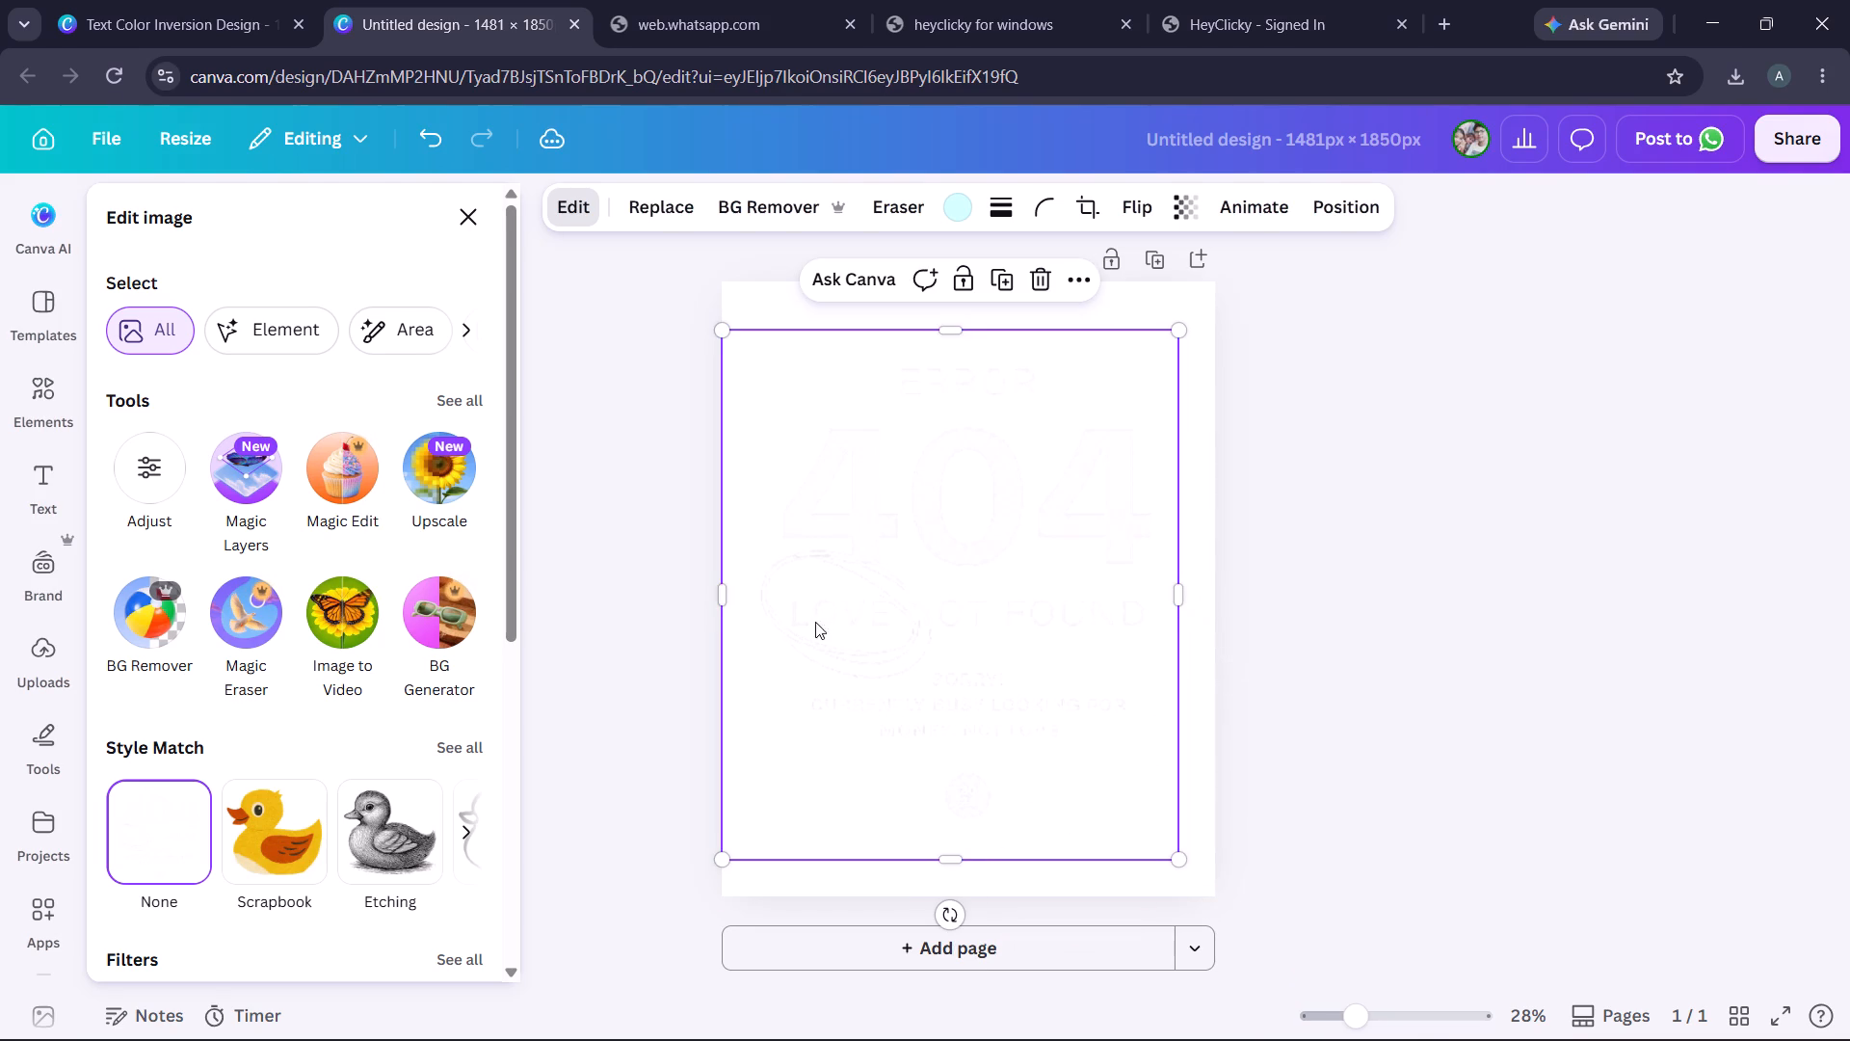
left_click_drag(727, 601, 742, 603)
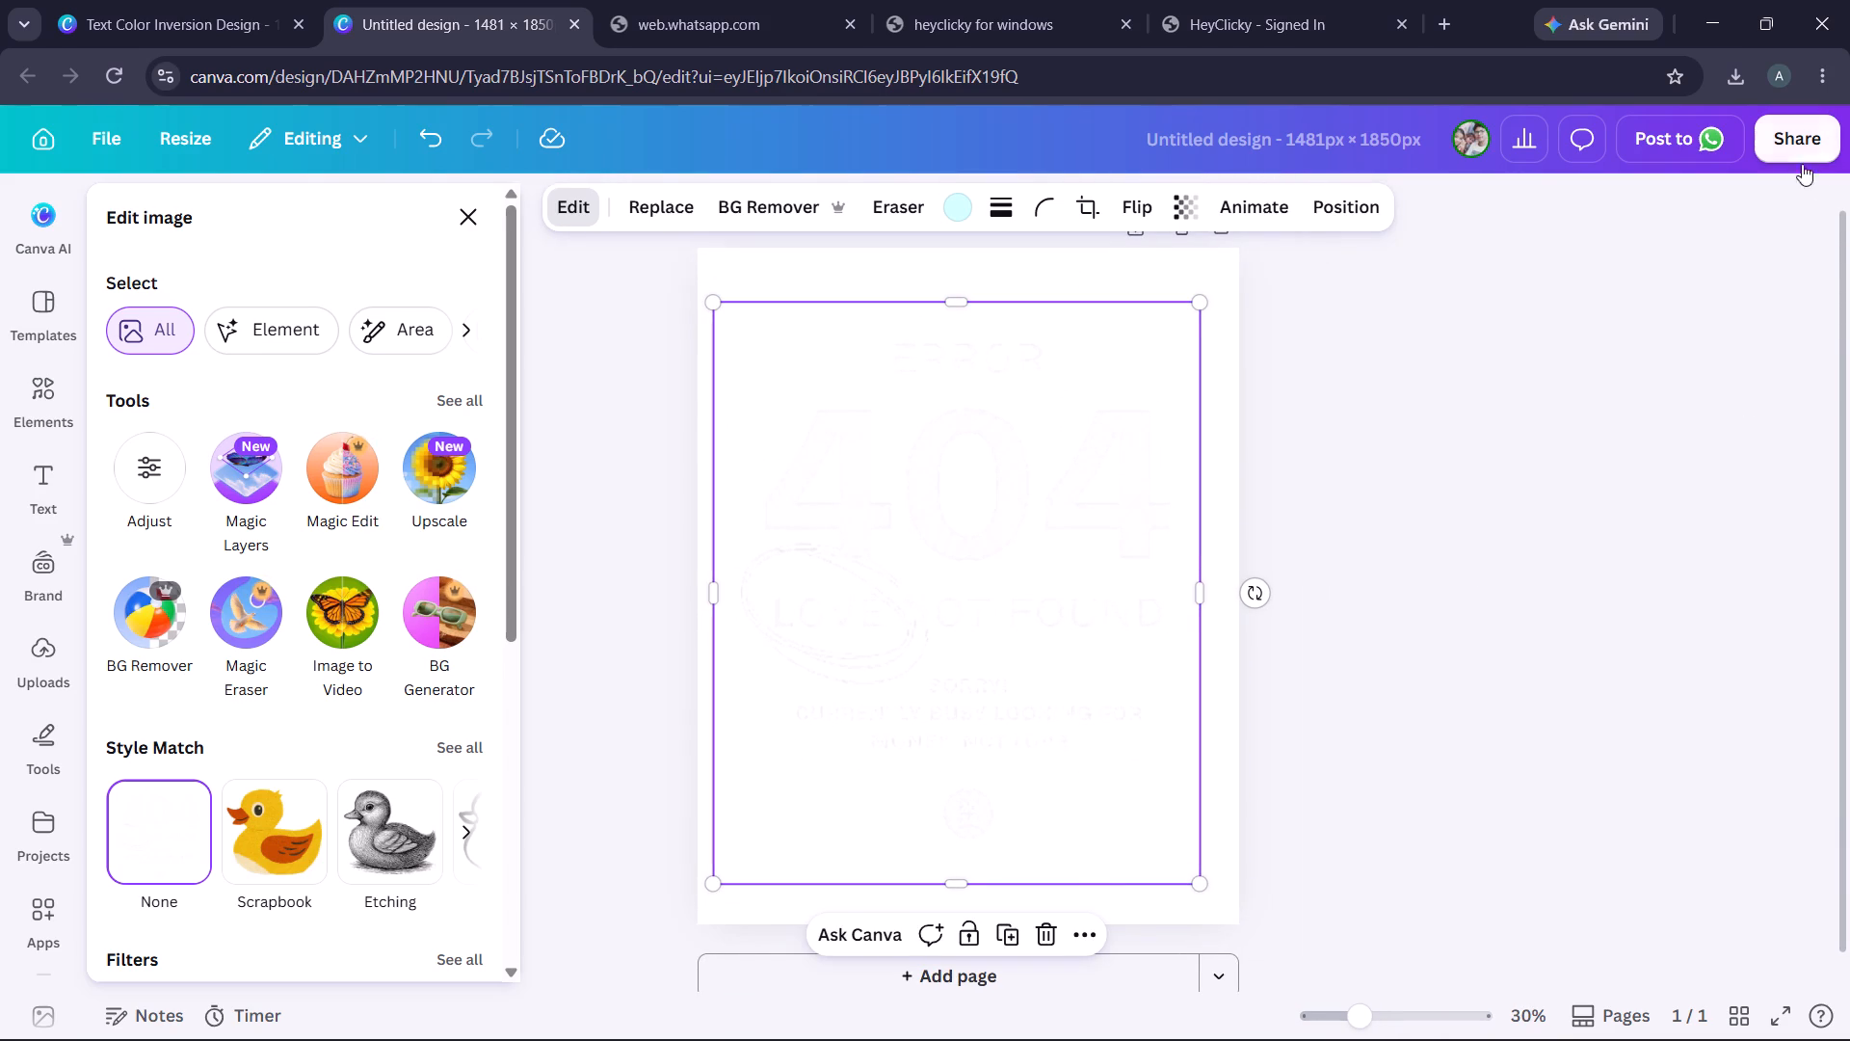
left_click_drag(960, 879, 966, 849)
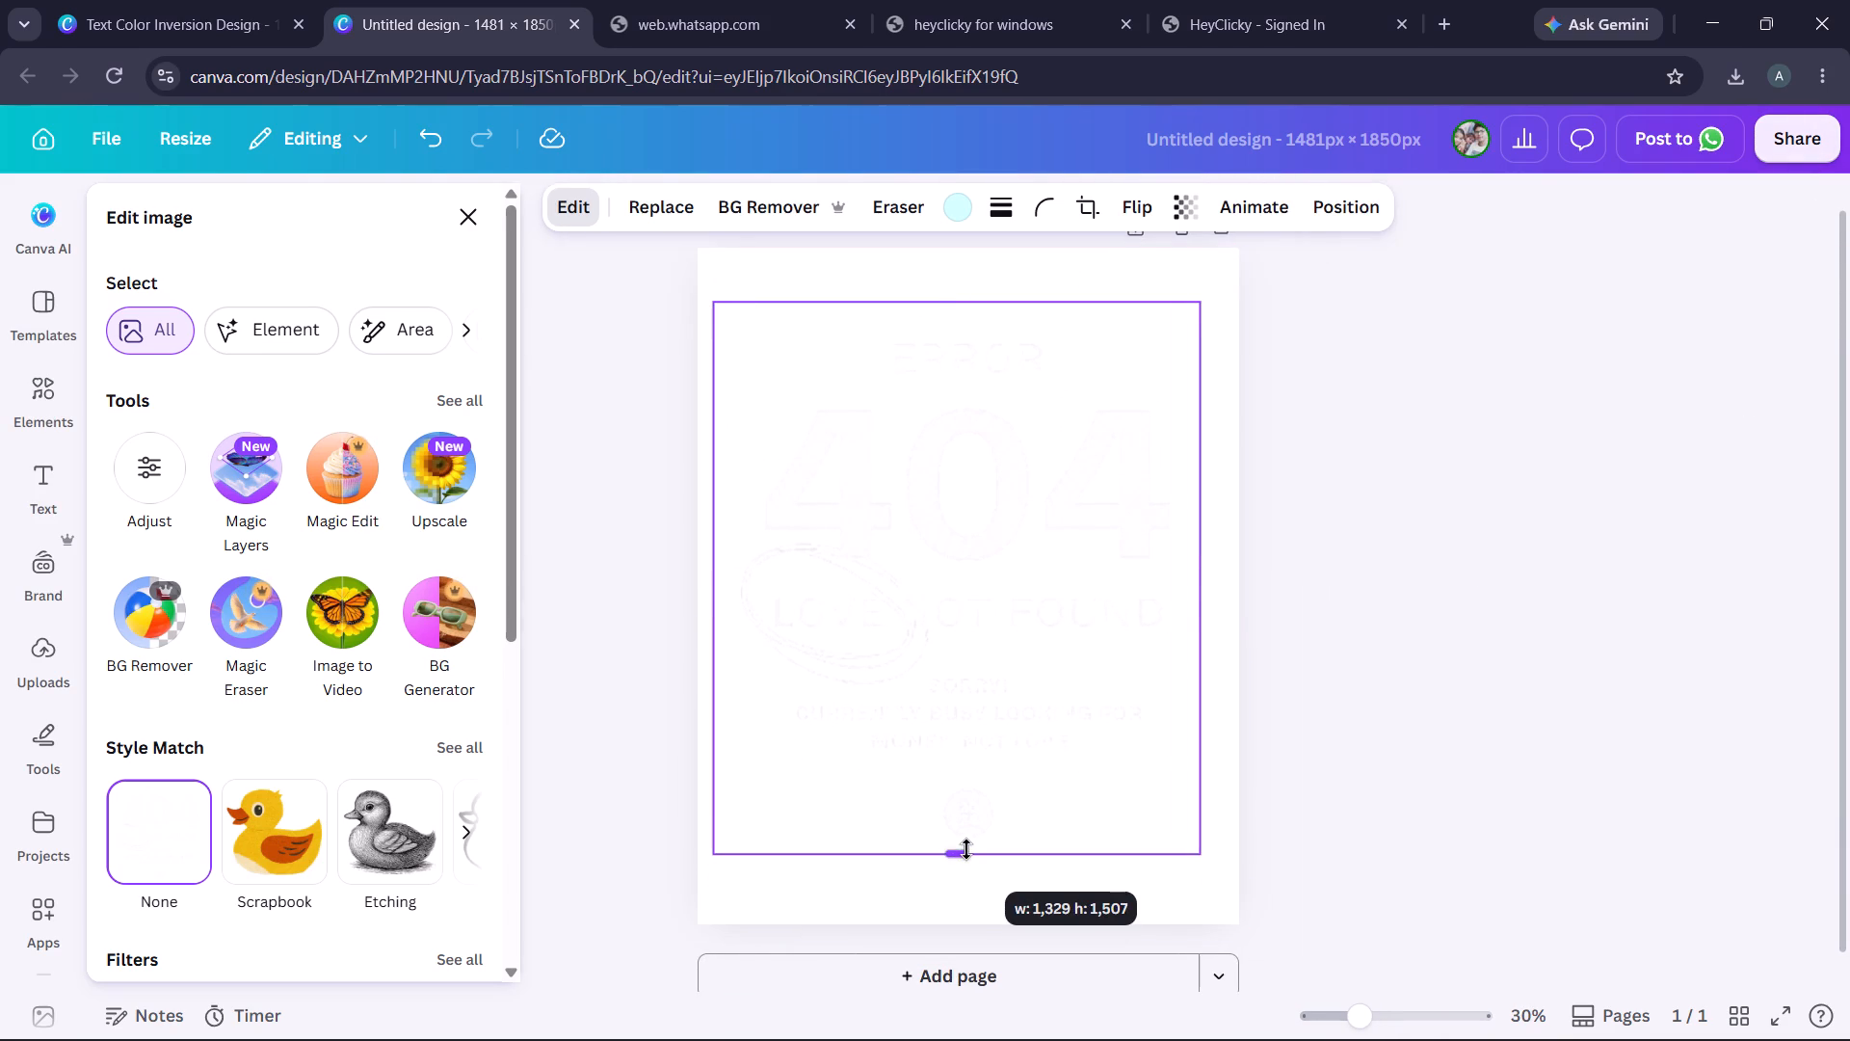
left_click_drag(966, 849, 968, 849)
left_click_drag(941, 682, 958, 684)
left_click(1331, 681)
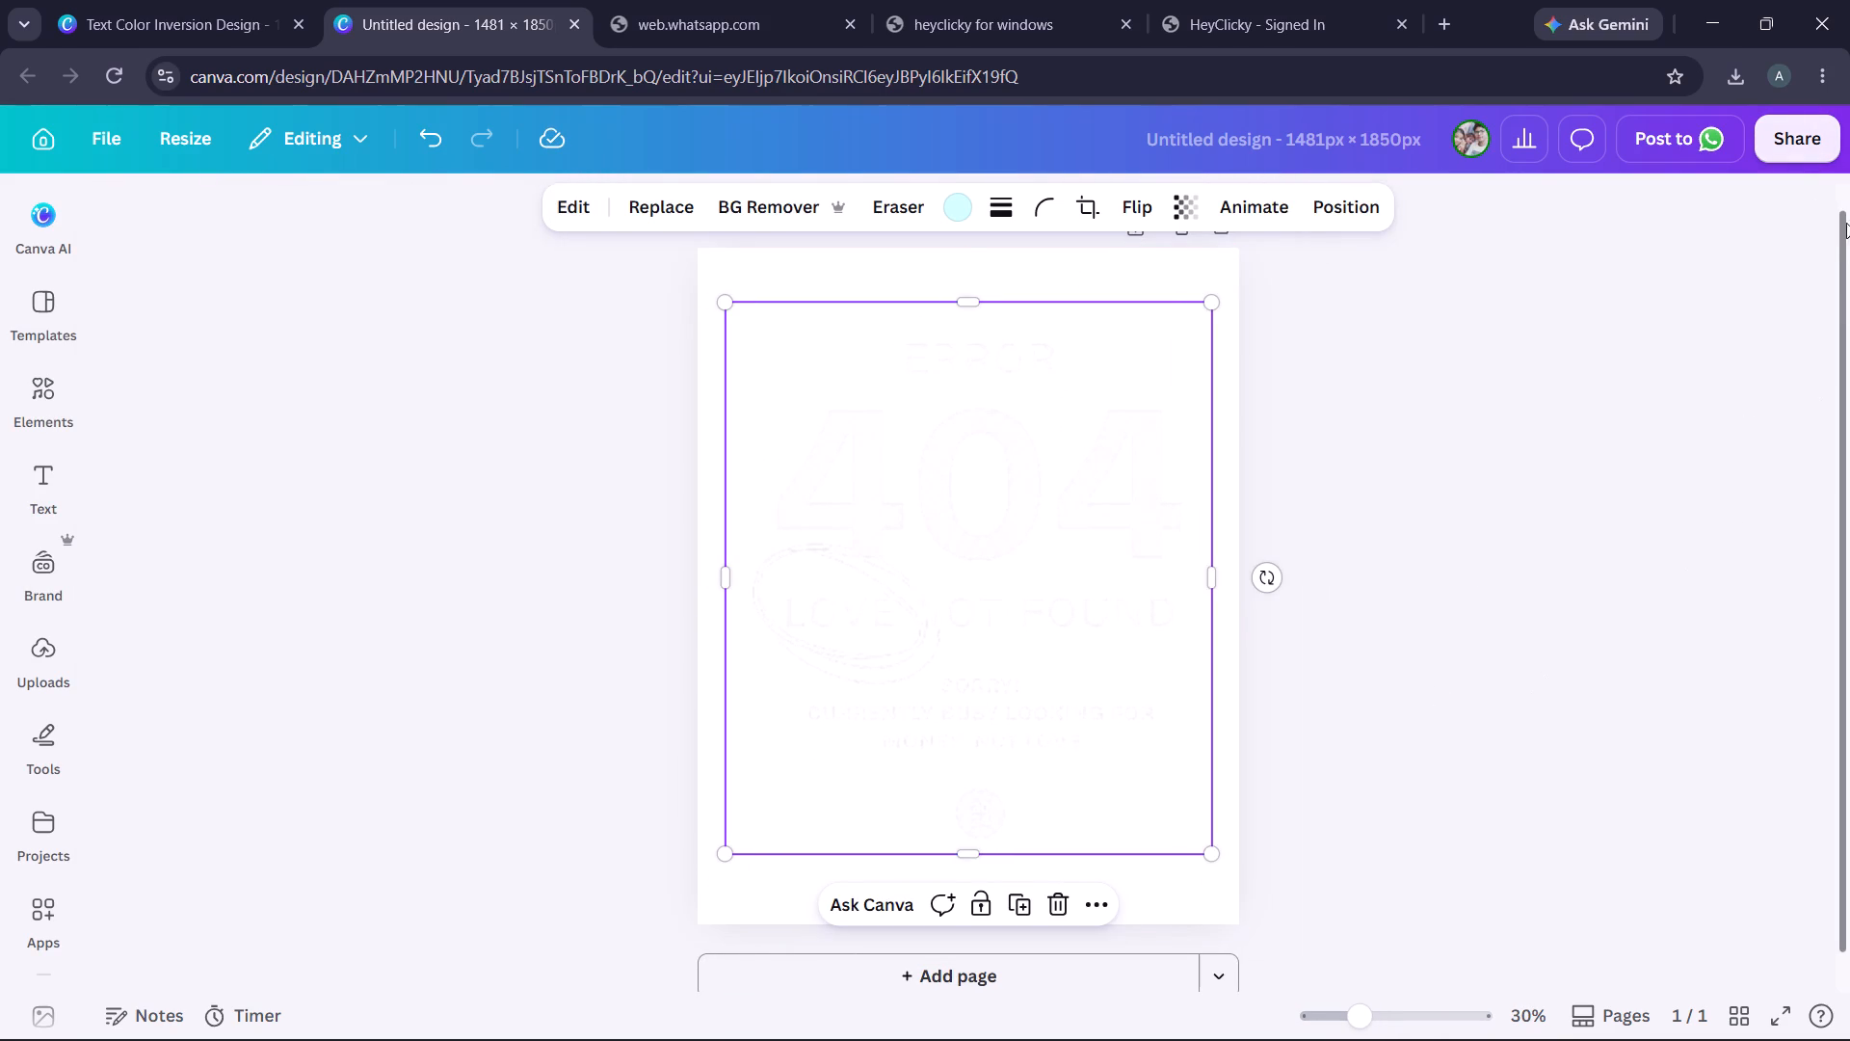
Download only the selected 404 image as a high-quality PNG at 3.125 size with a transparent background.
left_click(1789, 147)
left_click(1289, 373)
left_click(1046, 360)
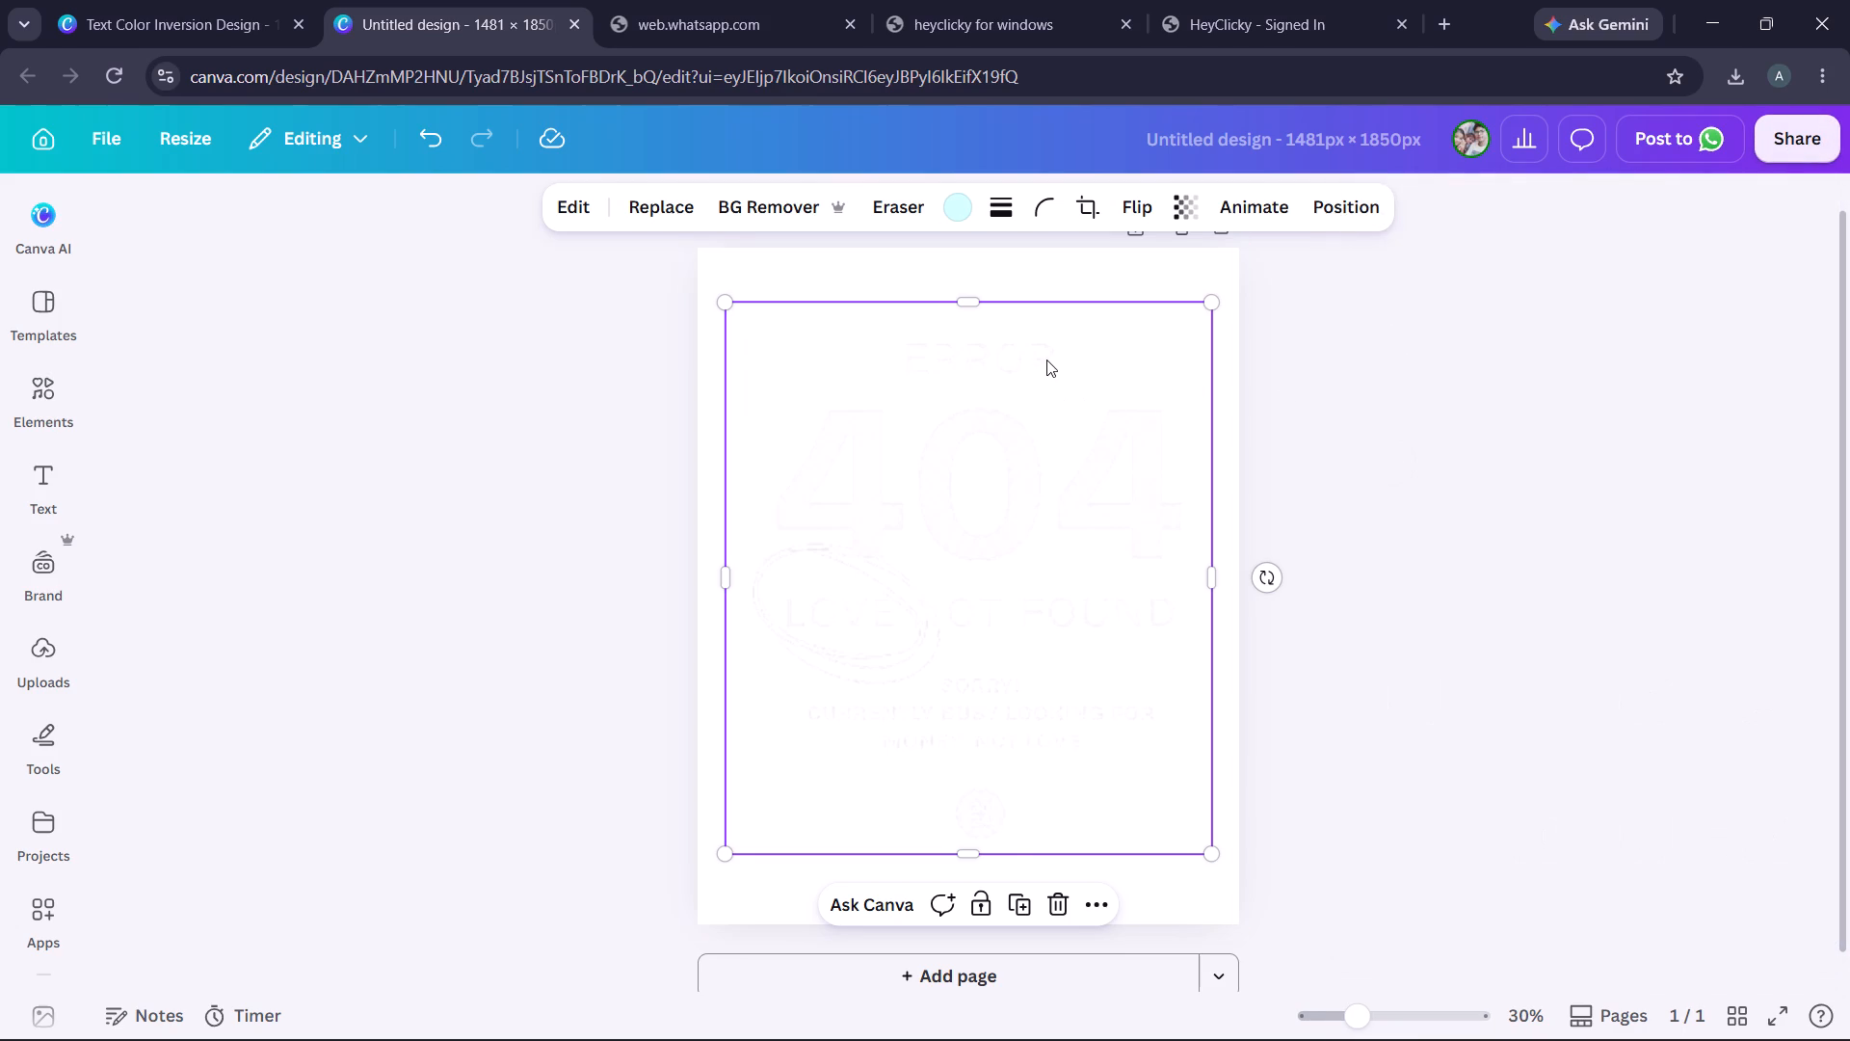
right_click(1118, 360)
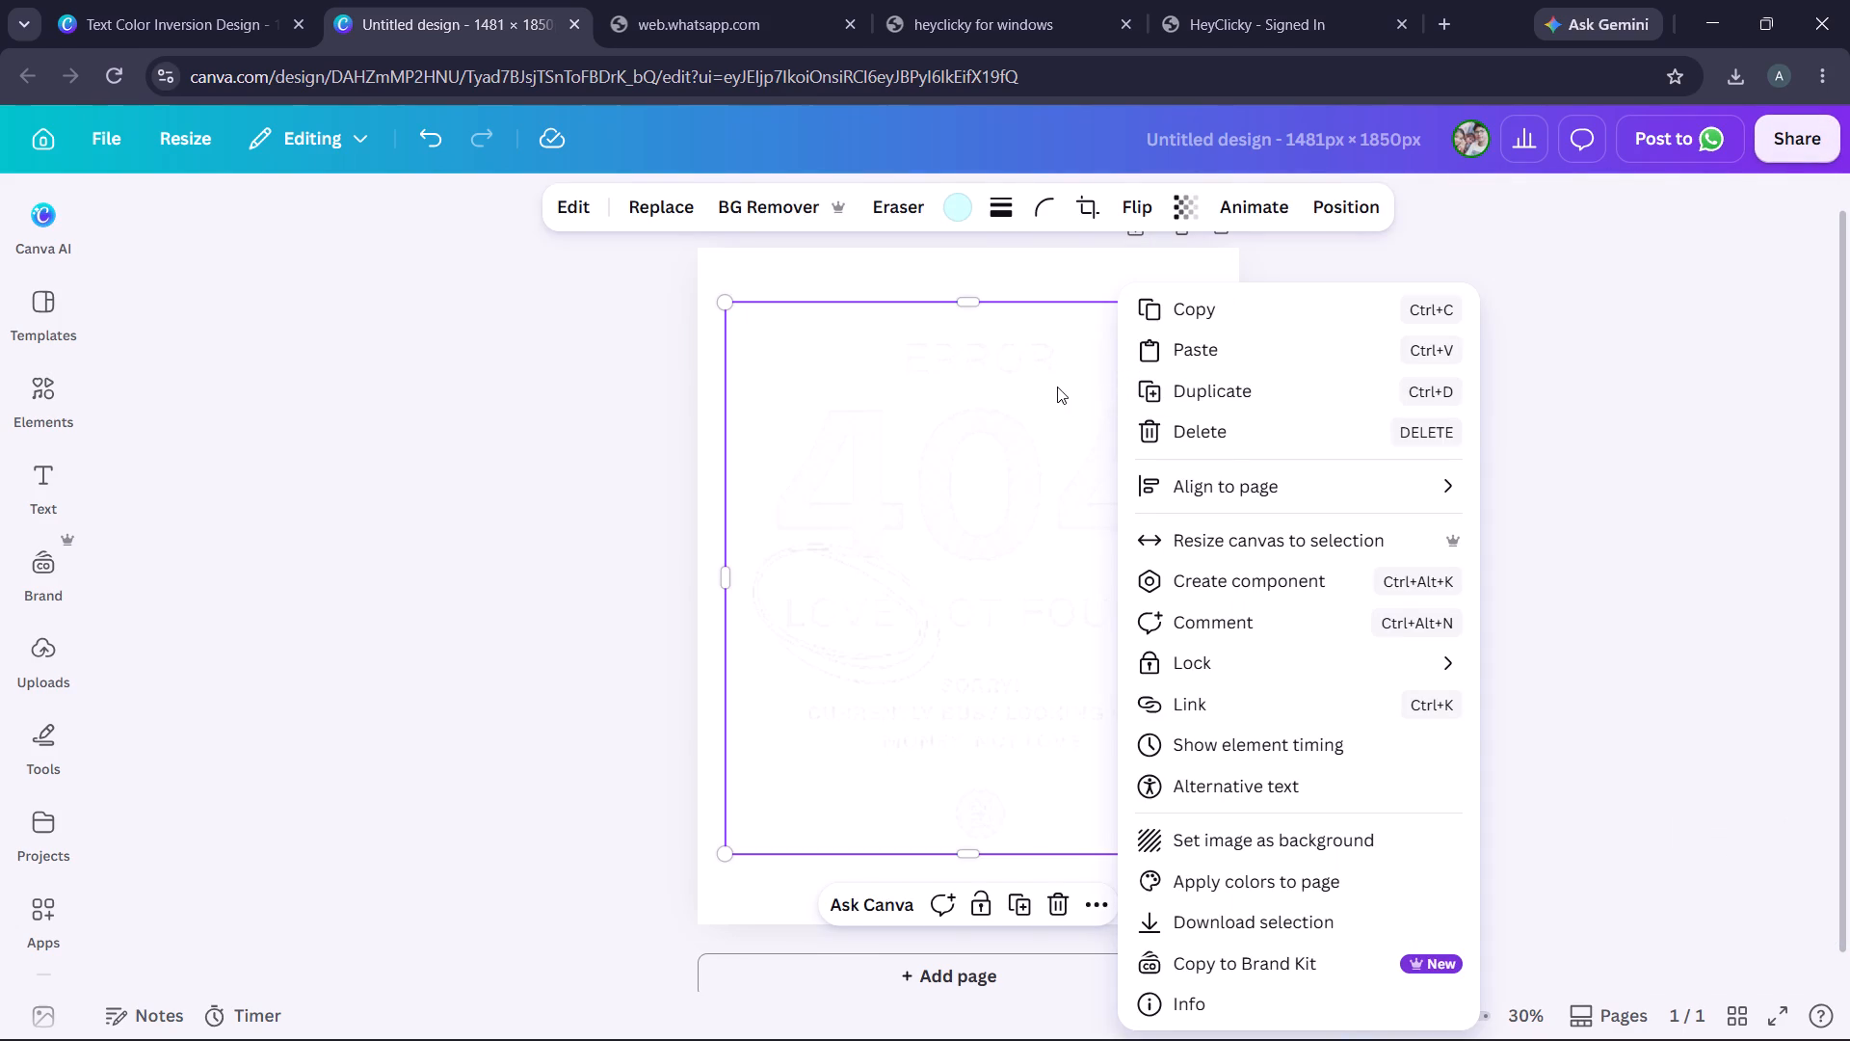
left_click(1244, 917)
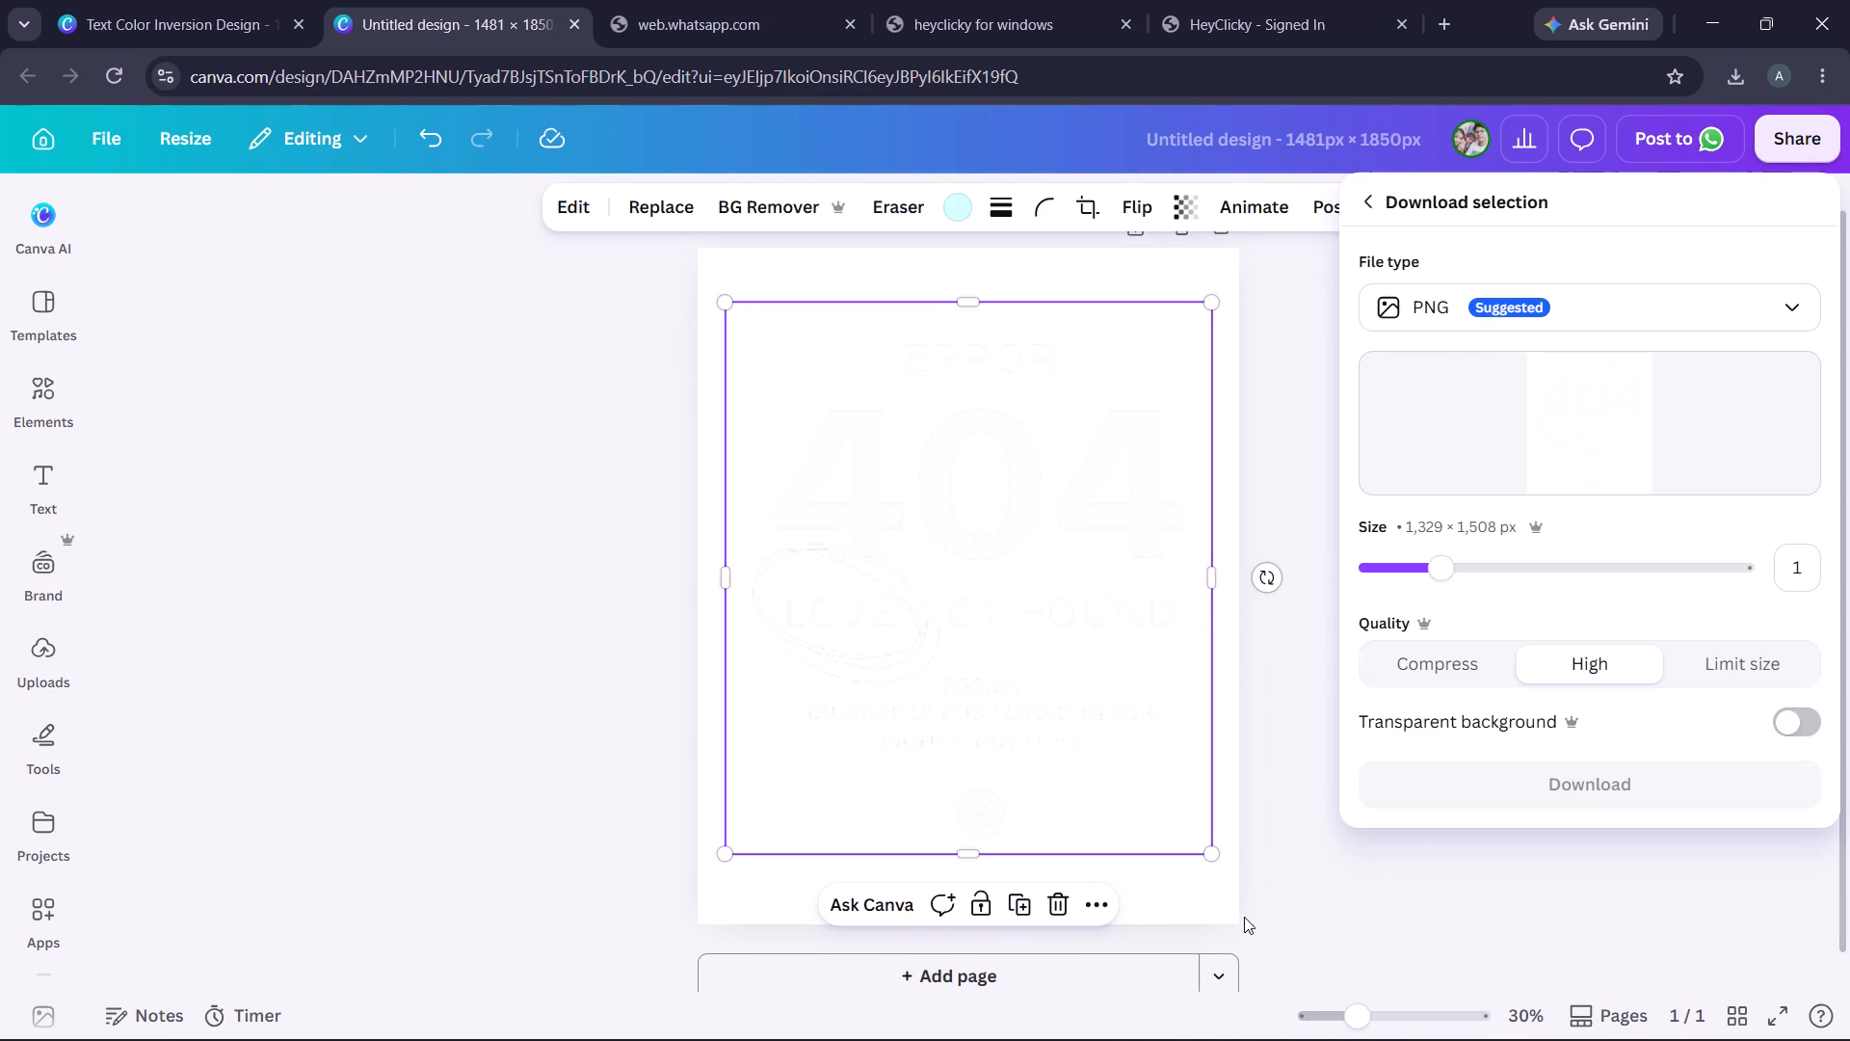
left_click_drag(1443, 570, 1741, 563)
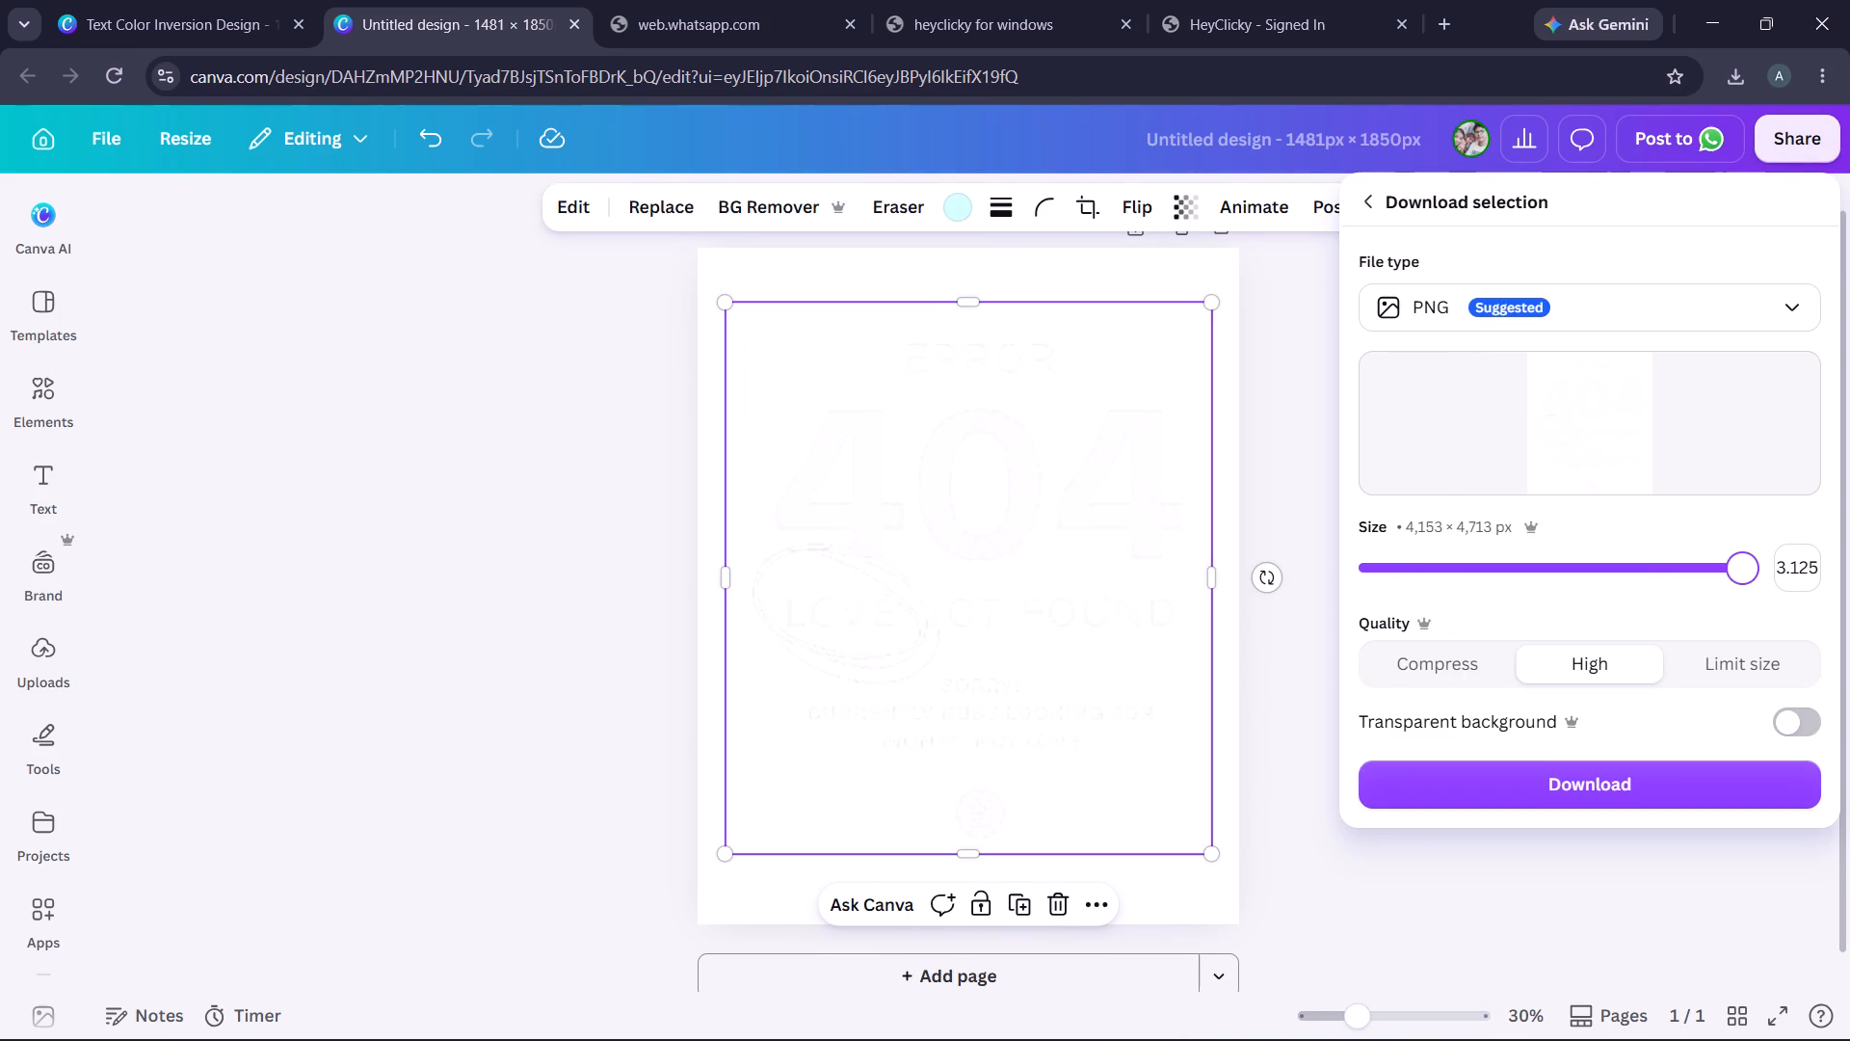
left_click_drag(1741, 563, 1745, 563)
left_click(1795, 720)
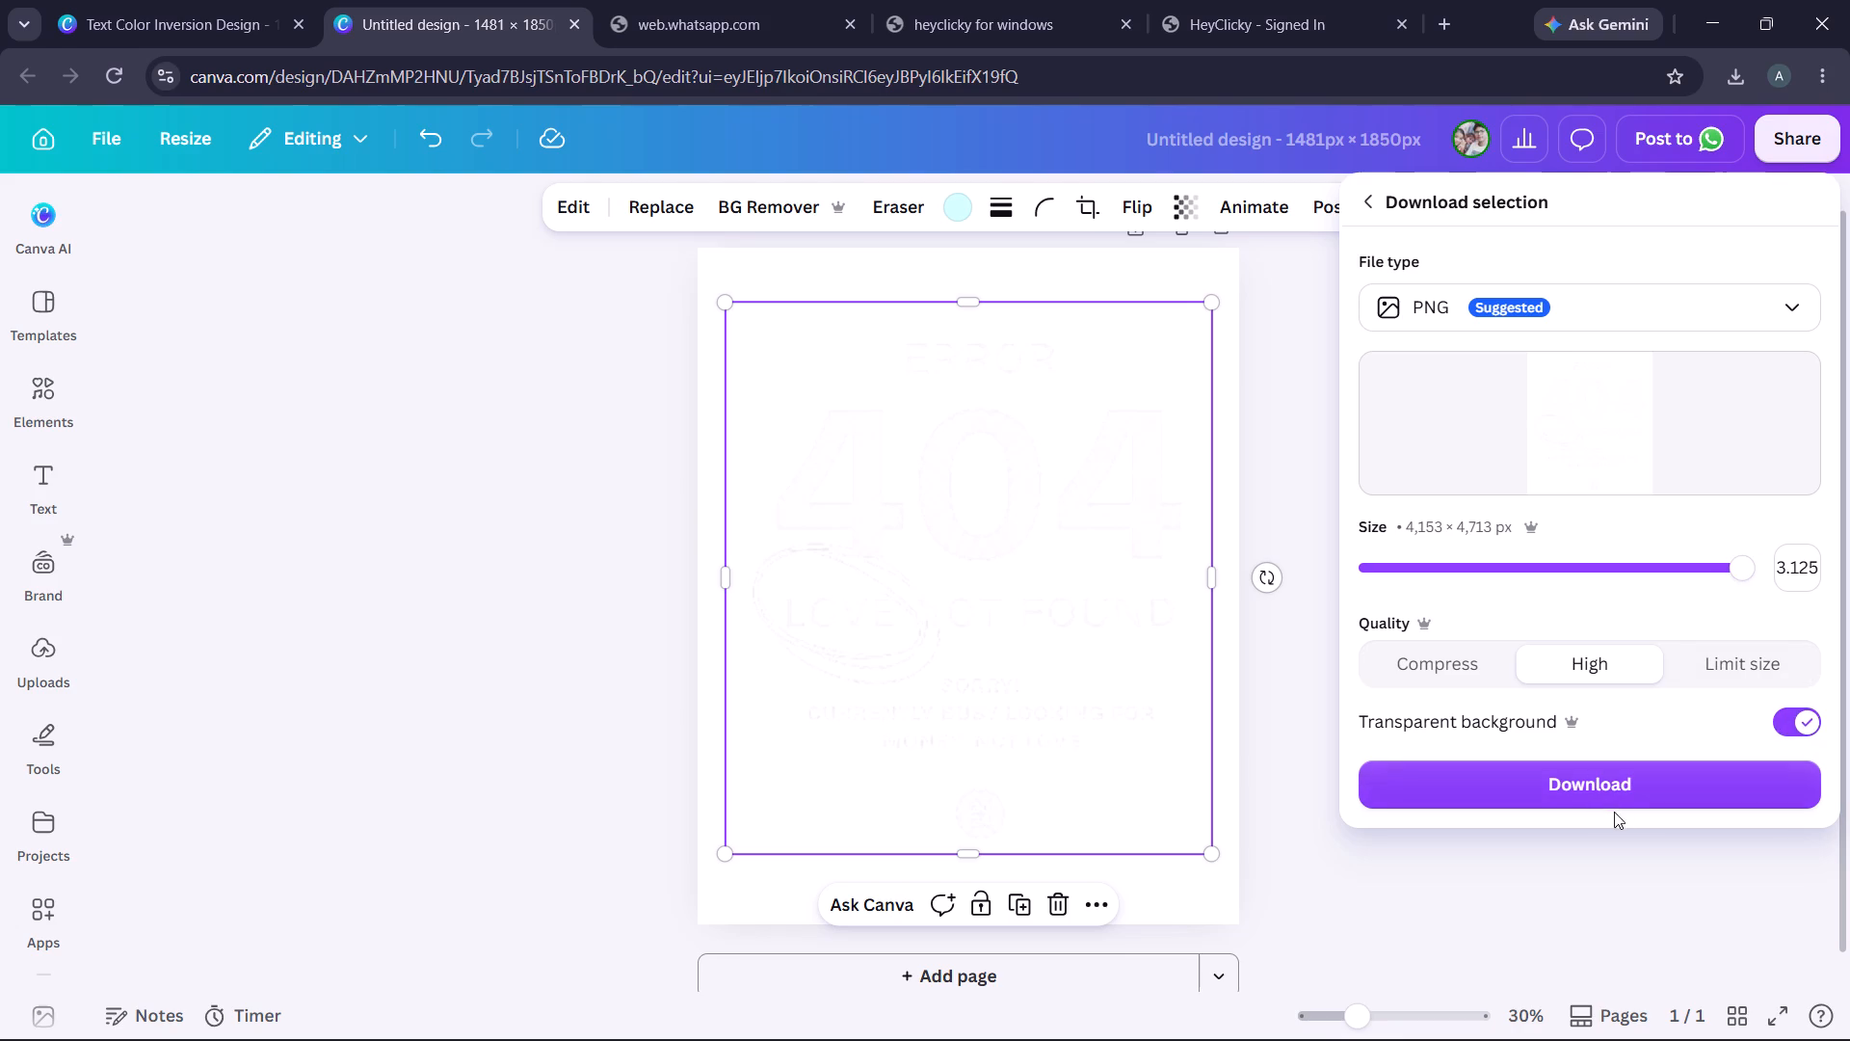
left_click(1751, 661)
left_click(1796, 660)
left_click(1631, 778)
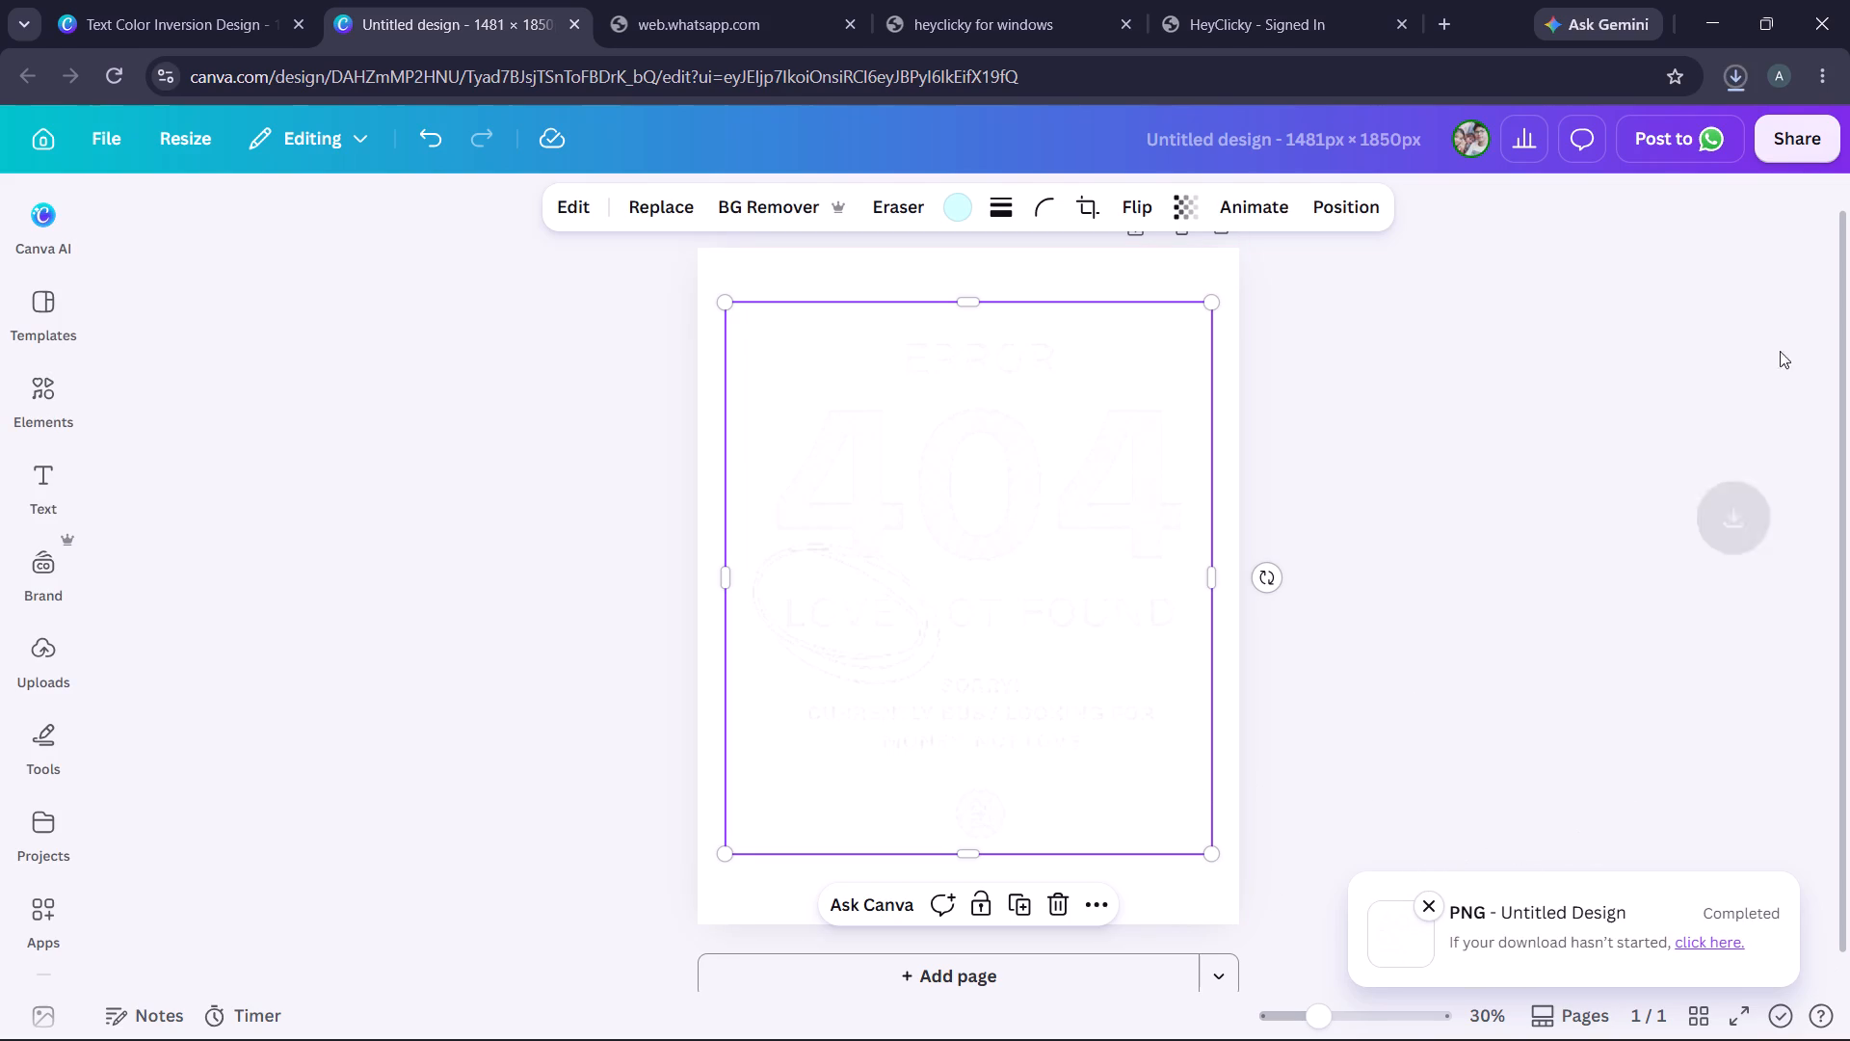
Preview the exported Untitled design PNG from the Downloads (H:) drive and close the preview.
left_click(1671, 128)
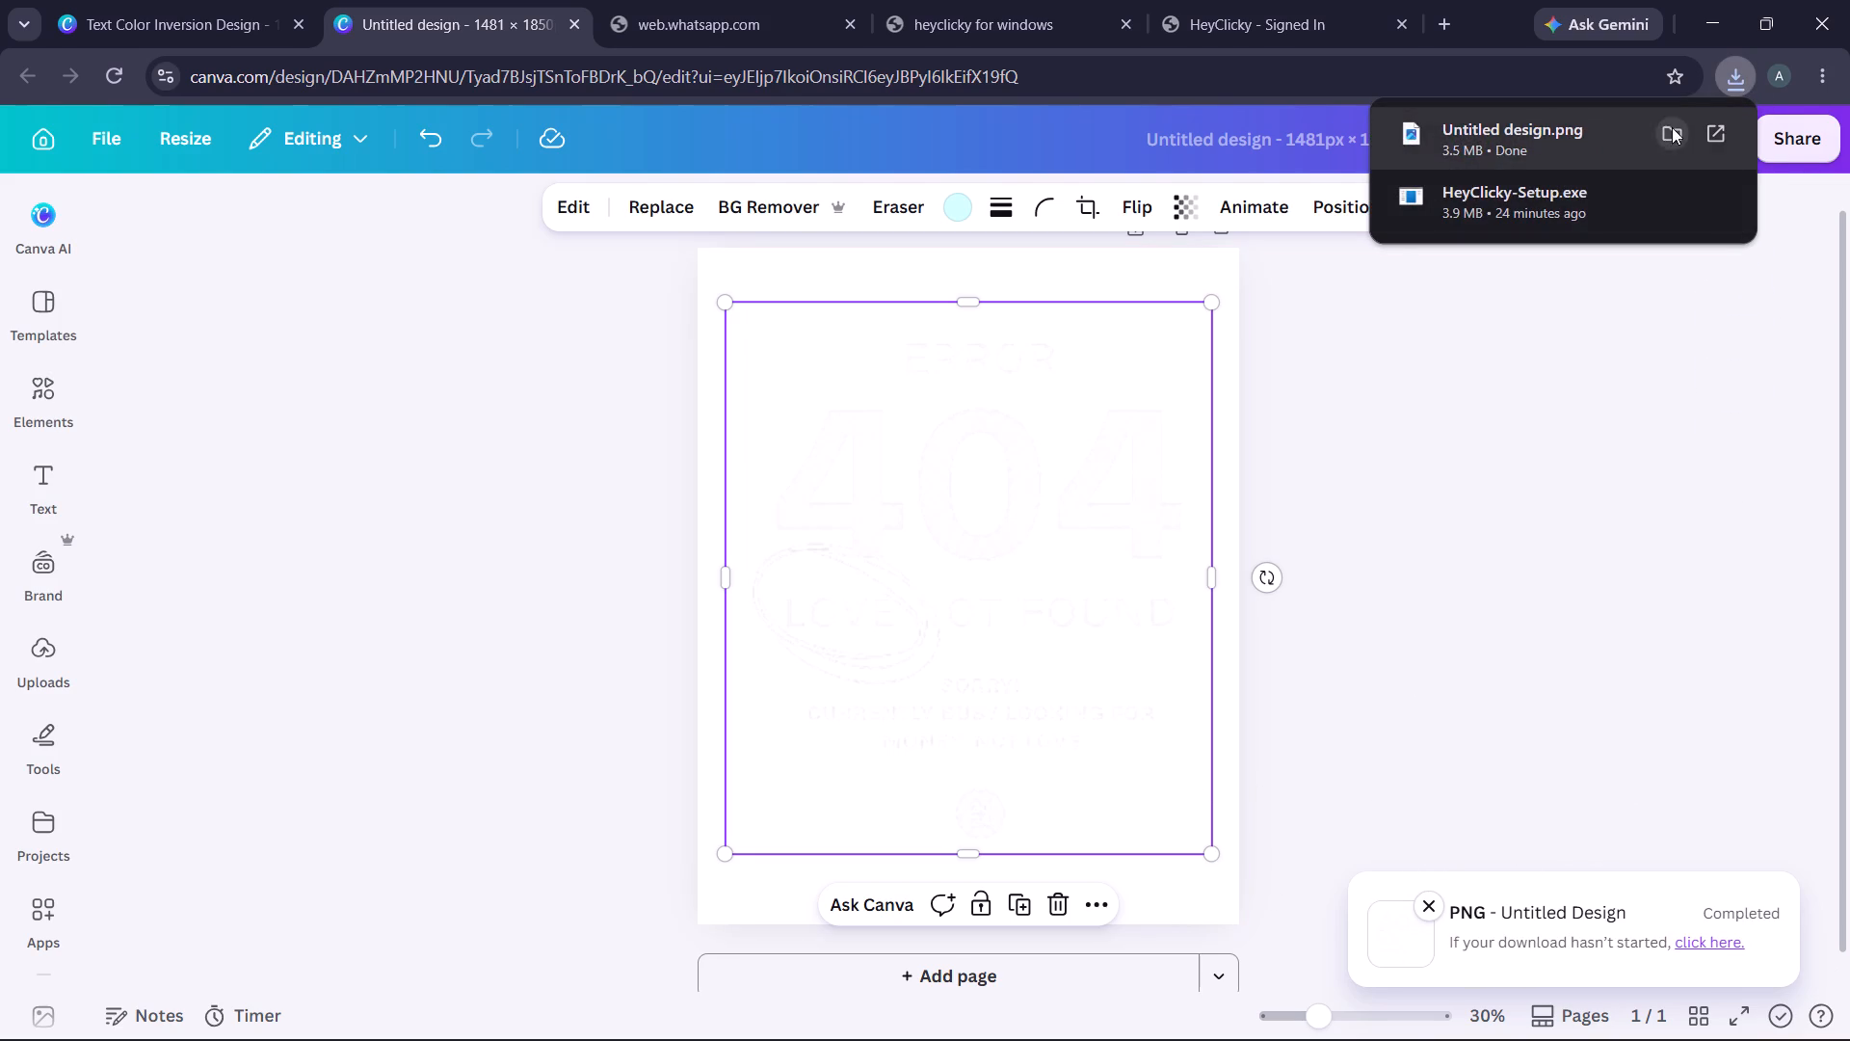
double_click(434, 234)
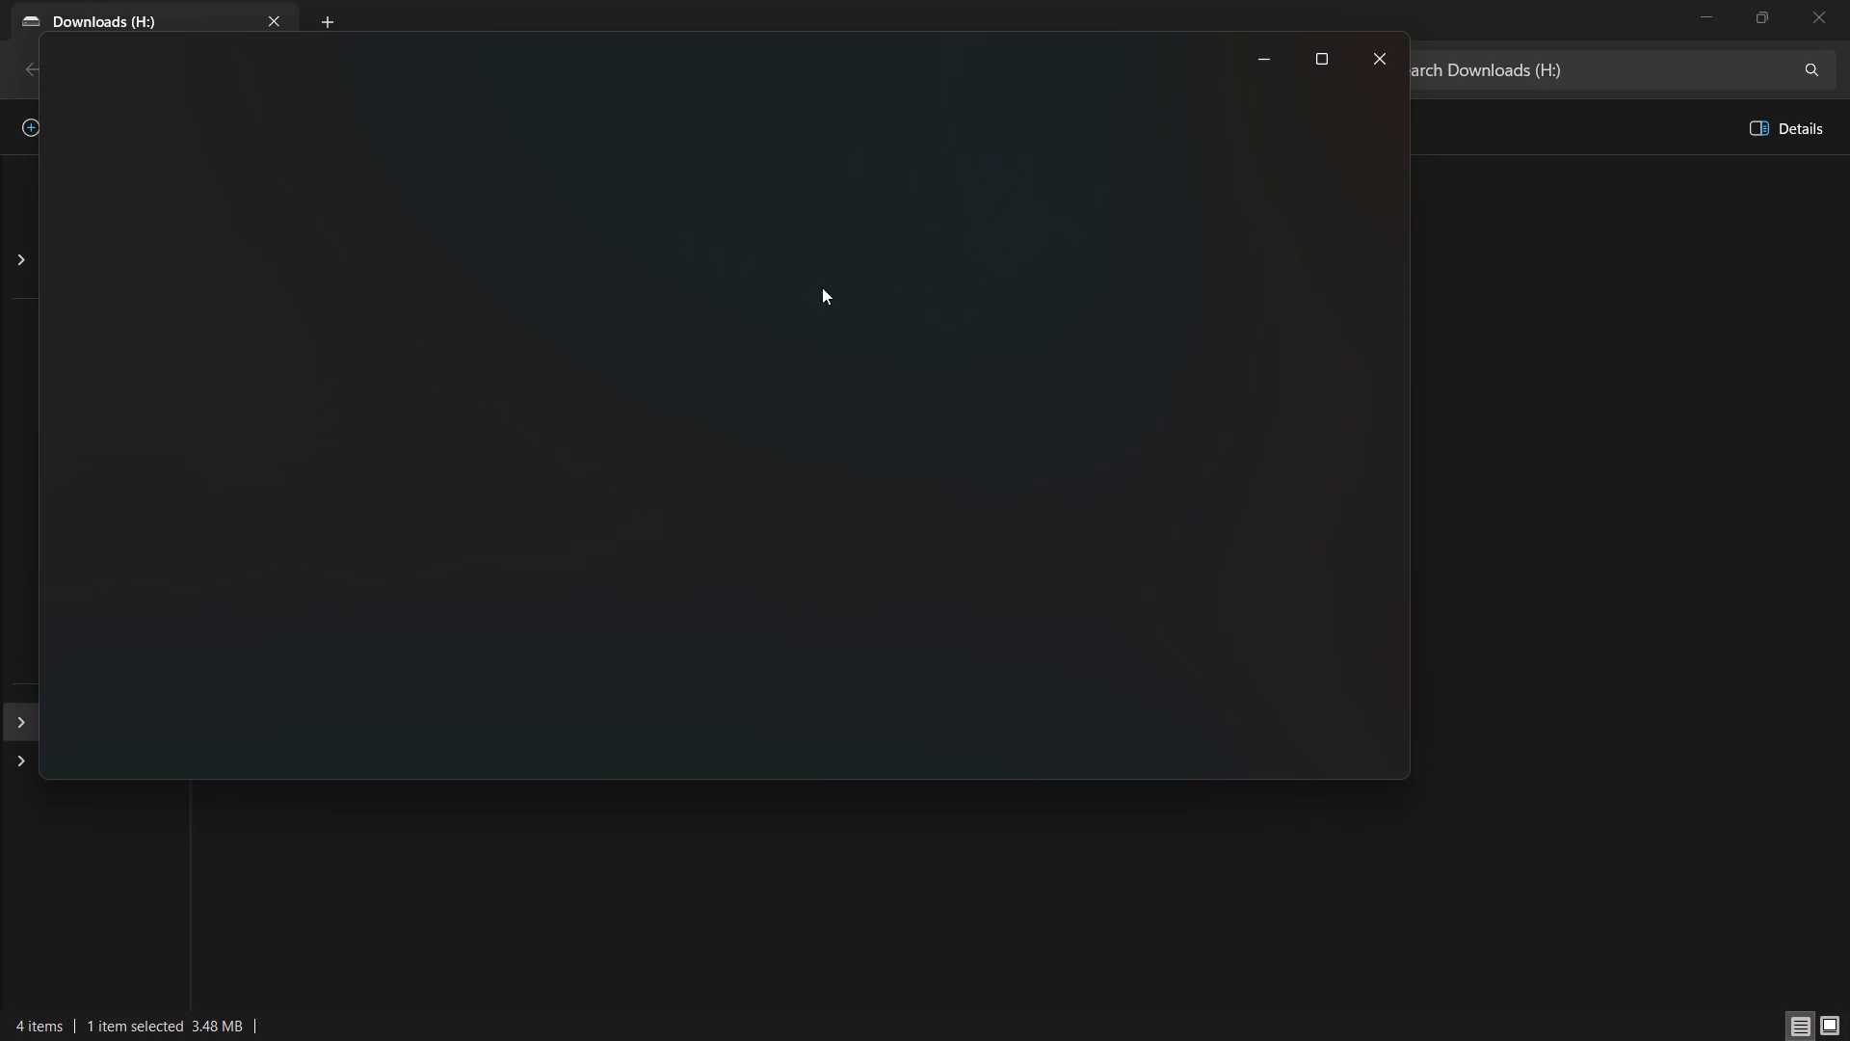
left_click(1392, 60)
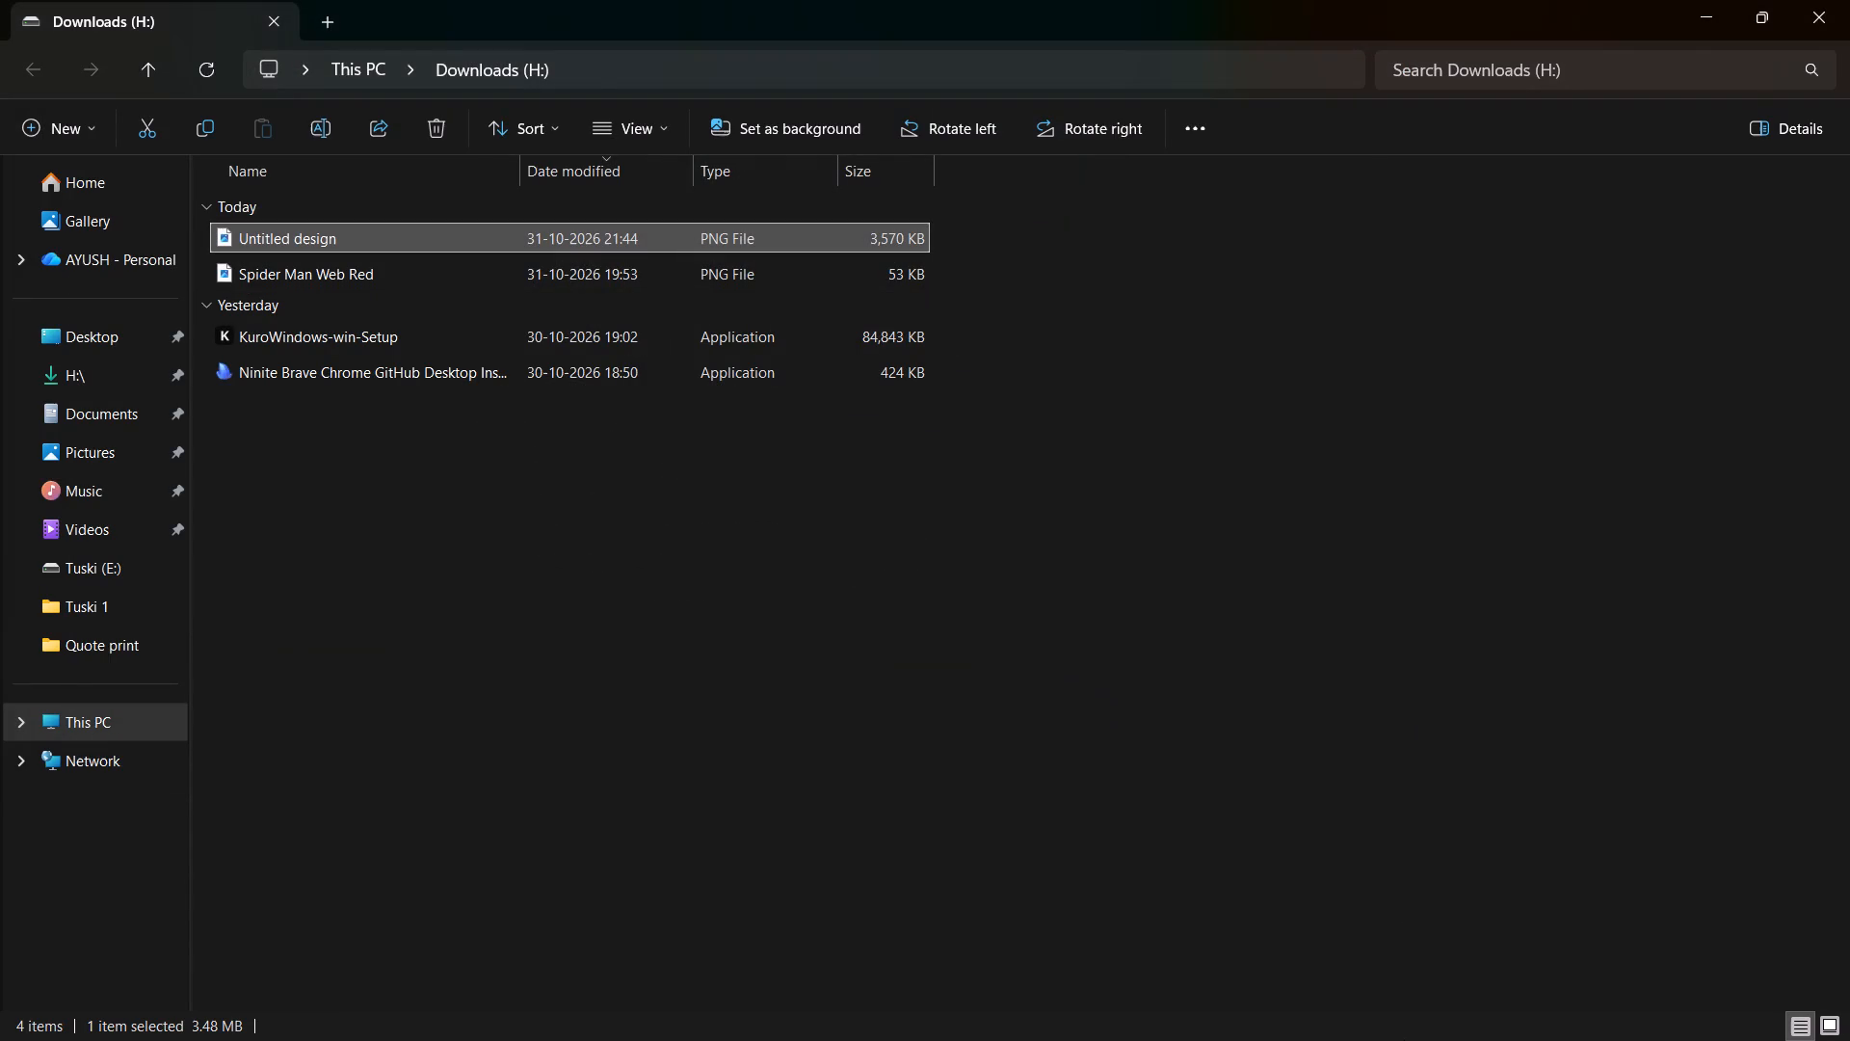
left_click(1718, 4)
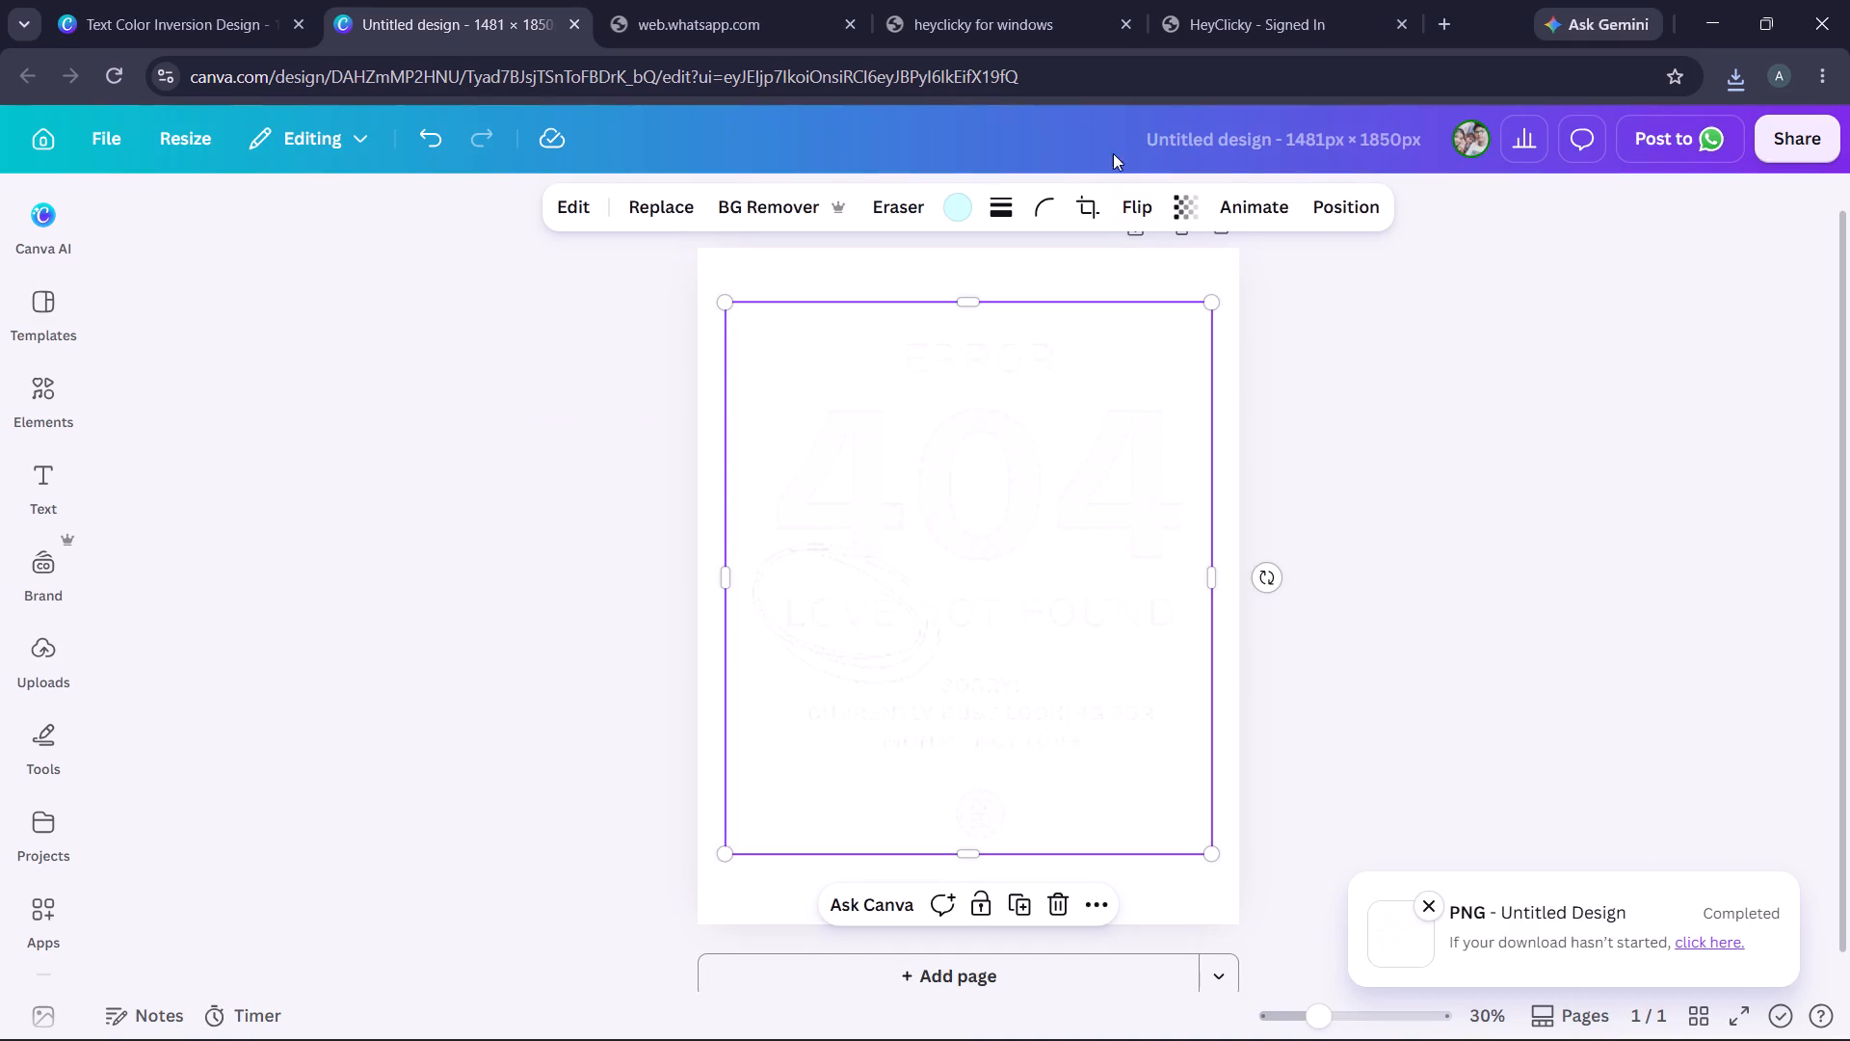
Switch to Merch Factory and upload Untitled design from H:\ as the hoodie's Back artwork.
left_click(1721, 1)
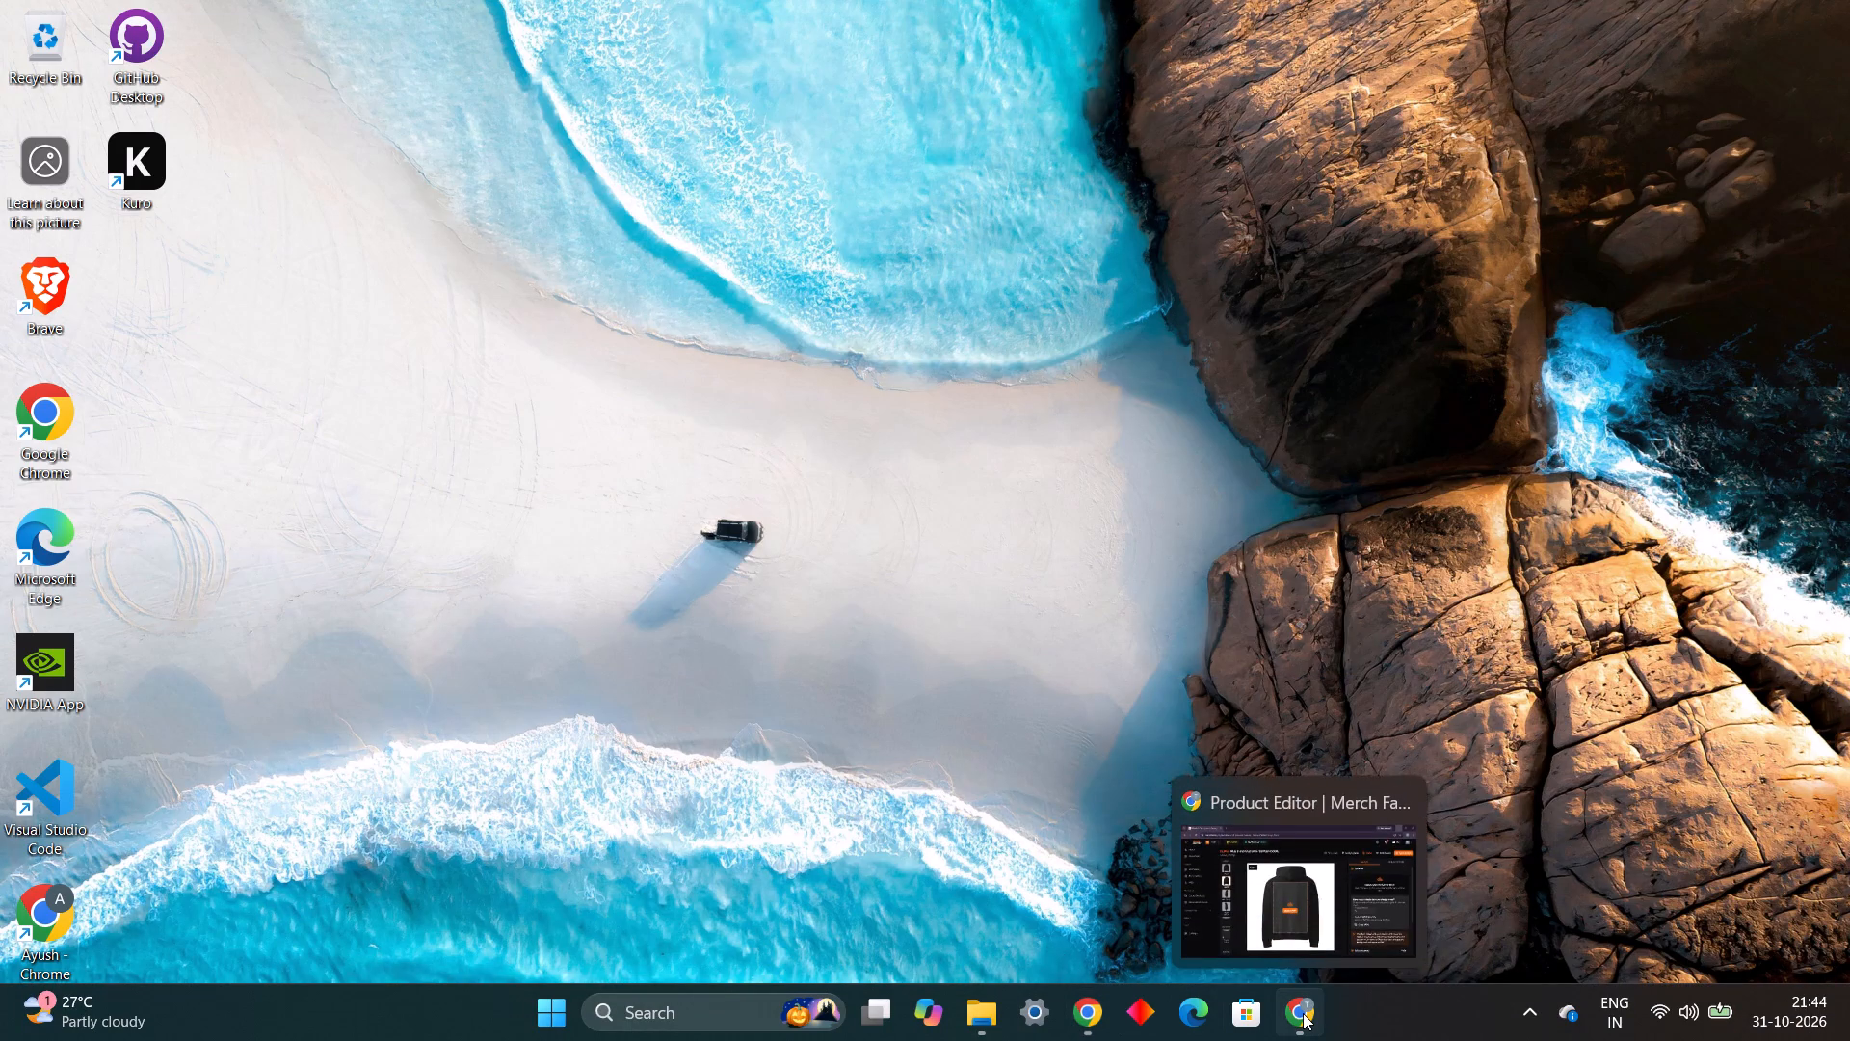
left_click(1303, 1013)
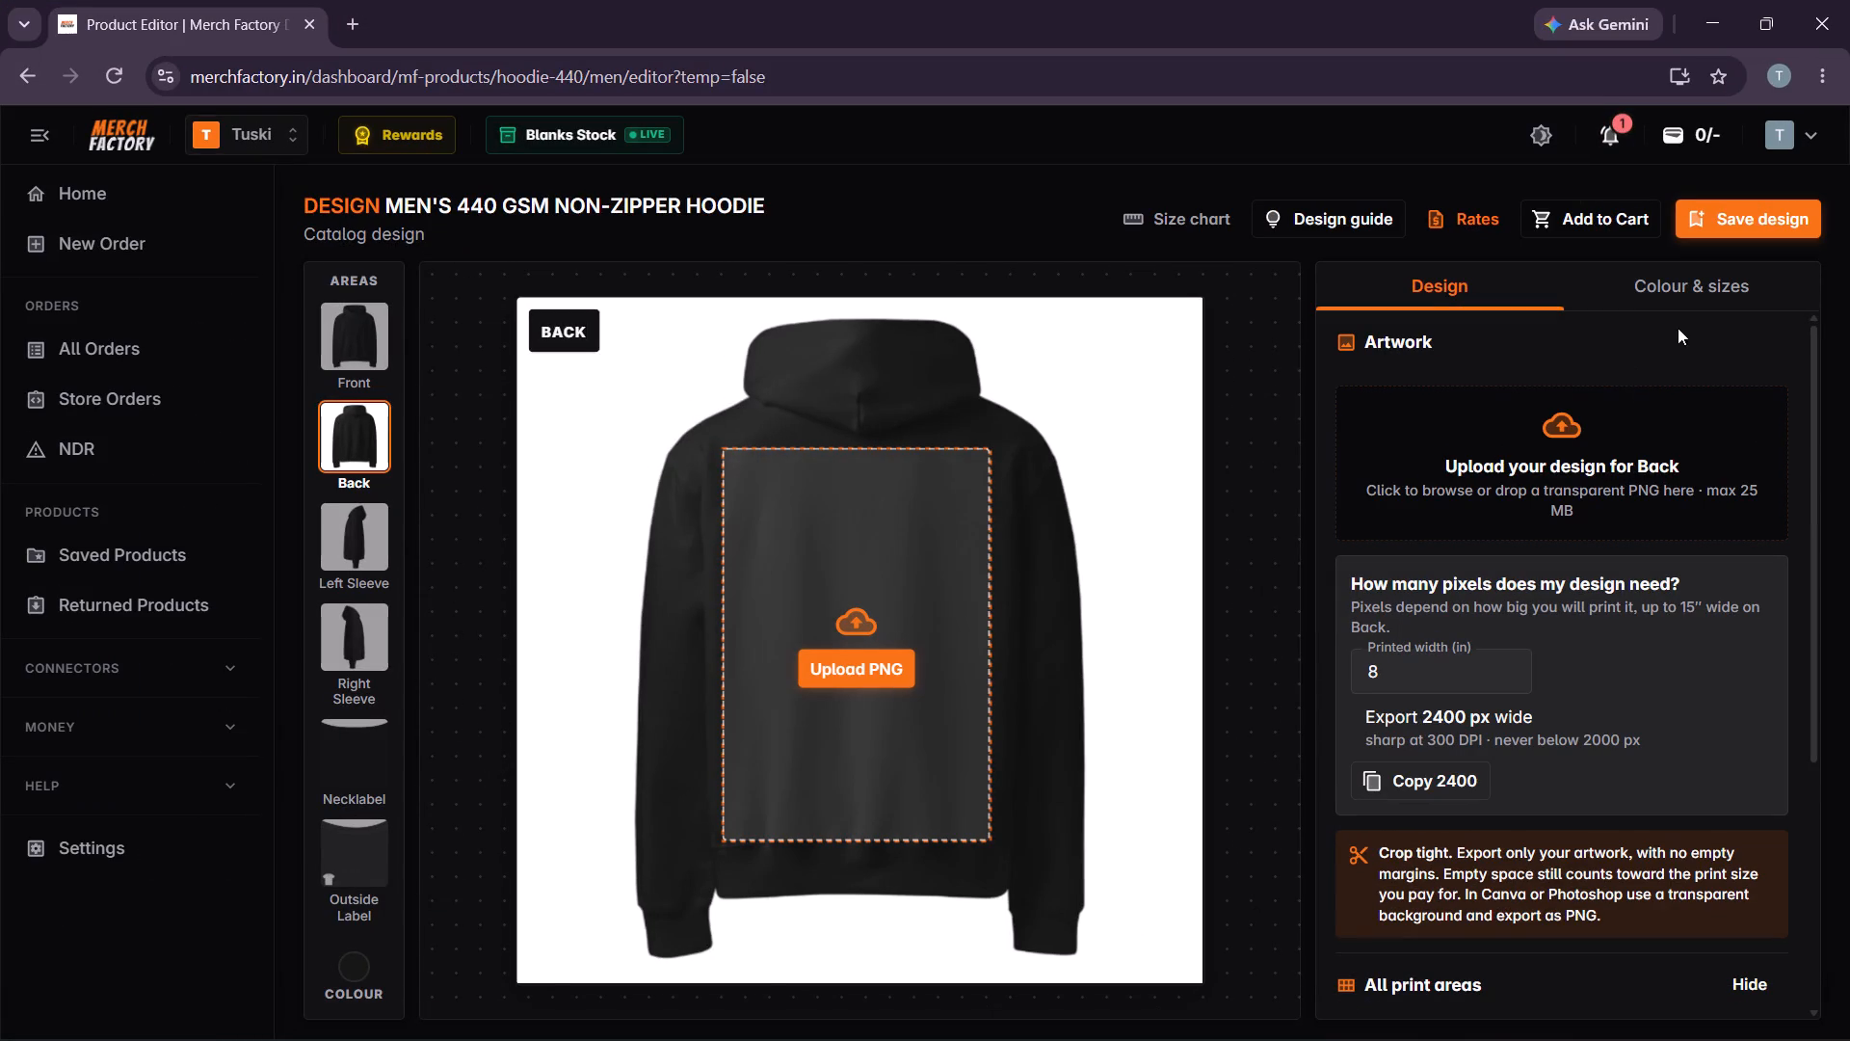
left_click(1562, 459)
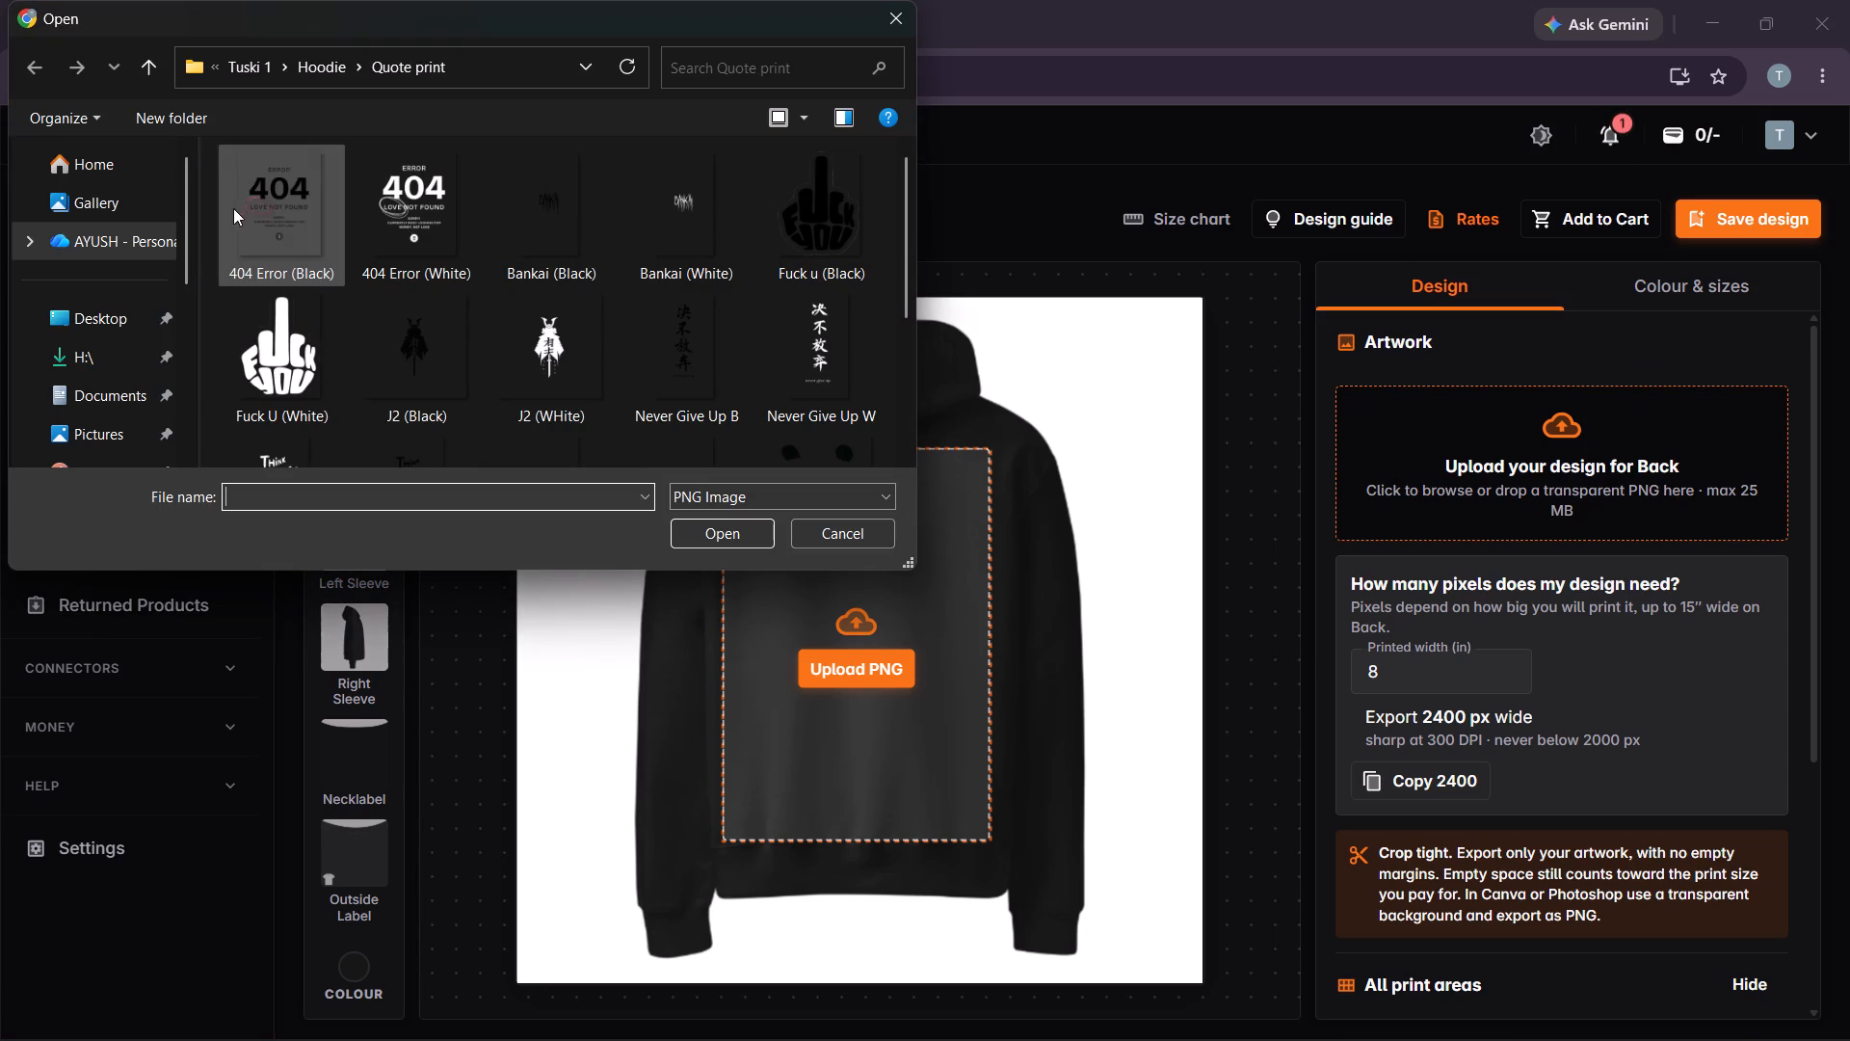
scroll(113, 401, "down", 3)
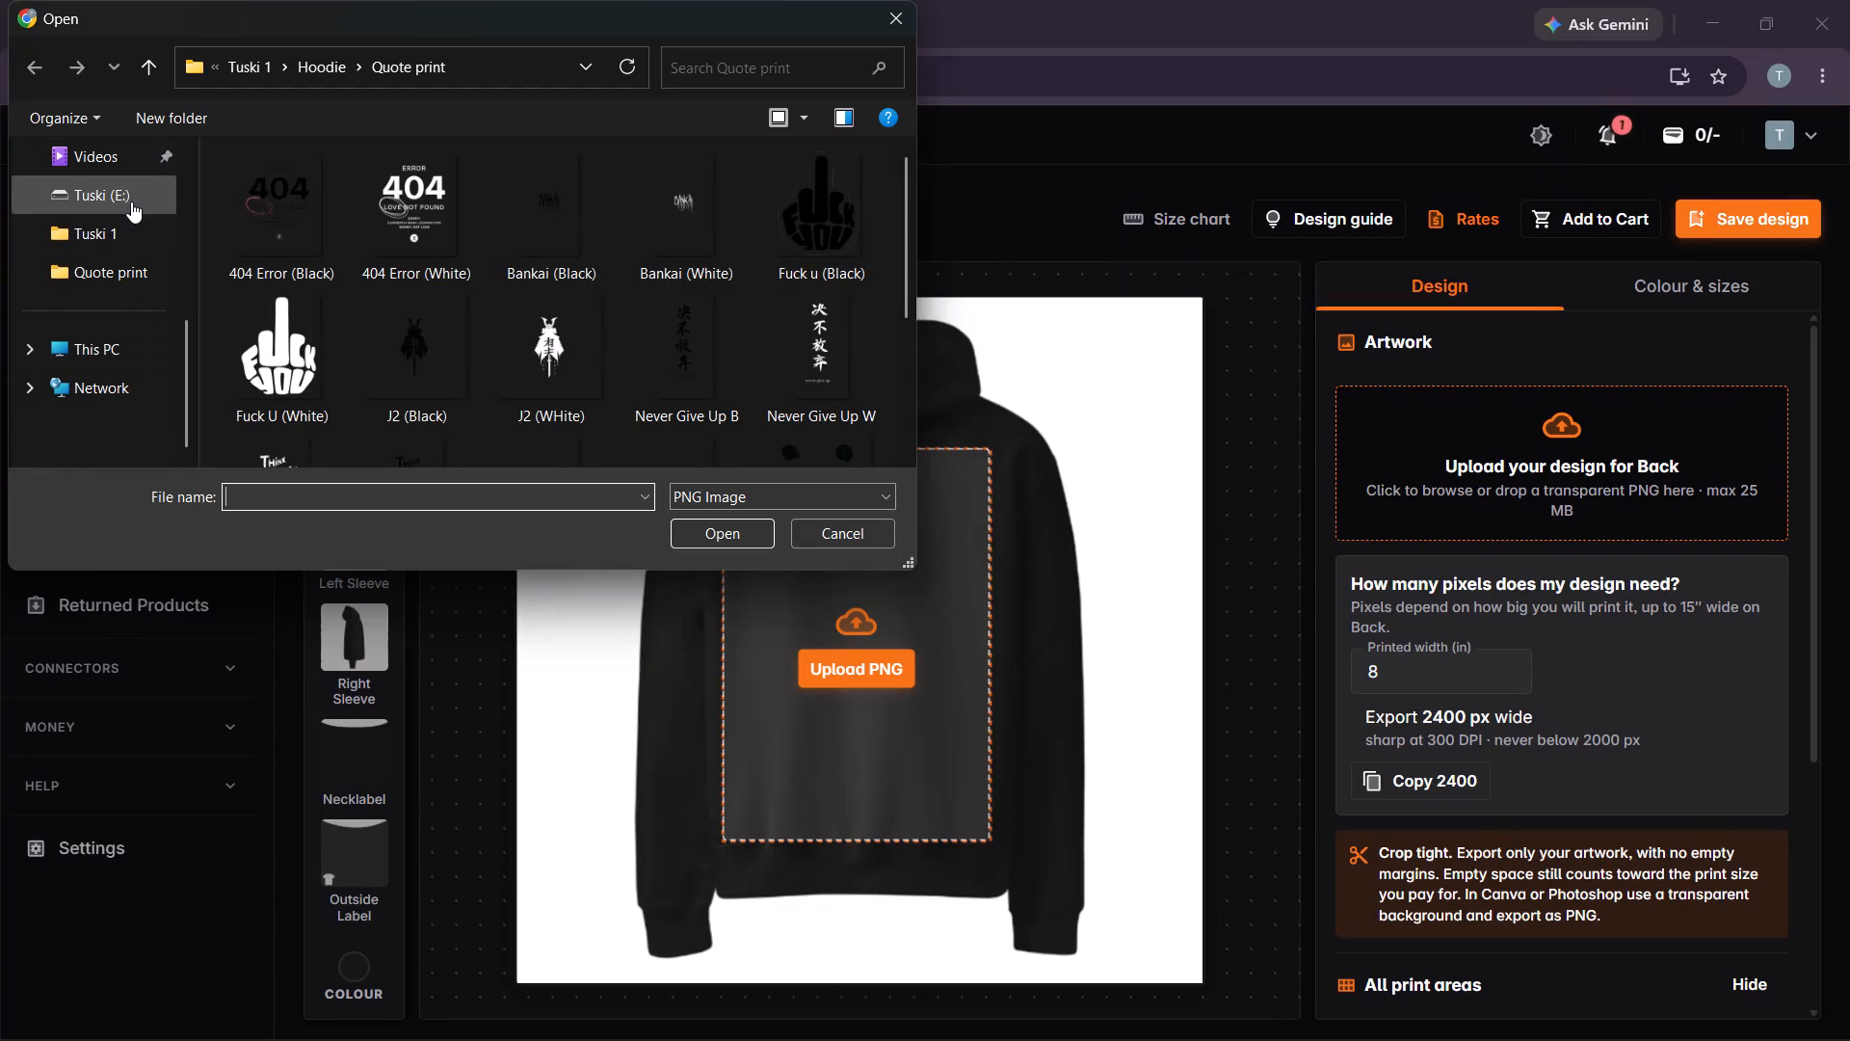
scroll(132, 200, "up", 2)
left_click(112, 237)
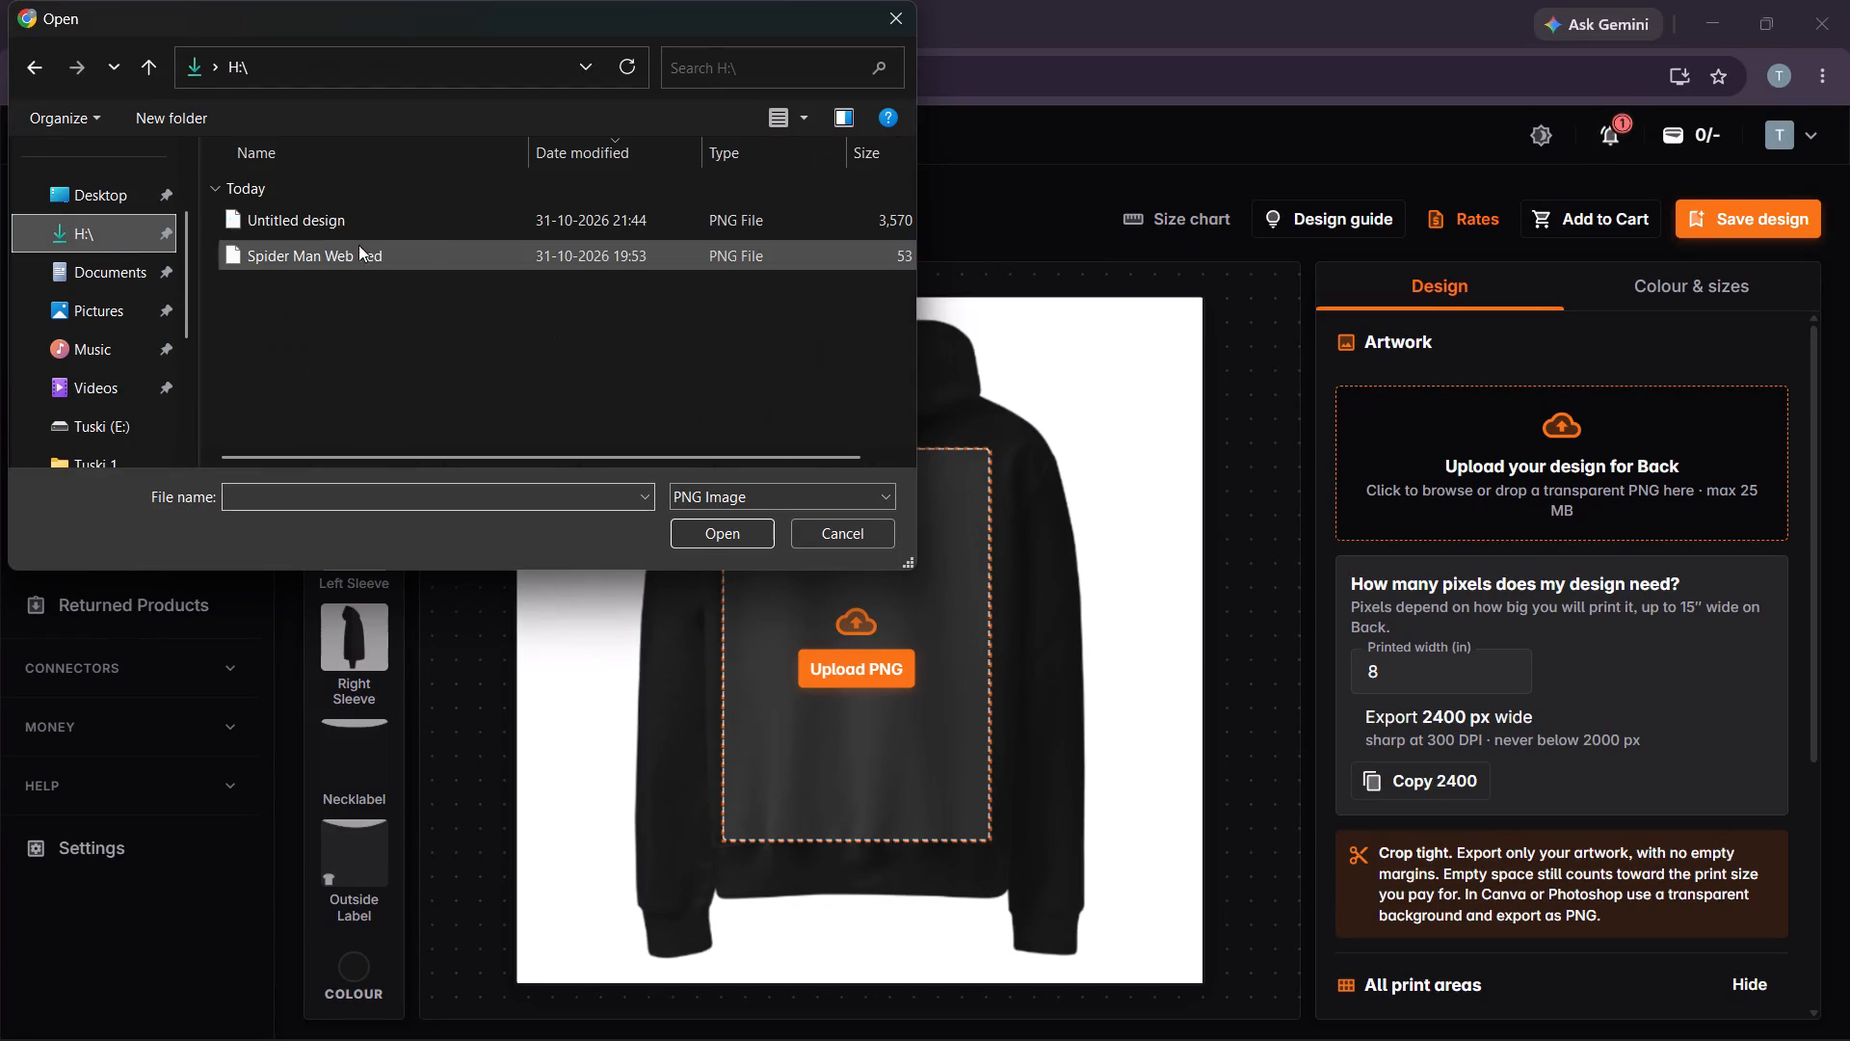
left_click(347, 220)
left_click(713, 520)
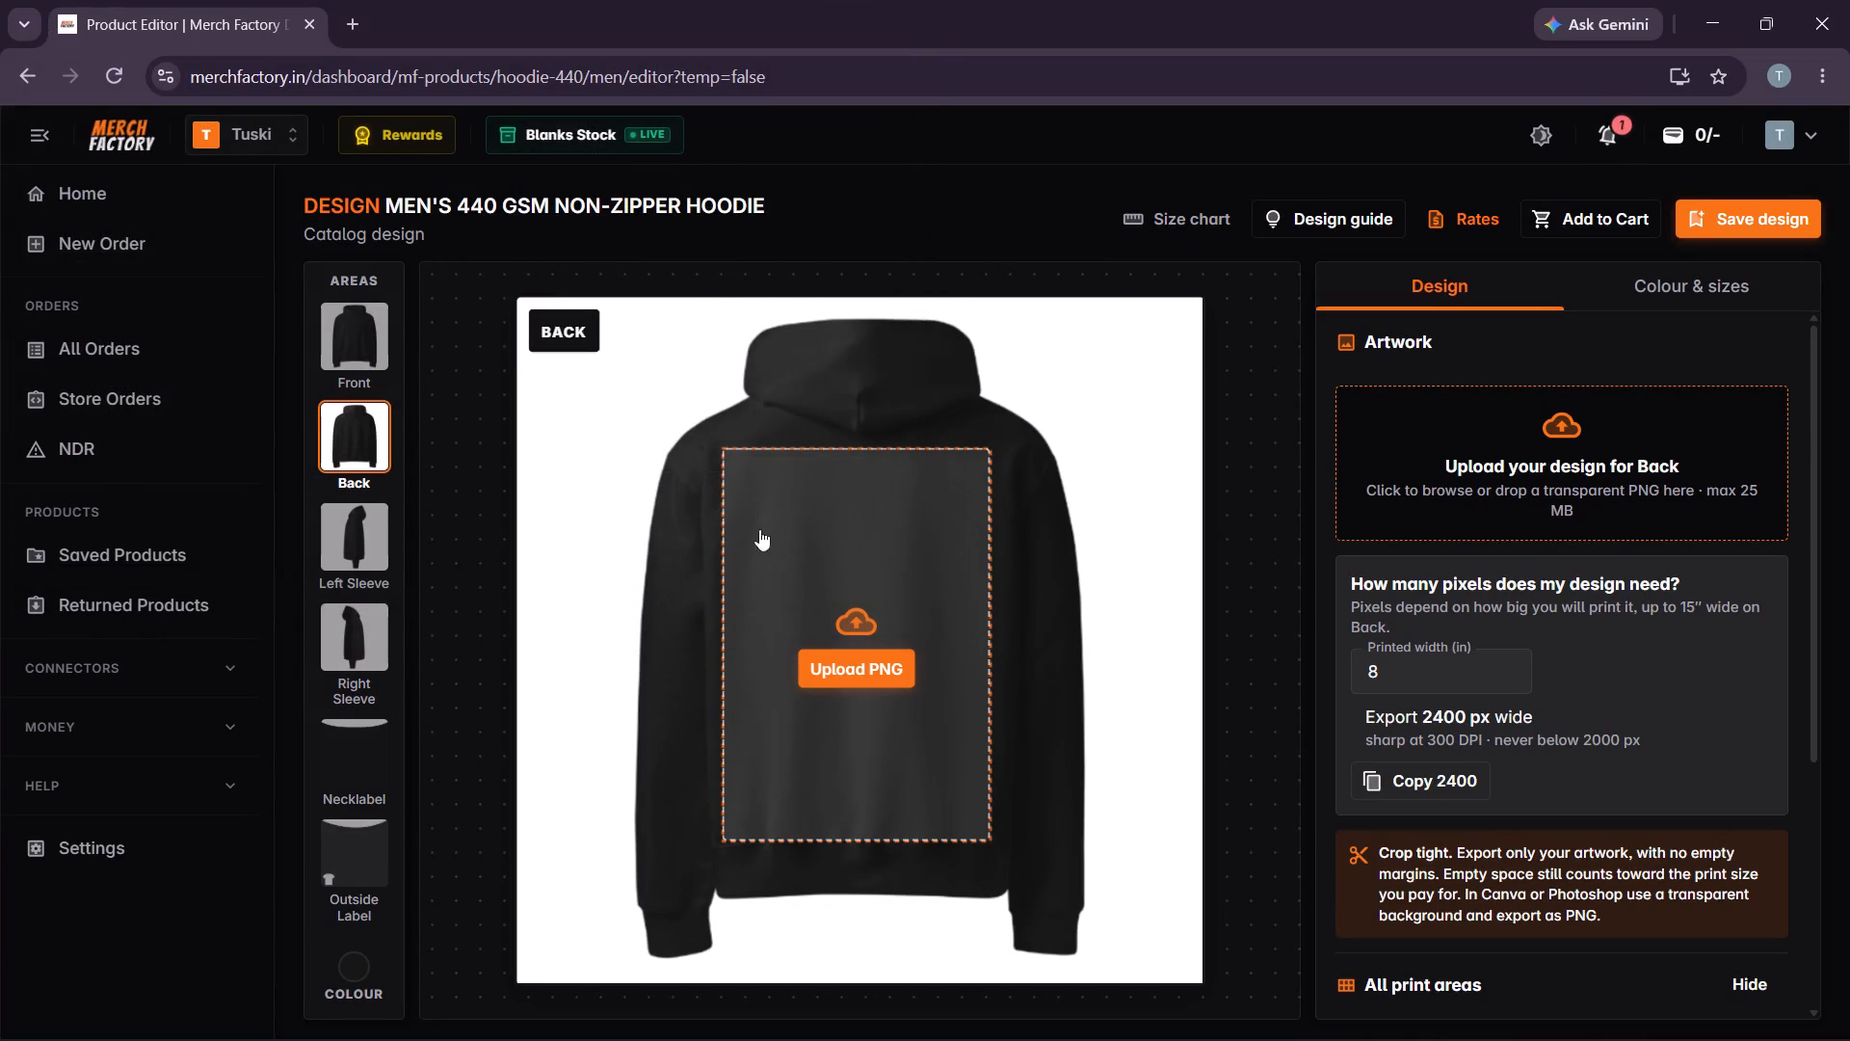
left_click(1116, 654)
scroll(1530, 660, "down", 2)
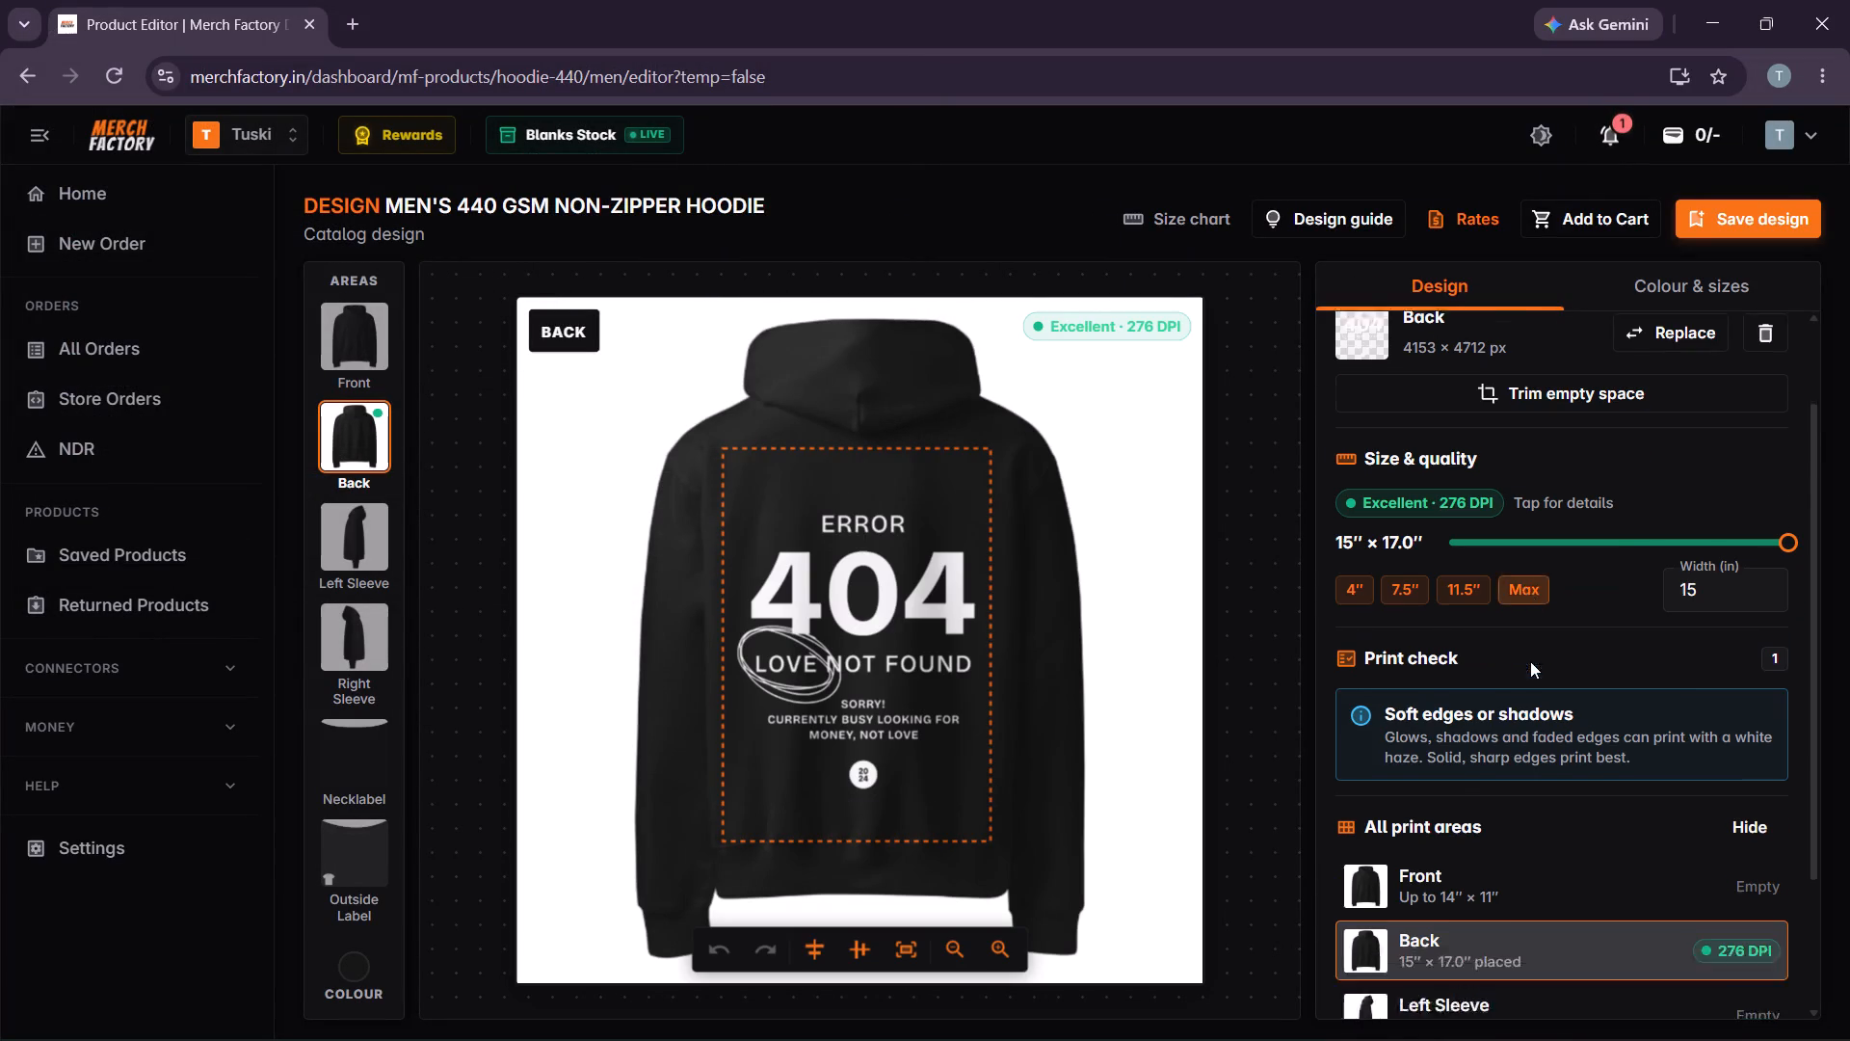
Shrink the 404 artwork to about 13.74 × 15.6 inches and position it near the middle of the Back print area.
left_click(913, 705)
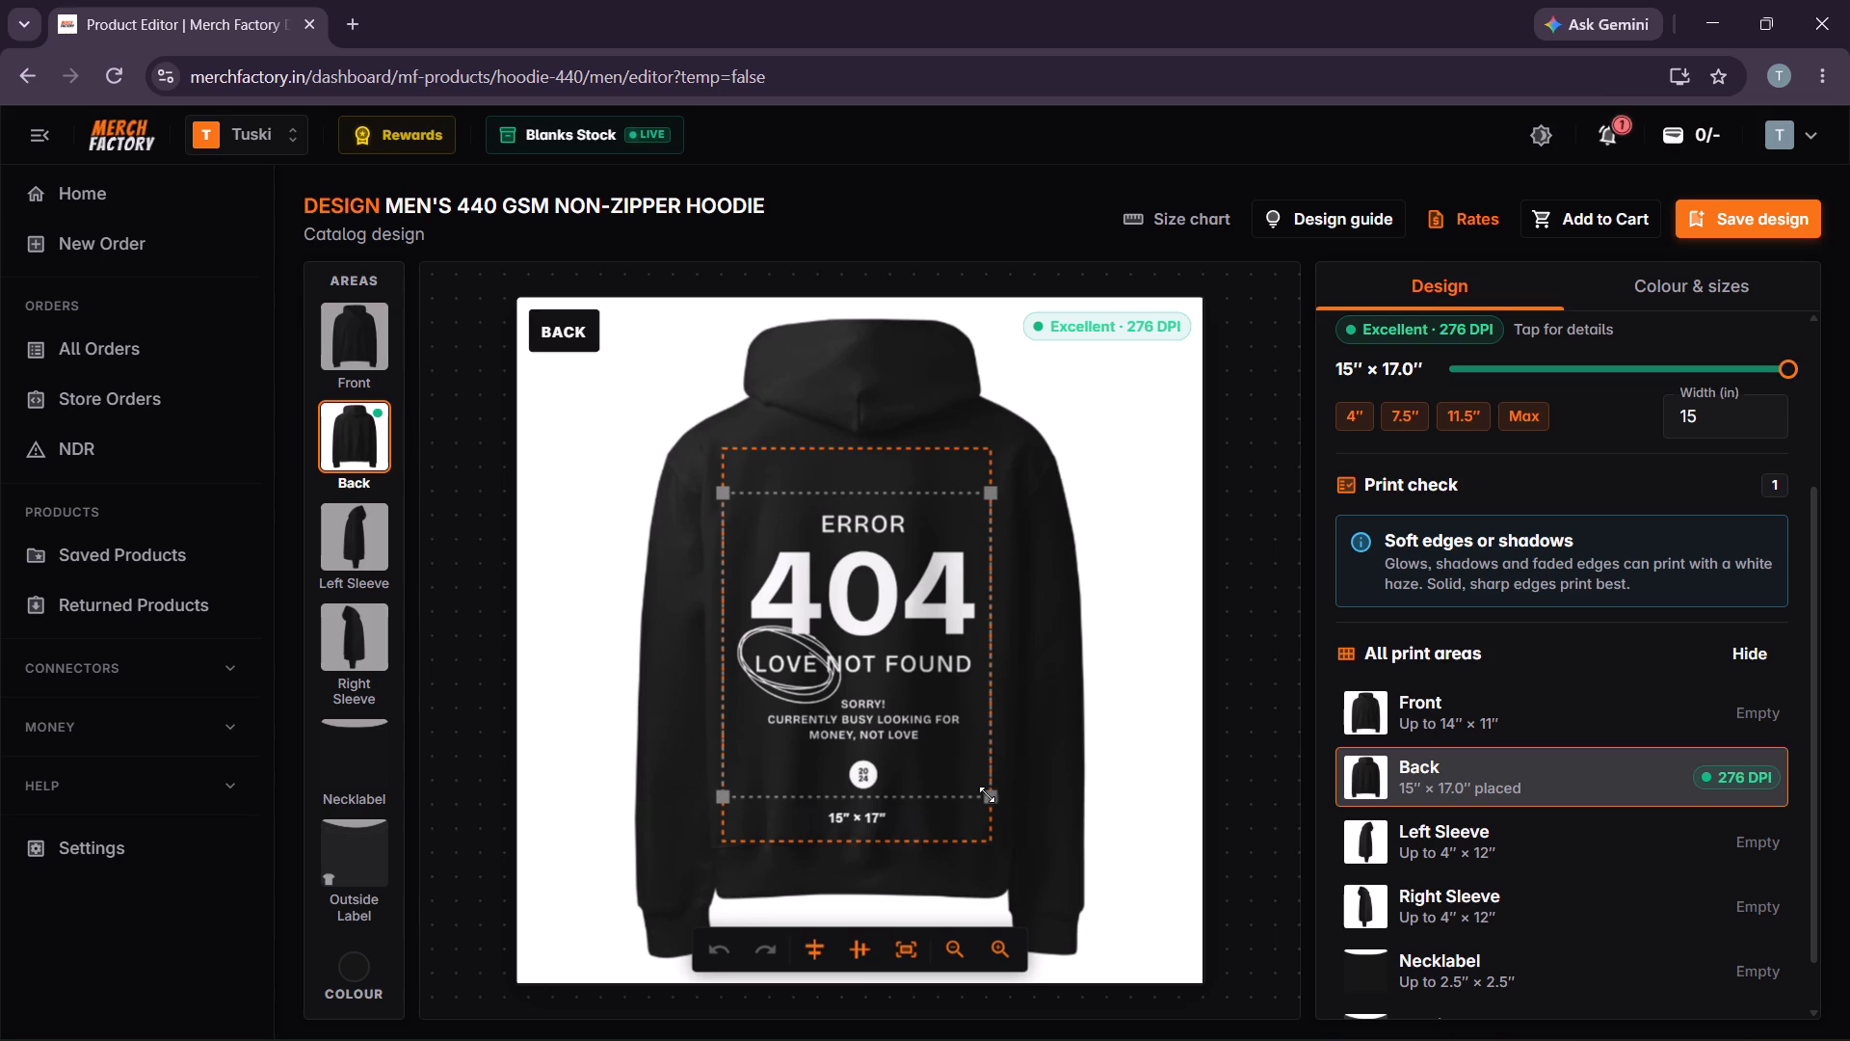
left_click_drag(989, 798, 970, 761)
left_click_drag(835, 651, 845, 654)
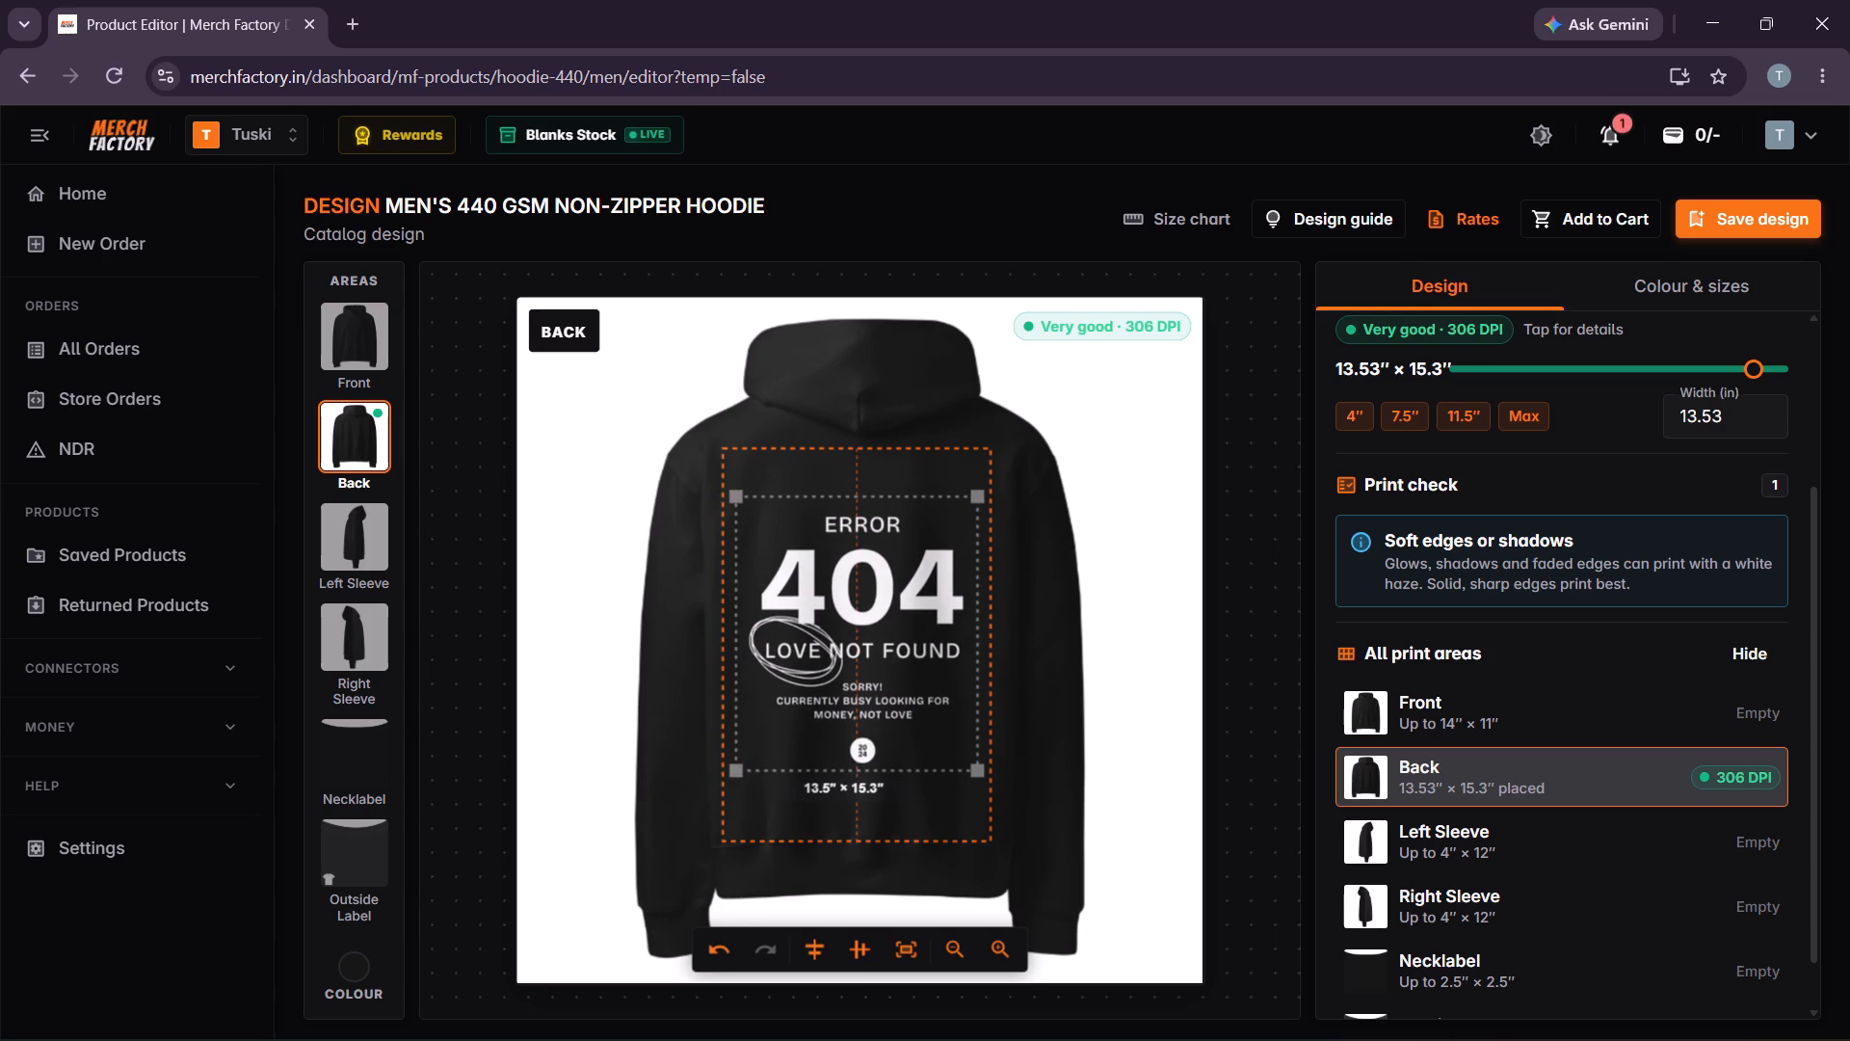
left_click_drag(845, 654, 845, 661)
left_click(1031, 660)
left_click(874, 660)
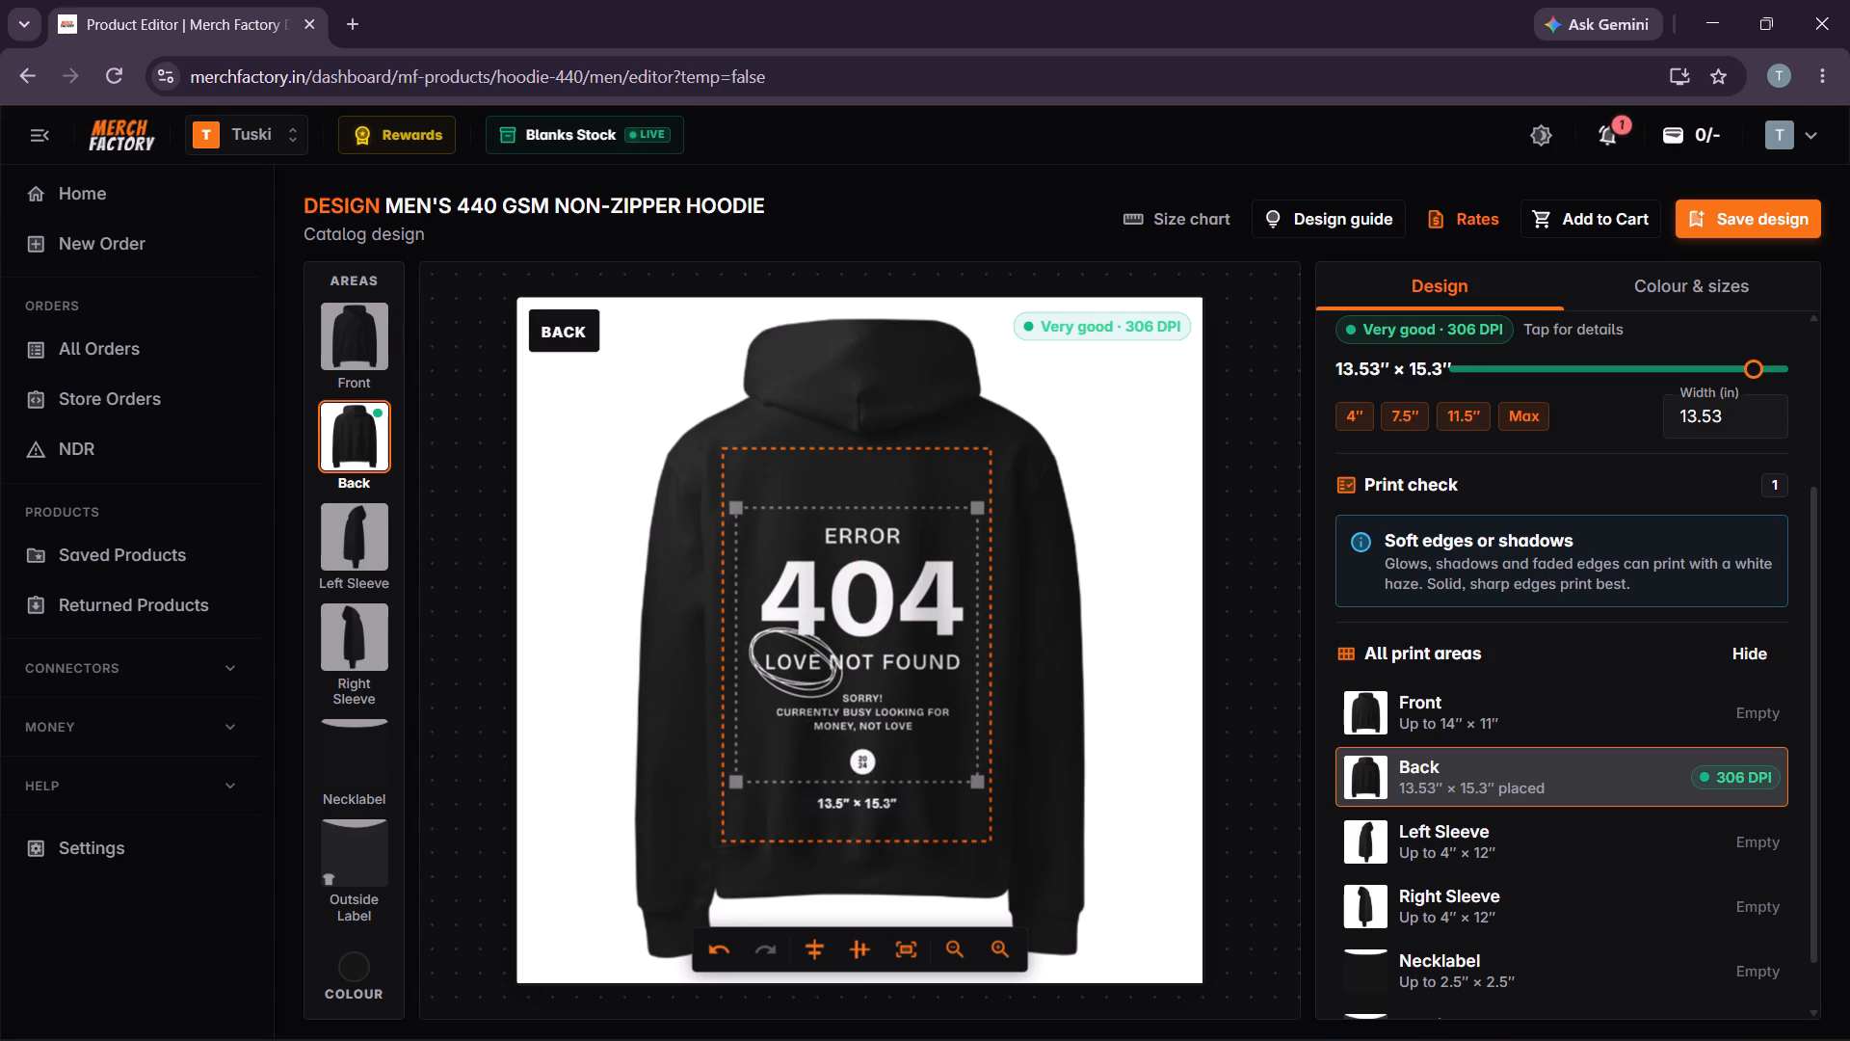
left_click(980, 785)
left_click(1084, 637)
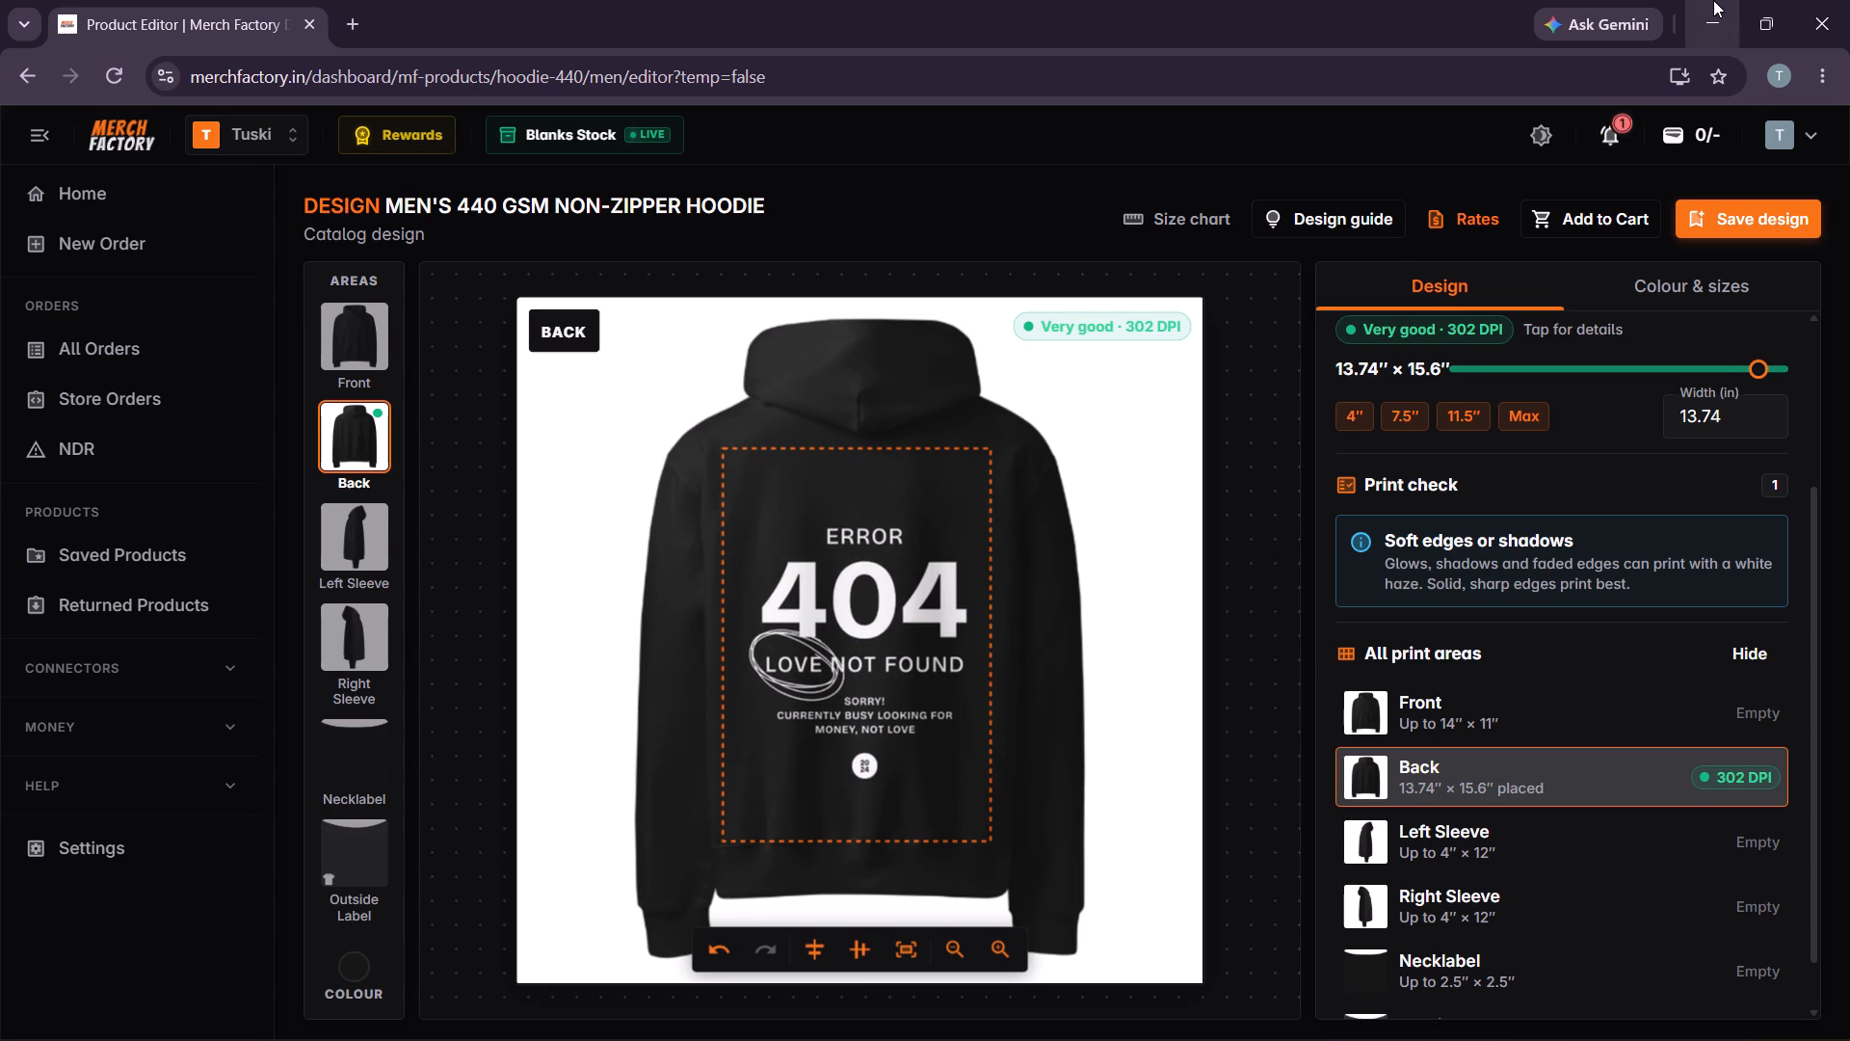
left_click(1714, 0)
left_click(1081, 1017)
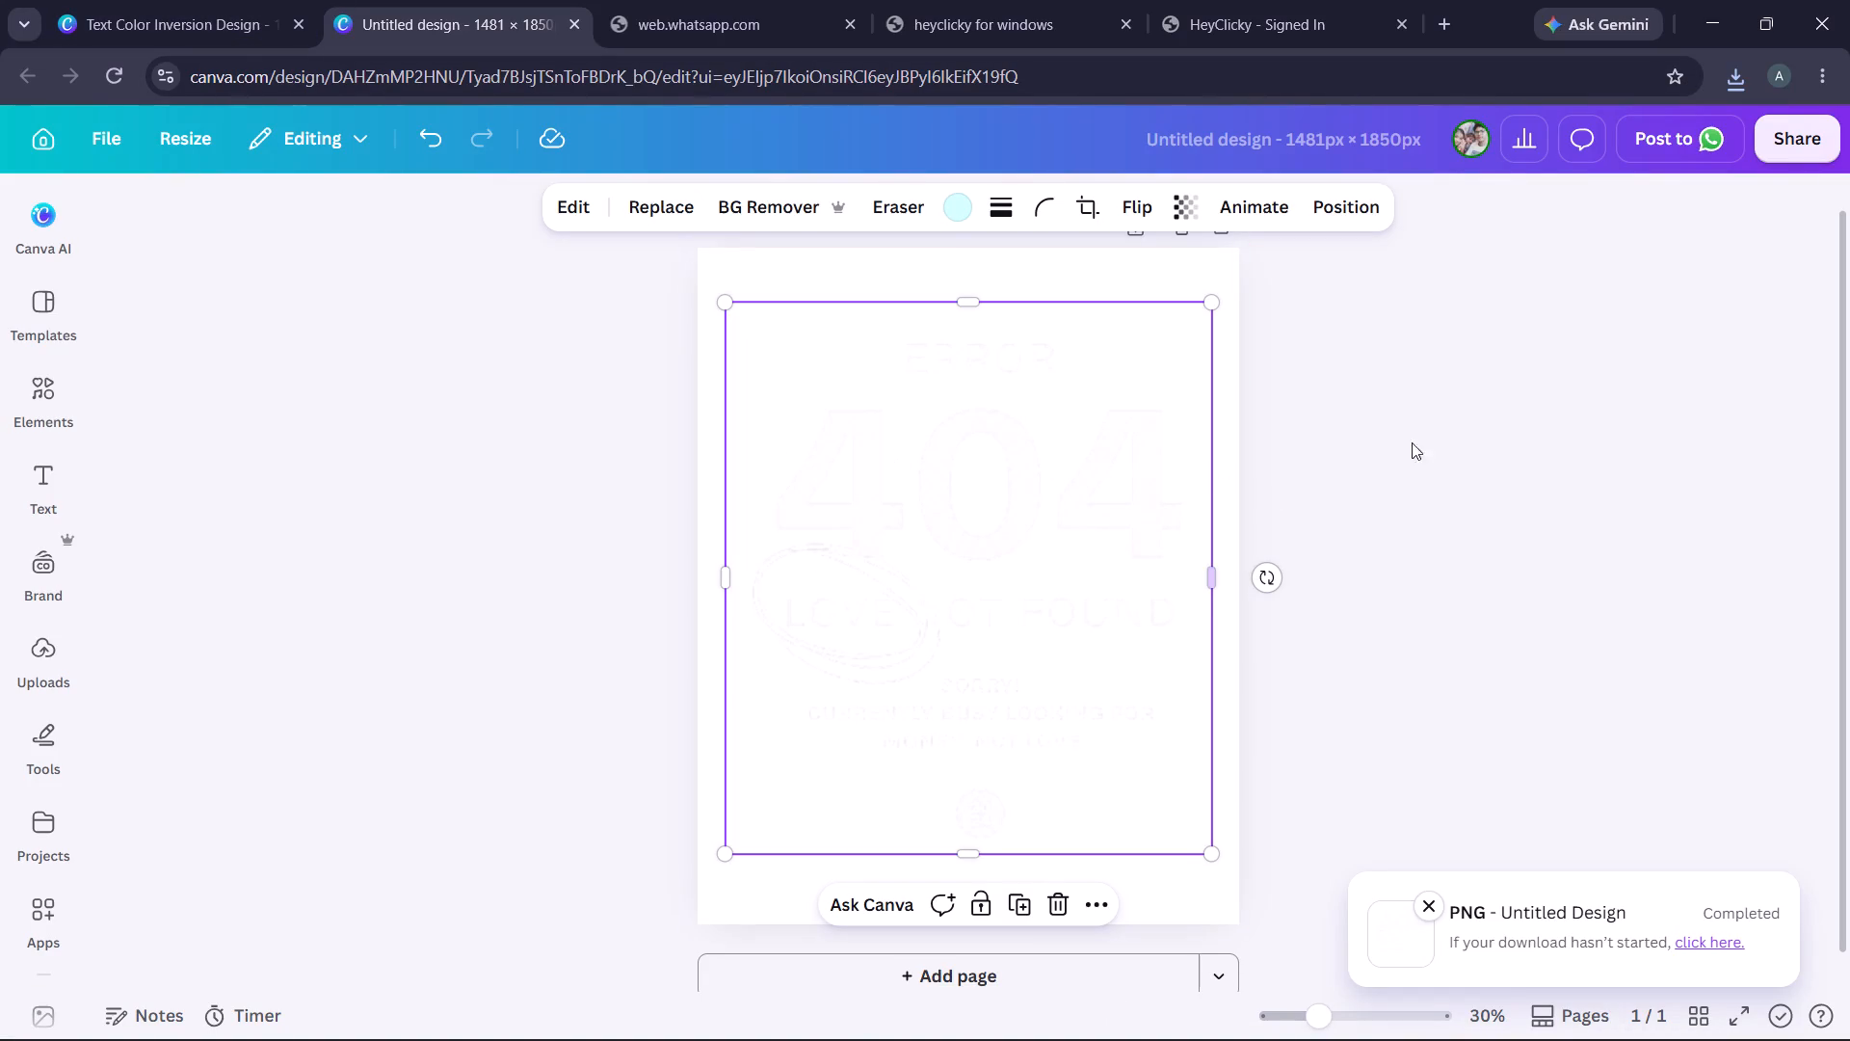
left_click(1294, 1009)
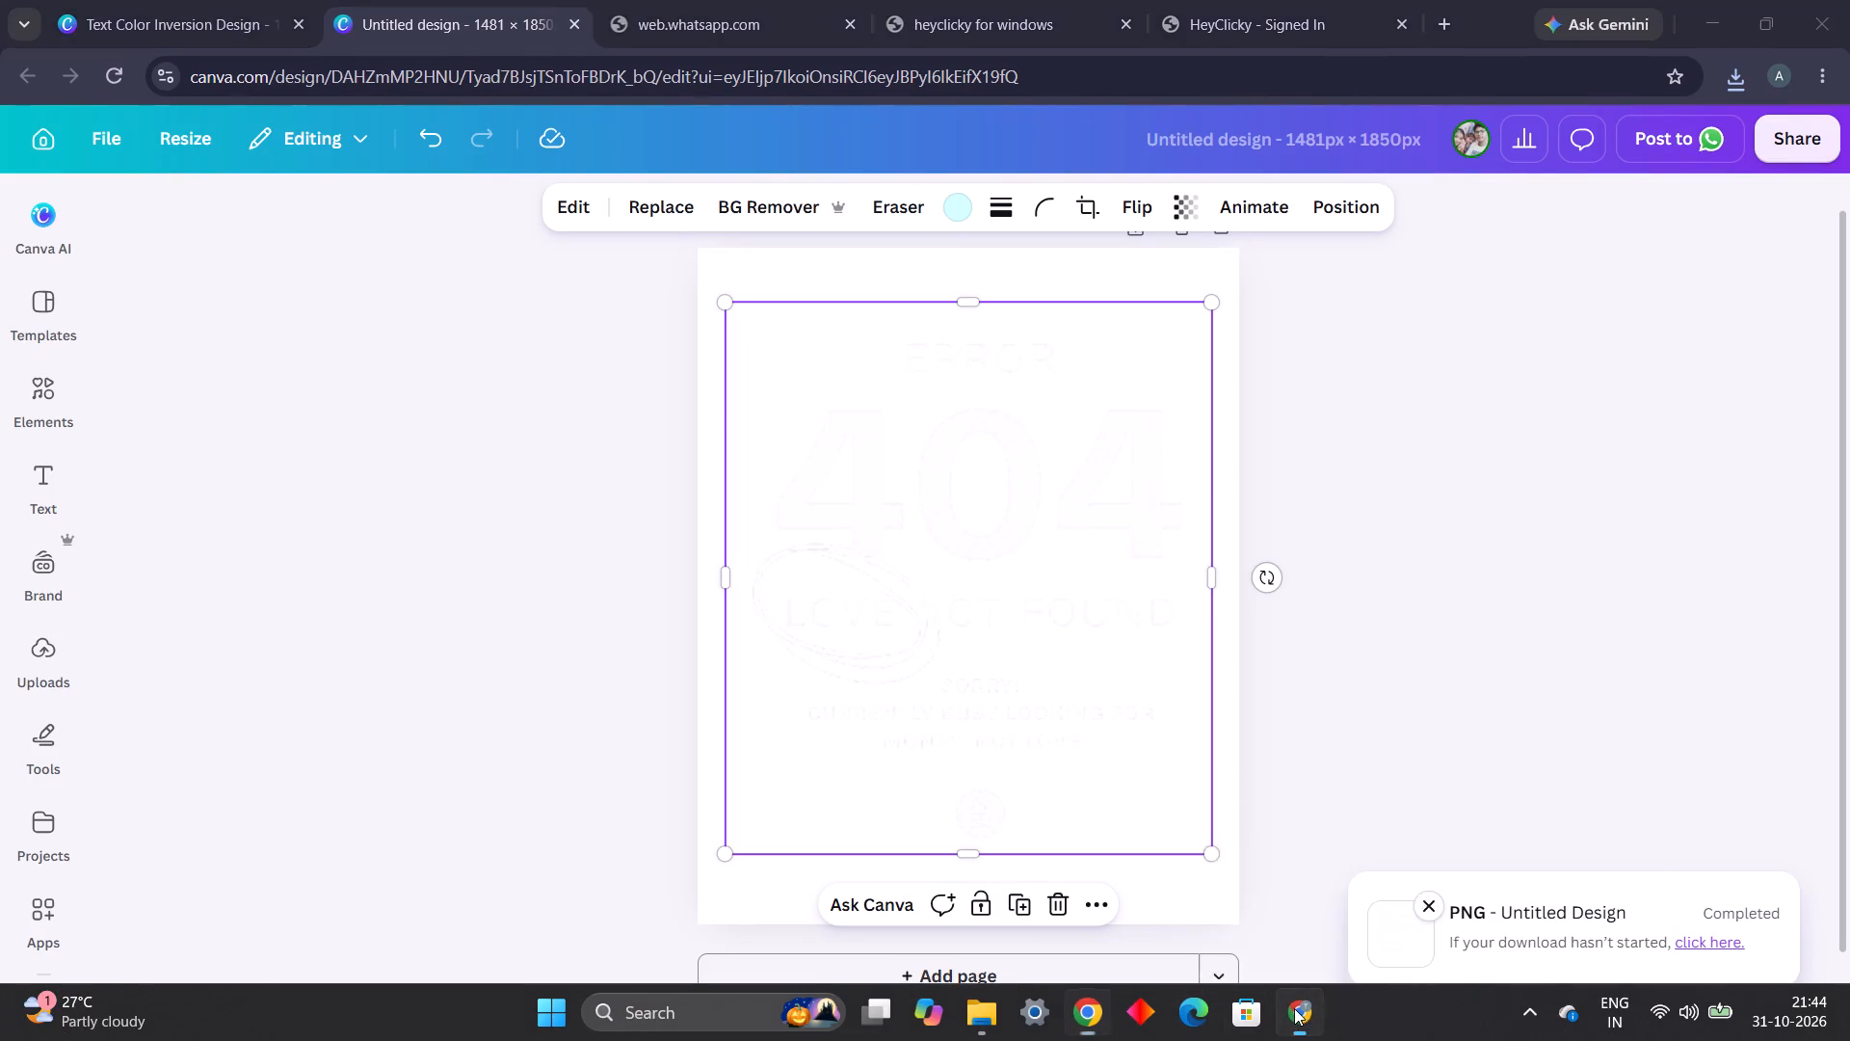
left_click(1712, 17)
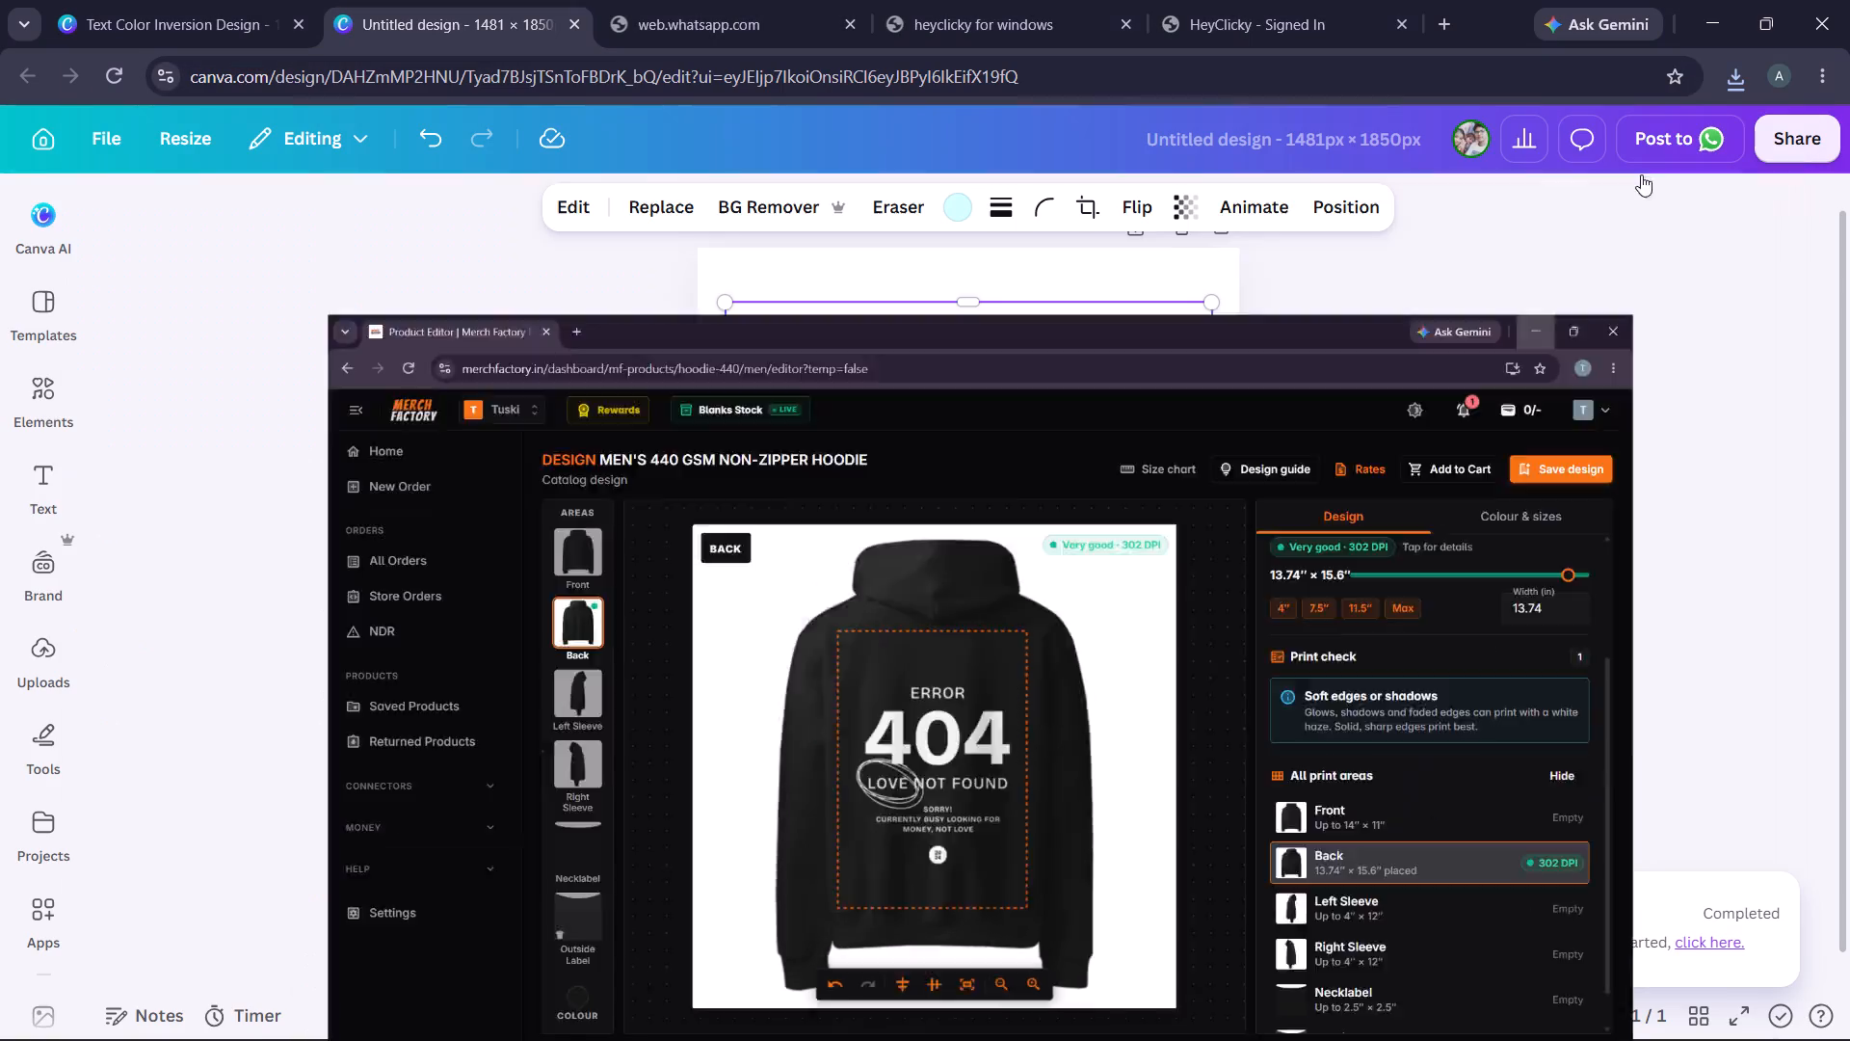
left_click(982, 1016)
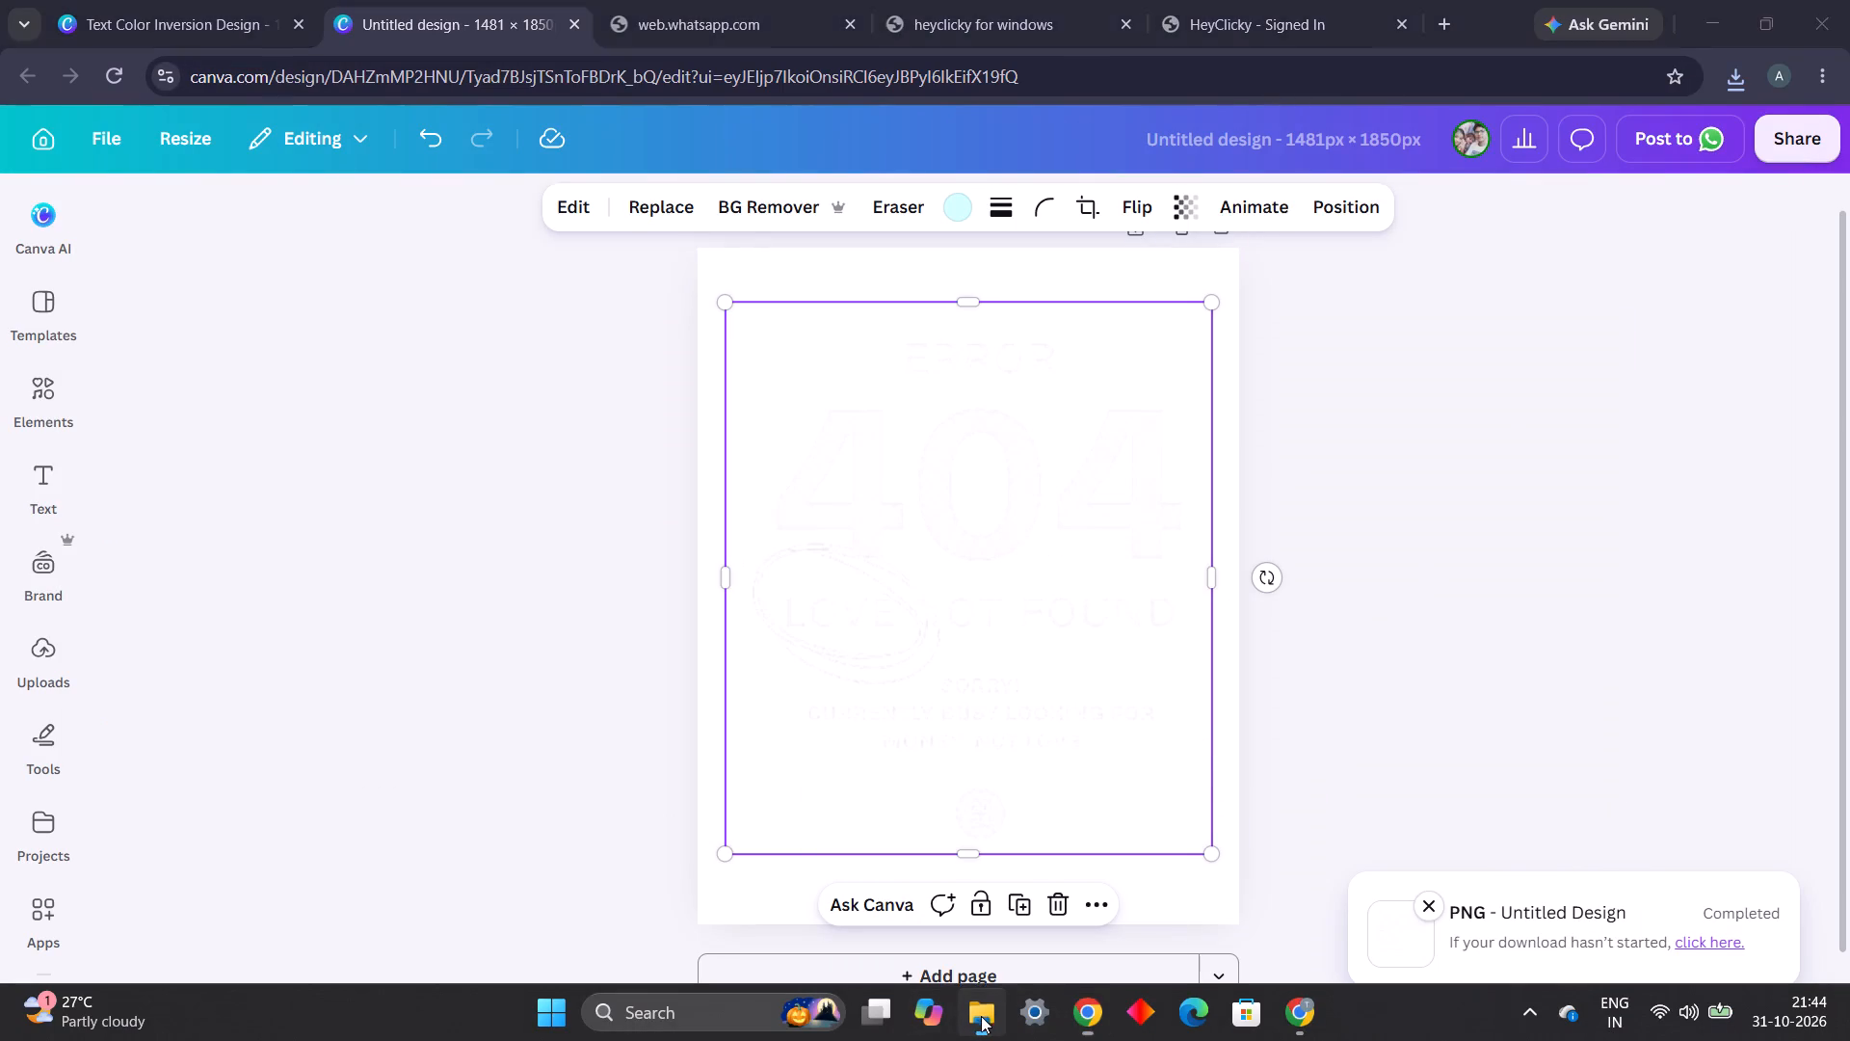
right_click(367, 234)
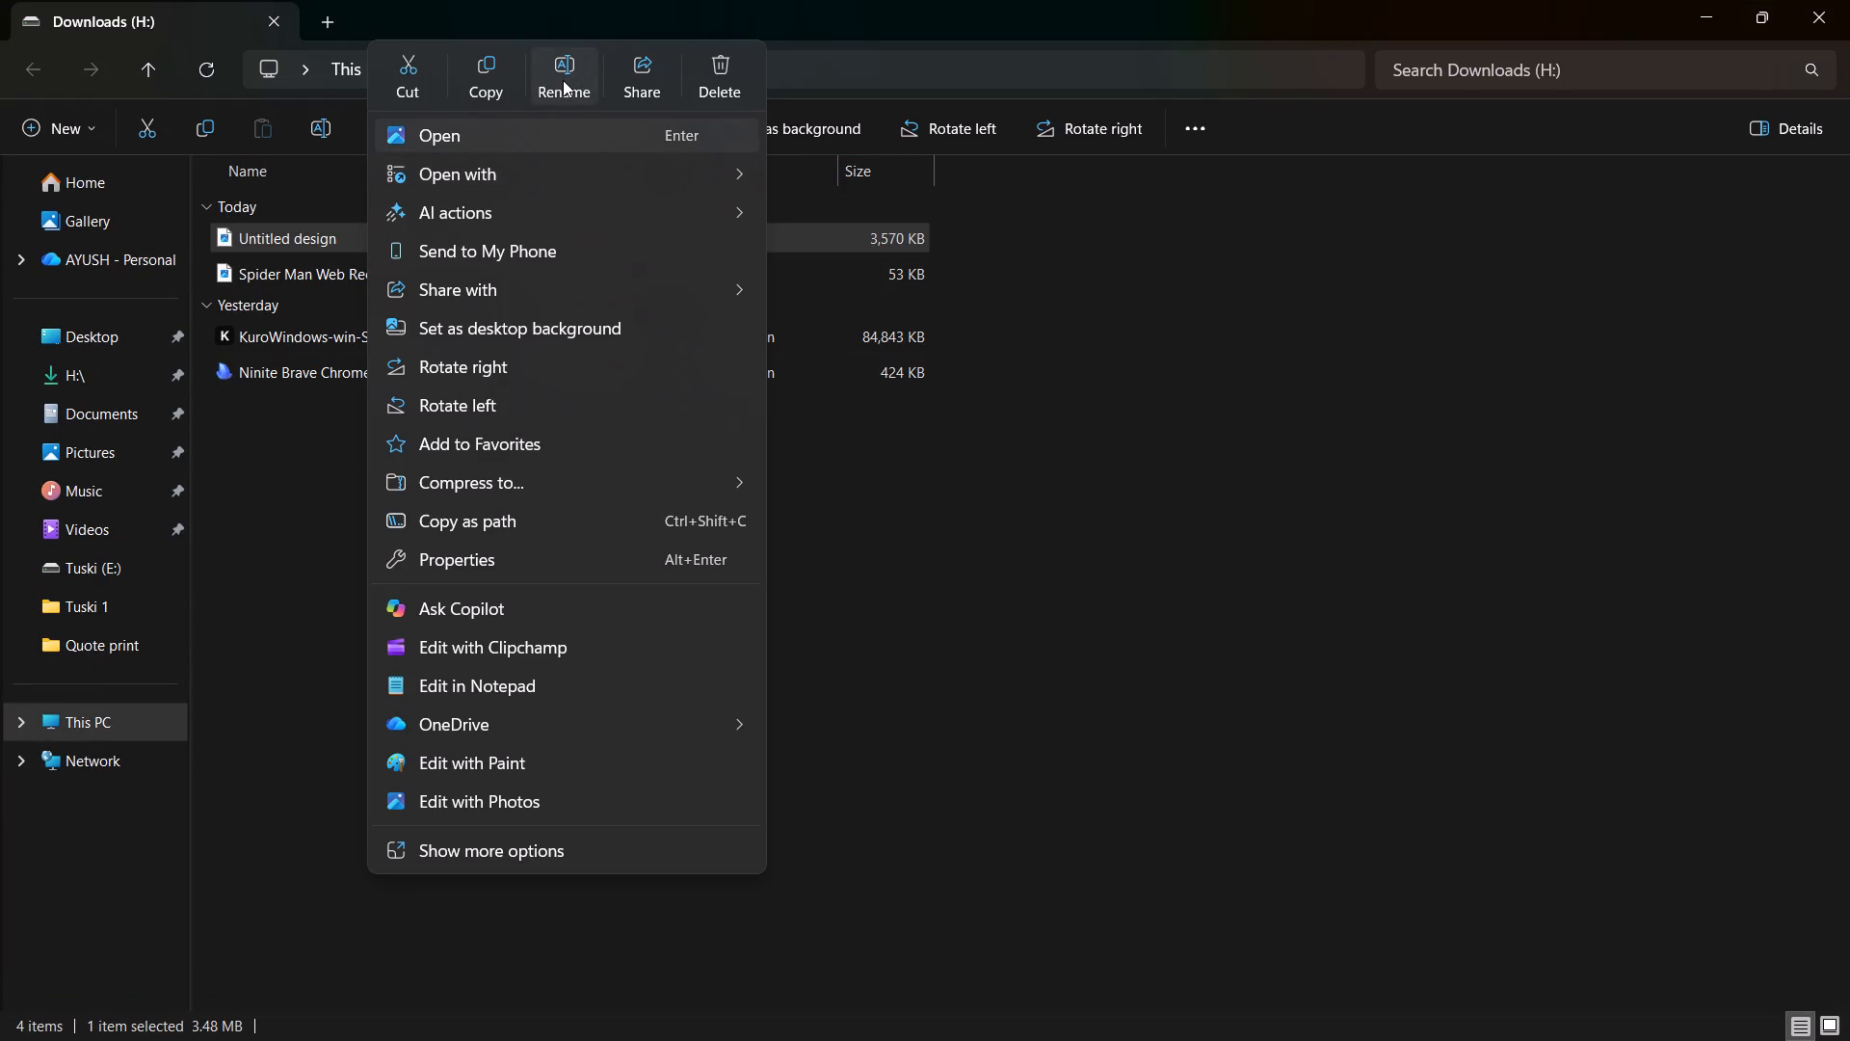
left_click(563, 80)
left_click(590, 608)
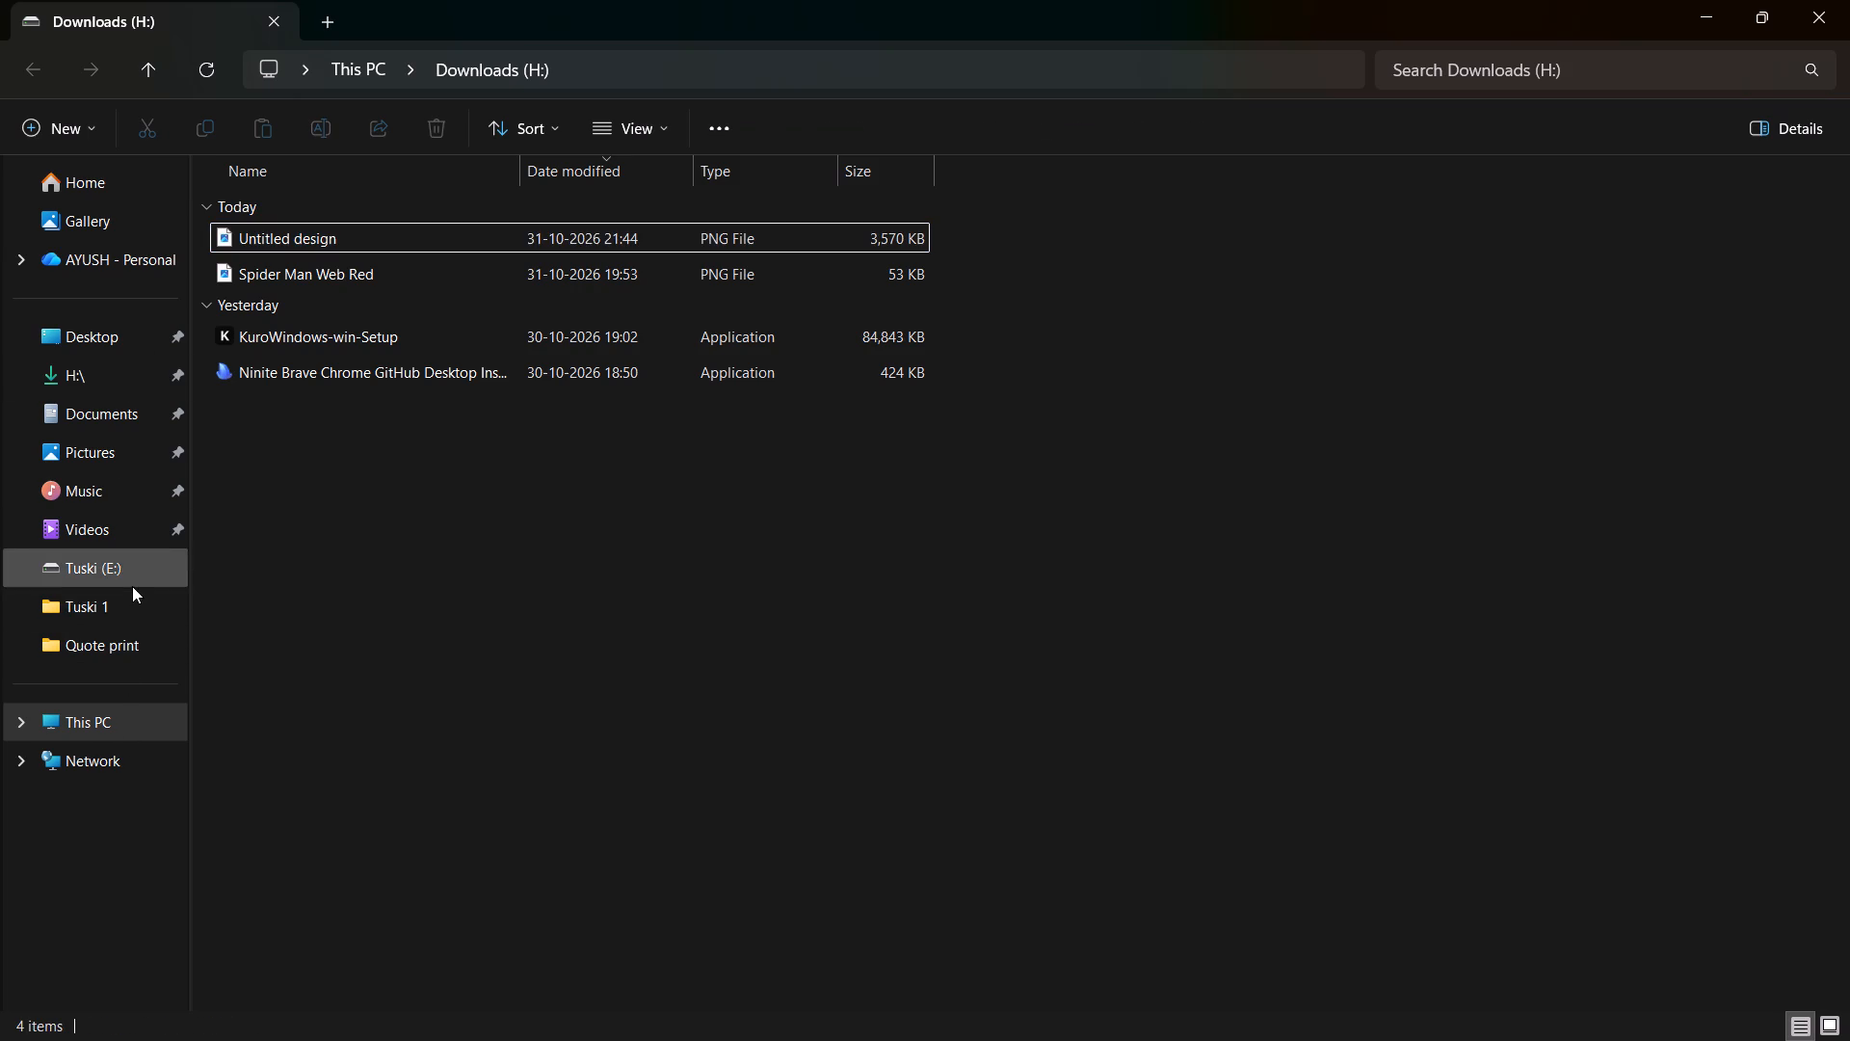
Create a folder named Quote Print Resized inside the Hoodie folder of Tuski 1 on the Tuski (E:) drive.
left_click(131, 595)
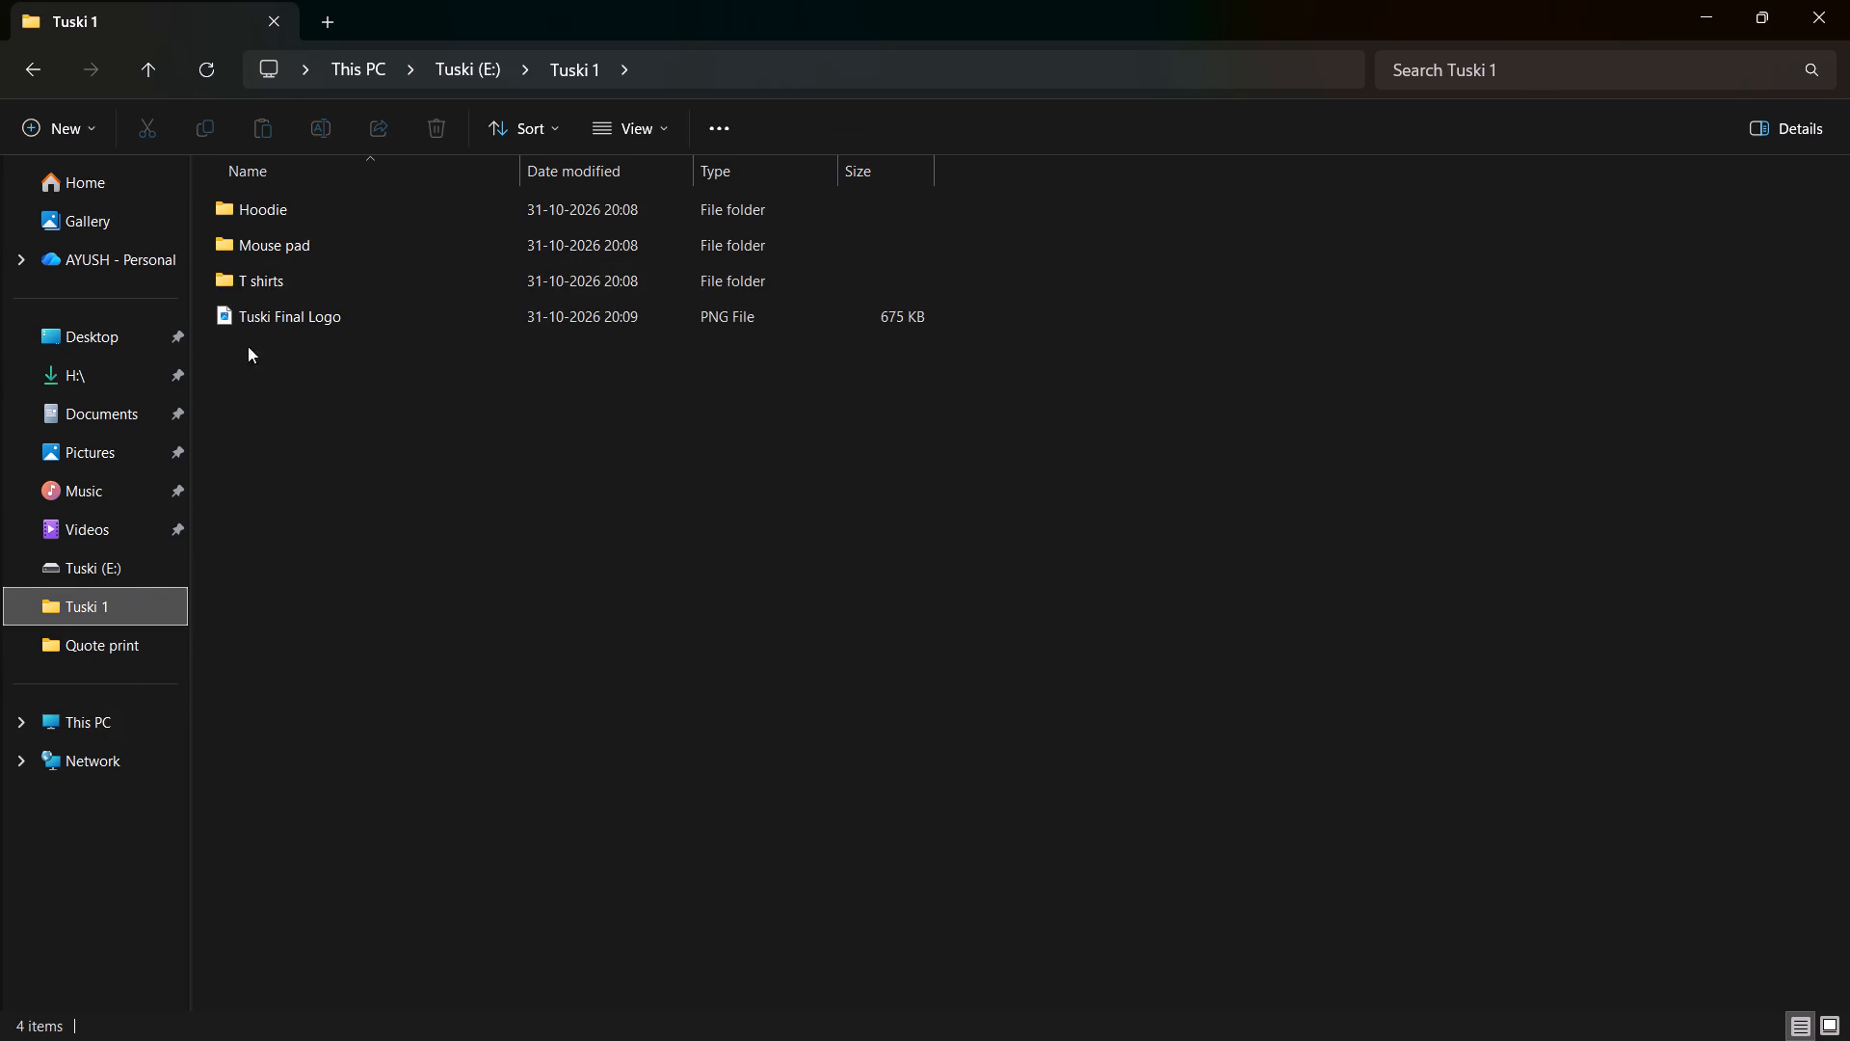
double_click(285, 213)
left_click(57, 124)
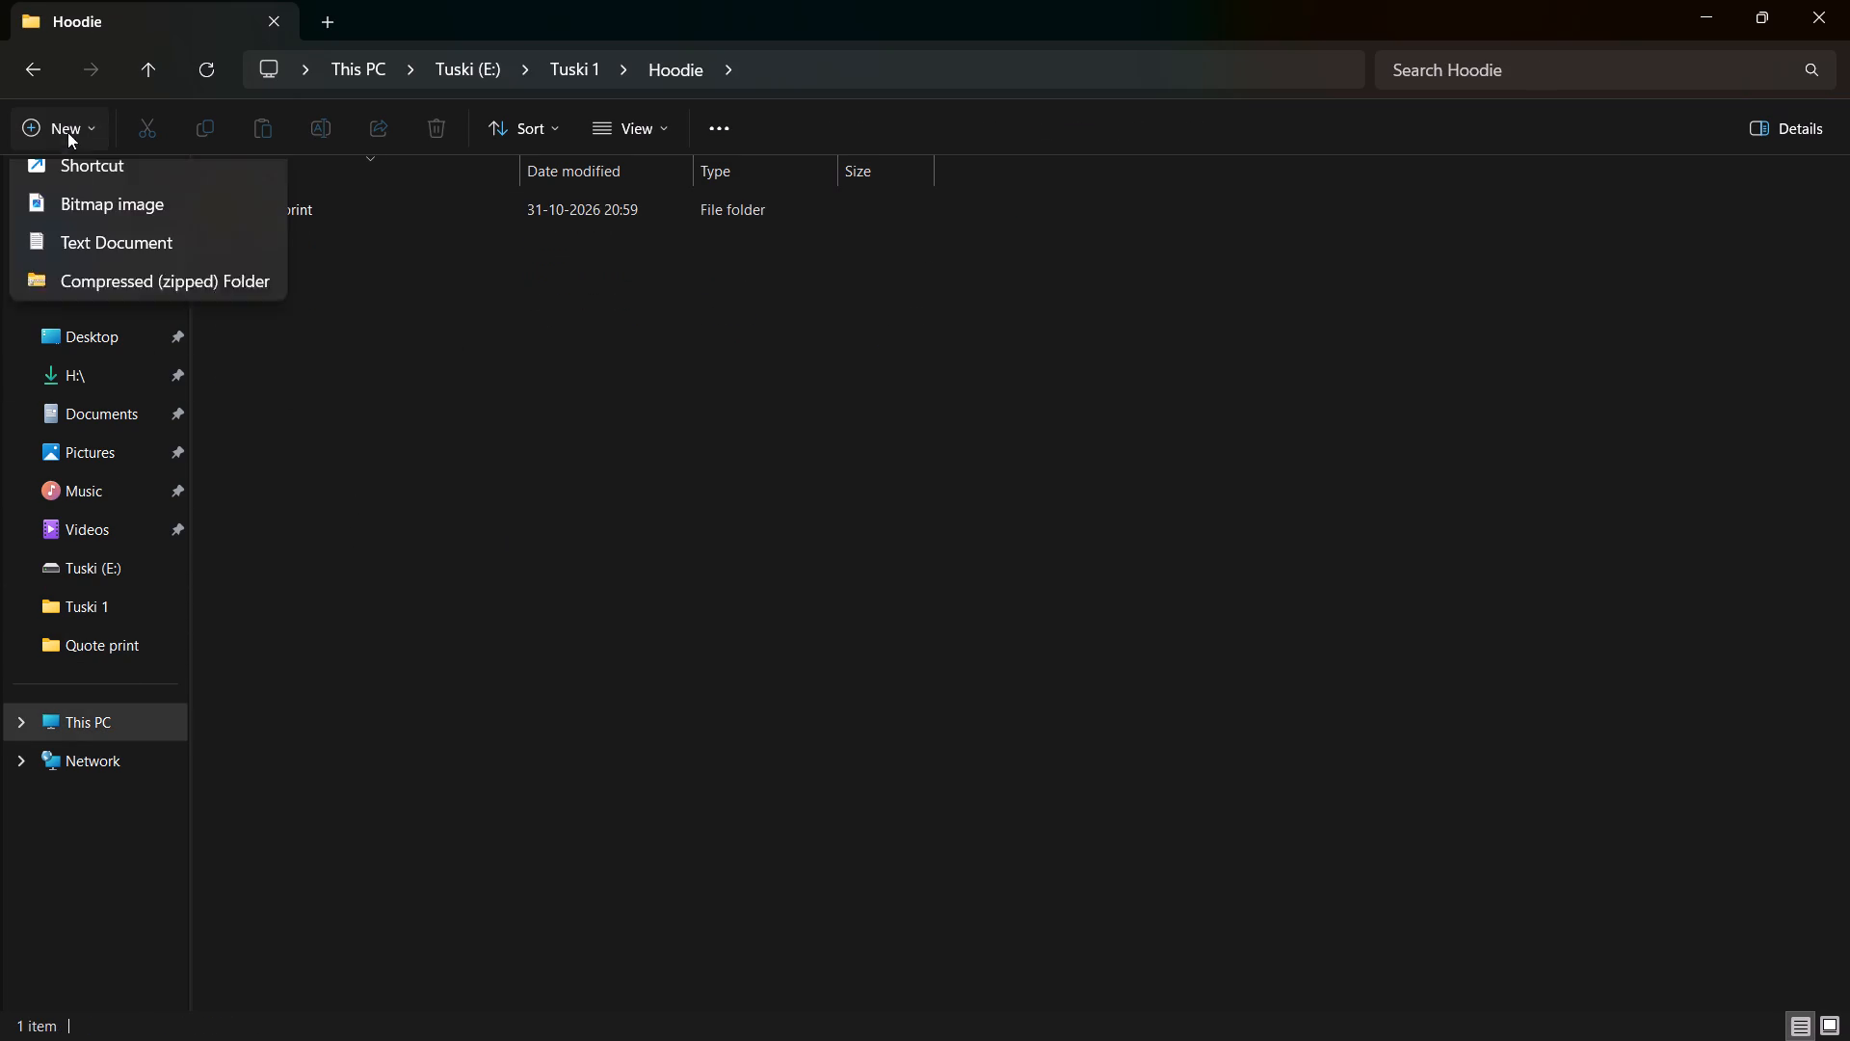
left_click(102, 196)
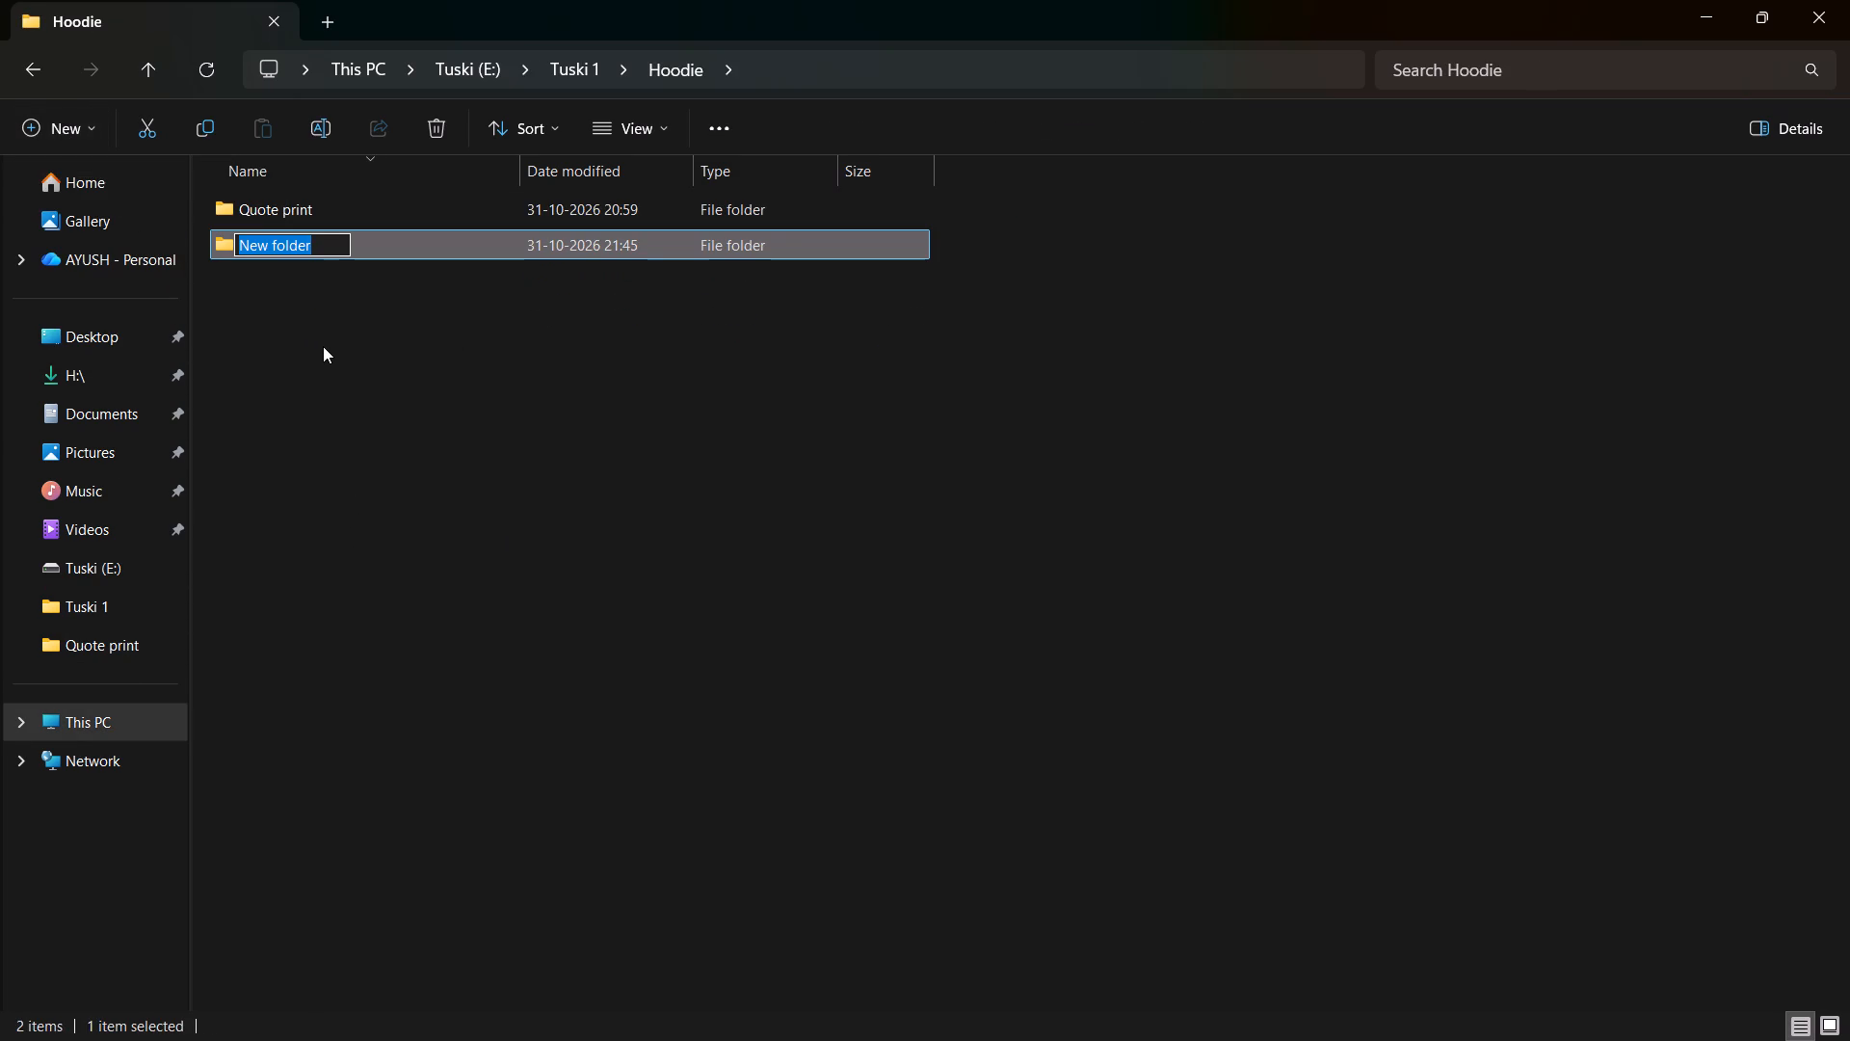
type("Quo")
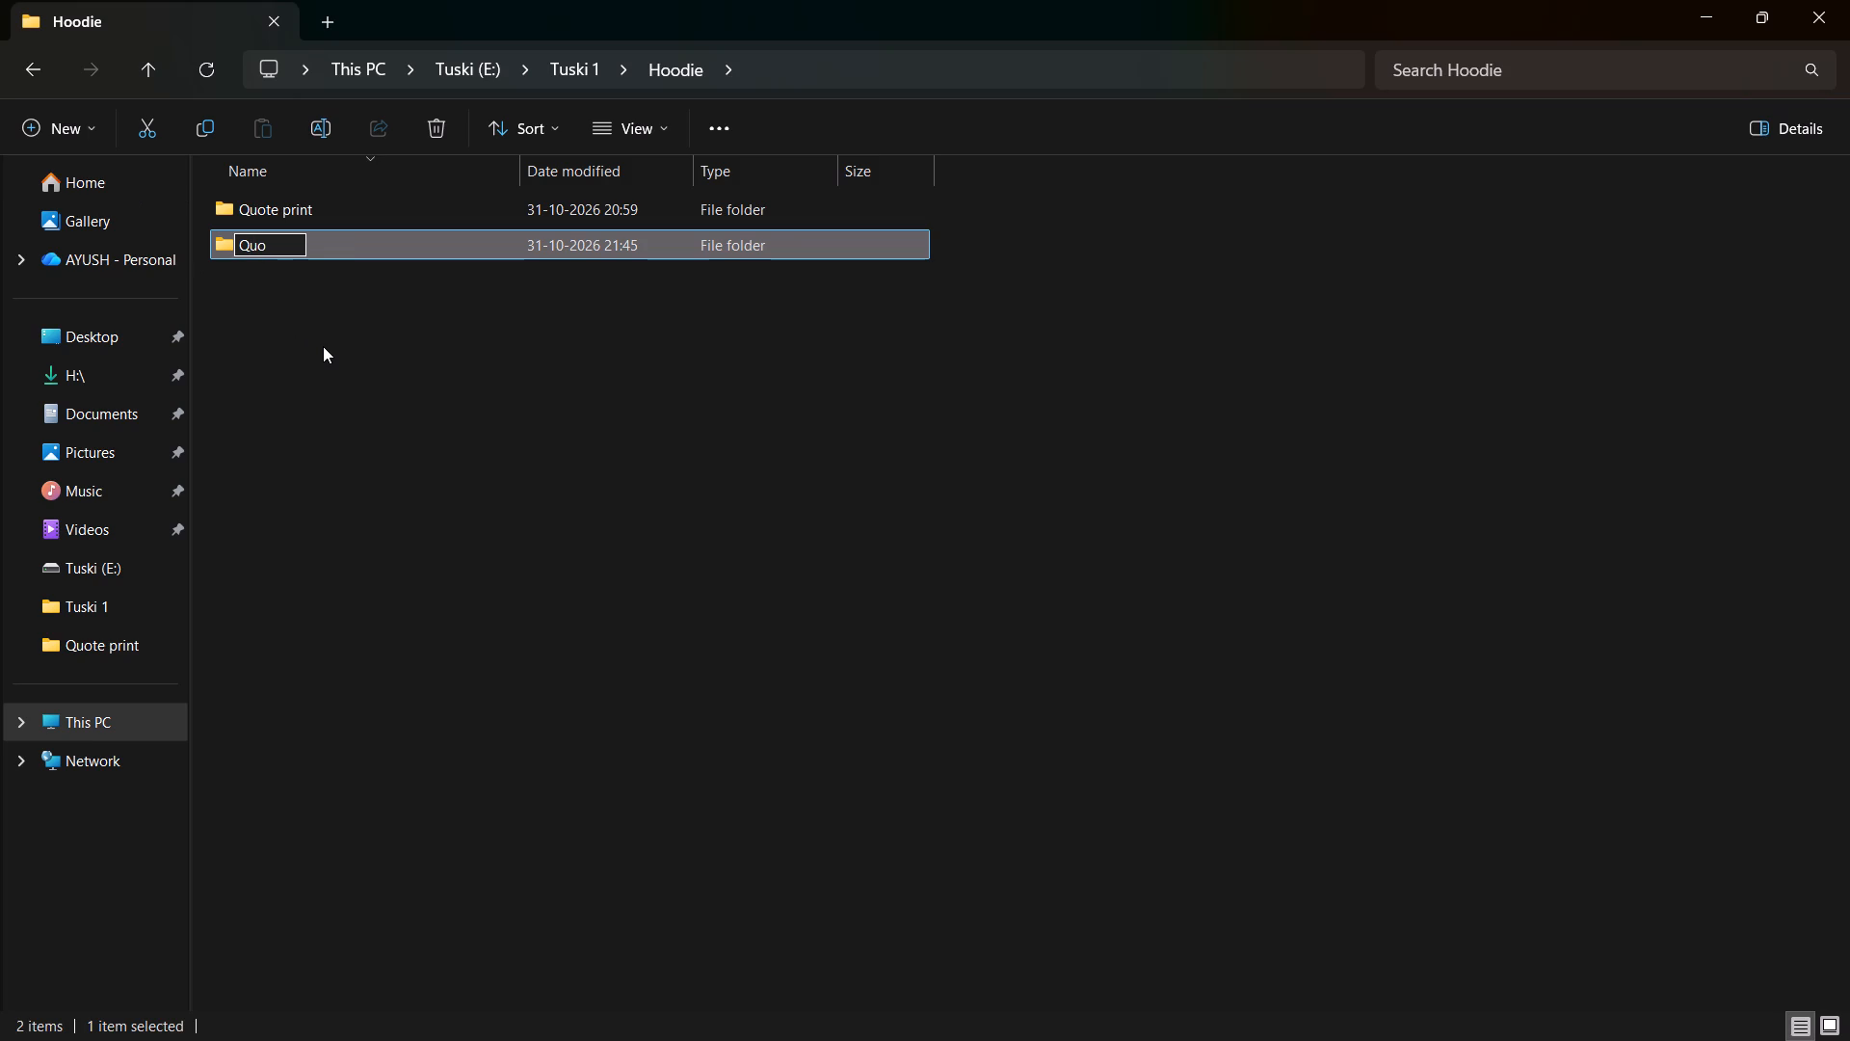
type("te Print")
key("space")
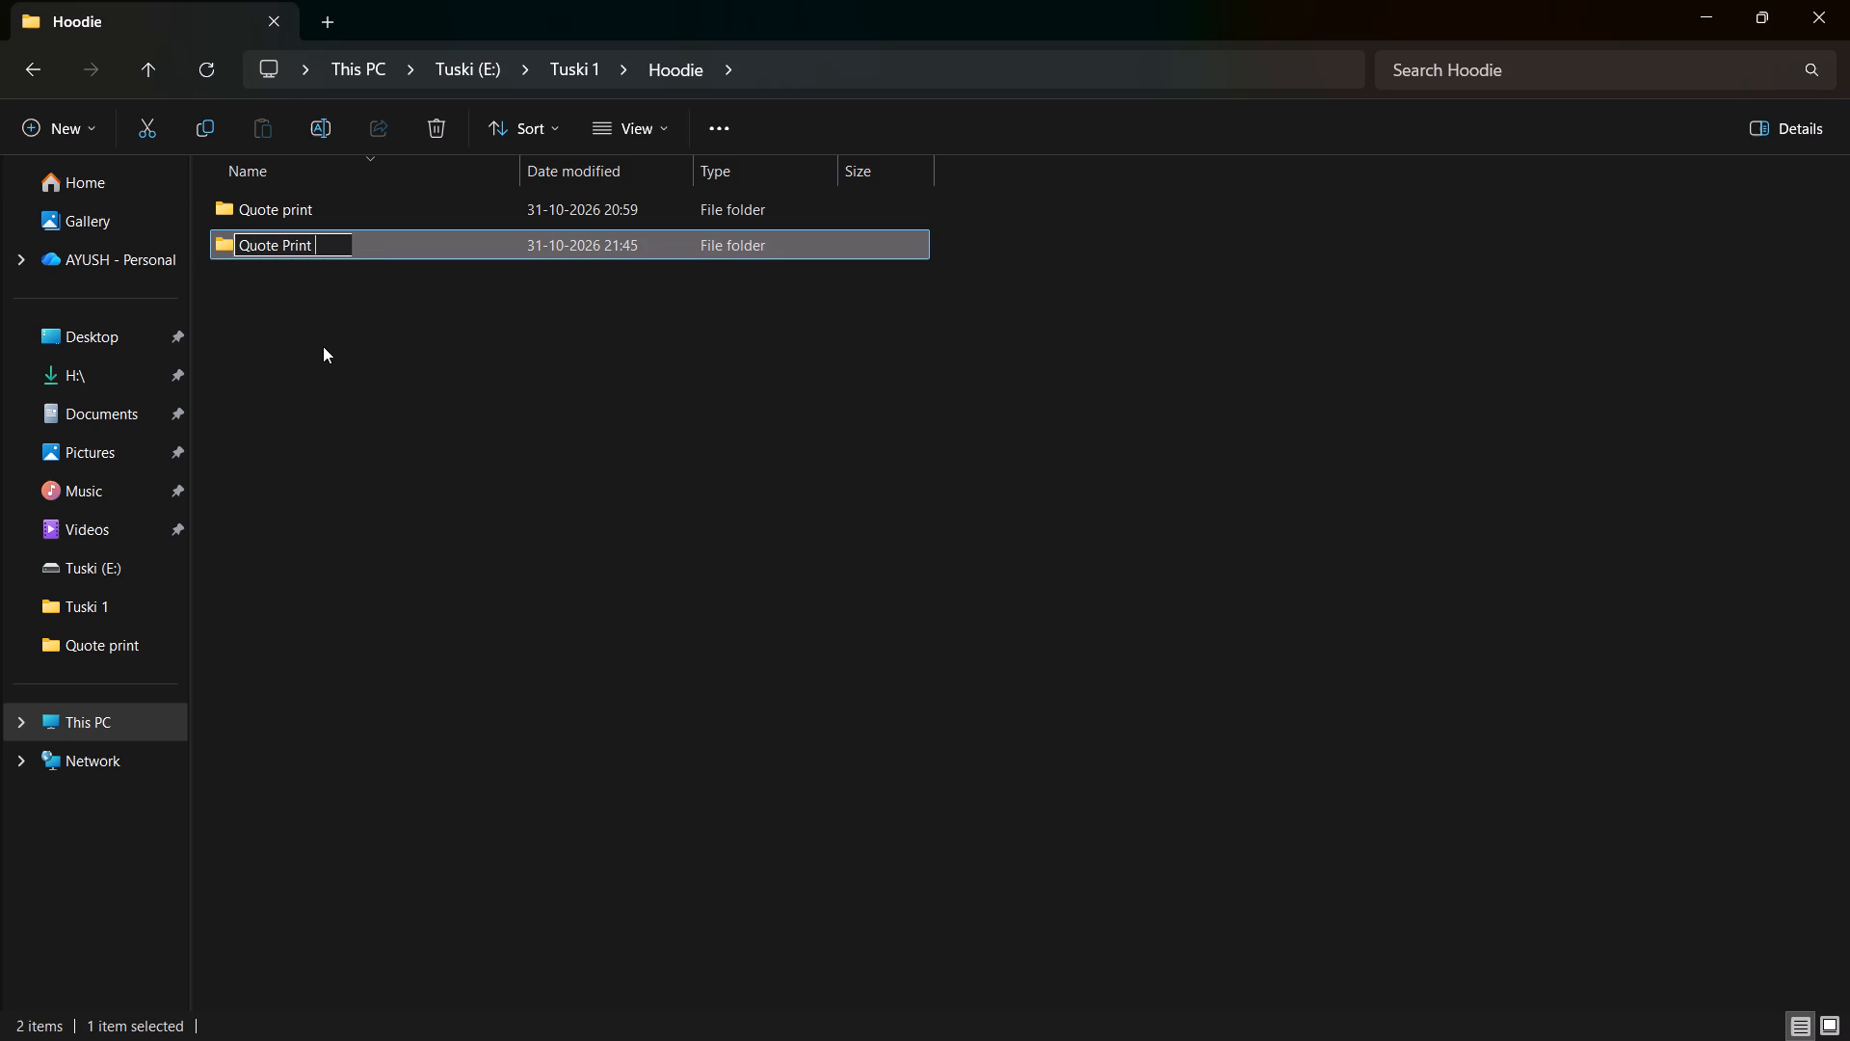
type("Resized")
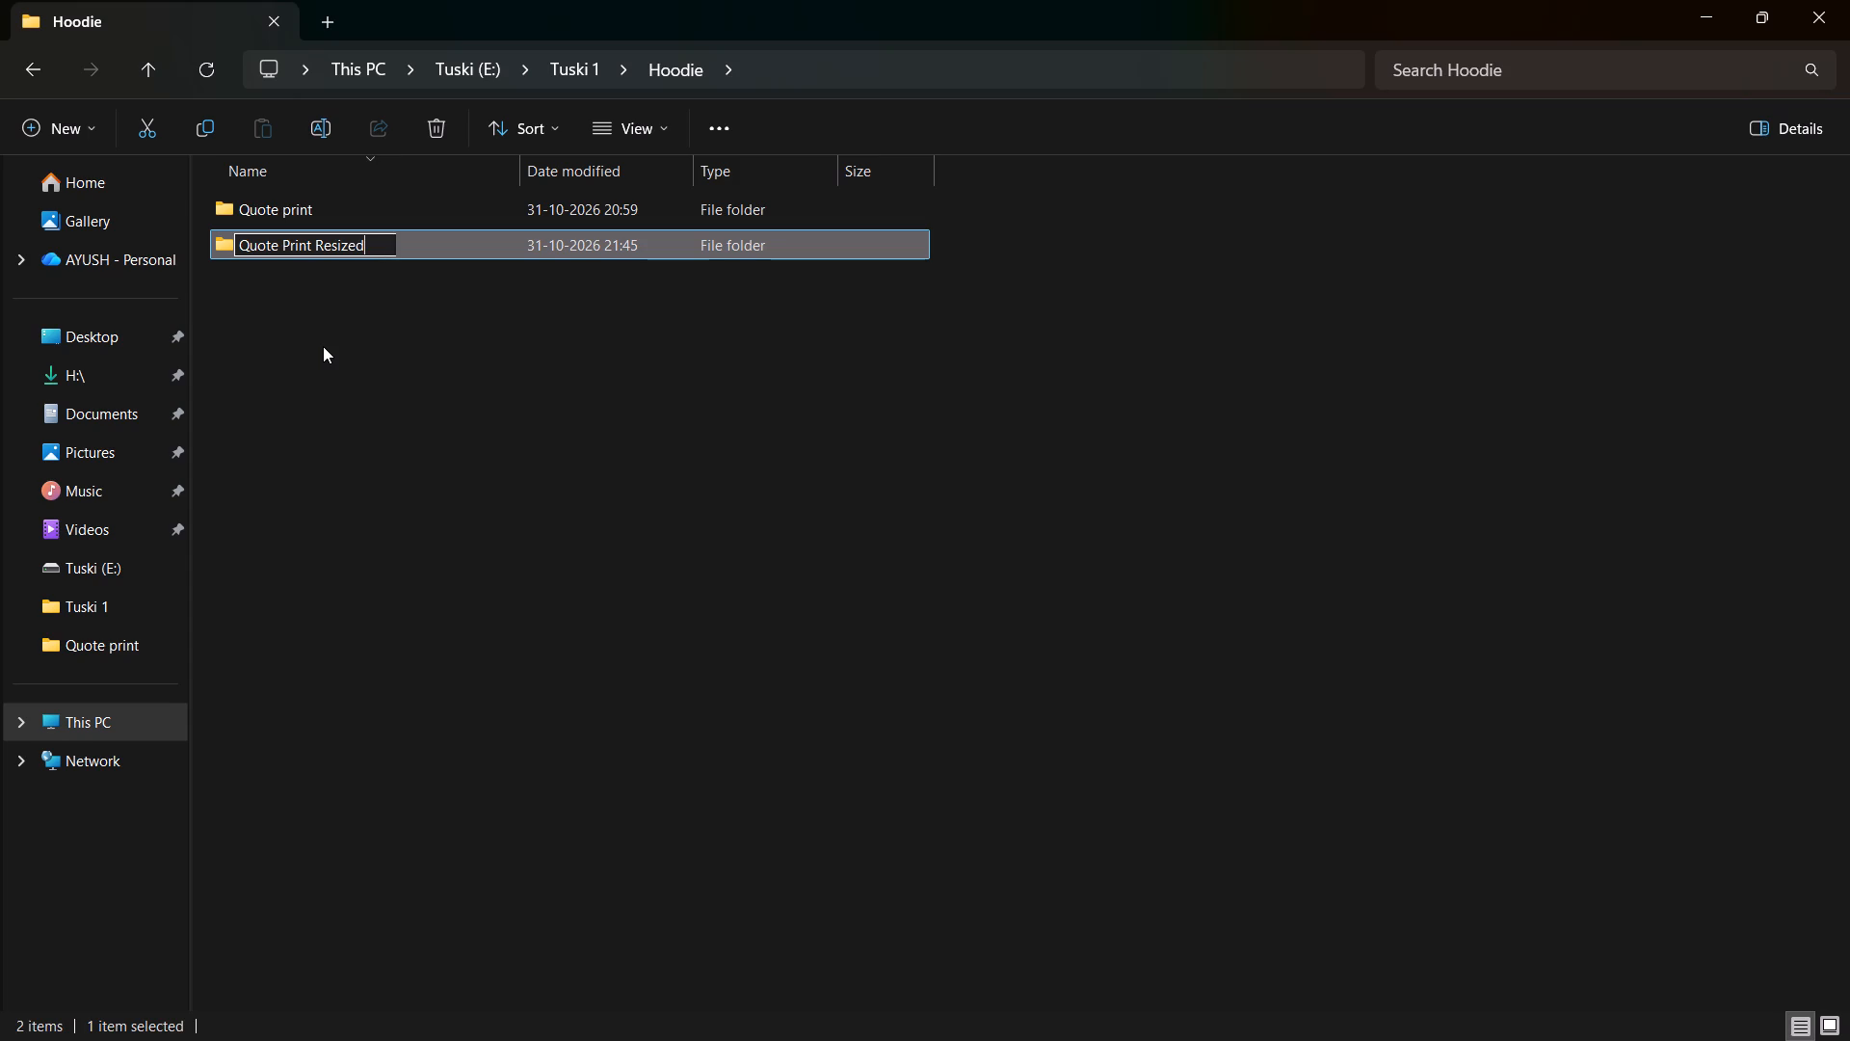
key("Return")
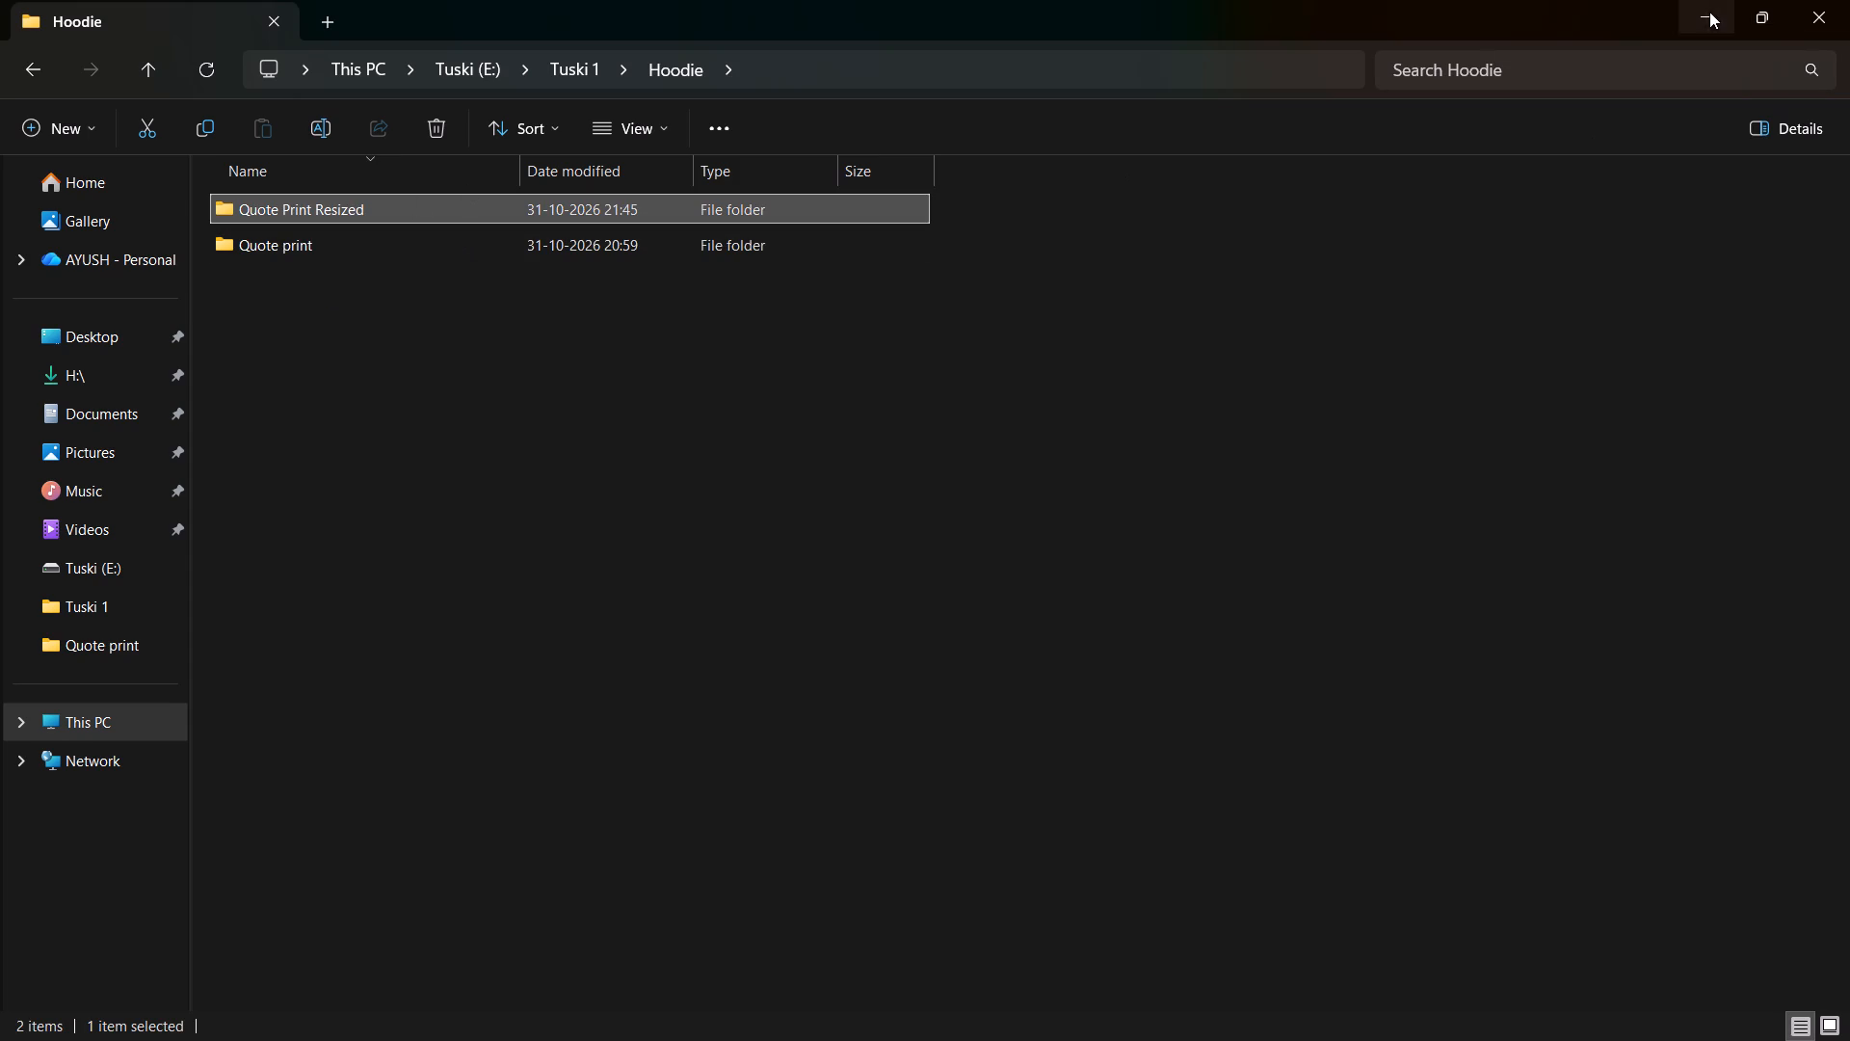
double_click(380, 200)
left_click(28, 76)
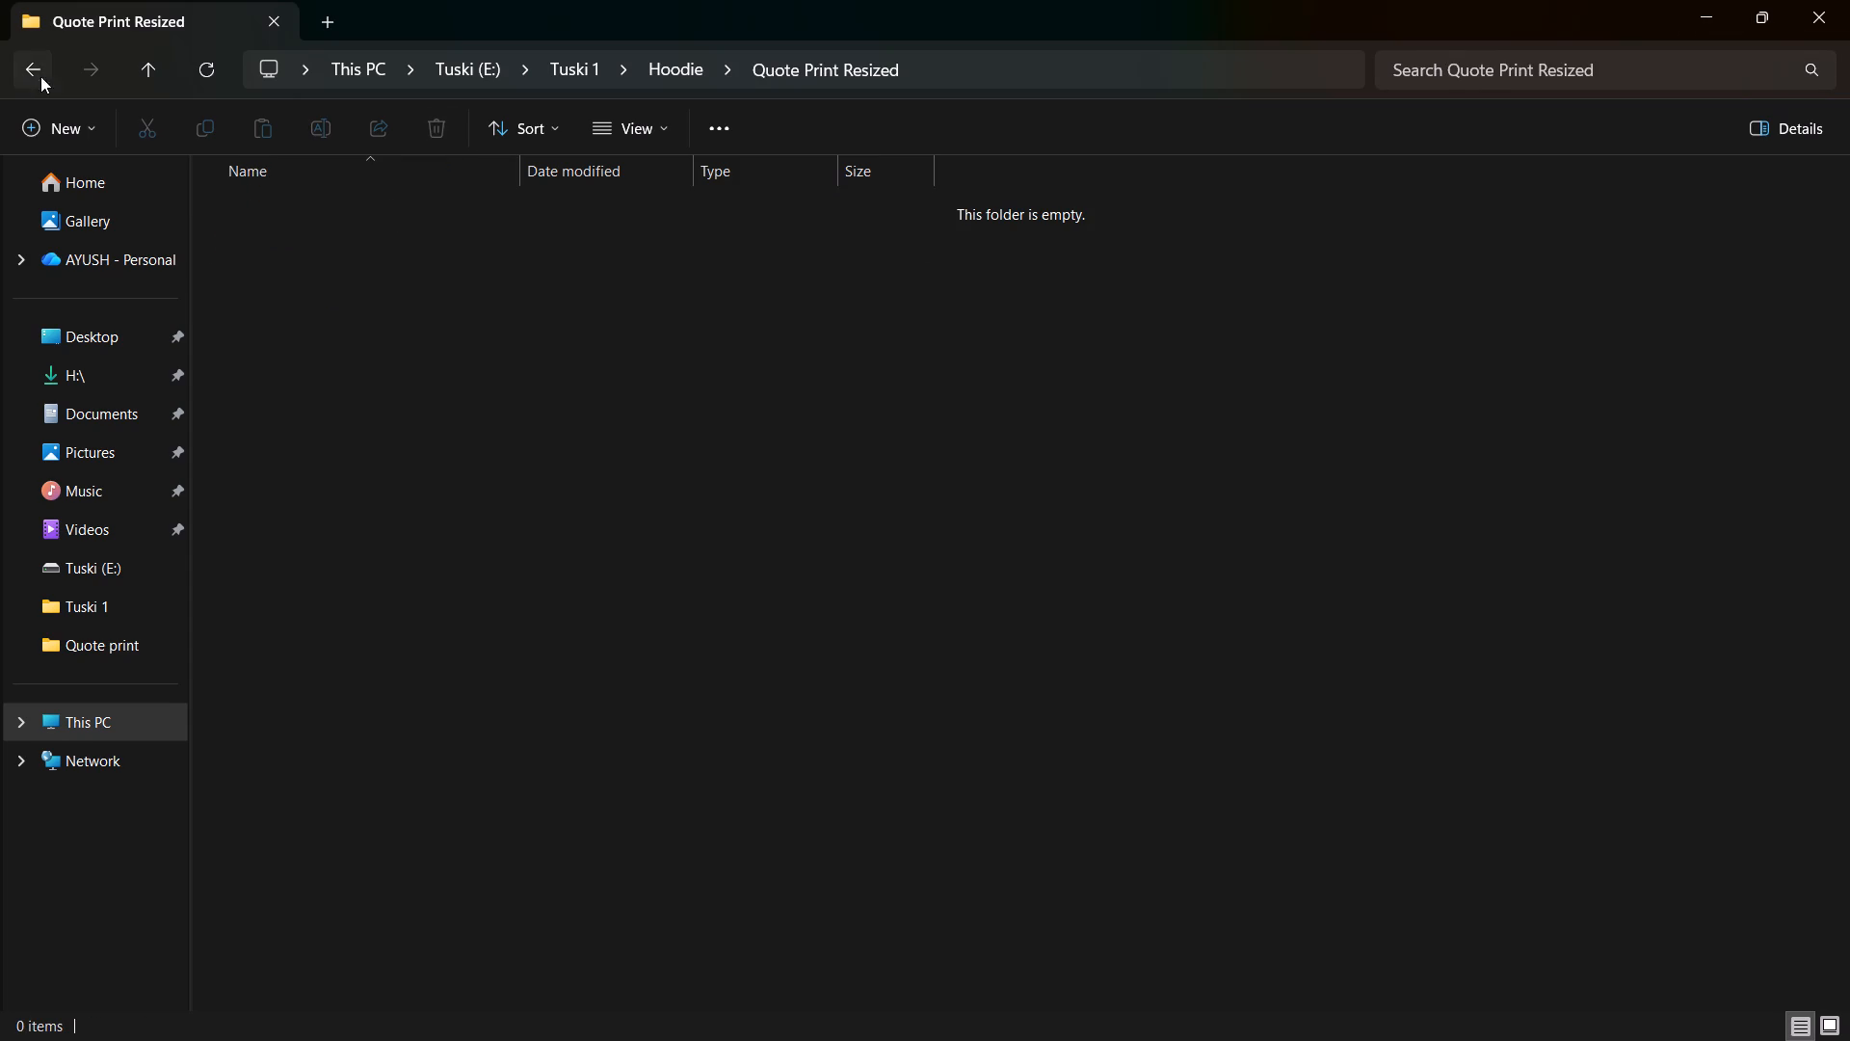
Open the Untitled design PNG's file name for editing on the Downloads (H:) drive.
left_click(103, 713)
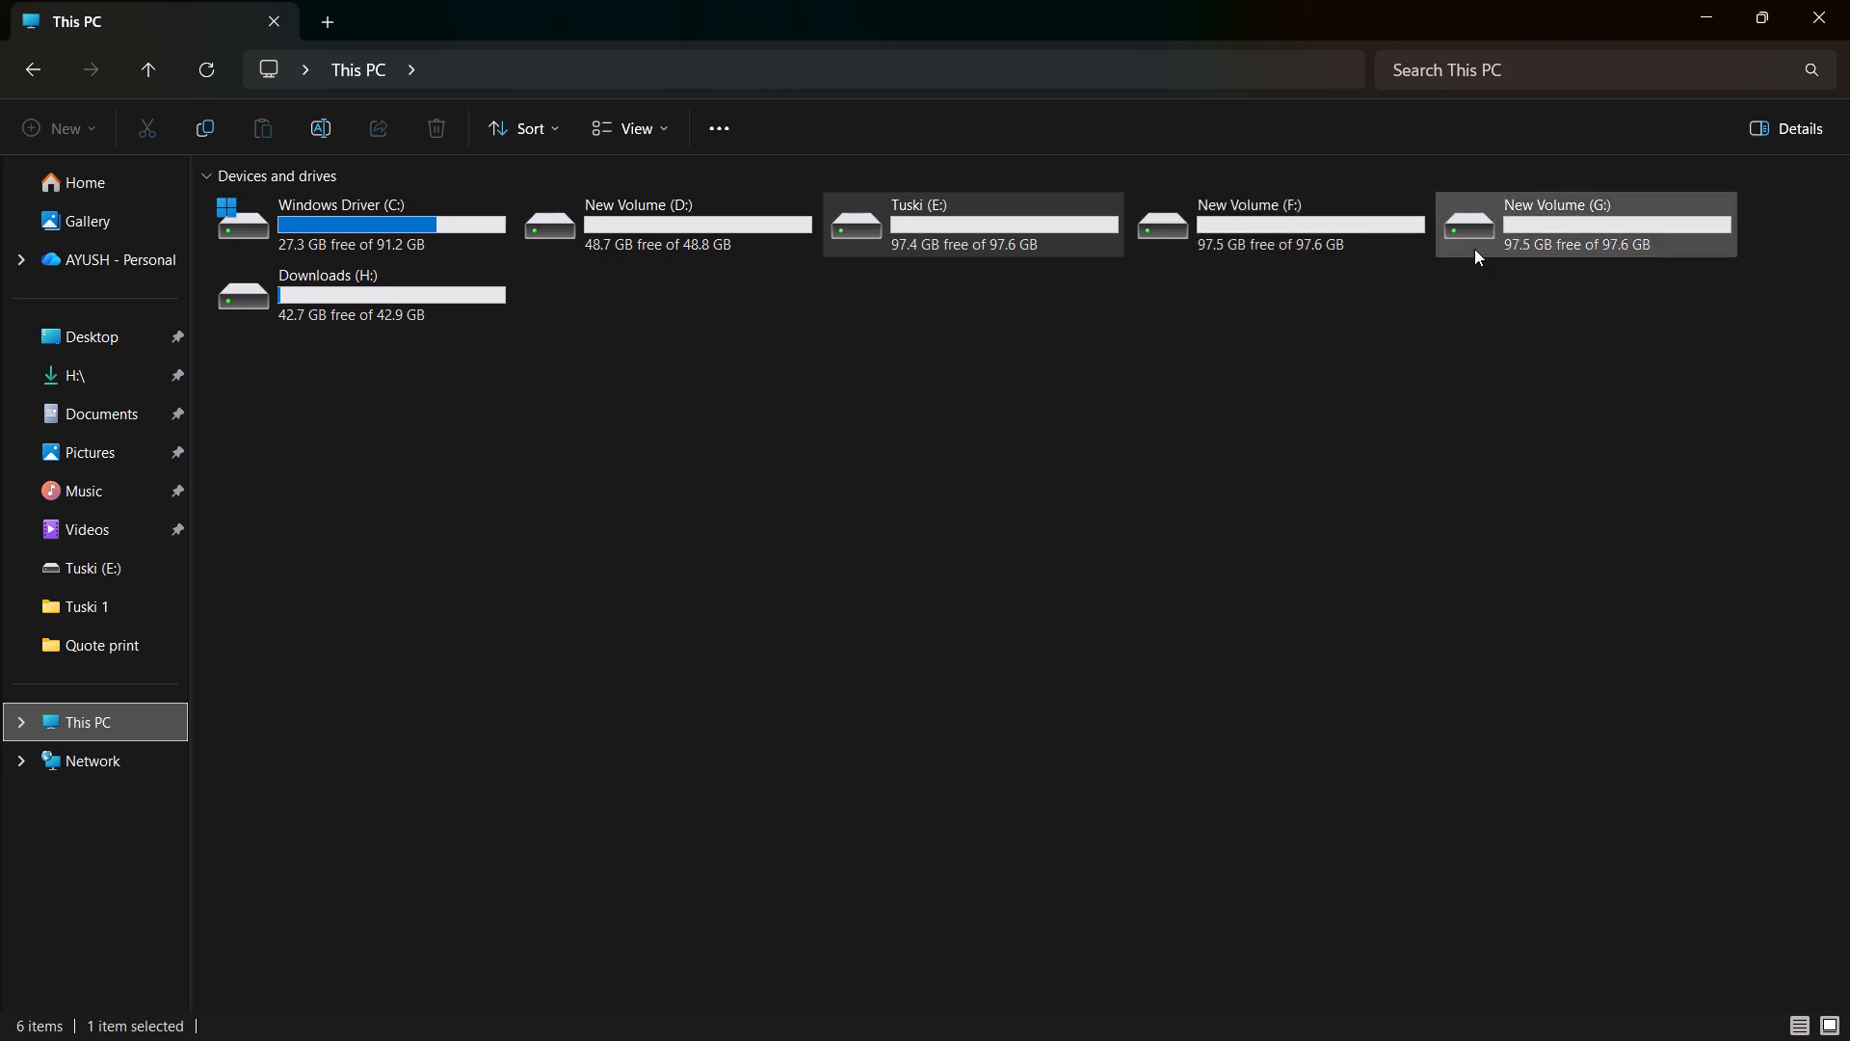
double_click(402, 304)
left_click(357, 237)
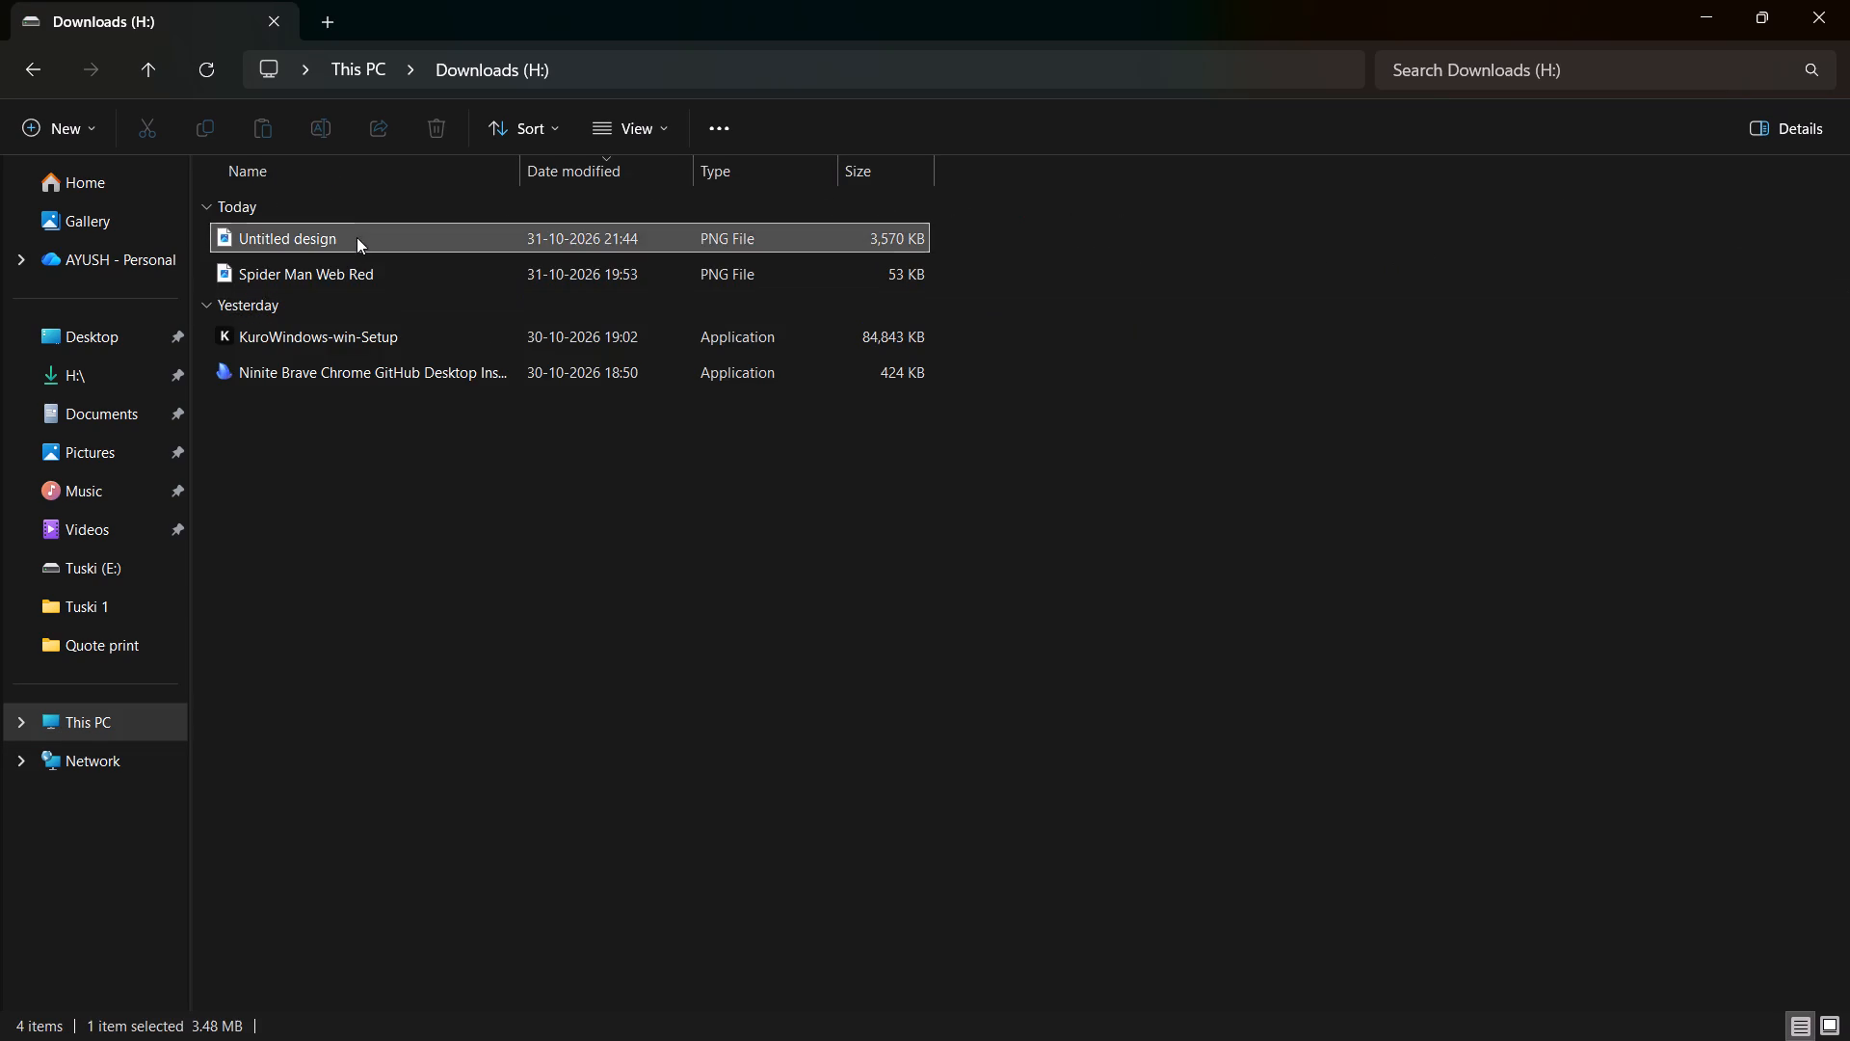
right_click(357, 236)
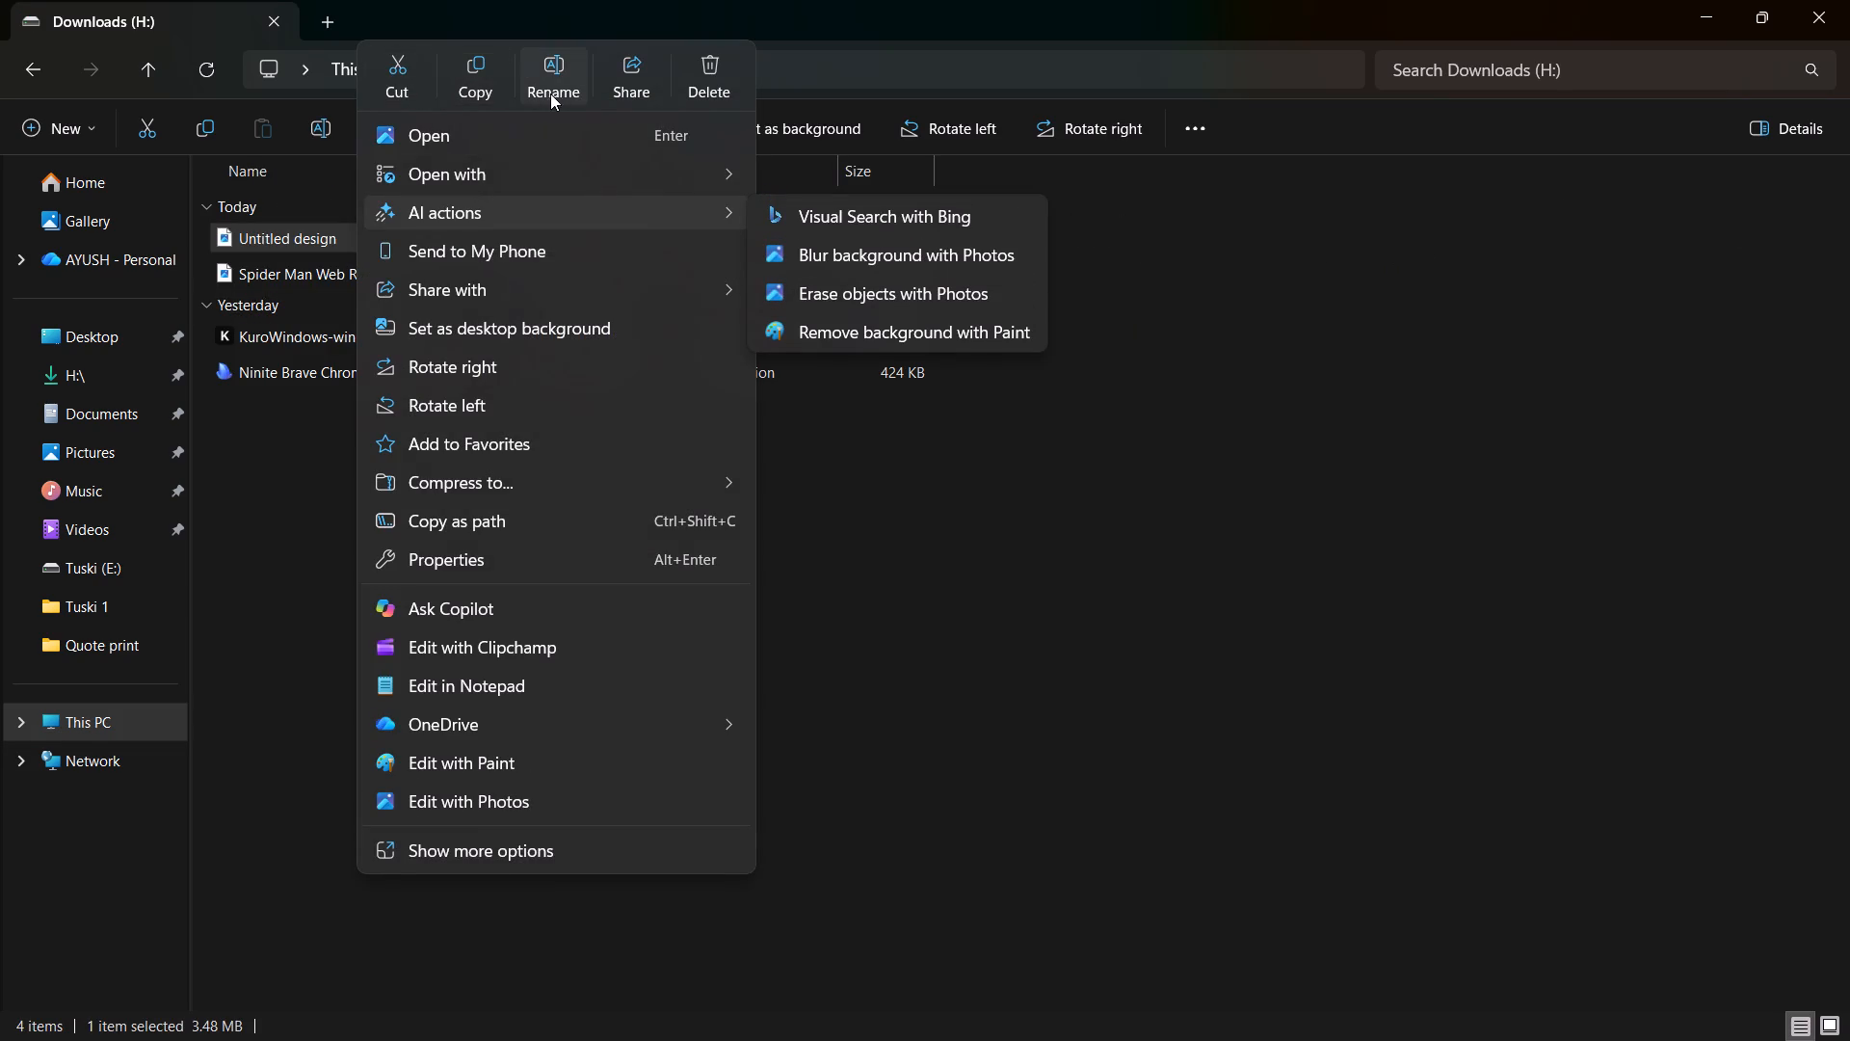
left_click(549, 93)
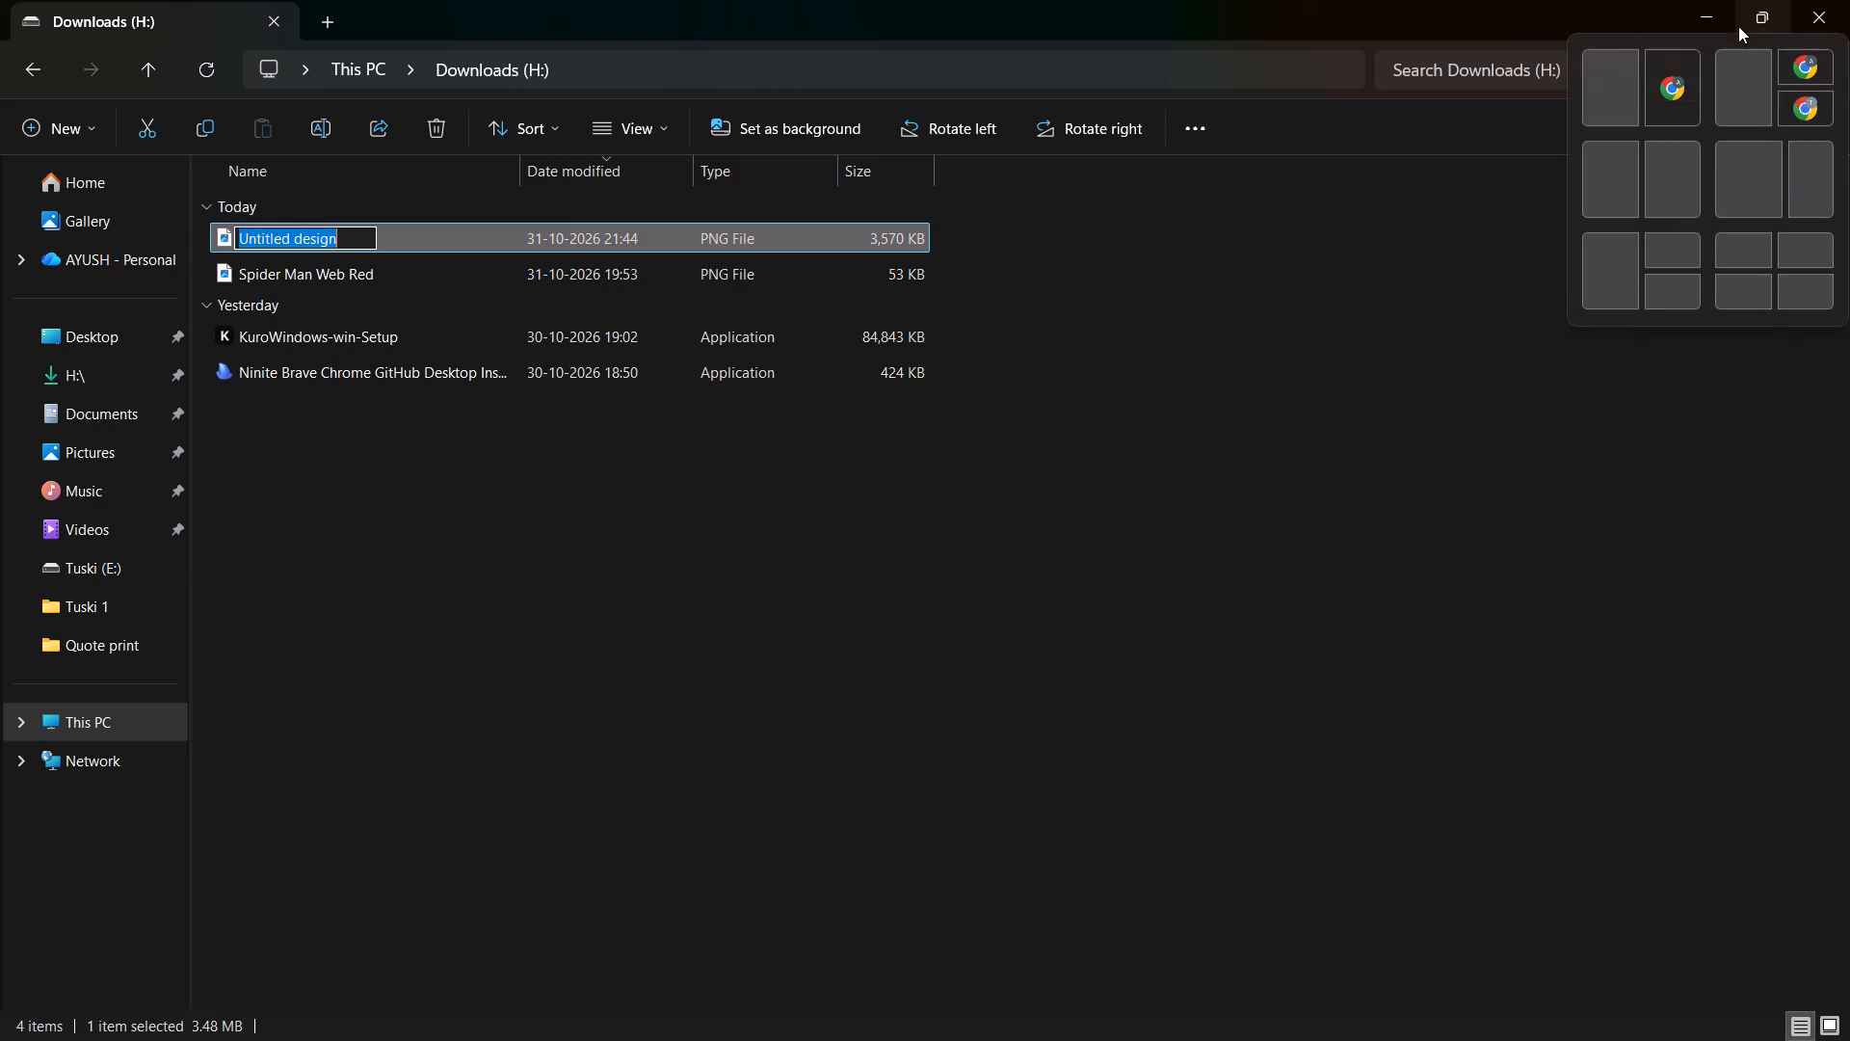
Place the Downloads window side by side with Canva and show the original Text Color Inversion Design - 1 artwork.
left_click(1632, 93)
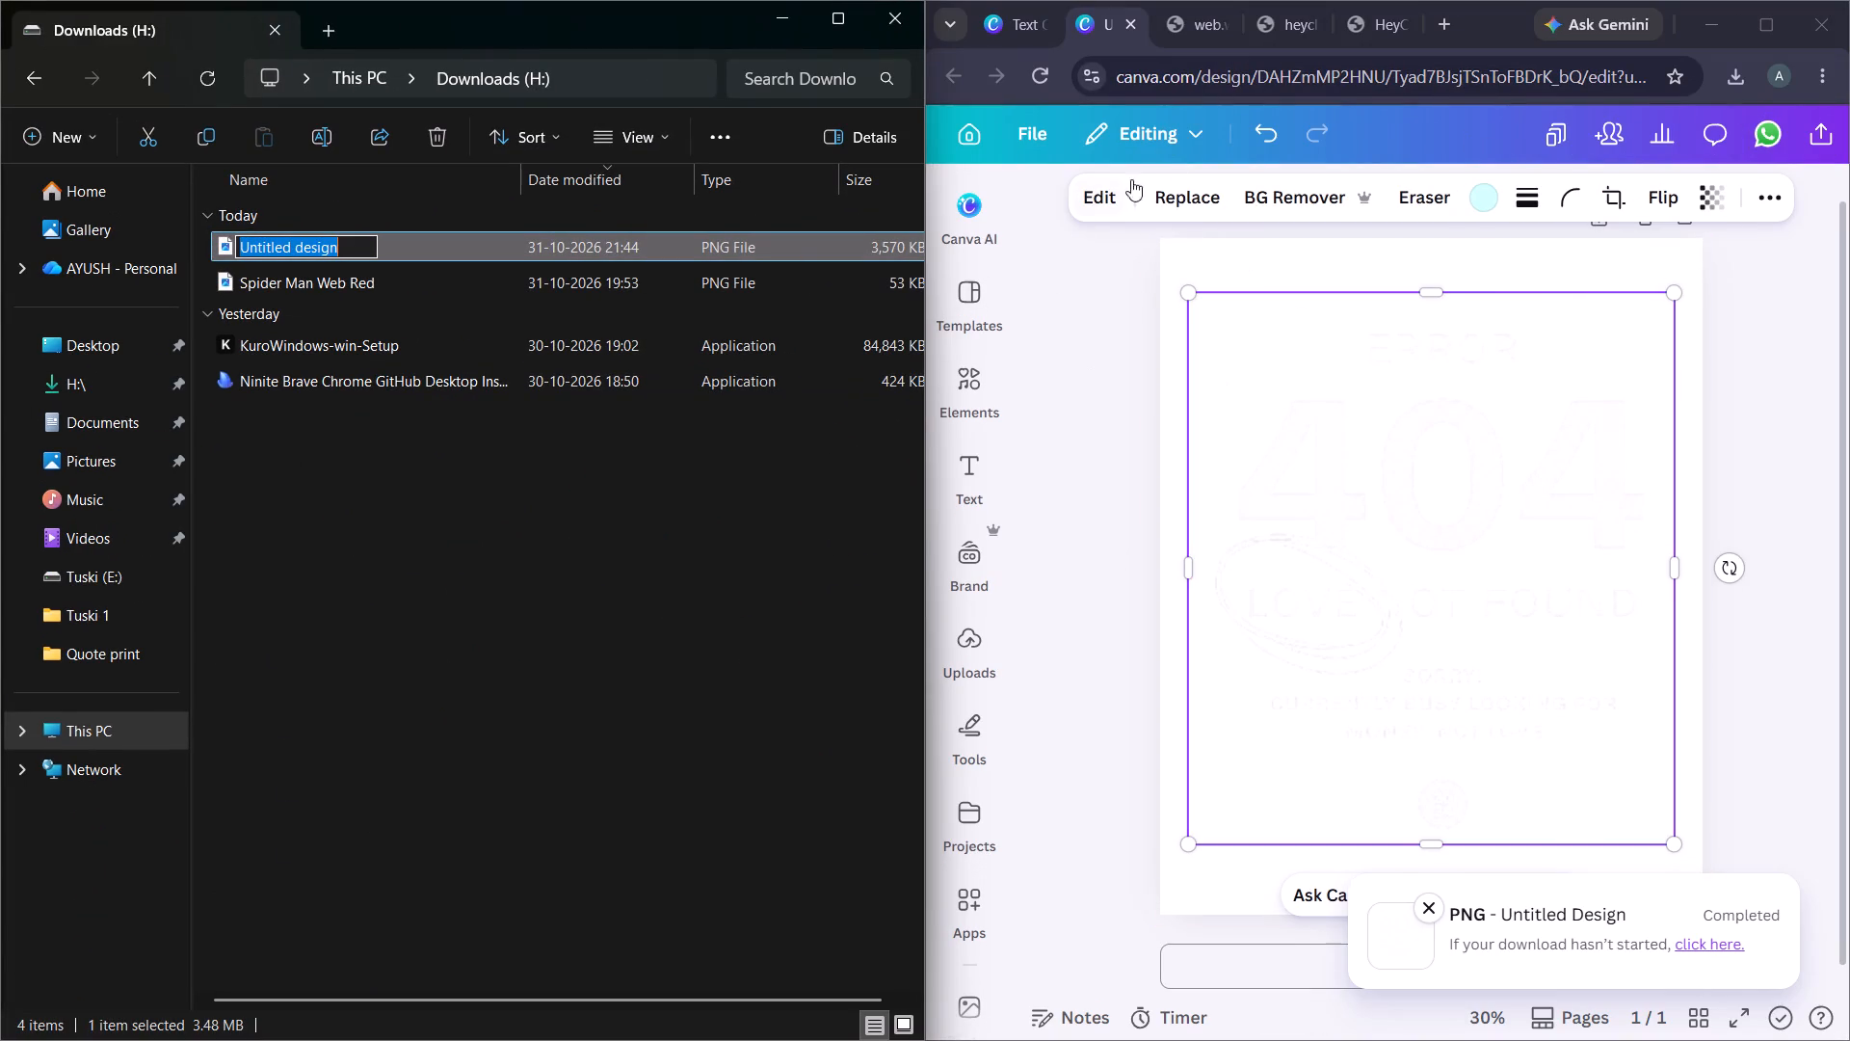
left_click(1031, 11)
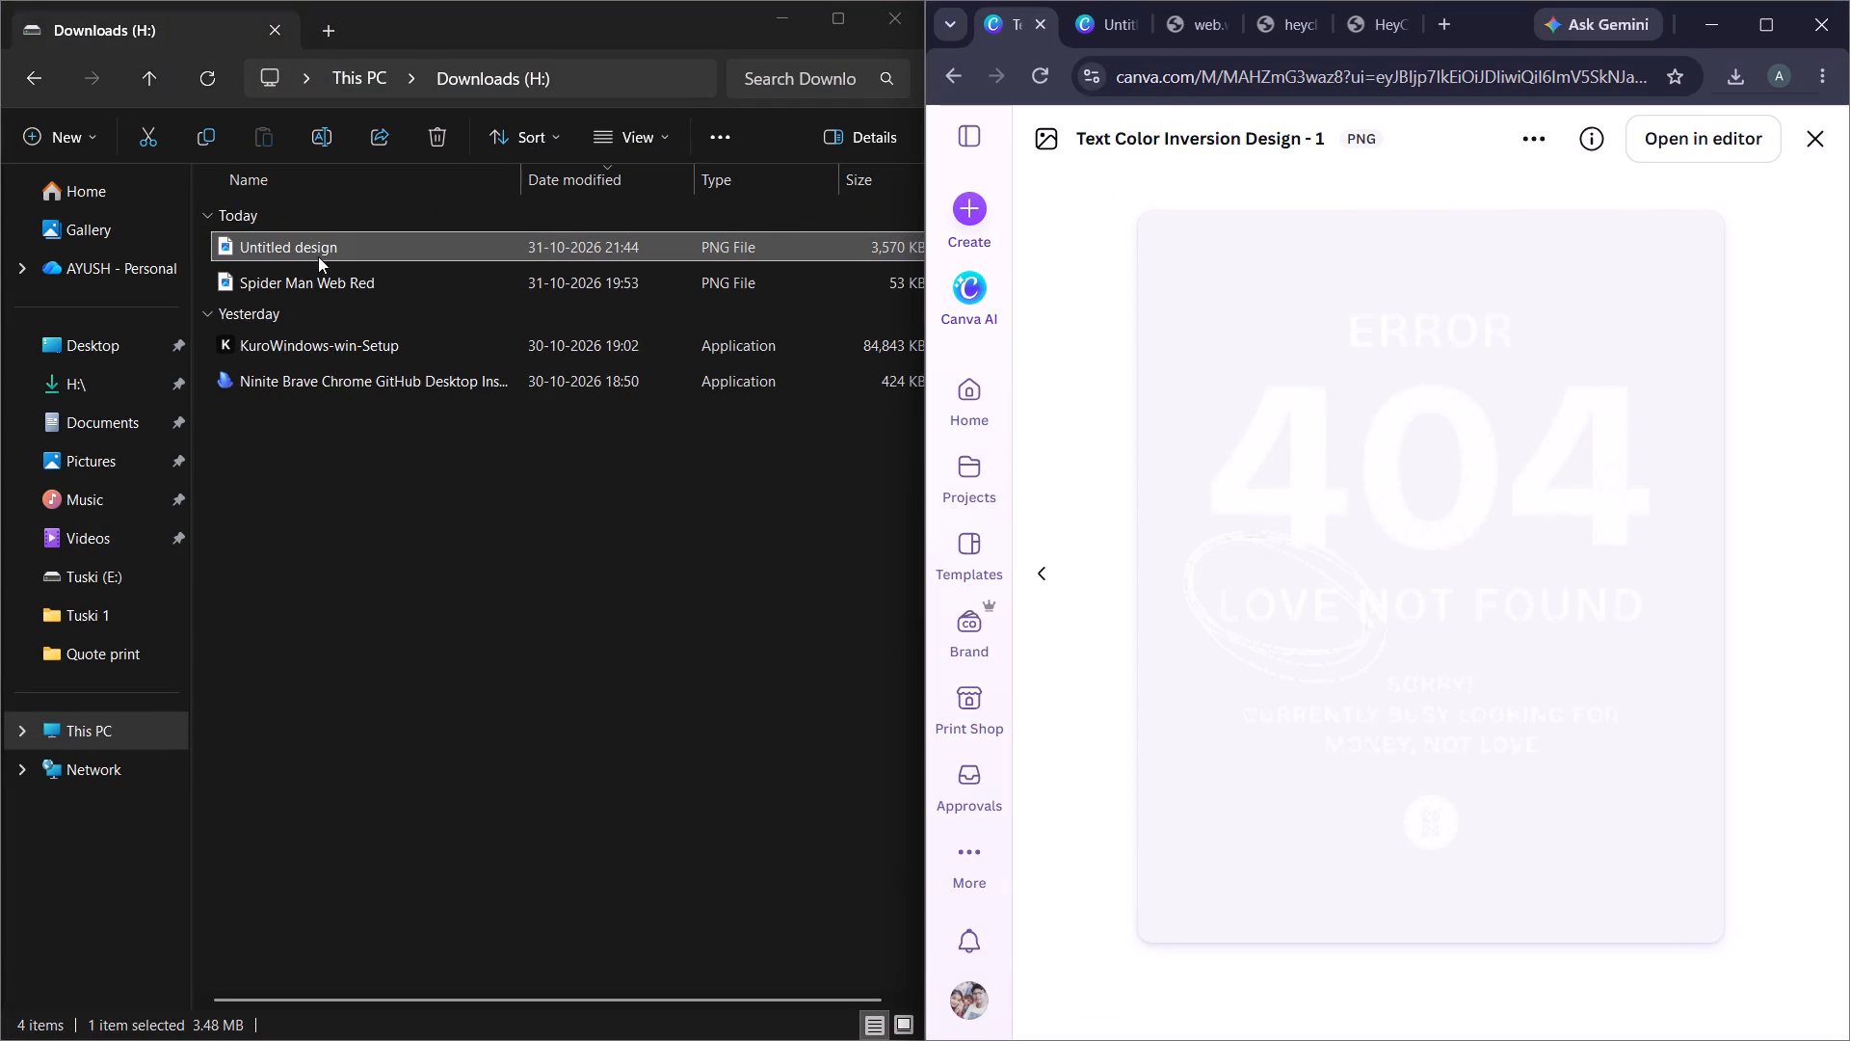
Rename the Untitled design PNG on the Downloads (H:) drive as Error 404(White).
right_click(313, 243)
left_click(508, 85)
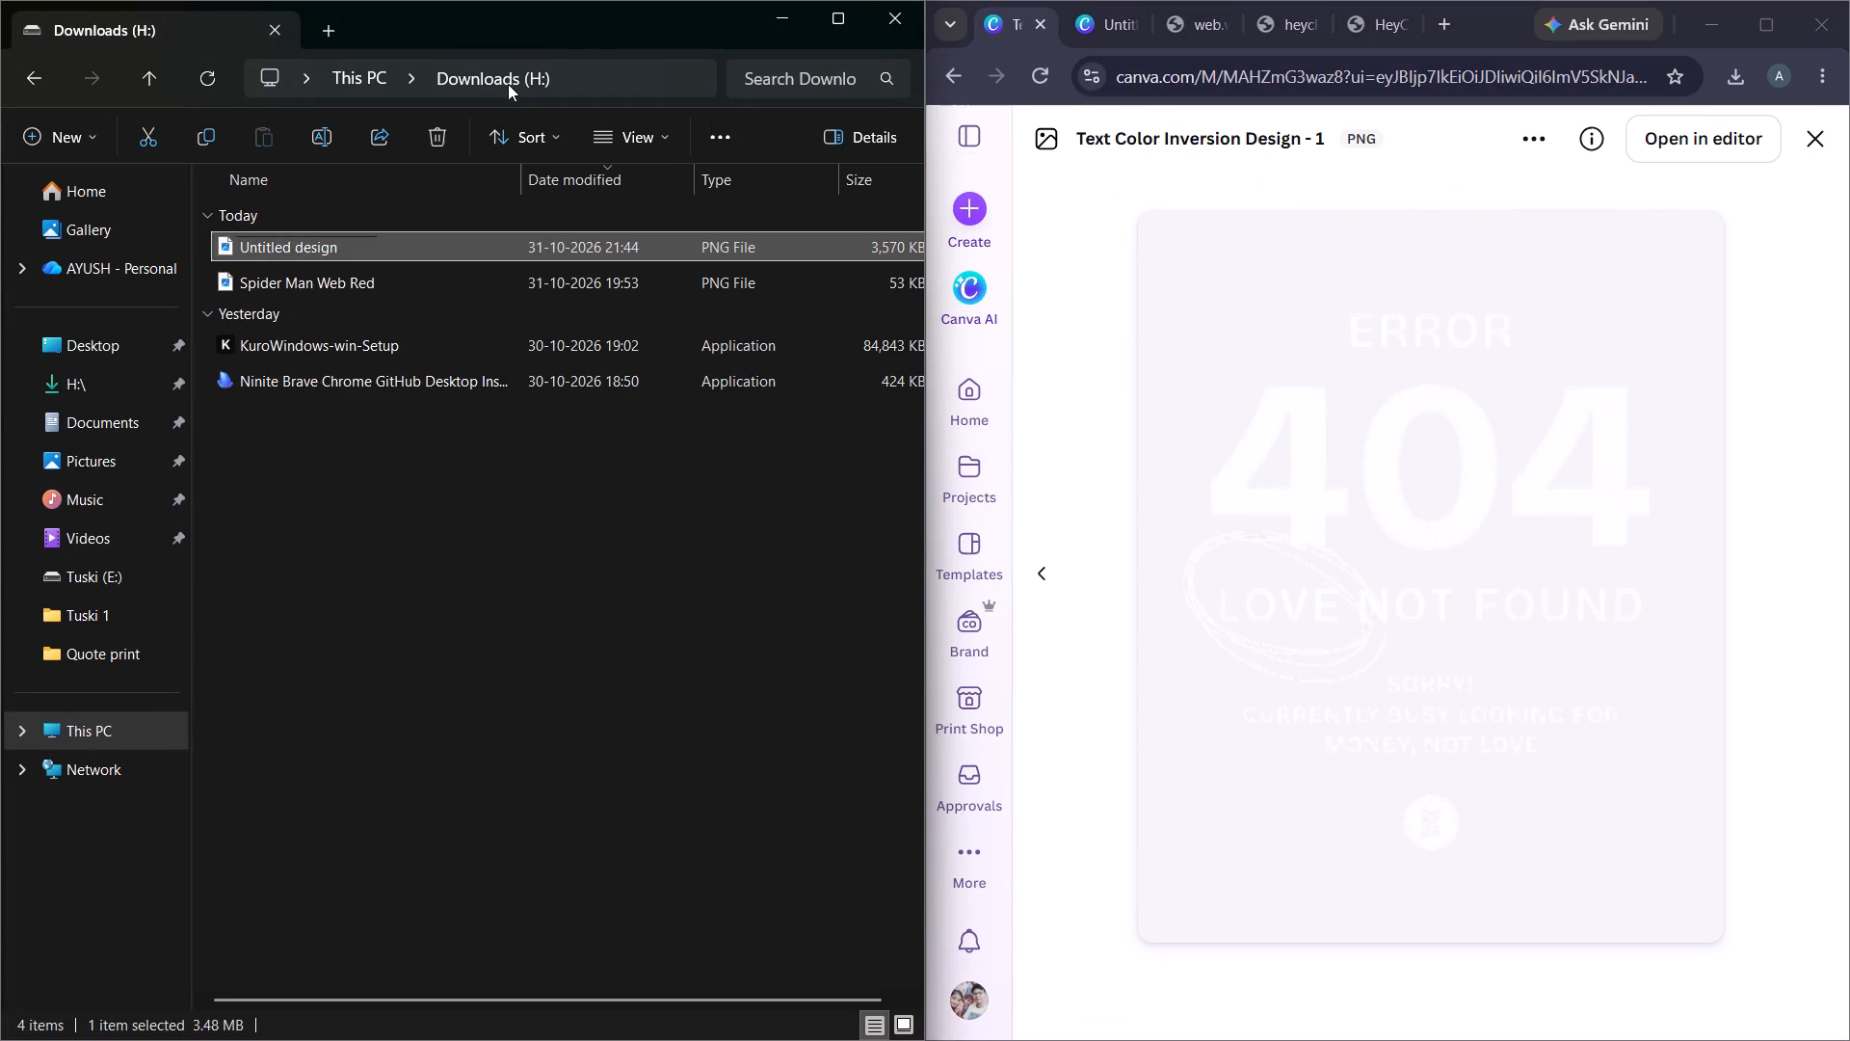
type("Error 404(White")
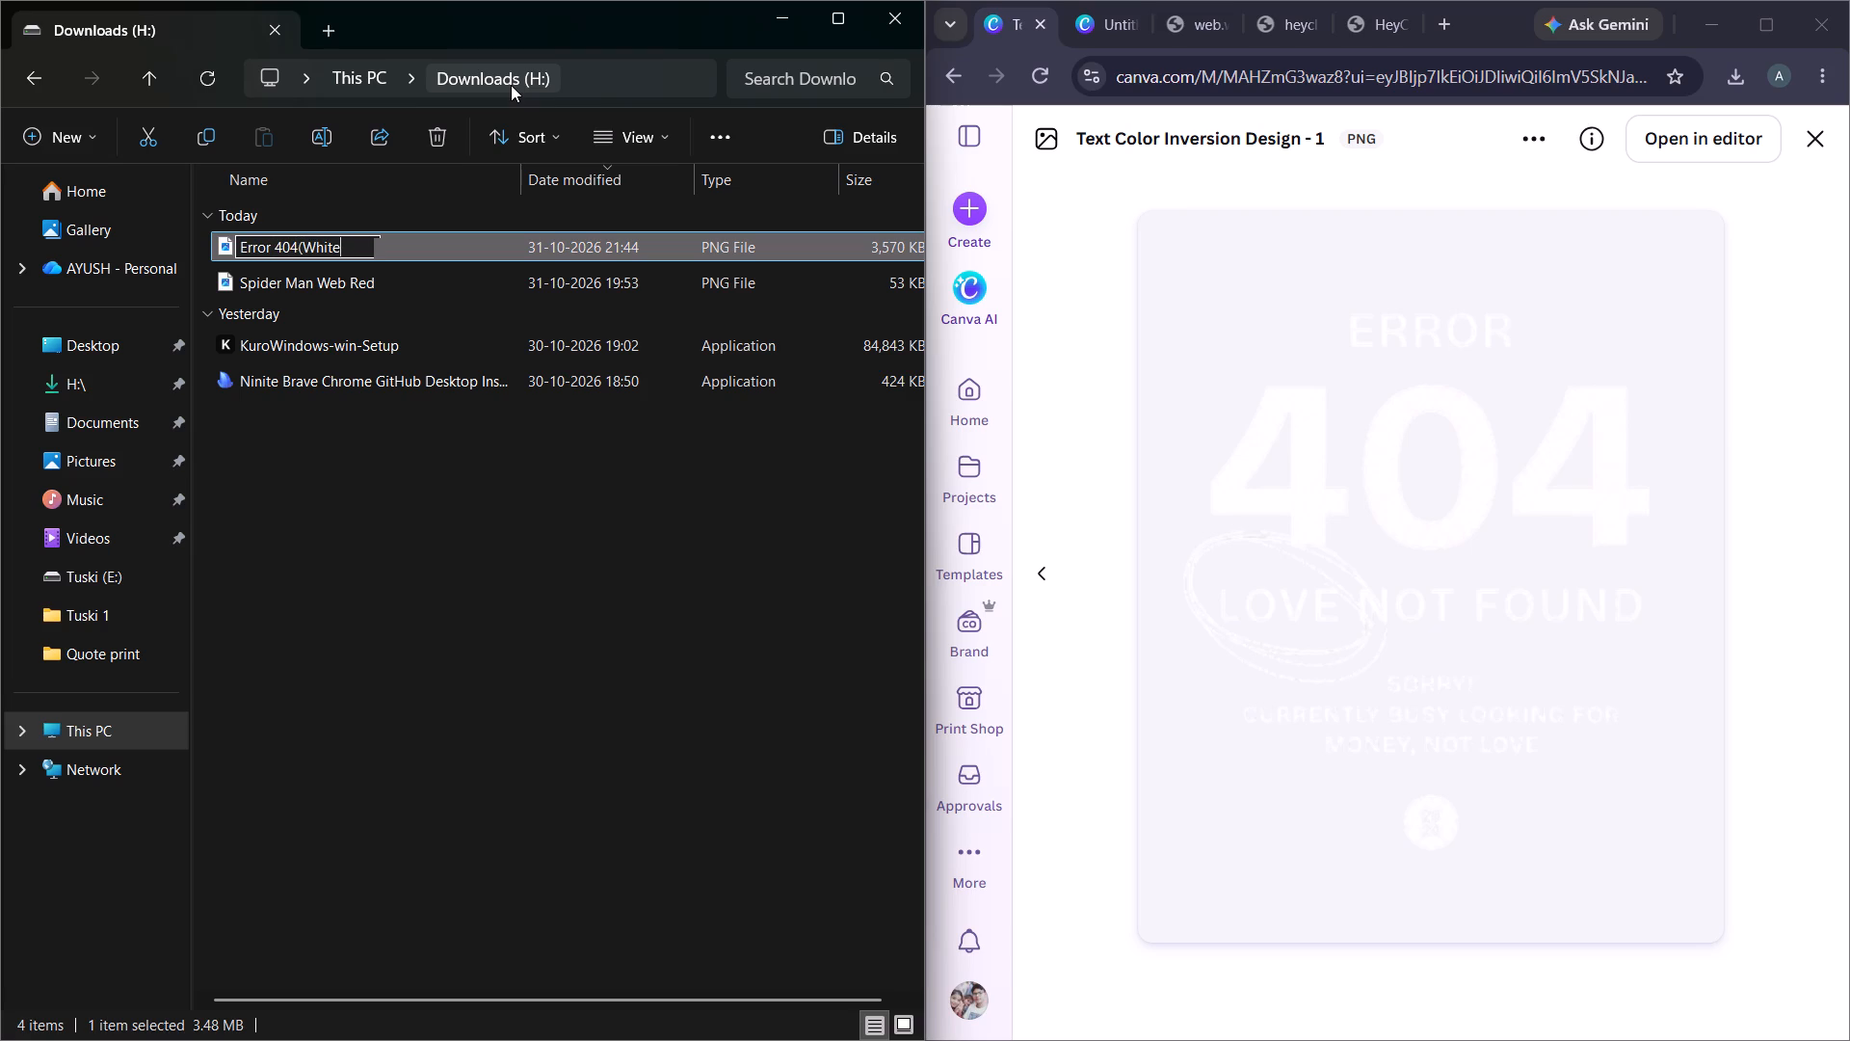
key("shift+parenright")
key("Return")
key("backslash")
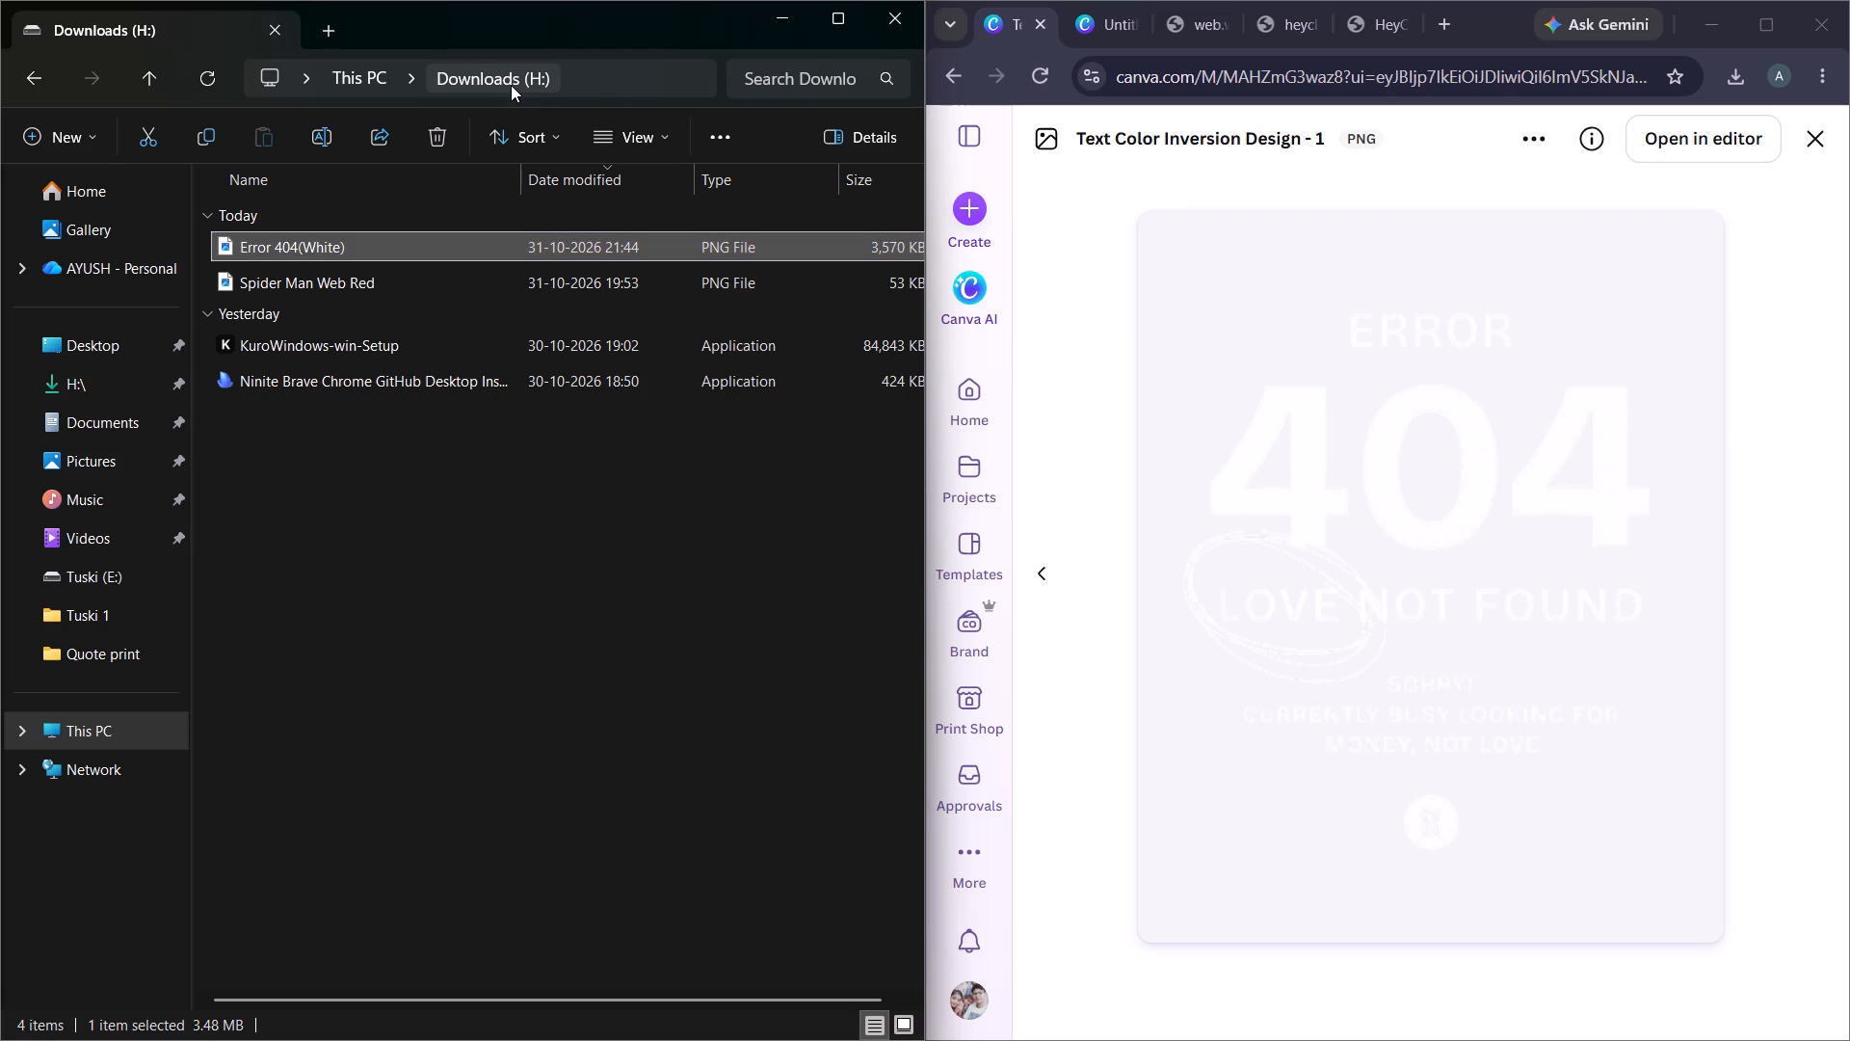
Move Error 404(White) from Downloads into the Quote Print Resized folder inside the Hoodie folder of Tuski 1.
right_click(342, 246)
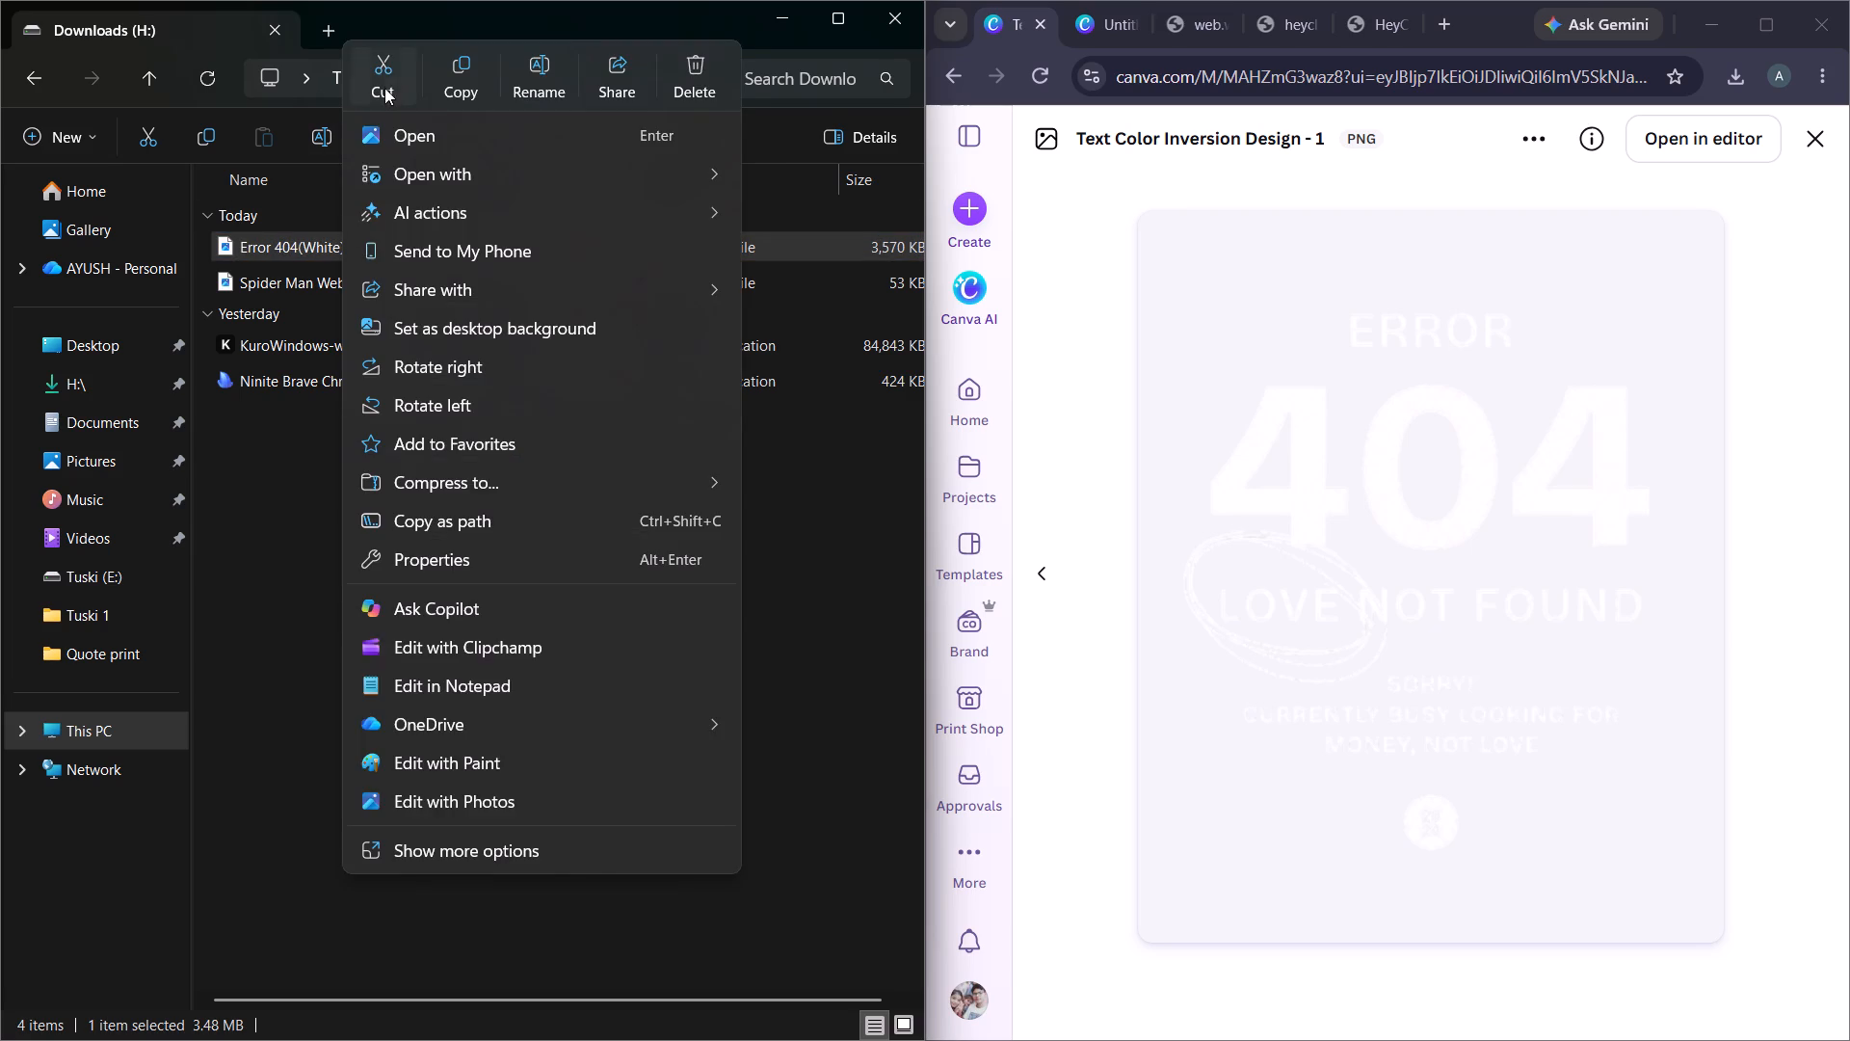
left_click(384, 87)
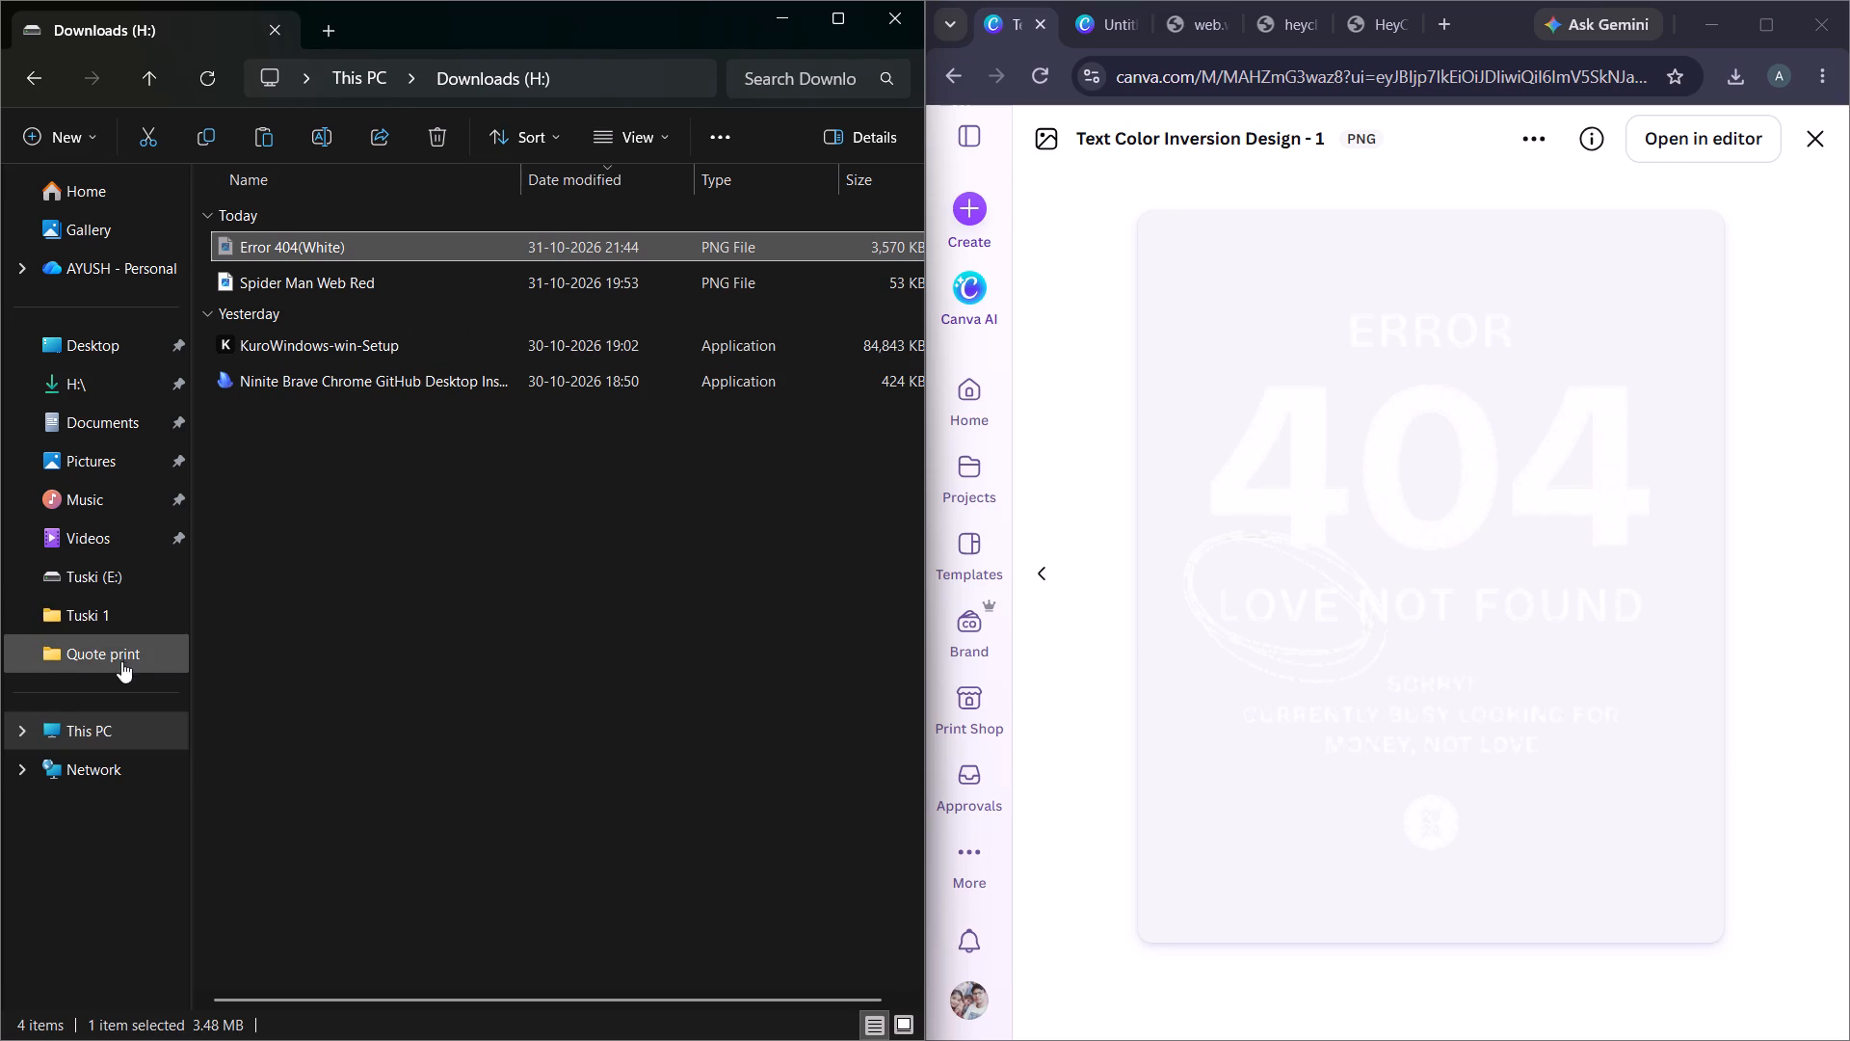
left_click(111, 606)
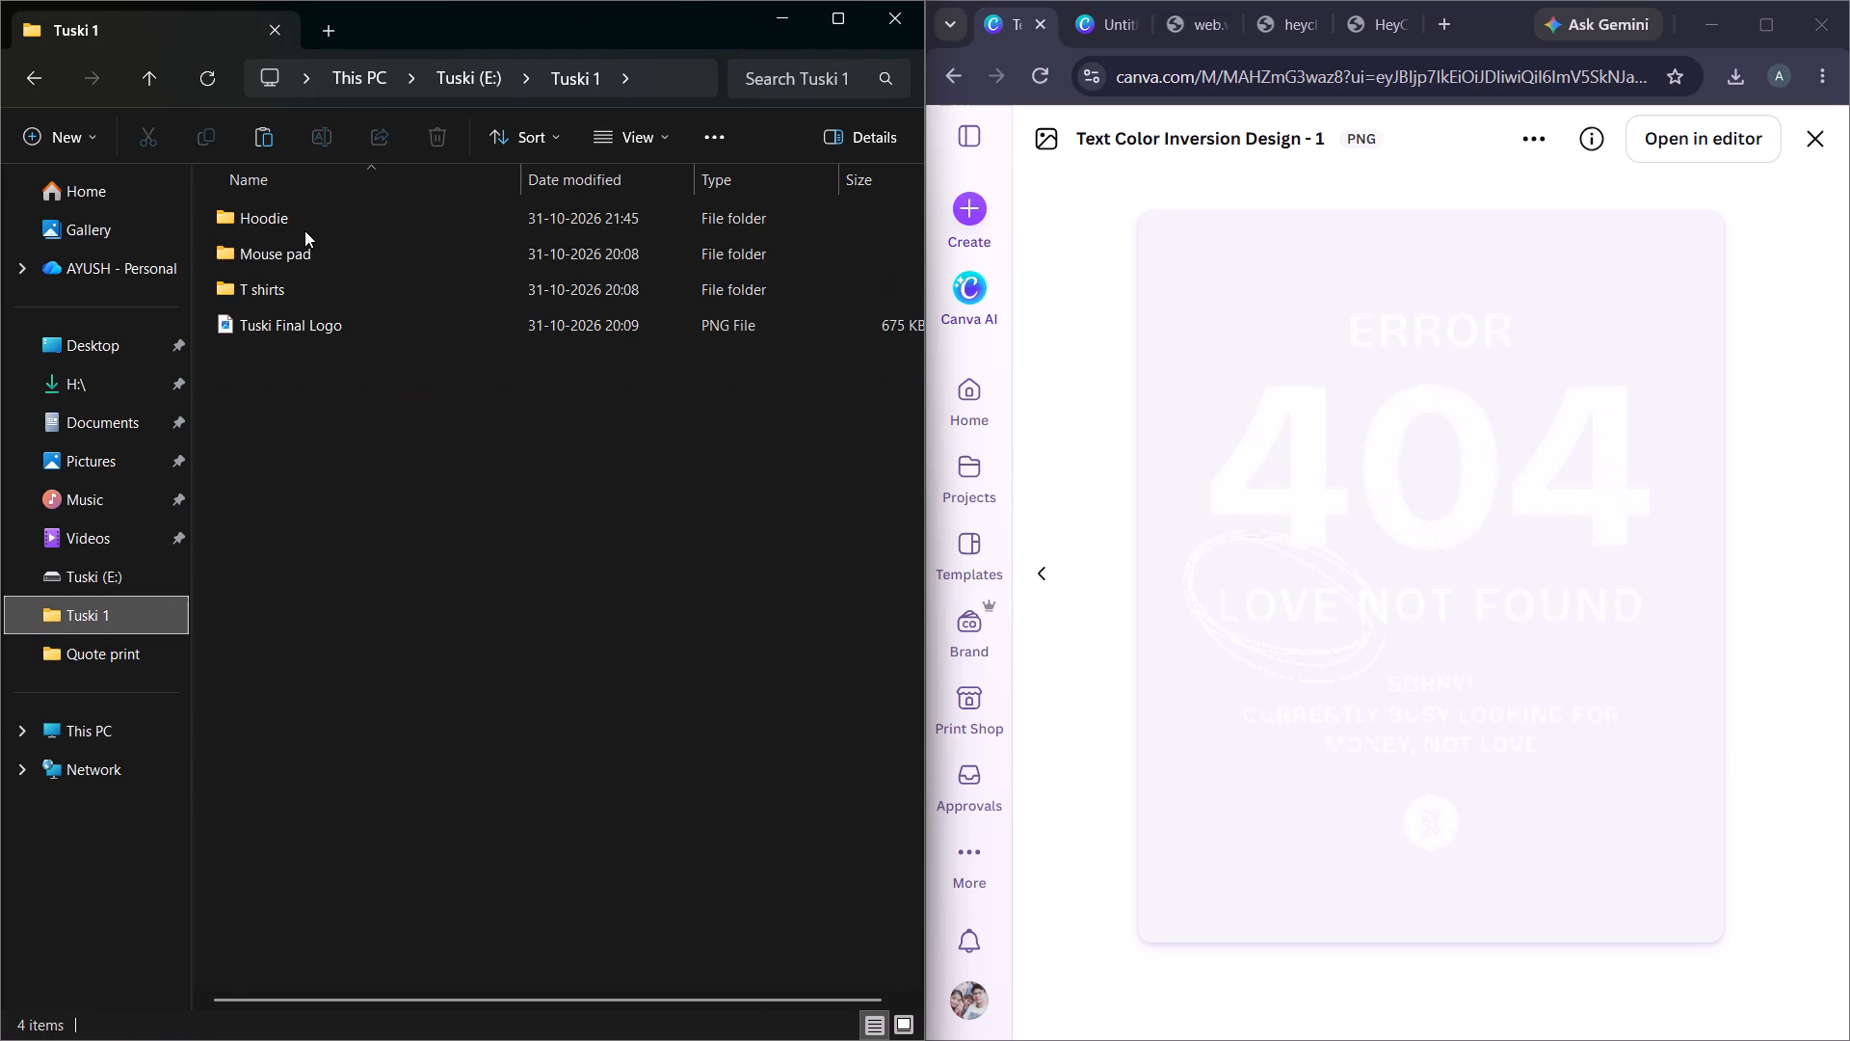
double_click(304, 226)
triple_click(319, 233)
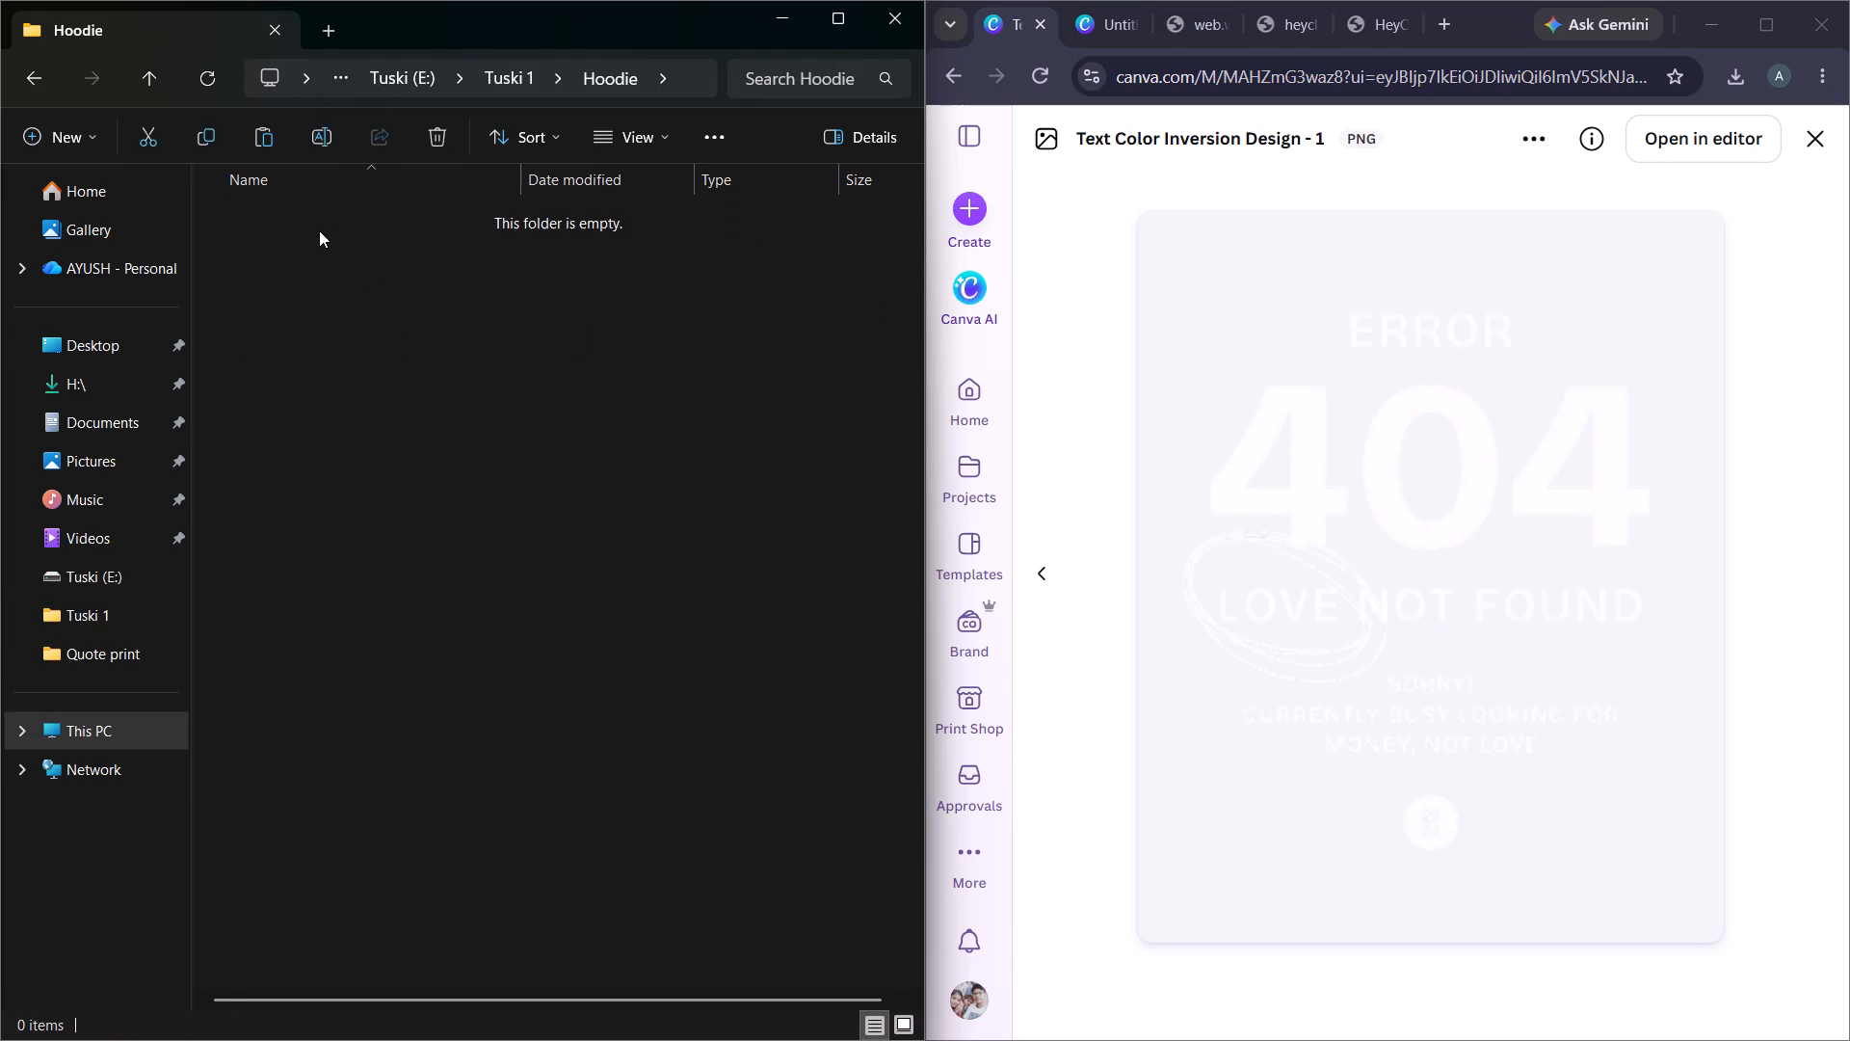
right_click(352, 581)
left_click(373, 624)
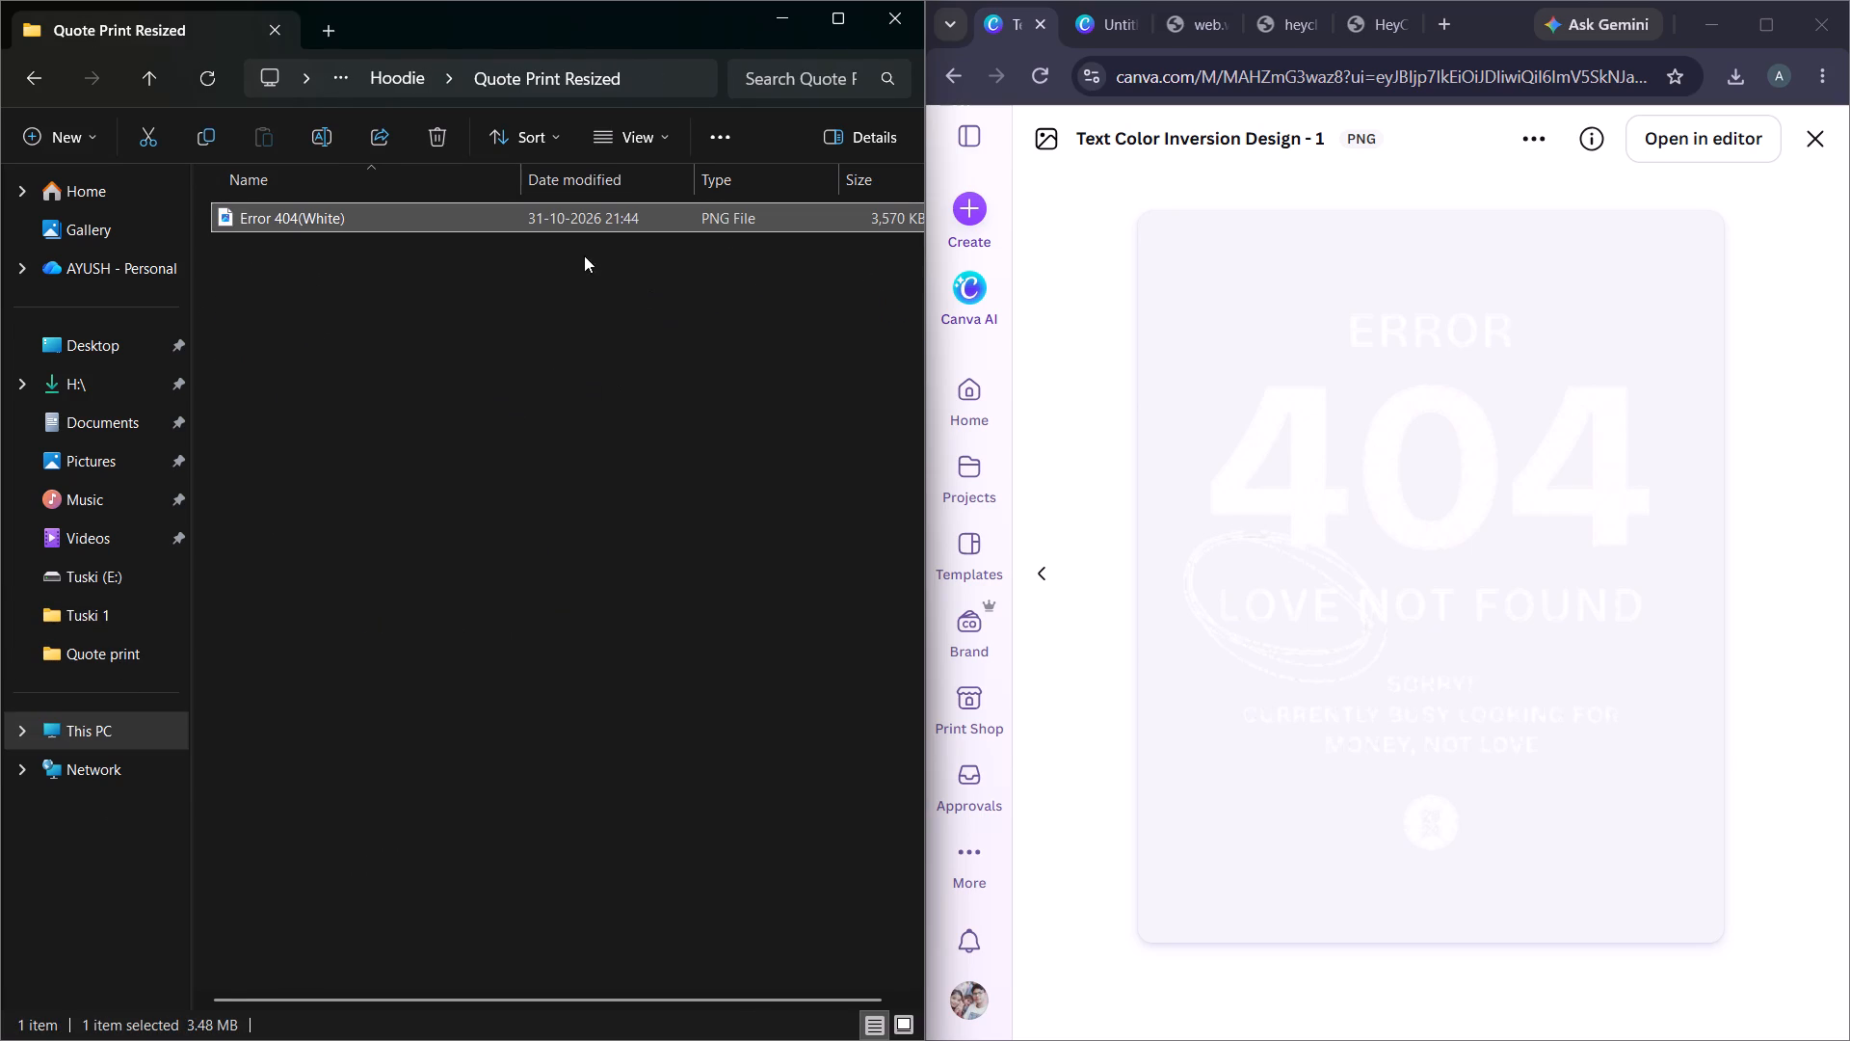
Preview the Error 404(White) image in Photos and close it again.
double_click(556, 221)
left_click(1378, 60)
Return to the Quote print folder in Canva and open the black 404 Untitled Design - 1 in the editor, with the image-editing options closed.
left_click(1807, 144)
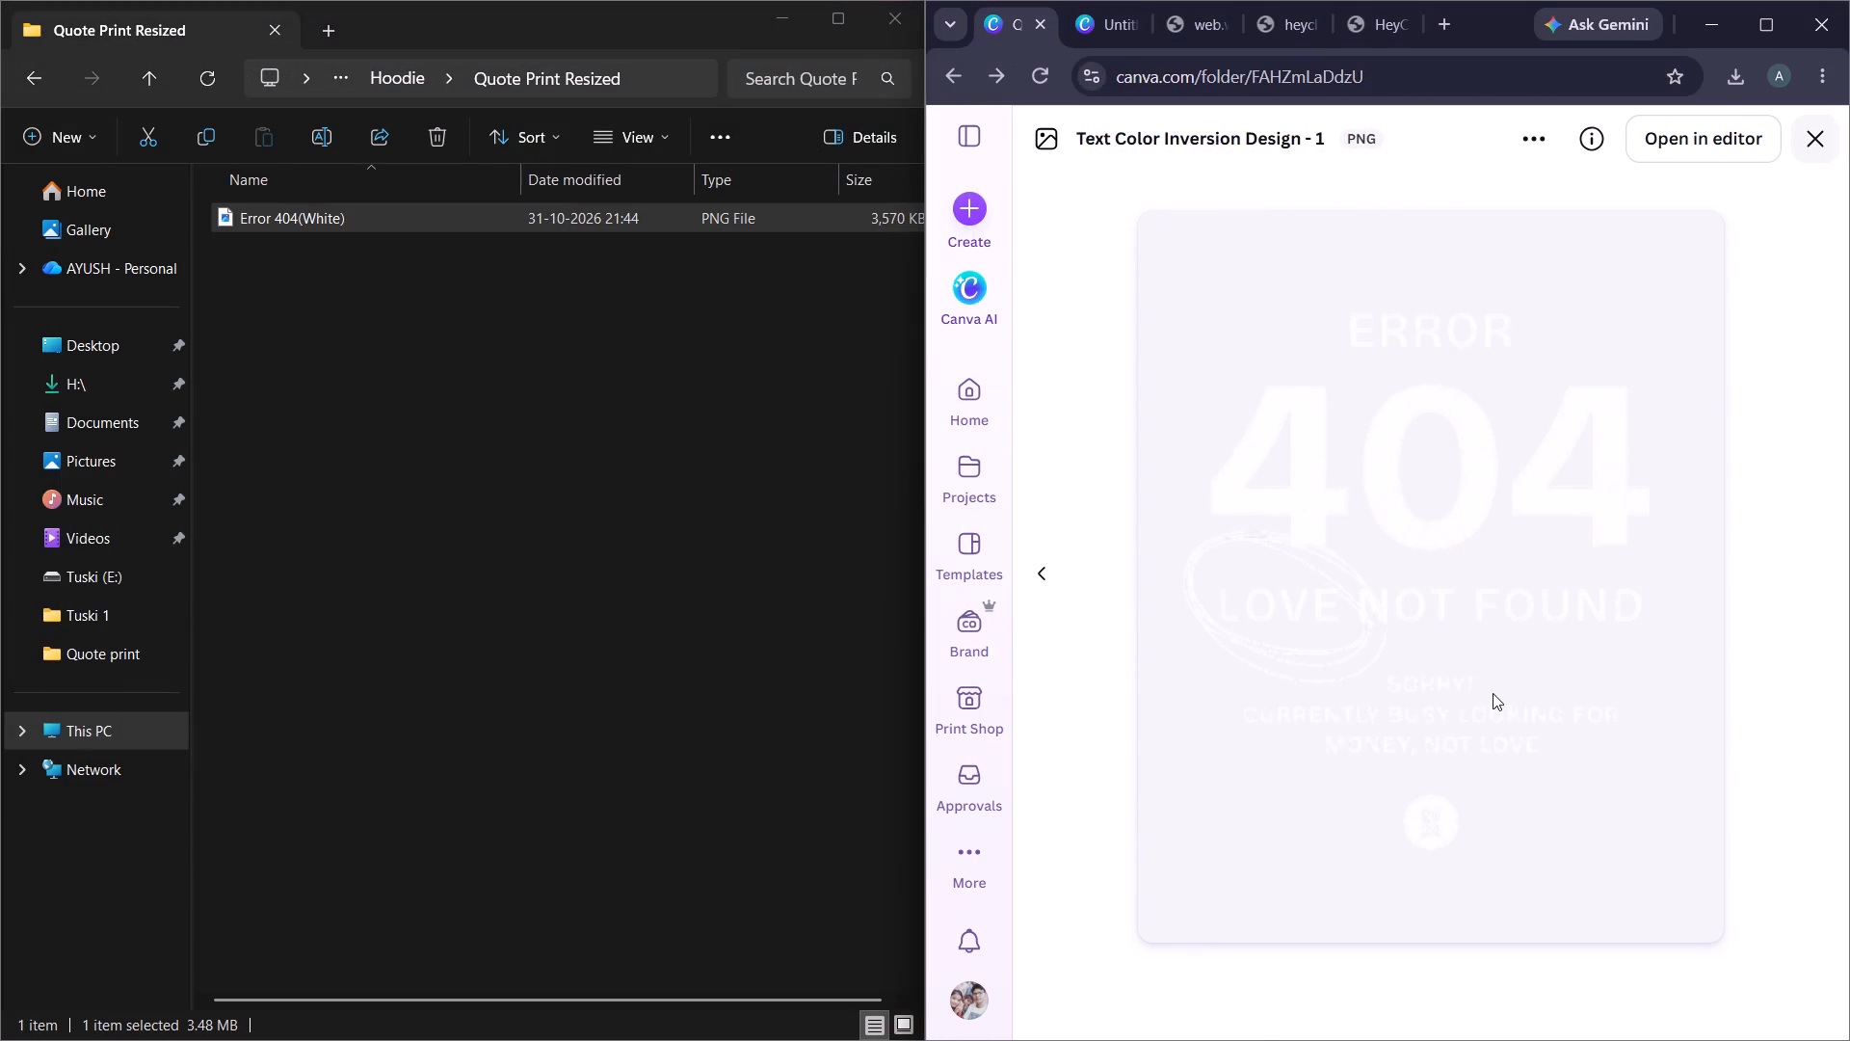
scroll(1459, 750, "down", 2)
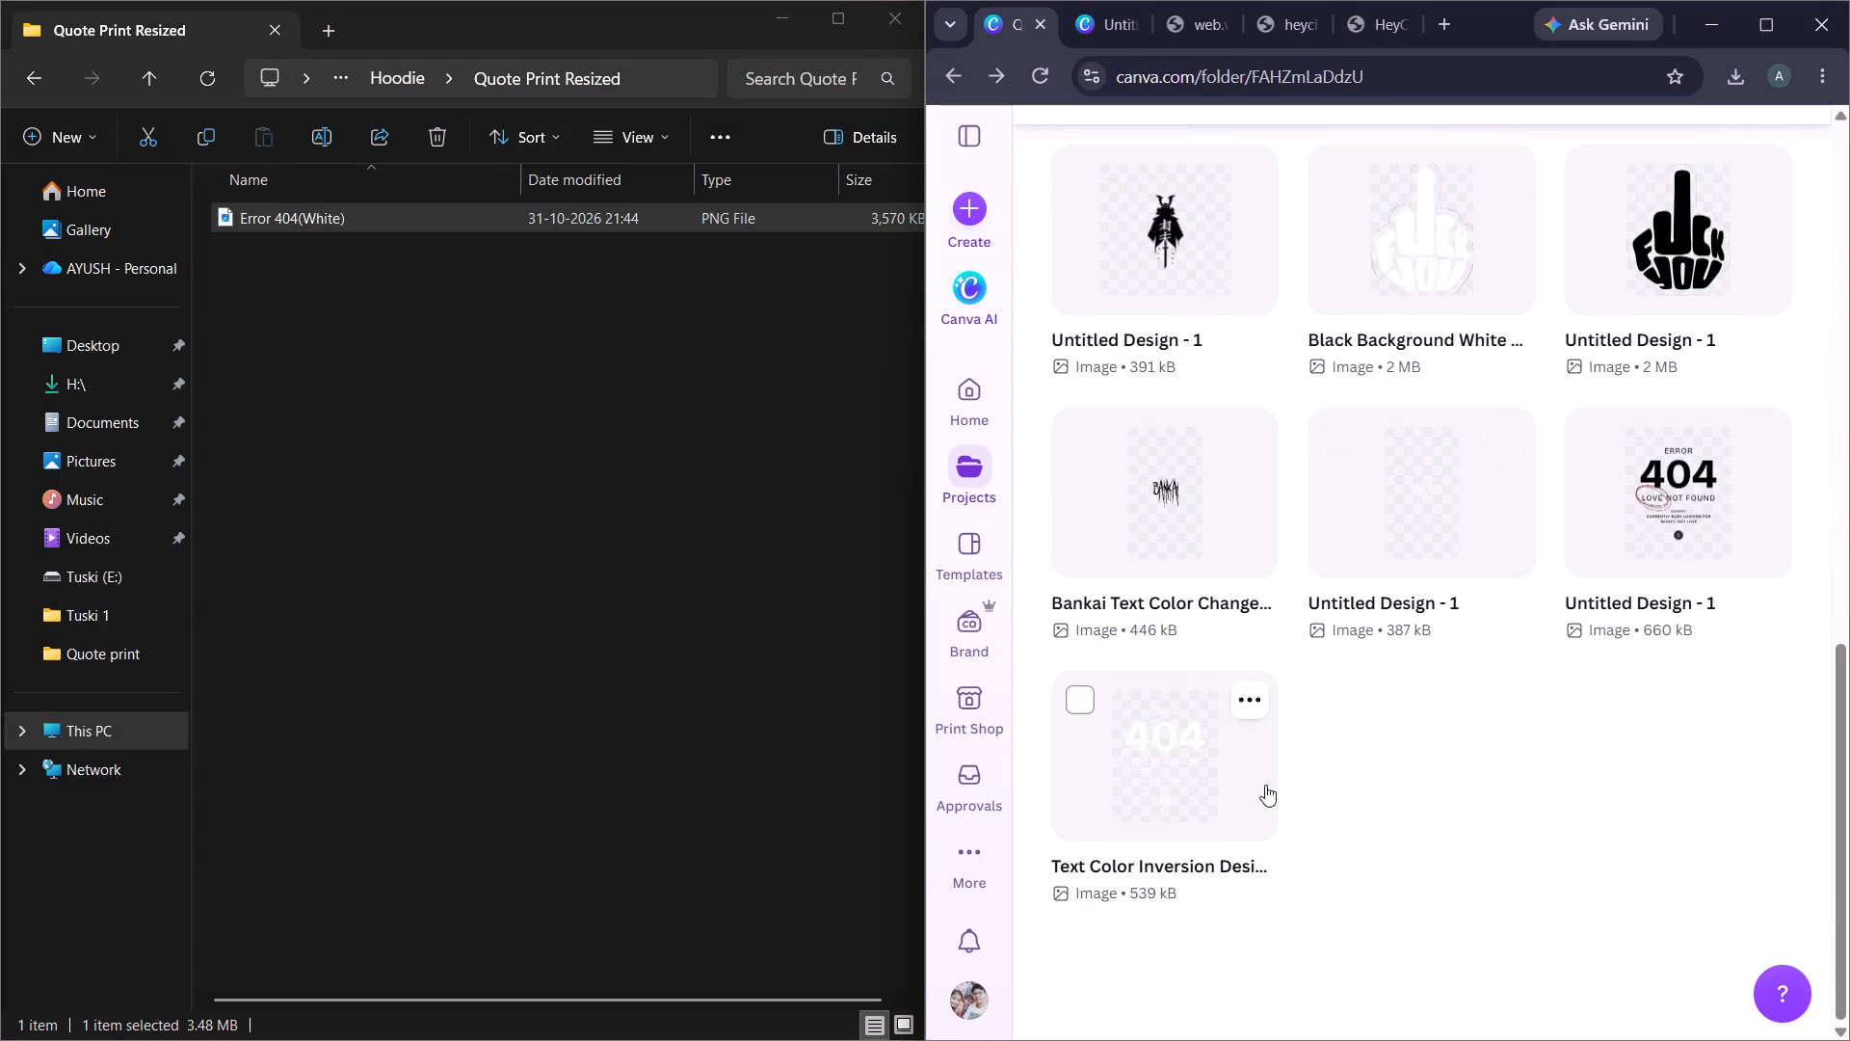
left_click(1700, 461)
left_click(1725, 148)
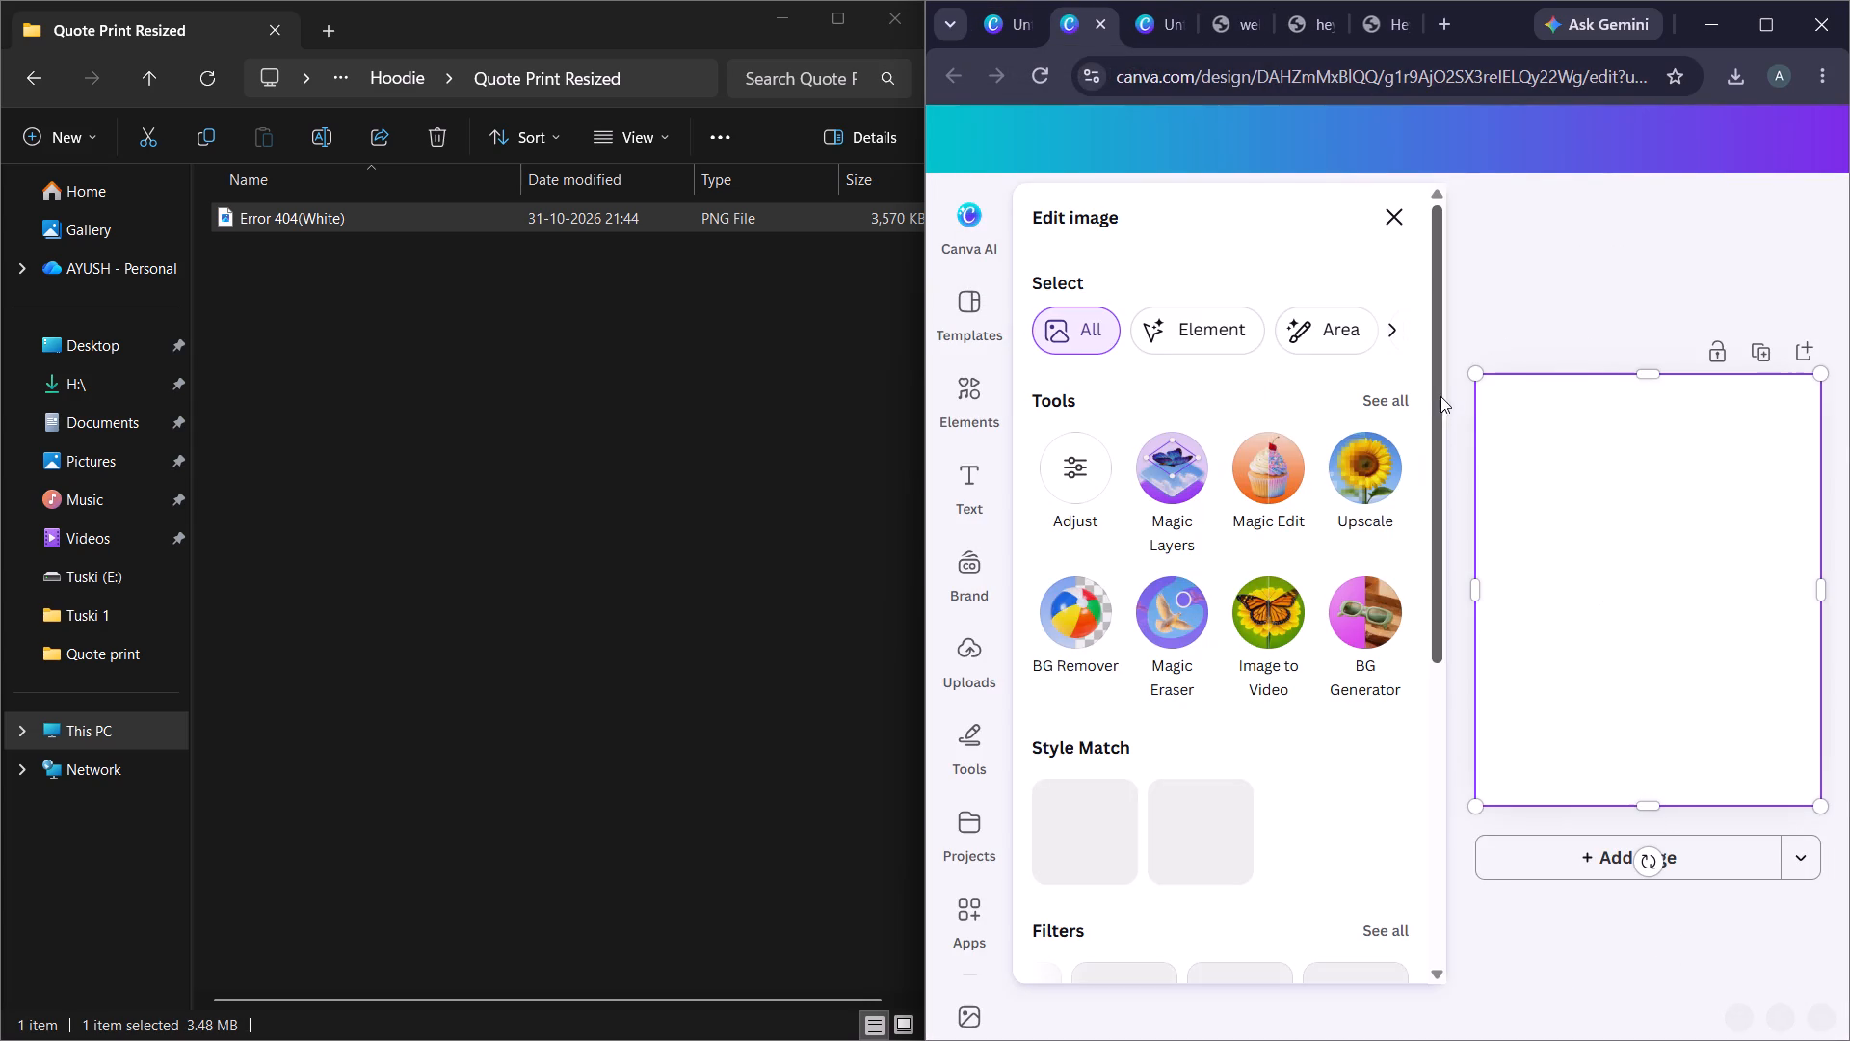
left_click(1391, 215)
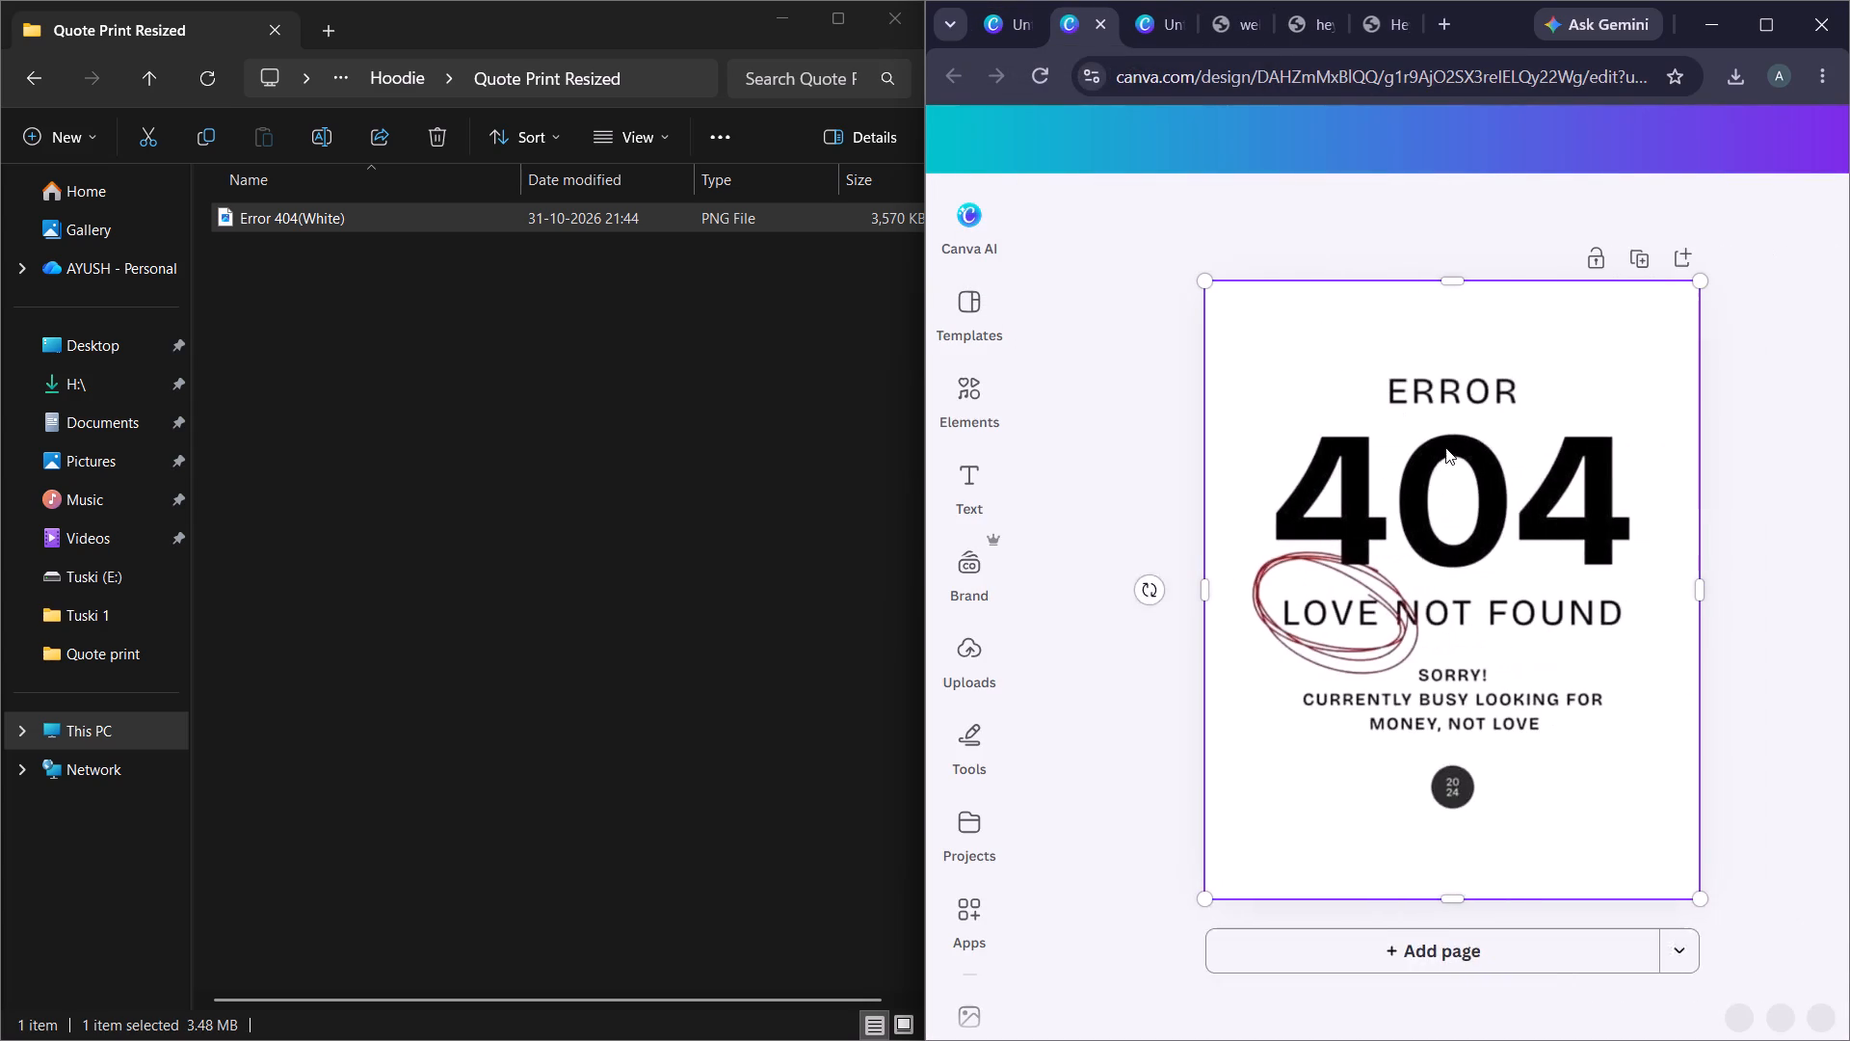
Crop the black 404 artwork on all four sides to about 1,238 × 1,382 px and nudge it slightly rightward on the page.
left_click_drag(1433, 269, 1433, 349)
left_click_drag(1436, 896, 1443, 849)
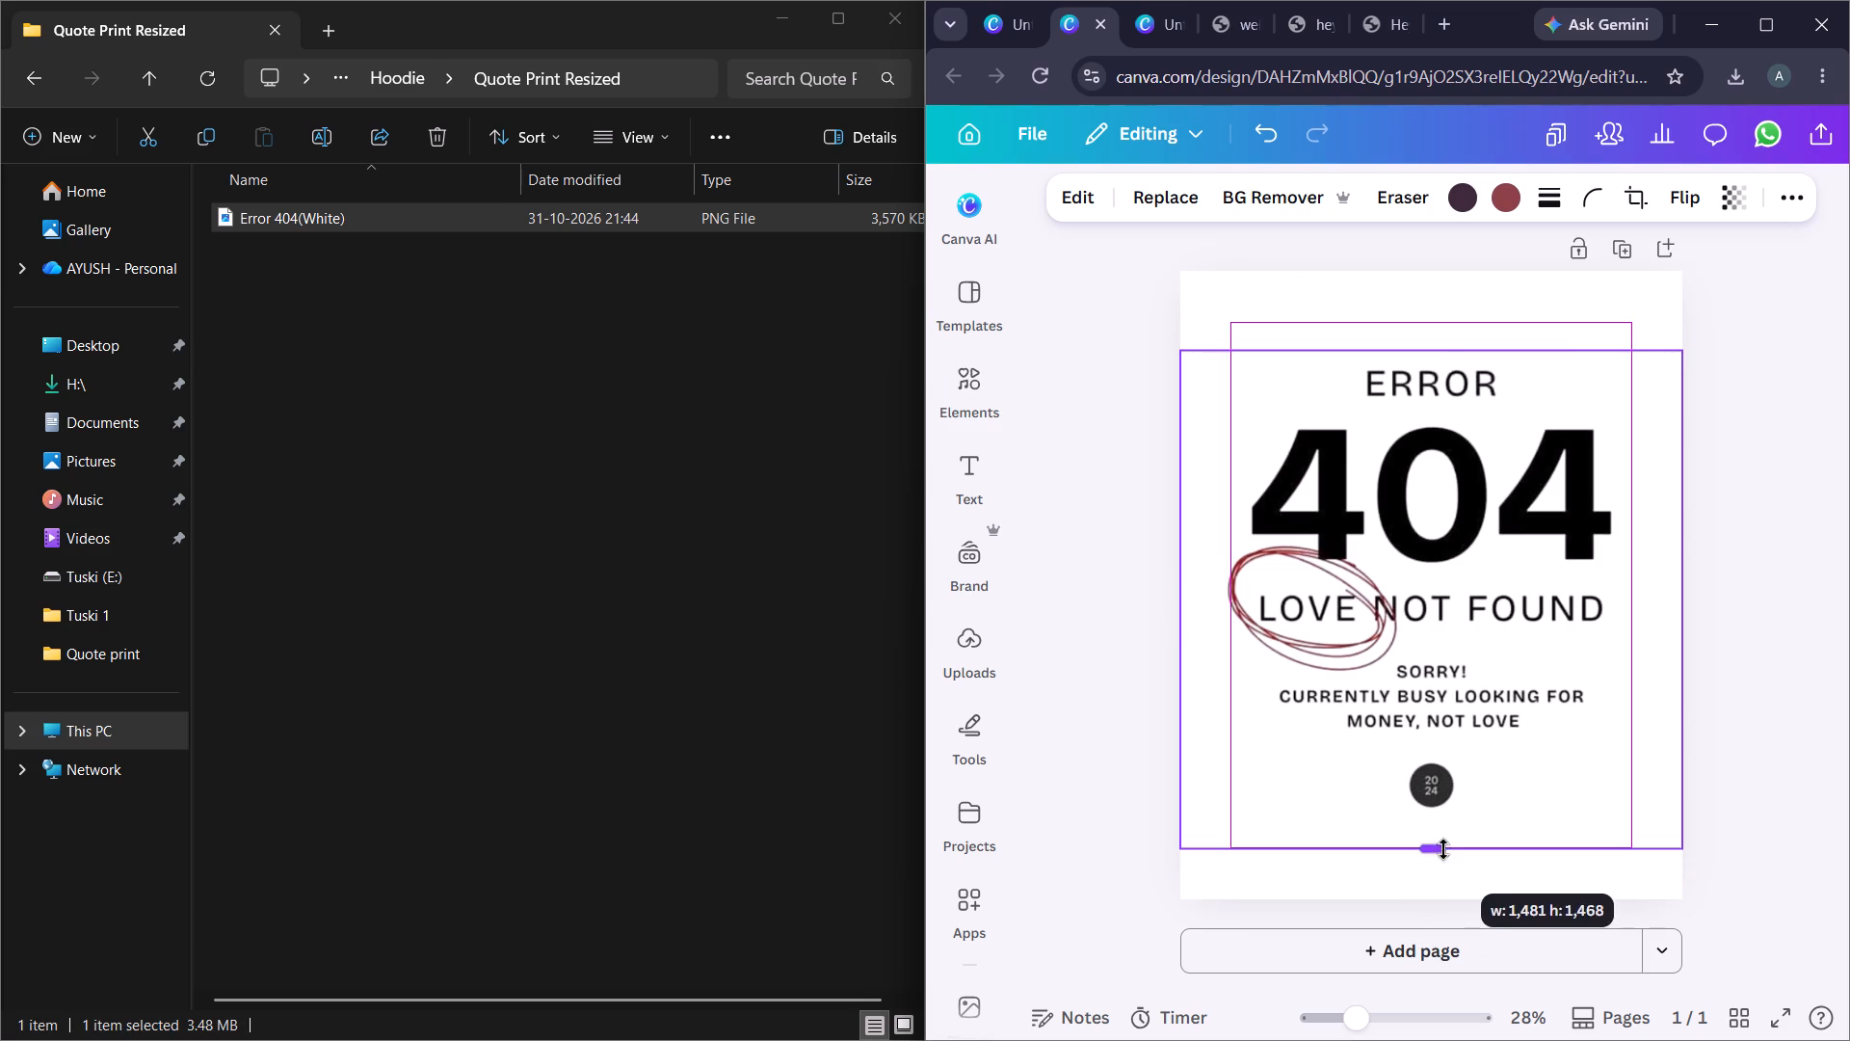
left_click_drag(1443, 849, 1450, 817)
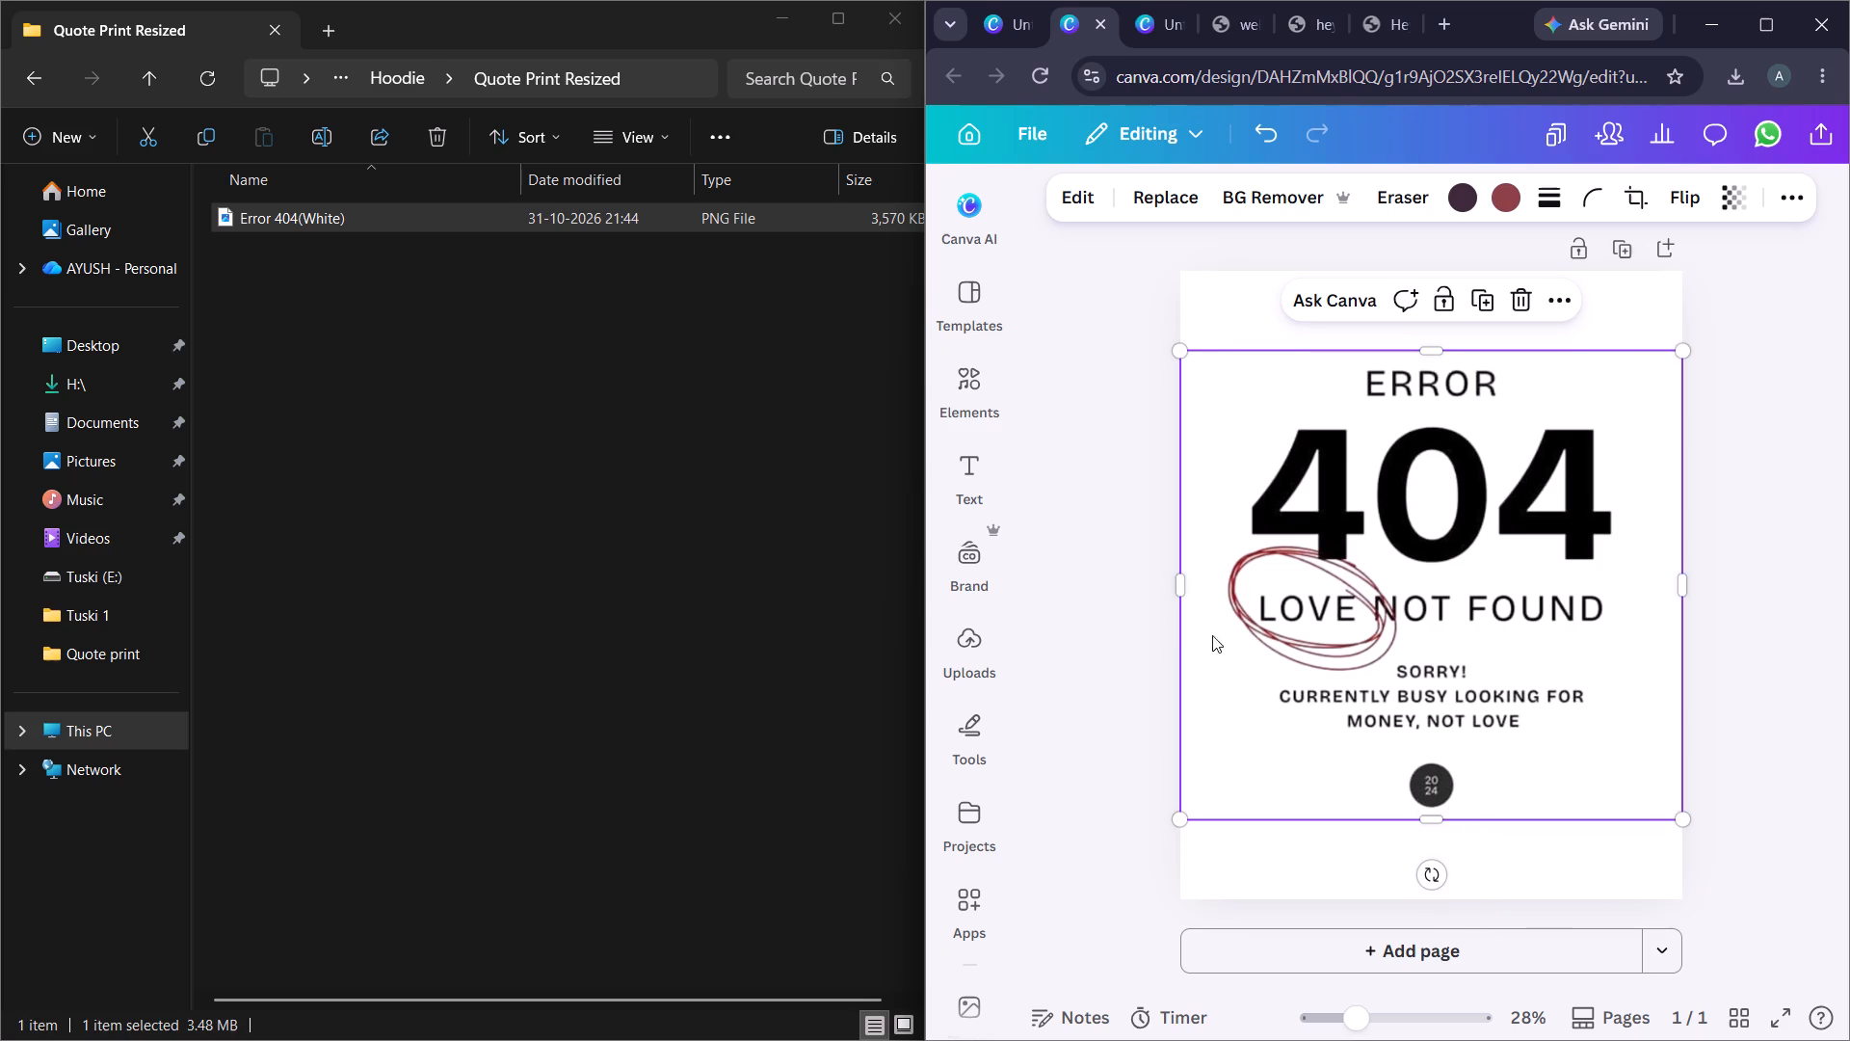
left_click_drag(1188, 593, 1221, 595)
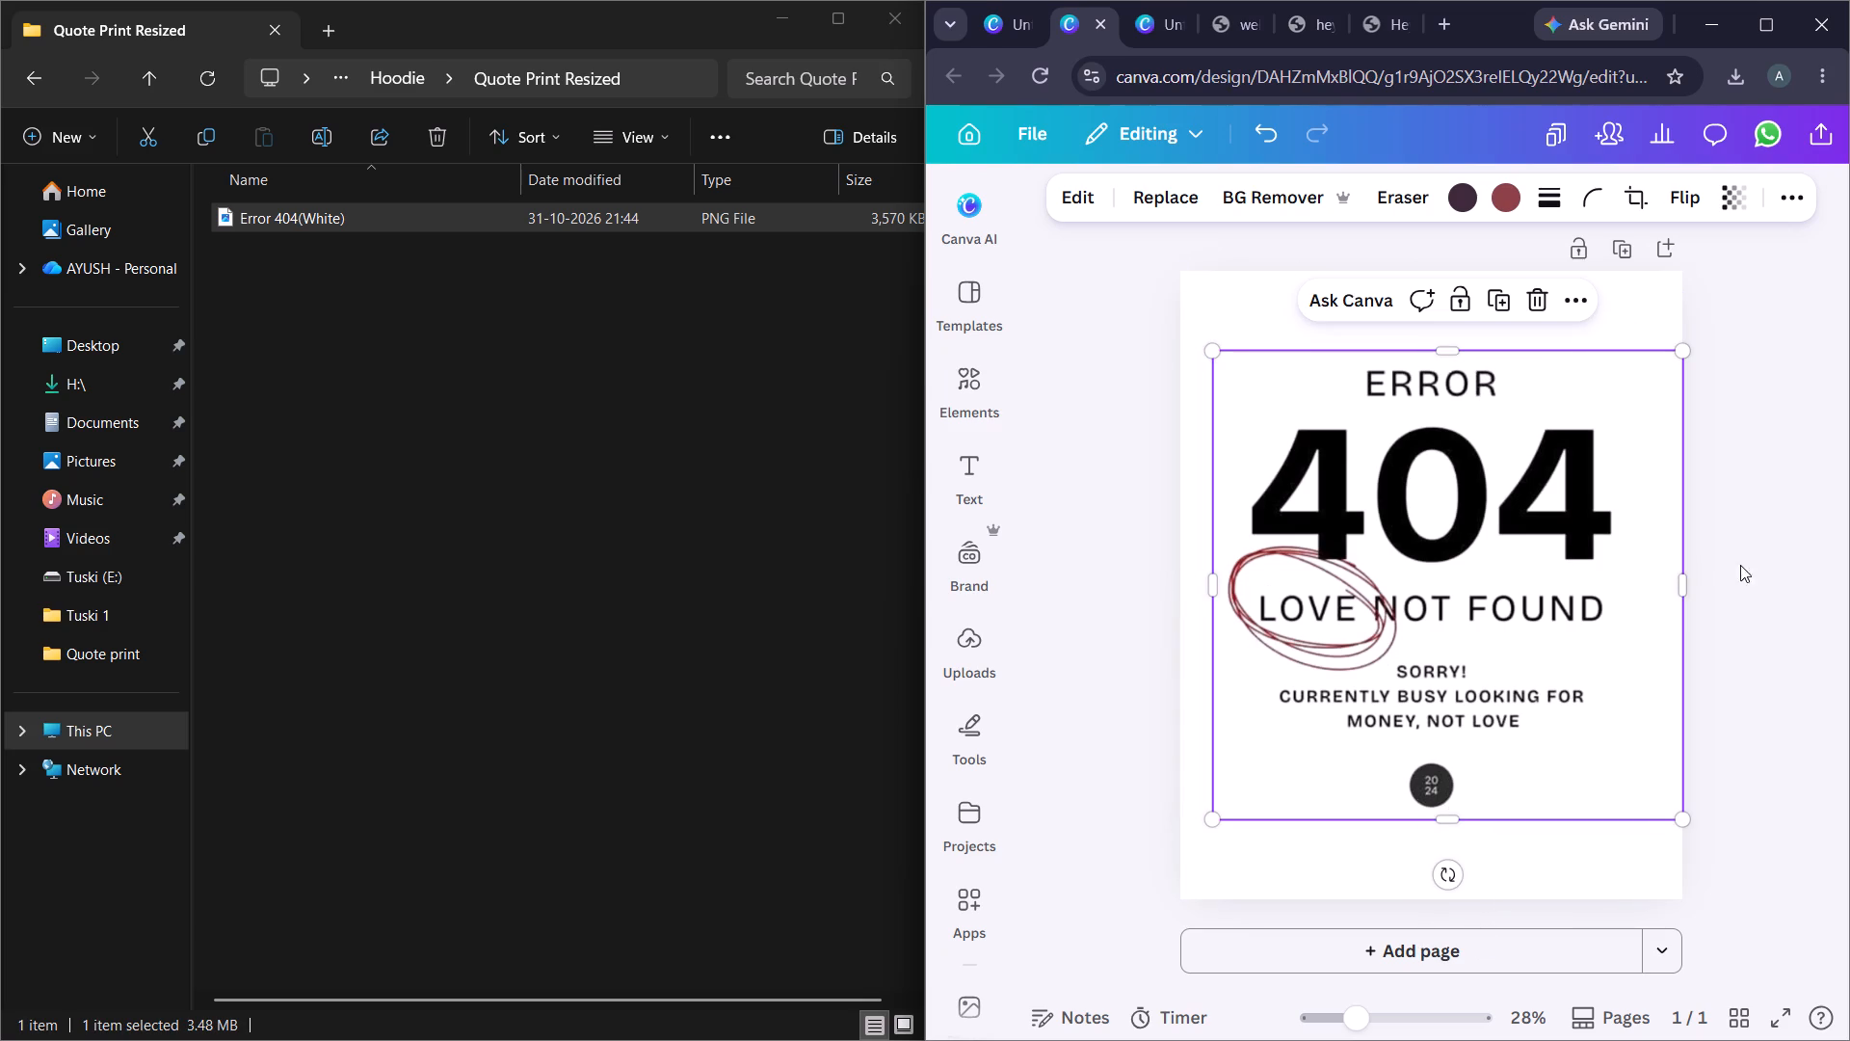
left_click_drag(1686, 584, 1641, 609)
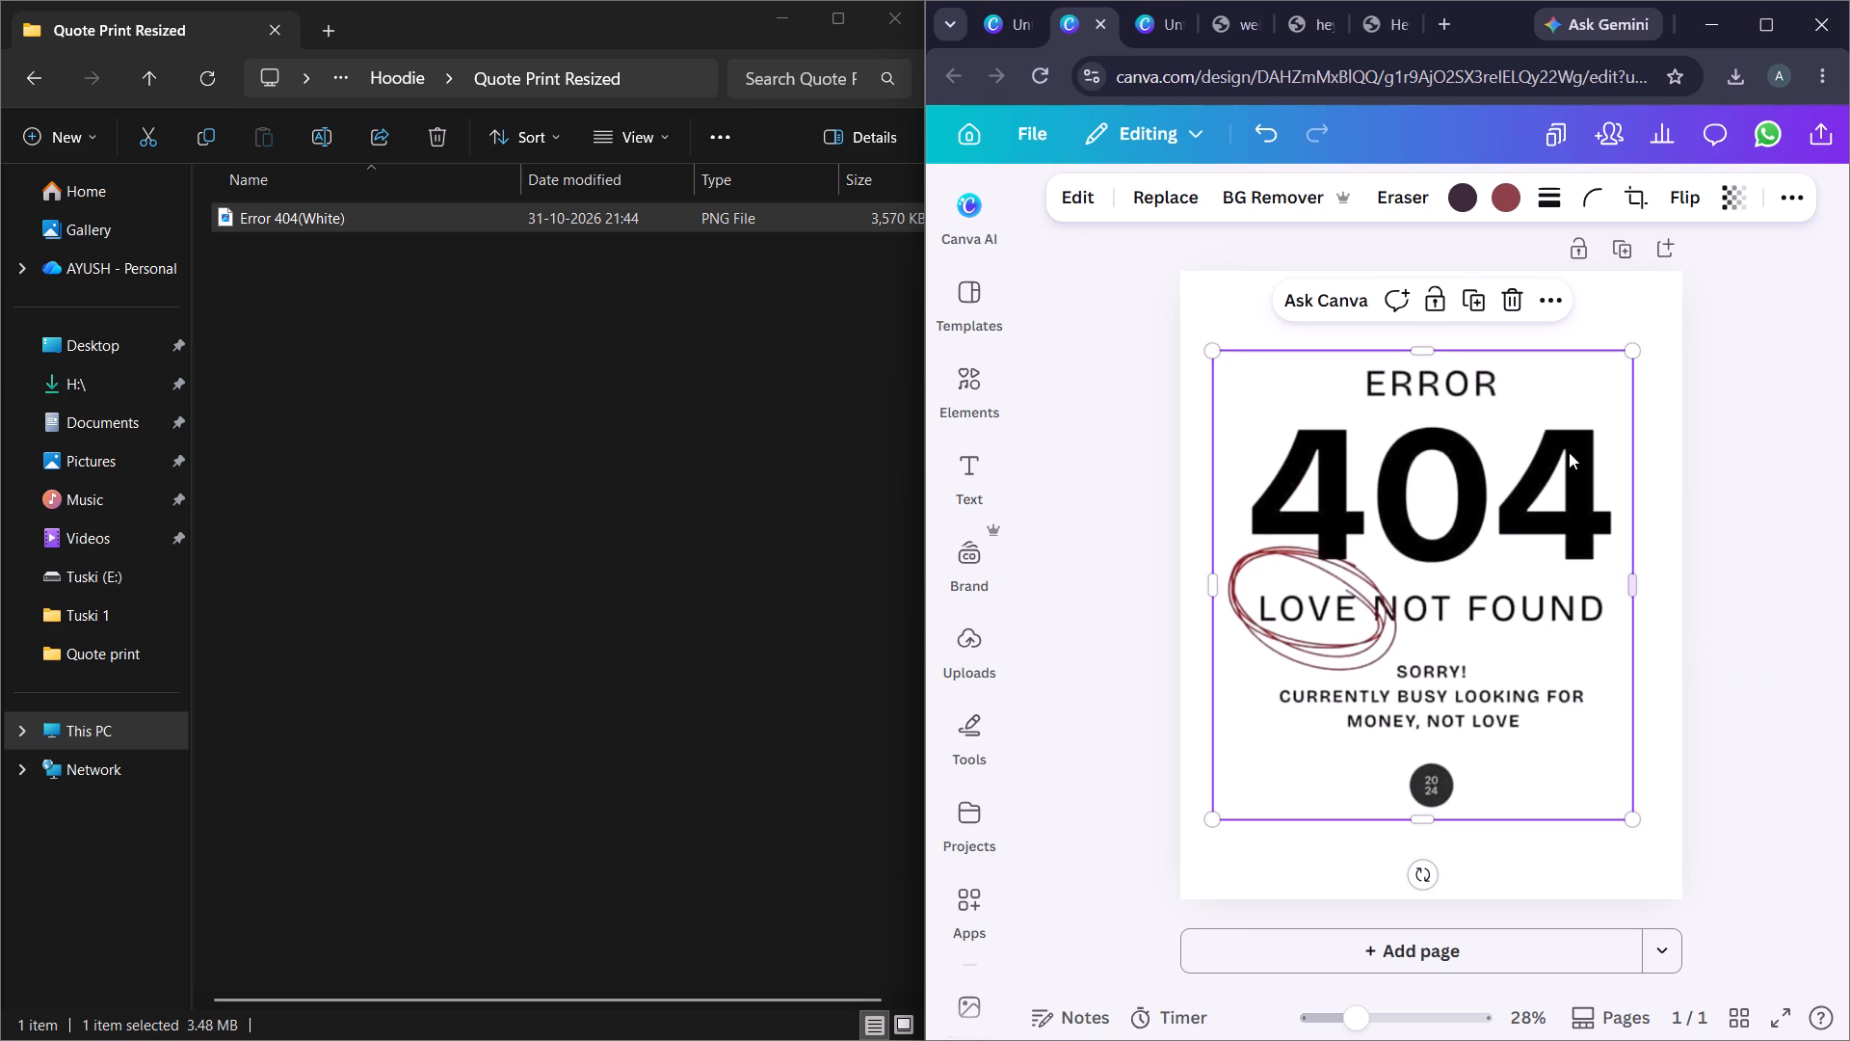
left_click(1278, 398)
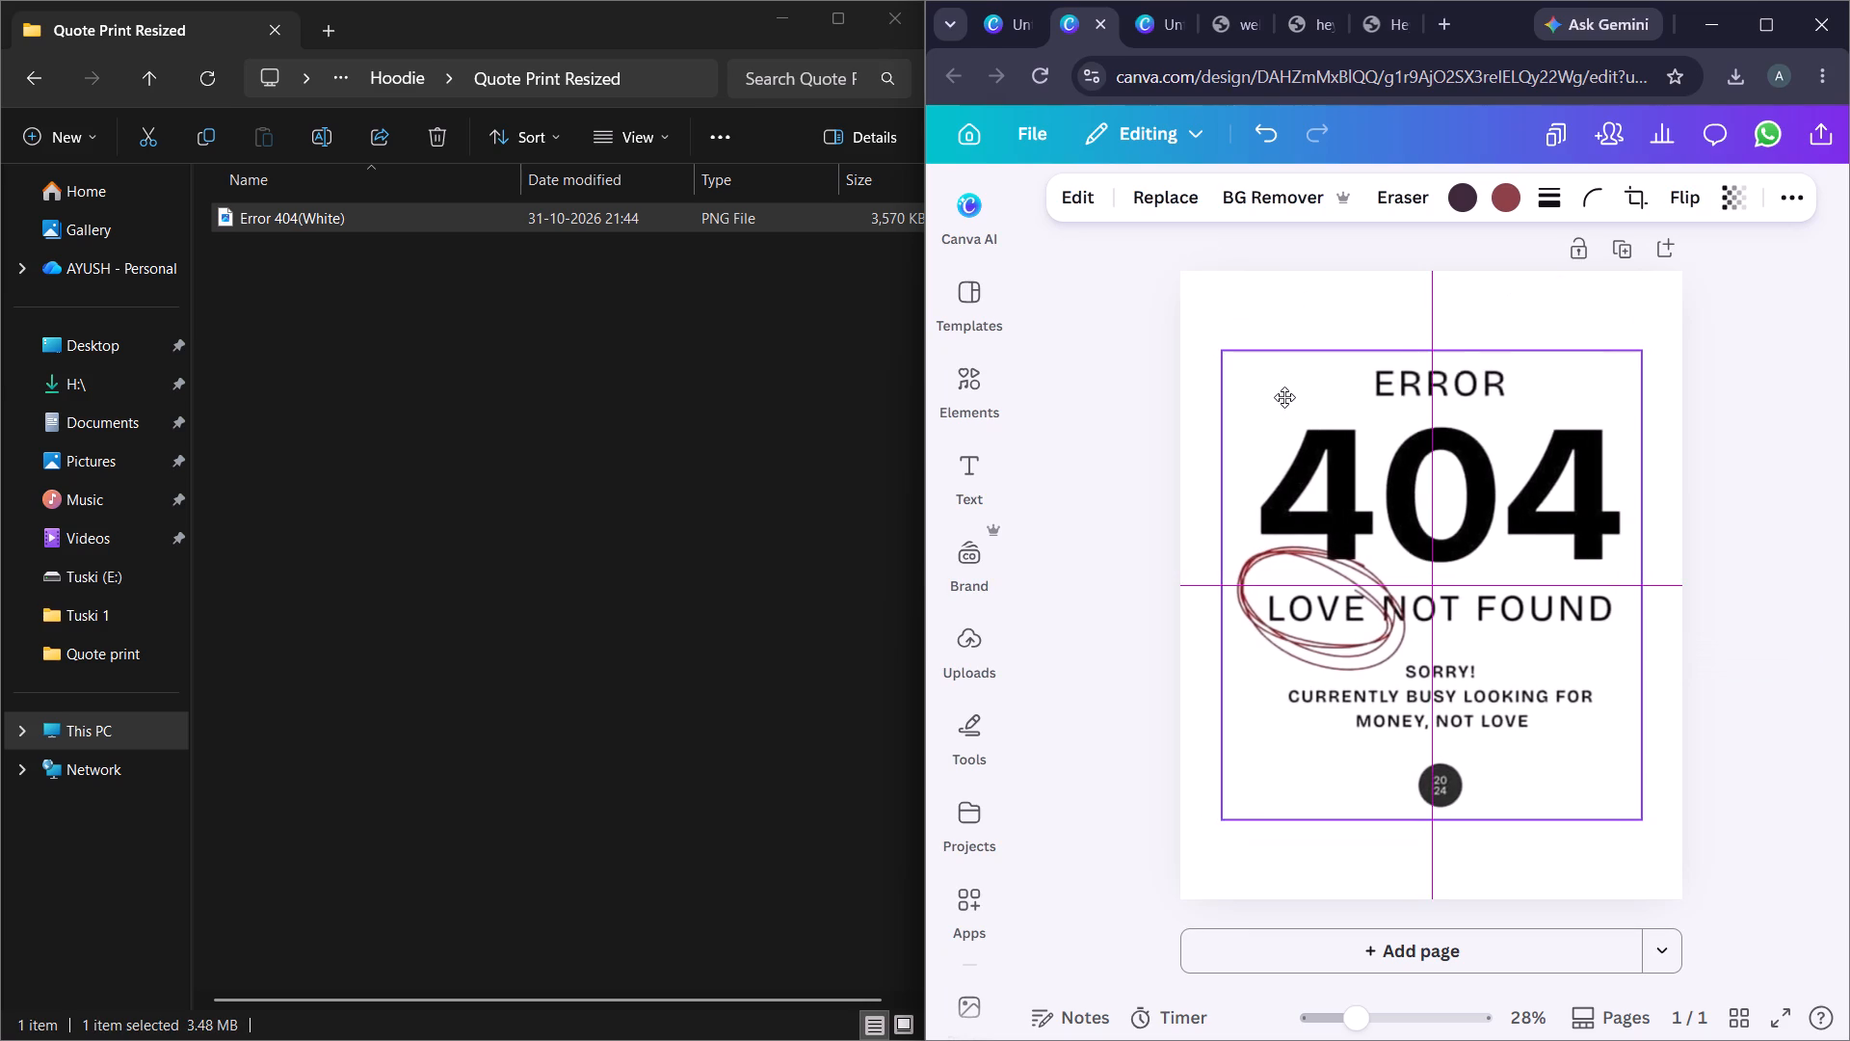
left_click(1803, 538)
left_click(1307, 366)
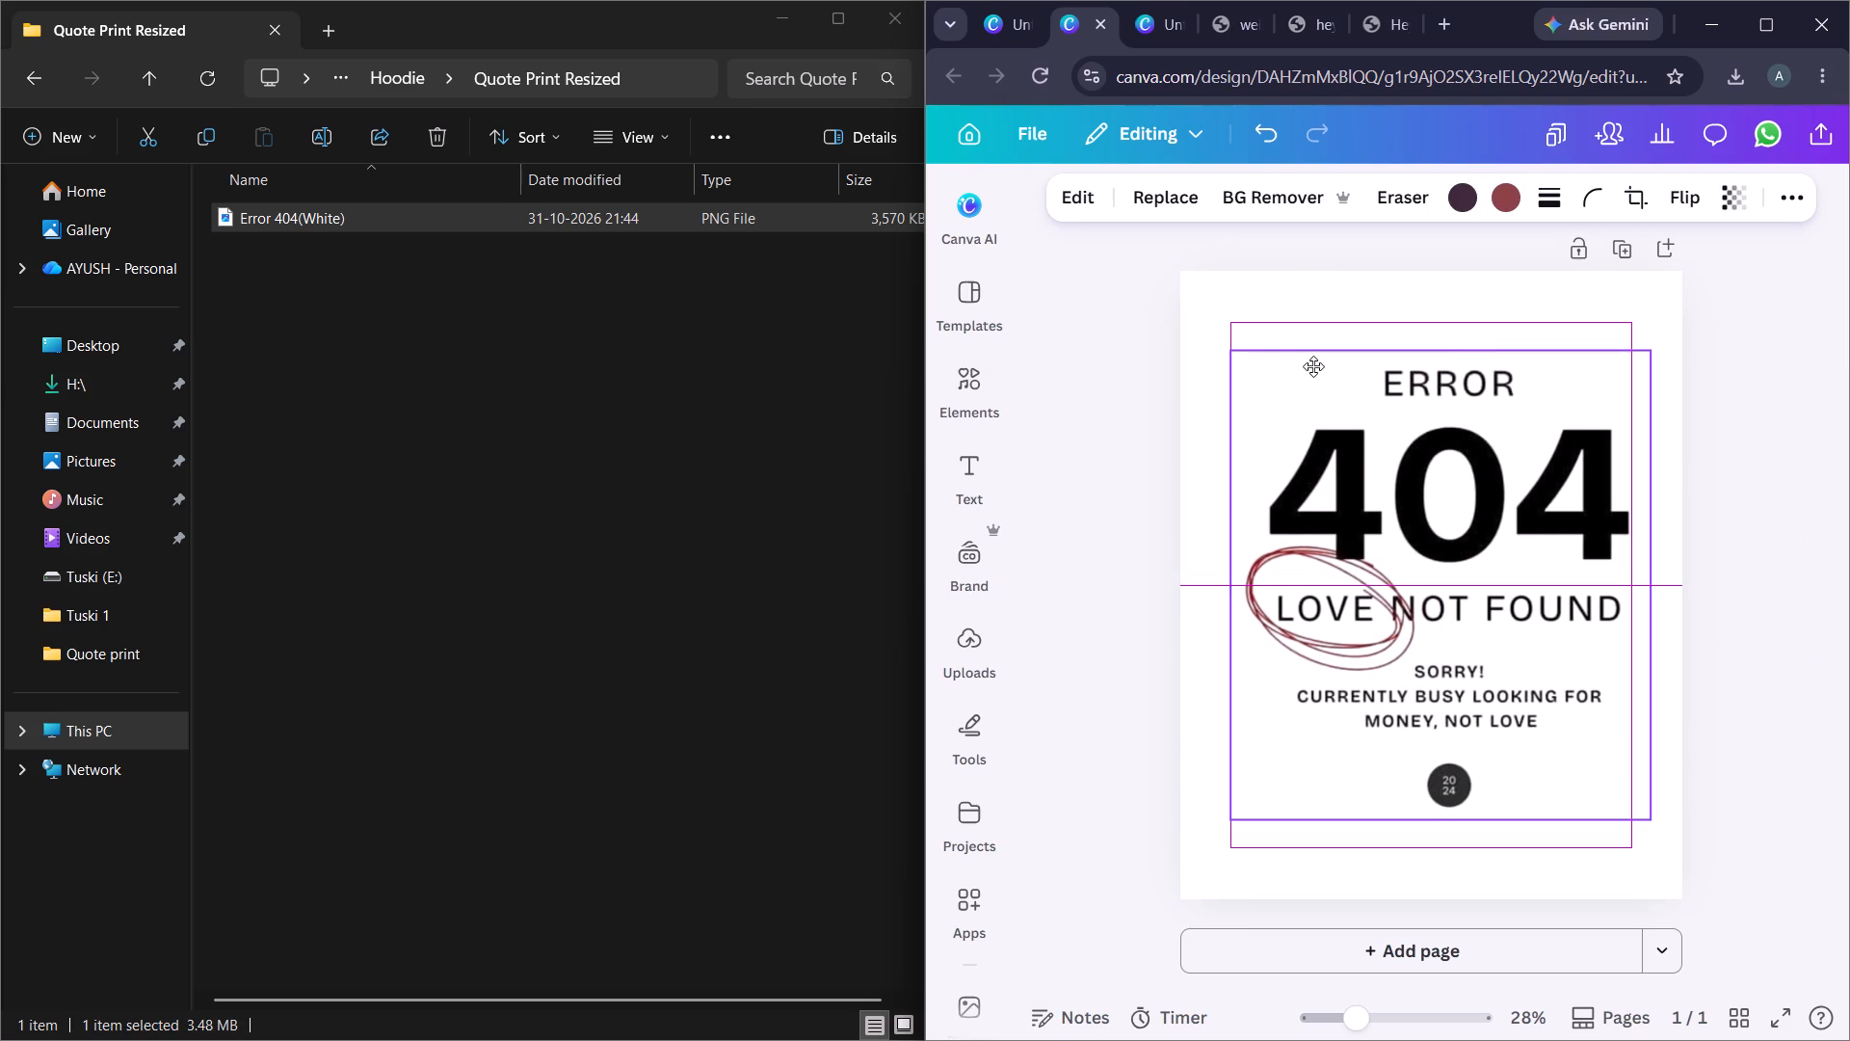
Download only the cropped black 404 artwork as a high-quality PNG at size 3 with a transparent background.
right_click(1327, 368)
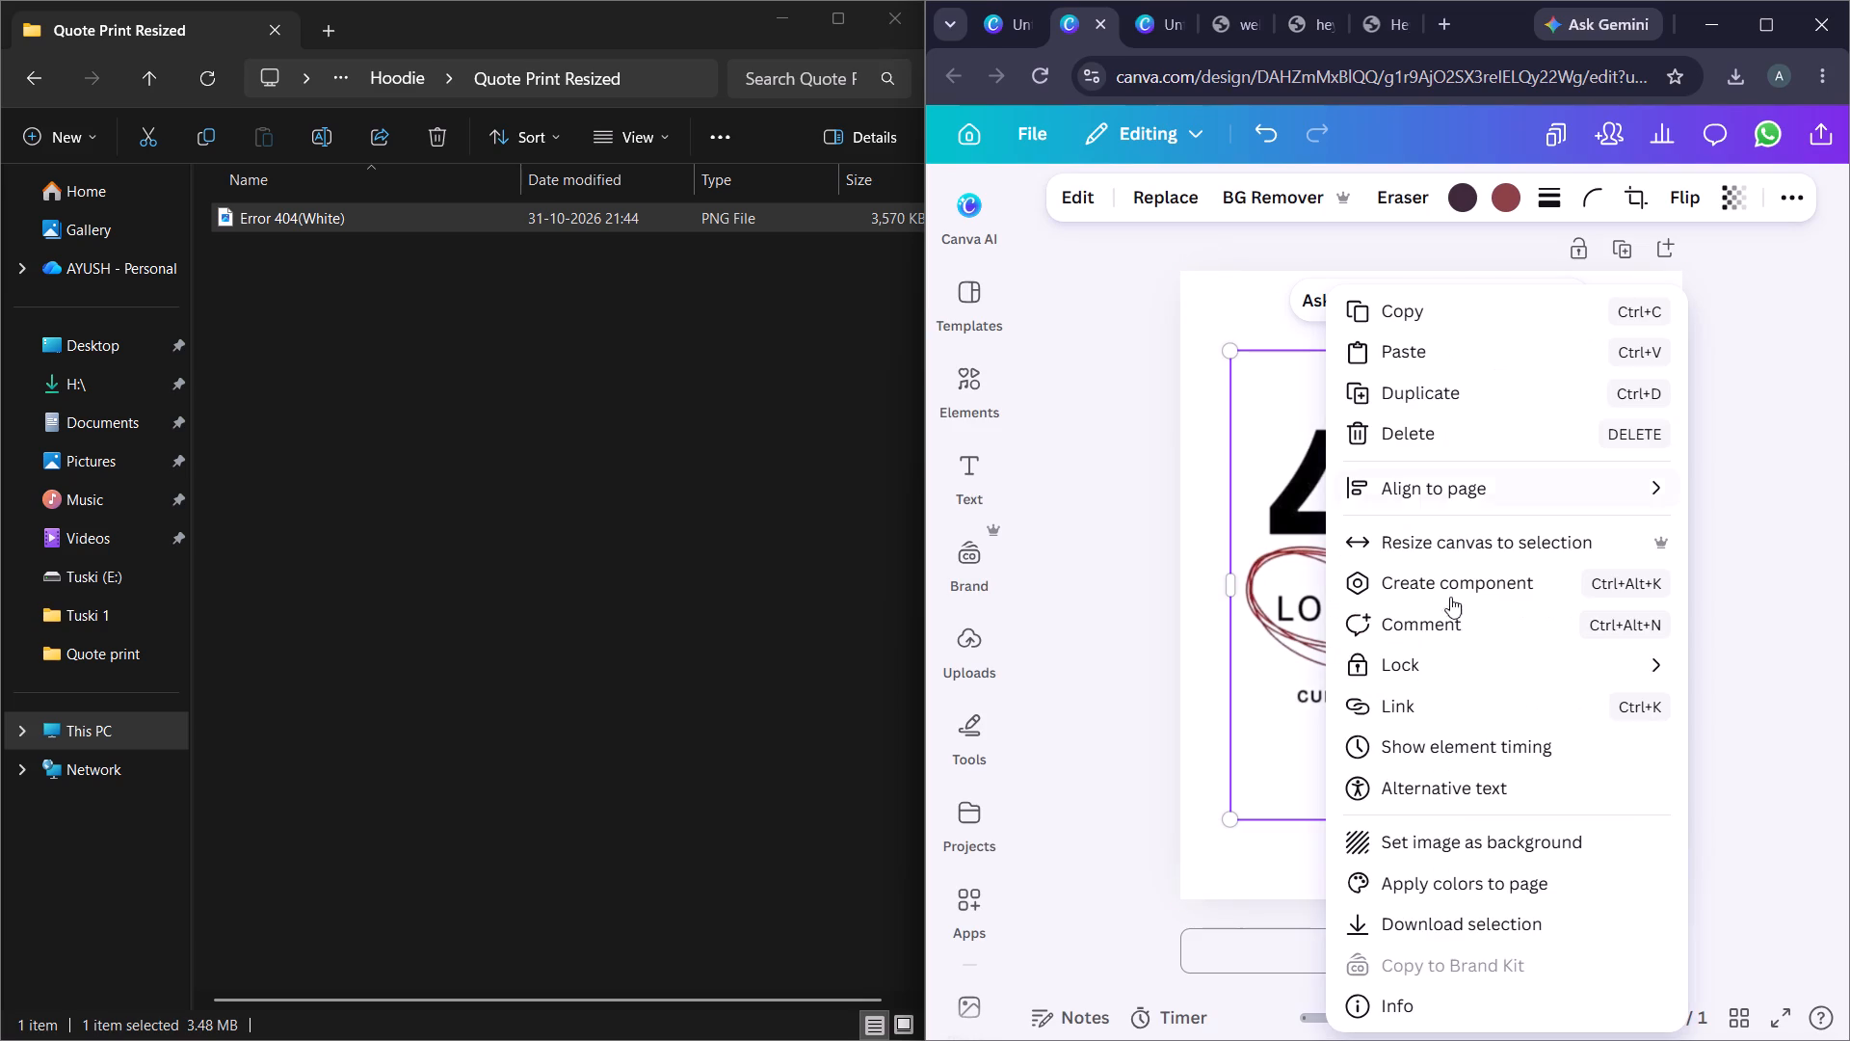
left_click(1448, 924)
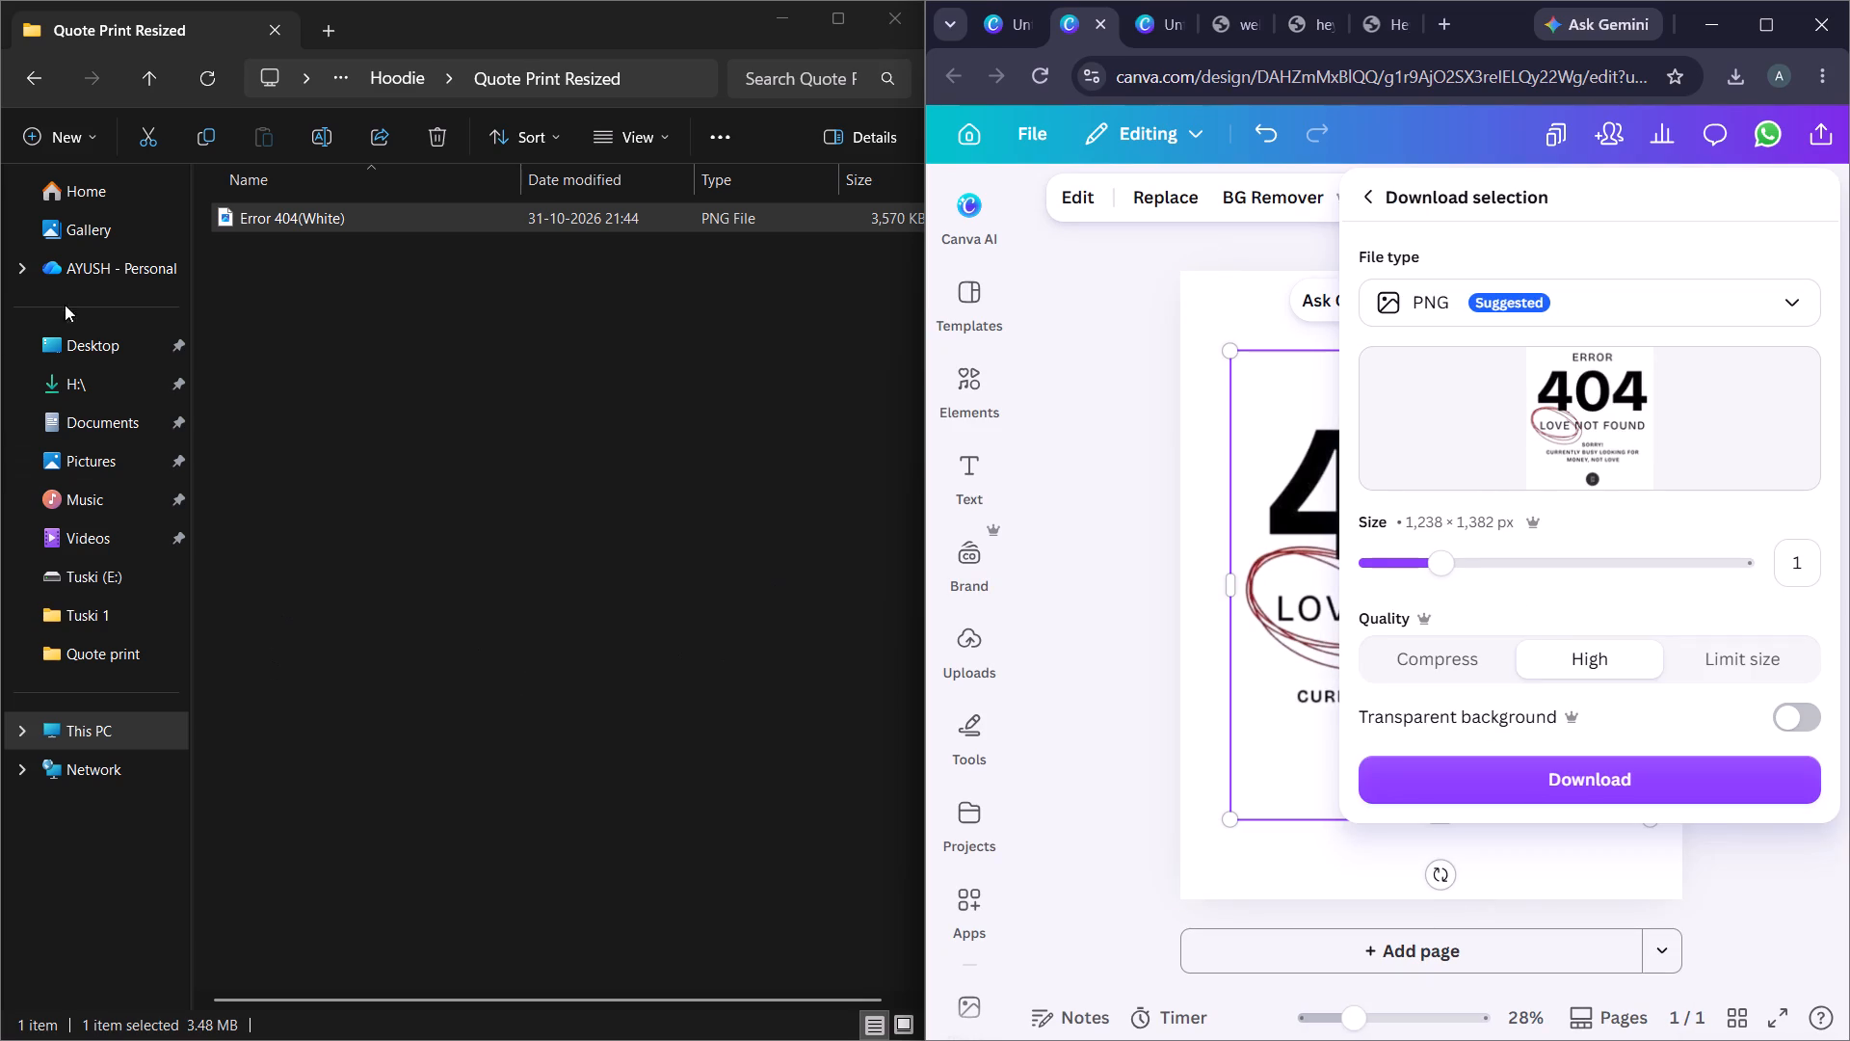
left_click_drag(1454, 564, 1833, 590)
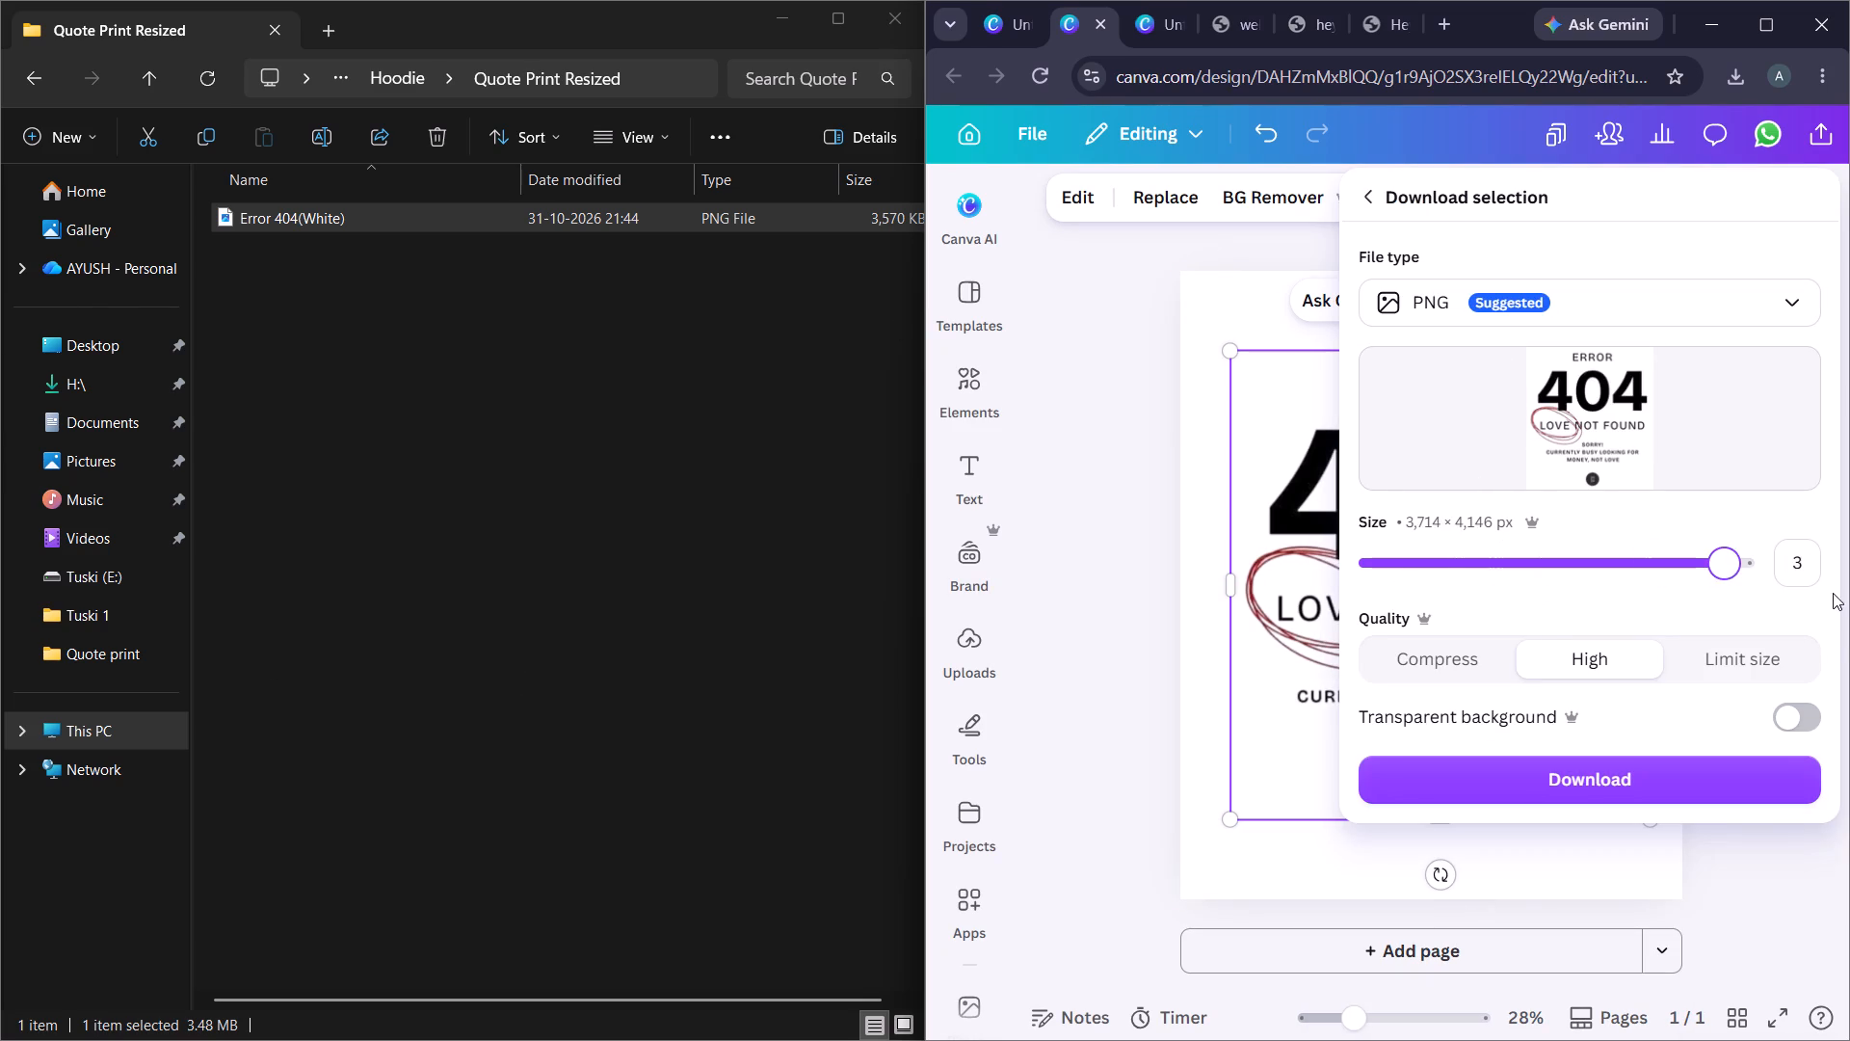
left_click(1810, 721)
left_click(1670, 769)
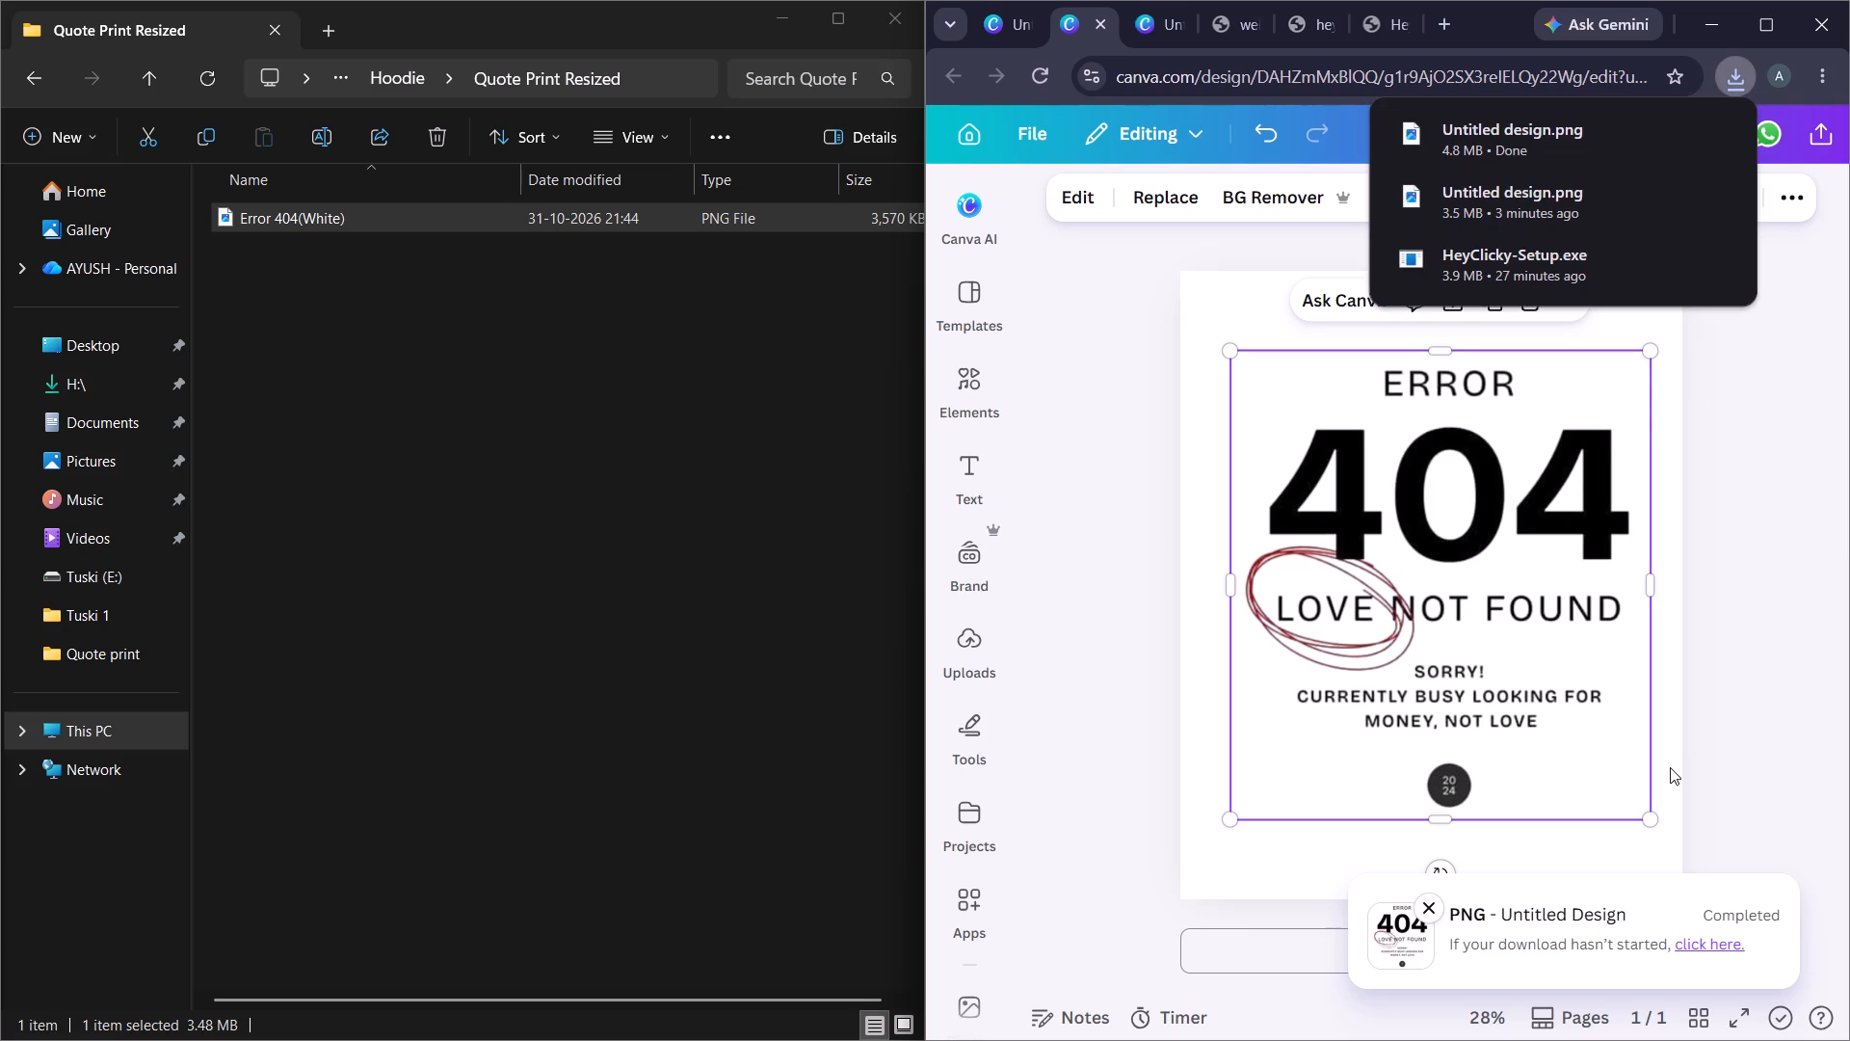
Show the newly downloaded Untitled design PNG on the Downloads (H:) drive and rename it as 404 Error (Black).
left_click(1670, 138)
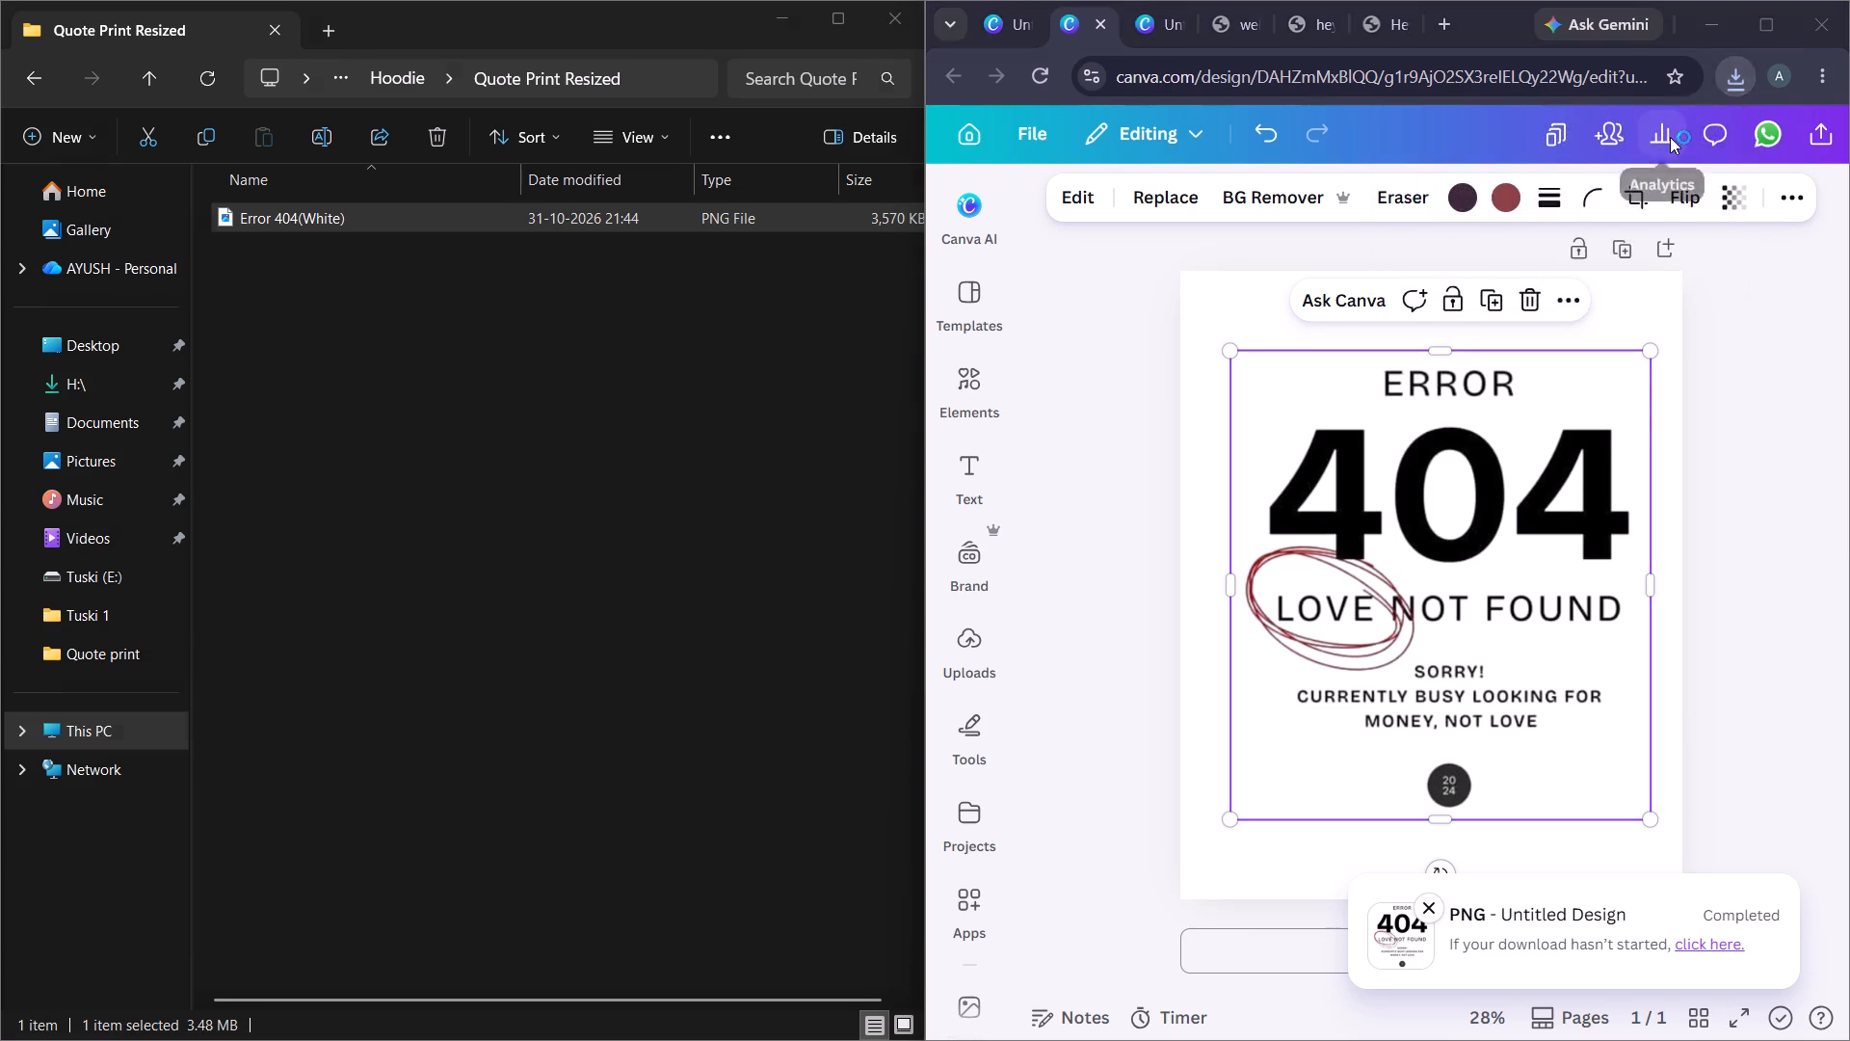
right_click(349, 241)
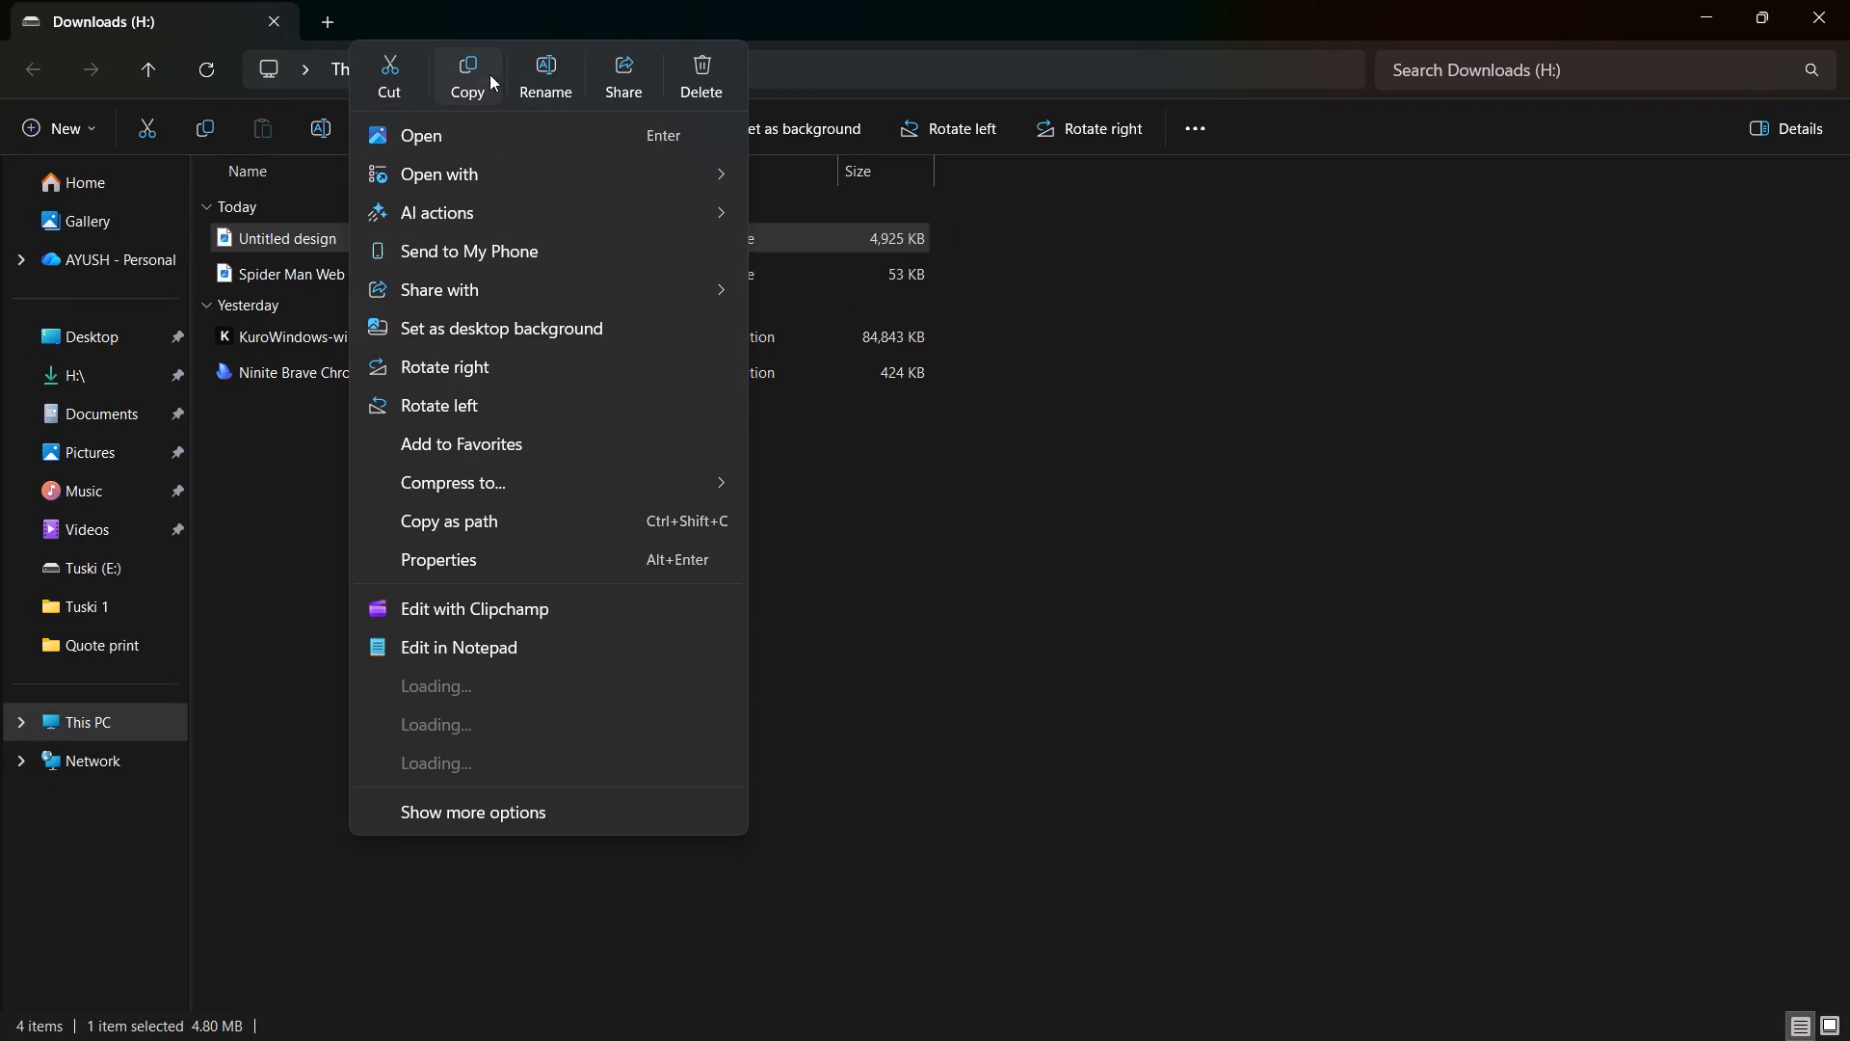
left_click(572, 86)
type("404 Error")
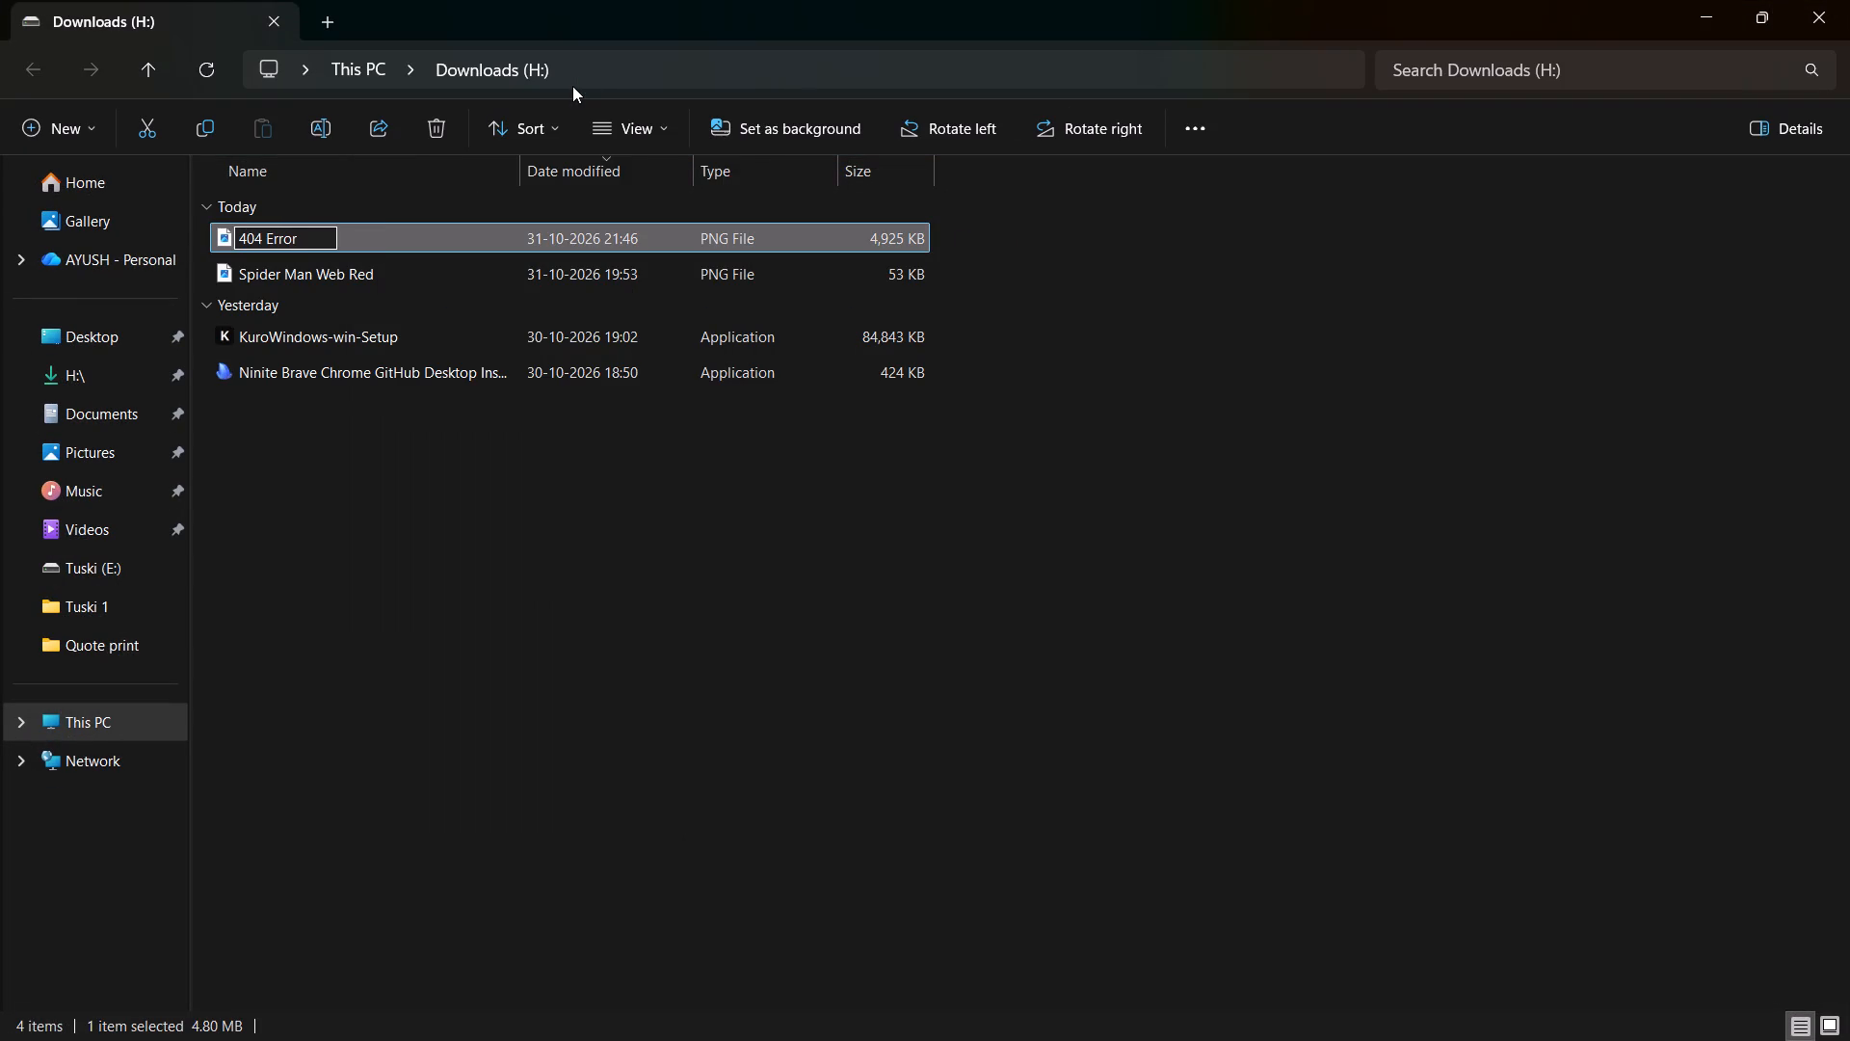
key("space")
type("(")
type("Bla")
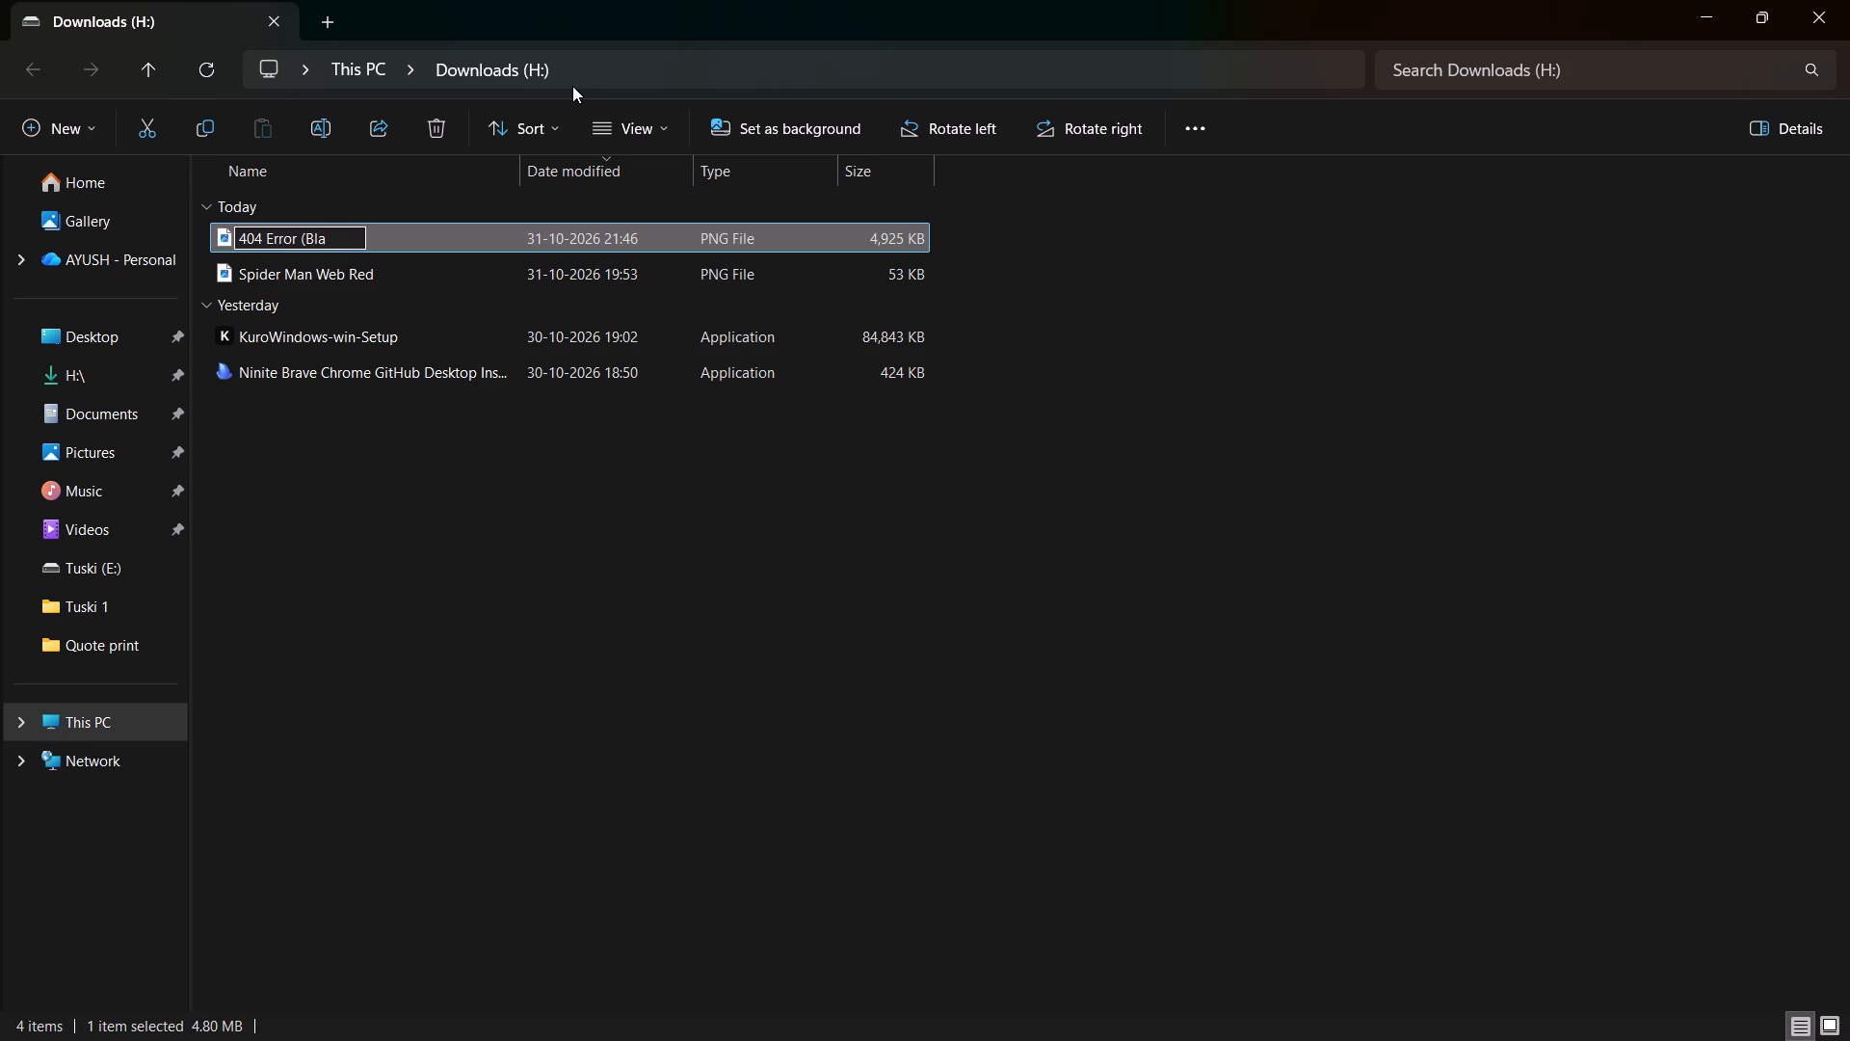
type("ck")
key("shift+parenright")
key("Return")
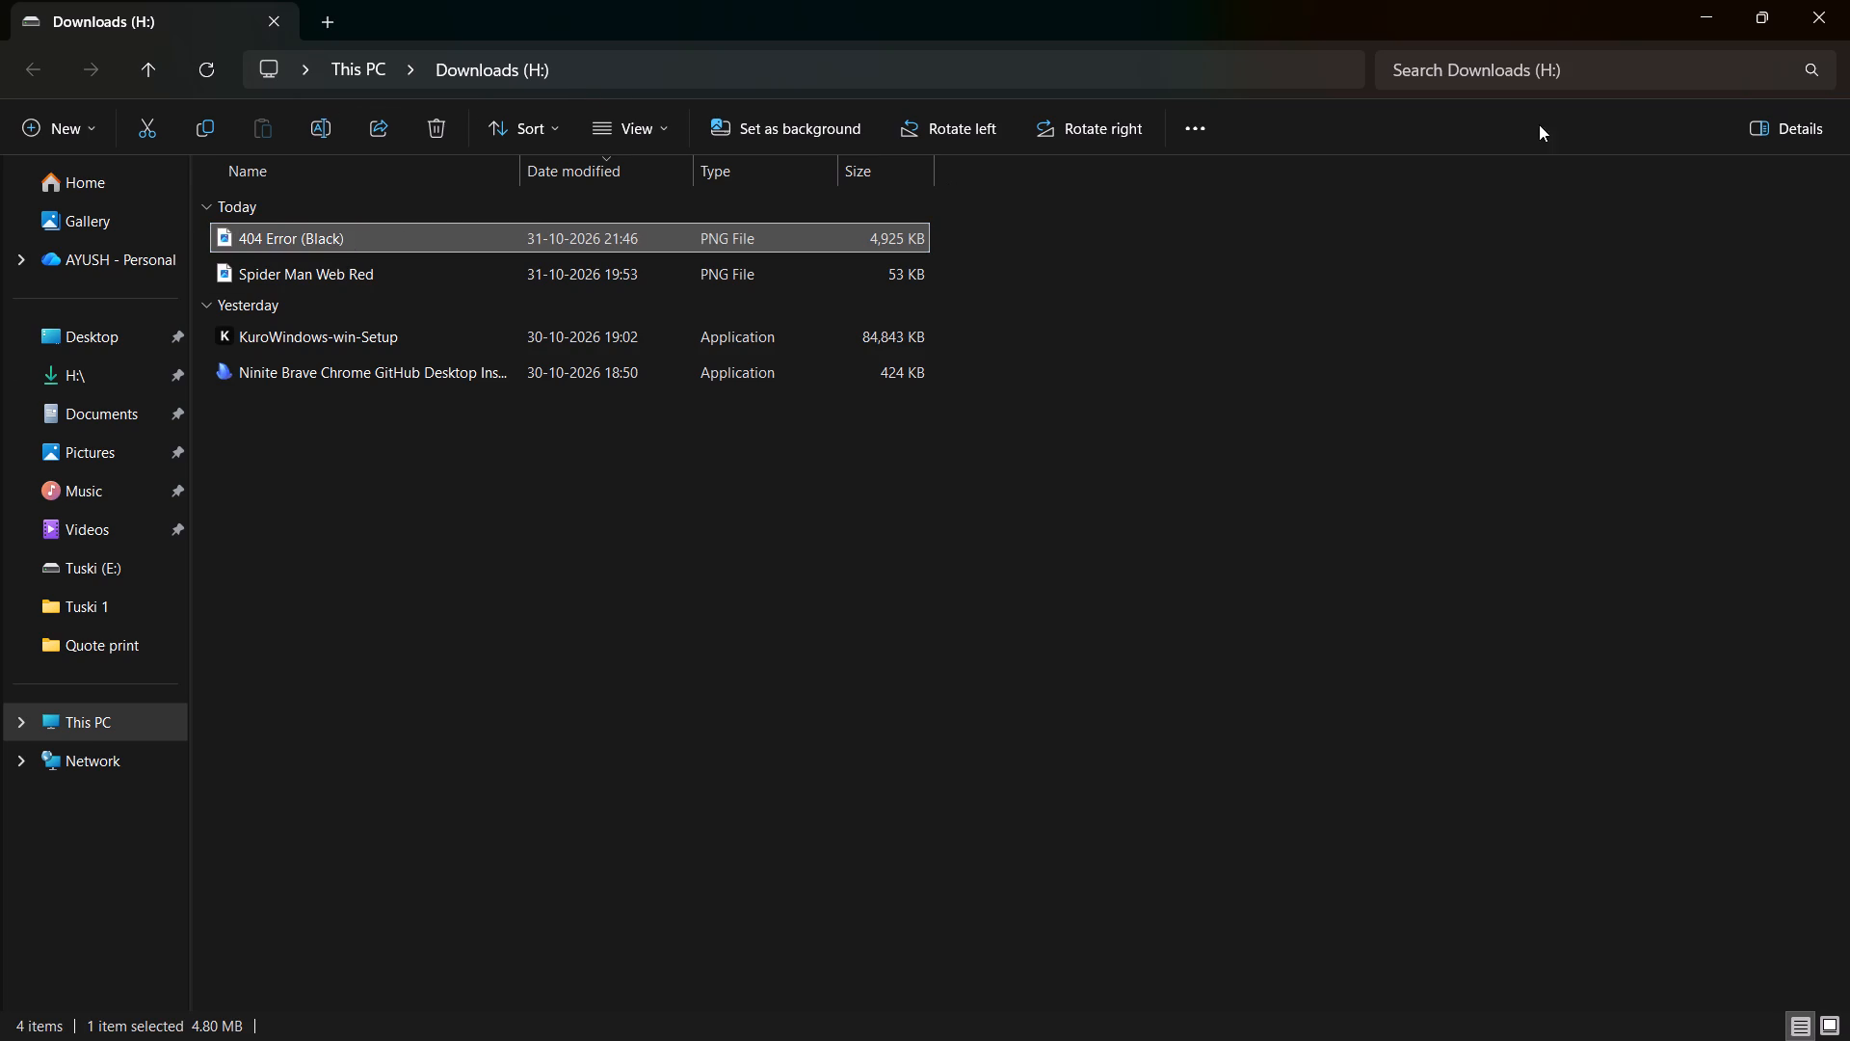
Return to the Quote print folder in Canva and open the white Bankai Untitled Design - 1 in the editor.
left_click(1720, 8)
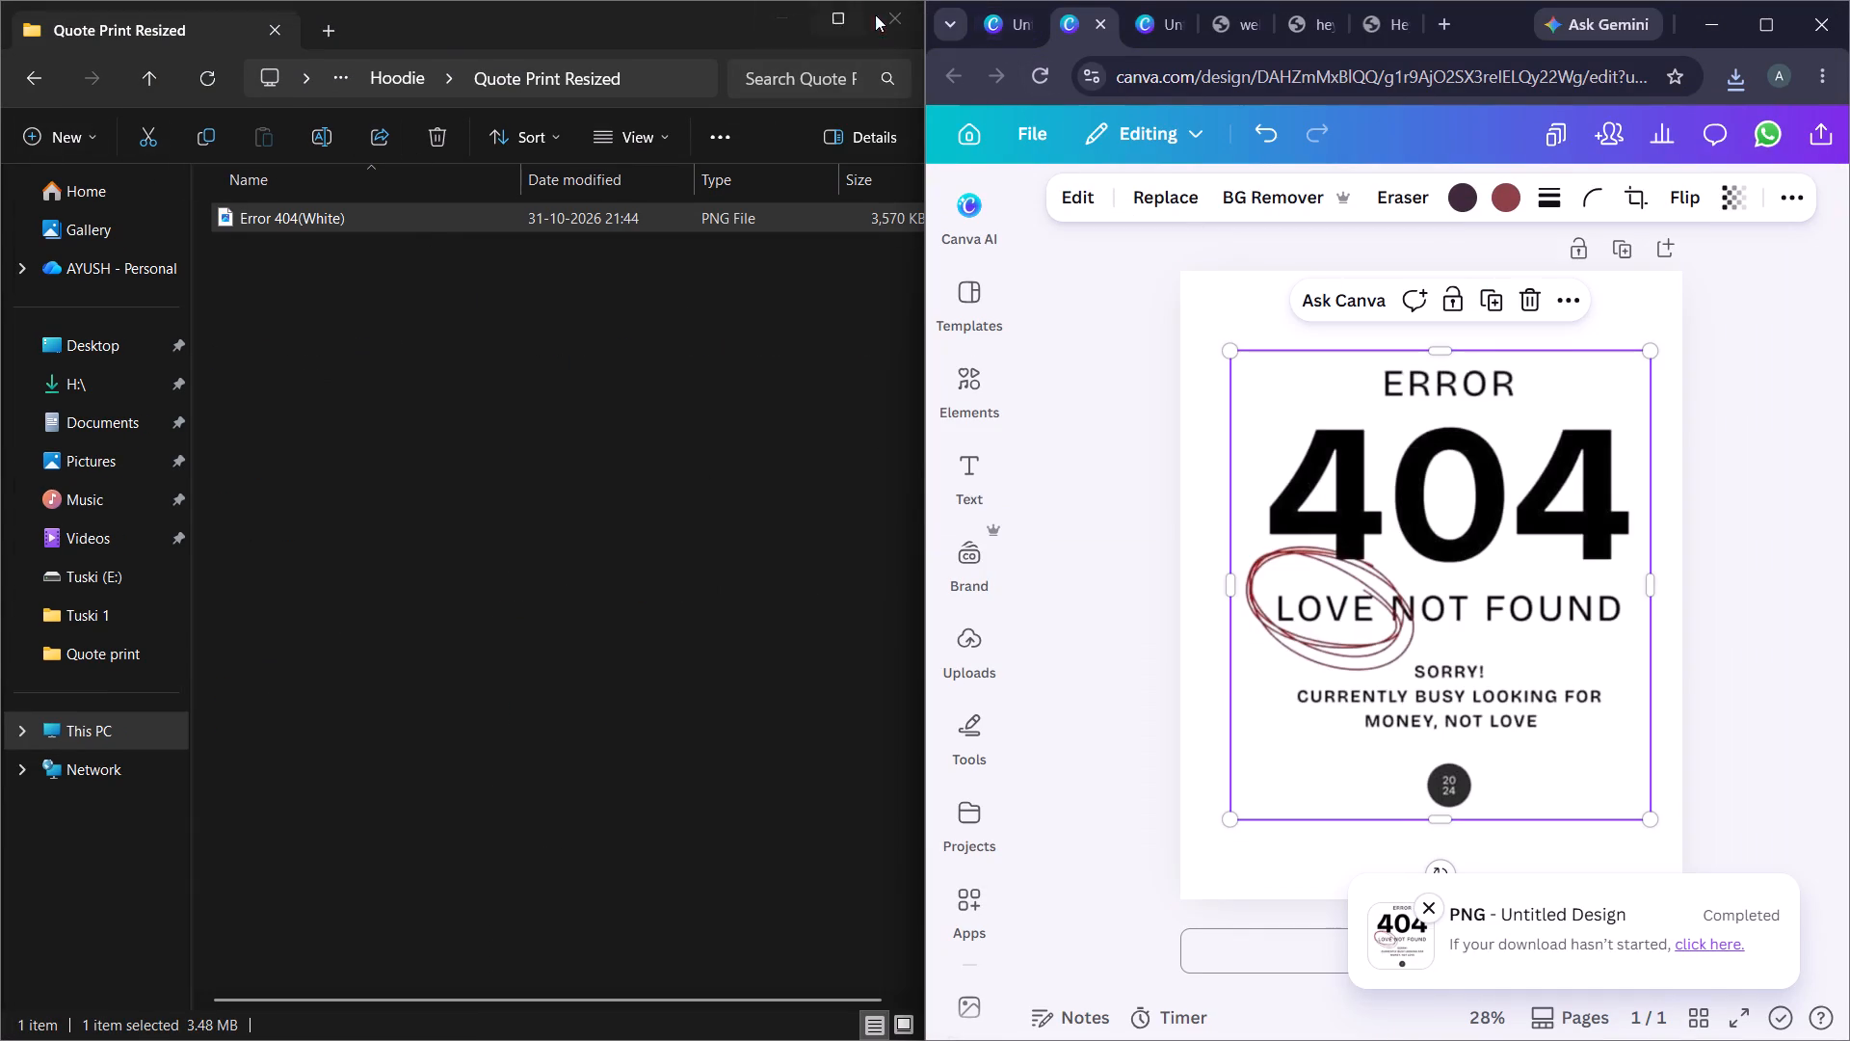
left_click(781, 10)
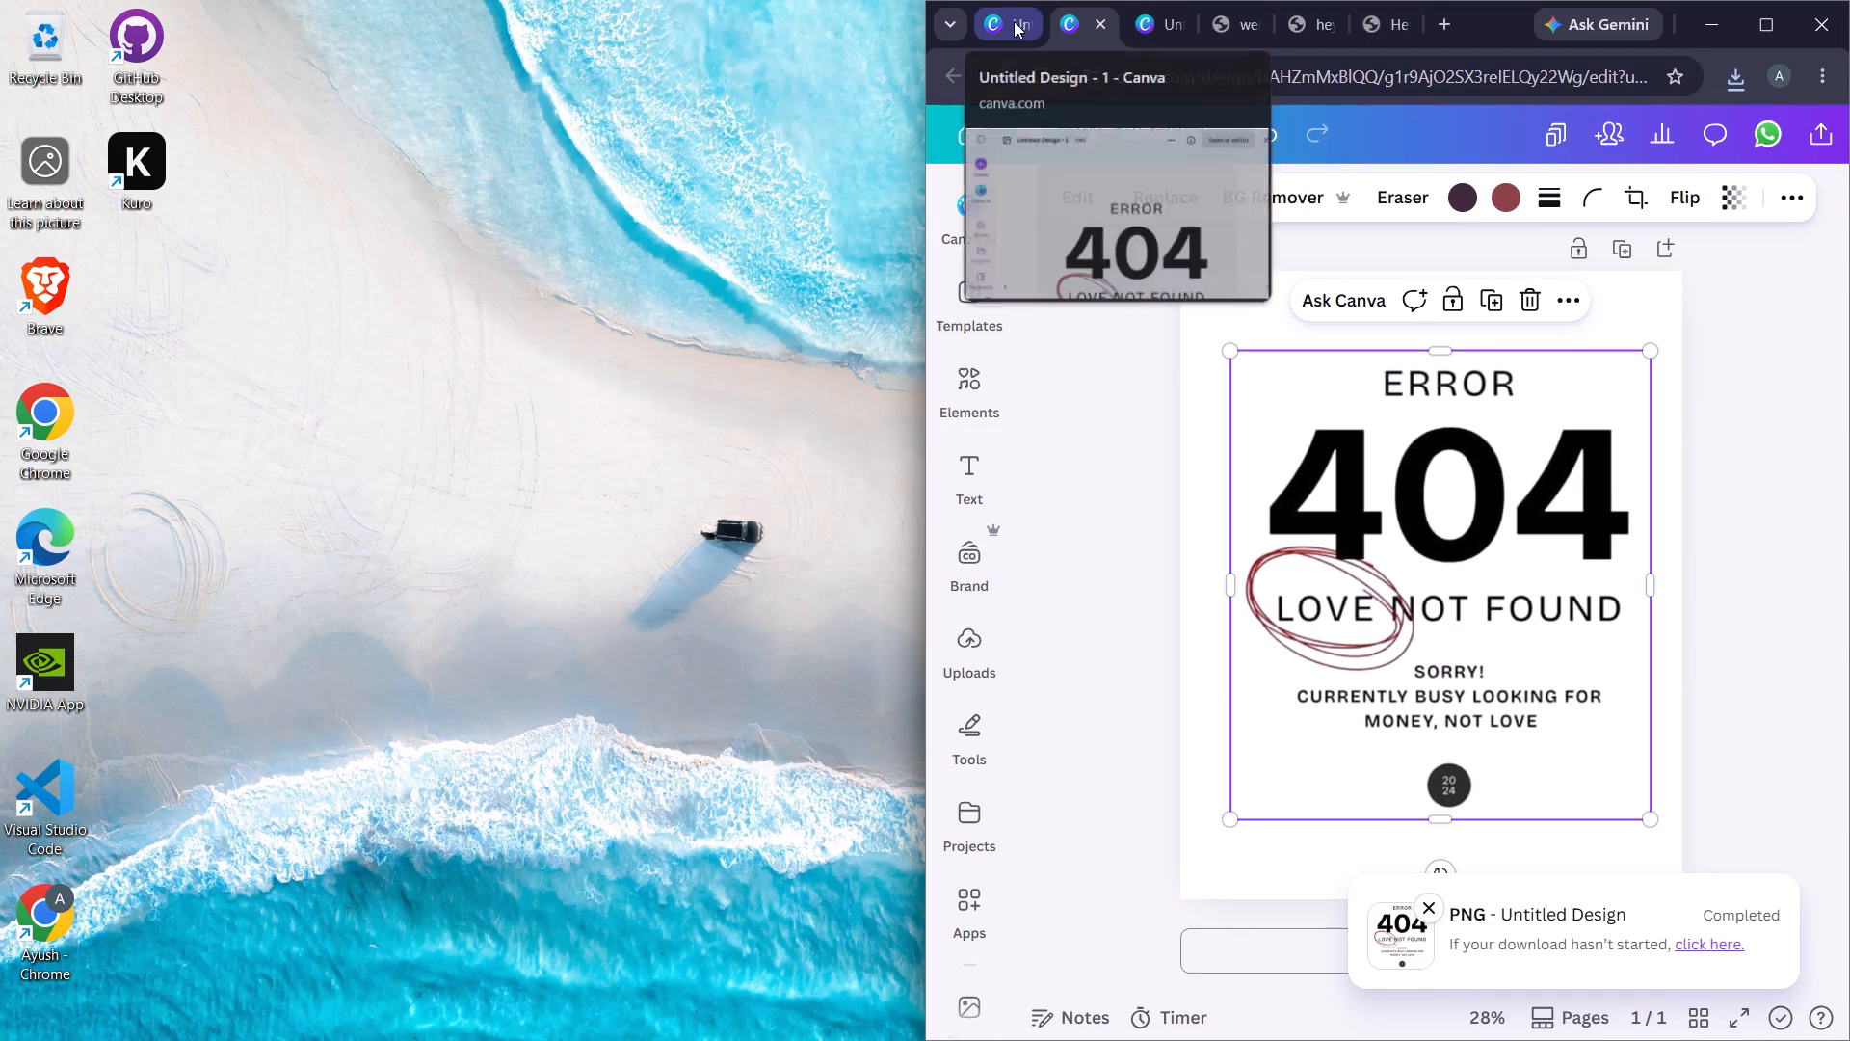
left_click(1014, 21)
left_click(1751, 18)
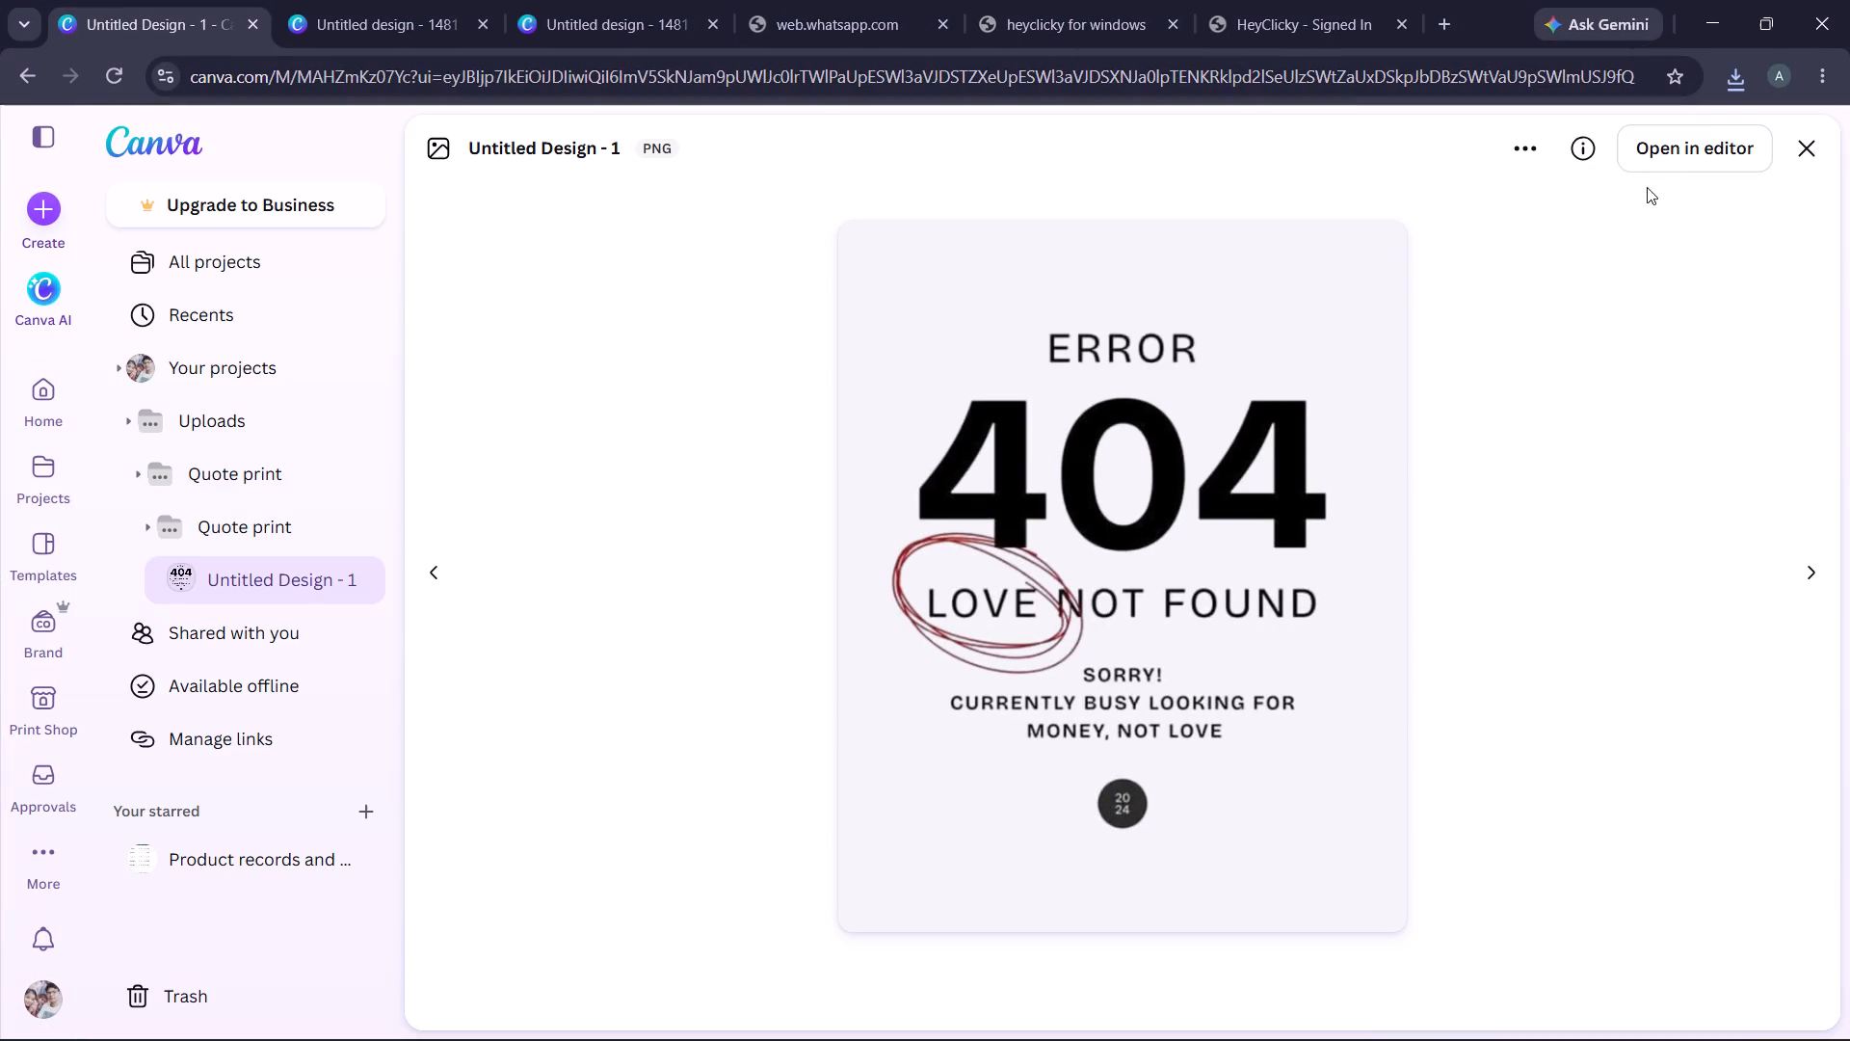
left_click(1807, 141)
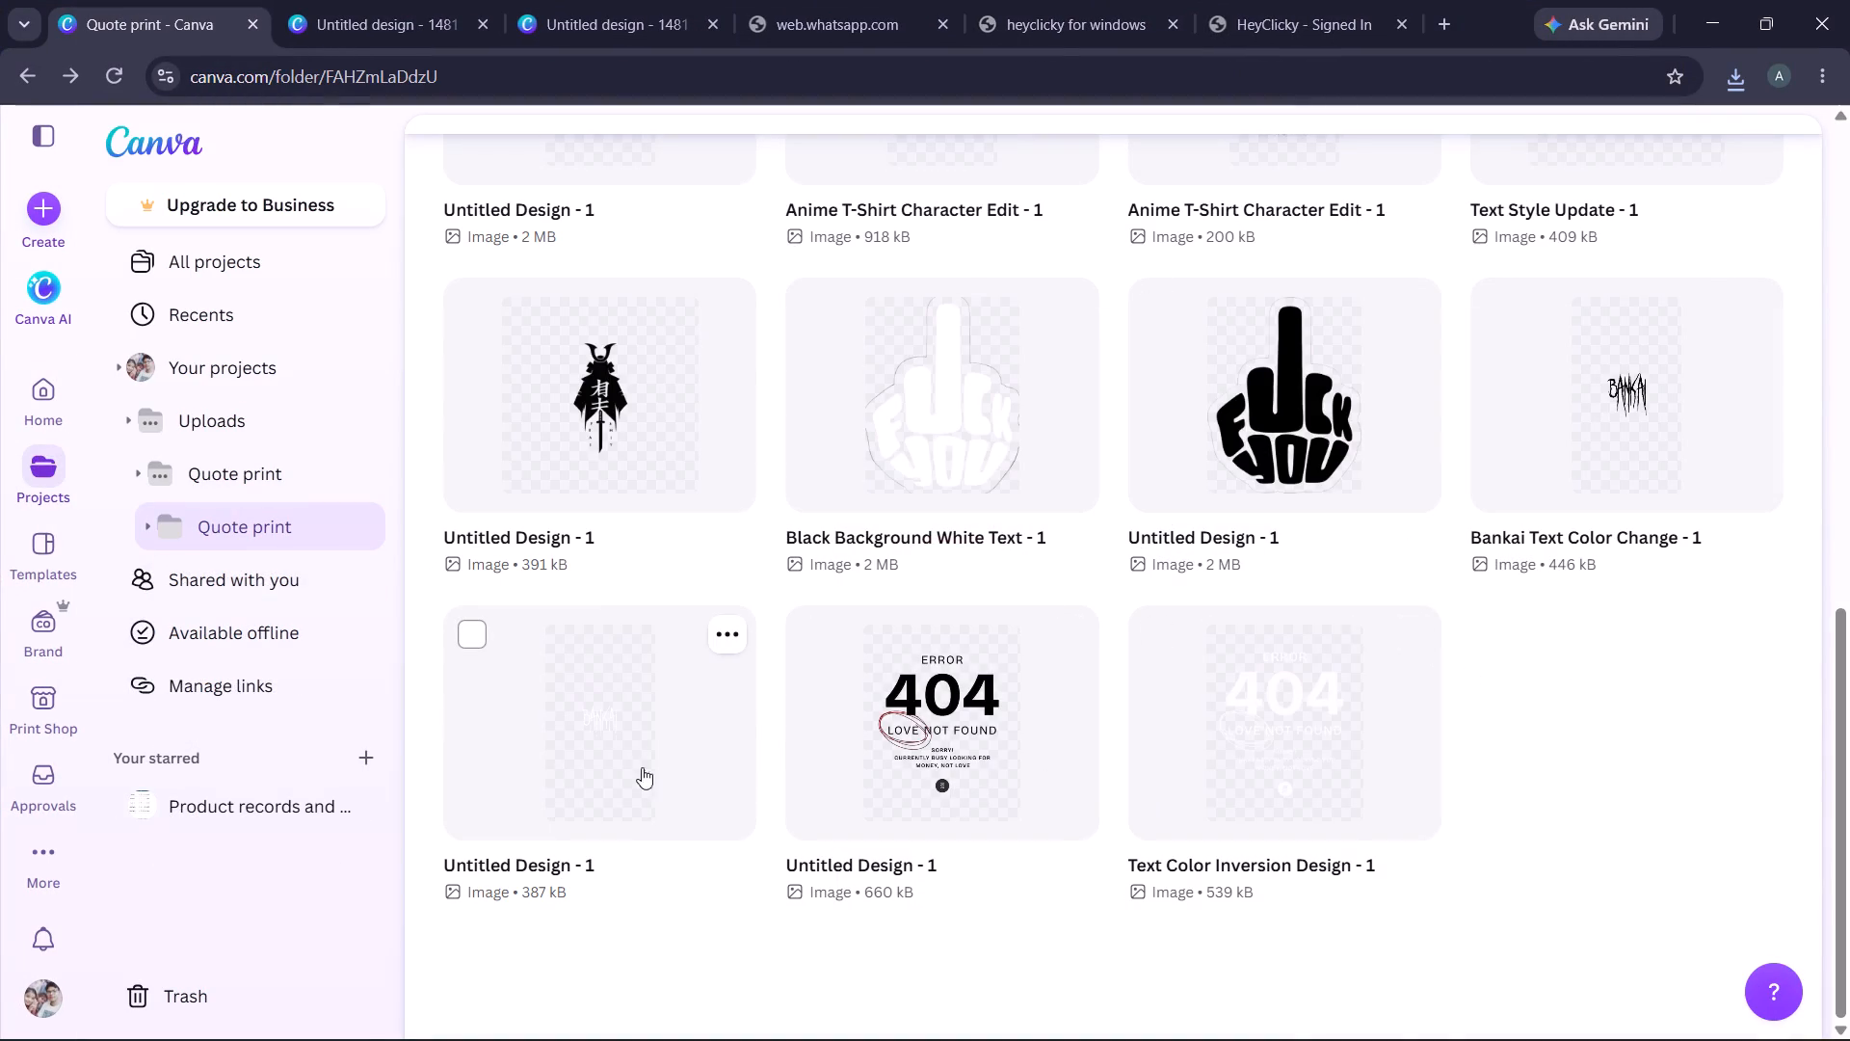
left_click(620, 785)
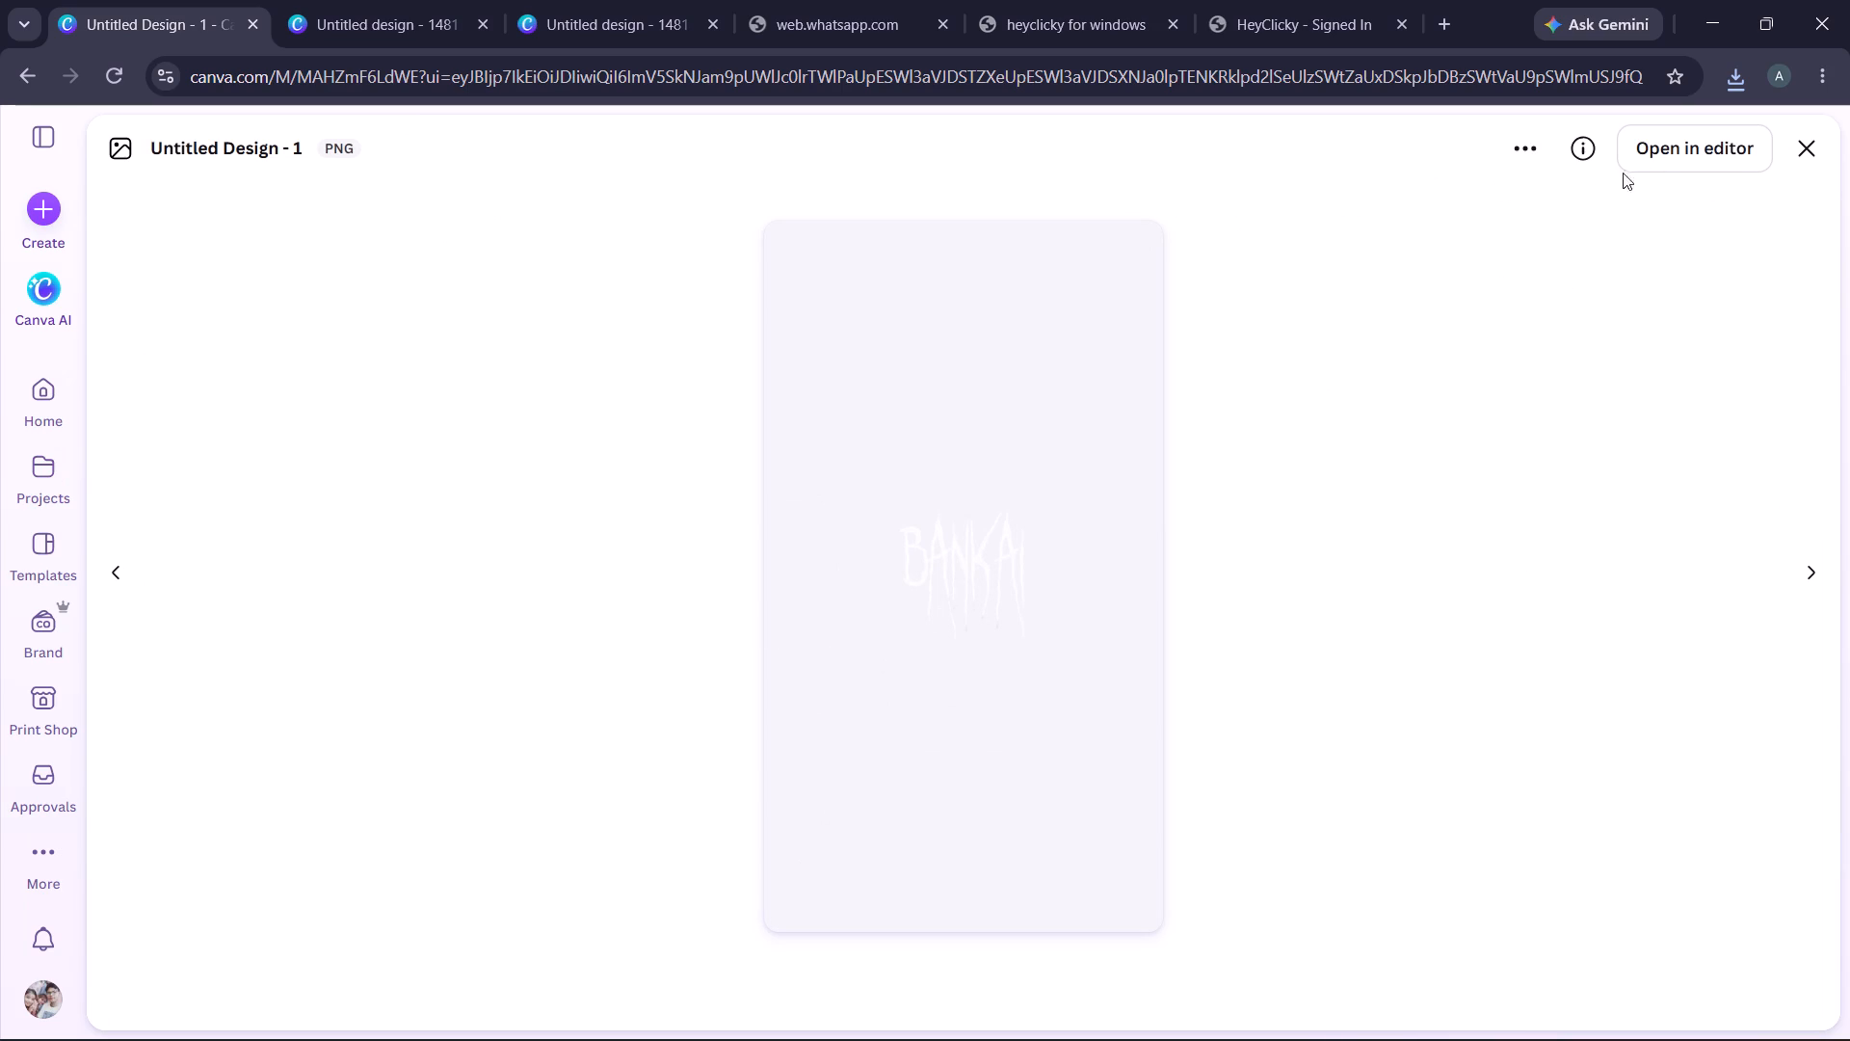
left_click(1658, 158)
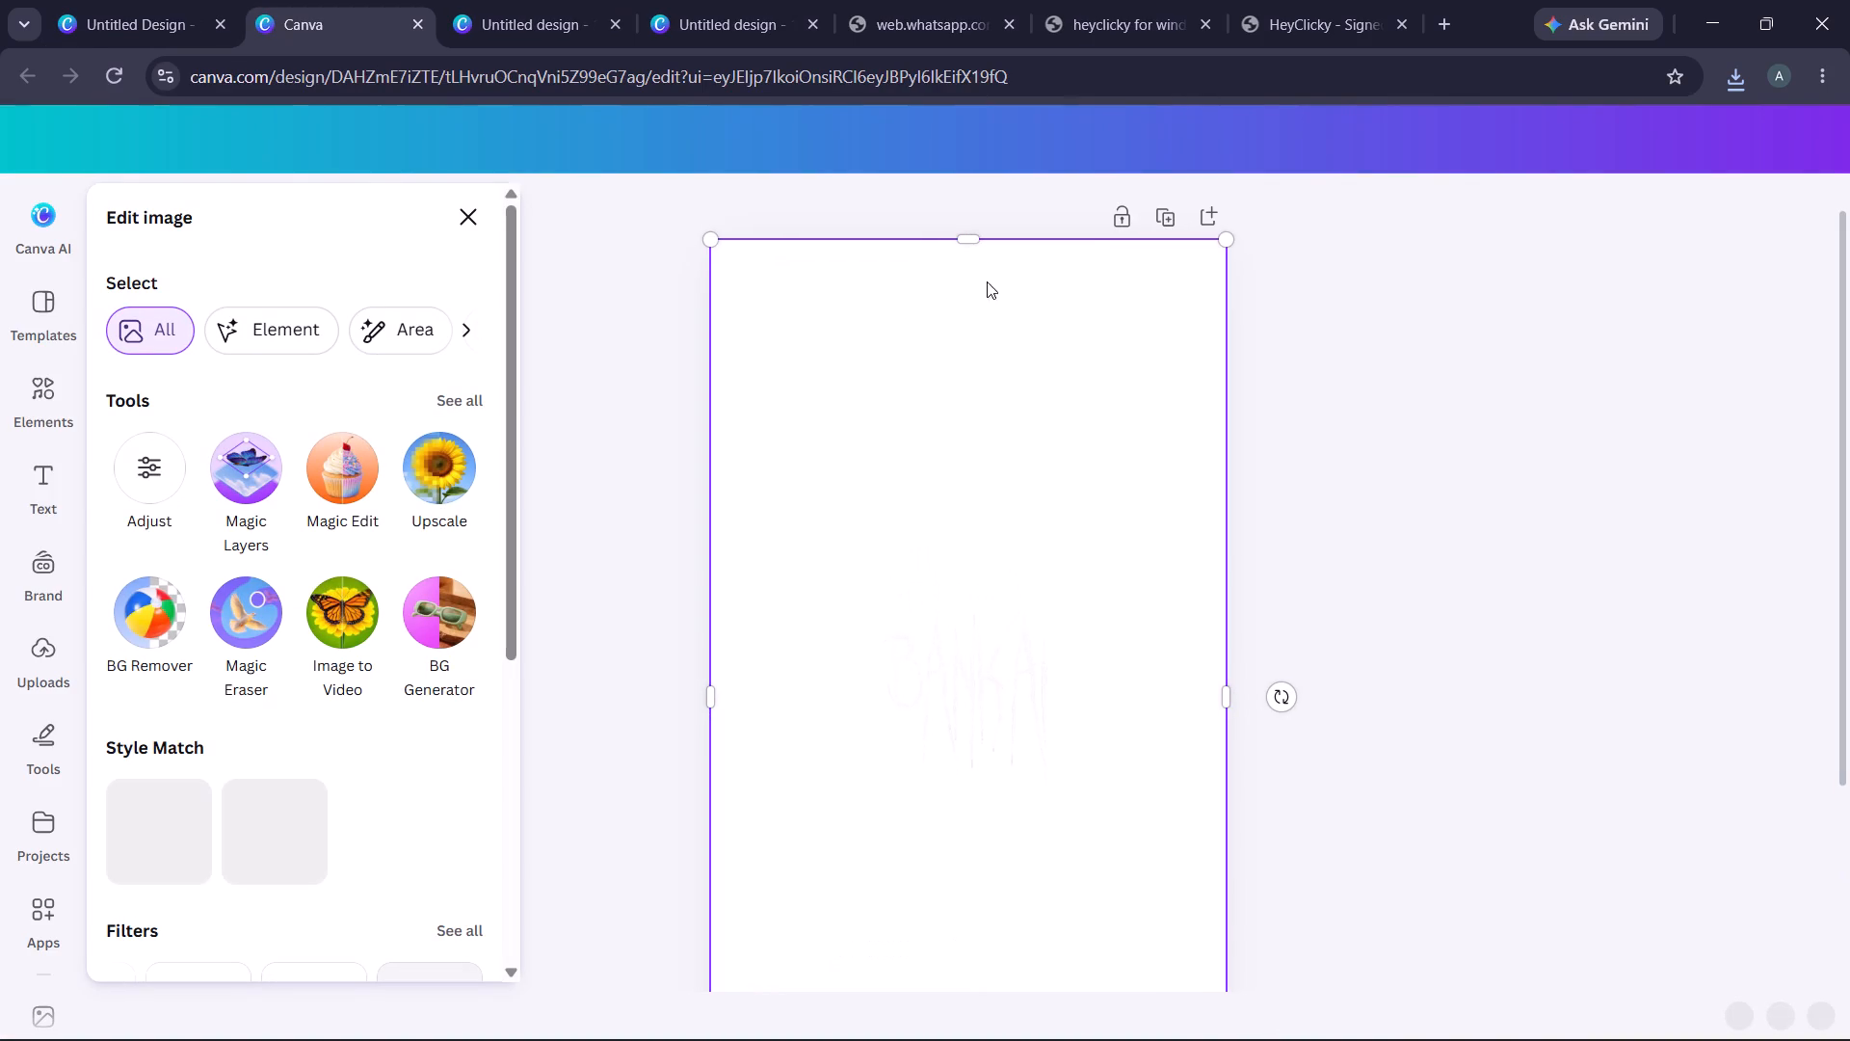
Crop the white Bankai artwork on all four sides, leaving a small margin around the lettering, and close the image-editing options.
left_click_drag(969, 236, 993, 576)
scroll(1133, 650, "down", 4)
left_click_drag(969, 895, 979, 854)
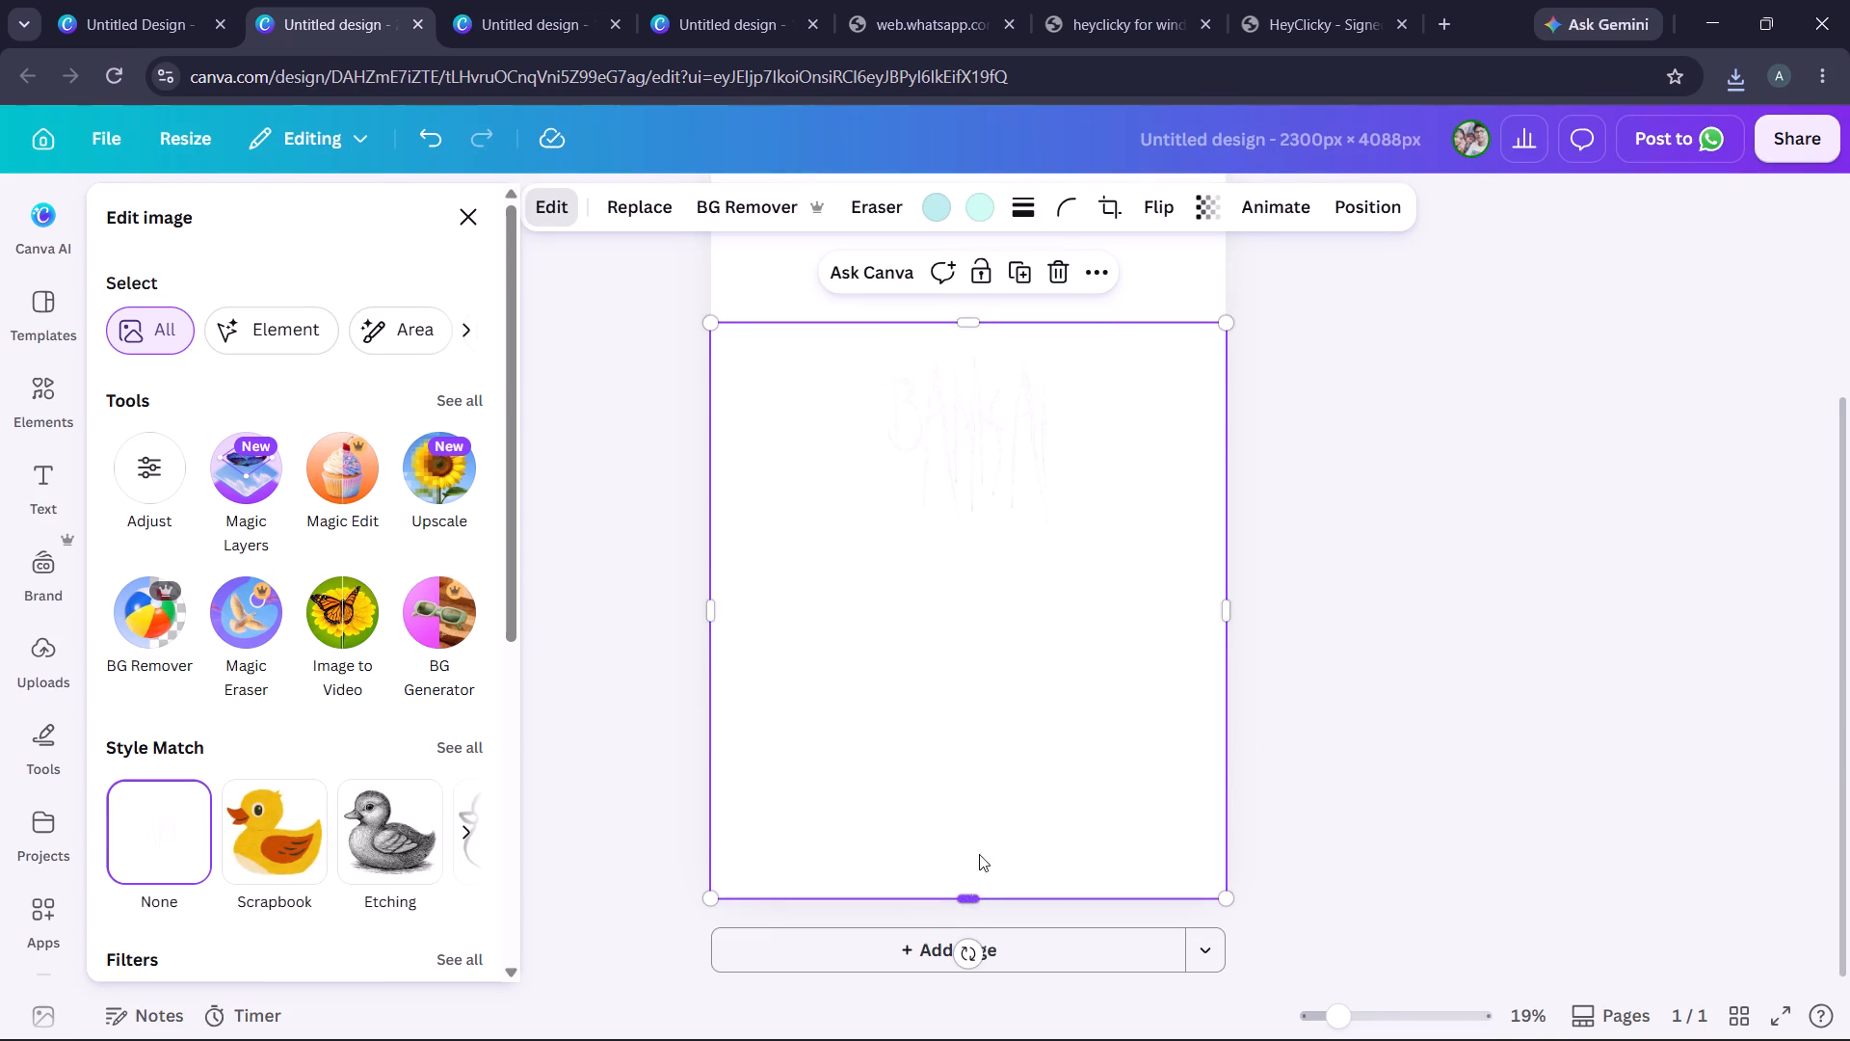
left_click_drag(979, 854, 1025, 531)
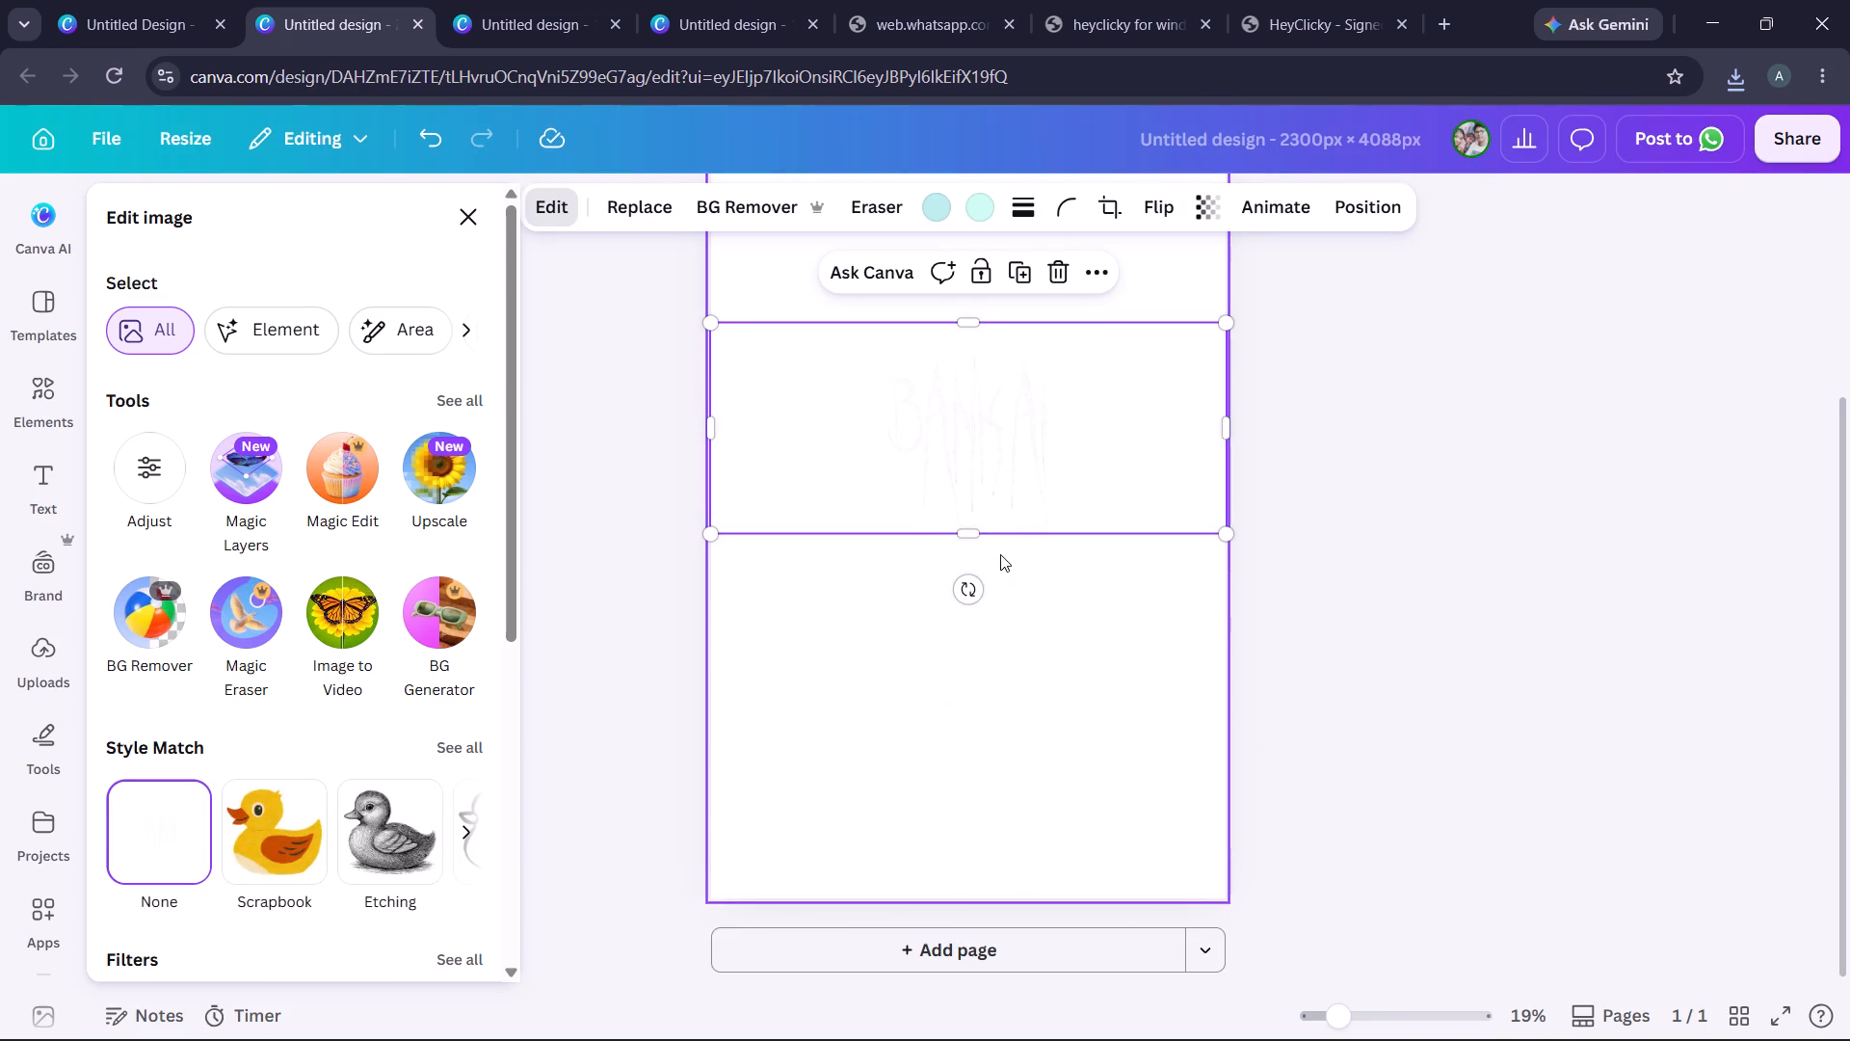
left_click_drag(970, 529, 972, 543)
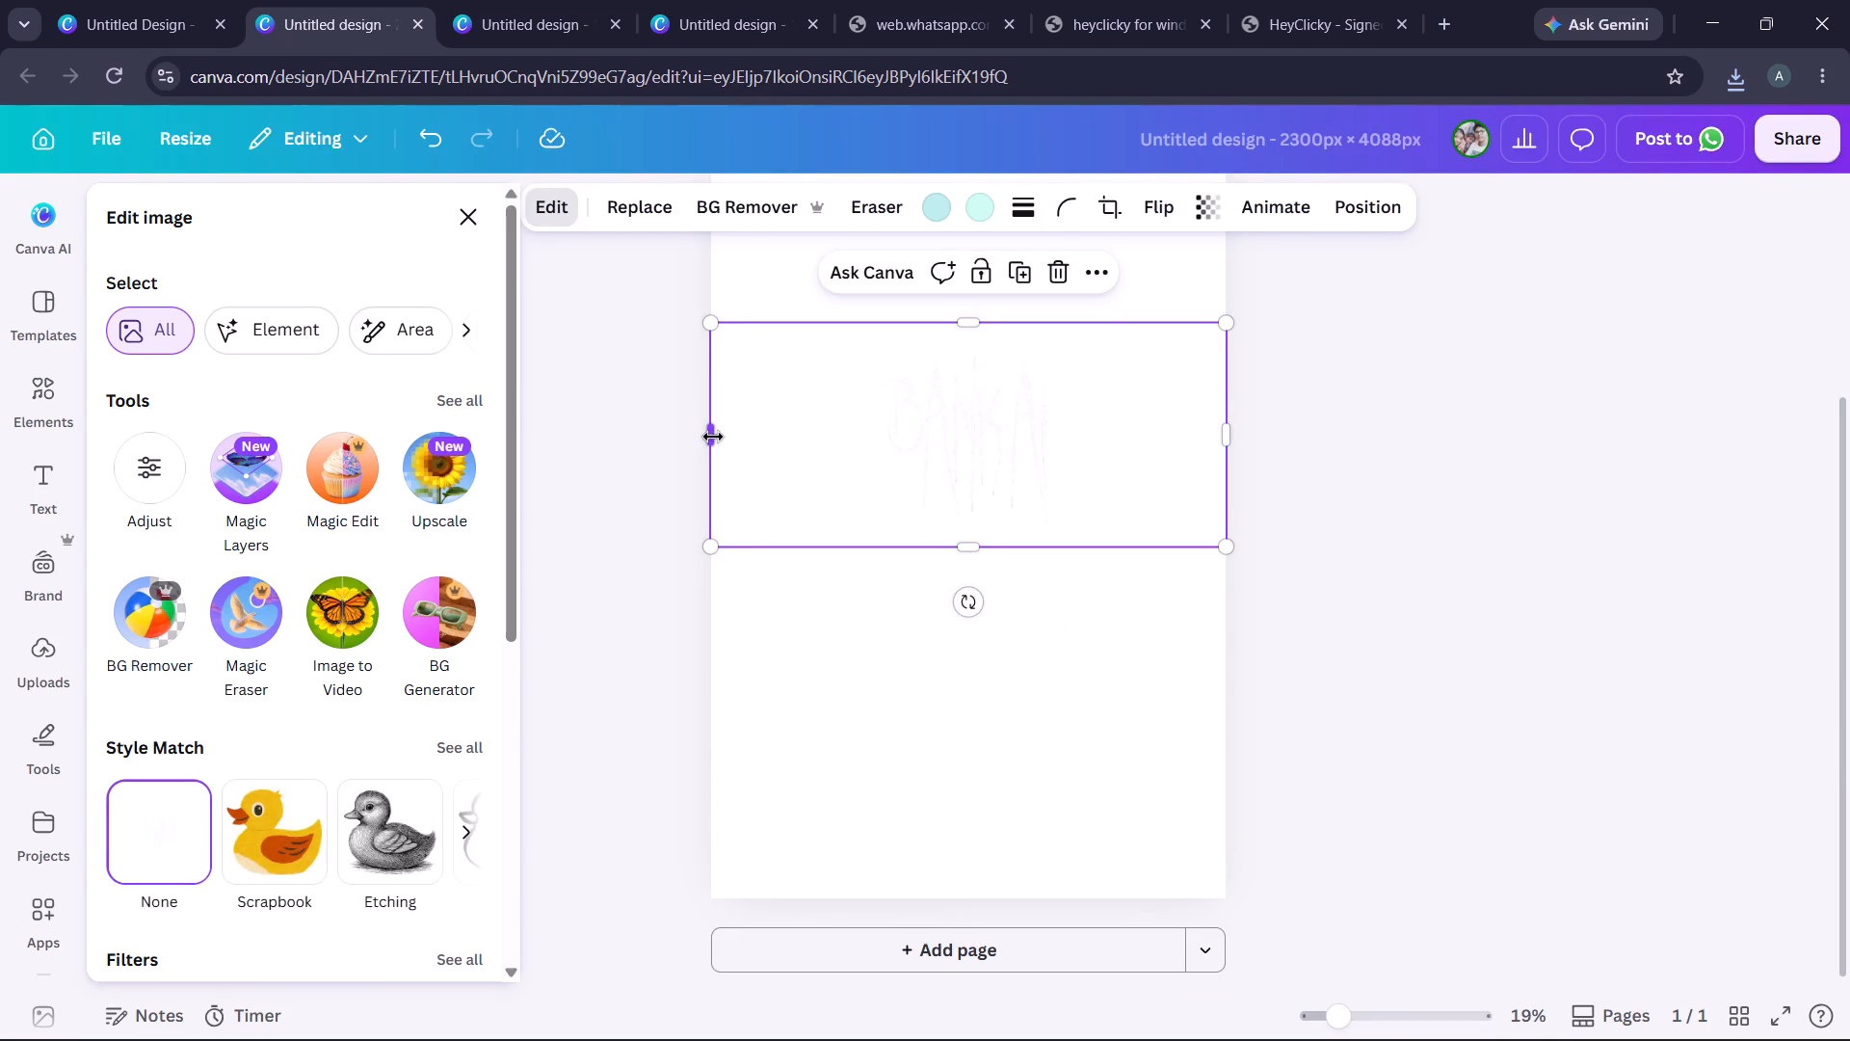
left_click_drag(713, 437, 814, 477)
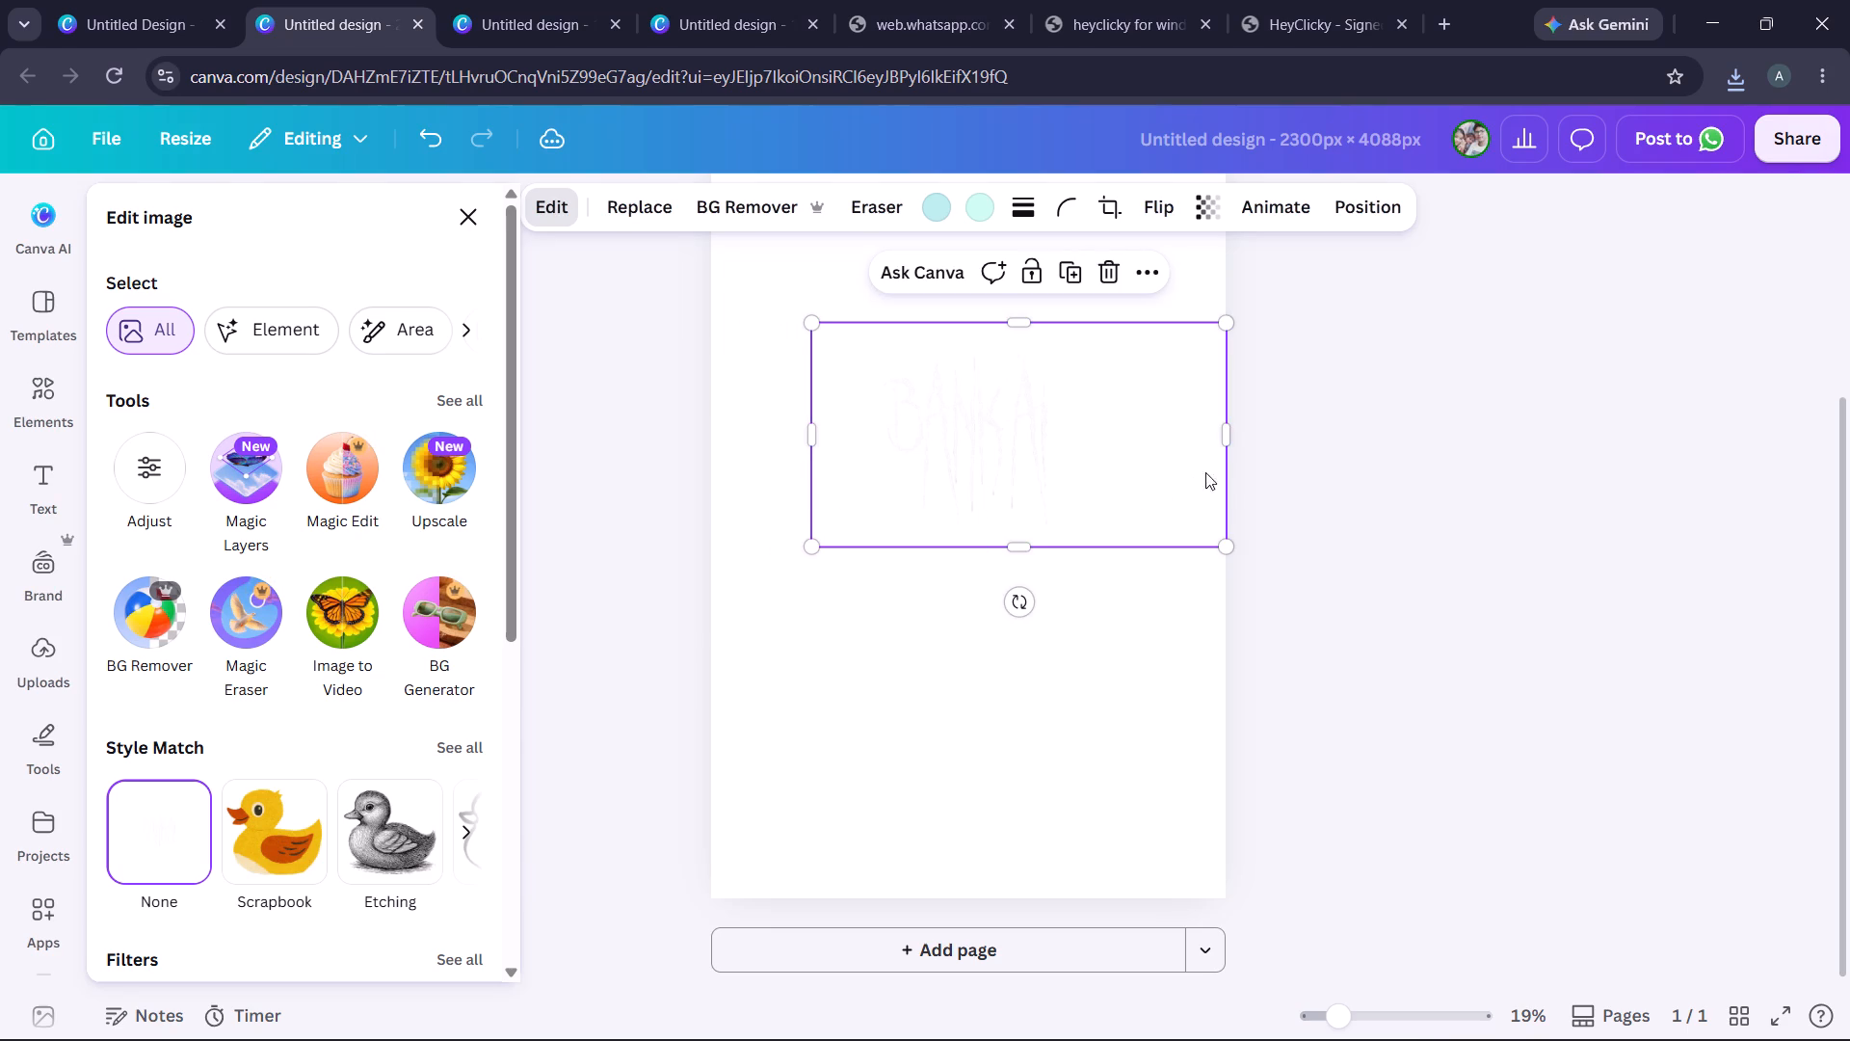
left_click_drag(1231, 436, 1124, 488)
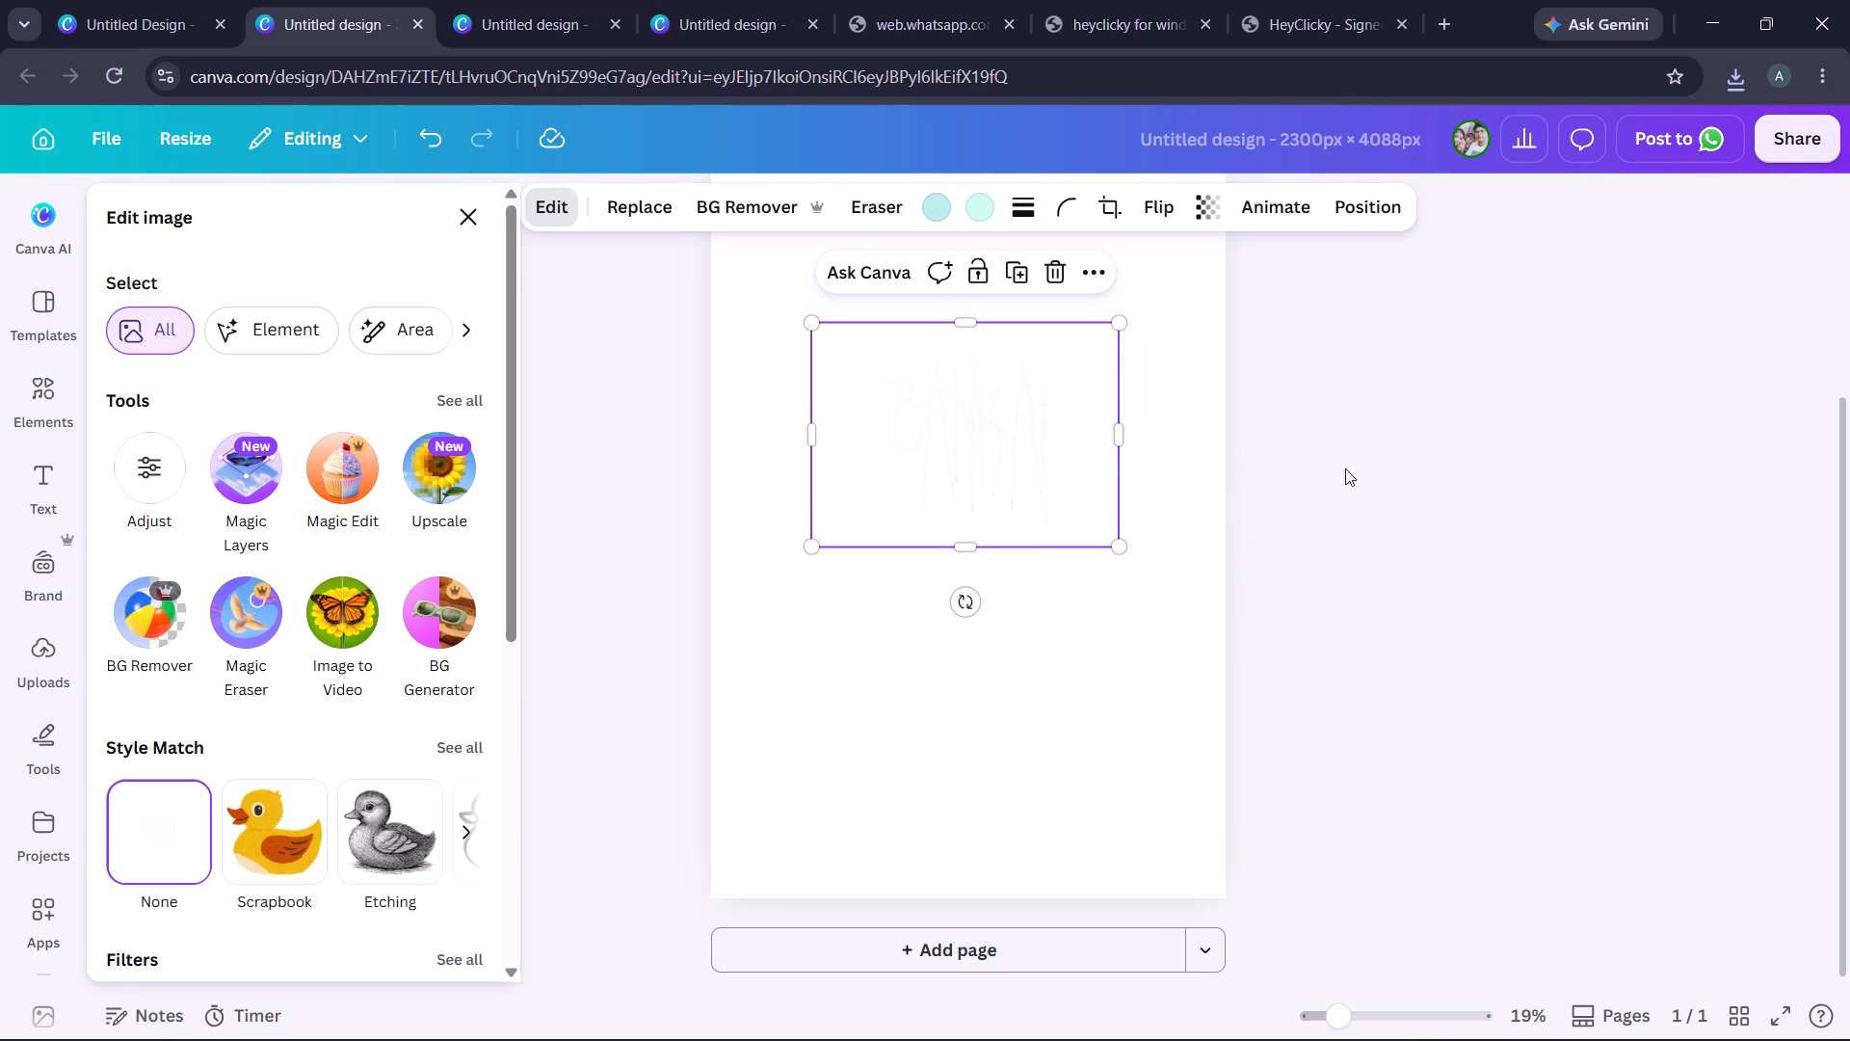
left_click(1345, 470)
Download only the cropped white Bankai artwork as a high-quality PNG at size 3.125 (4,281 × 3,131 px) with a transparent background.
left_click(1004, 440)
right_click(1011, 448)
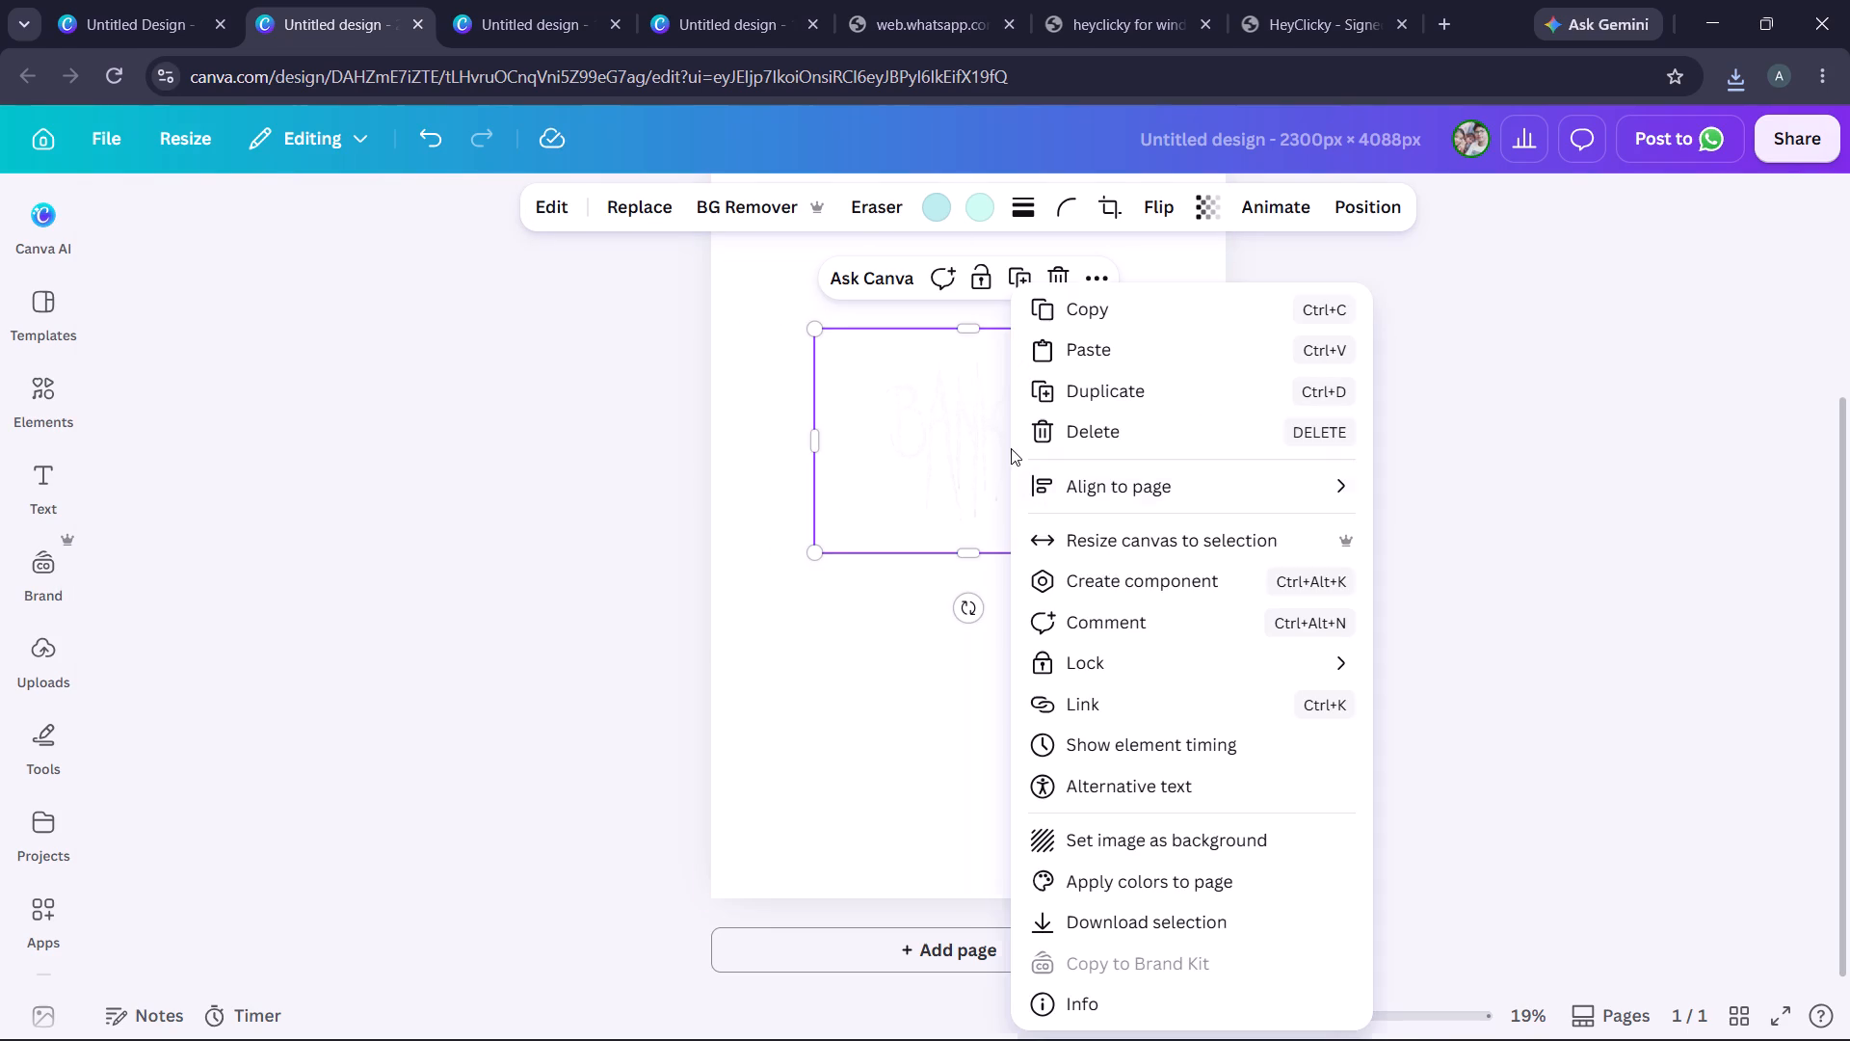
left_click(1110, 921)
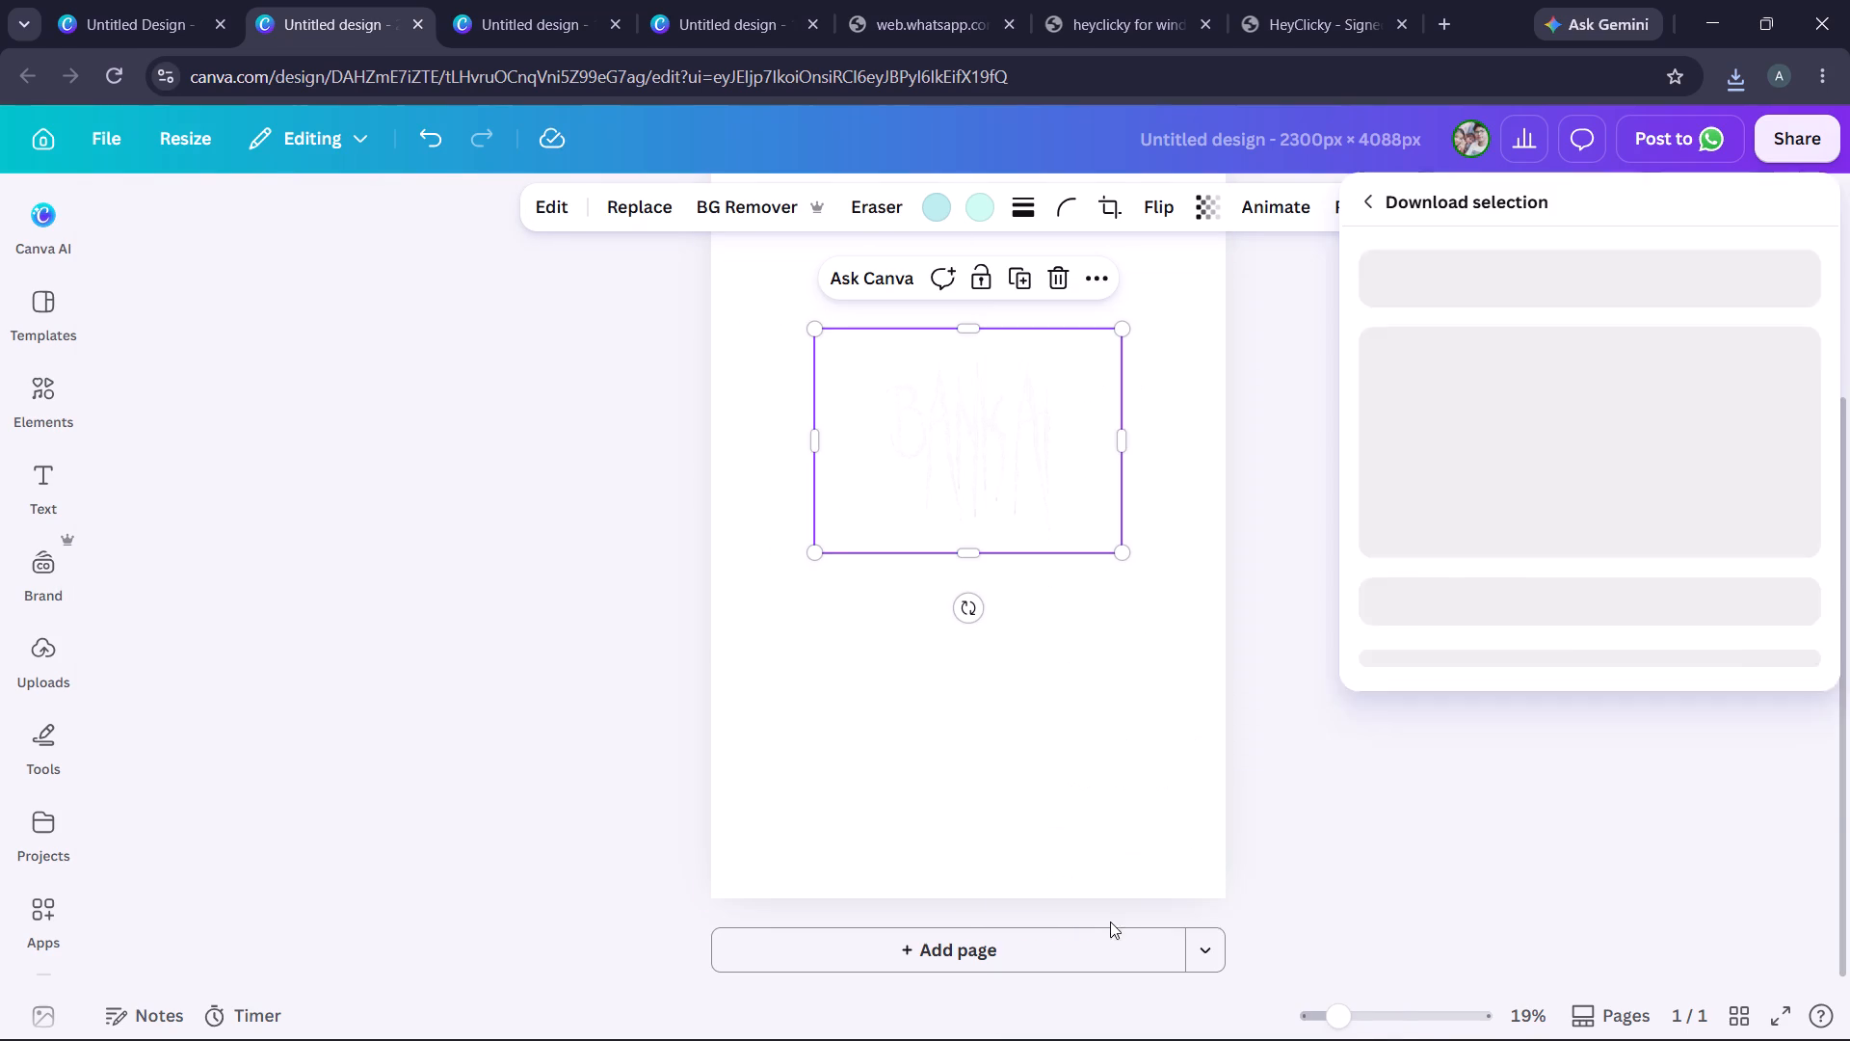
left_click_drag(1441, 568, 1803, 574)
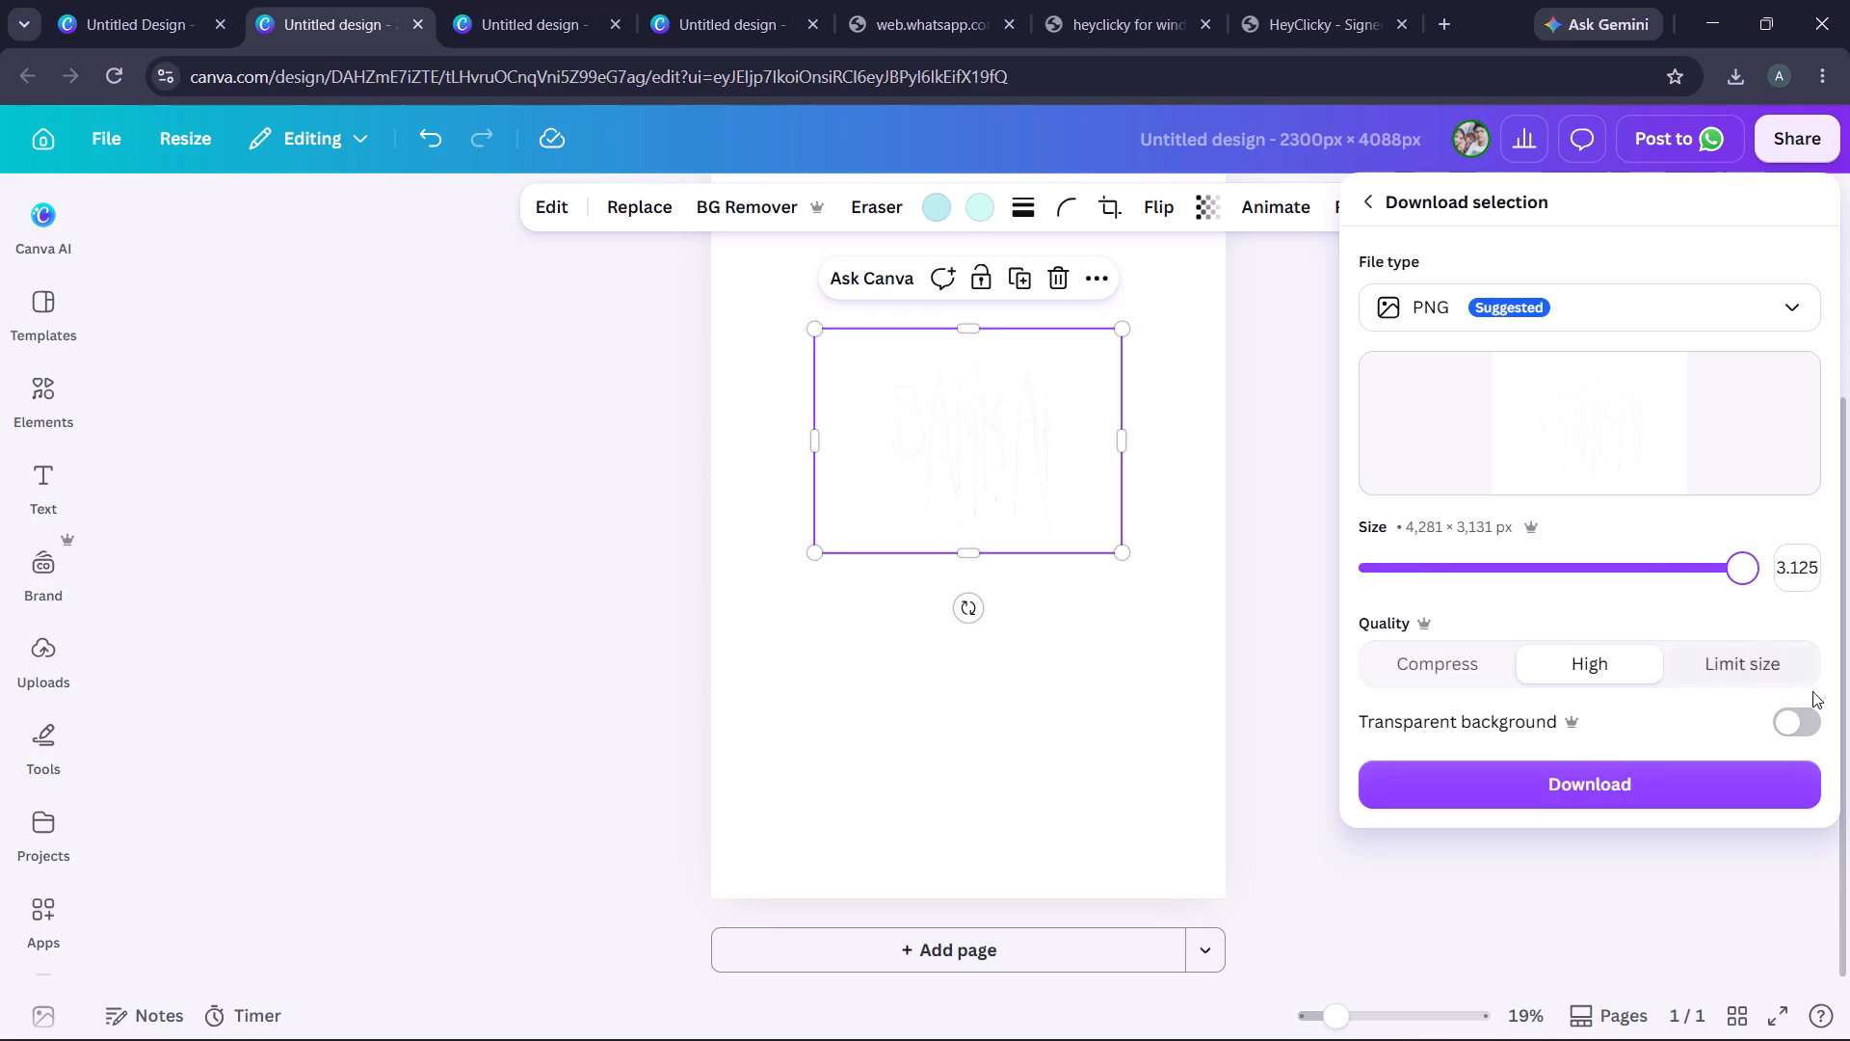
left_click(1806, 732)
left_click(1713, 787)
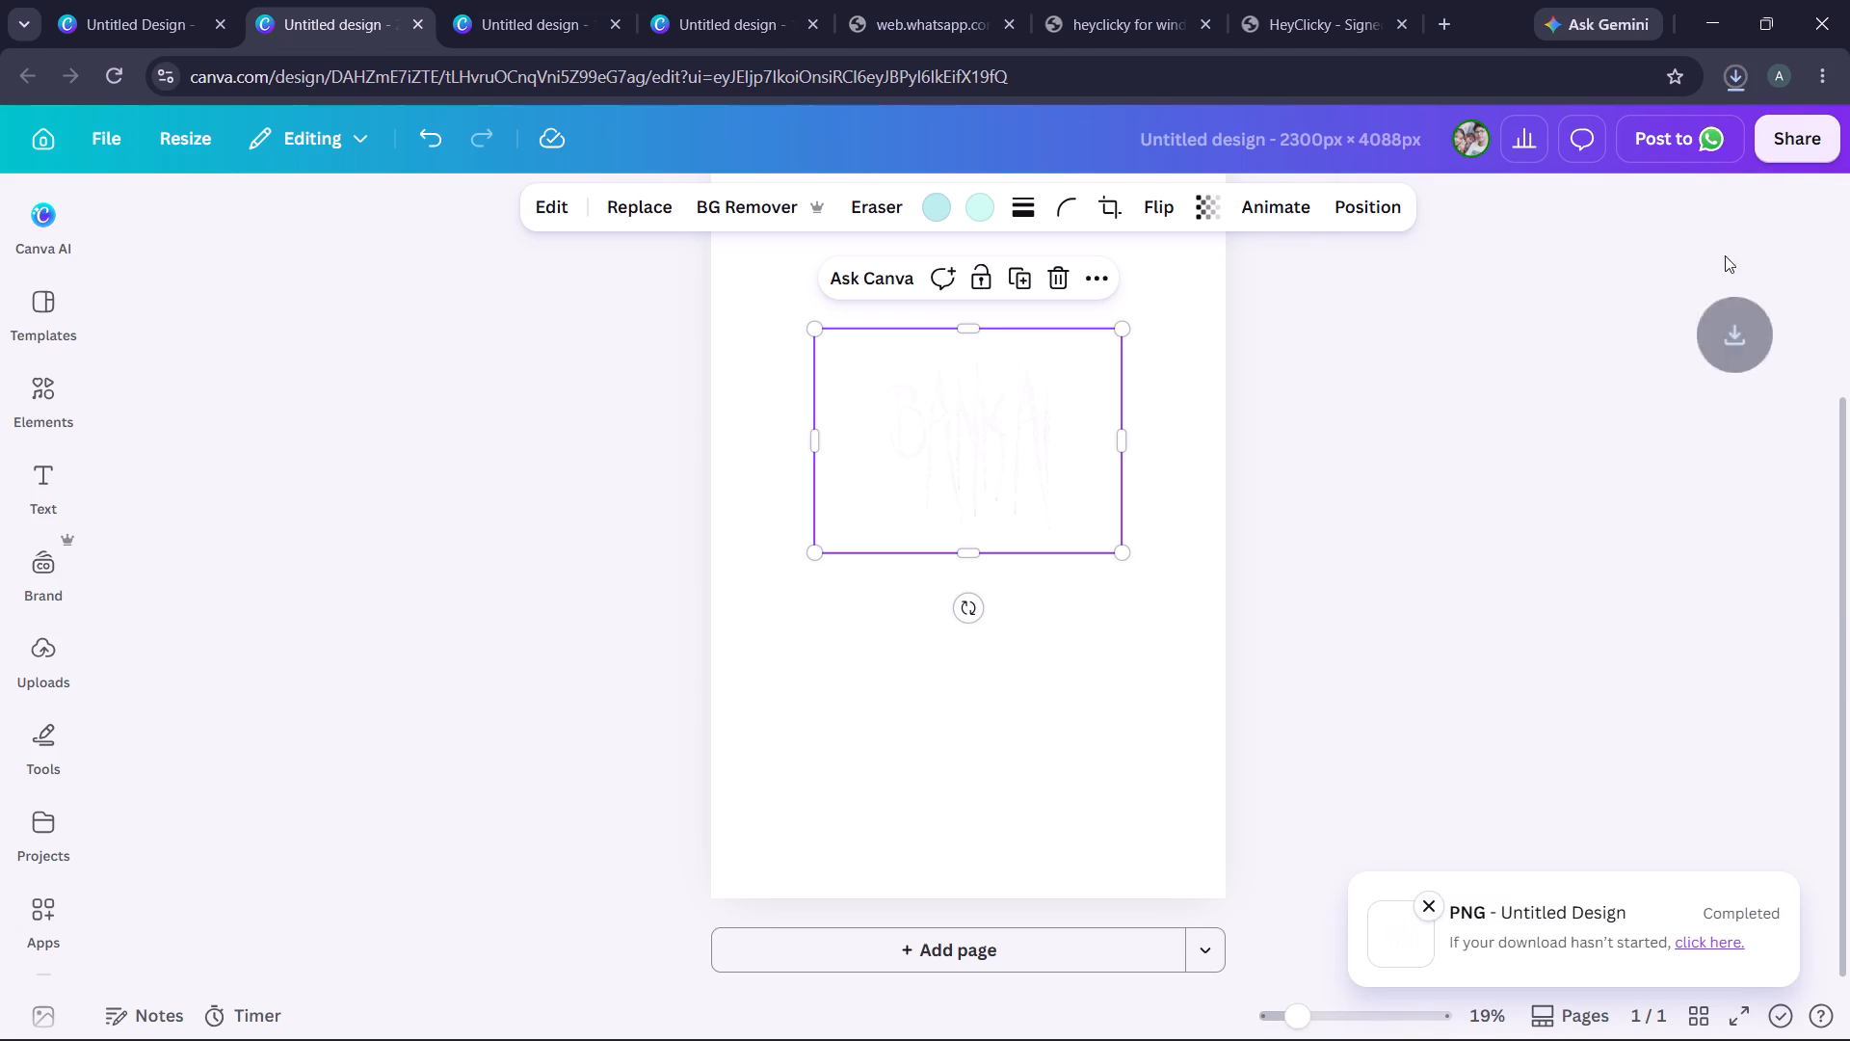
Show the newly downloaded Untitled design PNG on the Downloads (H:) drive and rename it as Bankai (White).
left_click(1670, 129)
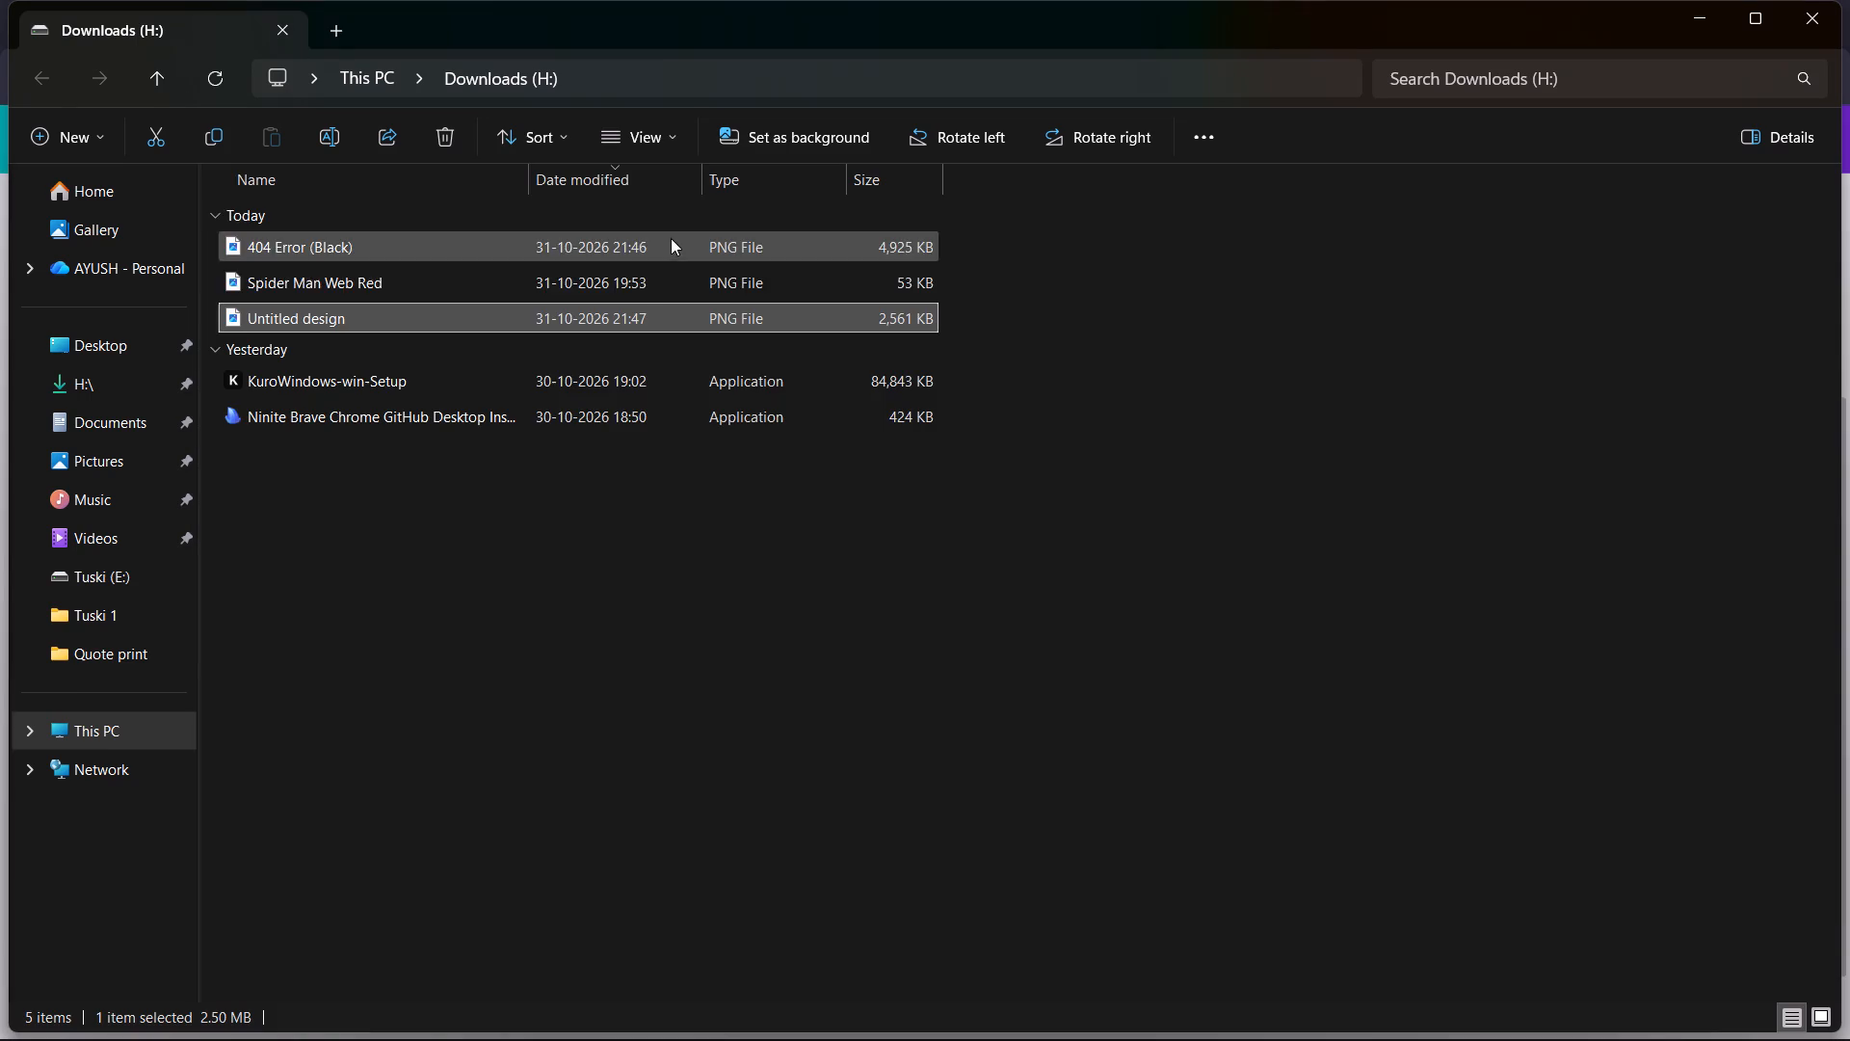
right_click(396, 323)
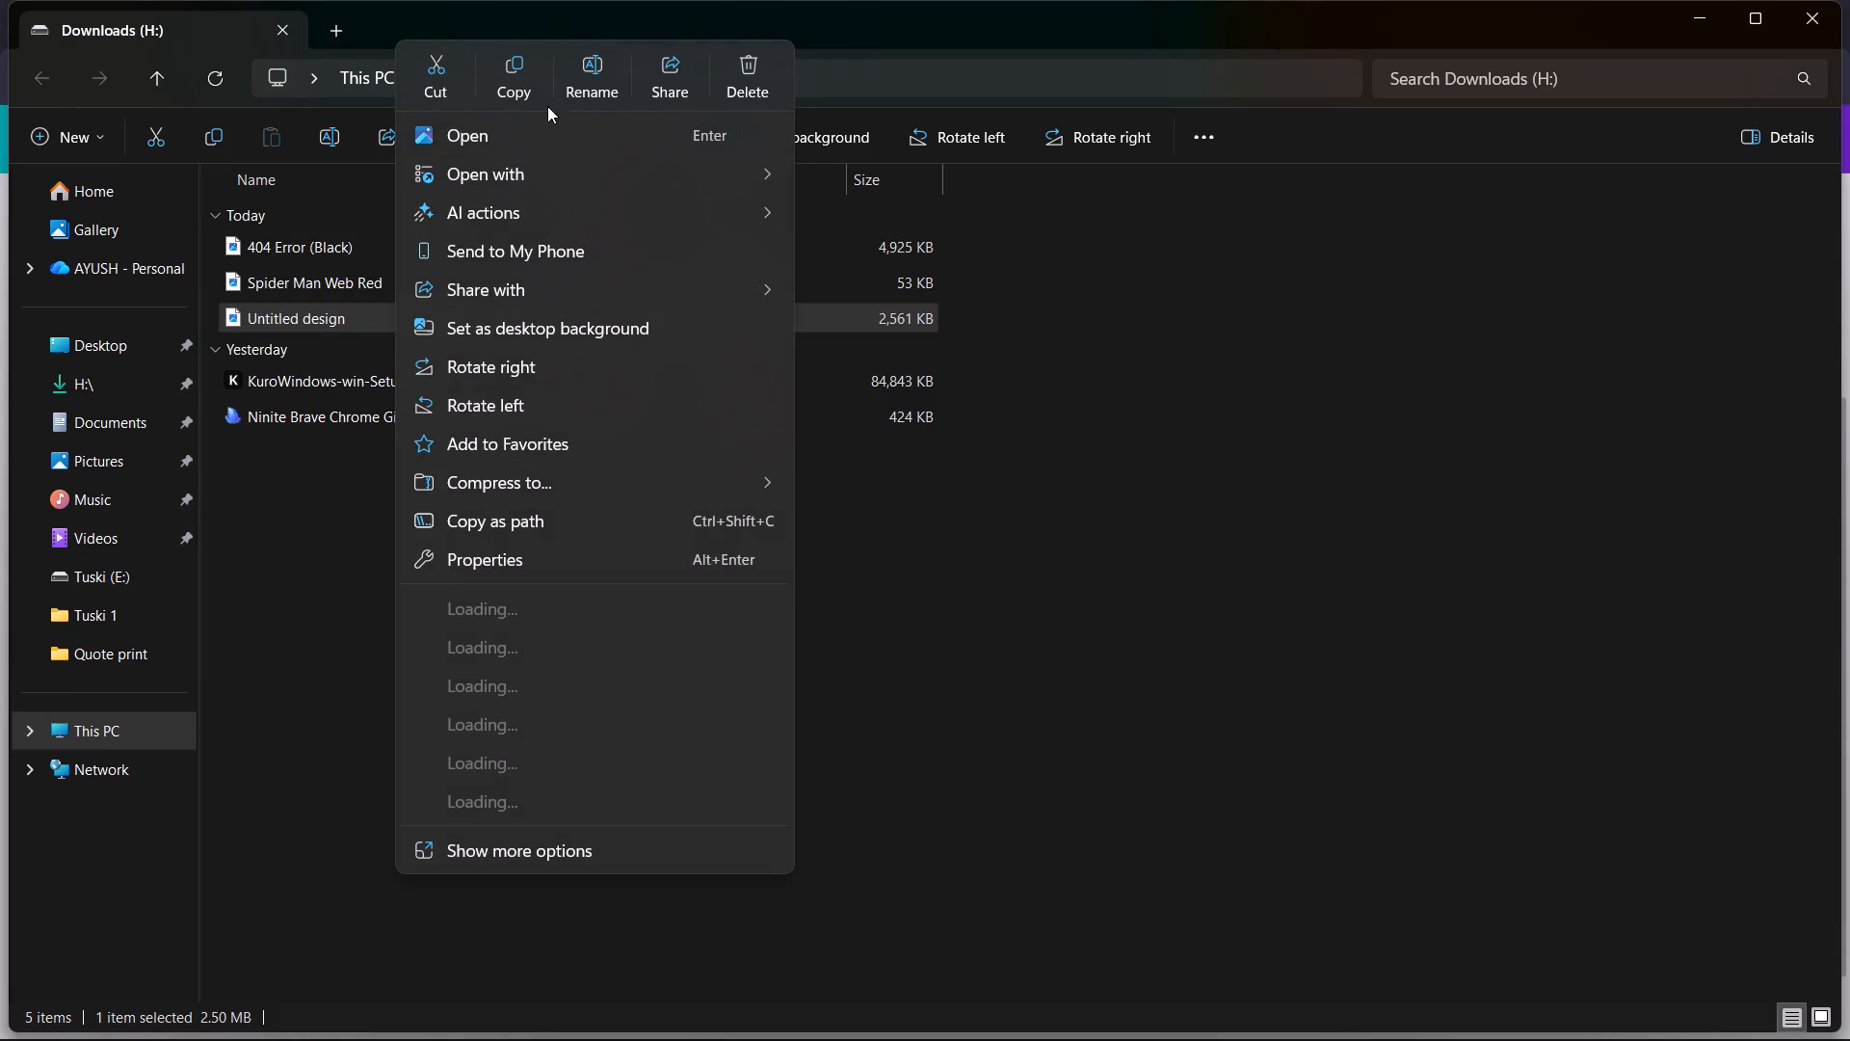
left_click(602, 79)
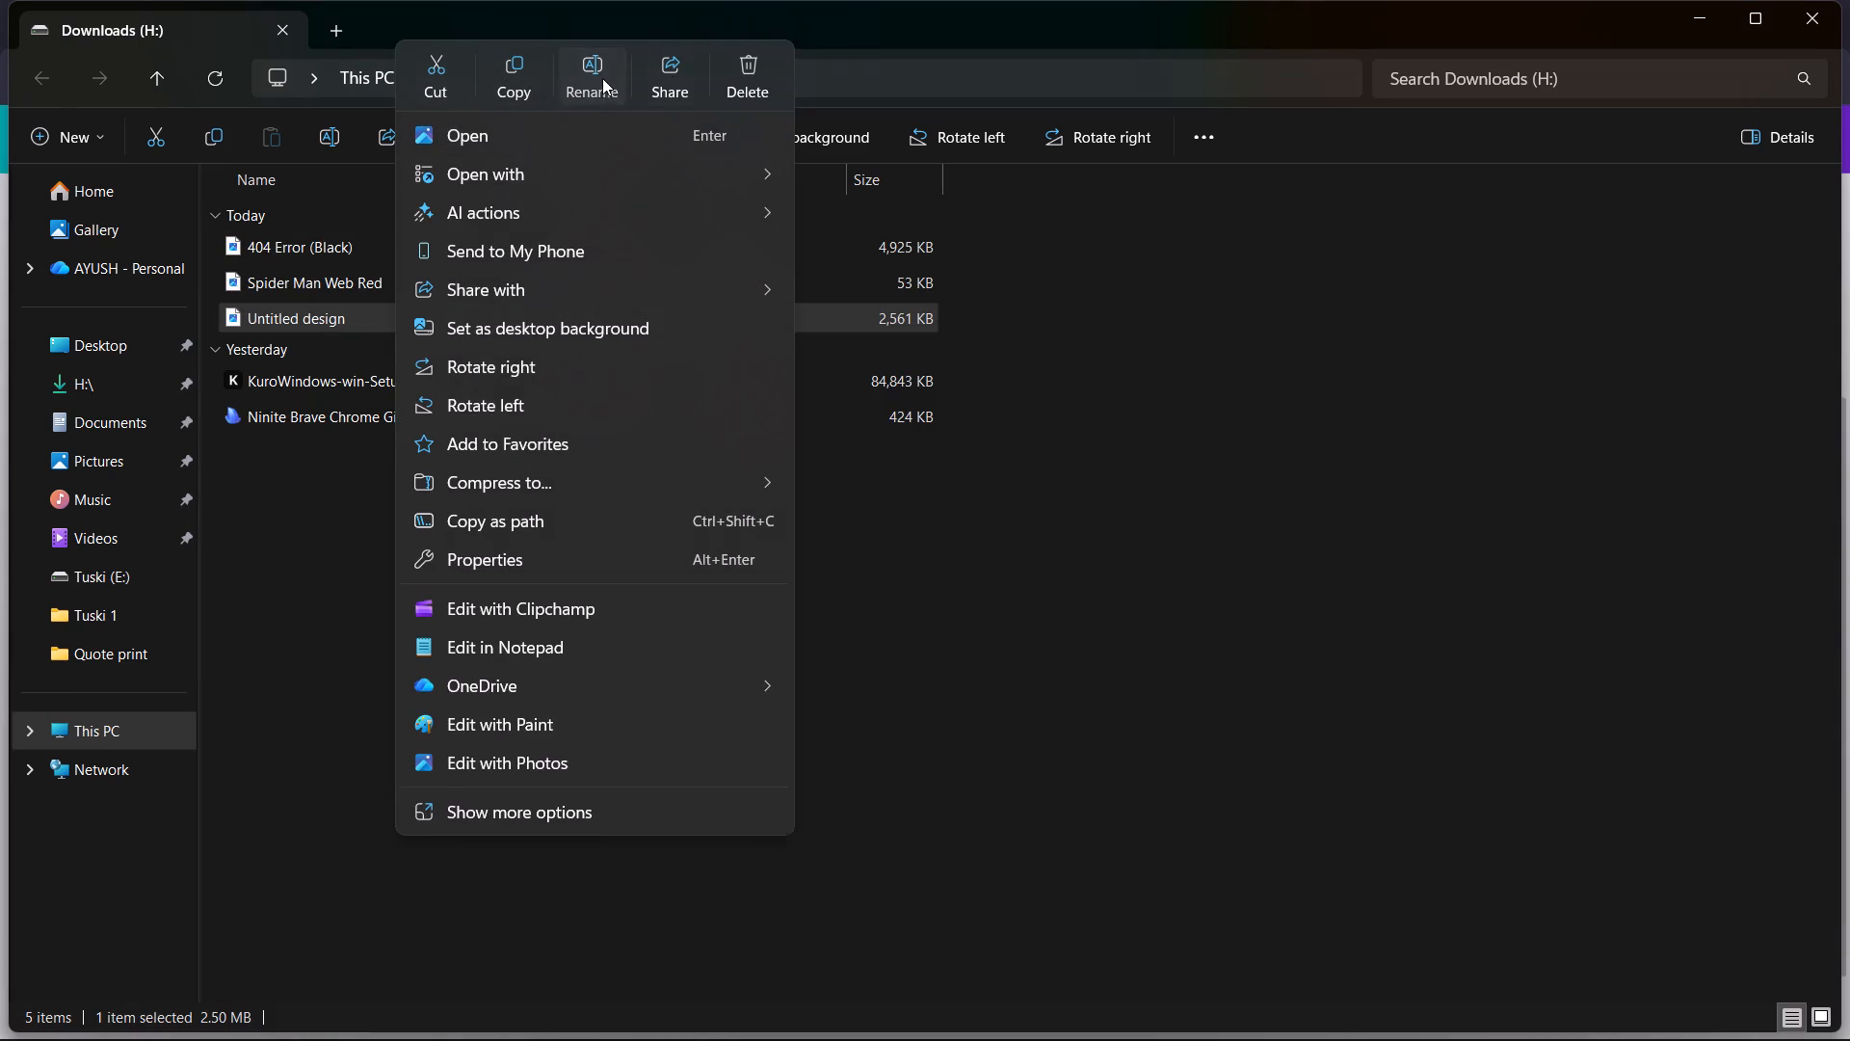
type("Bankai")
key("space")
type("(")
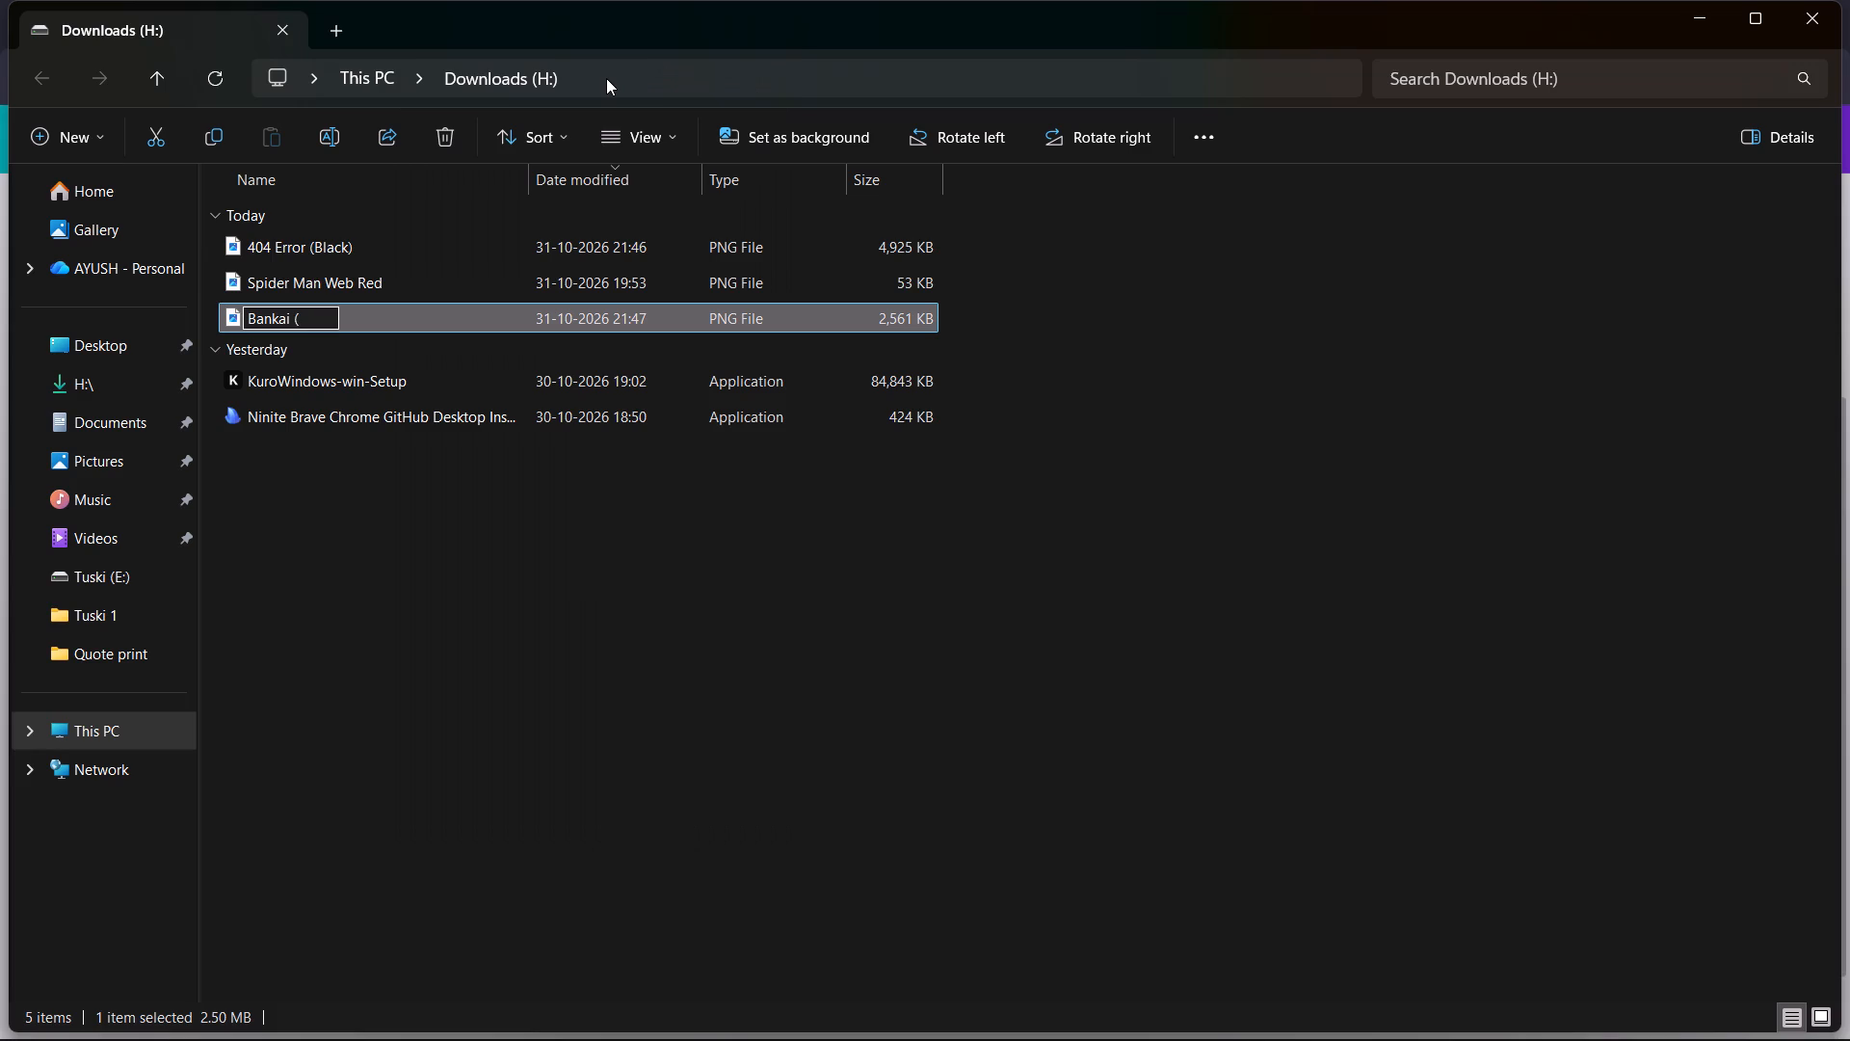
type("White")
key("shift+parenright")
key("Return")
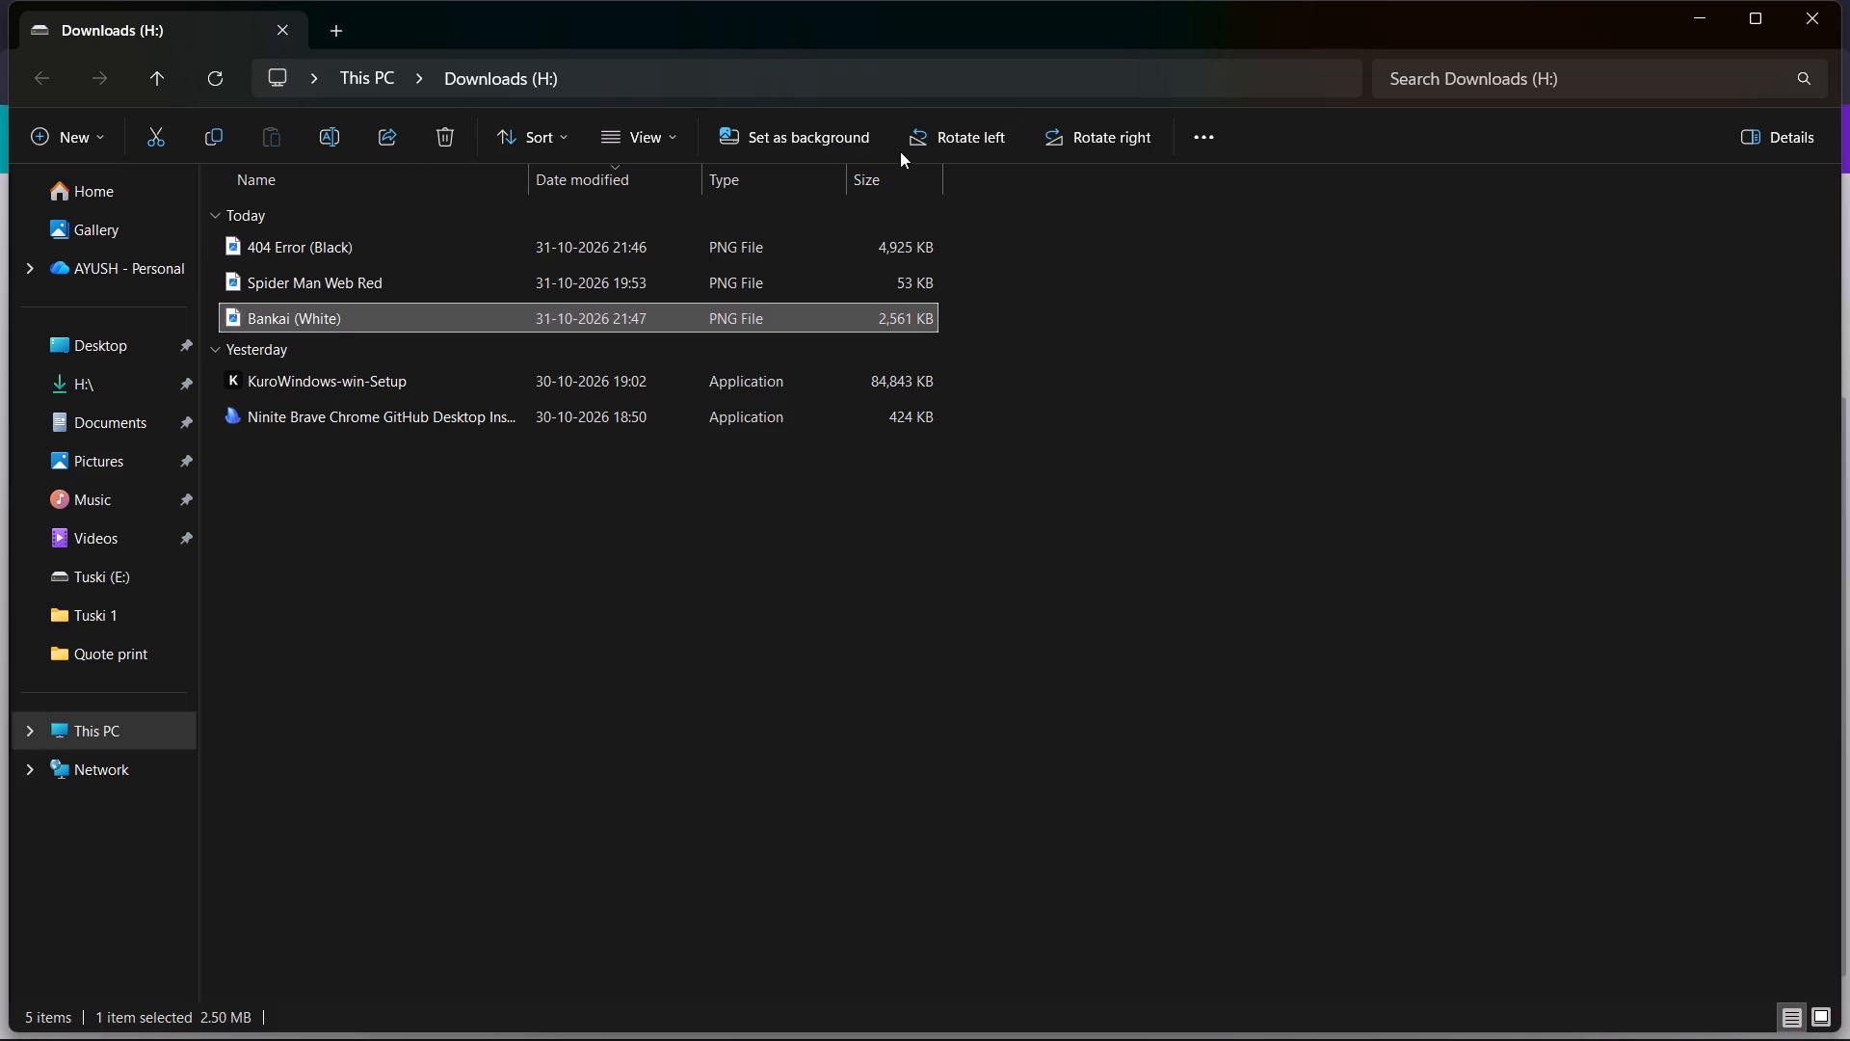
Open the Bankai (White) PNG in the image viewer to check the exported artwork.
double_click(431, 321)
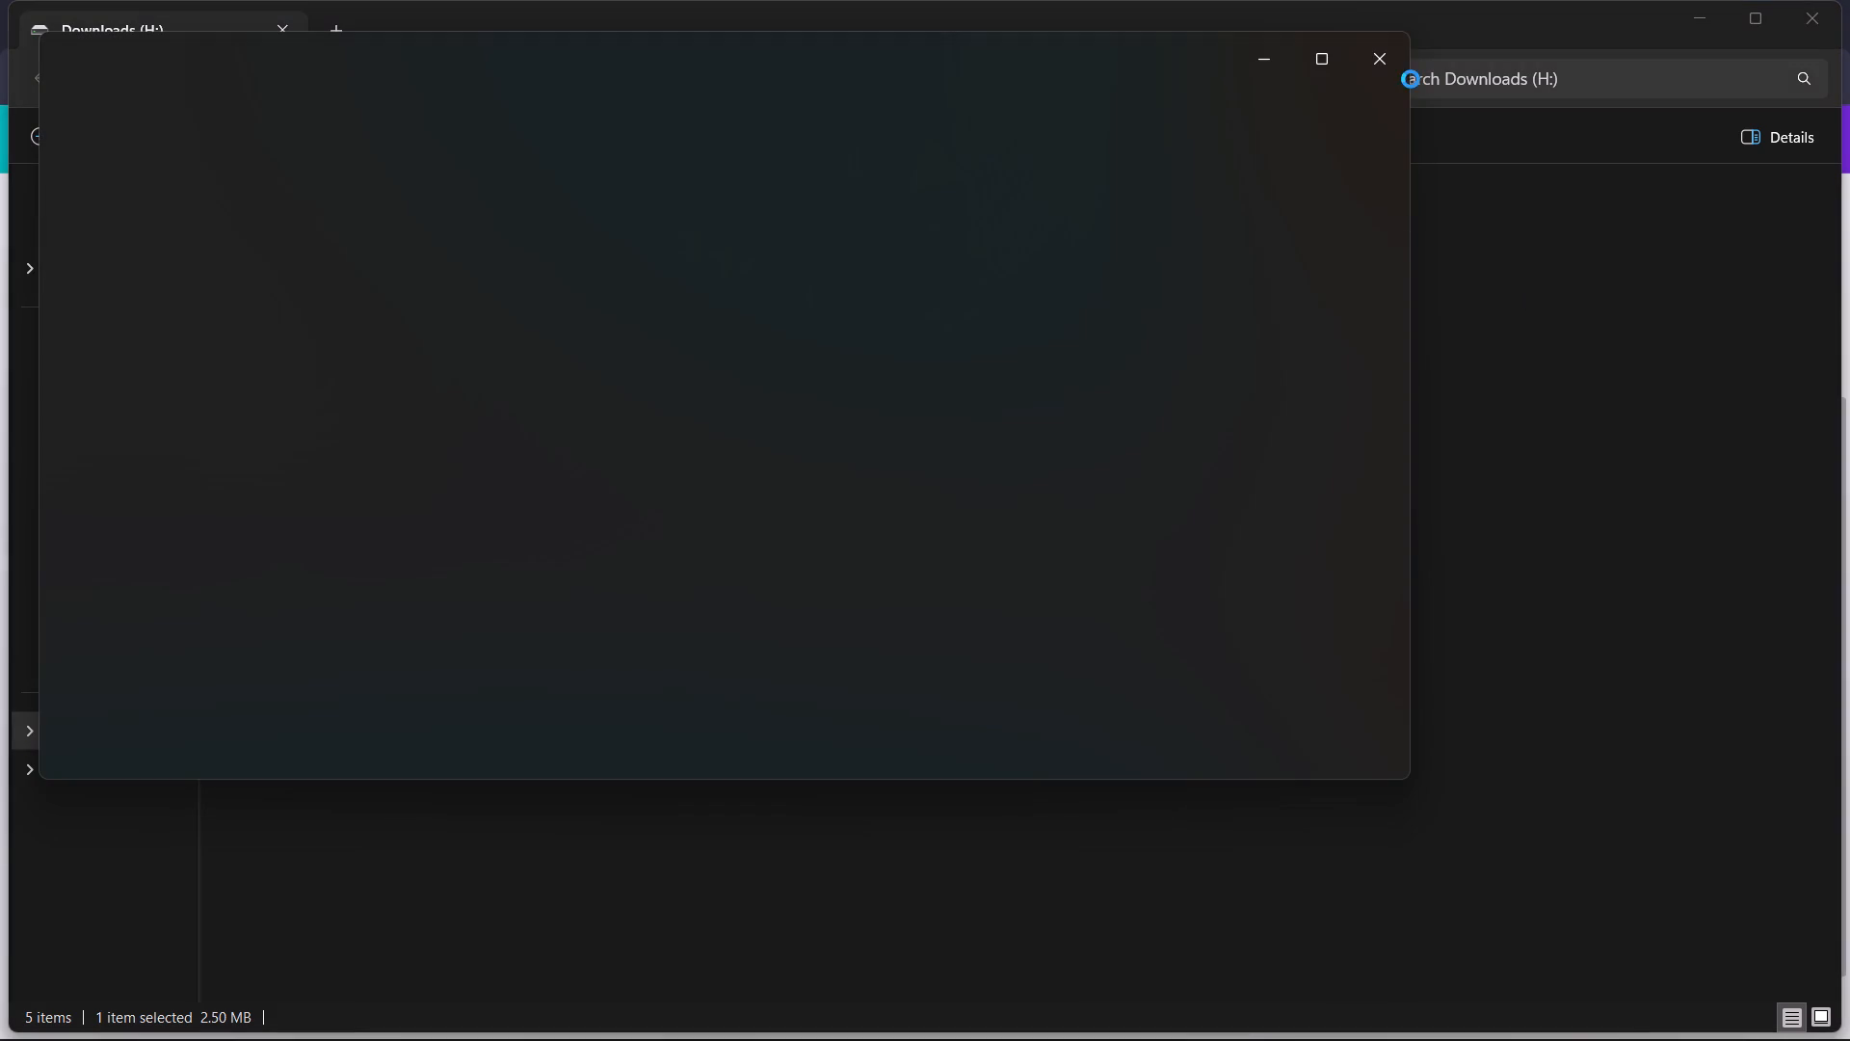
left_click(1388, 69)
double_click(341, 316)
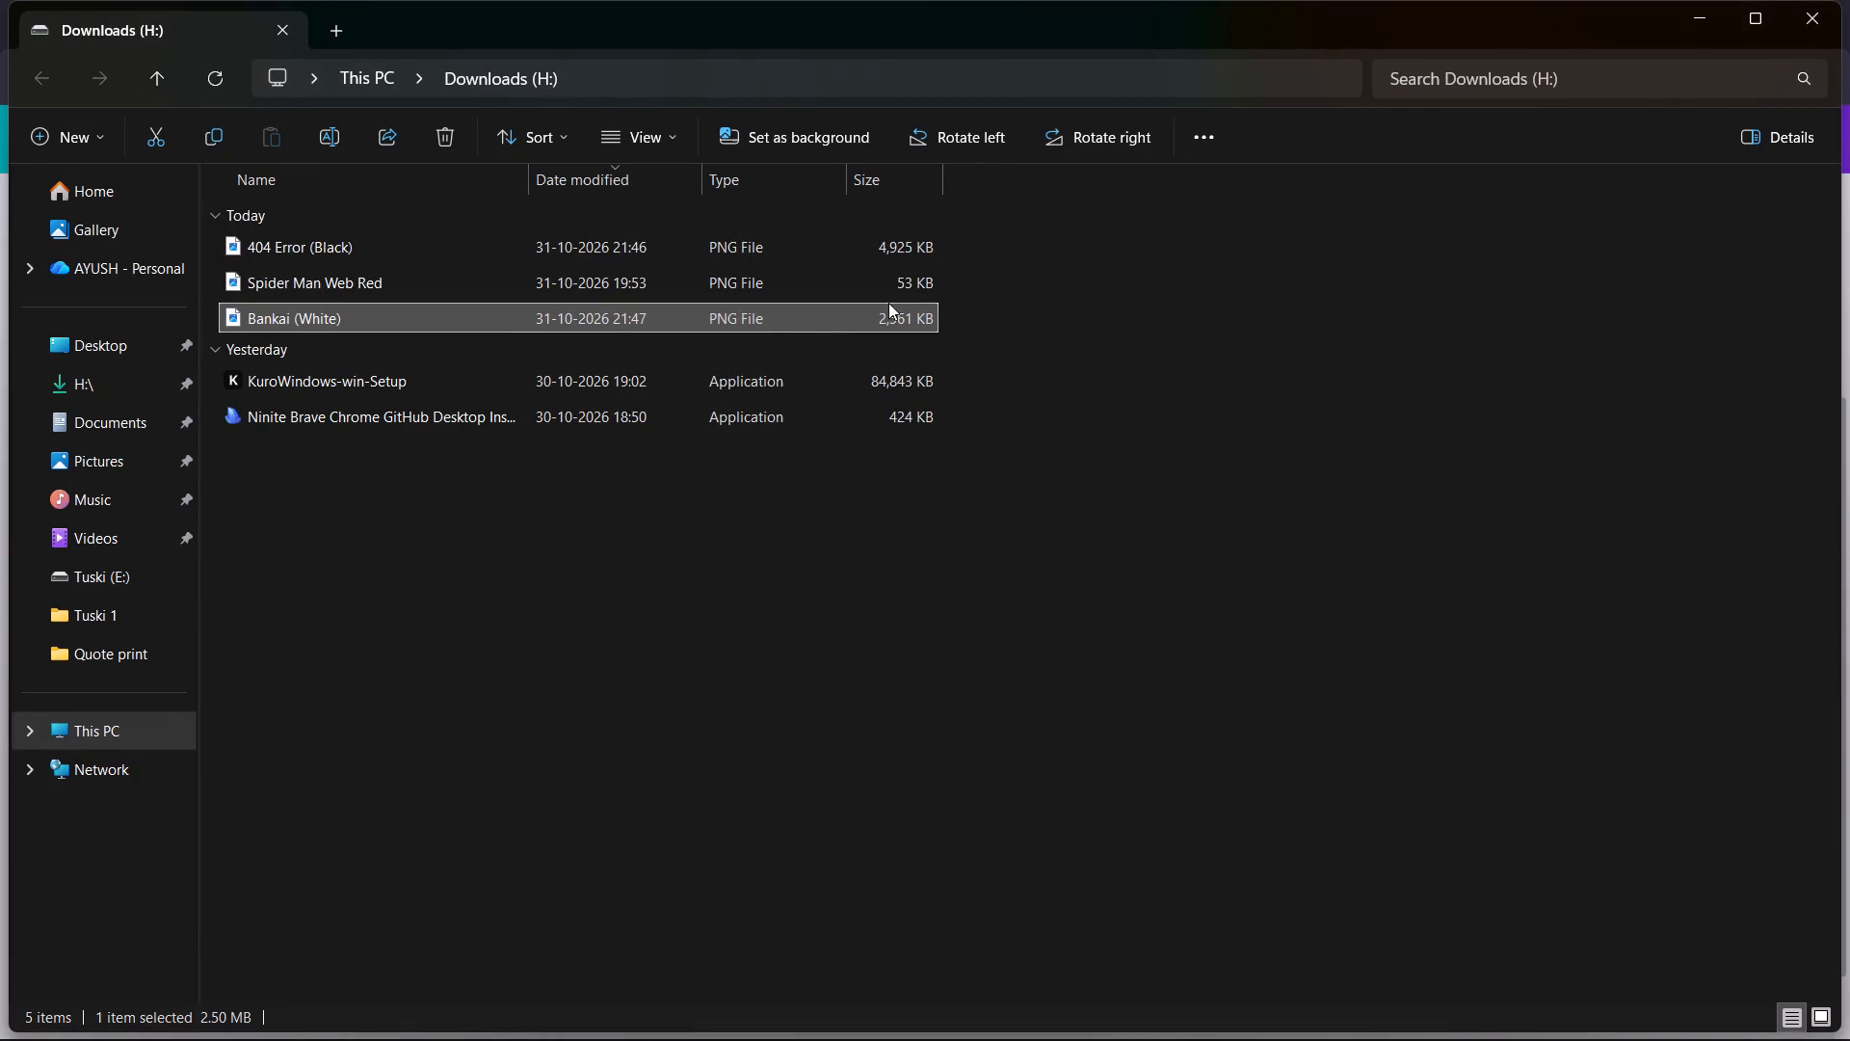
Leave the image viewer, delete the Spider Man Web Red PNG from the Downloads (H:) drive, and minimise the folder window.
left_click(1386, 75)
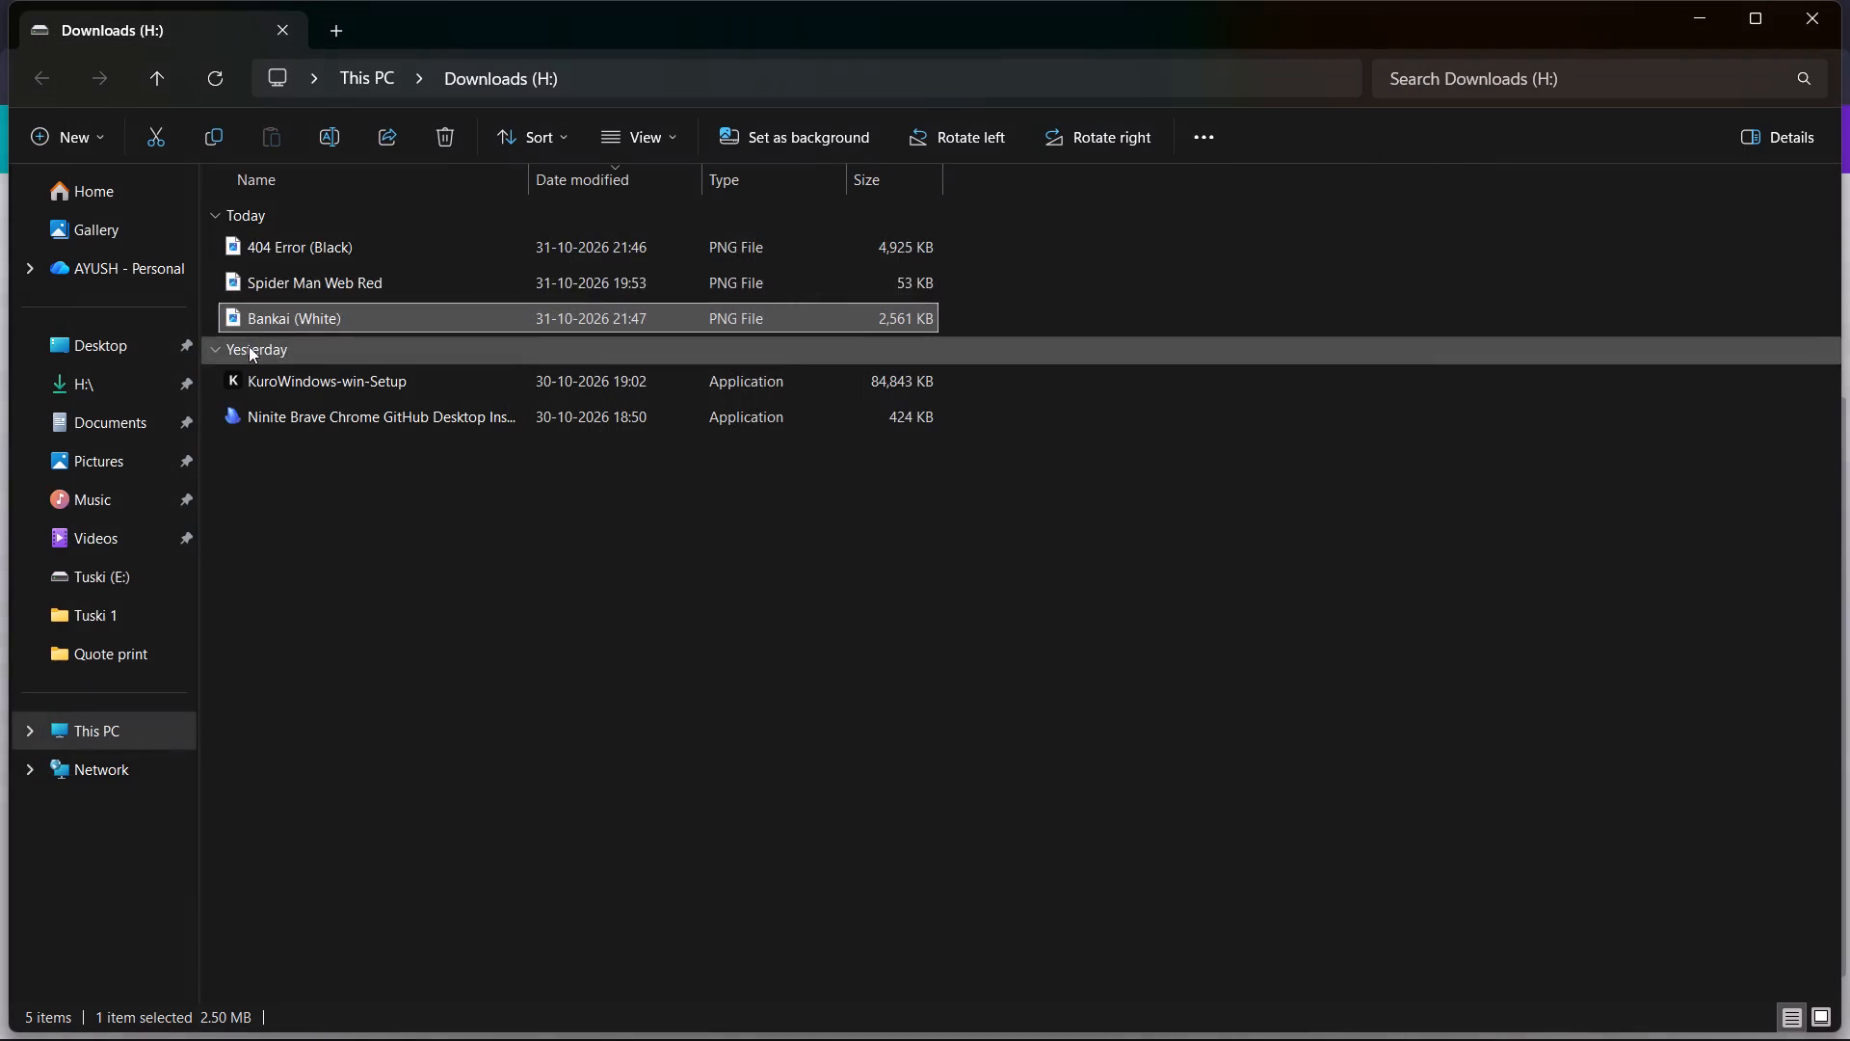
left_click(279, 260)
left_click(288, 280)
left_click(452, 136)
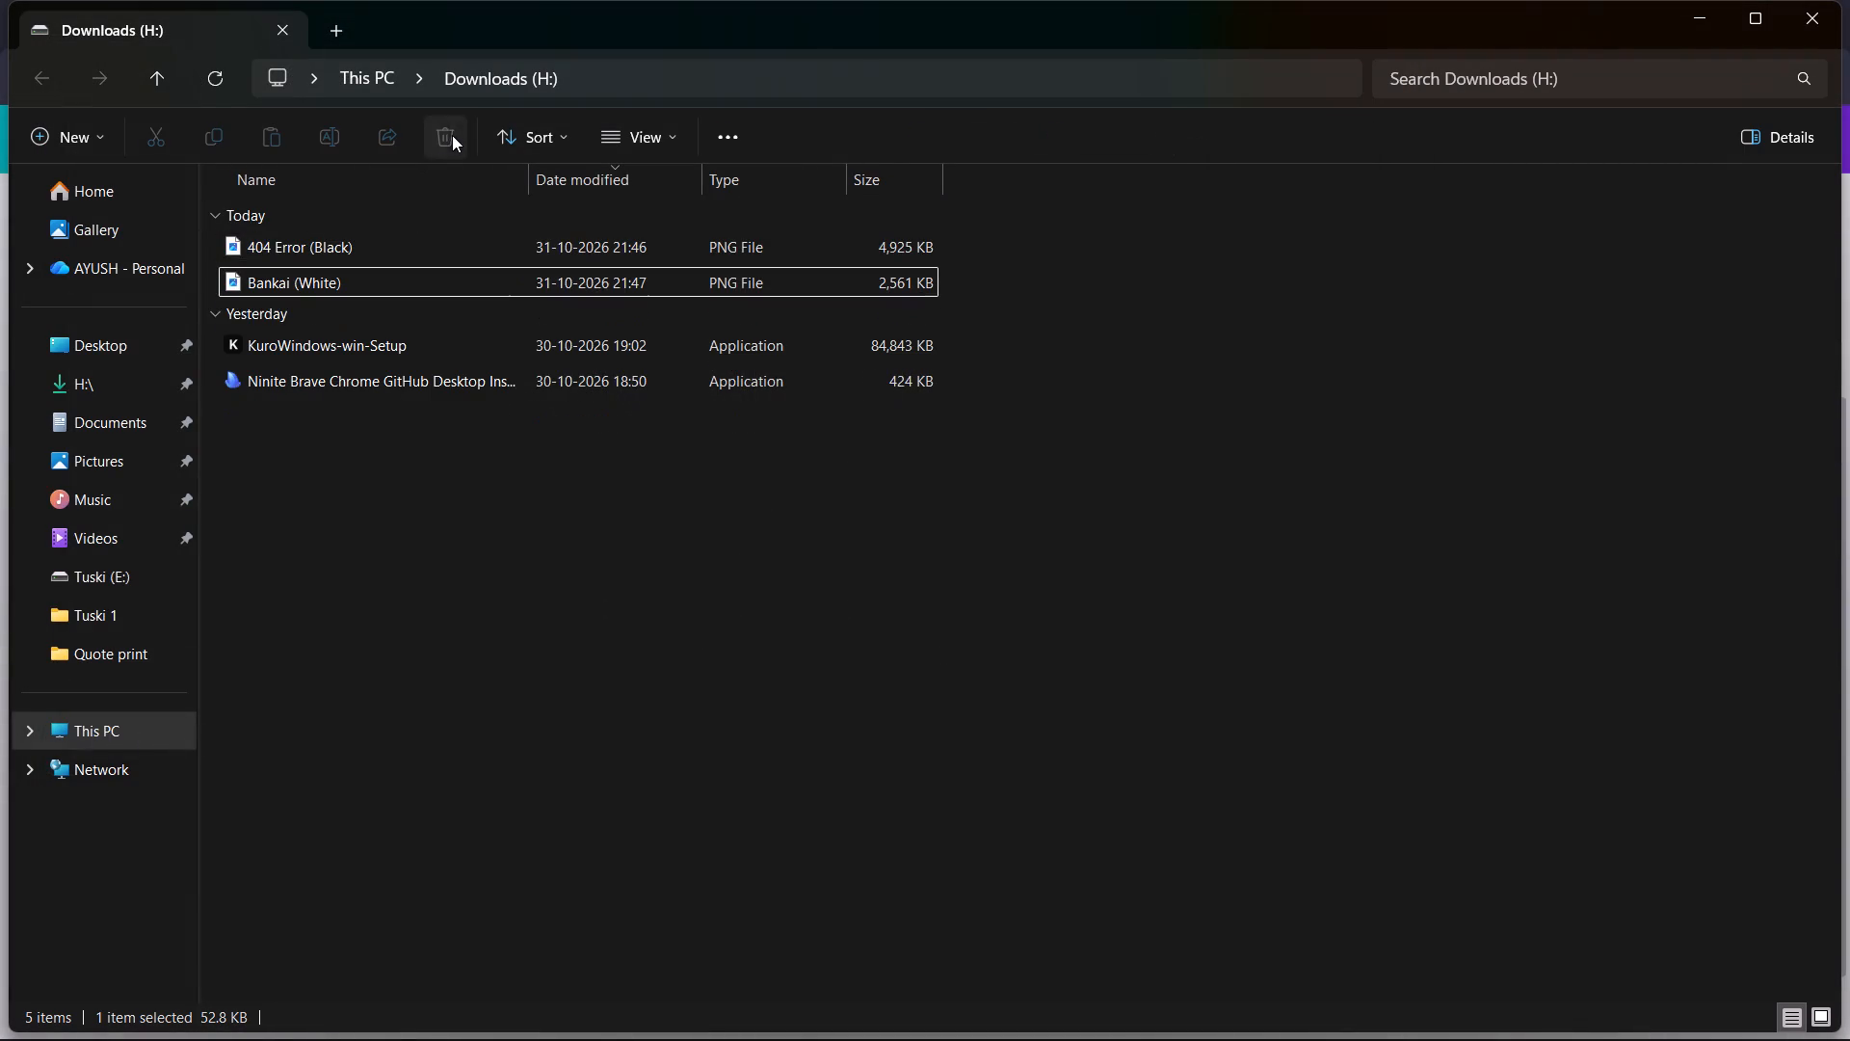
left_click(1700, 11)
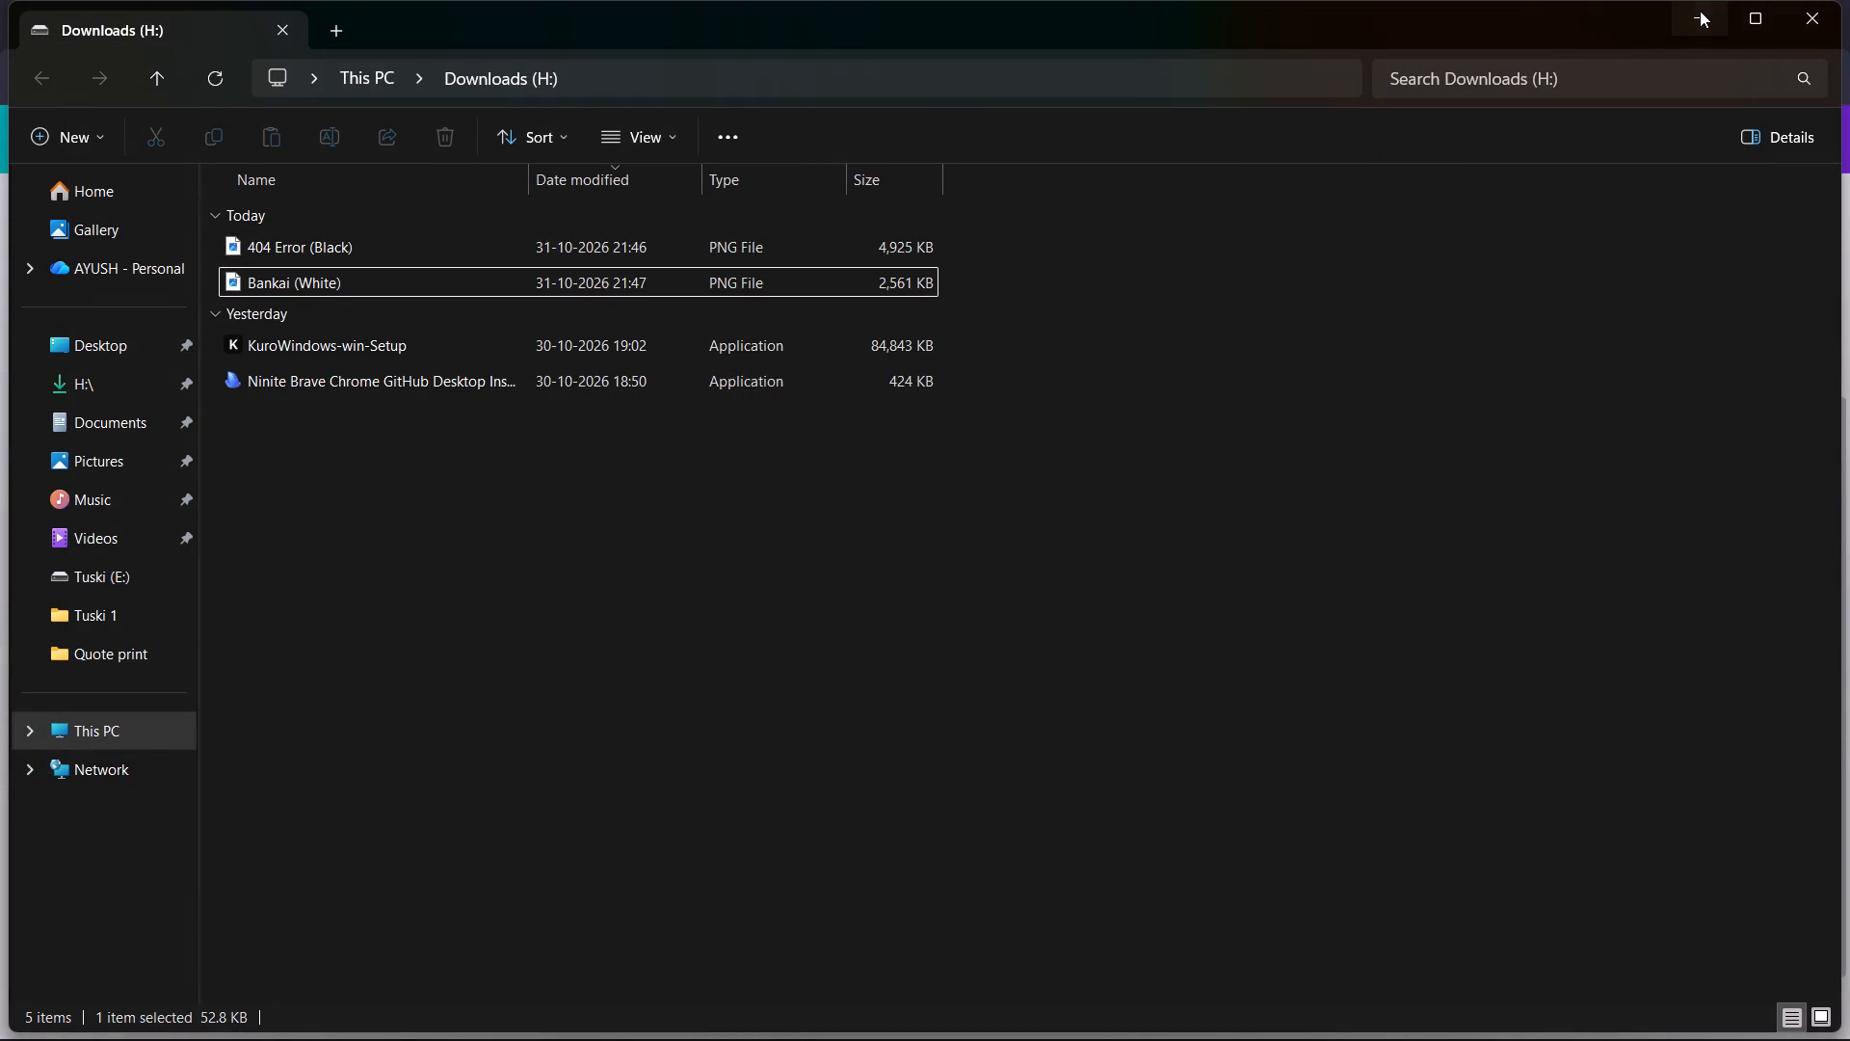
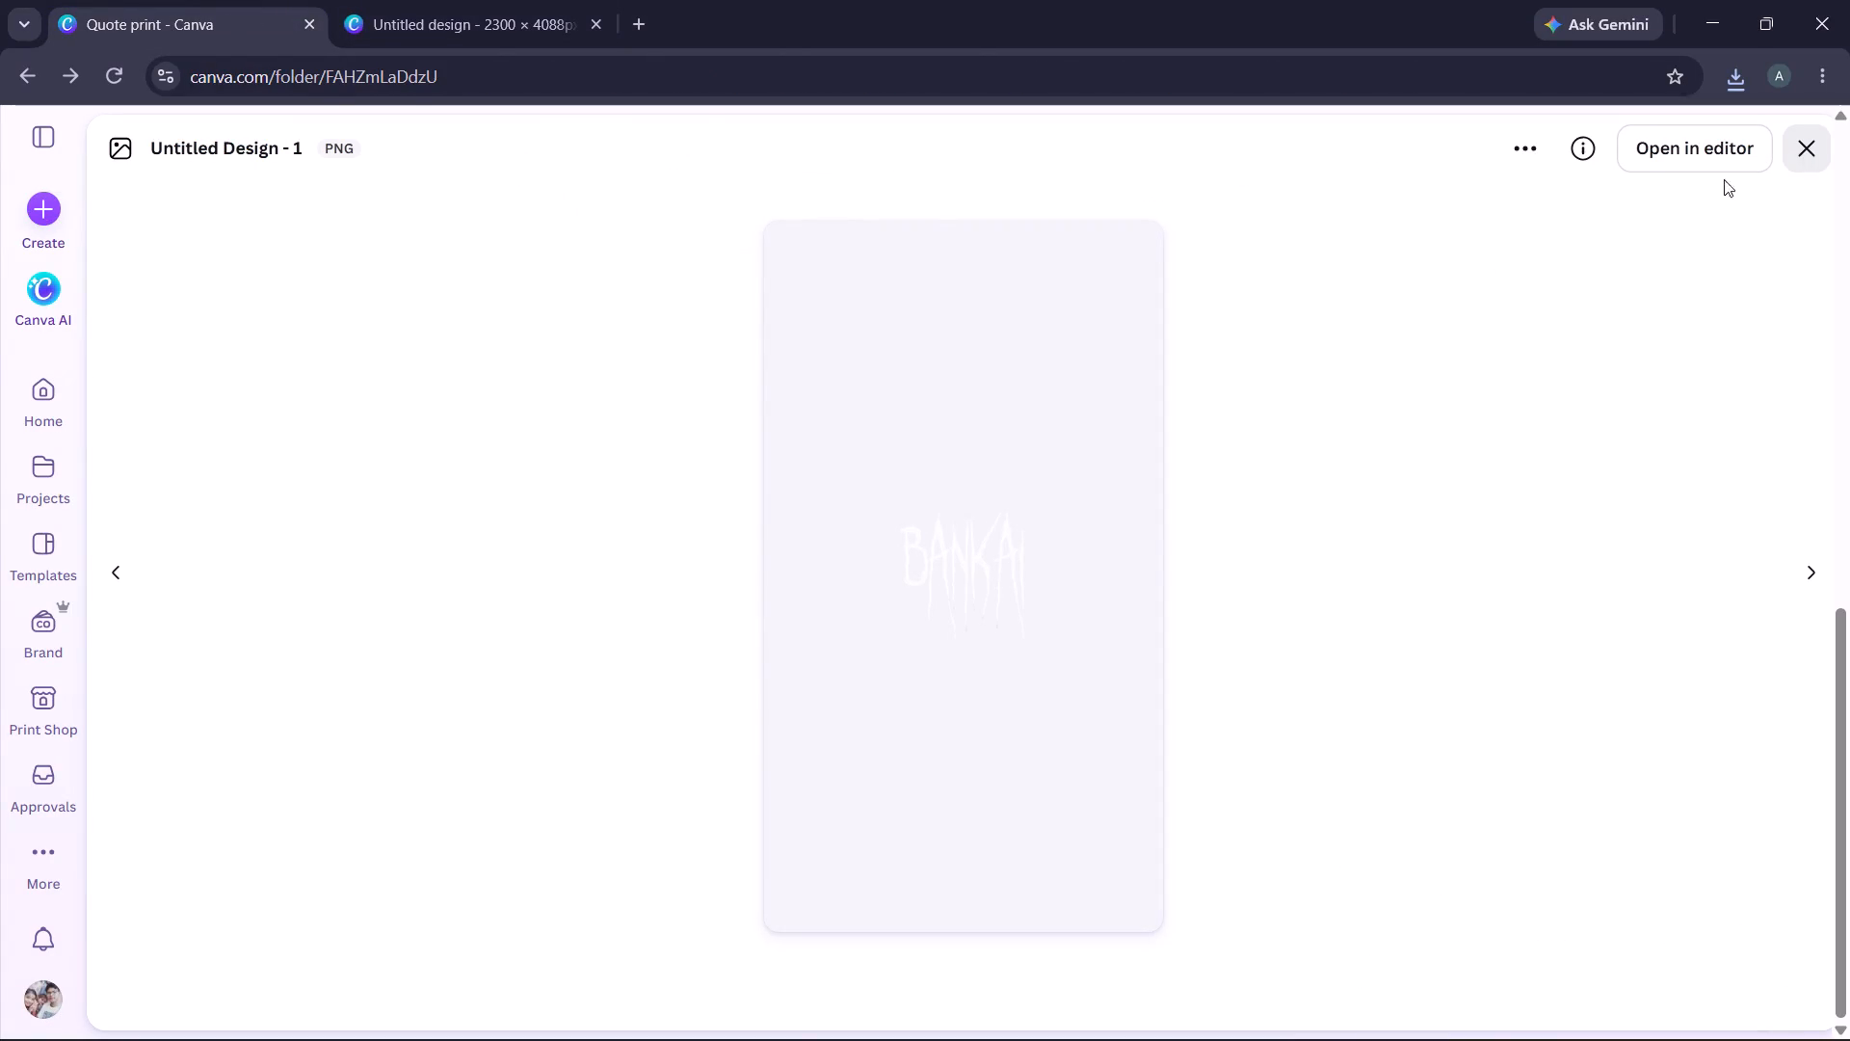
Open the black Bankai Text Color Change - 1 image in the editor and crop its top to just above the lettering, about 2,300 × 2,680 px.
left_click(1629, 446)
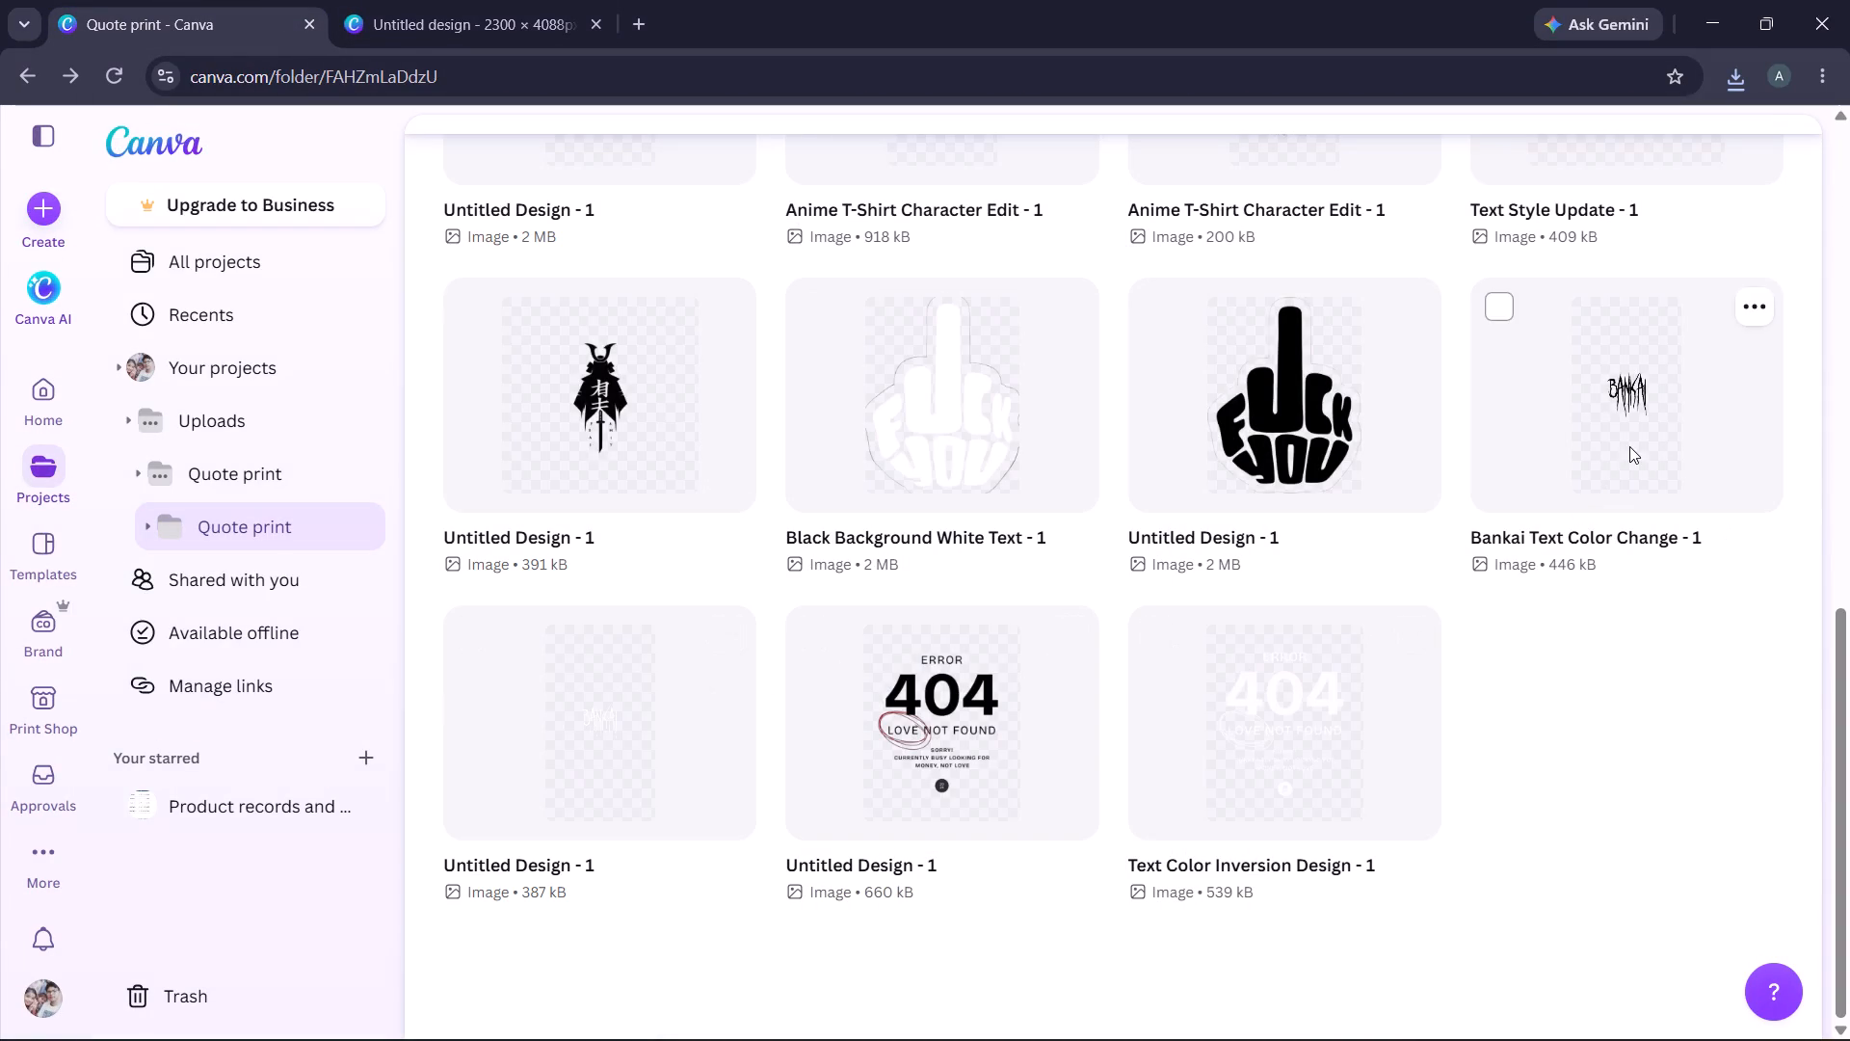
left_click(1710, 136)
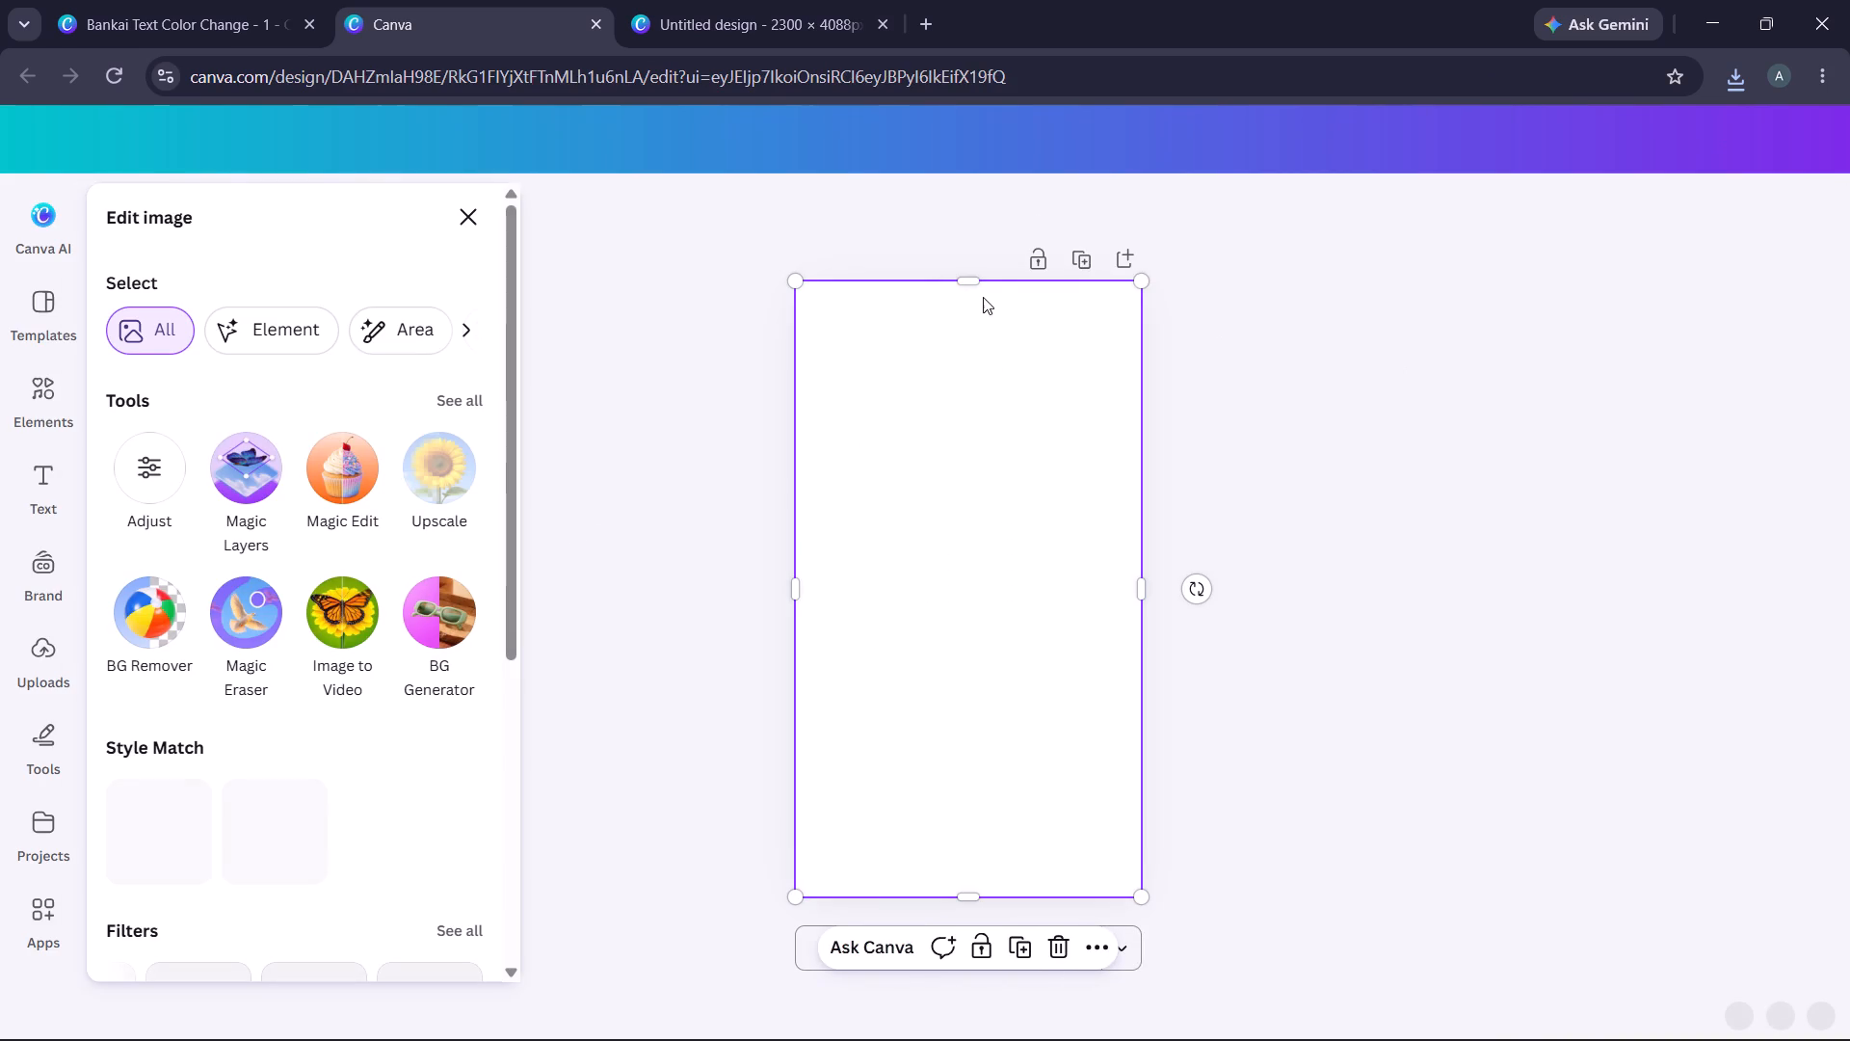
left_click_drag(966, 277, 990, 491)
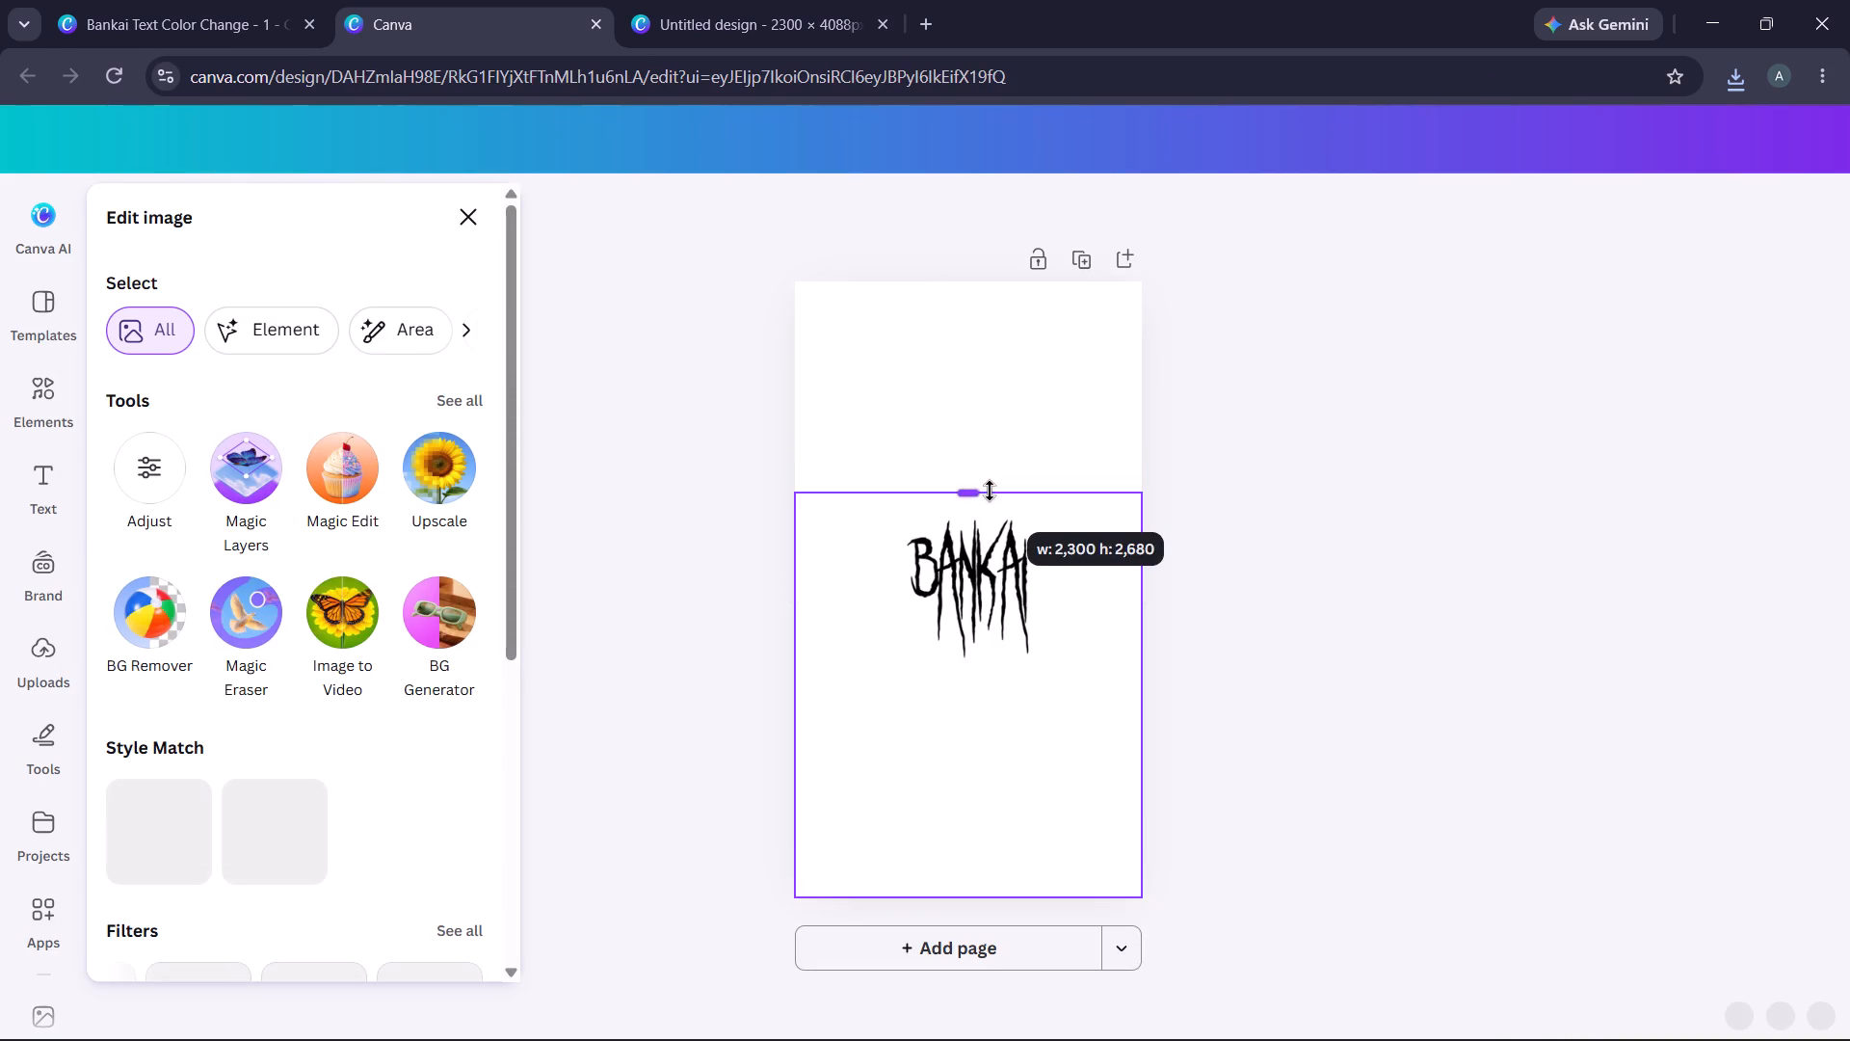
left_click_drag(990, 491, 991, 488)
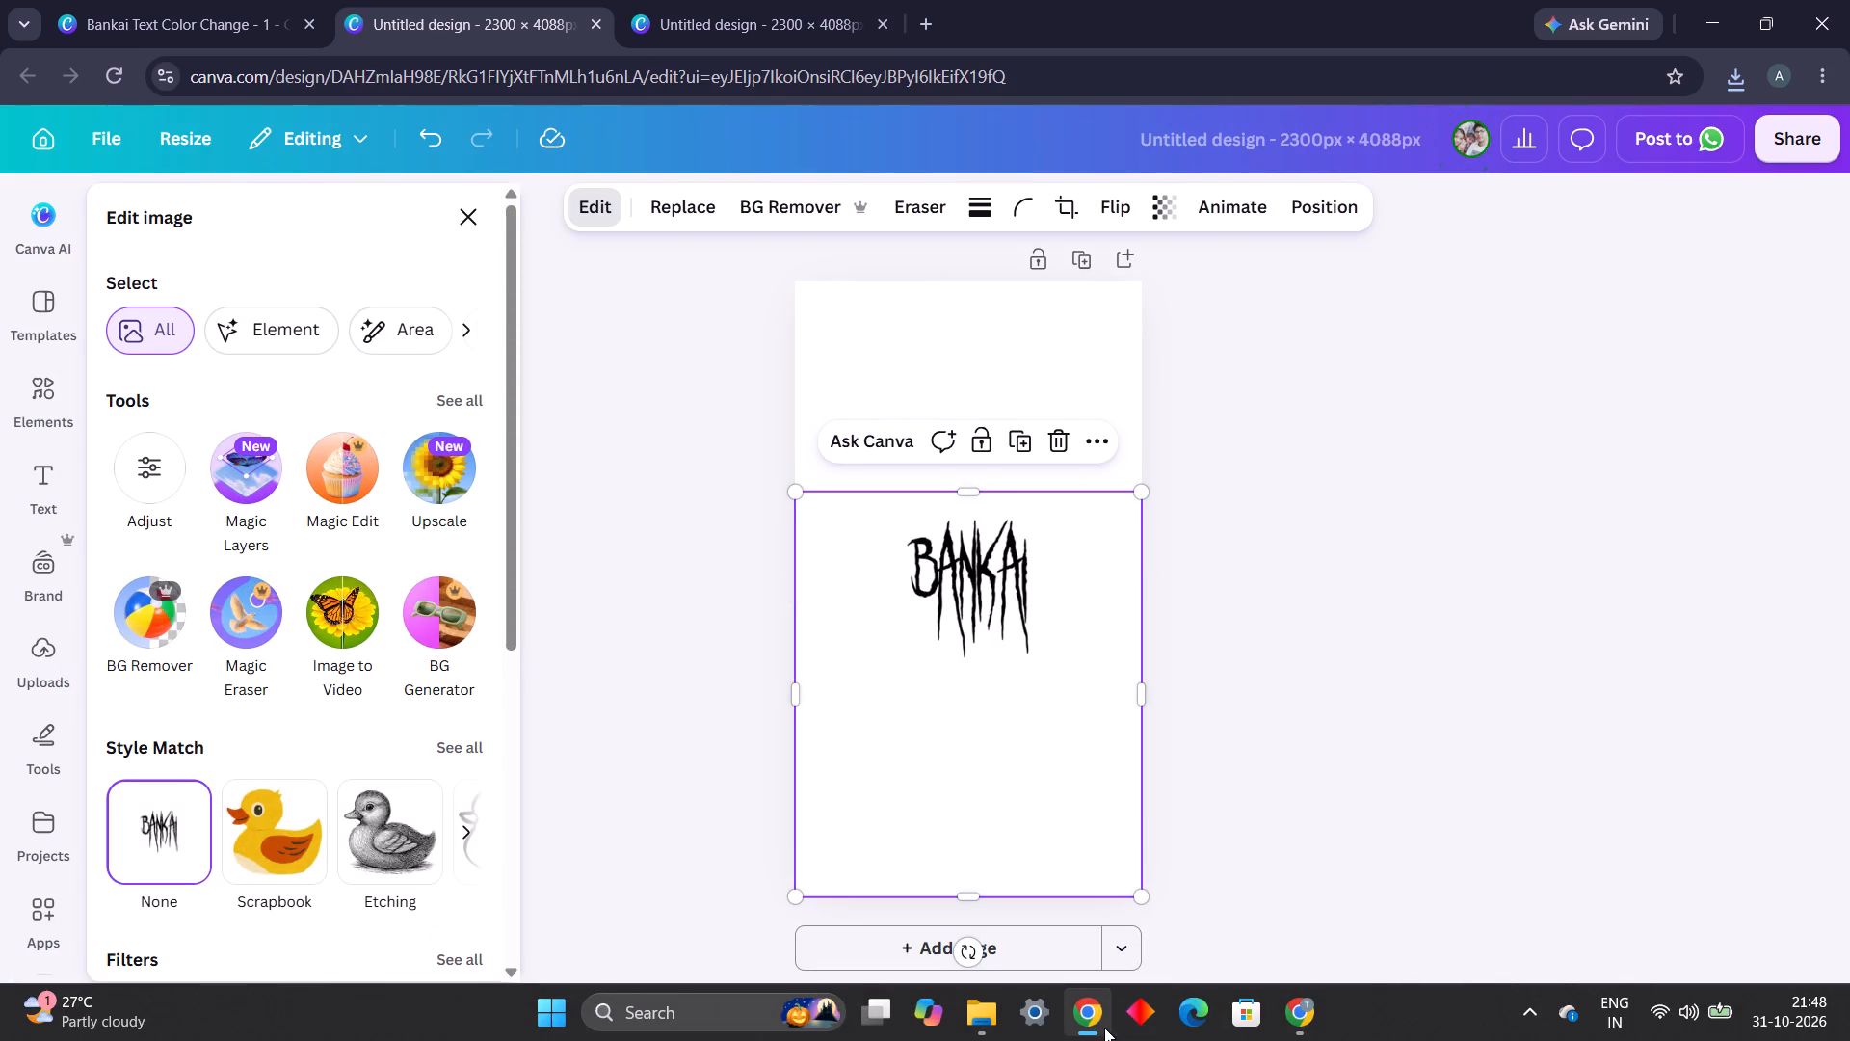
Switch to the Merch Factory product editor with the men's 440 GSM non-zipper hoodie design.
left_click(1290, 1014)
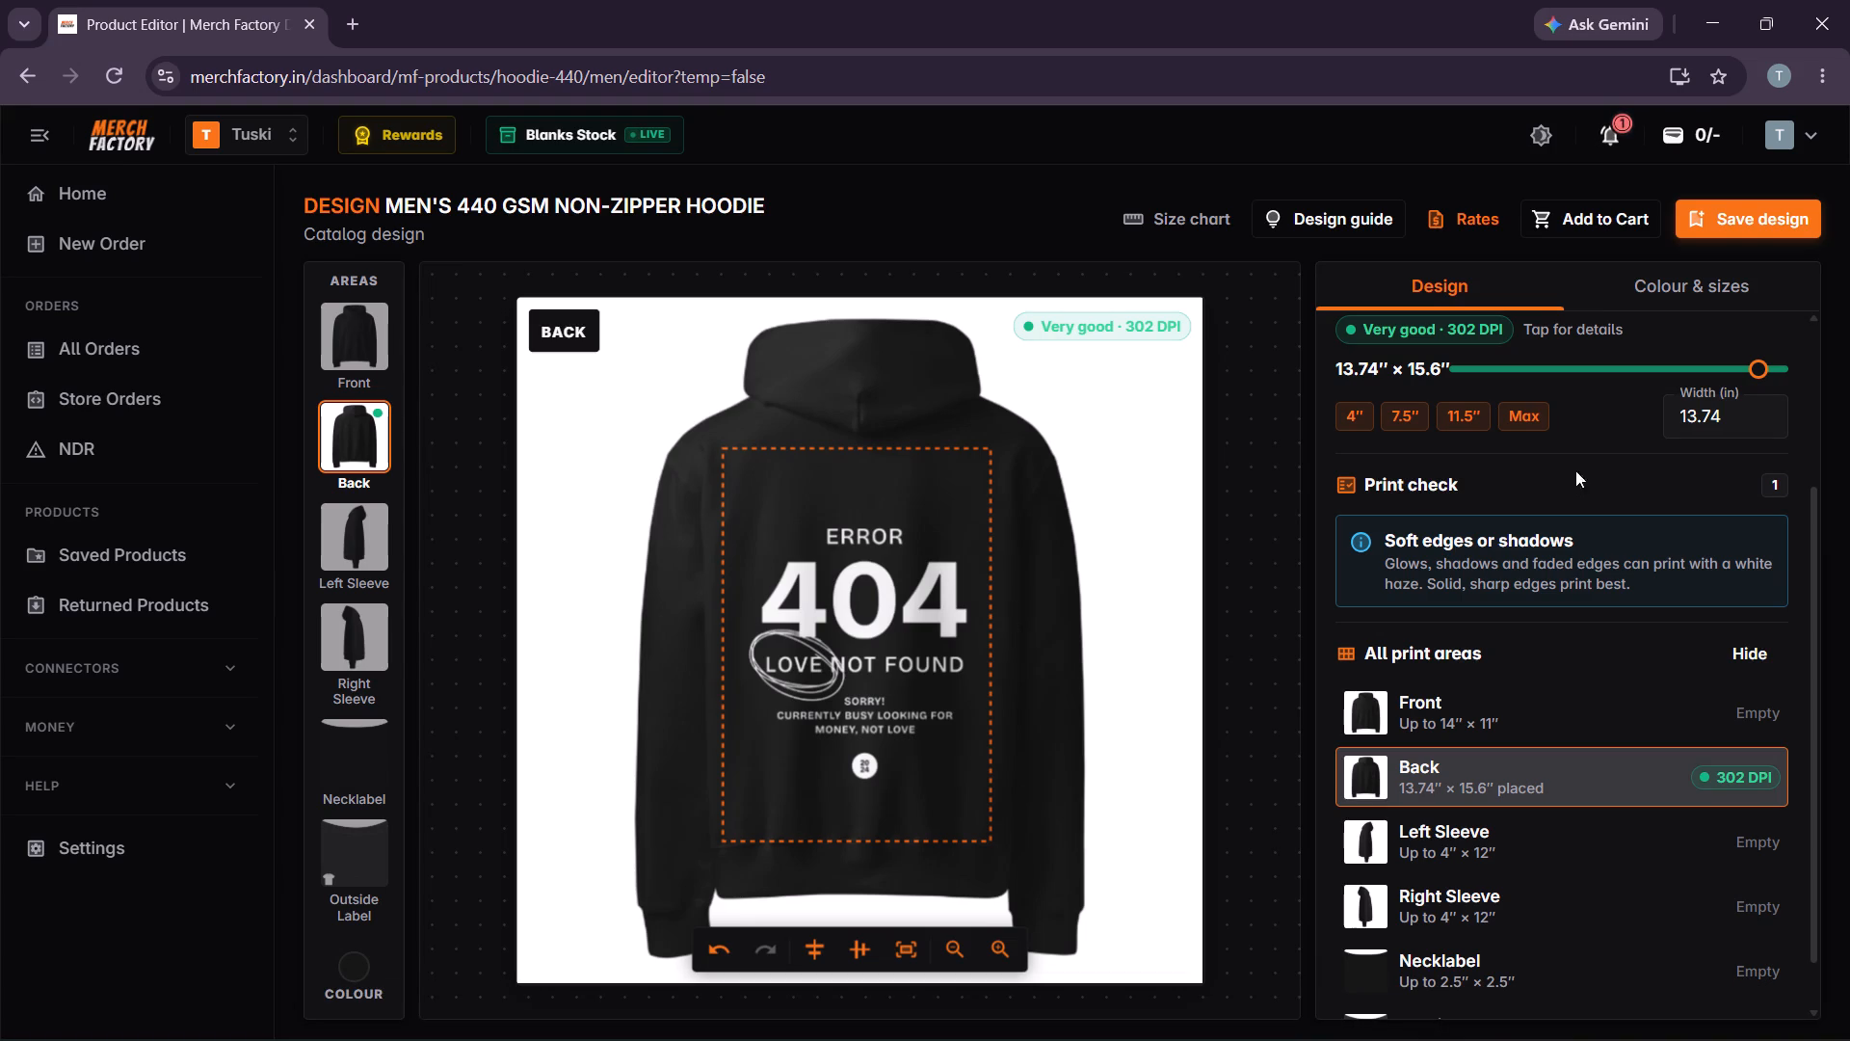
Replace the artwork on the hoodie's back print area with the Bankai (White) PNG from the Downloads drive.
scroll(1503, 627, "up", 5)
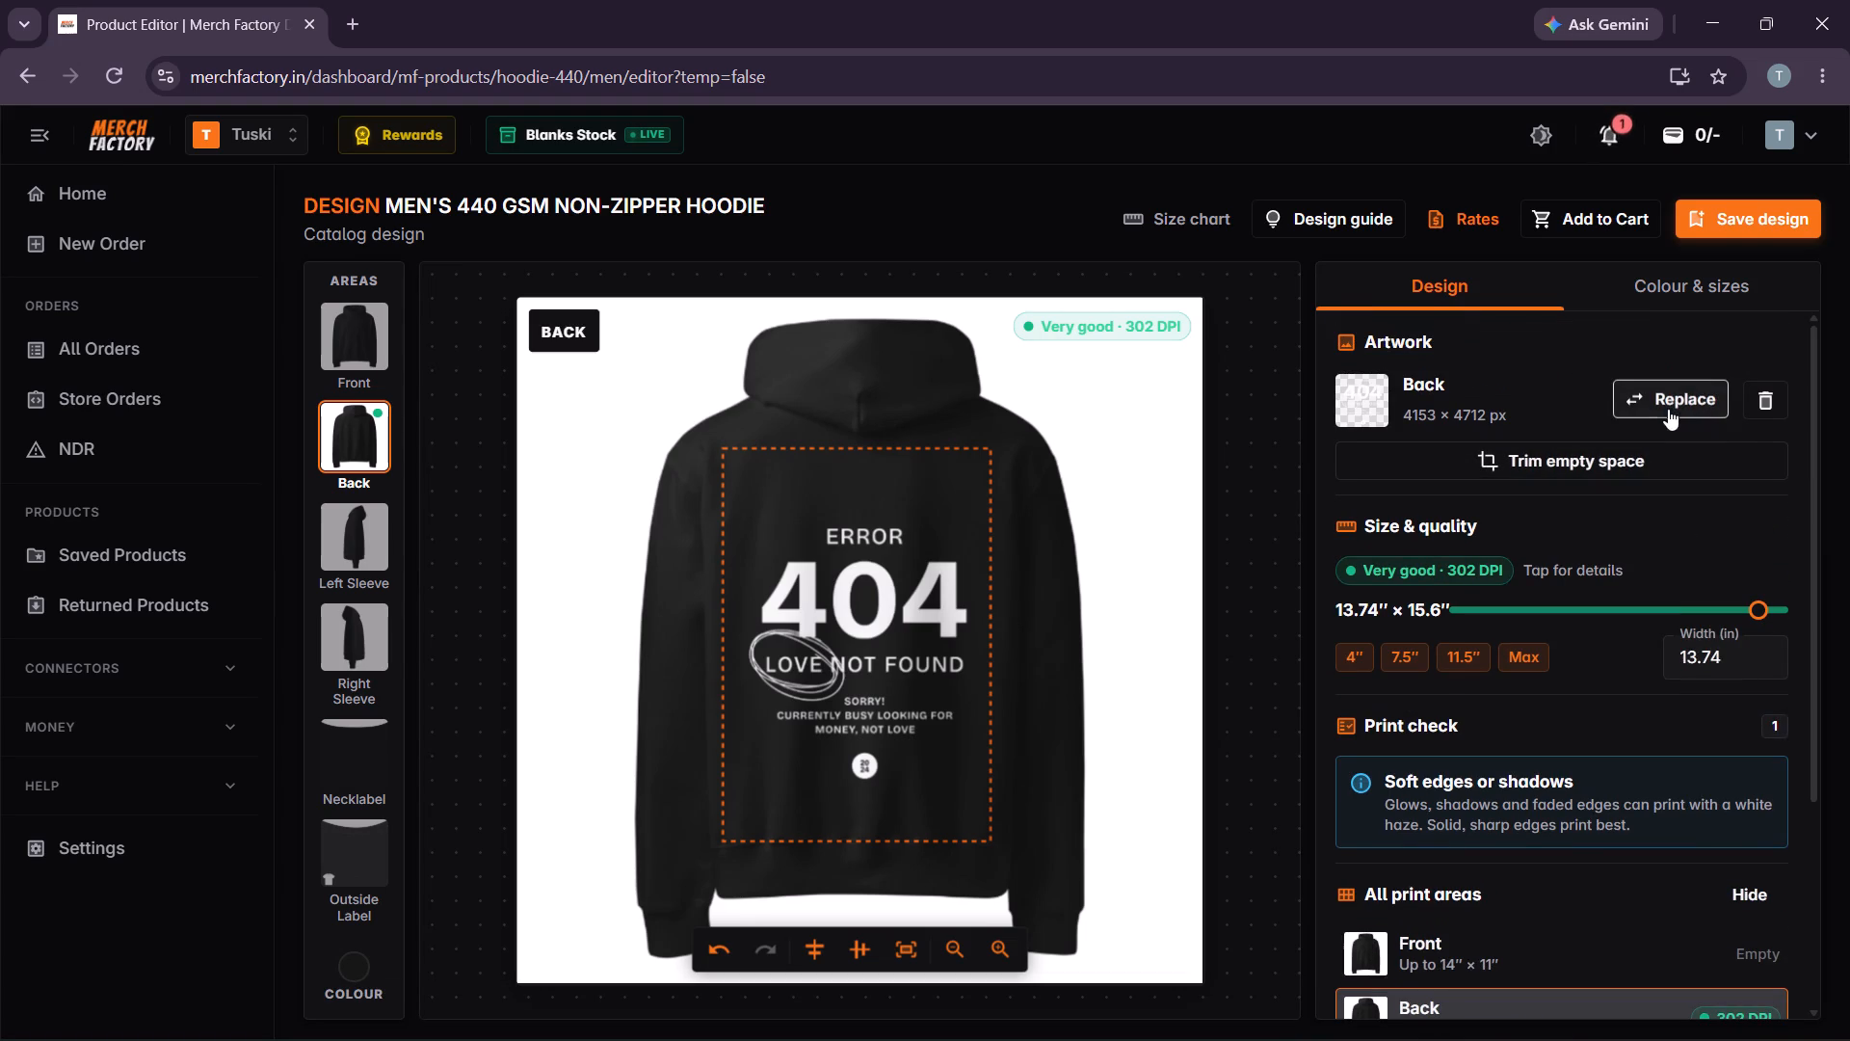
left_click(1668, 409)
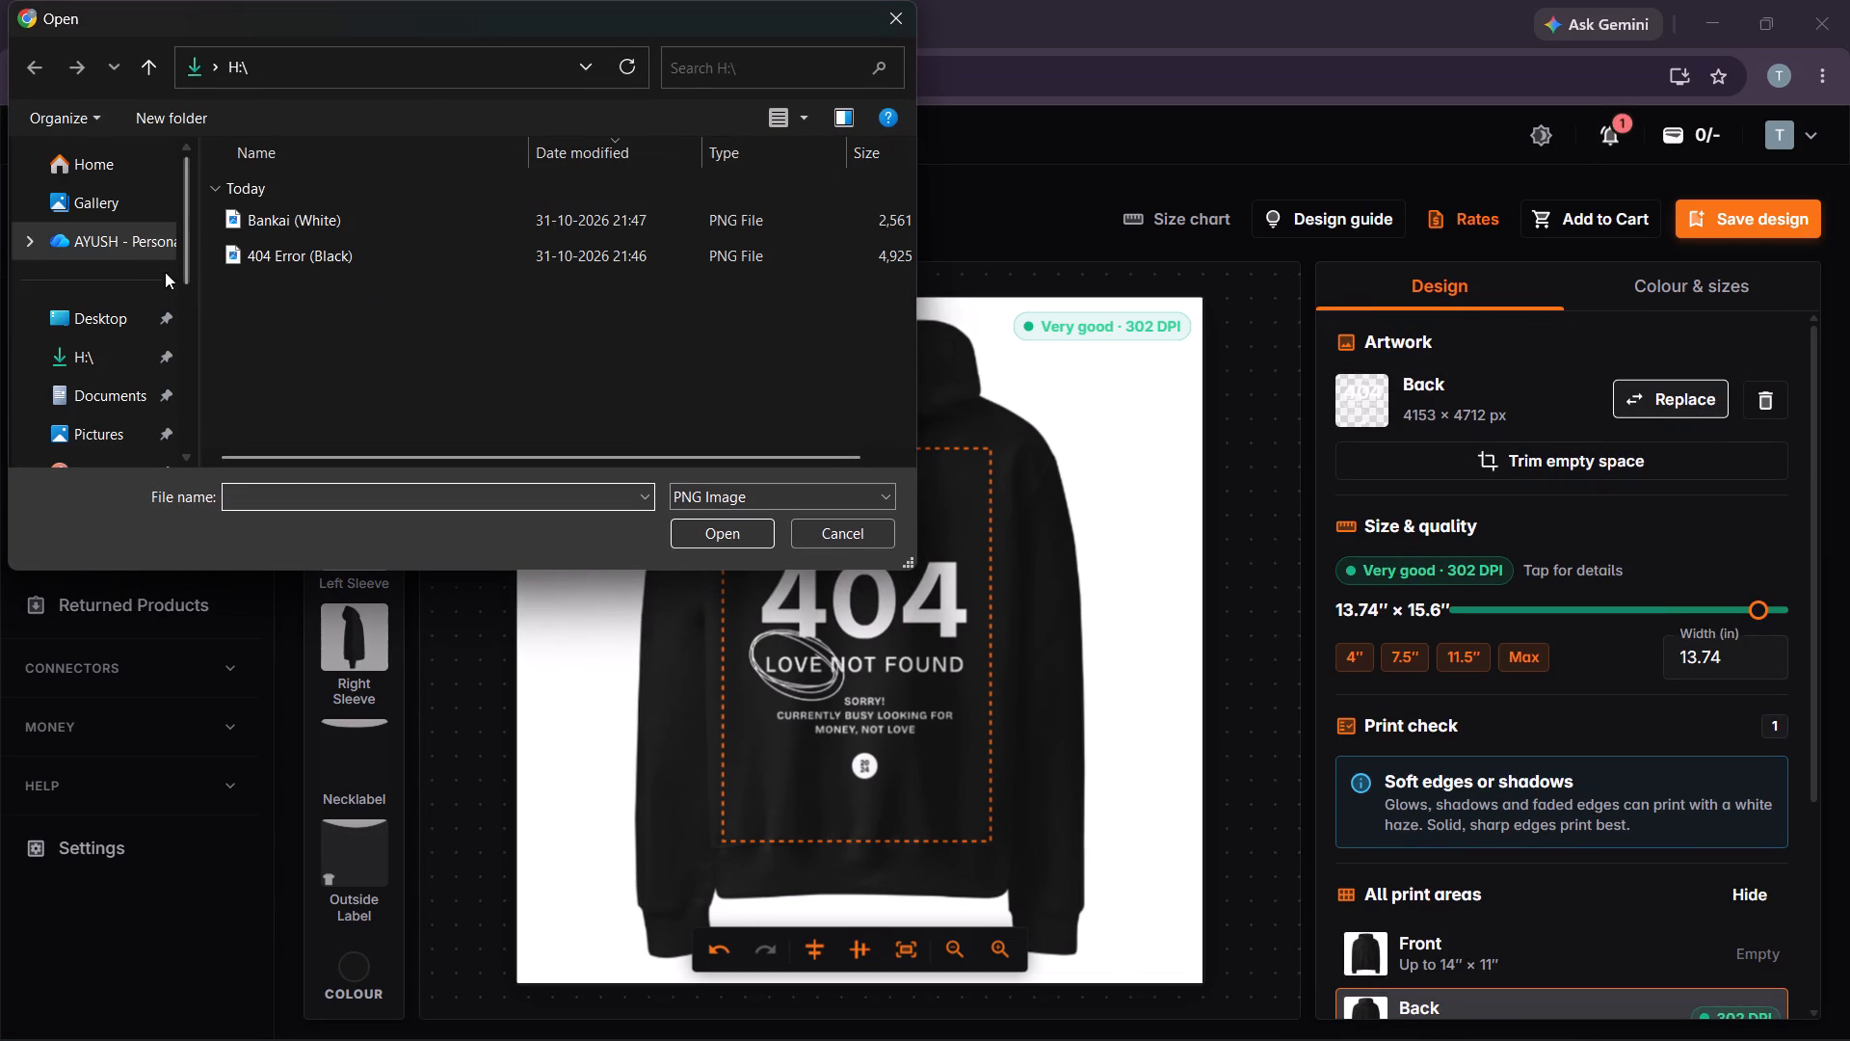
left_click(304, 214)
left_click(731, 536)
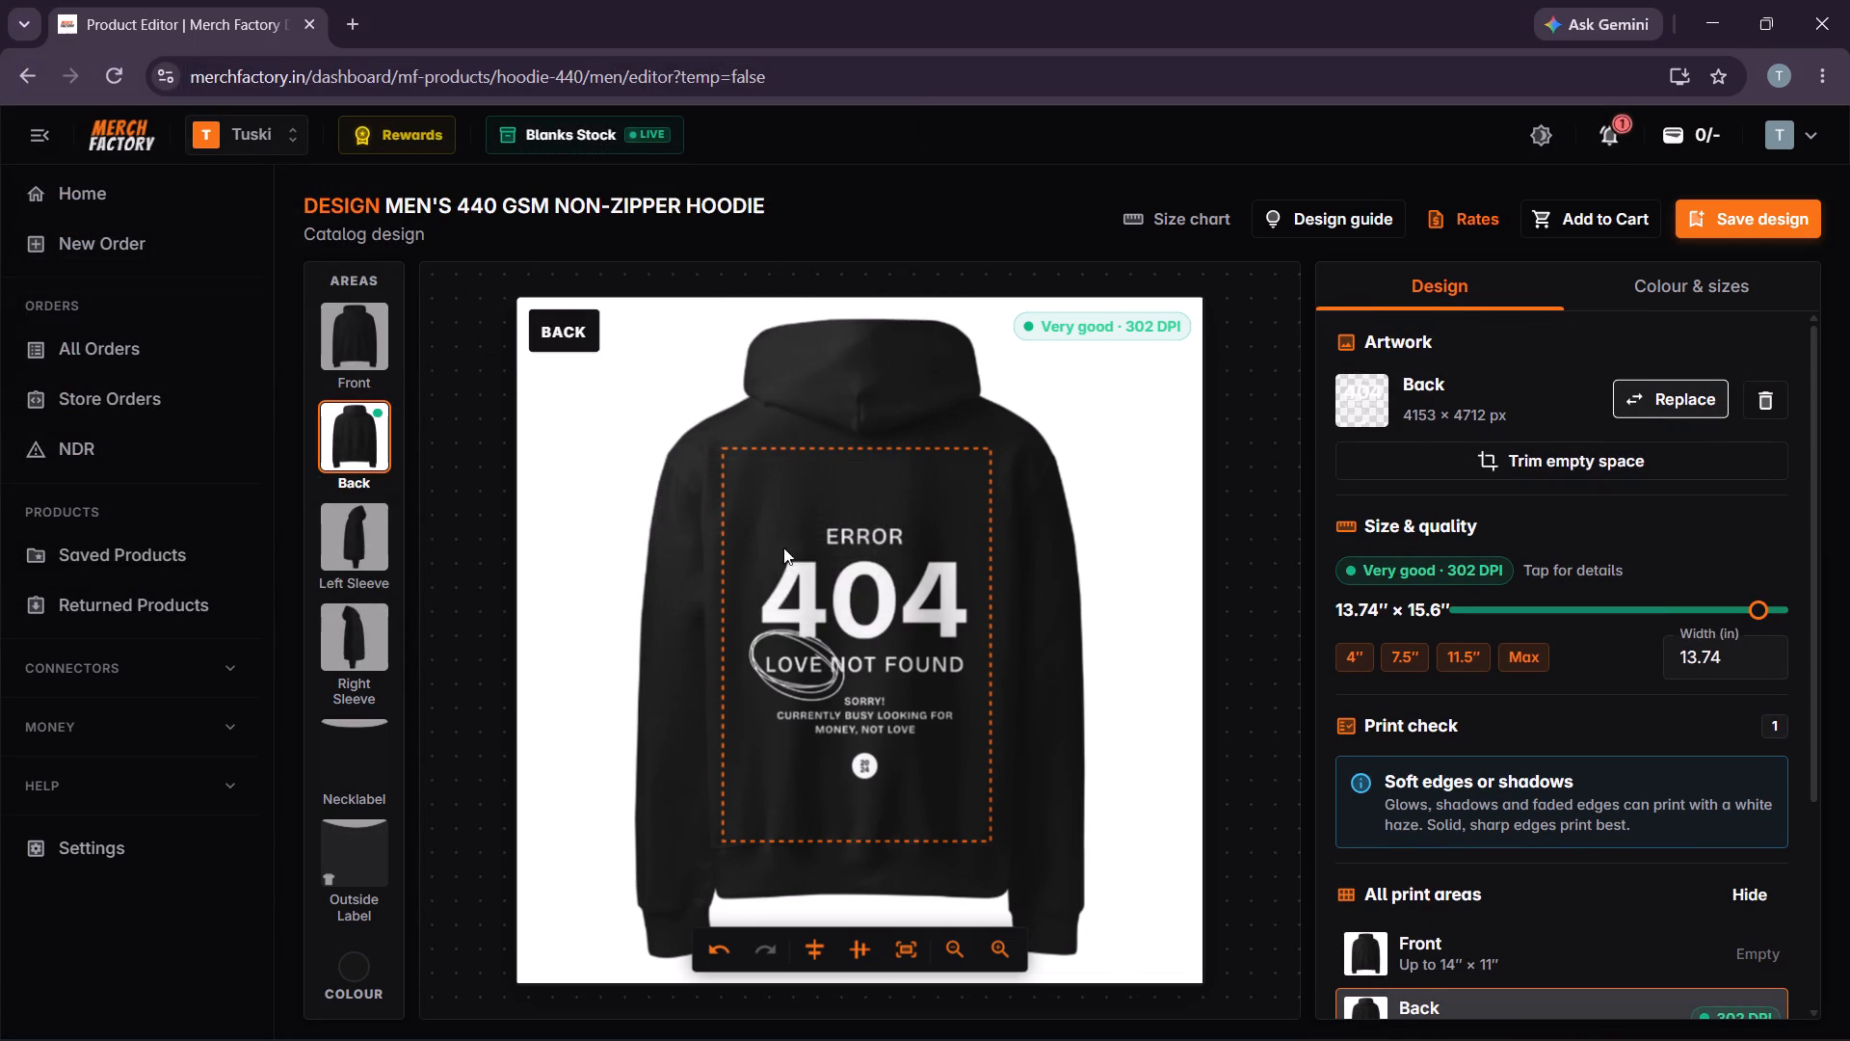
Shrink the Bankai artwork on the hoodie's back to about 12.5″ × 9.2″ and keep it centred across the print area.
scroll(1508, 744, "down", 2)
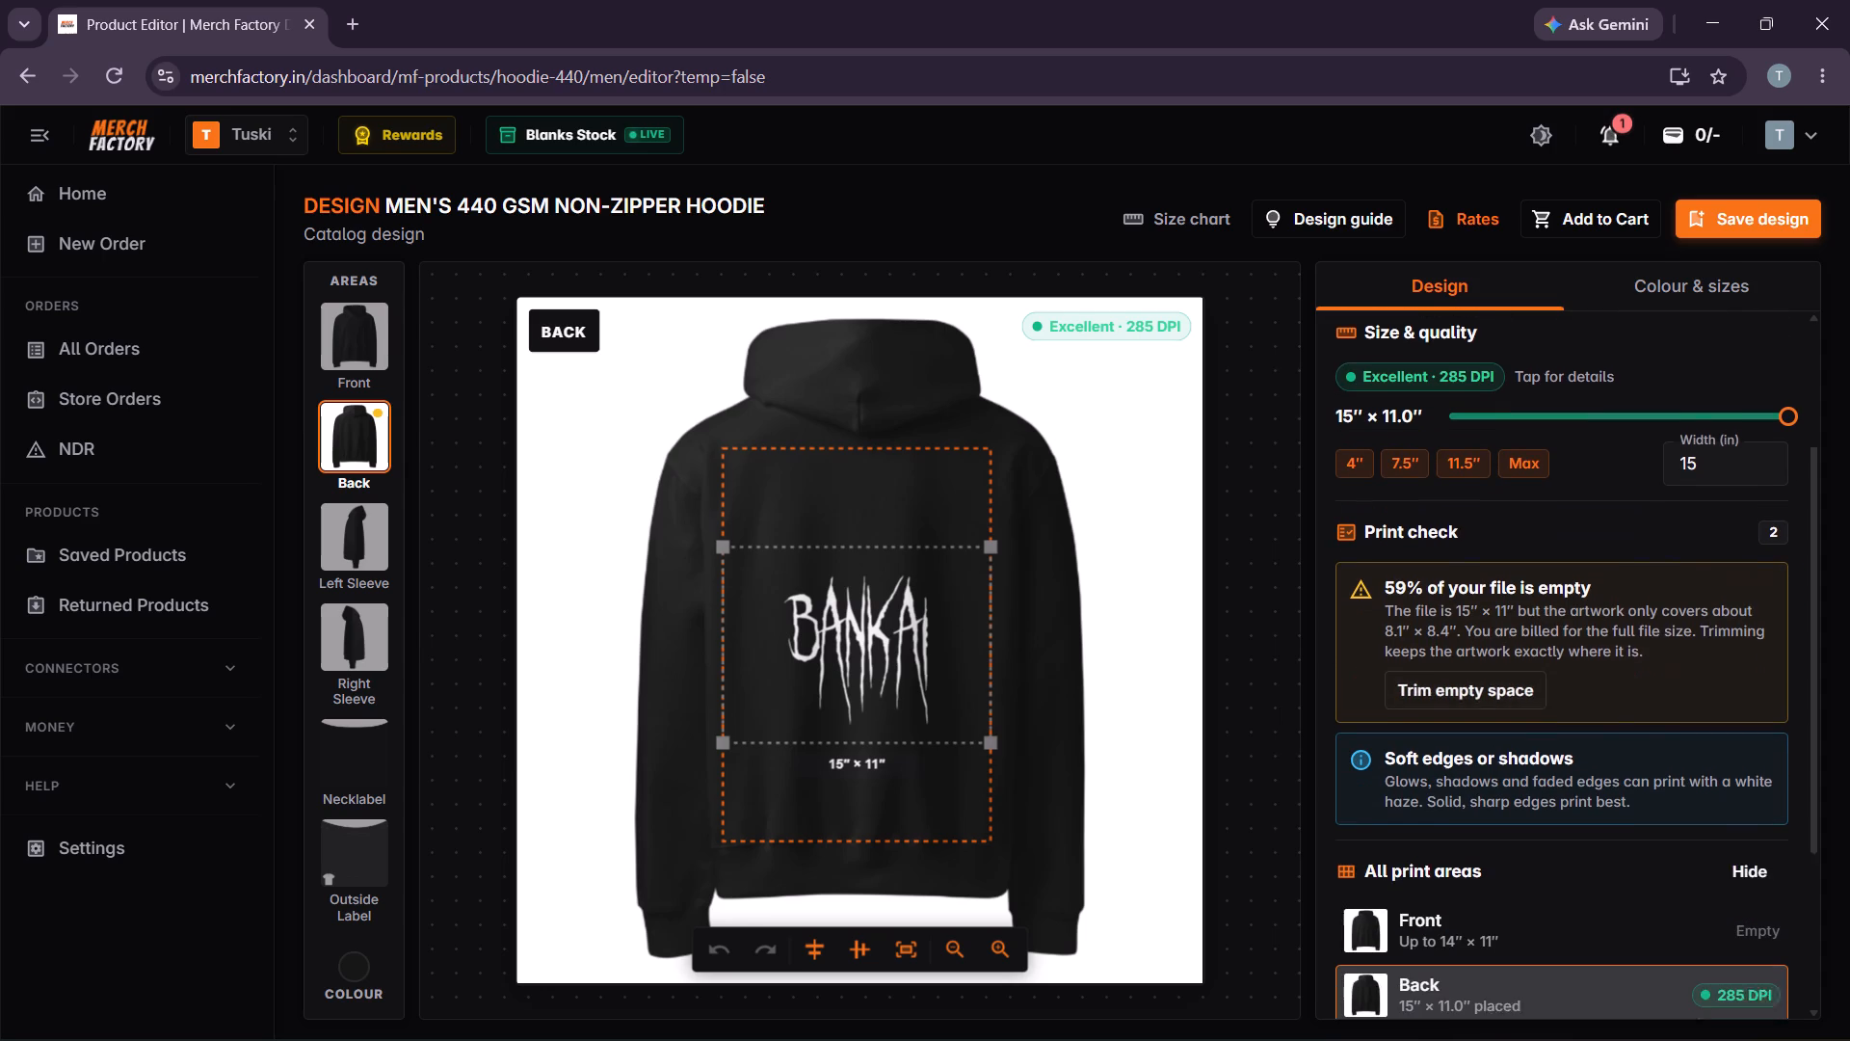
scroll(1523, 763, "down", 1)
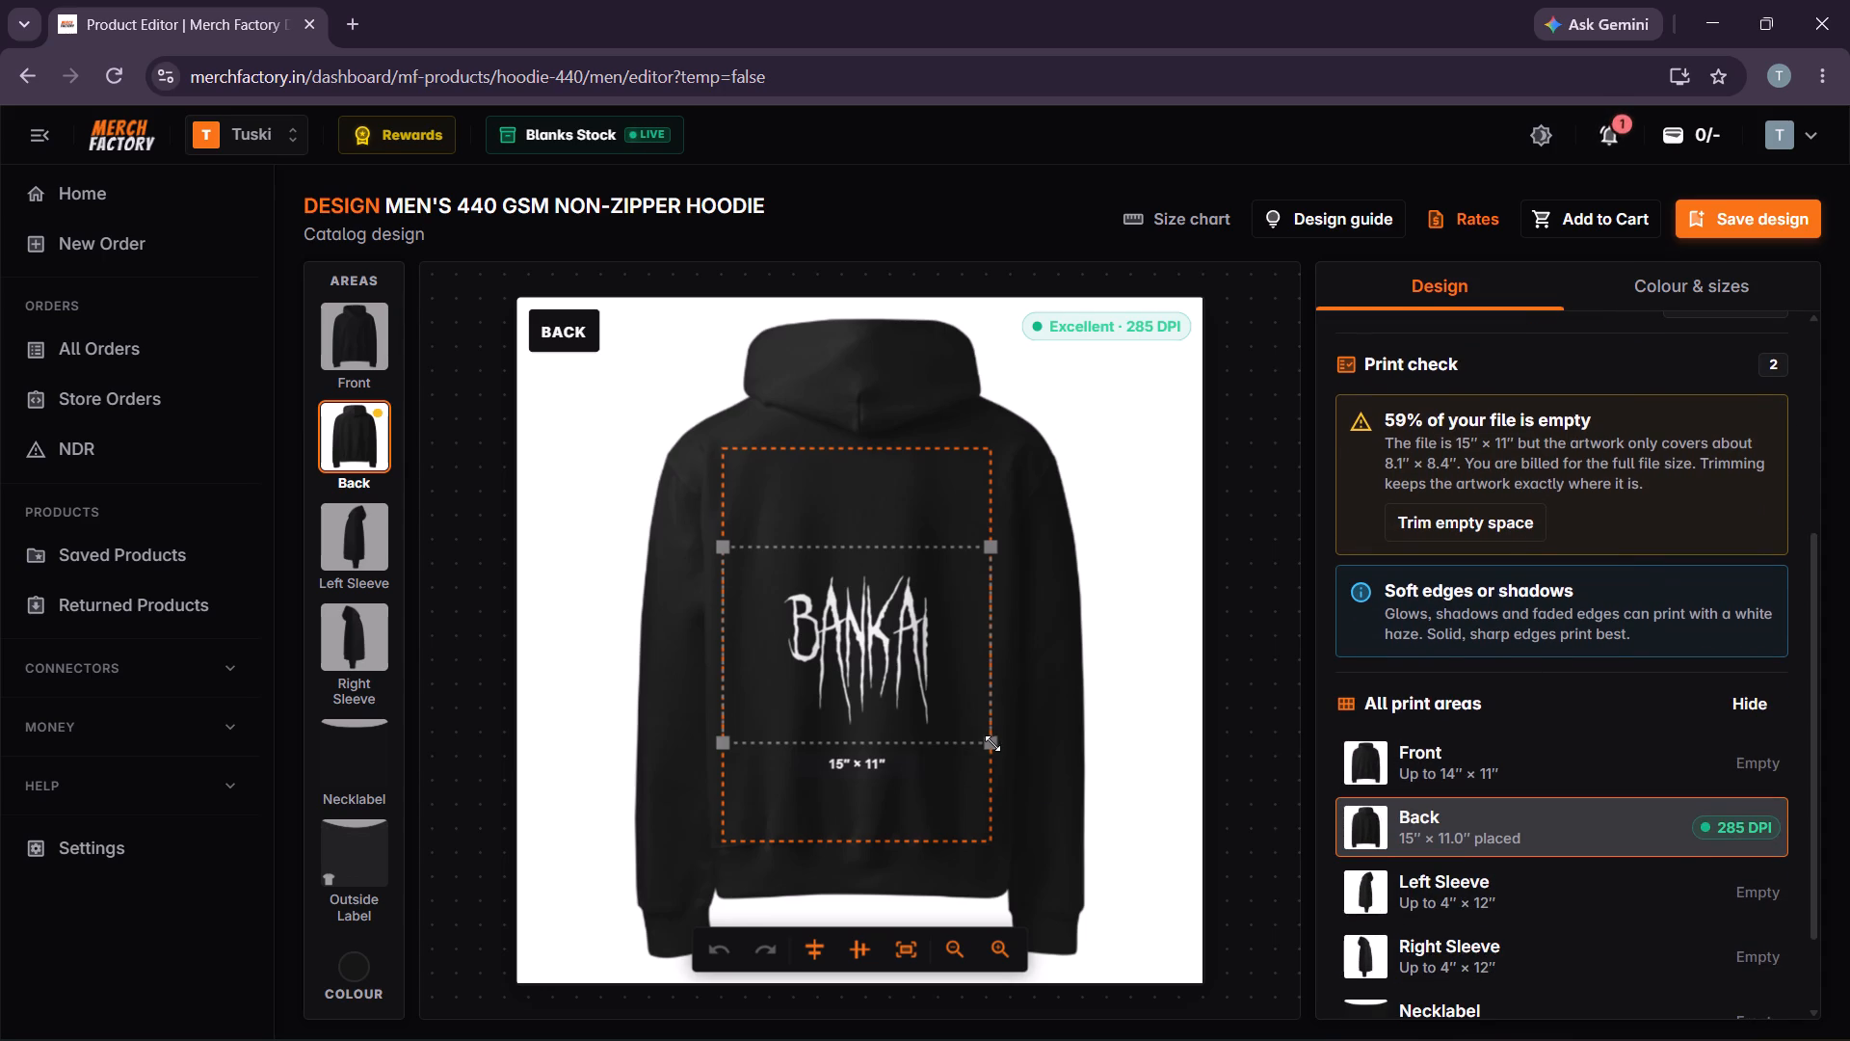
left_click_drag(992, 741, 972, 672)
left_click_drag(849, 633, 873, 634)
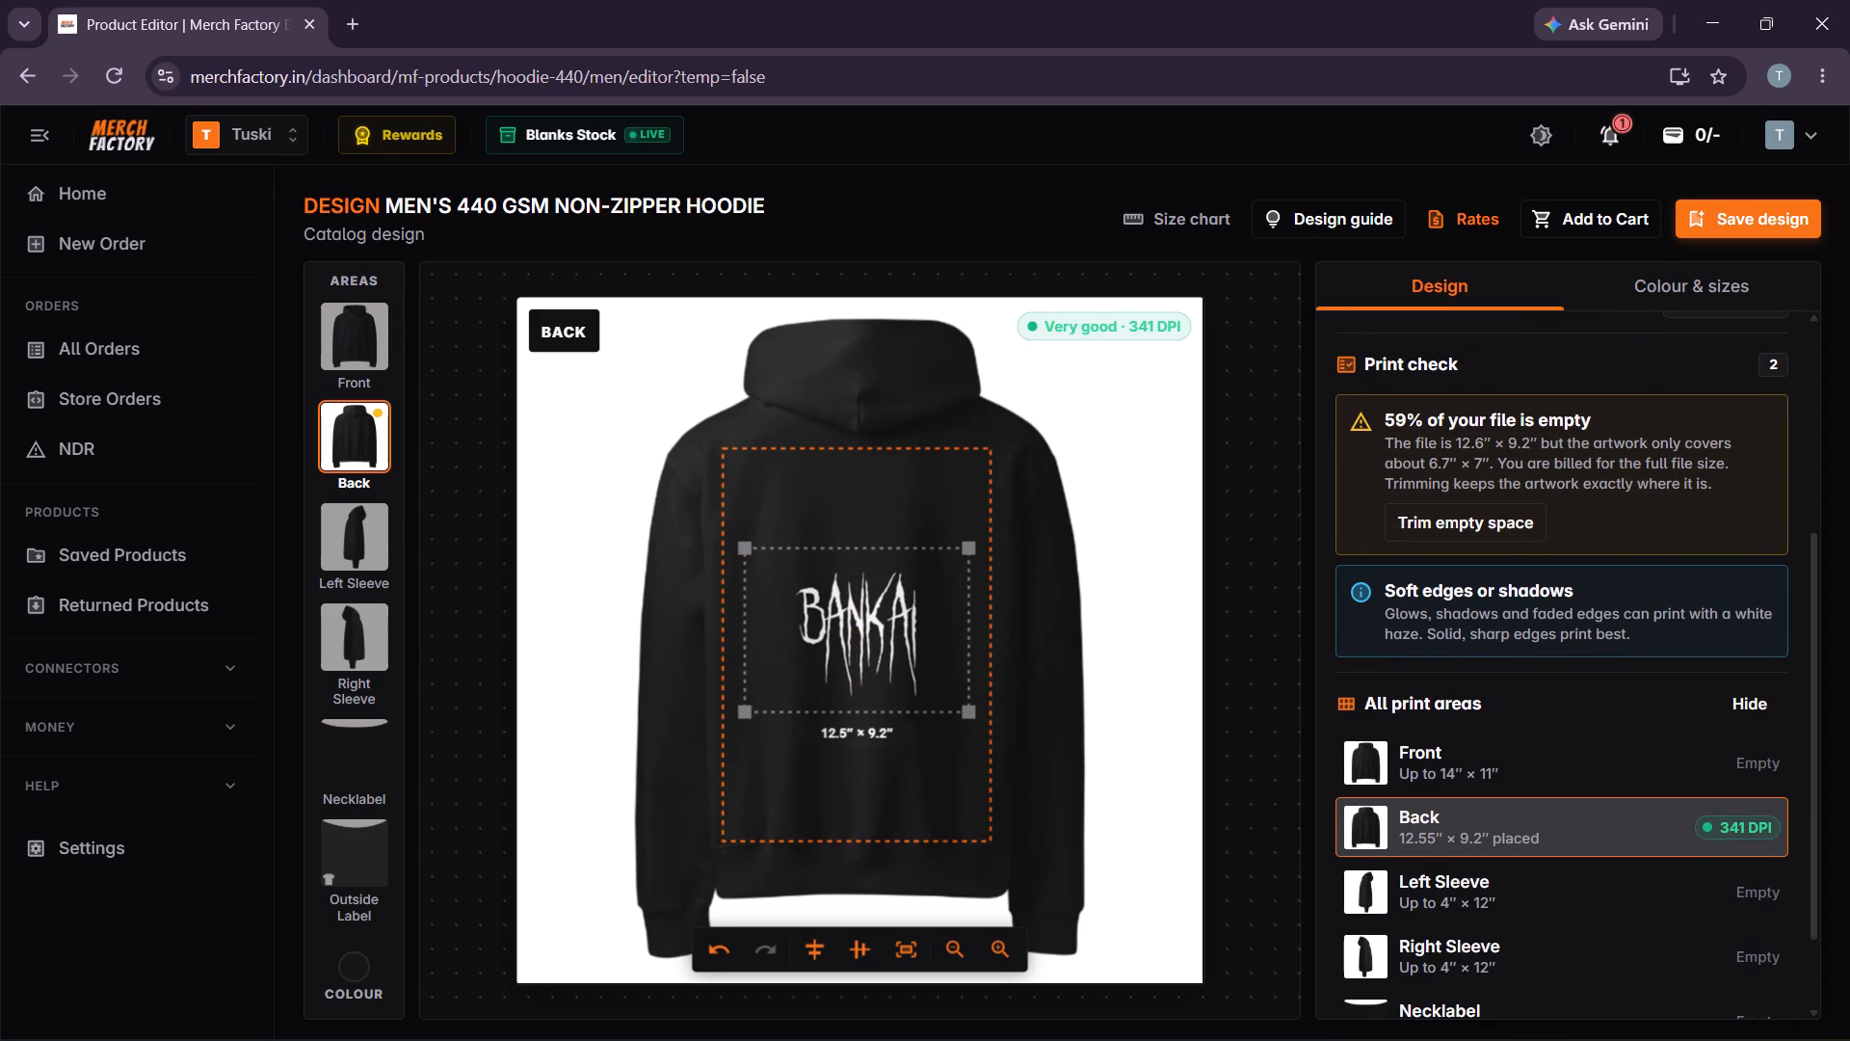
Remove the Bankai artwork from the hoodie's back print area.
scroll(867, 613, "up", 2)
left_click(864, 674)
scroll(1538, 625, "up", 9)
left_click(1772, 404)
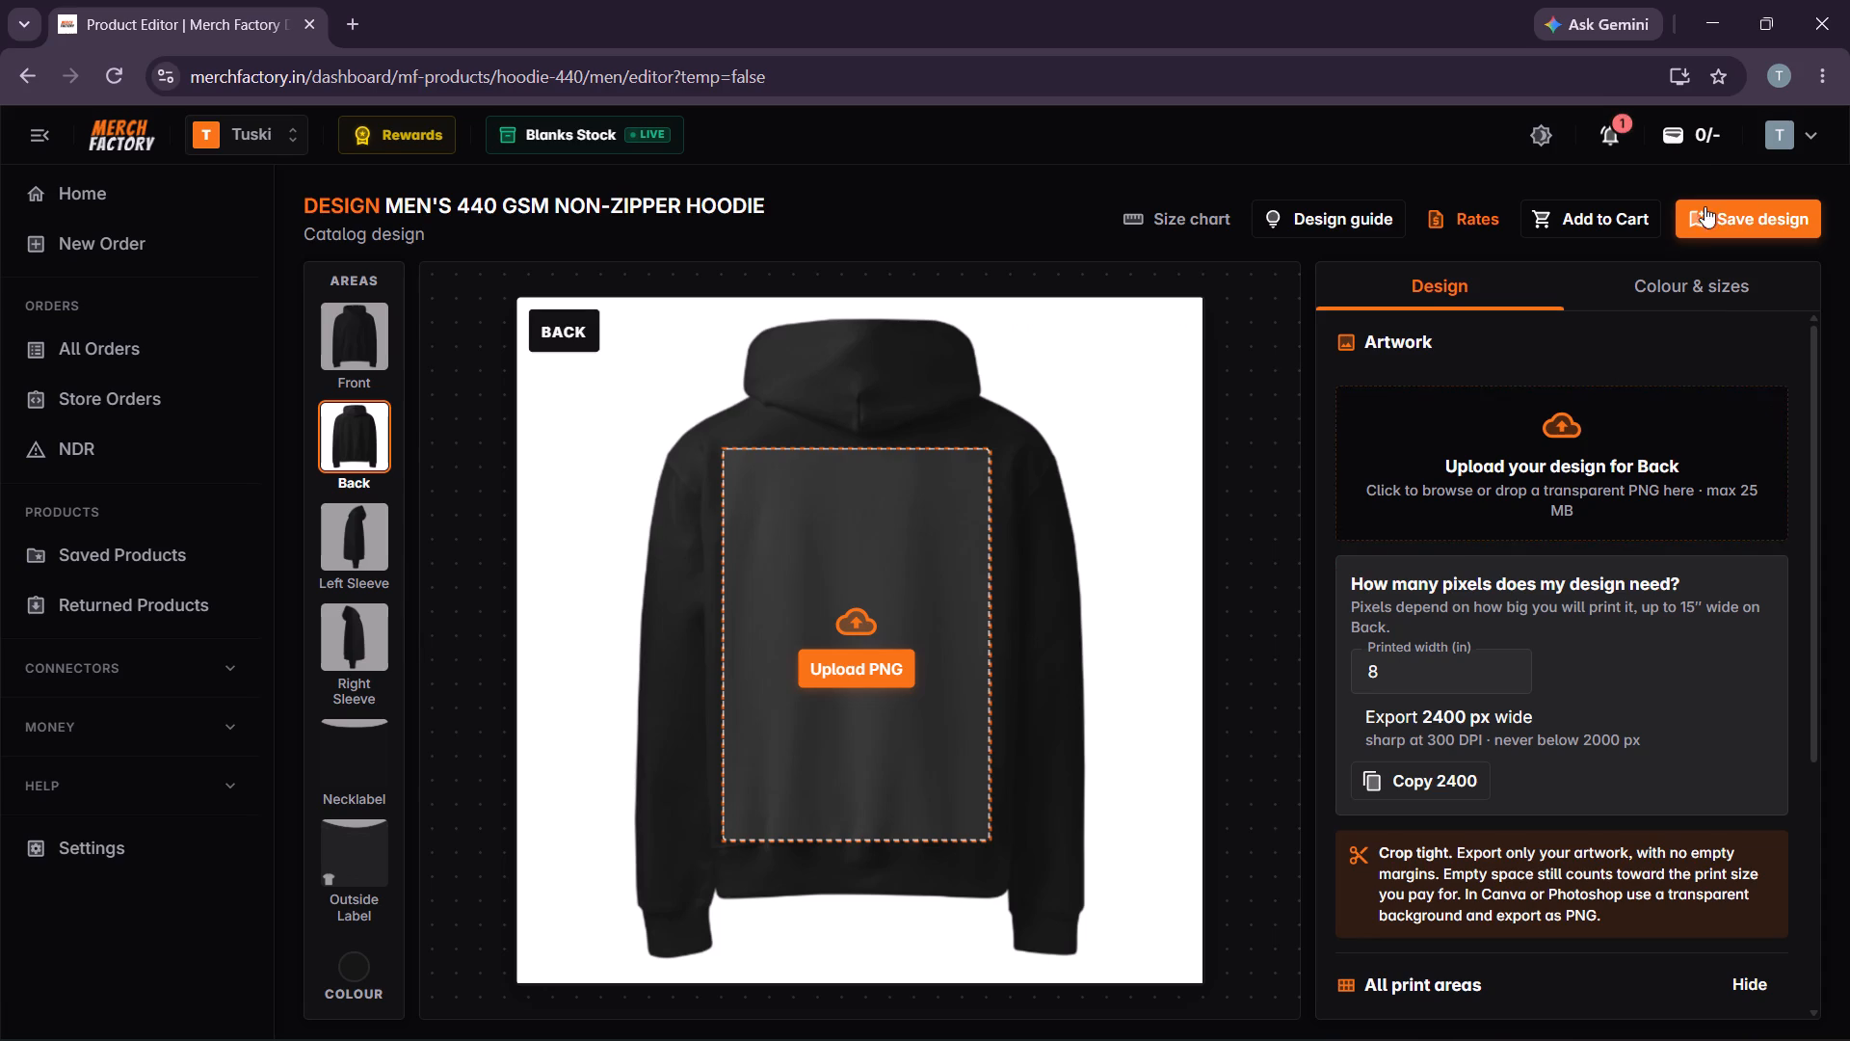
Switch to Canva and crop the black Bankai artwork at the bottom and both sides to about 1,292 × 1,208 px.
left_click(1715, 17)
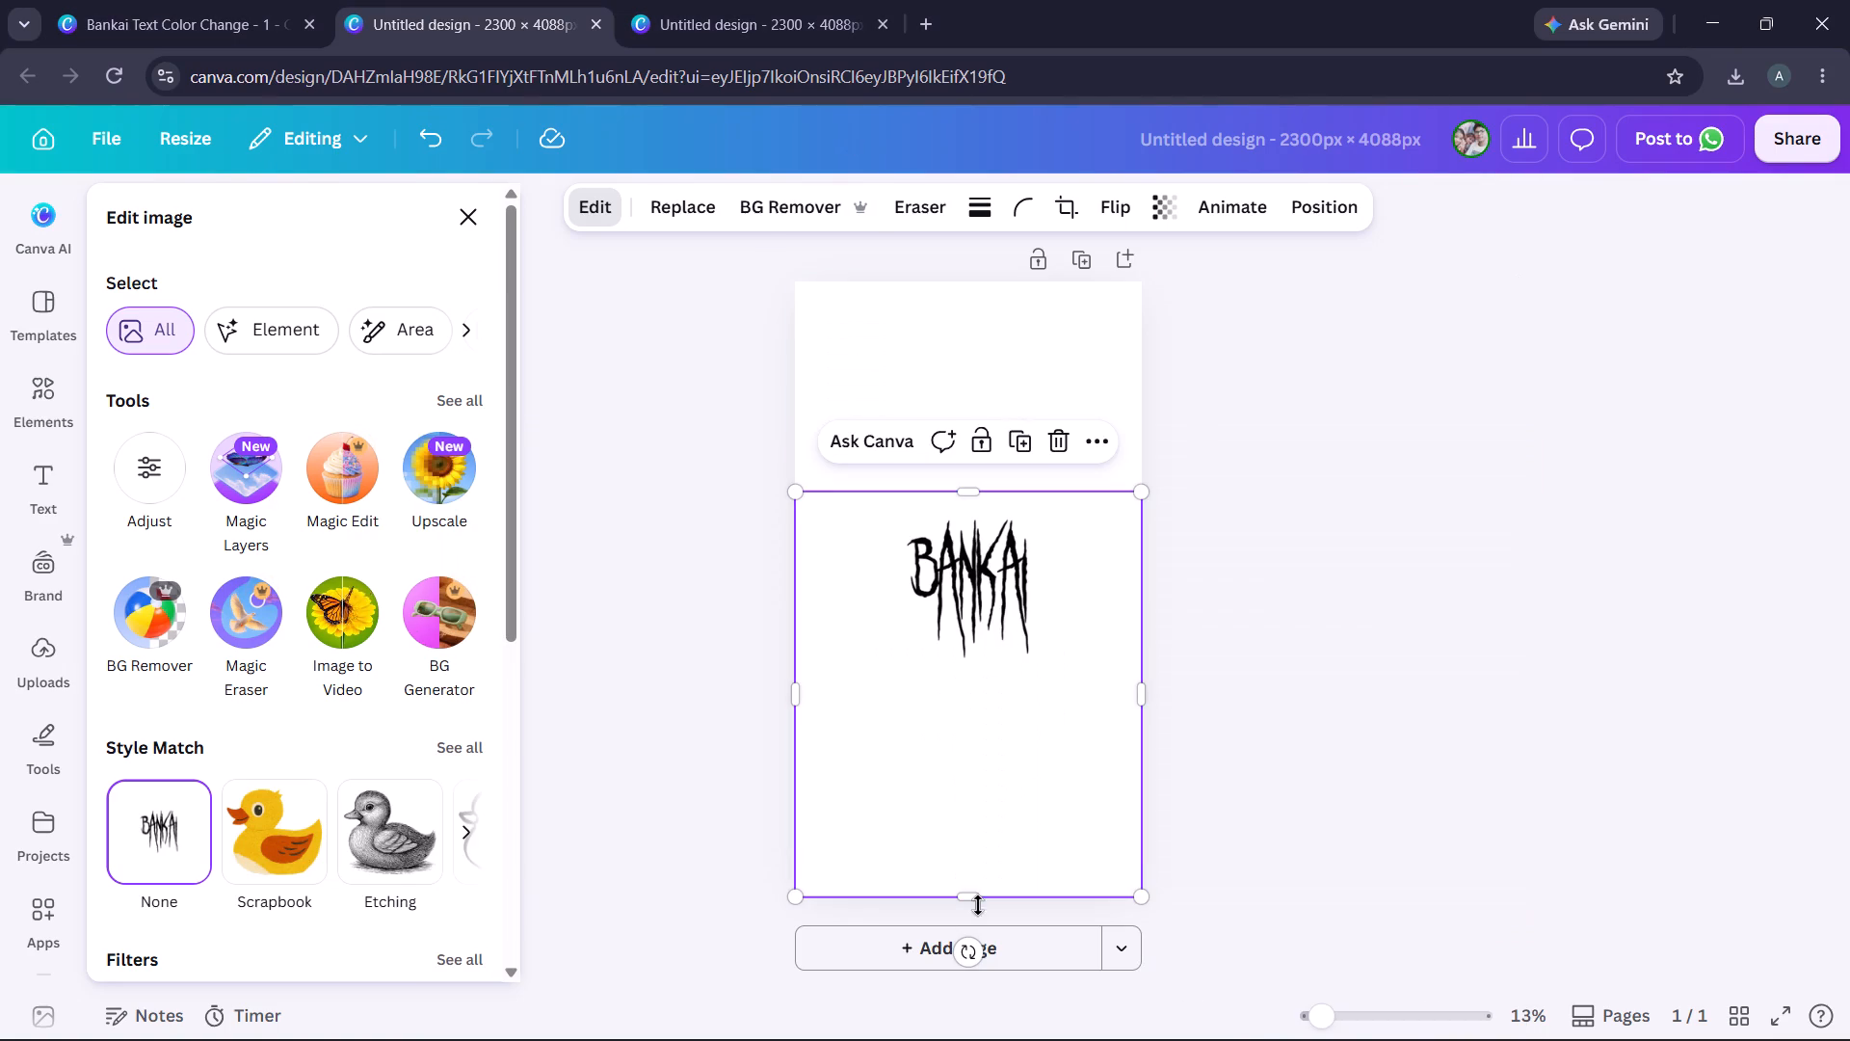
left_click_drag(969, 897, 1002, 668)
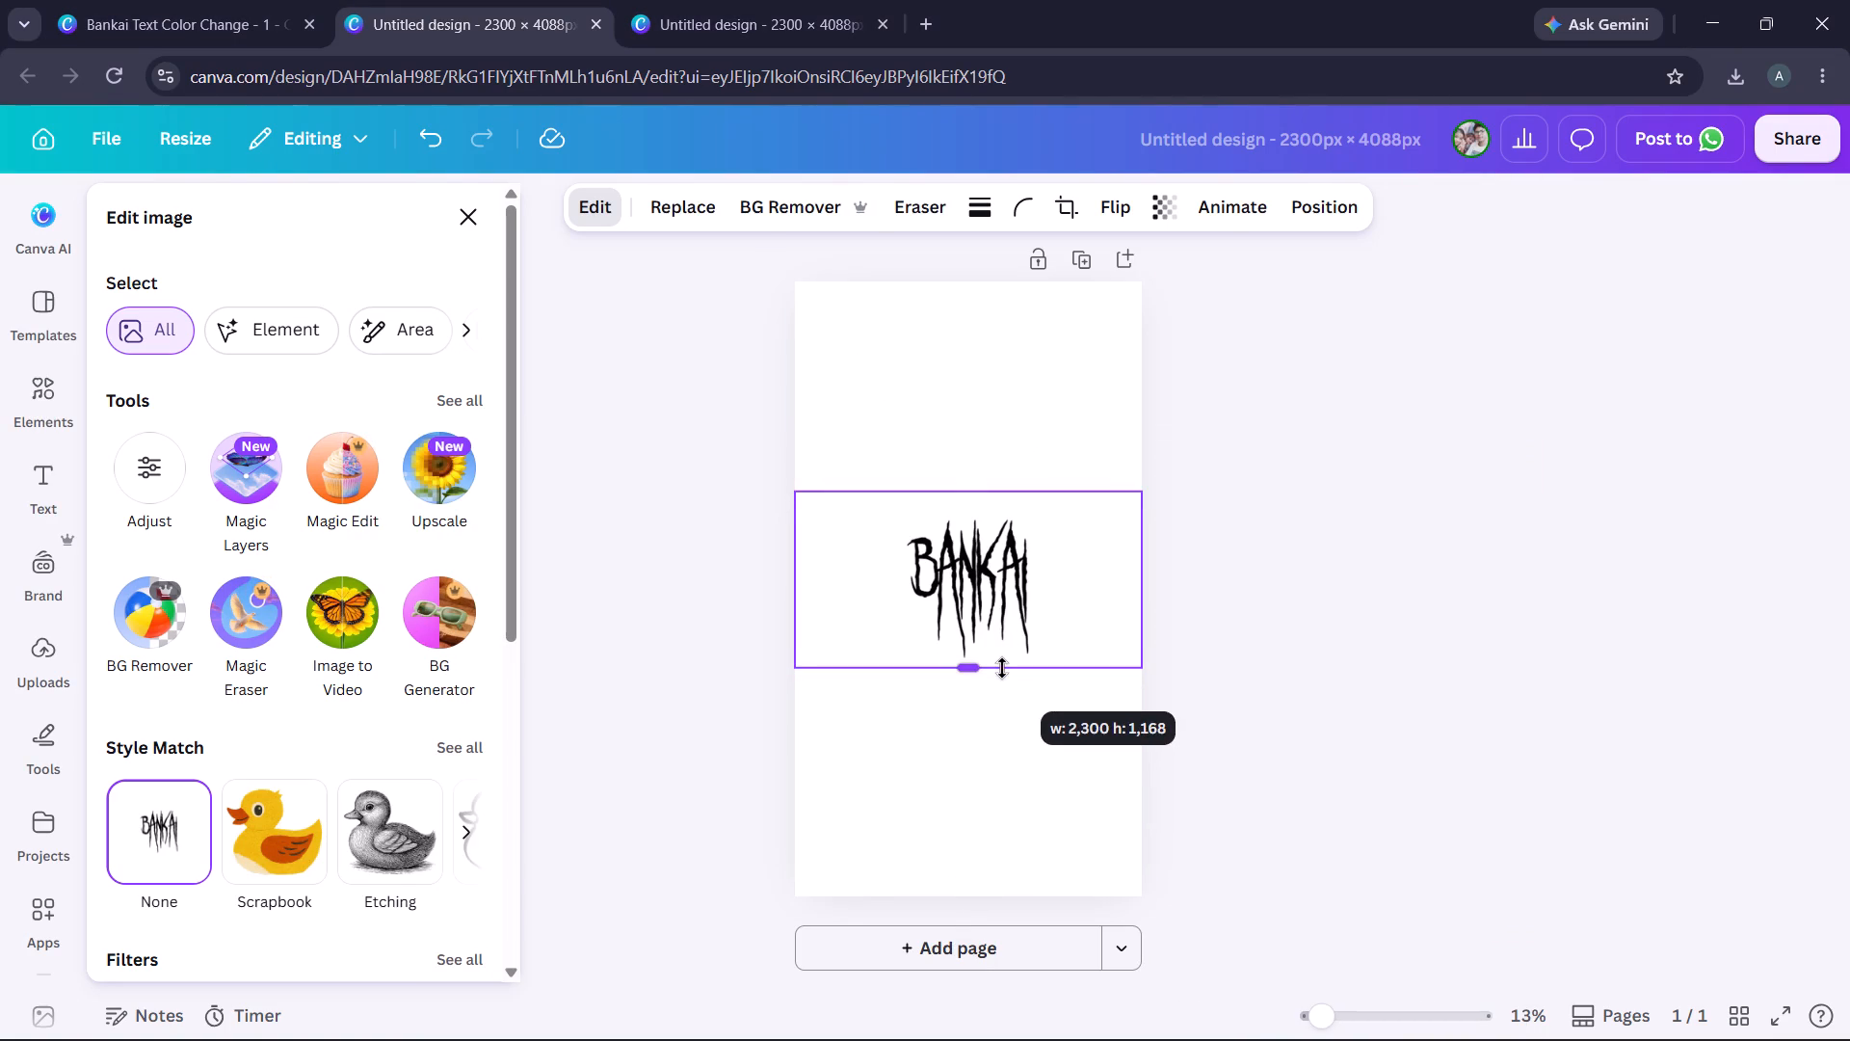
left_click_drag(1002, 668, 1005, 674)
left_click_drag(801, 584, 844, 584)
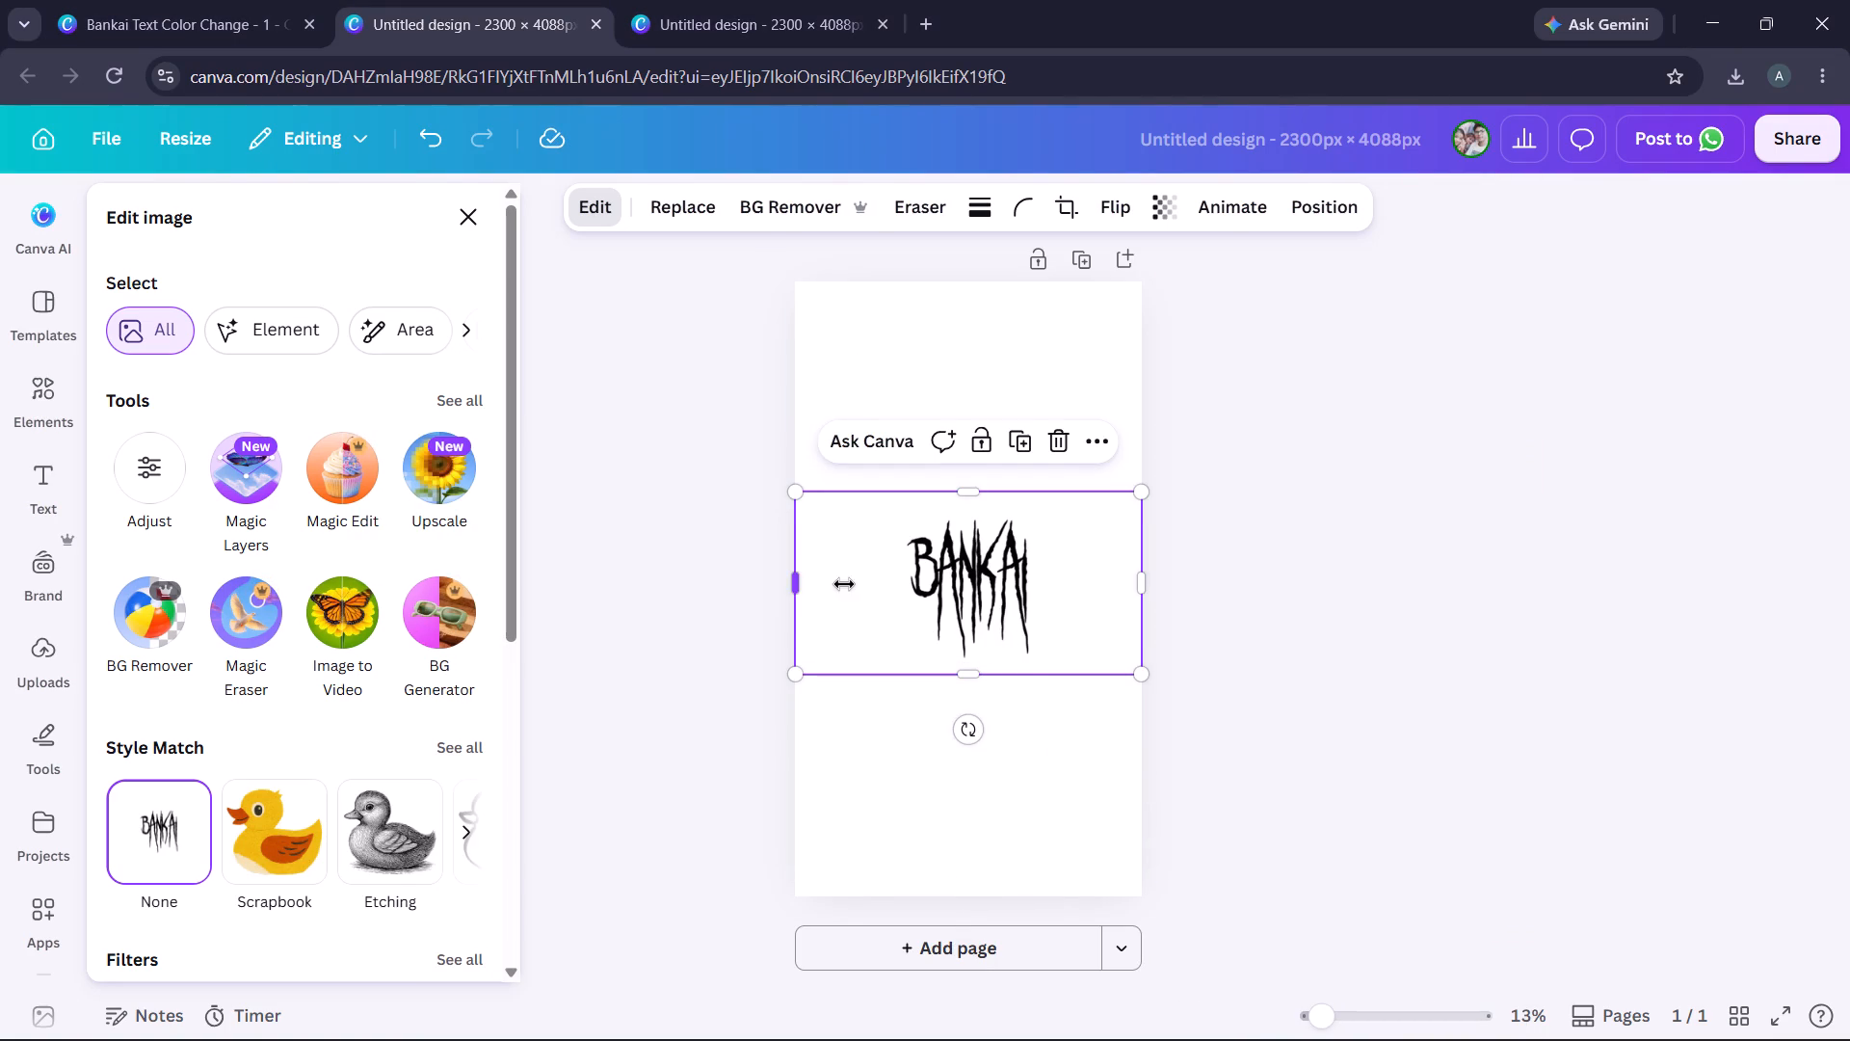
left_click_drag(844, 584, 881, 590)
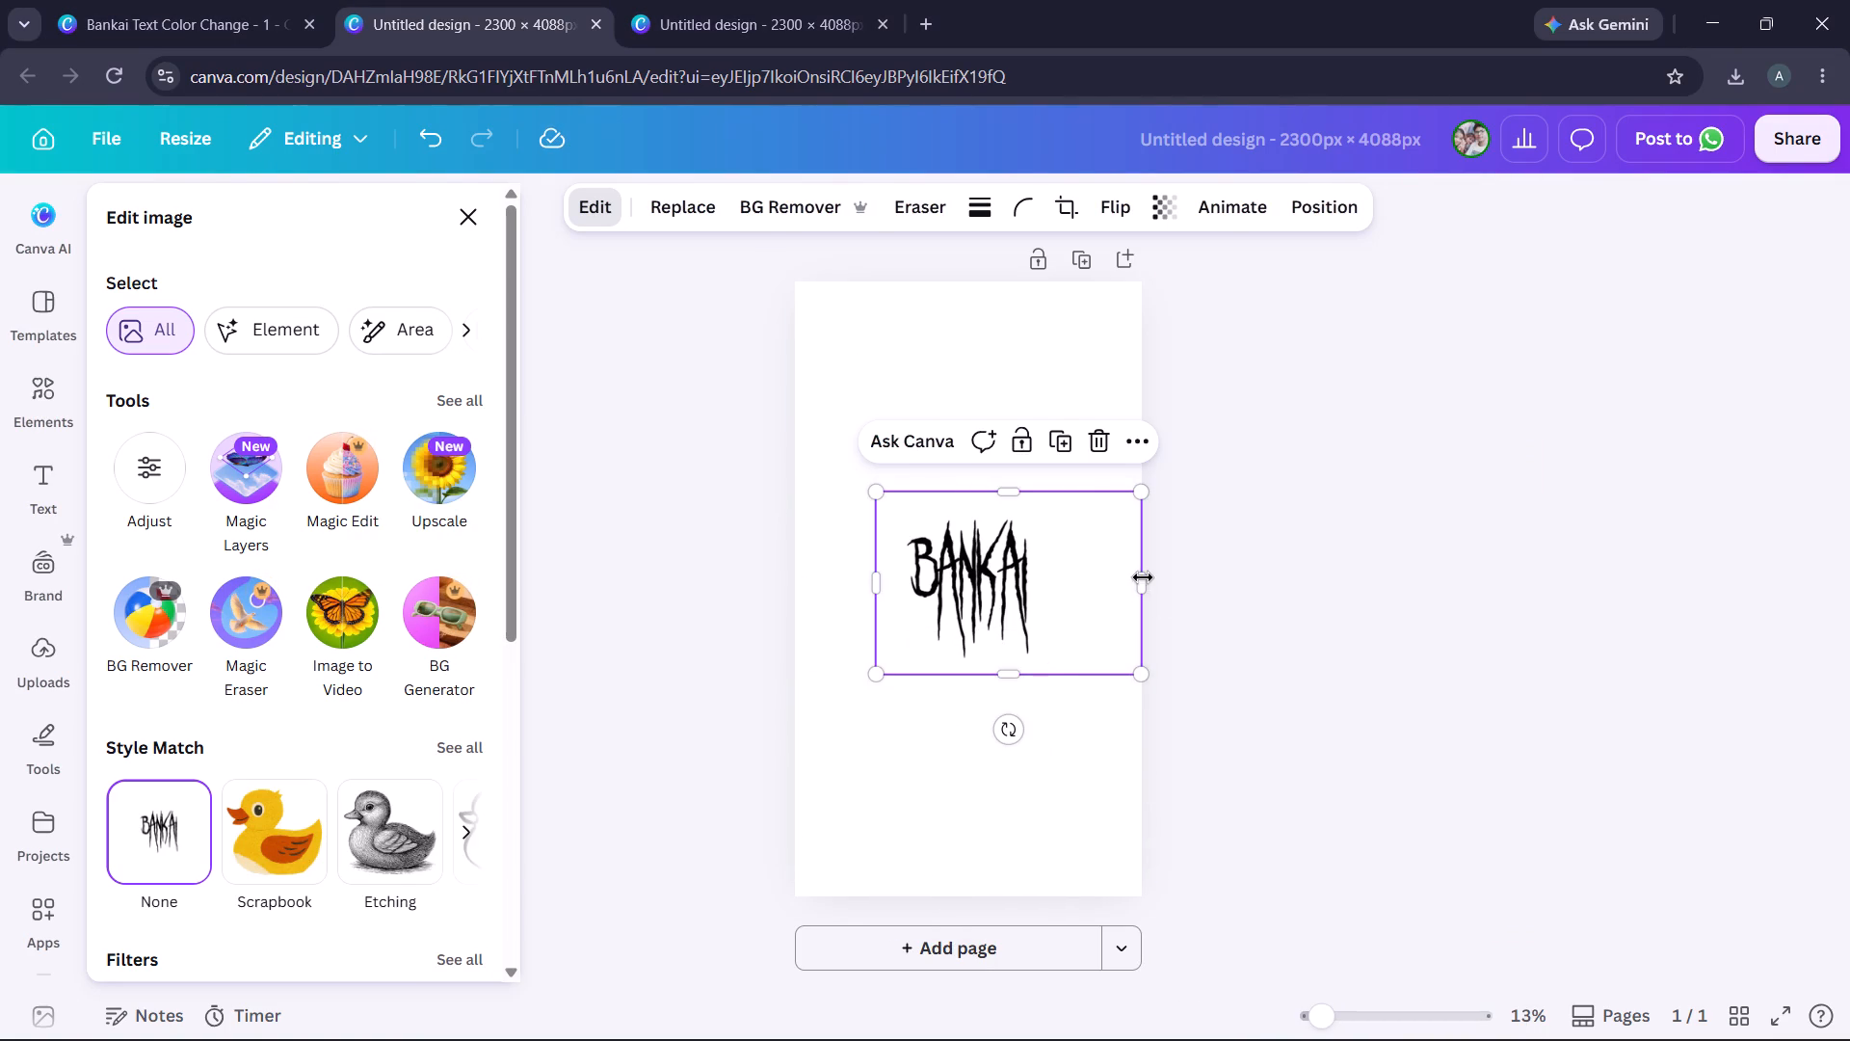
left_click_drag(1143, 577, 1061, 595)
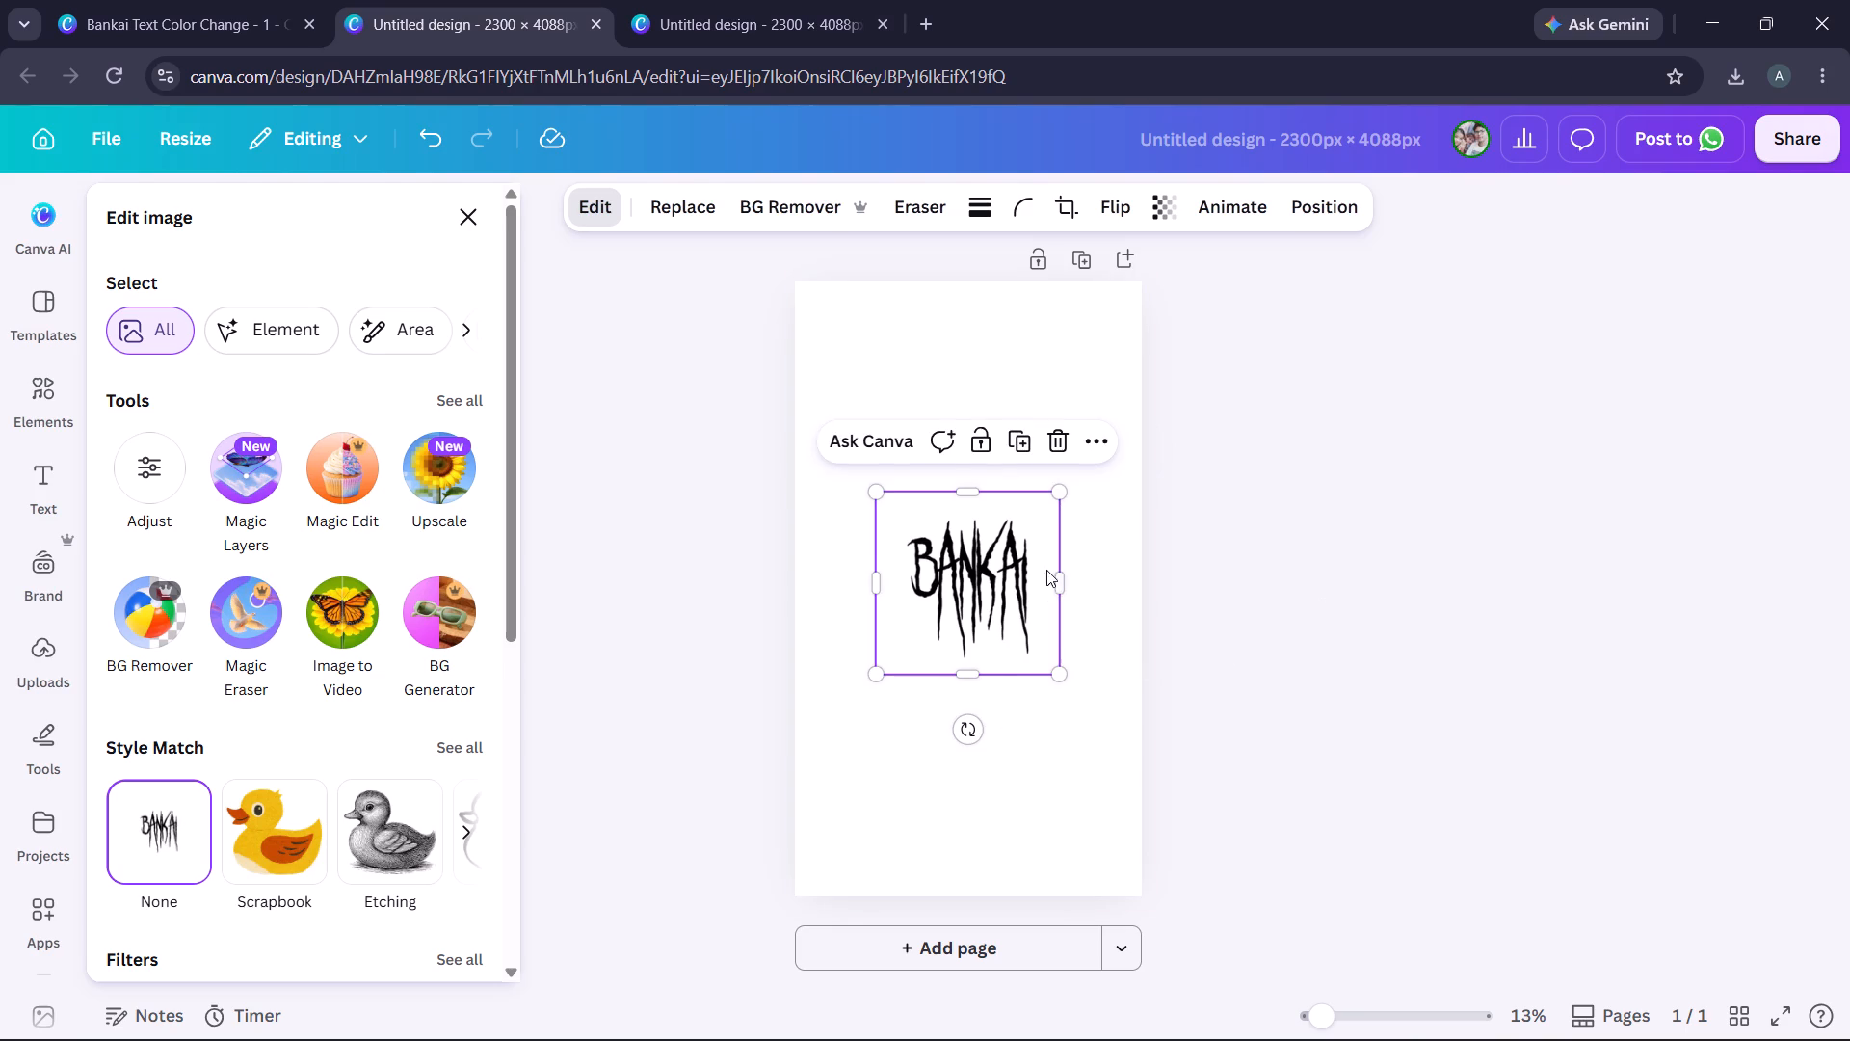
left_click_drag(1062, 578, 1075, 581)
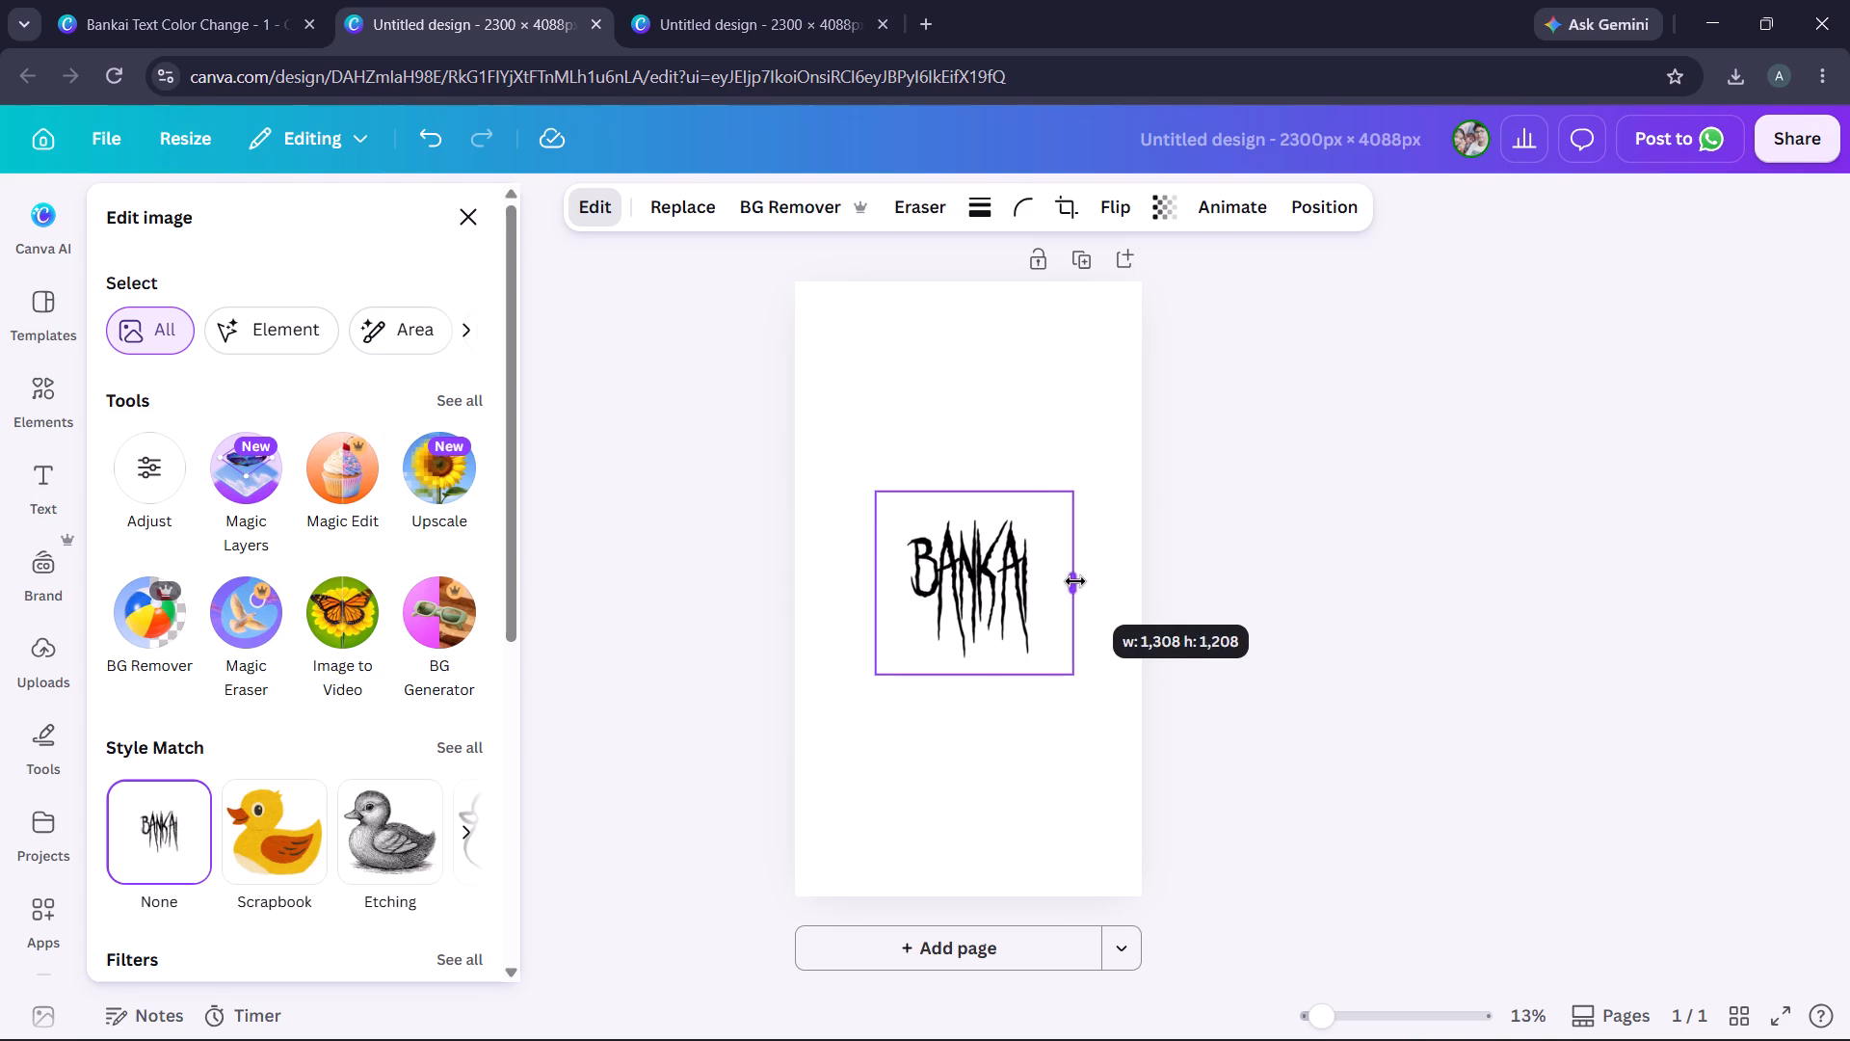
left_click_drag(1075, 581, 1072, 581)
Download only the cropped black Bankai artwork as a high-quality PNG at size 3.125 (4,038 × 3,775 px) with a transparent background.
right_click(966, 530)
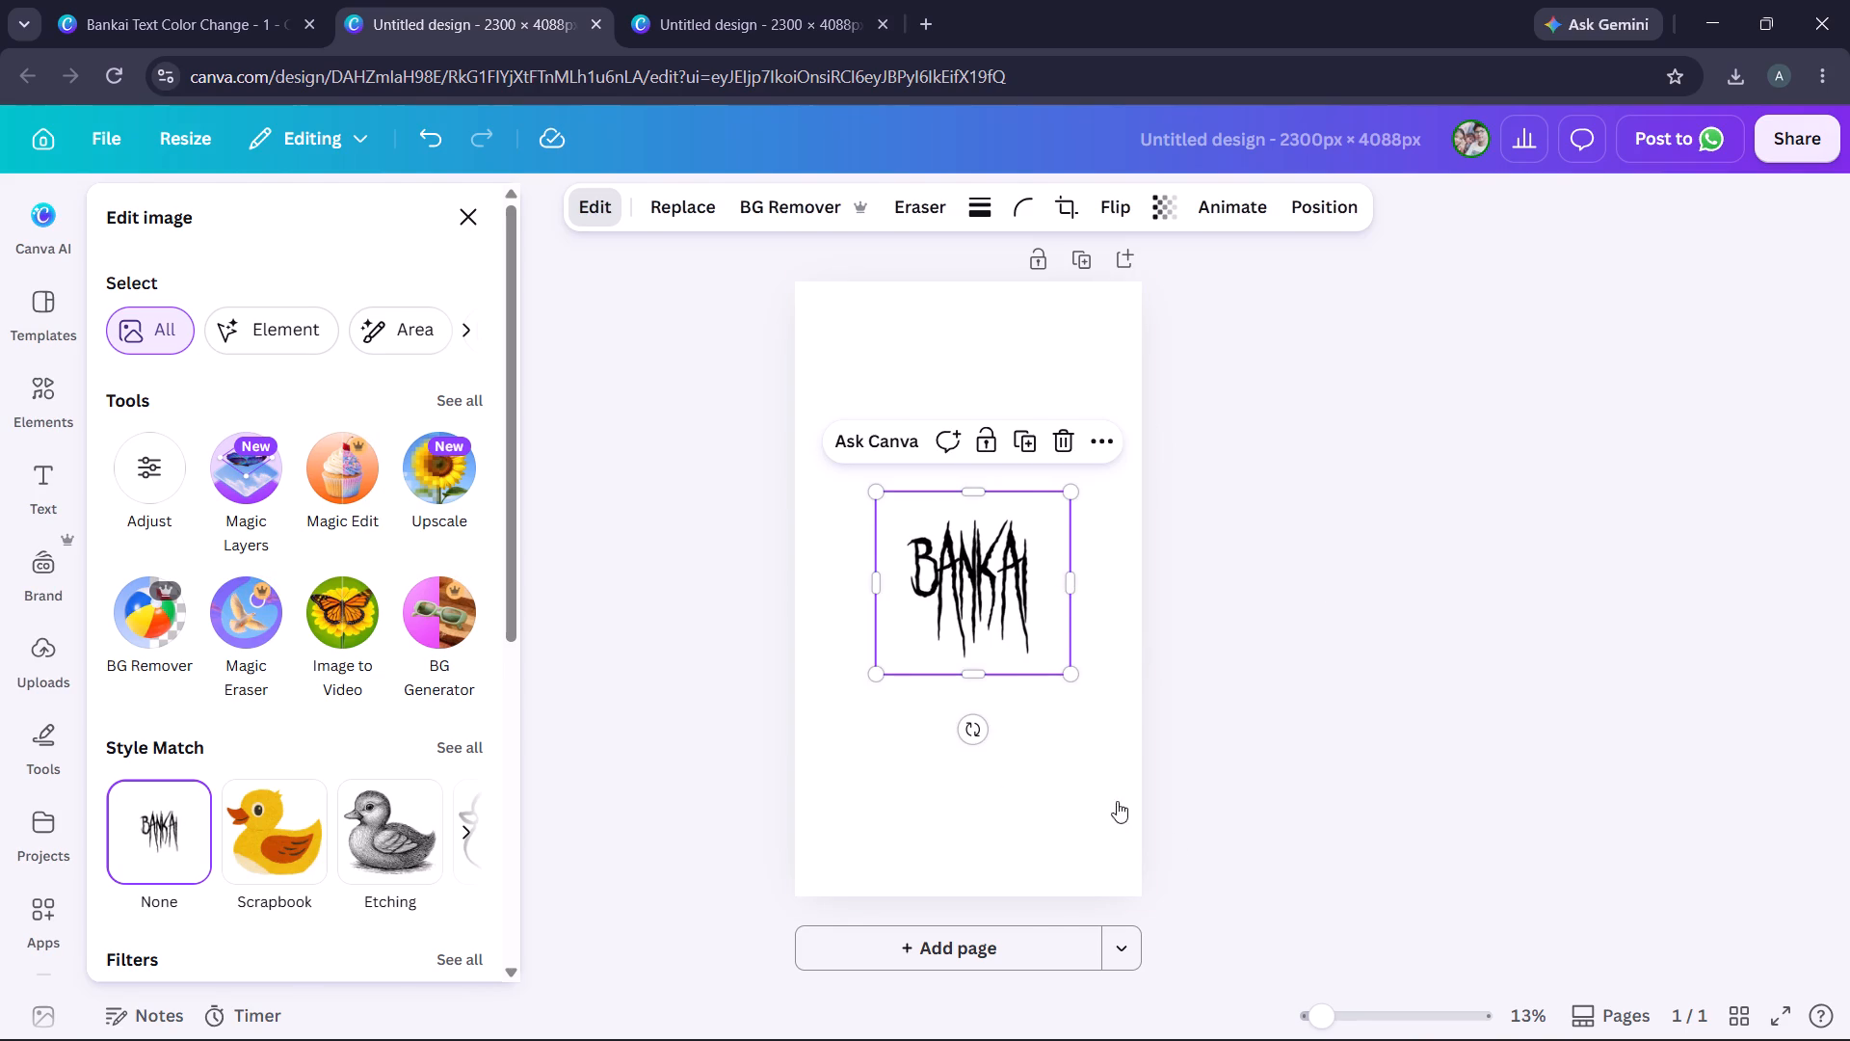
left_click(1106, 917)
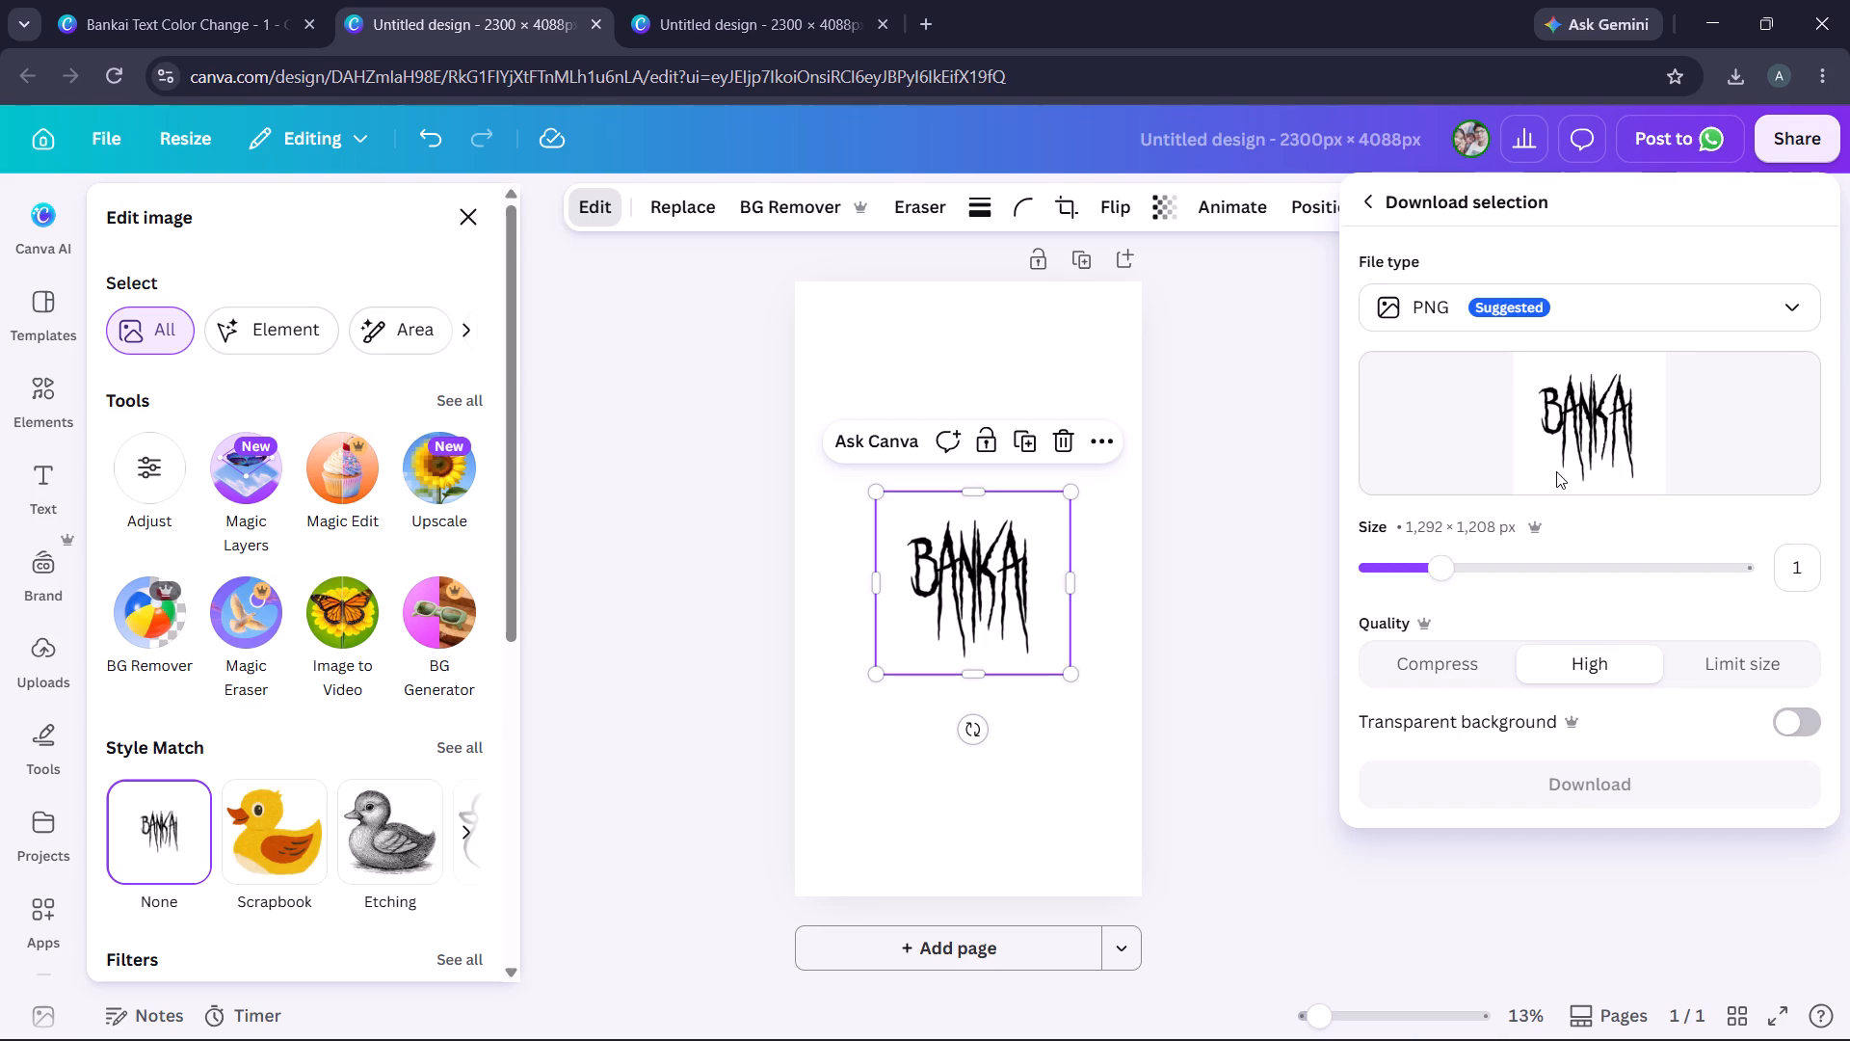
left_click_drag(1442, 564, 1810, 580)
left_click_drag(1810, 580, 1813, 580)
left_click(1808, 718)
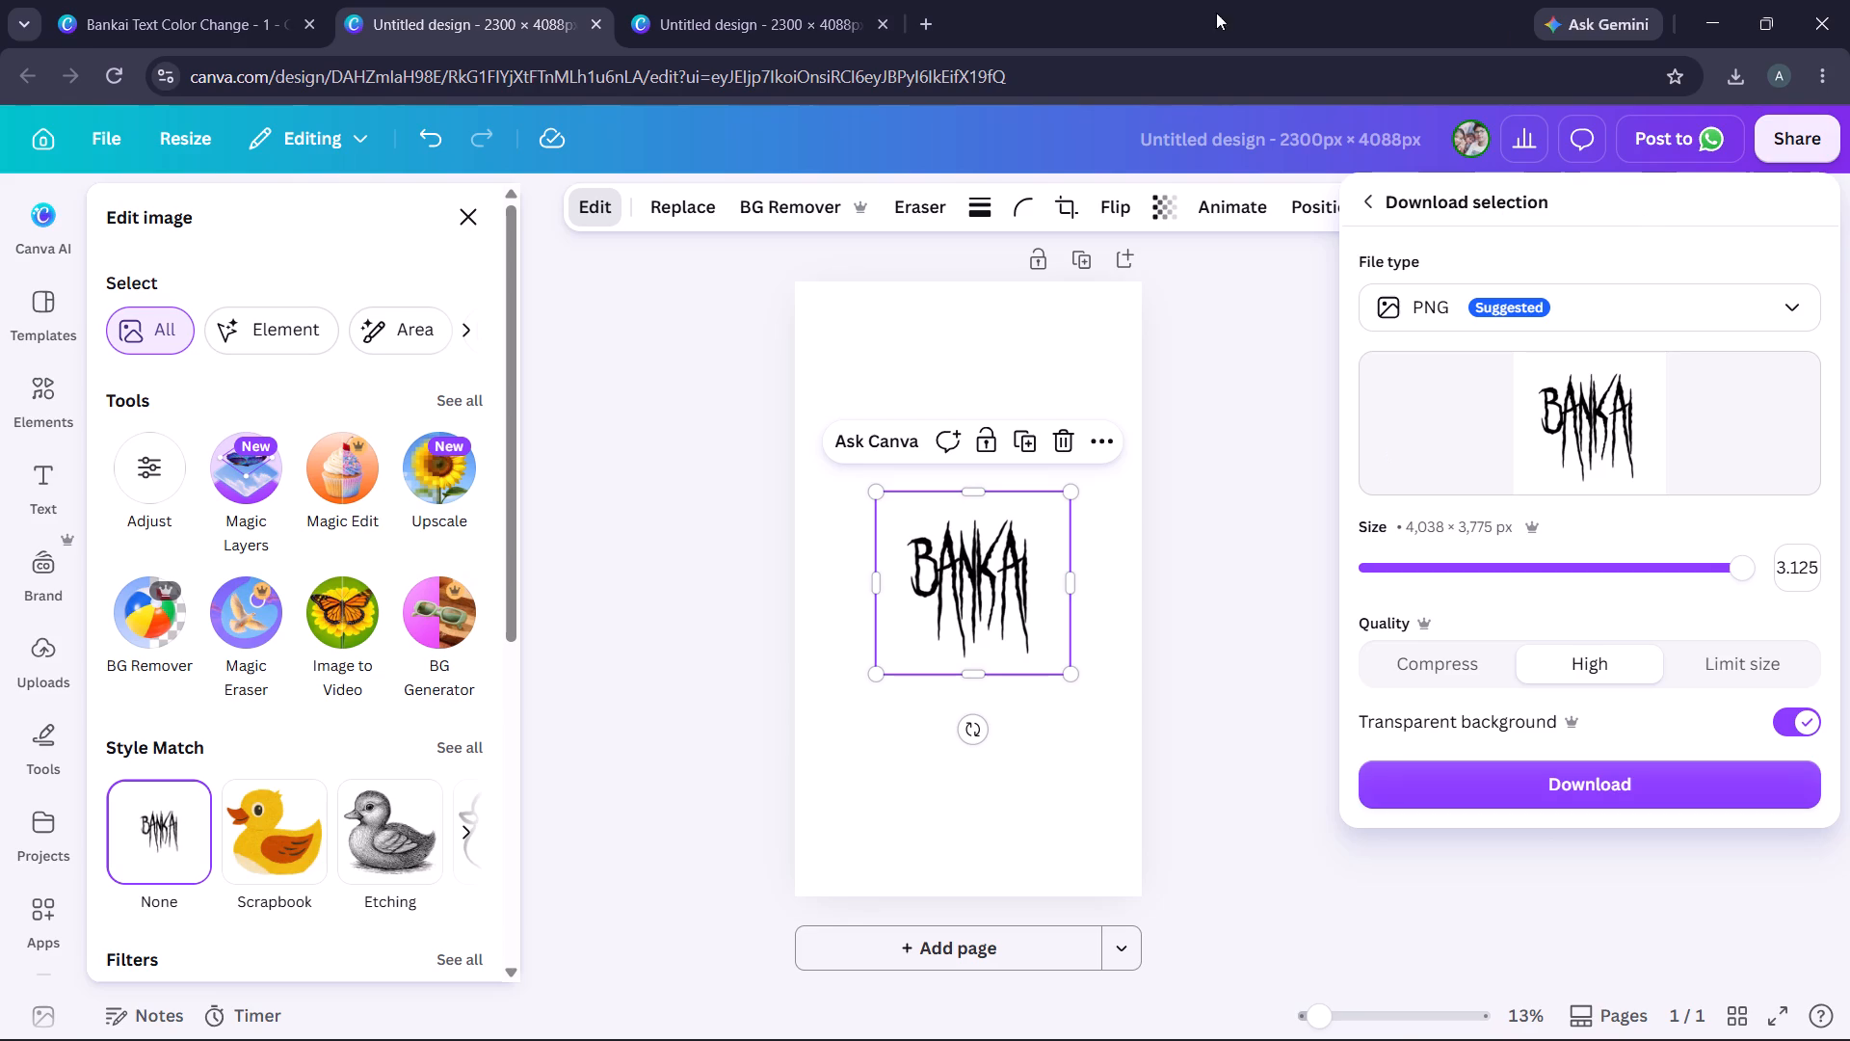
left_click(1599, 787)
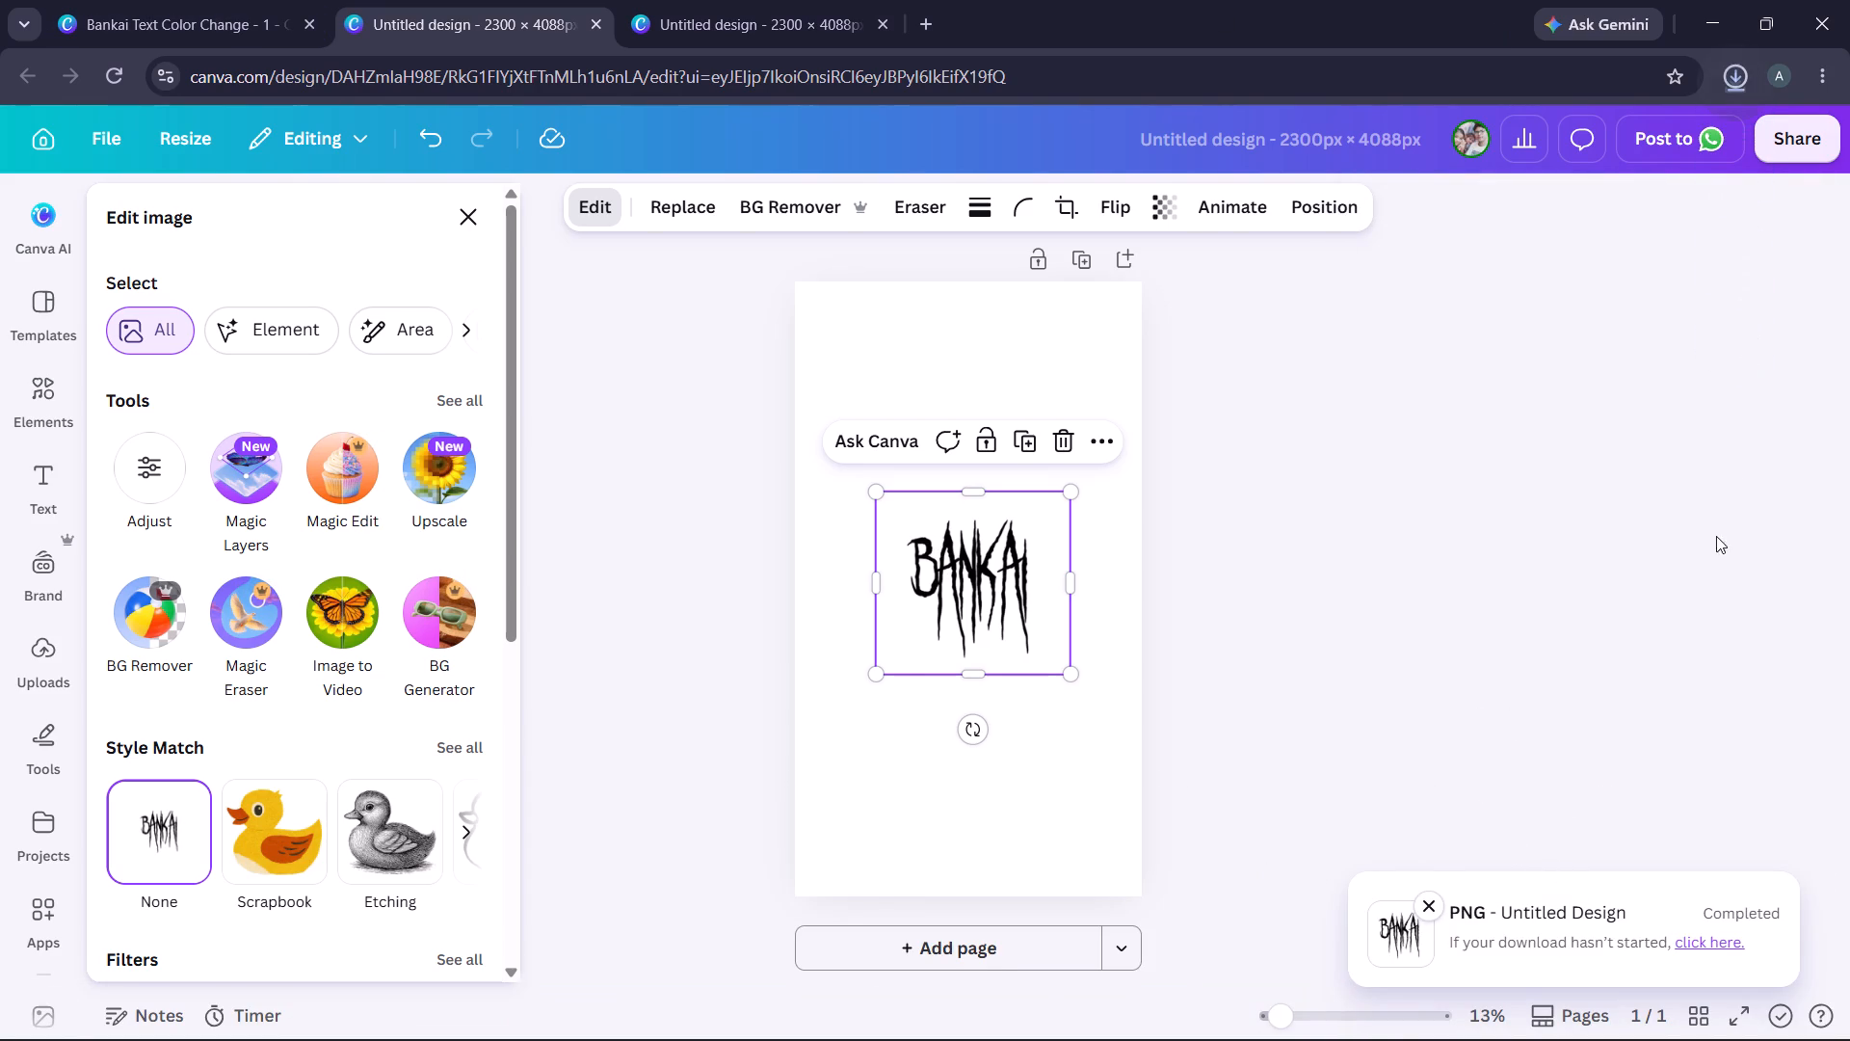
Close the Bankai Text Color Change - 1 image preview to return to the Quote print folder in Canva.
left_click(134, 0)
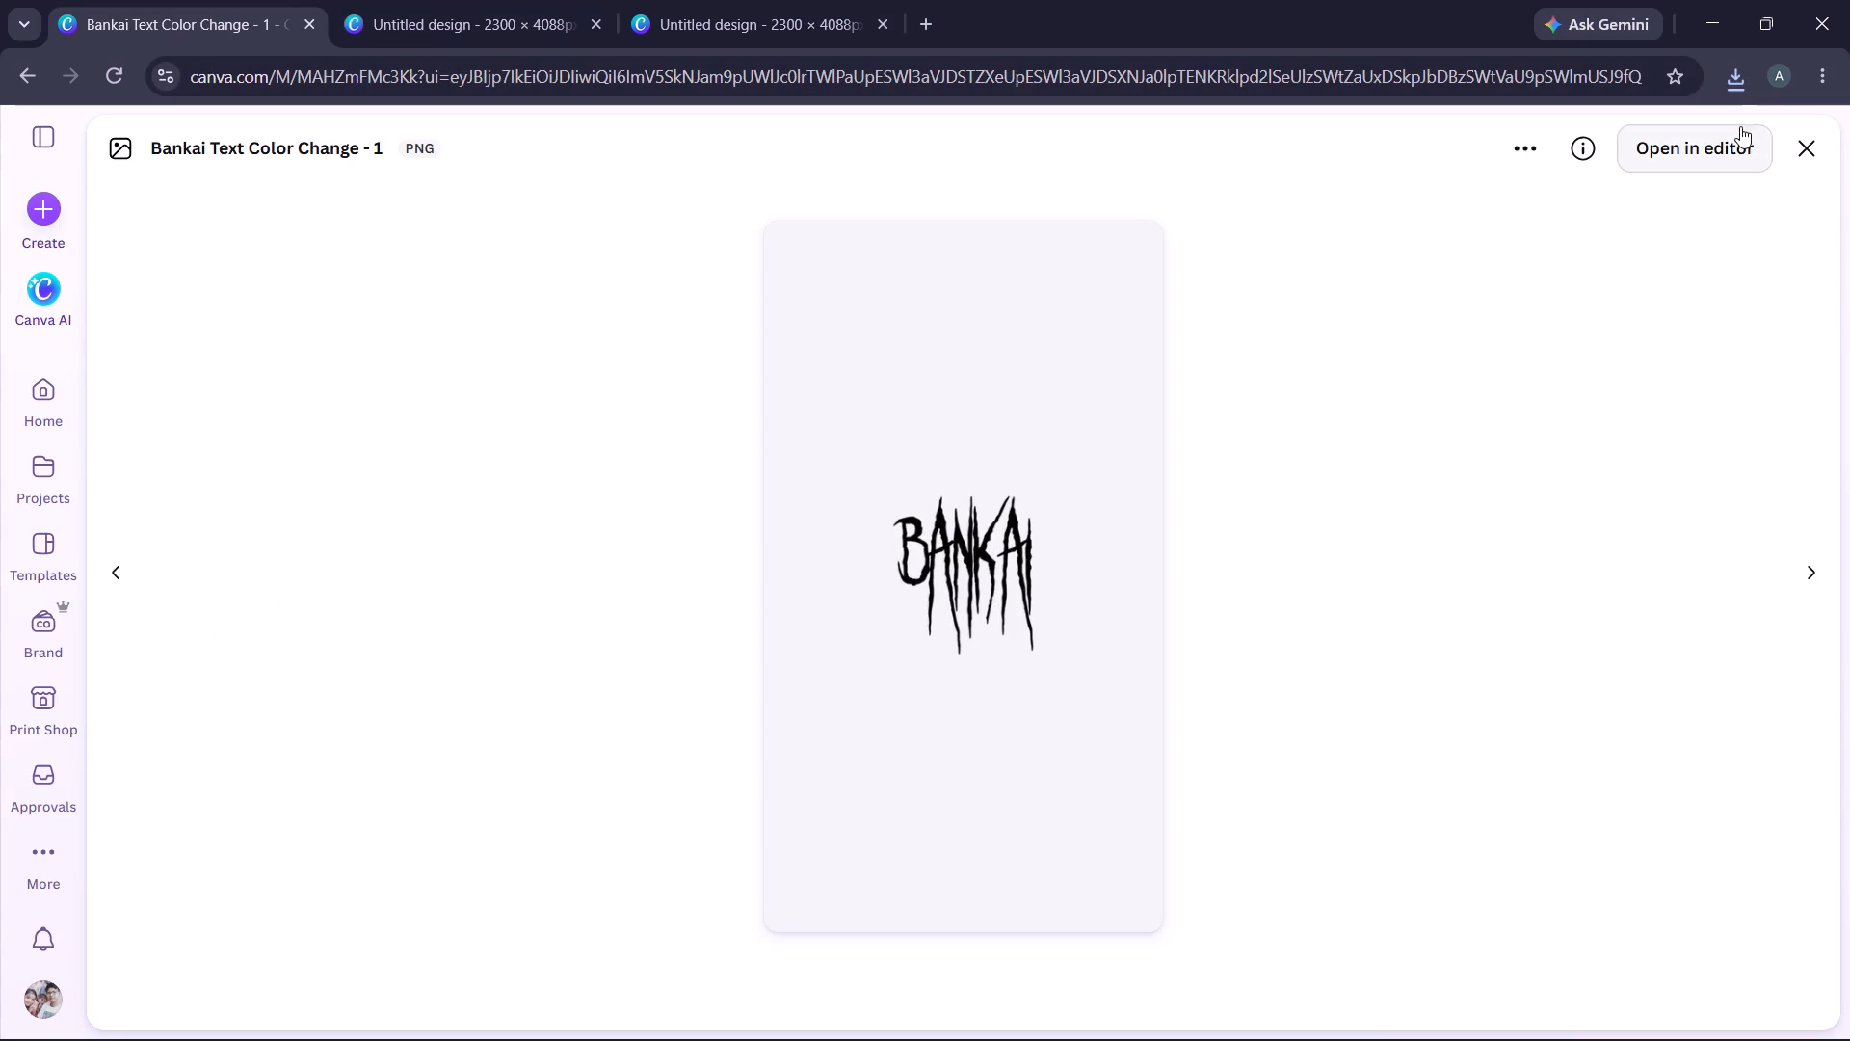
left_click(1809, 155)
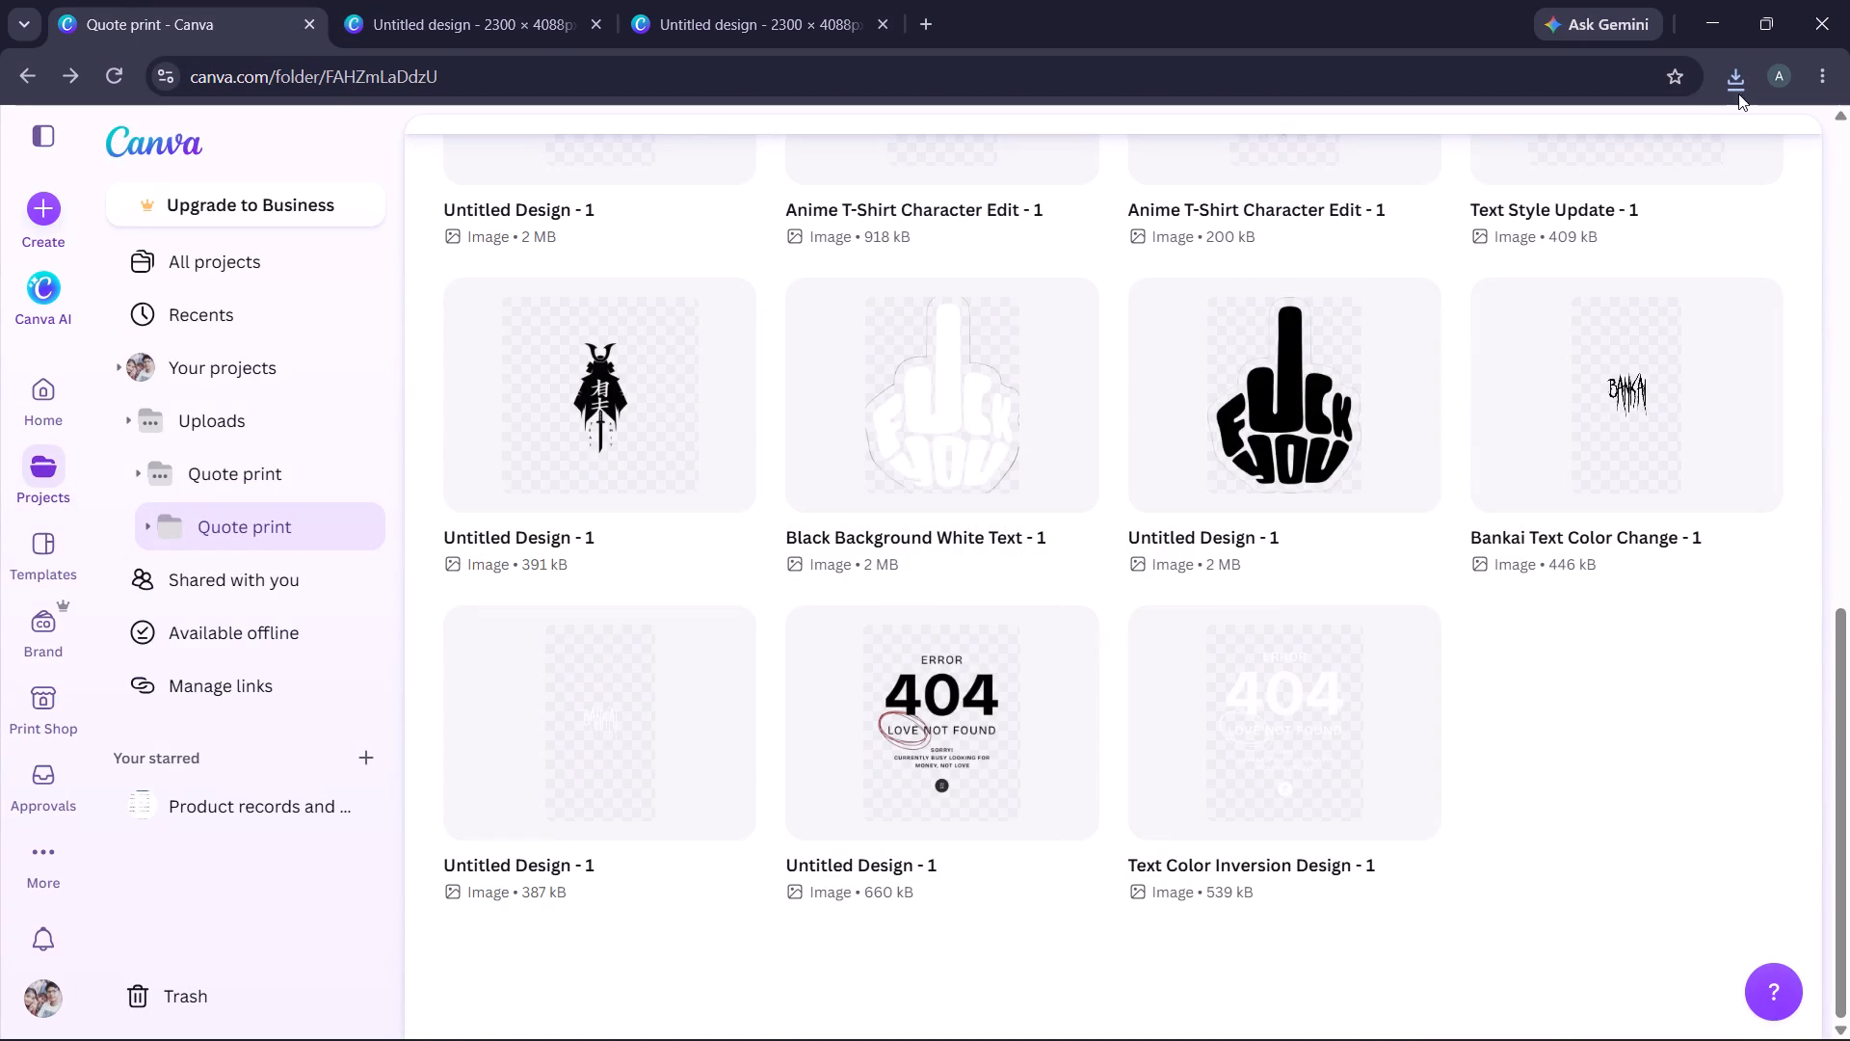
Show the newly downloaded Untitled design PNG on the Downloads (H:) drive and rename it as Bankai(Black).
left_click(1741, 89)
left_click(1655, 180)
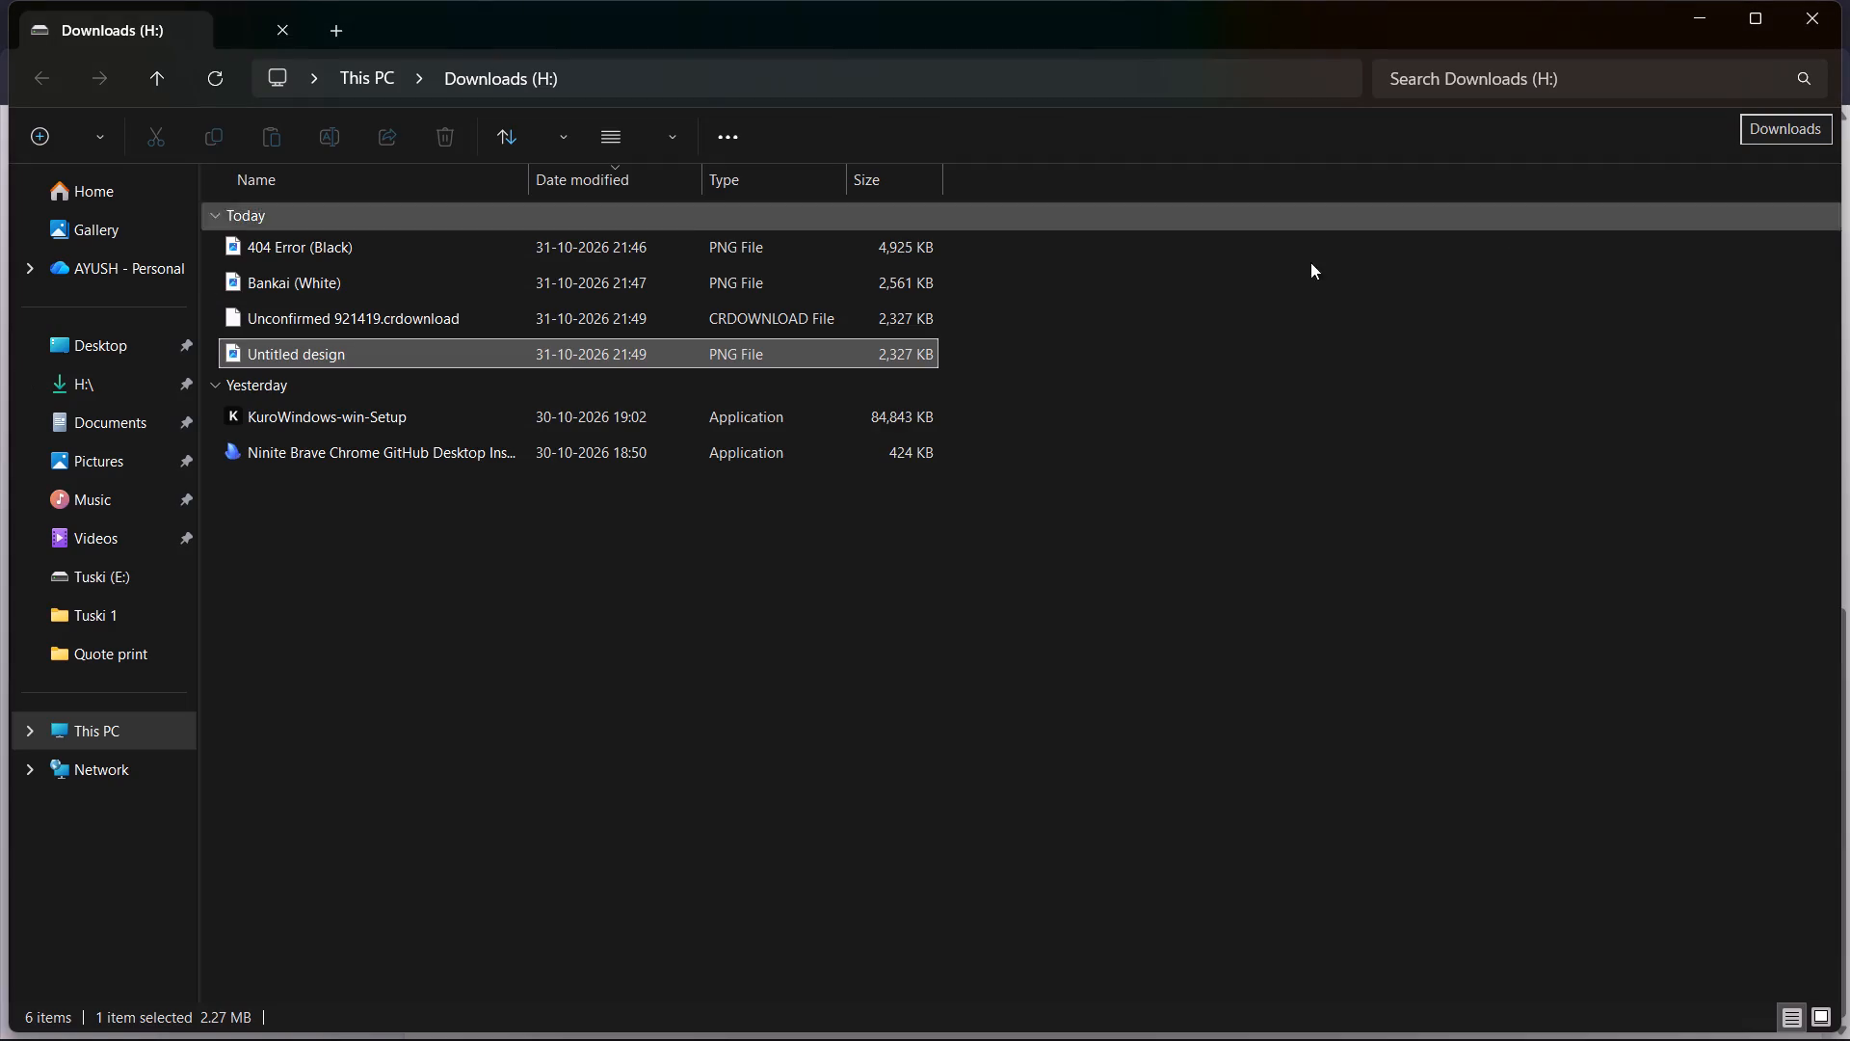
right_click(337, 360)
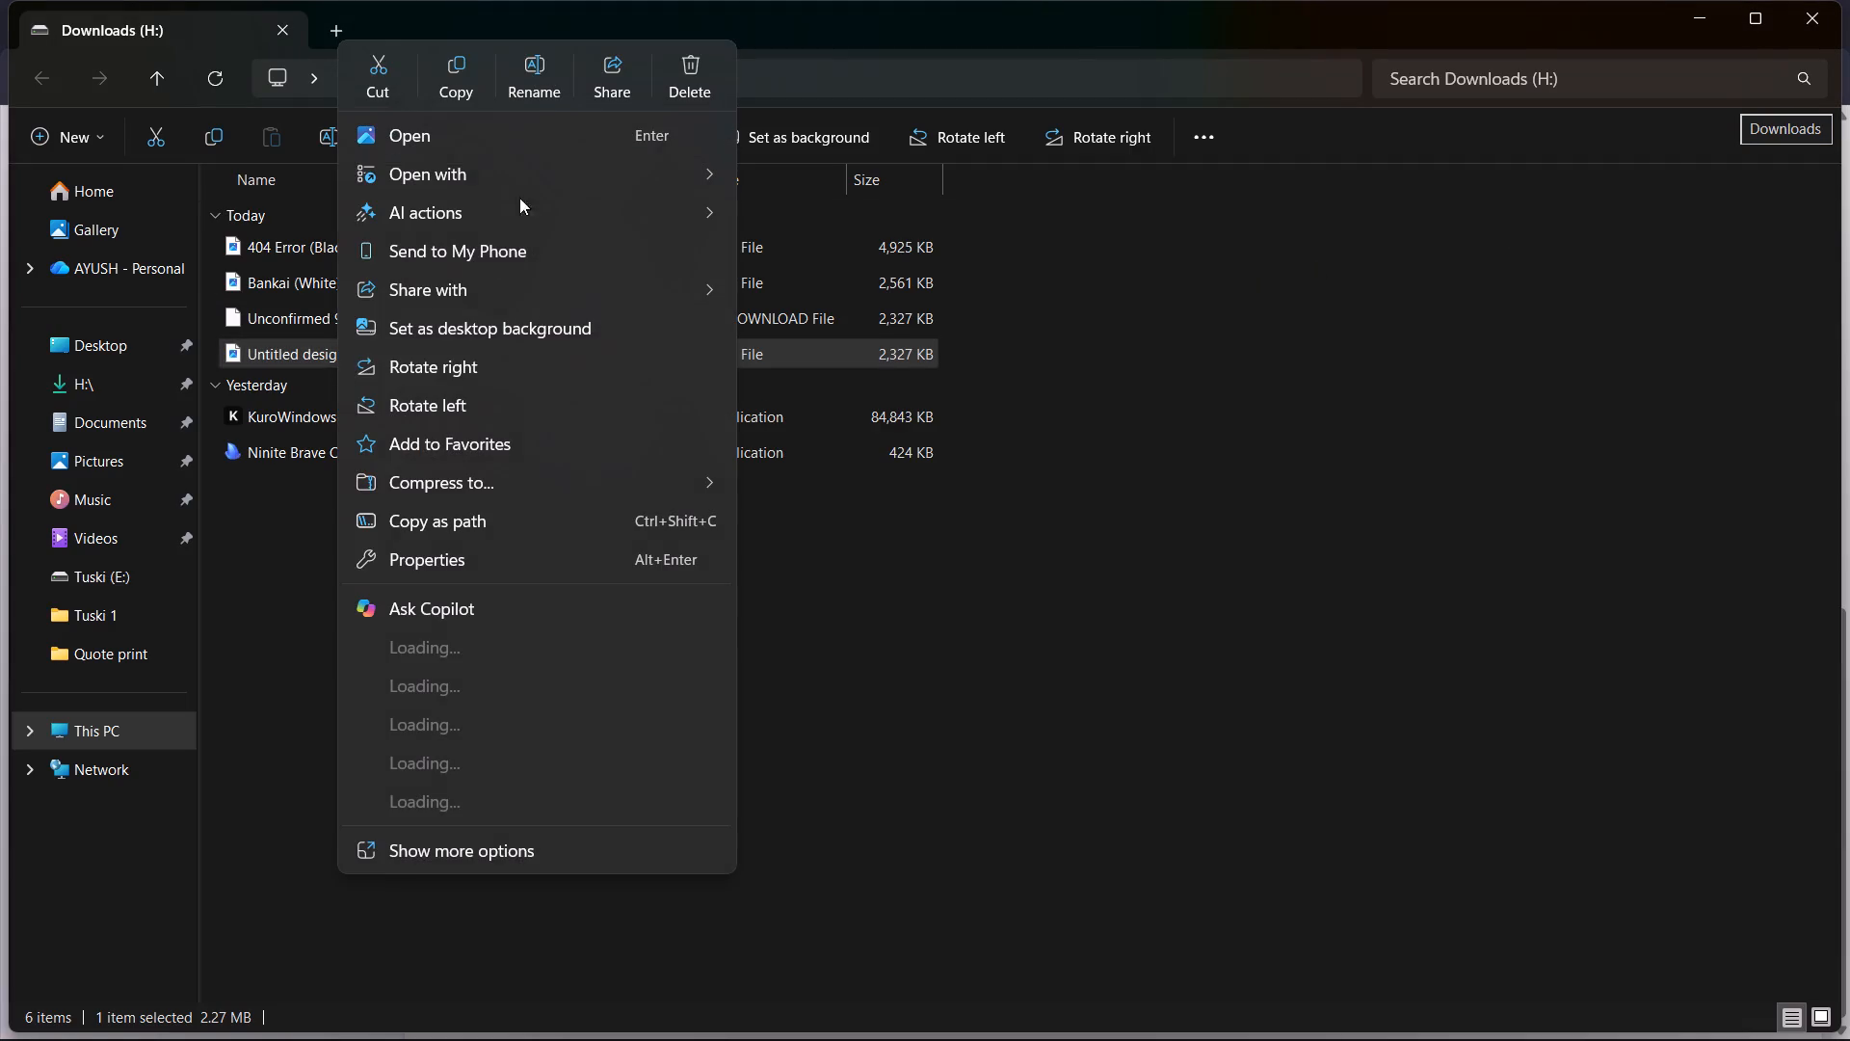
left_click(520, 74)
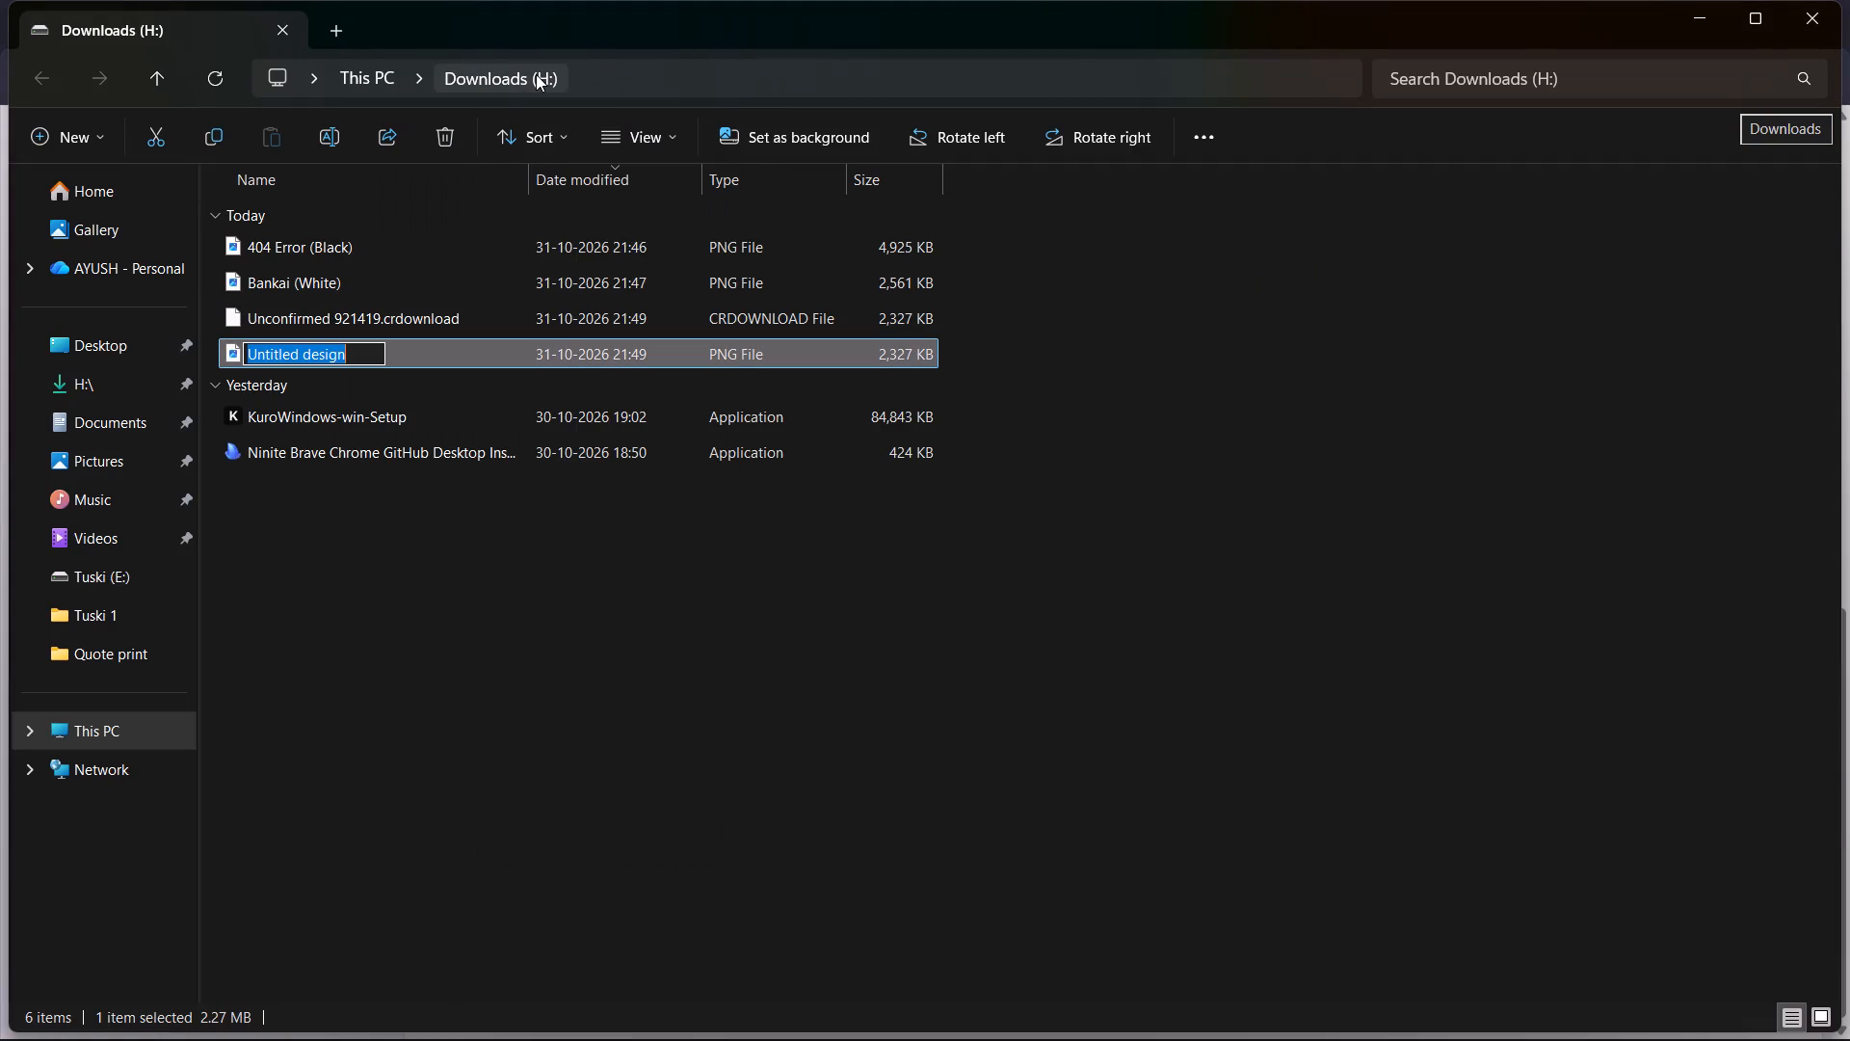
type("Bankai")
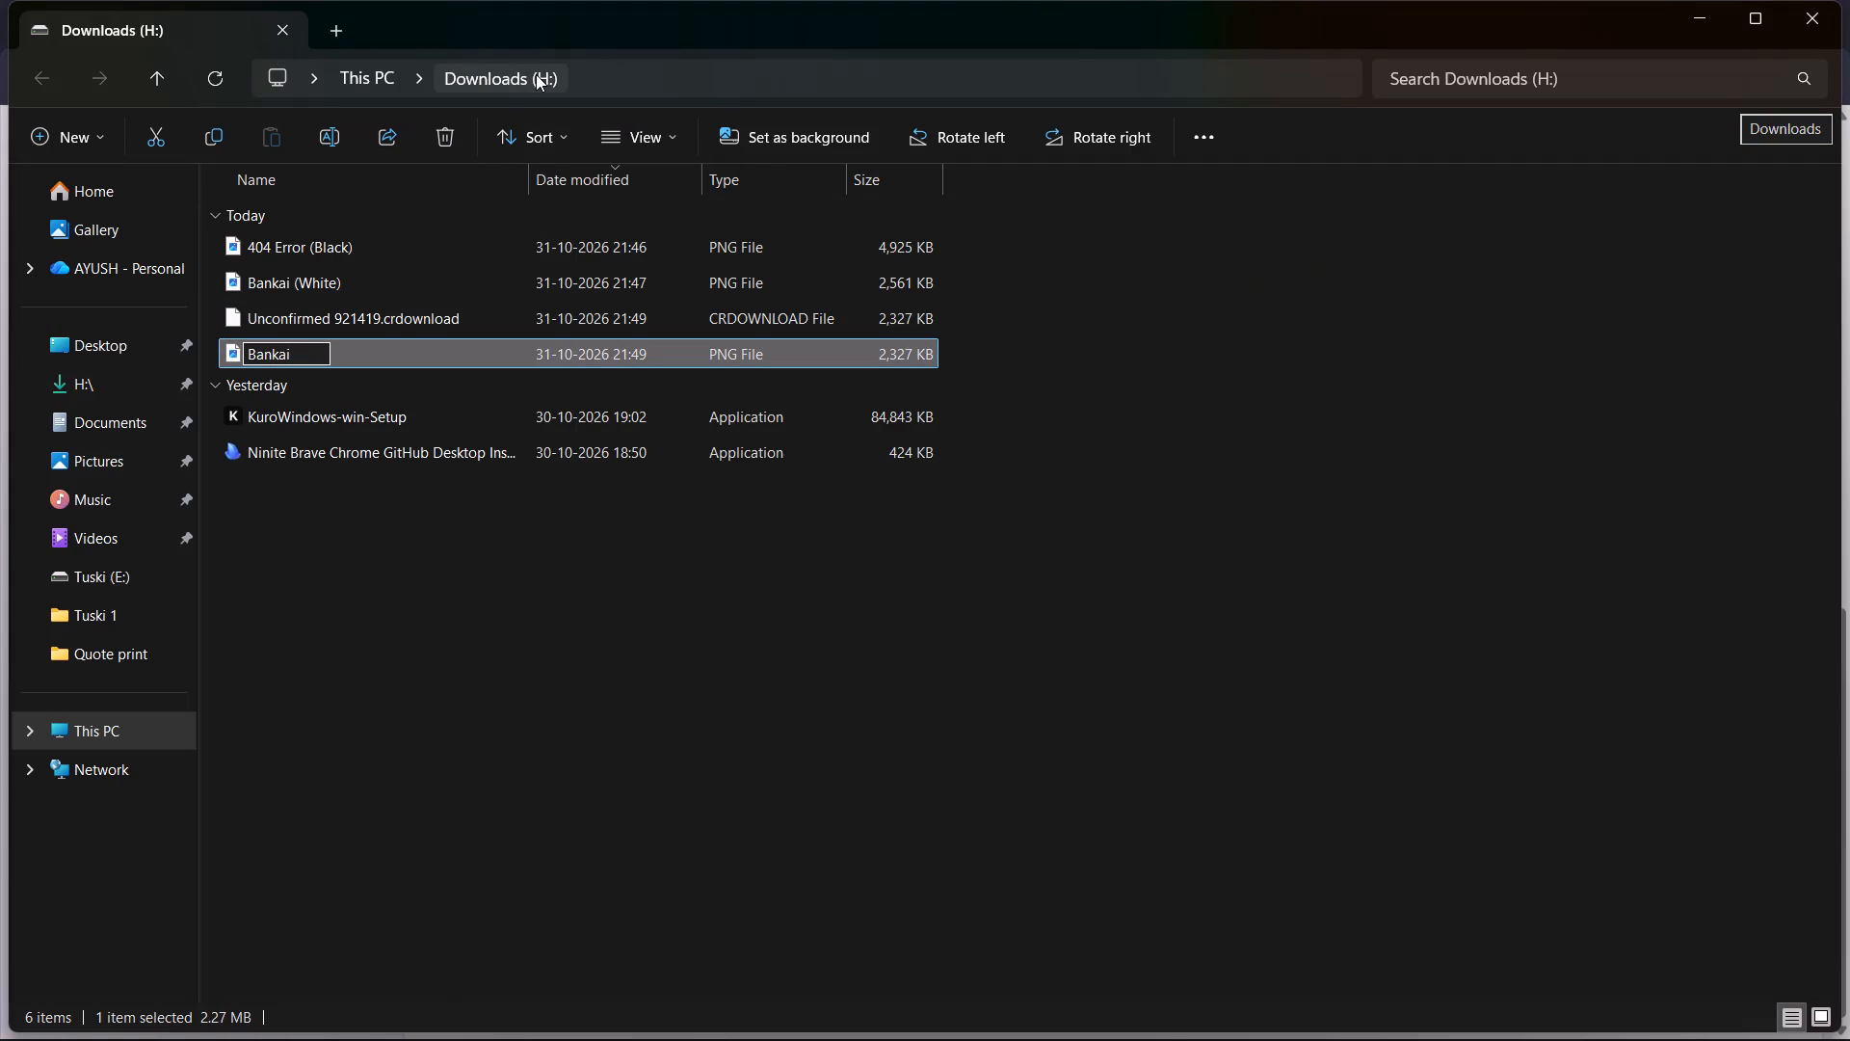
key("shift+parenleft")
type("Bl")
type("ack)")
key("Return")
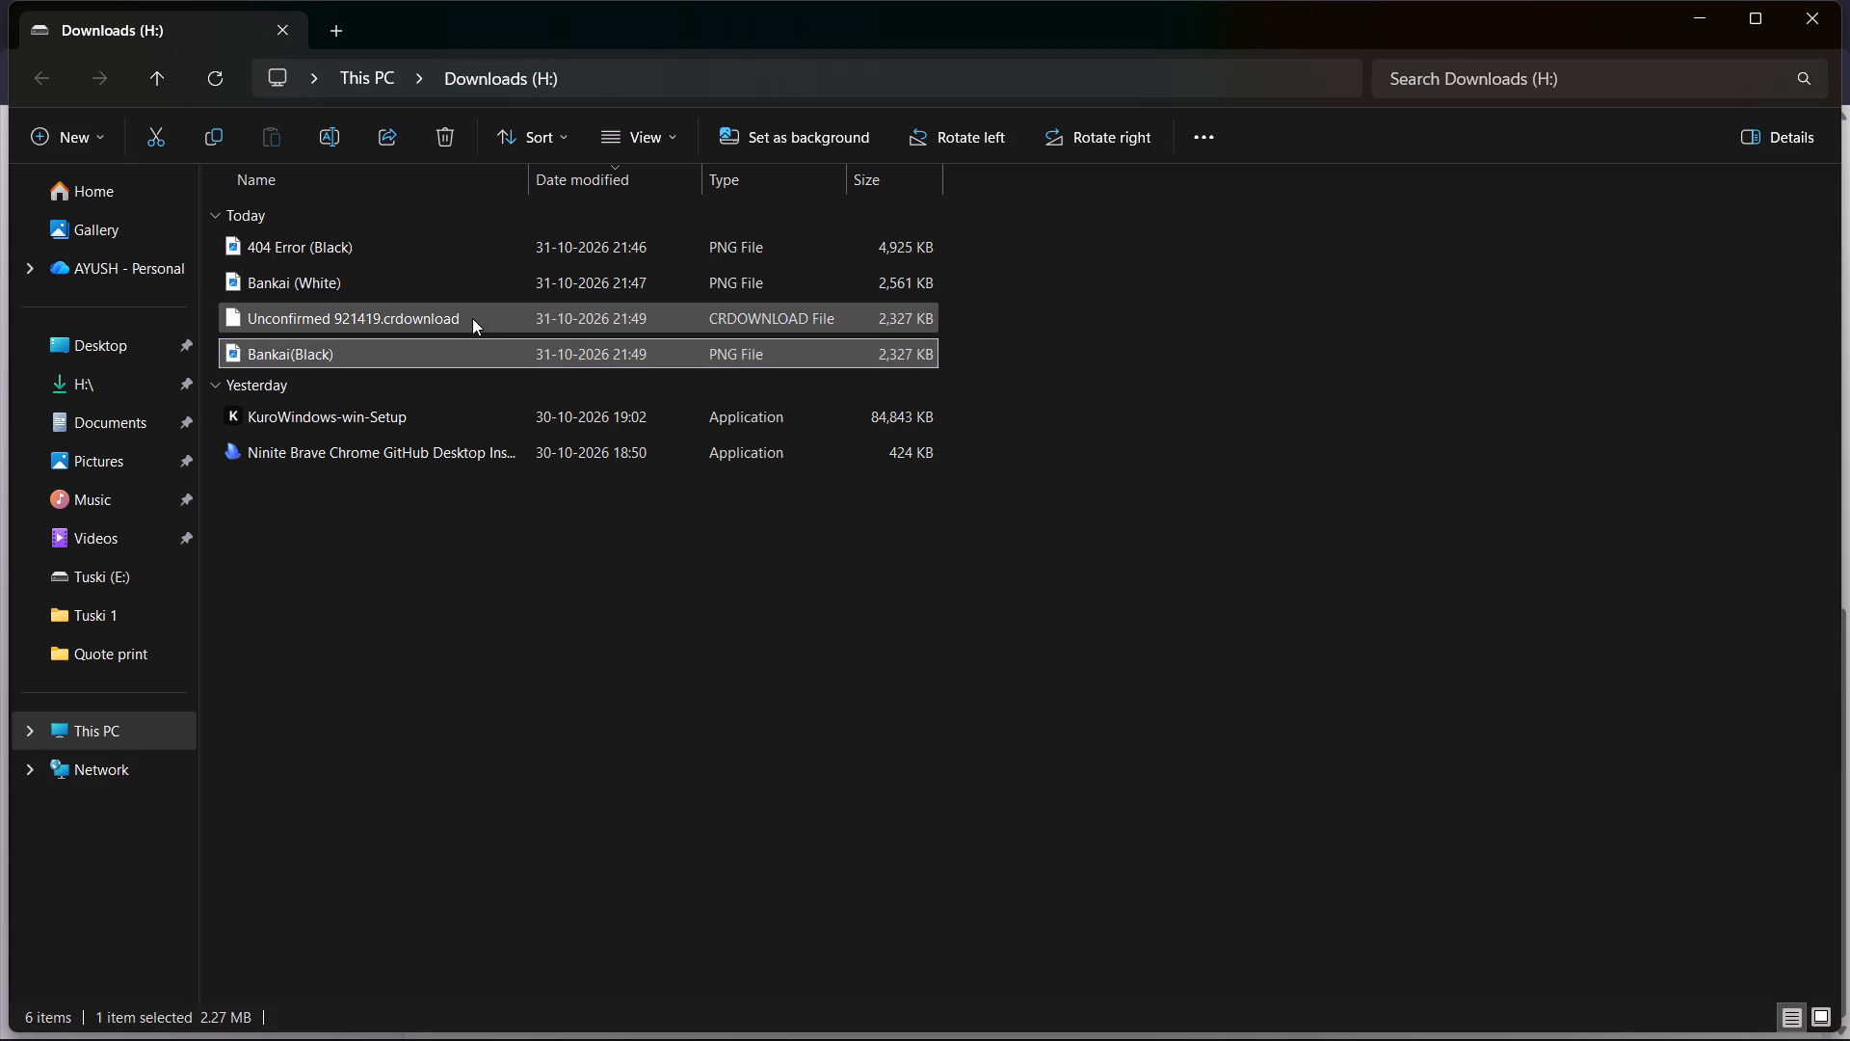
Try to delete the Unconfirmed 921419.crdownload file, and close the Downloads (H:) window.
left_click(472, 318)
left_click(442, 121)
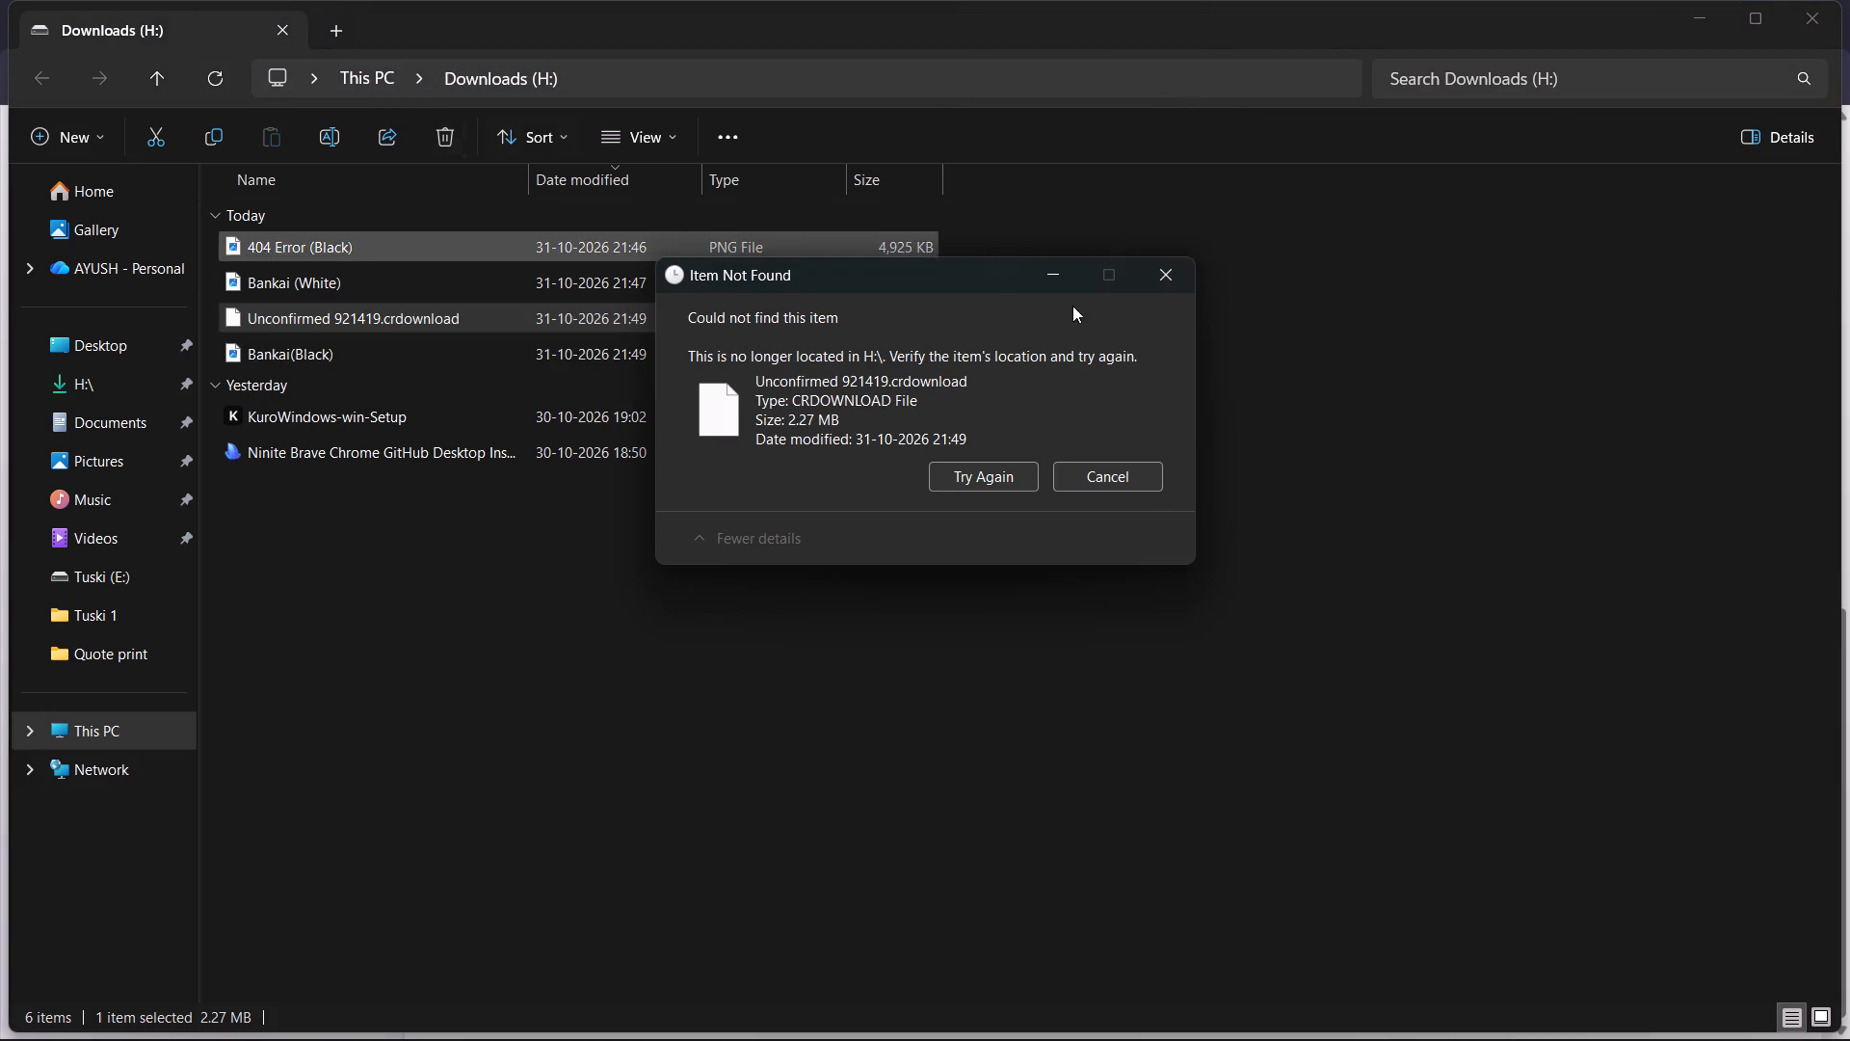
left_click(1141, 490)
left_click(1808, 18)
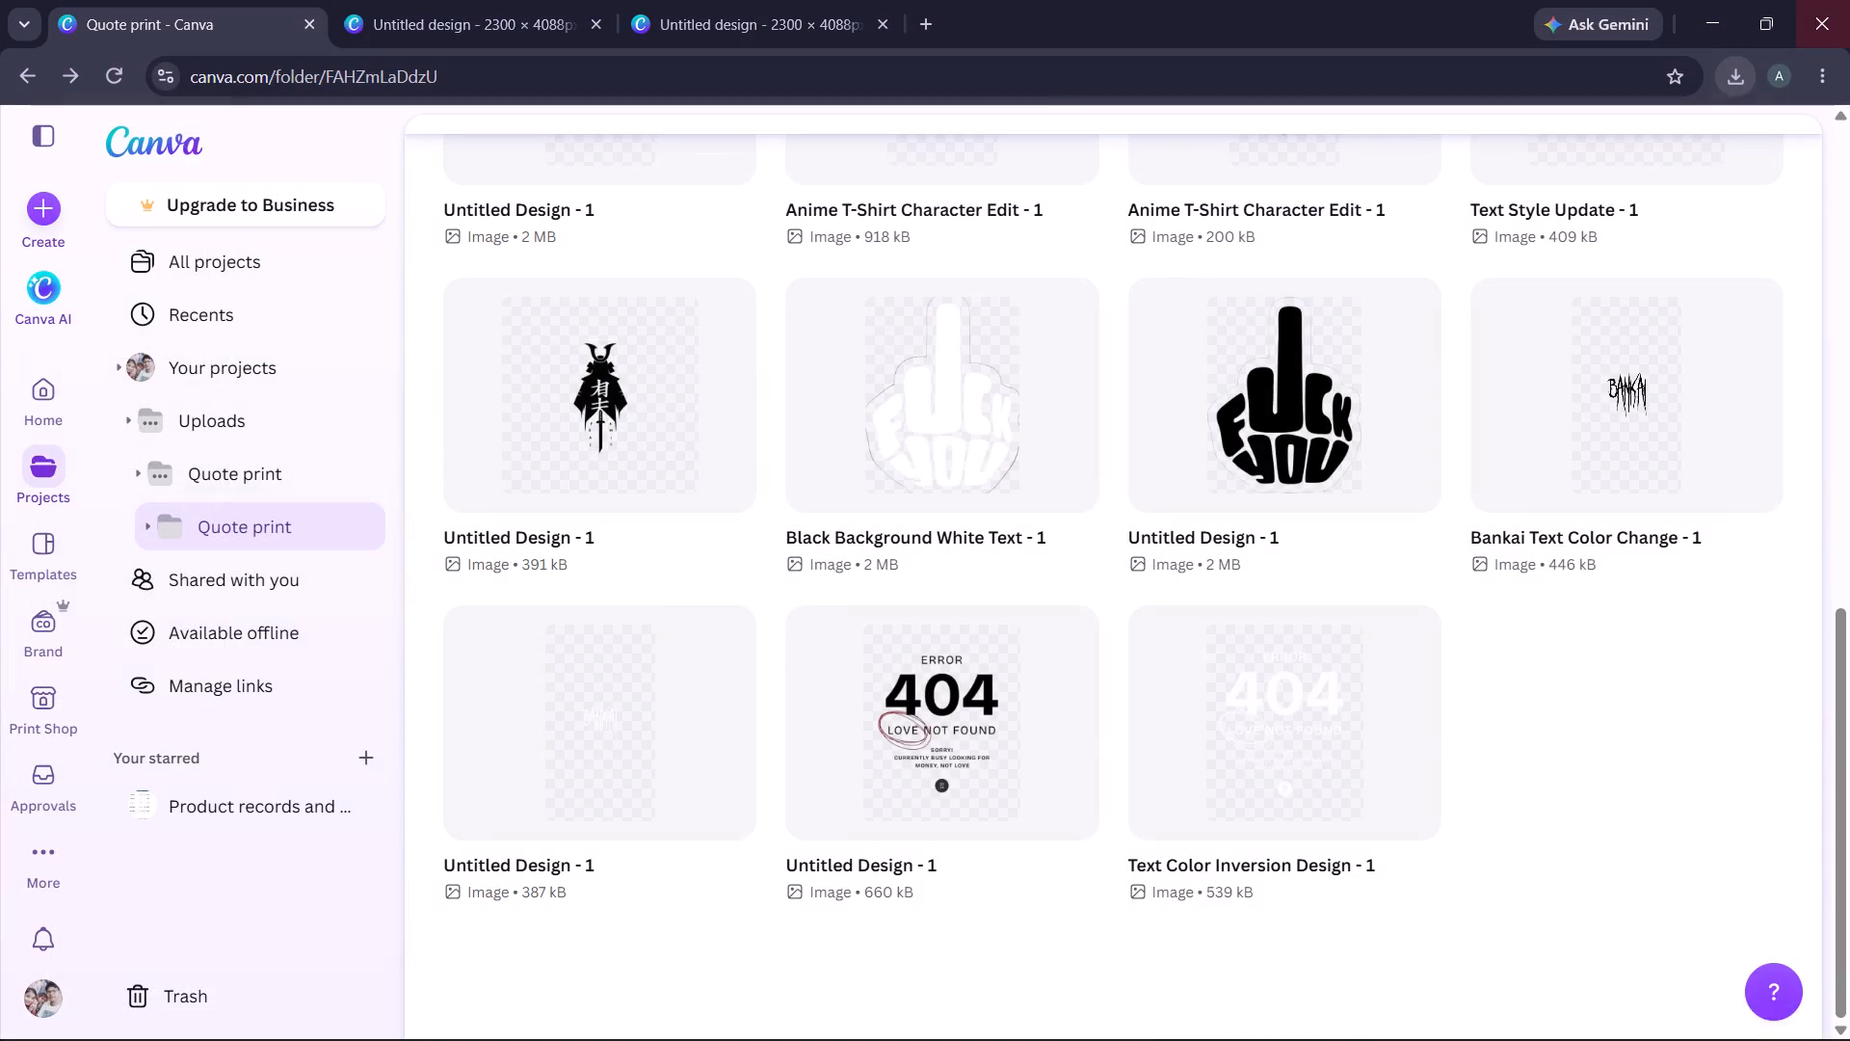
Close the open Quote Print Resized folder window.
left_click(999, 1025)
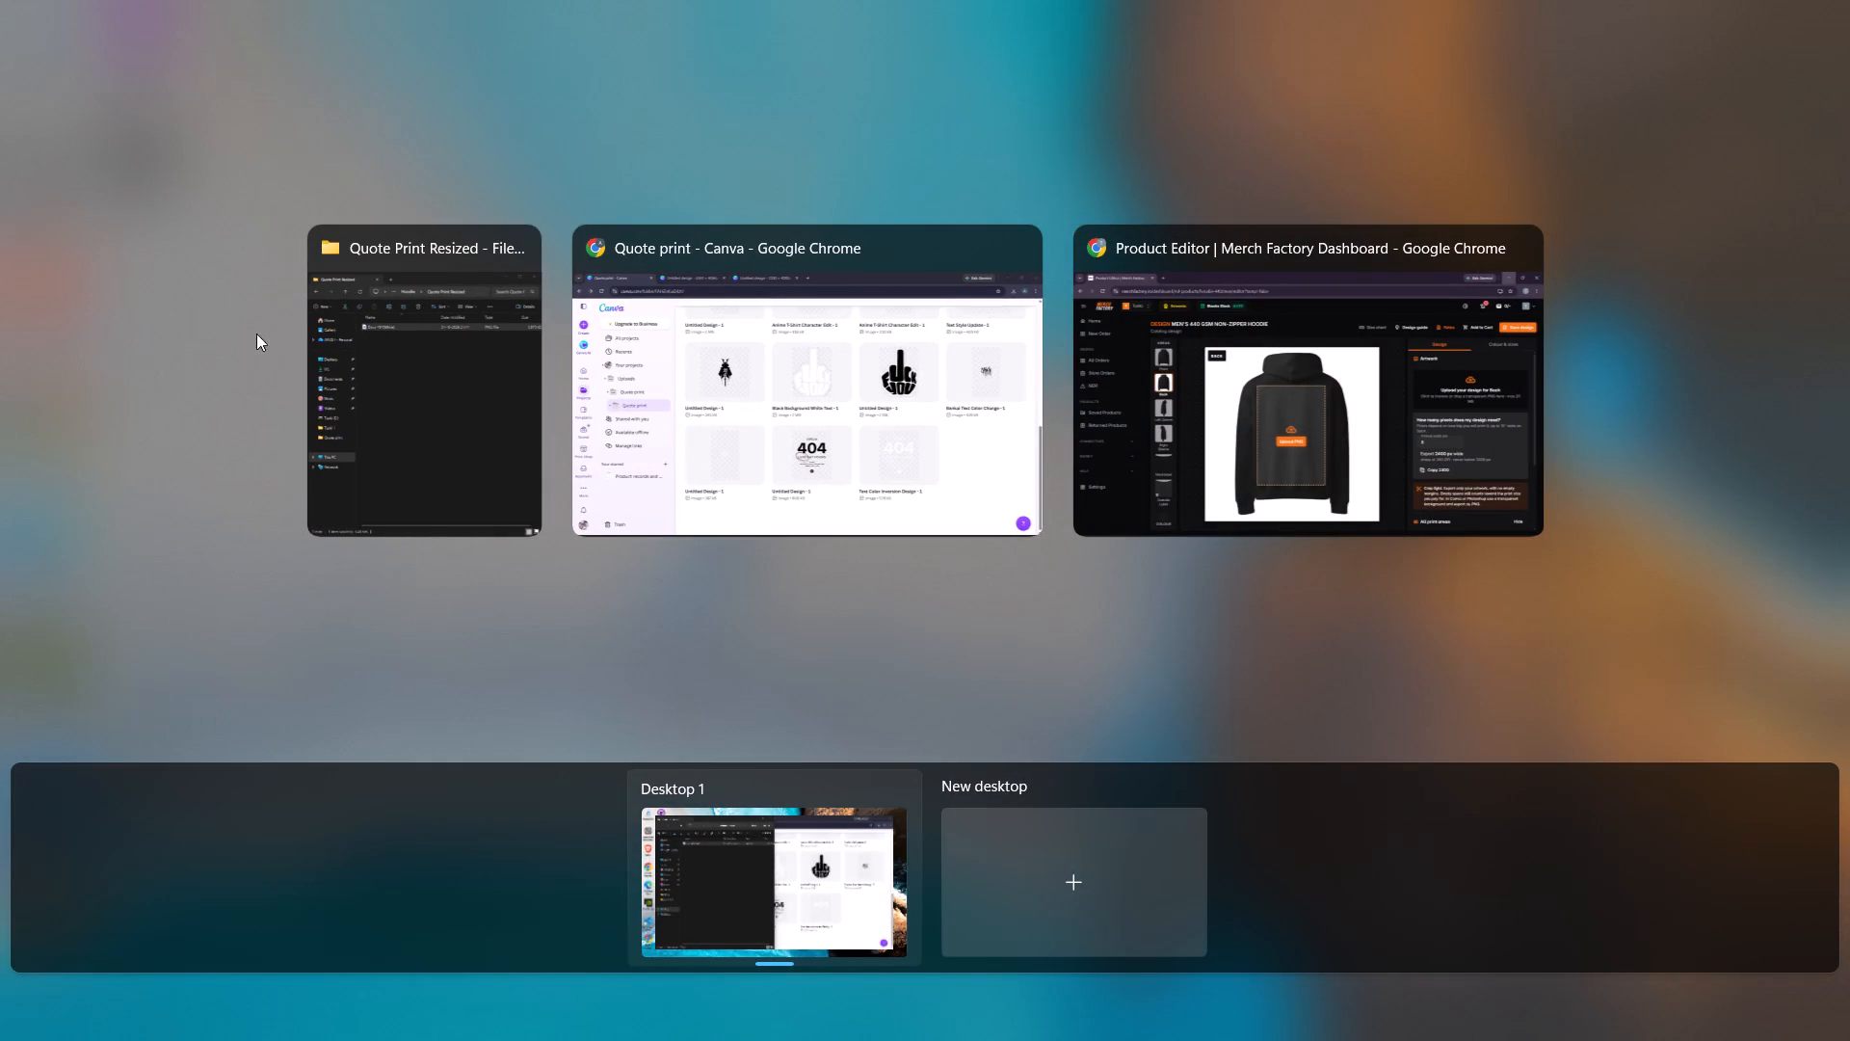
left_click(529, 241)
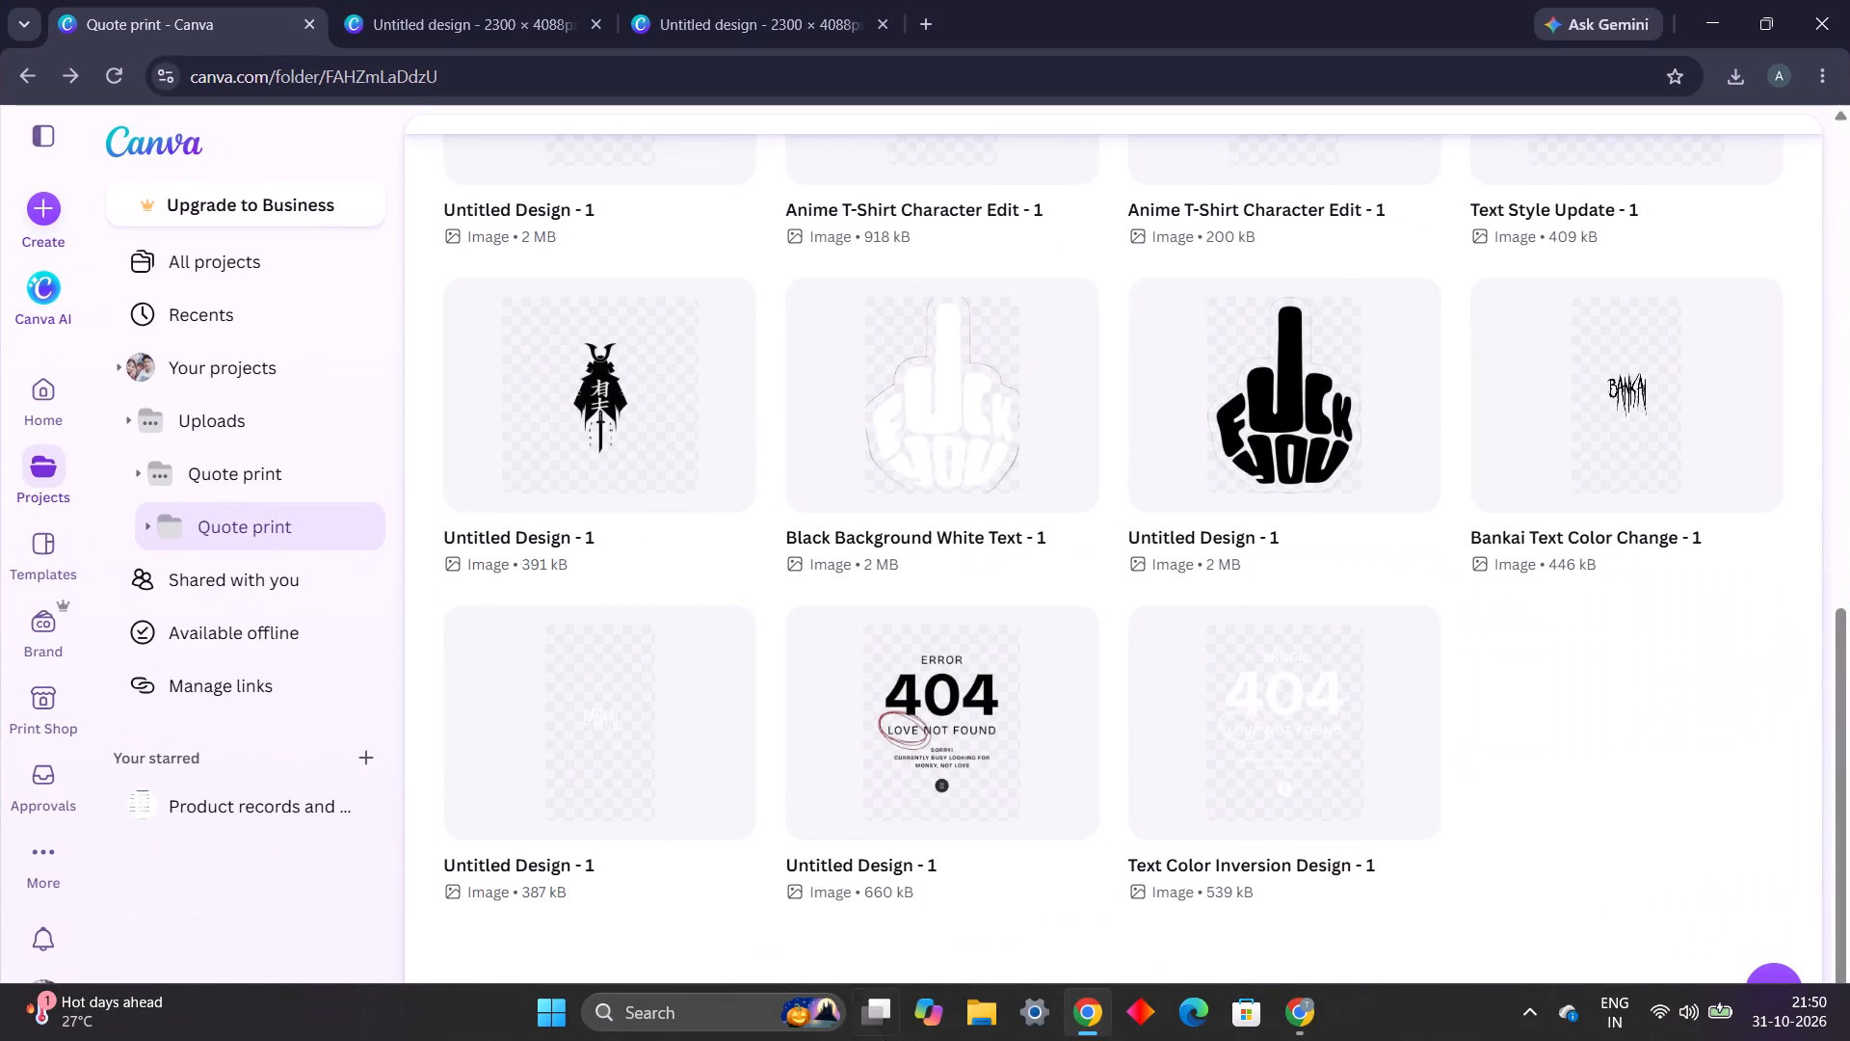
Open the Downloads (H:) drive in a new File Explorer window to check the exported PNG files.
left_click(985, 1020)
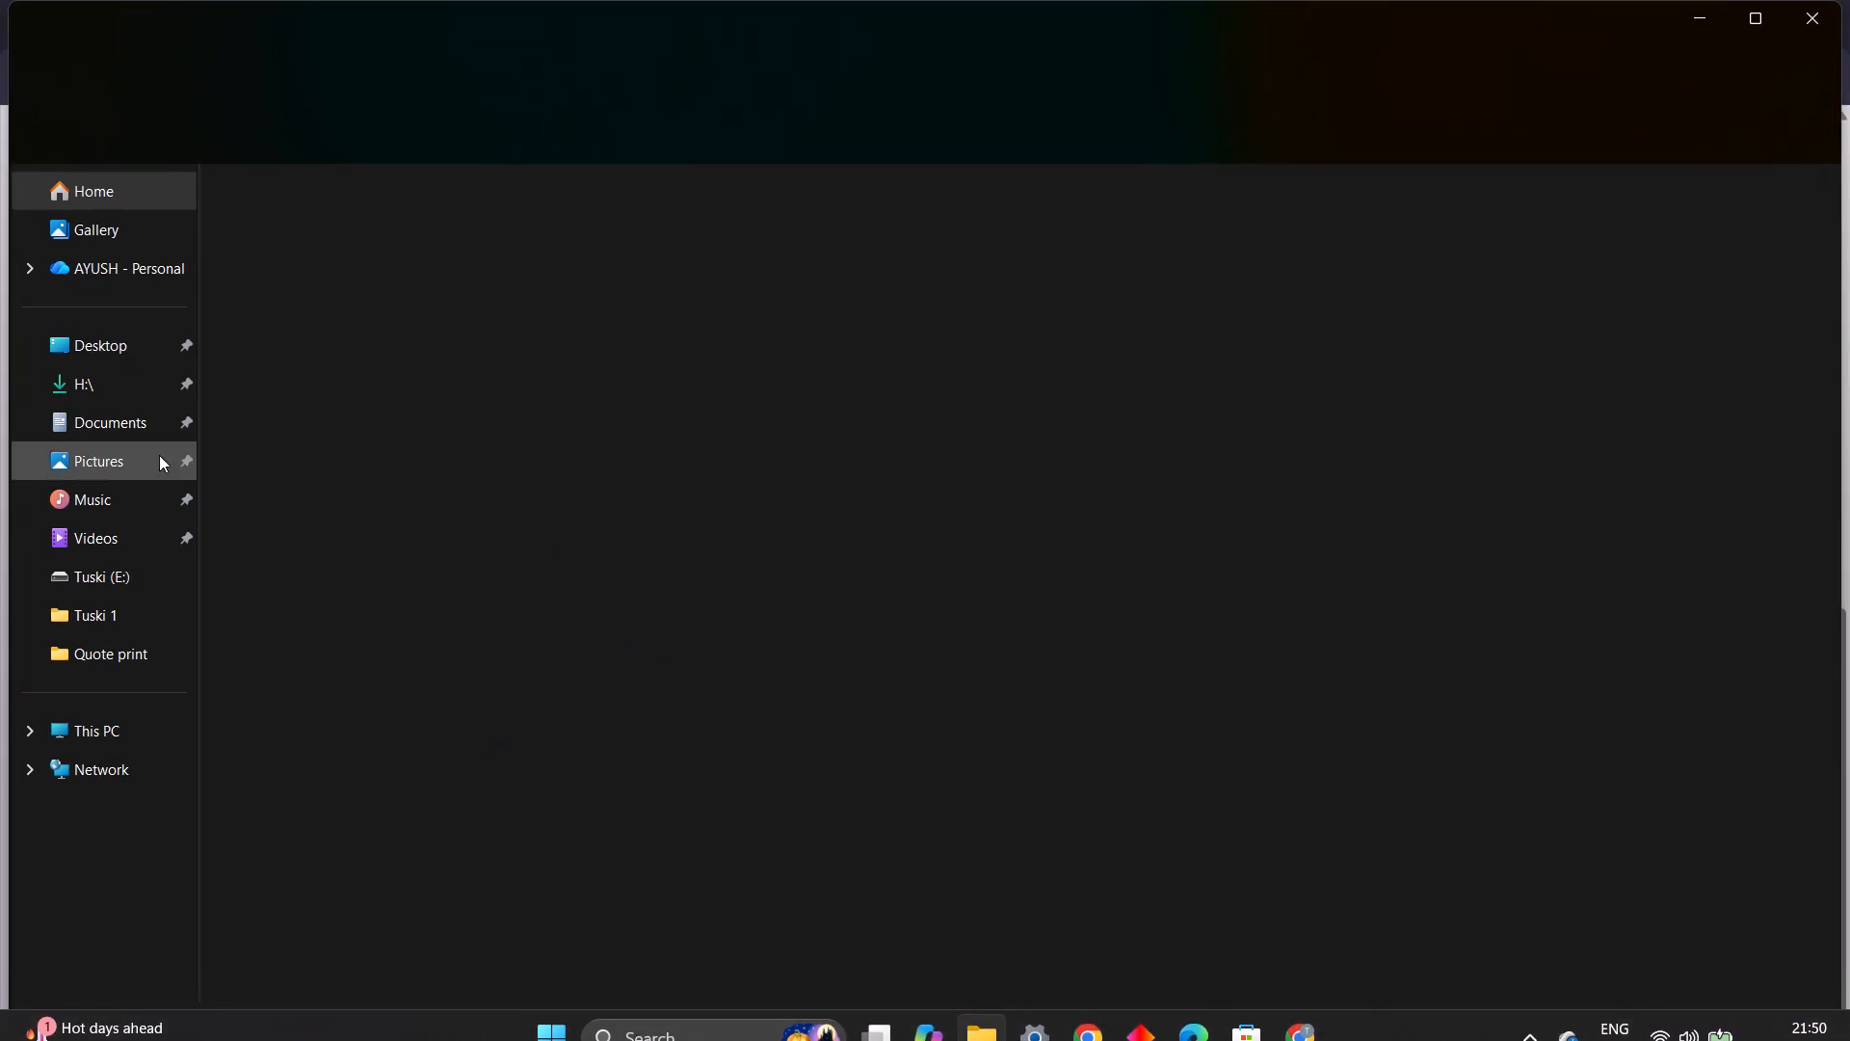
left_click(108, 746)
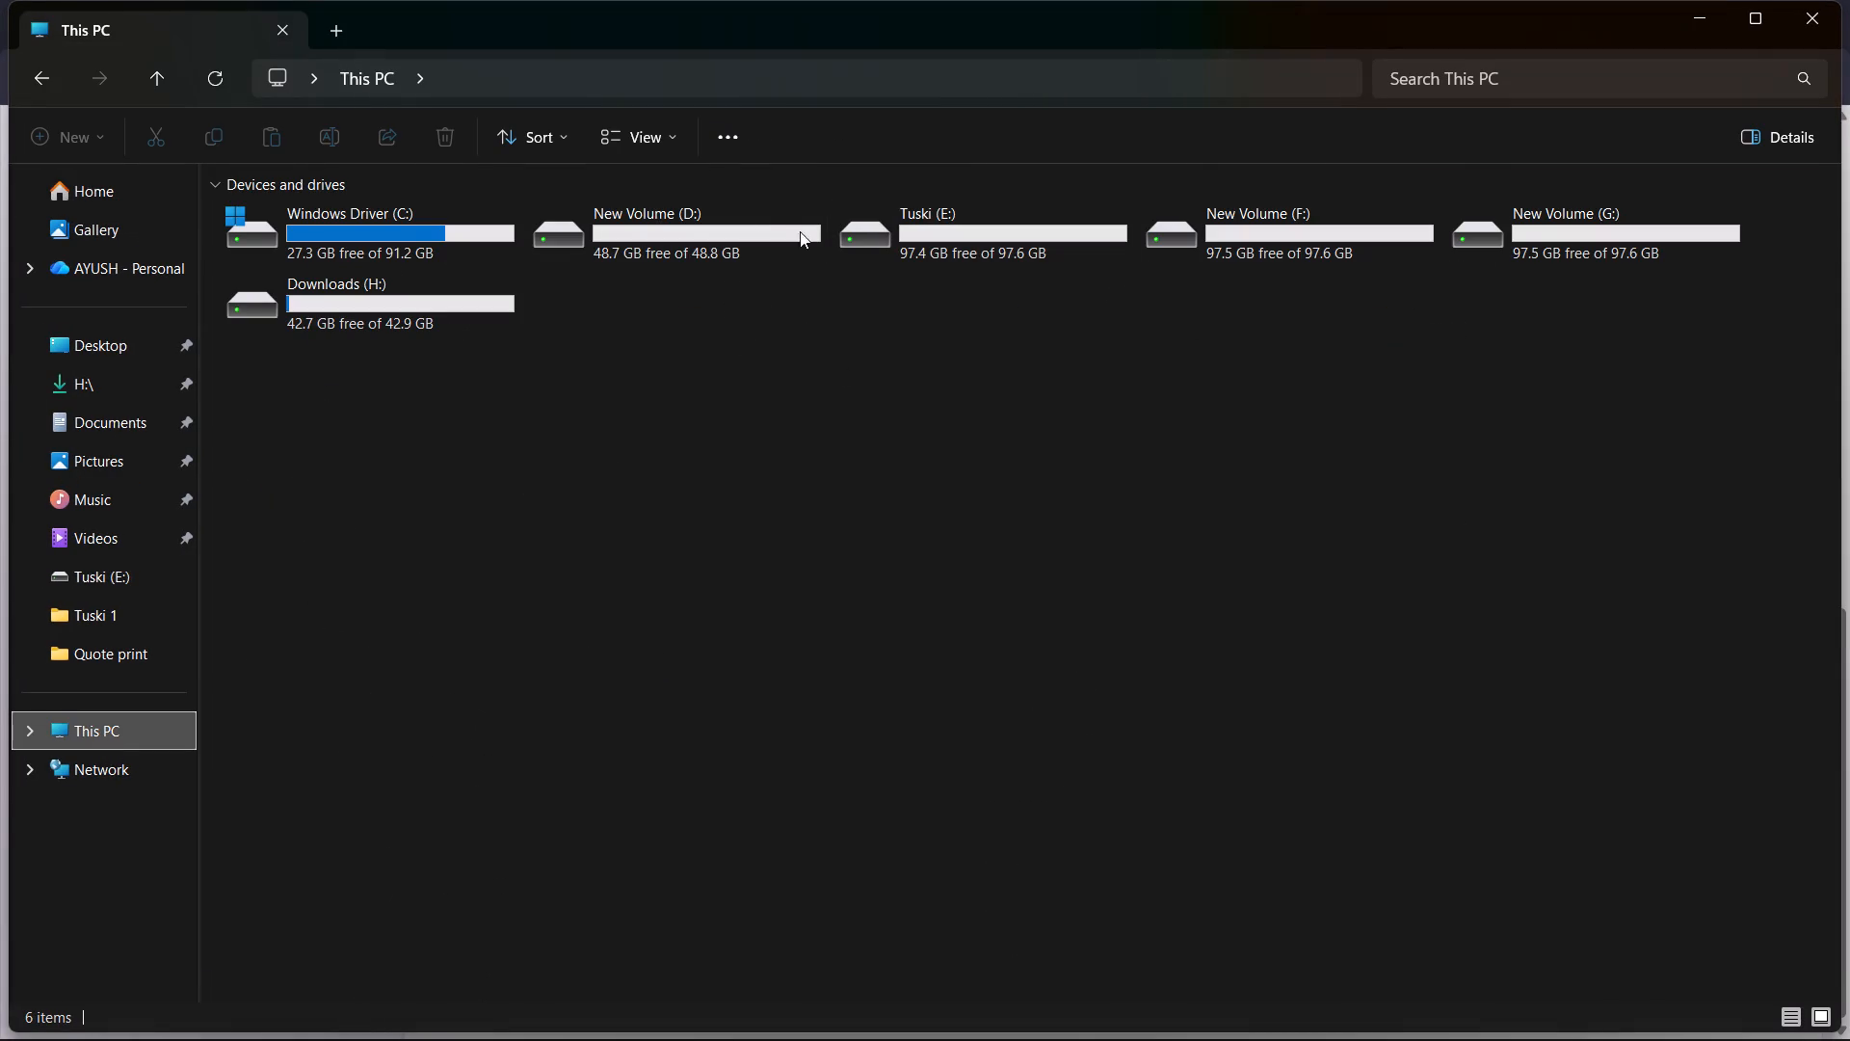
double_click(403, 300)
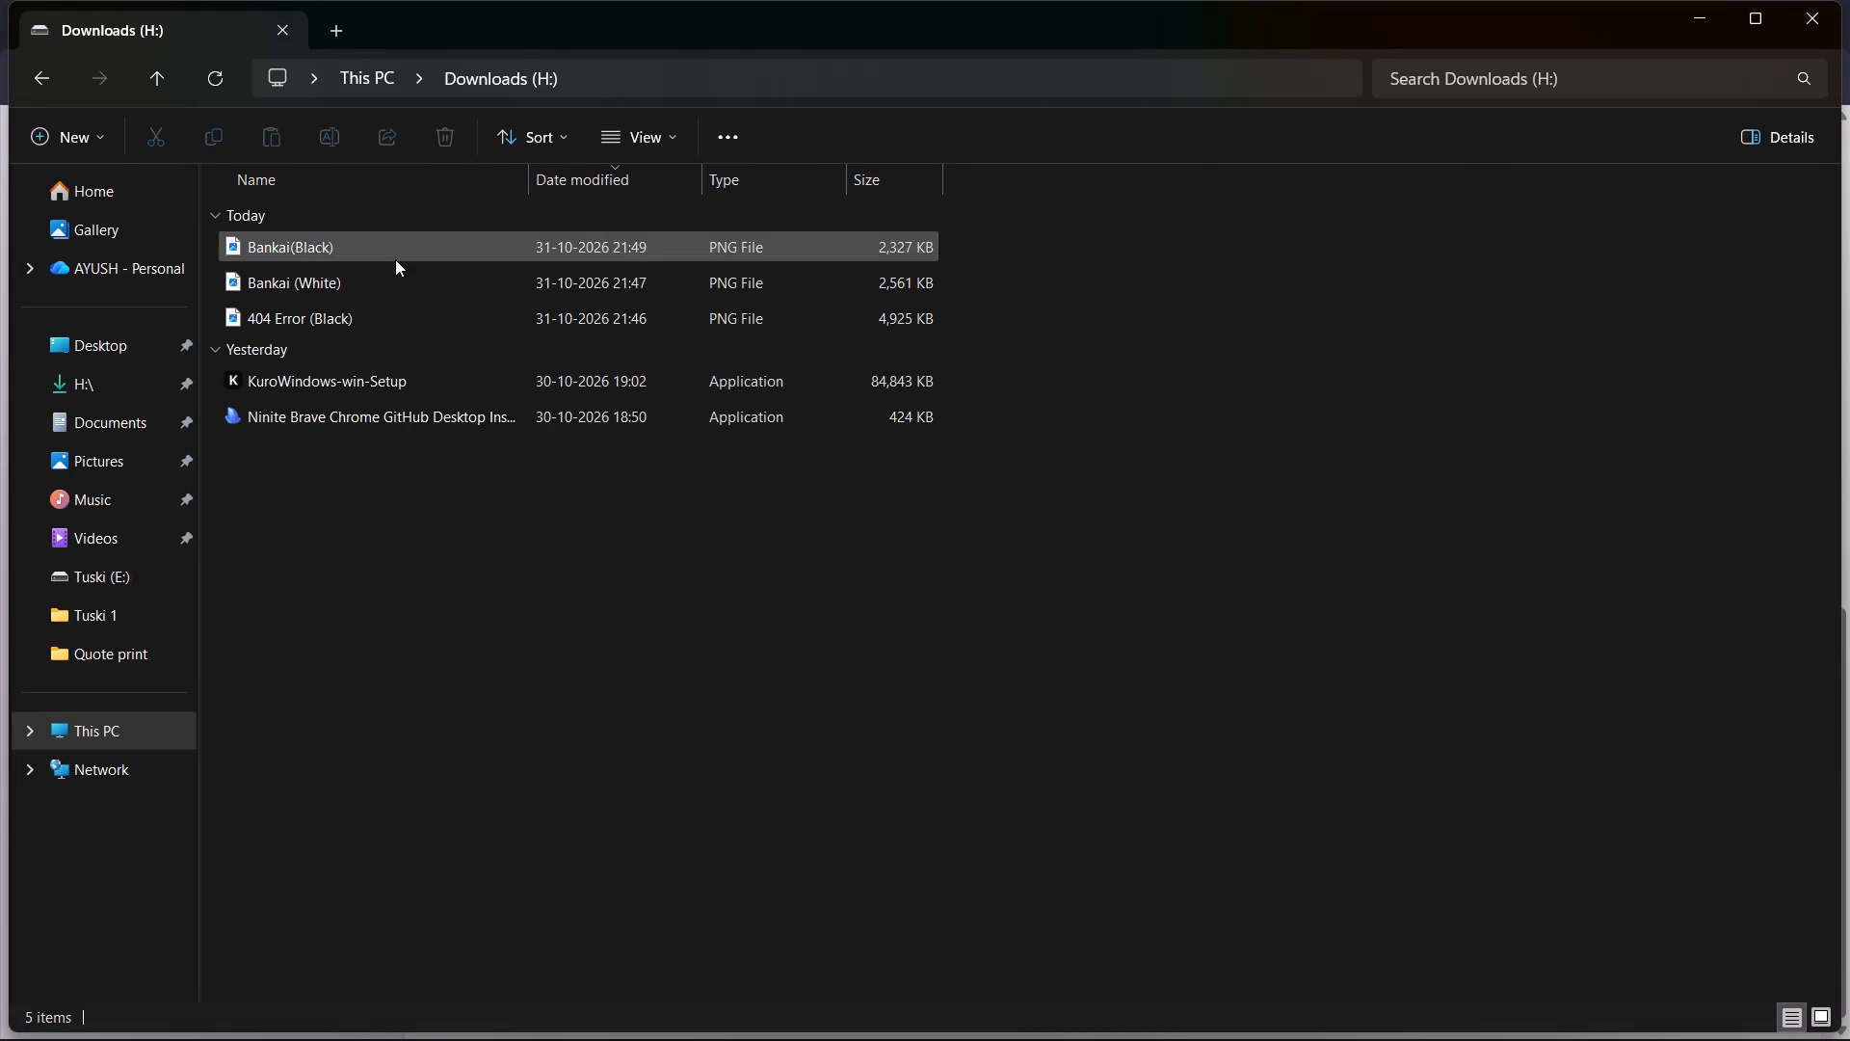
left_click(1680, 1)
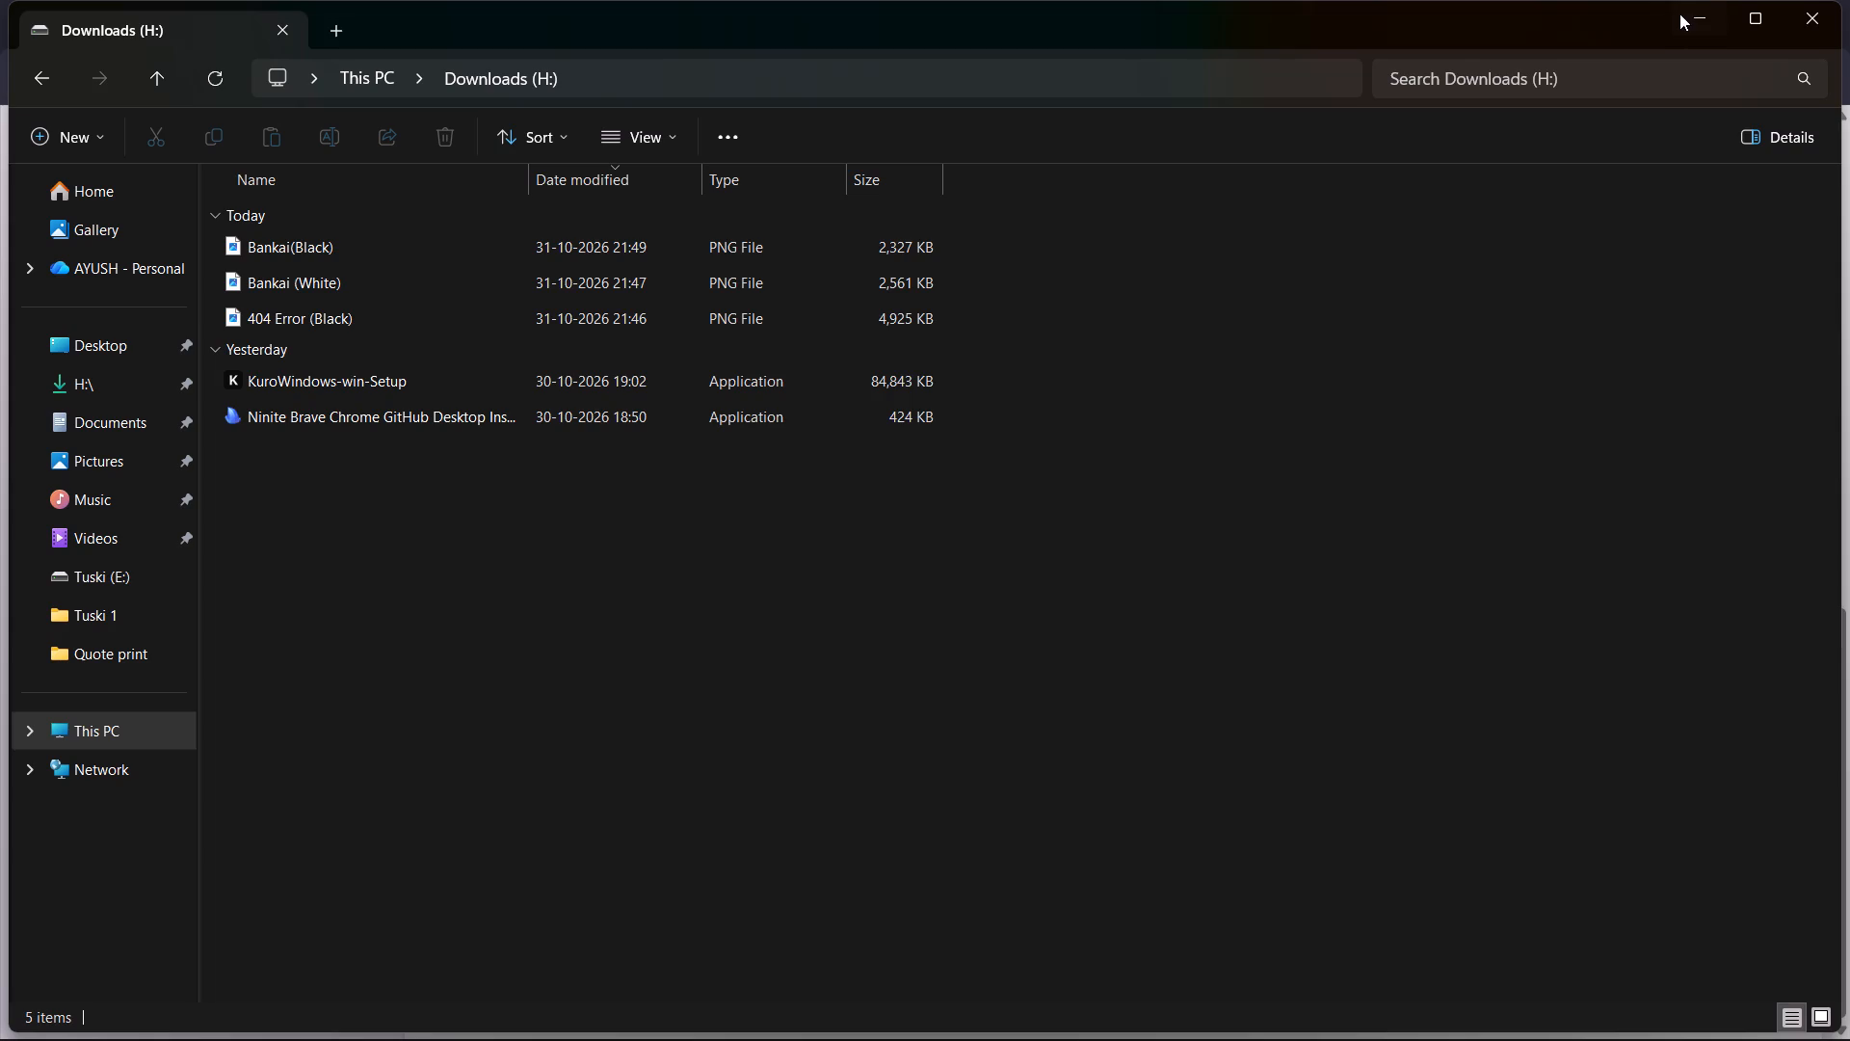
Return to the Quote print folder in Canva and open the black hand-gesture lettering artwork in the editor.
left_click(1687, 22)
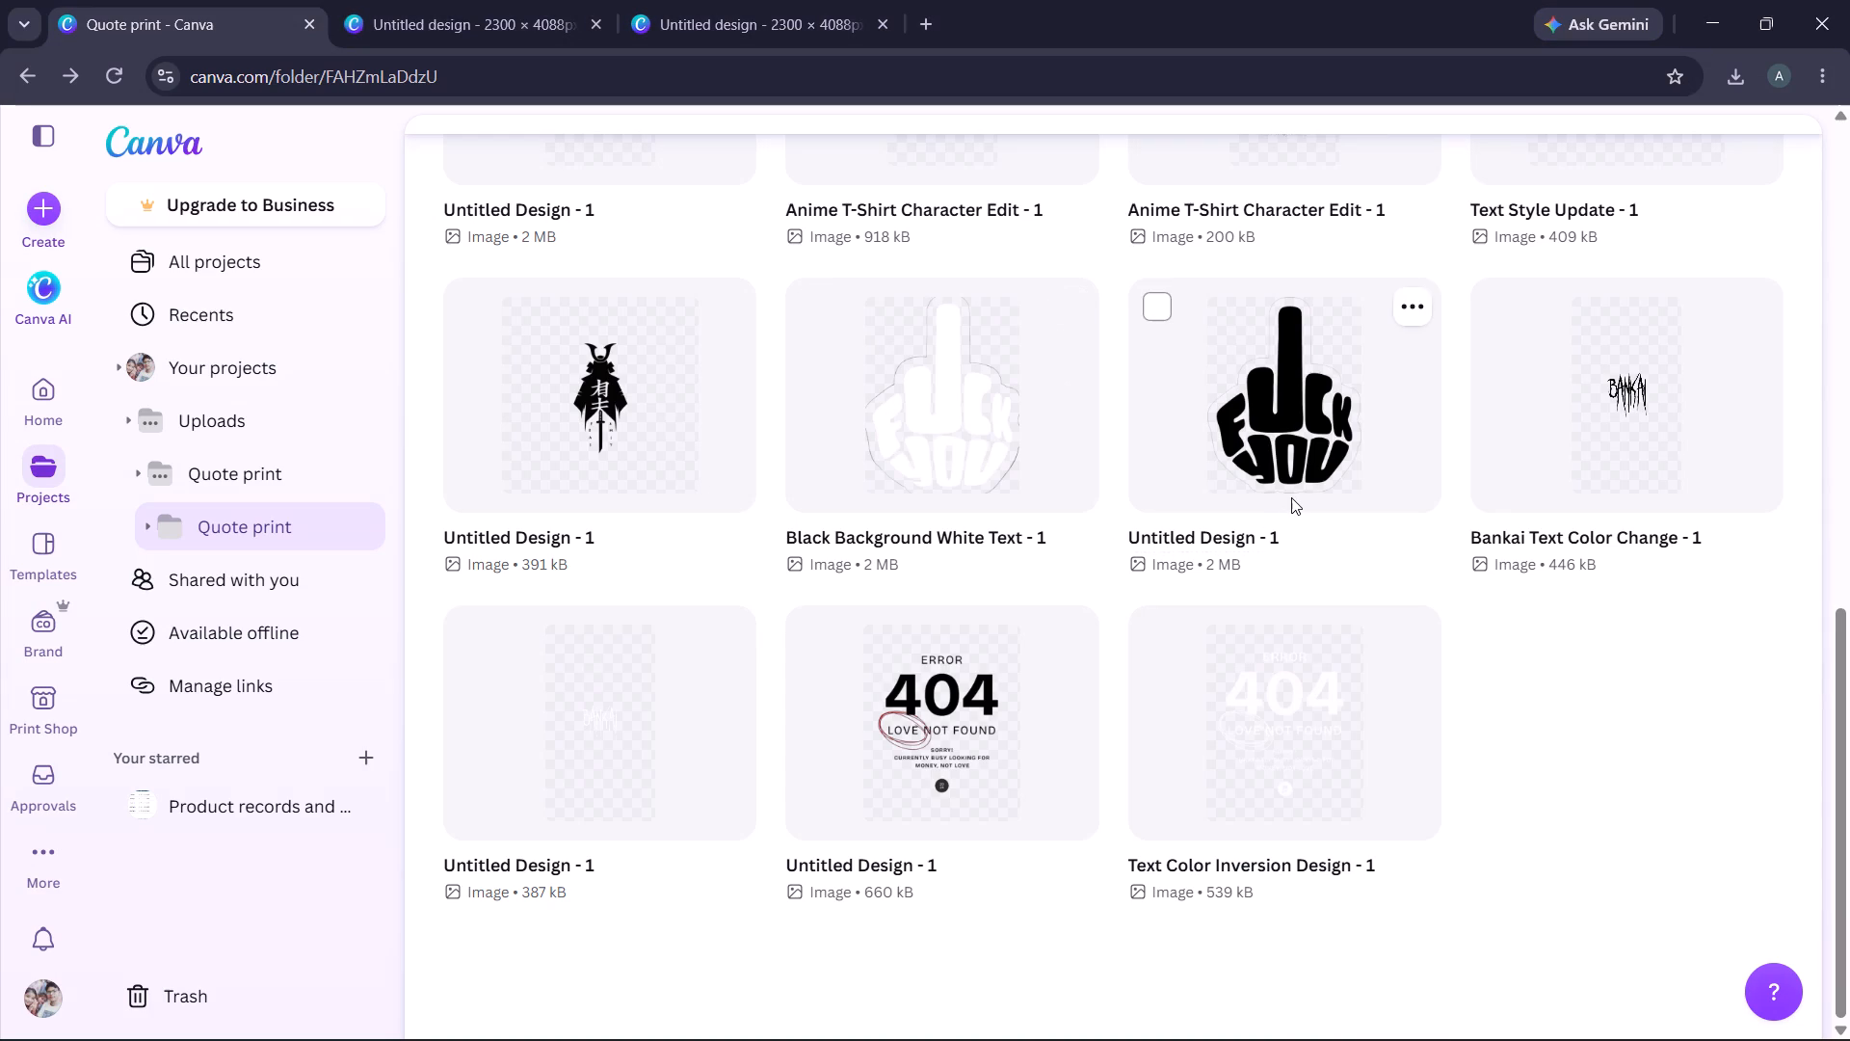
scroll(1292, 496, "up", 1)
left_click(1272, 489)
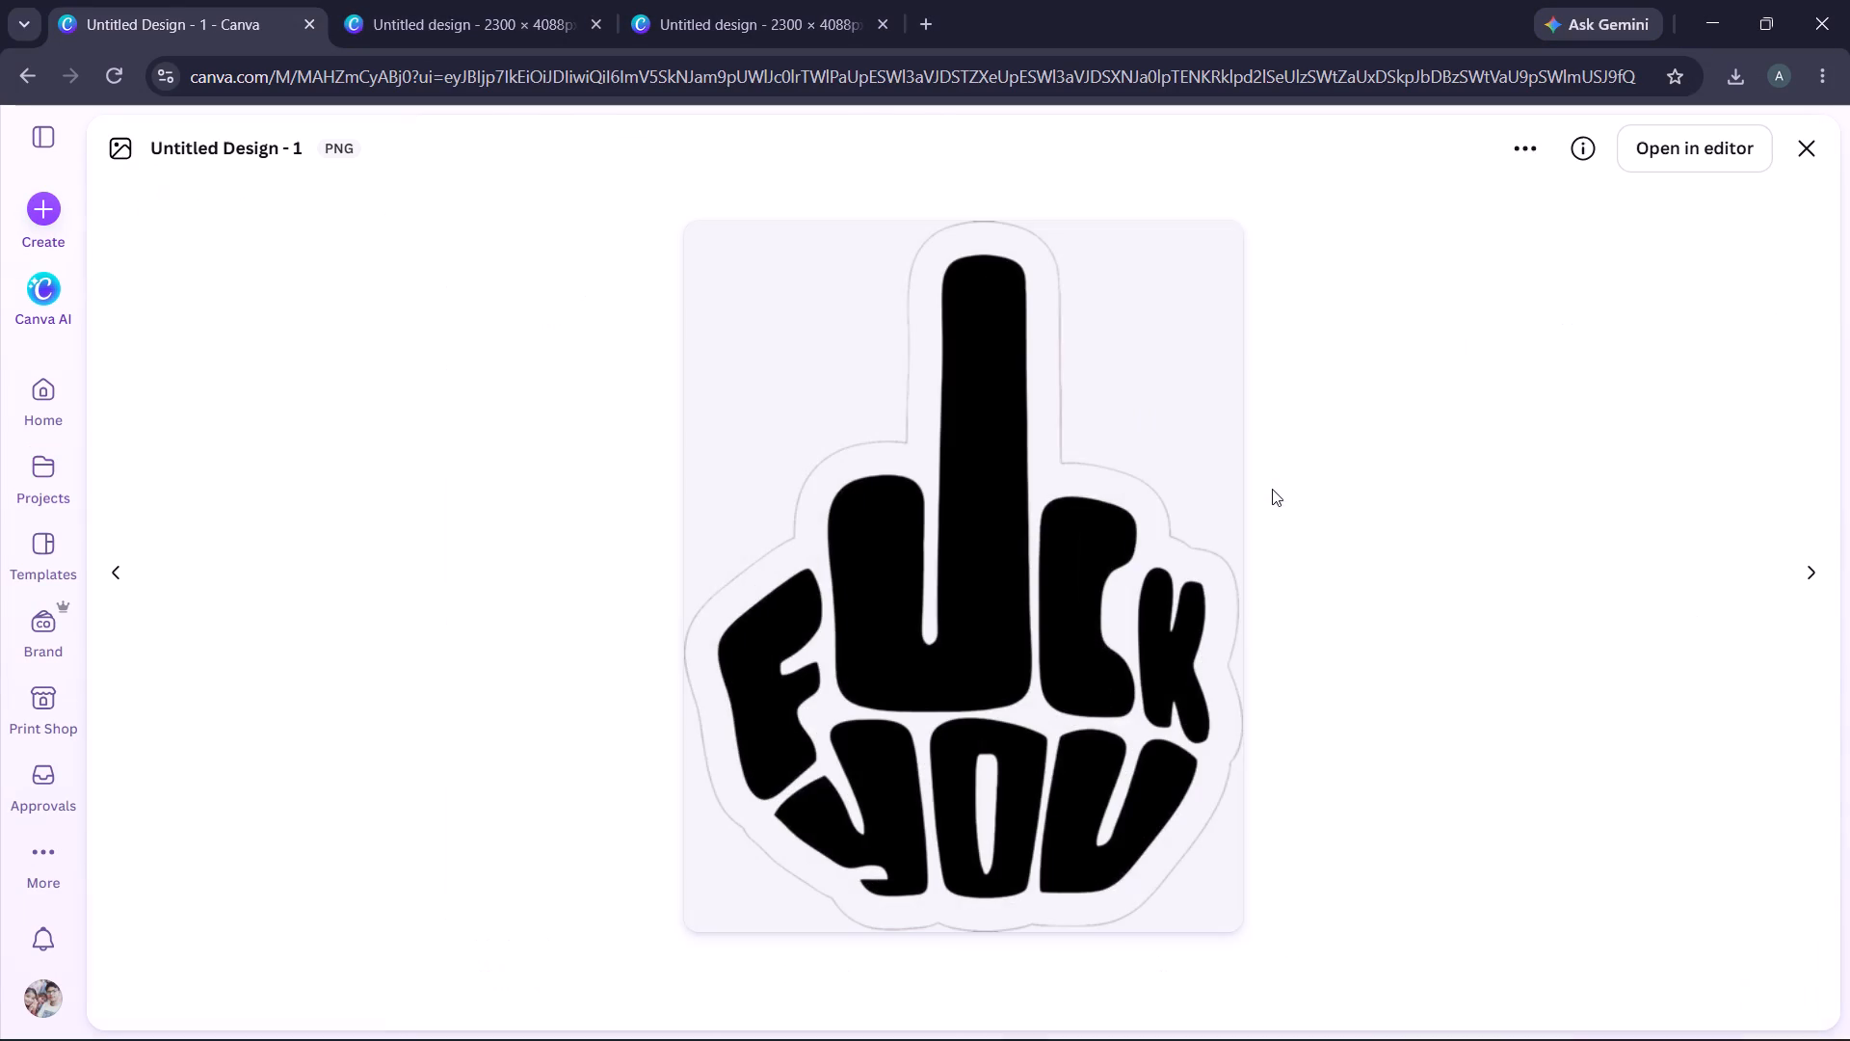
left_click(1651, 155)
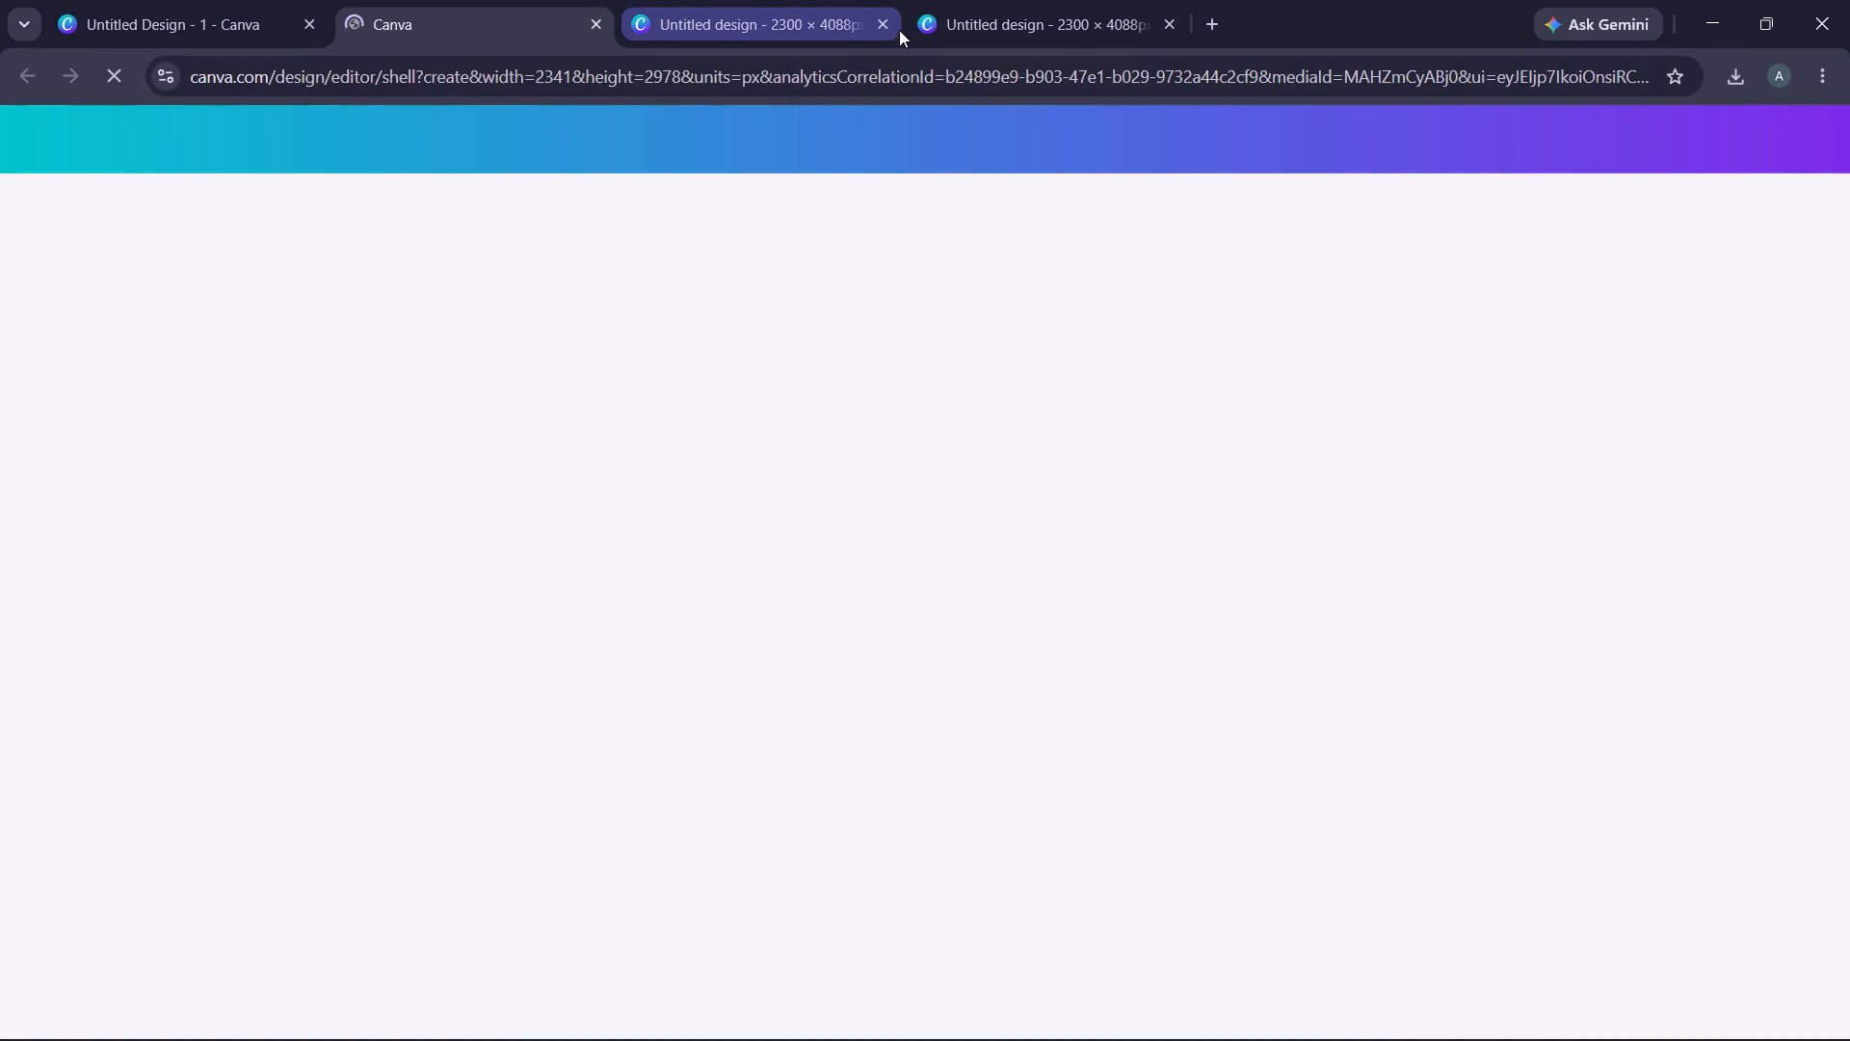
Close the two older 2300 × 4088 px Untitled design tabs.
left_click(886, 23)
left_click(884, 24)
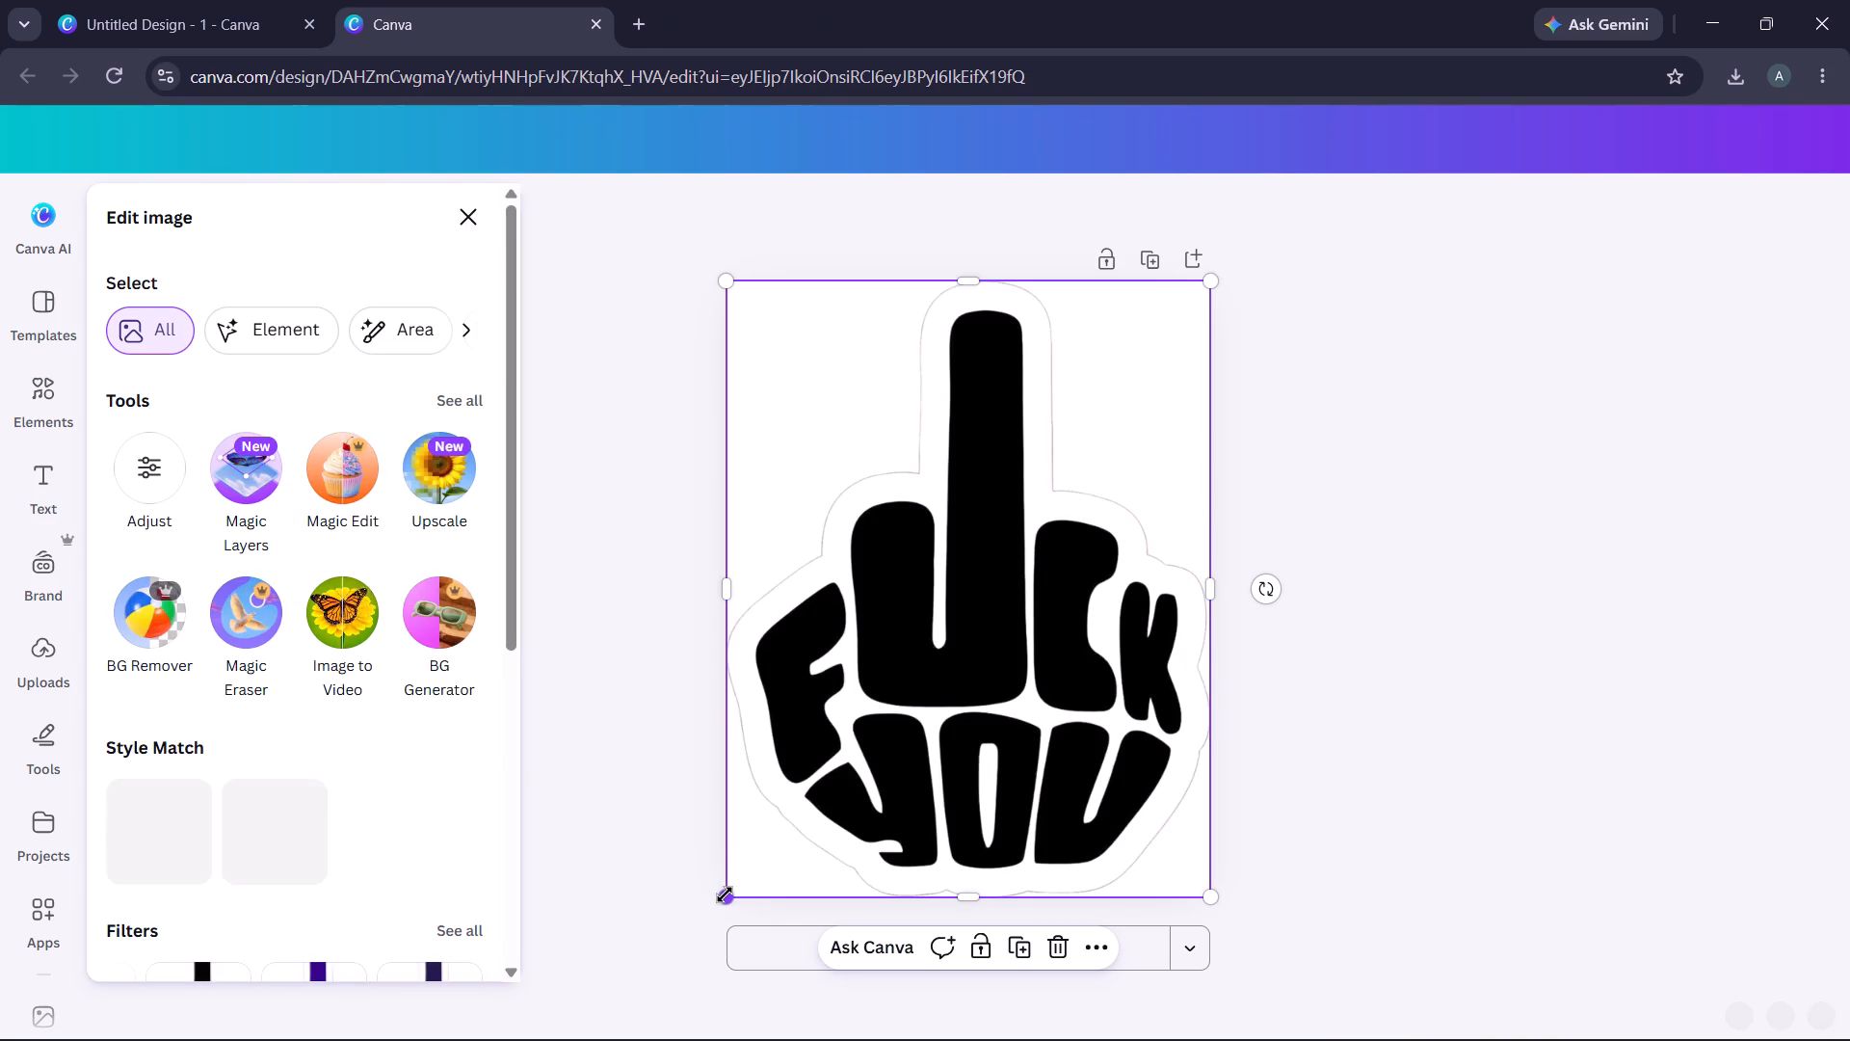
Scale the black hand artwork down from full-page size and place it inside the page with margins around it.
left_click_drag(725, 894, 890, 771)
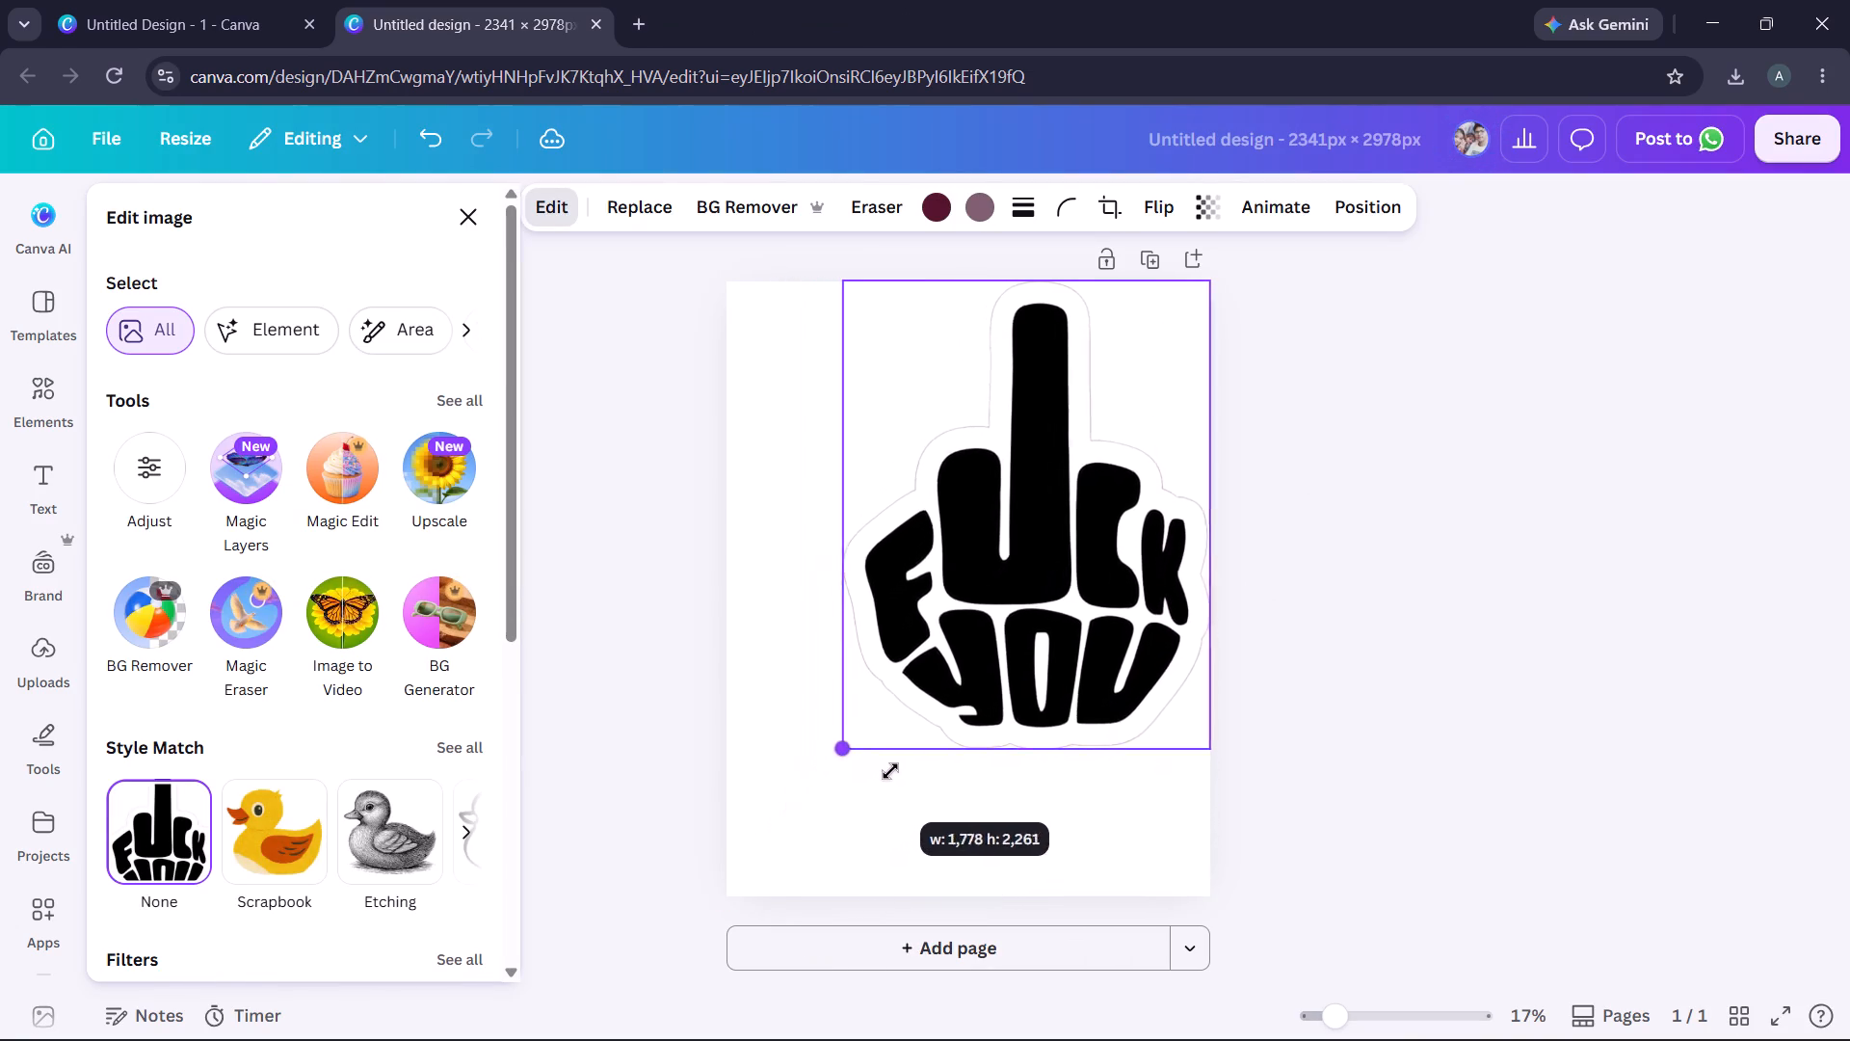
left_click_drag(890, 771, 922, 734)
left_click_drag(1139, 372, 1043, 448)
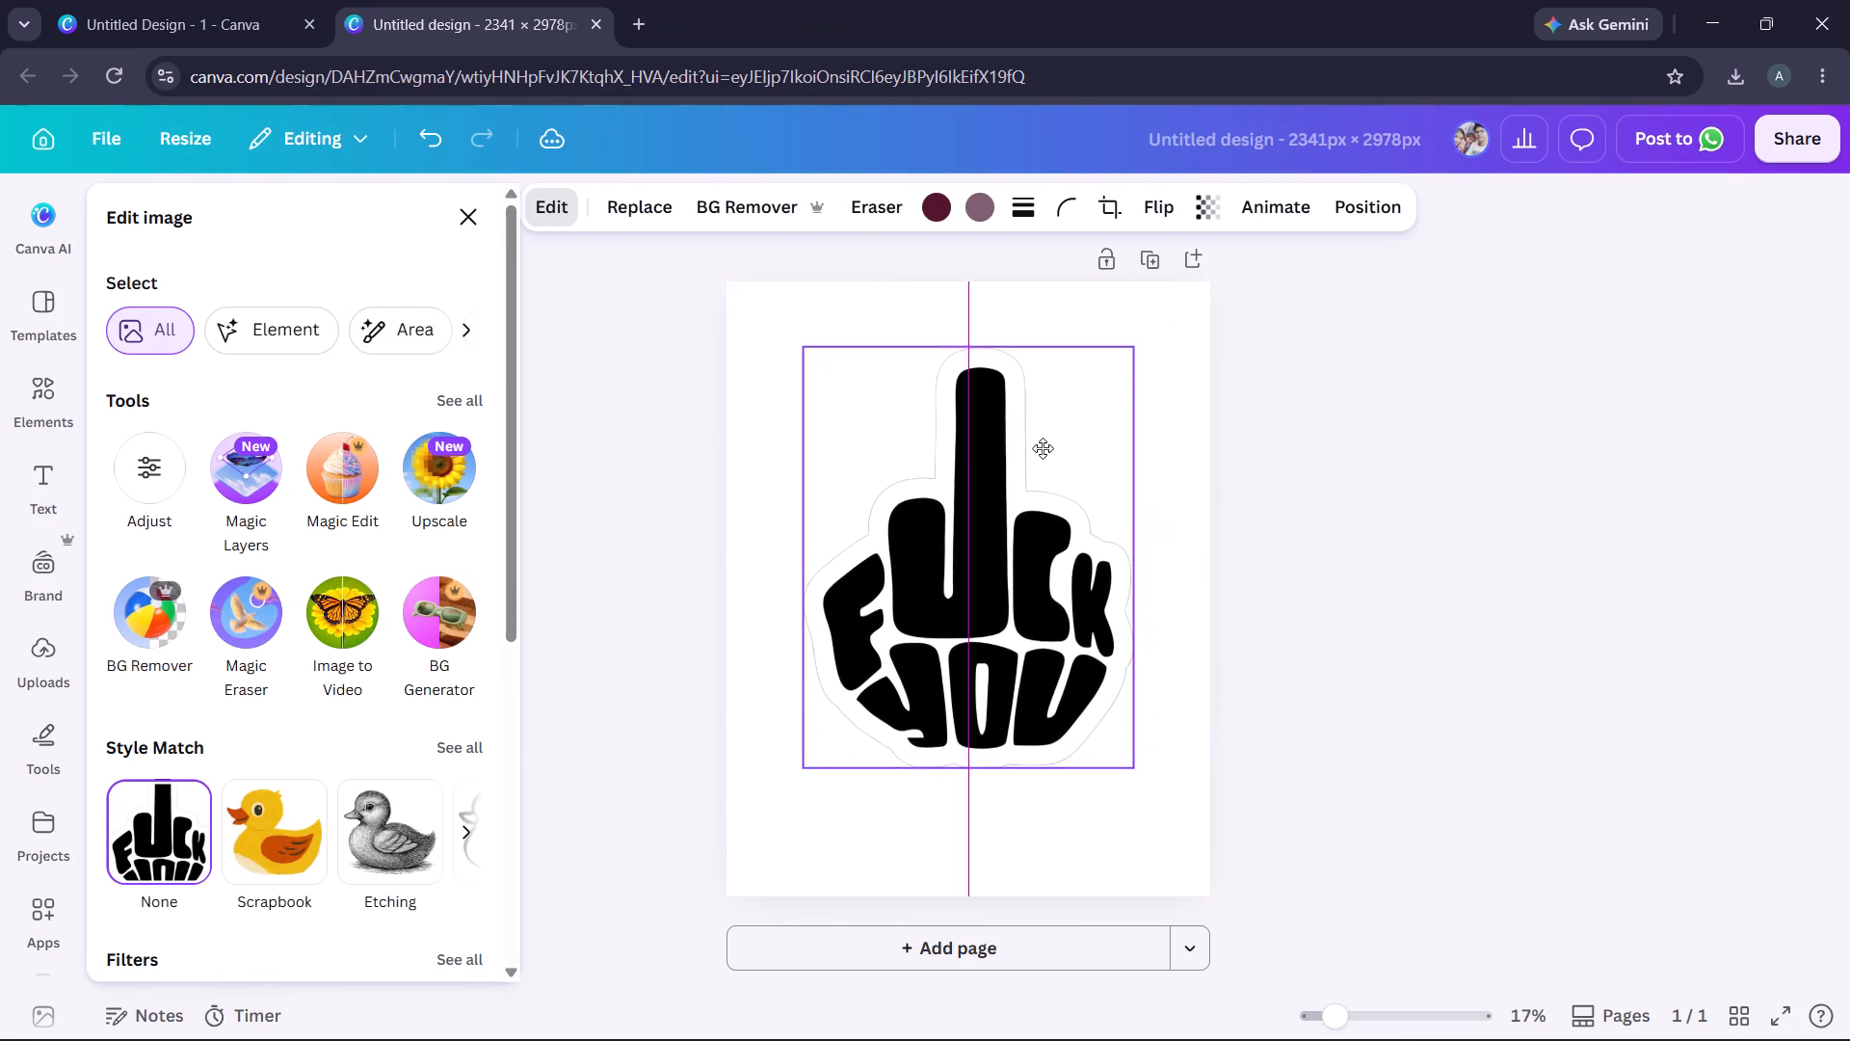
left_click_drag(1043, 448, 1058, 440)
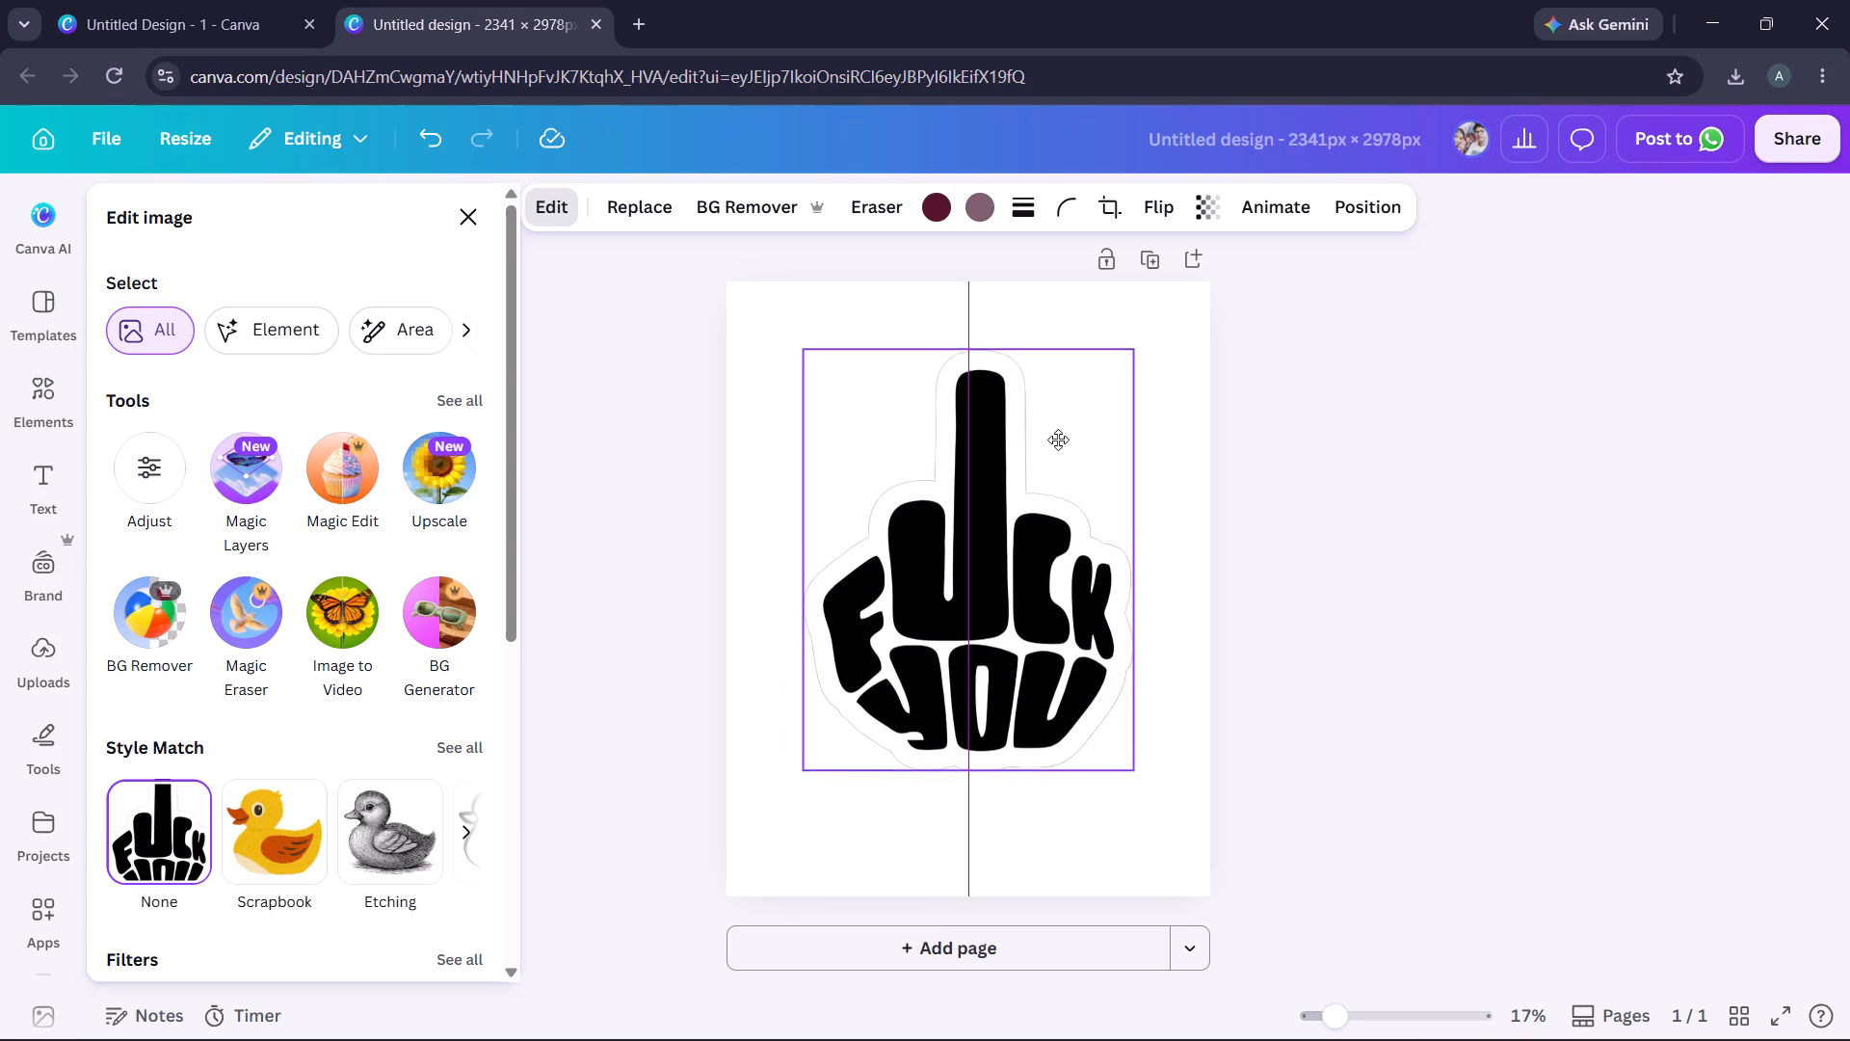
left_click_drag(1058, 440, 1059, 440)
left_click_drag(1133, 769, 1097, 646)
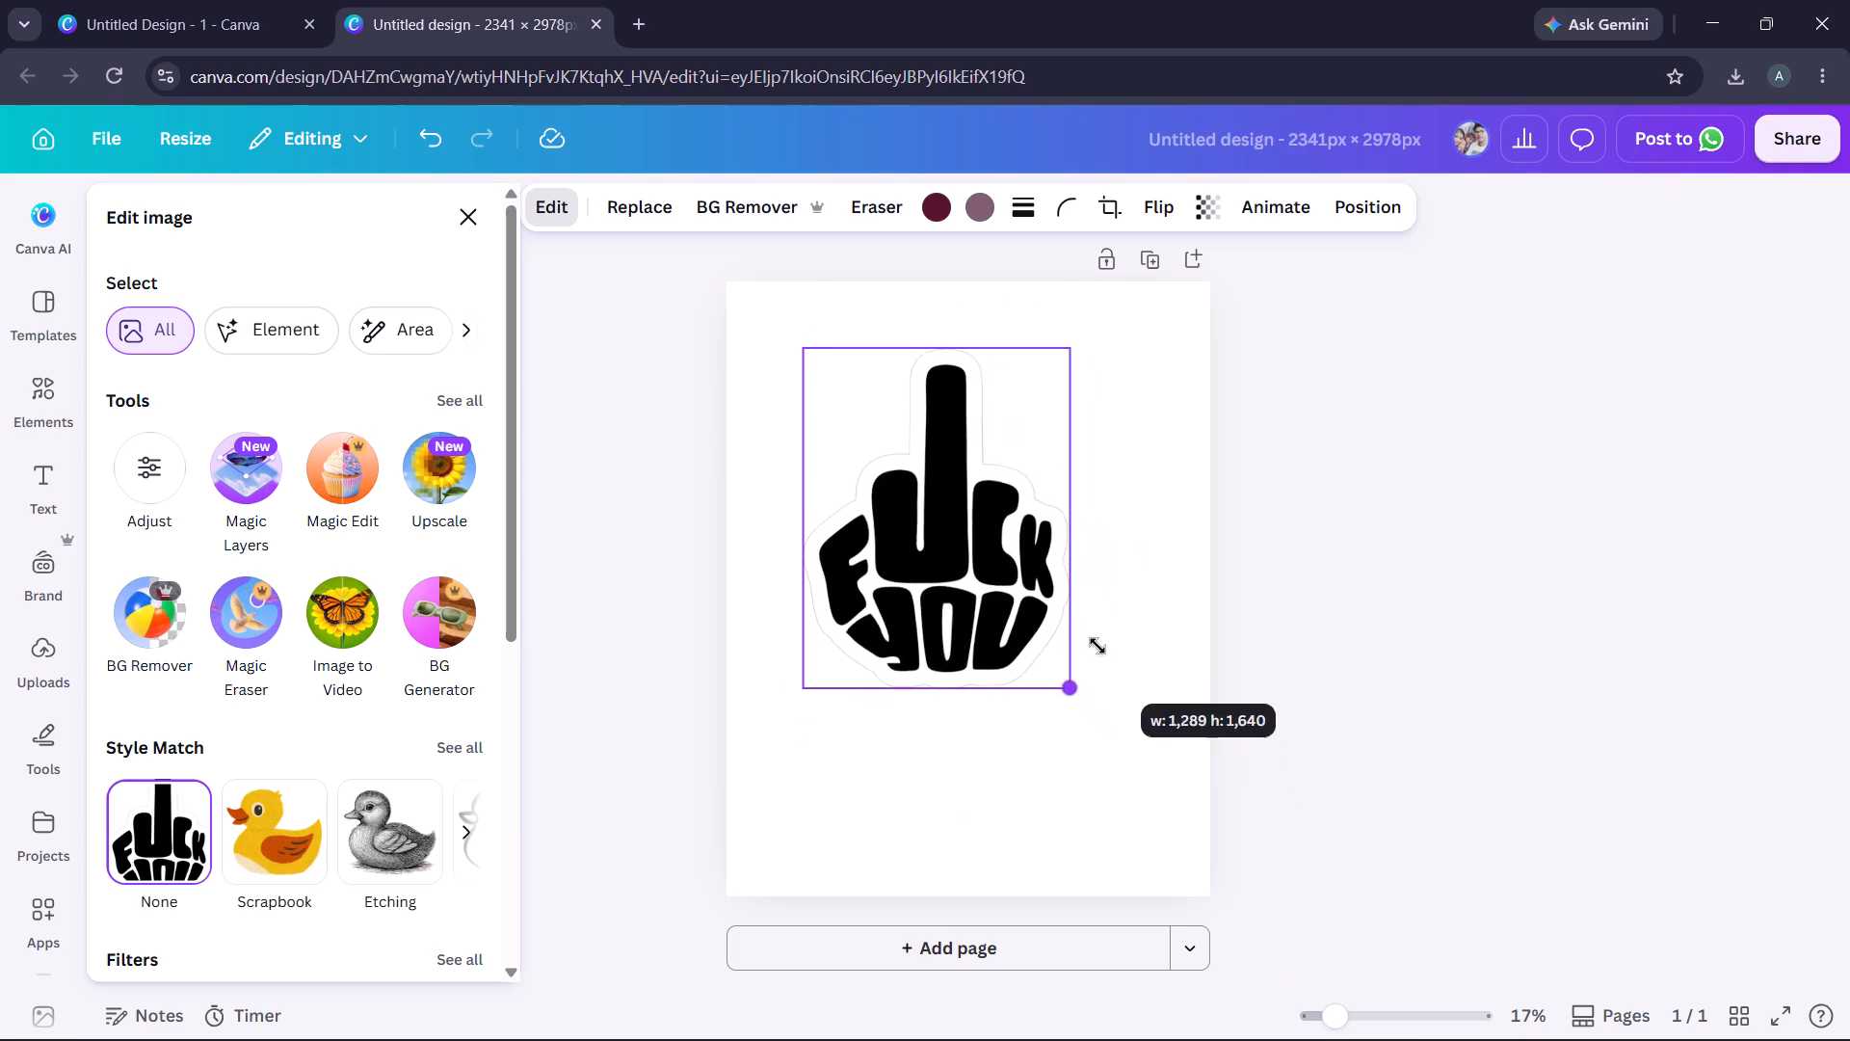
left_click_drag(1097, 646, 1622, 1020)
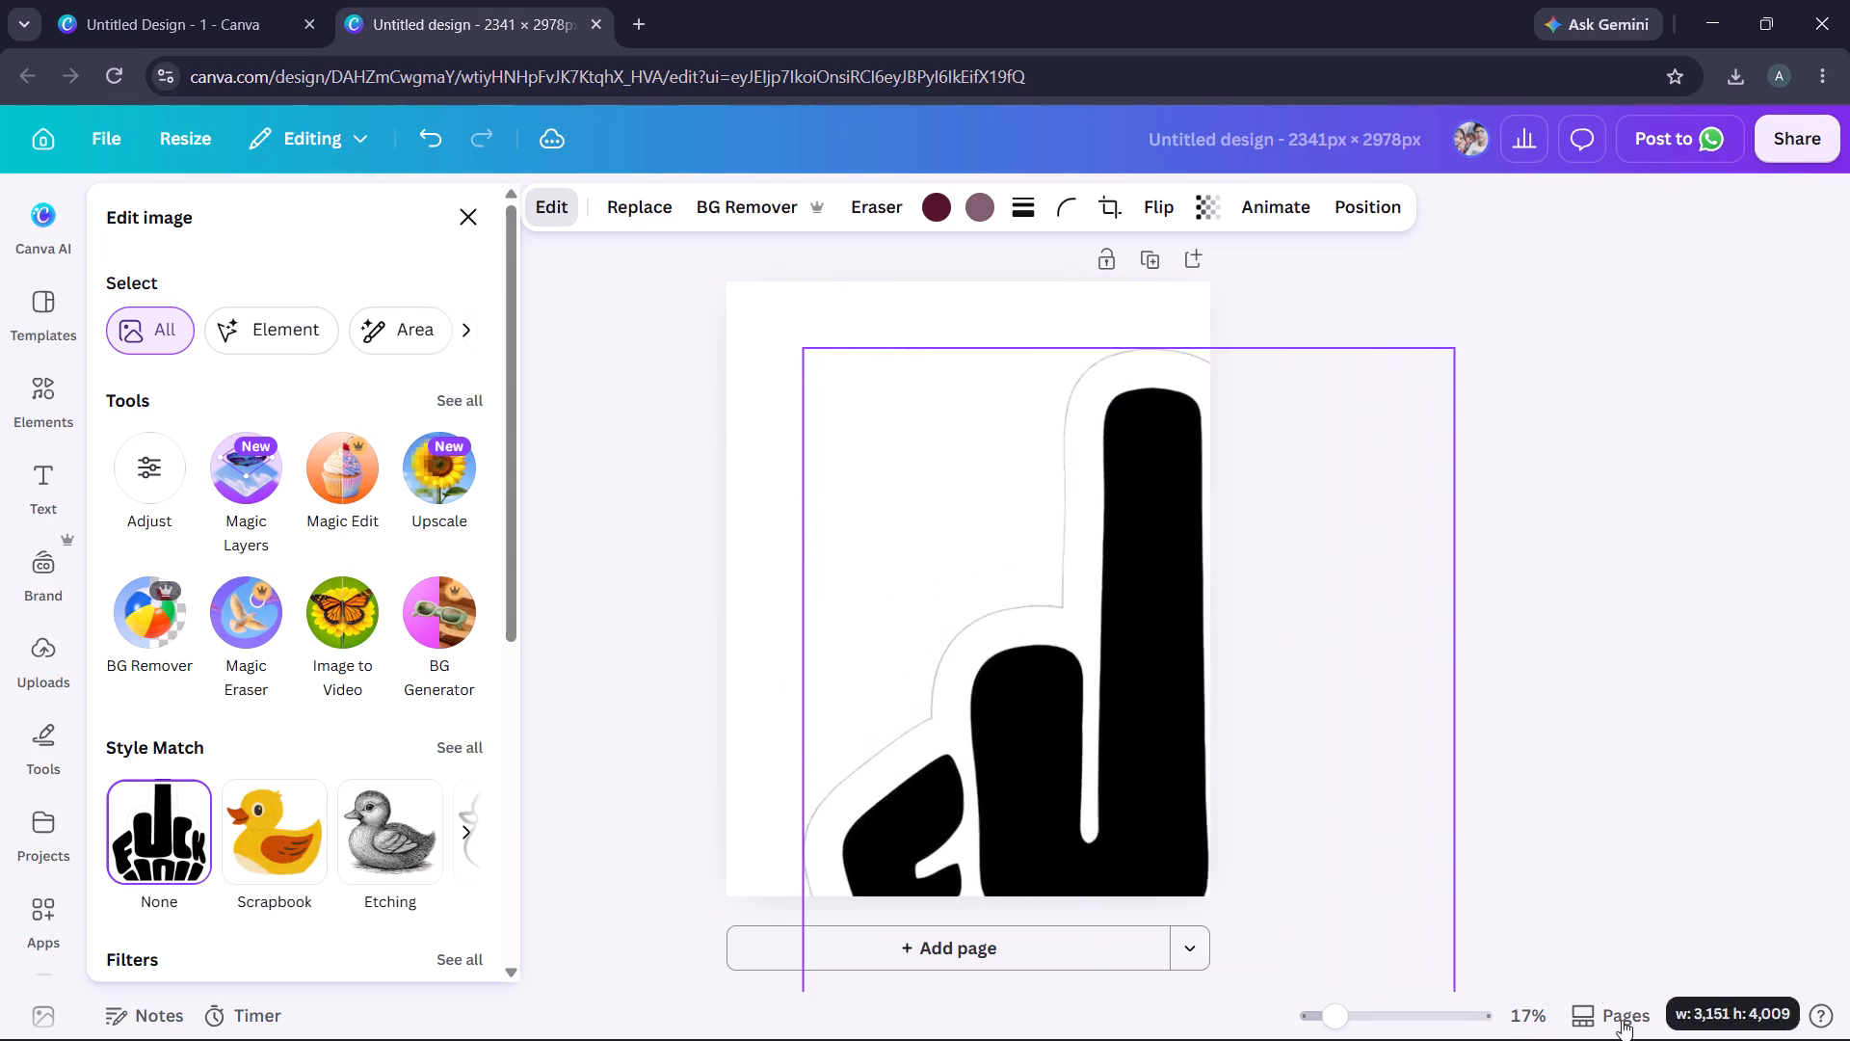
left_click_drag(1622, 1020, 1398, 629)
left_click_drag(989, 630, 951, 594)
left_click(994, 442)
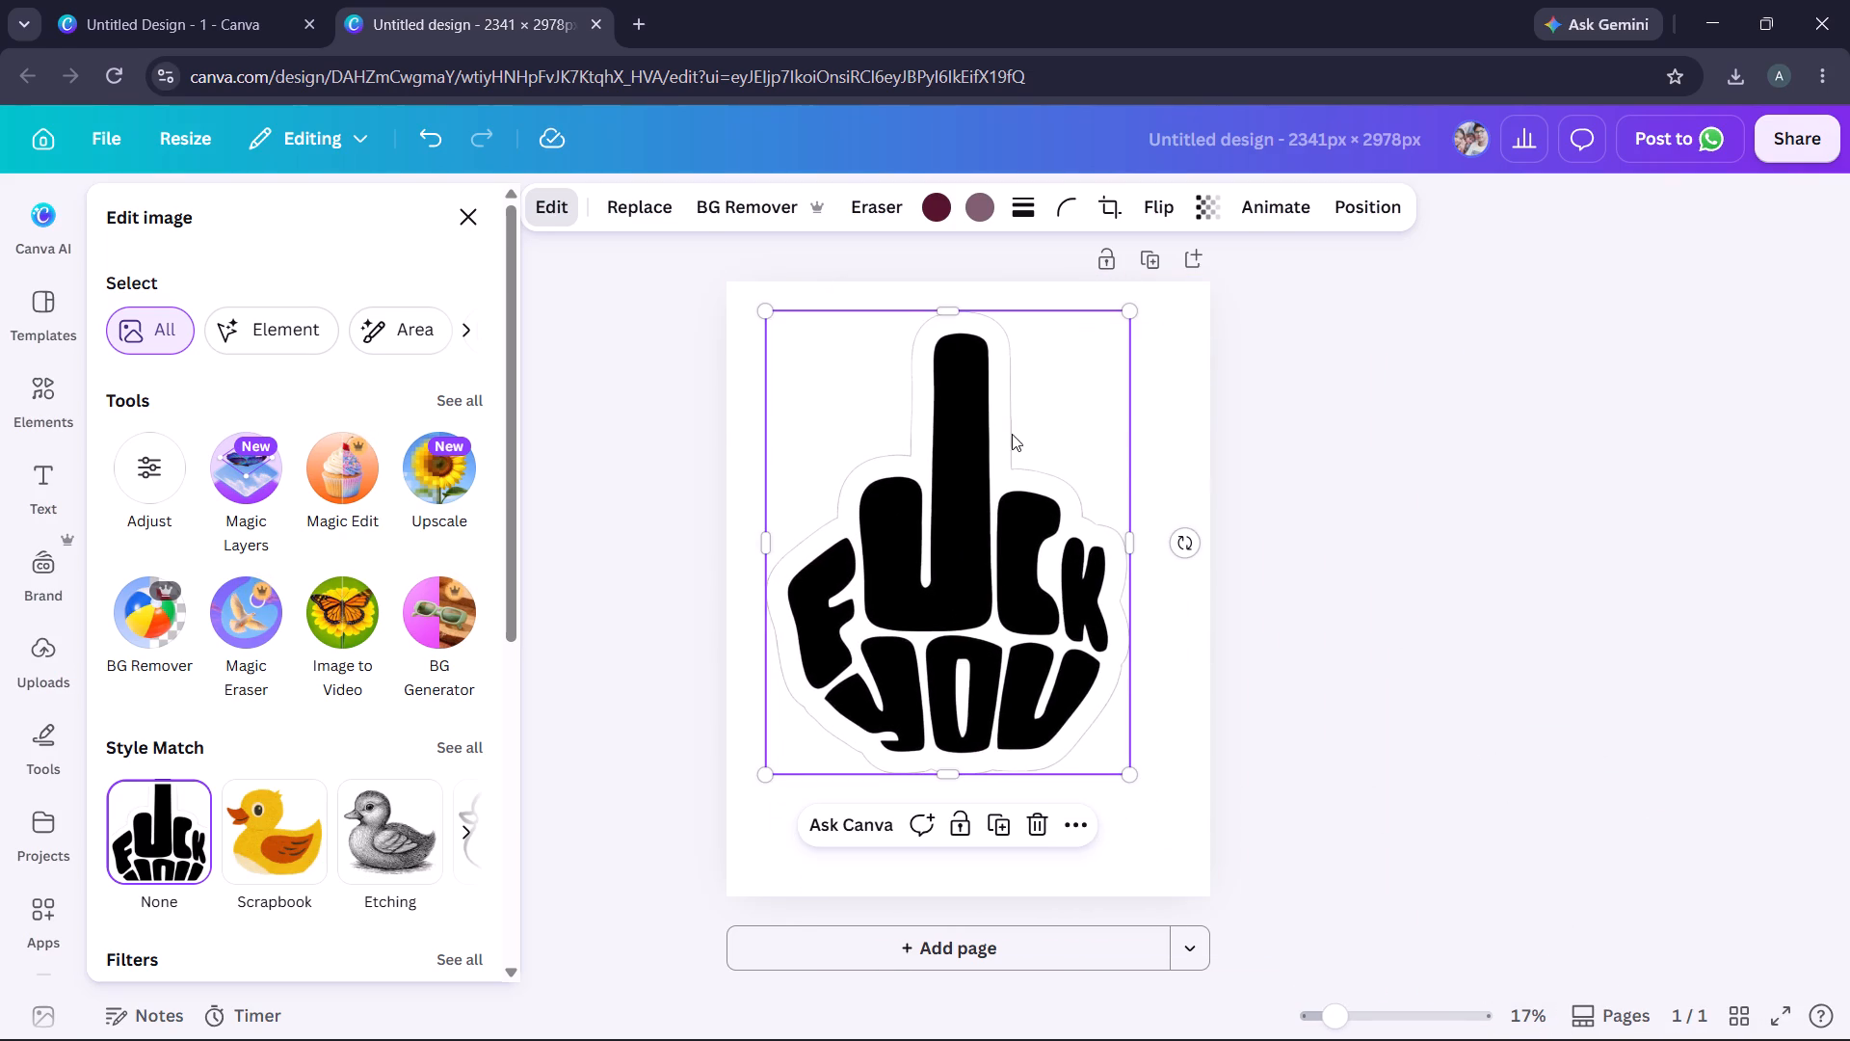
Switch to the Merch Factory hoodie editor and upload Fuck U (White) from the Quote print folder as the Back design.
left_click(1298, 1023)
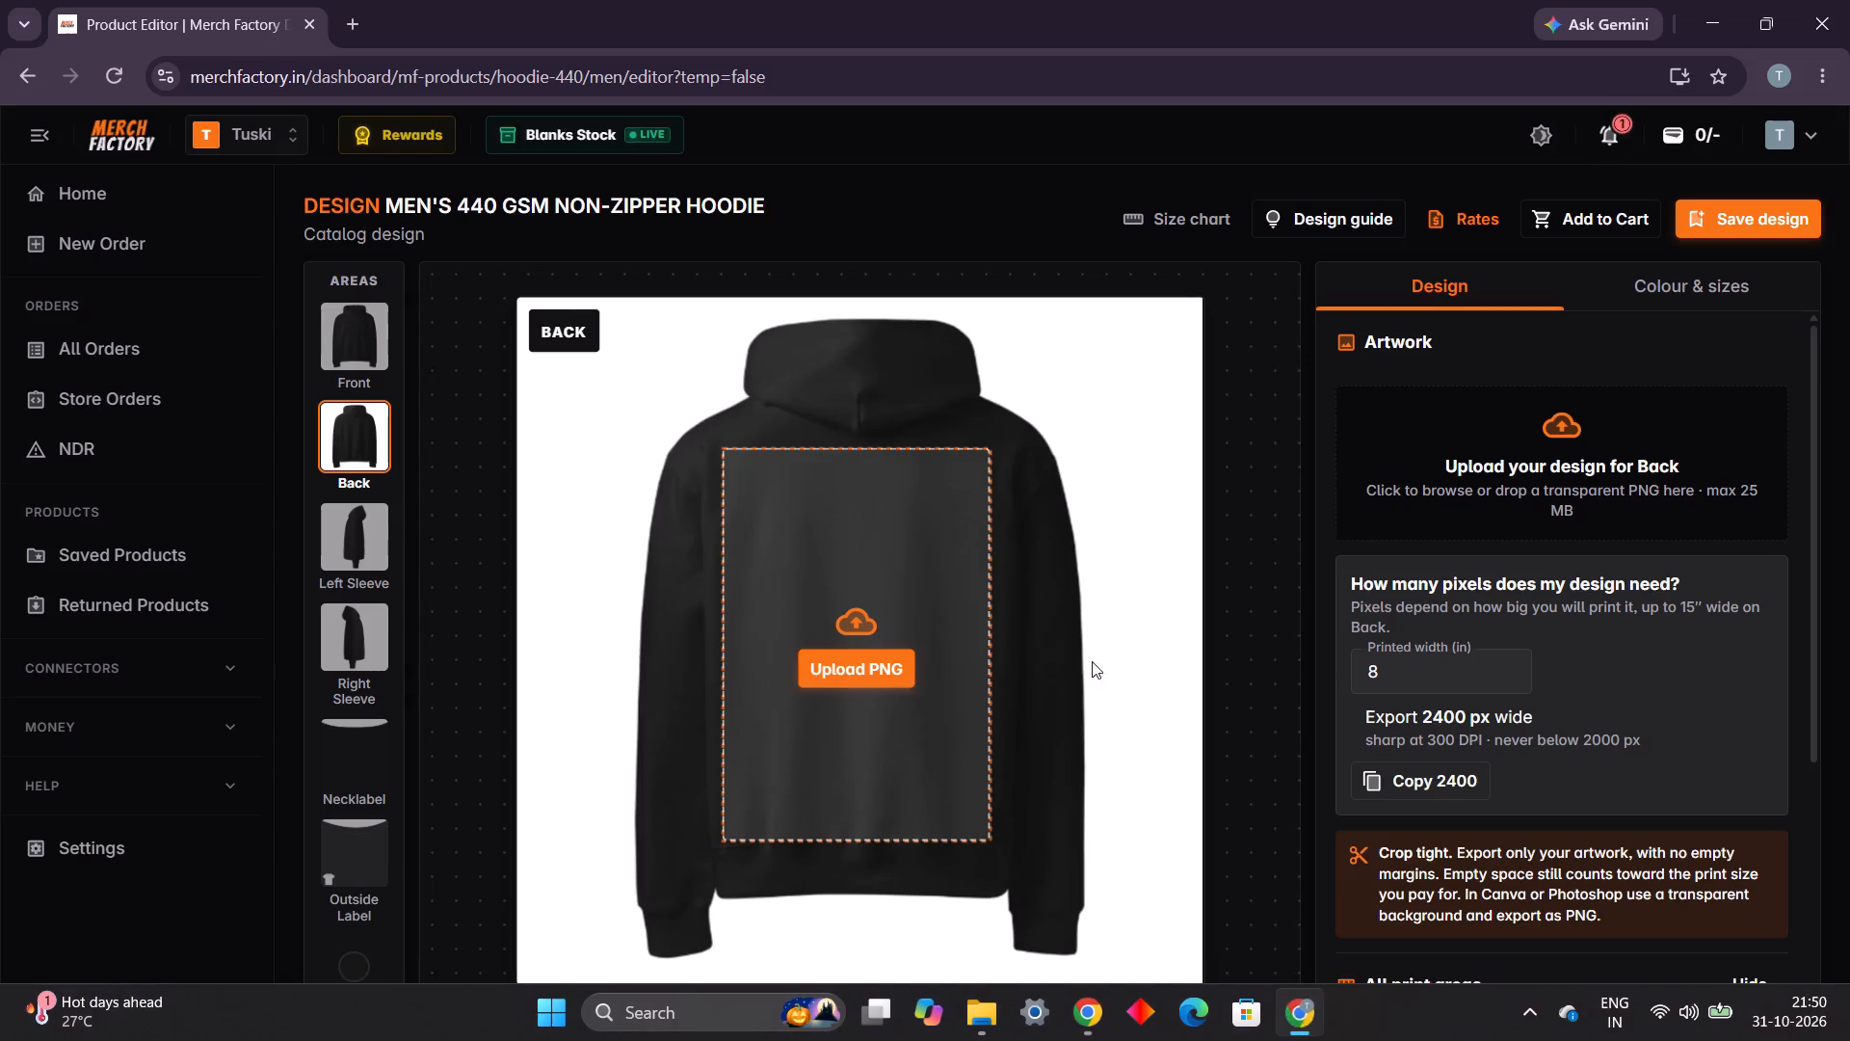
left_click(874, 678)
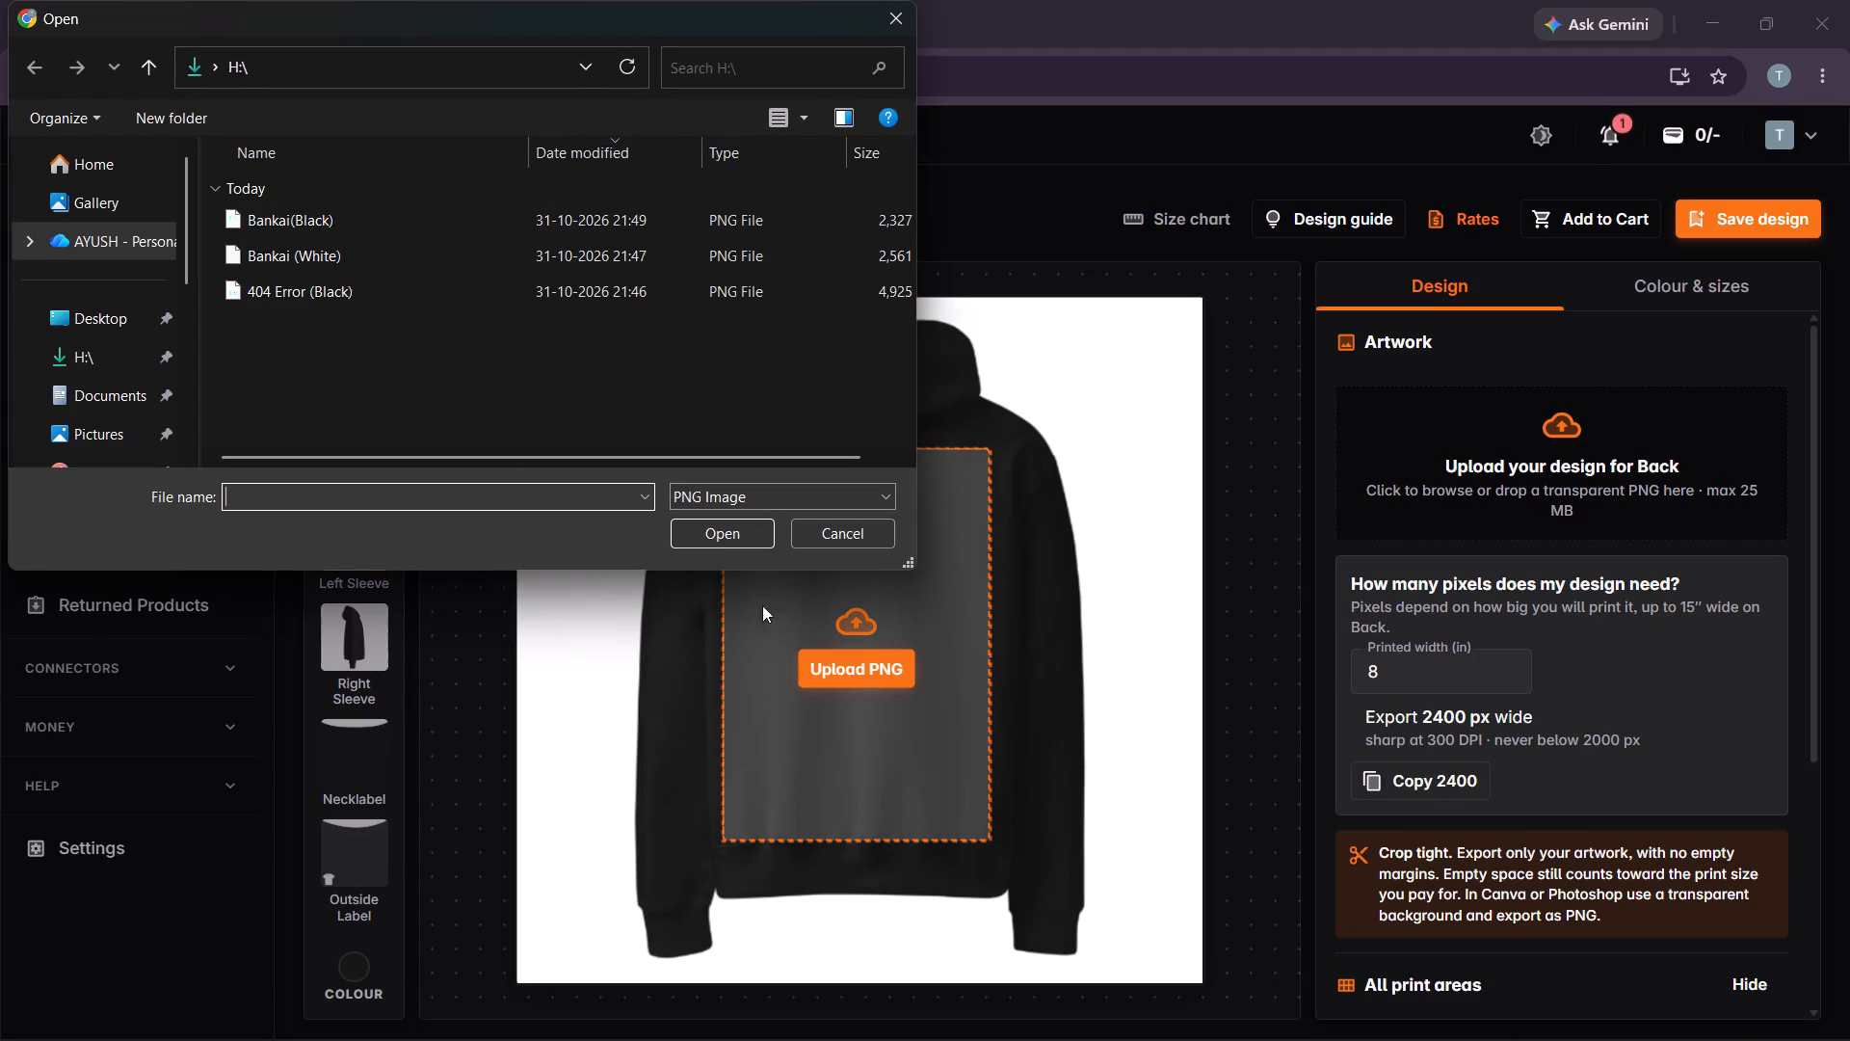
scroll(107, 388, "down", 1)
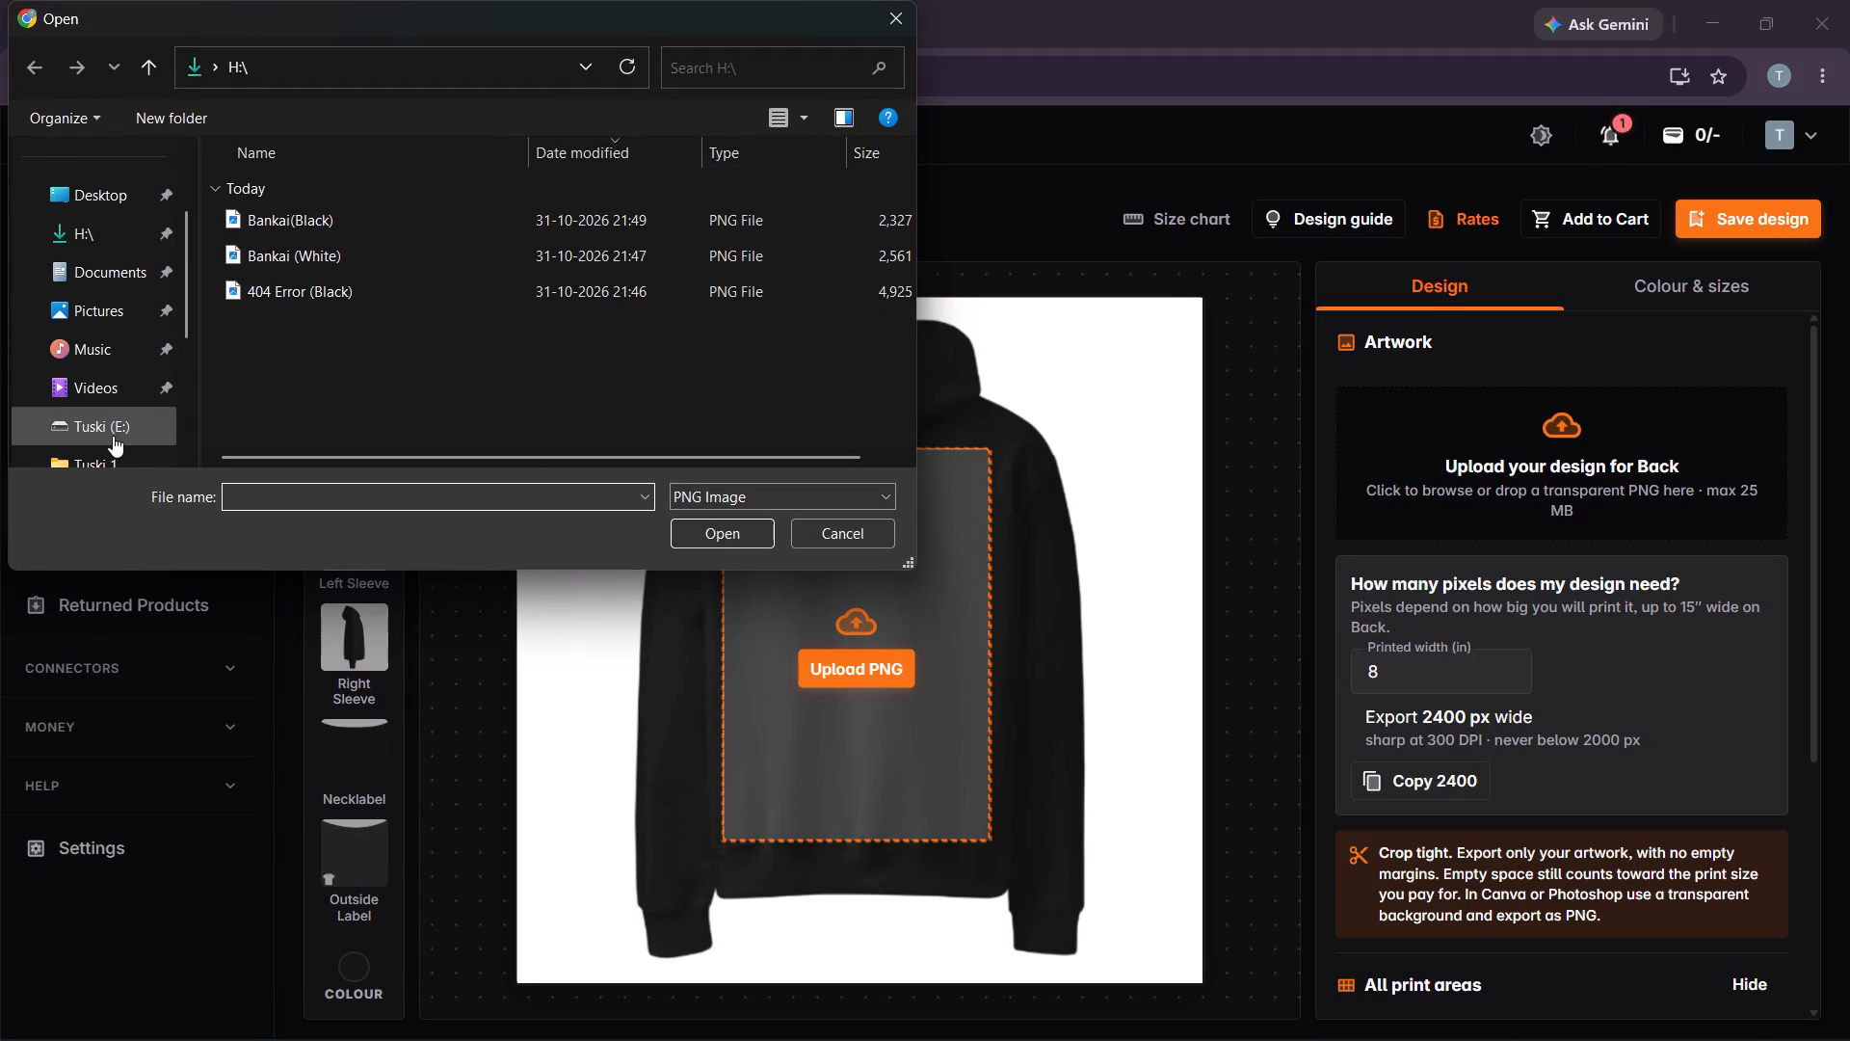
scroll(113, 436, "down", 1)
left_click(119, 385)
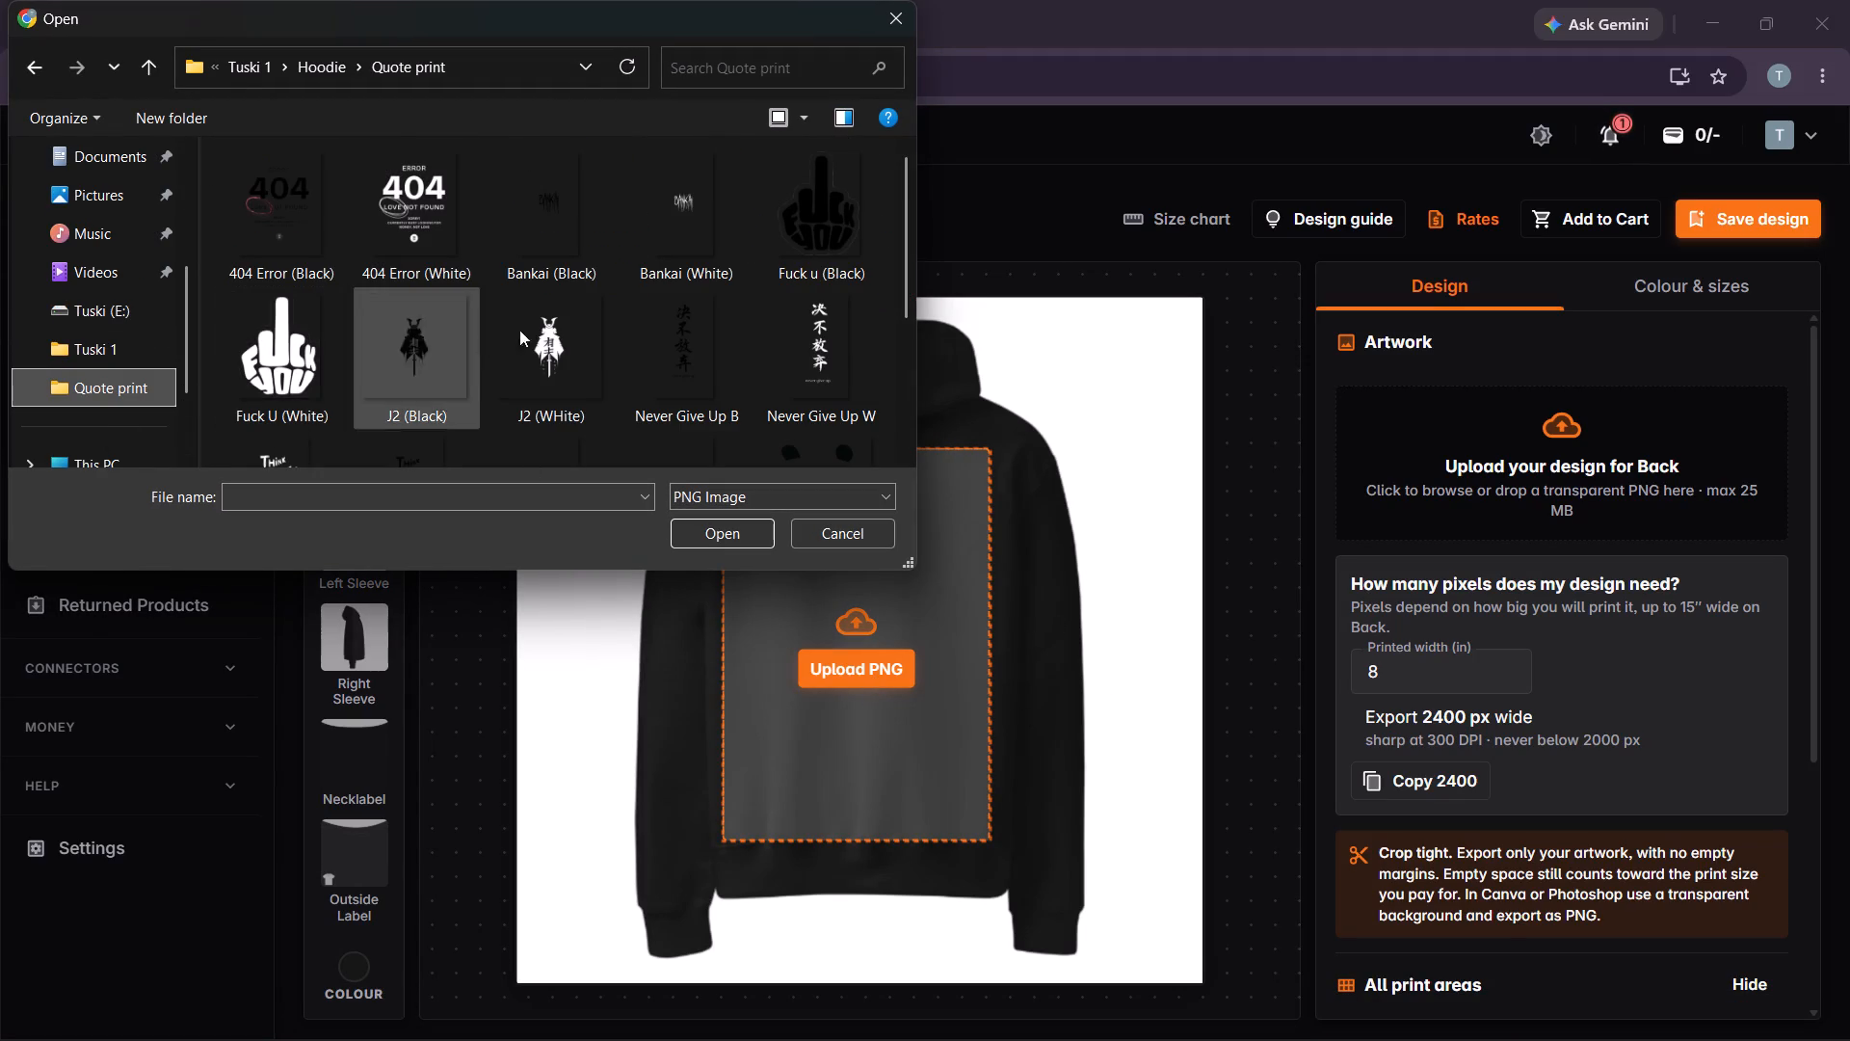
left_click(287, 362)
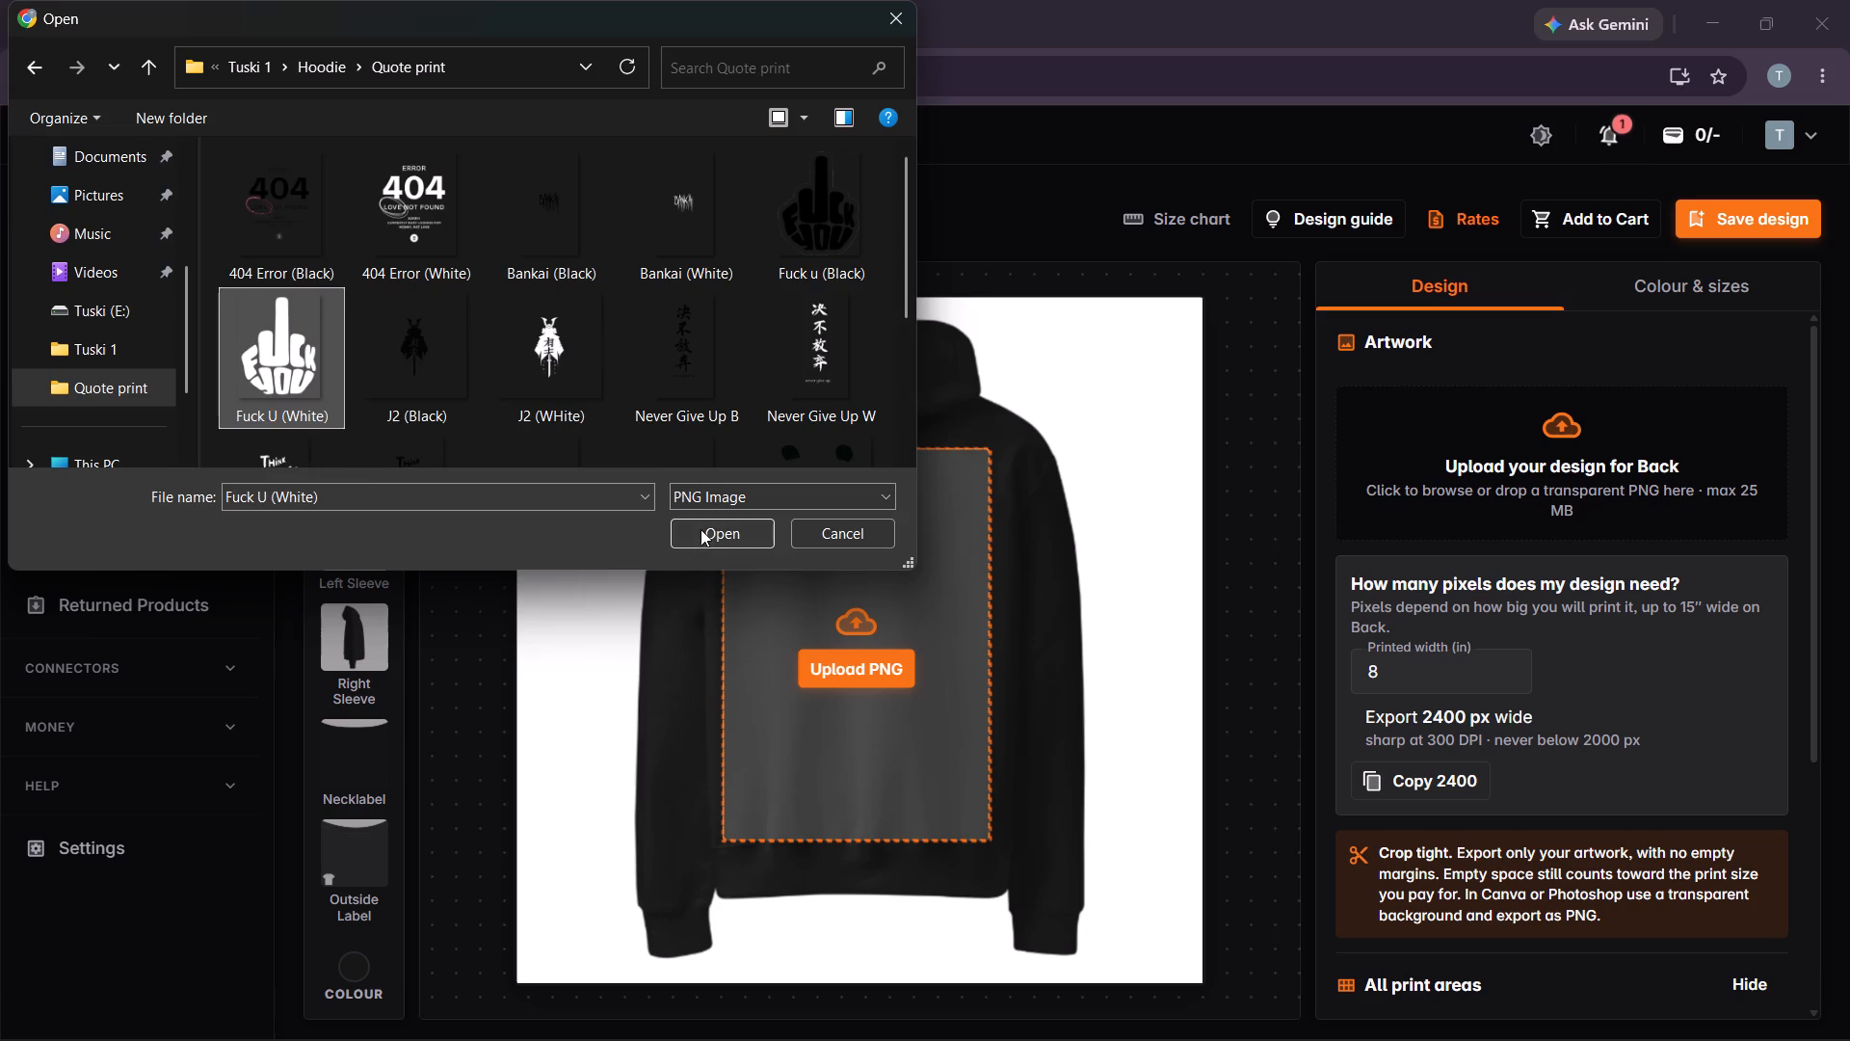
left_click(700, 529)
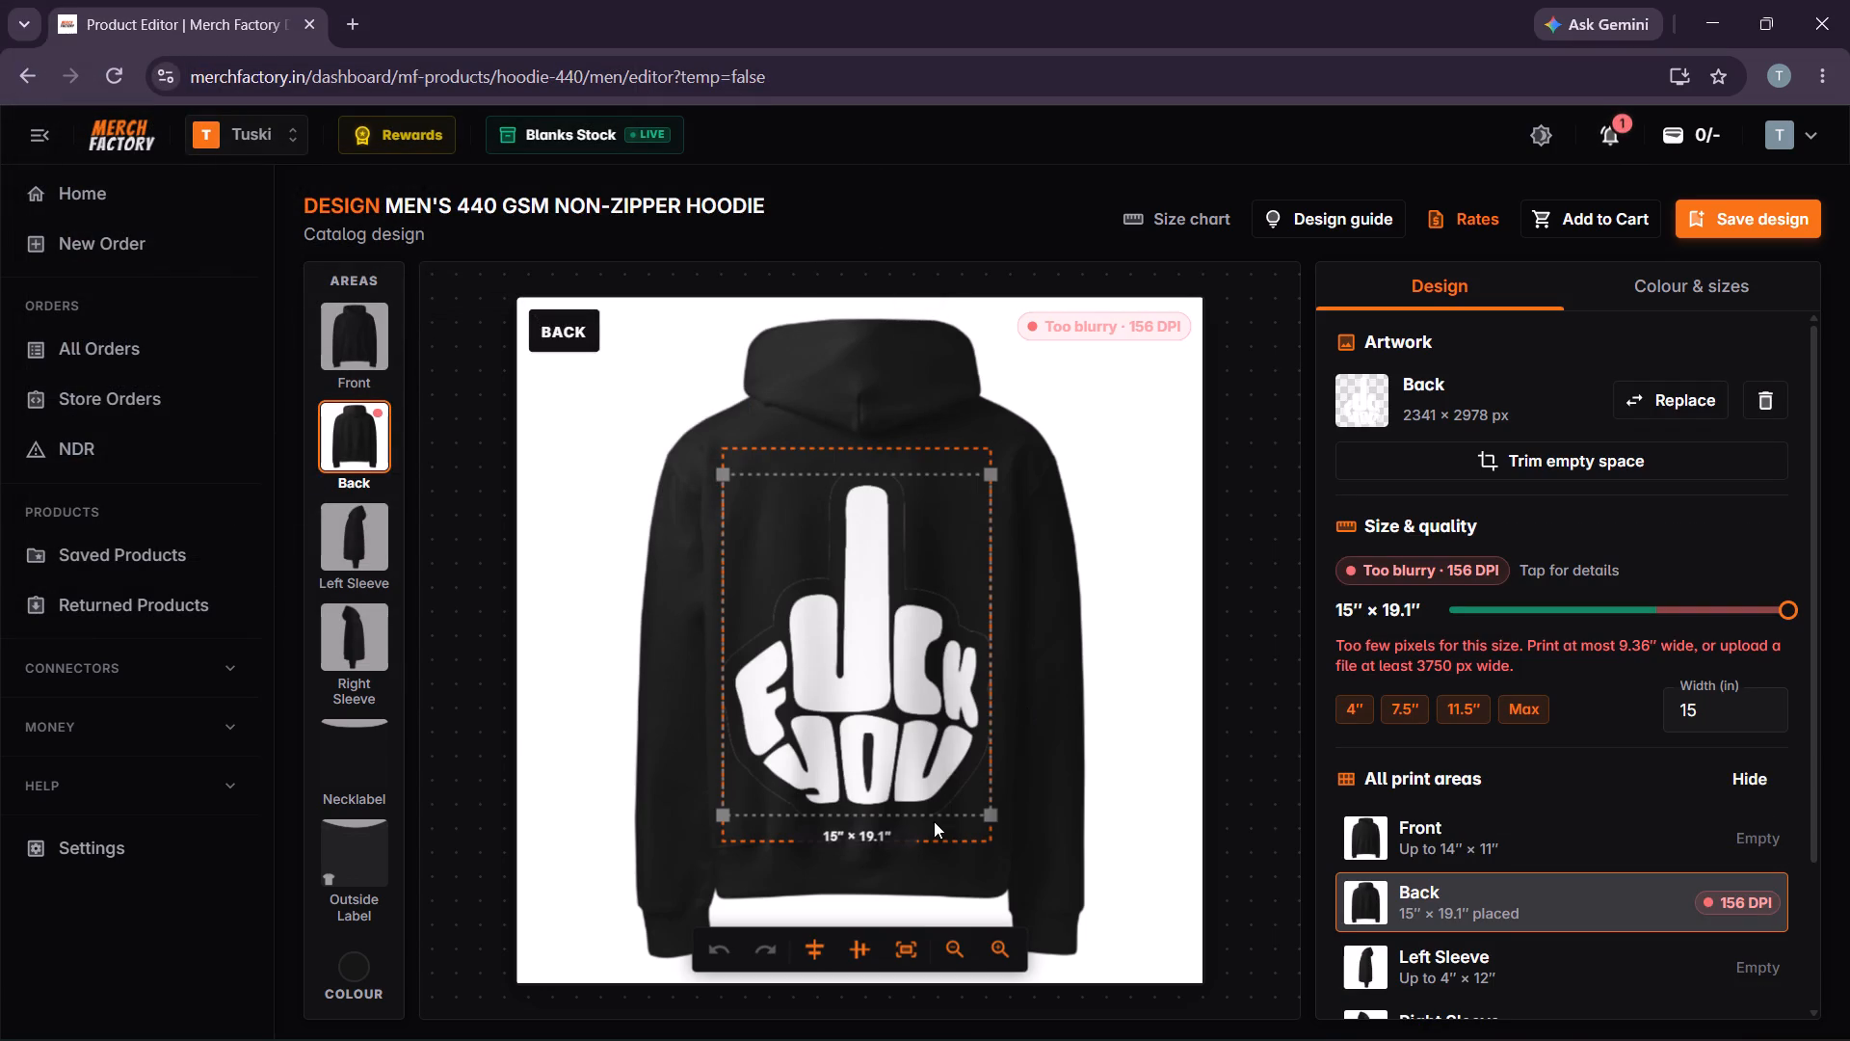
Resize the hoodie's back artwork to about 9.3 × 11.8 inches and place it centrally in the lower part of the print area.
left_click(991, 820)
left_click_drag(991, 816, 961, 779)
left_click_drag(961, 778, 930, 724)
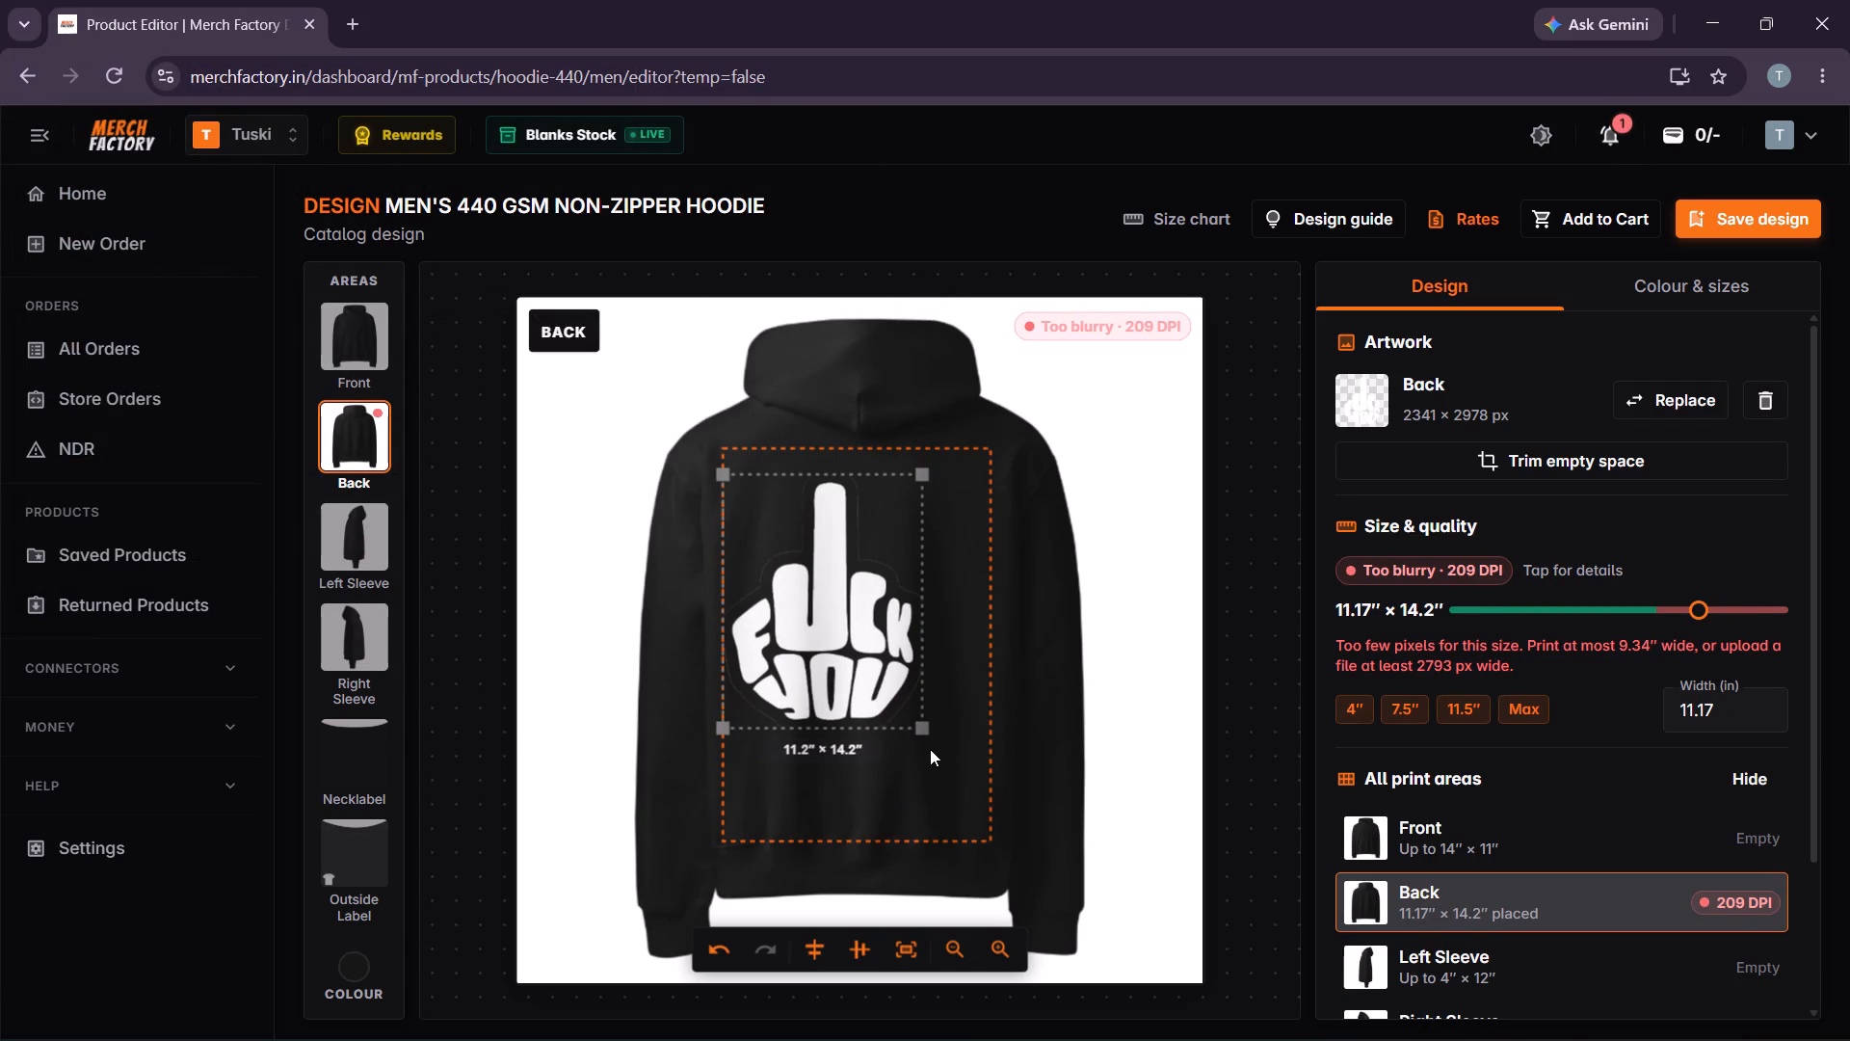
left_click_drag(923, 725, 883, 663)
left_click_drag(806, 601, 810, 601)
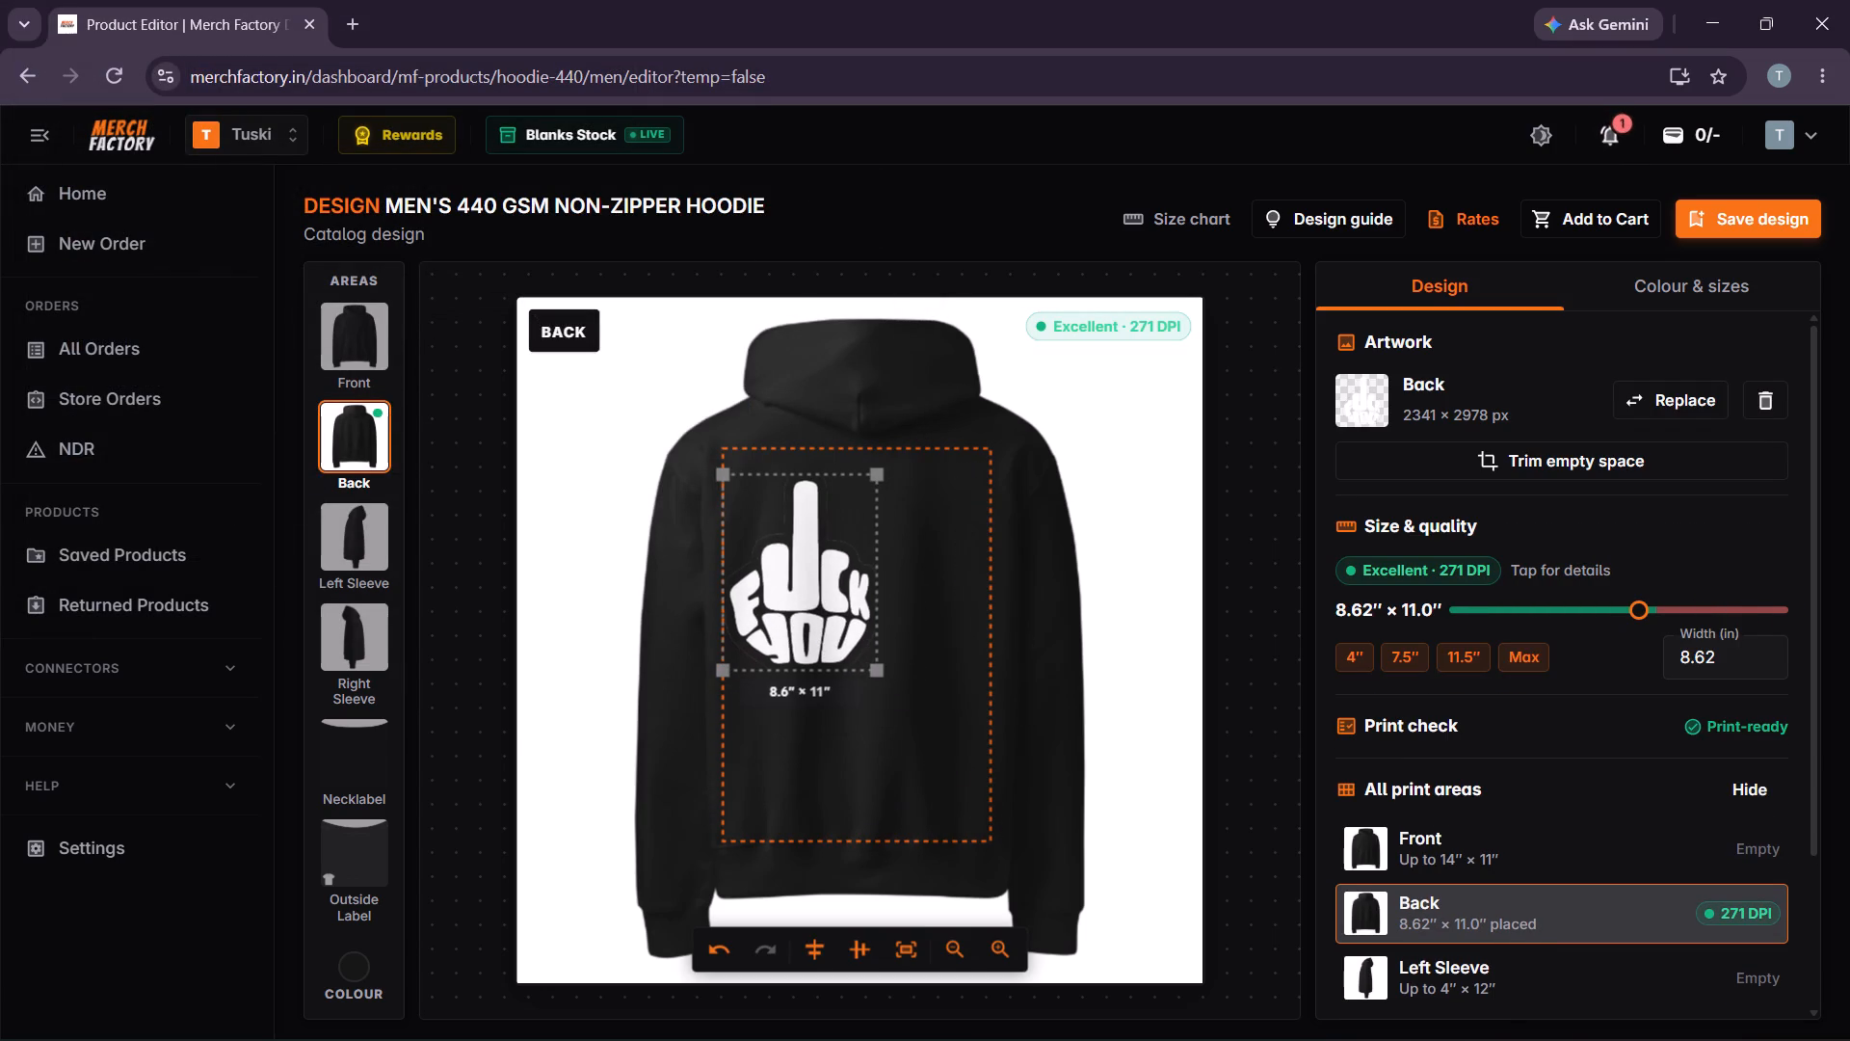
left_click_drag(810, 601, 828, 627)
left_click_drag(901, 698, 925, 725)
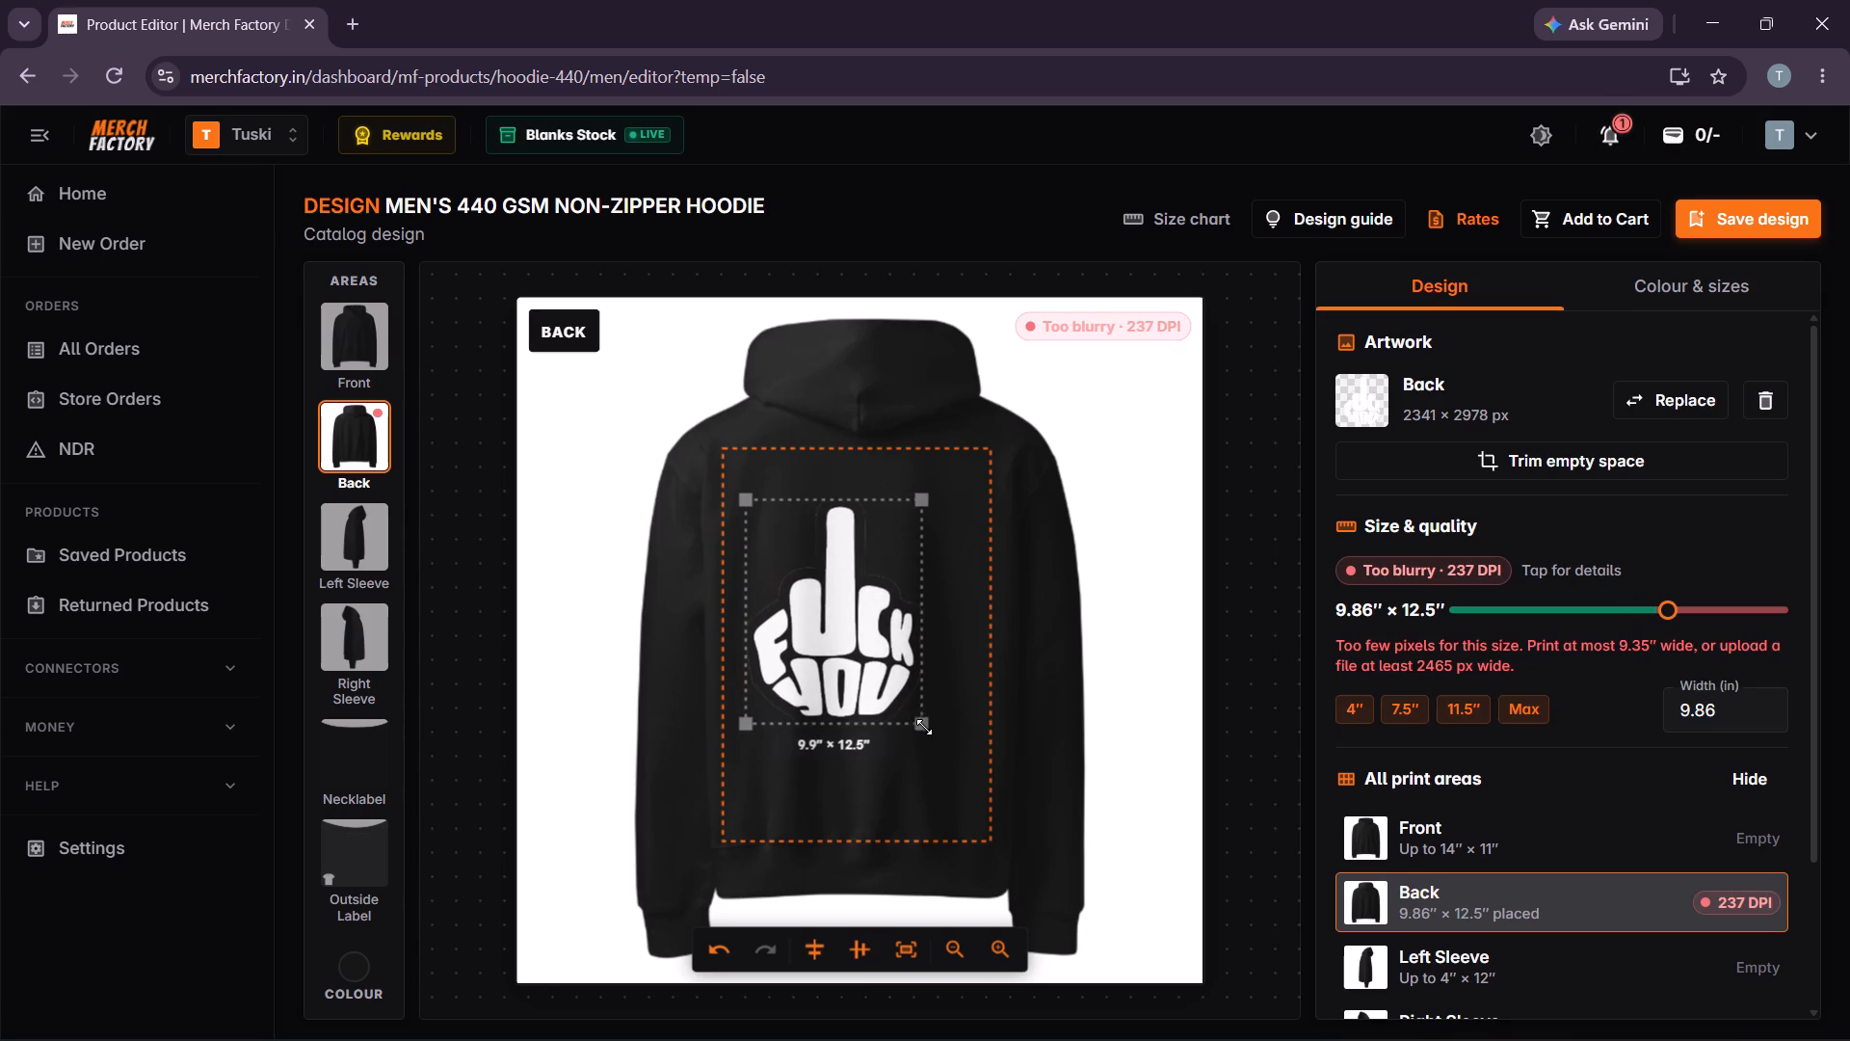
left_click_drag(922, 724, 916, 707)
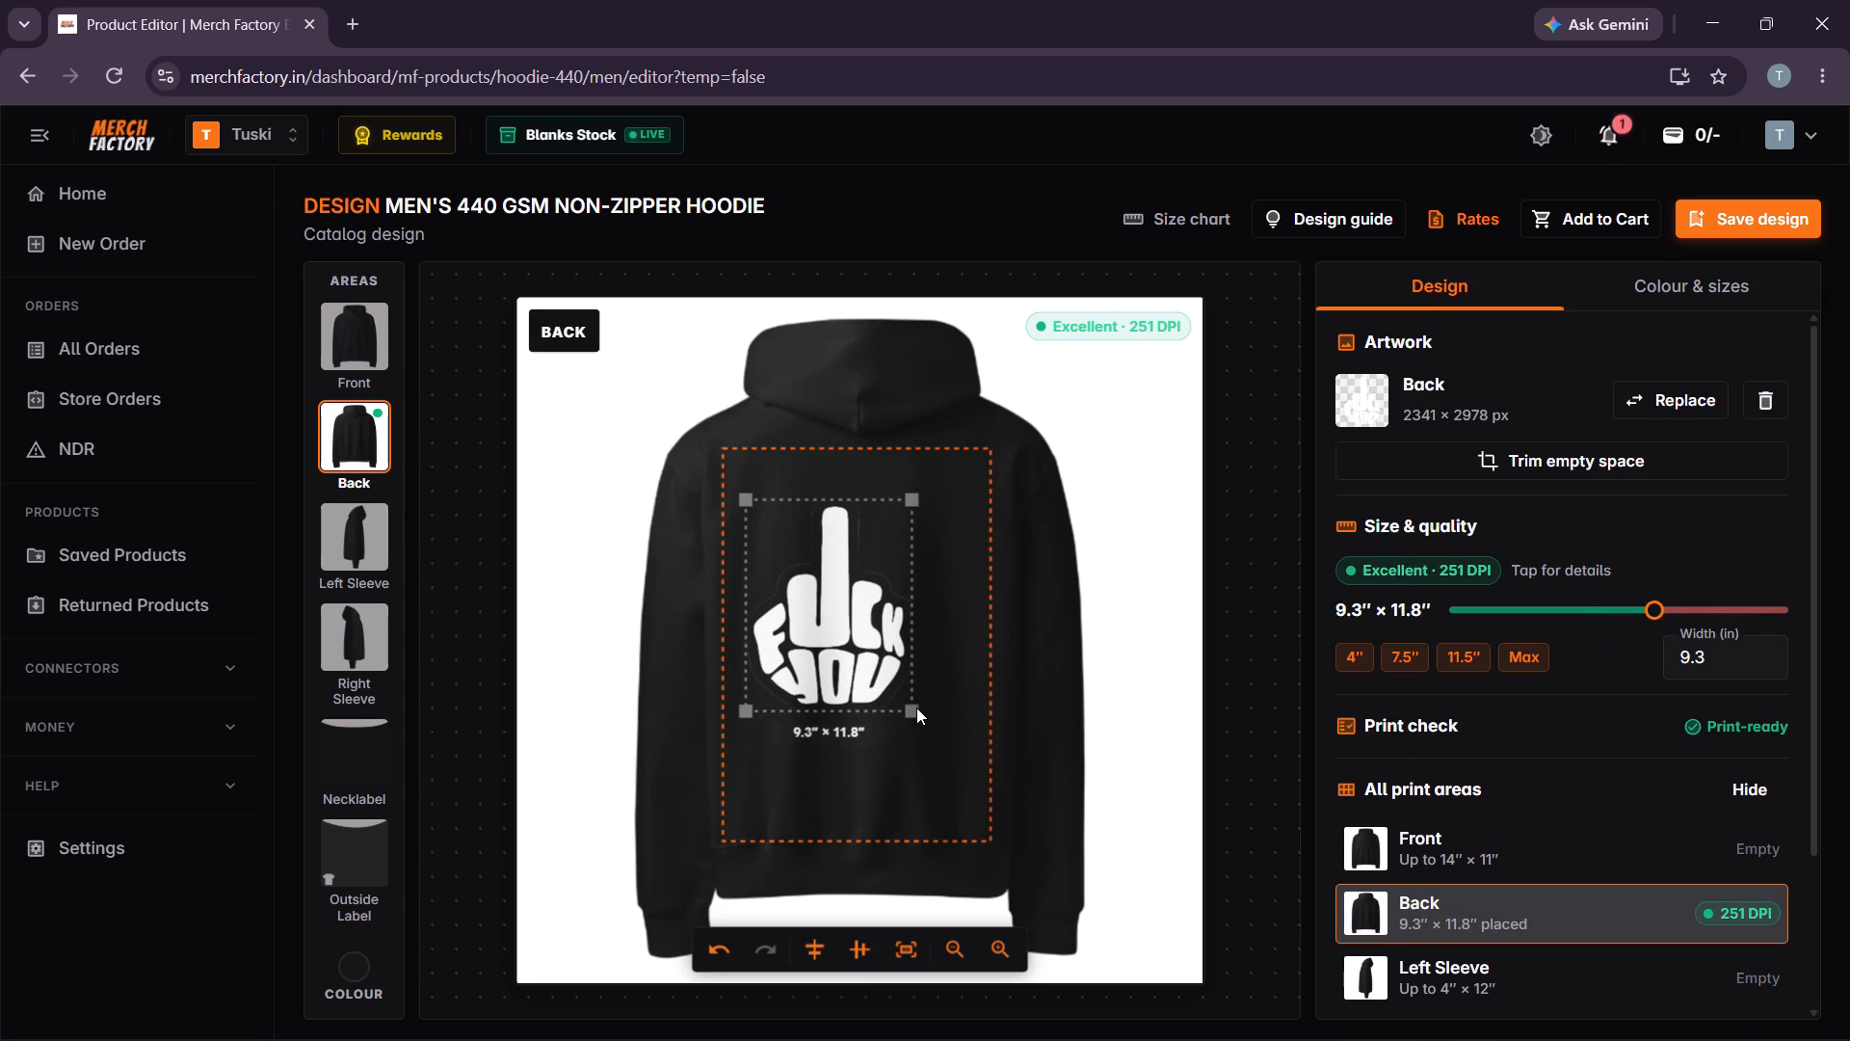
left_click_drag(855, 652, 887, 697)
left_click(1104, 682)
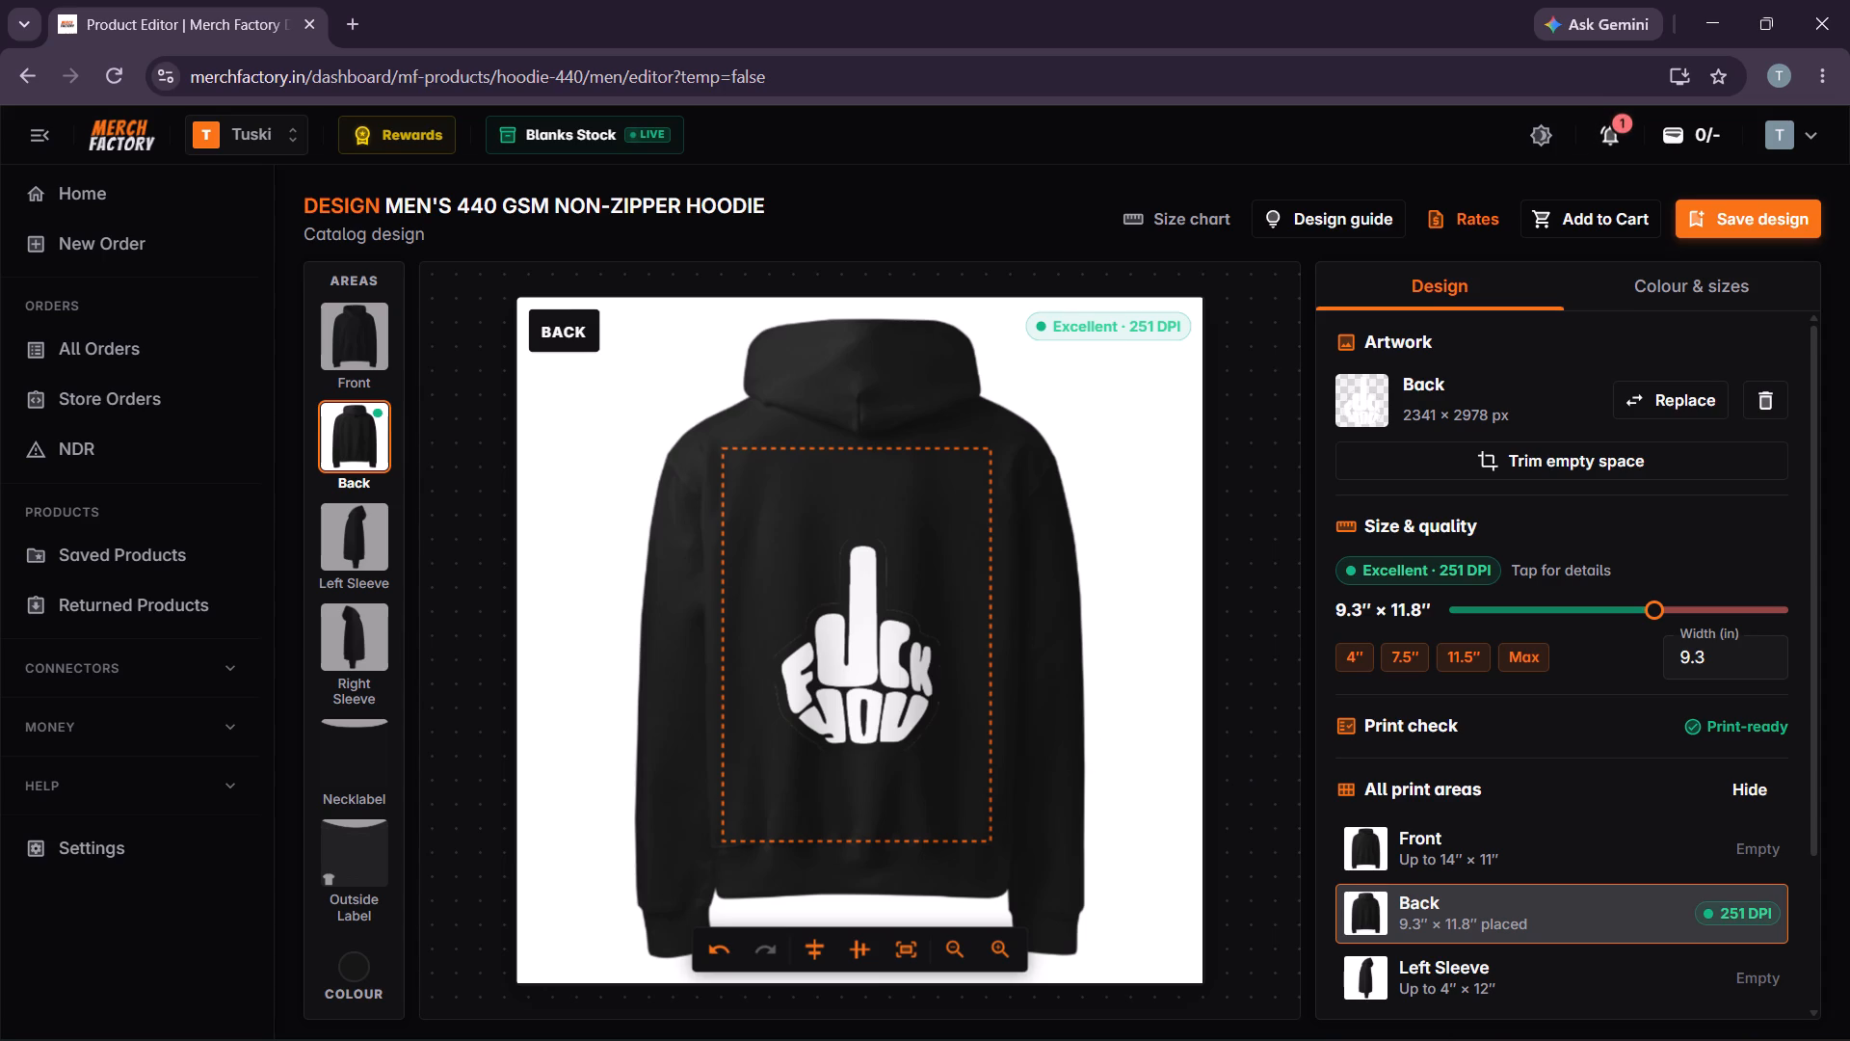
left_click(828, 651)
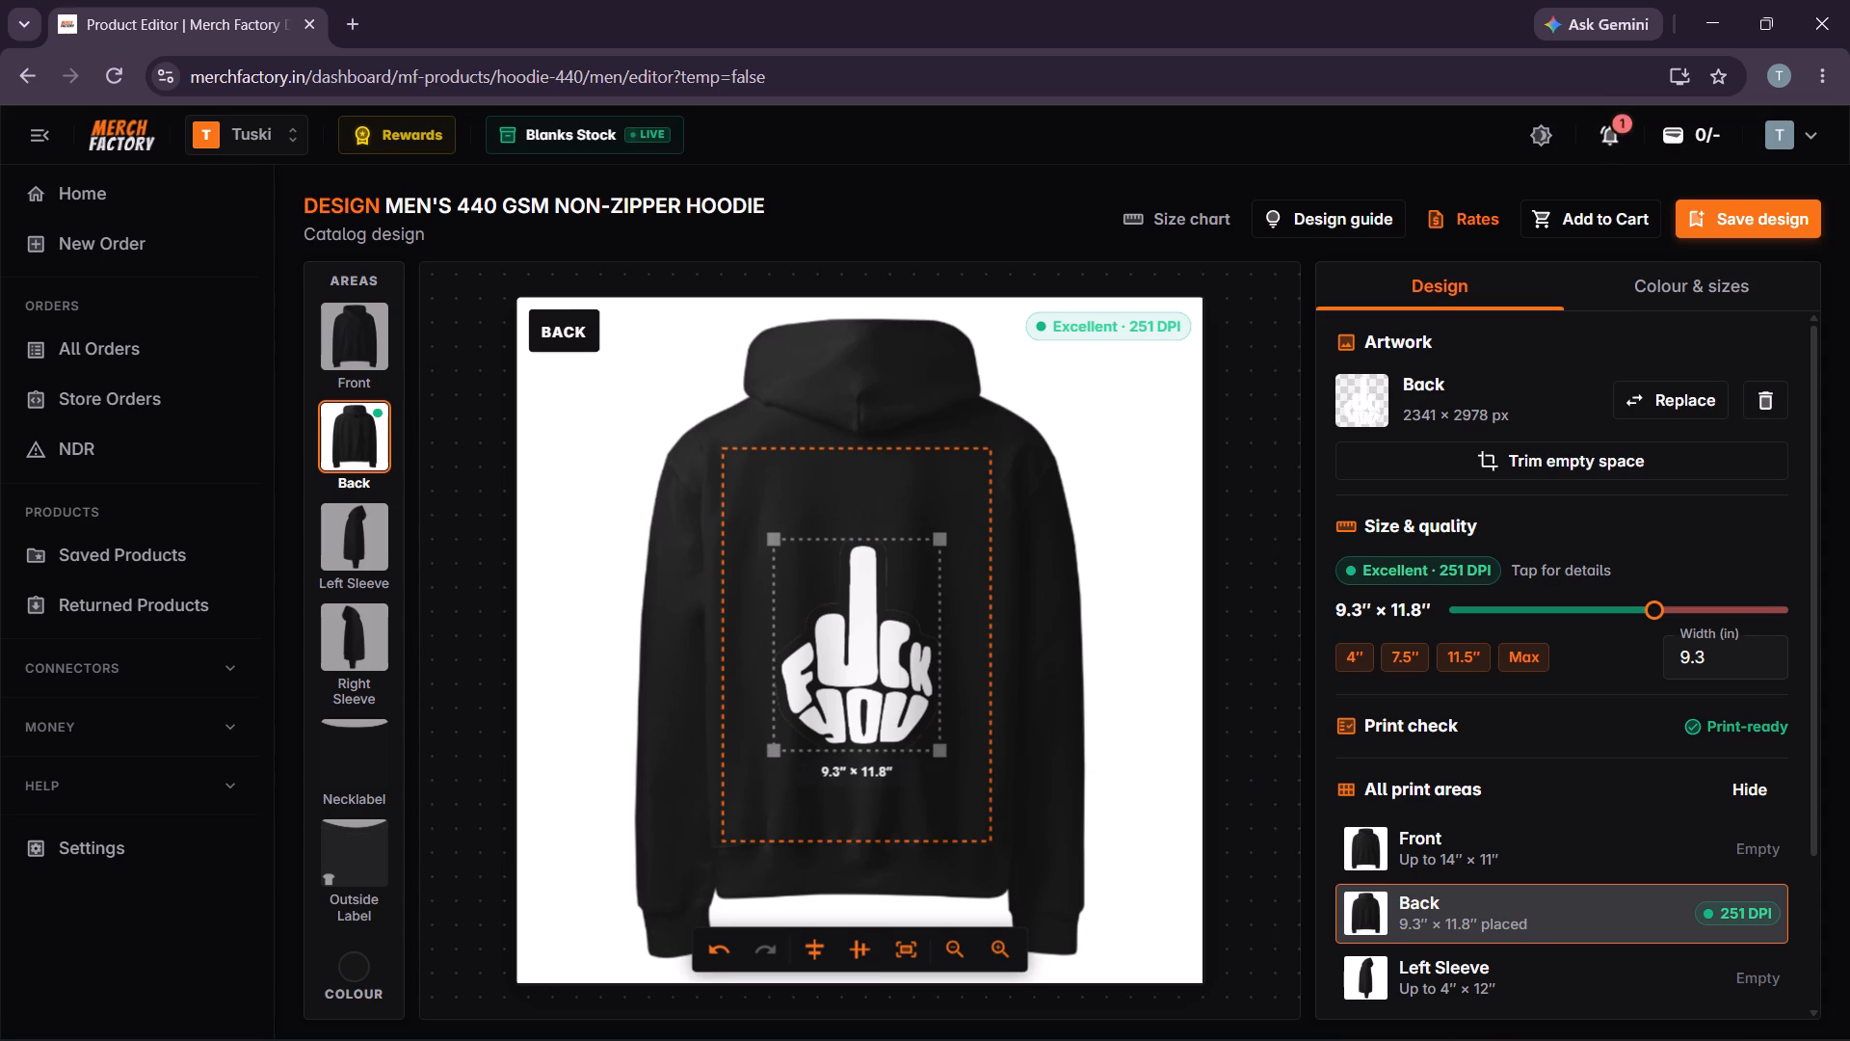
left_click(828, 651)
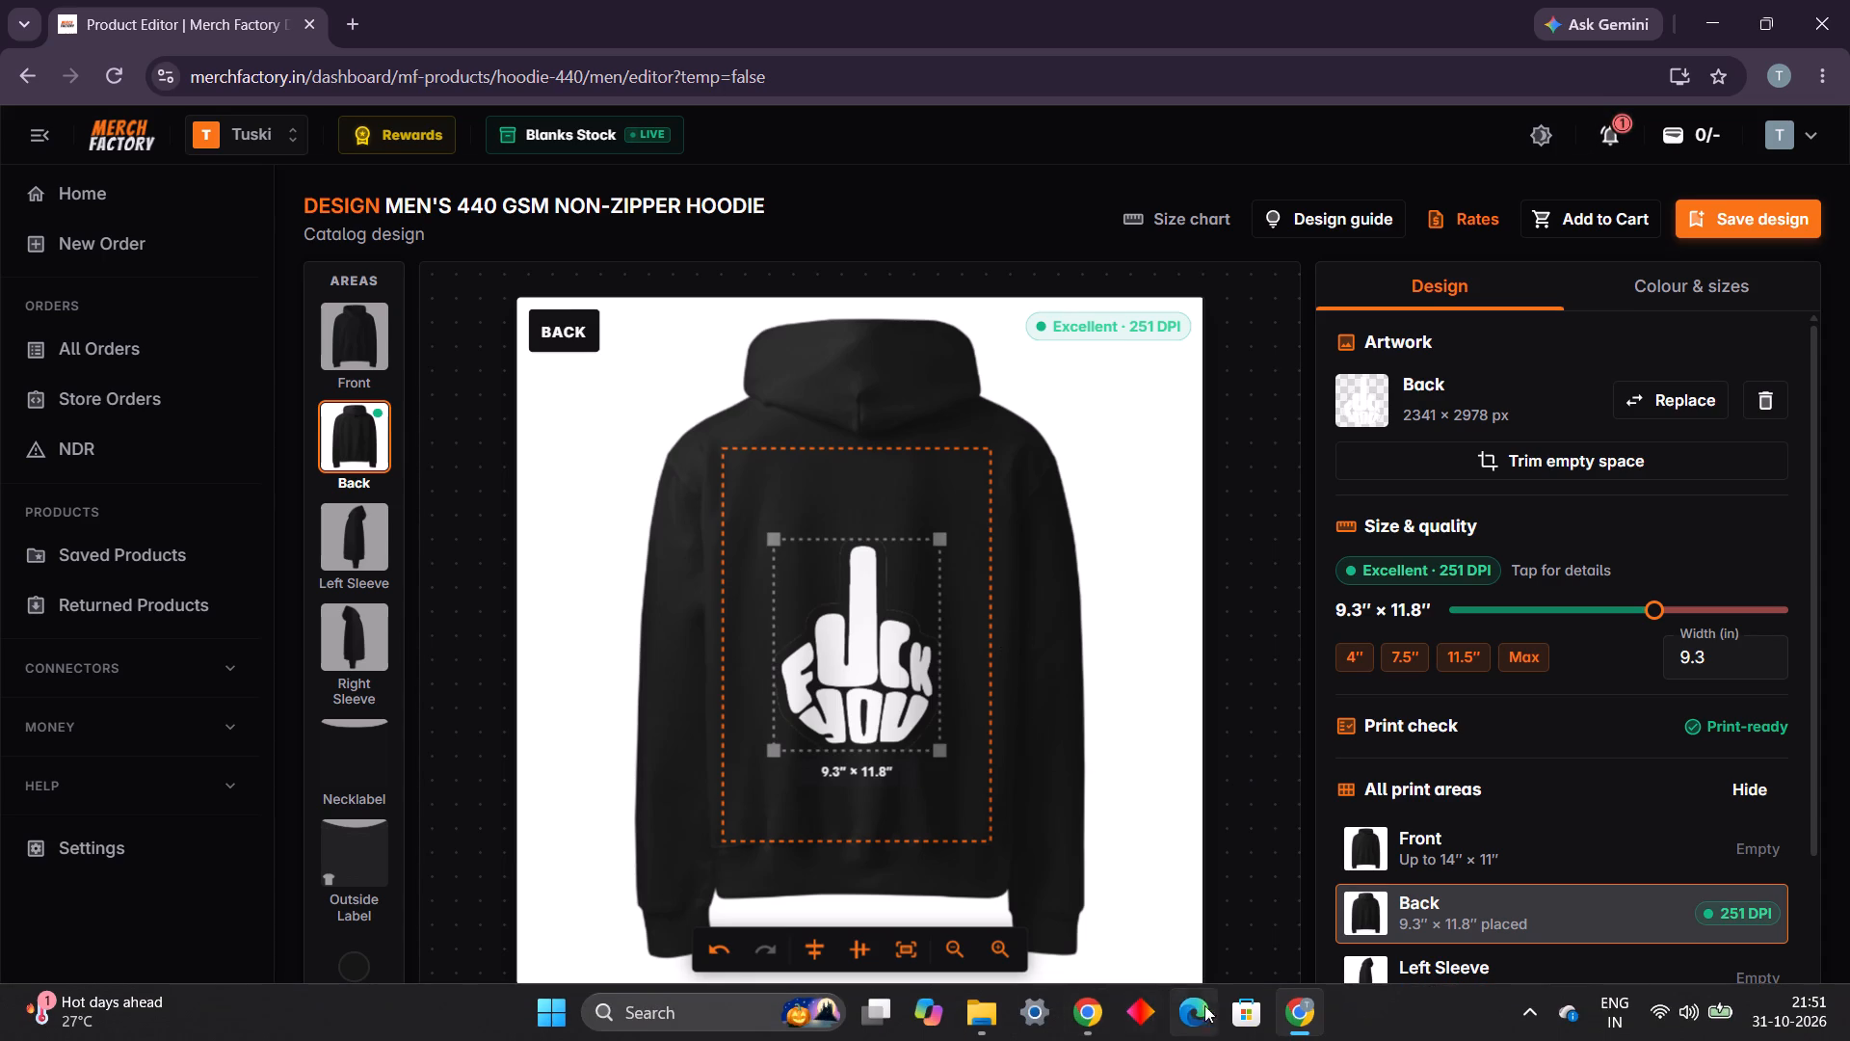
Switch back to Canva, shrink the black hand artwork a little further and move it nearer the page centre.
left_click(1068, 1020)
left_click(990, 649)
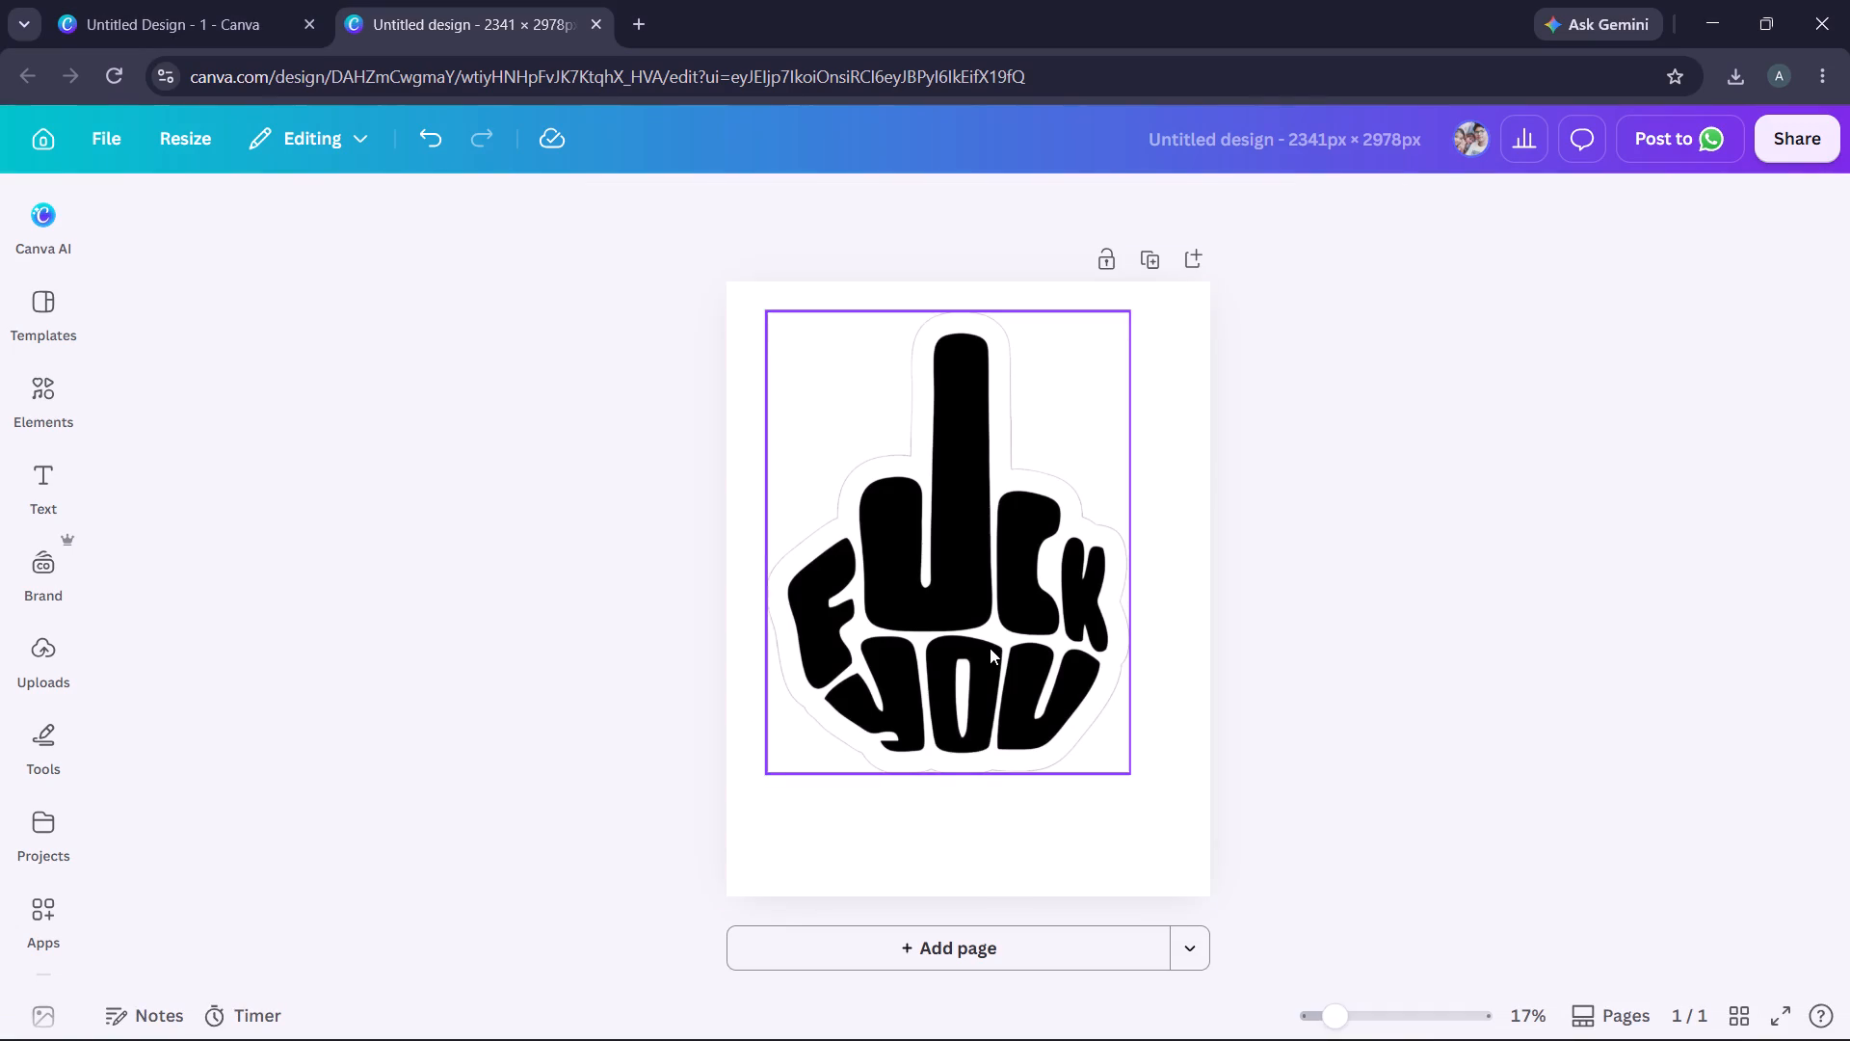
left_click_drag(1127, 775, 1112, 748)
left_click_drag(898, 596, 913, 622)
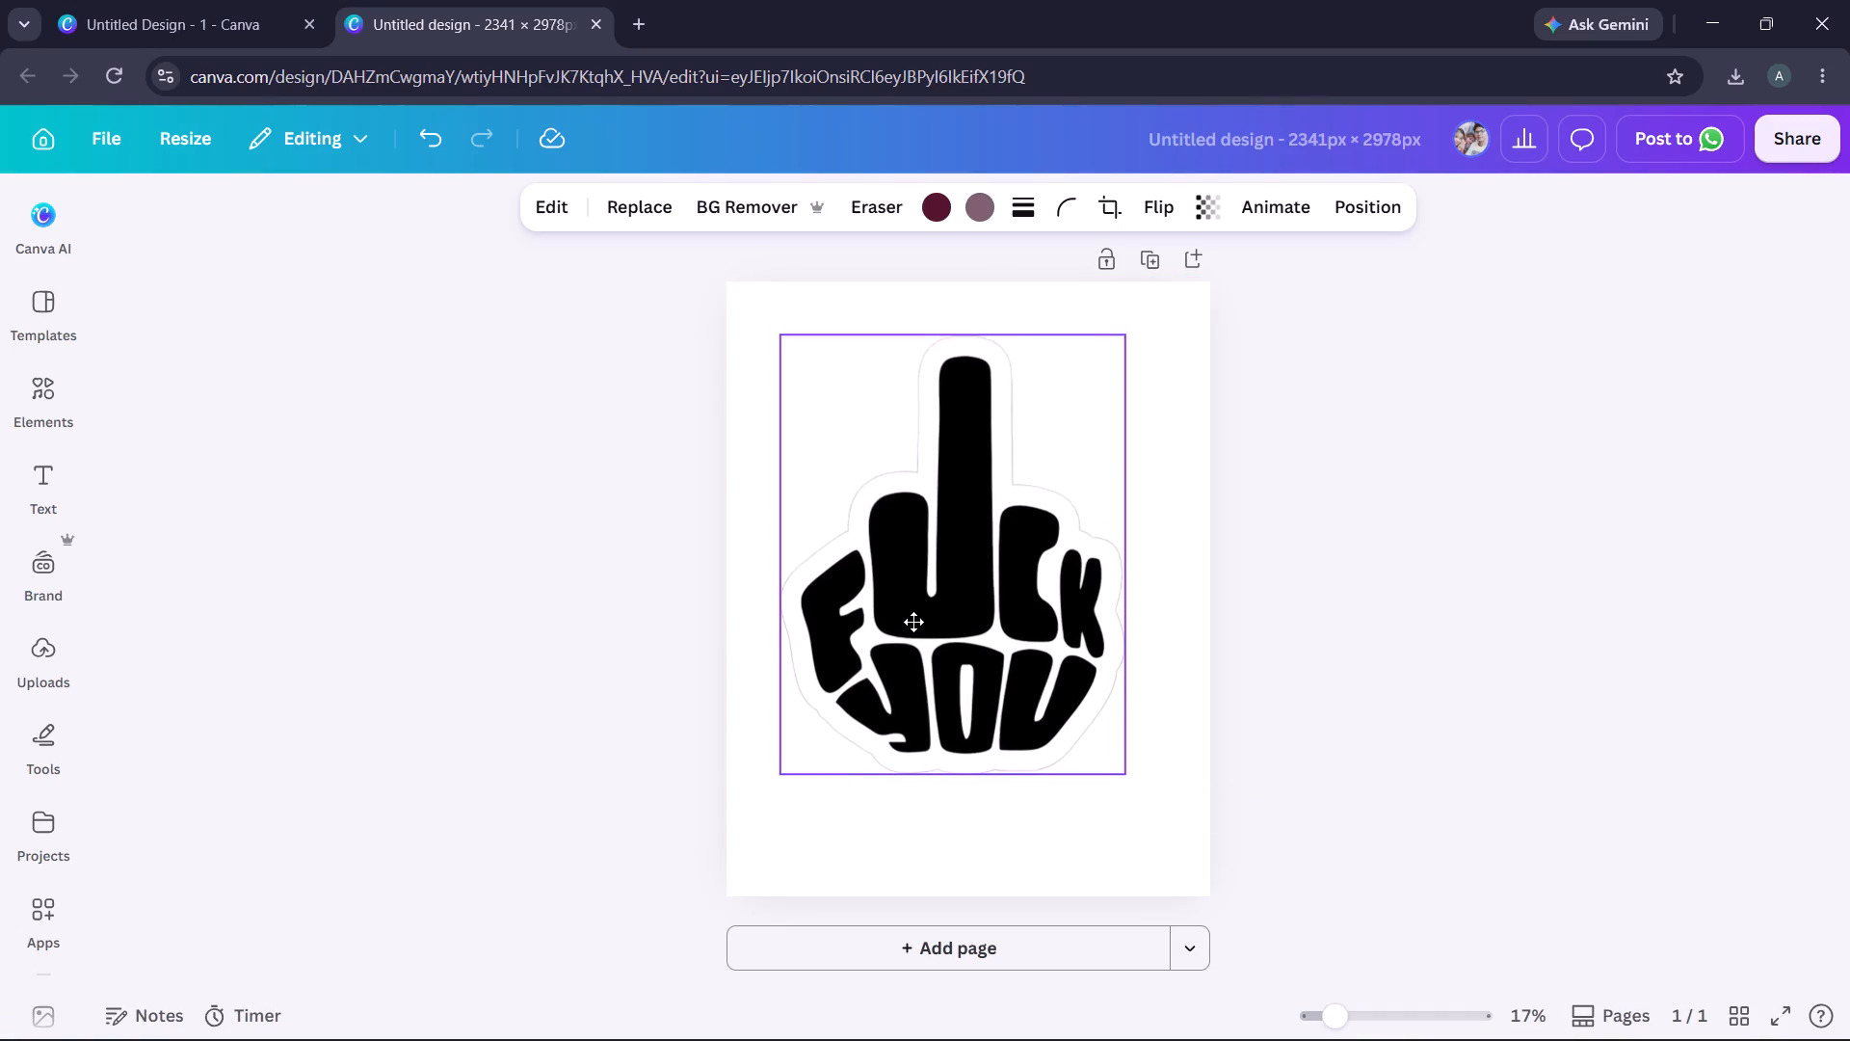
left_click_drag(913, 622, 915, 624)
left_click_drag(1131, 336, 1118, 357)
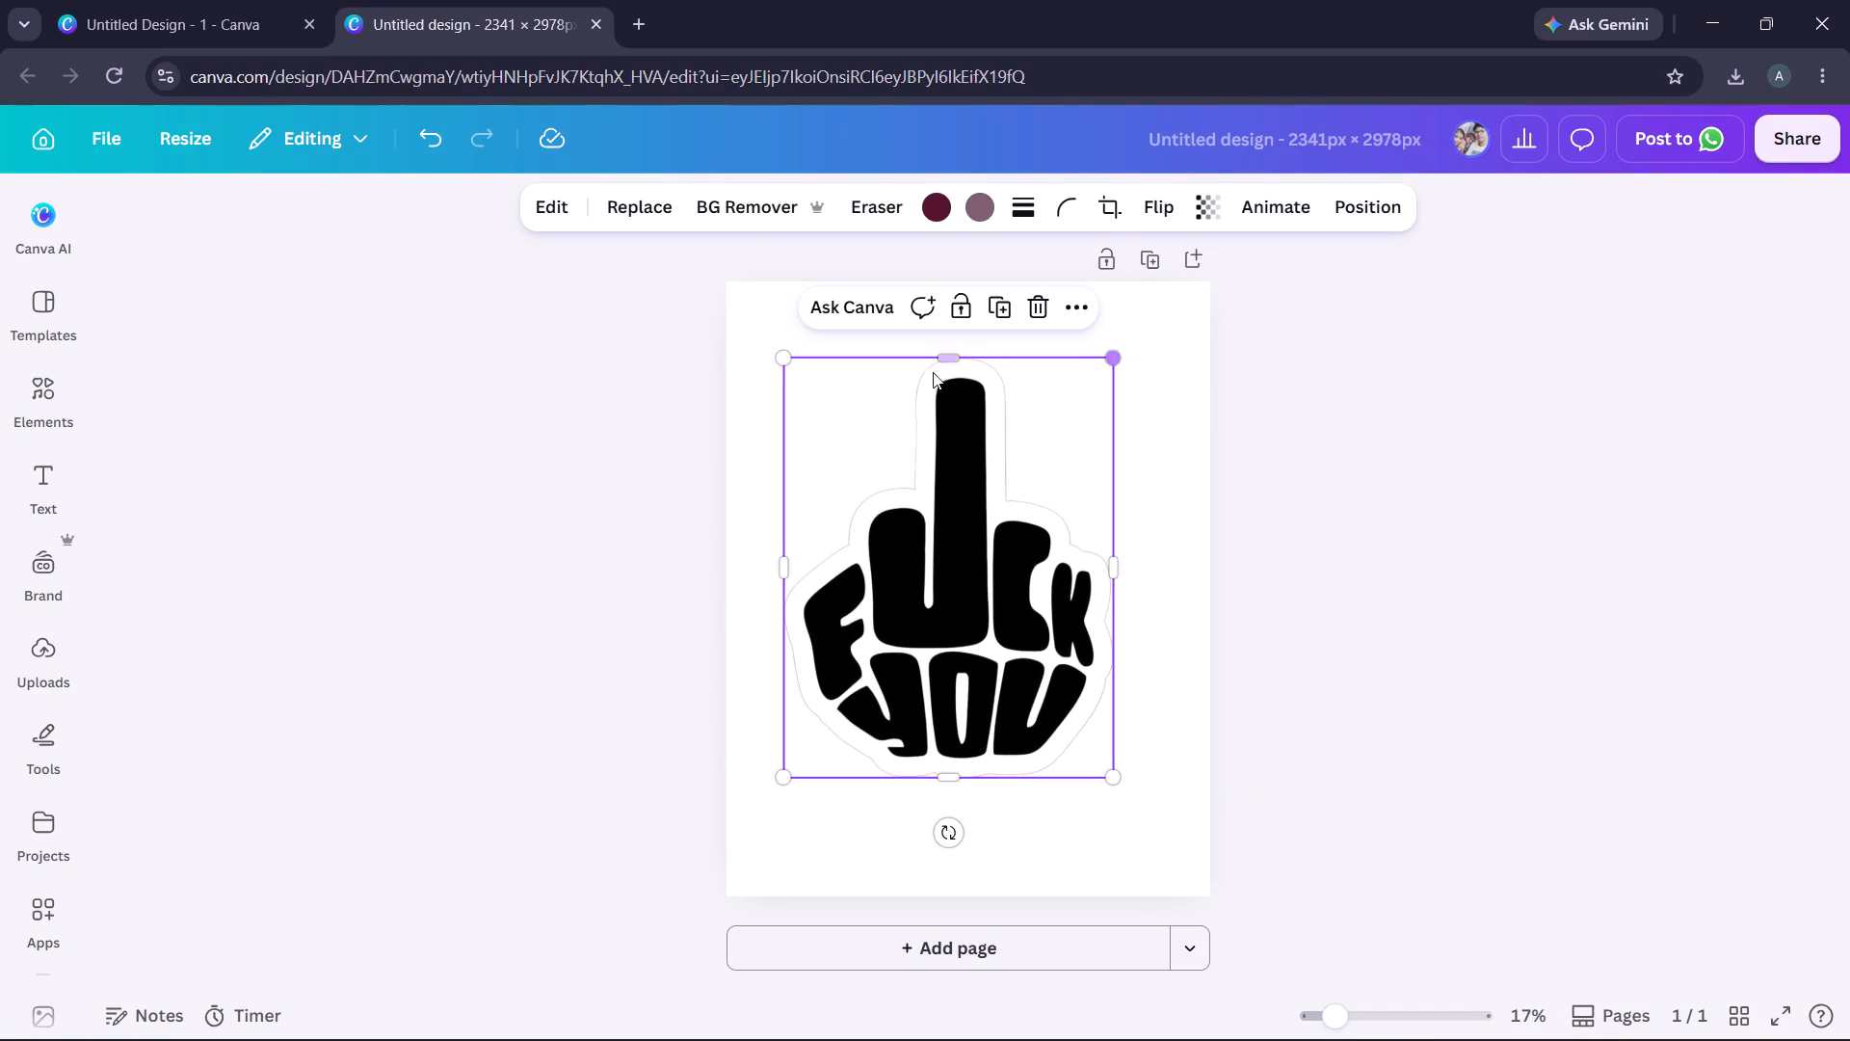
left_click(780, 364)
Download only the selected hand artwork as a PNG at size 3.125 (4,913 × 6,250 px) with a transparent background.
right_click(887, 466)
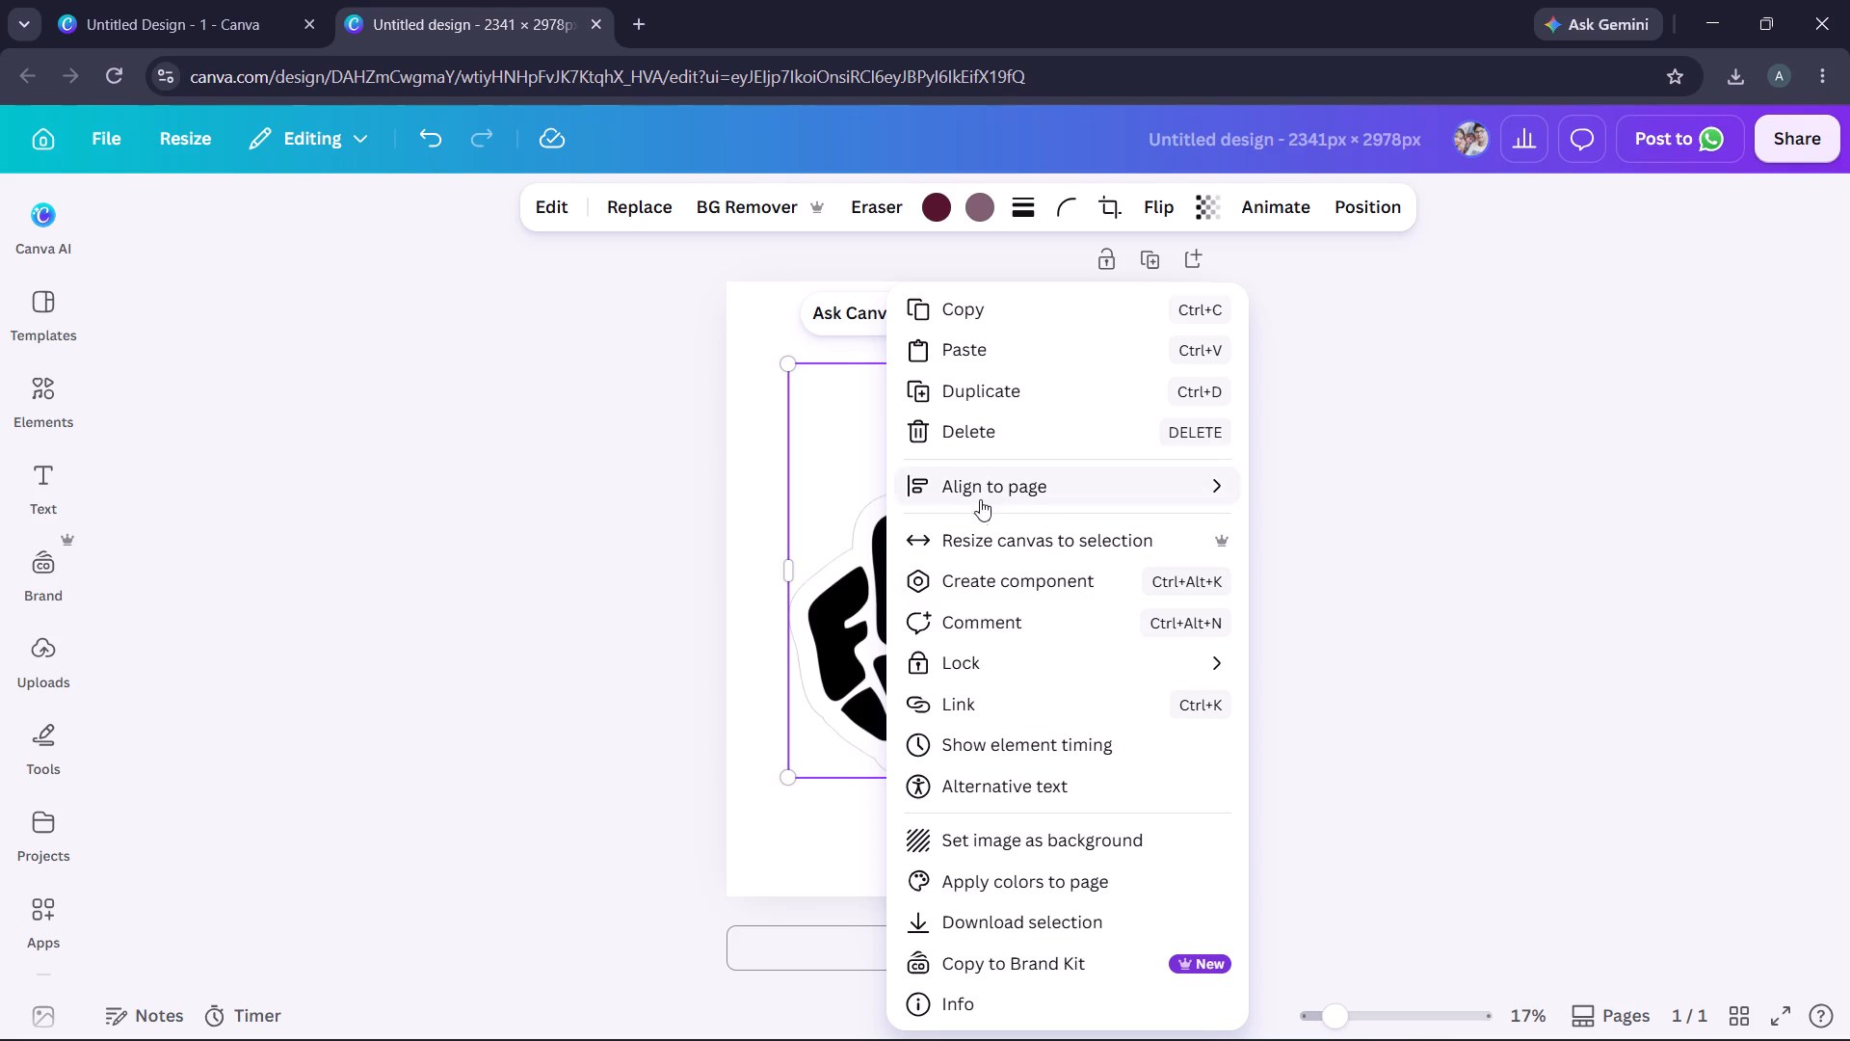
left_click(1087, 920)
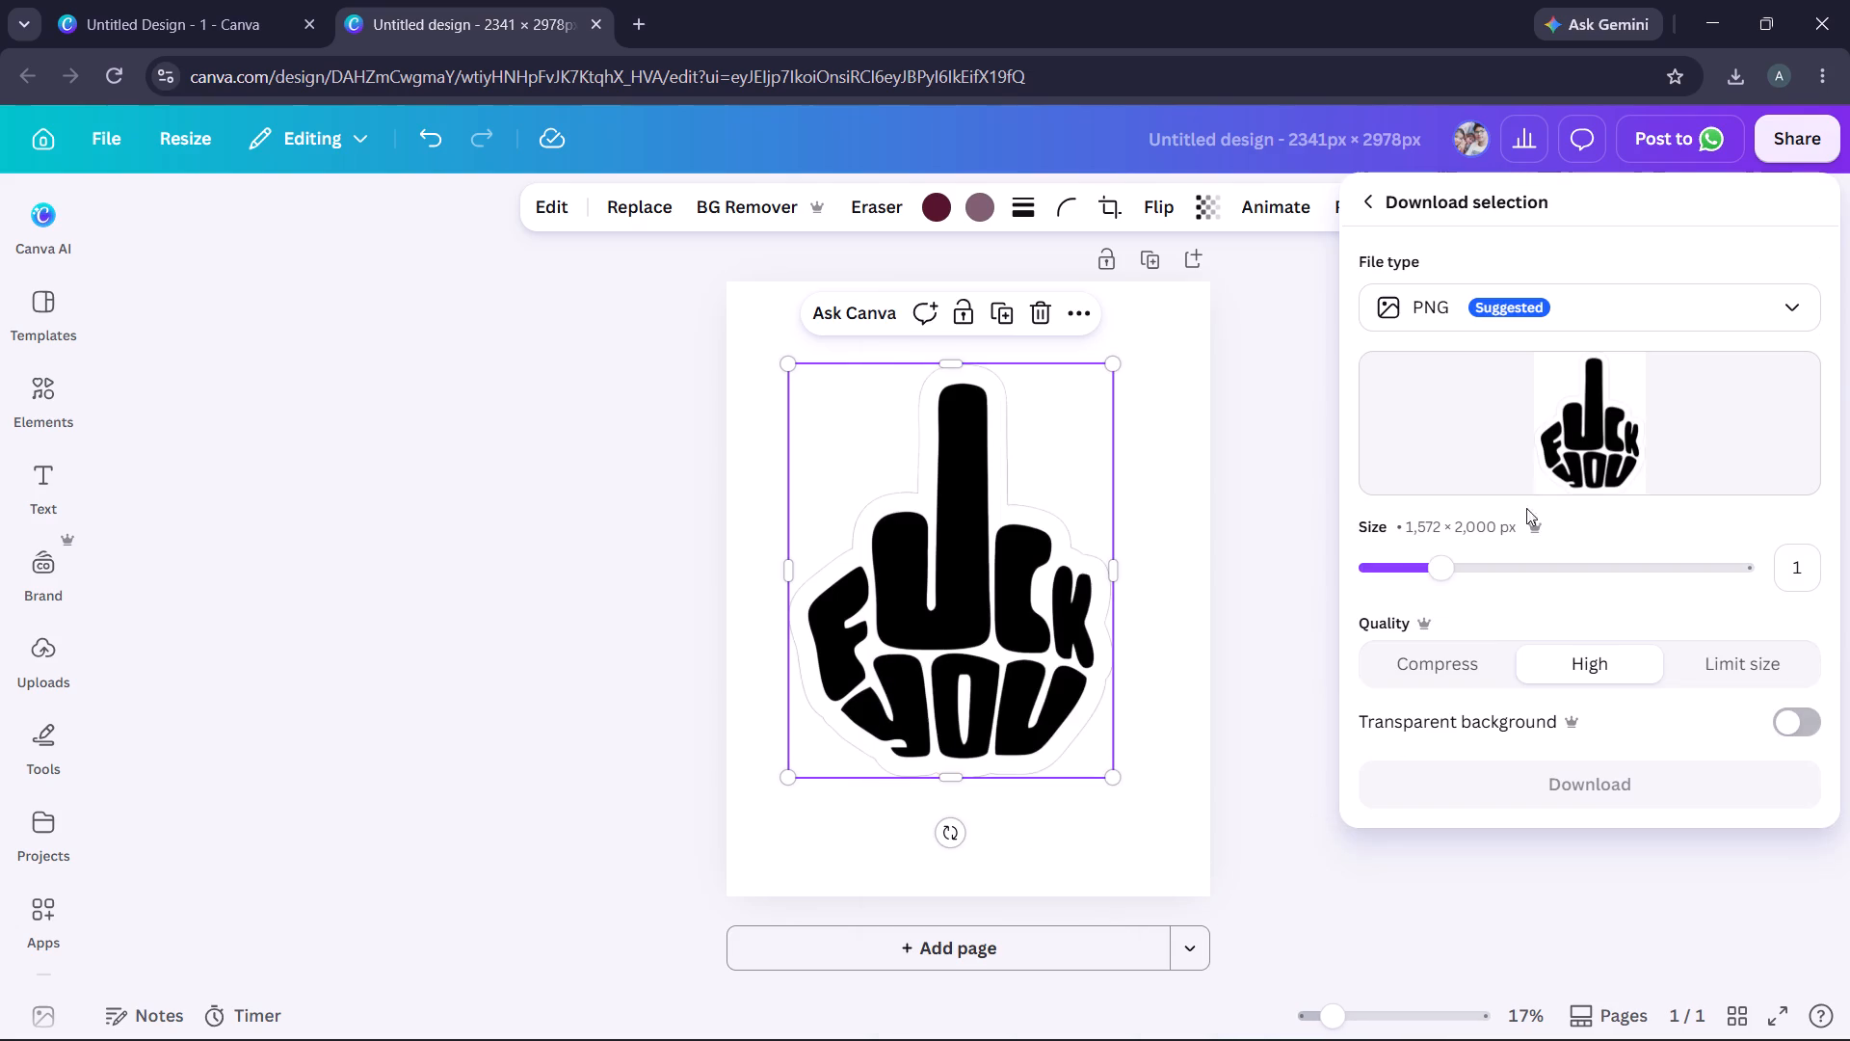
left_click_drag(1433, 560, 1788, 580)
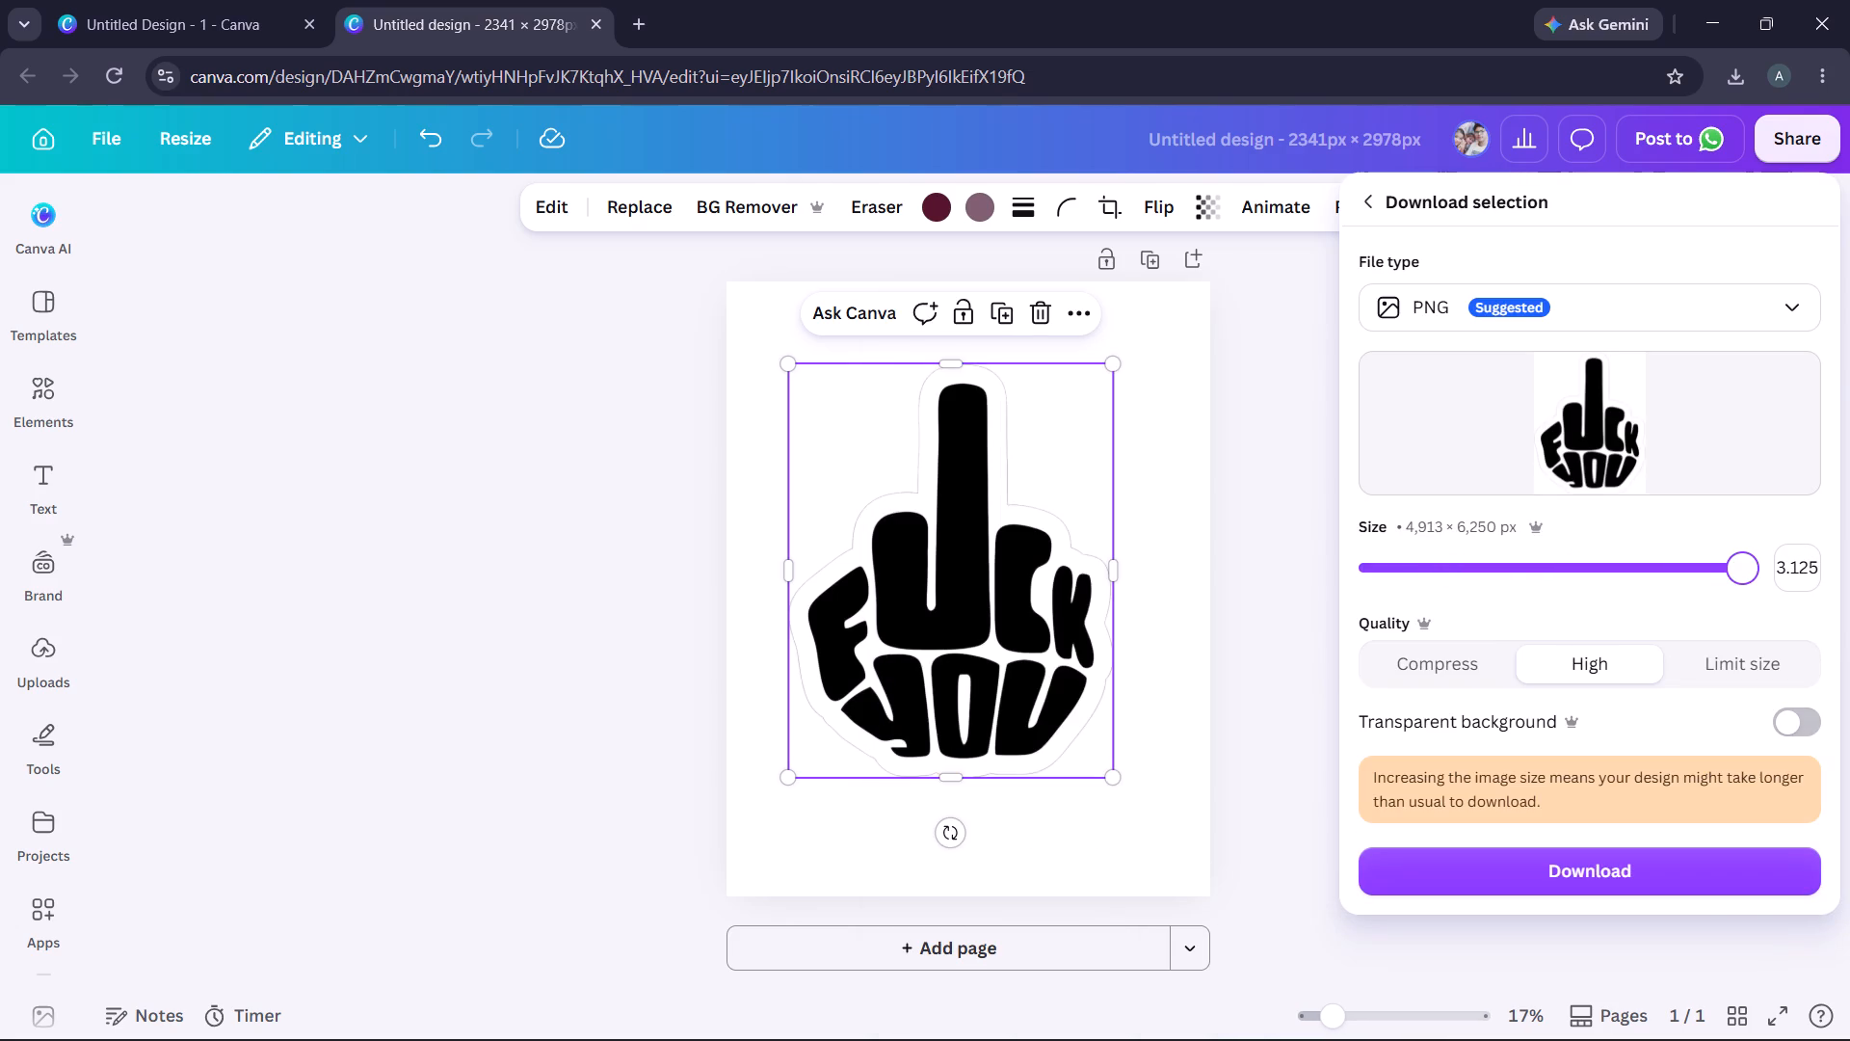
left_click_drag(1788, 580, 1798, 580)
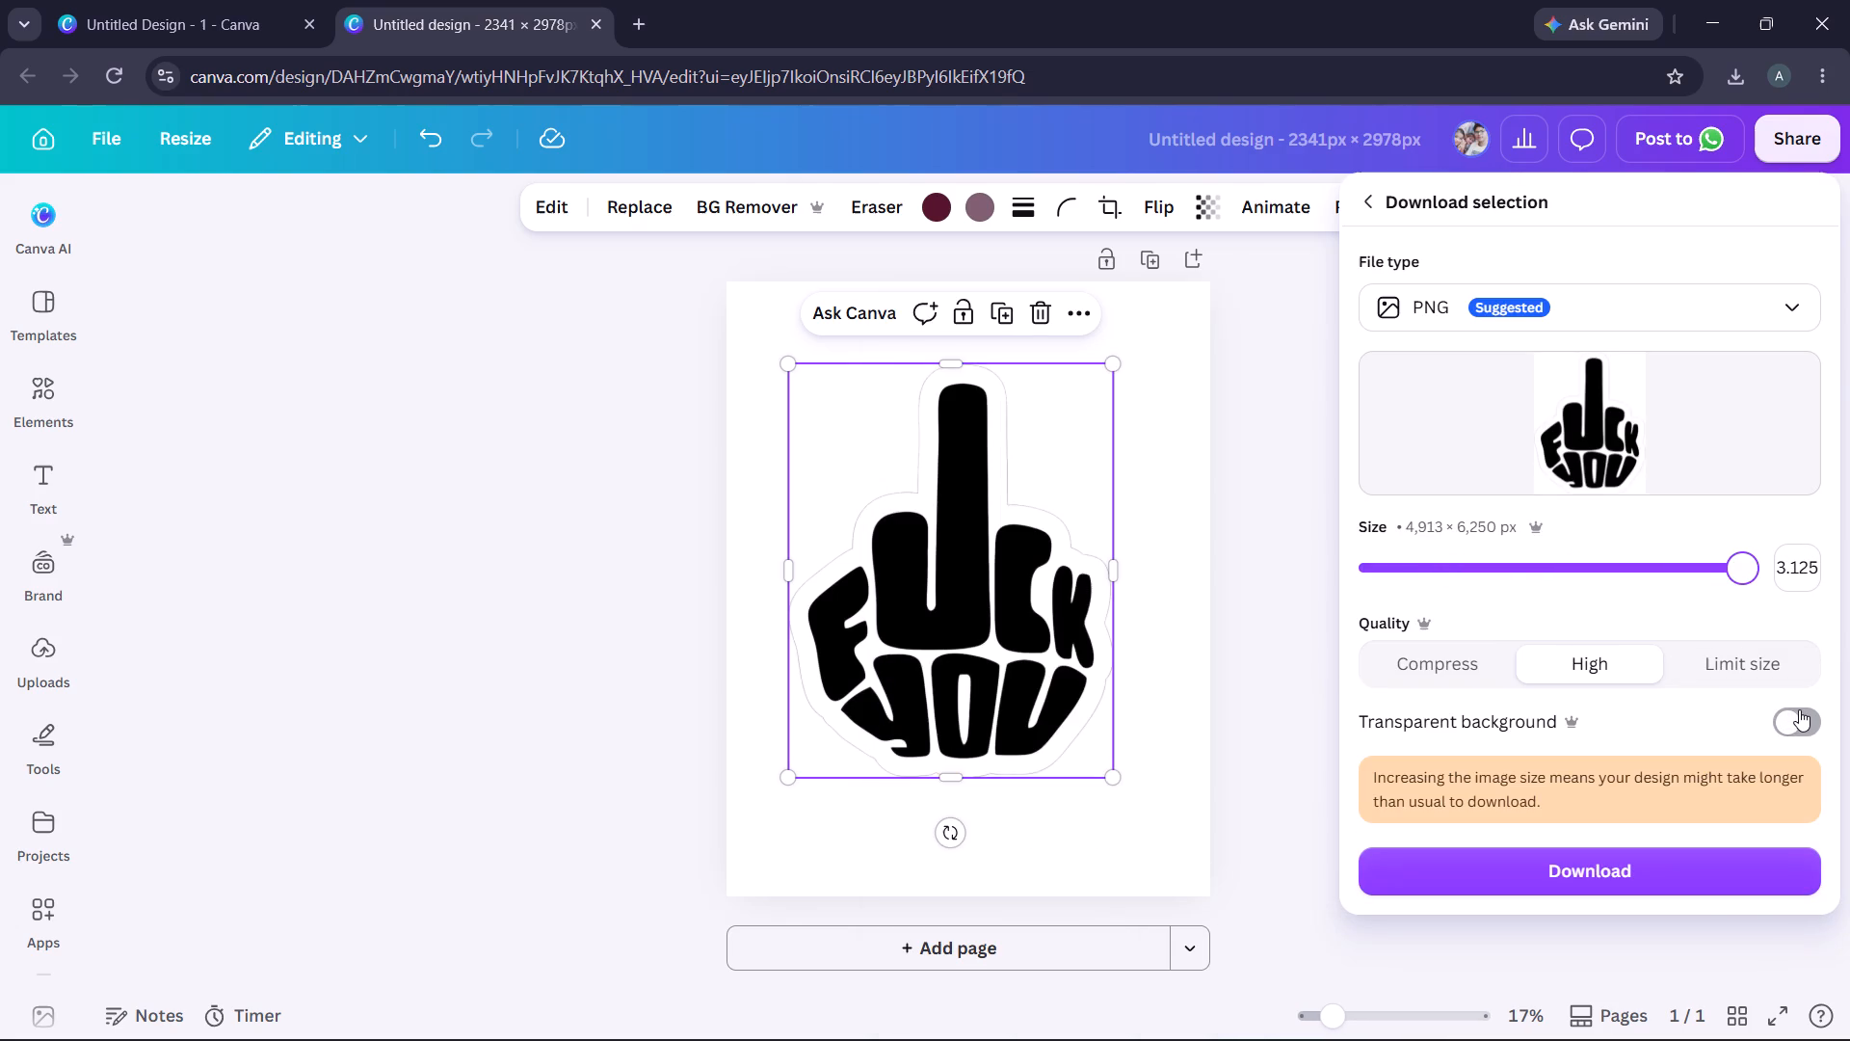
left_click(1805, 718)
left_click_drag(1736, 572, 1726, 590)
left_click_drag(1731, 578, 1765, 586)
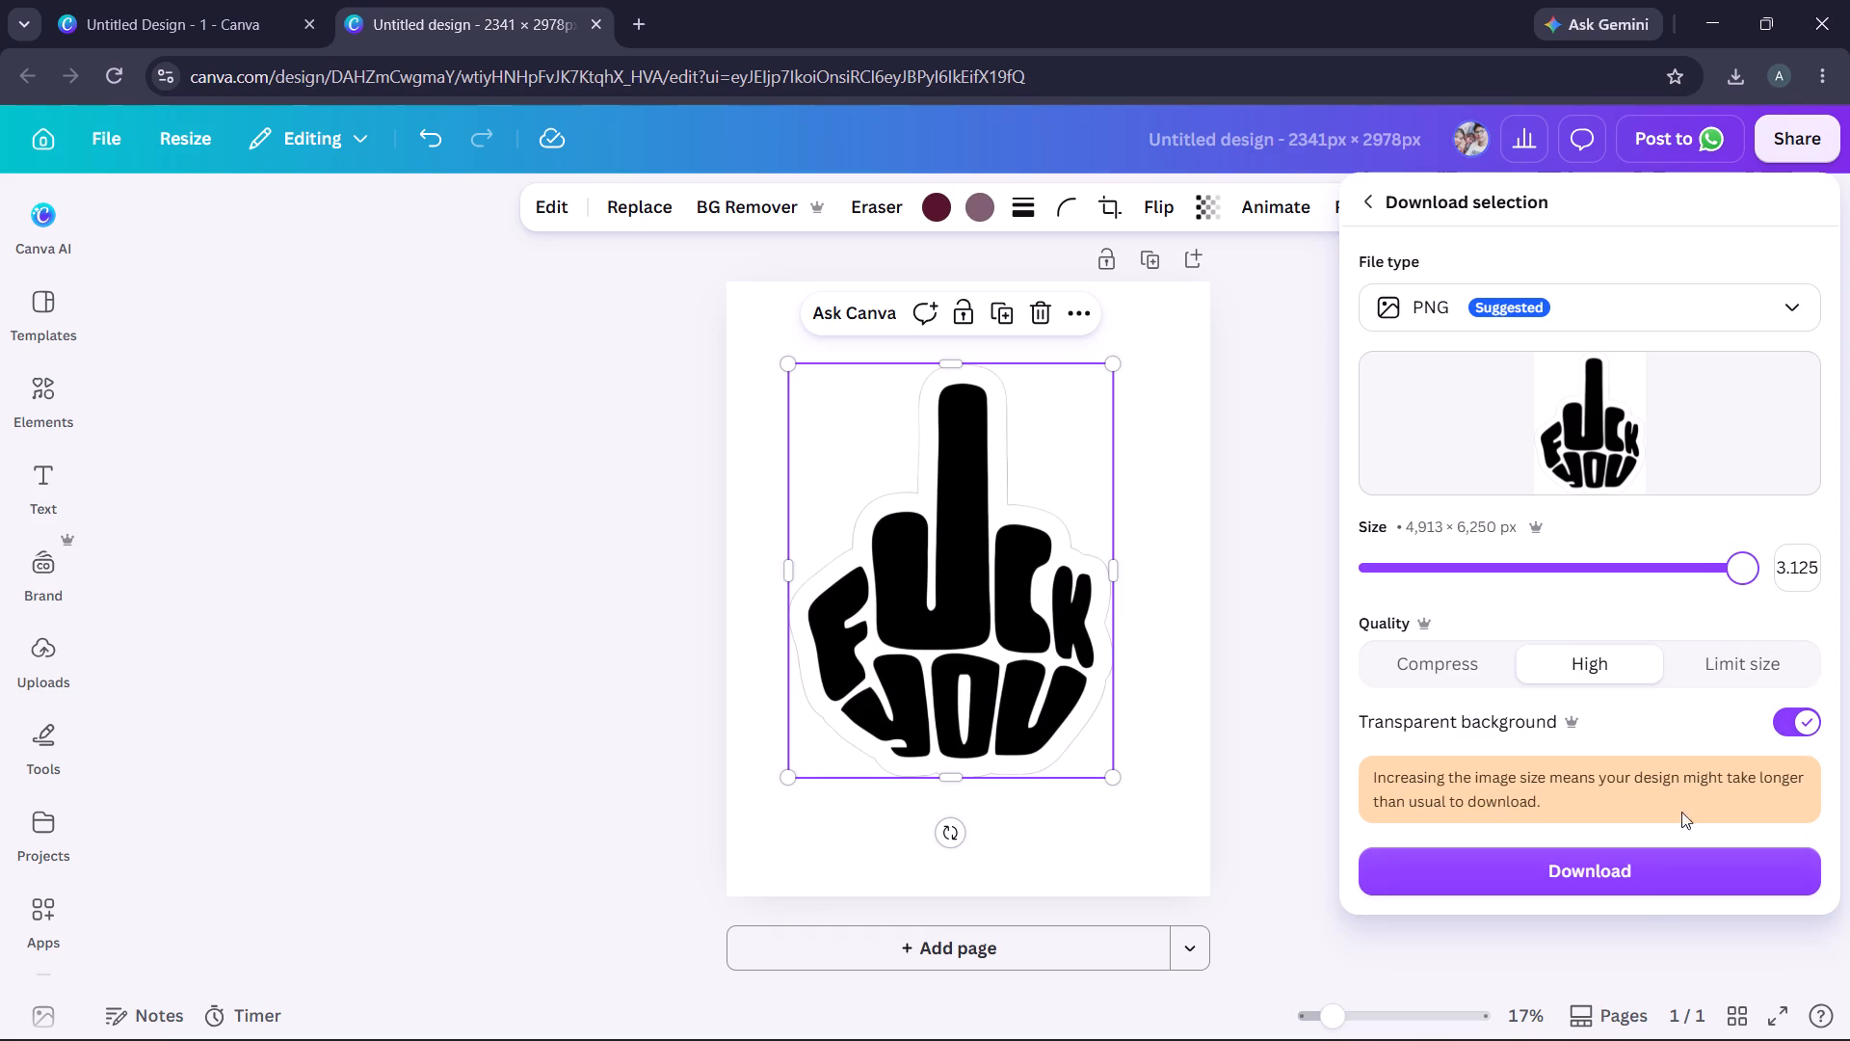
left_click(1619, 877)
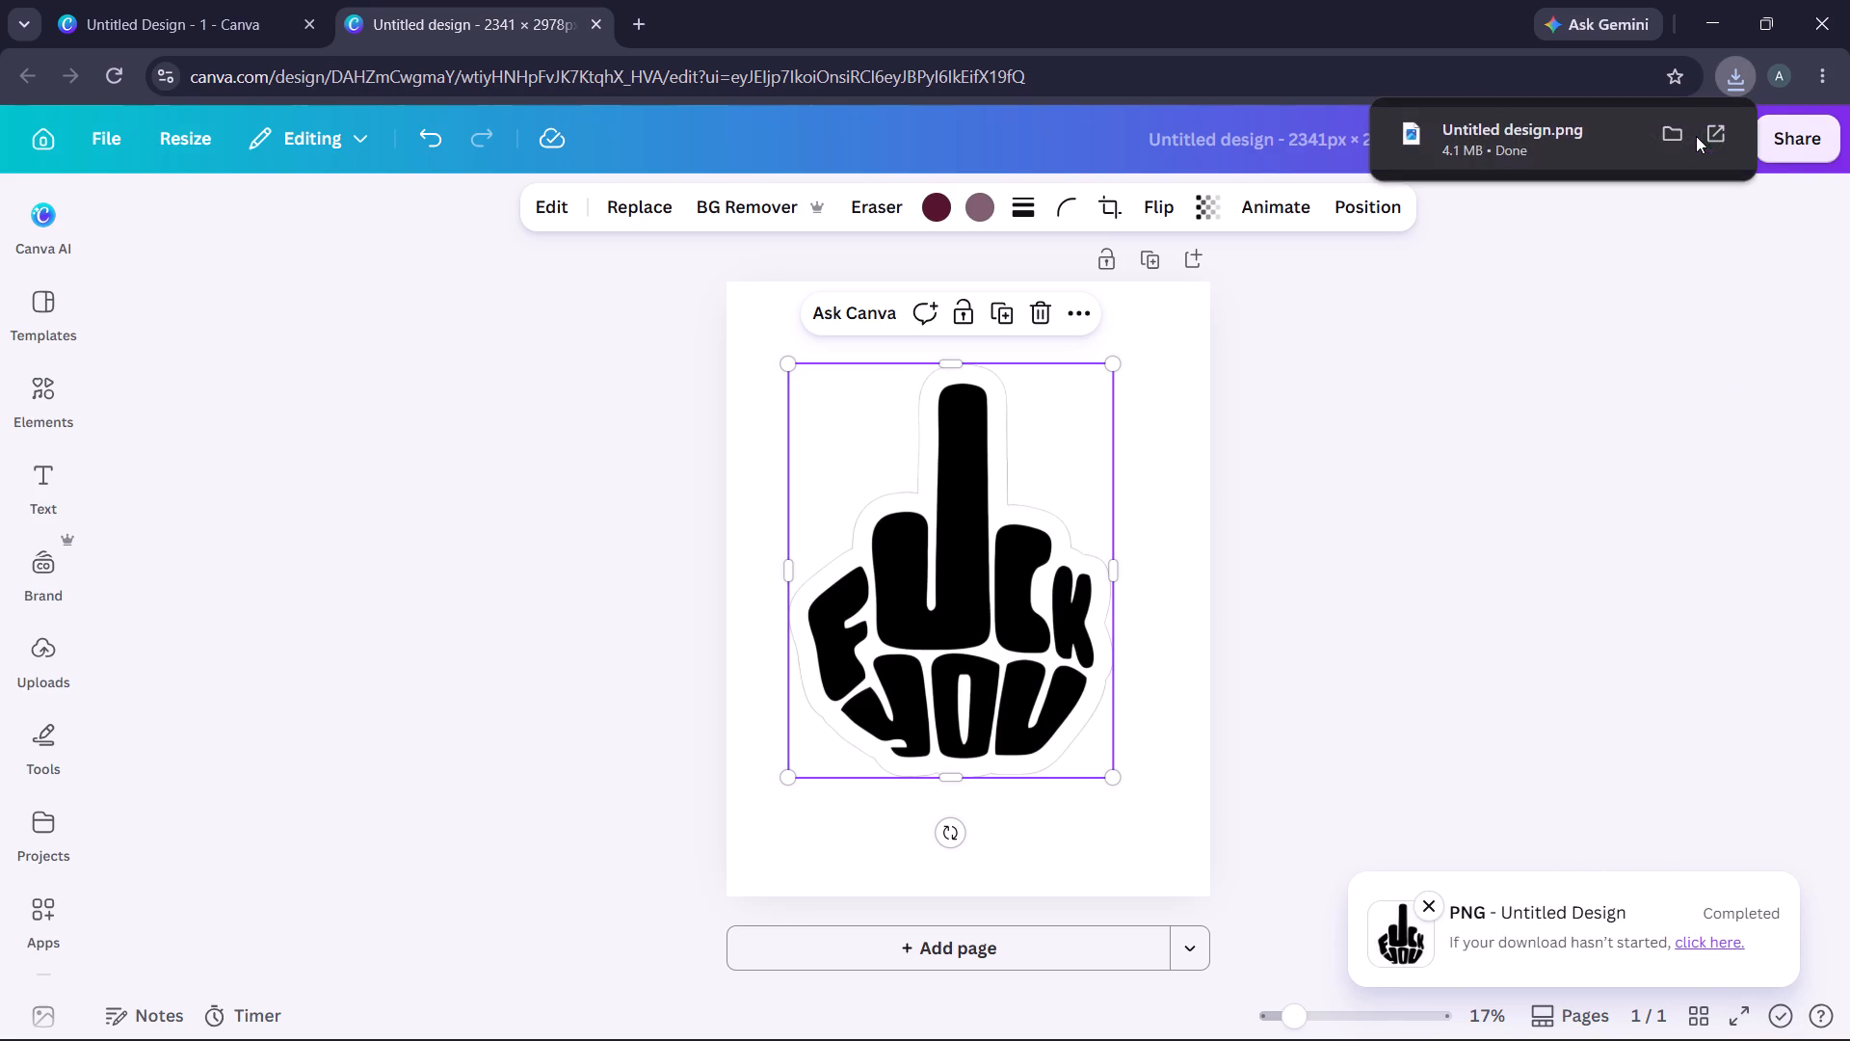
Show the newly downloaded Untitled design PNG on the Downloads (H:) drive.
left_click(1667, 136)
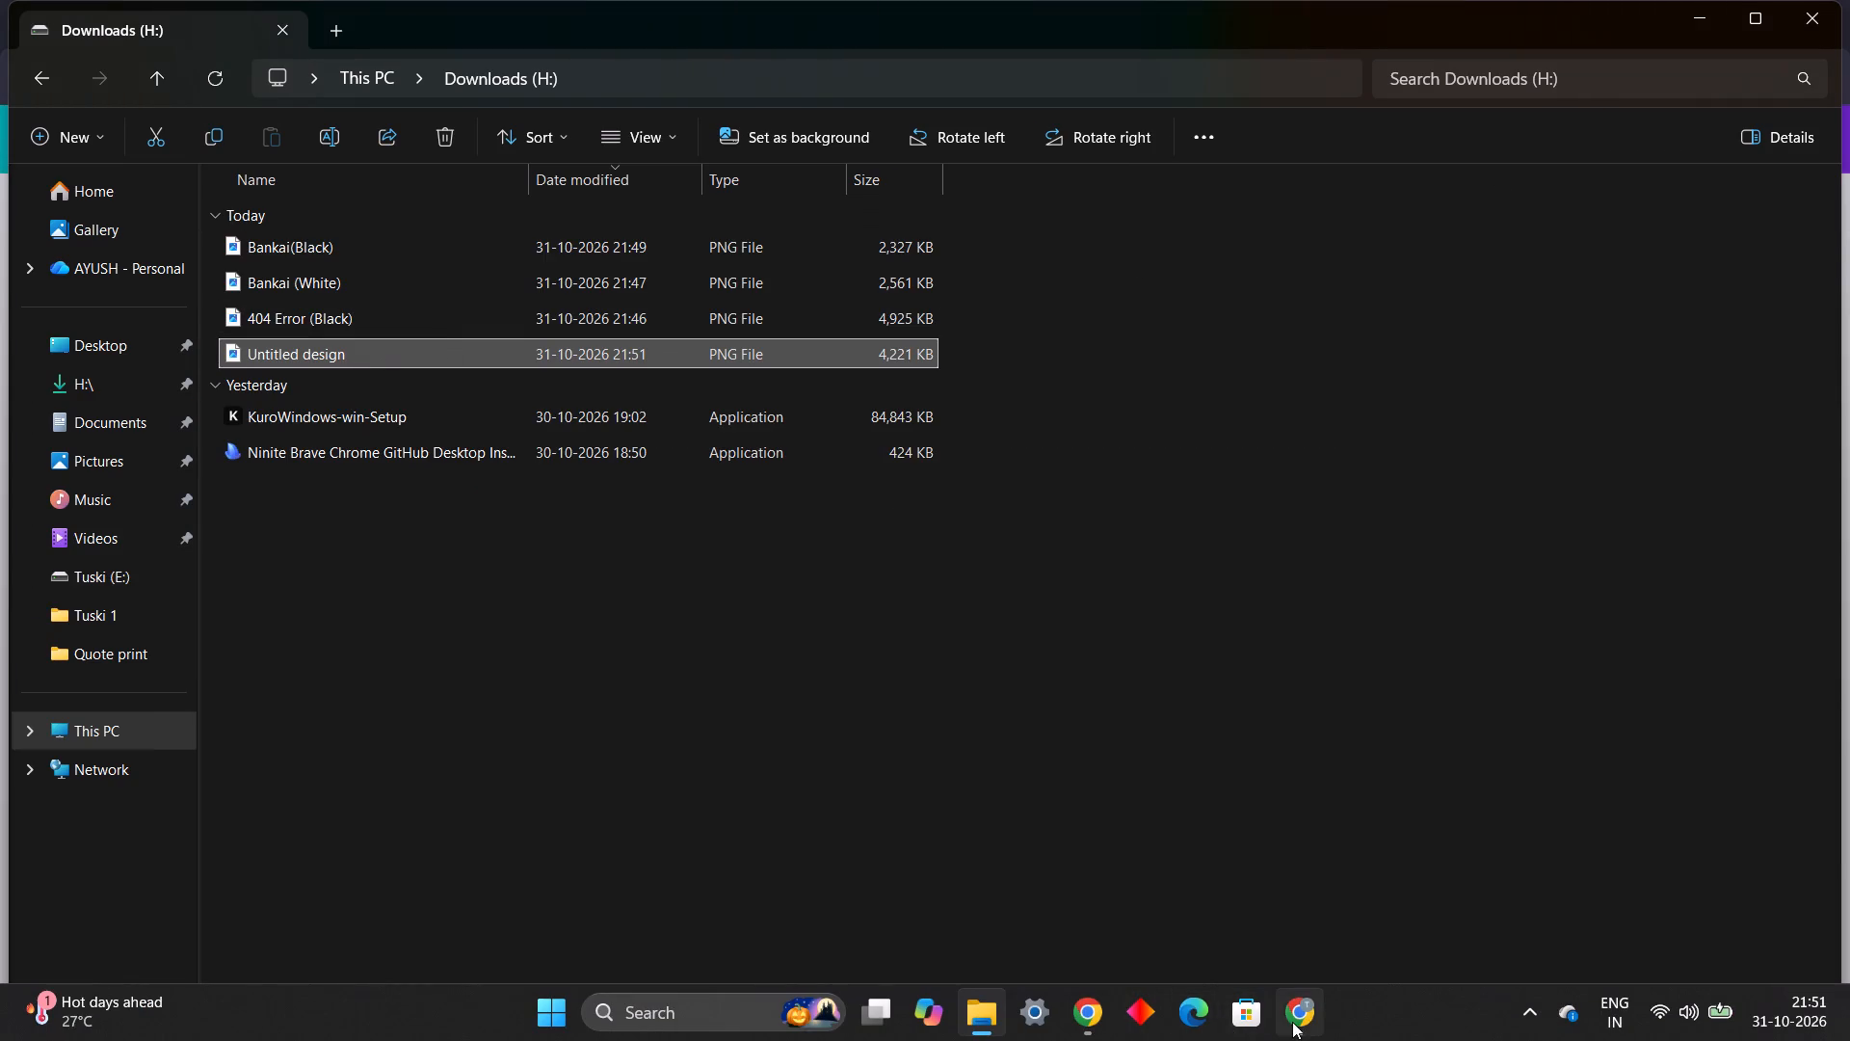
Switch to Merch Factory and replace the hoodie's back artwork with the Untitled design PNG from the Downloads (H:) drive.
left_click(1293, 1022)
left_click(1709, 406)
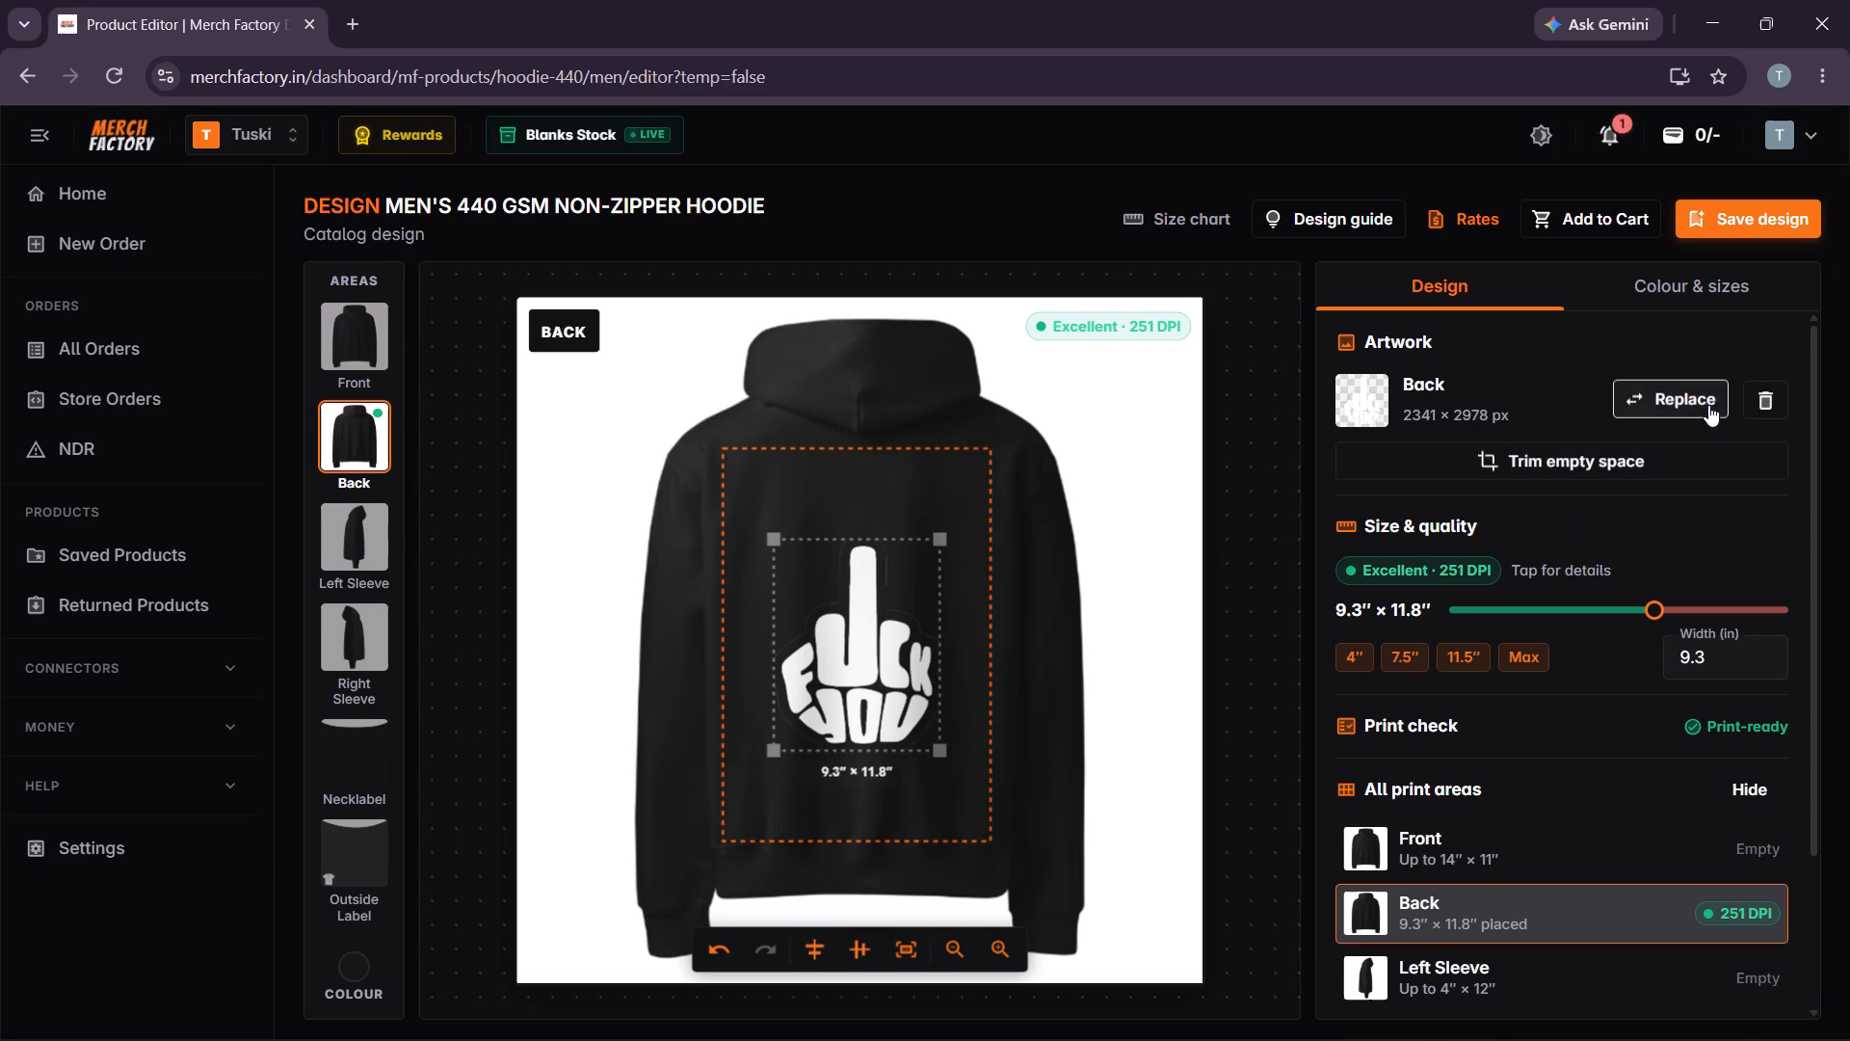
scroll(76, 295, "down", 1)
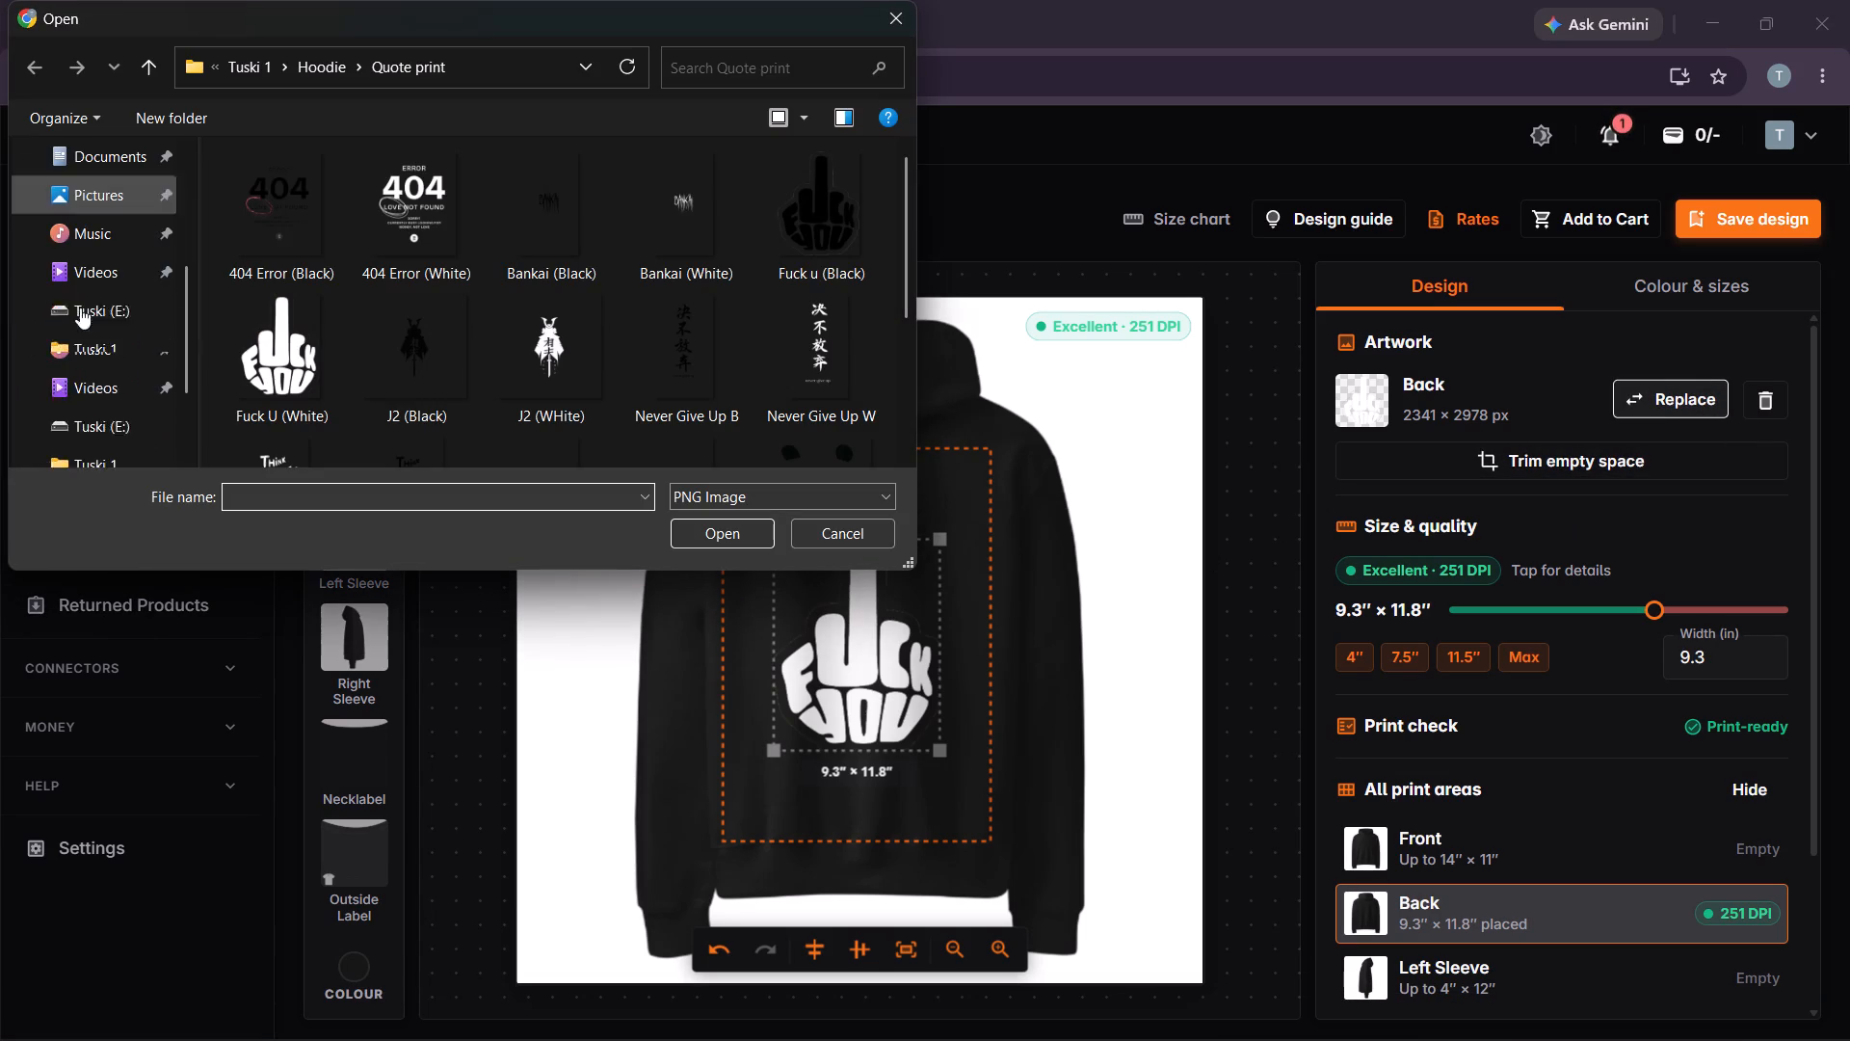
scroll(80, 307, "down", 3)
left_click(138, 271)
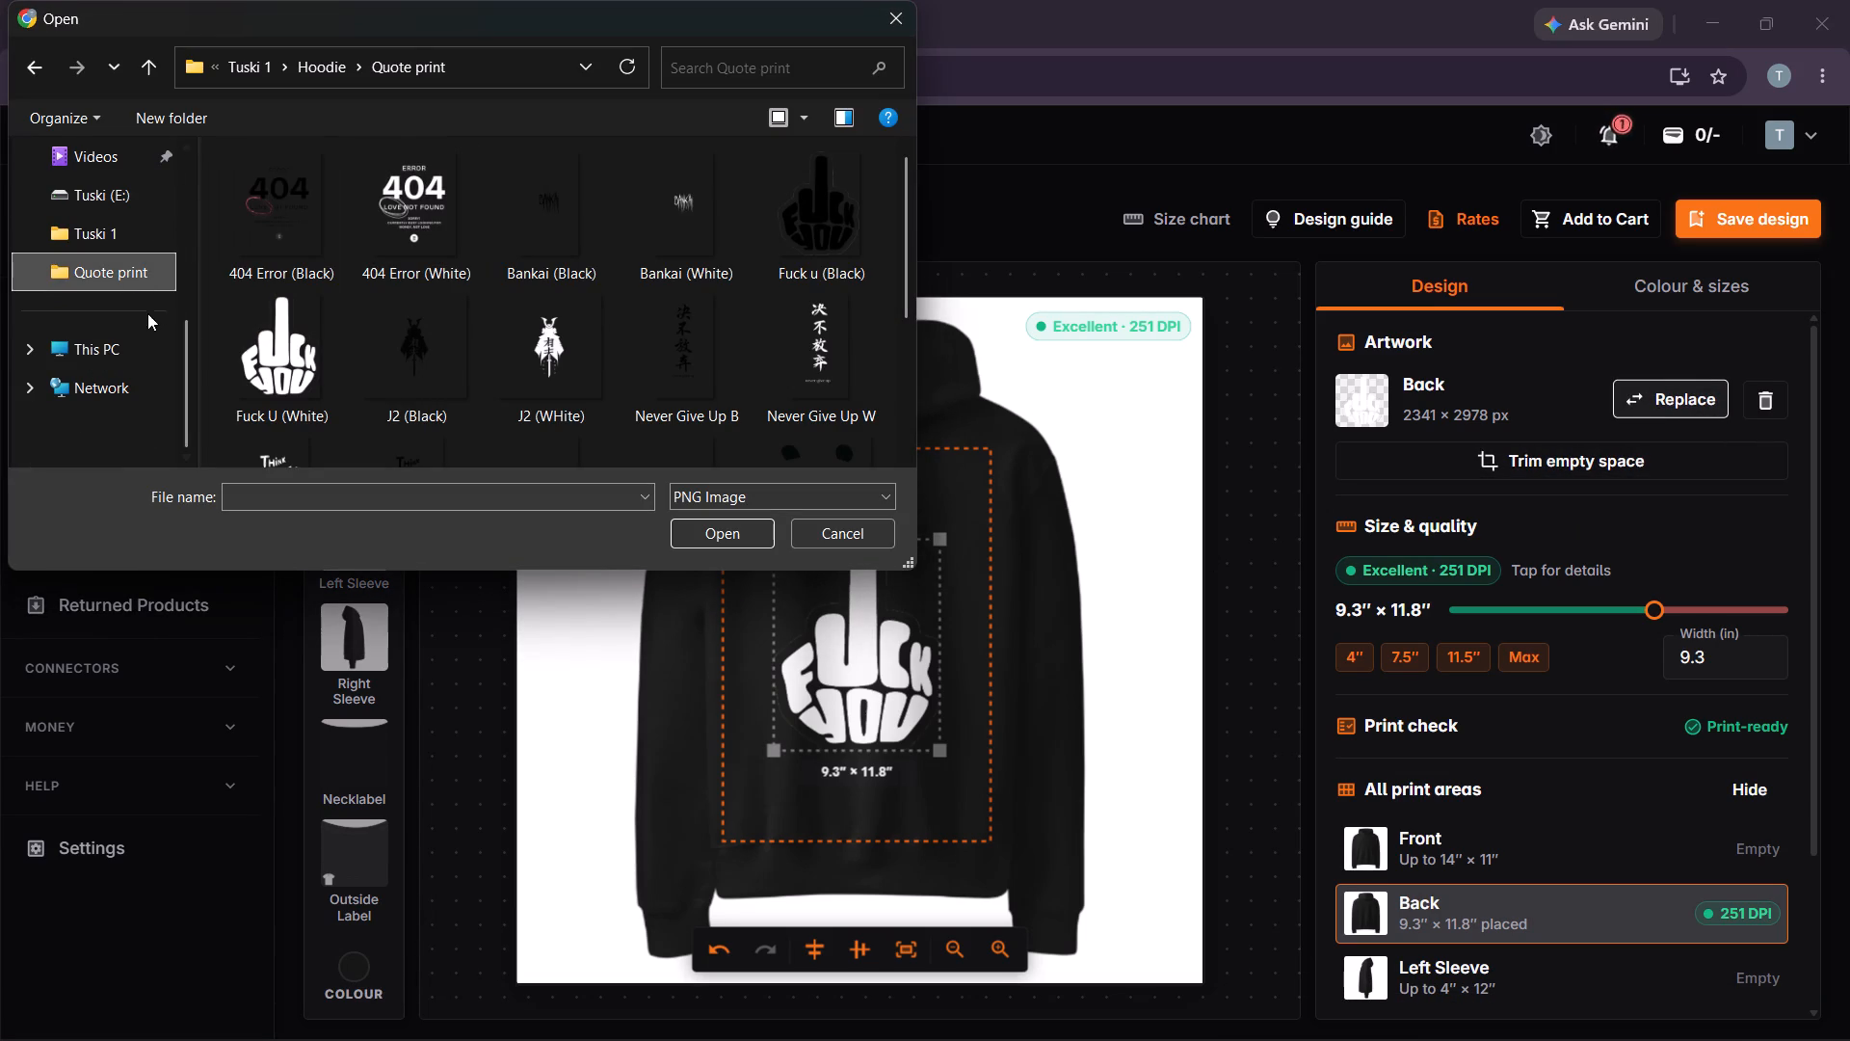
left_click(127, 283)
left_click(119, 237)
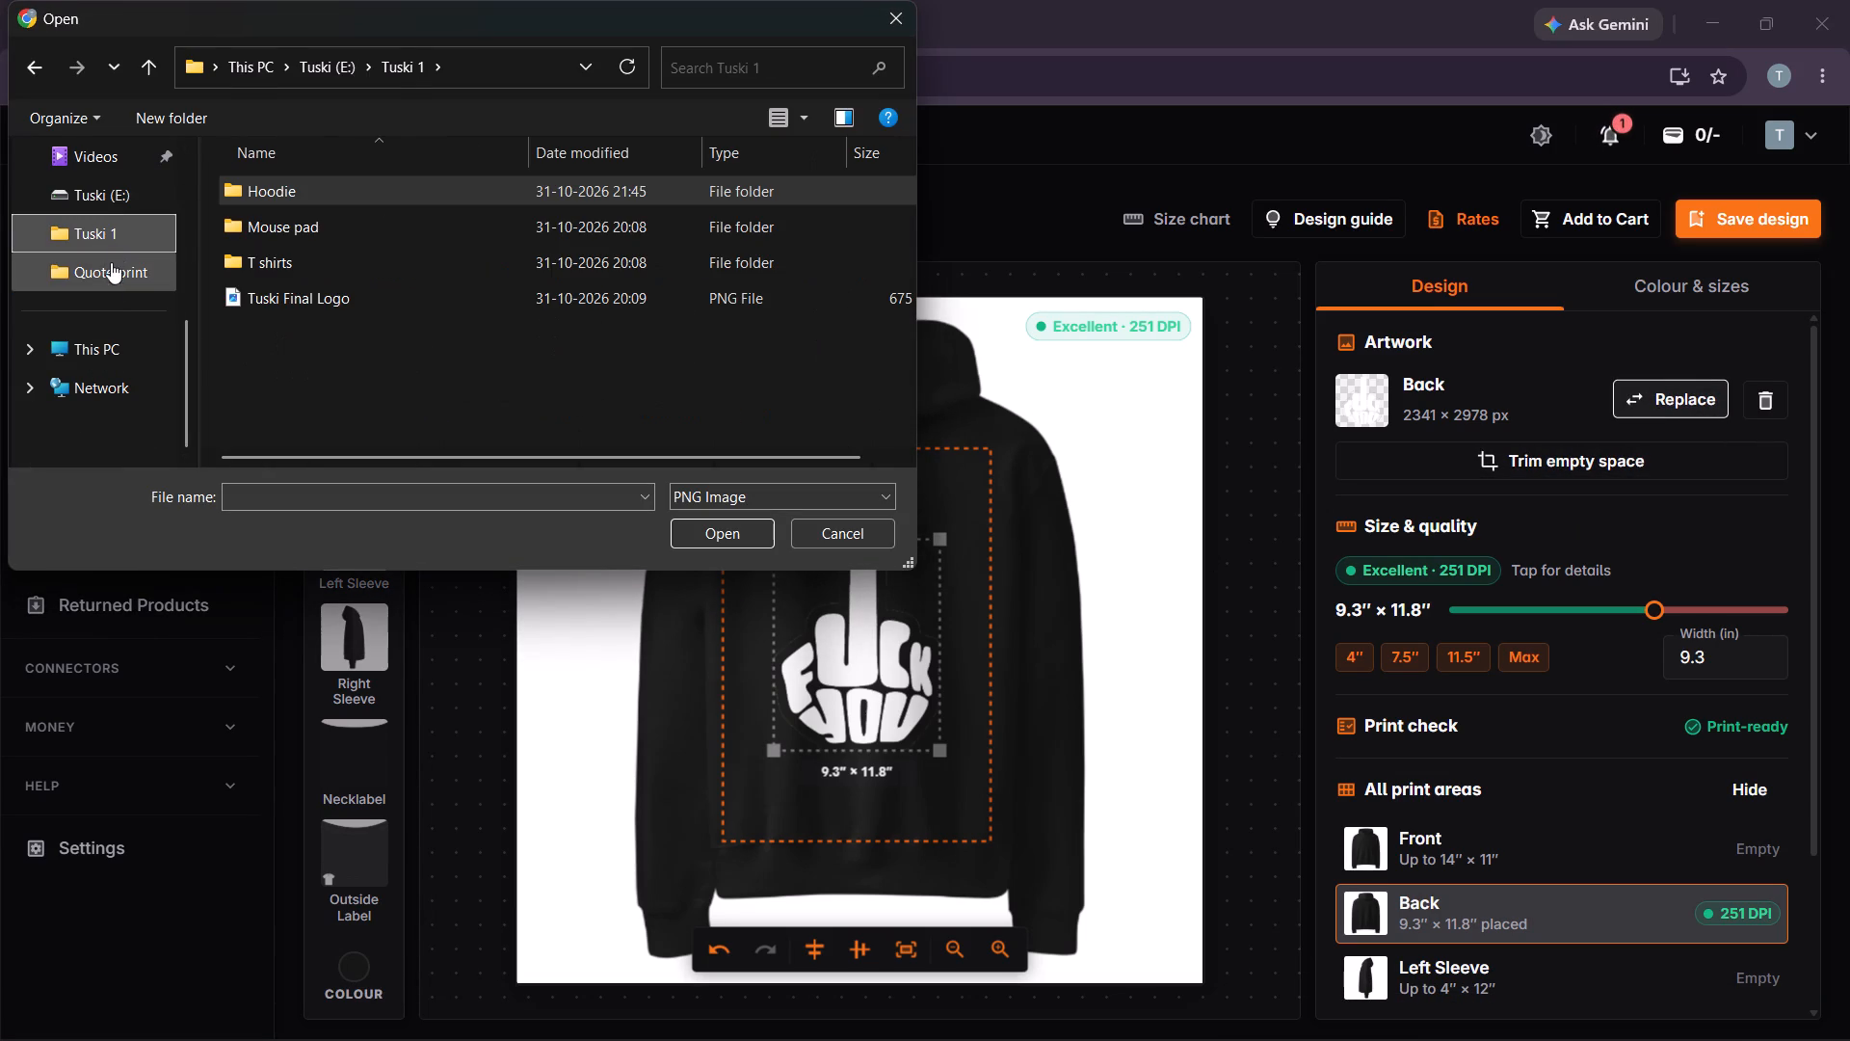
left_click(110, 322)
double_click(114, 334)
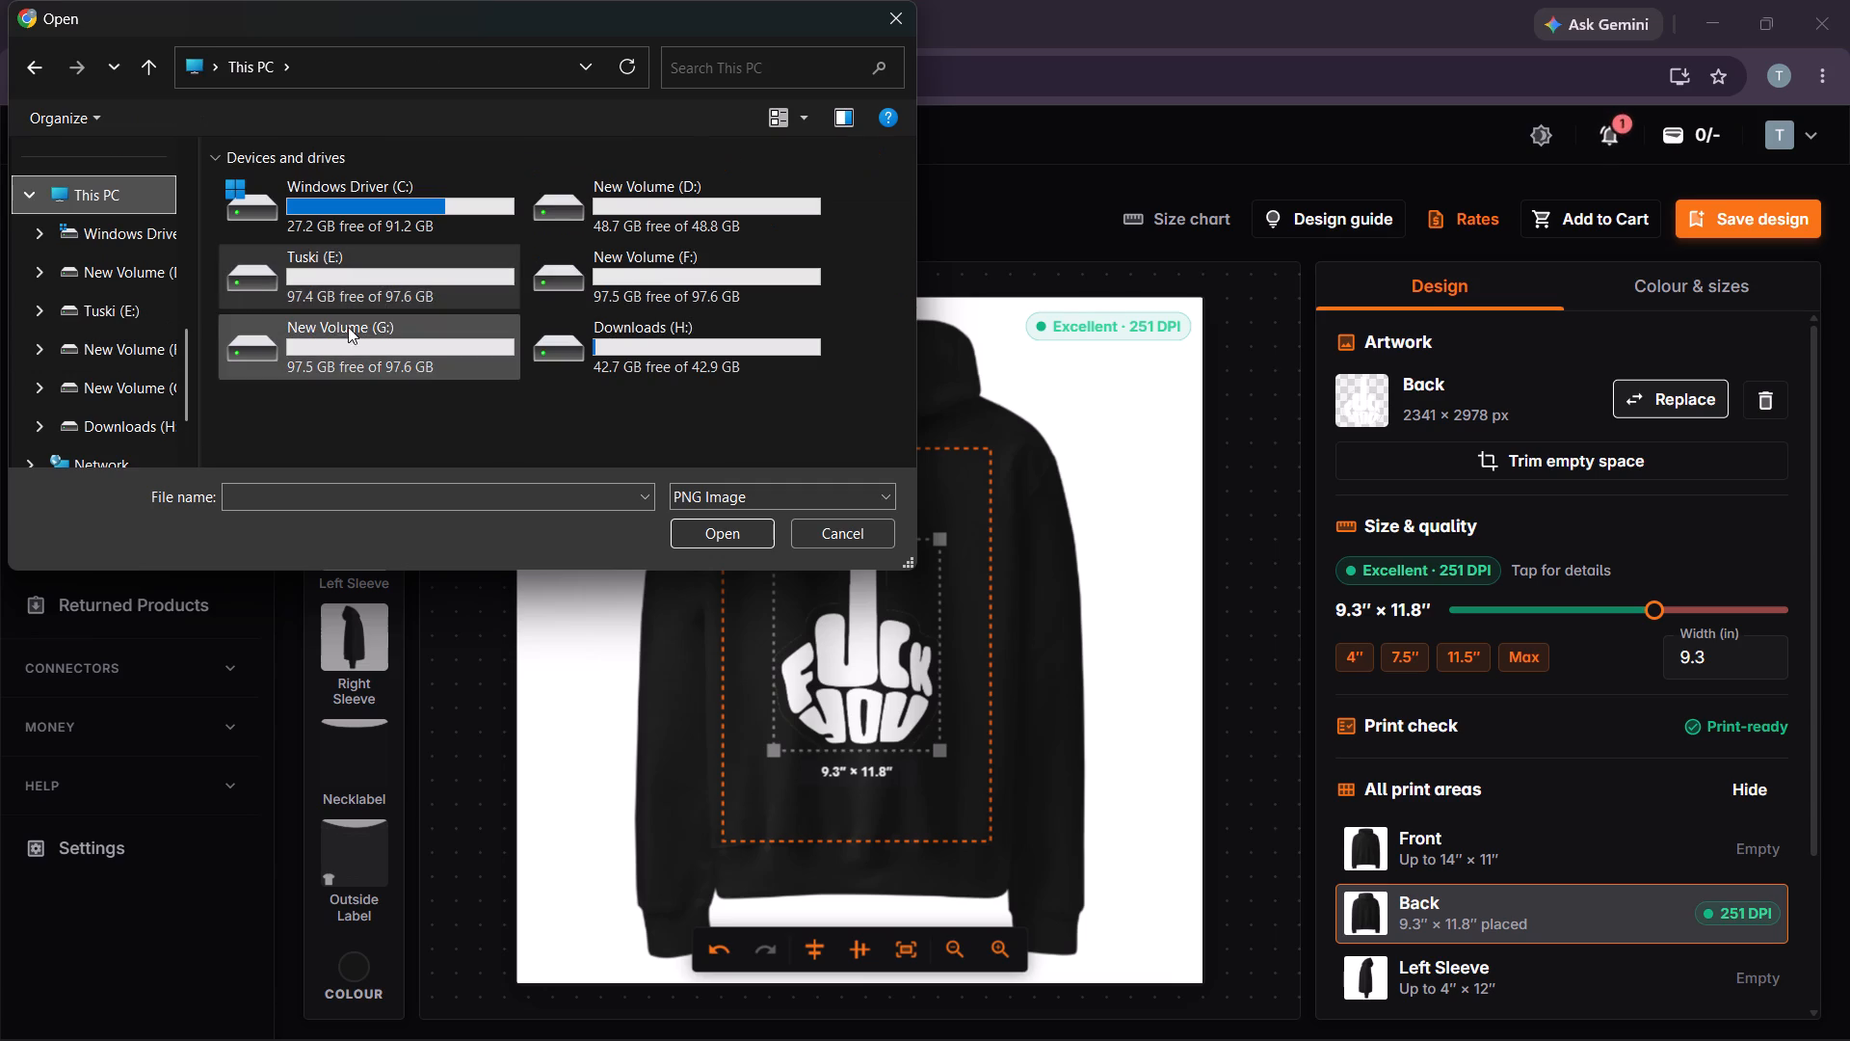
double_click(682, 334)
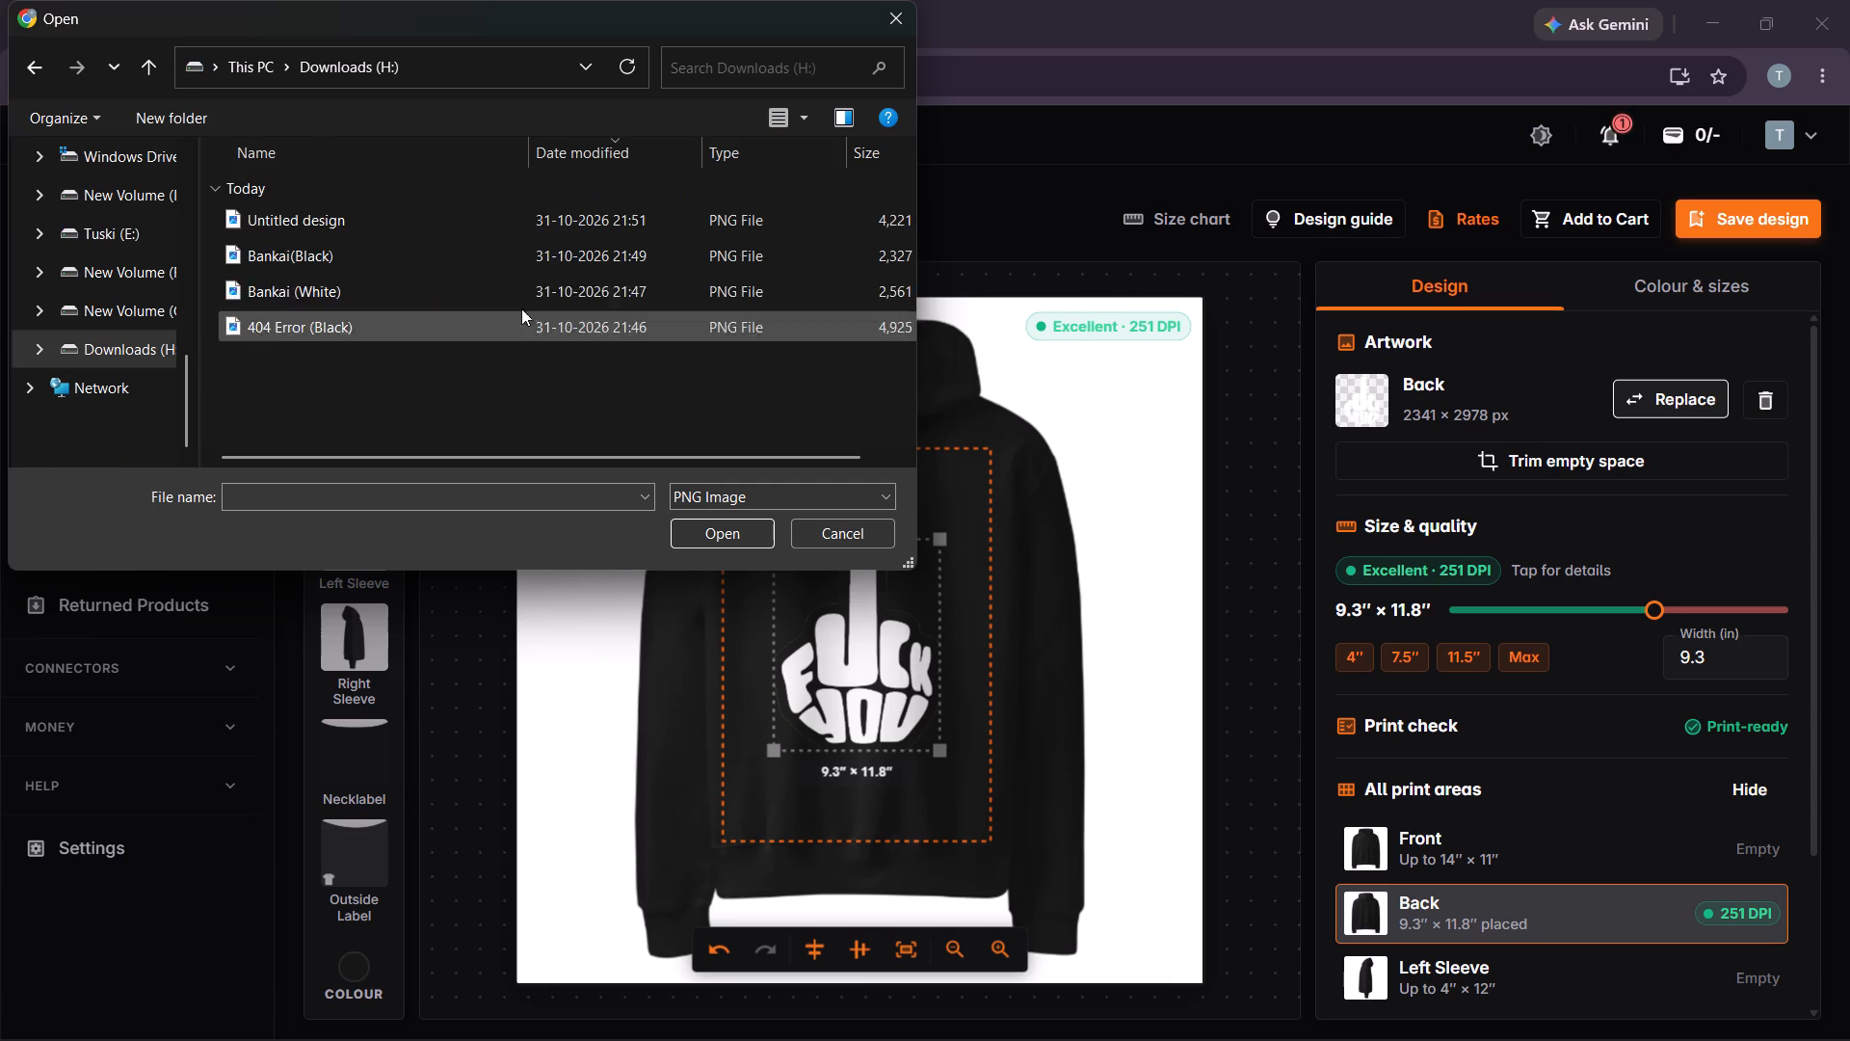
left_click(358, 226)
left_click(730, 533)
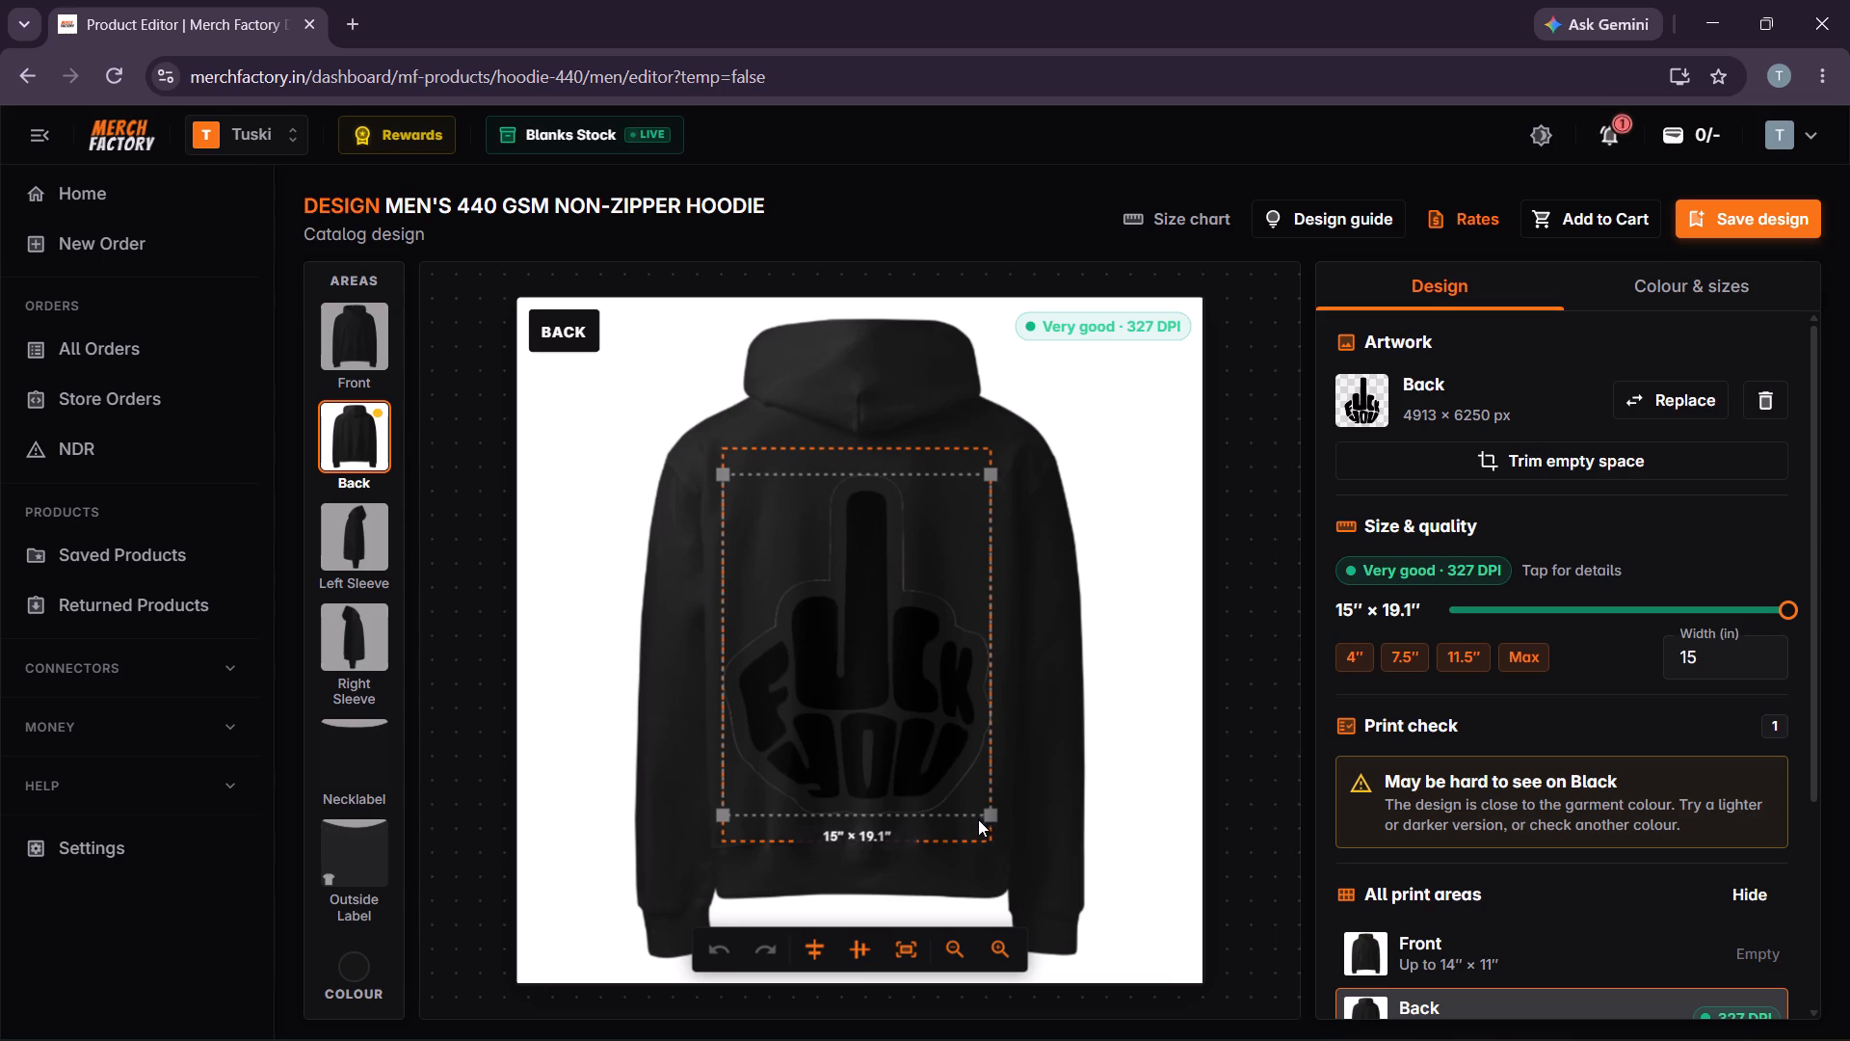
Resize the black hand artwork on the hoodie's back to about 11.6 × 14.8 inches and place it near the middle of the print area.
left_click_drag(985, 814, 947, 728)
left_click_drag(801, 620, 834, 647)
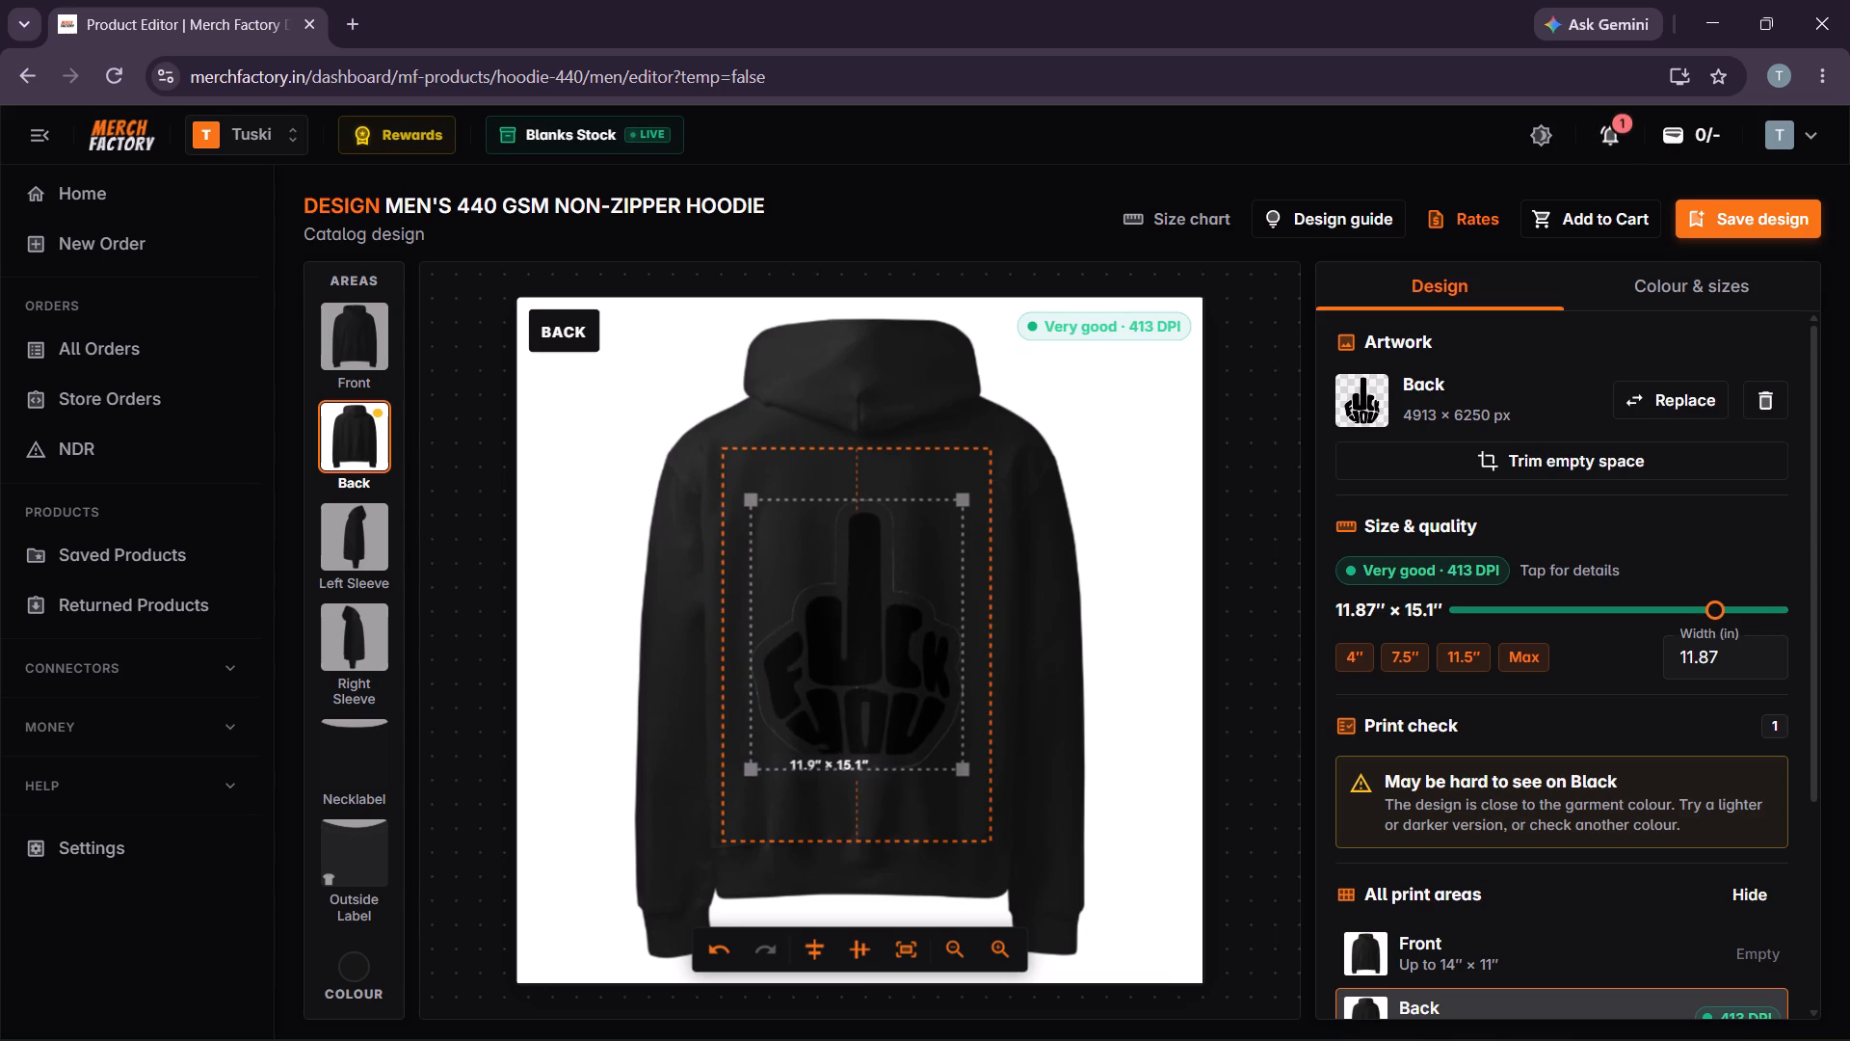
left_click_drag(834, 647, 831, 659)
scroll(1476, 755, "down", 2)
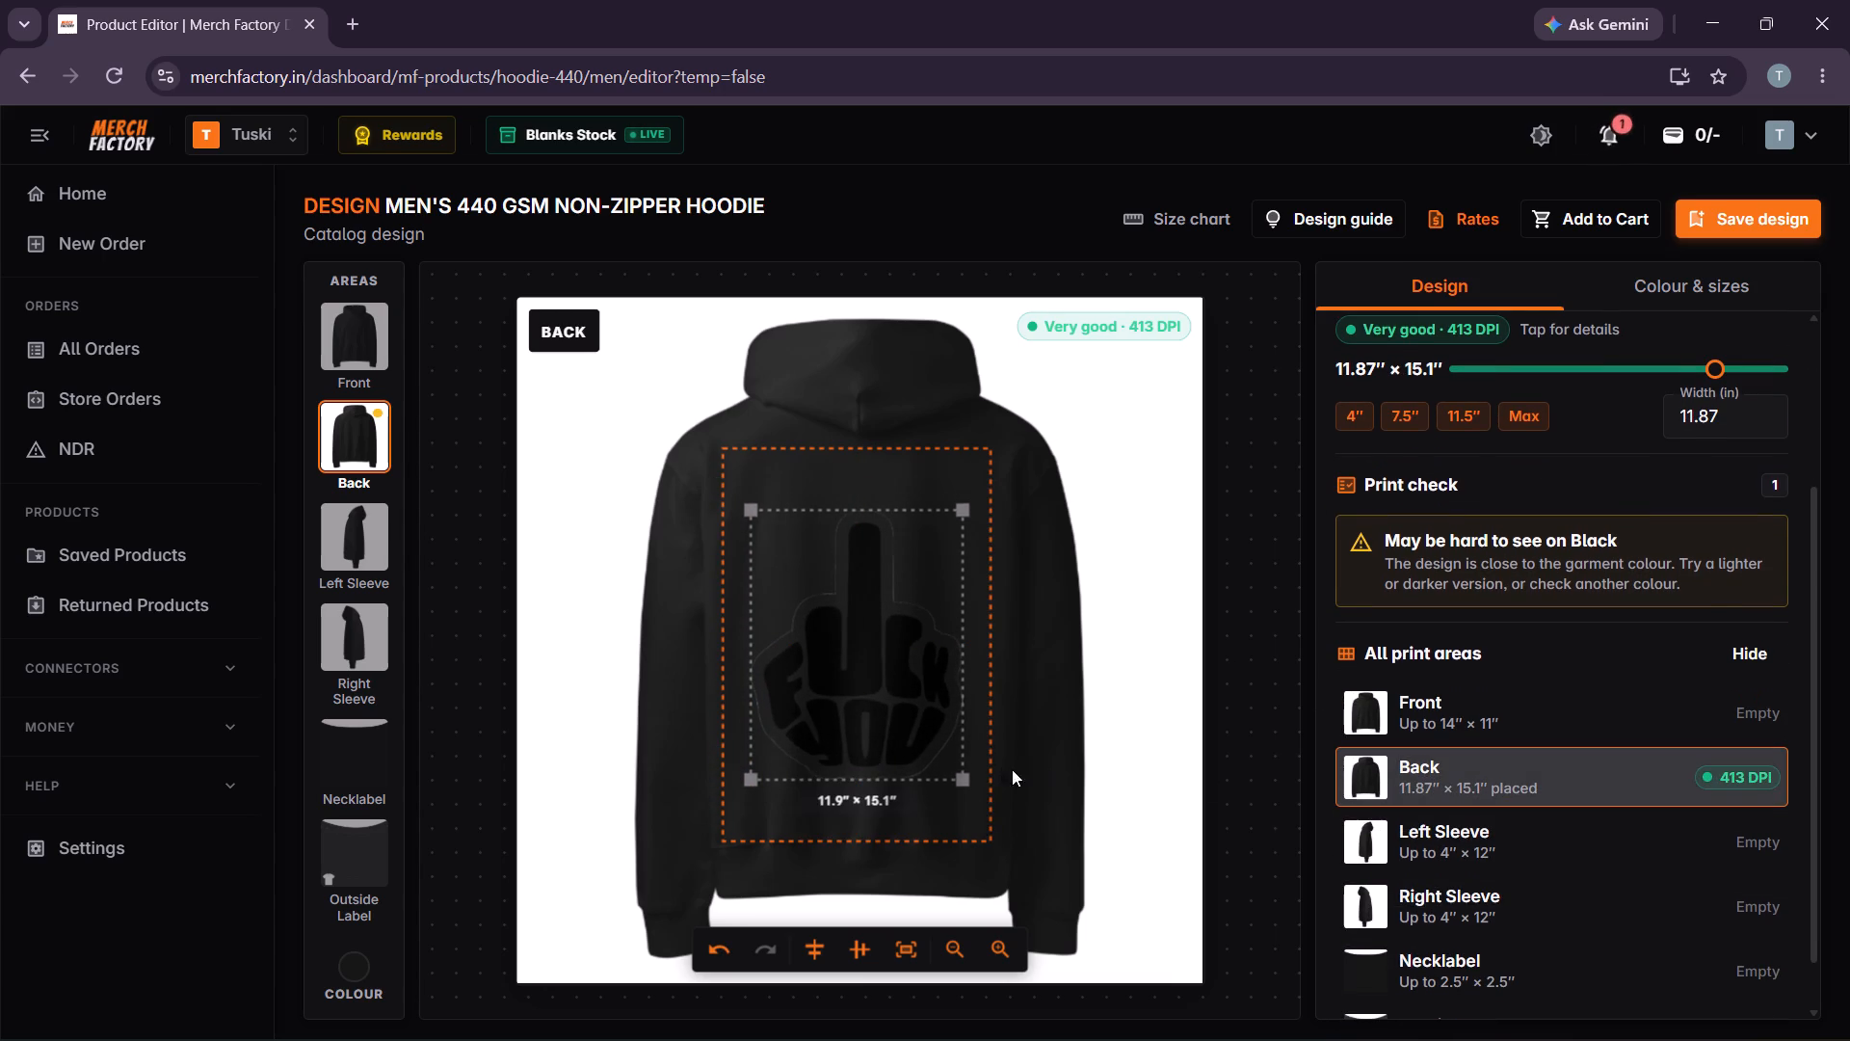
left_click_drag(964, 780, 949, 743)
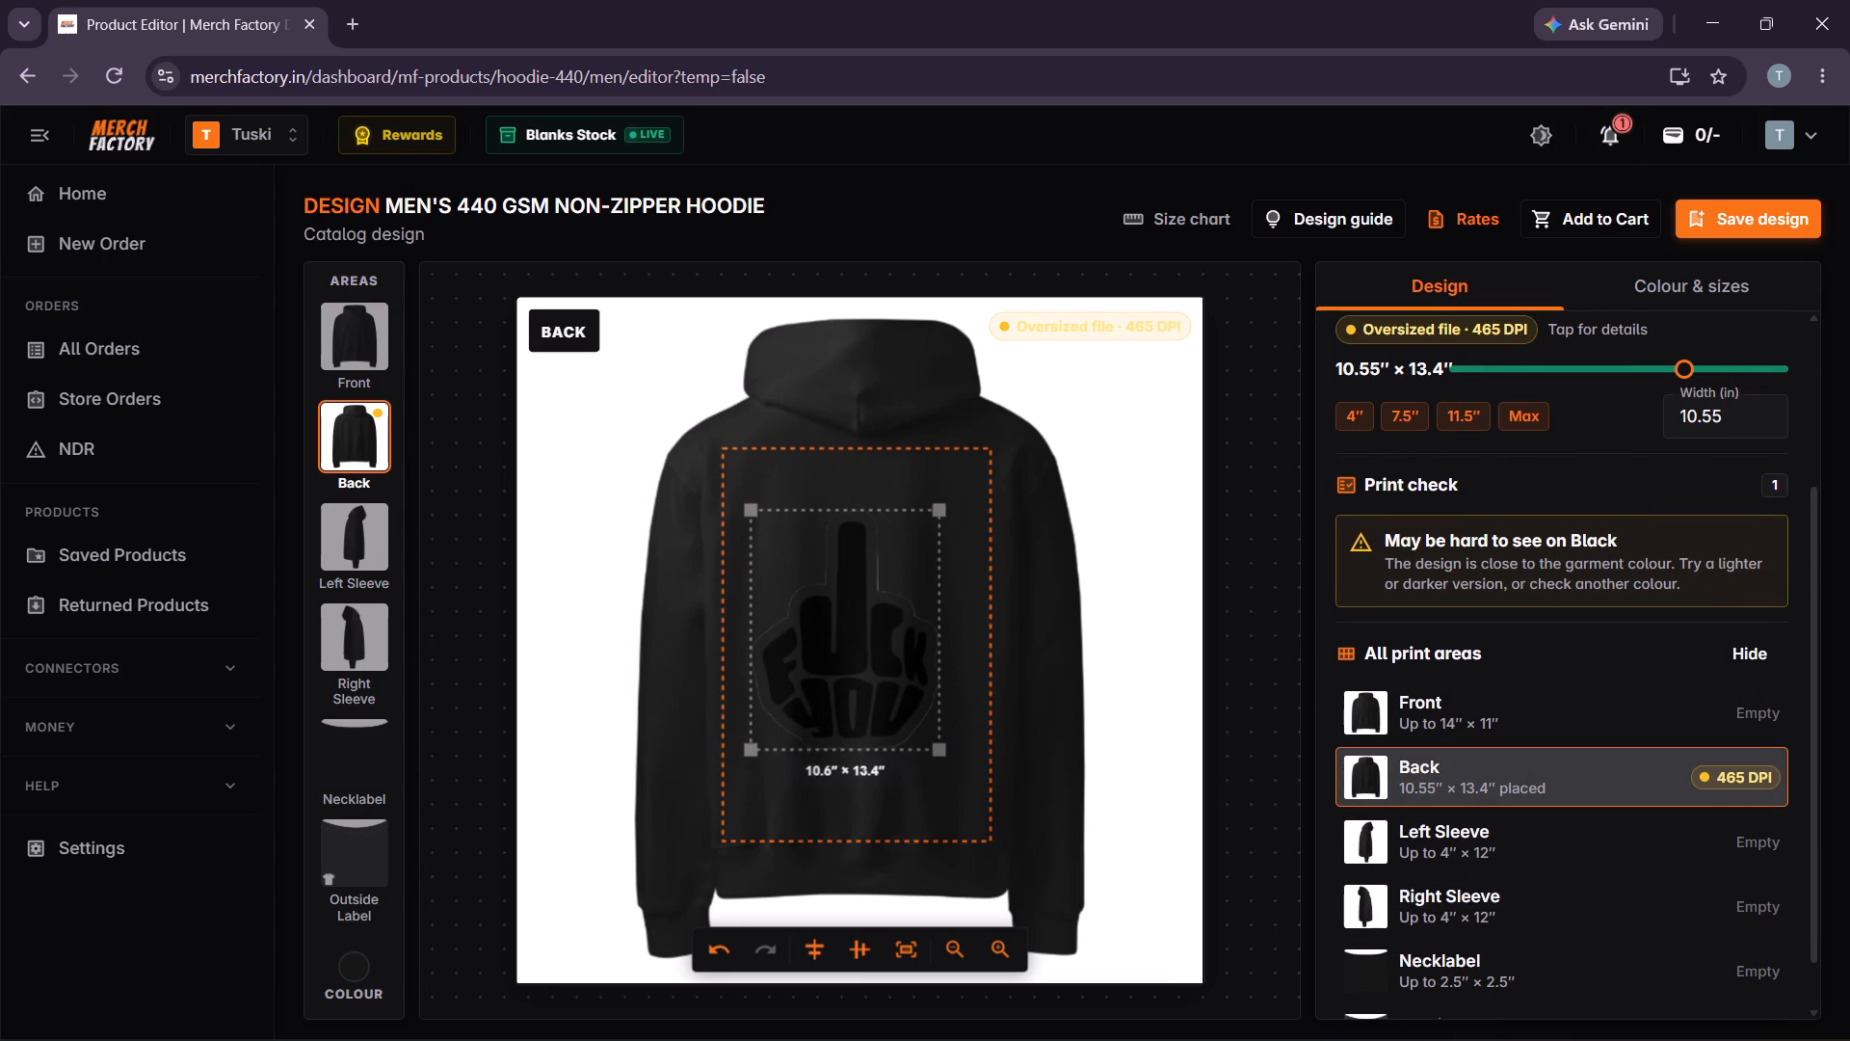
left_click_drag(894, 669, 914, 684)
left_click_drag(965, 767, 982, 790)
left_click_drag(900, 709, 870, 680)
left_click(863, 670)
Remove the artwork from the hoodie's back print area.
scroll(1433, 680, "up", 4)
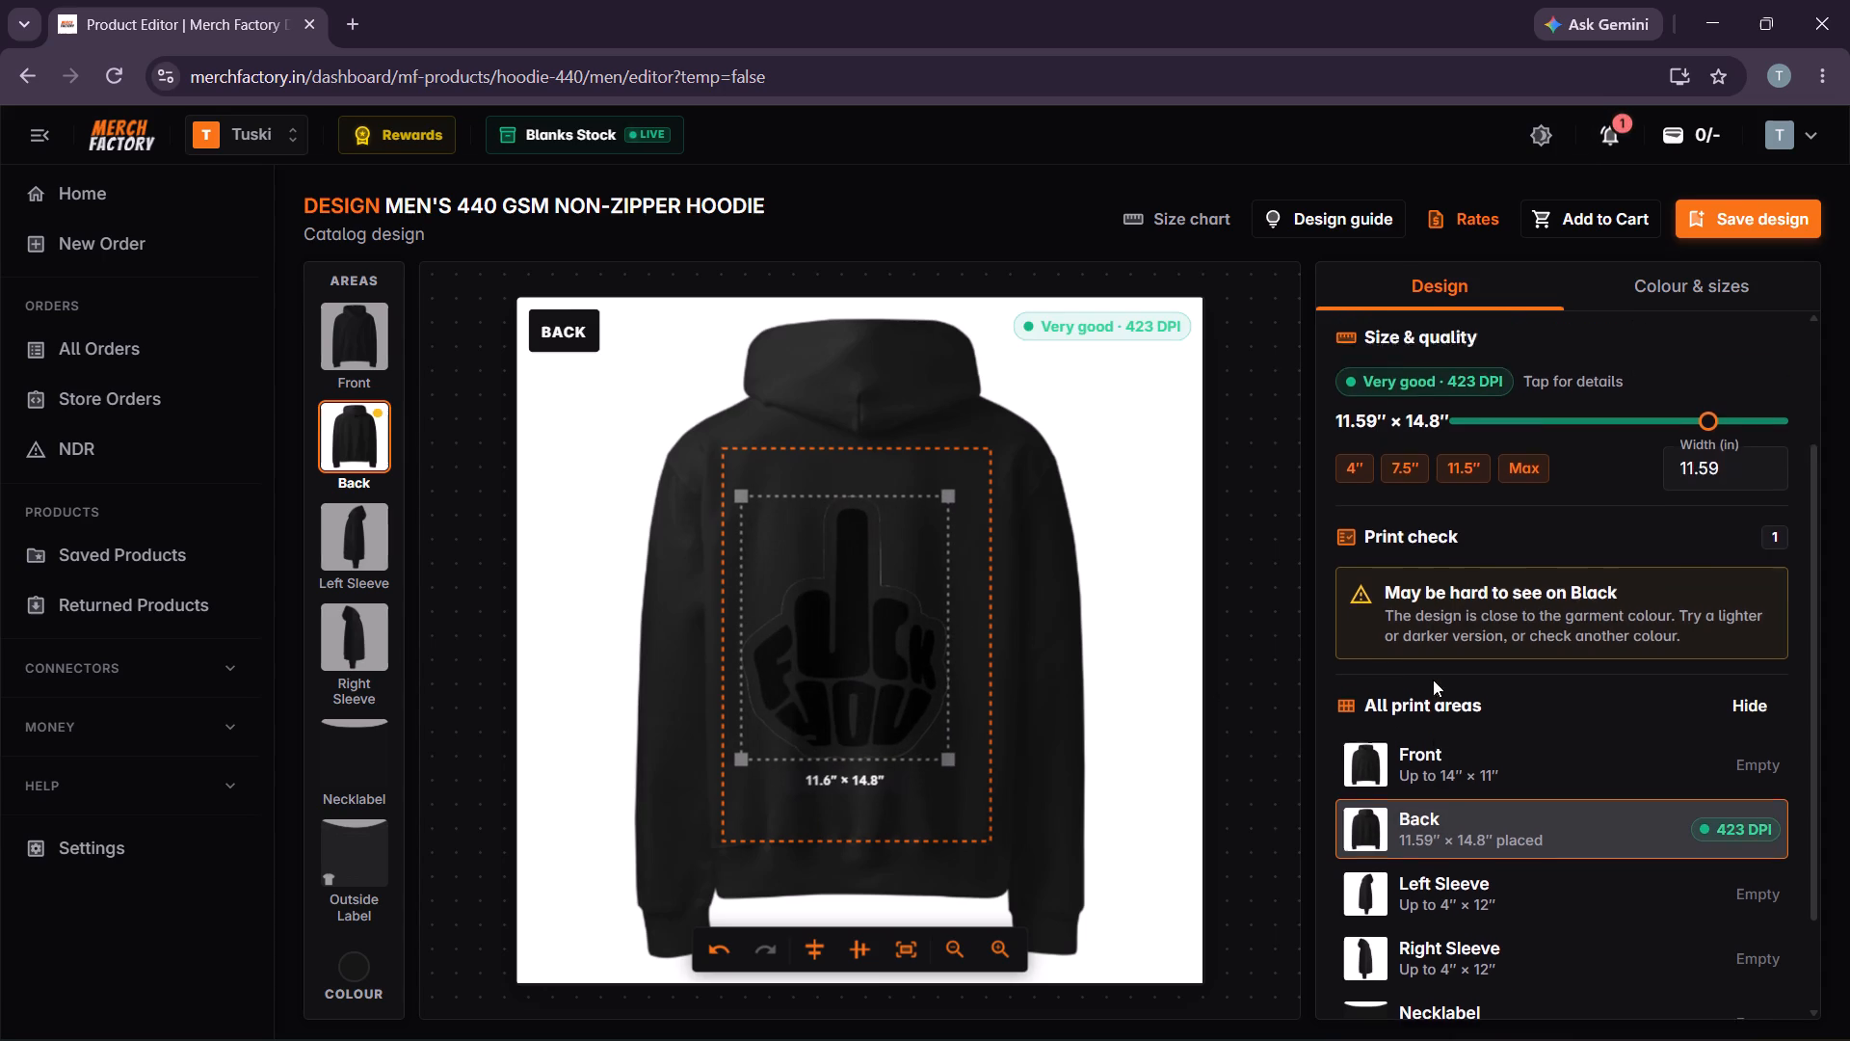
scroll(1433, 680, "up", 1)
left_click(1769, 401)
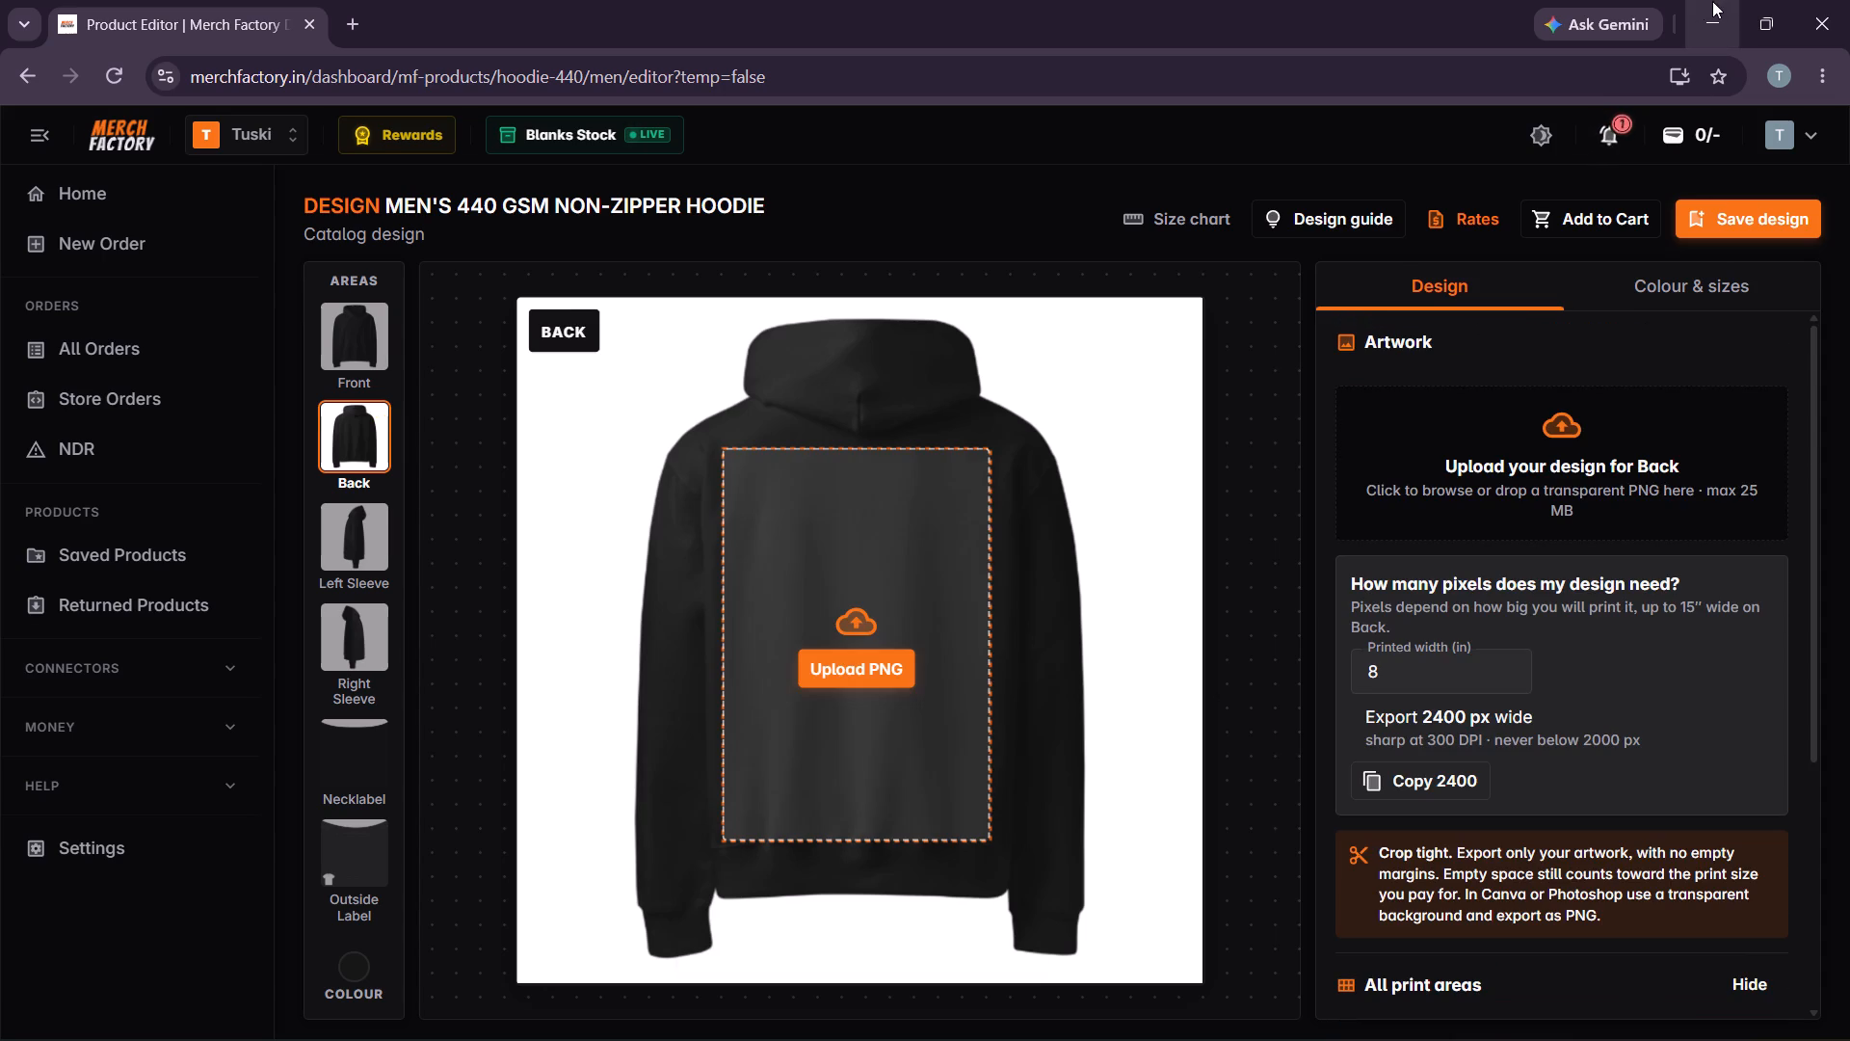
Switch to File Explorer and rename the Untitled design PNG on Downloads (H:) as Fuck U (Black).
left_click(1712, 0)
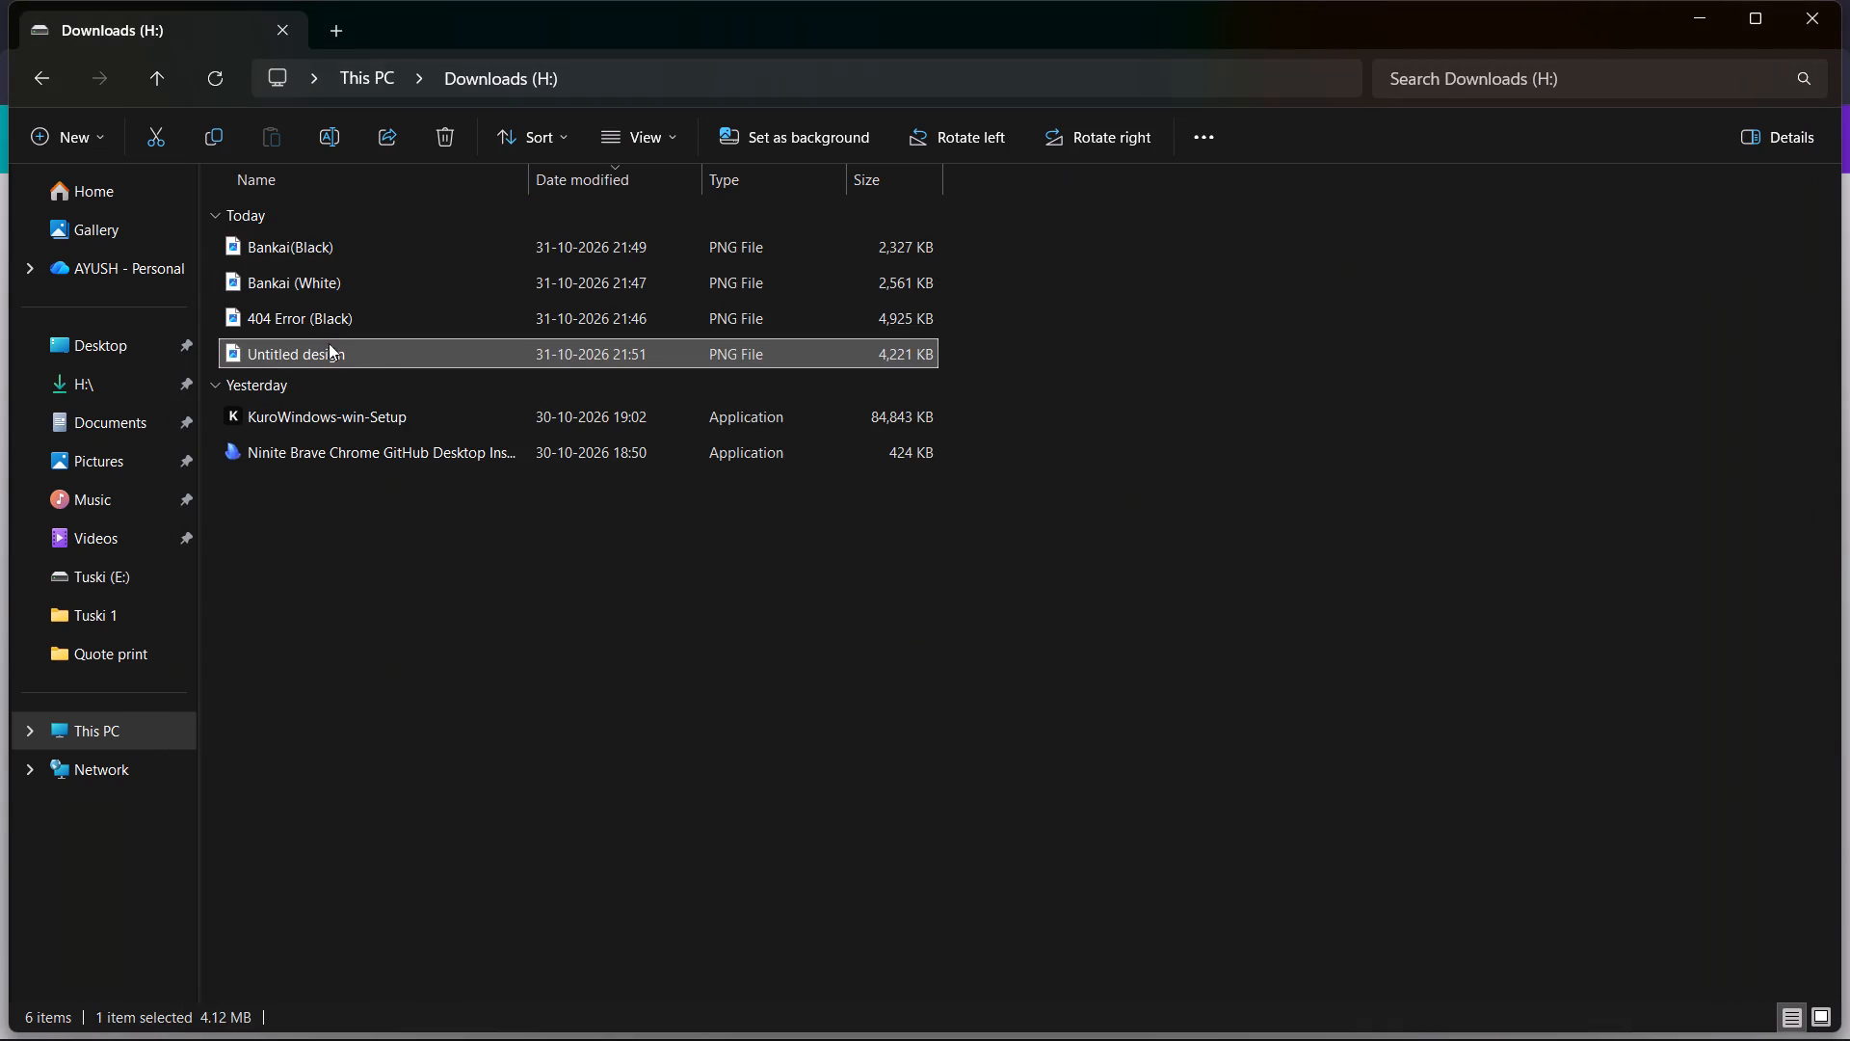
right_click(332, 347)
left_click(527, 81)
type("Fuck")
key("space")
type("U (Black")
key("shift+parenright")
key("Return")
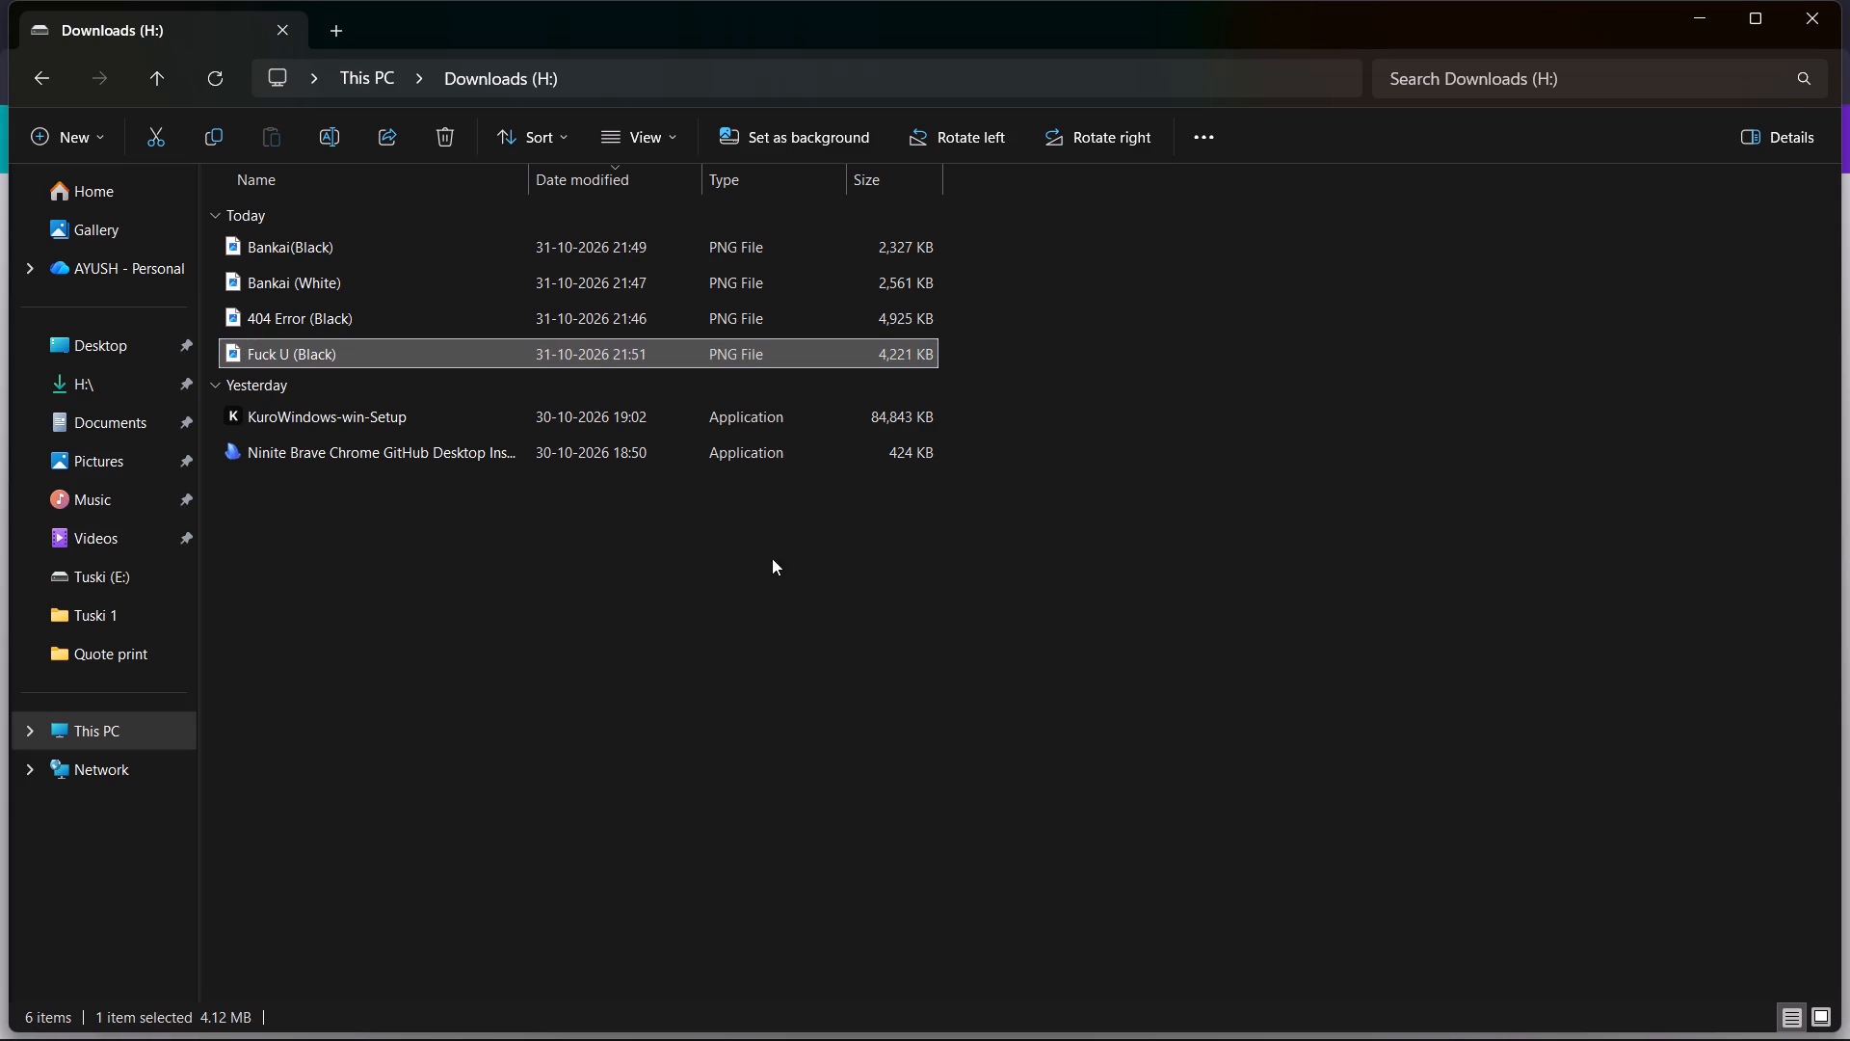
Switch to Canva, open the white hand artwork from the Quote print folder in the editor and close the previous design.
left_click(1702, 15)
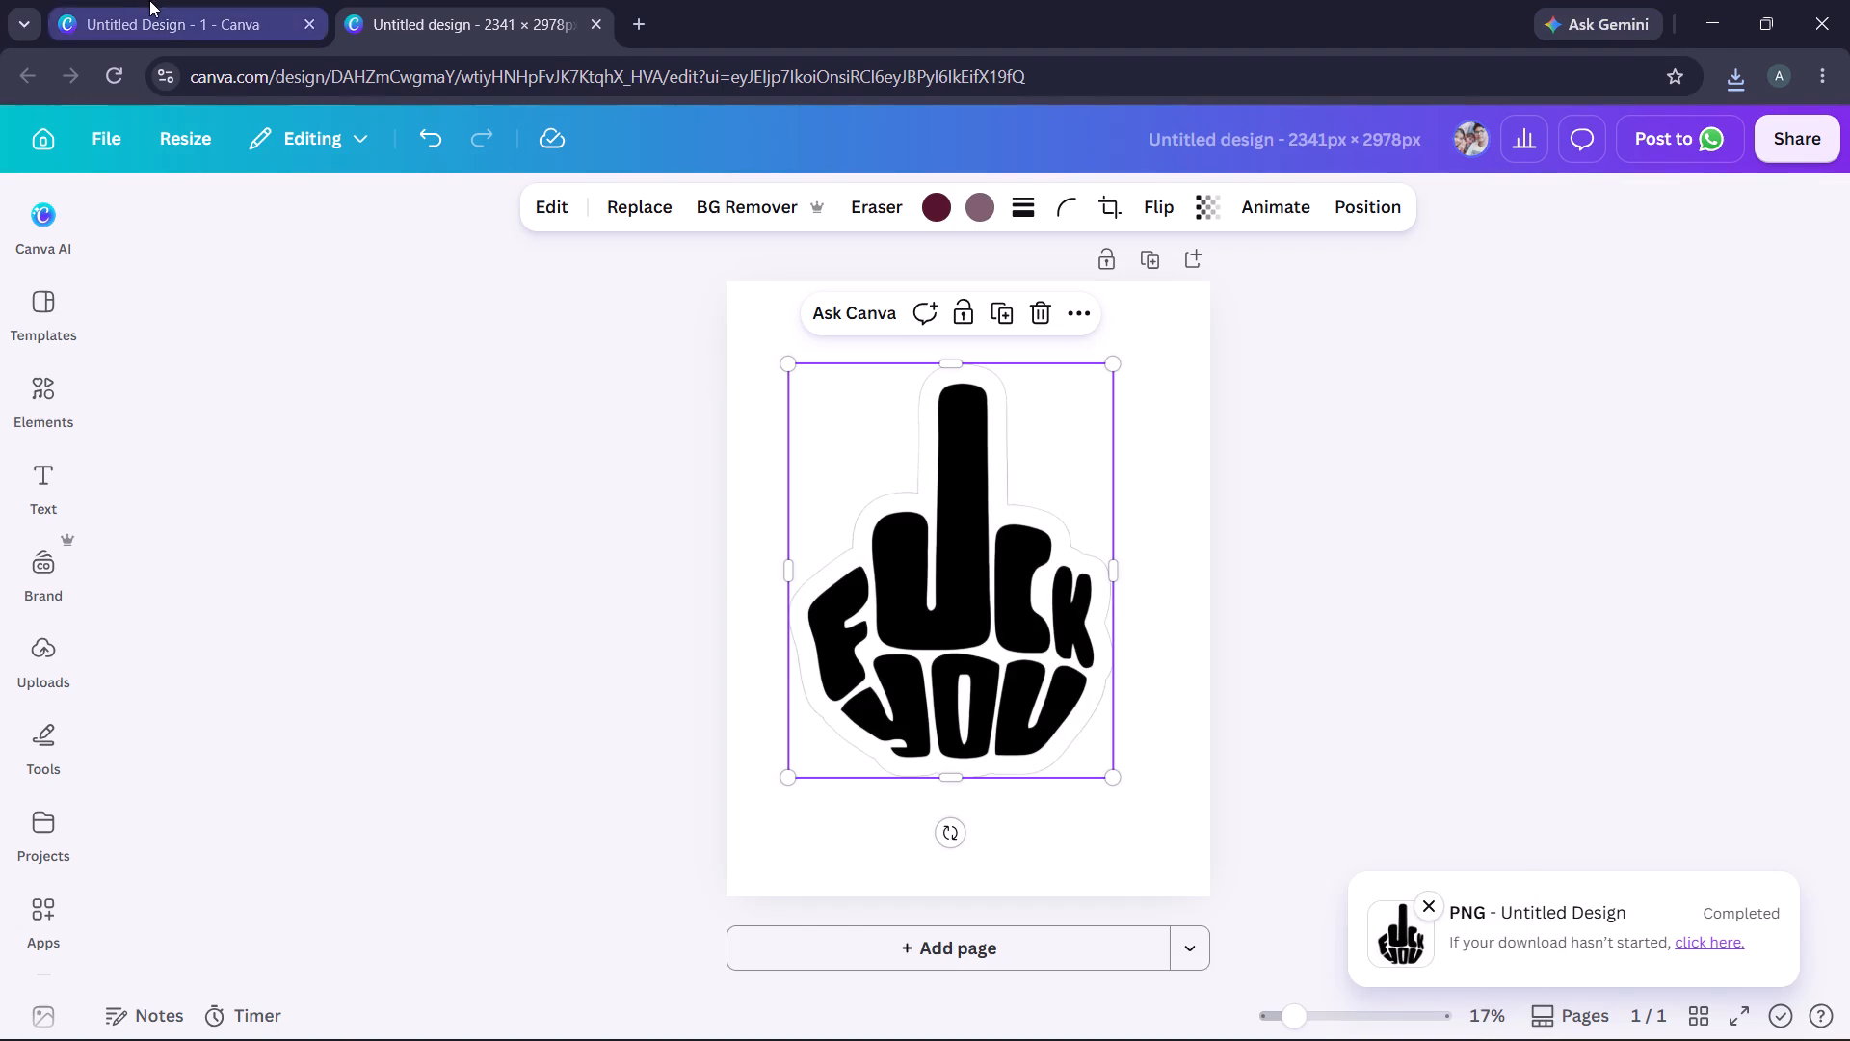
left_click(149, 0)
left_click(1806, 157)
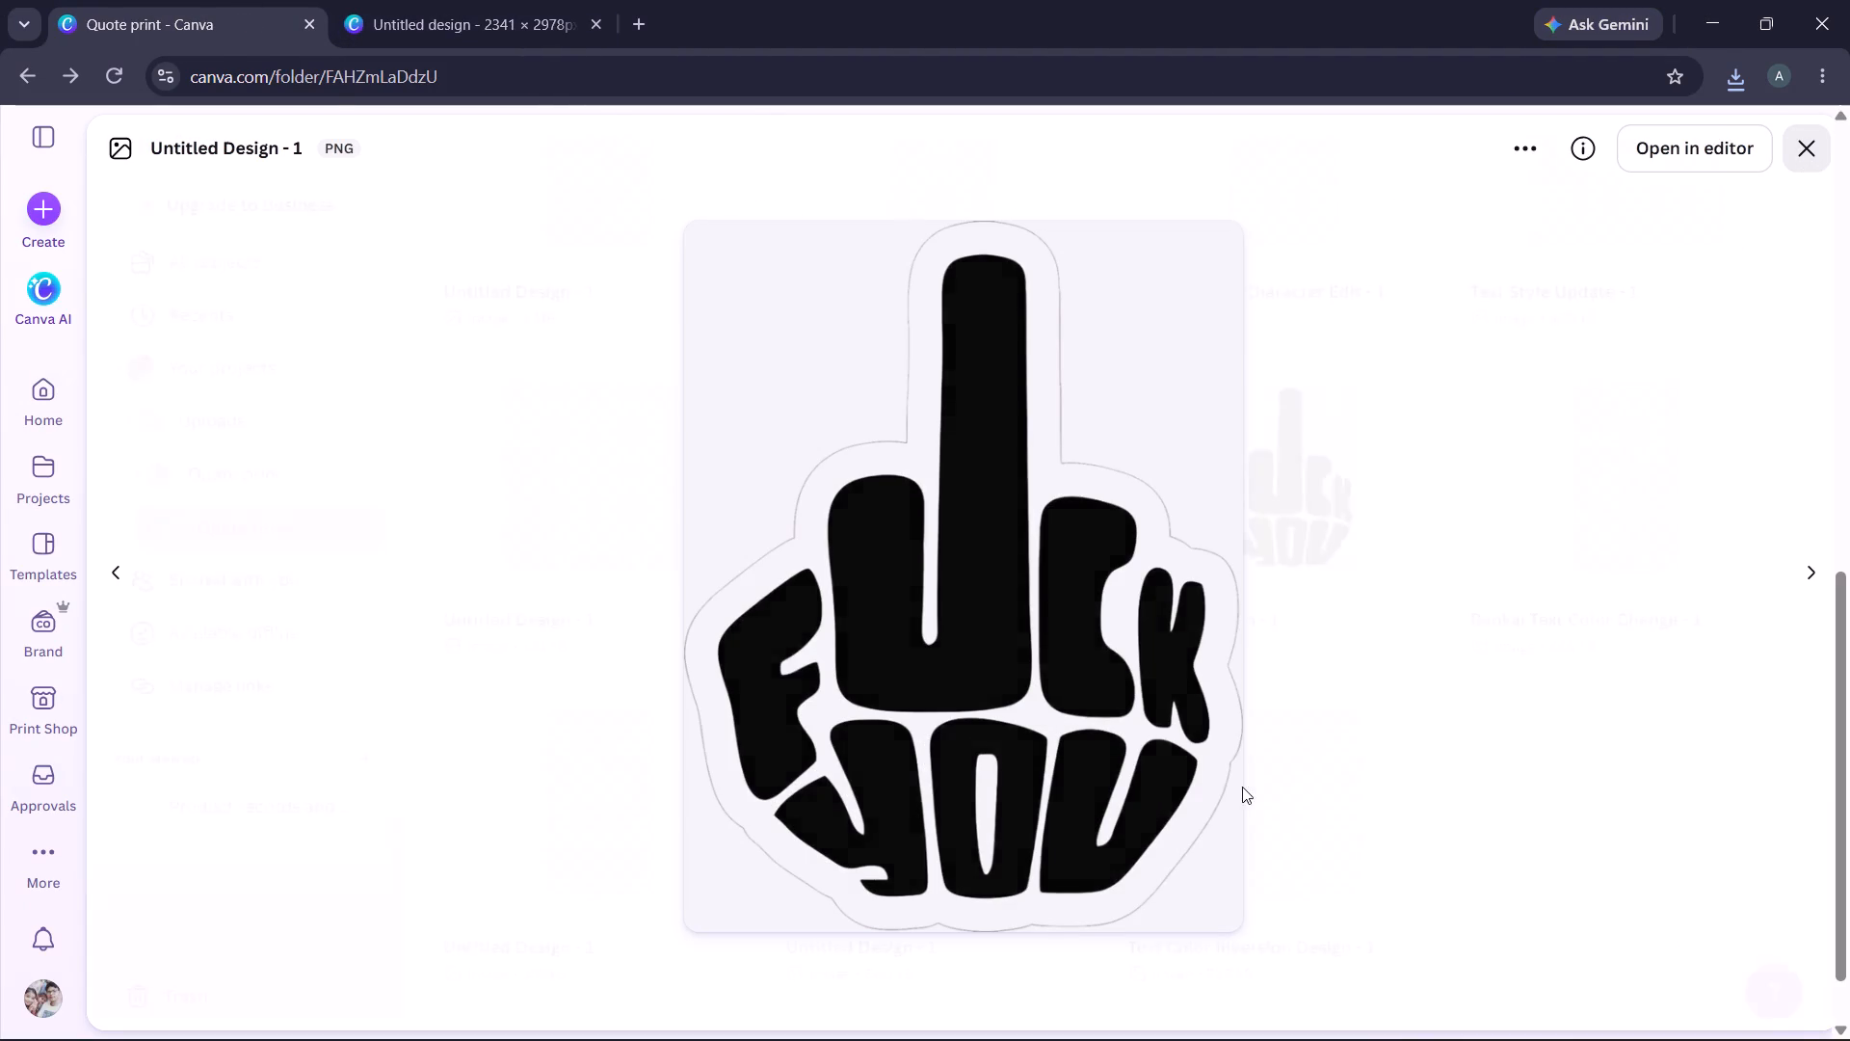
left_click(934, 512)
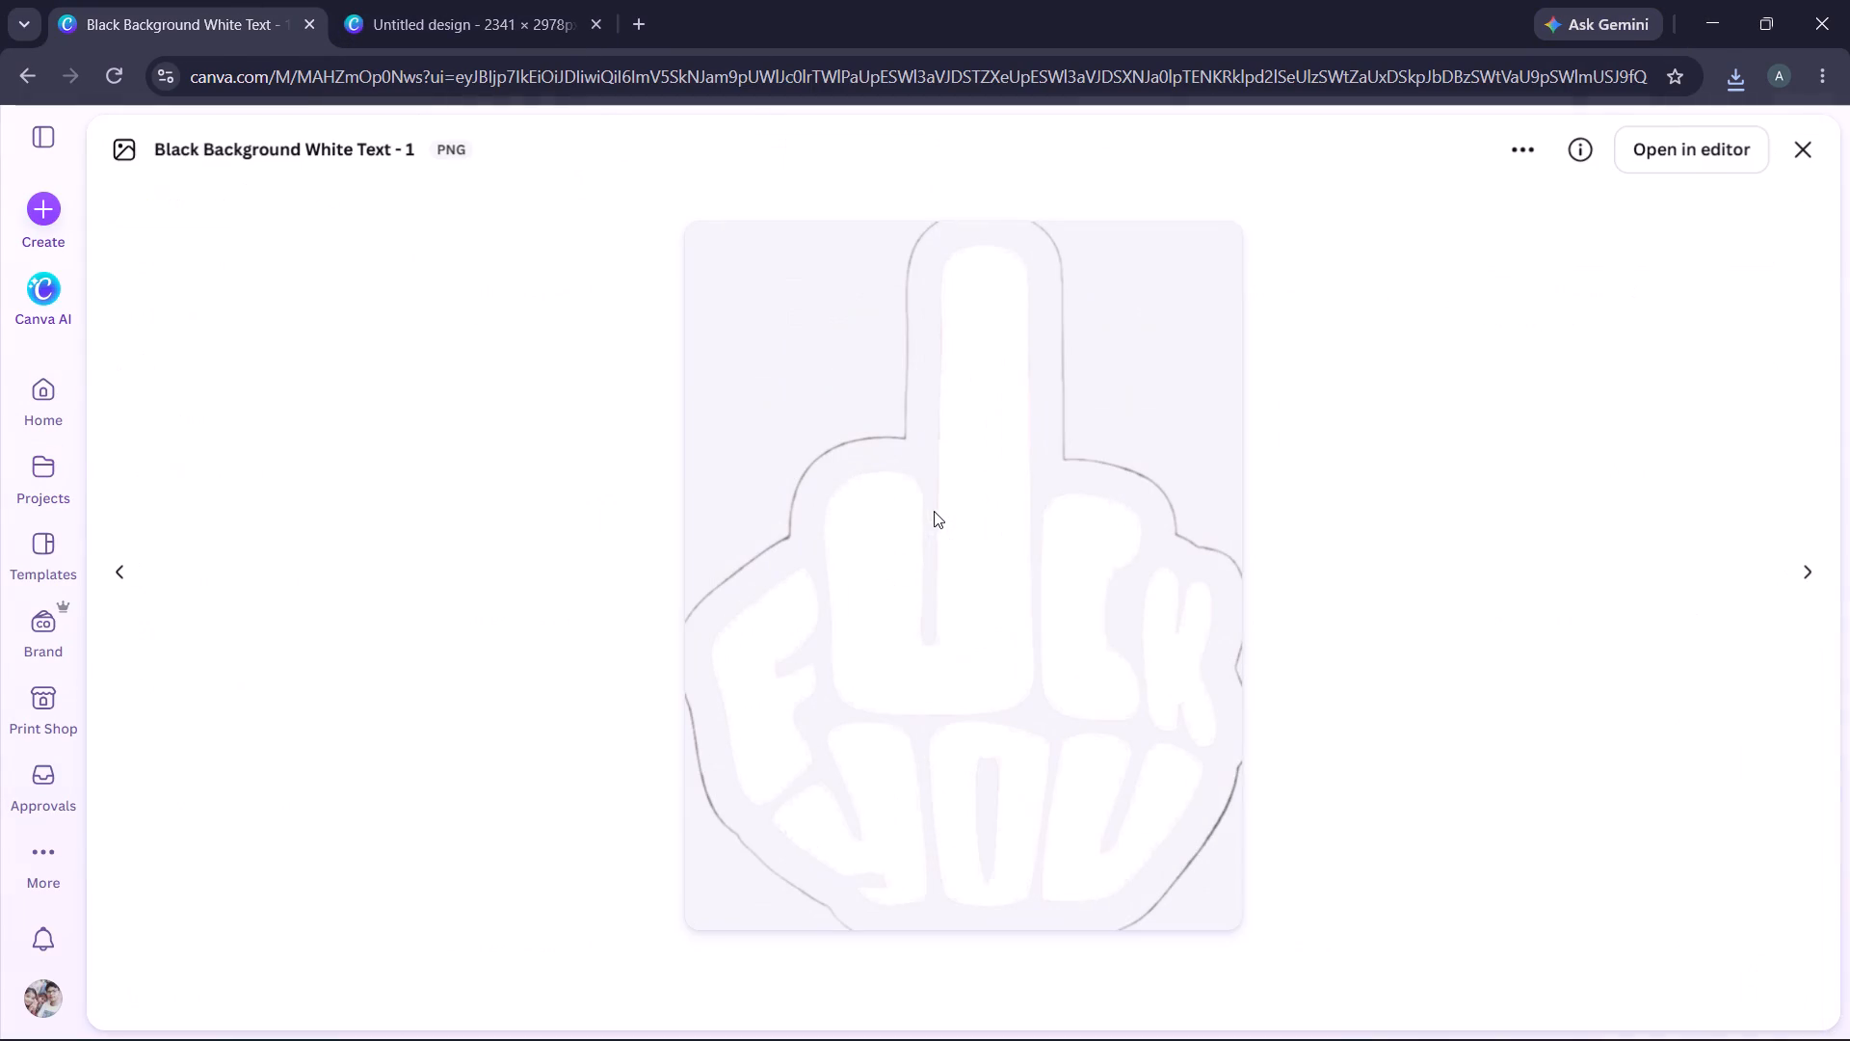
left_click(1680, 166)
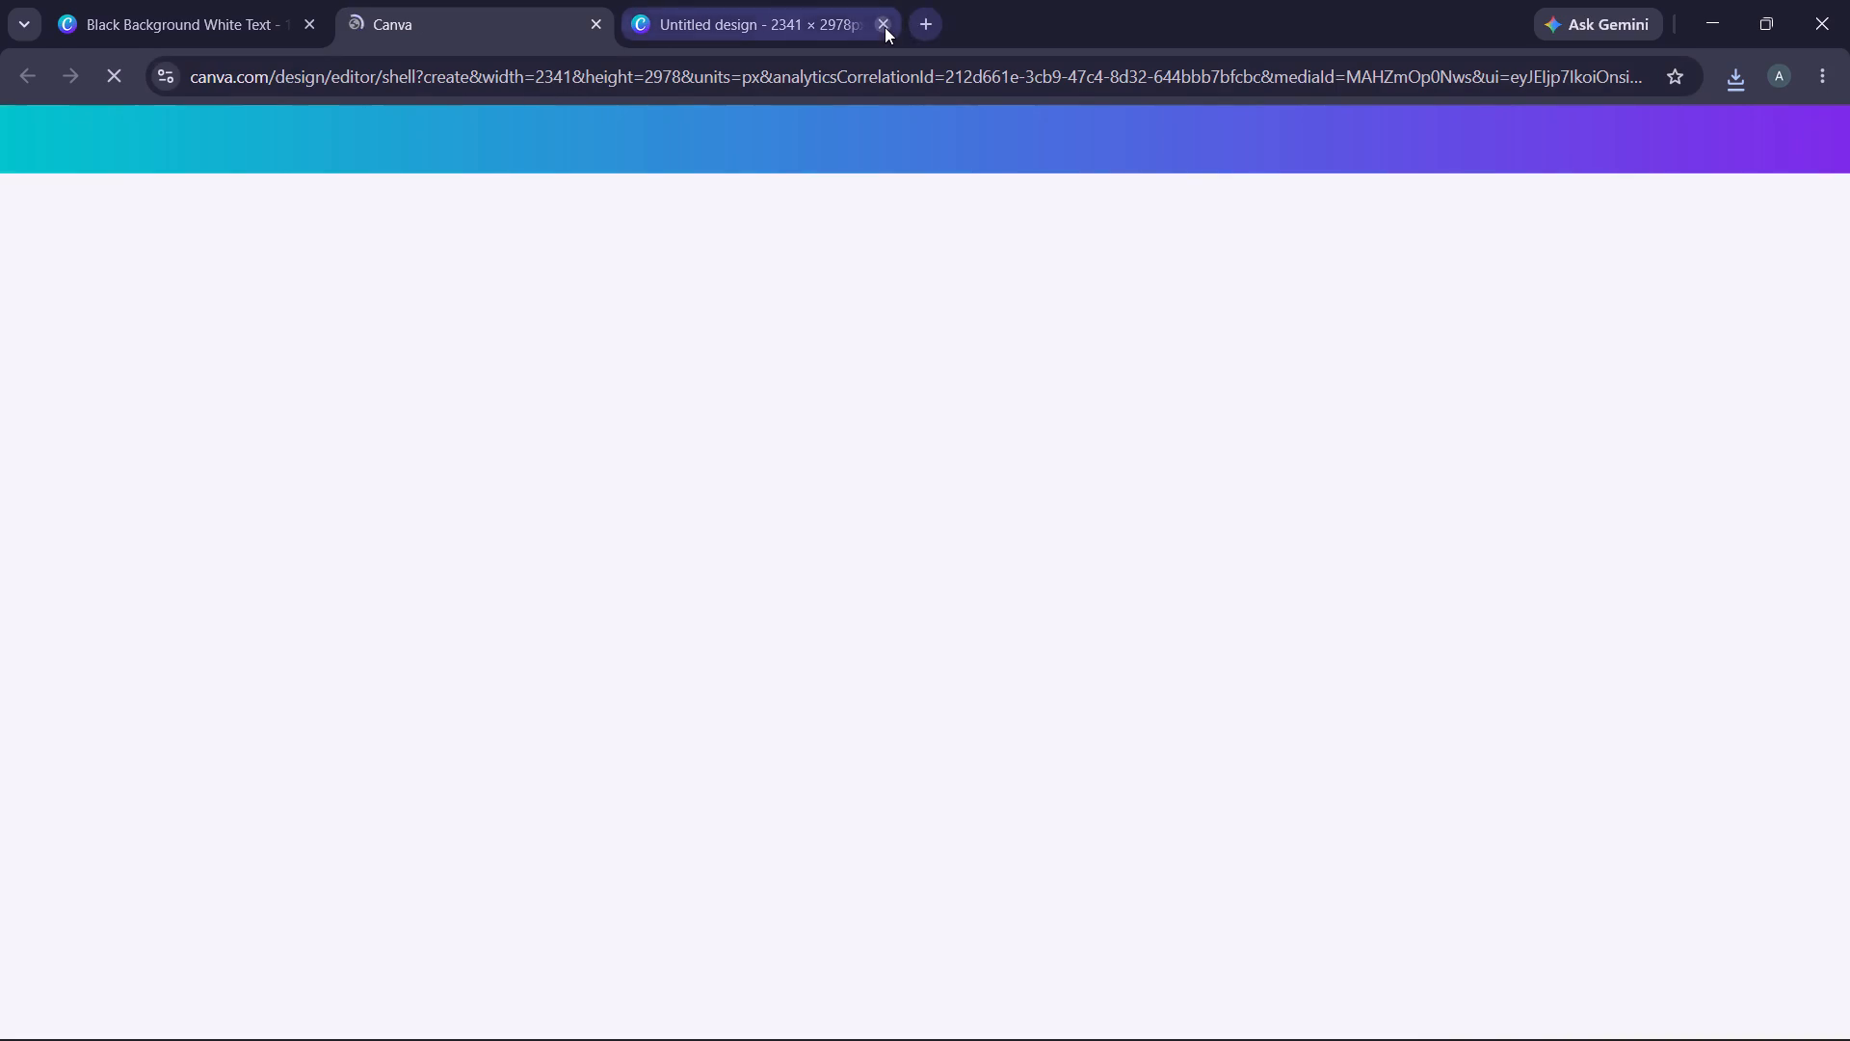
left_click(885, 26)
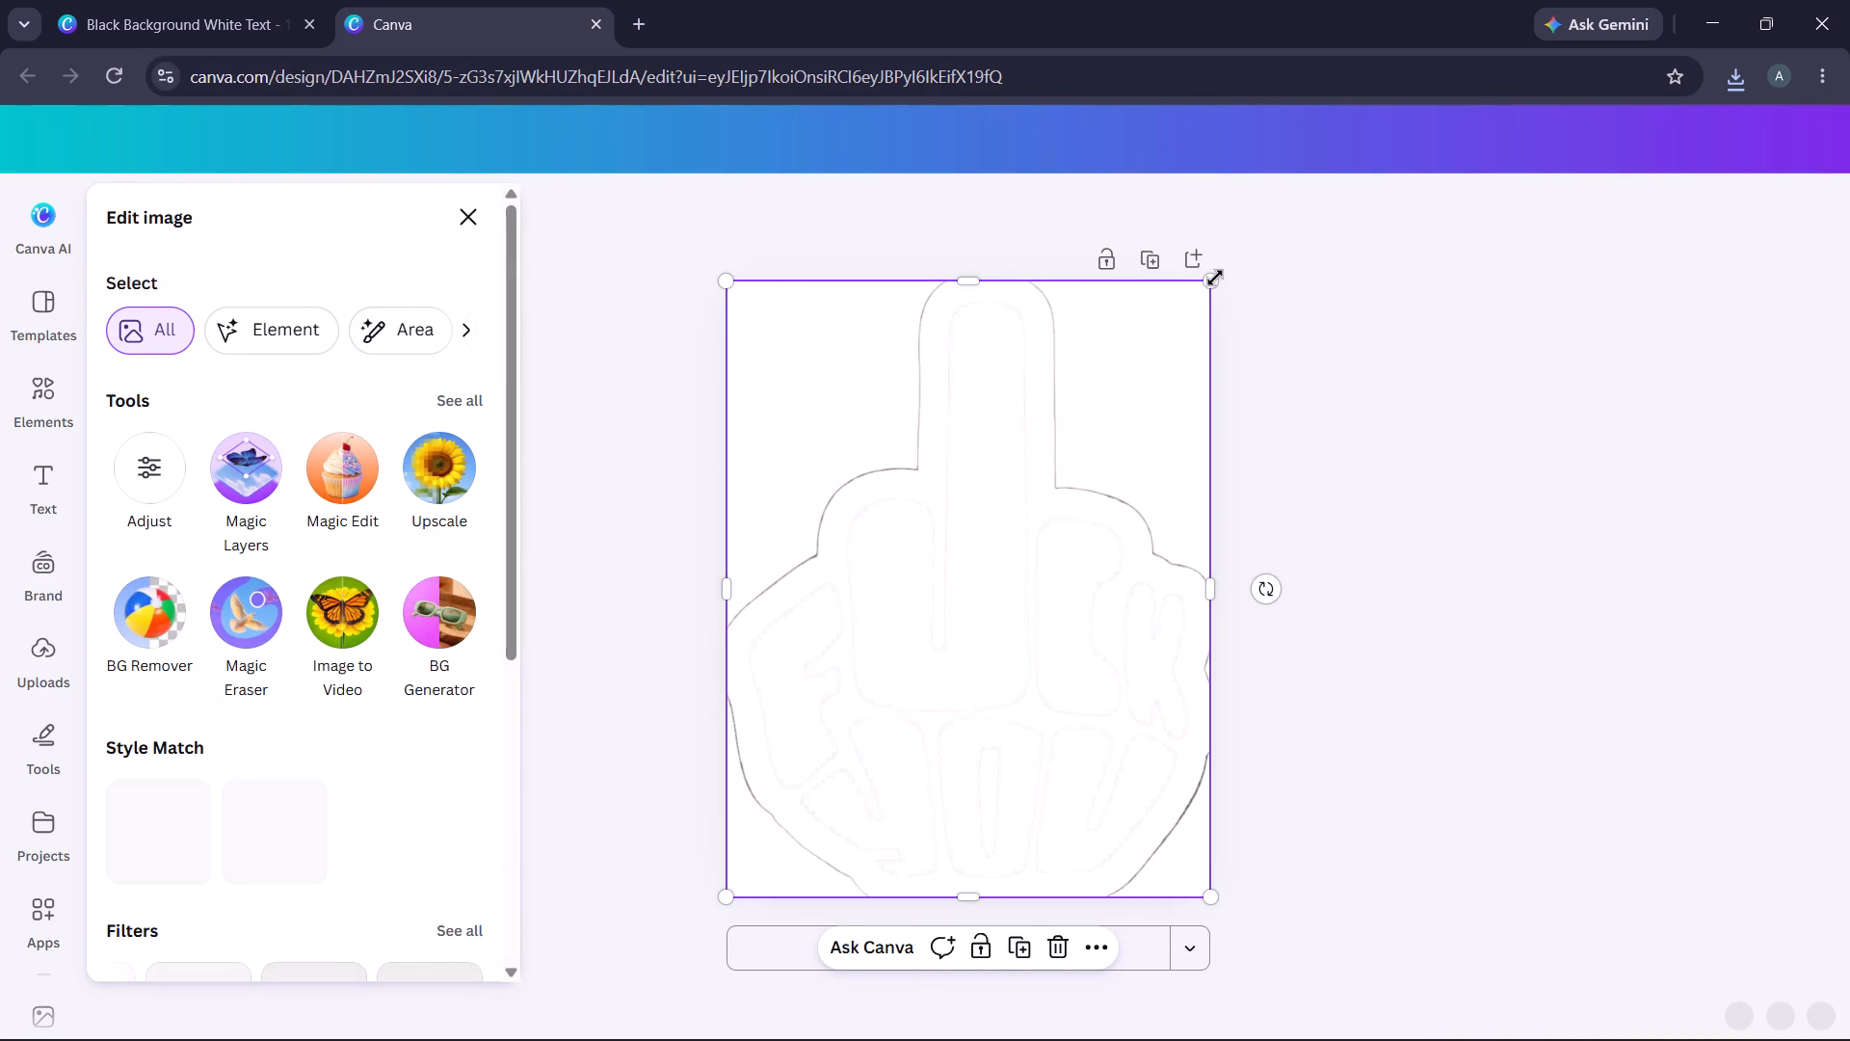
Shrink the white hand artwork to about 1,652 × 2,102 px and centre it on the page.
left_click_drag(1212, 279, 1068, 453)
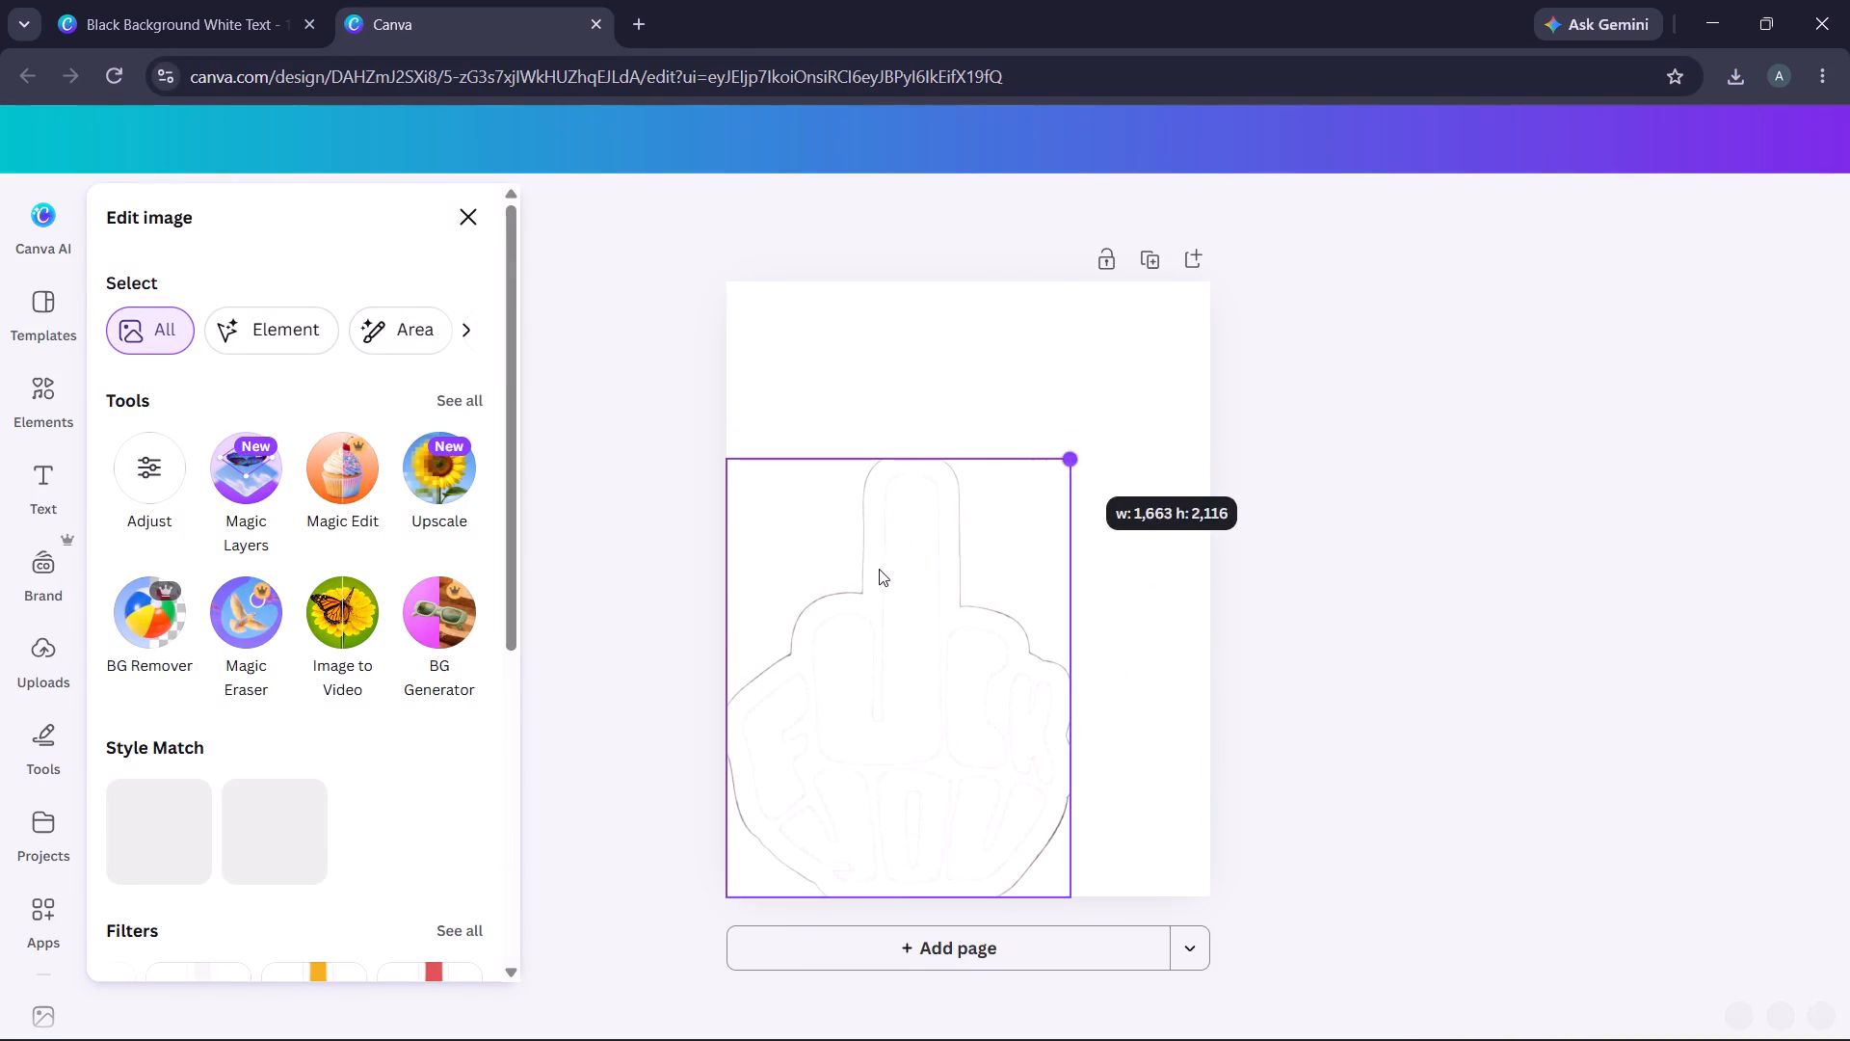
left_click_drag(879, 568, 940, 469)
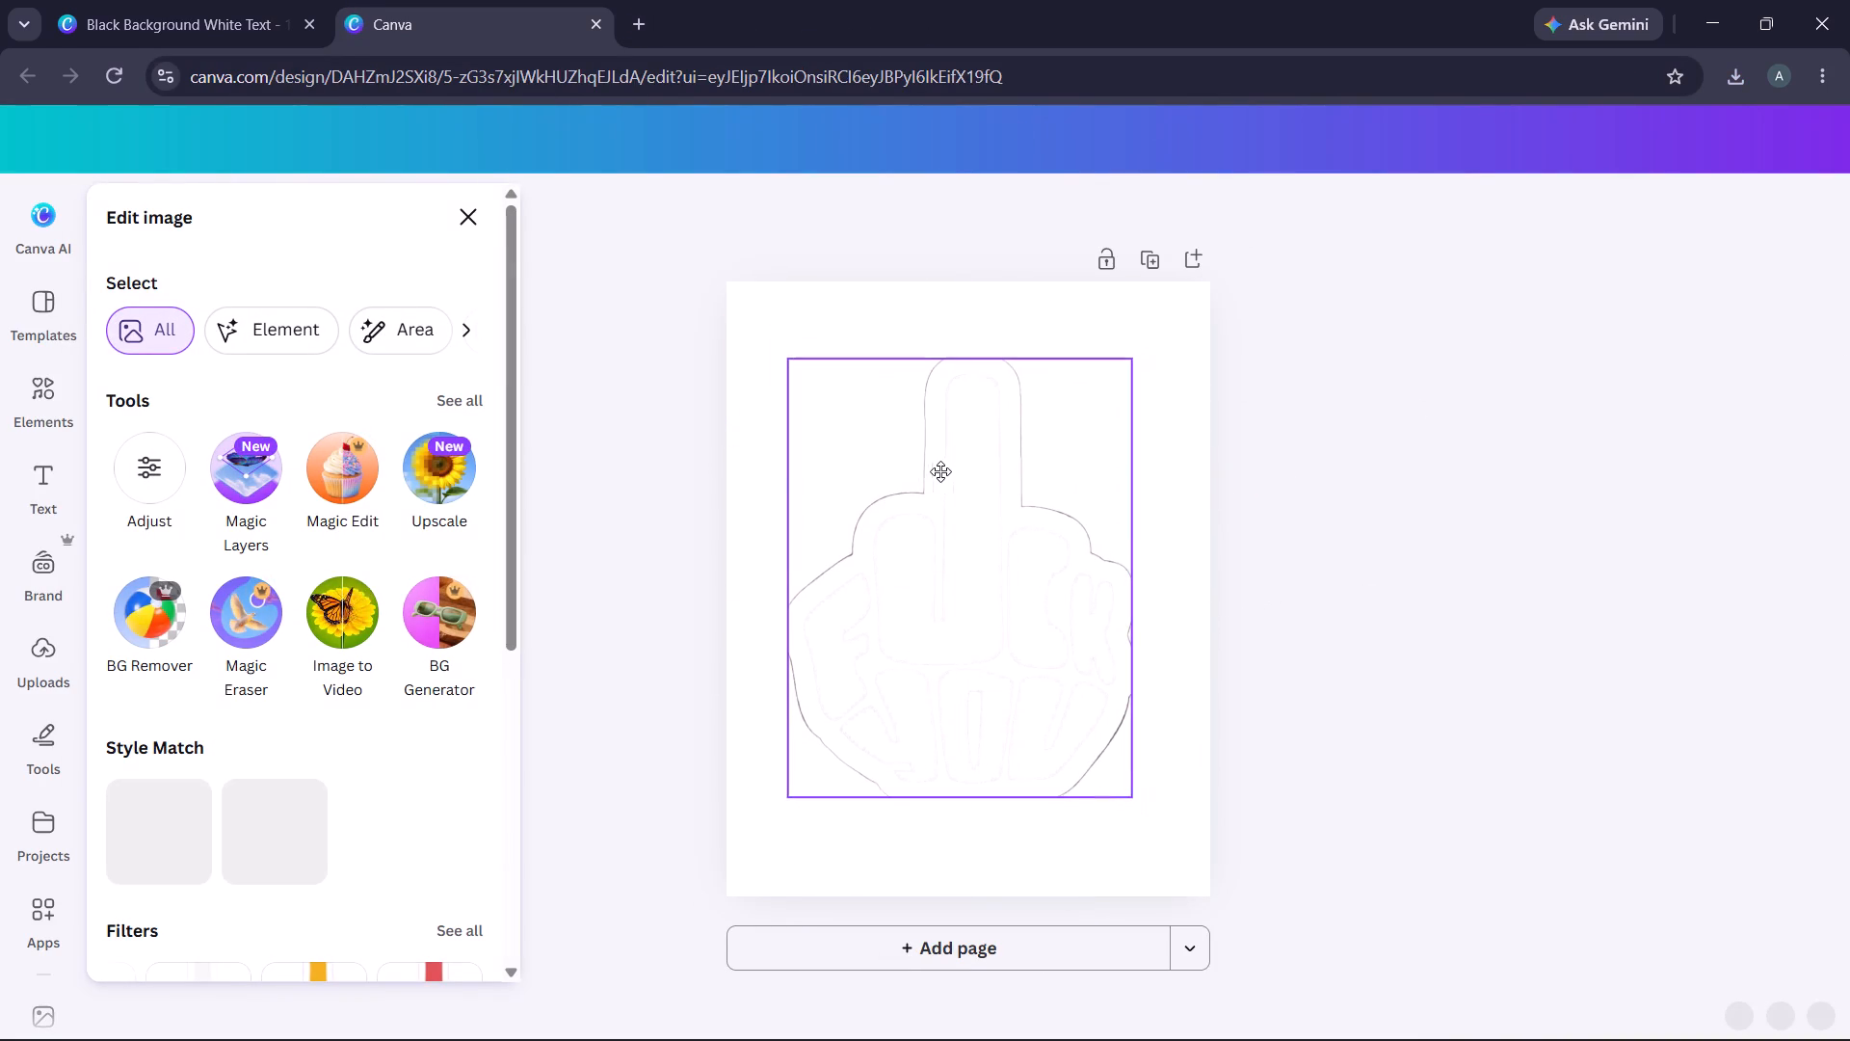
left_click(1131, 796)
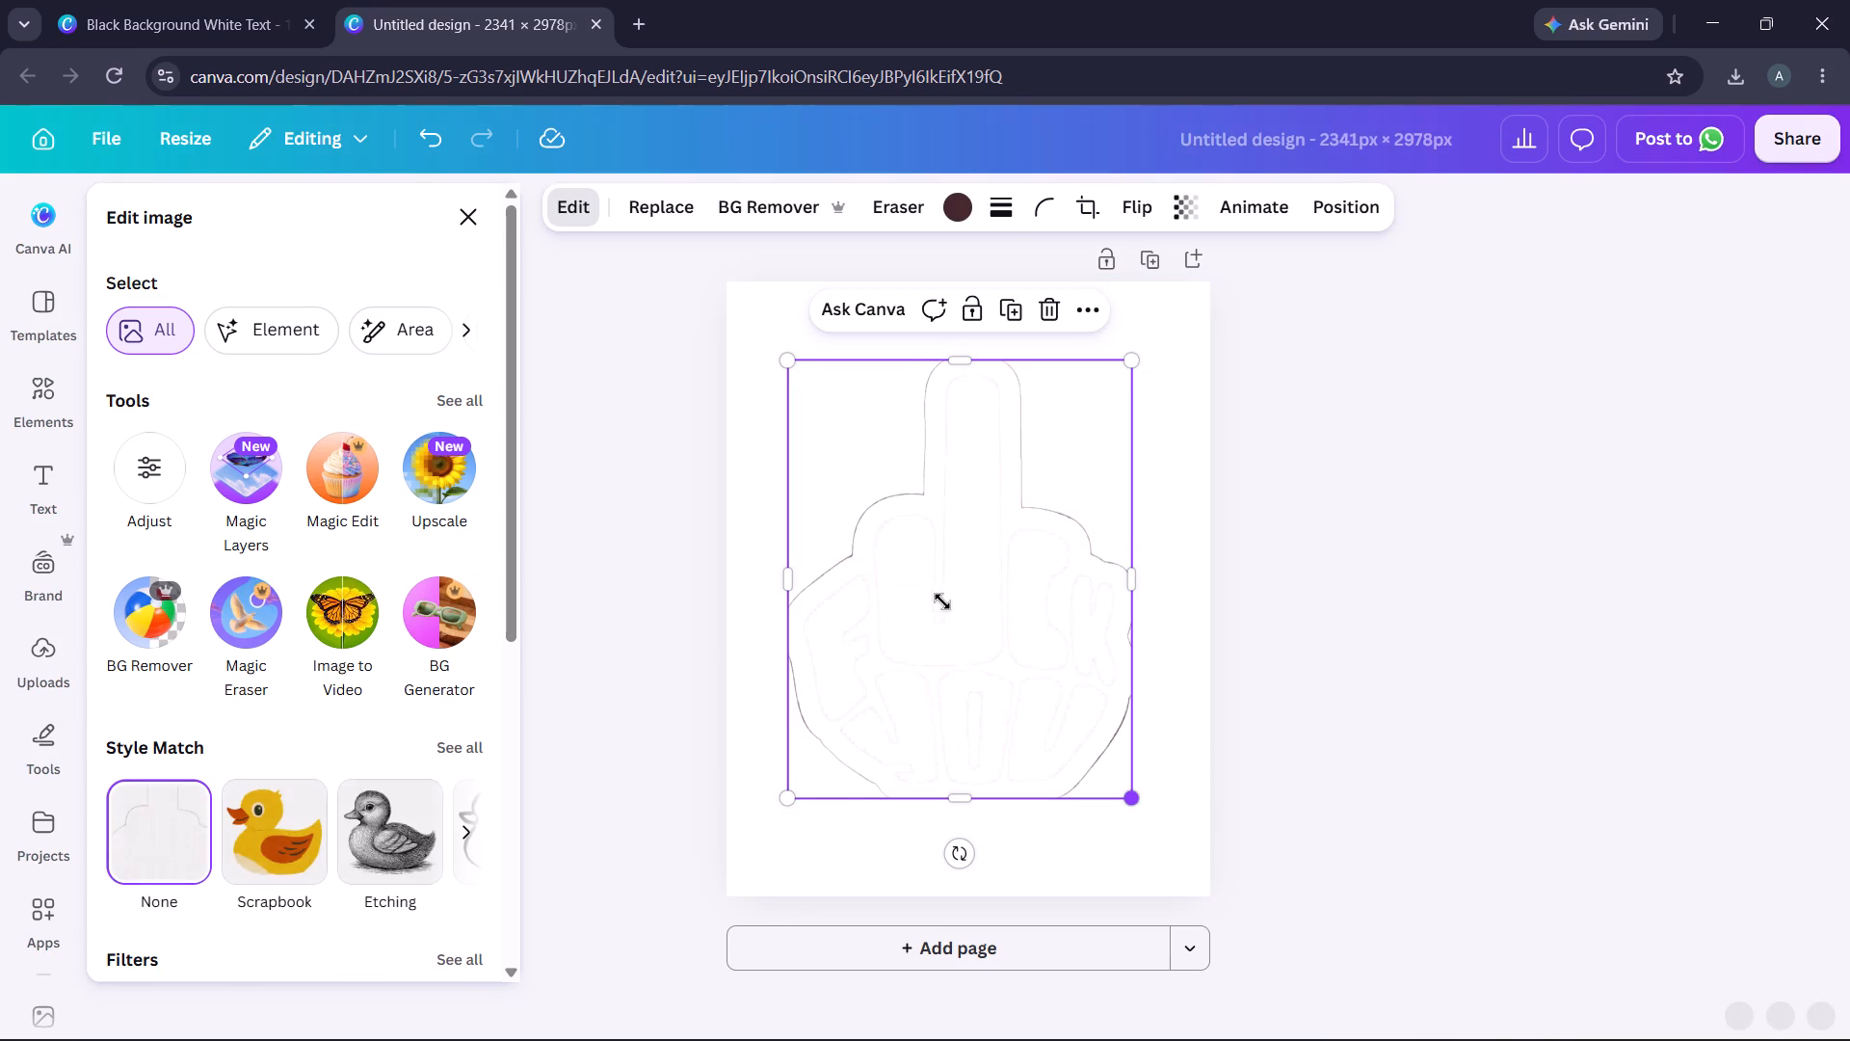
left_click_drag(939, 579, 952, 580)
Set the PNG size for downloading only the selected hand artwork to 3.125, and leave the download options without downloading.
right_click(966, 478)
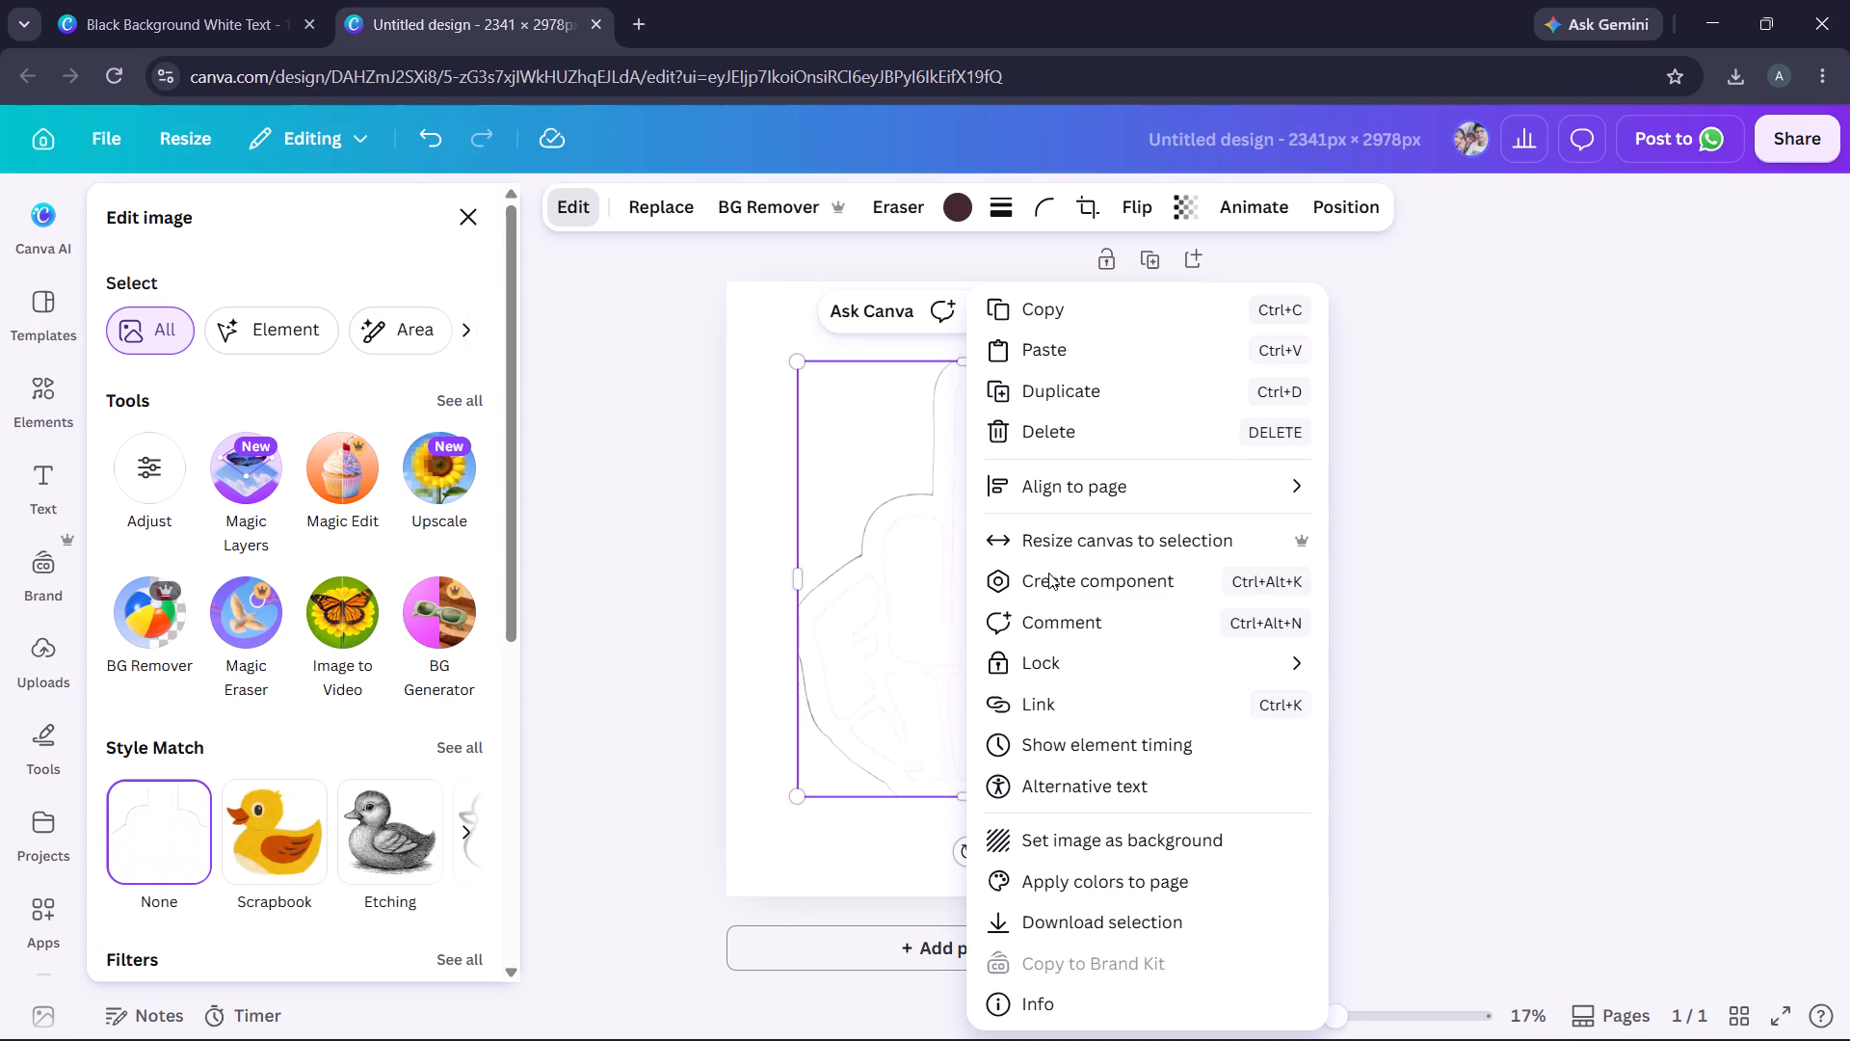
left_click(1133, 919)
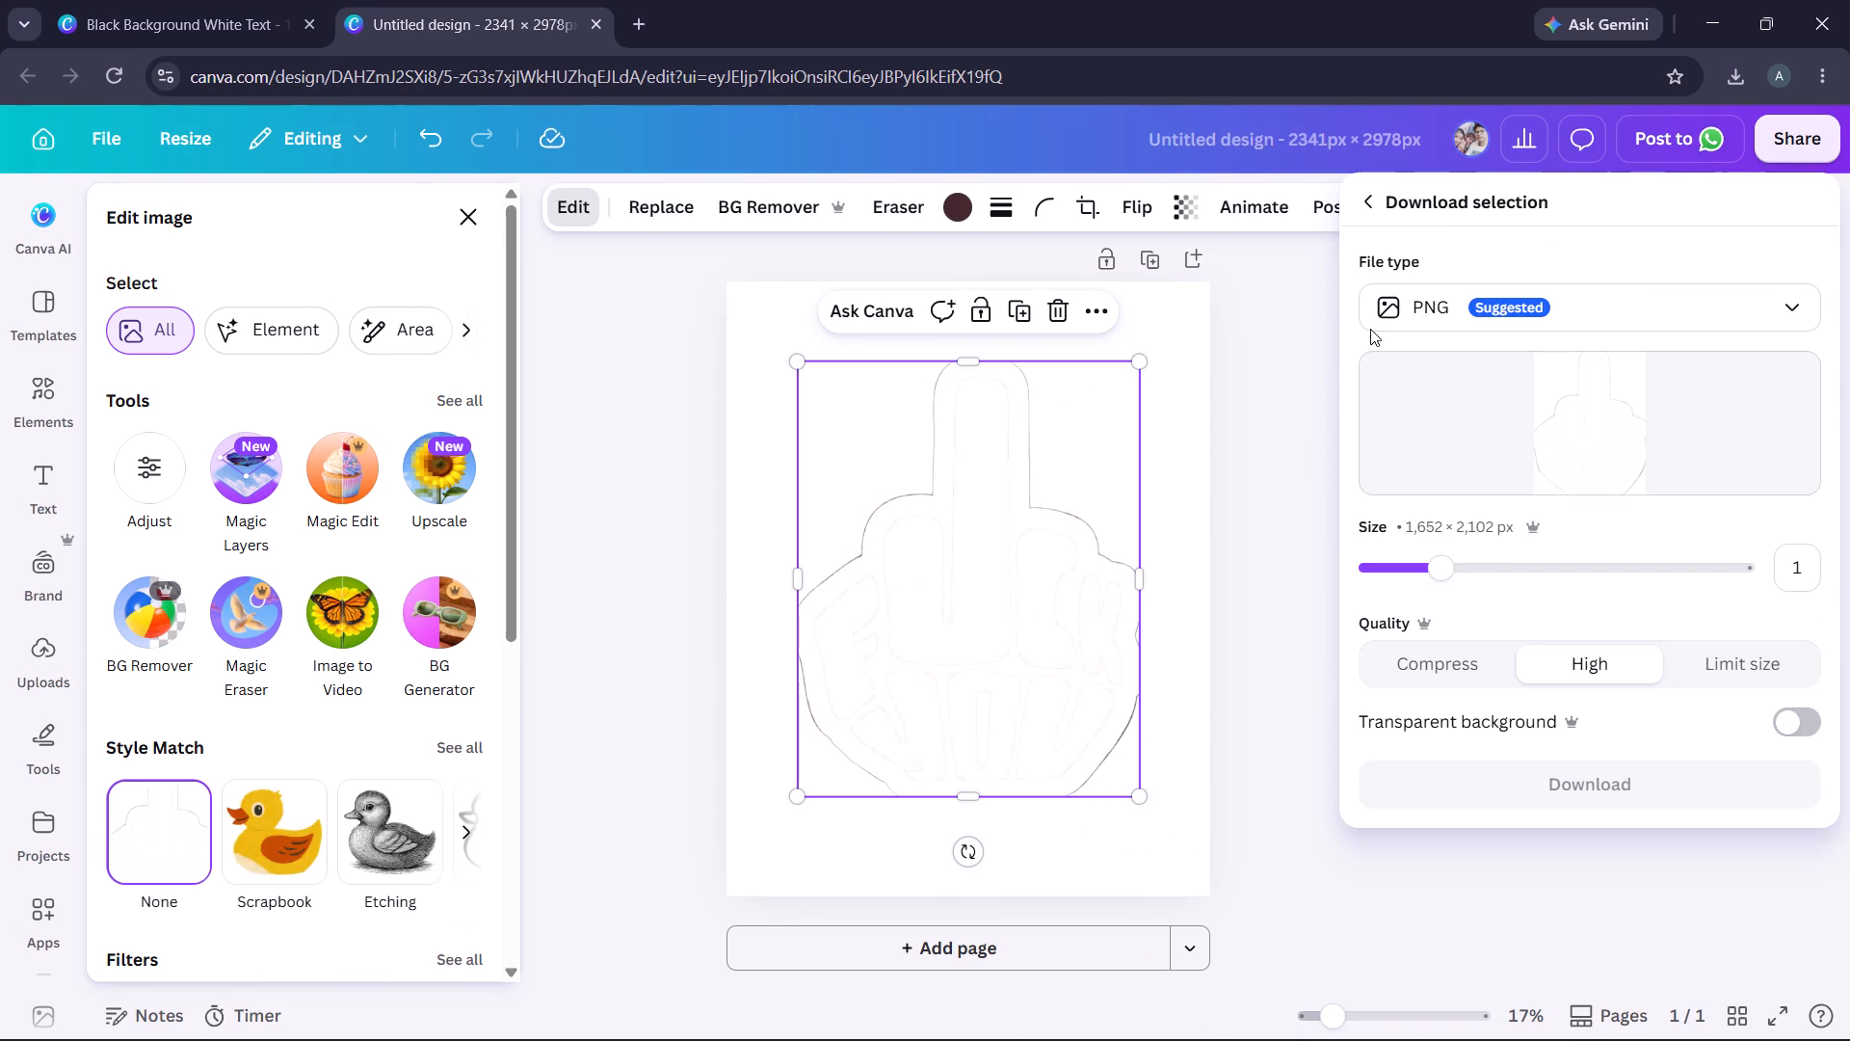
left_click_drag(1440, 567, 1568, 570)
left_click_drag(1568, 570, 1782, 575)
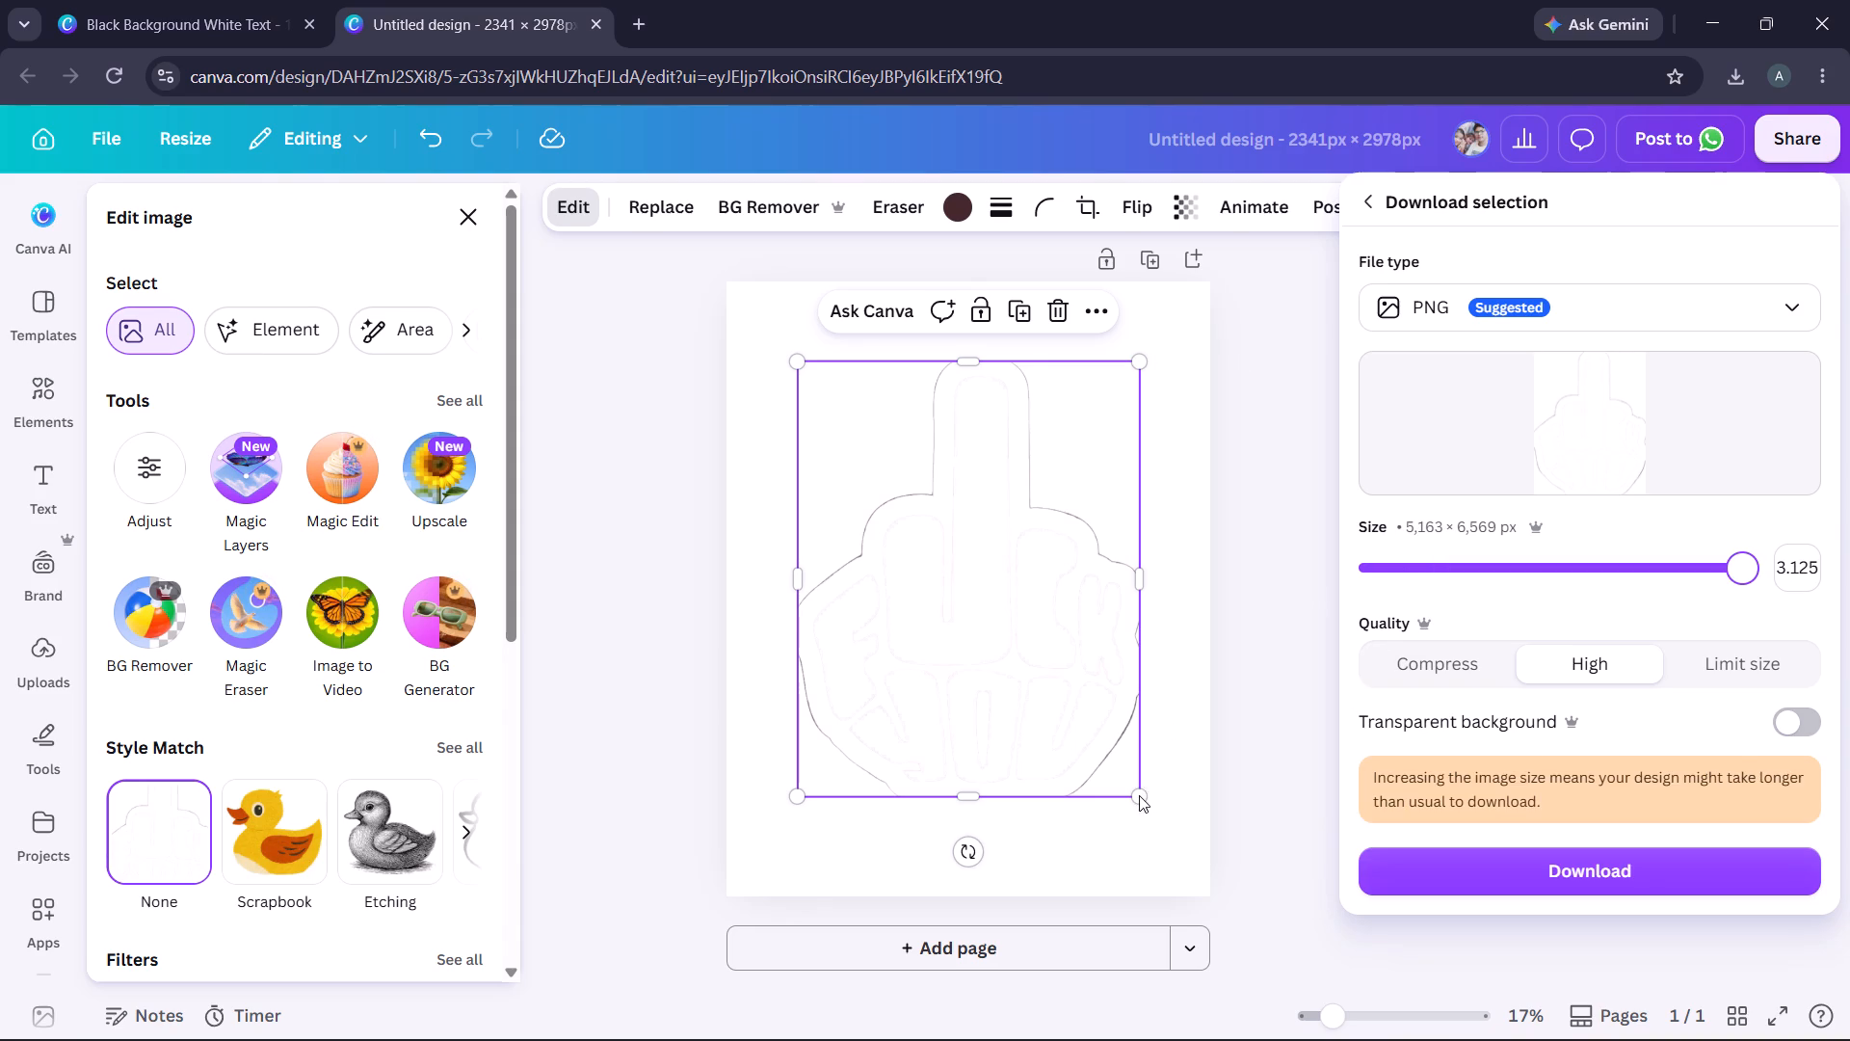
left_click(1319, 673)
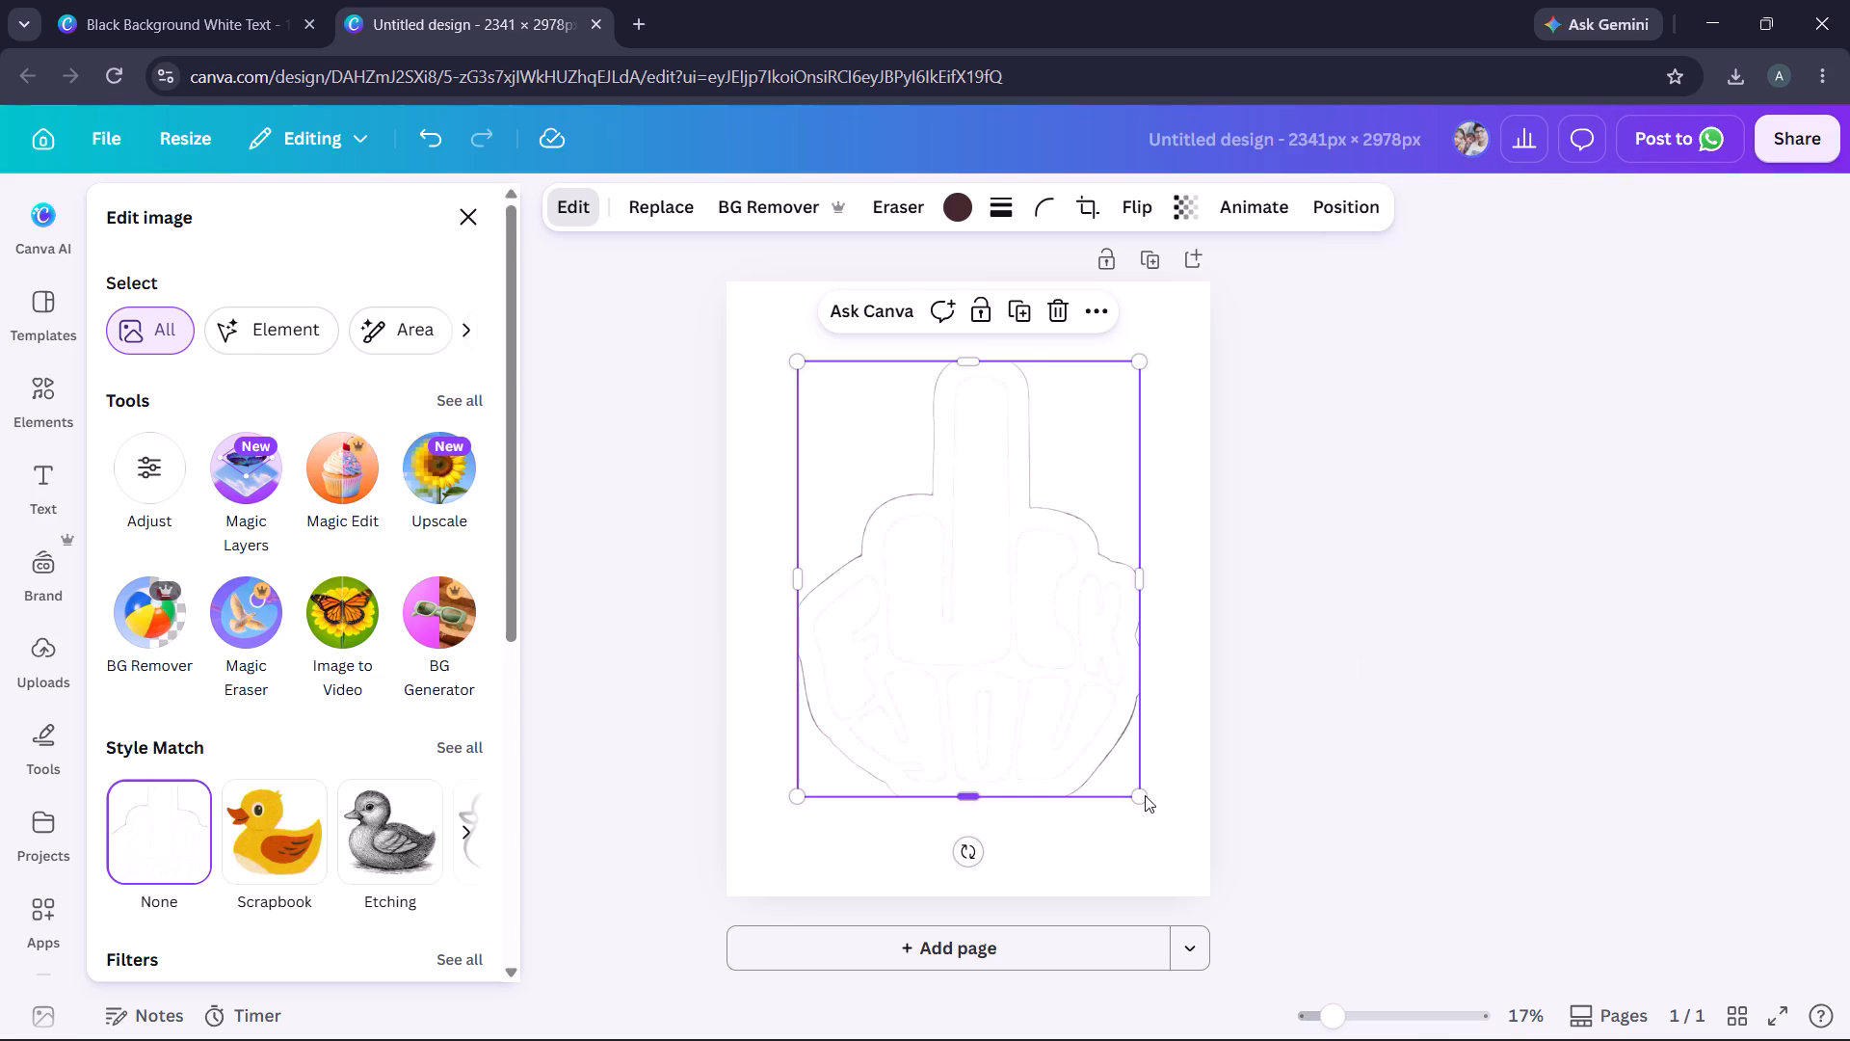
Shrink the white hand artwork a little further and move it back near the page centre.
left_click_drag(1142, 797, 1132, 757)
left_click_drag(981, 618, 1001, 623)
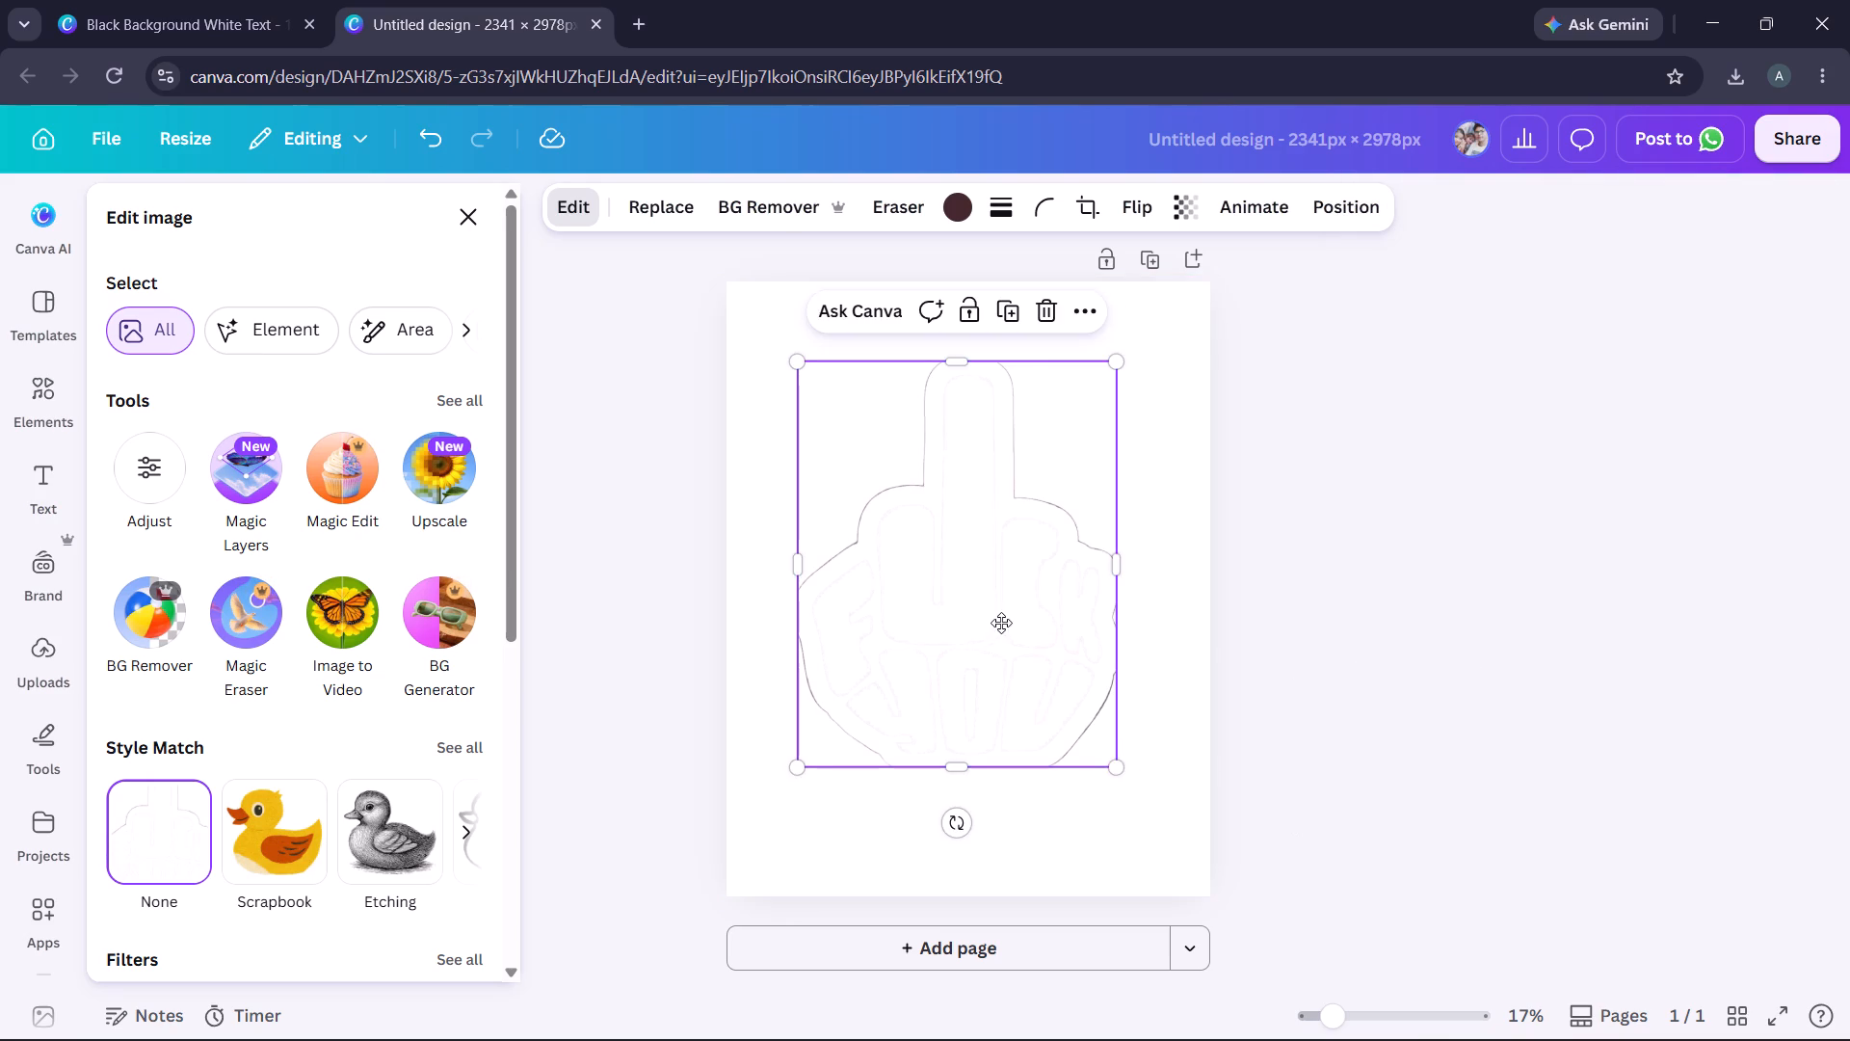
left_click_drag(1001, 623, 1007, 627)
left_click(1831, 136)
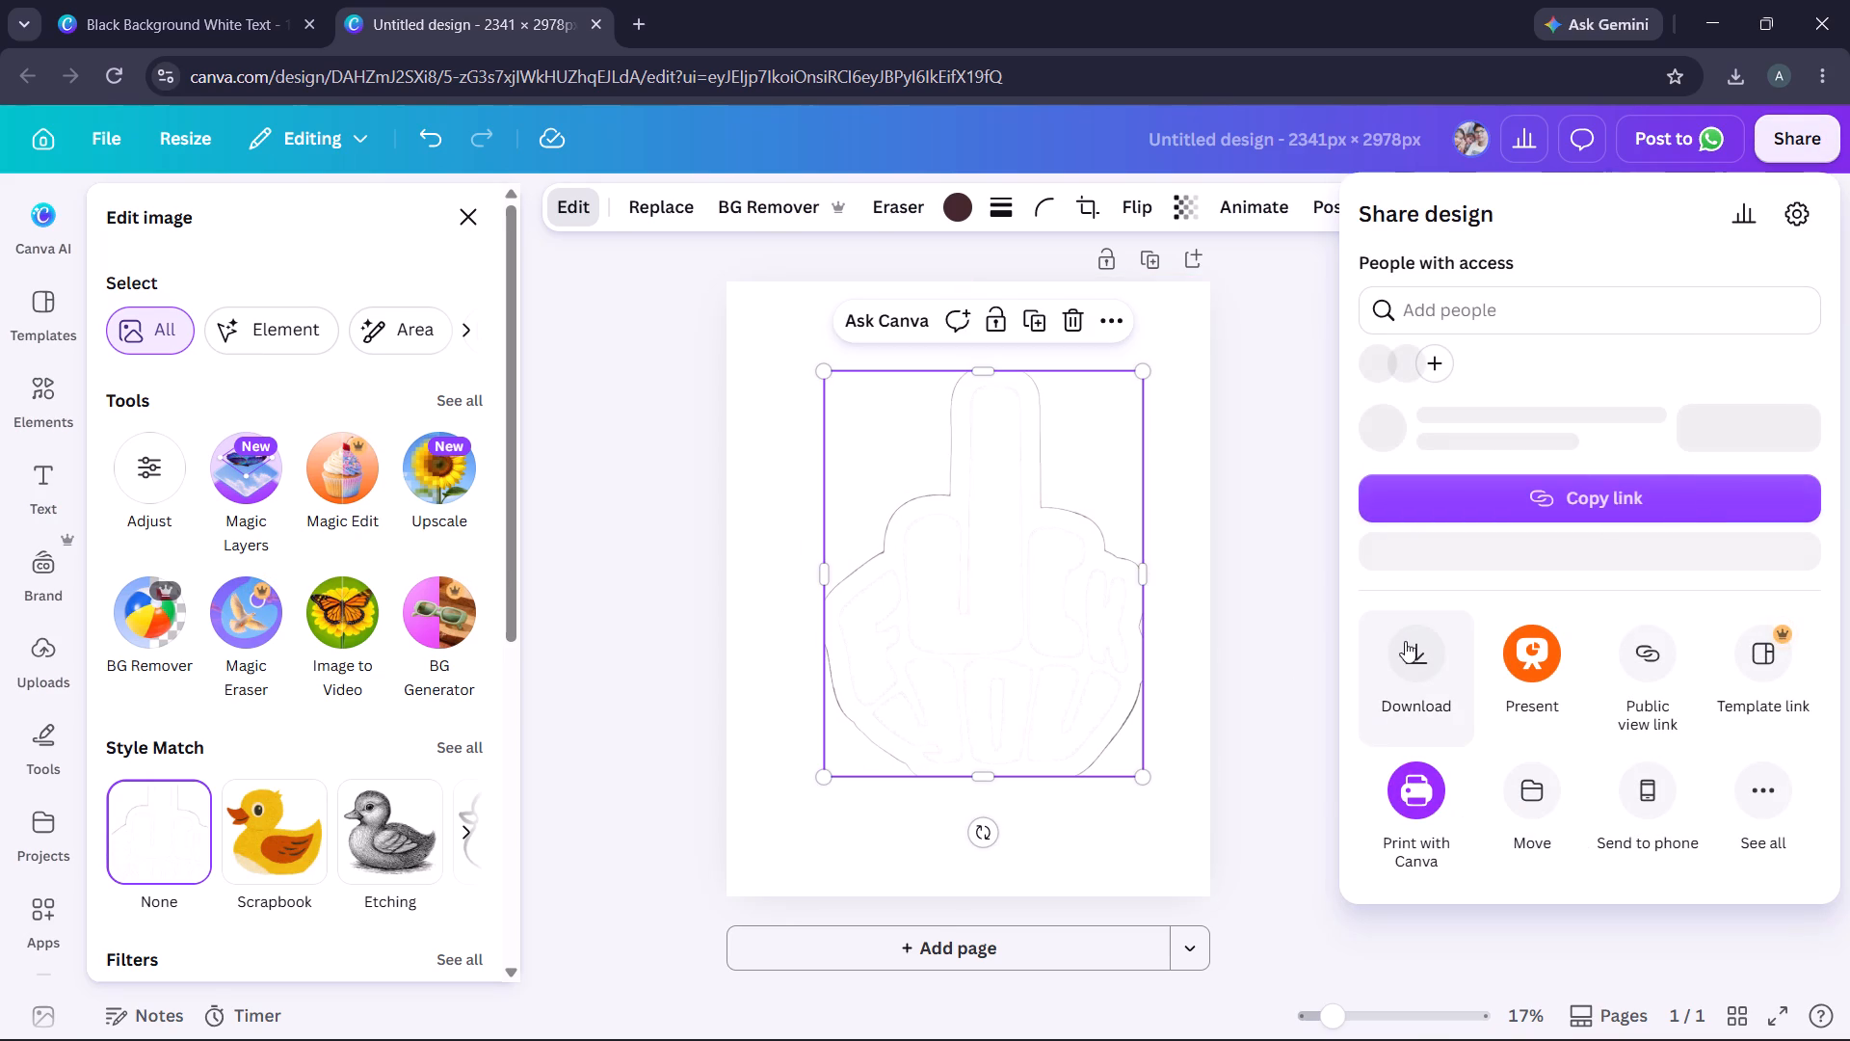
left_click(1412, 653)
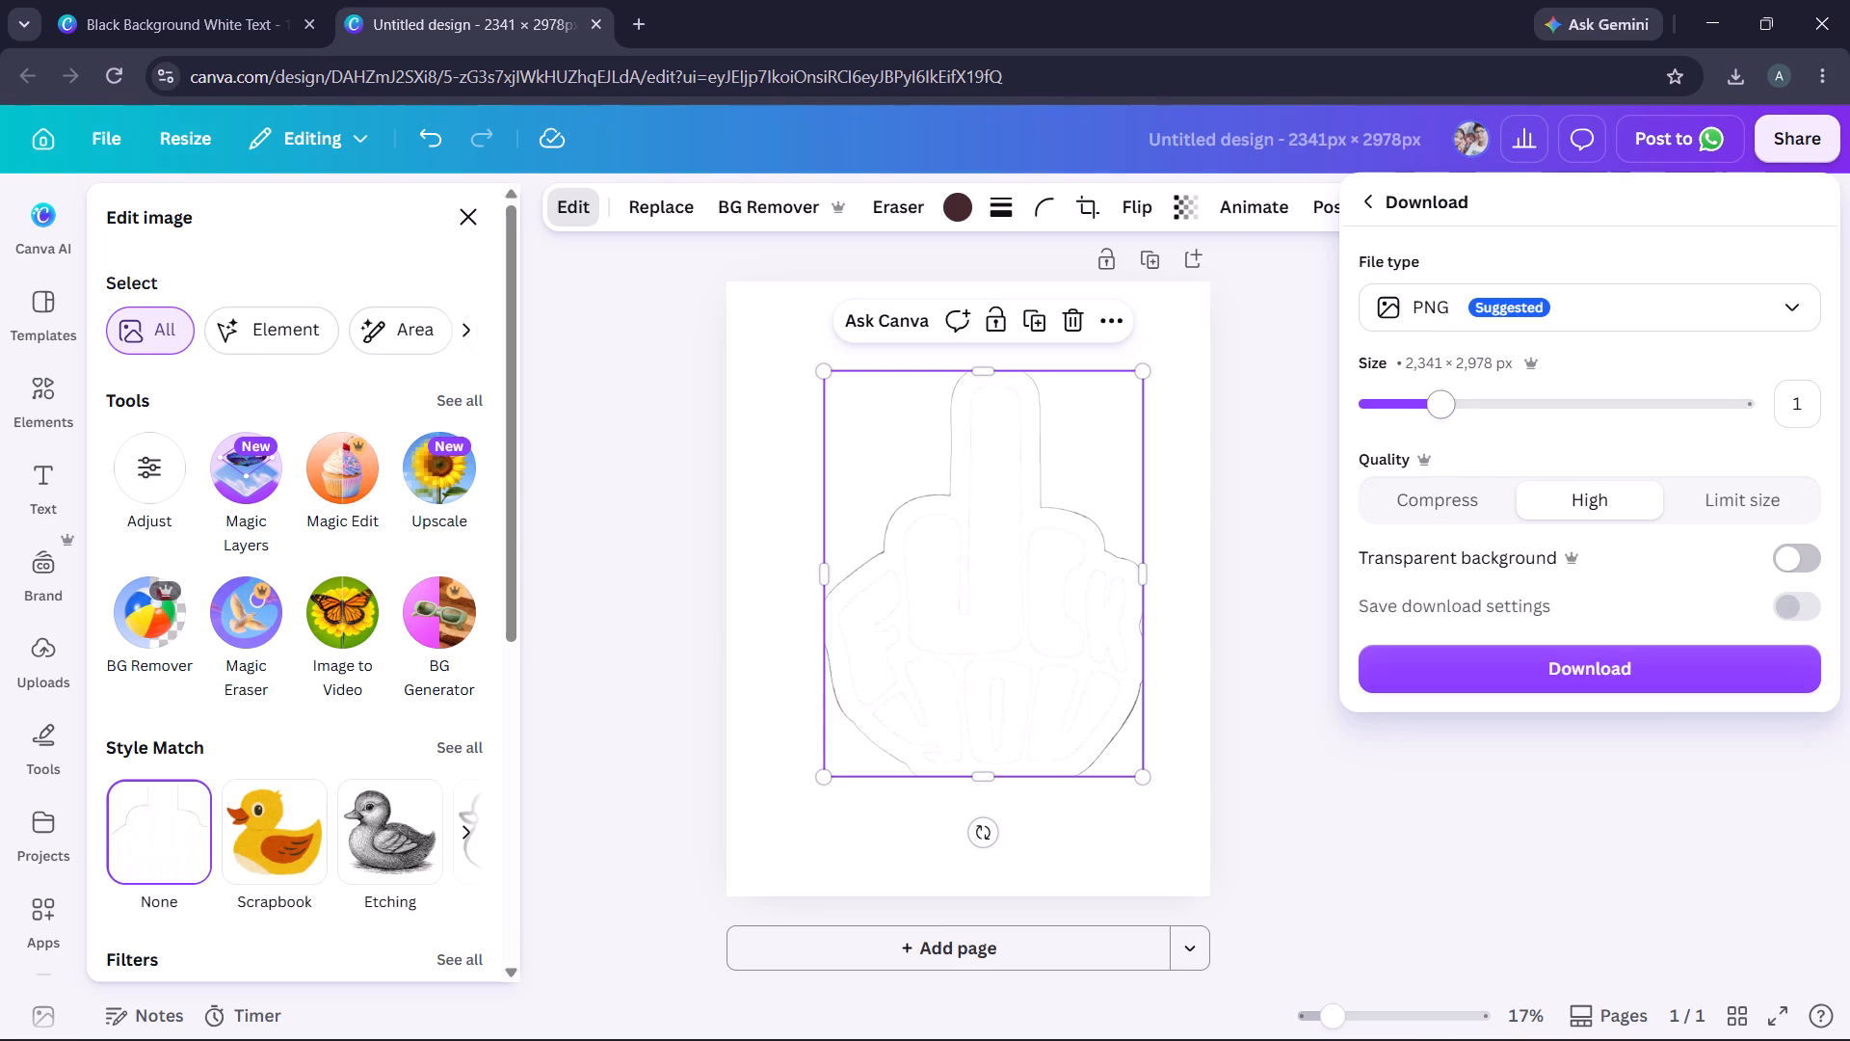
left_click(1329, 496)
Download only the selected white hand artwork as a PNG at size 3.125 (4,816 × 6,125 px) with a transparent background.
right_click(888, 489)
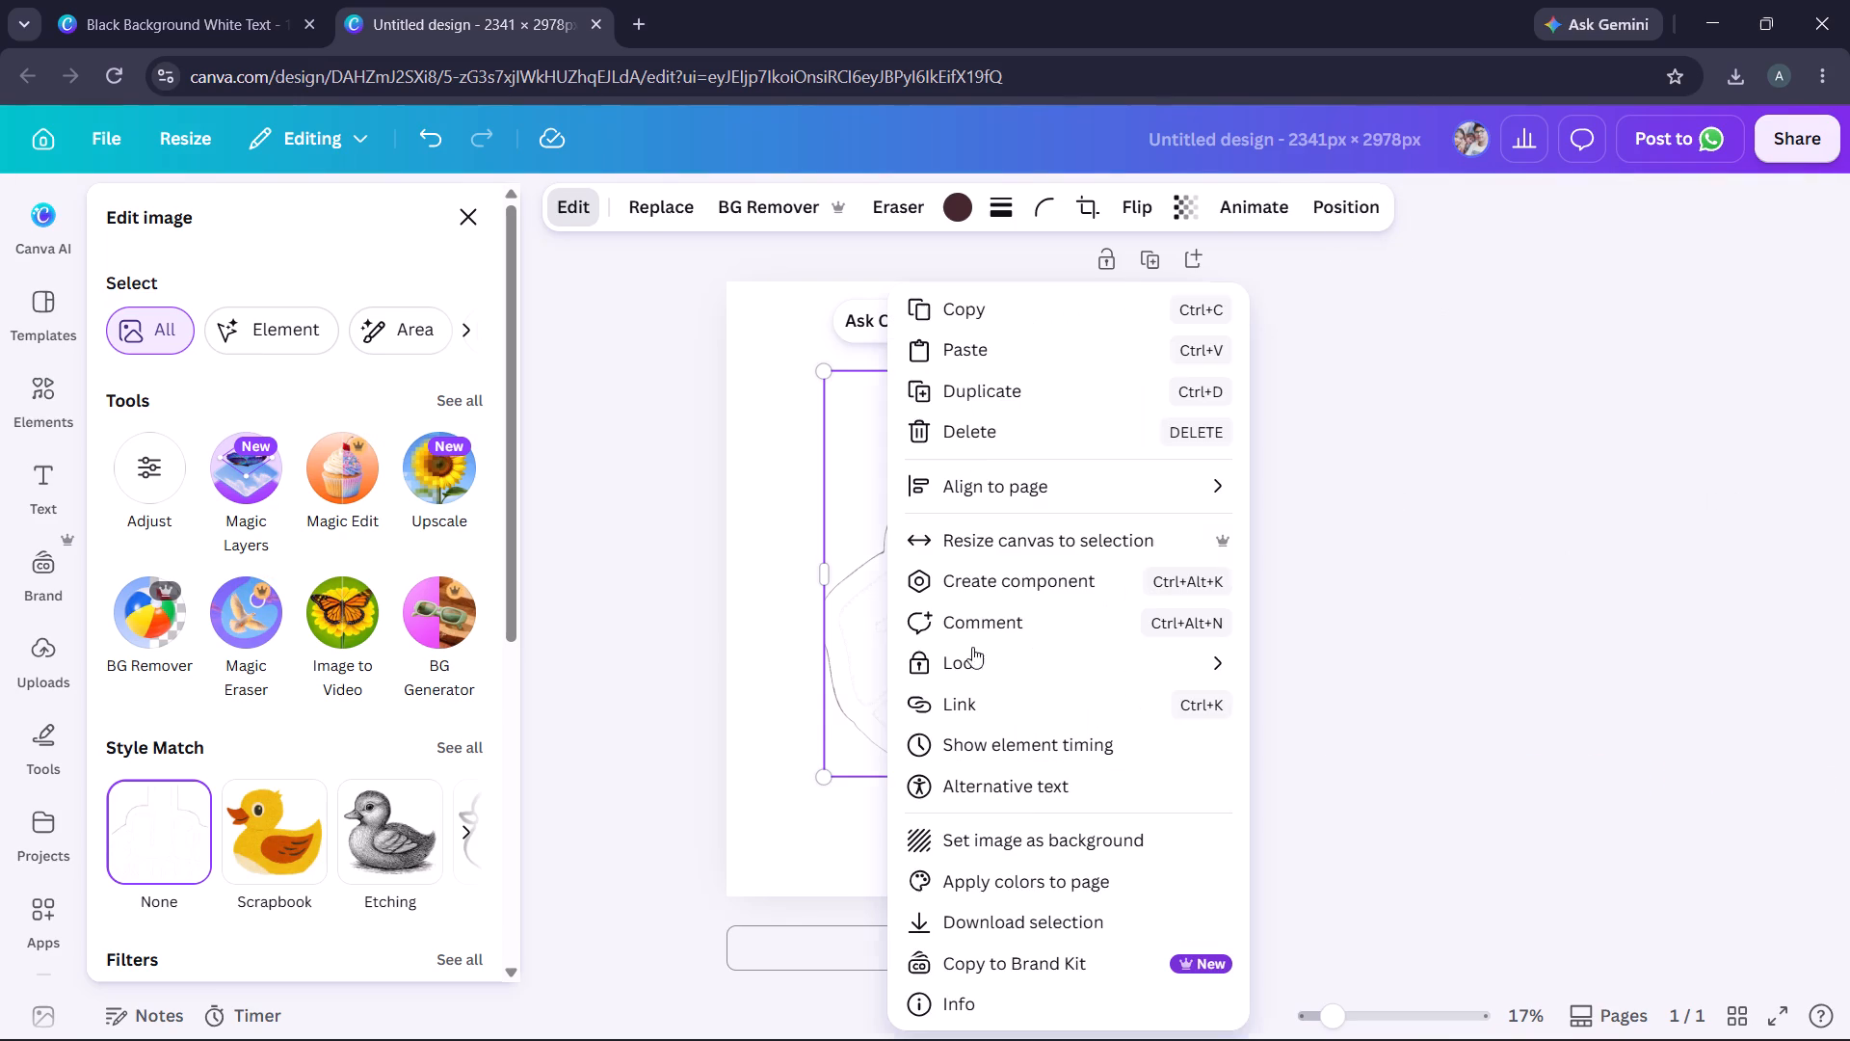
left_click(1069, 924)
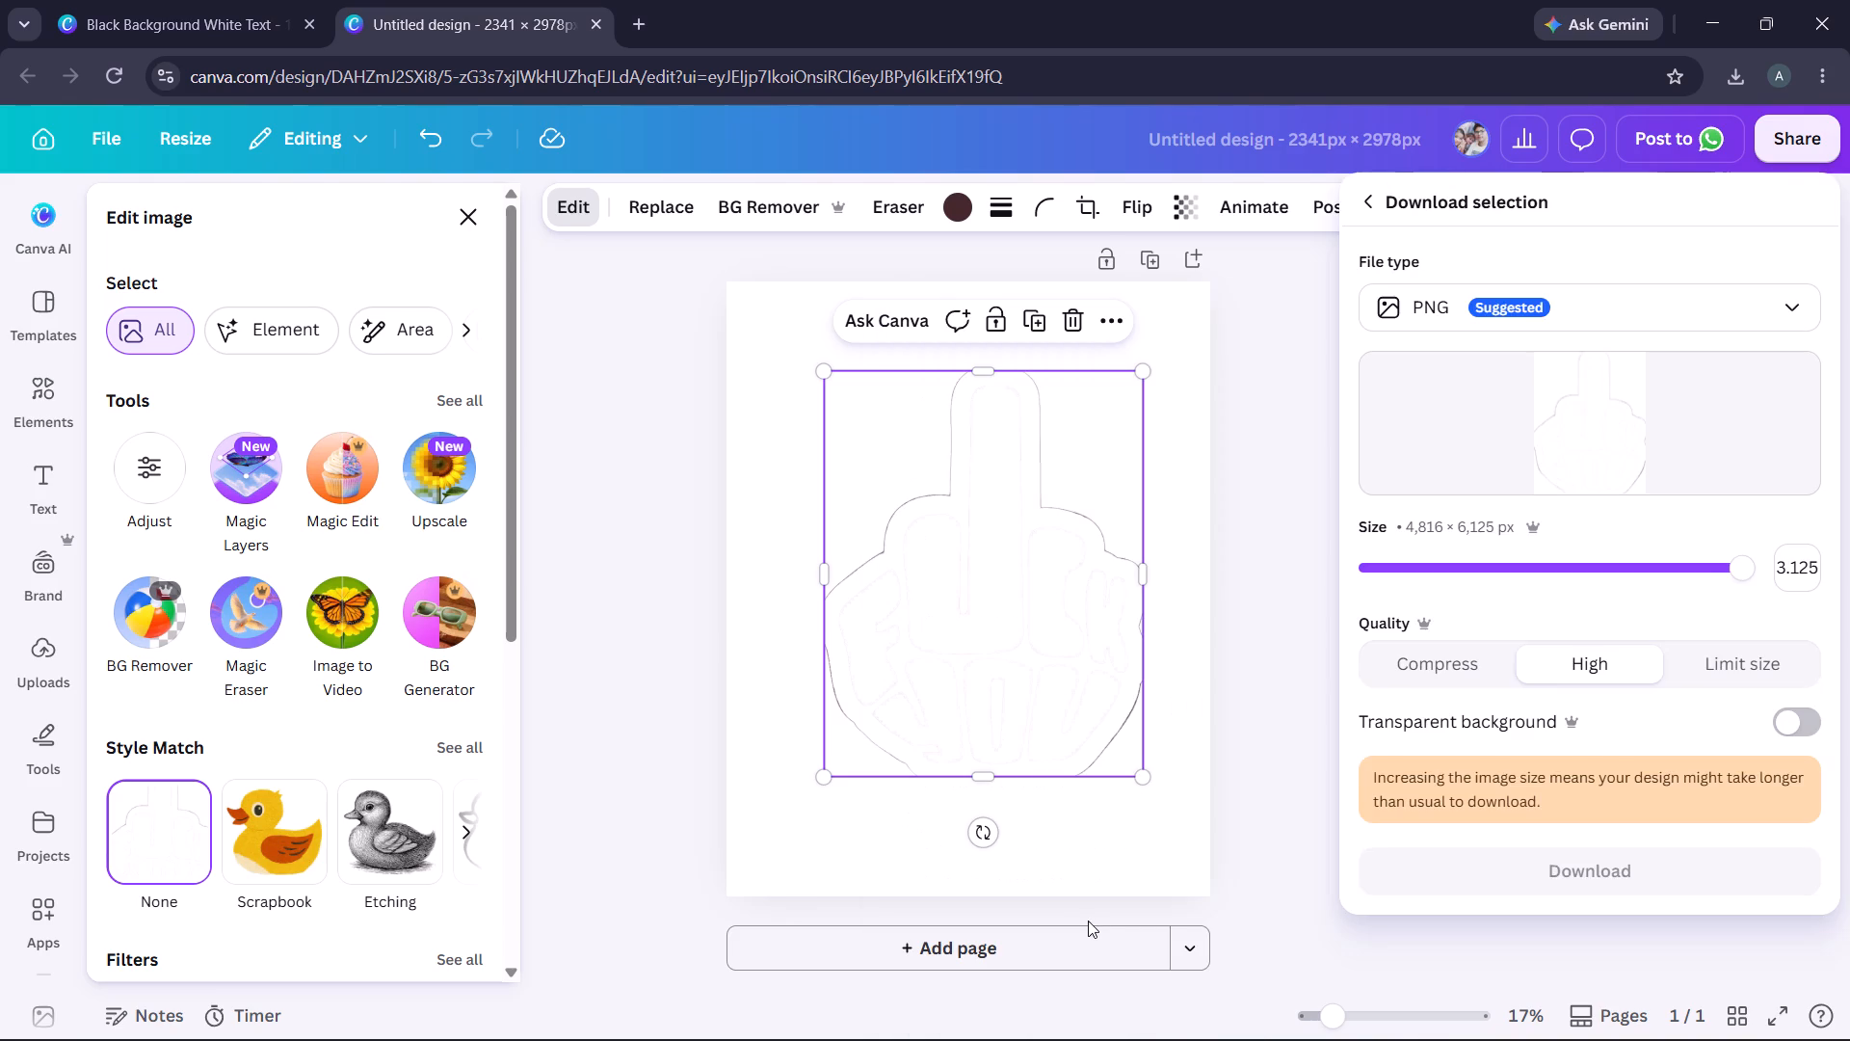
left_click(1806, 724)
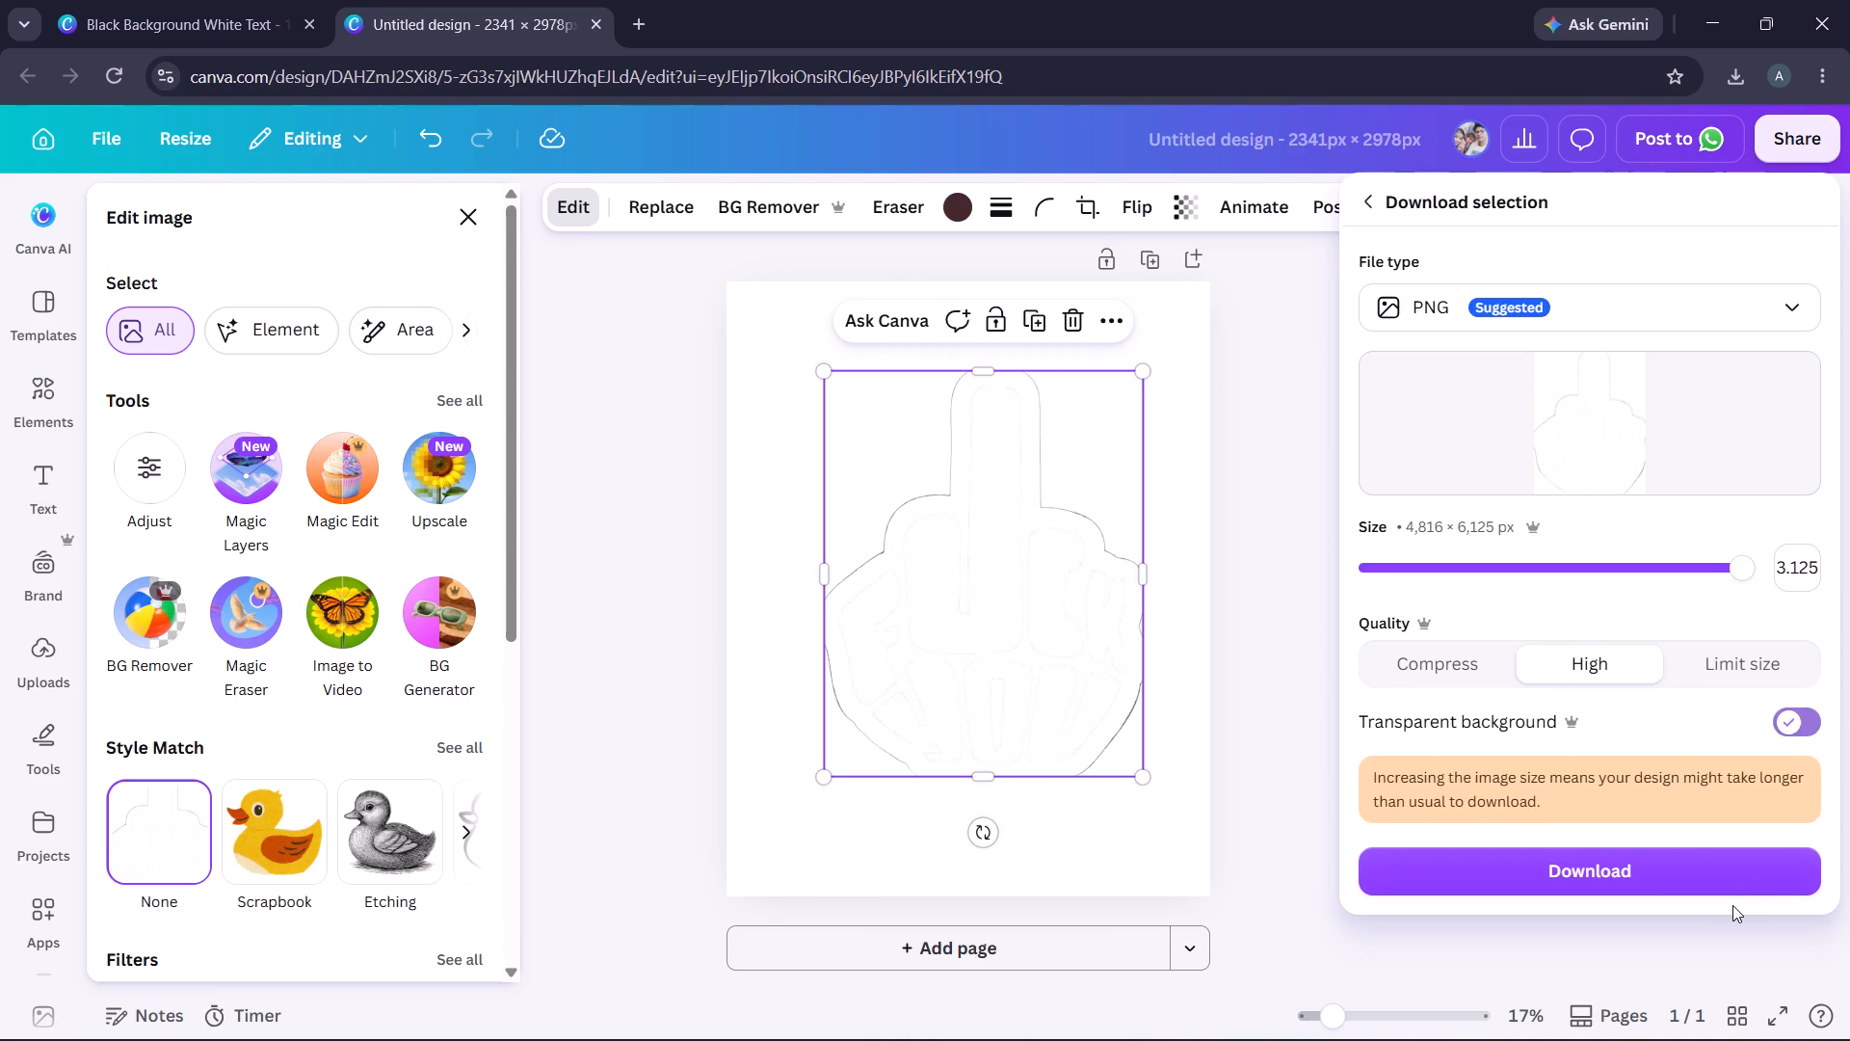
left_click(1705, 871)
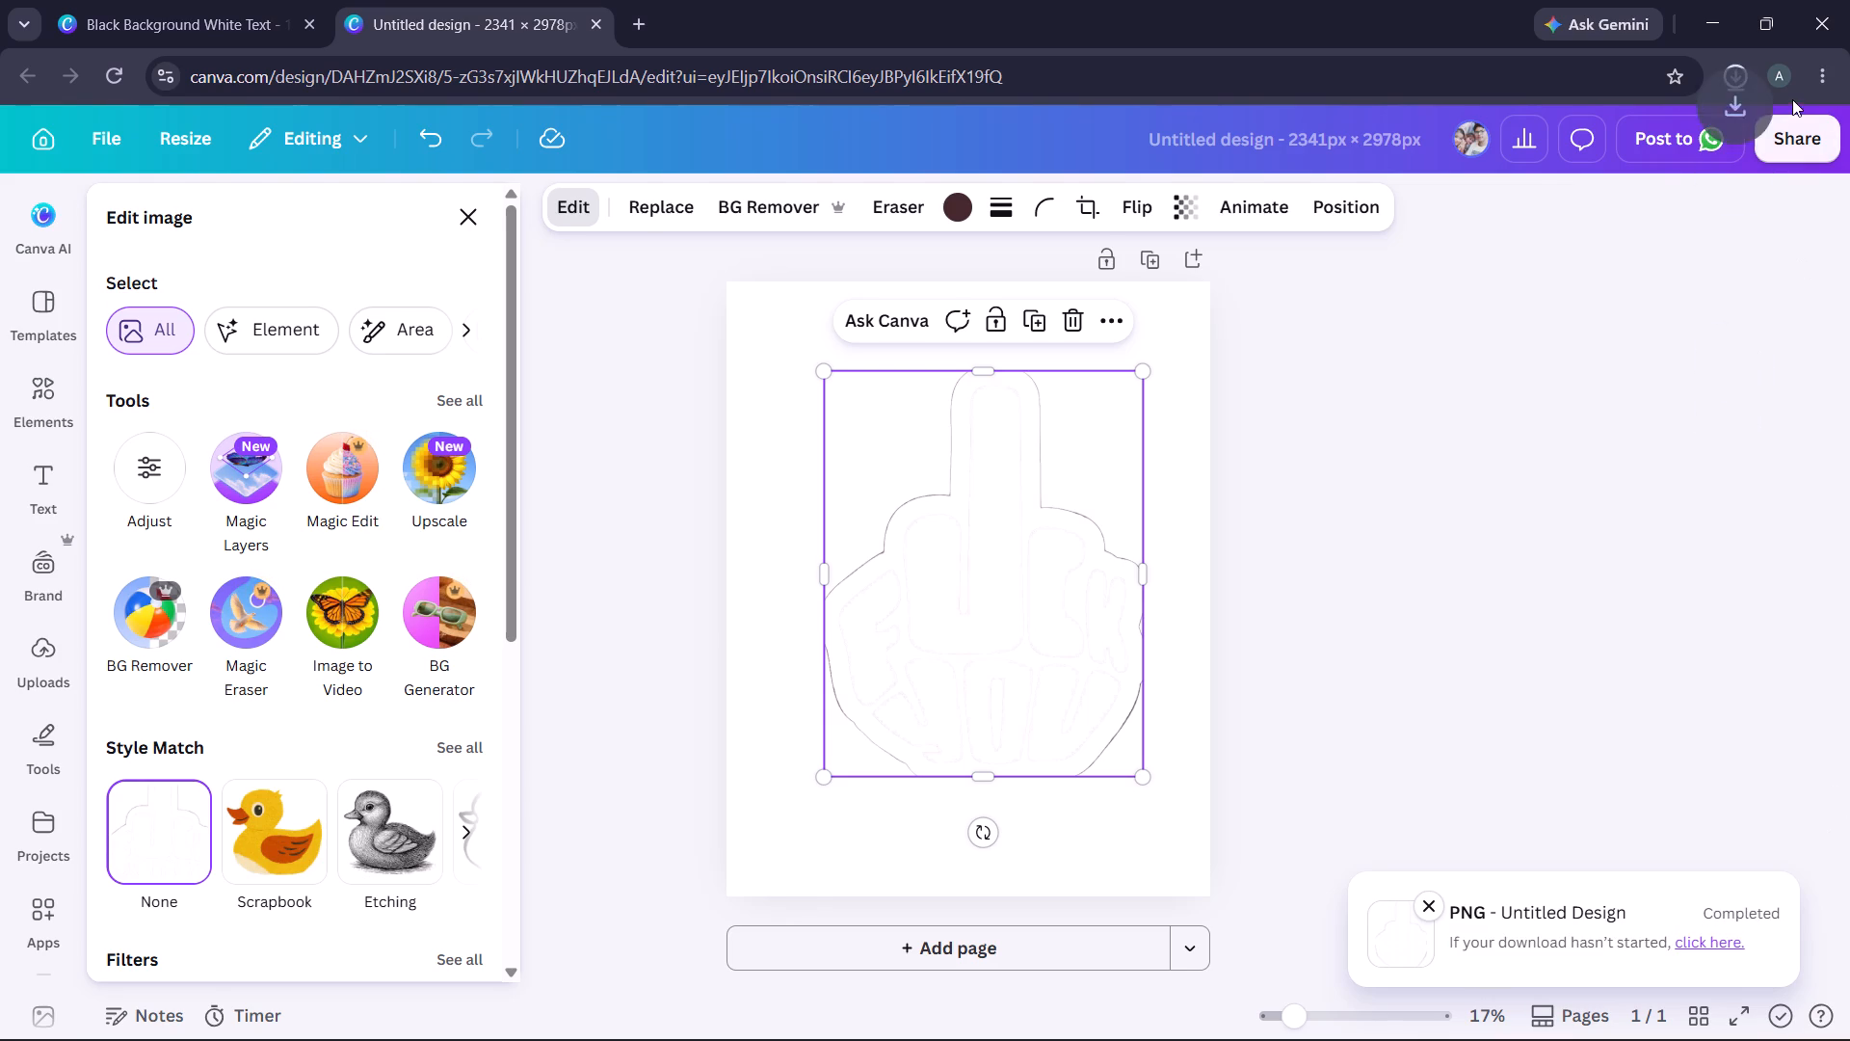
Rename the newly downloaded Untitled design PNG in the Downloads folder as "Fuck U (White)", and minimise the folder window.
left_click(1671, 131)
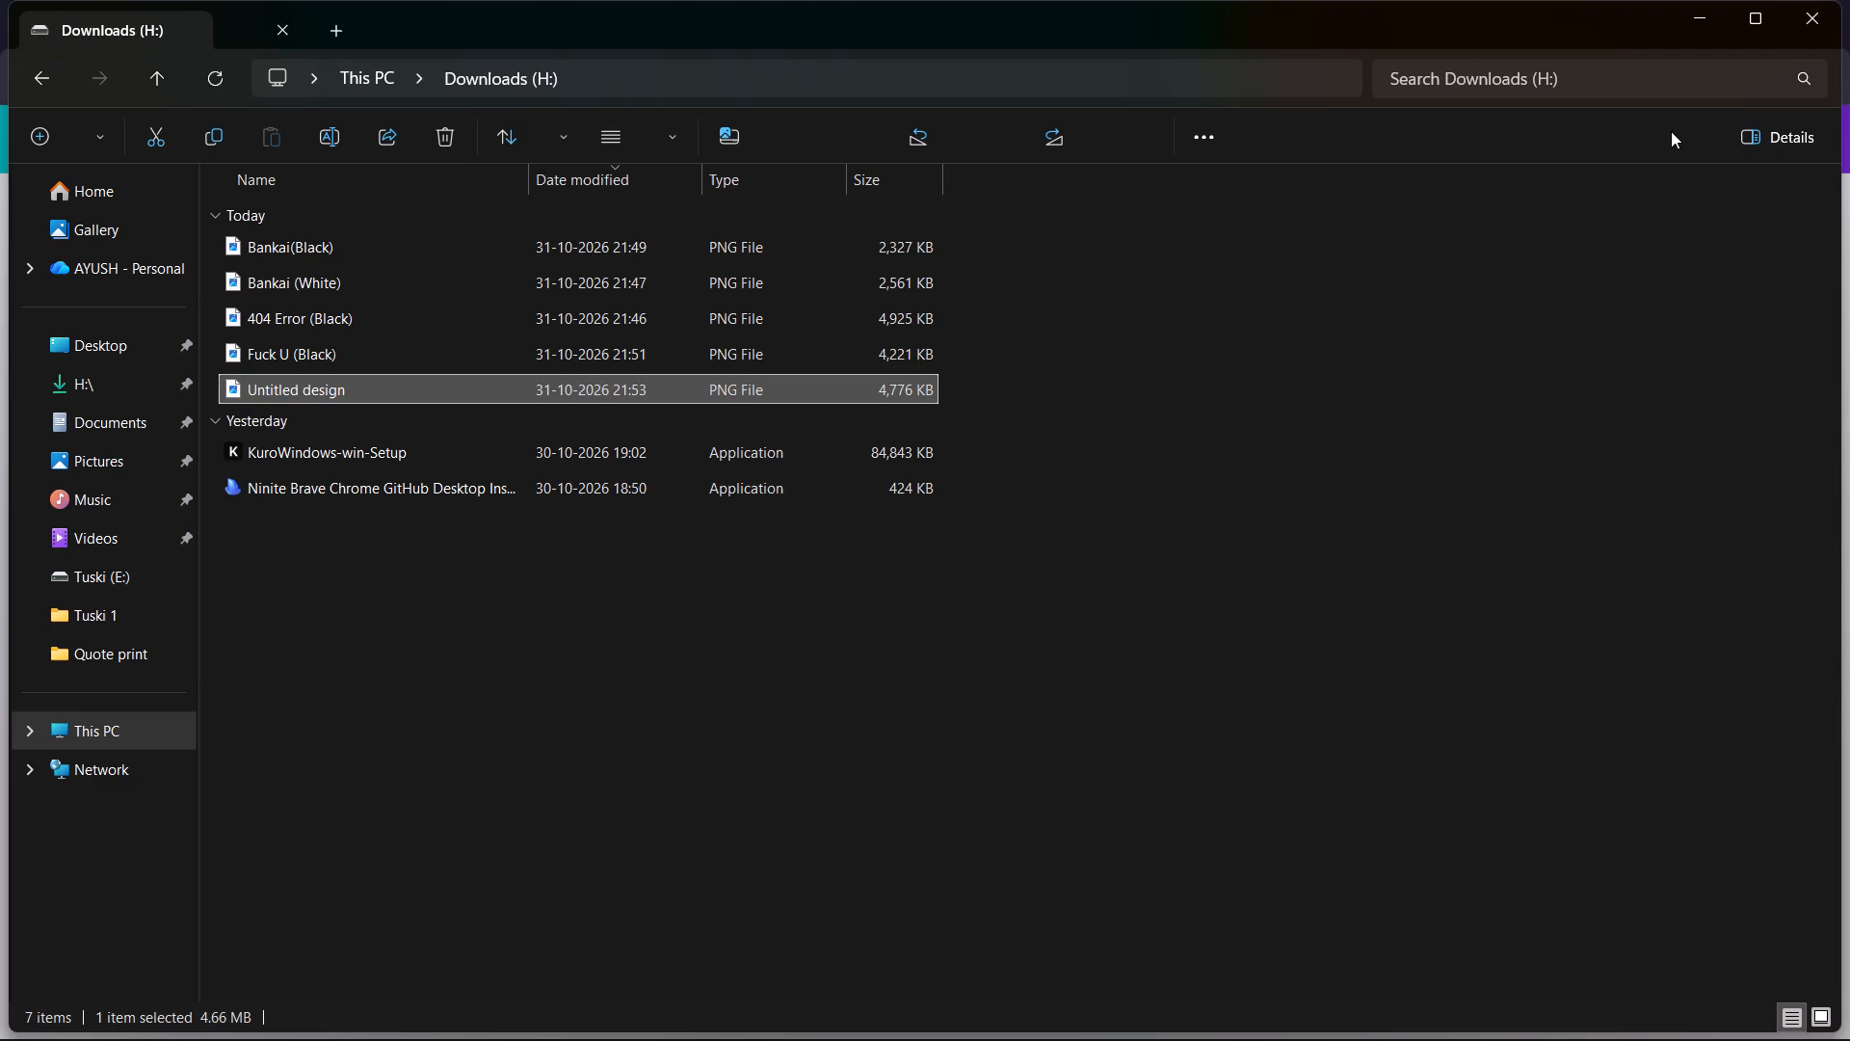
right_click(365, 388)
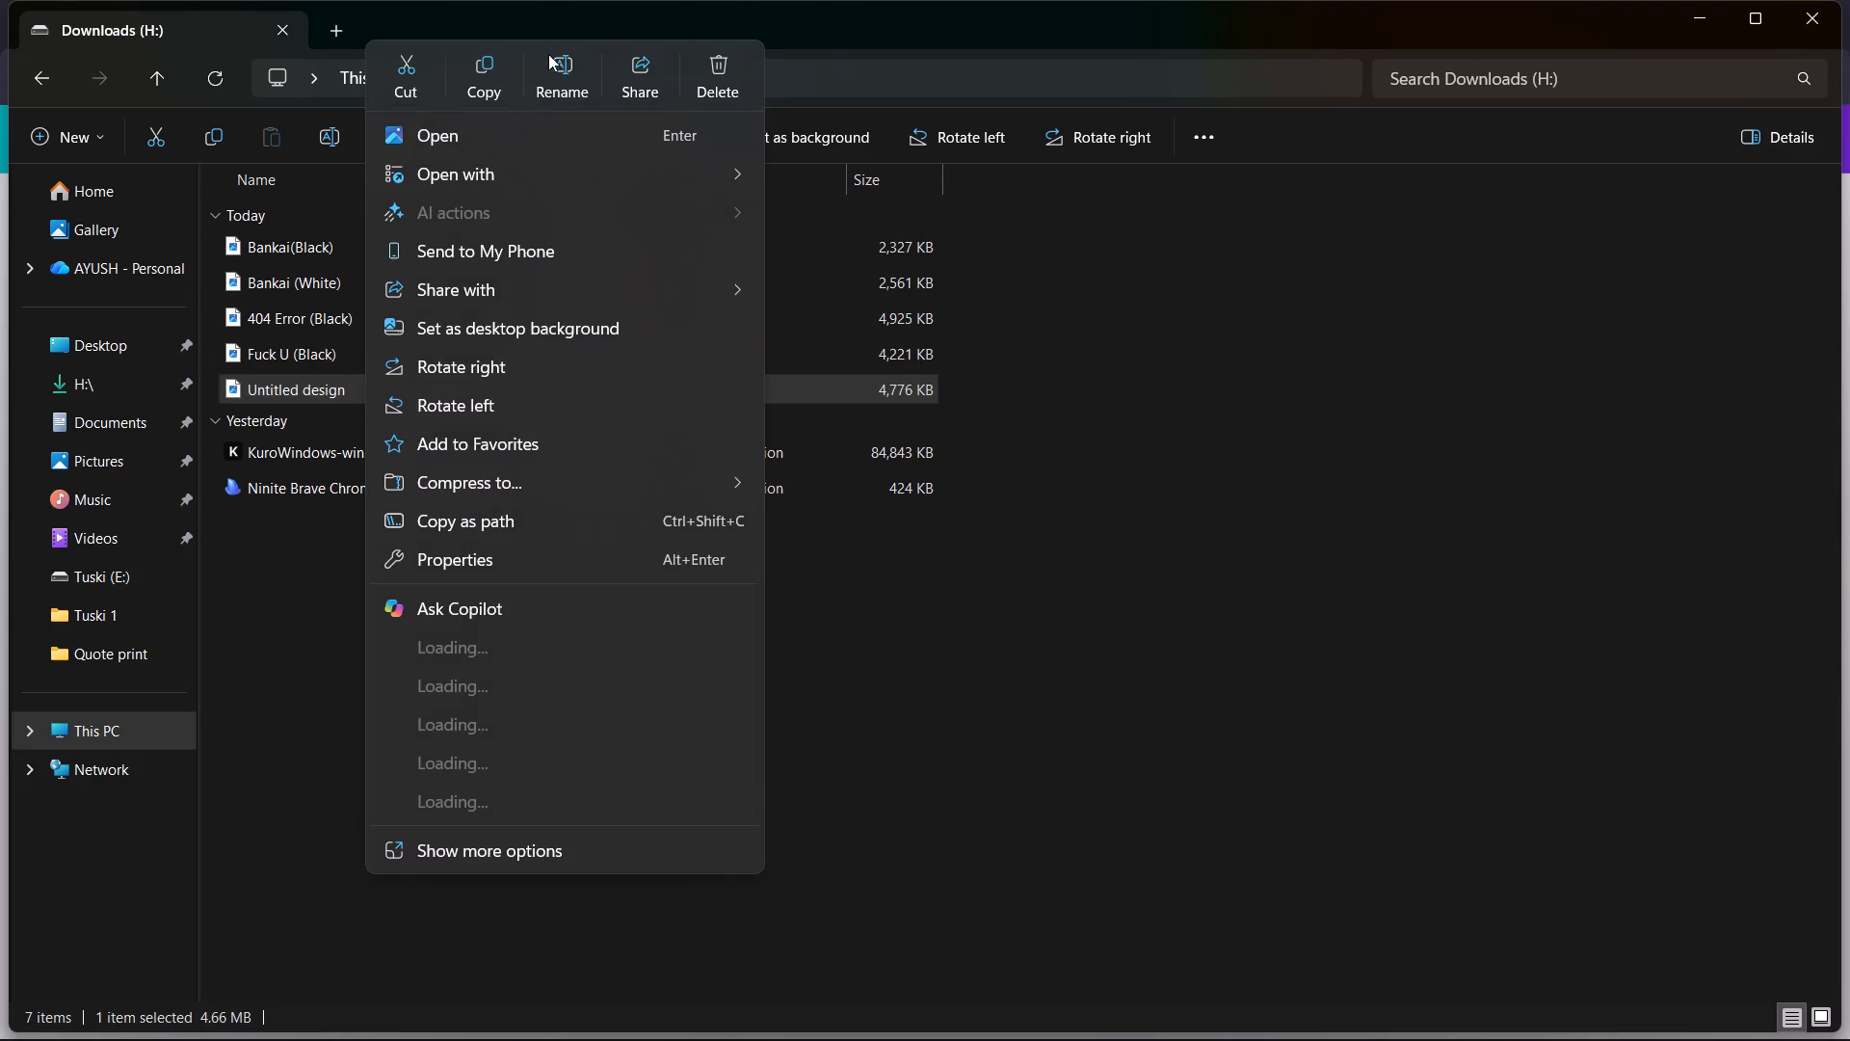
left_click(557, 81)
type("Fucku")
key("BackSpace")
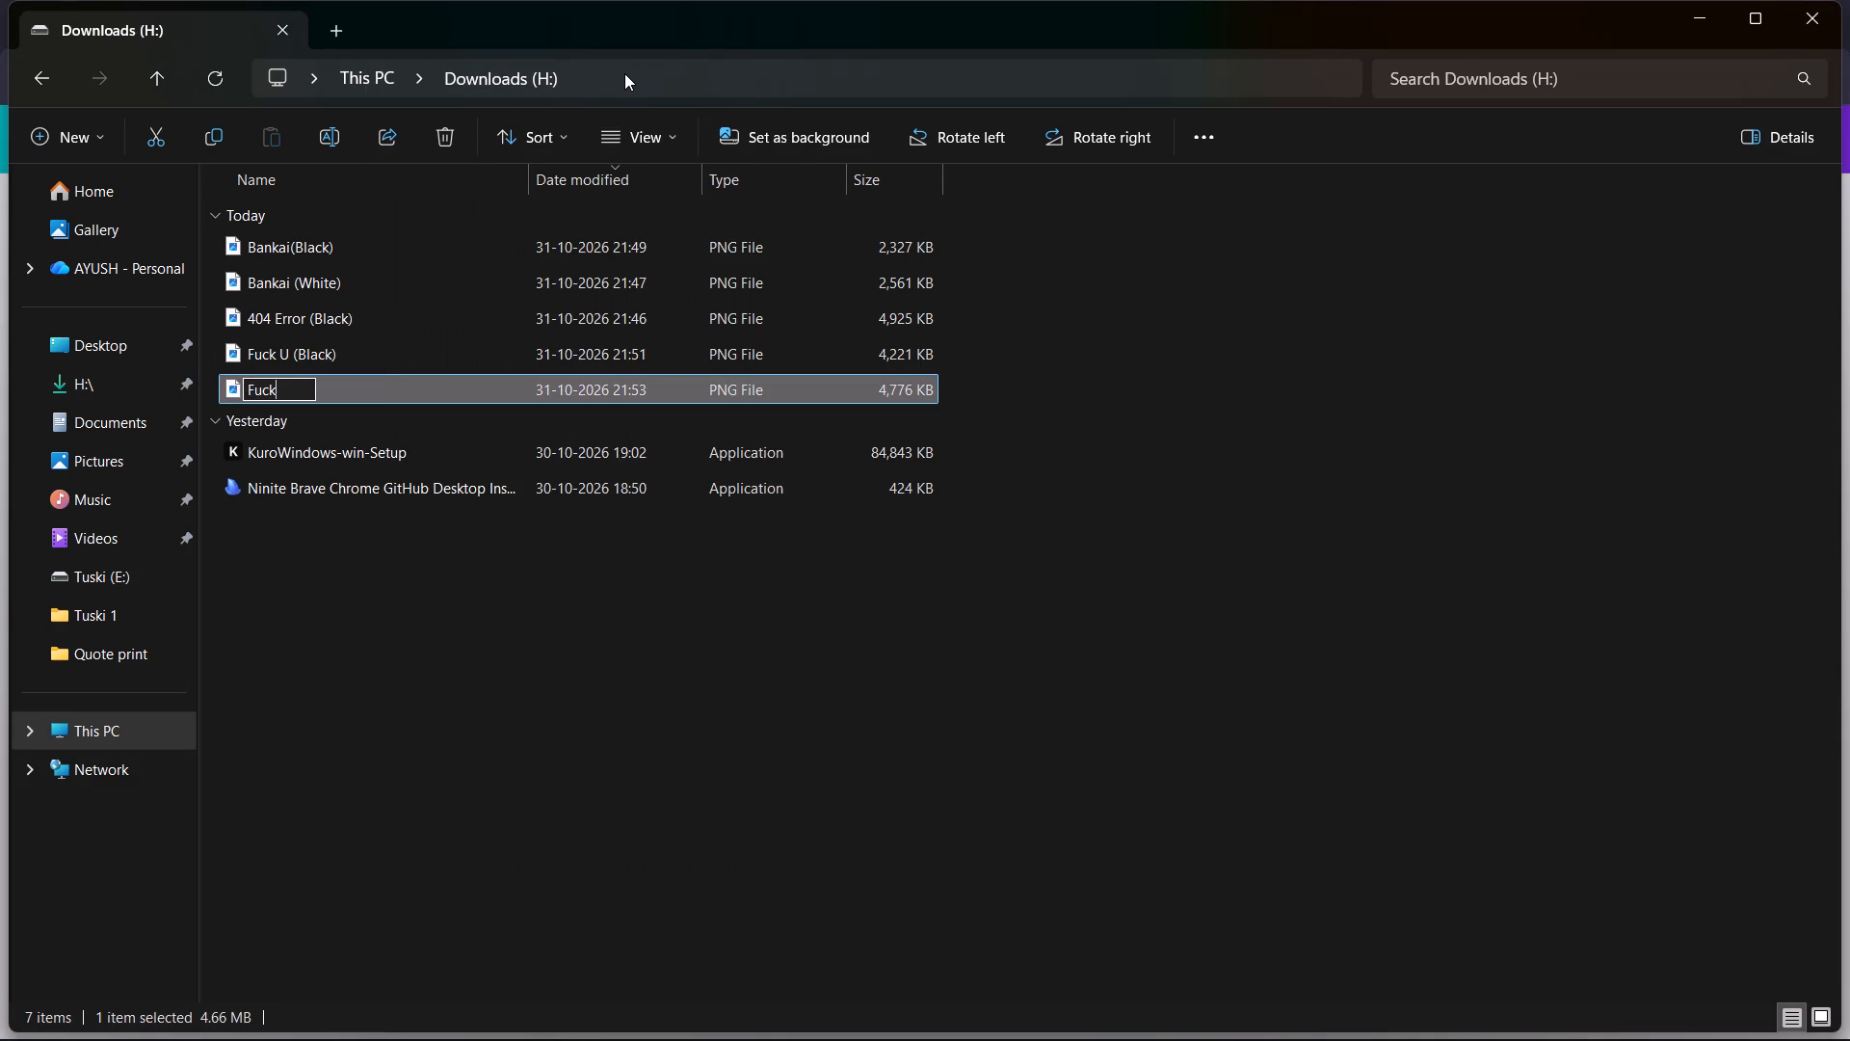
key("space")
type("I")
key("BackSpace")
key("shift+u")
key("space")
type("(")
type("White")
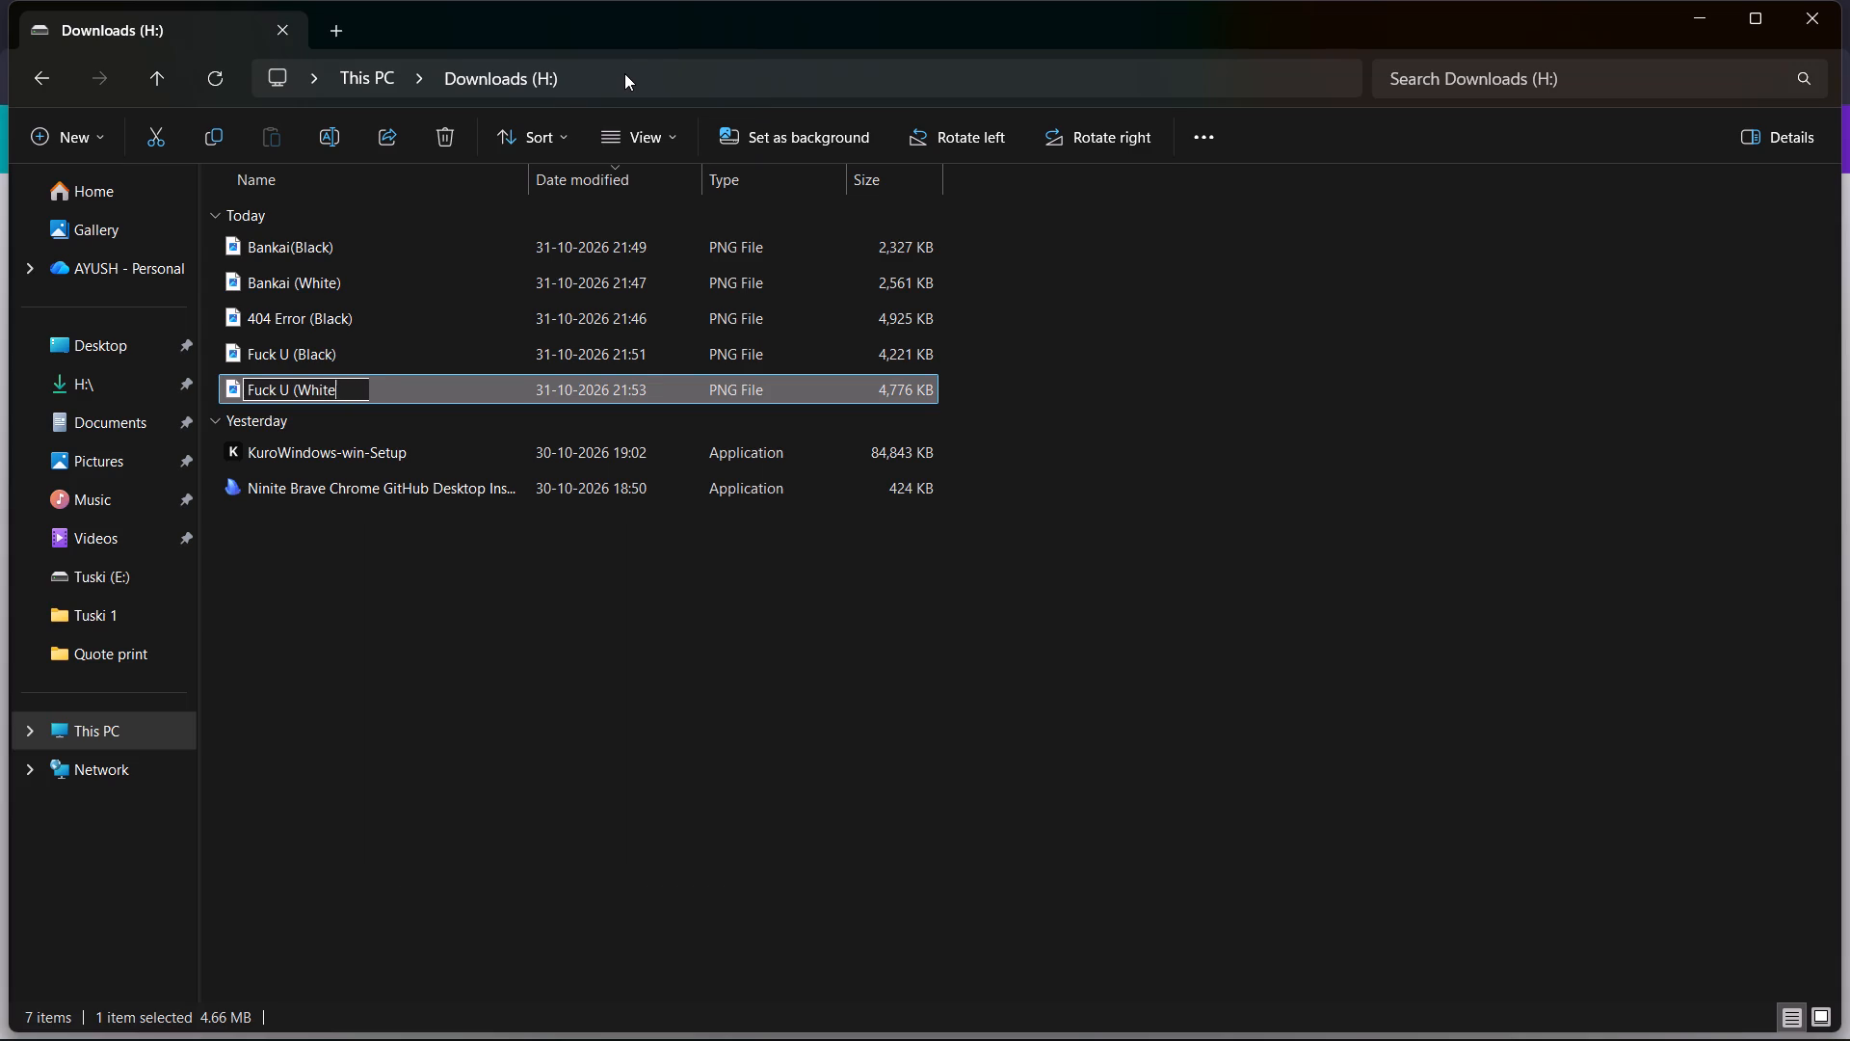
key("shift+parenright")
key("Return")
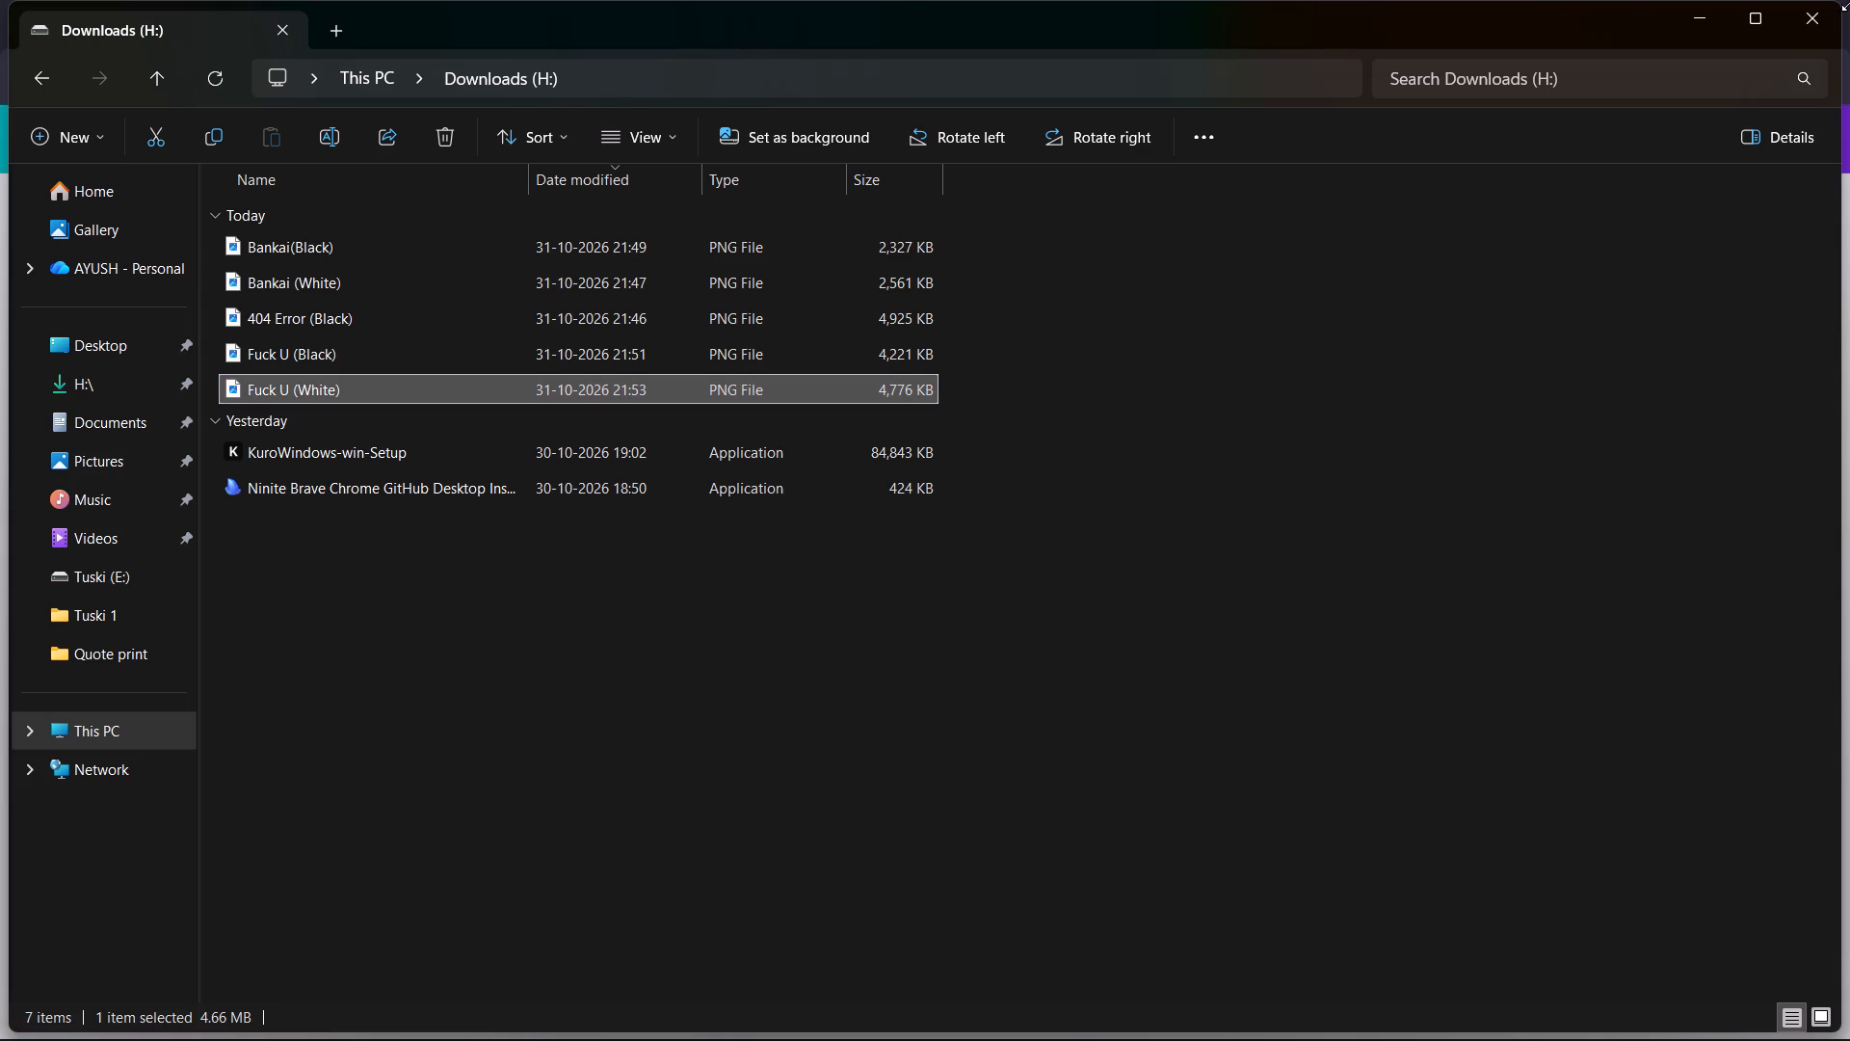
left_click(1704, 27)
Close the finished white hand design and its preview to return to the Quote print folder.
left_click(164, 5)
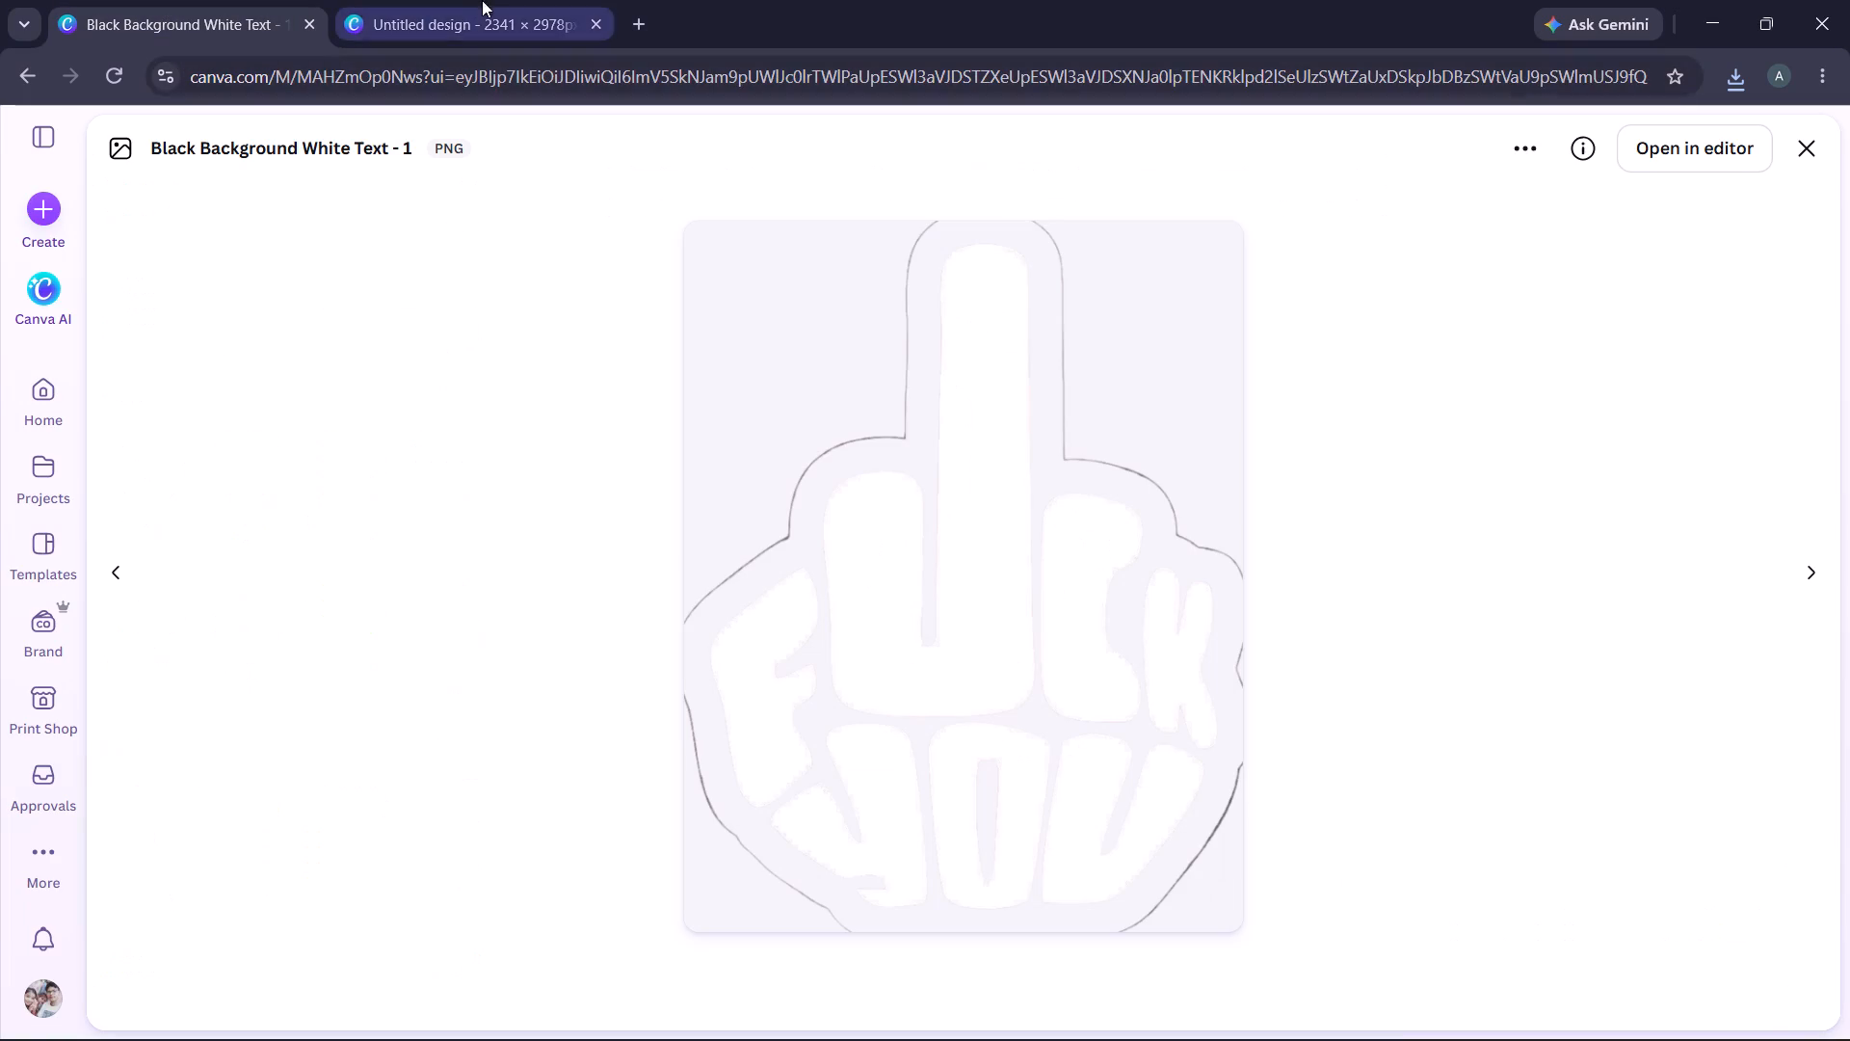
left_click(592, 17)
left_click(1805, 159)
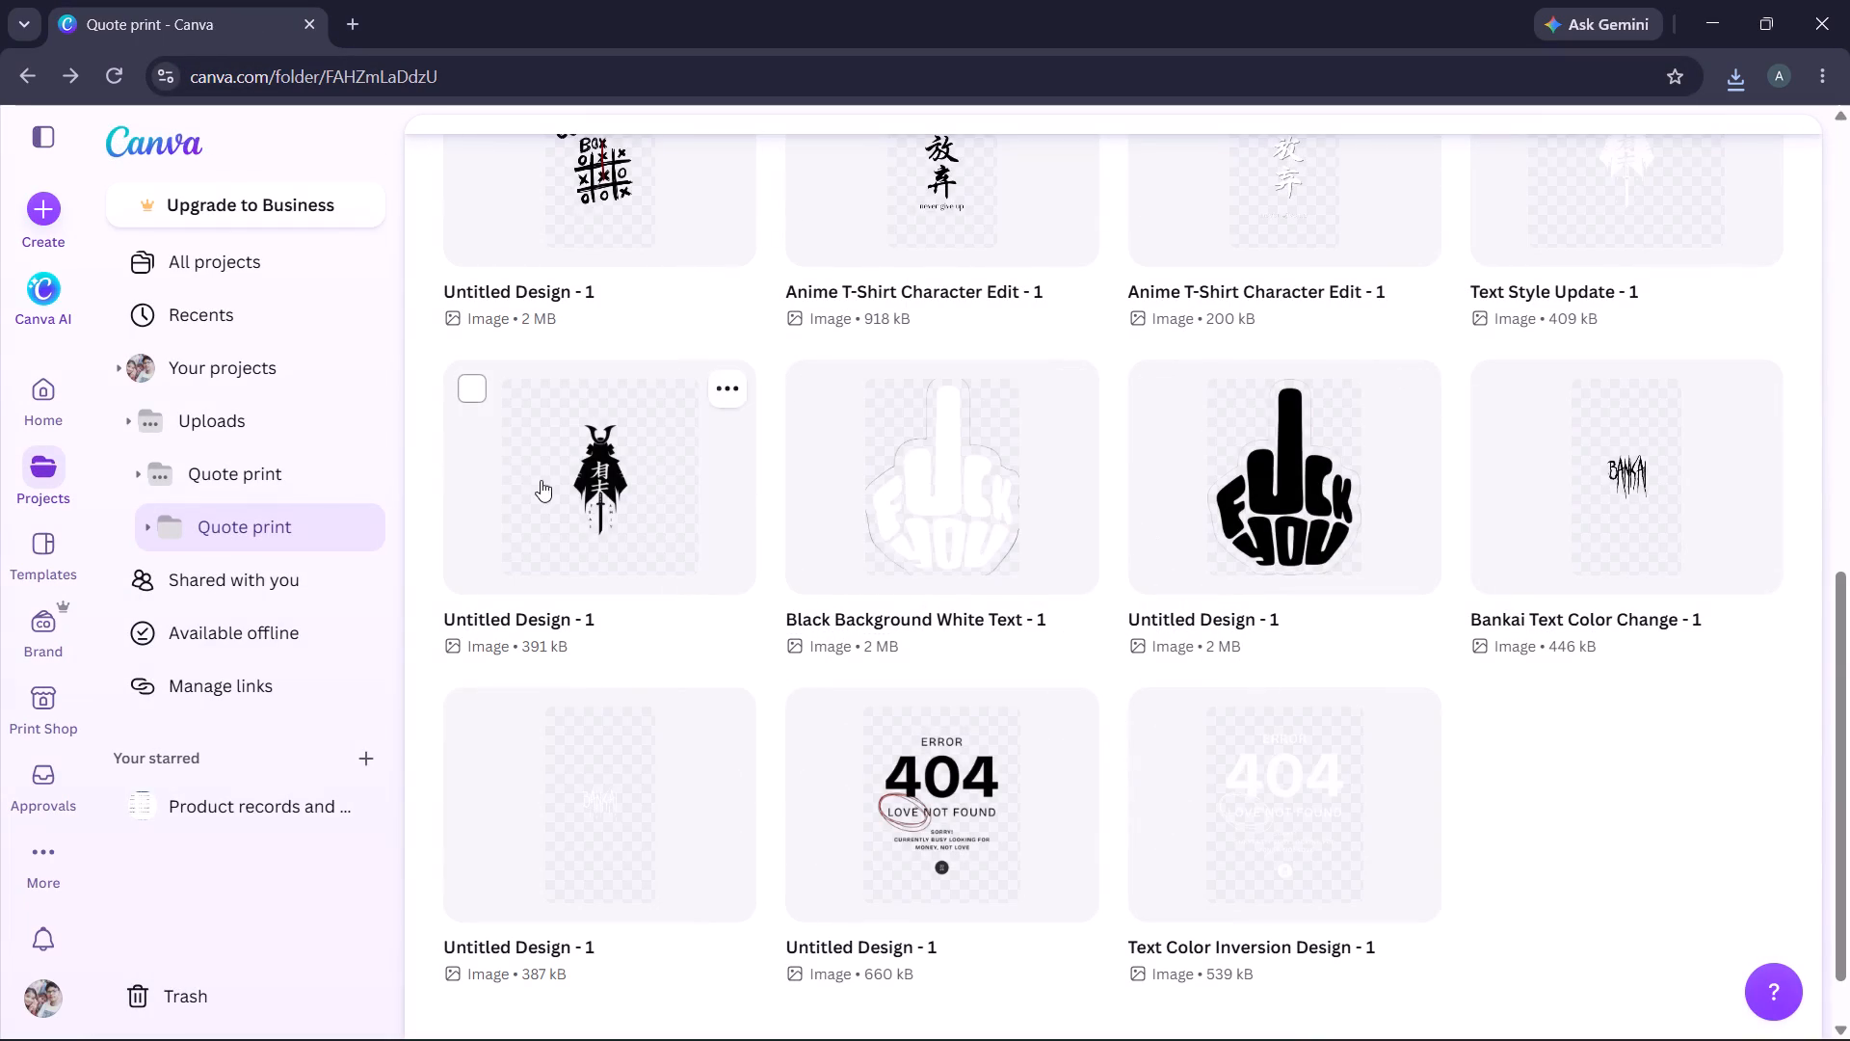
Open the black samurai artwork and its white version from the Quote print folder, each in its own editor tab.
scroll(746, 520, "up", 2)
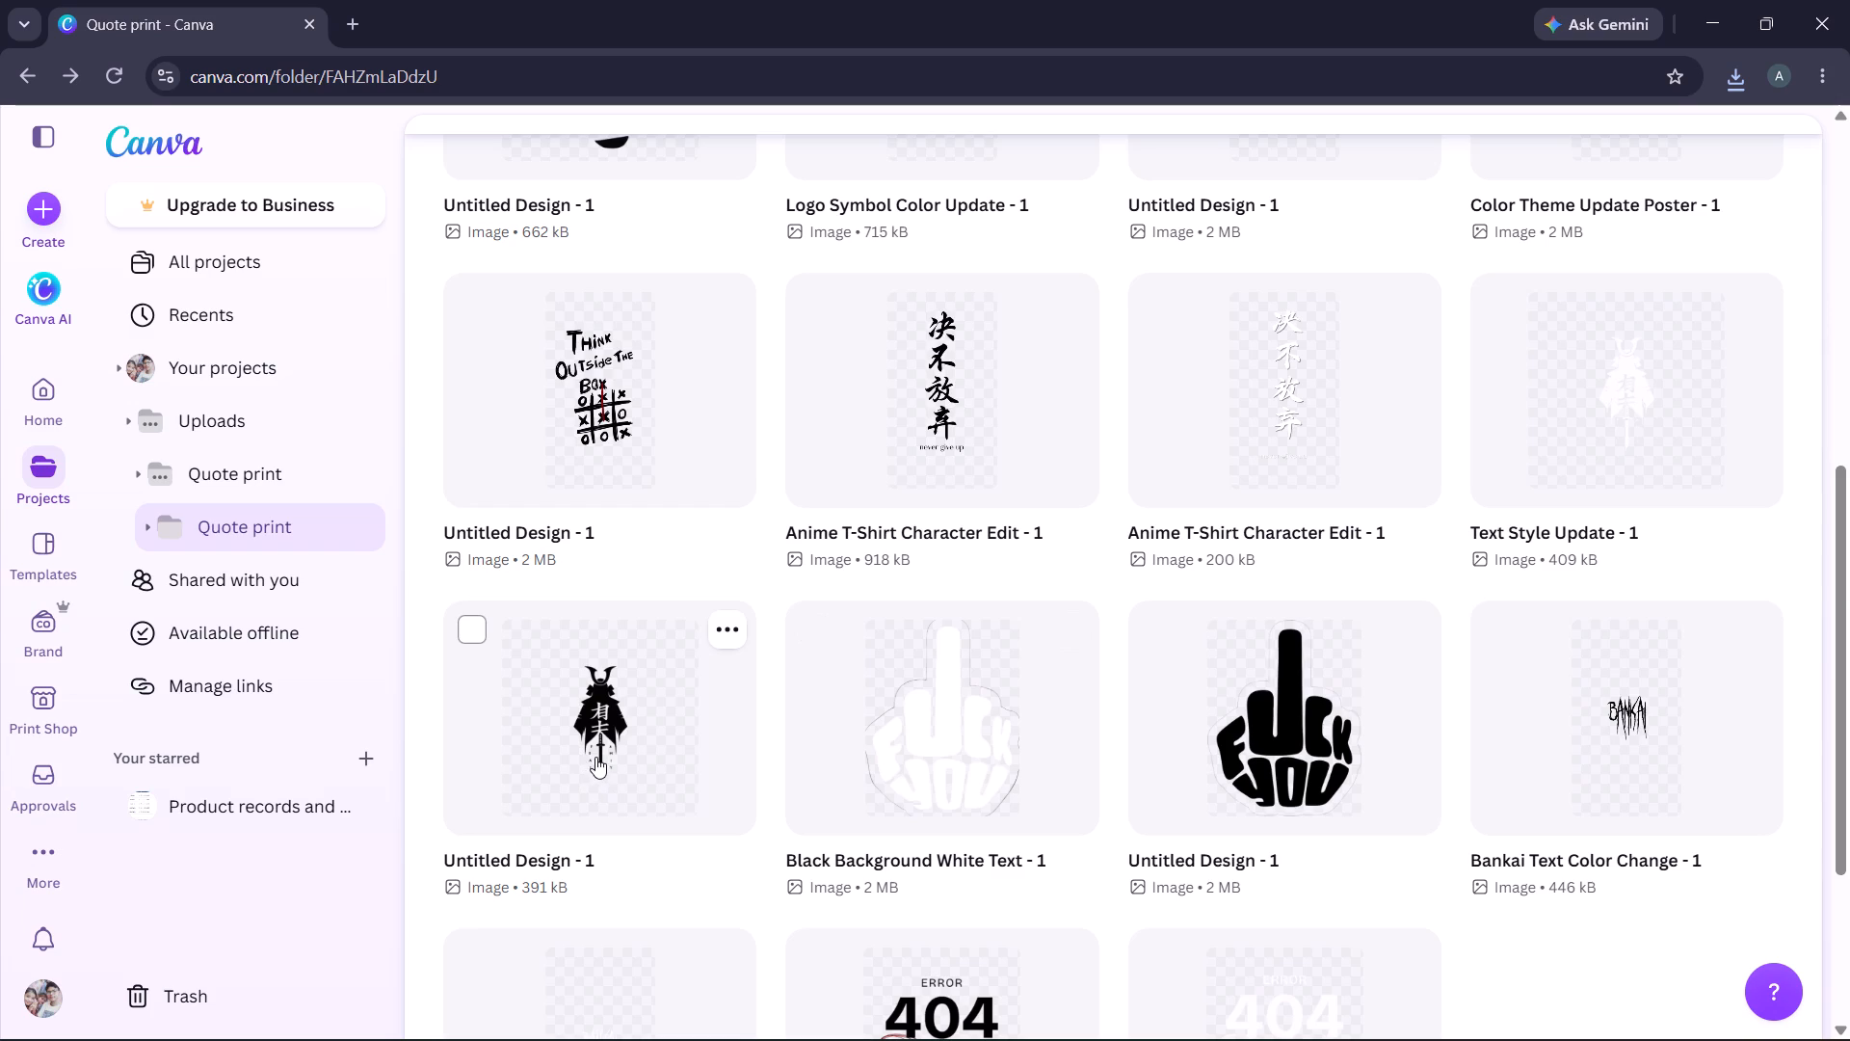
left_click(595, 756)
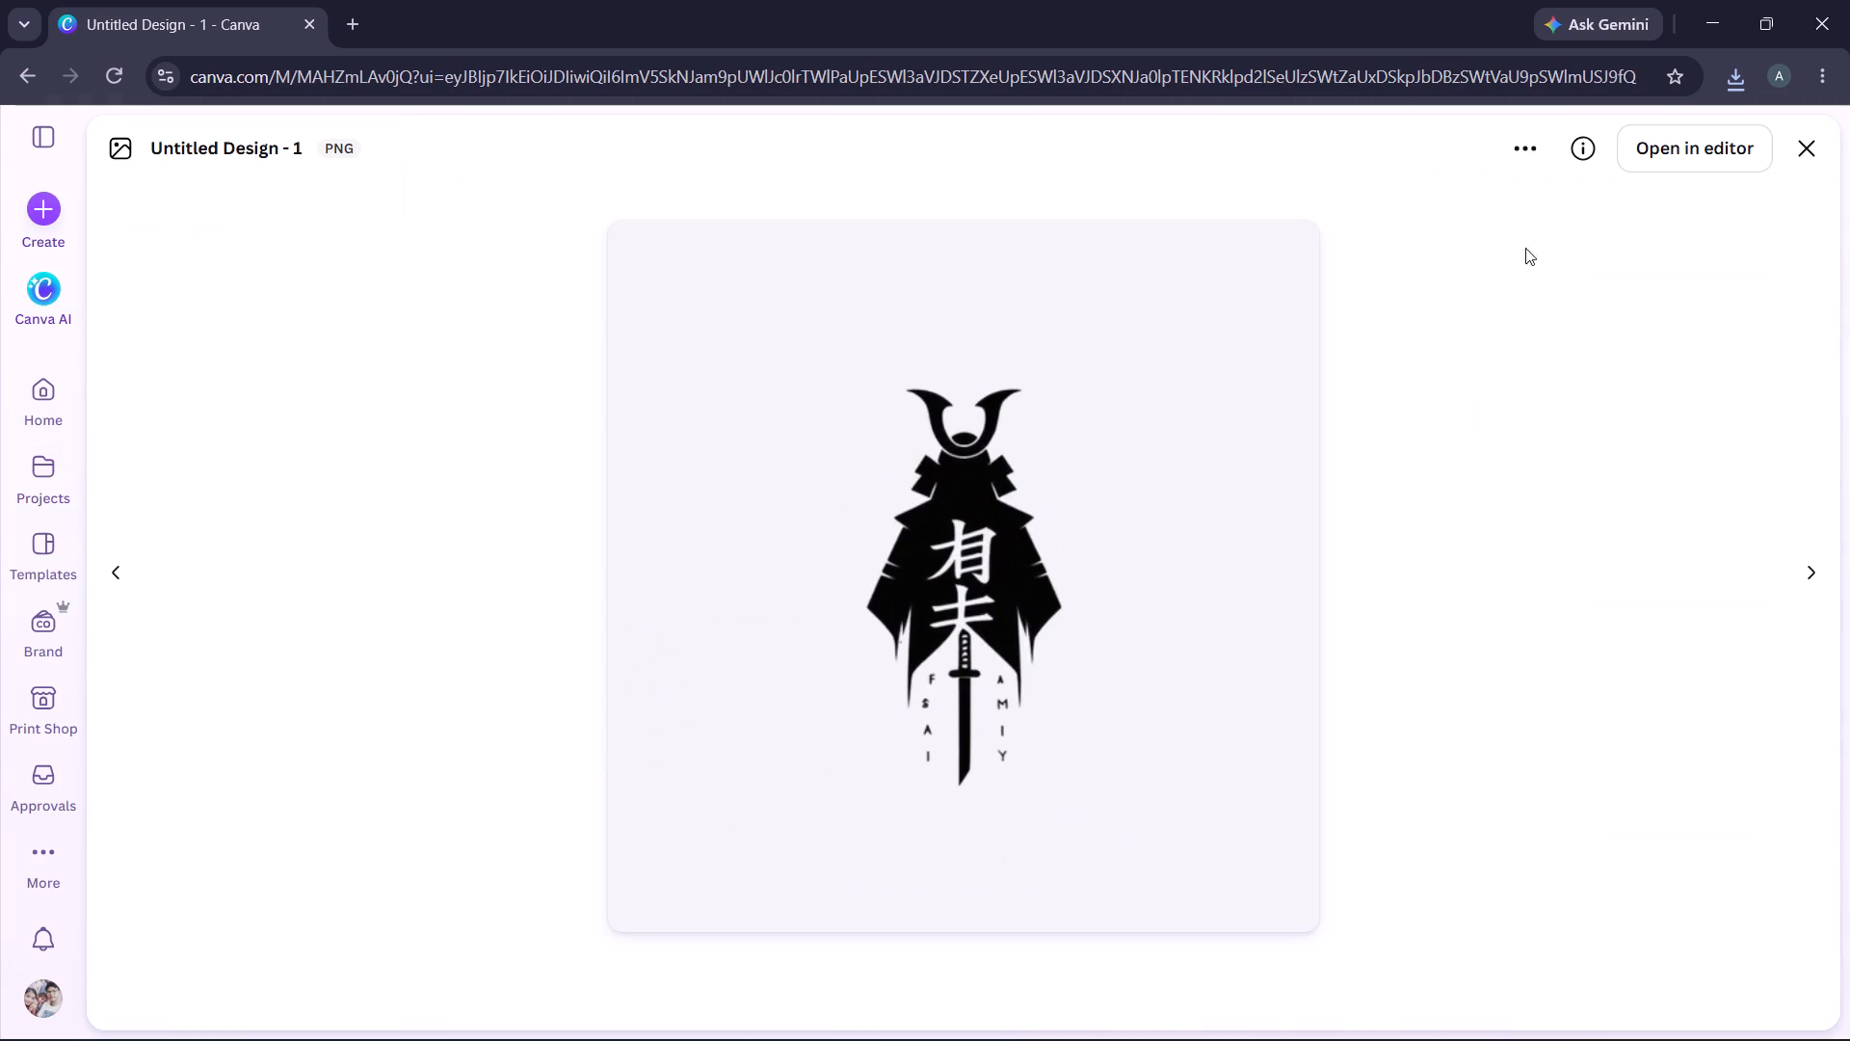
left_click(1729, 146)
left_click(234, 0)
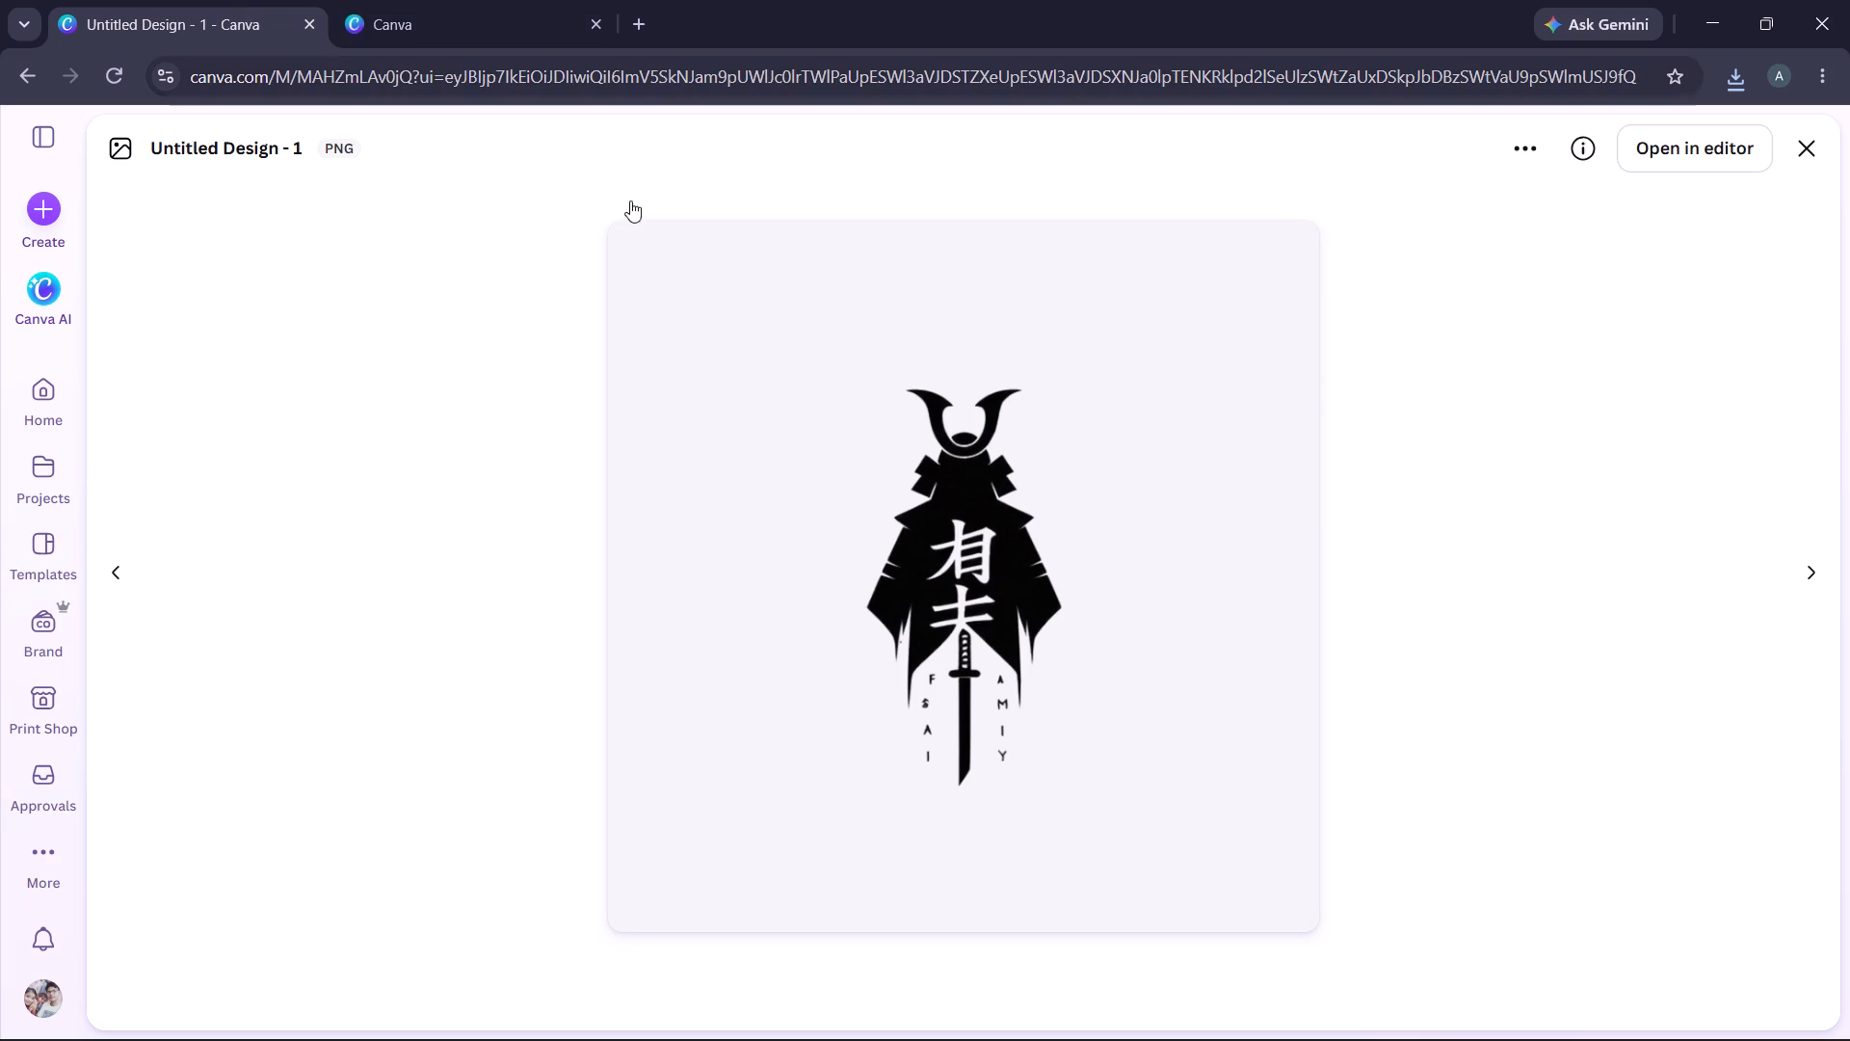
left_click(1813, 130)
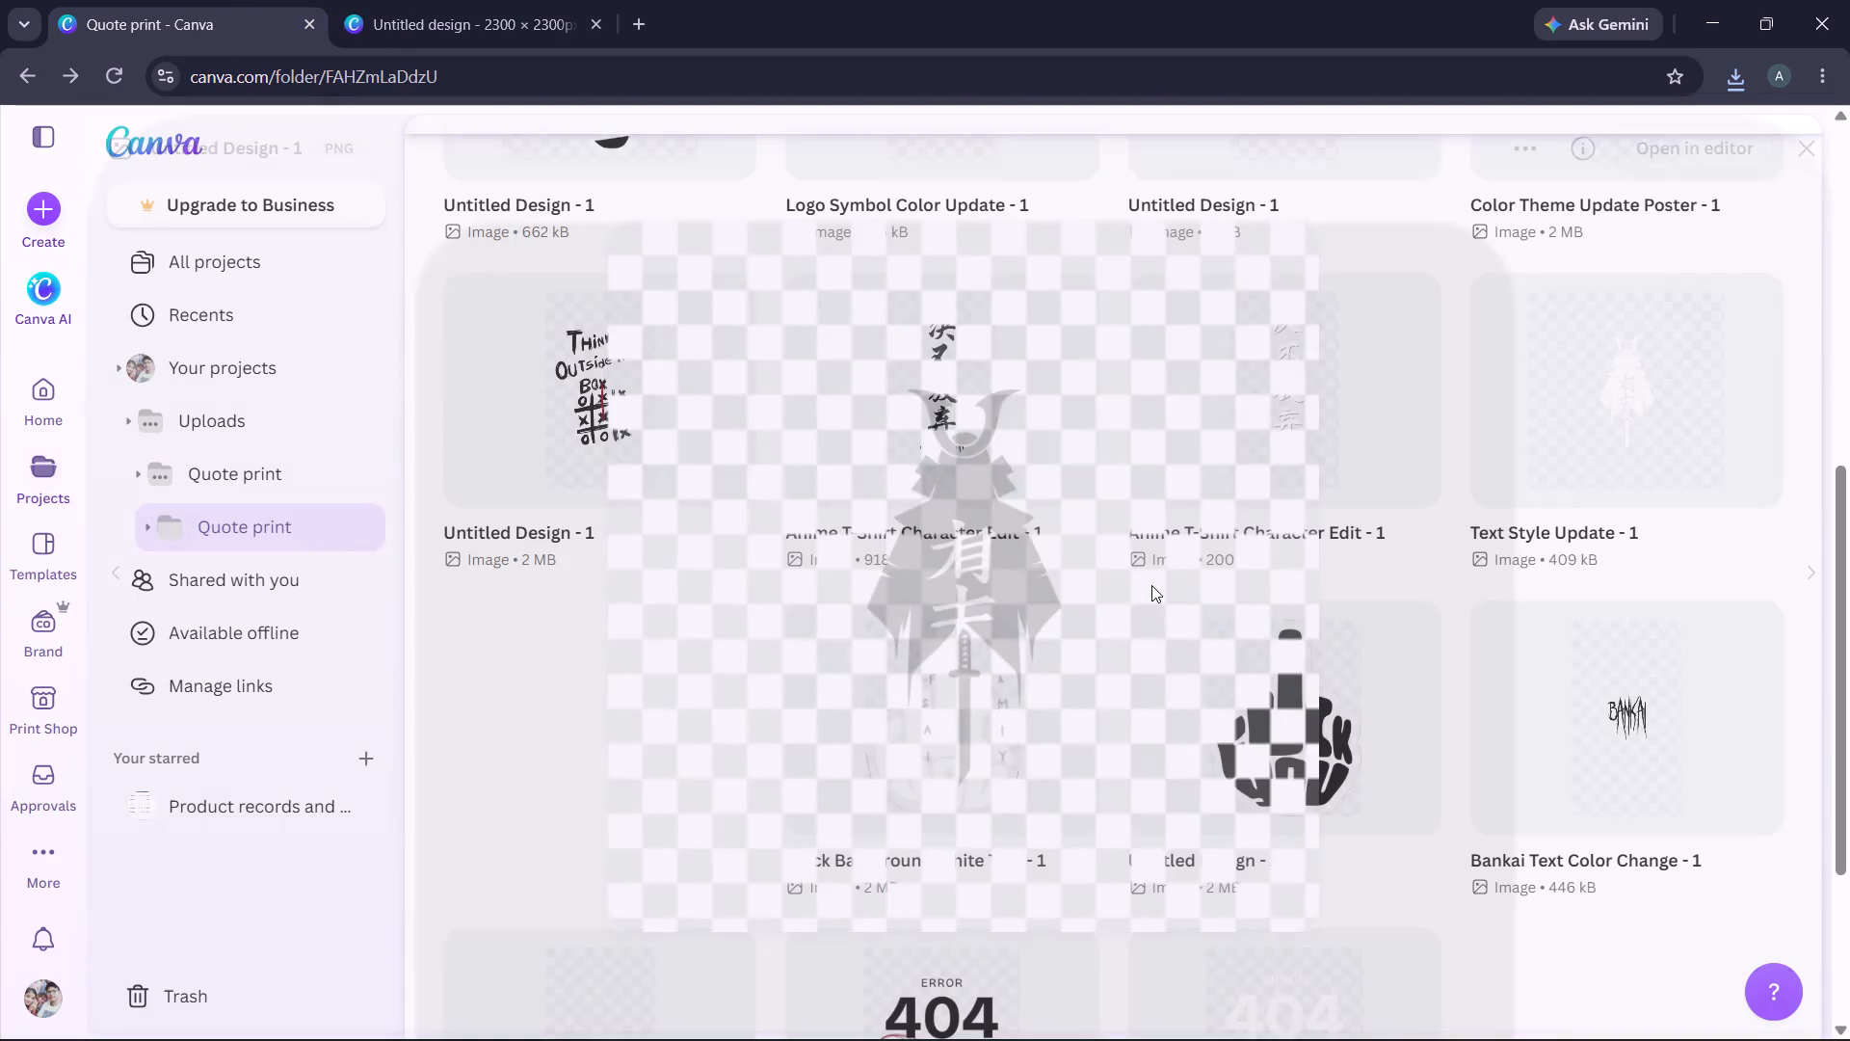
left_click(1645, 393)
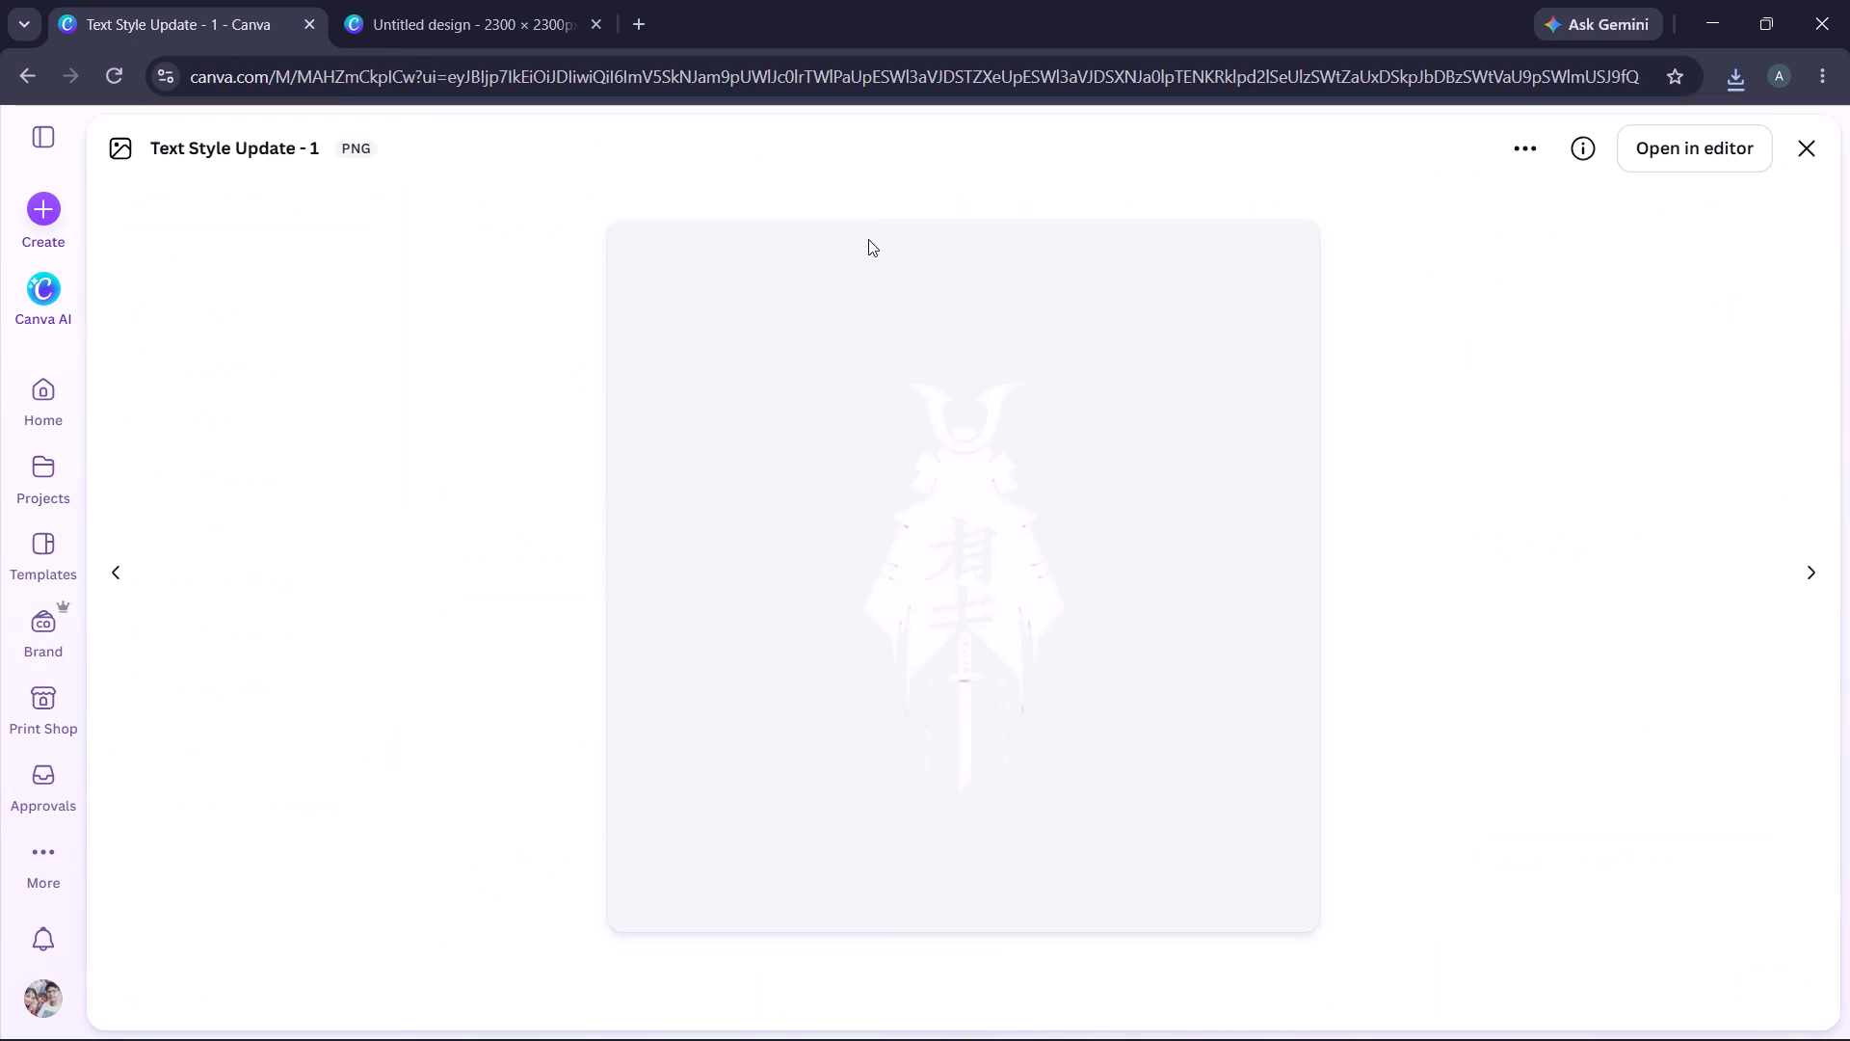
left_click(1674, 134)
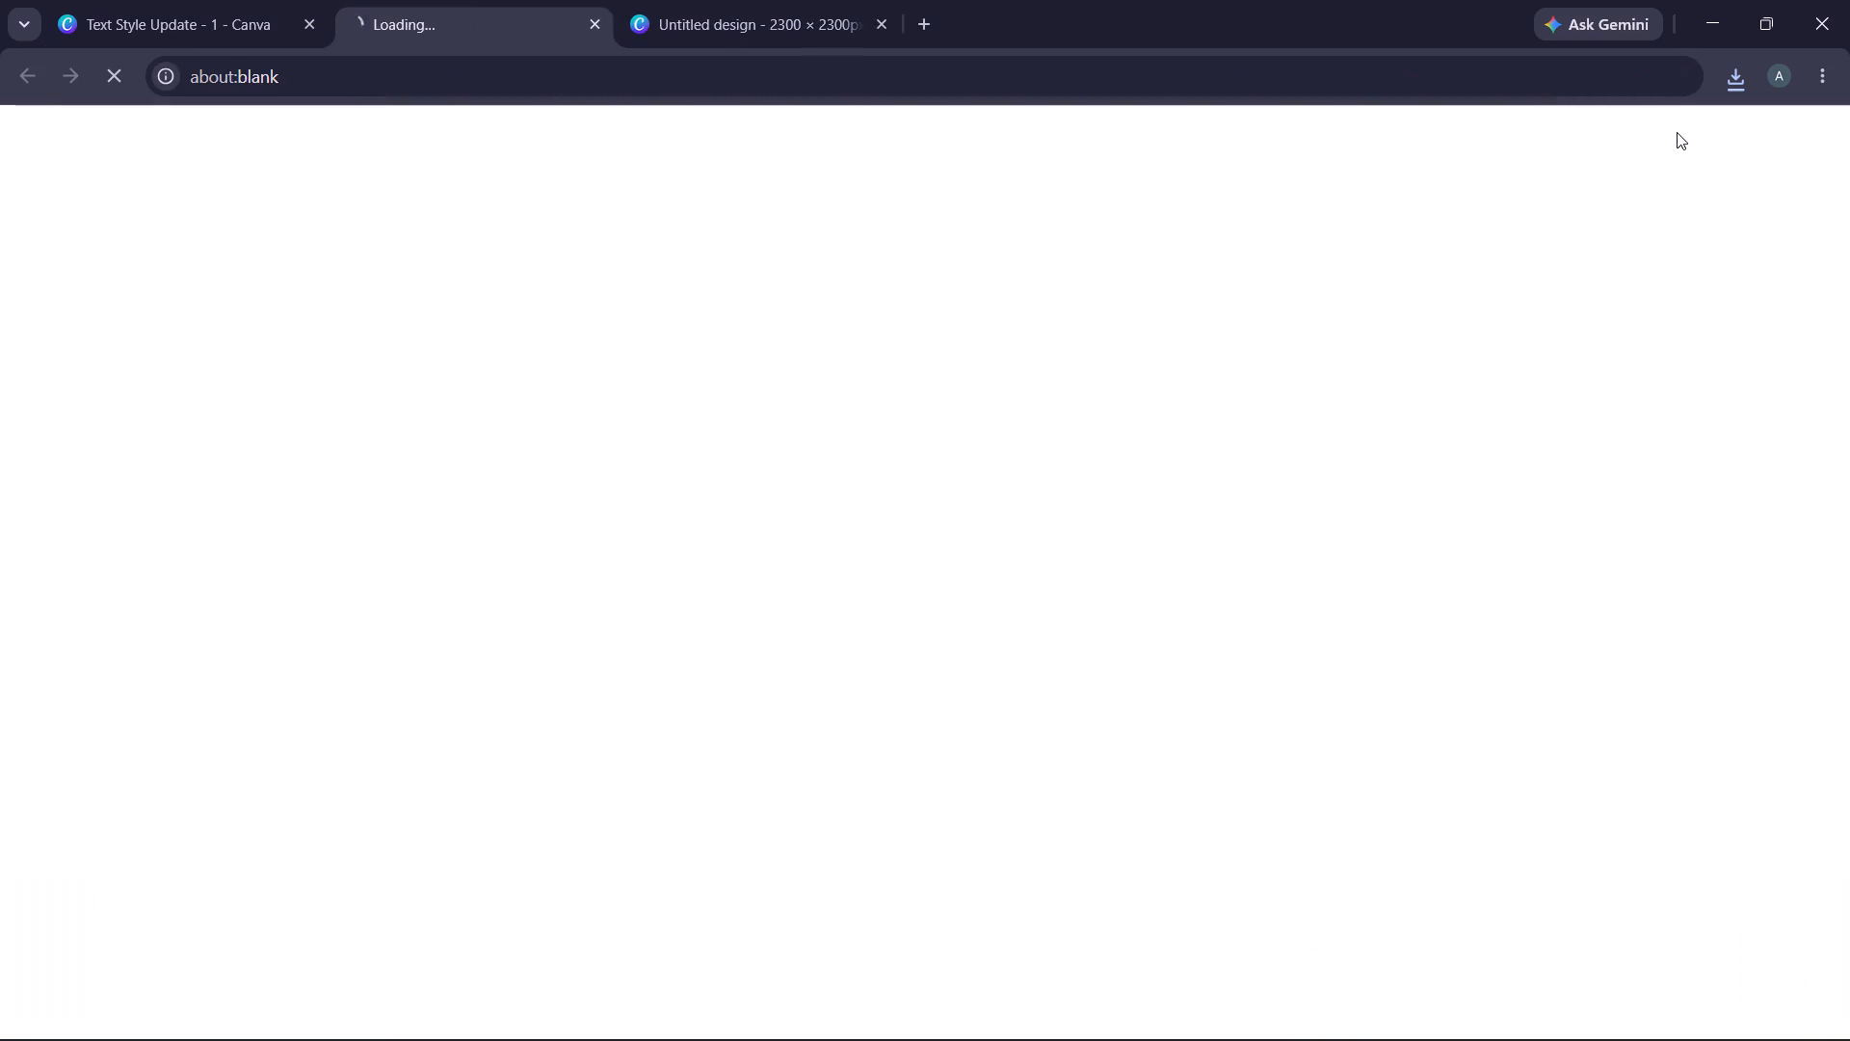
Crop the black samurai artwork on all four sides to about 909 × 1,638 px and move it near the page centre.
left_click(756, 16)
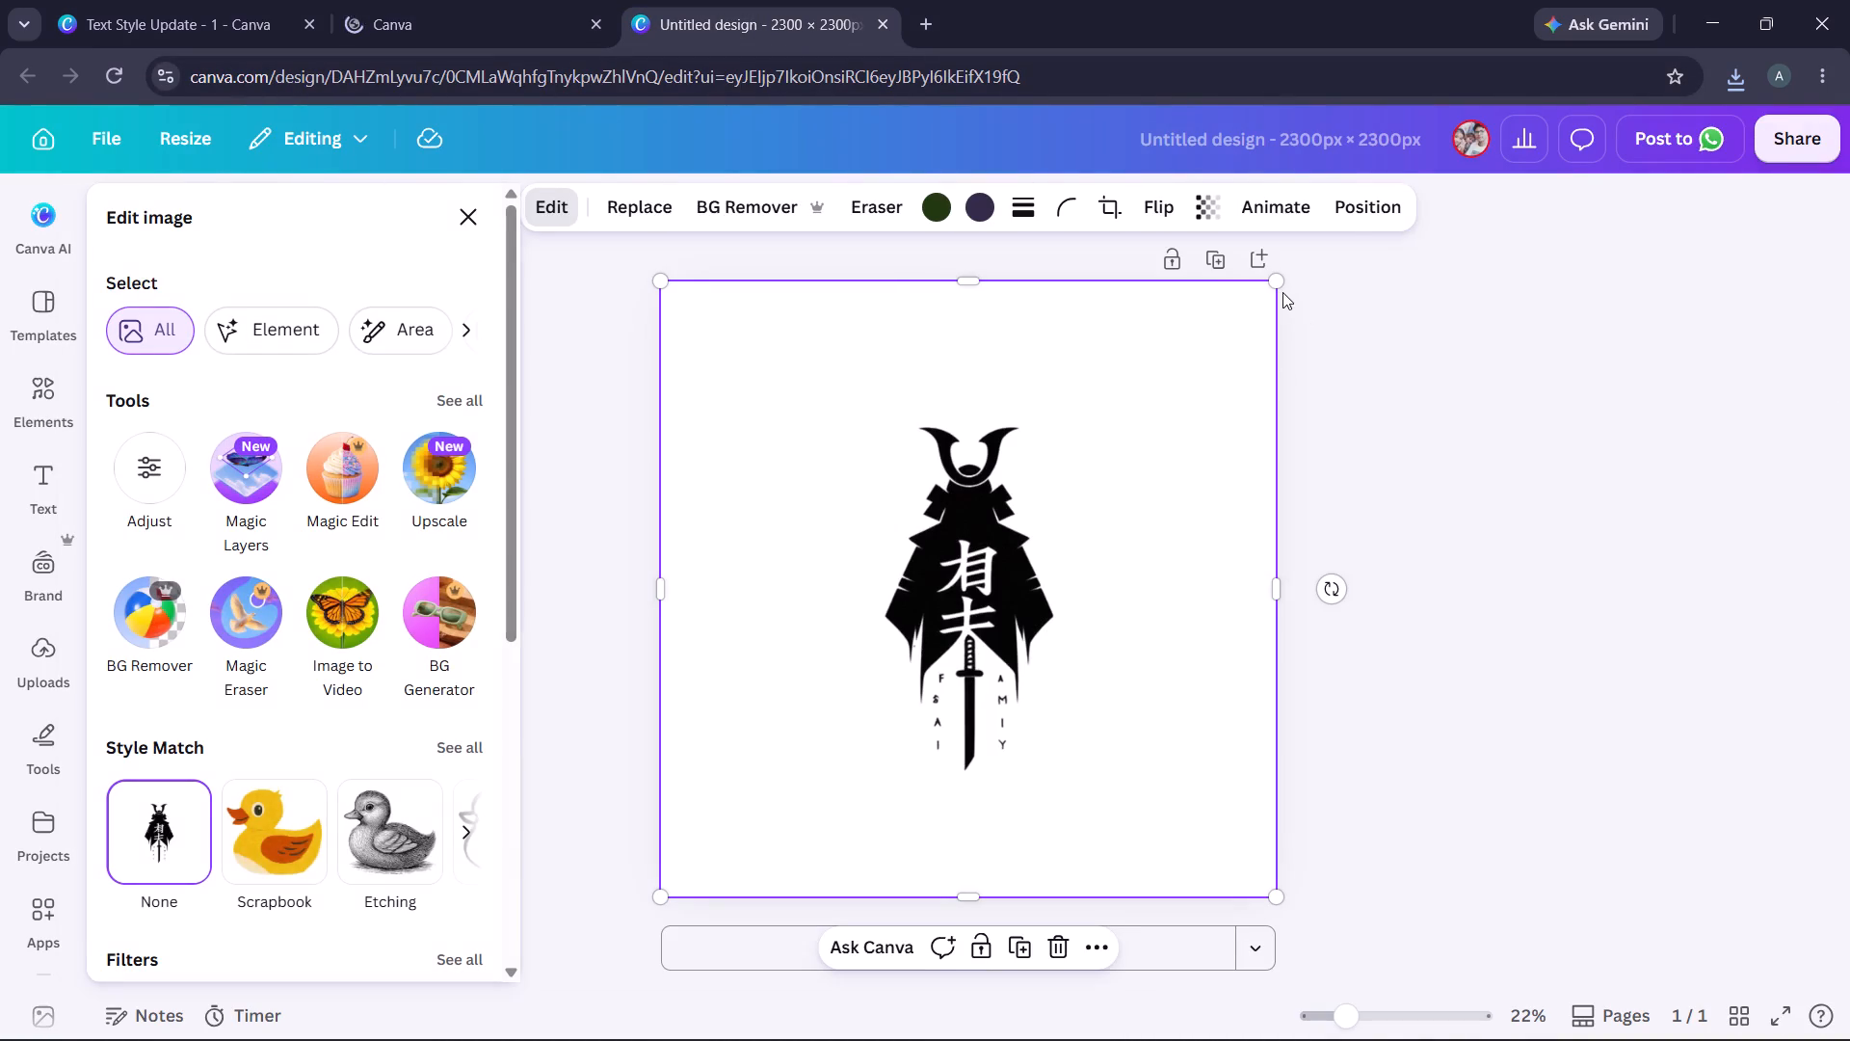
left_click_drag(970, 891, 973, 843)
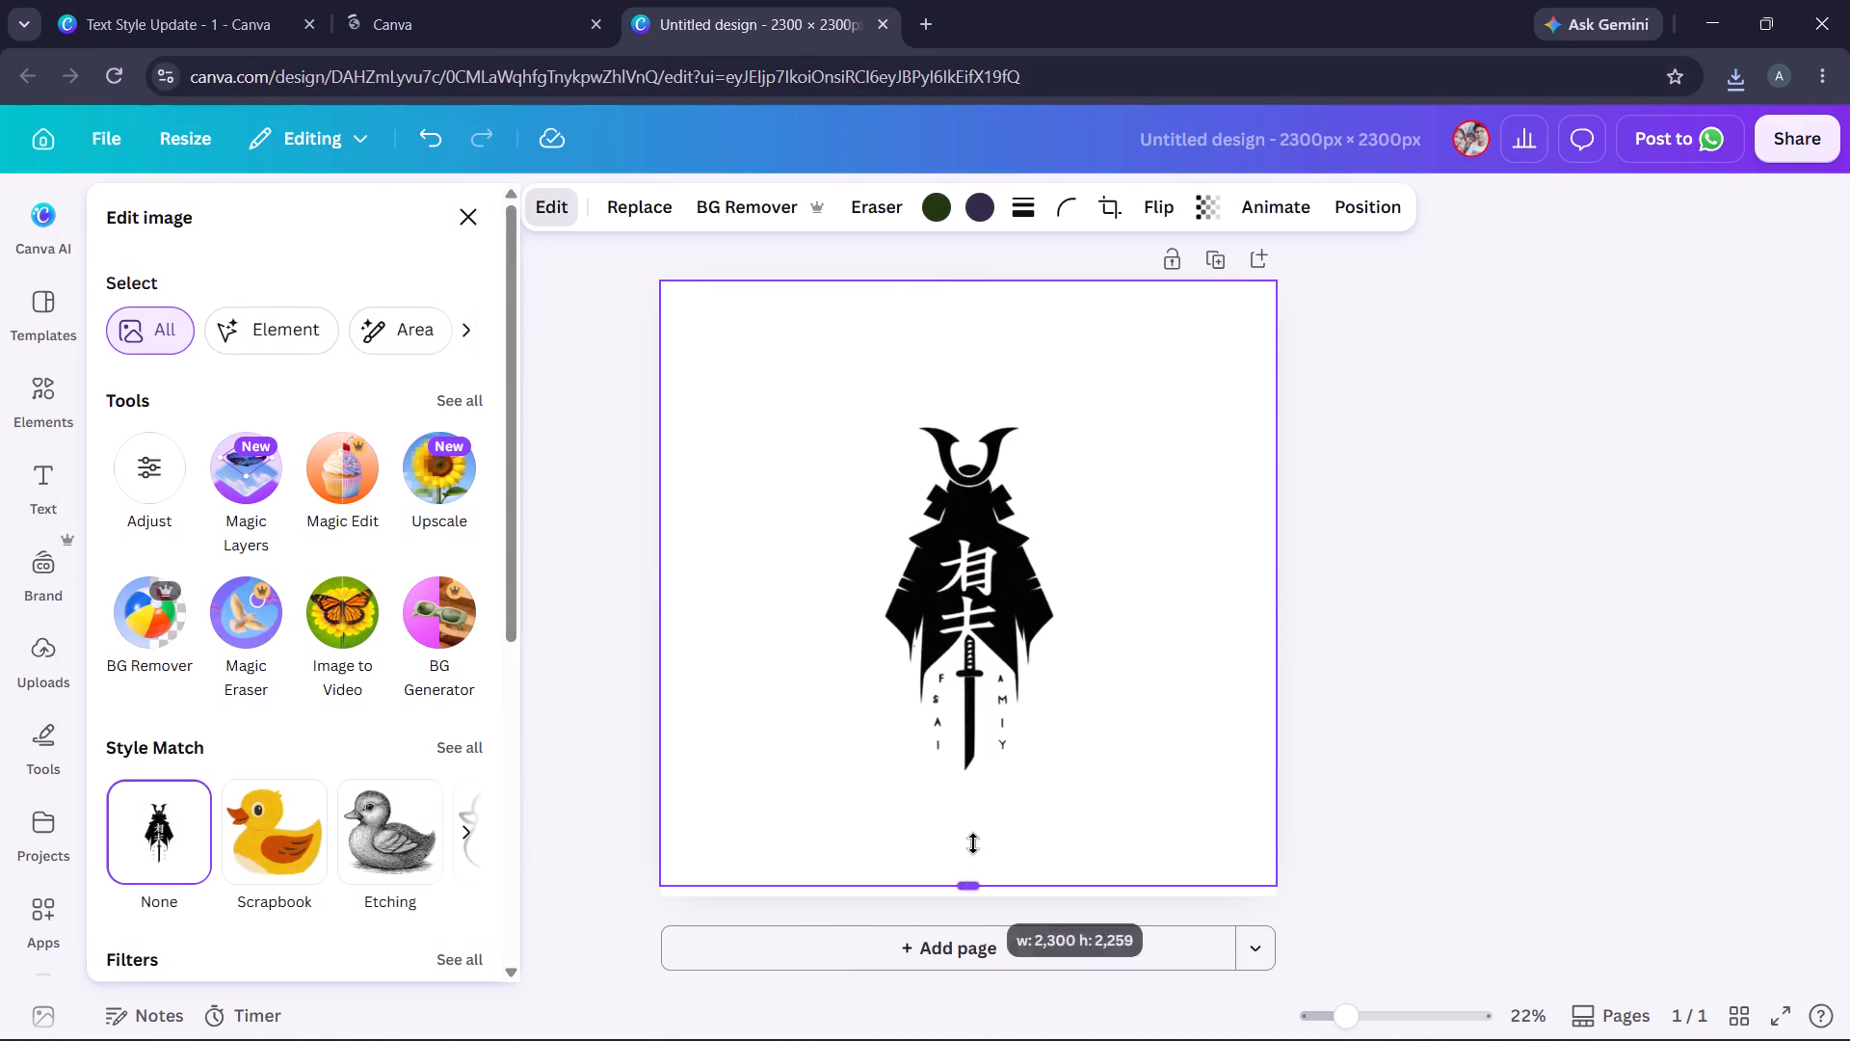
left_click_drag(973, 843, 977, 813)
left_click_drag(656, 559, 722, 563)
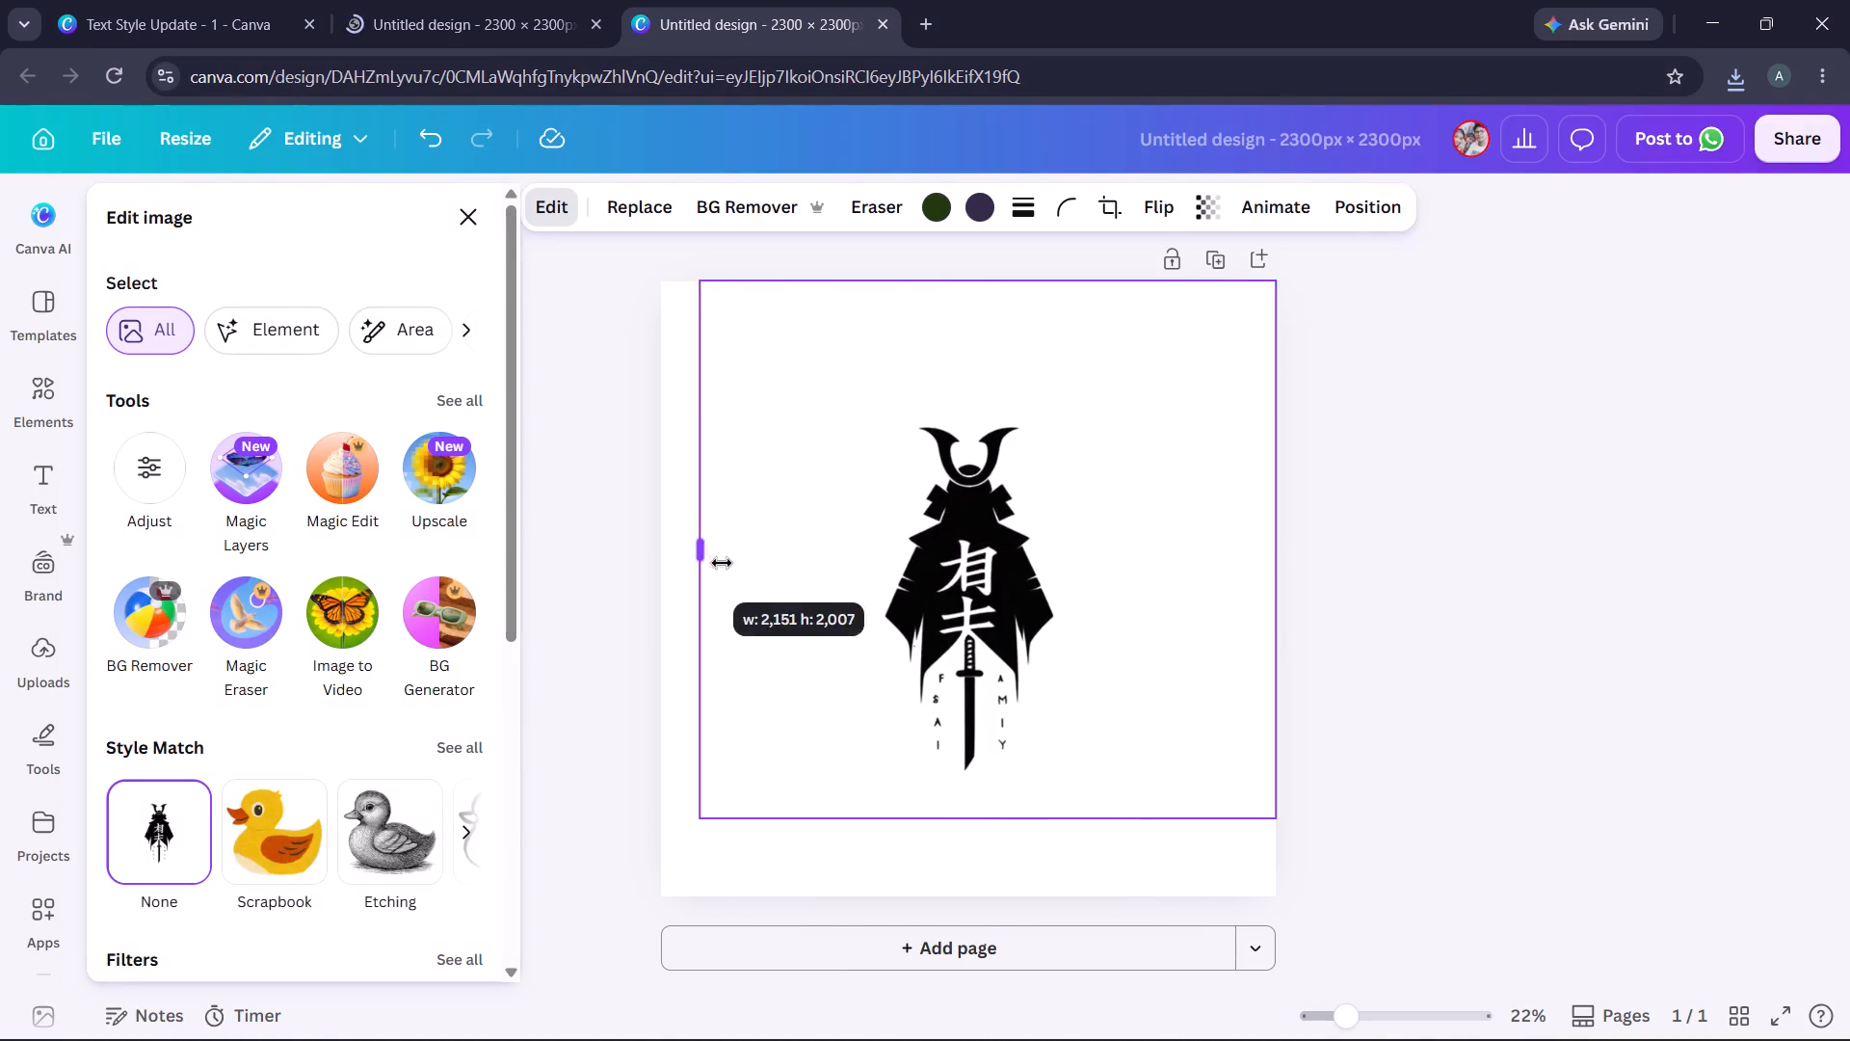
left_click_drag(722, 563, 832, 594)
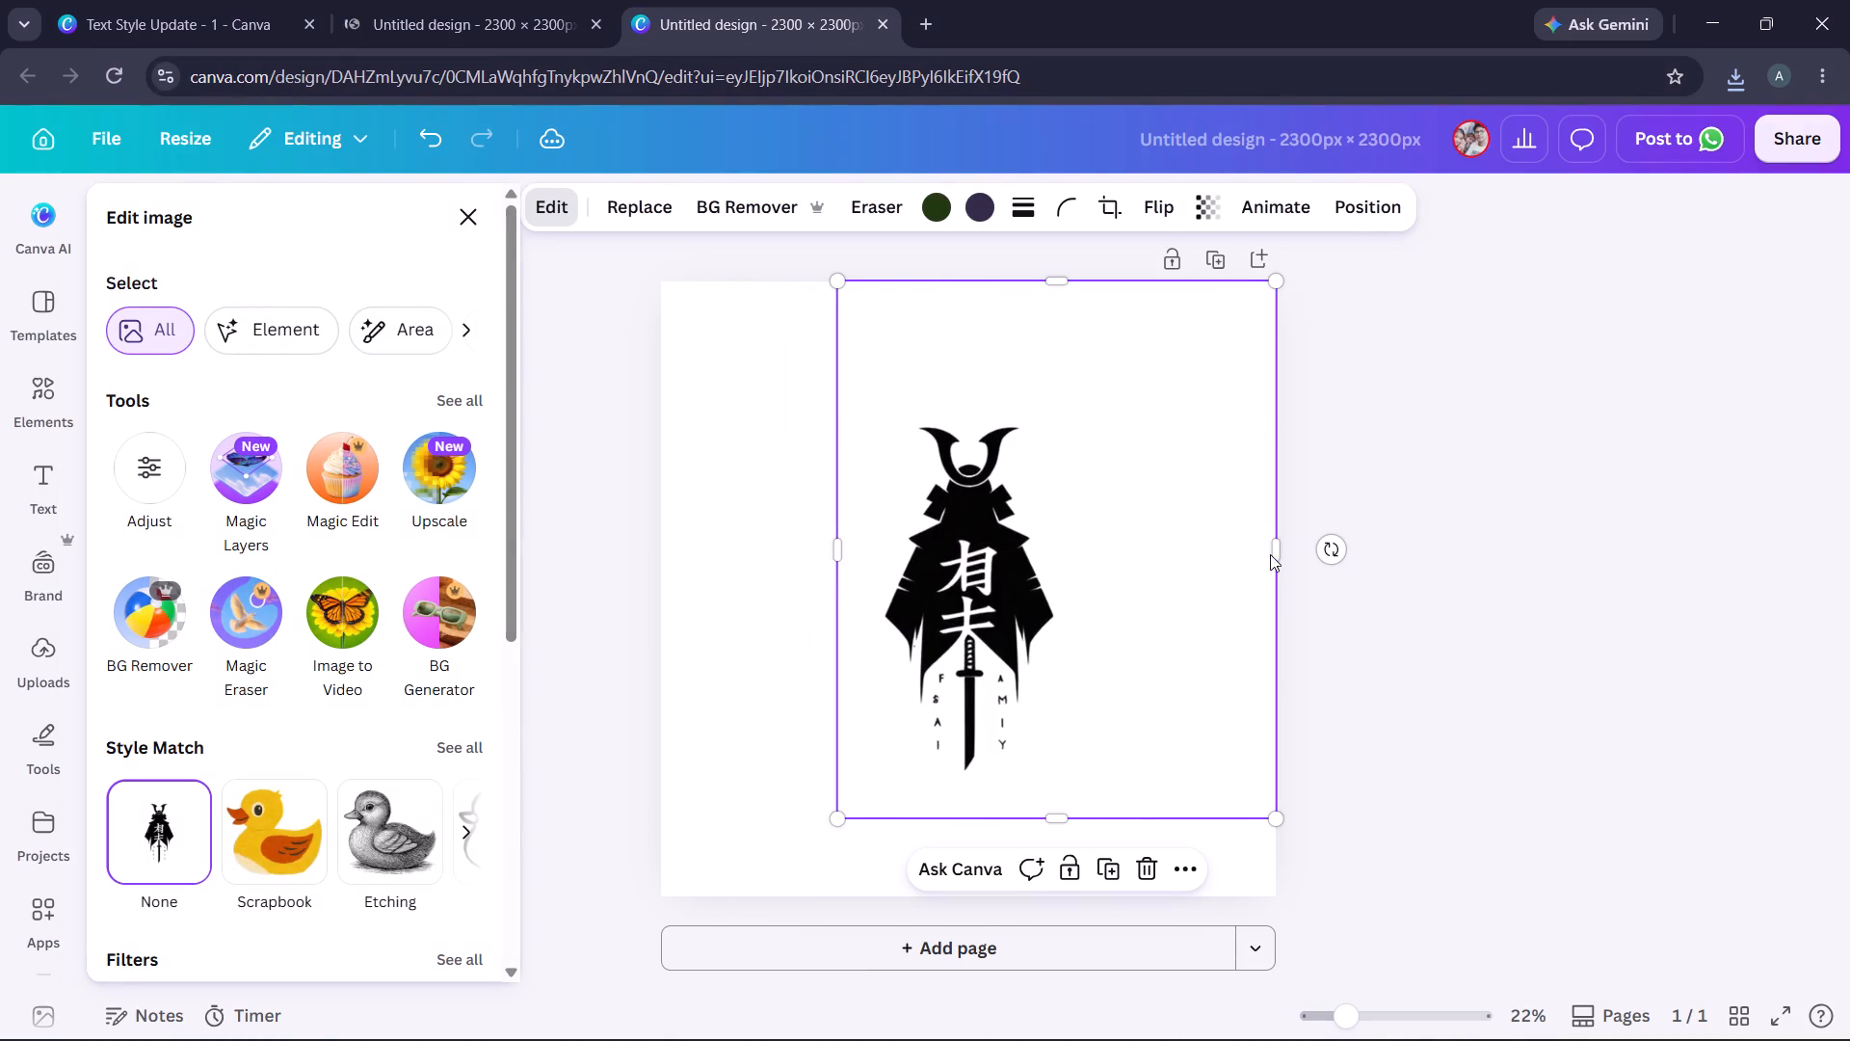
left_click_drag(1274, 547, 1078, 596)
left_click_drag(965, 280, 966, 379)
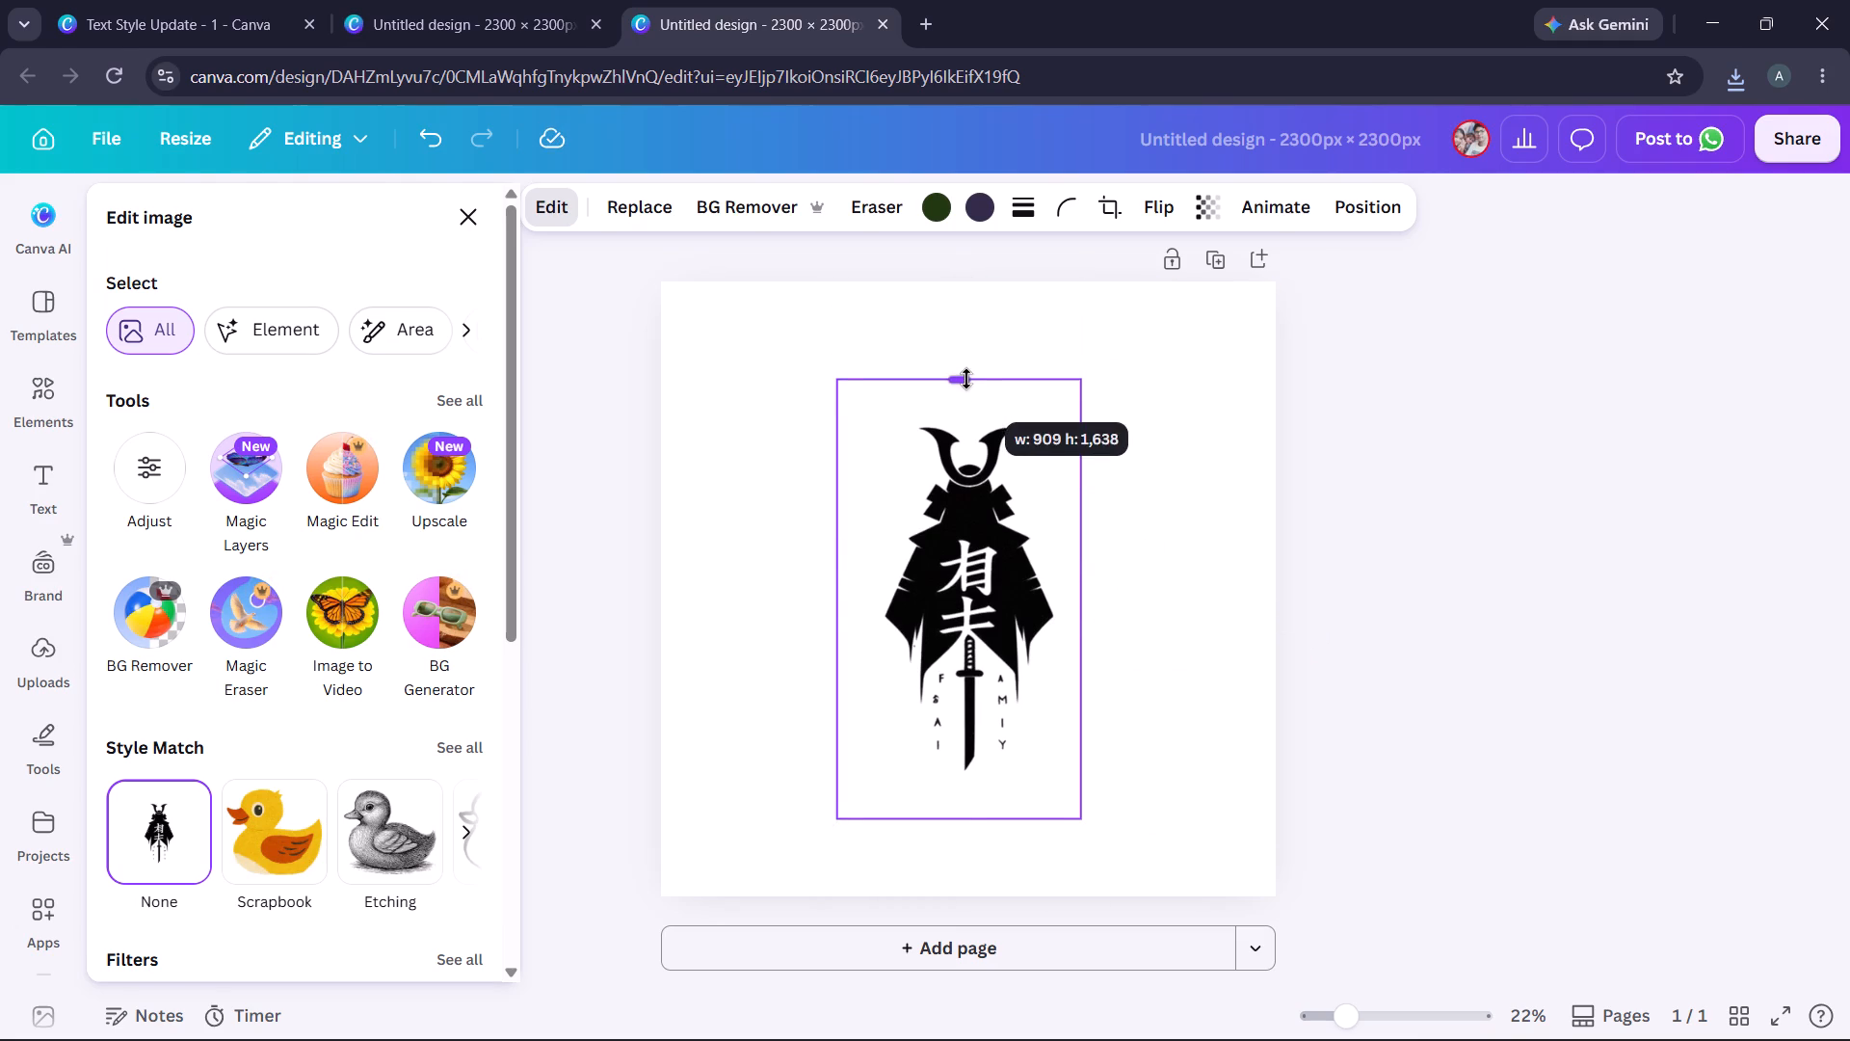
left_click_drag(971, 550, 976, 540)
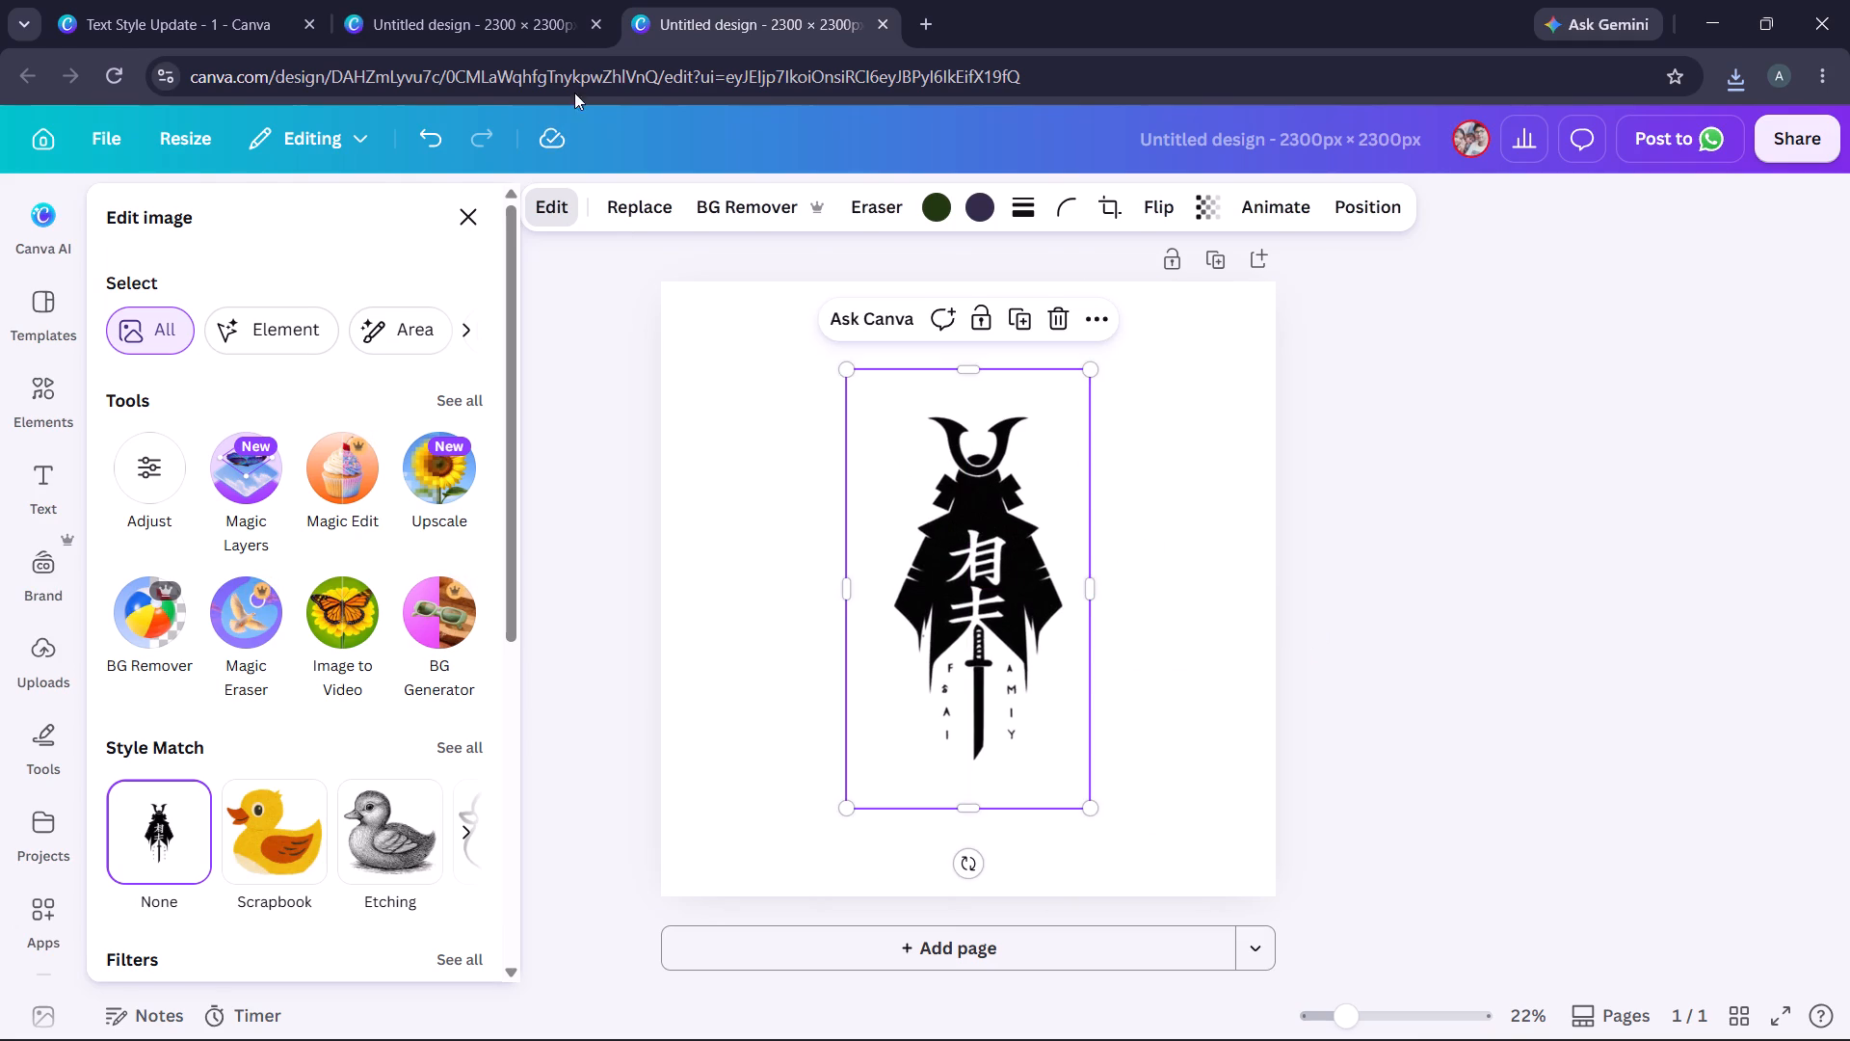
Crop the white samurai artwork on all four sides to about 977 × 1,634 px.
left_click(518, 3)
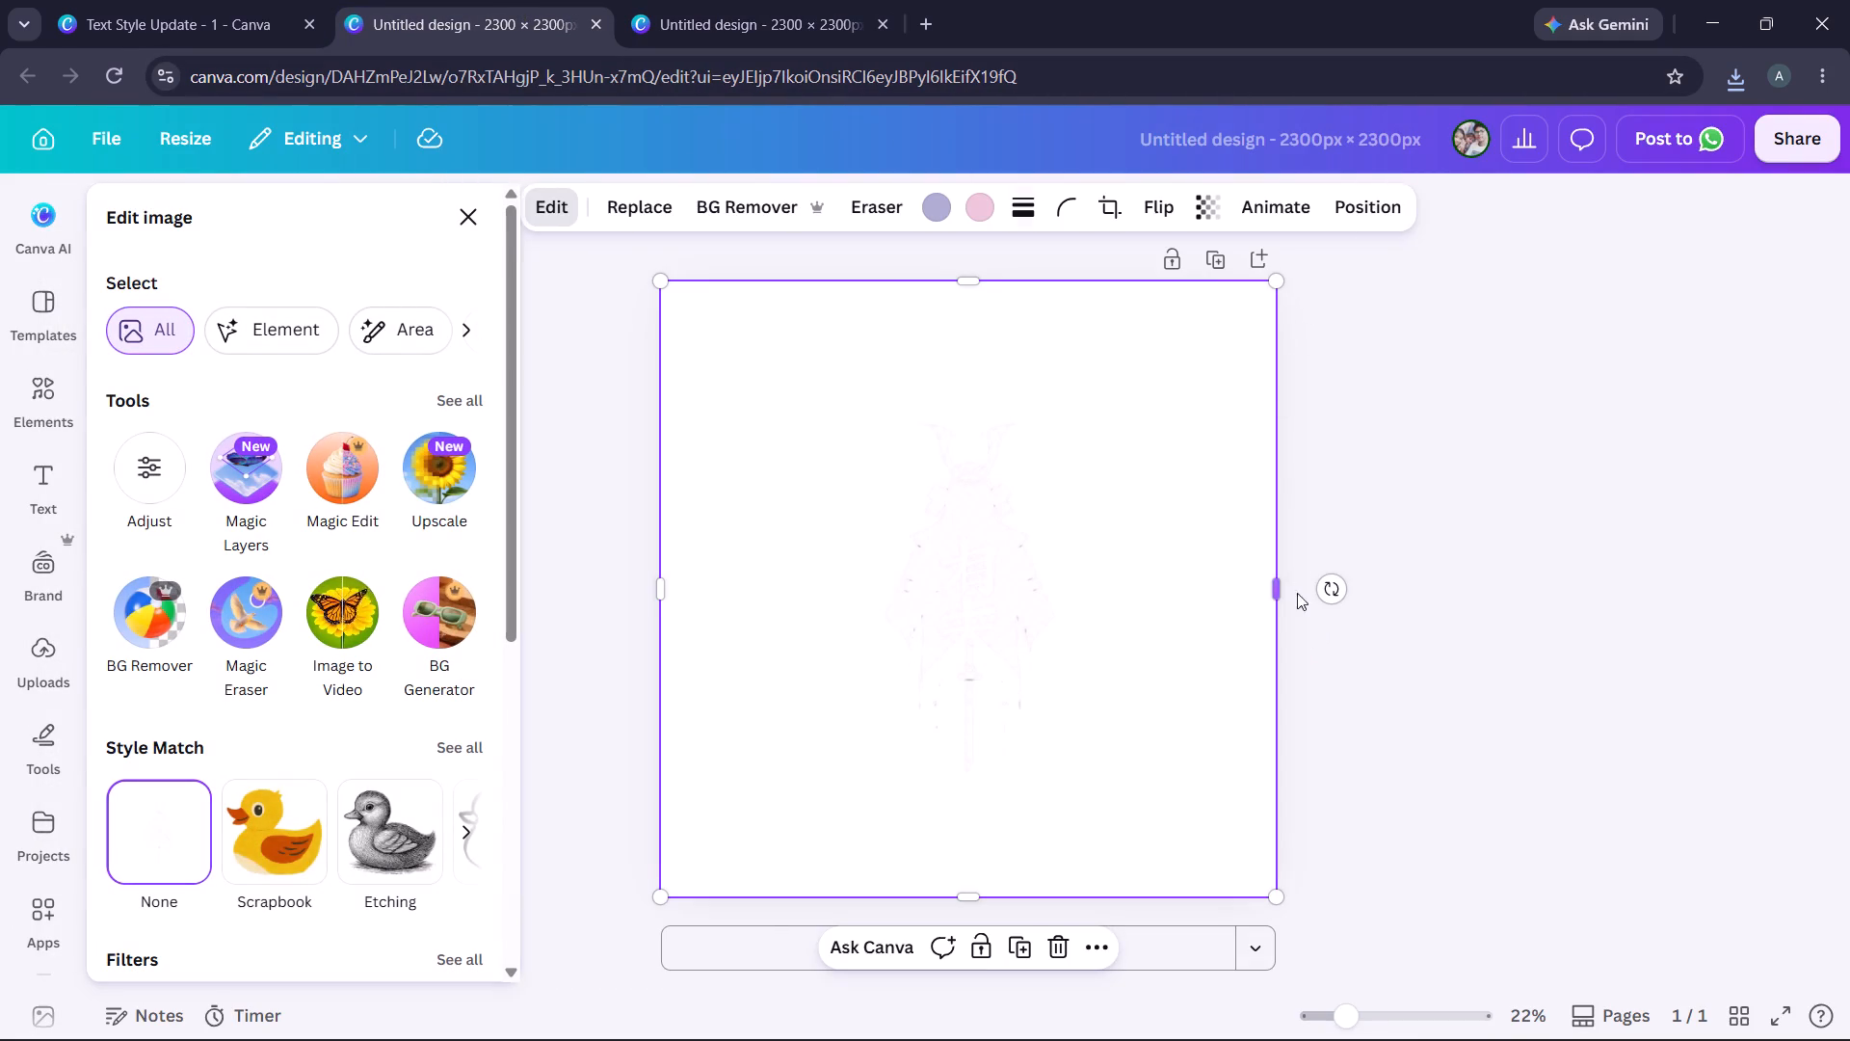
left_click_drag(1282, 592, 1122, 626)
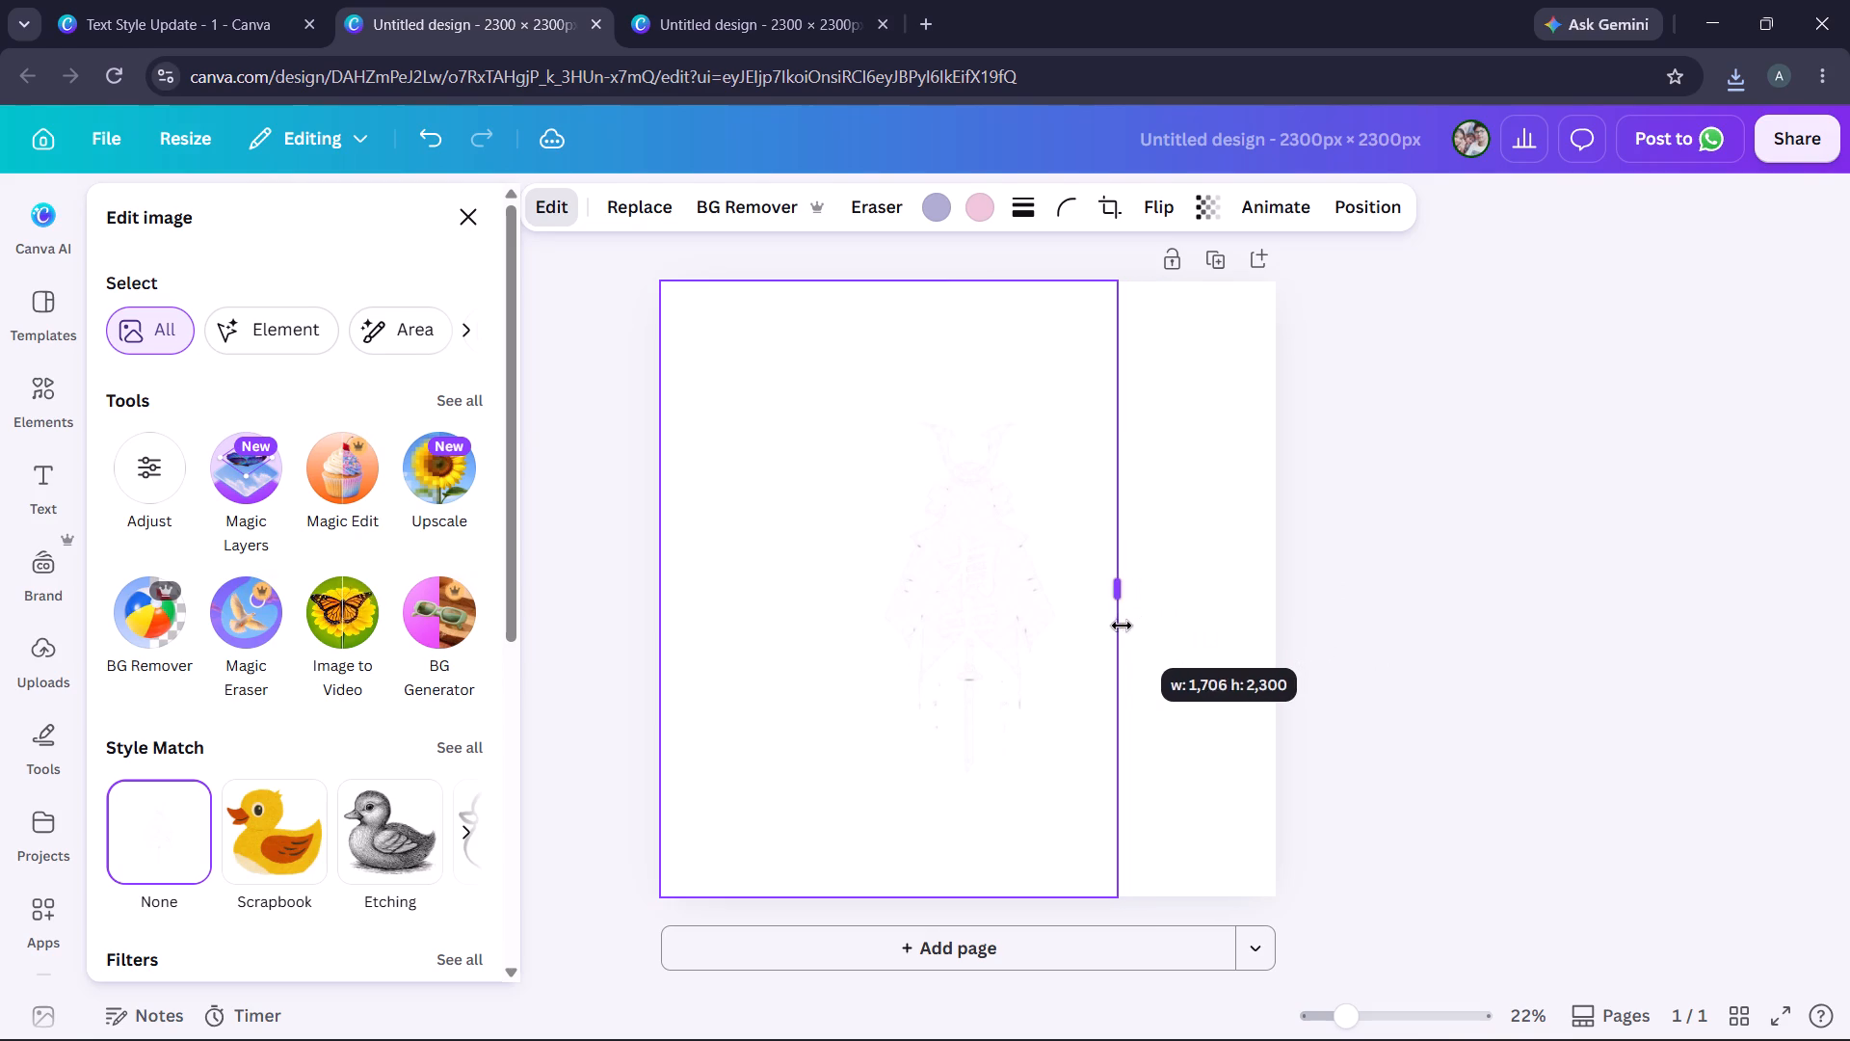
left_click_drag(1122, 626, 1111, 636)
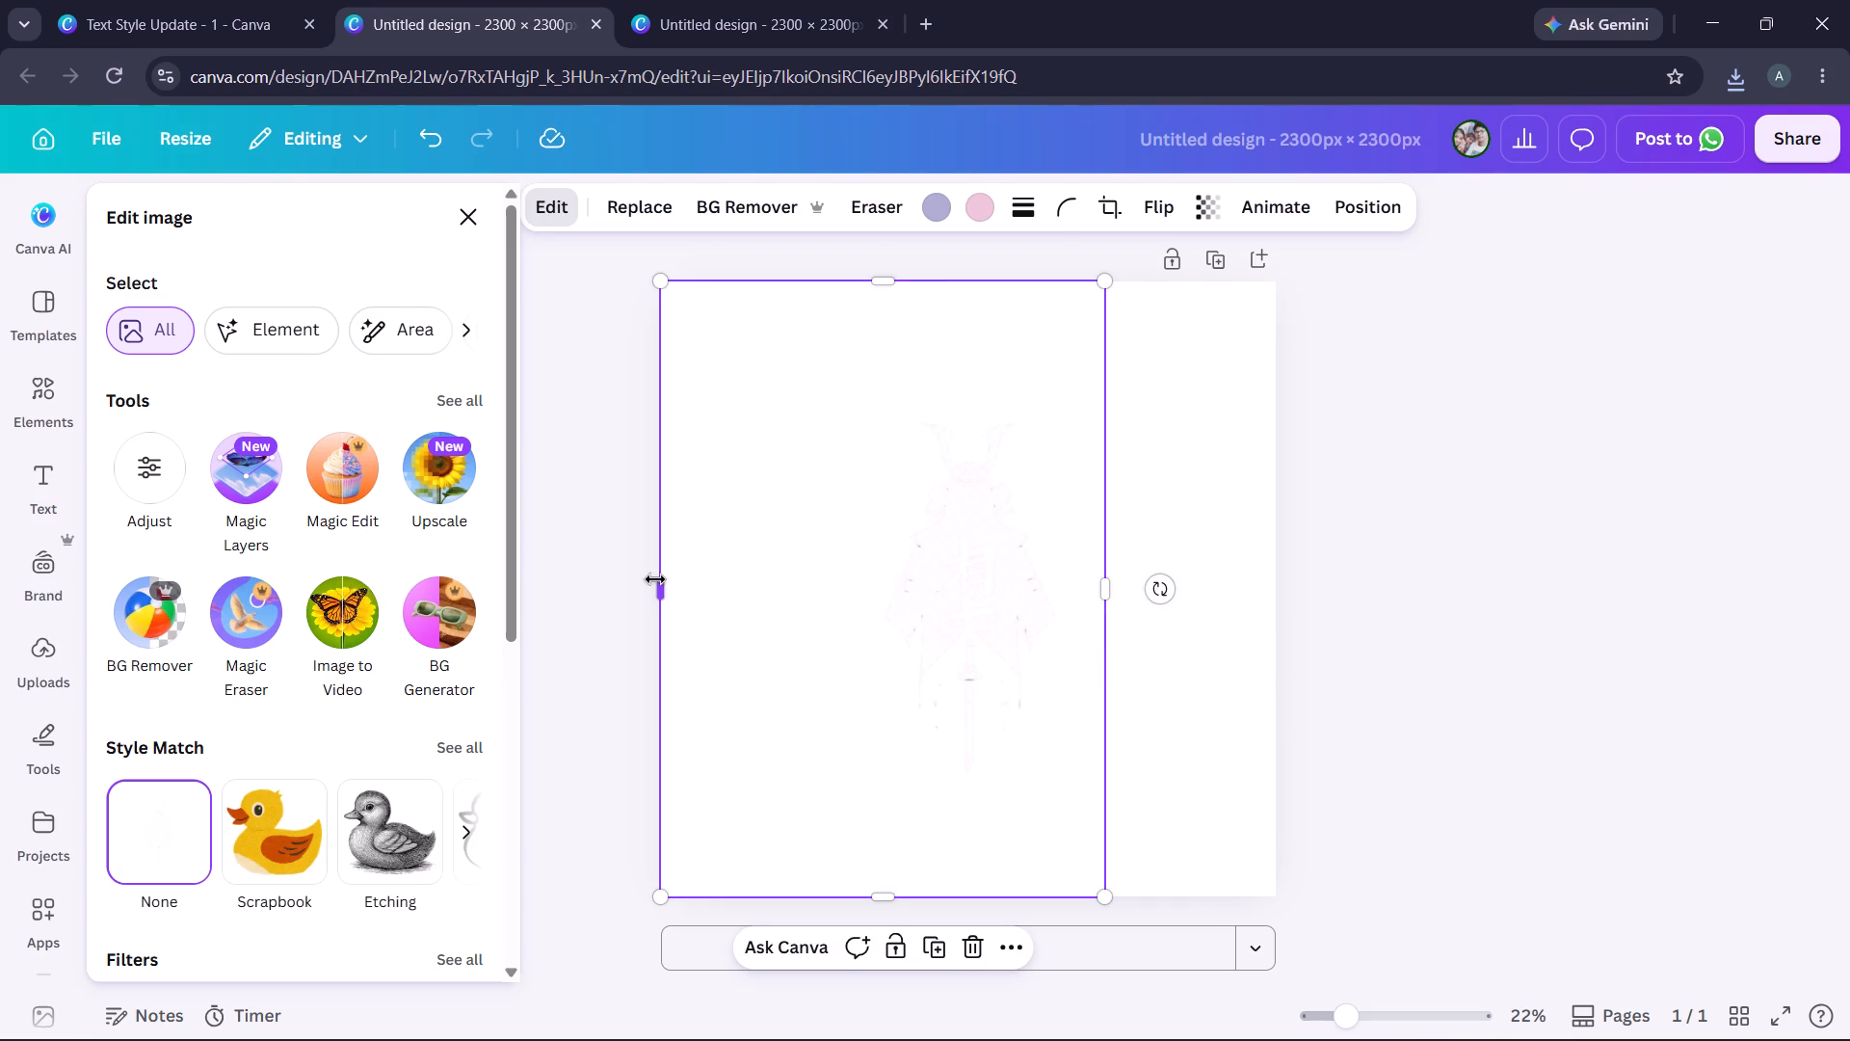
left_click_drag(655, 581, 839, 669)
left_click_drag(981, 898, 996, 835)
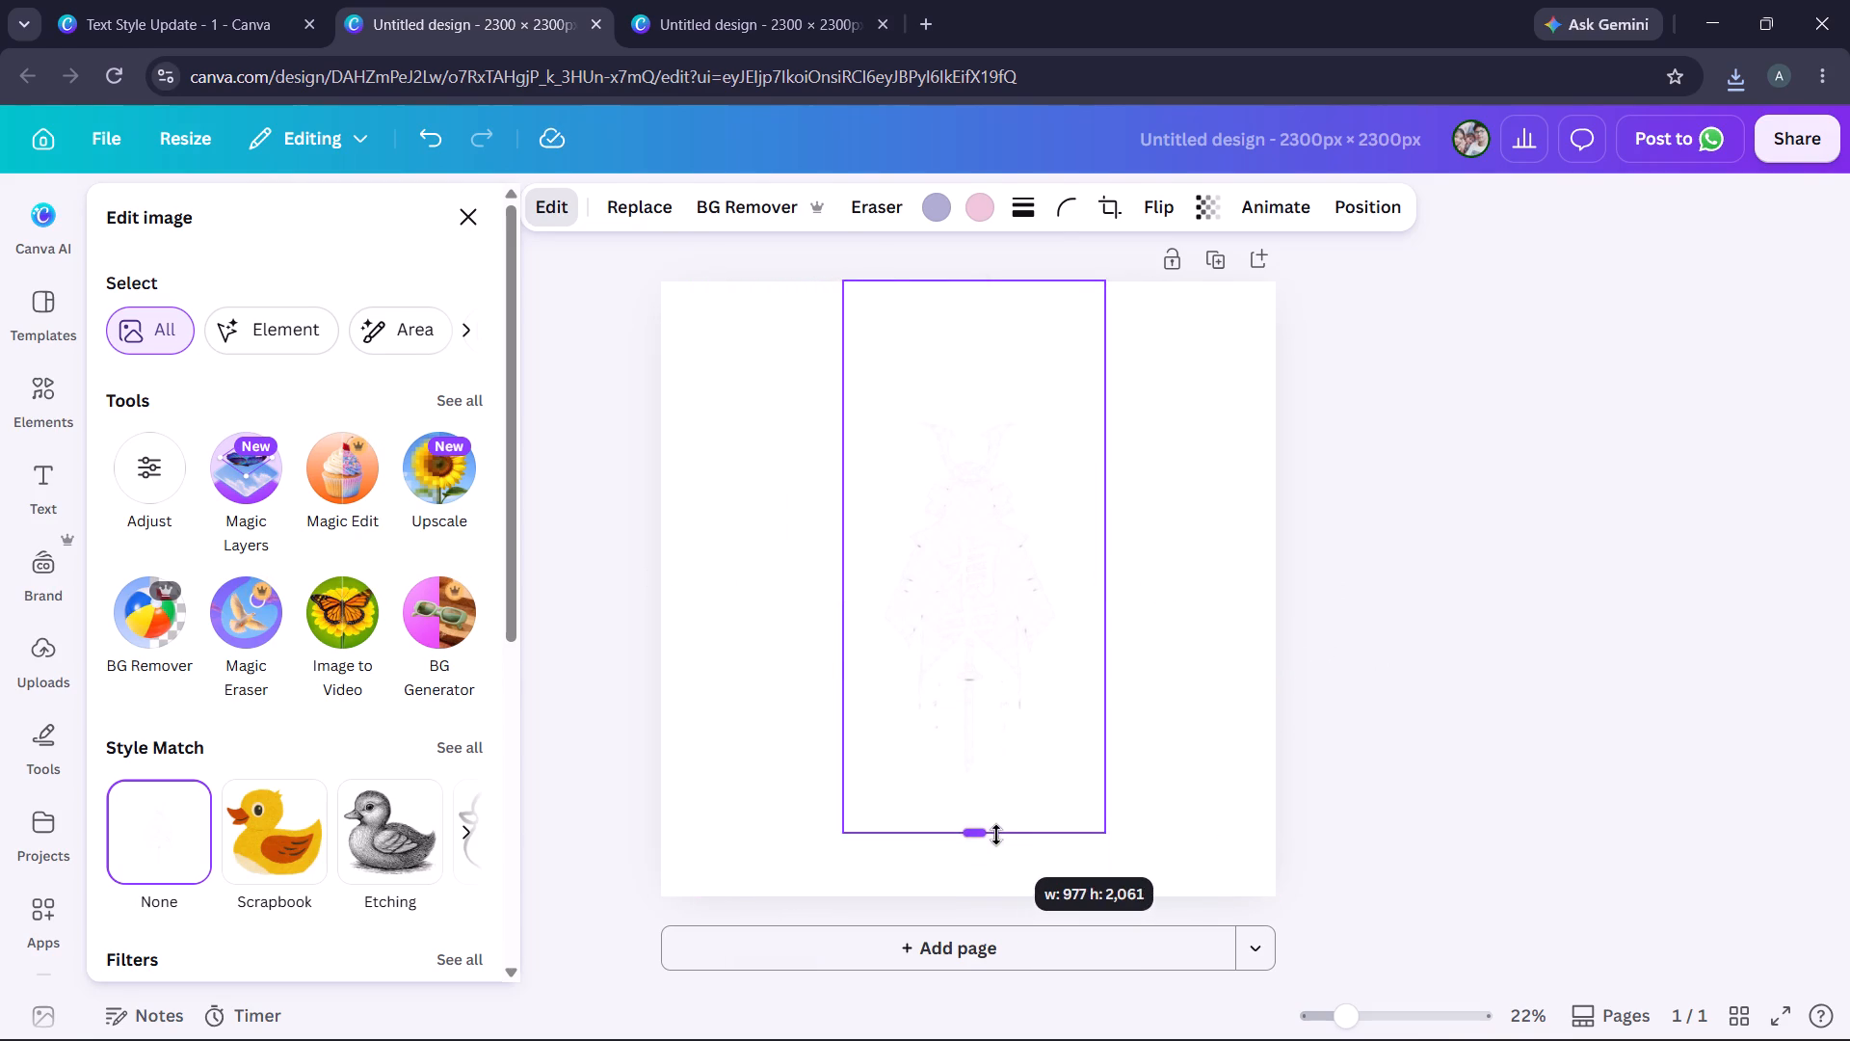
left_click_drag(996, 835, 1001, 816)
left_click_drag(971, 285, 979, 332)
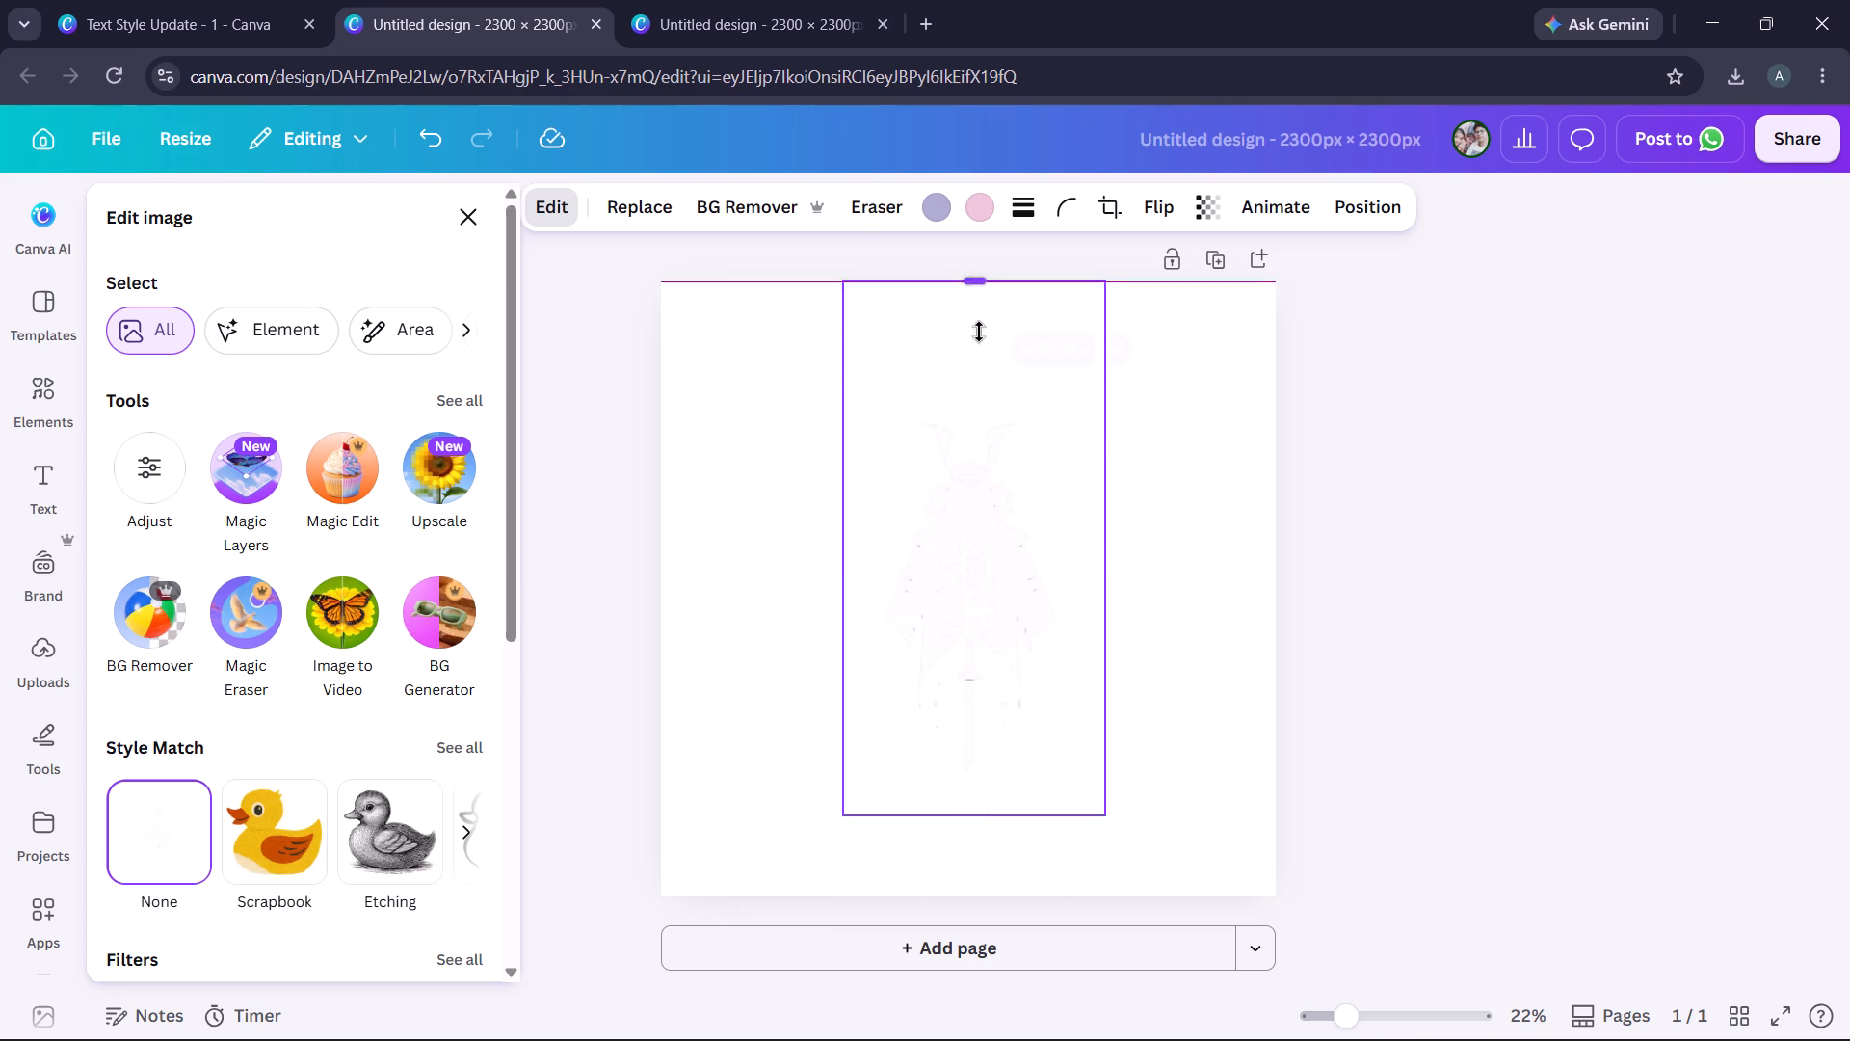
left_click_drag(979, 332, 980, 382)
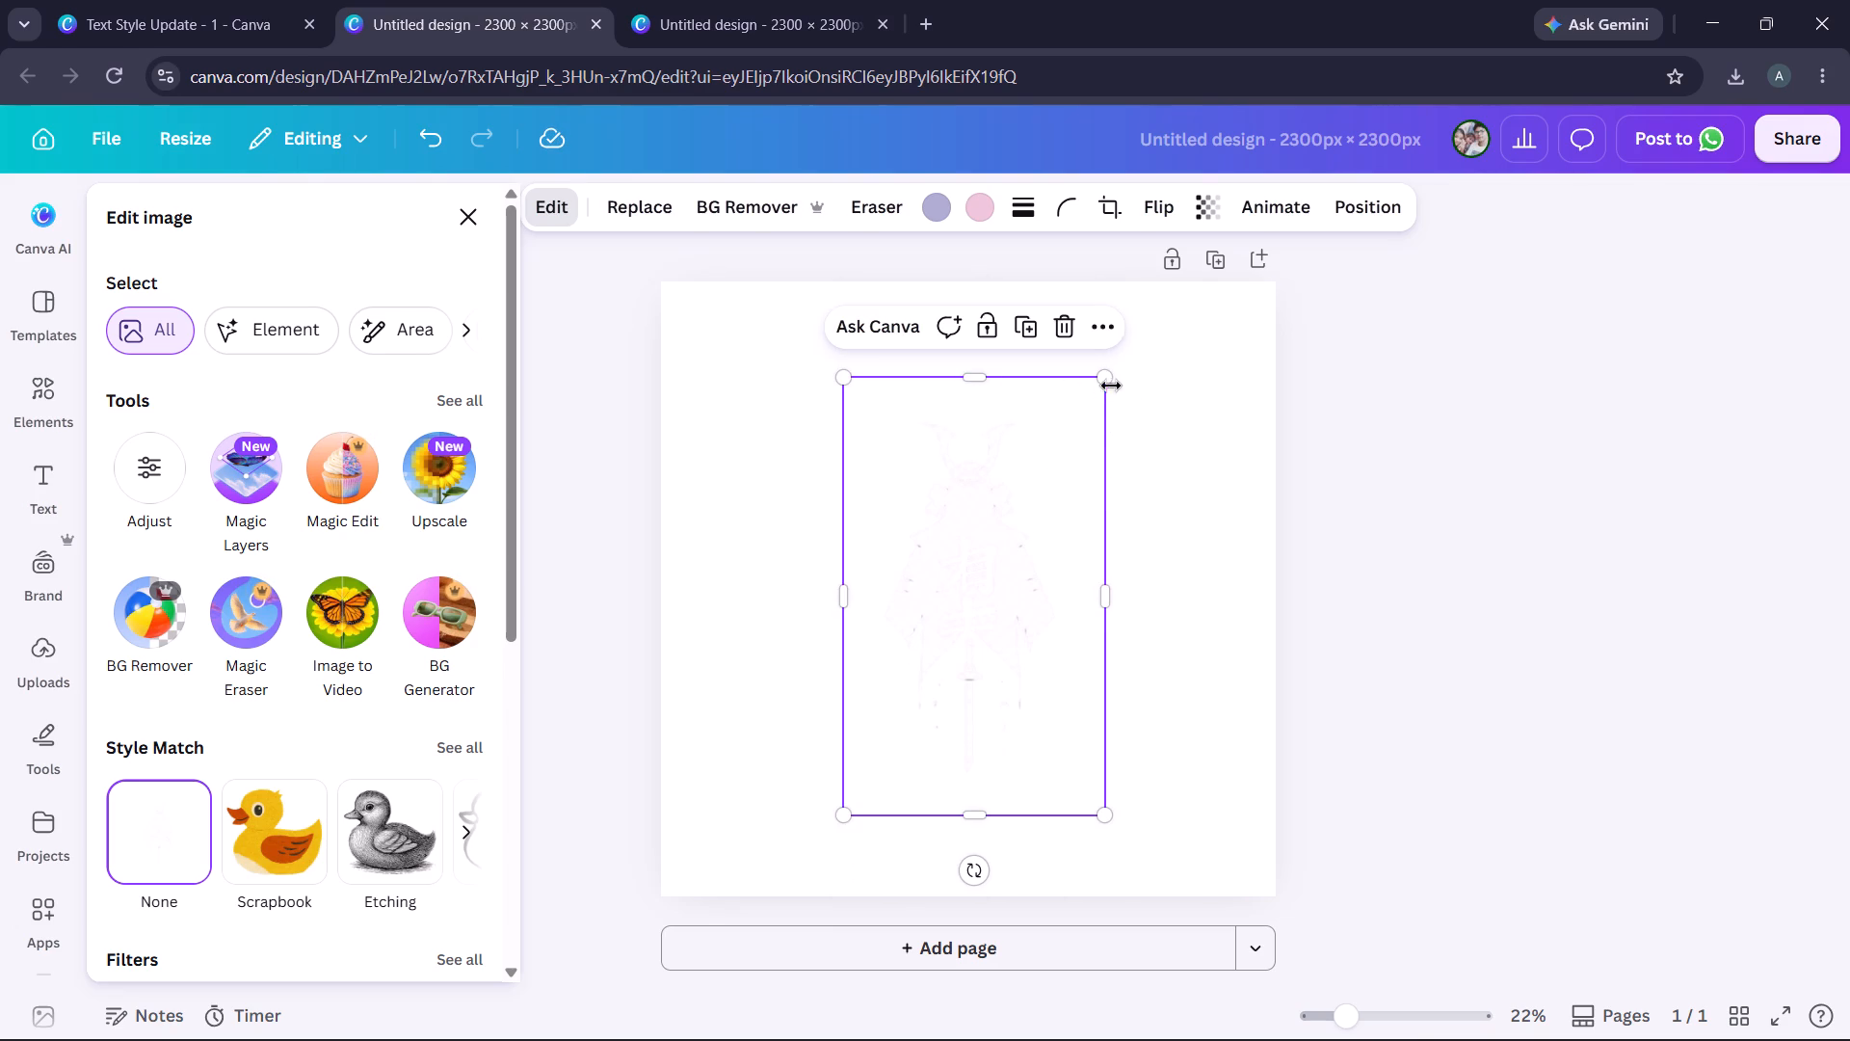
left_click(1102, 450)
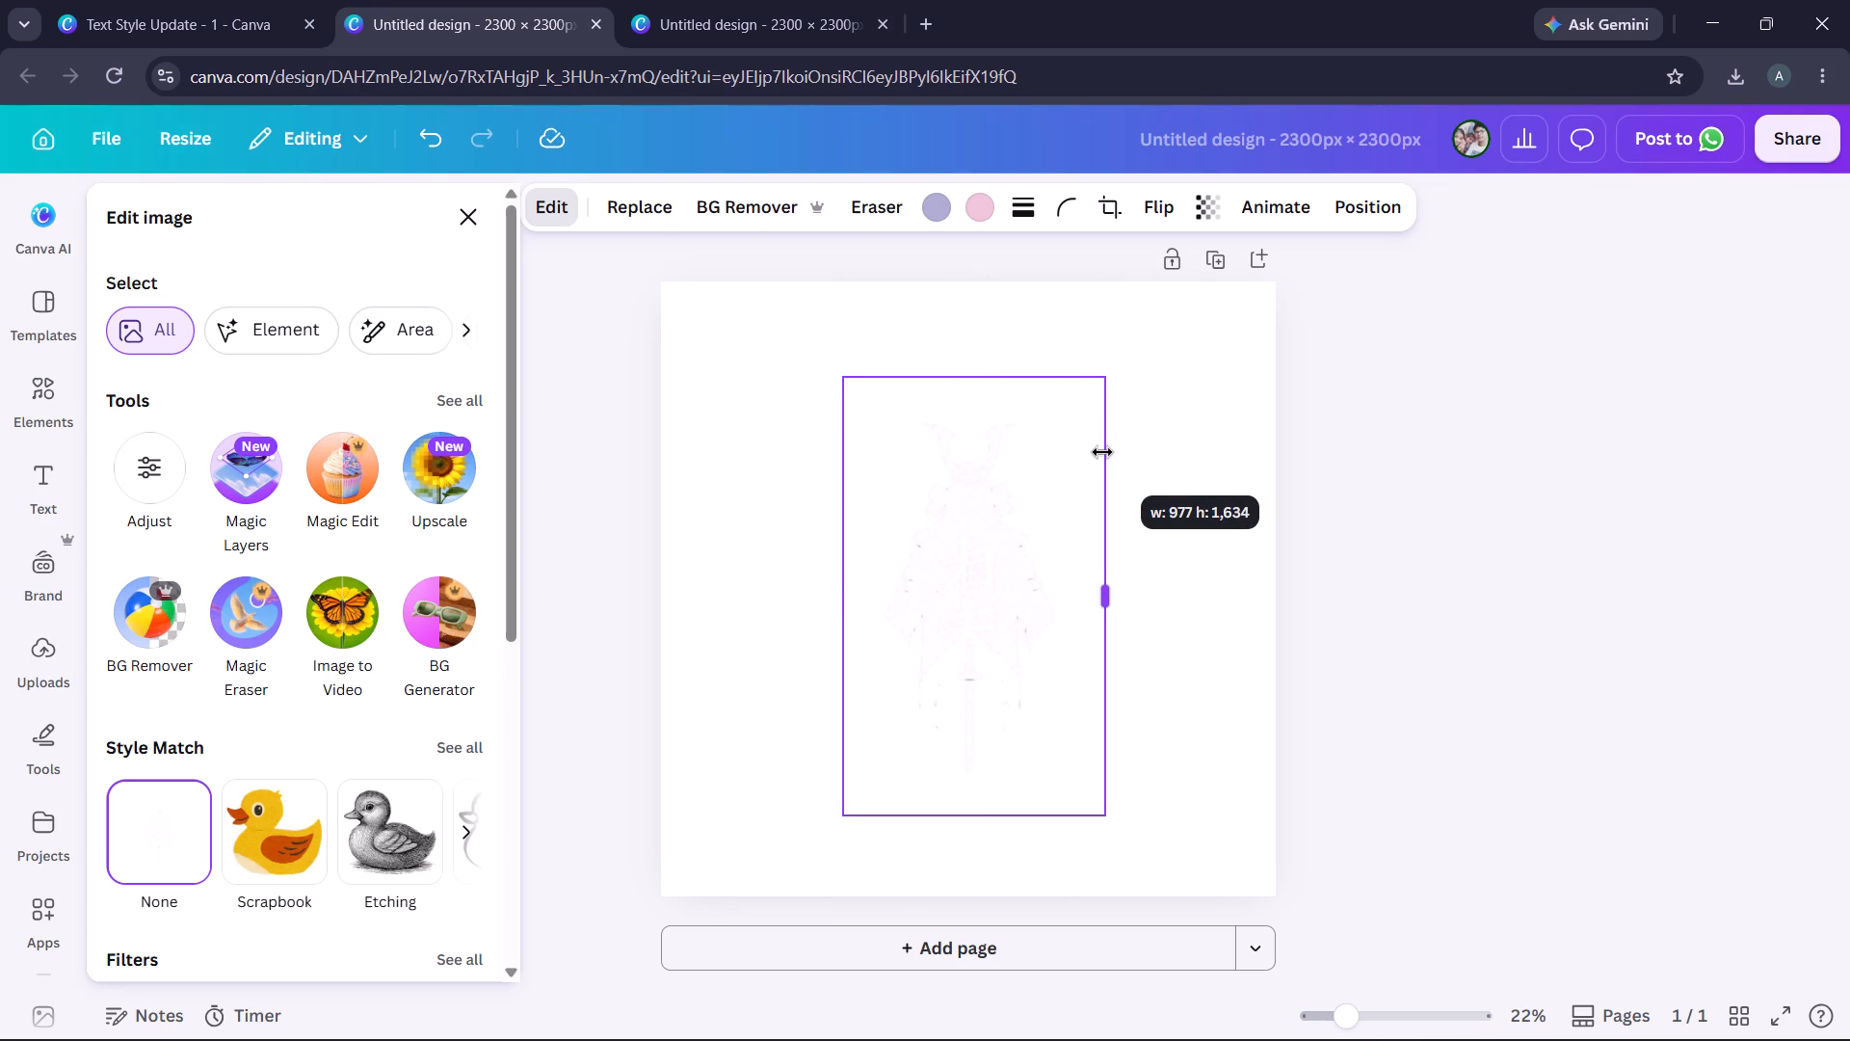
Widen the black samurai artwork's crop slightly on its right side, bringing it closer to the white version's width.
left_click(787, 0)
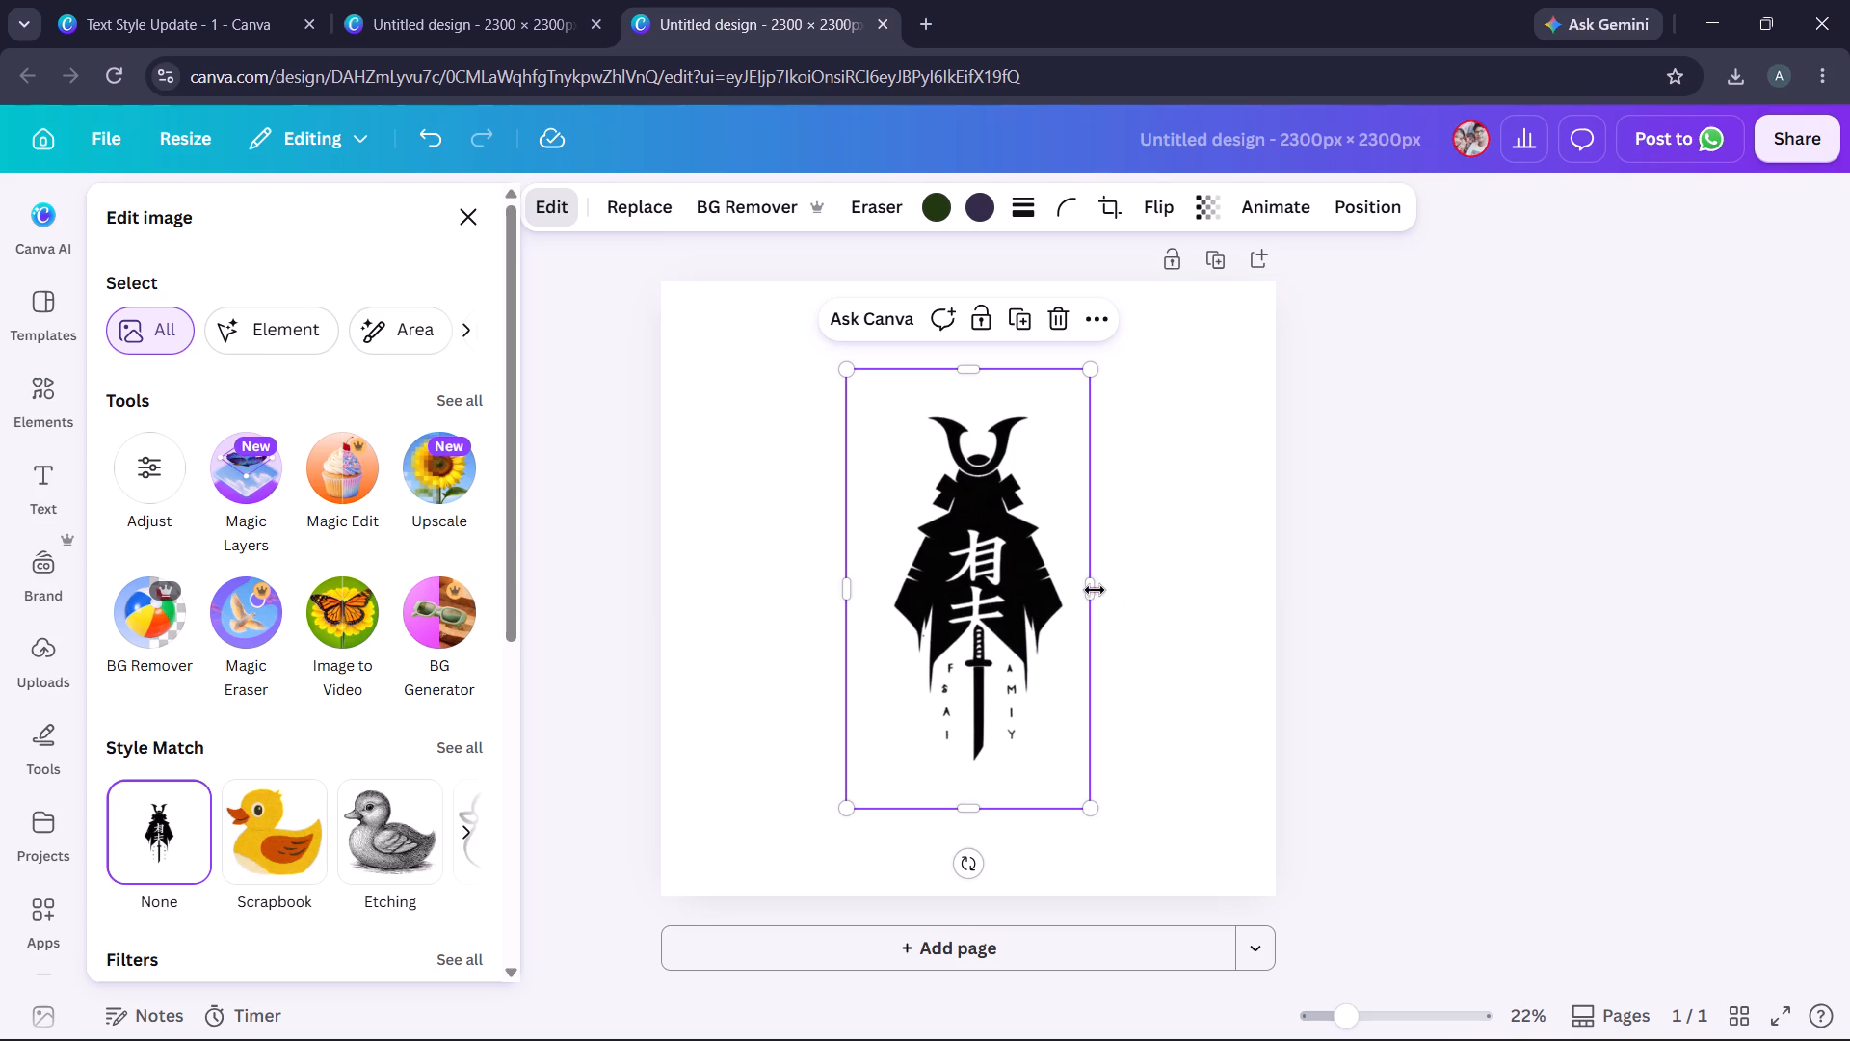
left_click_drag(1092, 587, 1097, 590)
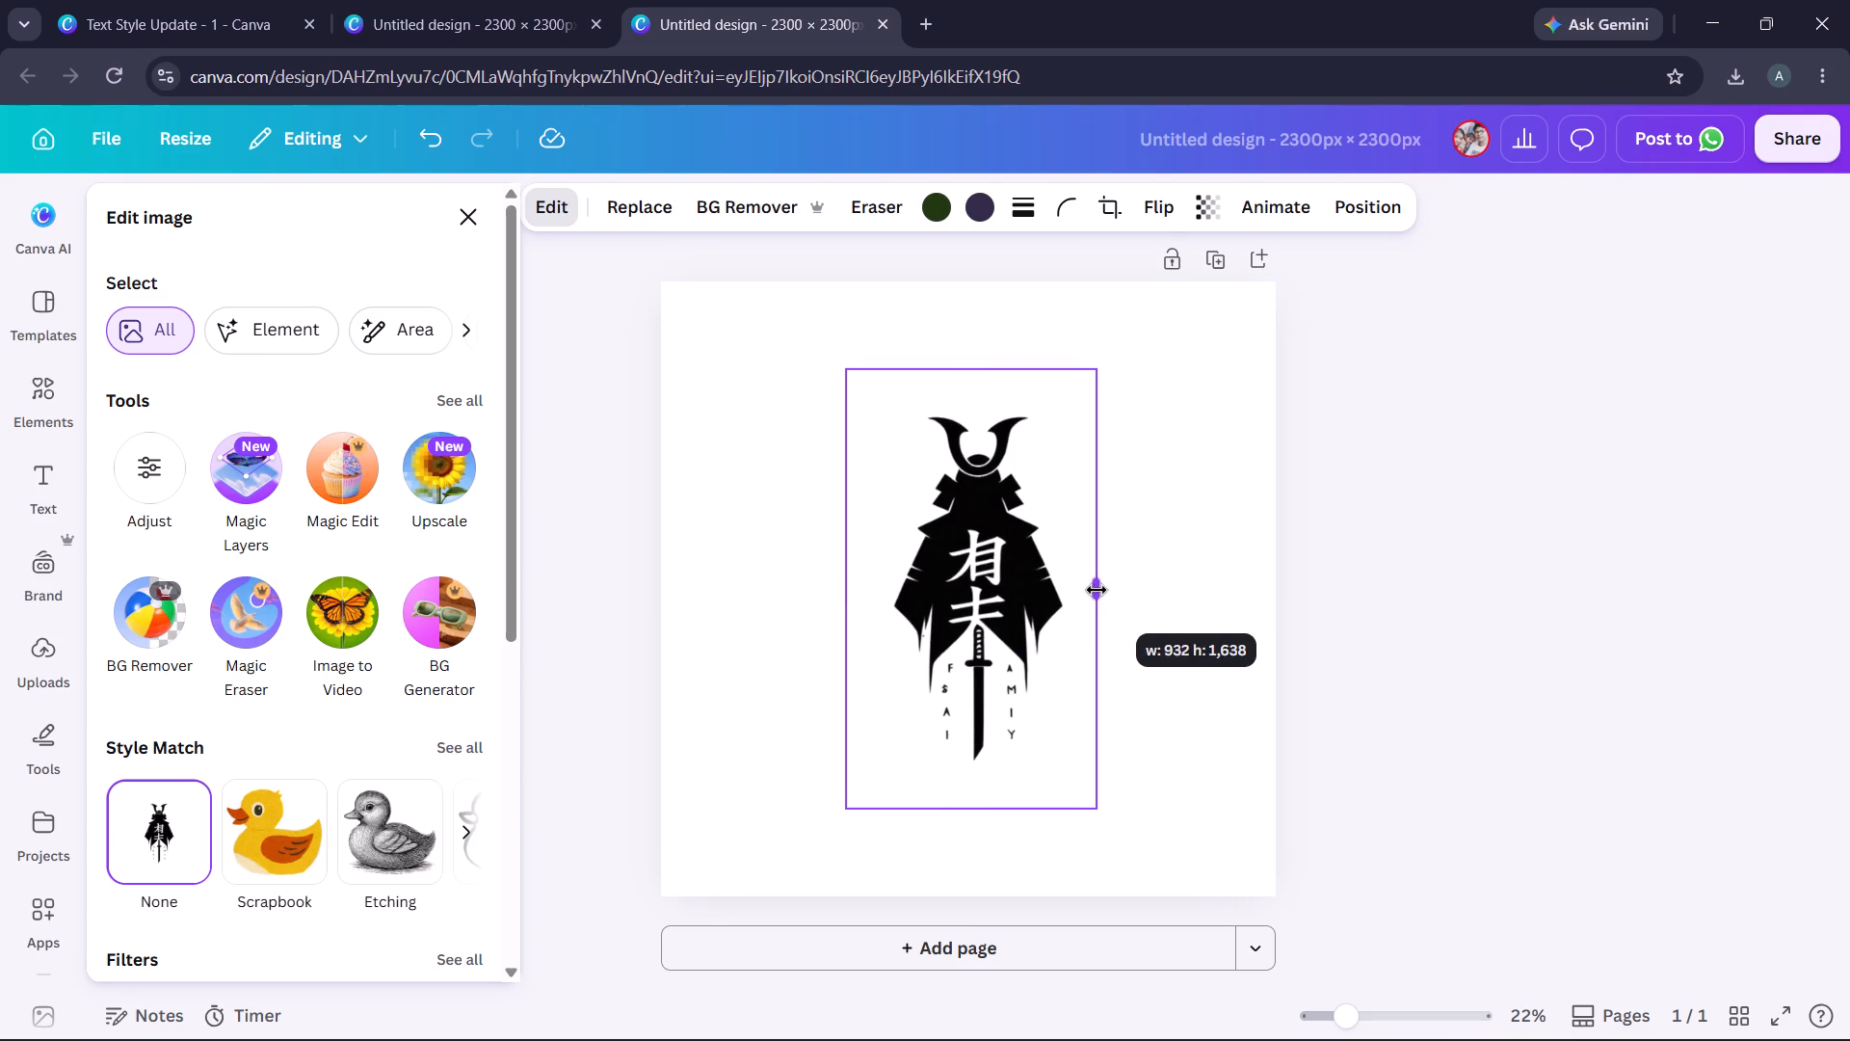
left_click_drag(1097, 590, 1081, 588)
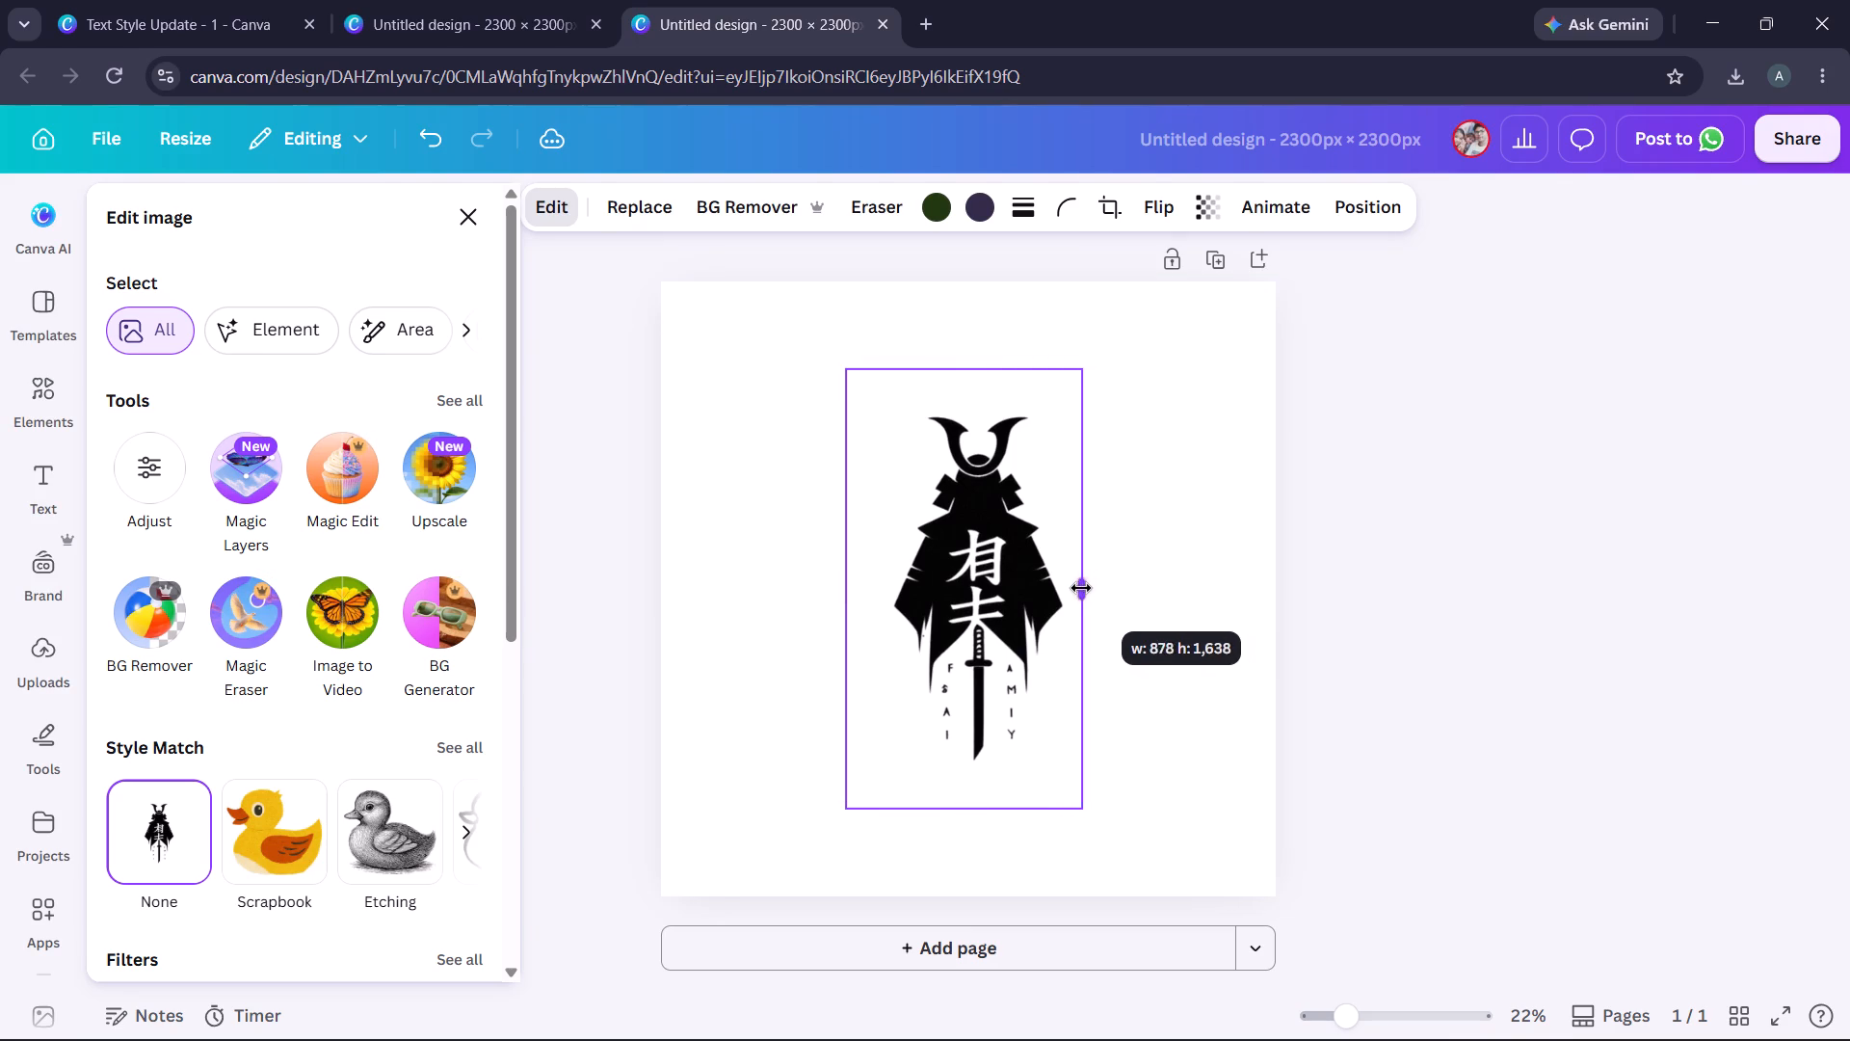
left_click_drag(1081, 588, 1090, 582)
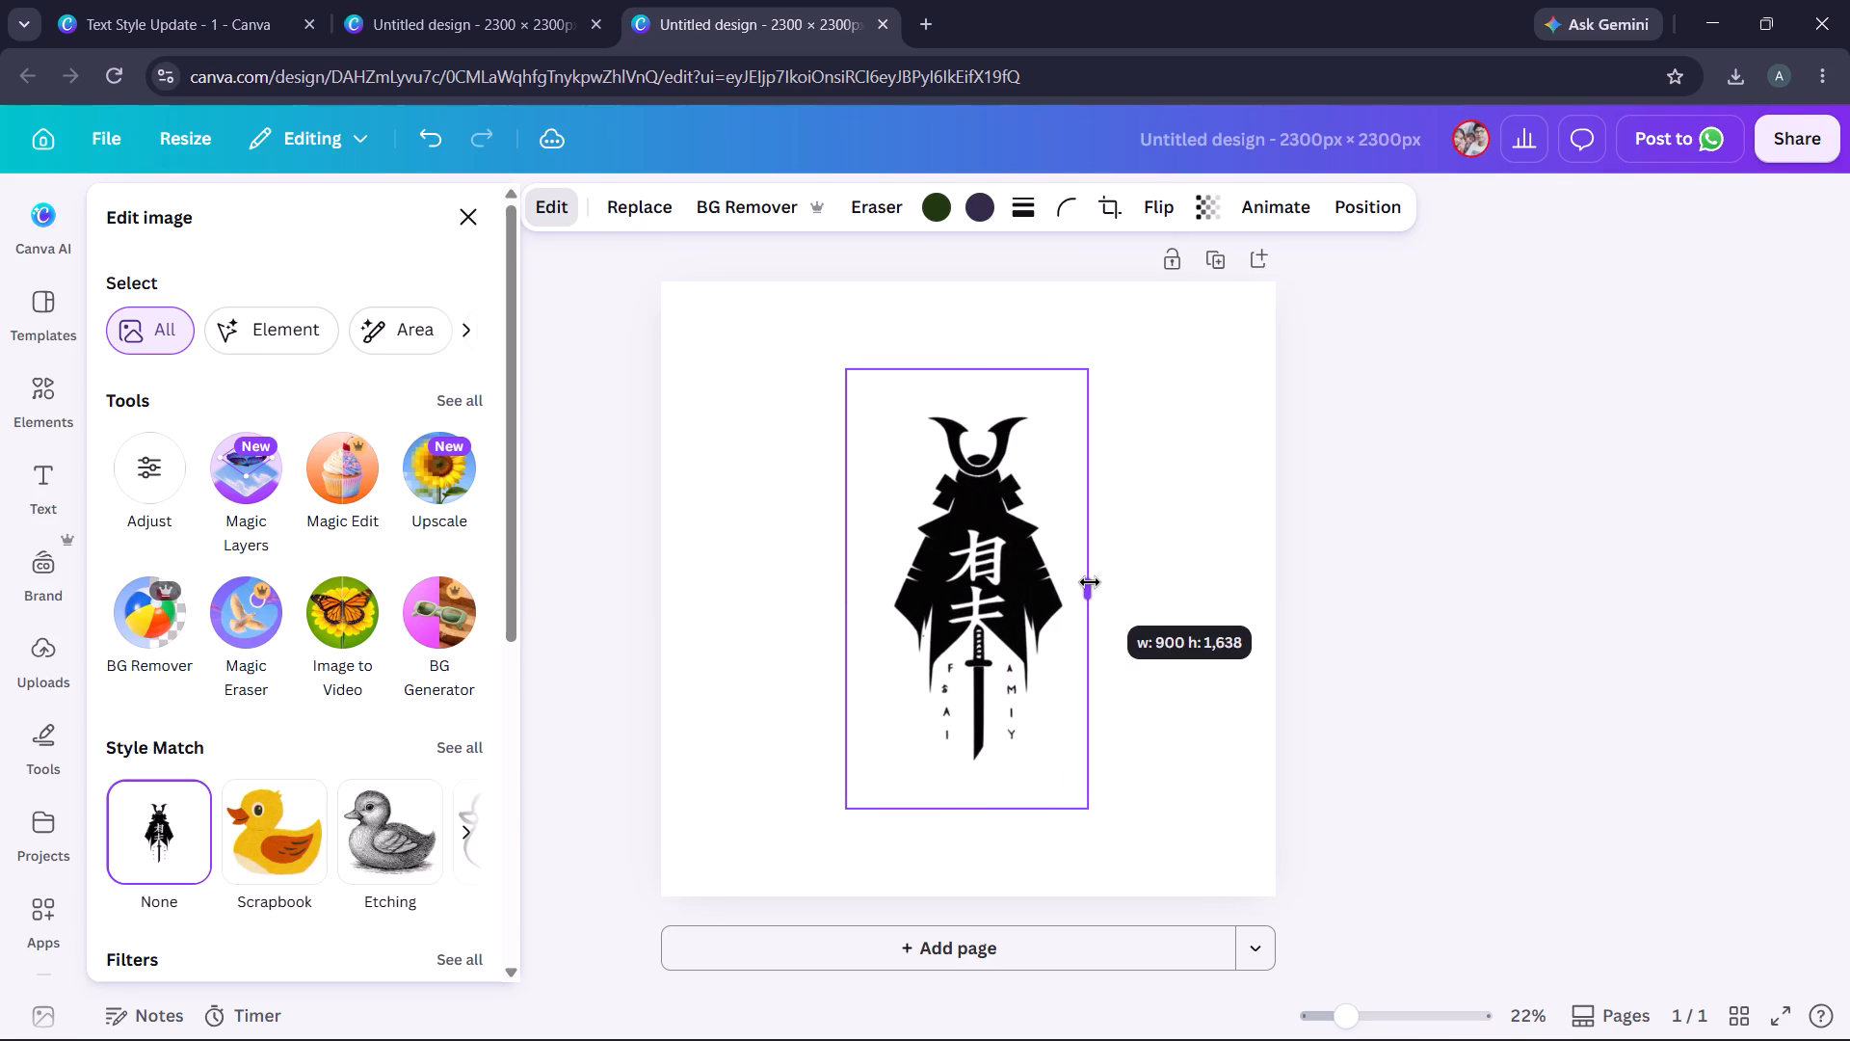
left_click_drag(1090, 582, 1094, 585)
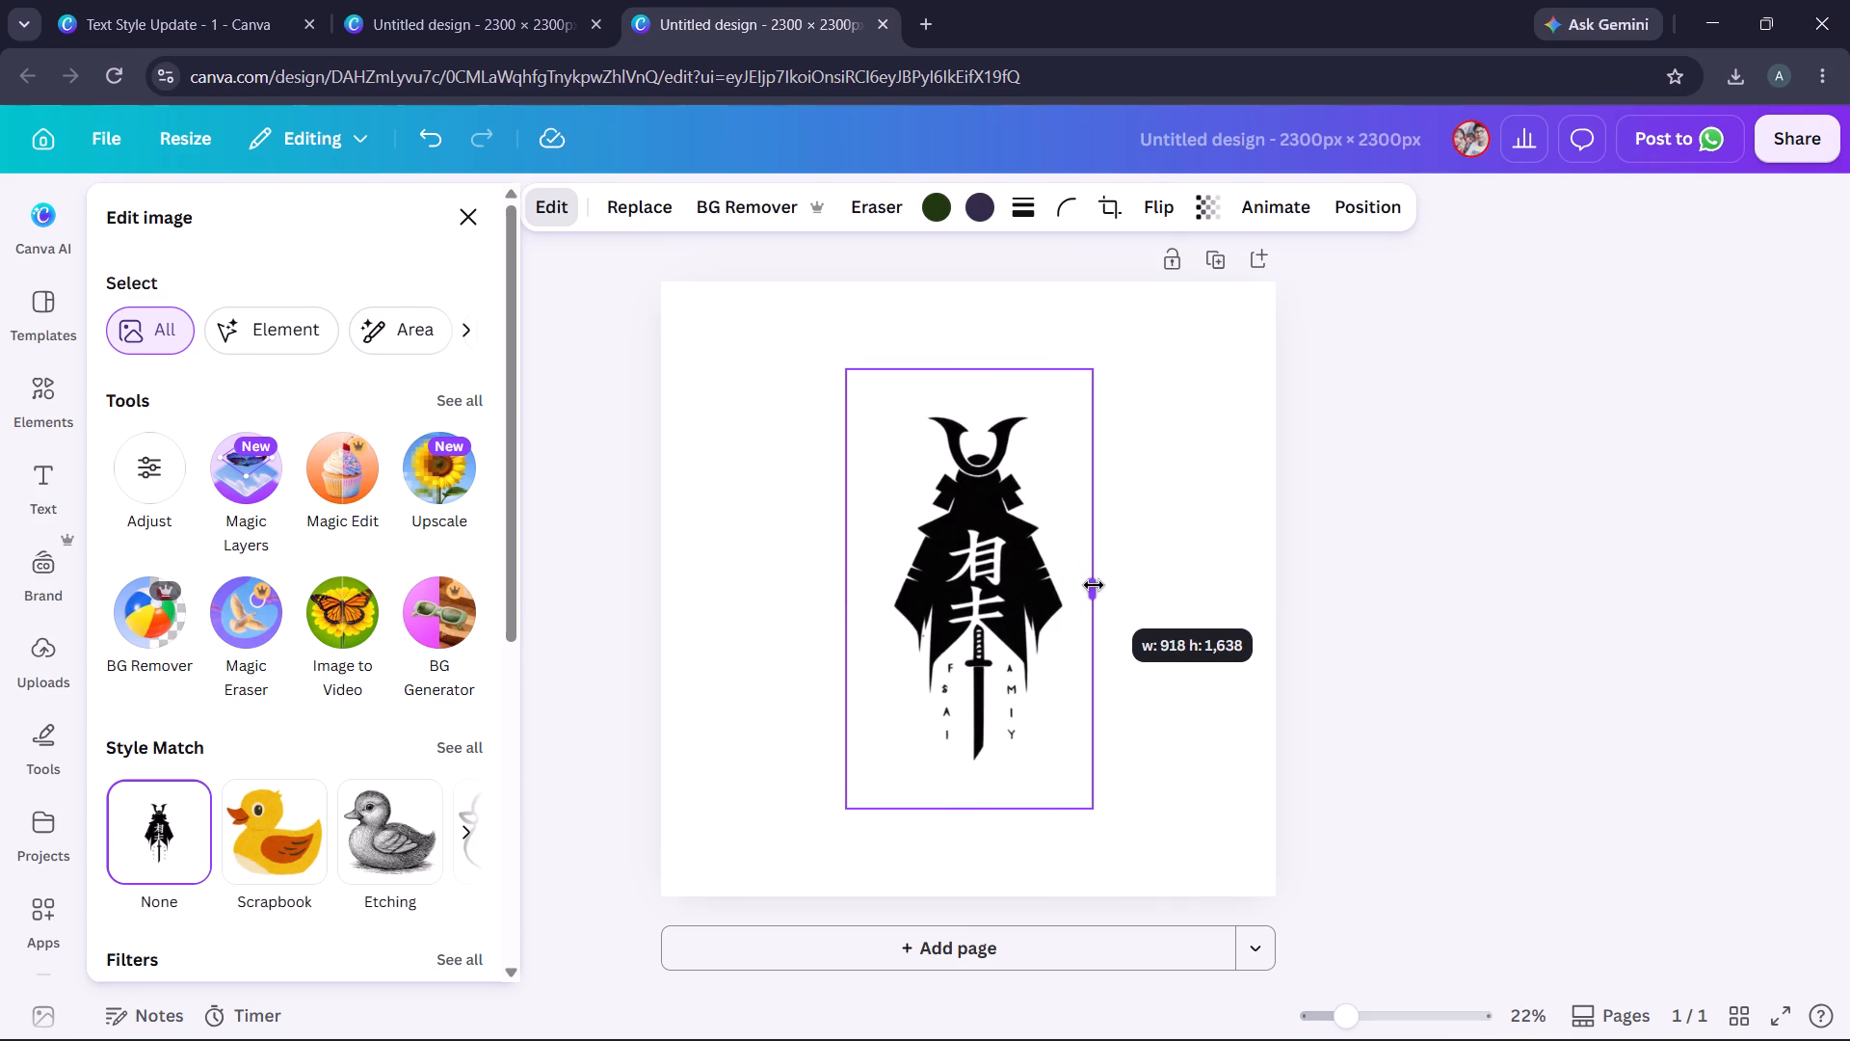
left_click_drag(1094, 585, 1096, 585)
left_click_drag(1096, 585, 1105, 590)
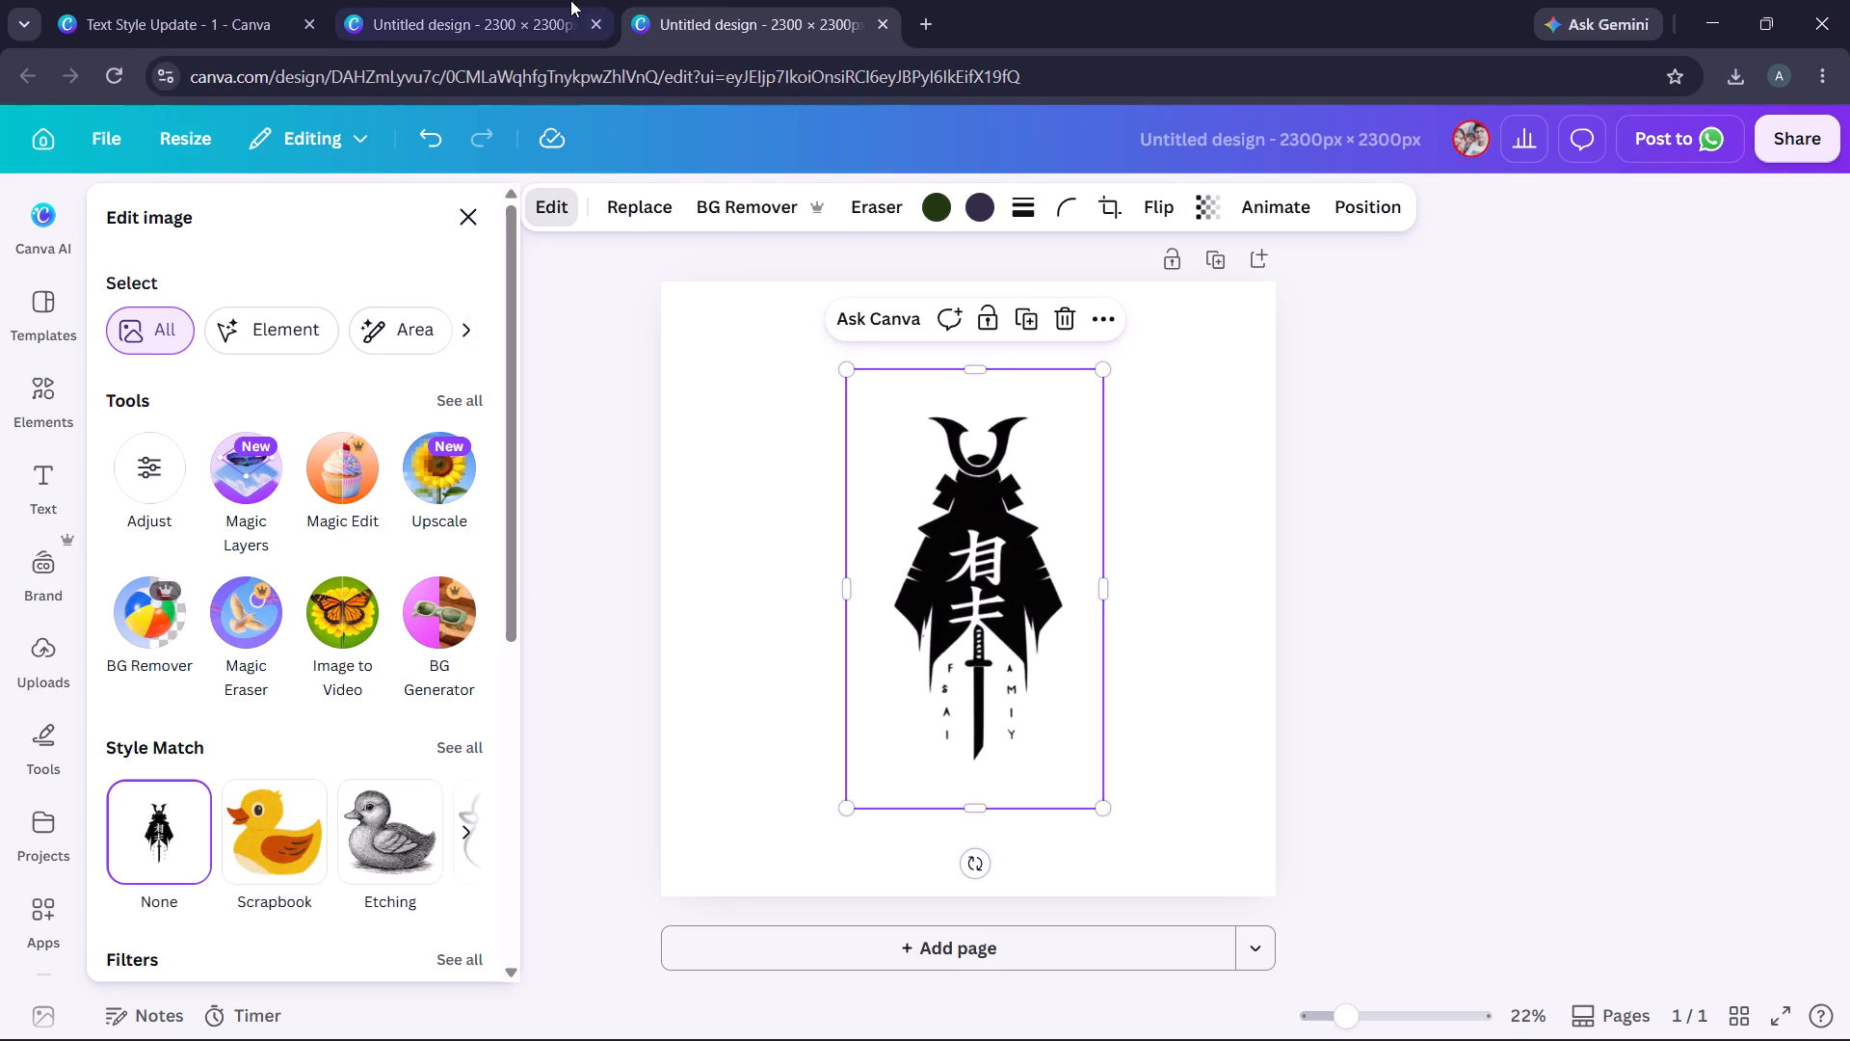
Adjust the white samurai artwork's crop width on its right side to about 959 px to match the black version.
left_click(570, 0)
left_click_drag(1102, 591, 1112, 593)
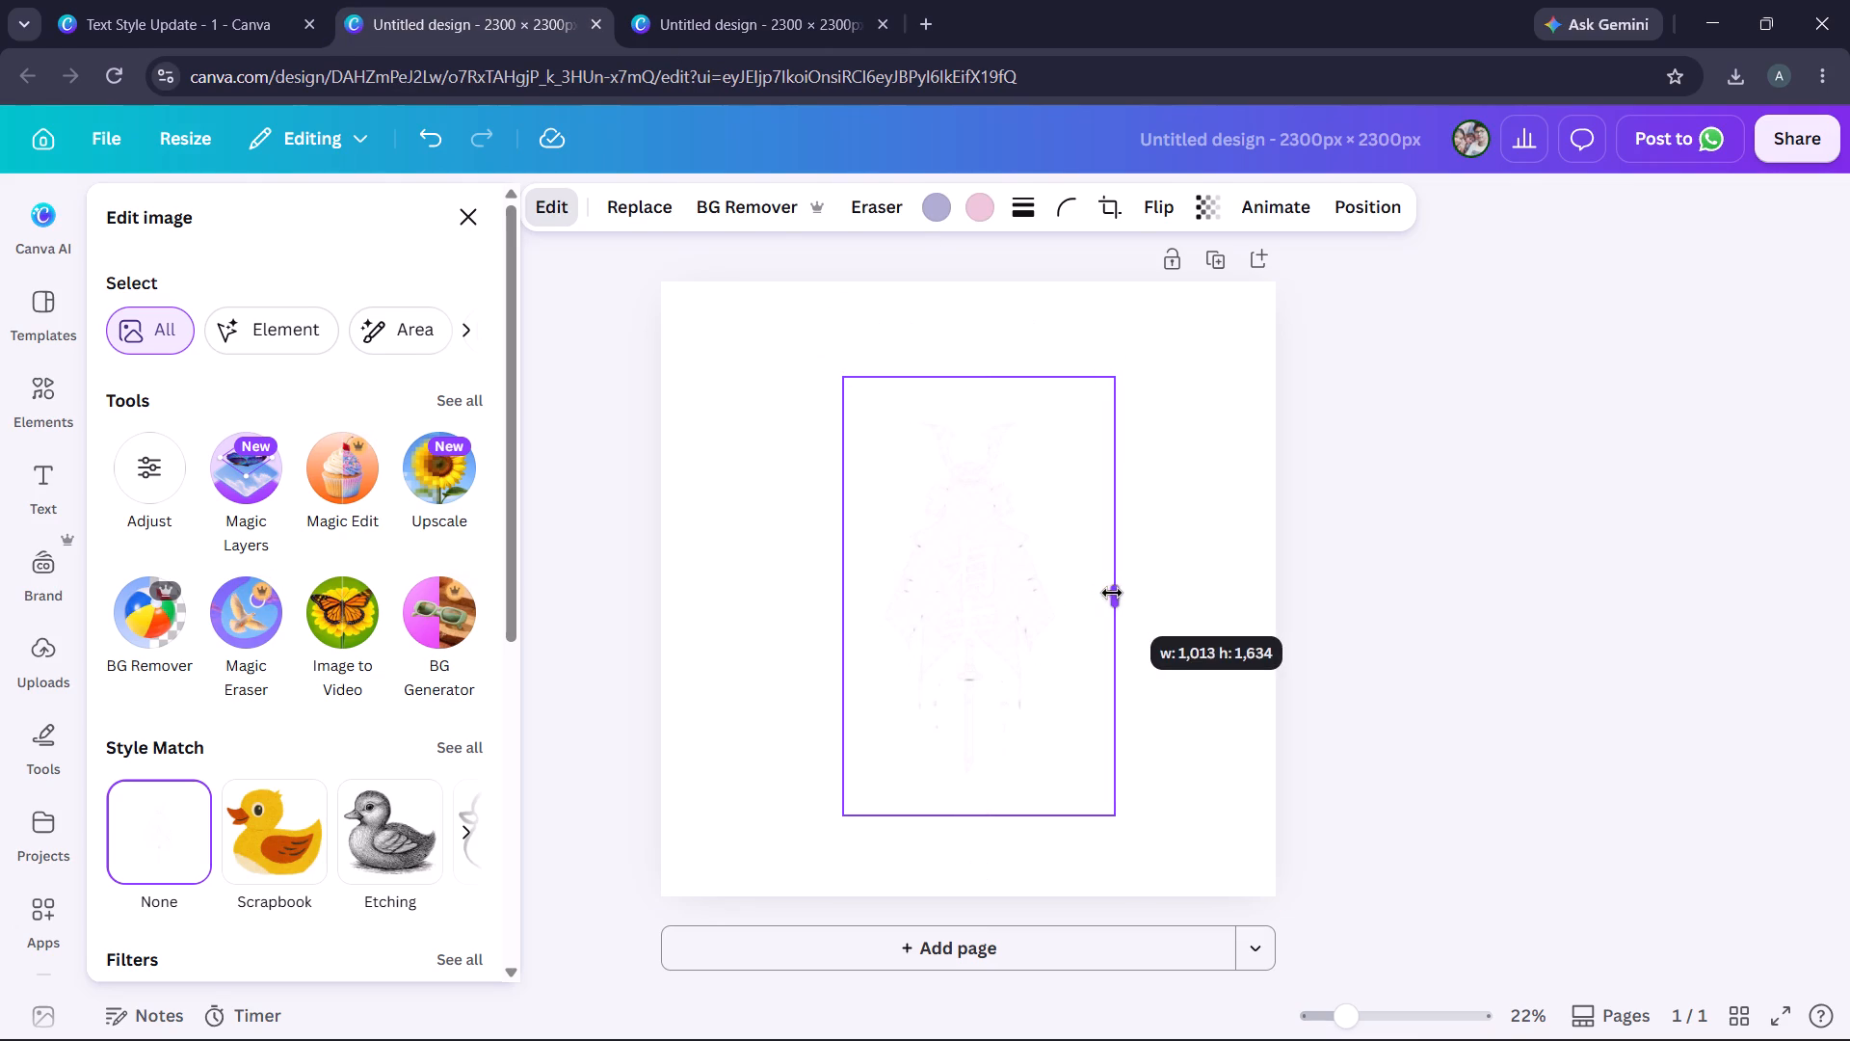
left_click_drag(1112, 593, 1107, 609)
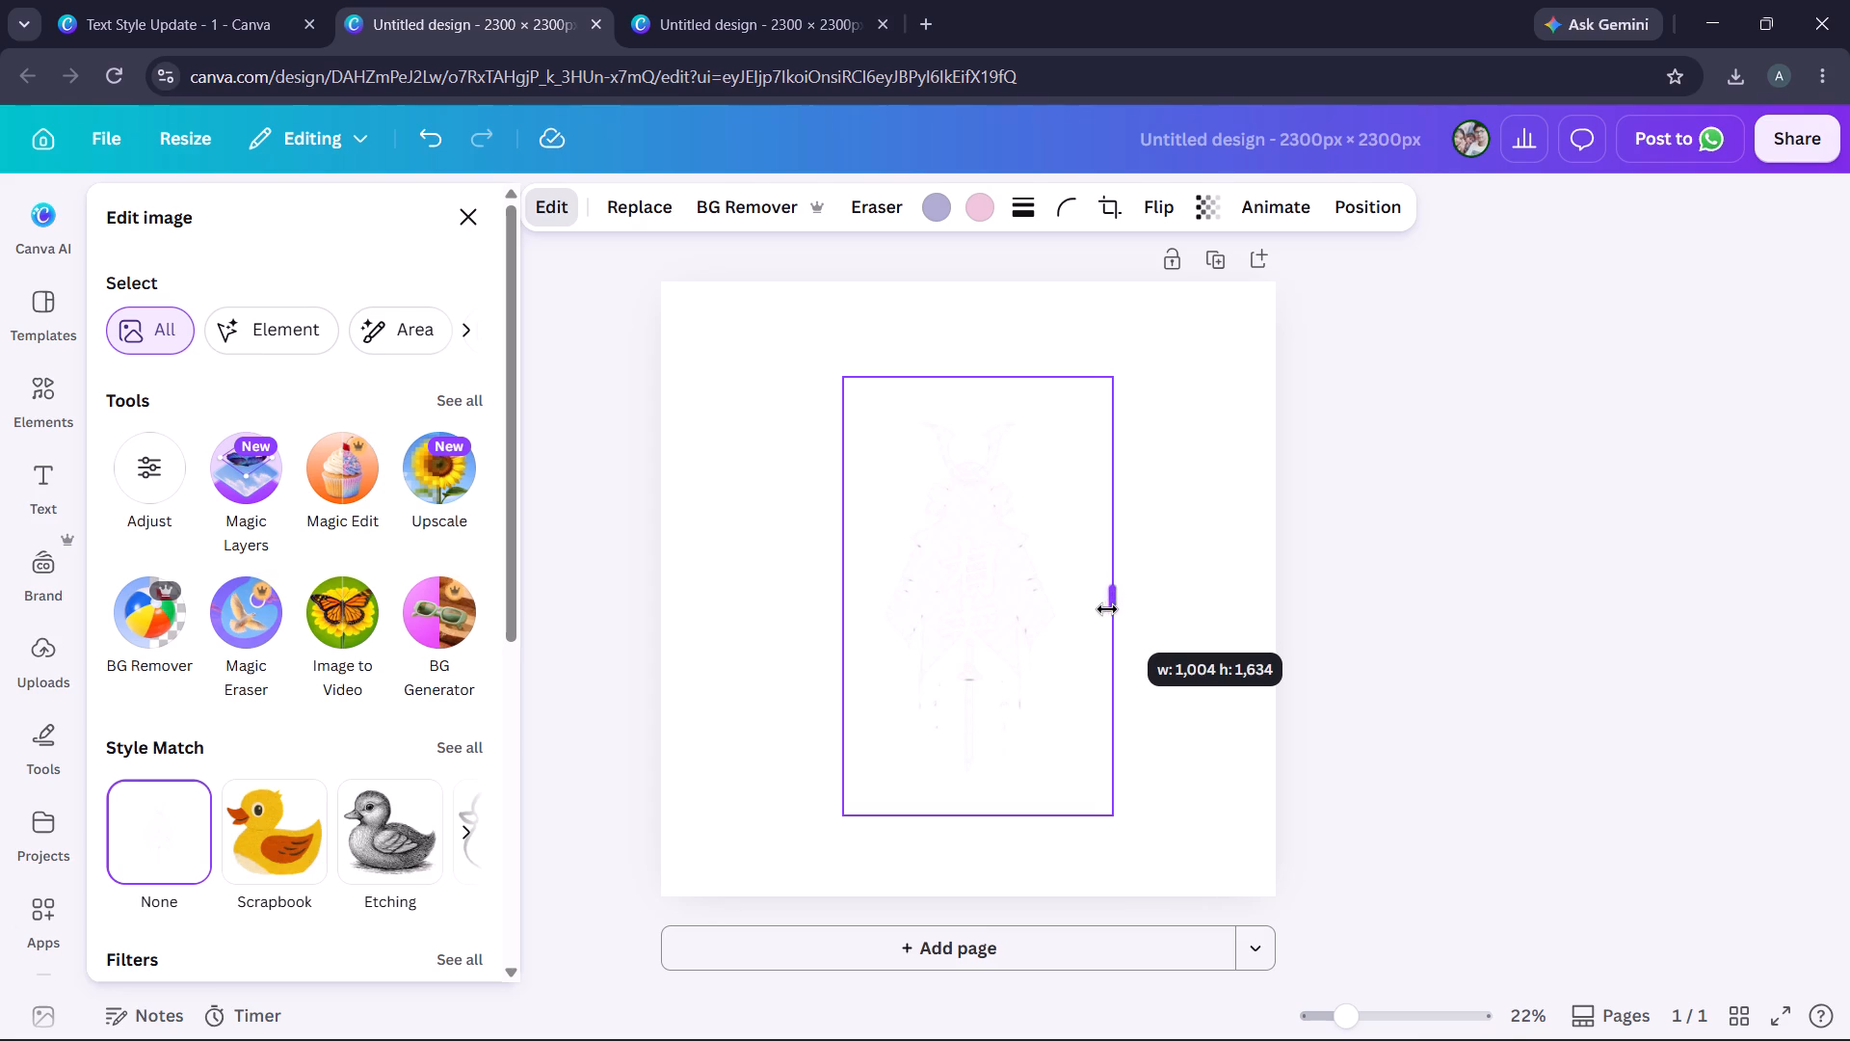
left_click_drag(1107, 609, 1098, 609)
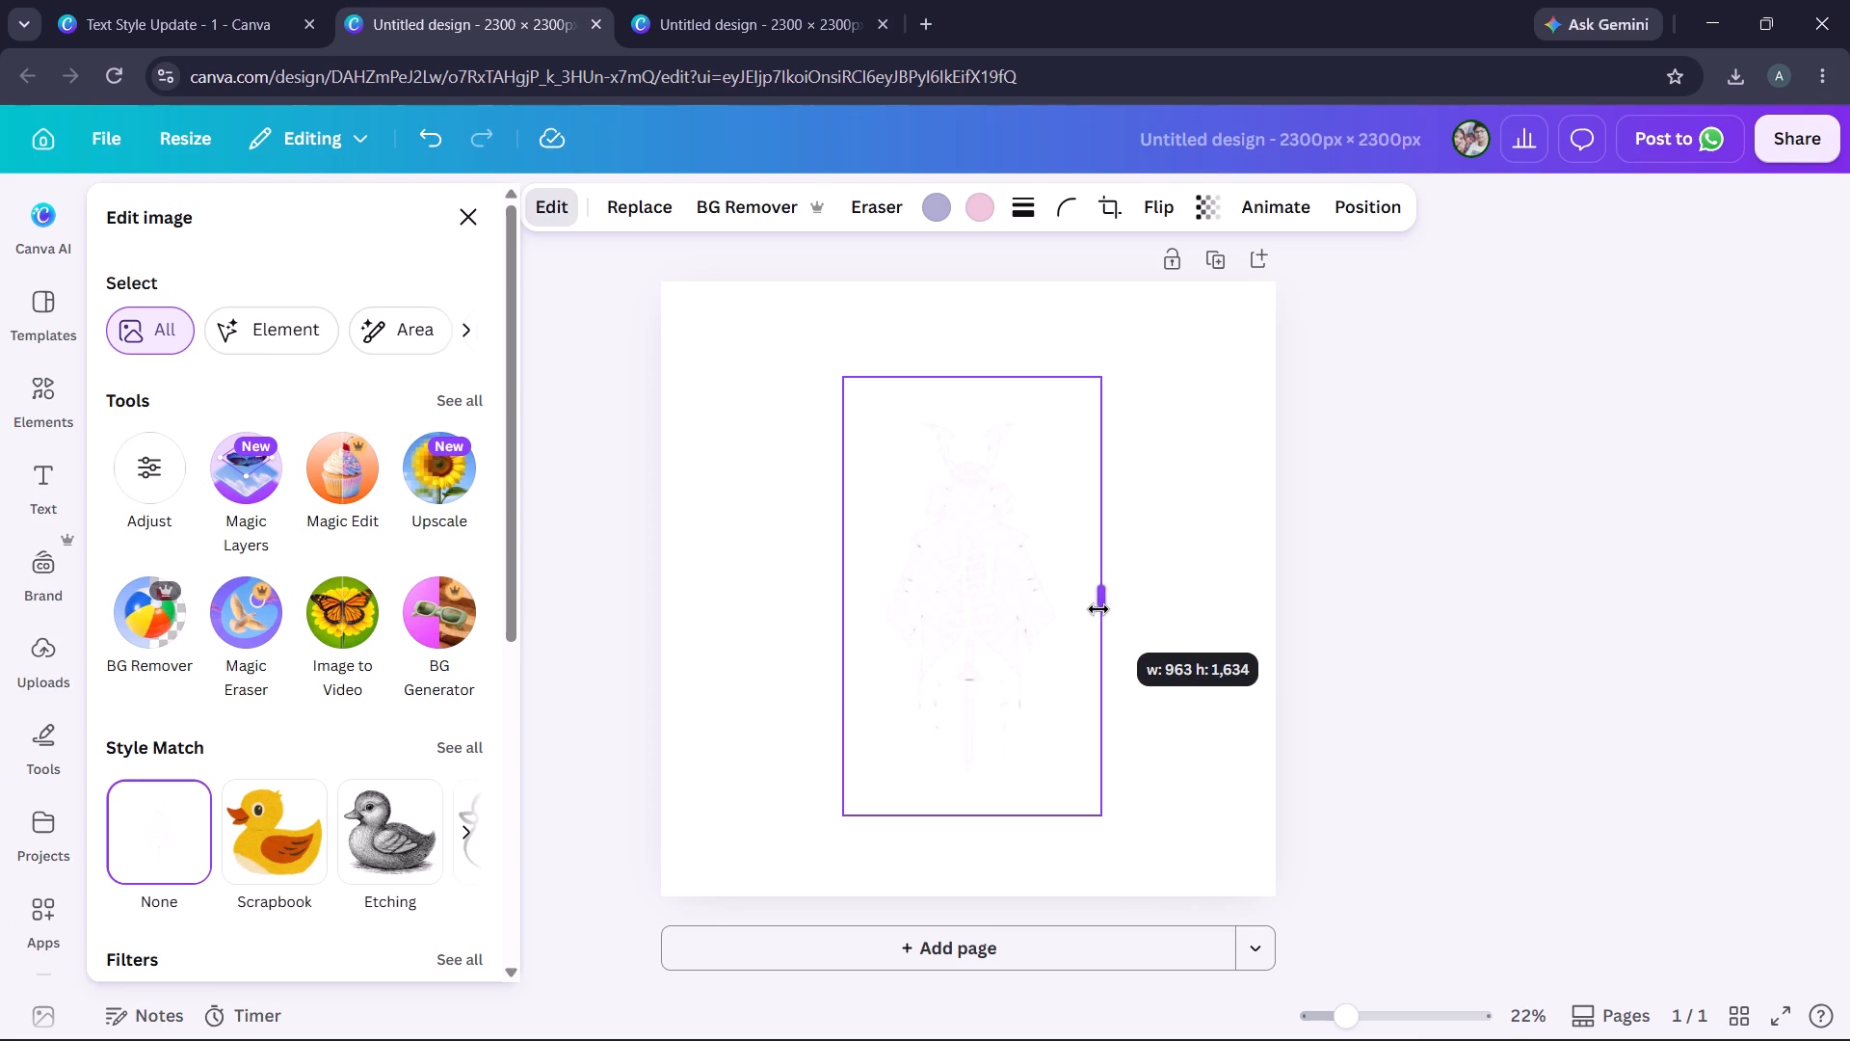
left_click_drag(1098, 609, 1097, 609)
left_click(1582, 597)
left_click(1171, 570)
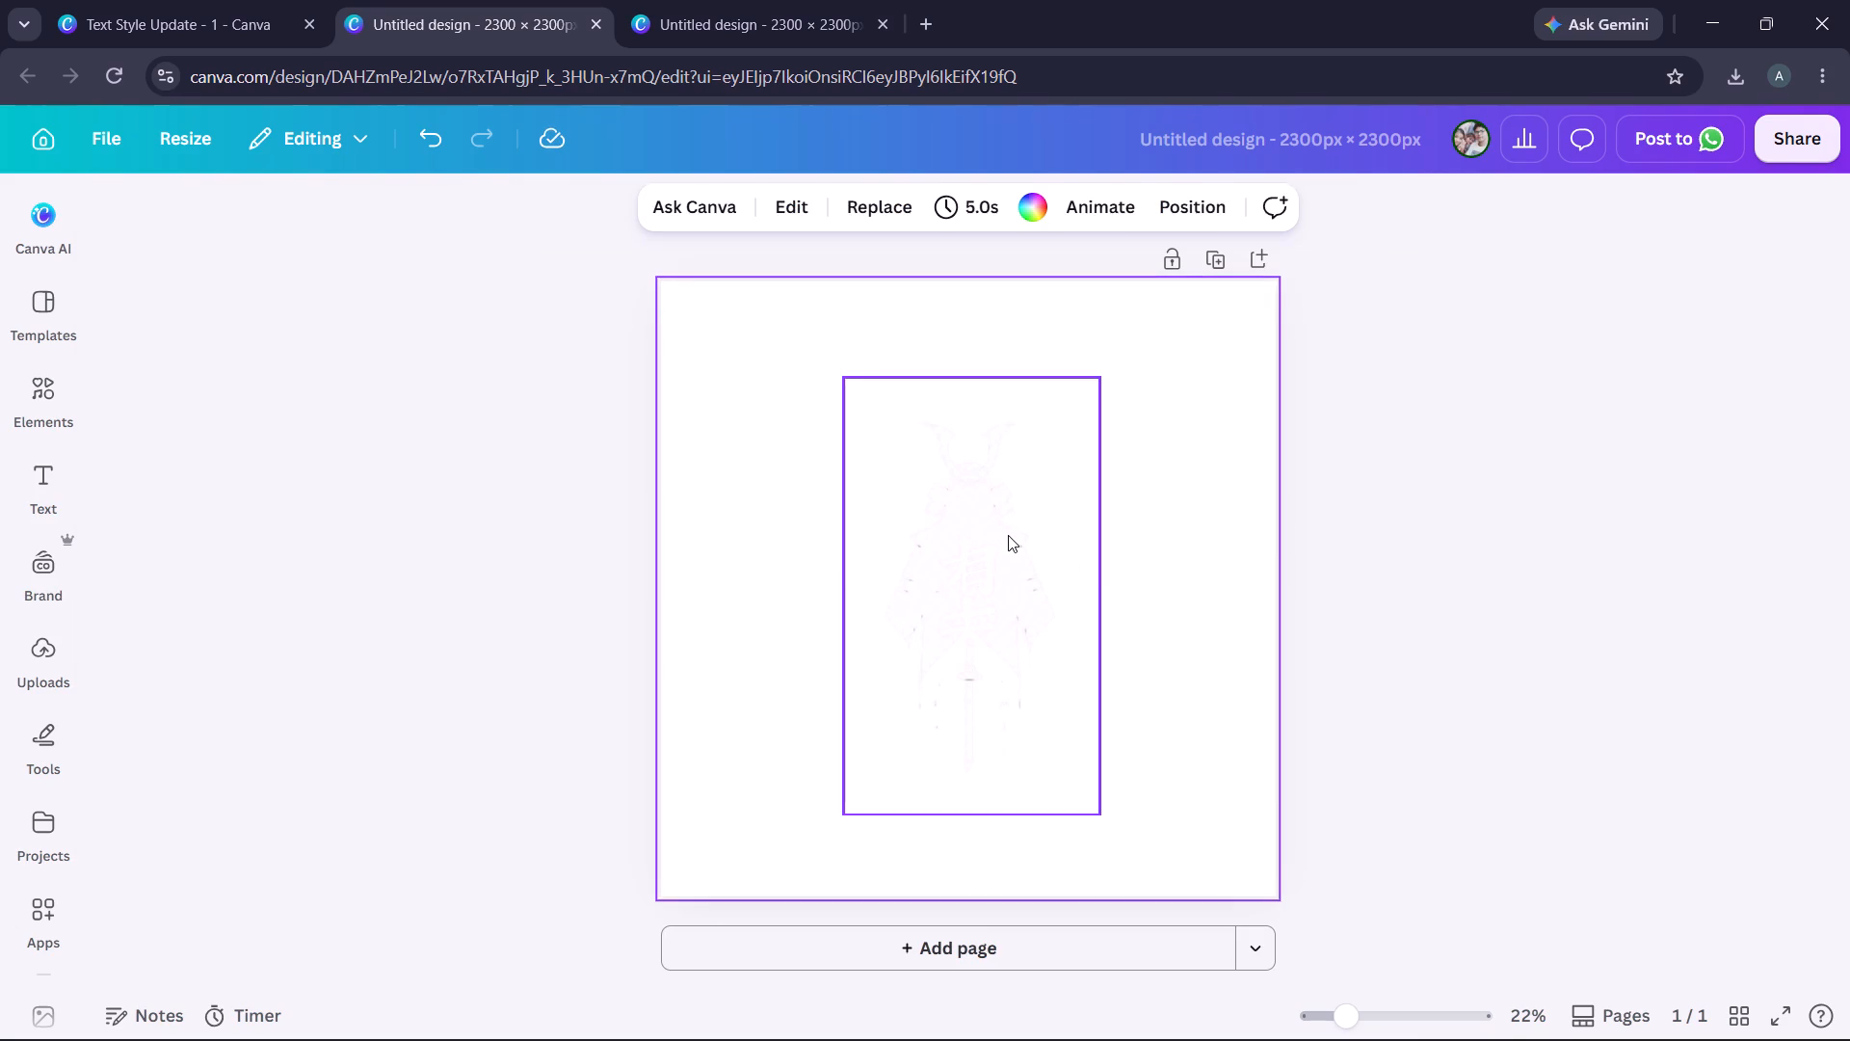
Download the white samurai artwork alone as a PNG at 3.125 size with a transparent background.
left_click(1008, 534)
right_click(1008, 532)
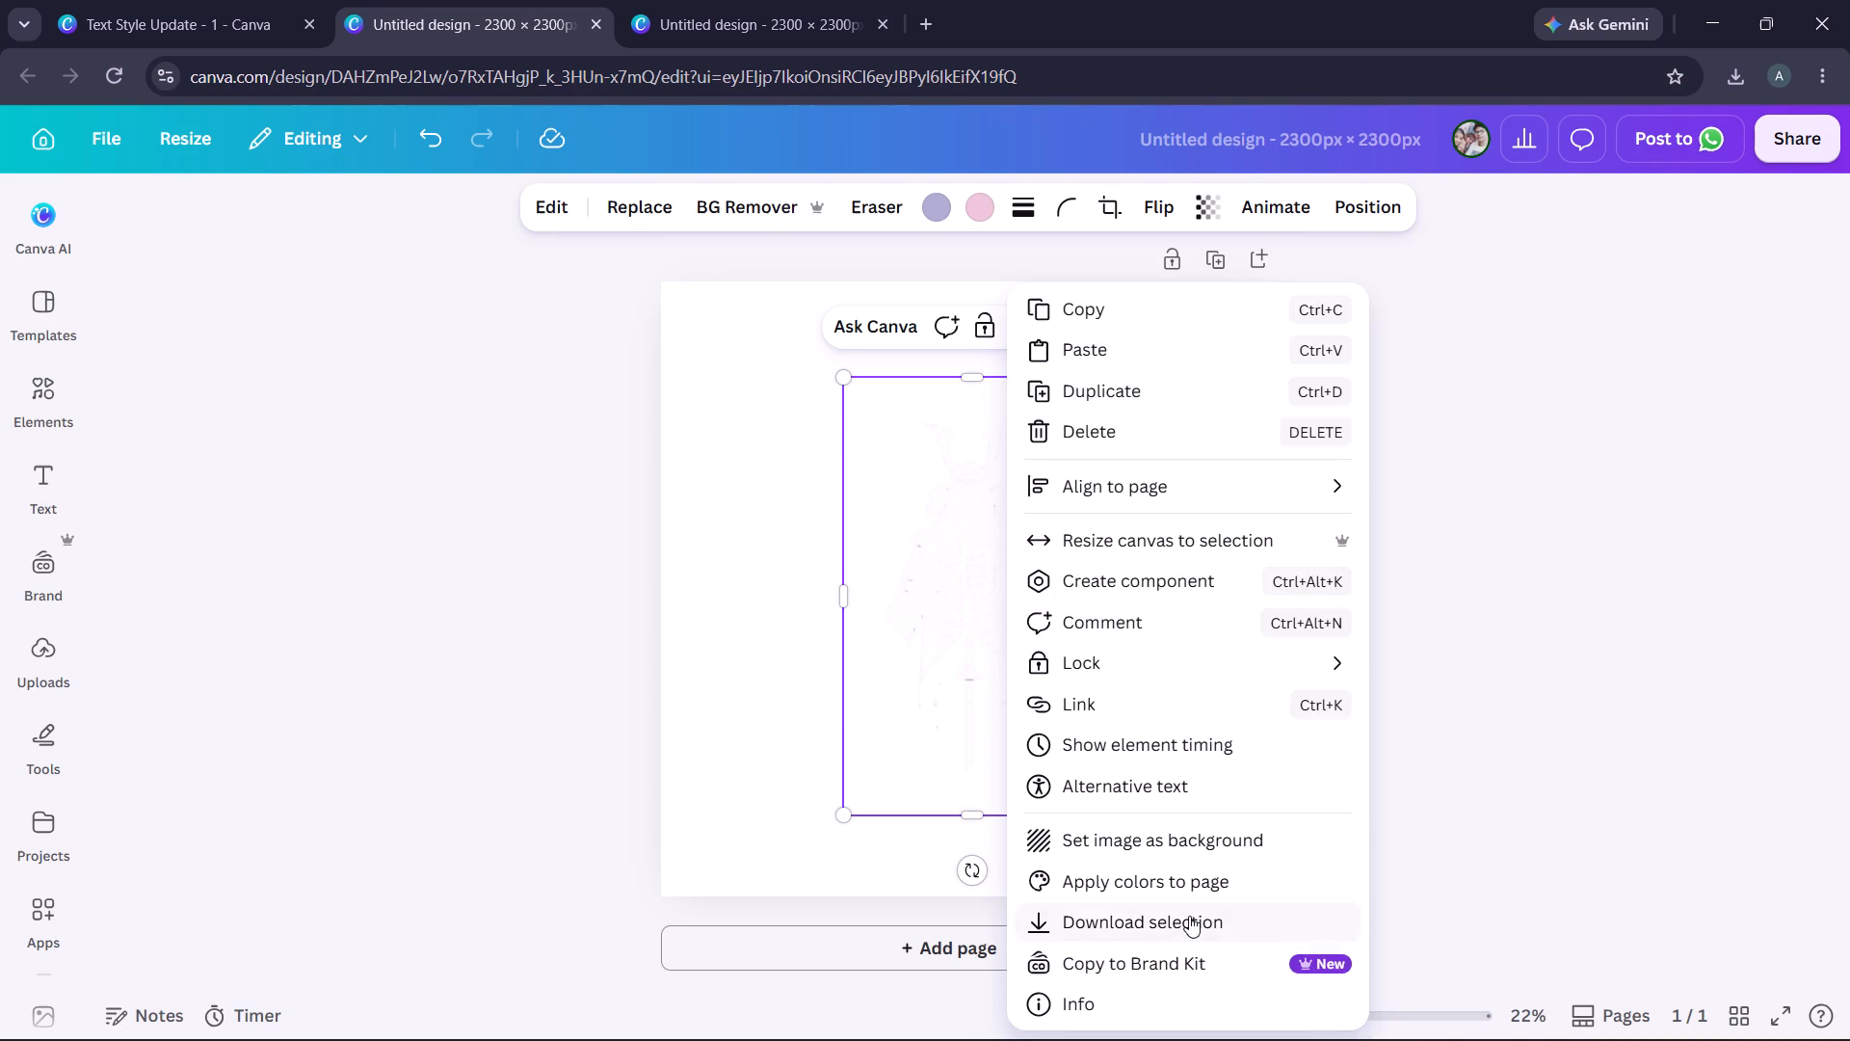
left_click(1189, 916)
left_click_drag(1433, 574, 1552, 574)
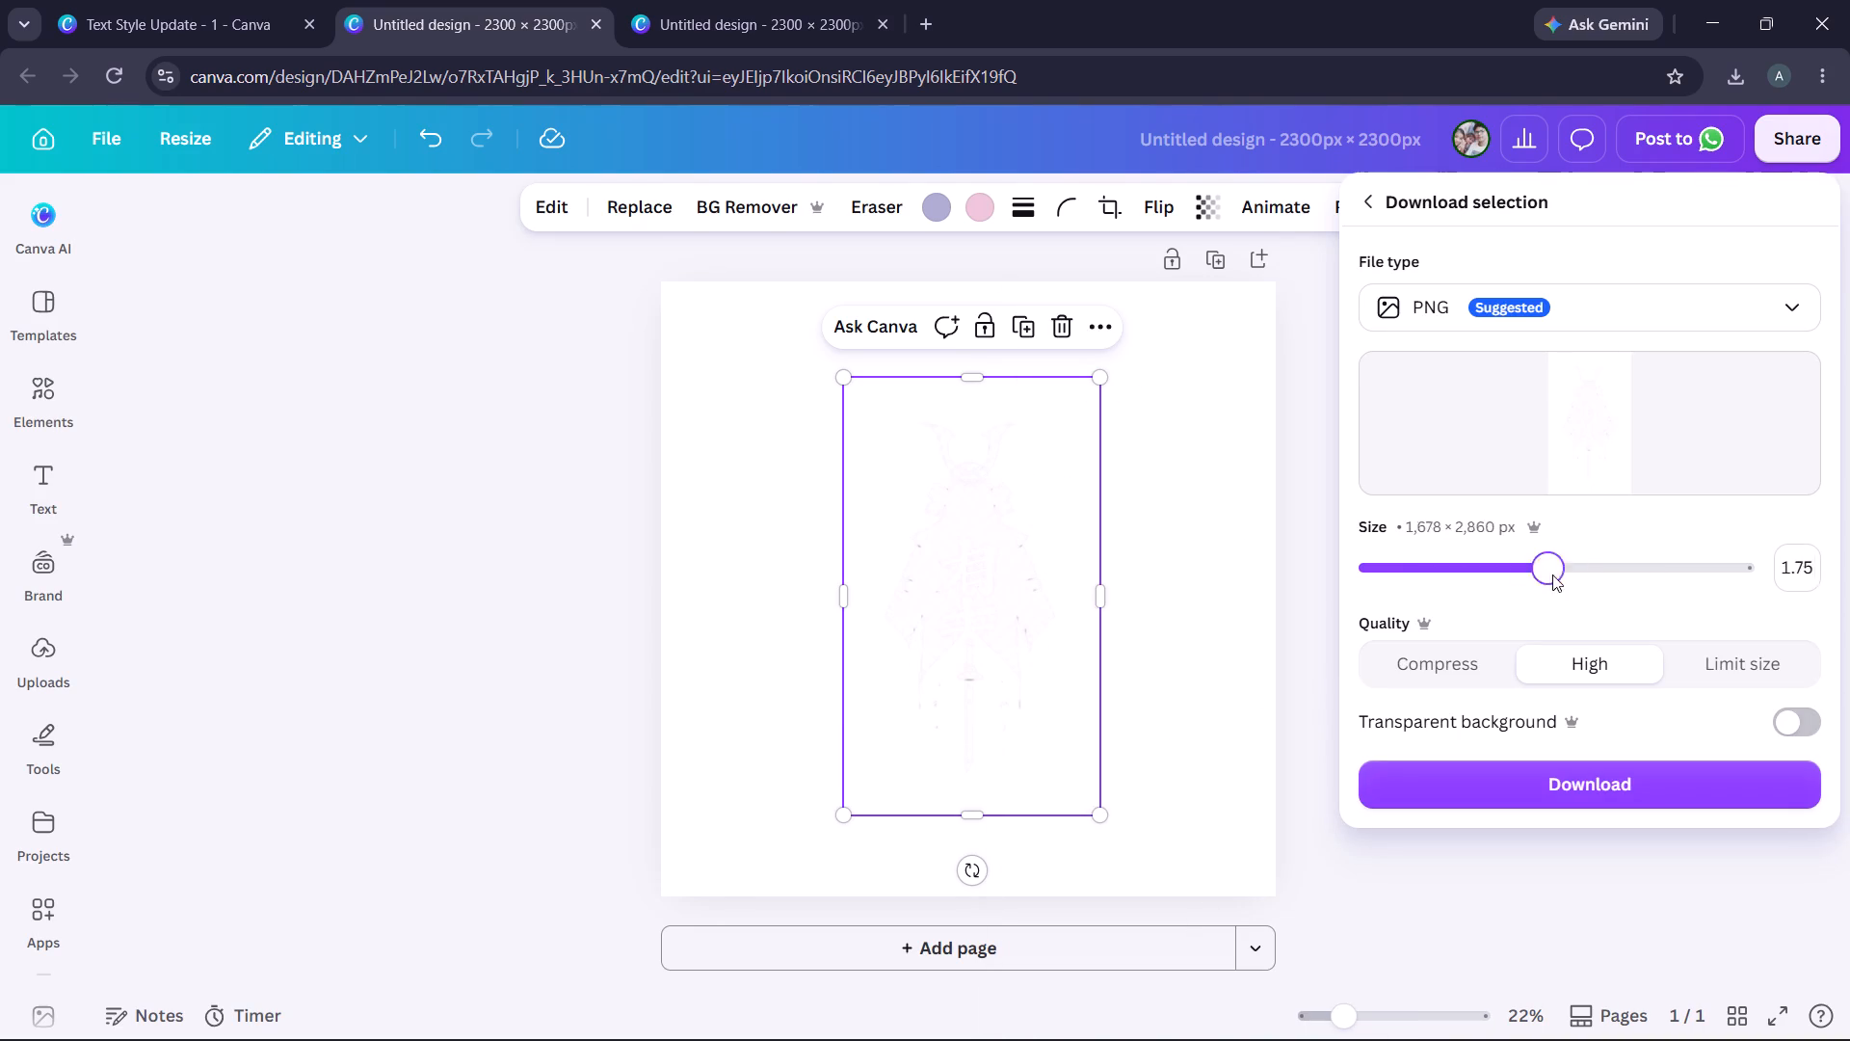
left_click_drag(1552, 574, 1826, 592)
left_click(1818, 721)
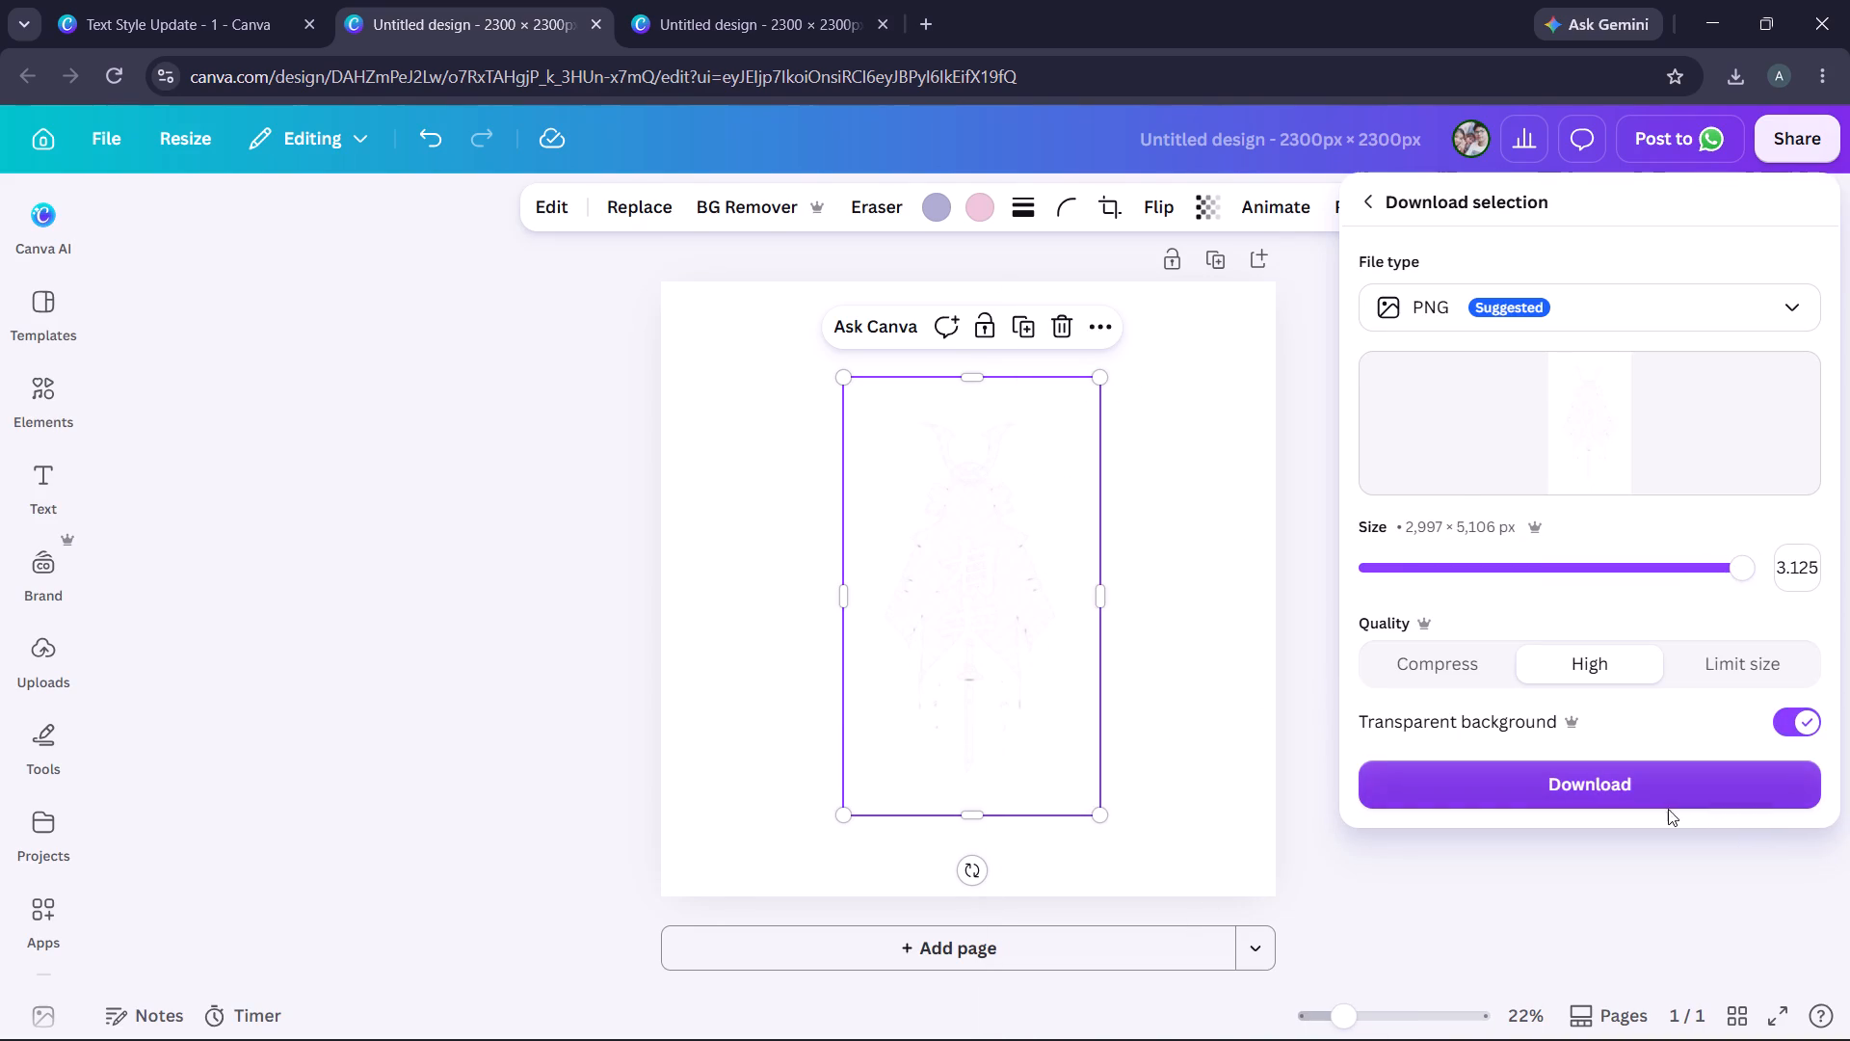
left_click(1652, 782)
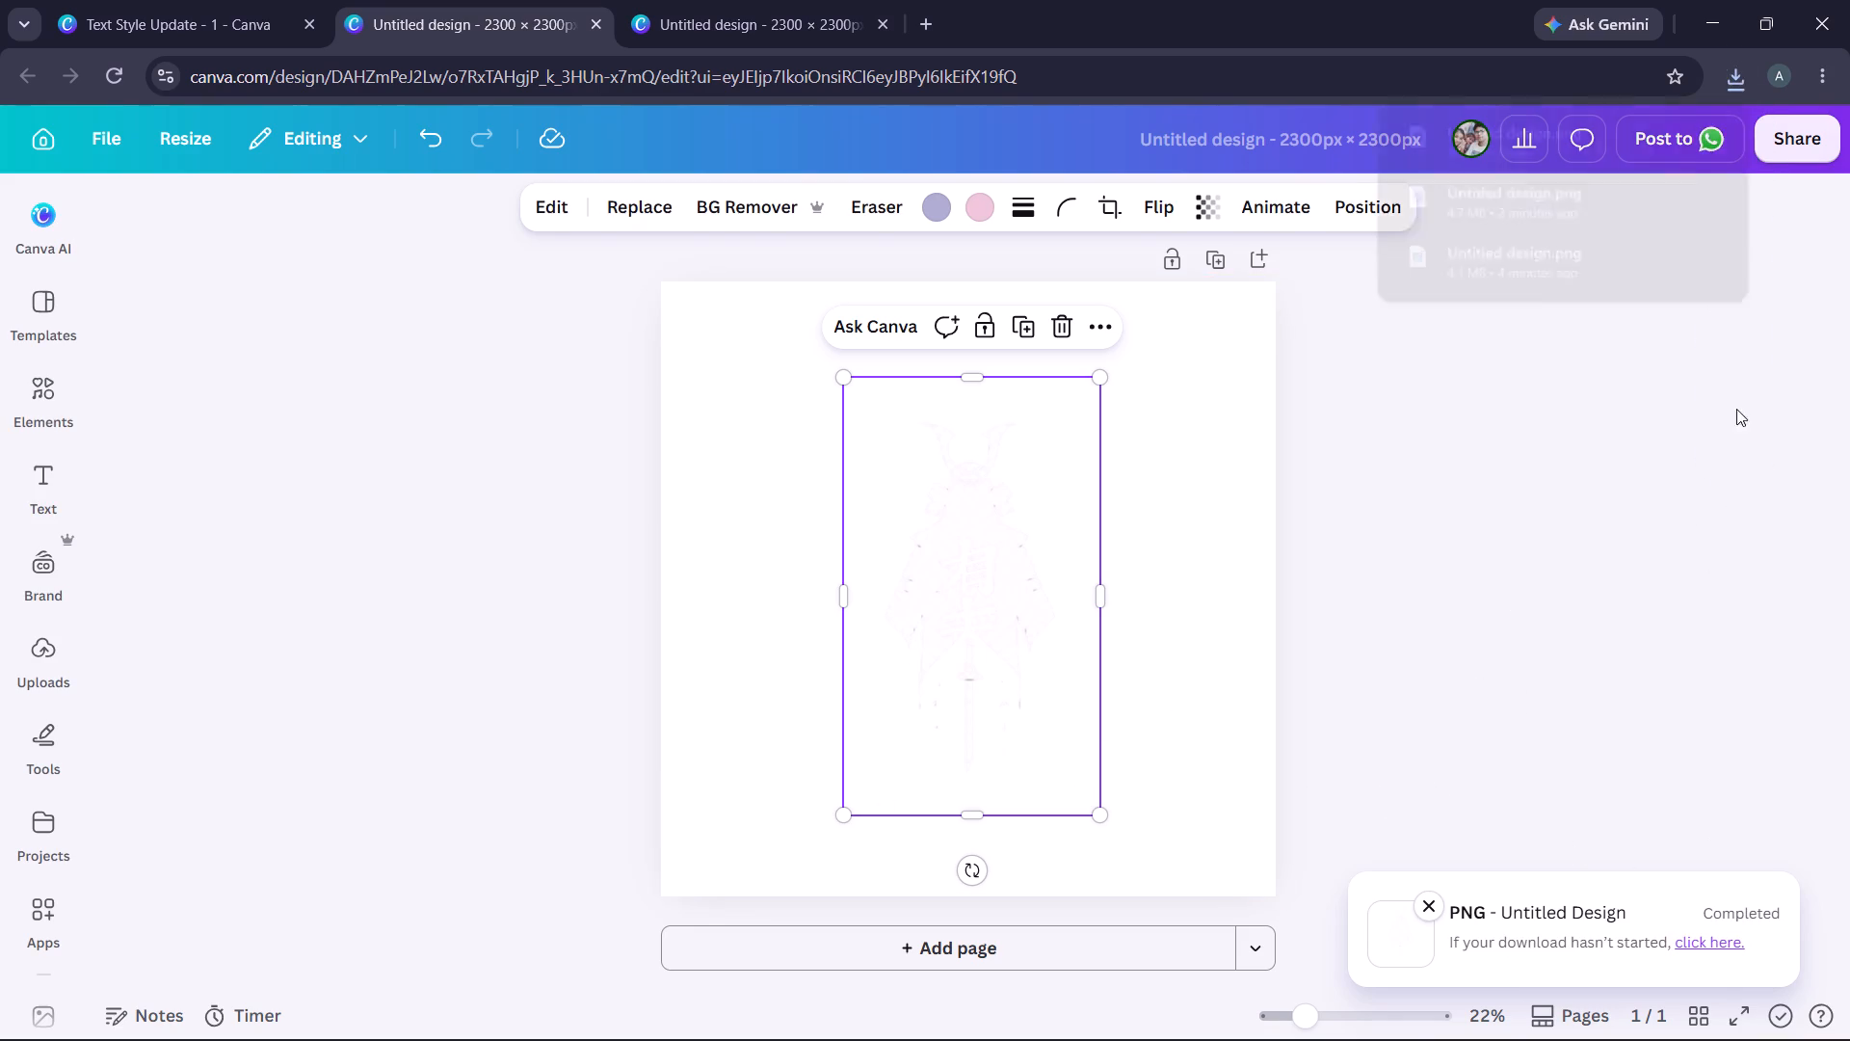
Rename the newly downloaded white samurai file in the Downloads (H:) folder as J2 (White).
left_click(1682, 137)
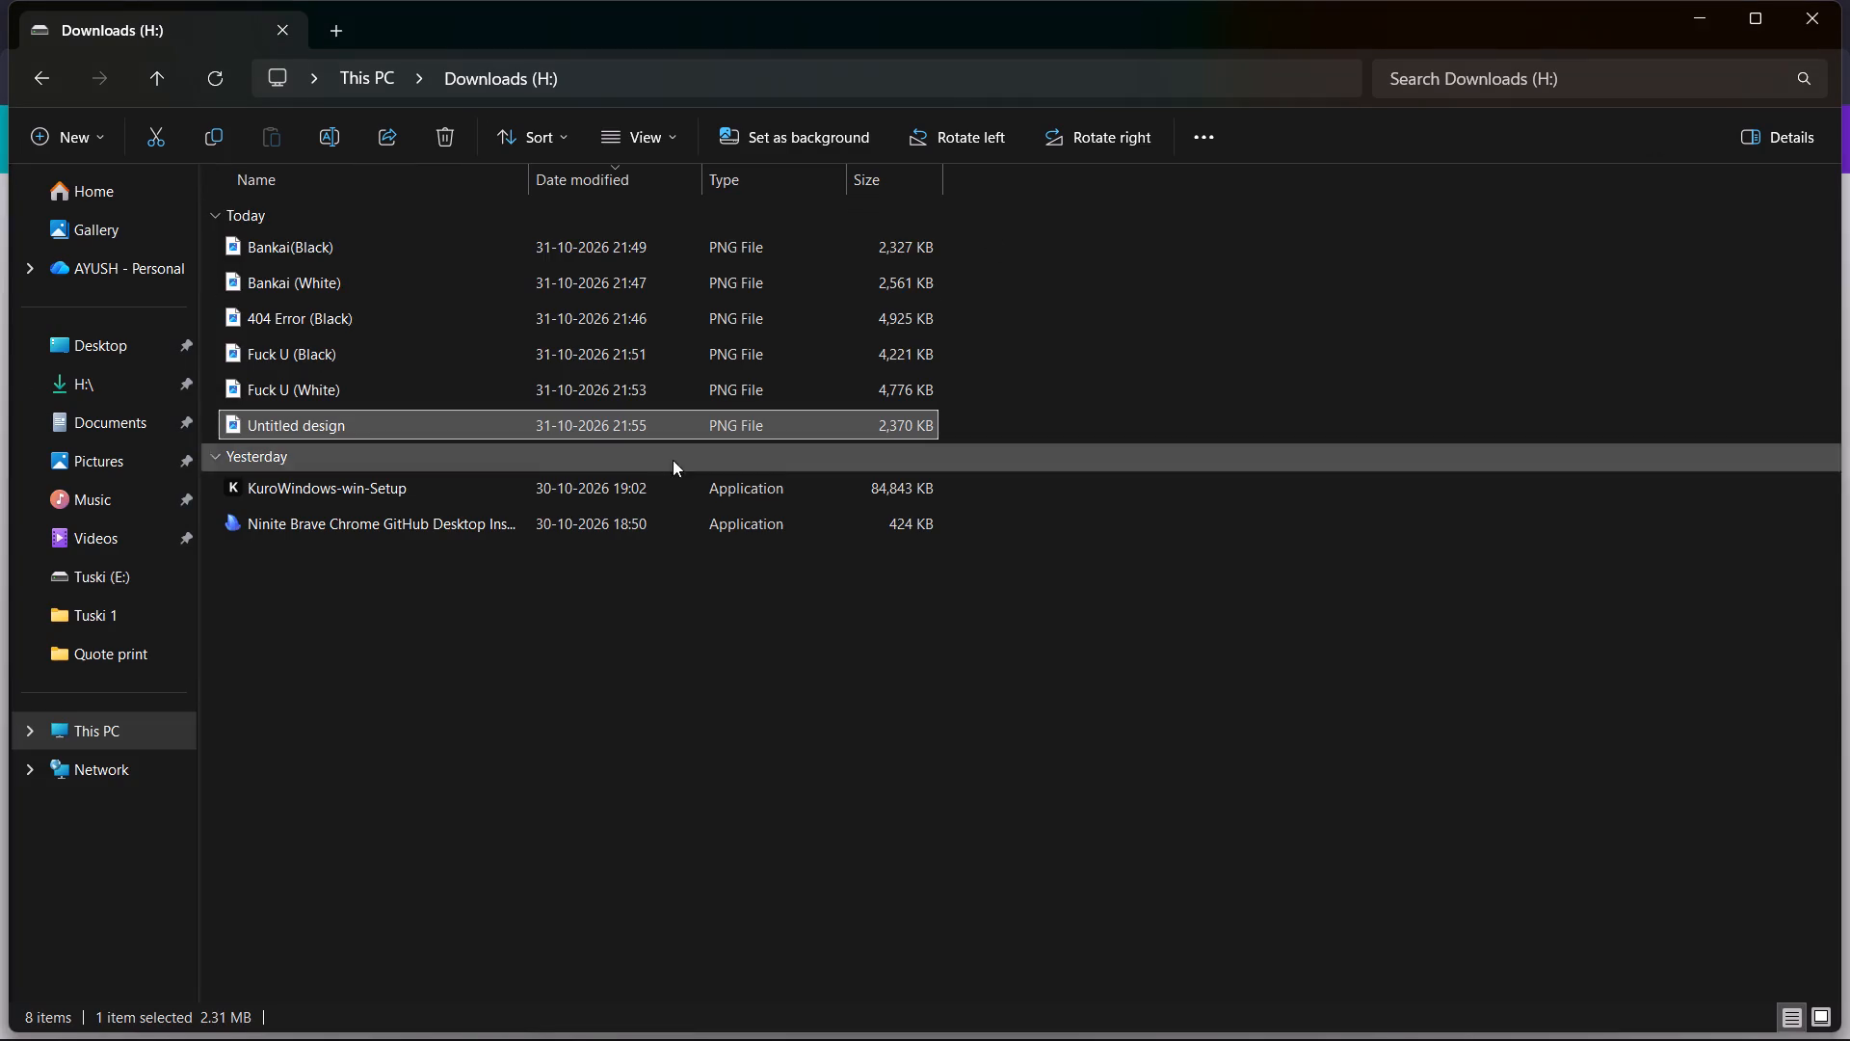
right_click(535, 434)
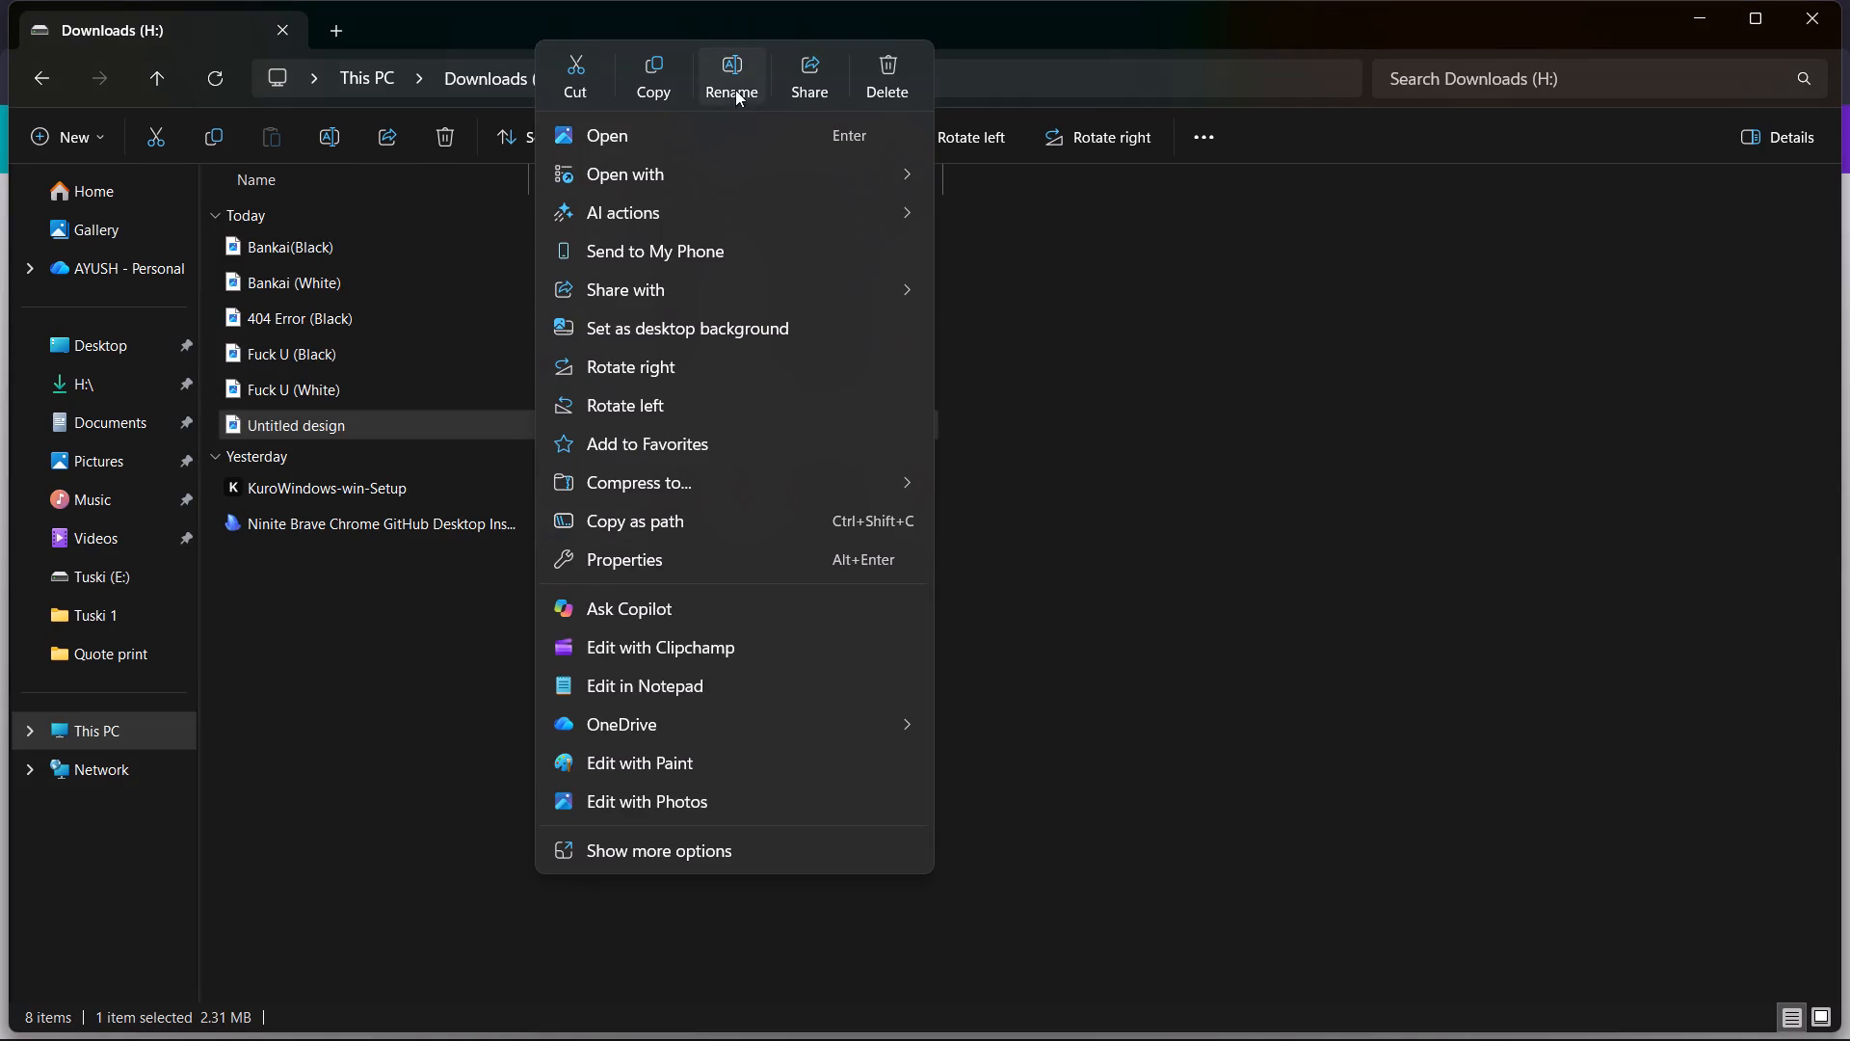
left_click(736, 87)
key("shift+j")
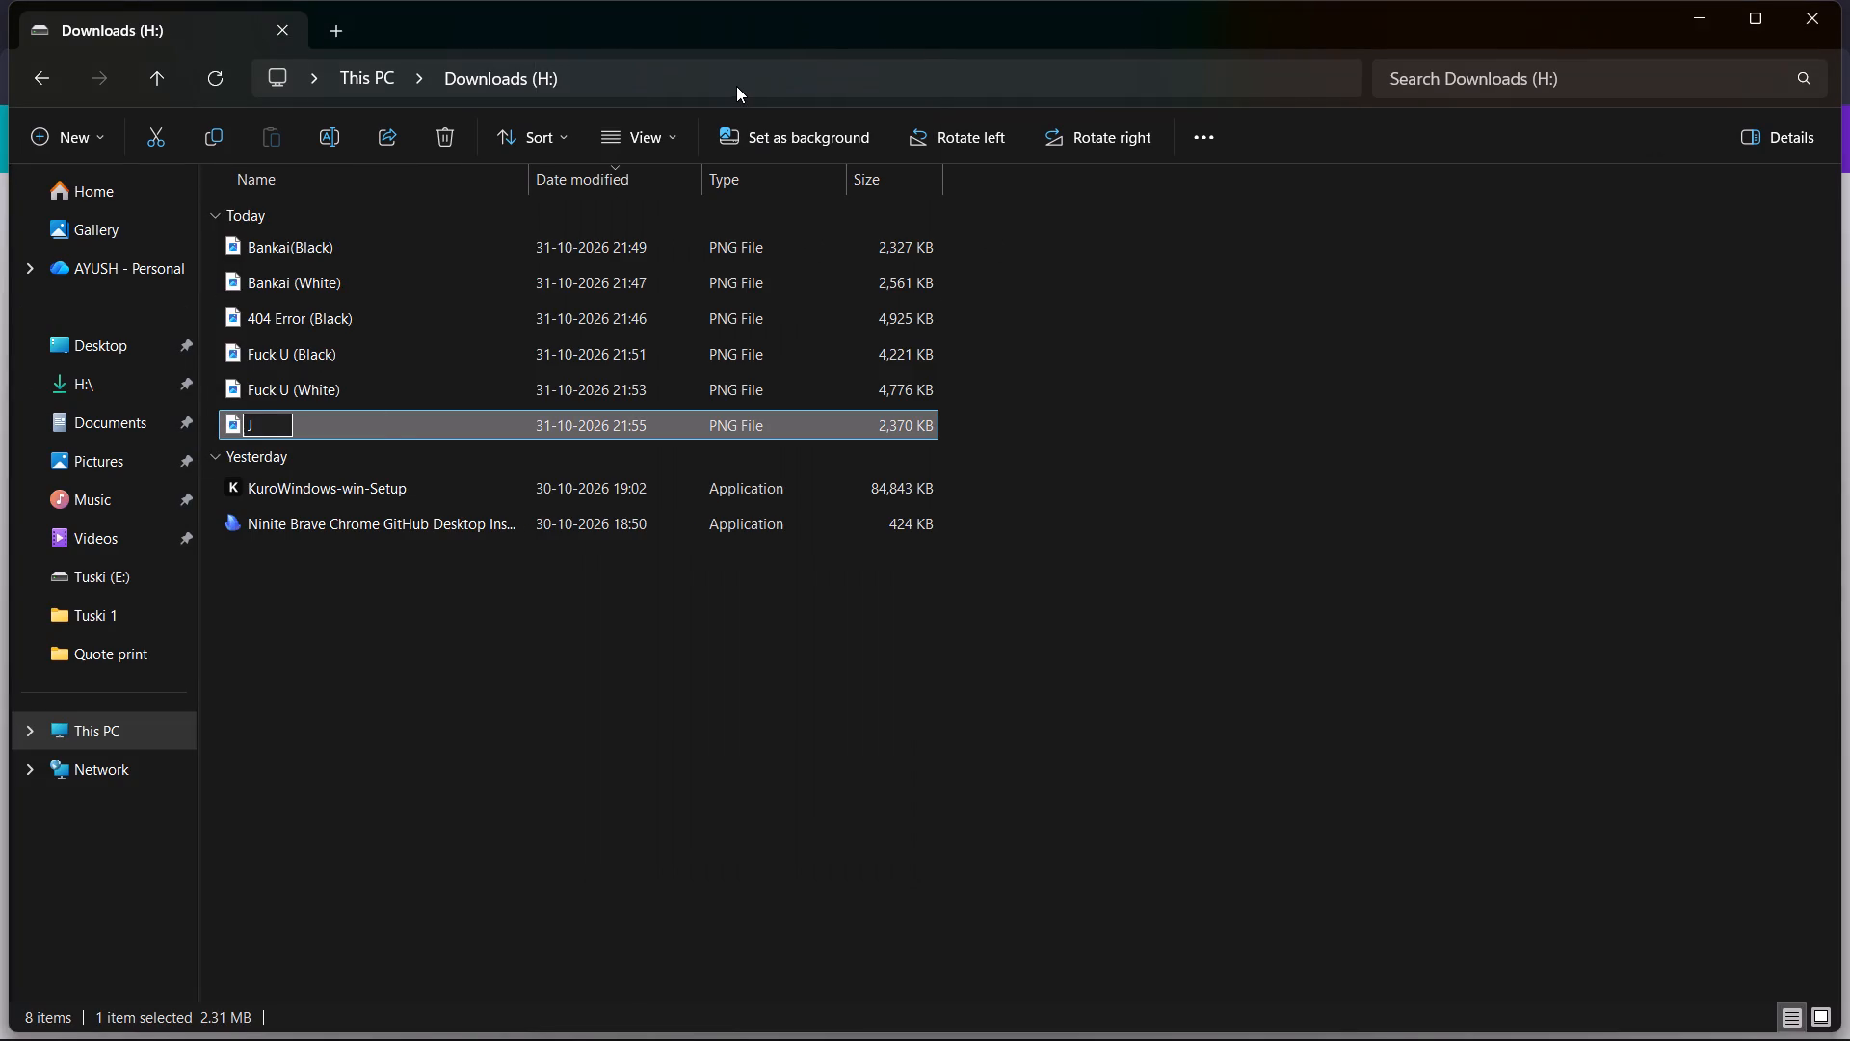
key("2")
key("space")
type("(White)")
key("Return")
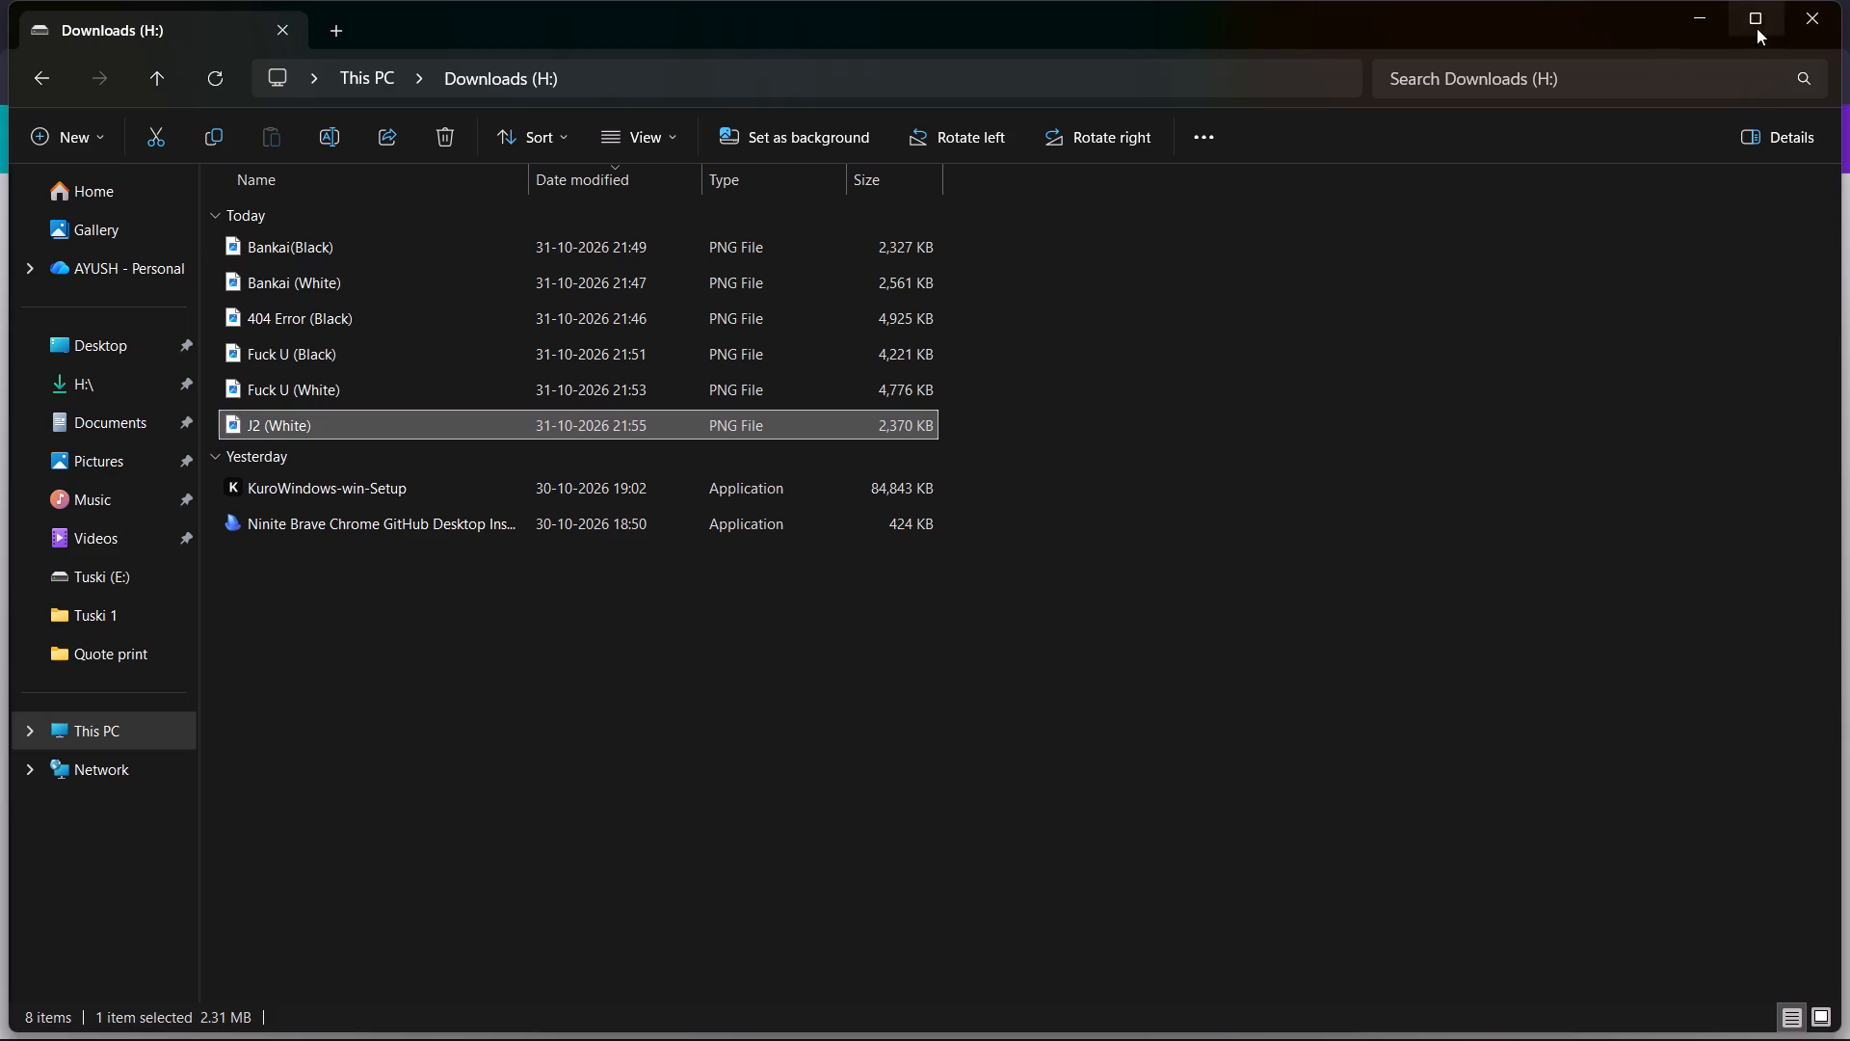
left_click(1710, 4)
Download the black samurai artwork alone as a PNG at 3.125 size with a transparent background.
left_click(815, 40)
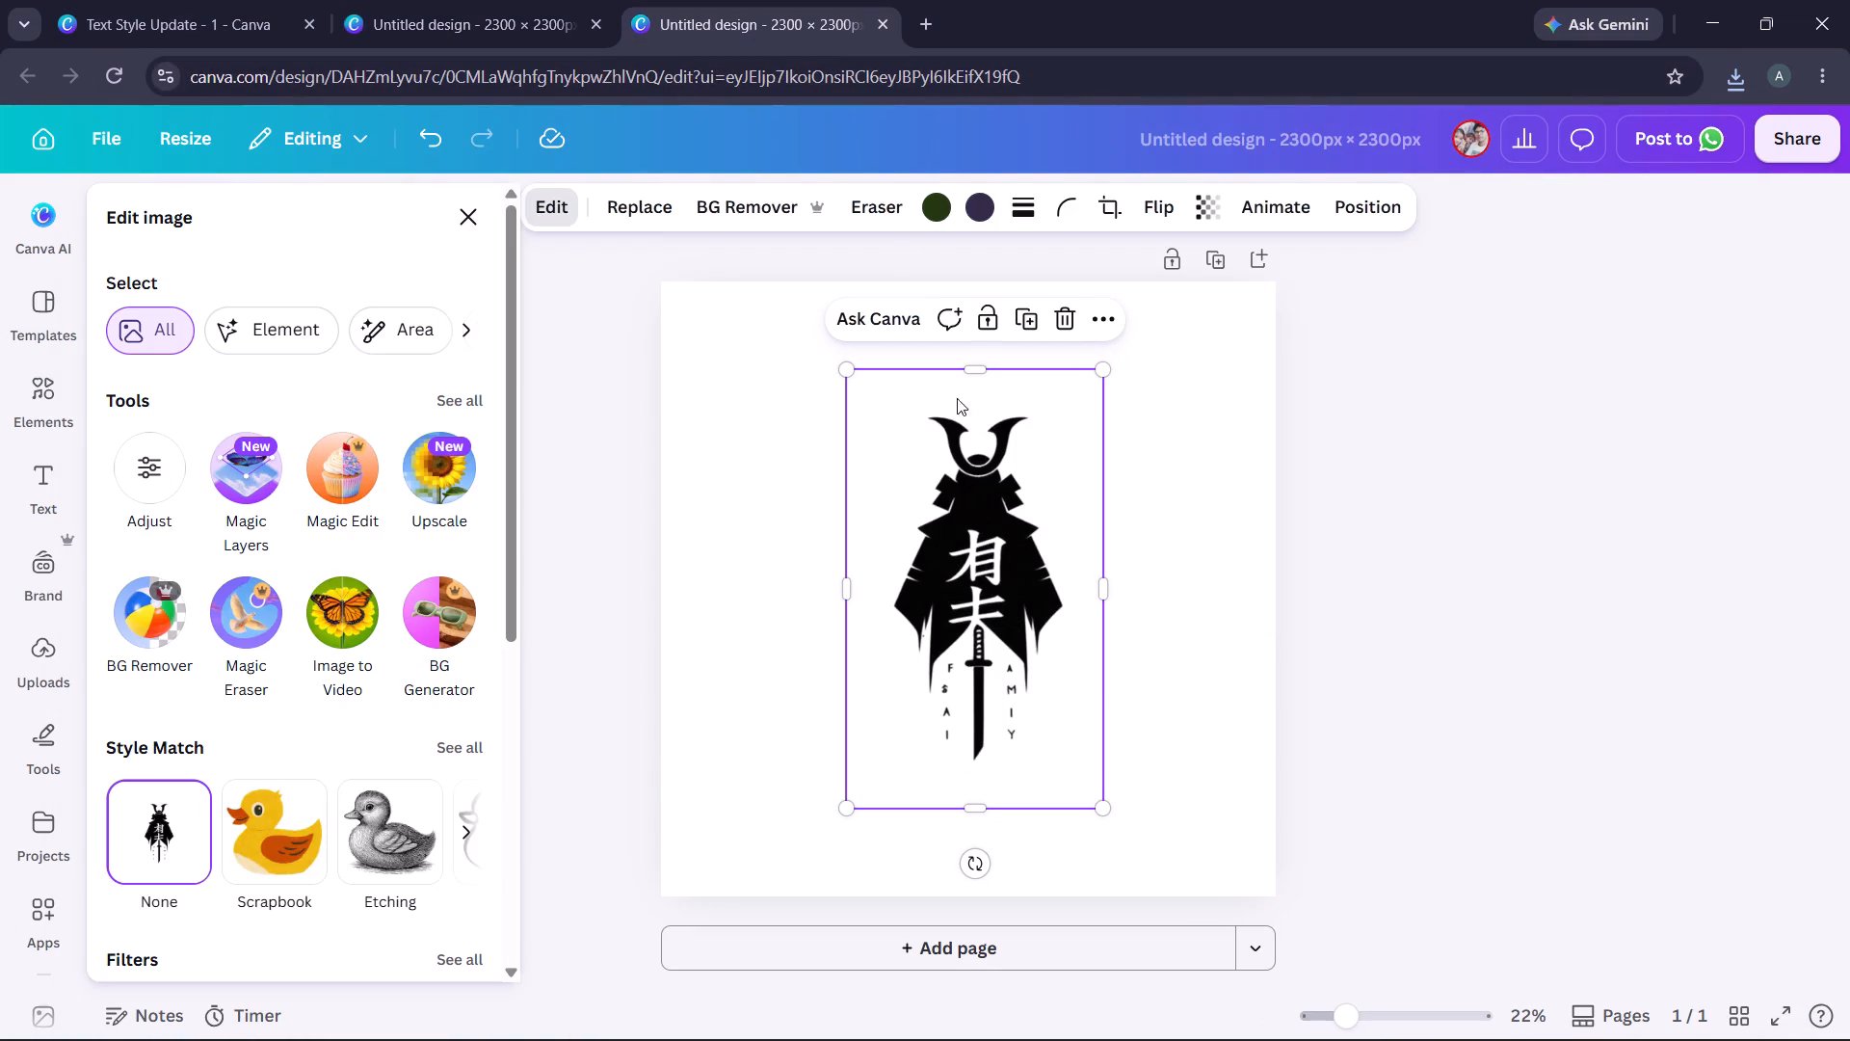
right_click(1039, 425)
left_click(1214, 930)
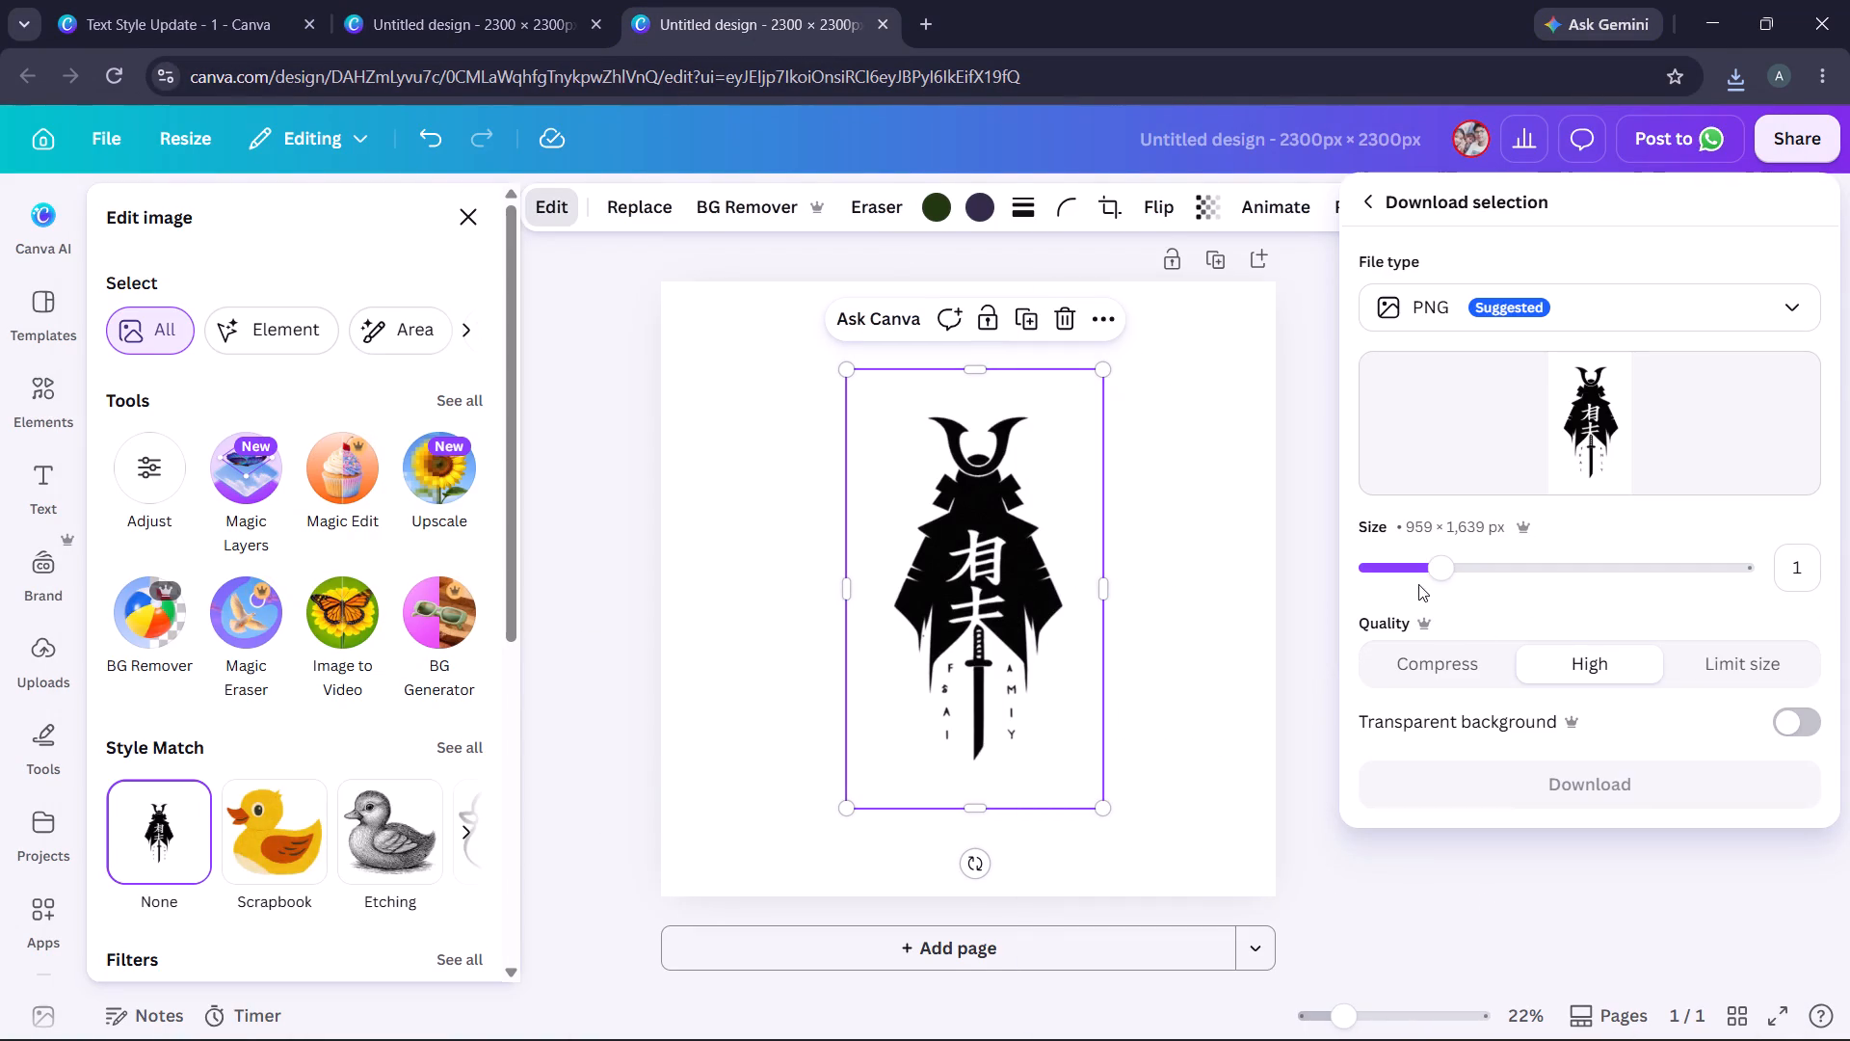
left_click_drag(1444, 564, 1799, 575)
left_click(1798, 714)
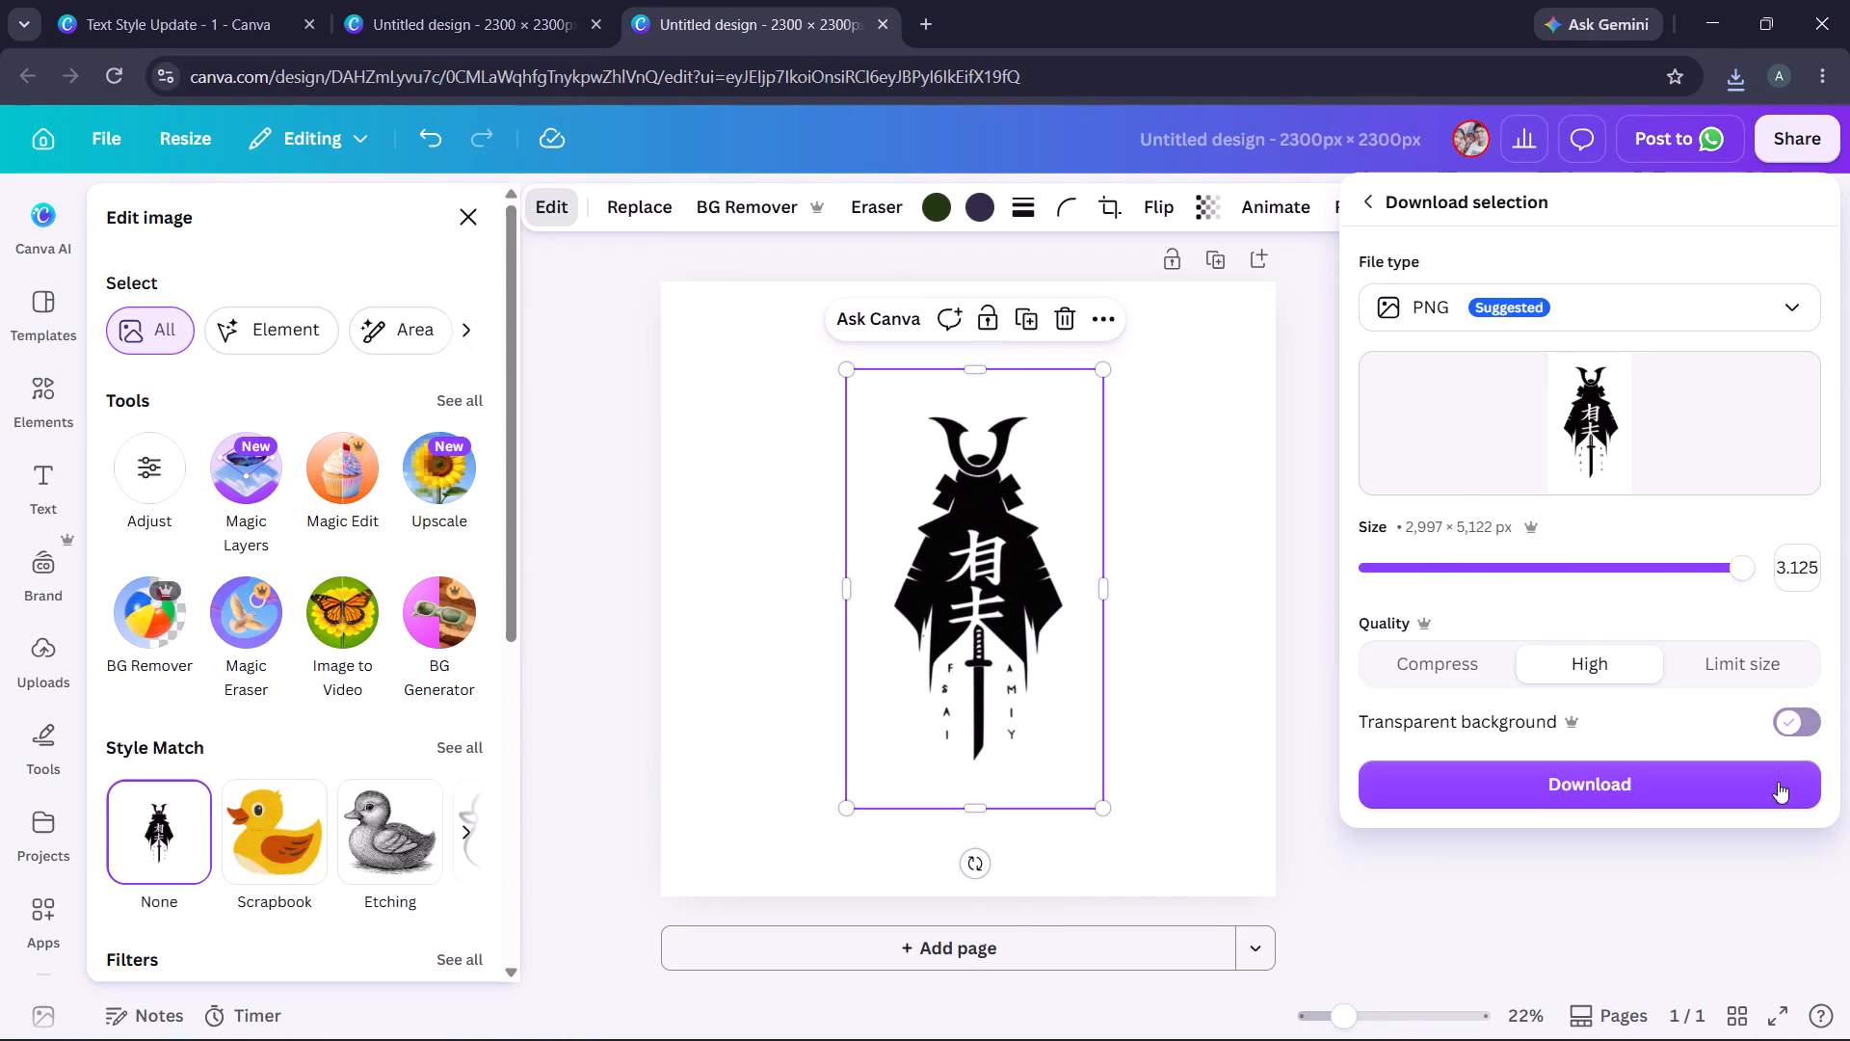
left_click(1747, 792)
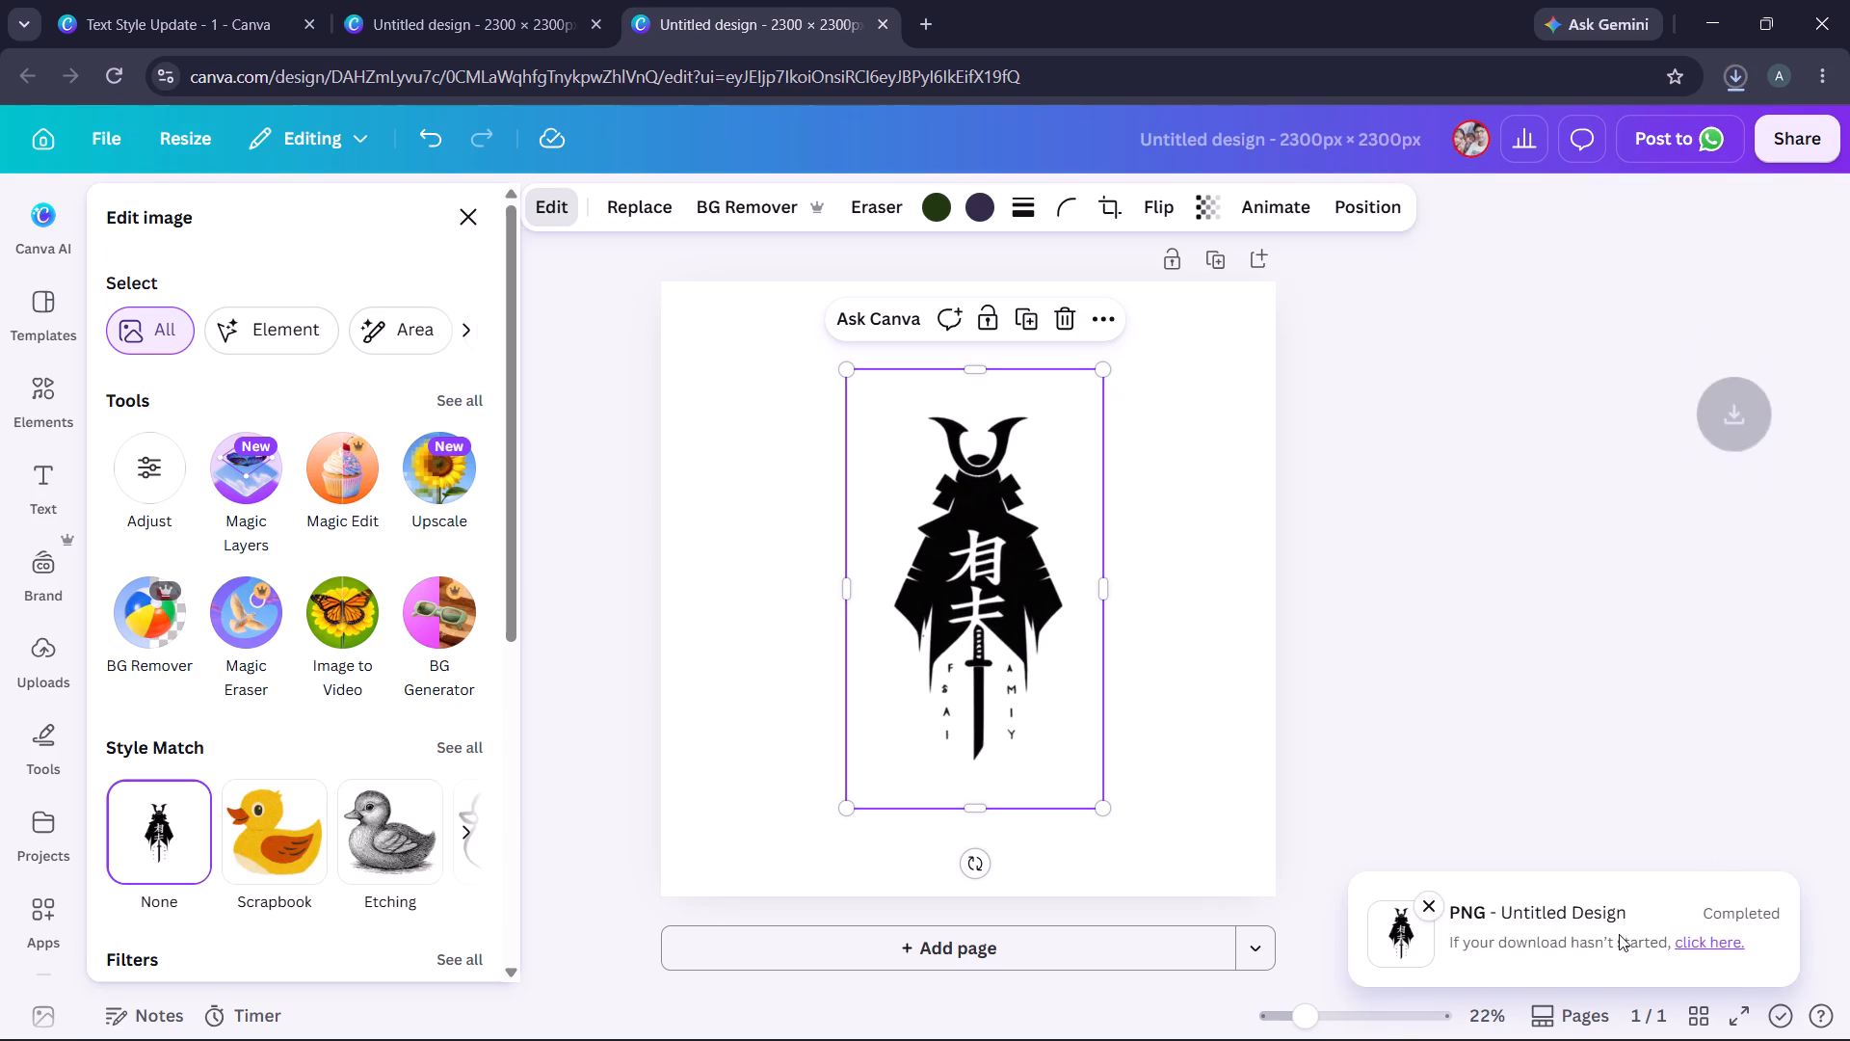
Rename the newly downloaded black samurai file in the Downloads (H:) folder as J2 (Black).
left_click(1659, 135)
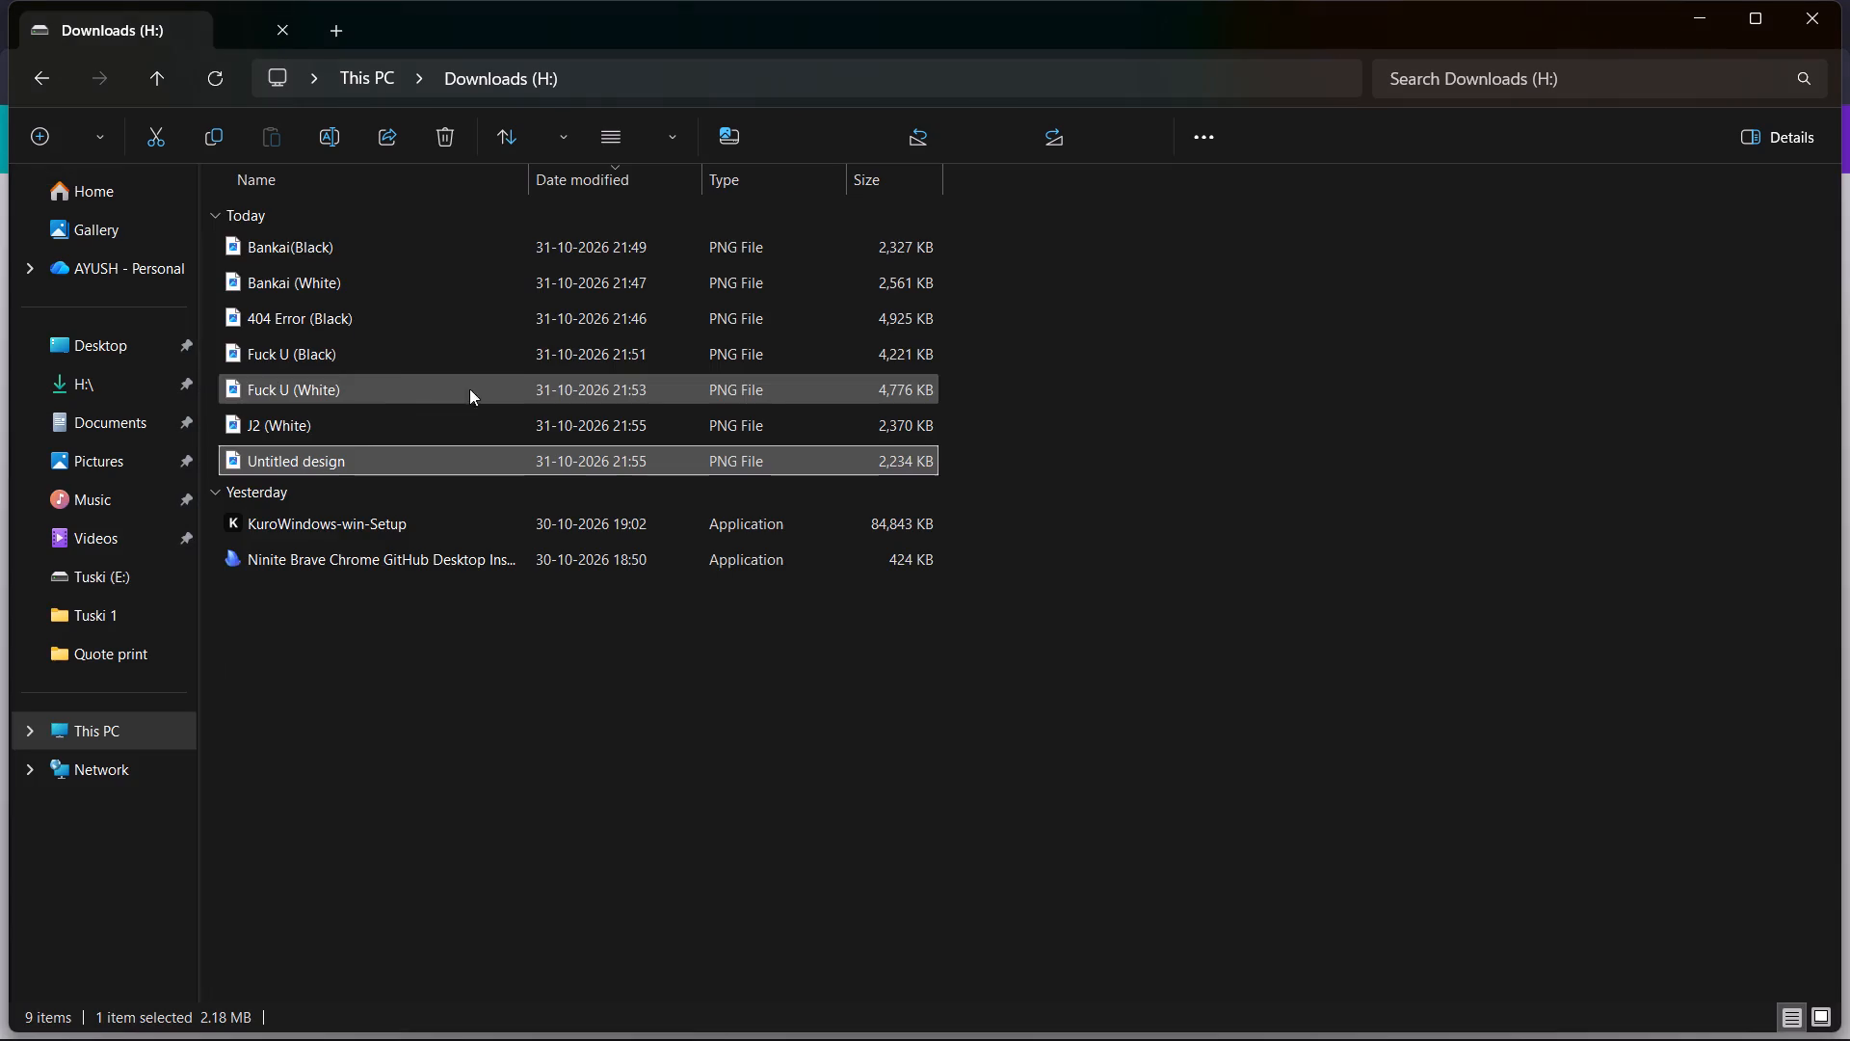
right_click(354, 465)
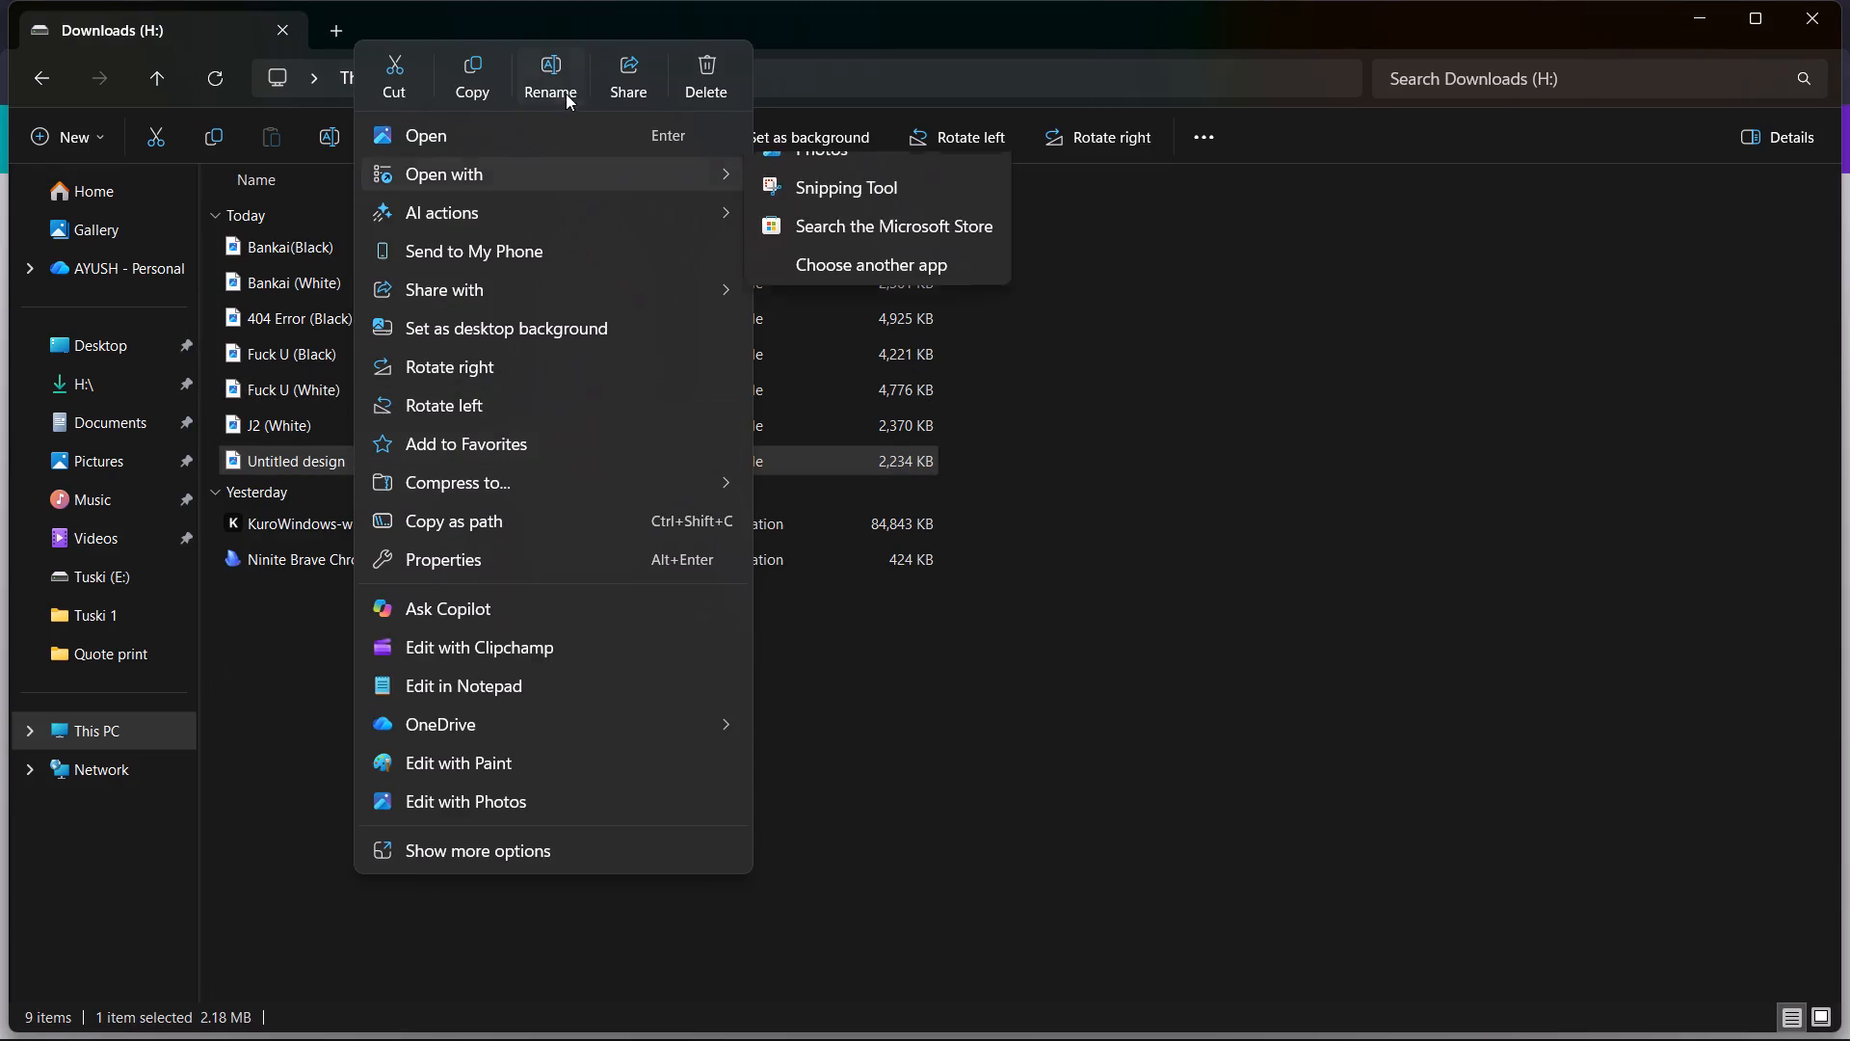
left_click(565, 91)
type("J2 8")
key("BackSpace")
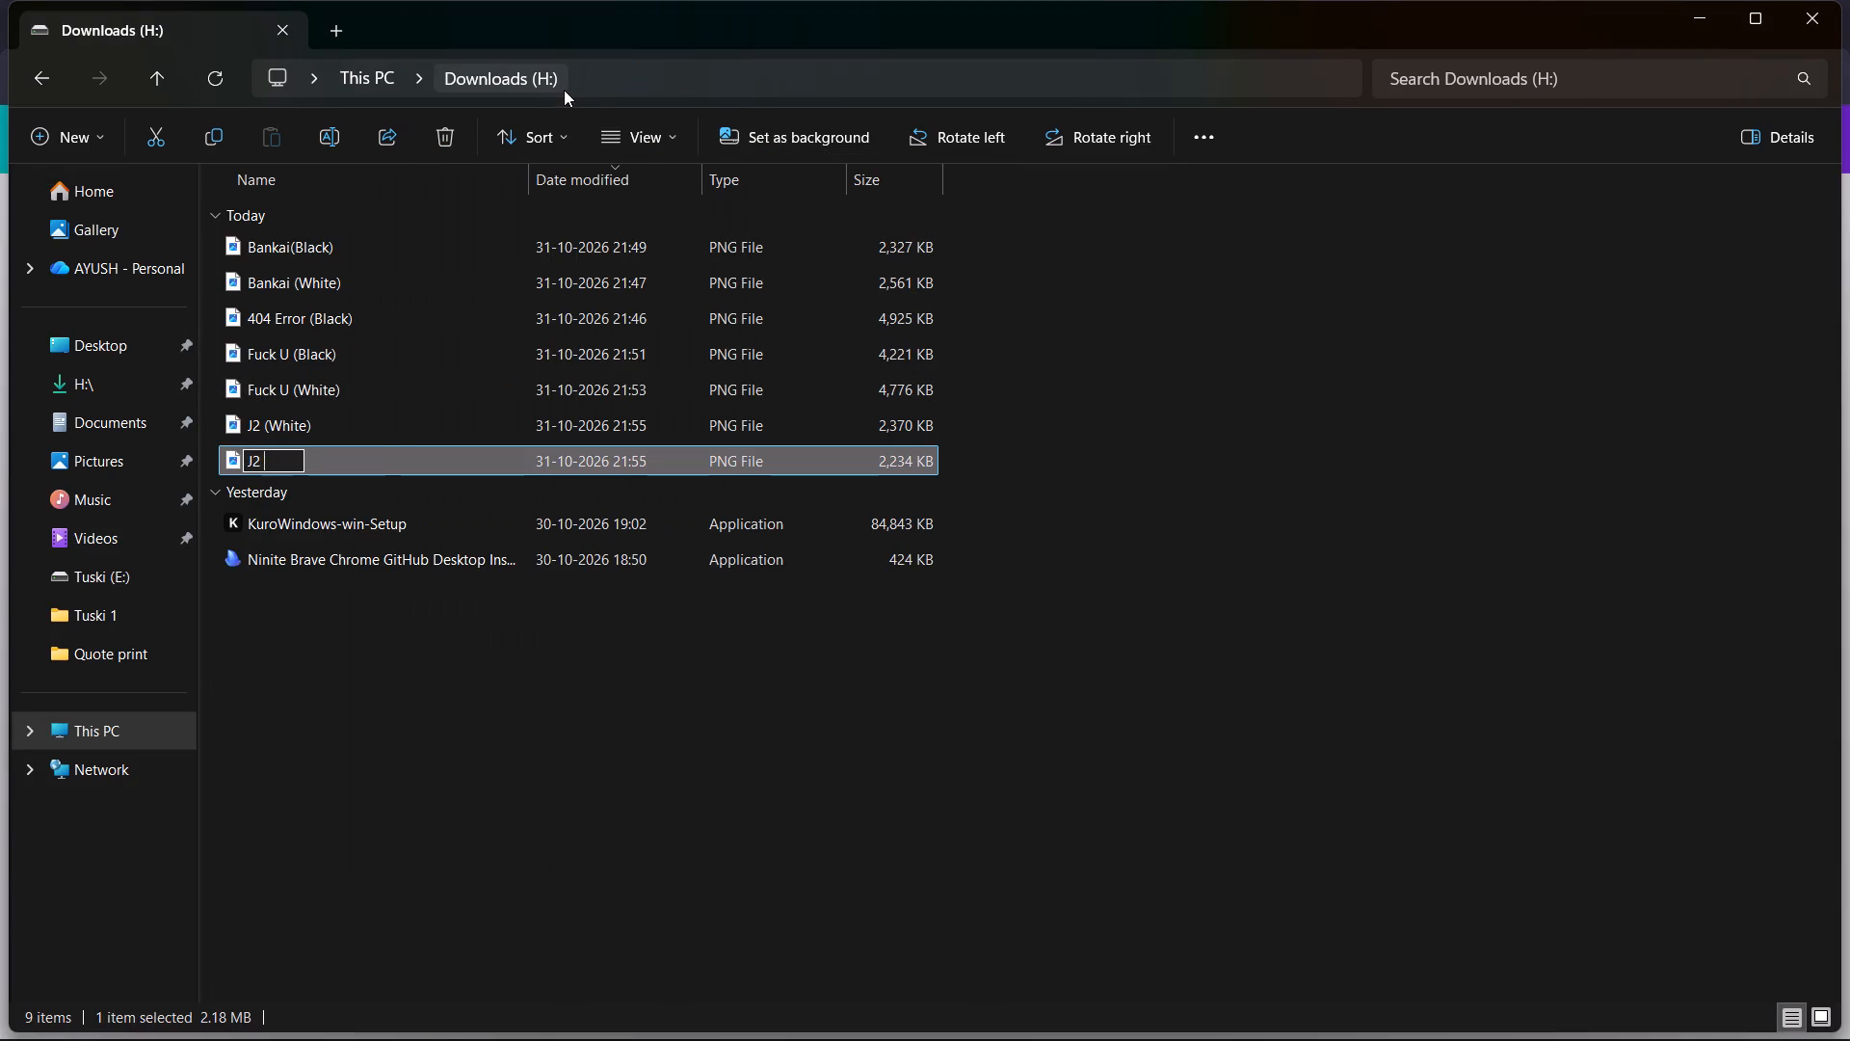
type("(Black)")
key("Return")
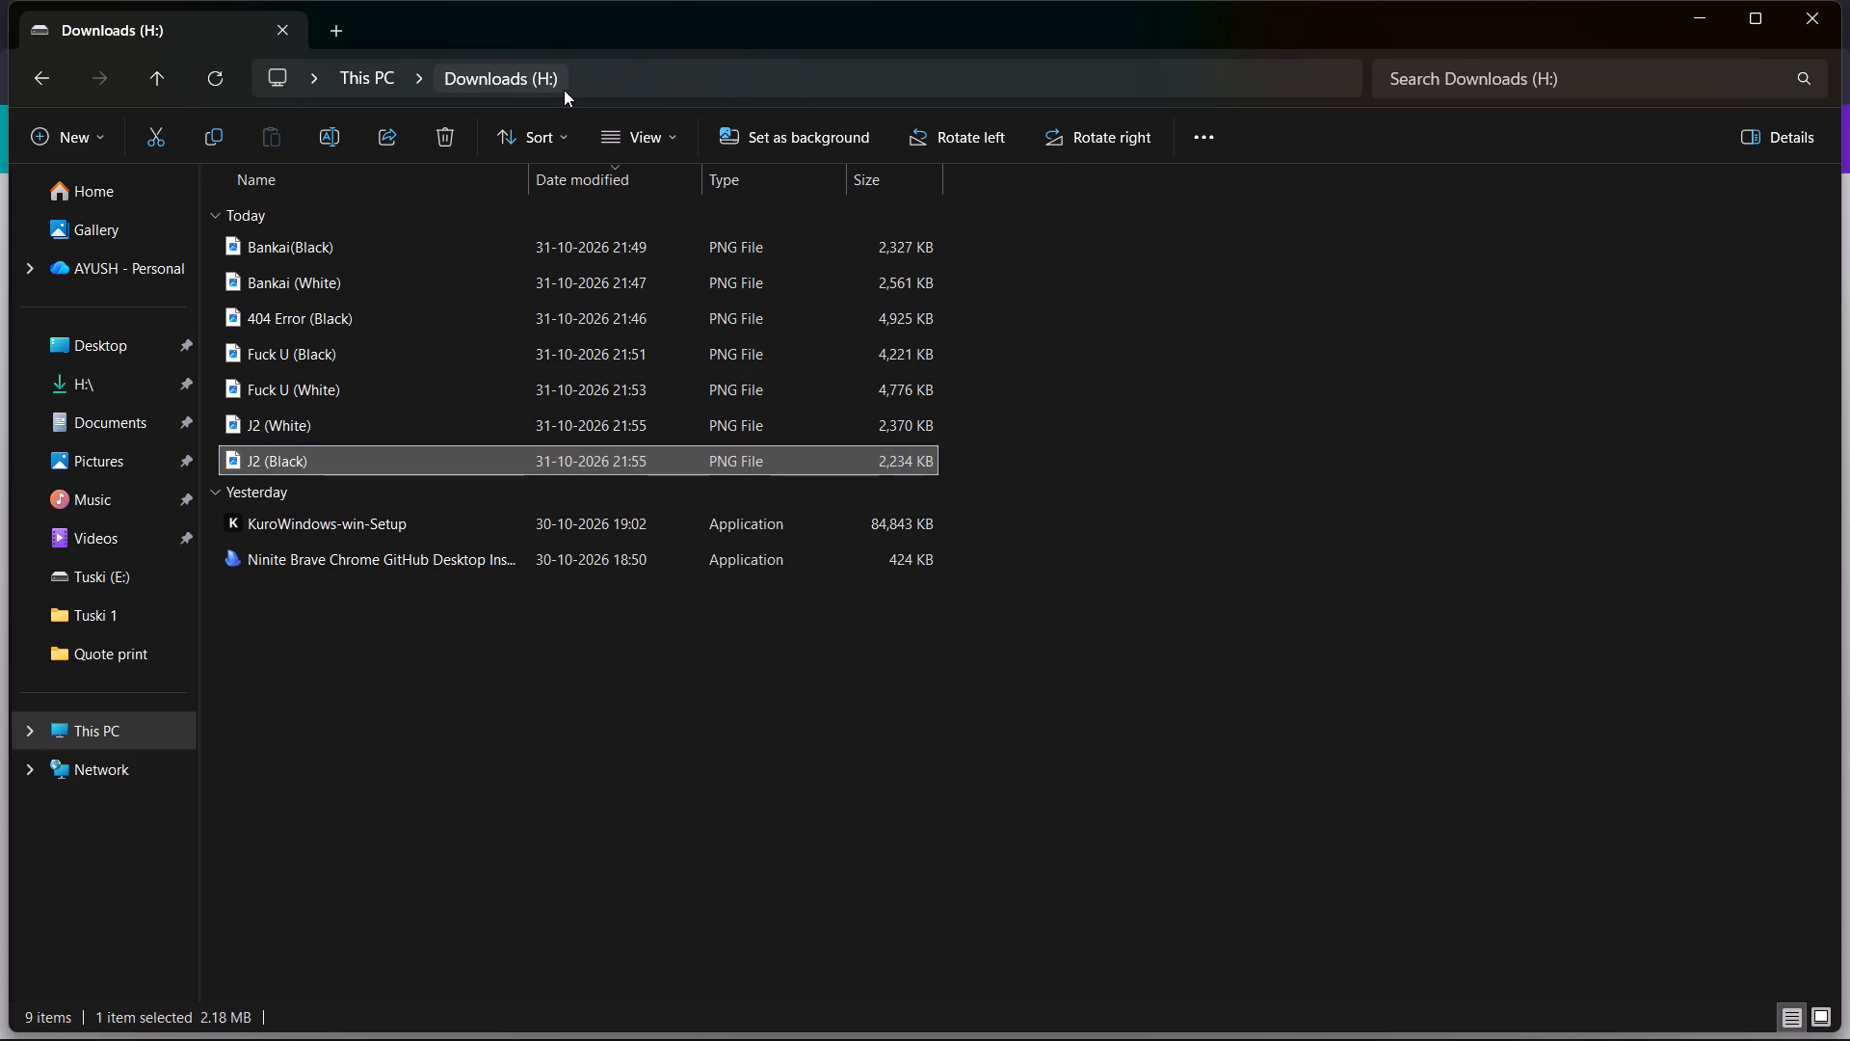
left_click(1718, 8)
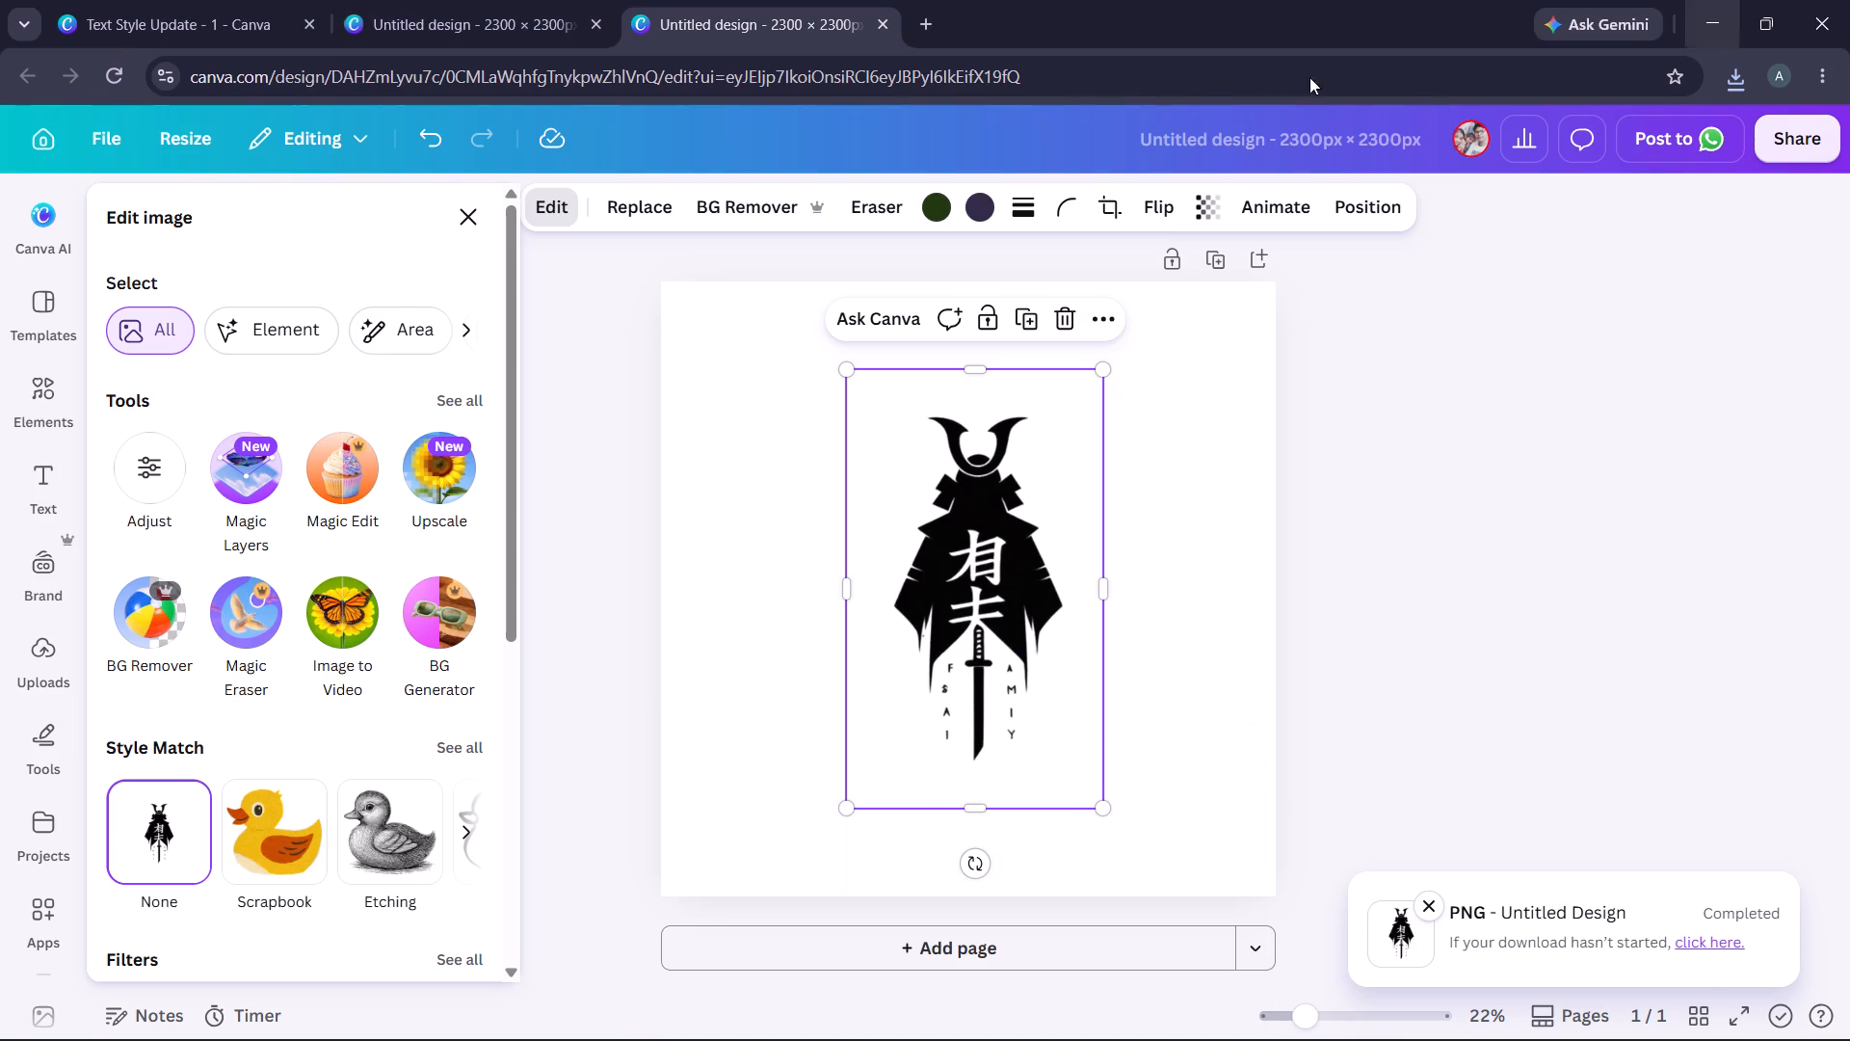
Close the white samurai preview and both samurai editor tabs, returning to the Quote print folder.
left_click(348, 0)
left_click(230, 0)
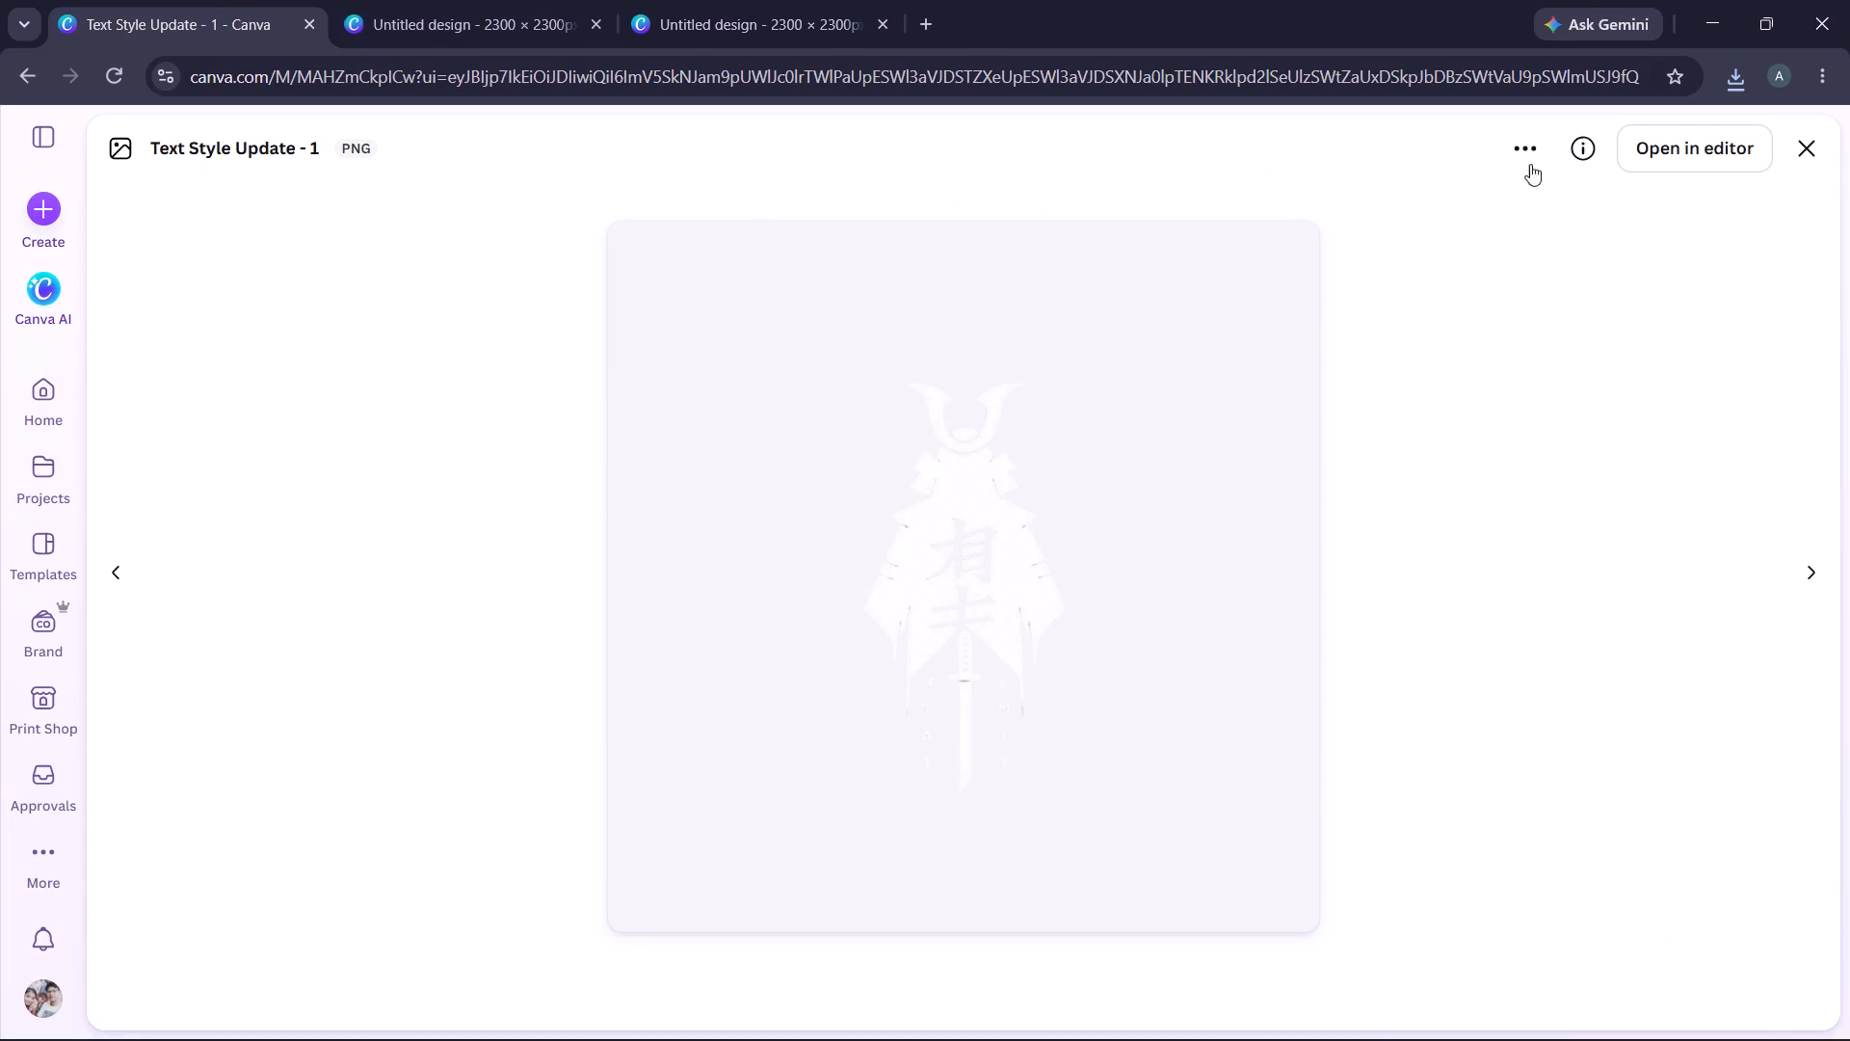
left_click(1822, 141)
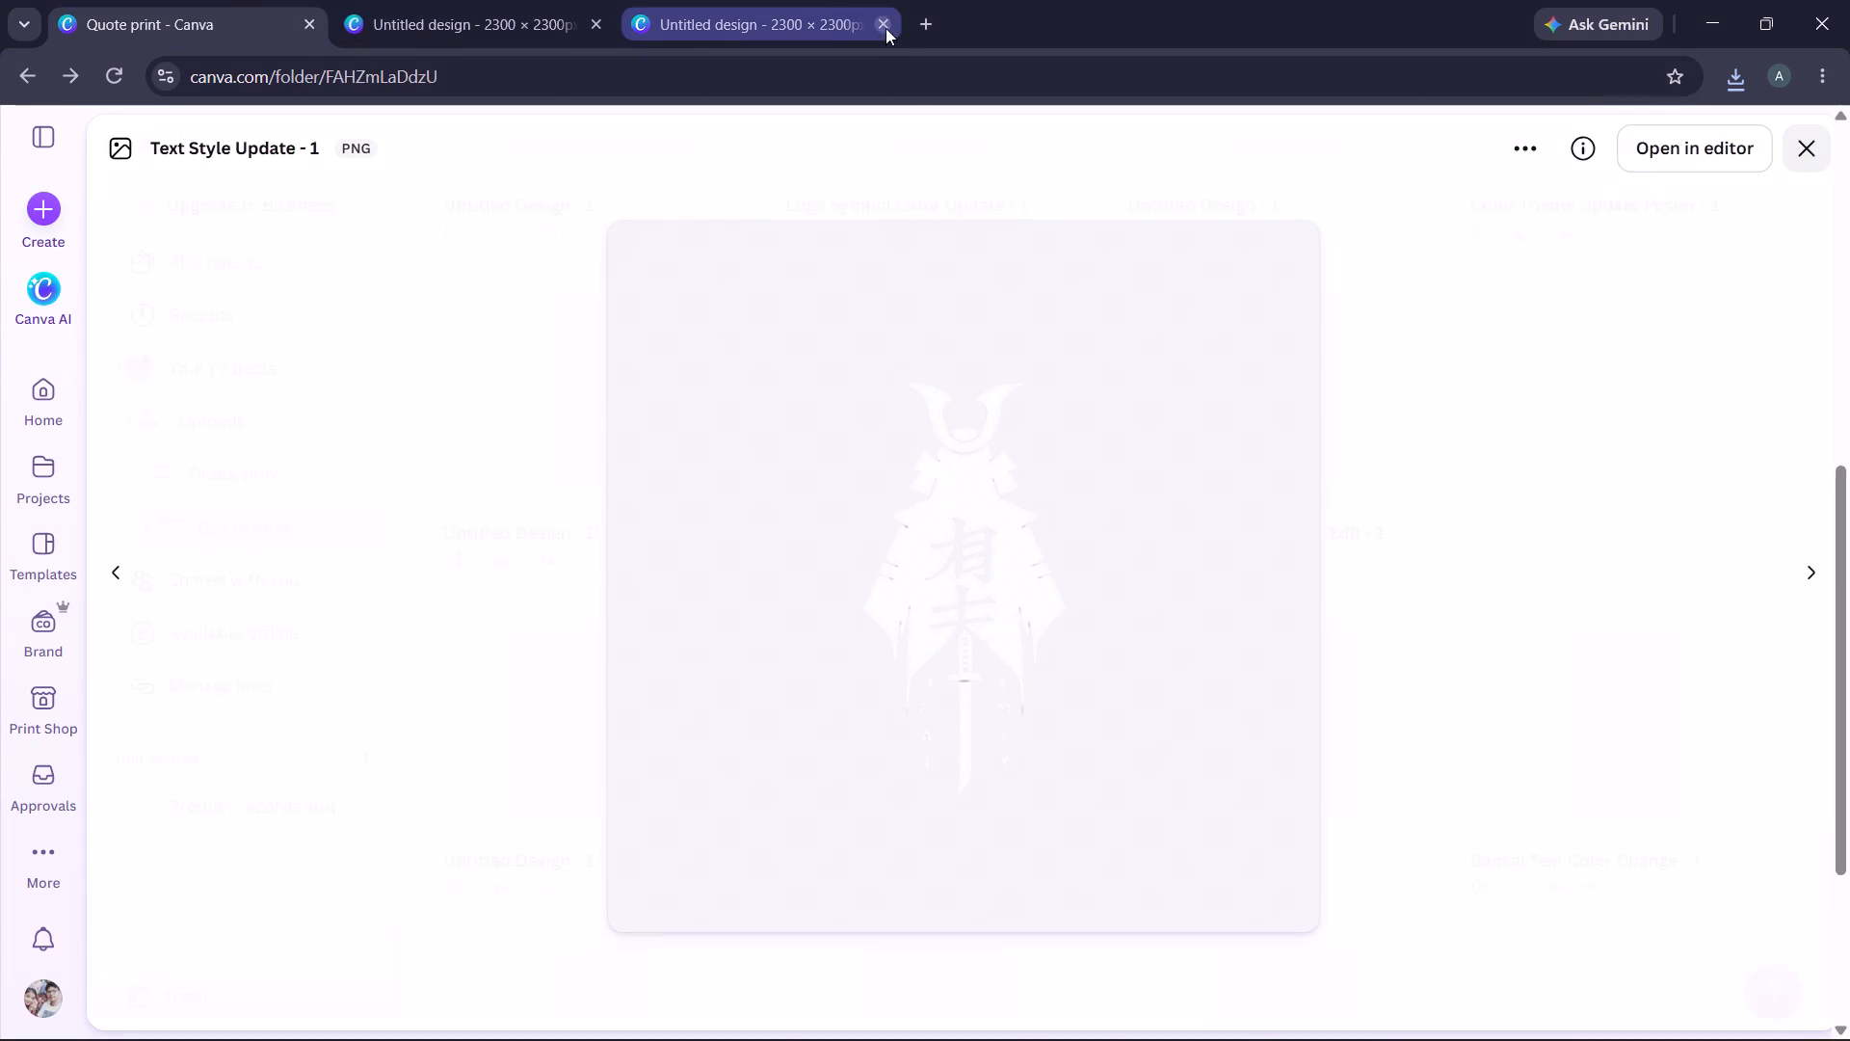
left_click(885, 20)
left_click(588, 21)
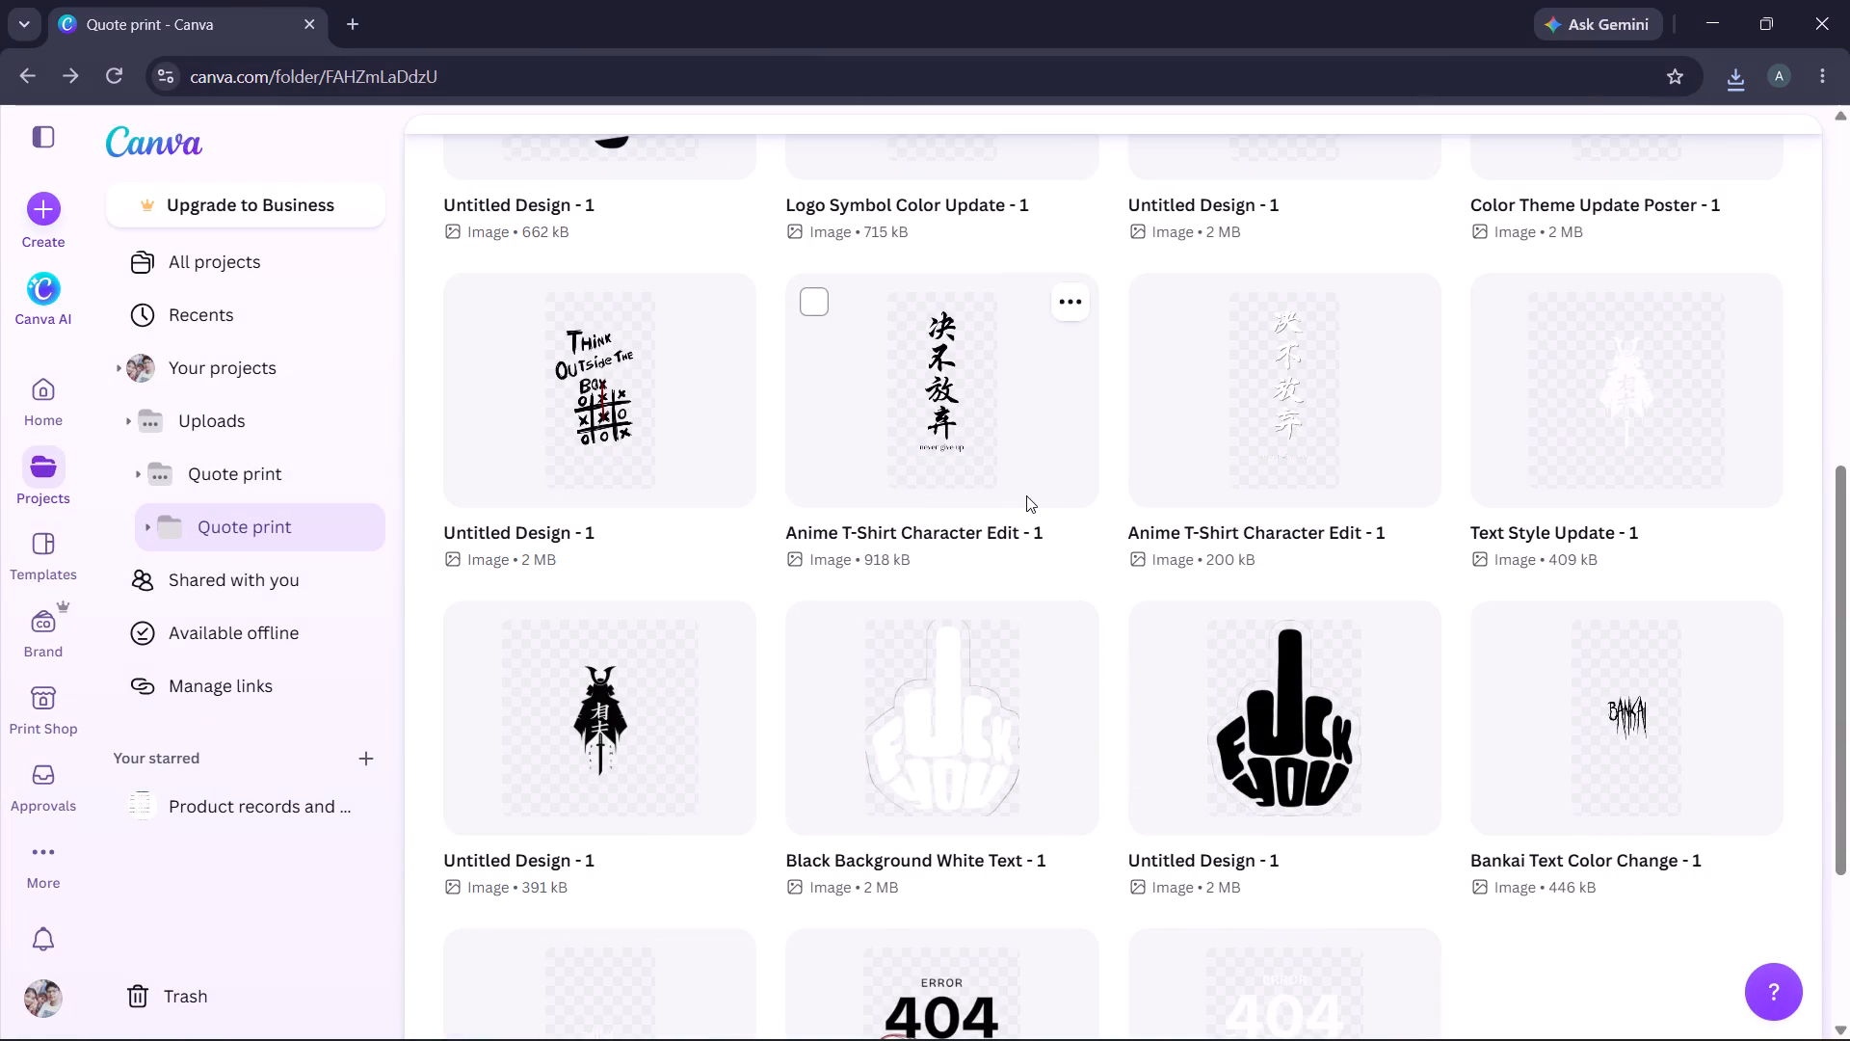
Open the black Think Outside the Box artwork from the Quote print folder in the editor.
scroll(1075, 500, "up", 3)
scroll(847, 617, "up", 1)
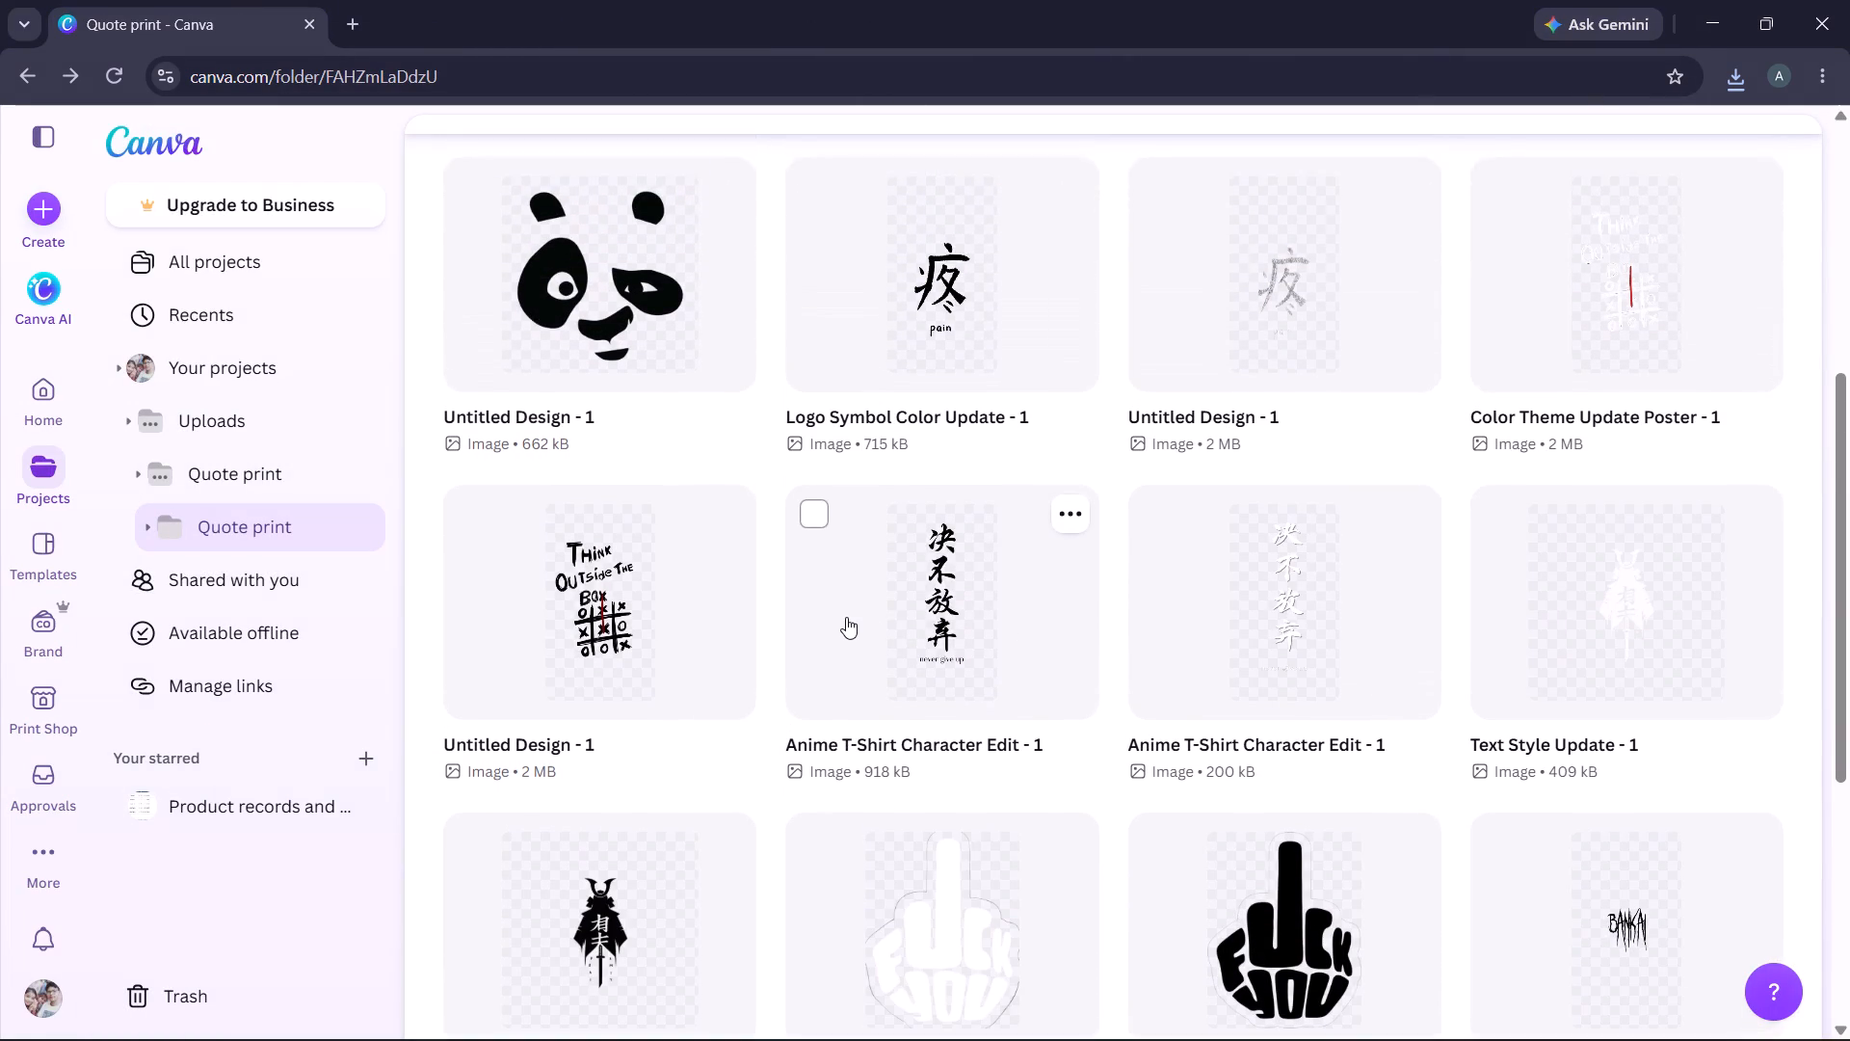
scroll(846, 617, "up", 1)
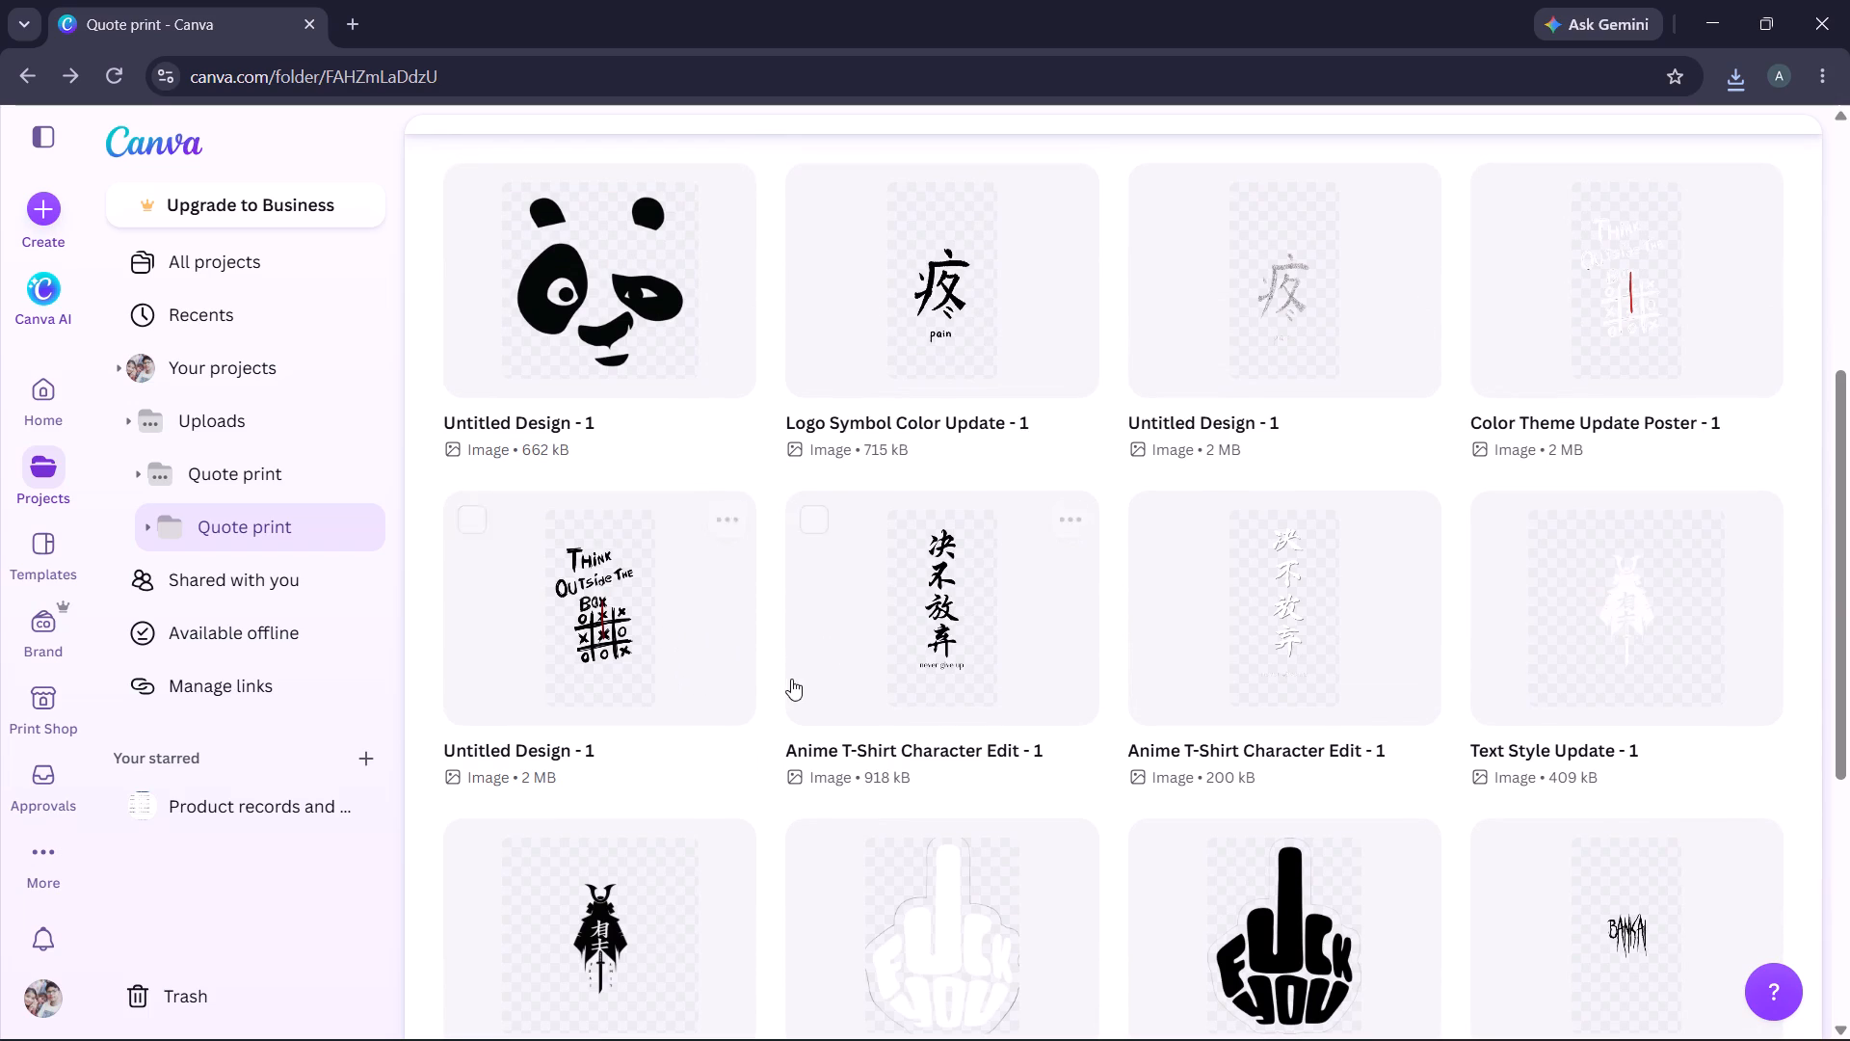
left_click(604, 620)
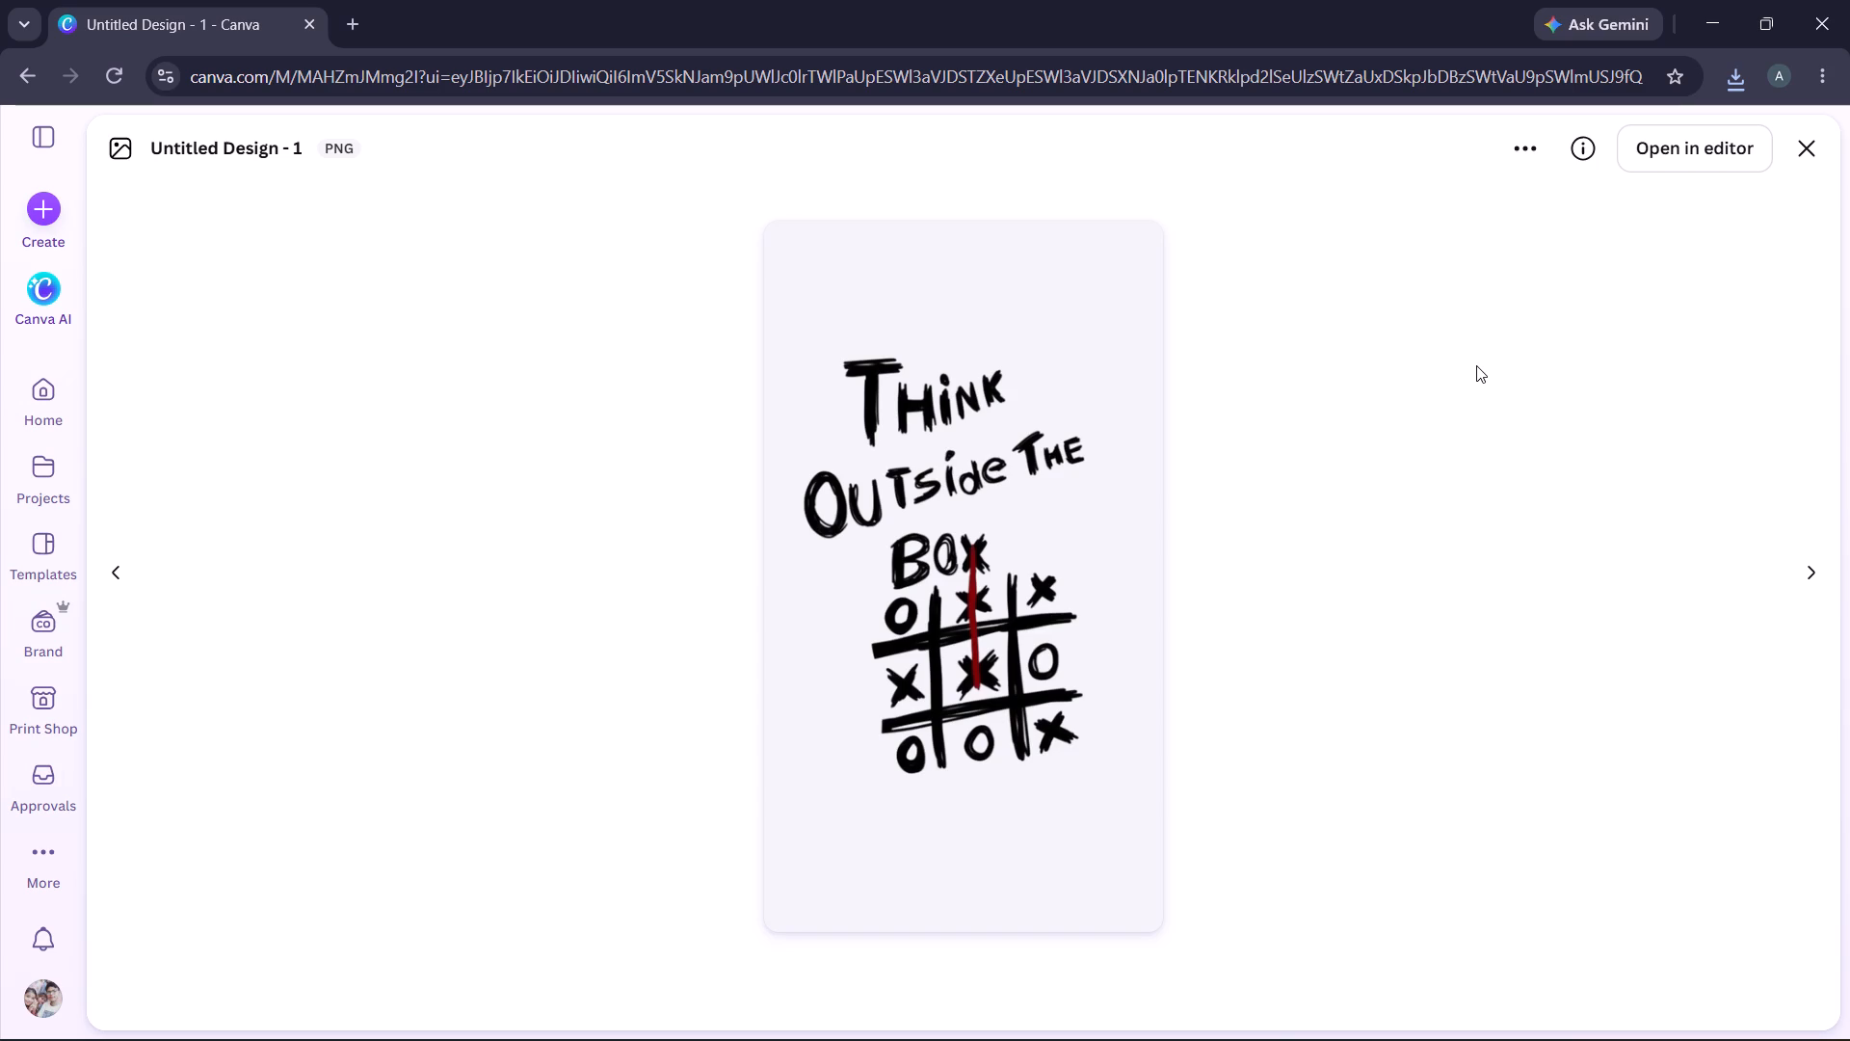
left_click(1644, 167)
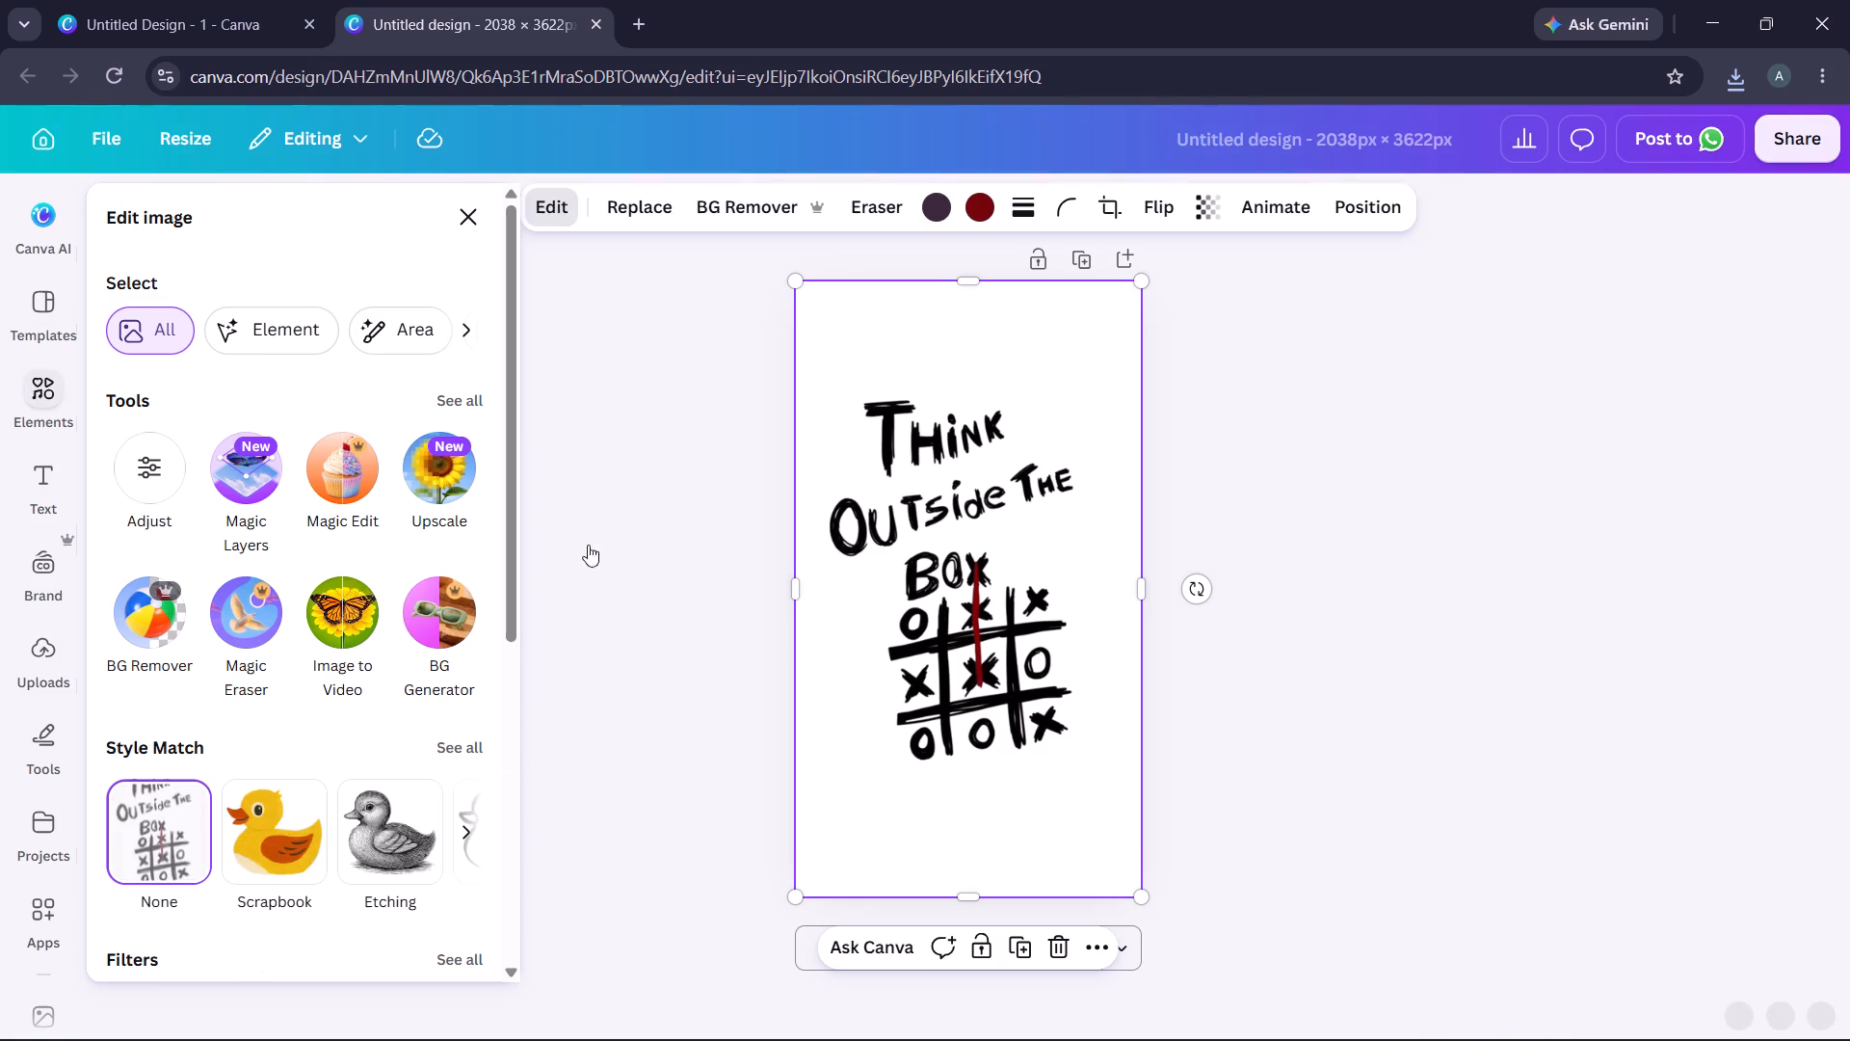
Crop the black Think Outside the Box artwork on all four sides, to about 2,332 px high, and nudge it toward the page centre.
left_click_drag(963, 277, 956, 330)
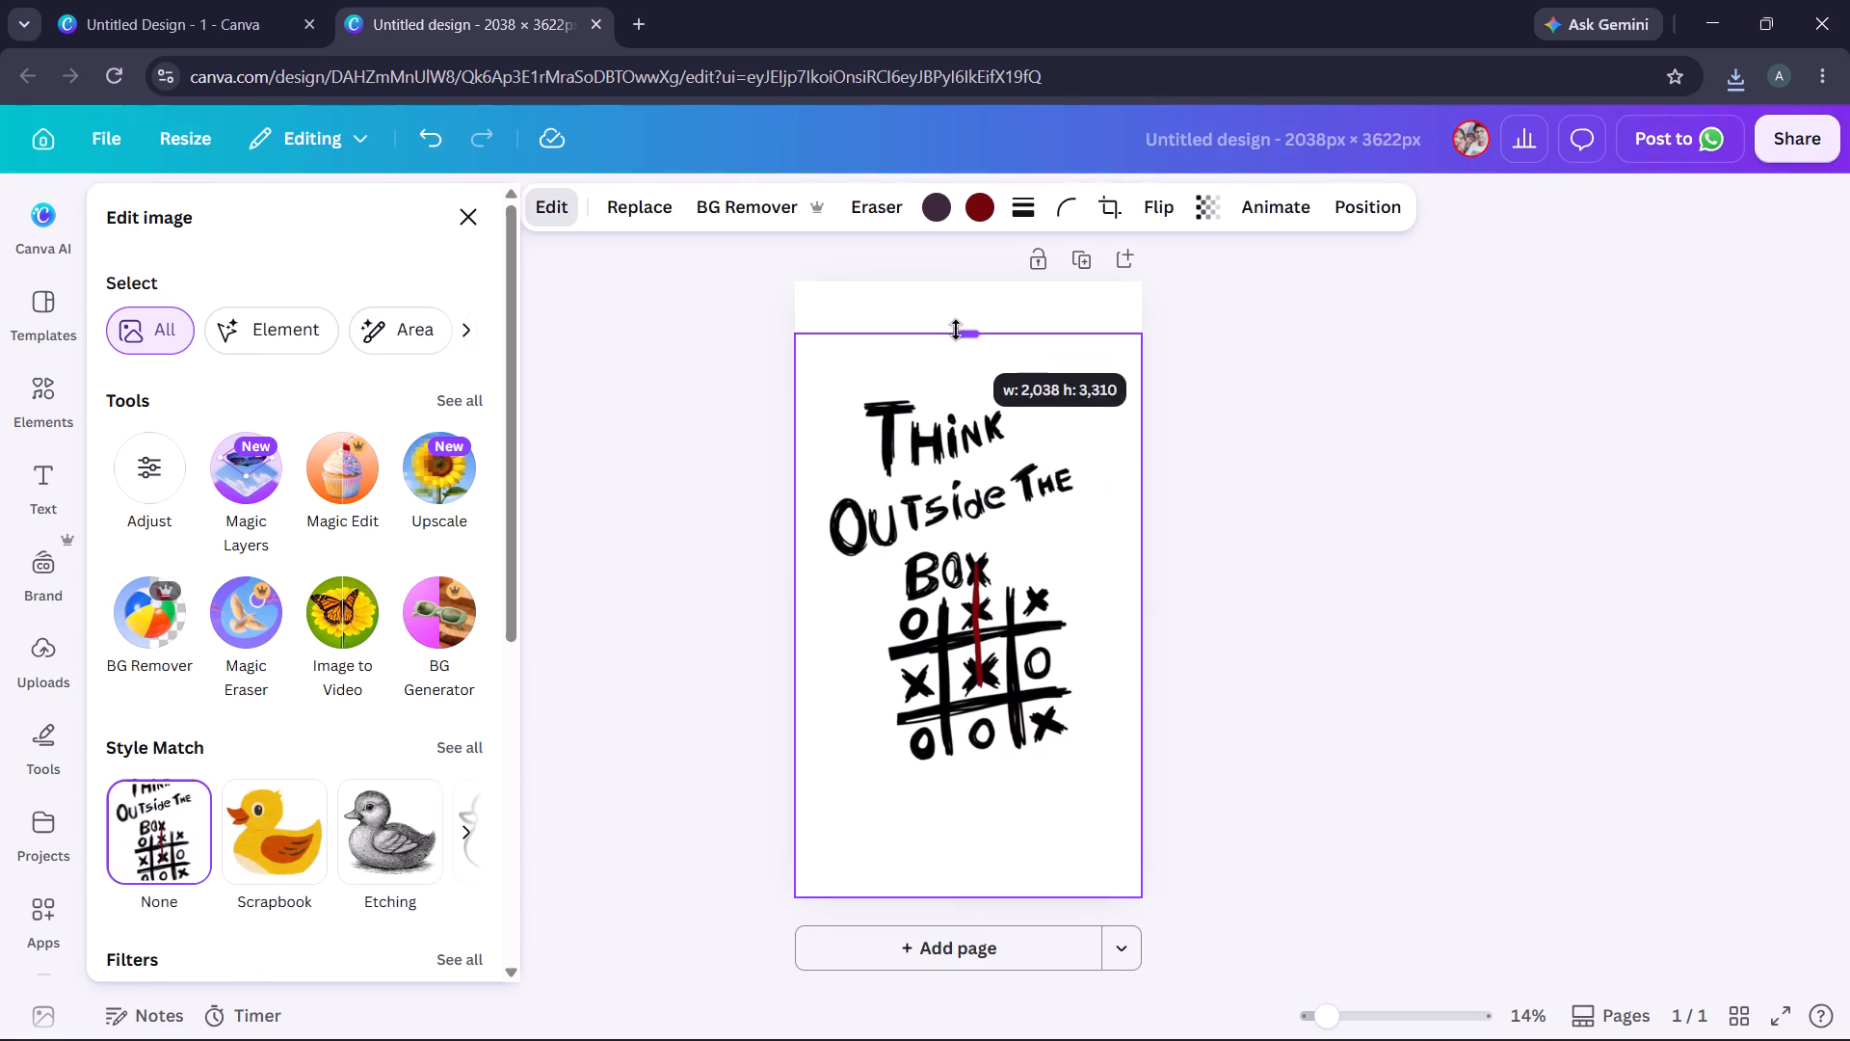
left_click_drag(956, 330, 955, 380)
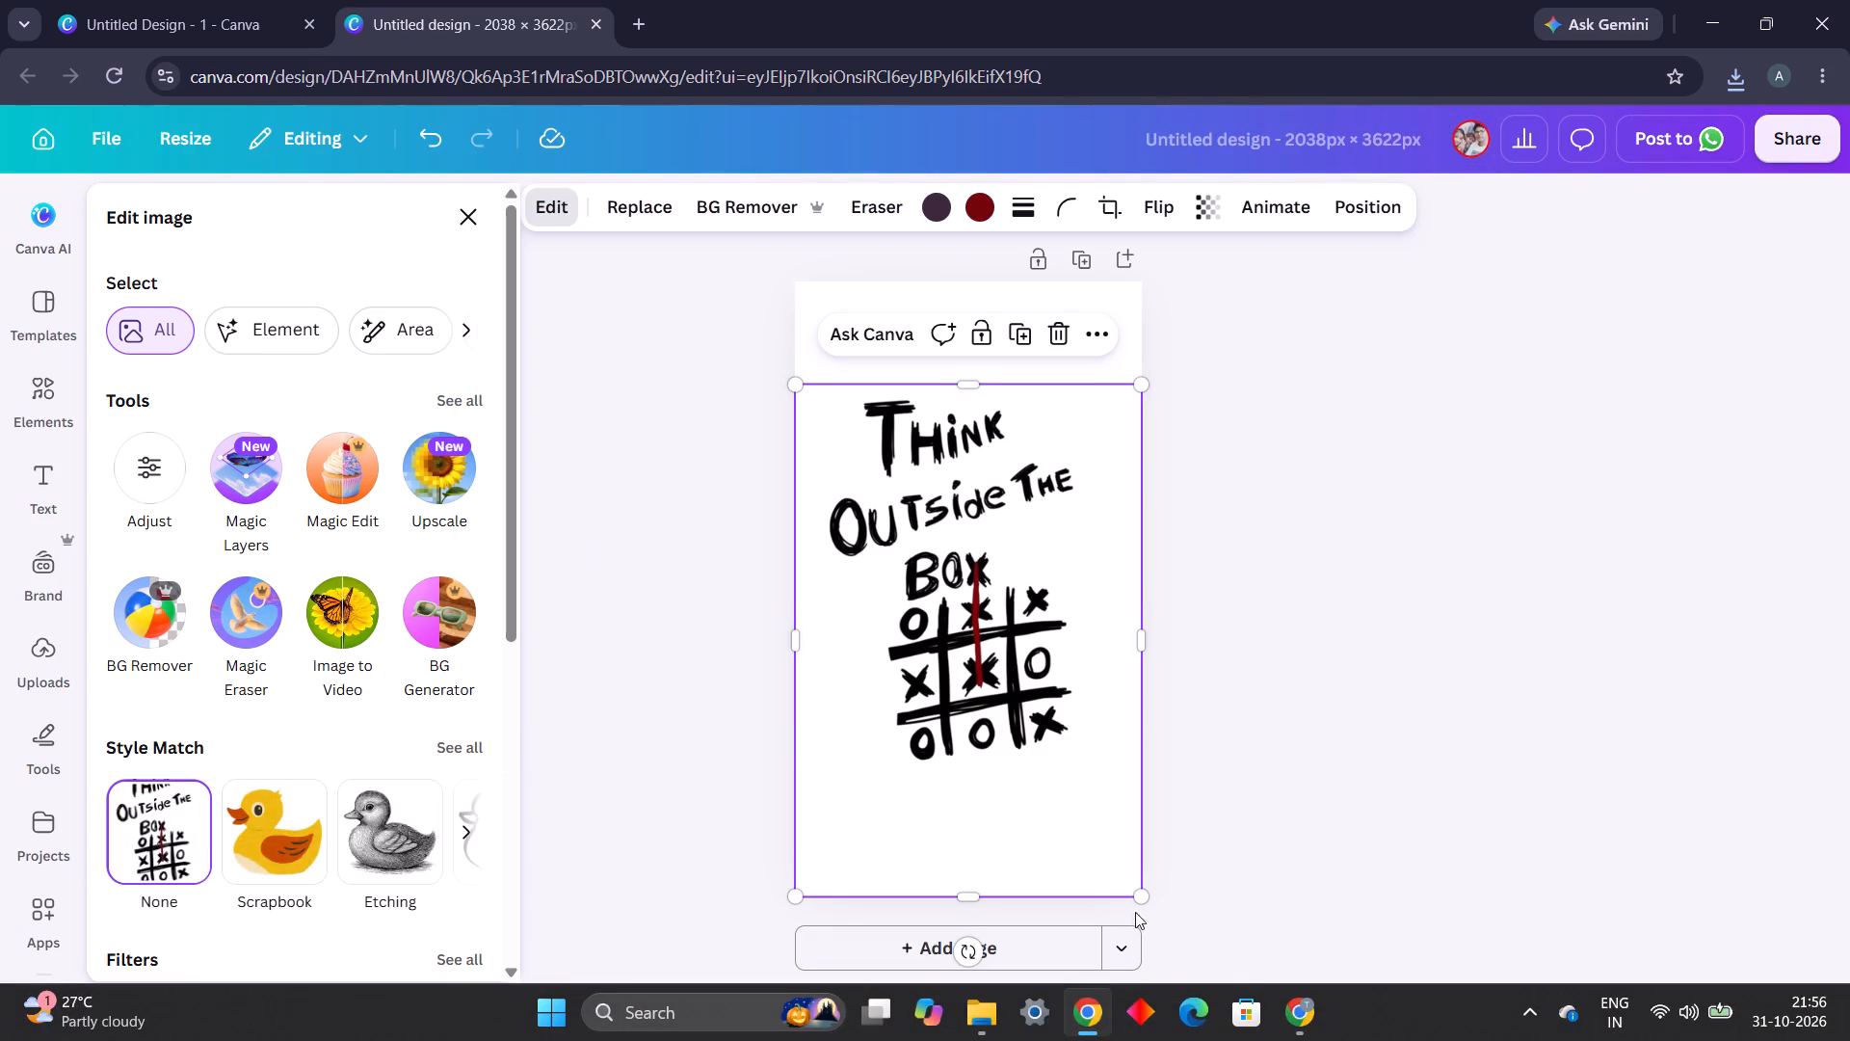
left_click_drag(965, 900, 997, 785)
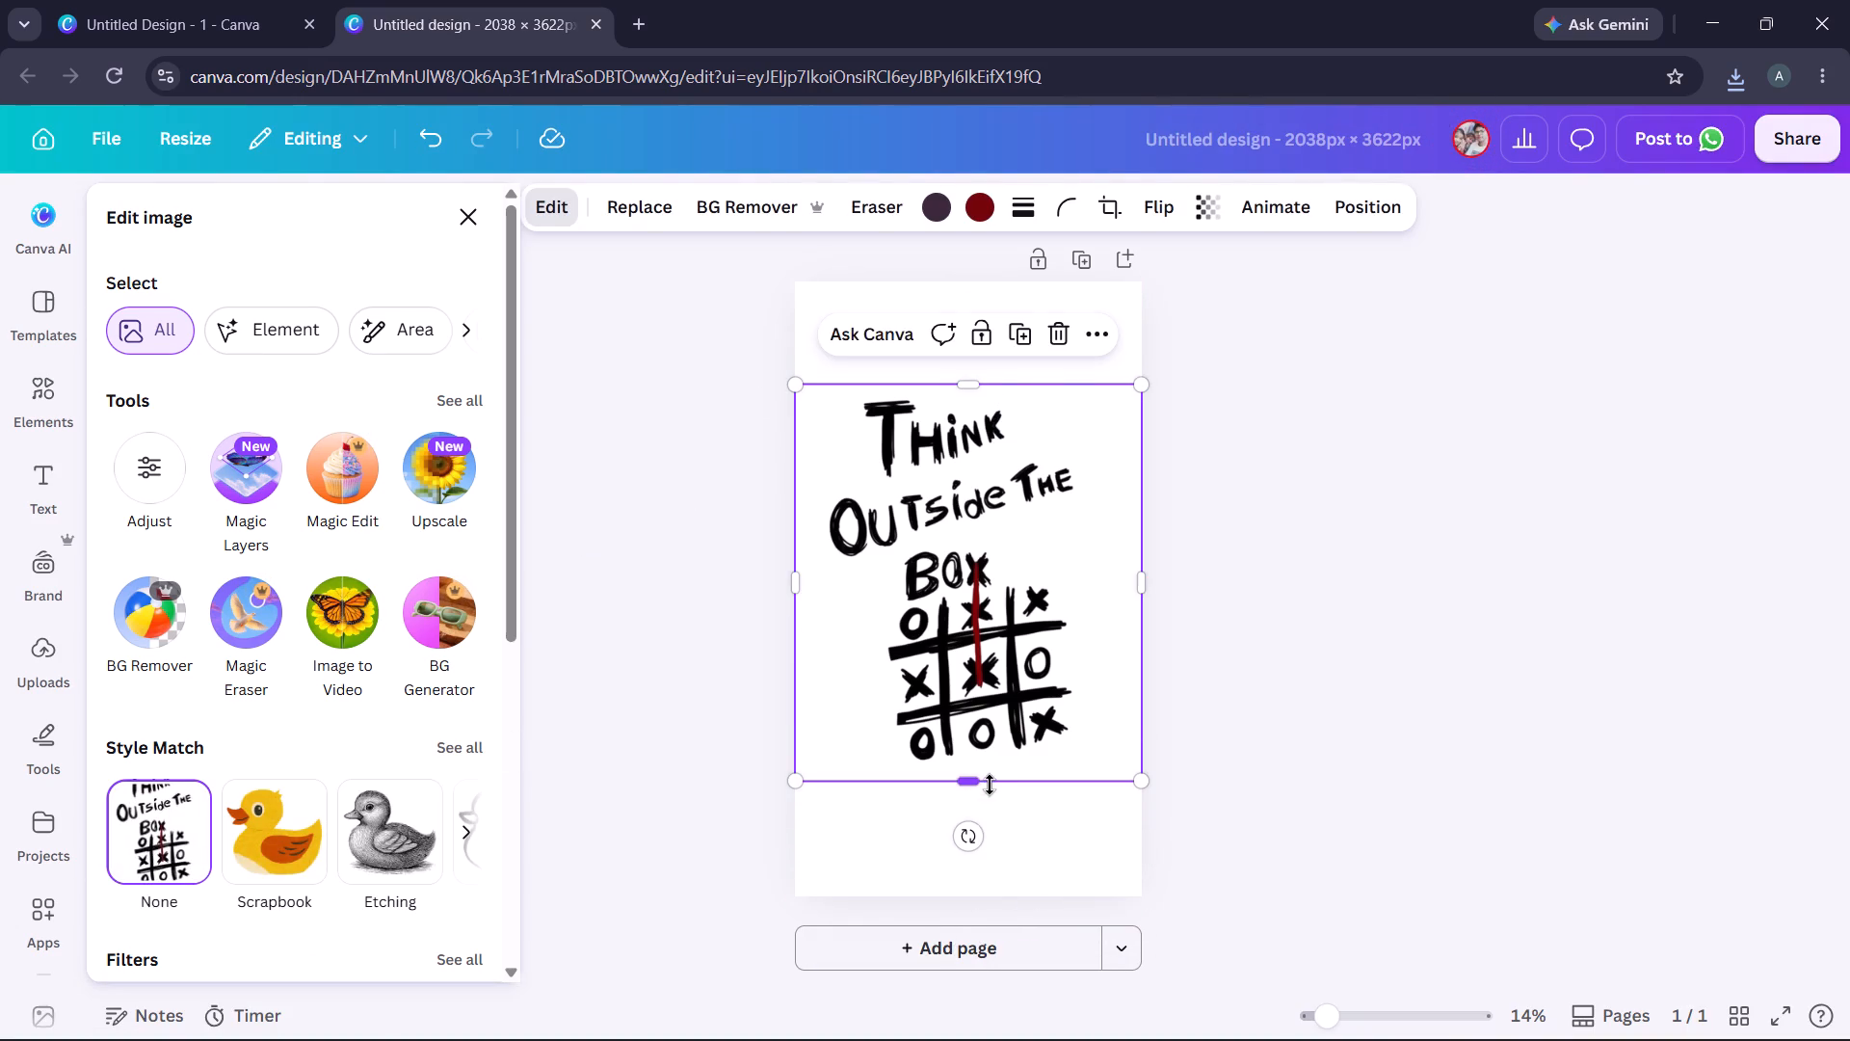
left_click_drag(798, 581, 816, 586)
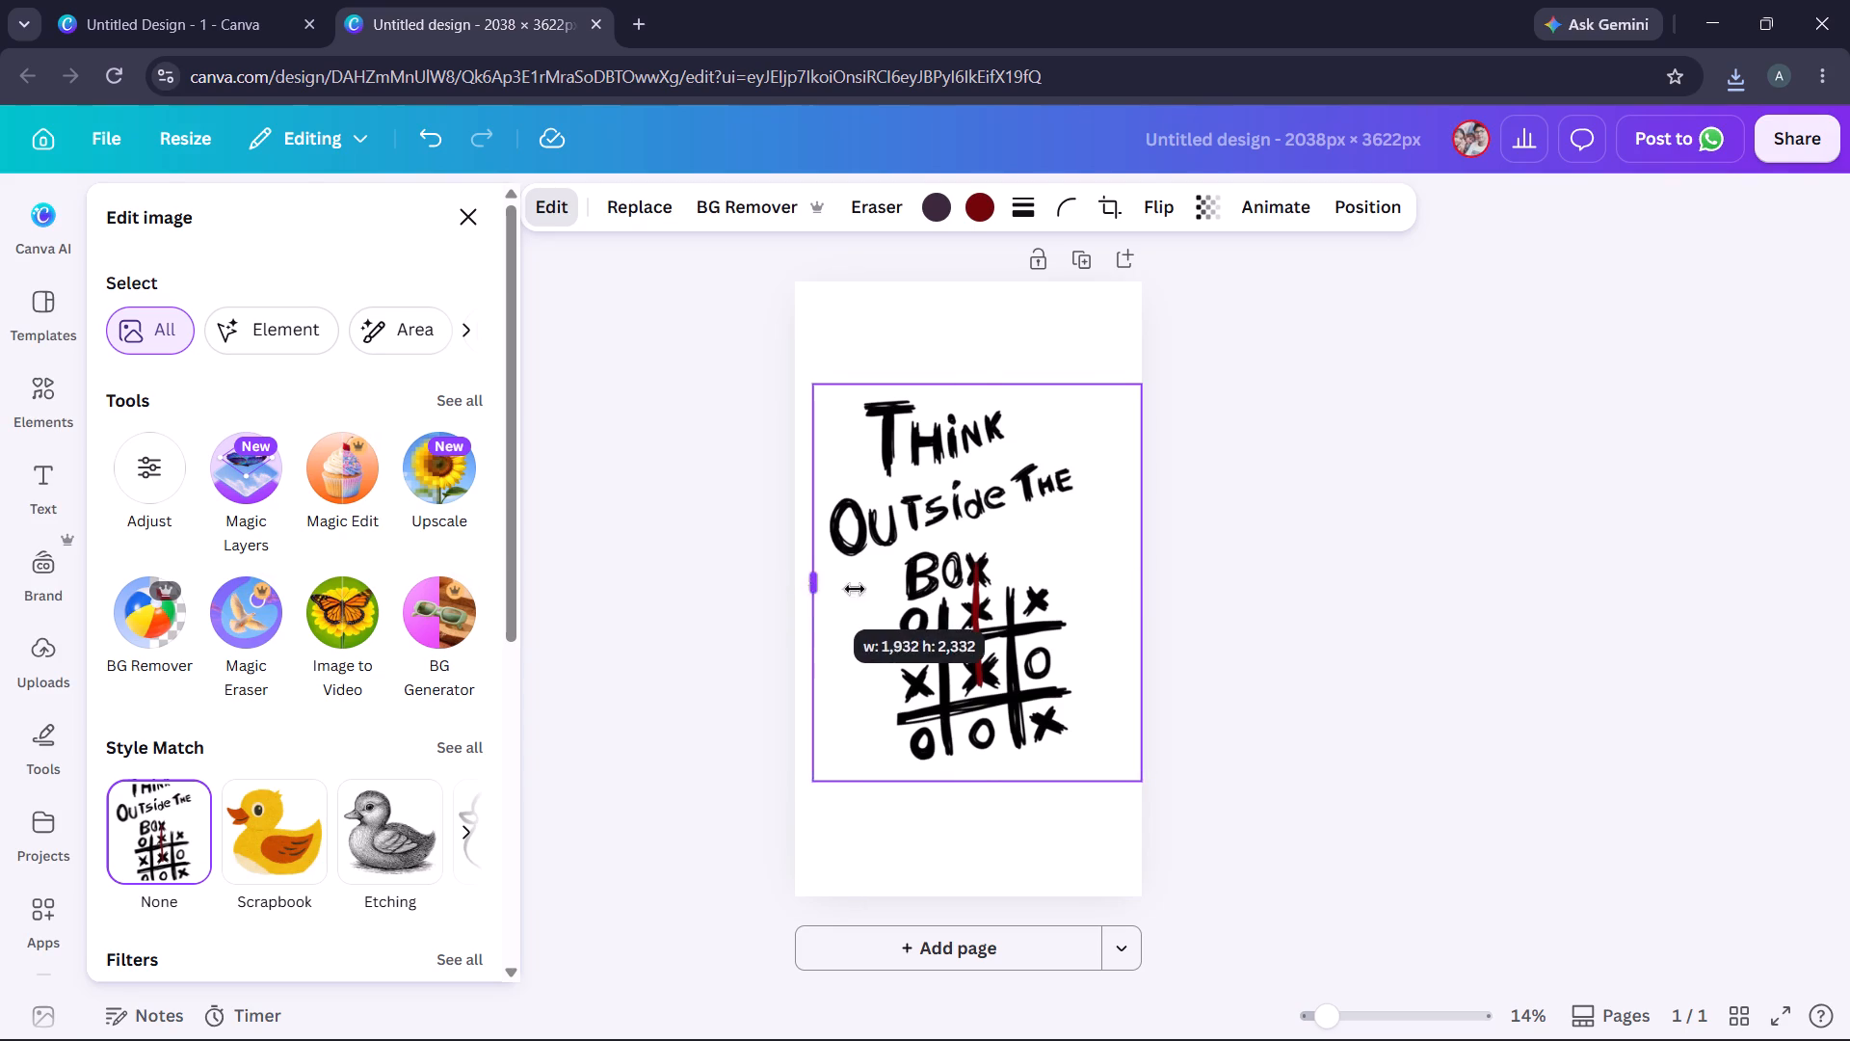
left_click_drag(1143, 580, 1101, 600)
left_click_drag(927, 591, 938, 591)
Close the black artwork preview and open the white Think Outside the Box artwork from the Quote print folder in the editor.
left_click(141, 0)
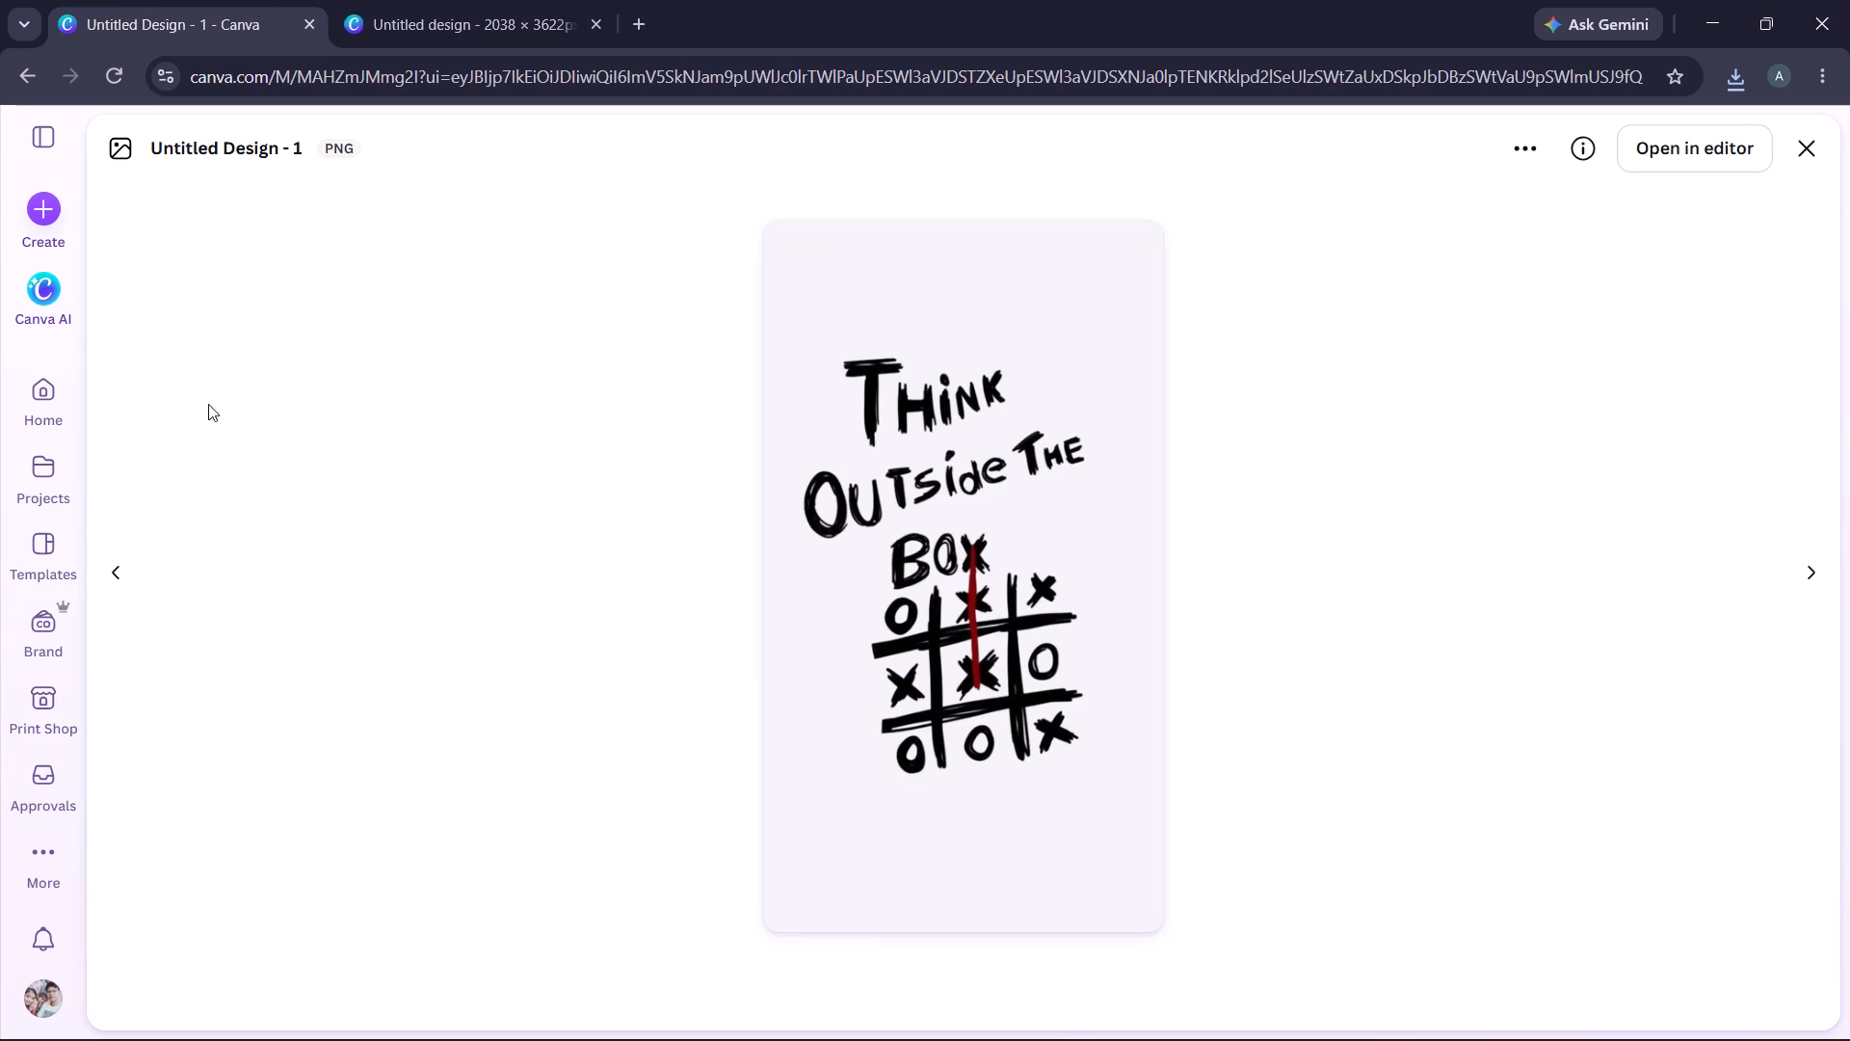
left_click(1807, 141)
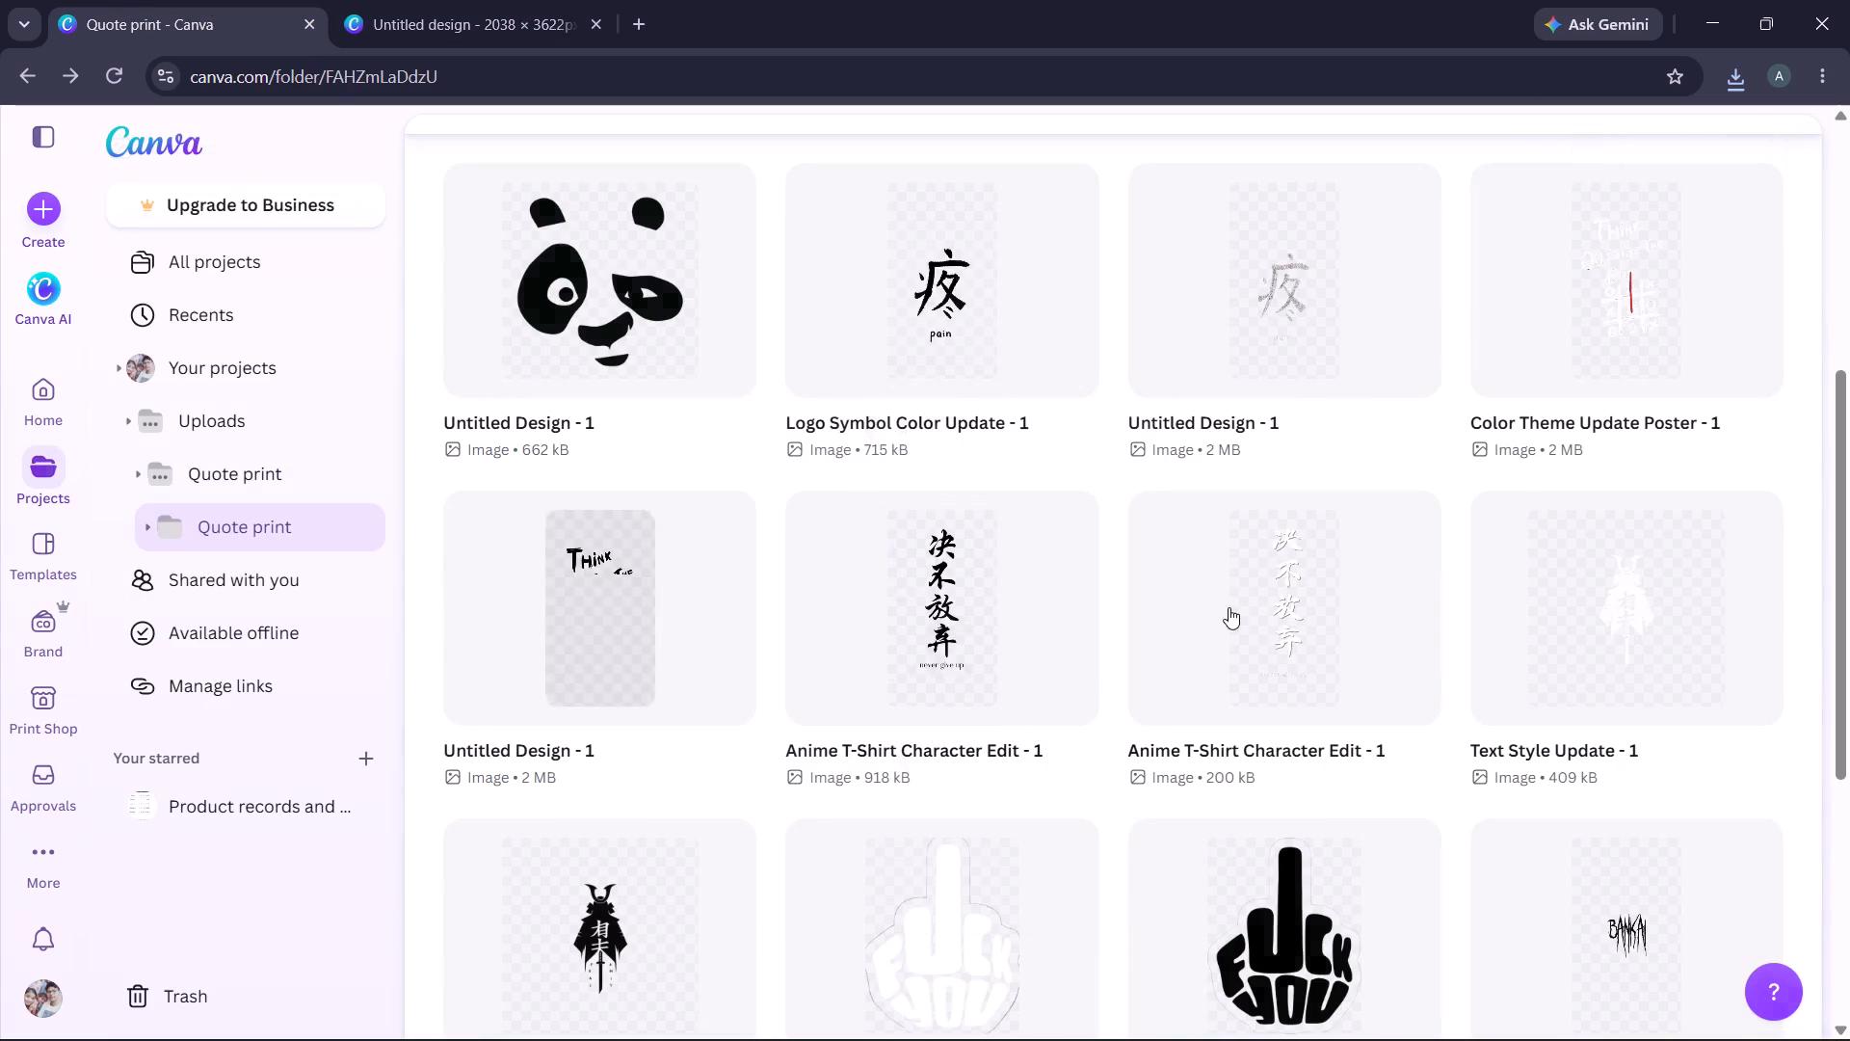
left_click(1652, 289)
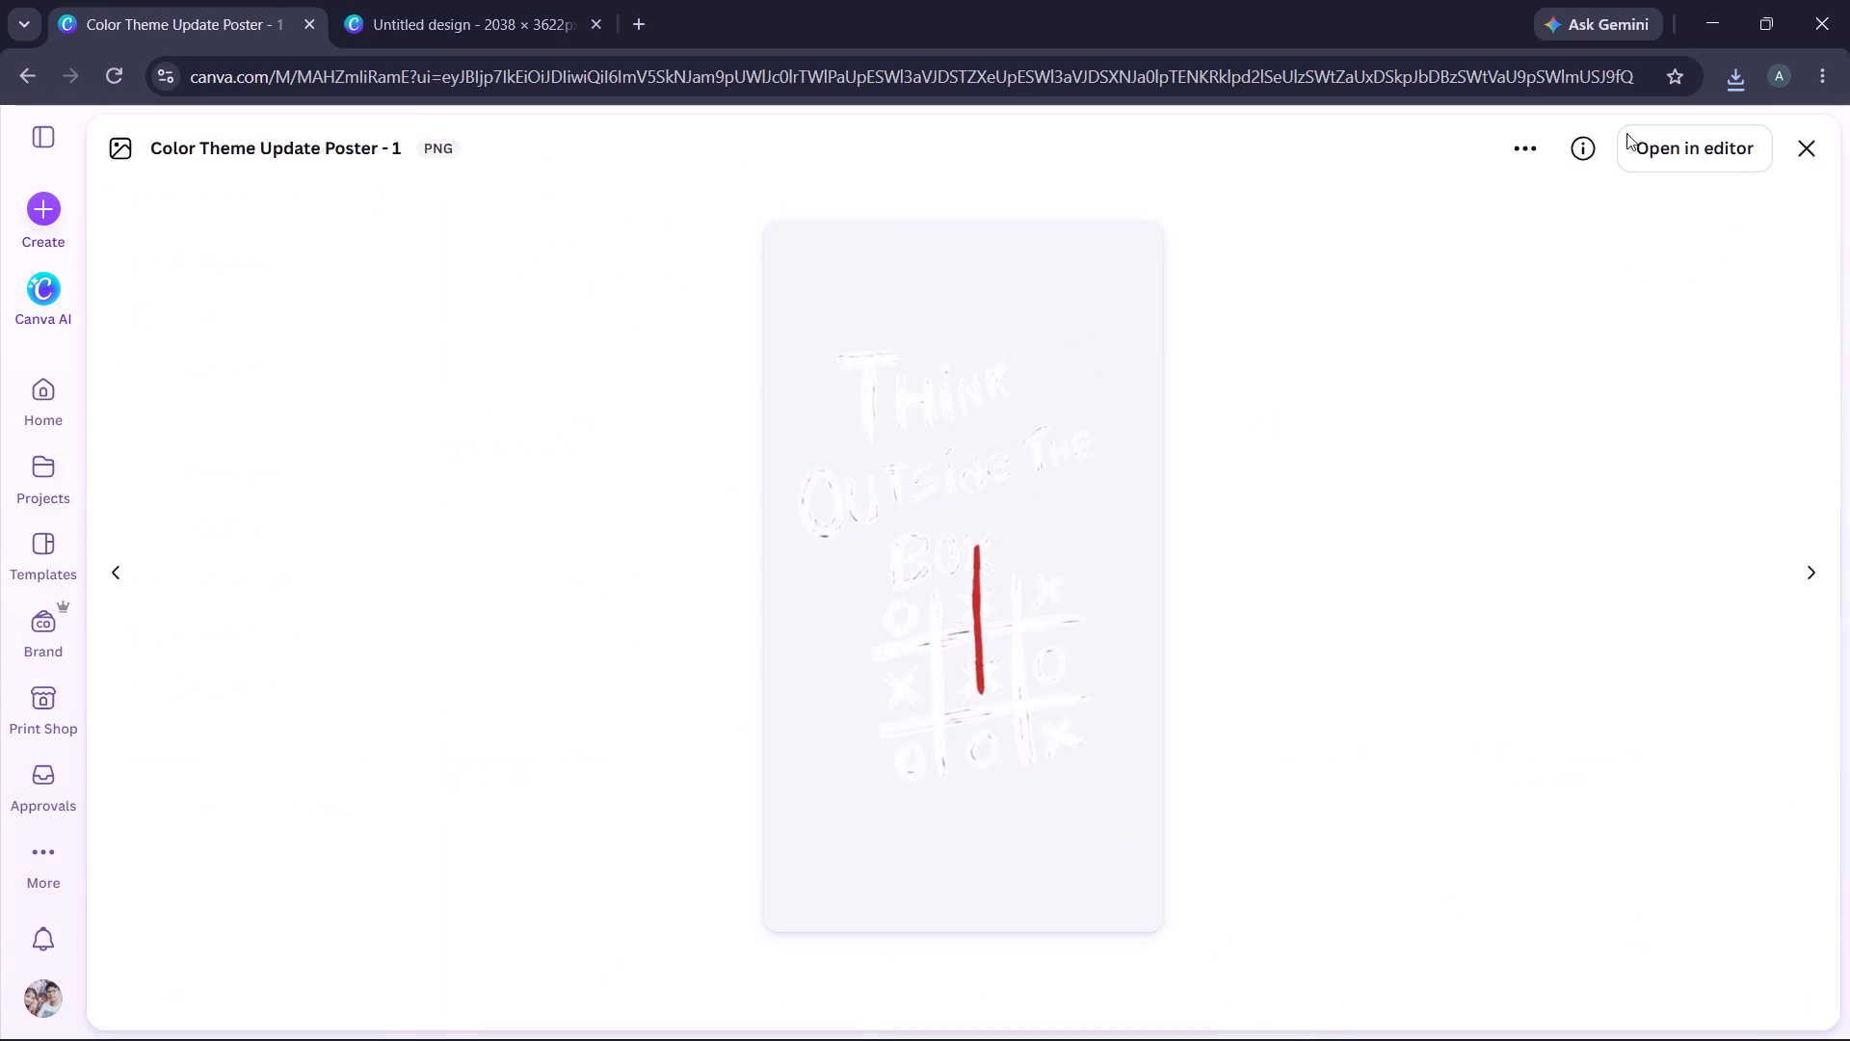
left_click(1658, 150)
left_click(220, 0)
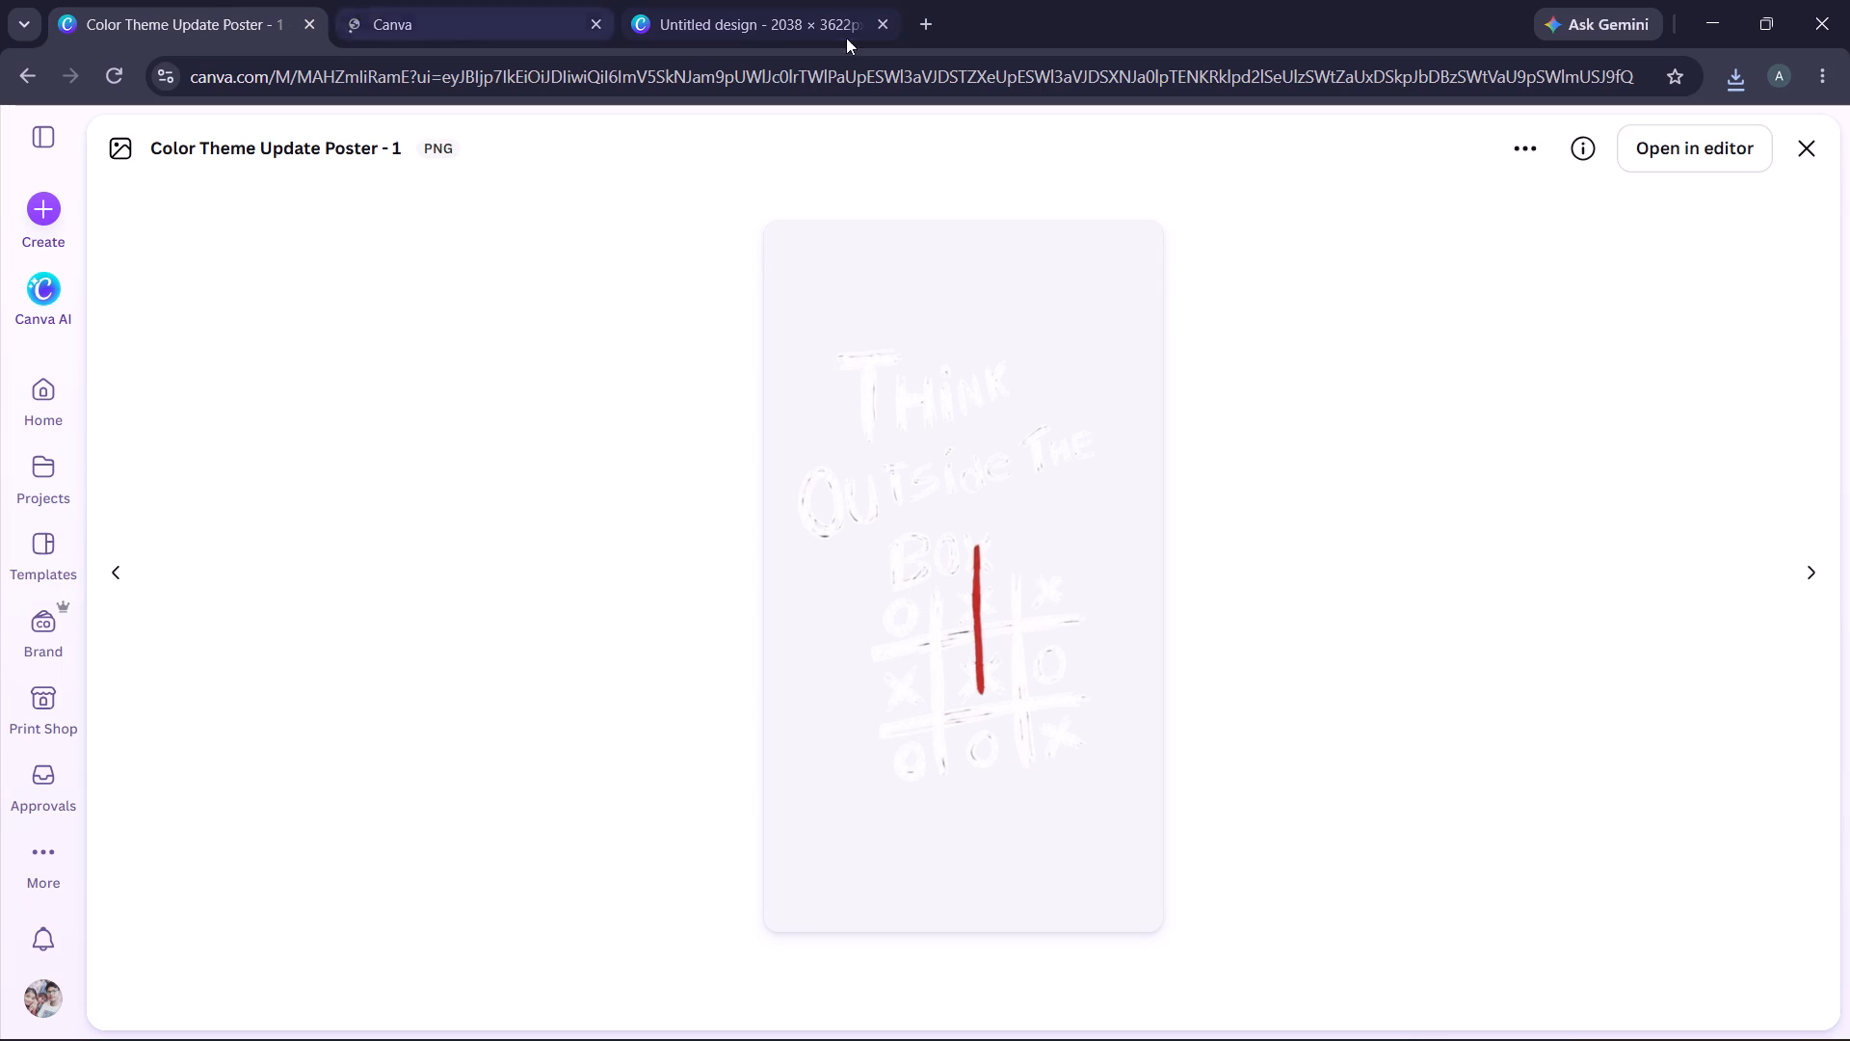
left_click(830, 0)
left_click(453, 0)
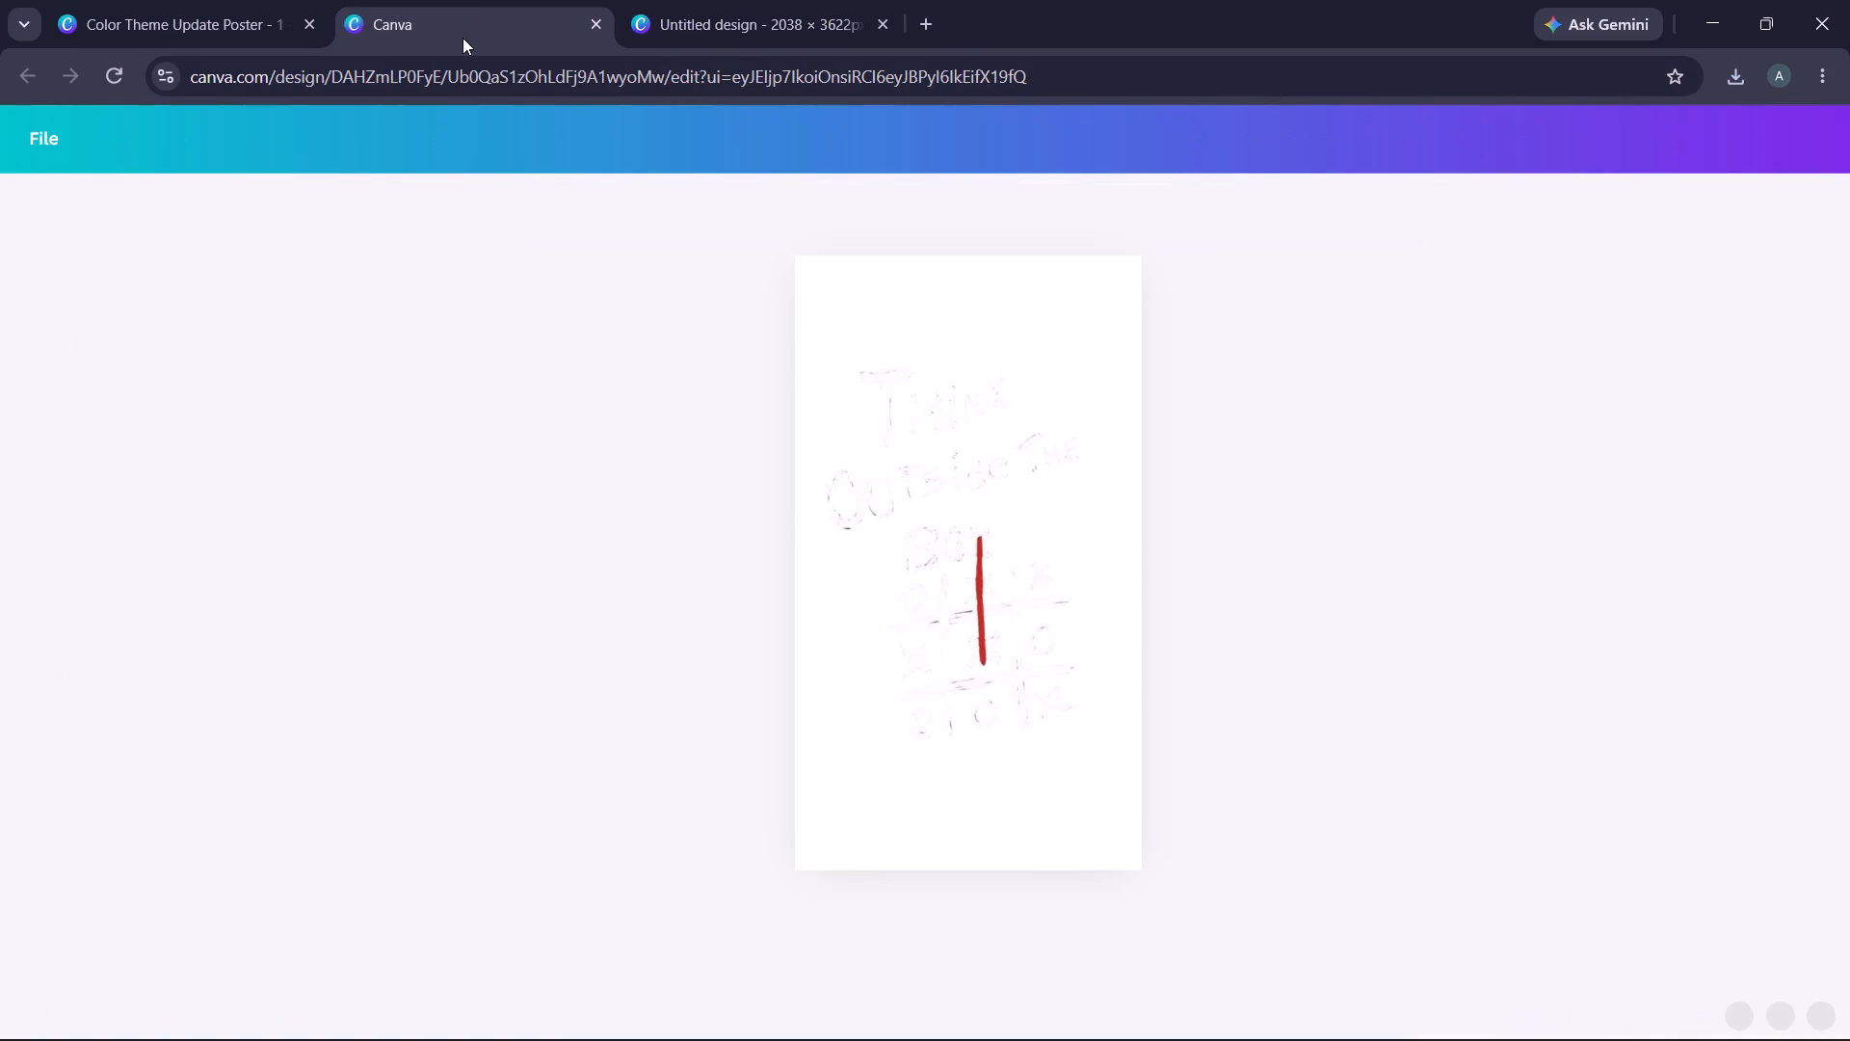
Crop the white Think Outside the Box artwork on all four sides to about 1,728 × 2,566 px and nudge it toward the page centre.
left_click_drag(977, 892, 981, 800)
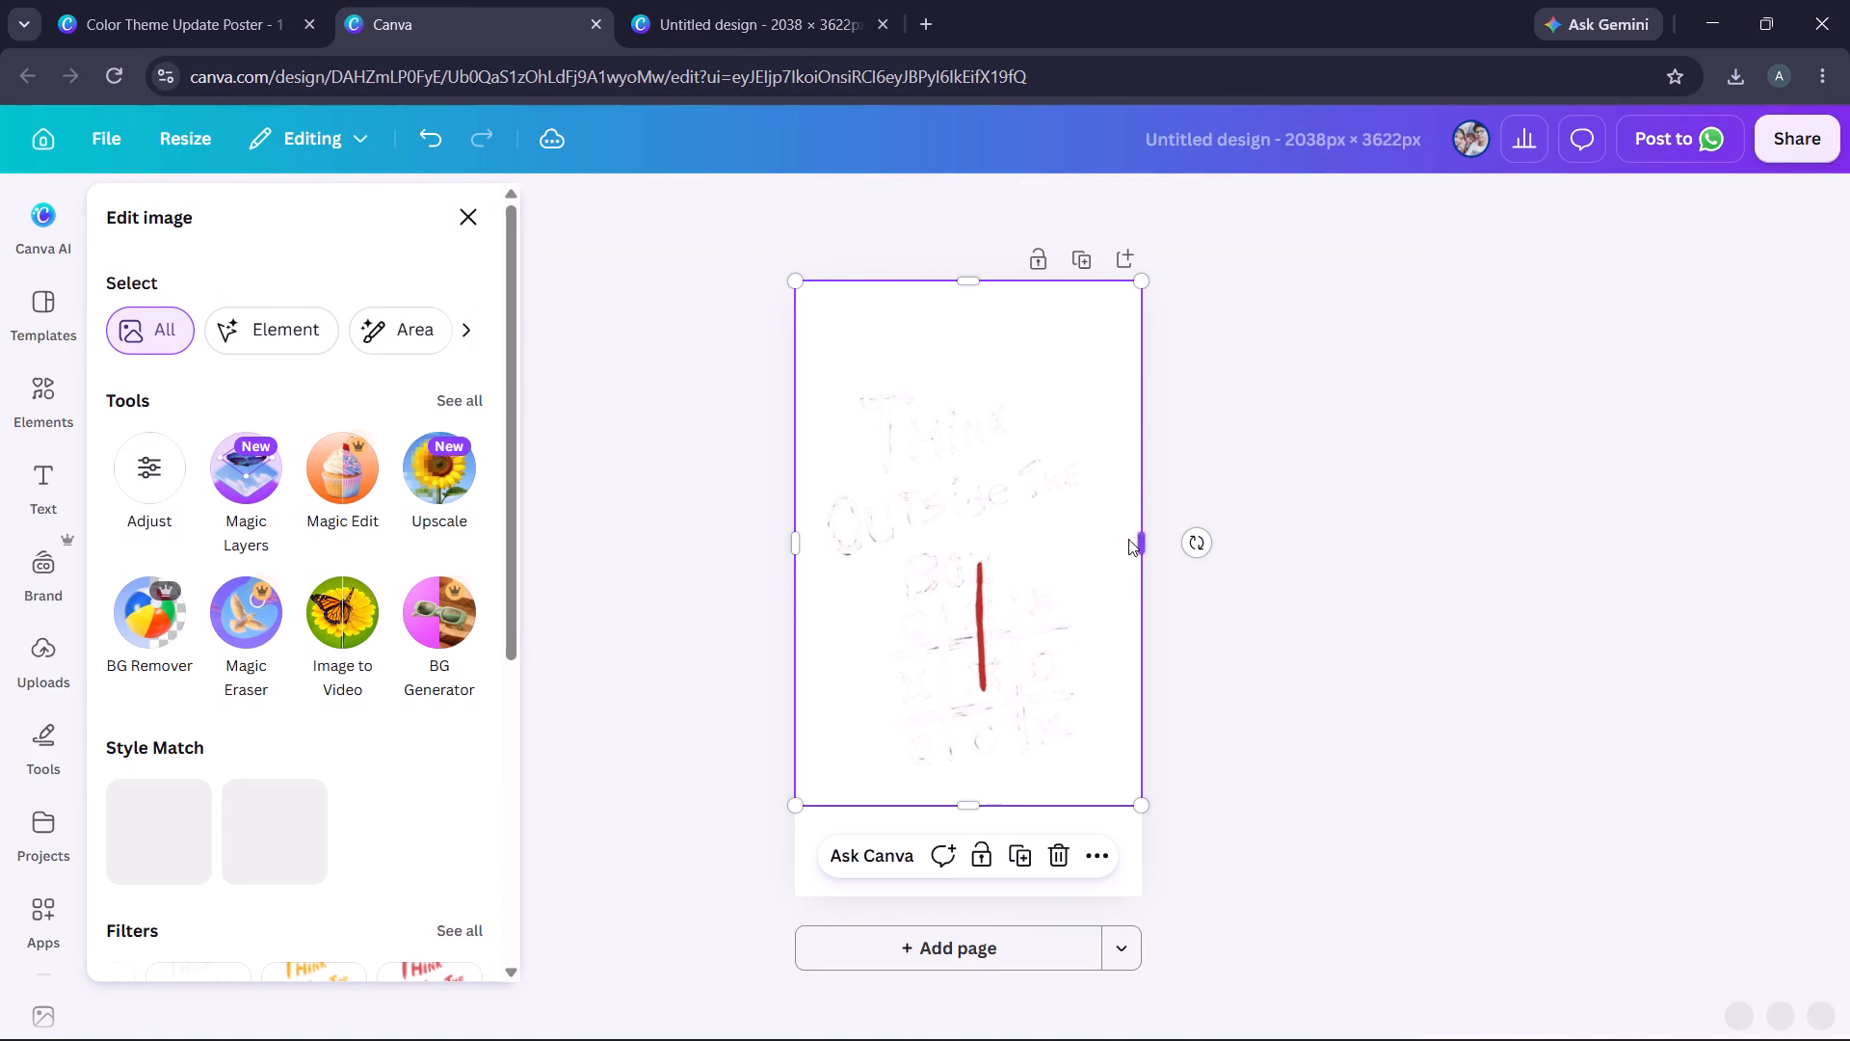
left_click_drag(1139, 540, 1107, 567)
left_click_drag(800, 549, 818, 557)
left_click_drag(976, 284, 977, 360)
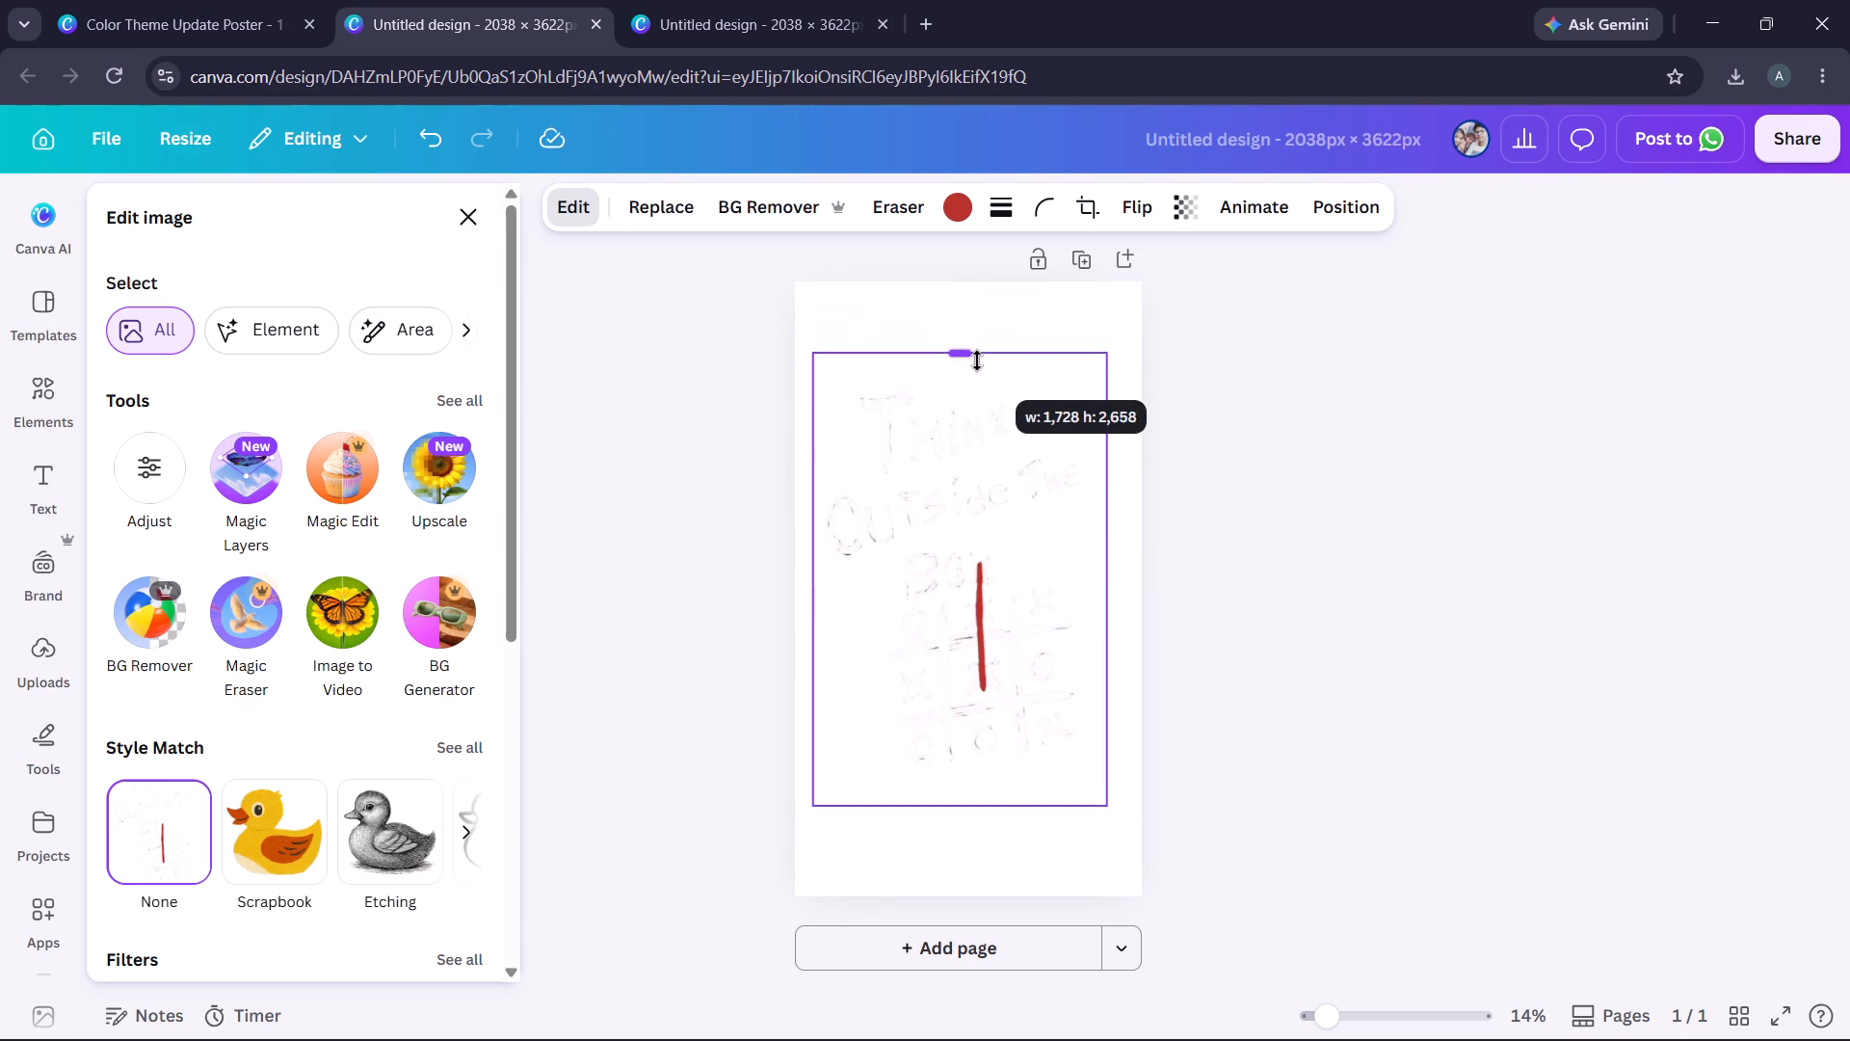
left_click_drag(977, 360, 976, 373)
left_click_drag(918, 527, 933, 528)
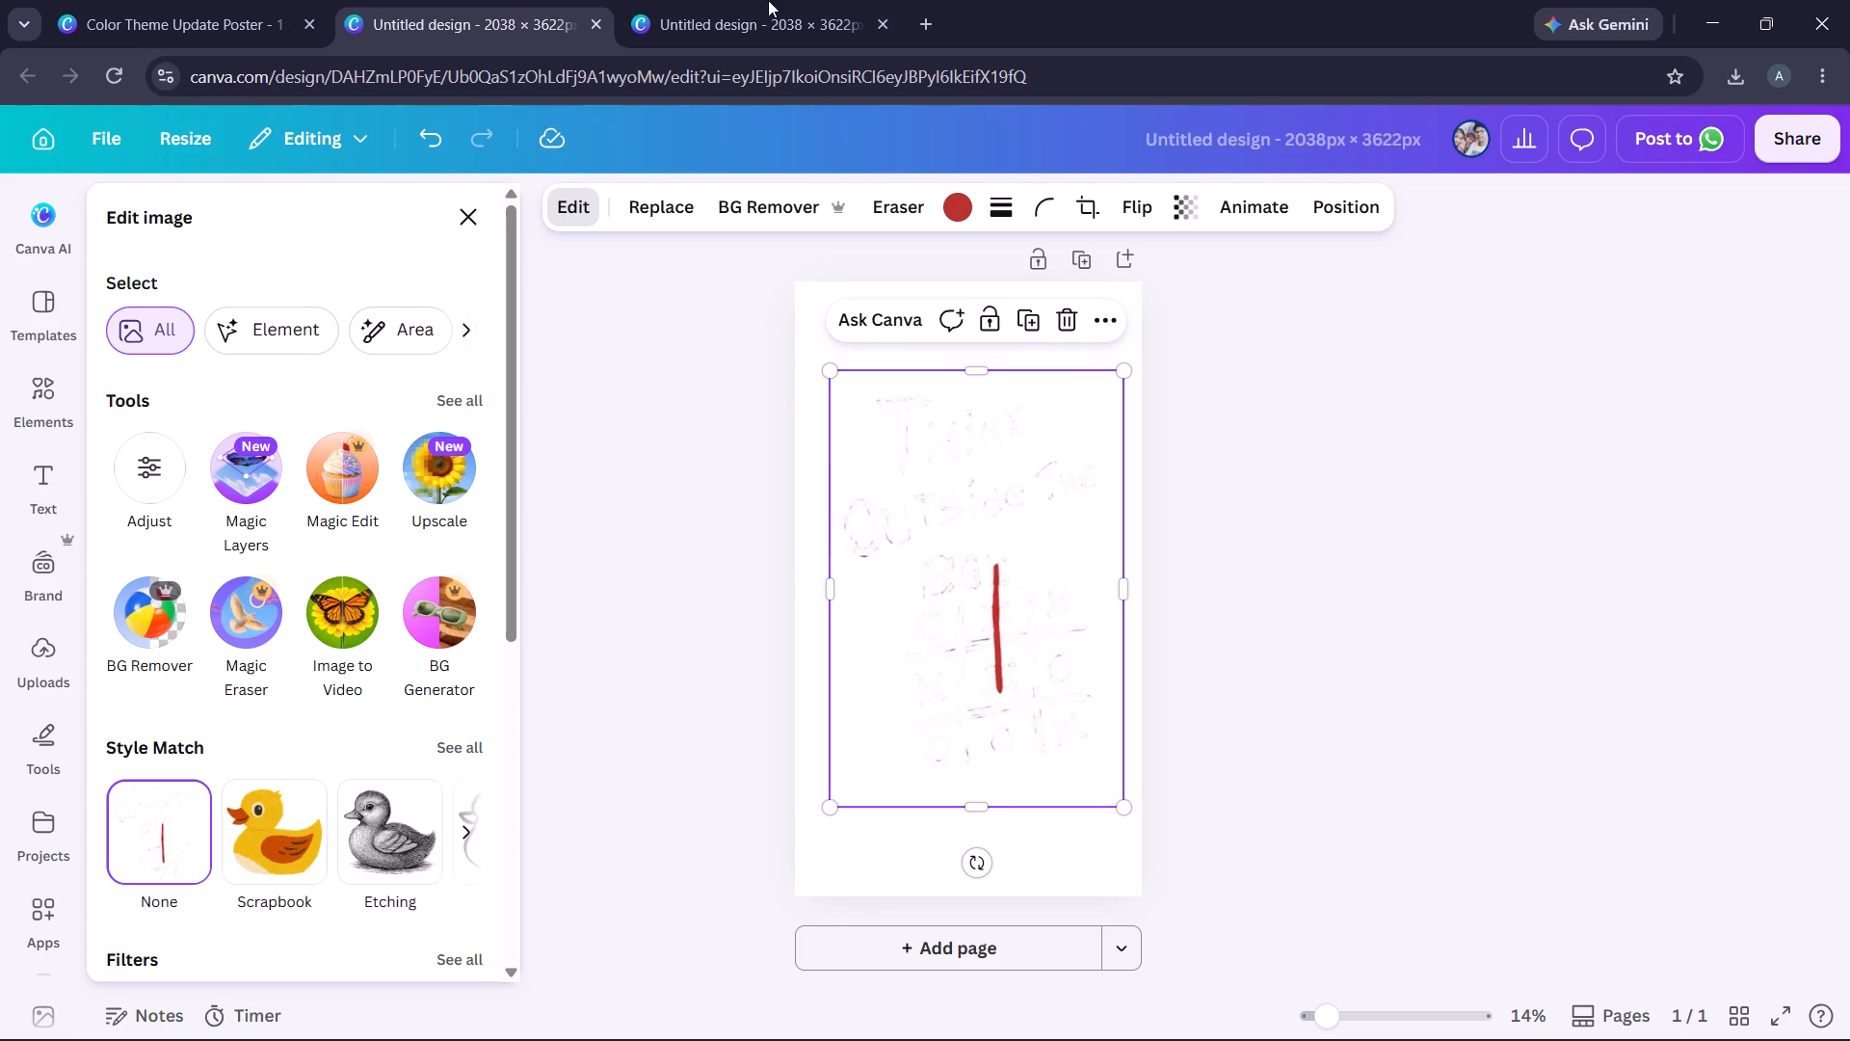
Download only the white Think Outside the Box artwork as a PNG at size 3.125 with a transparent background.
right_click(1044, 482)
left_click(1206, 927)
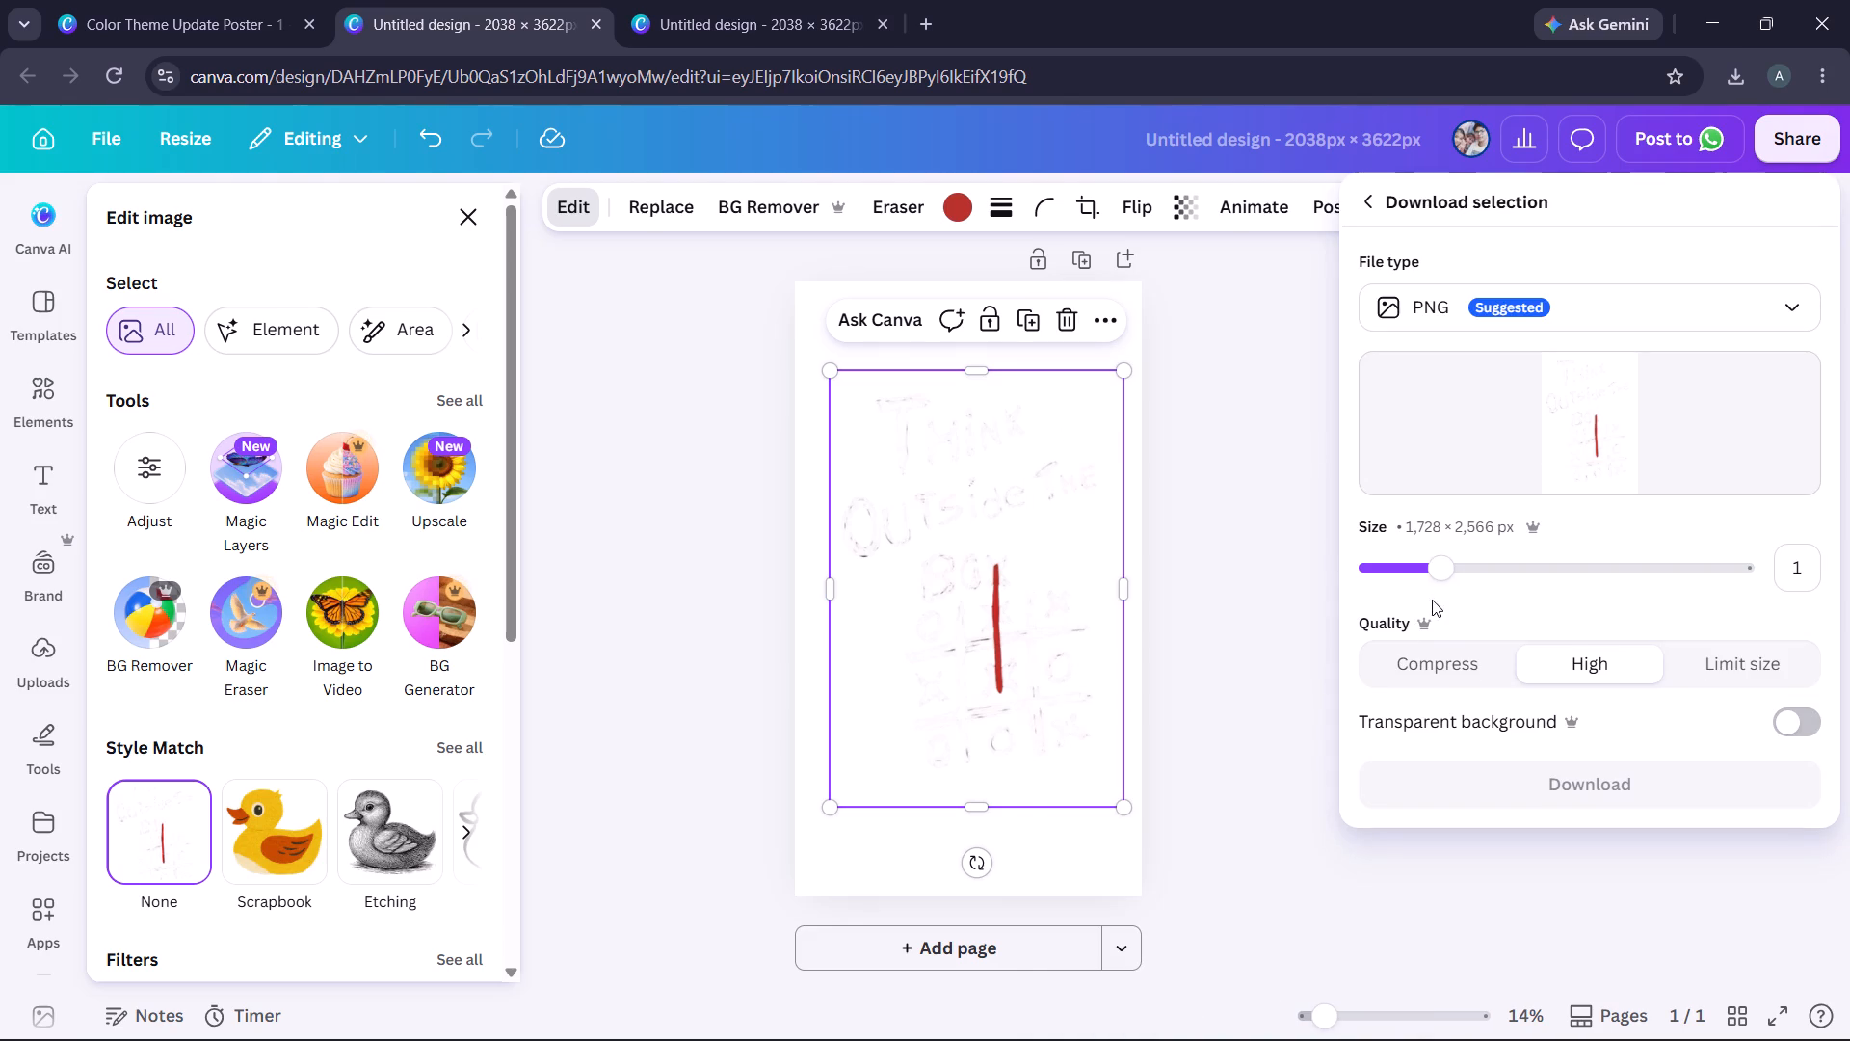
left_click_drag(1433, 570, 1792, 596)
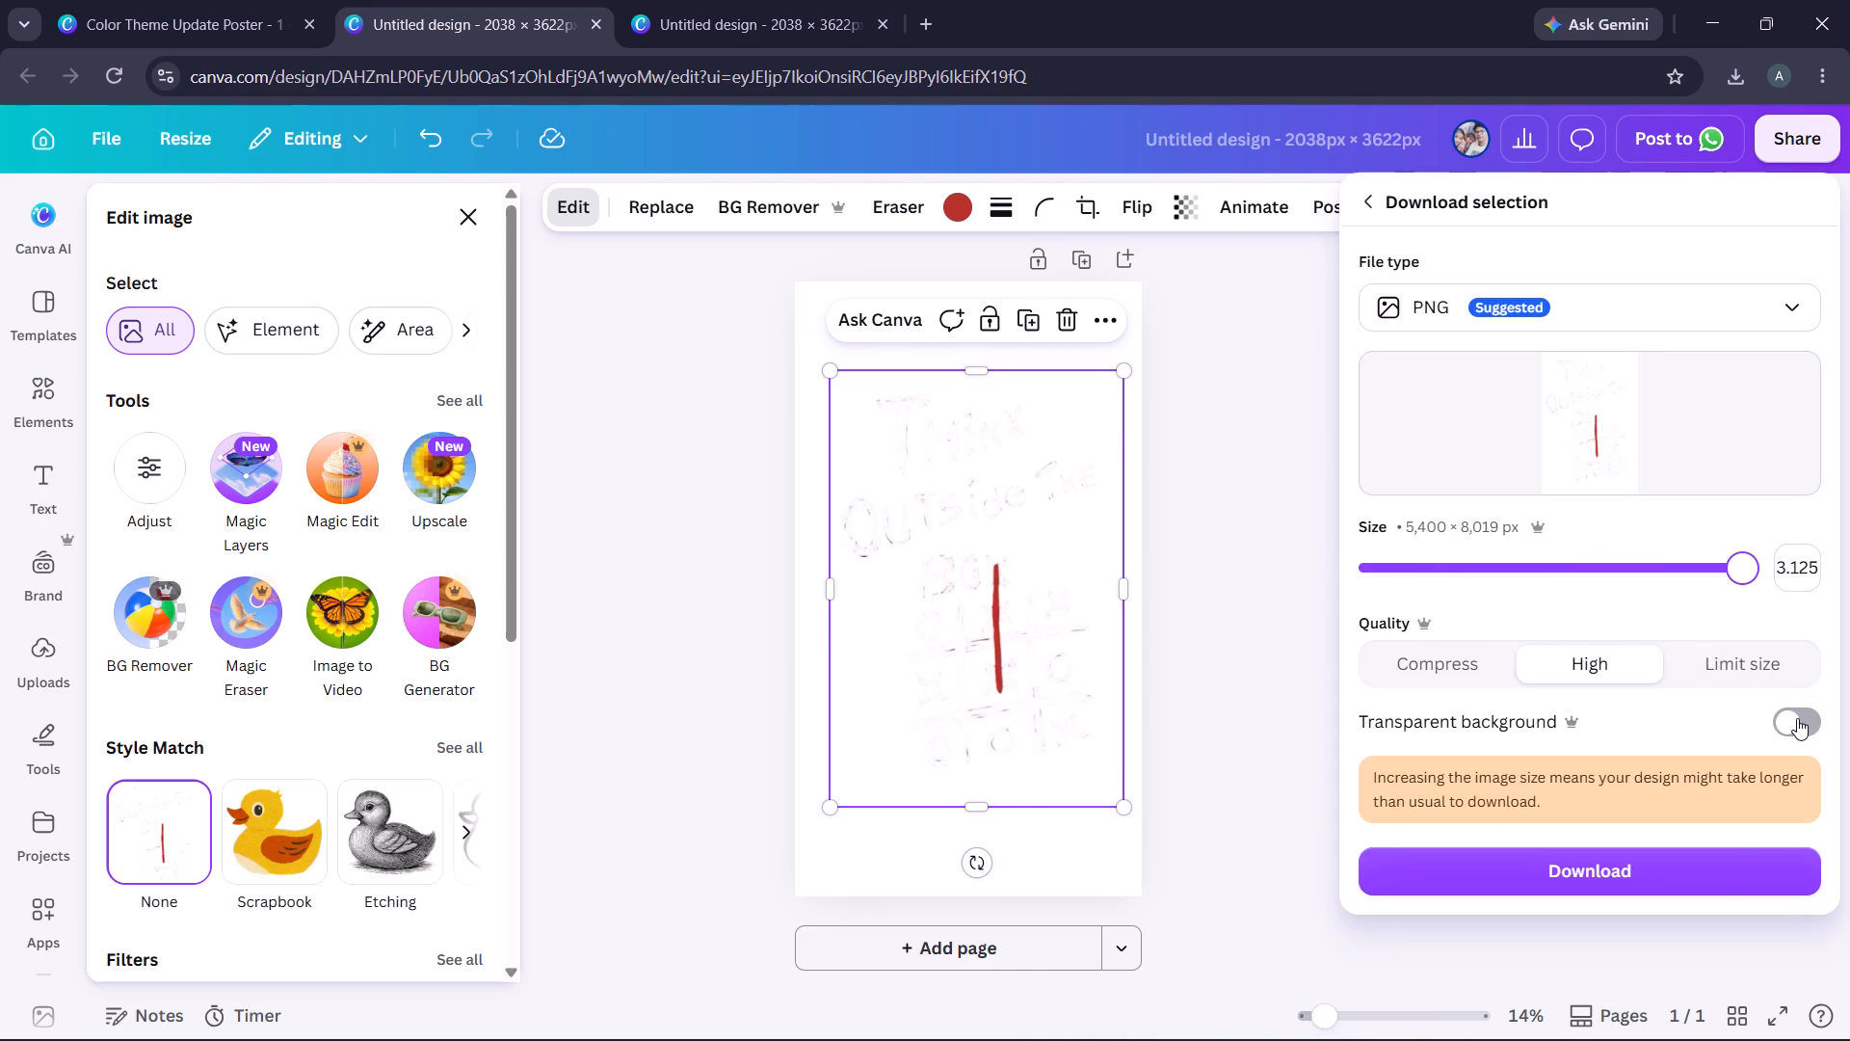
left_click(1797, 718)
left_click(1700, 868)
In the other editor tab, download only the black Think Outside the Box artwork as a maximum-size PNG with a transparent background.
left_click(716, 37)
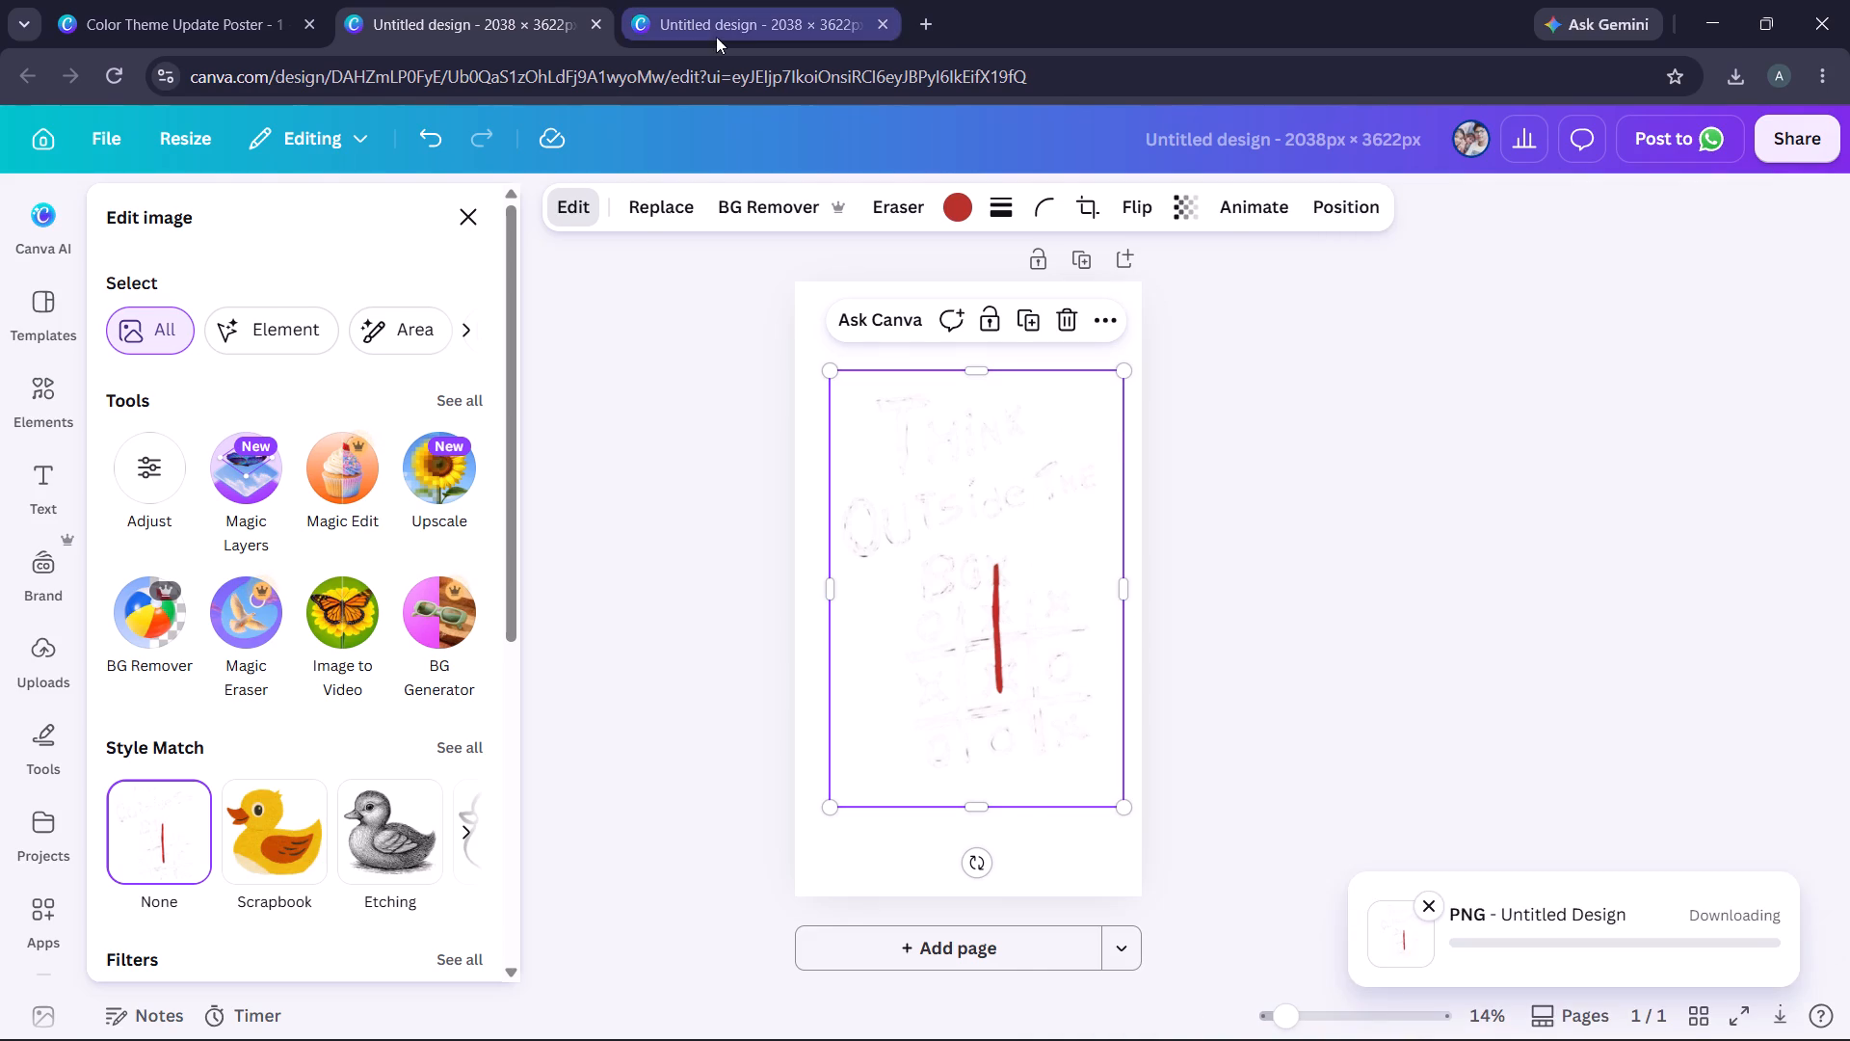
right_click(952, 510)
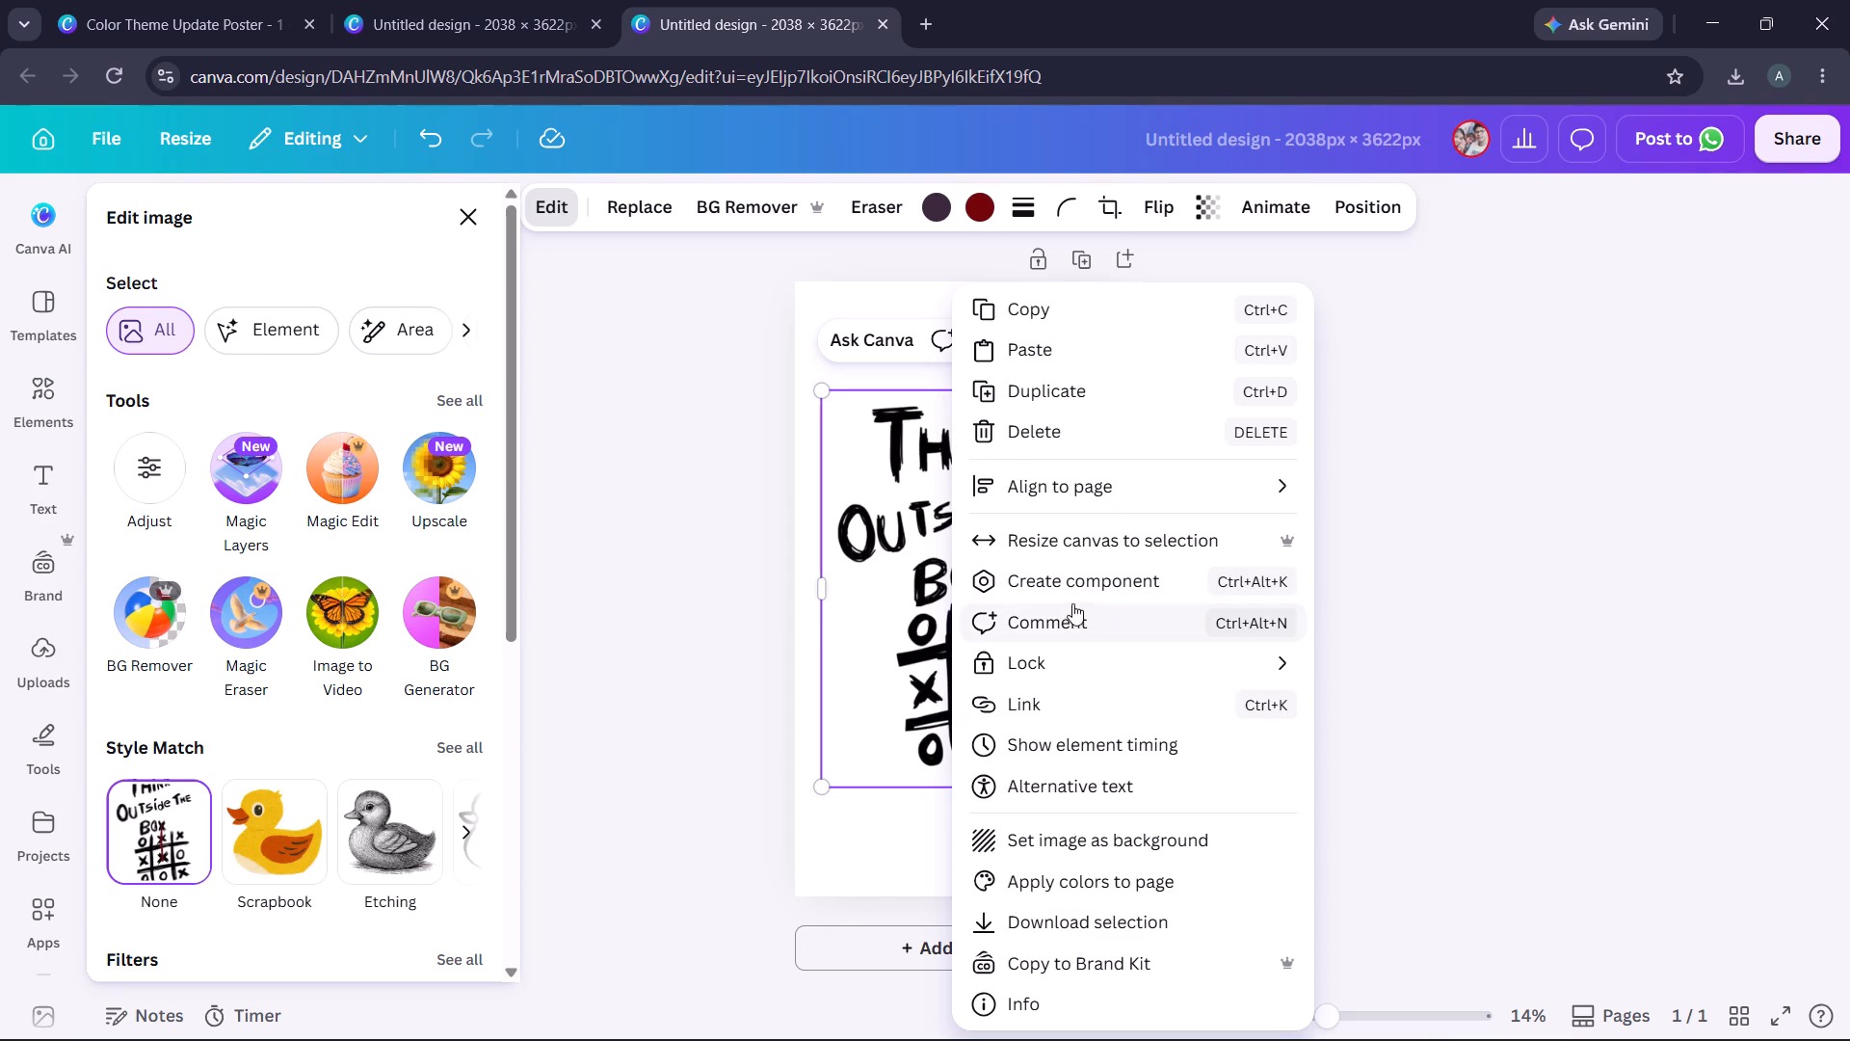
left_click(363, 0)
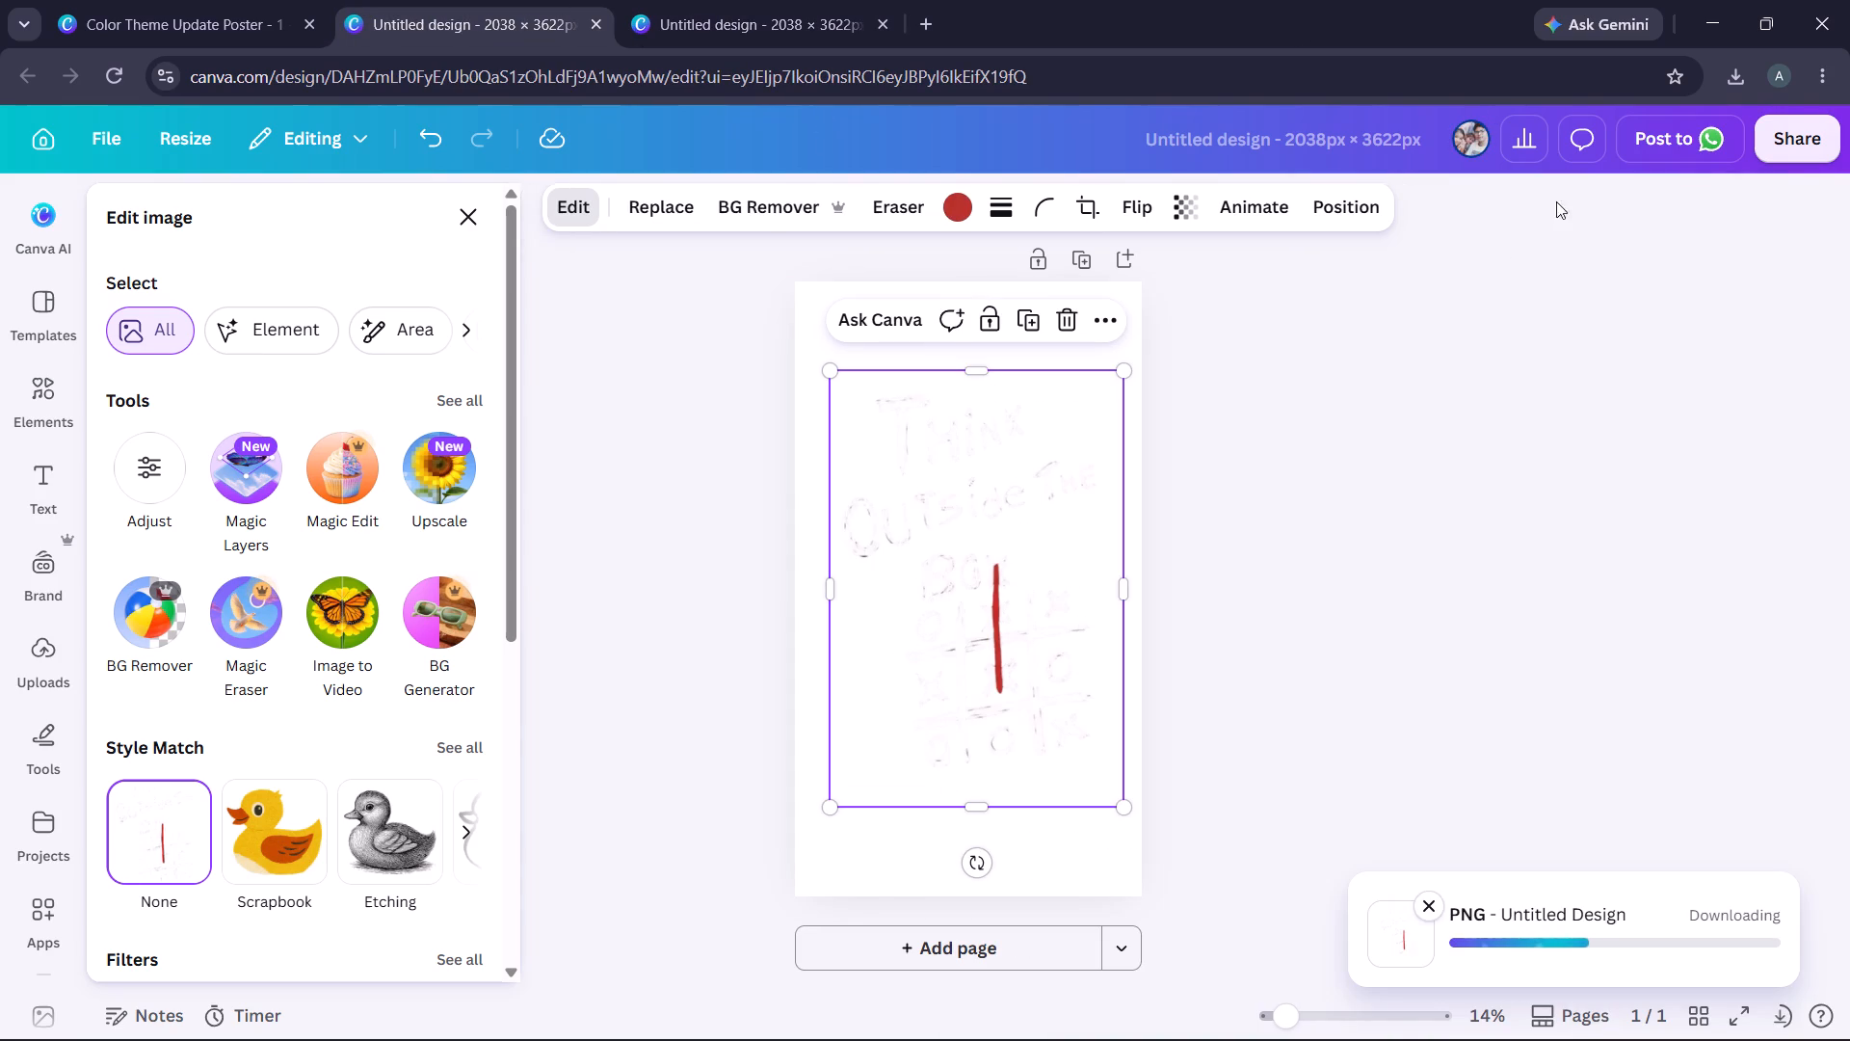
left_click(715, 0)
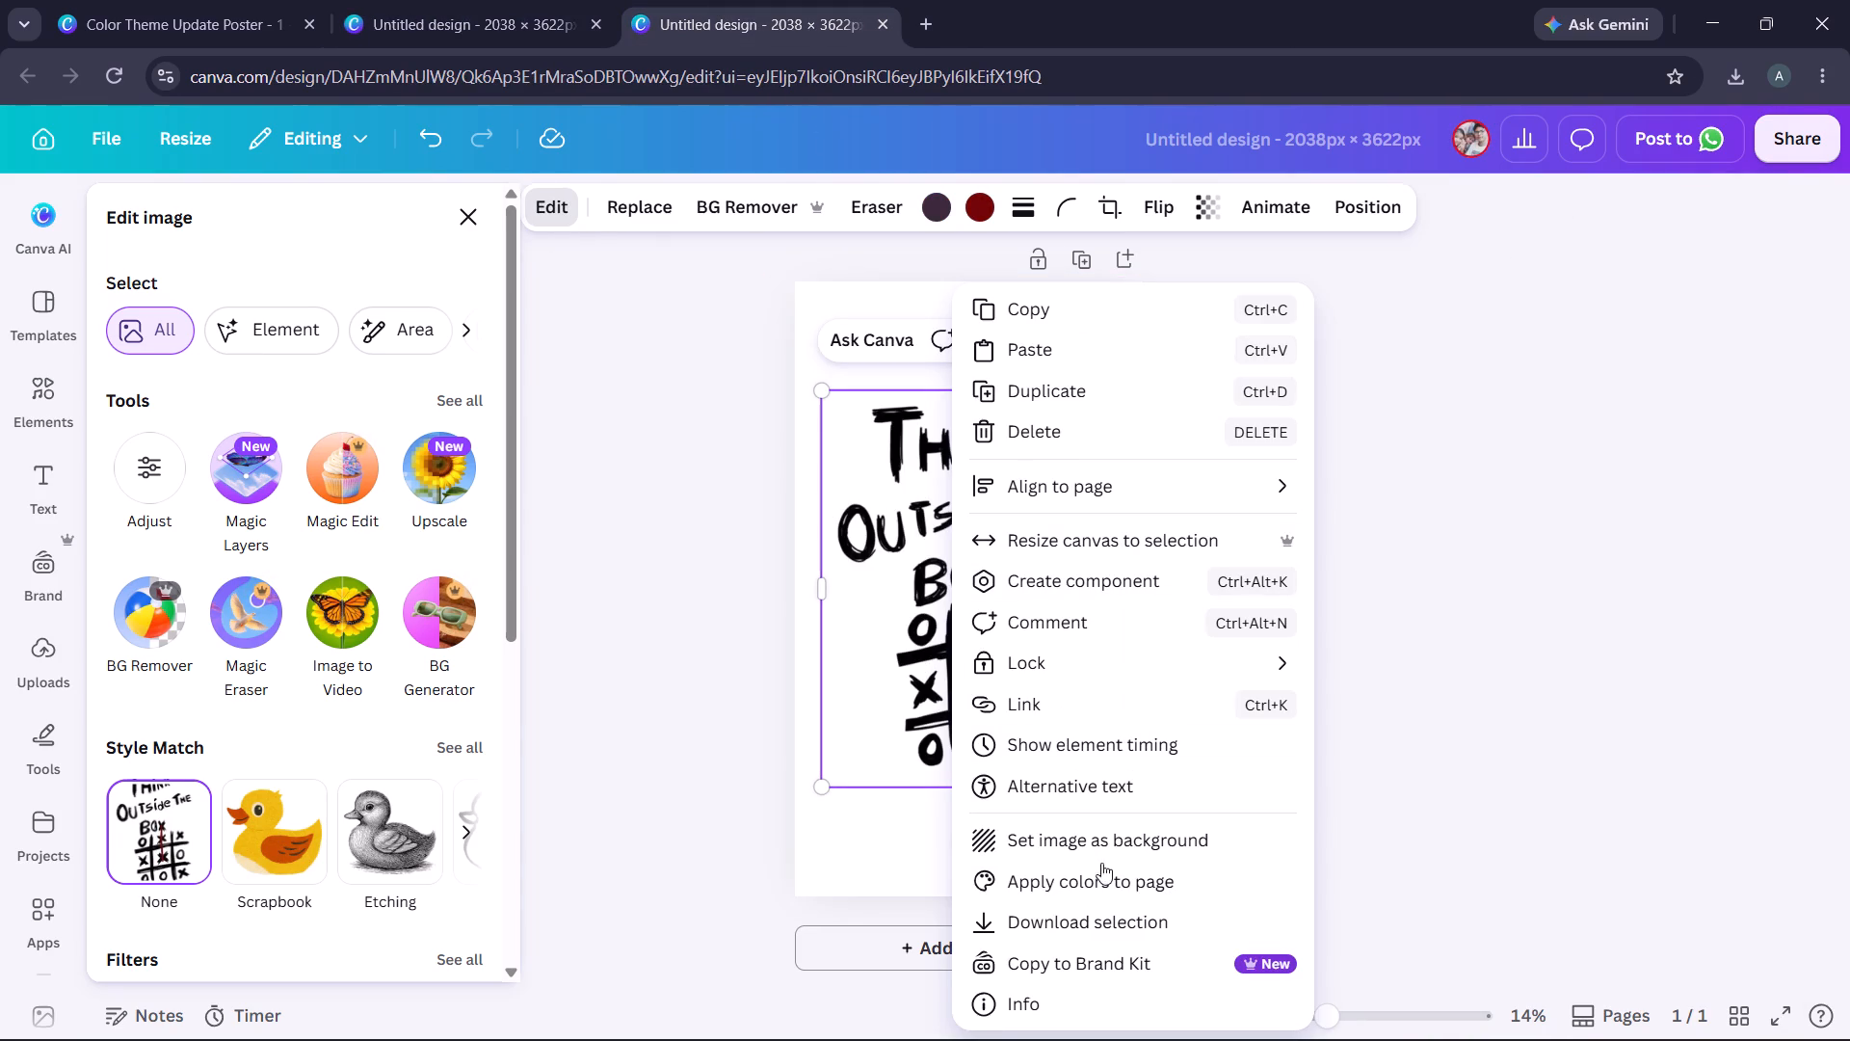
left_click(1107, 928)
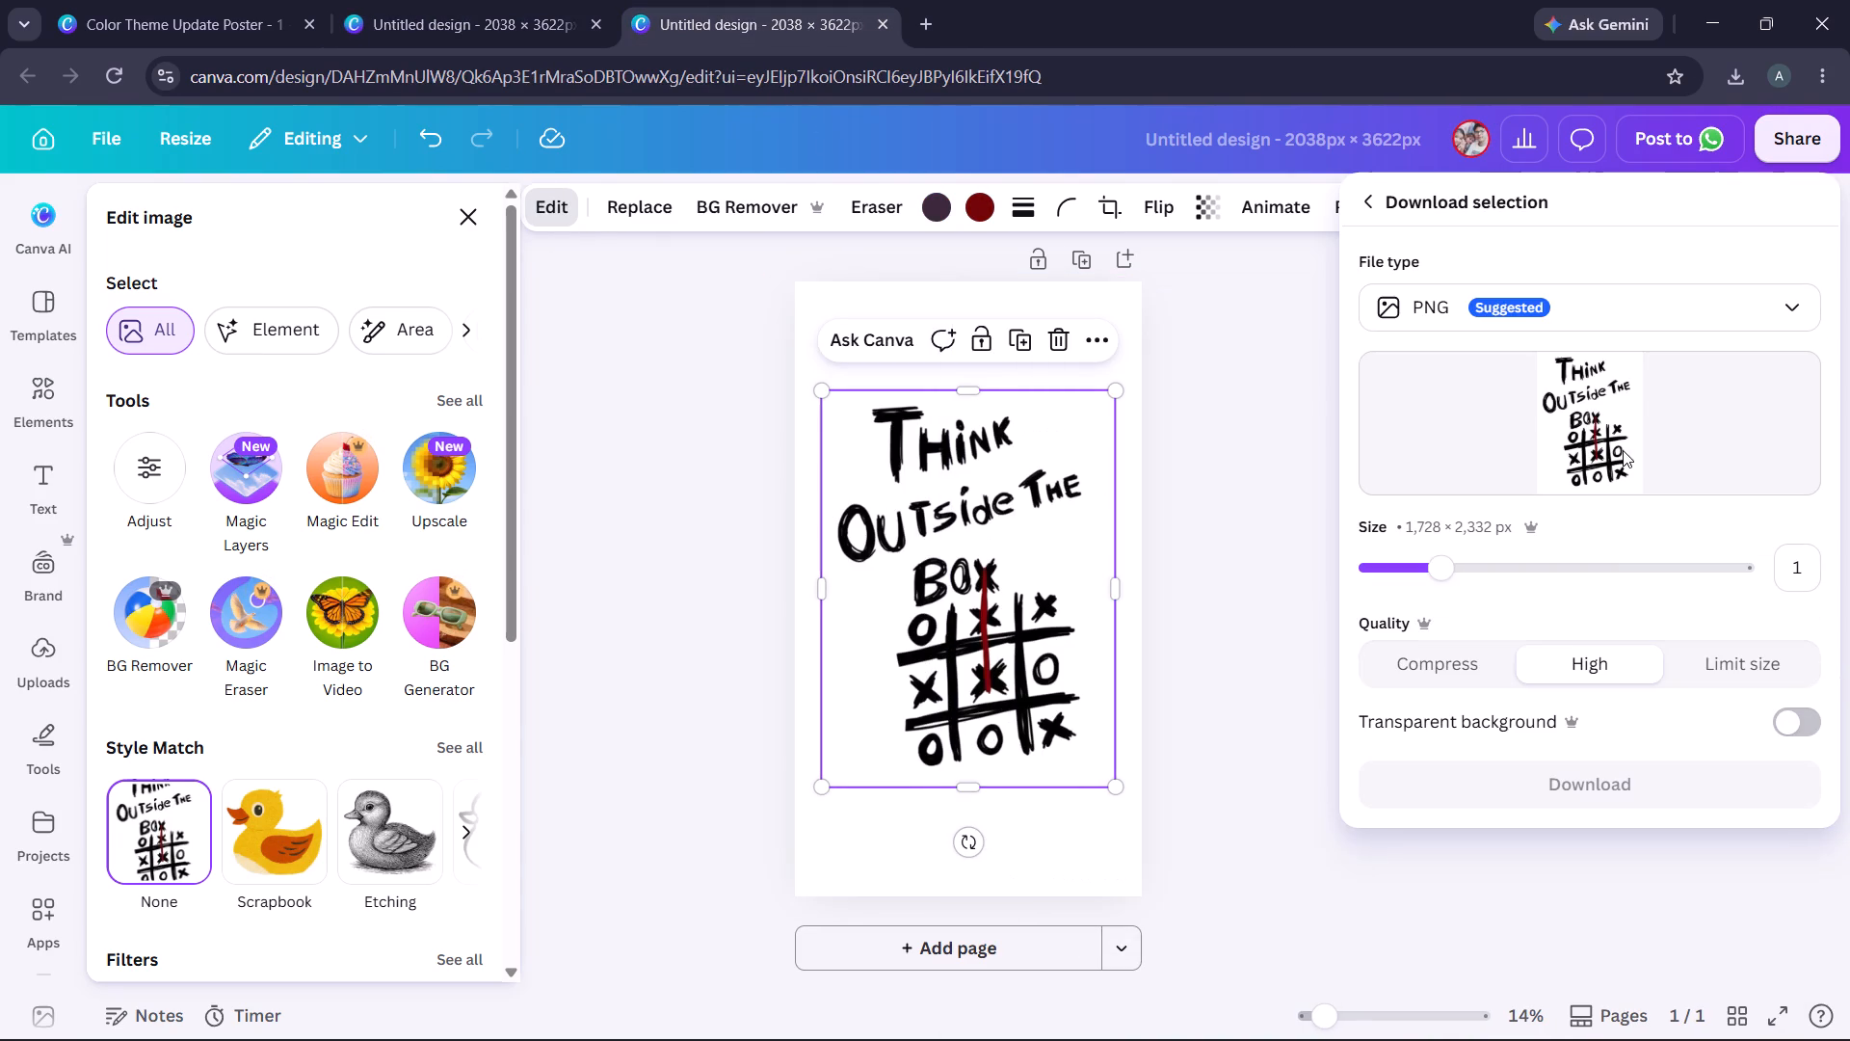
left_click_drag(1433, 565, 1737, 575)
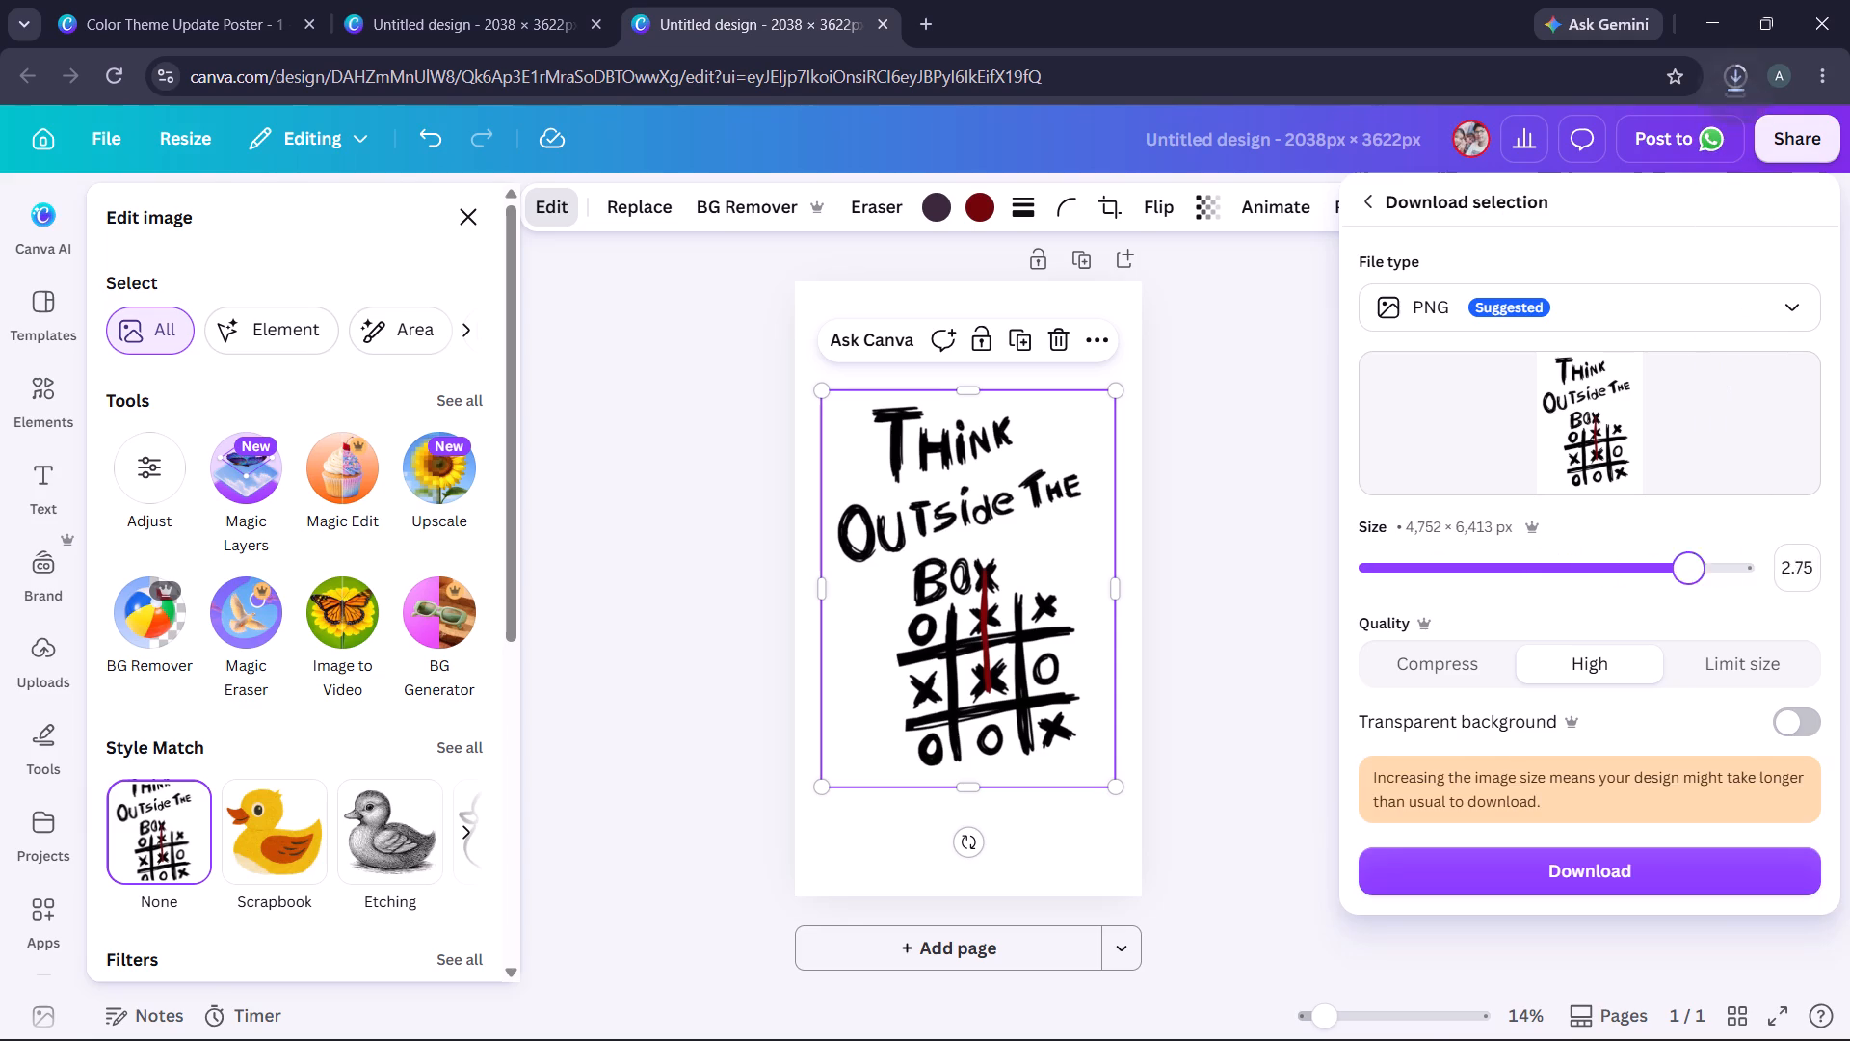
left_click_drag(1737, 575, 1749, 575)
left_click(1800, 728)
left_click(1736, 848)
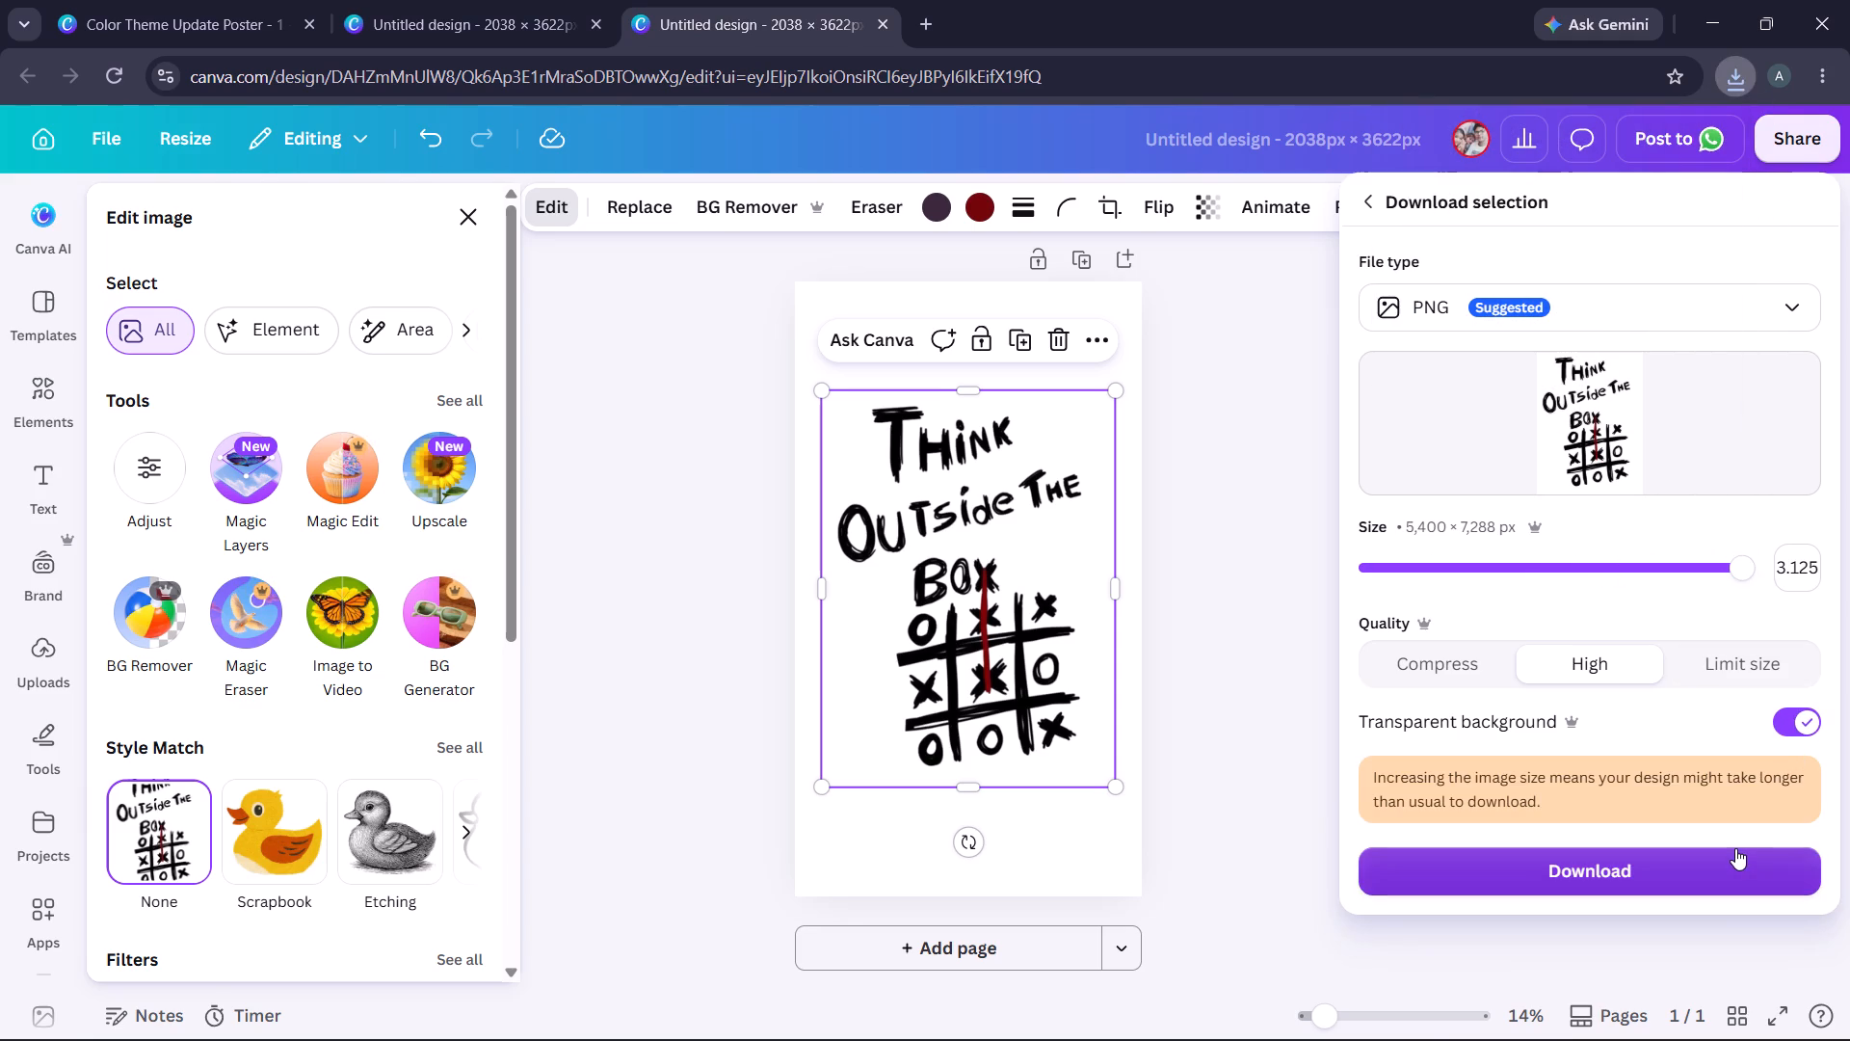
In the Downloads (H:) folder, rename the Untitled design file as Think Outside the Box (White).
left_click(1720, 81)
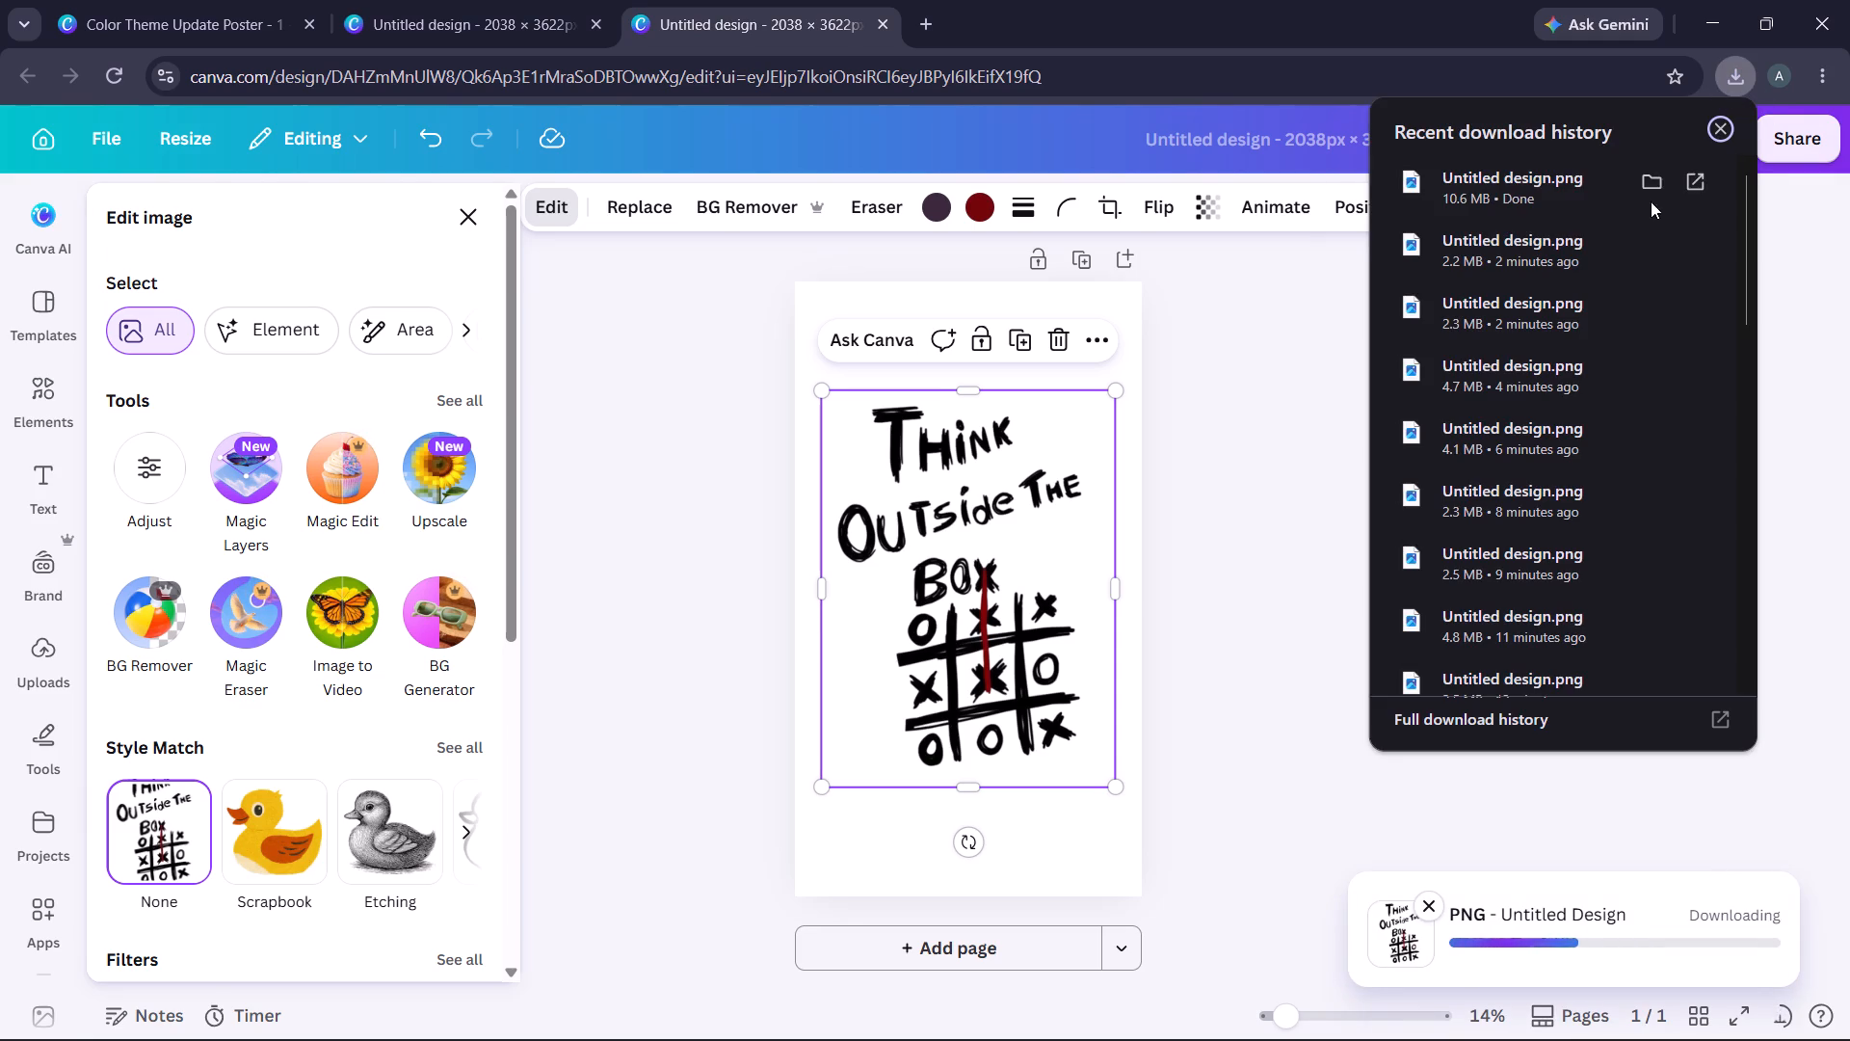
left_click(1656, 182)
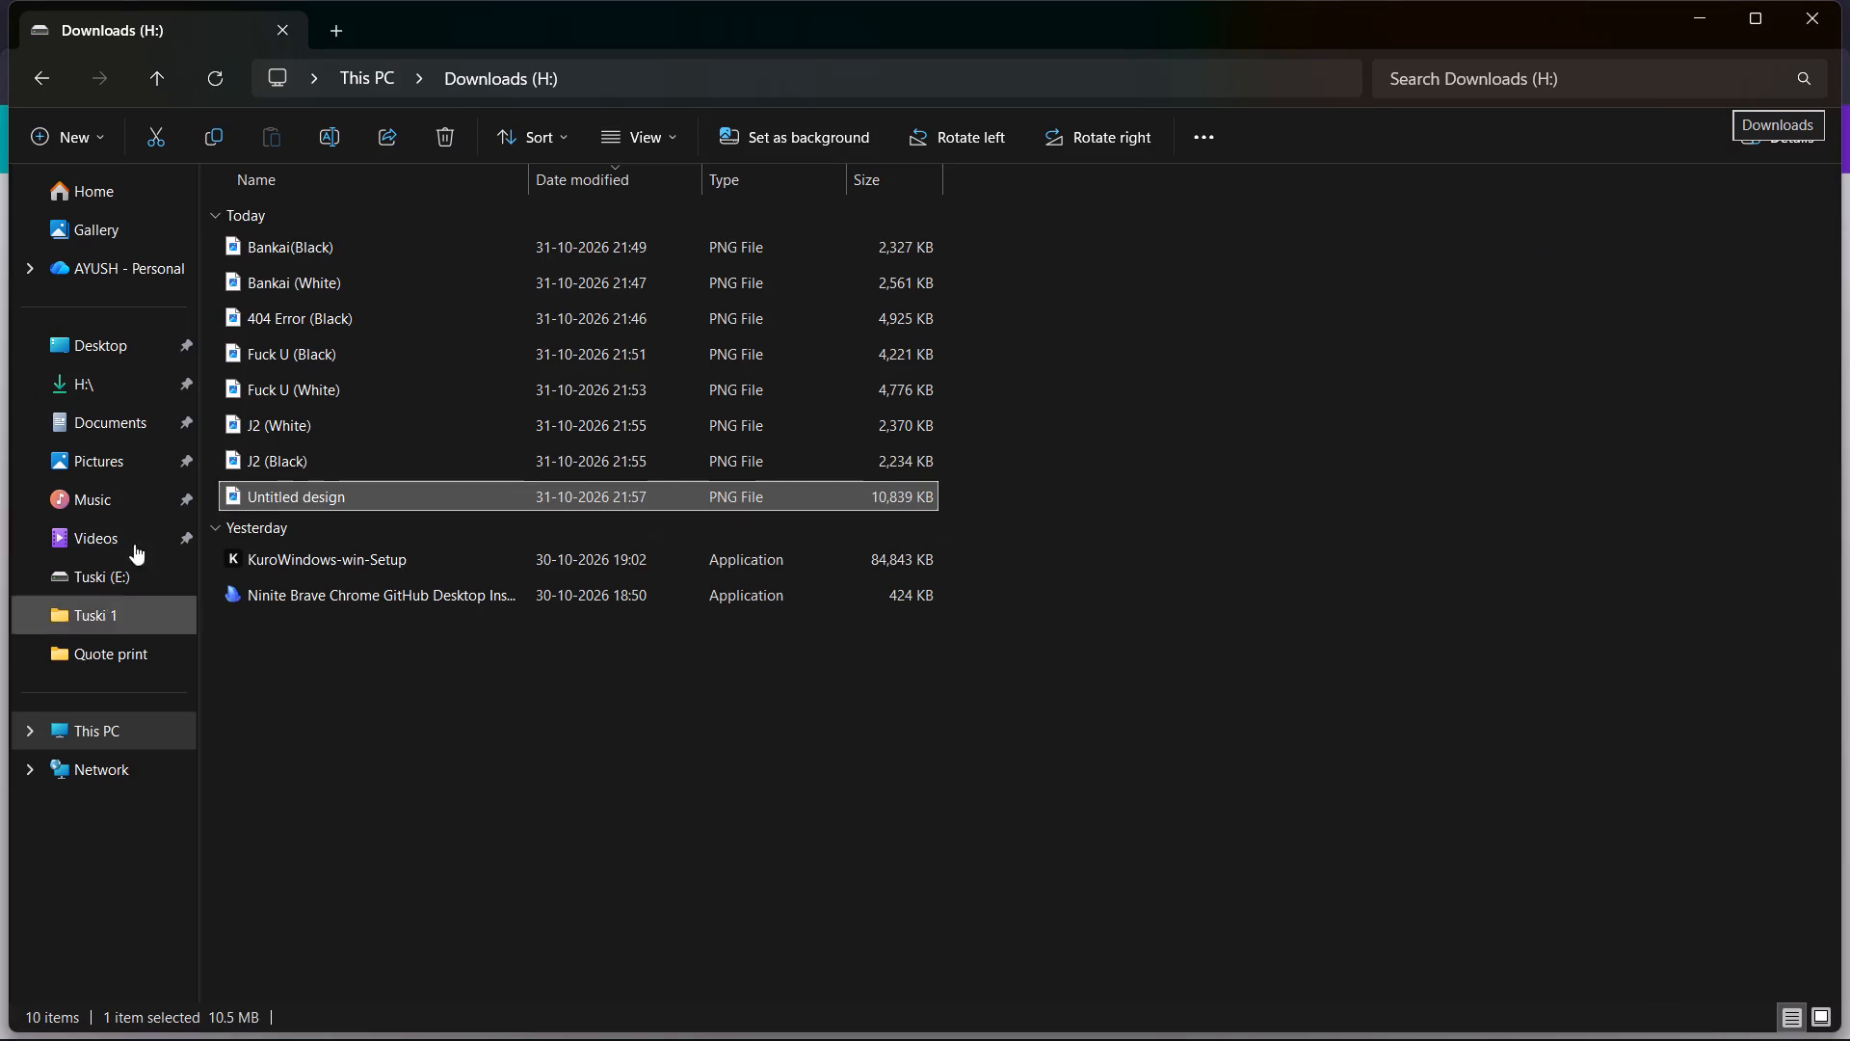
right_click(289, 491)
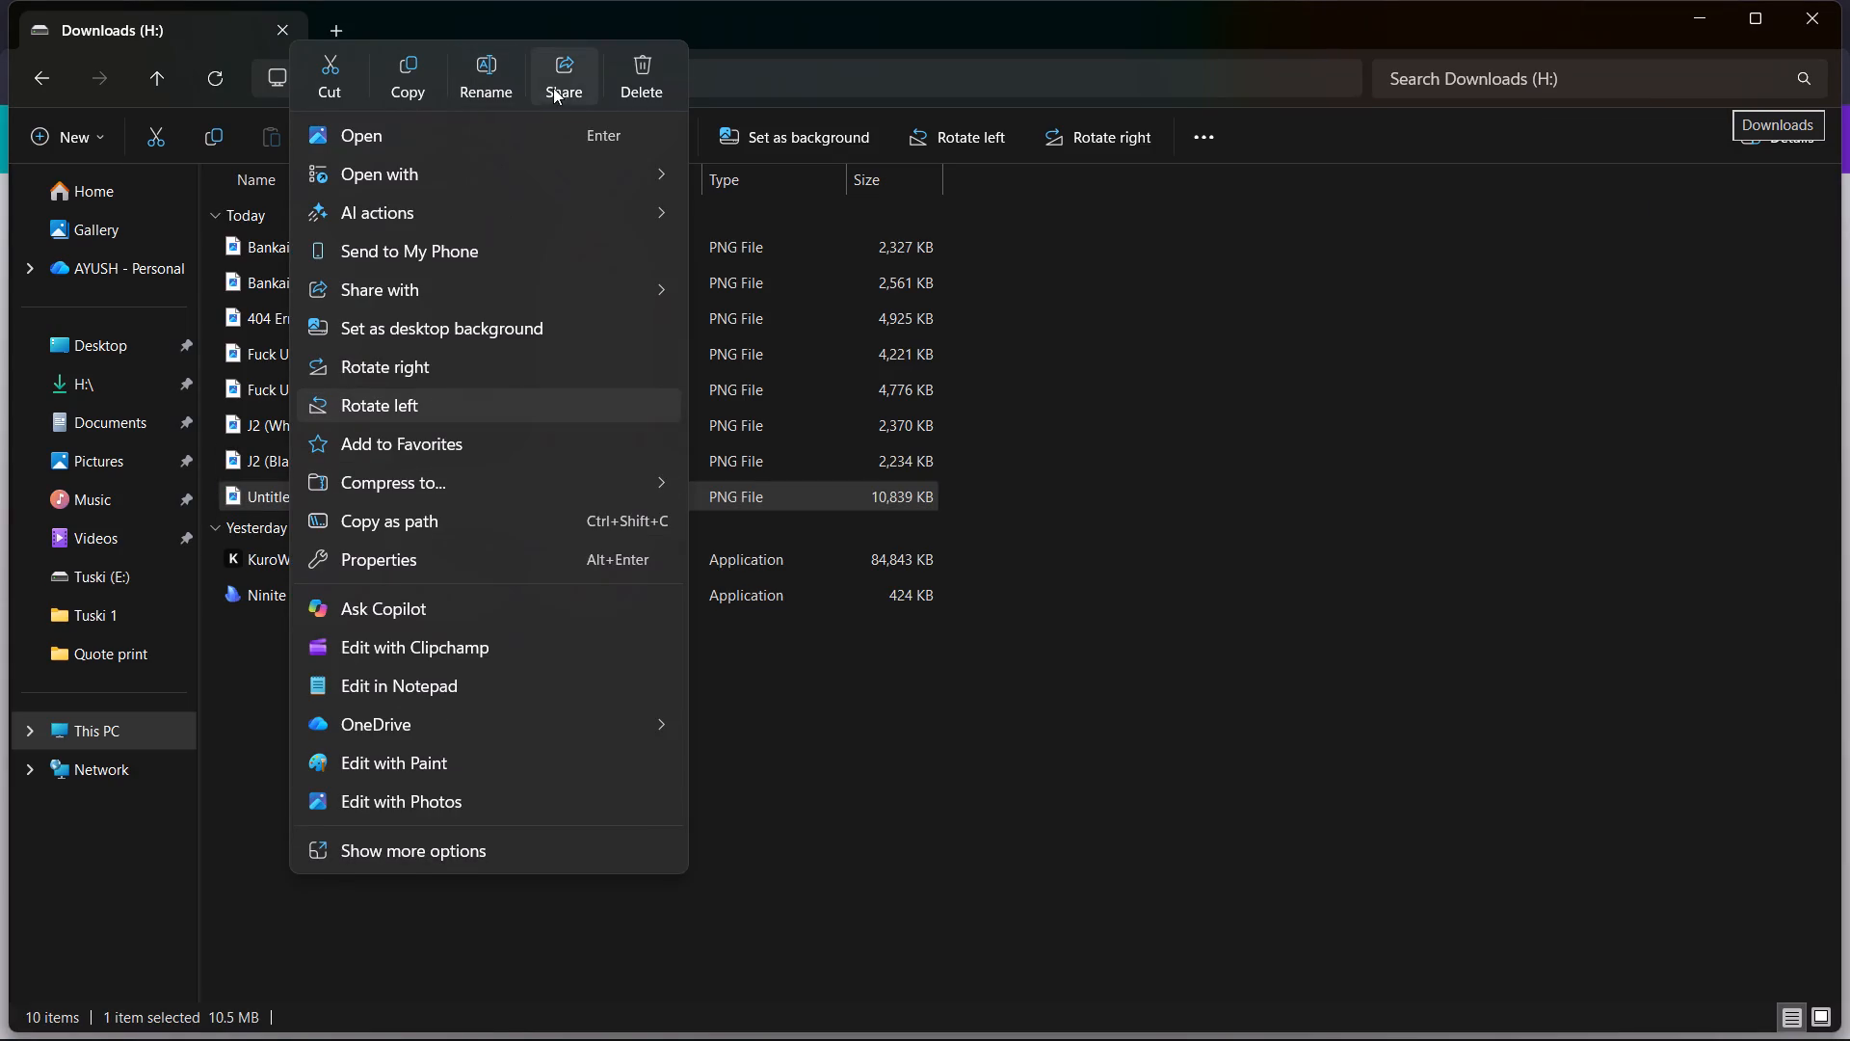
left_click(507, 81)
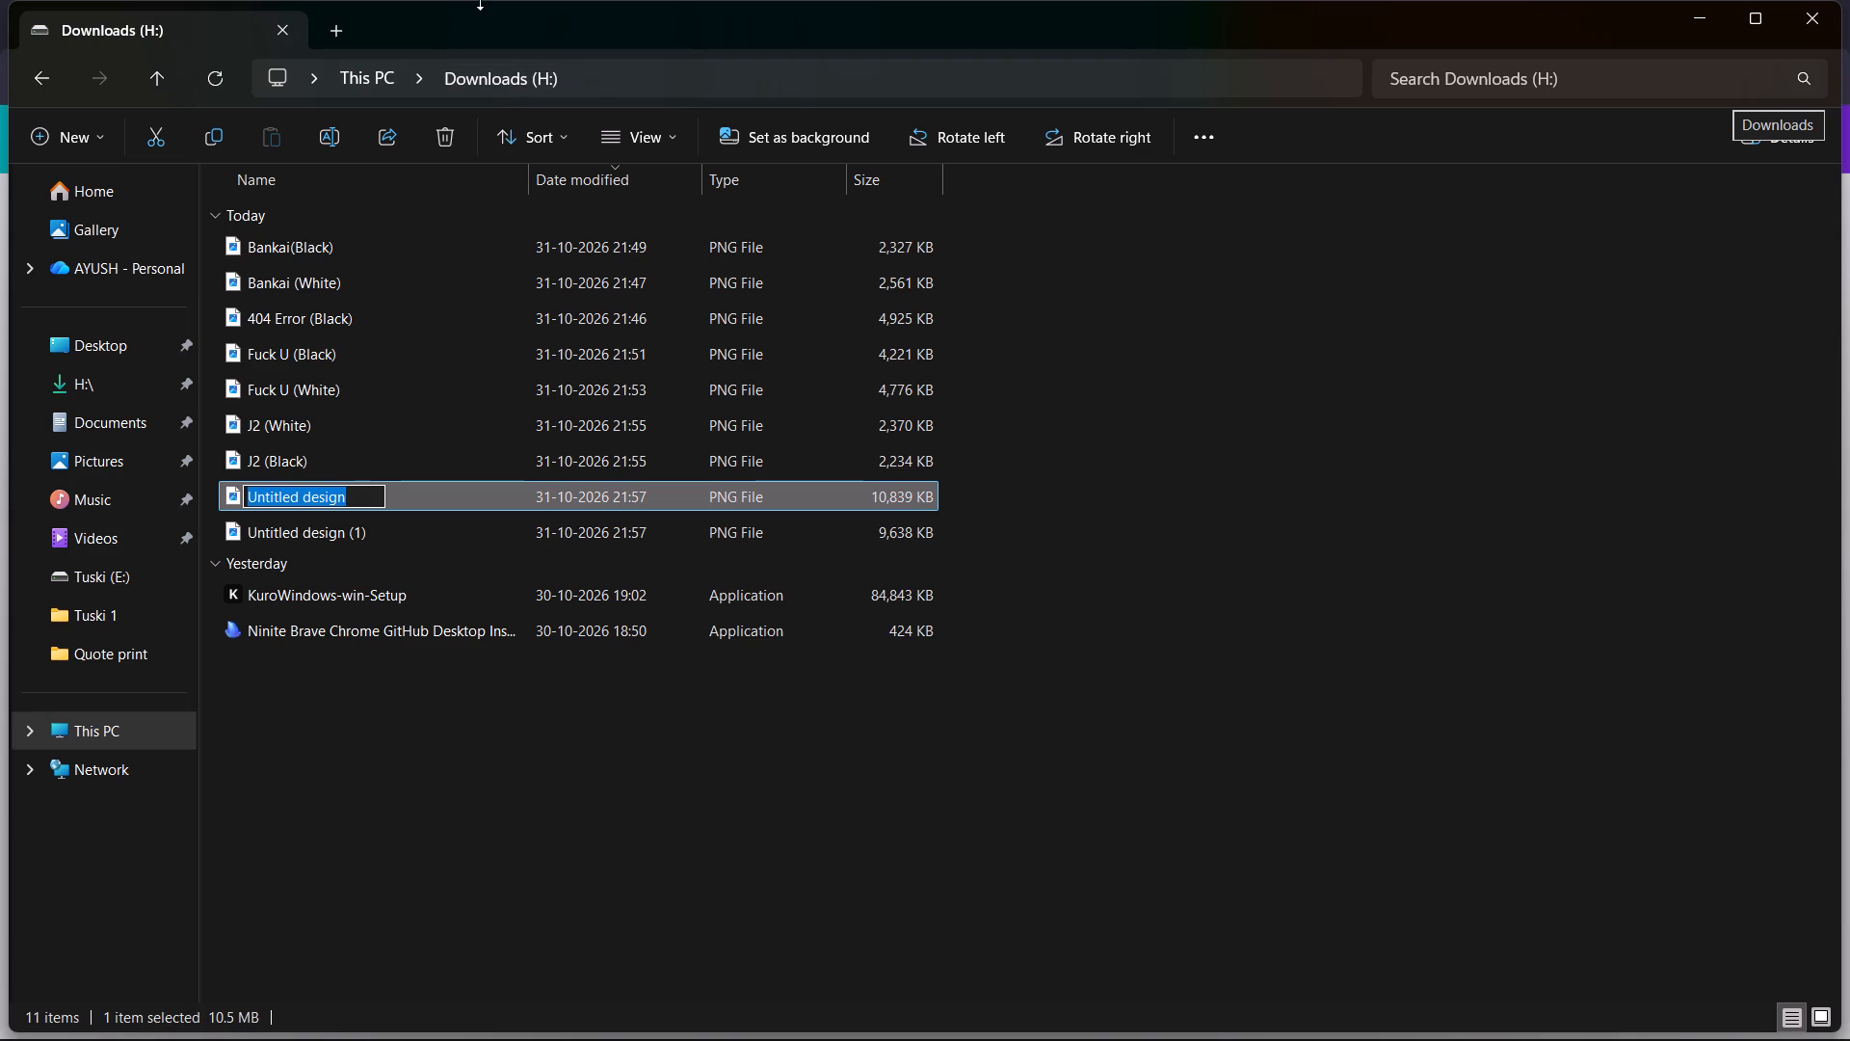
left_click(1706, 15)
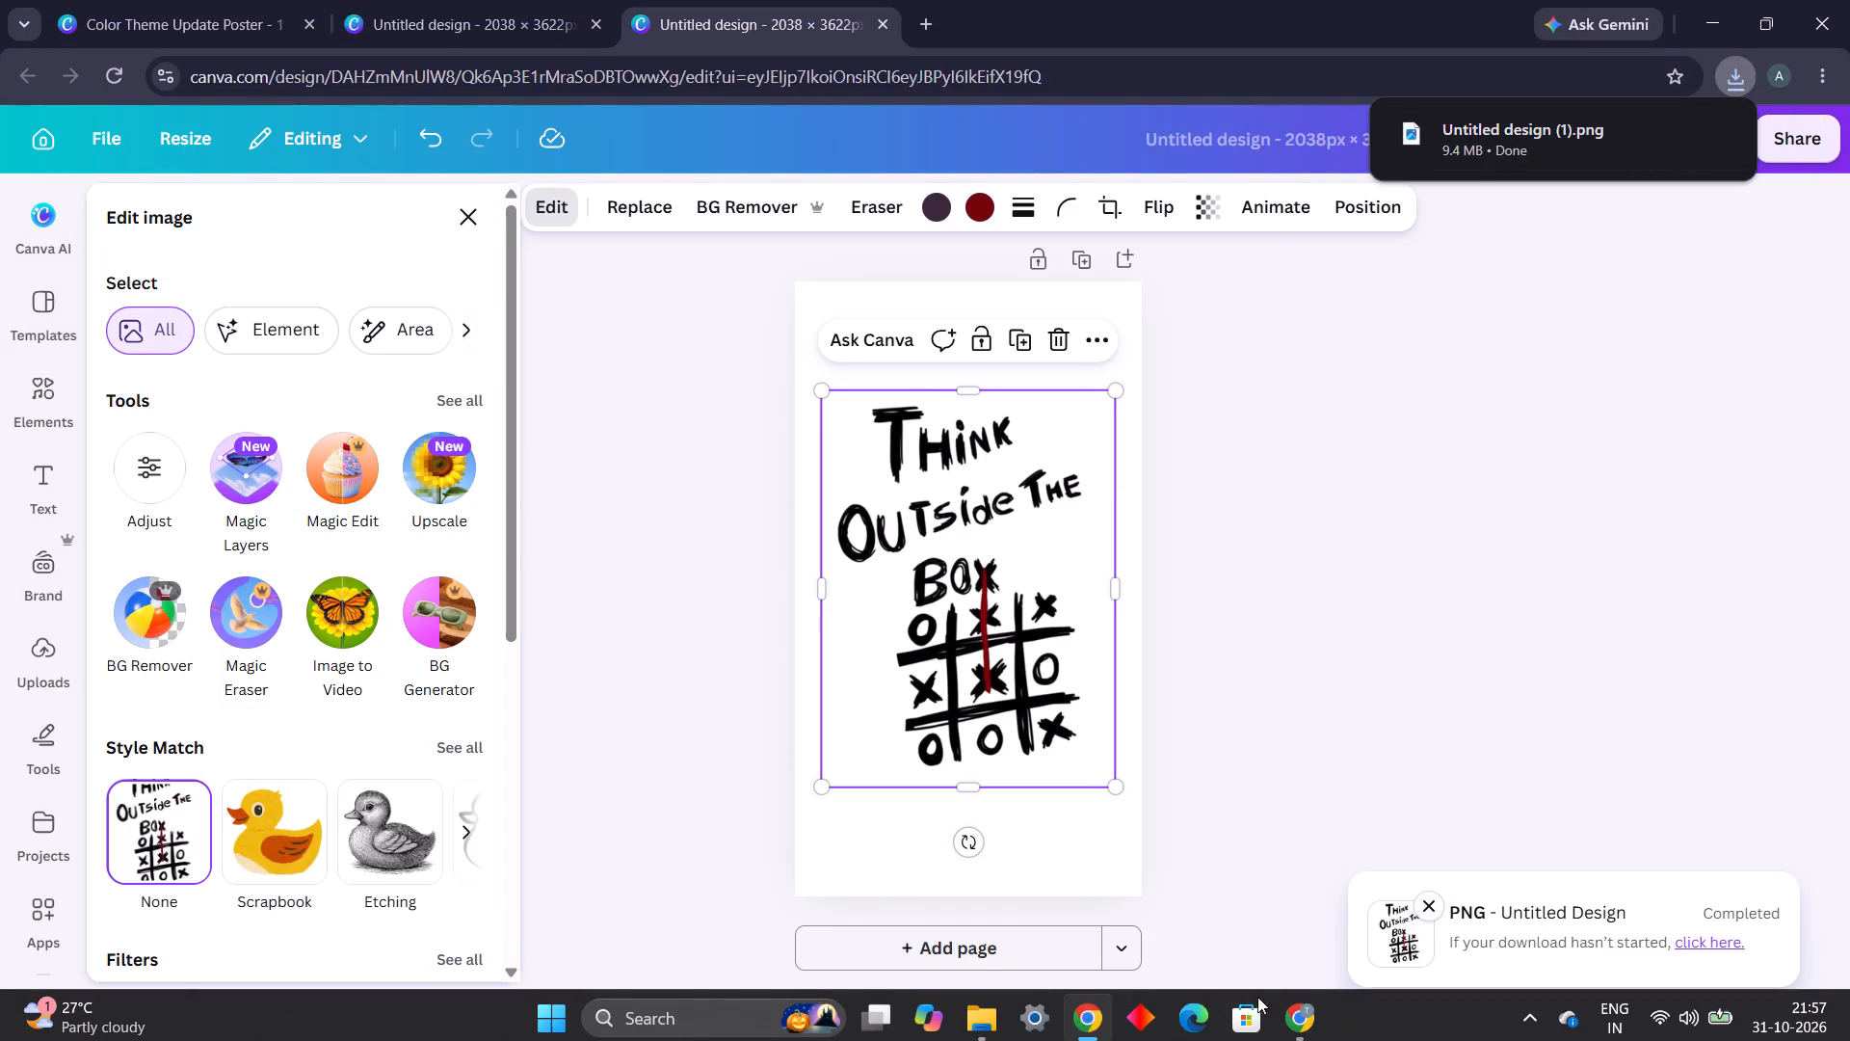
left_click(986, 1012)
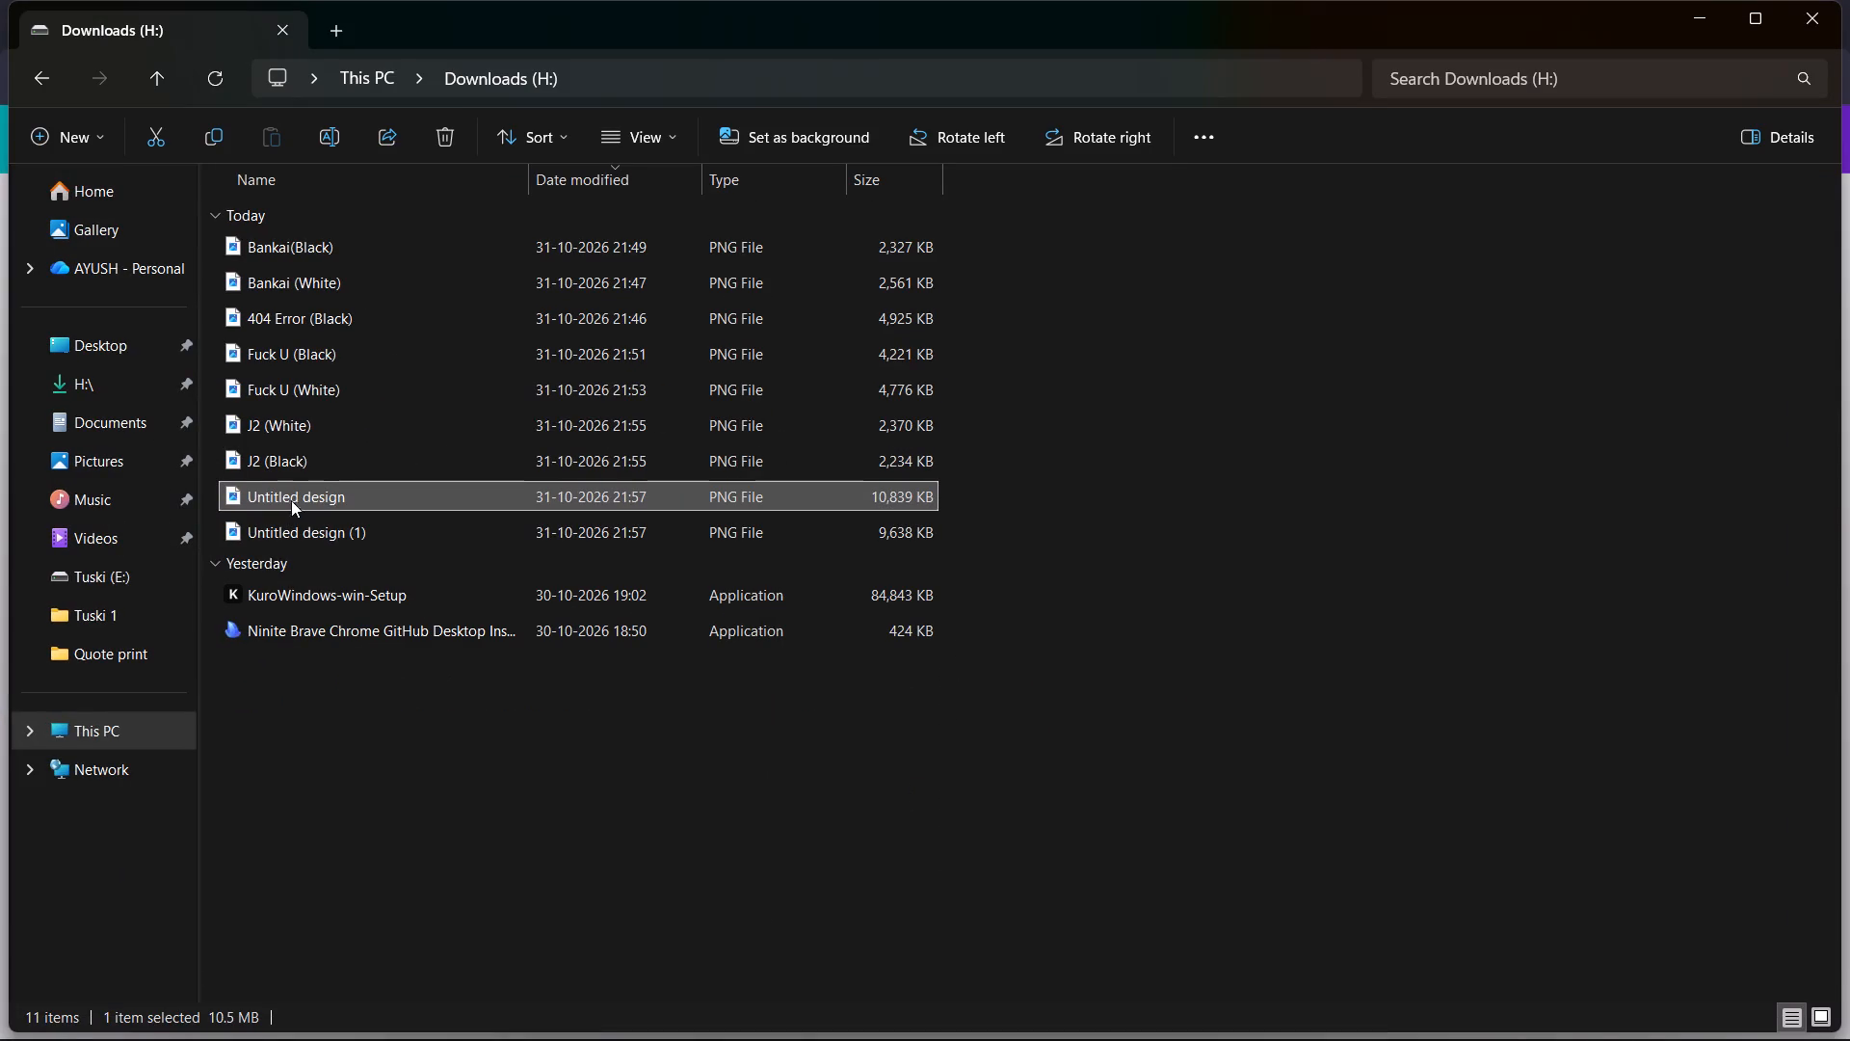
right_click(291, 499)
left_click(493, 64)
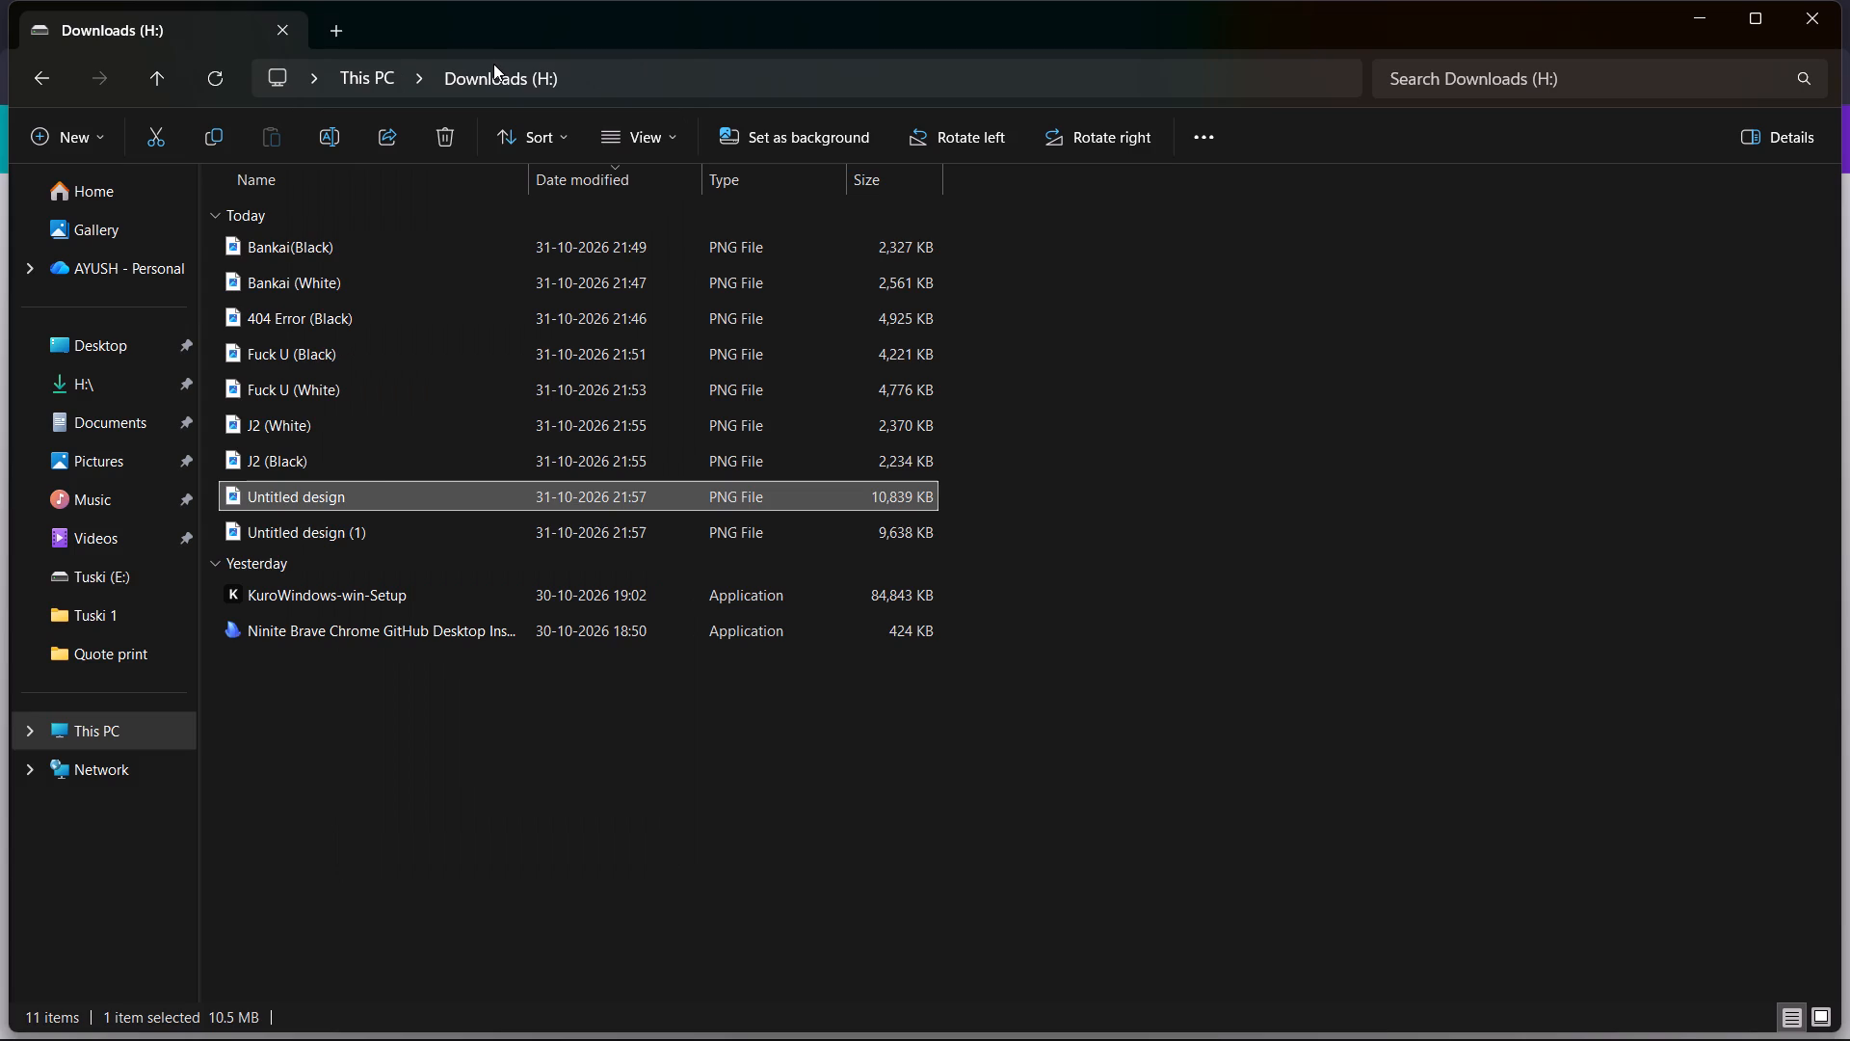
type("Think Outside the Box")
key("space")
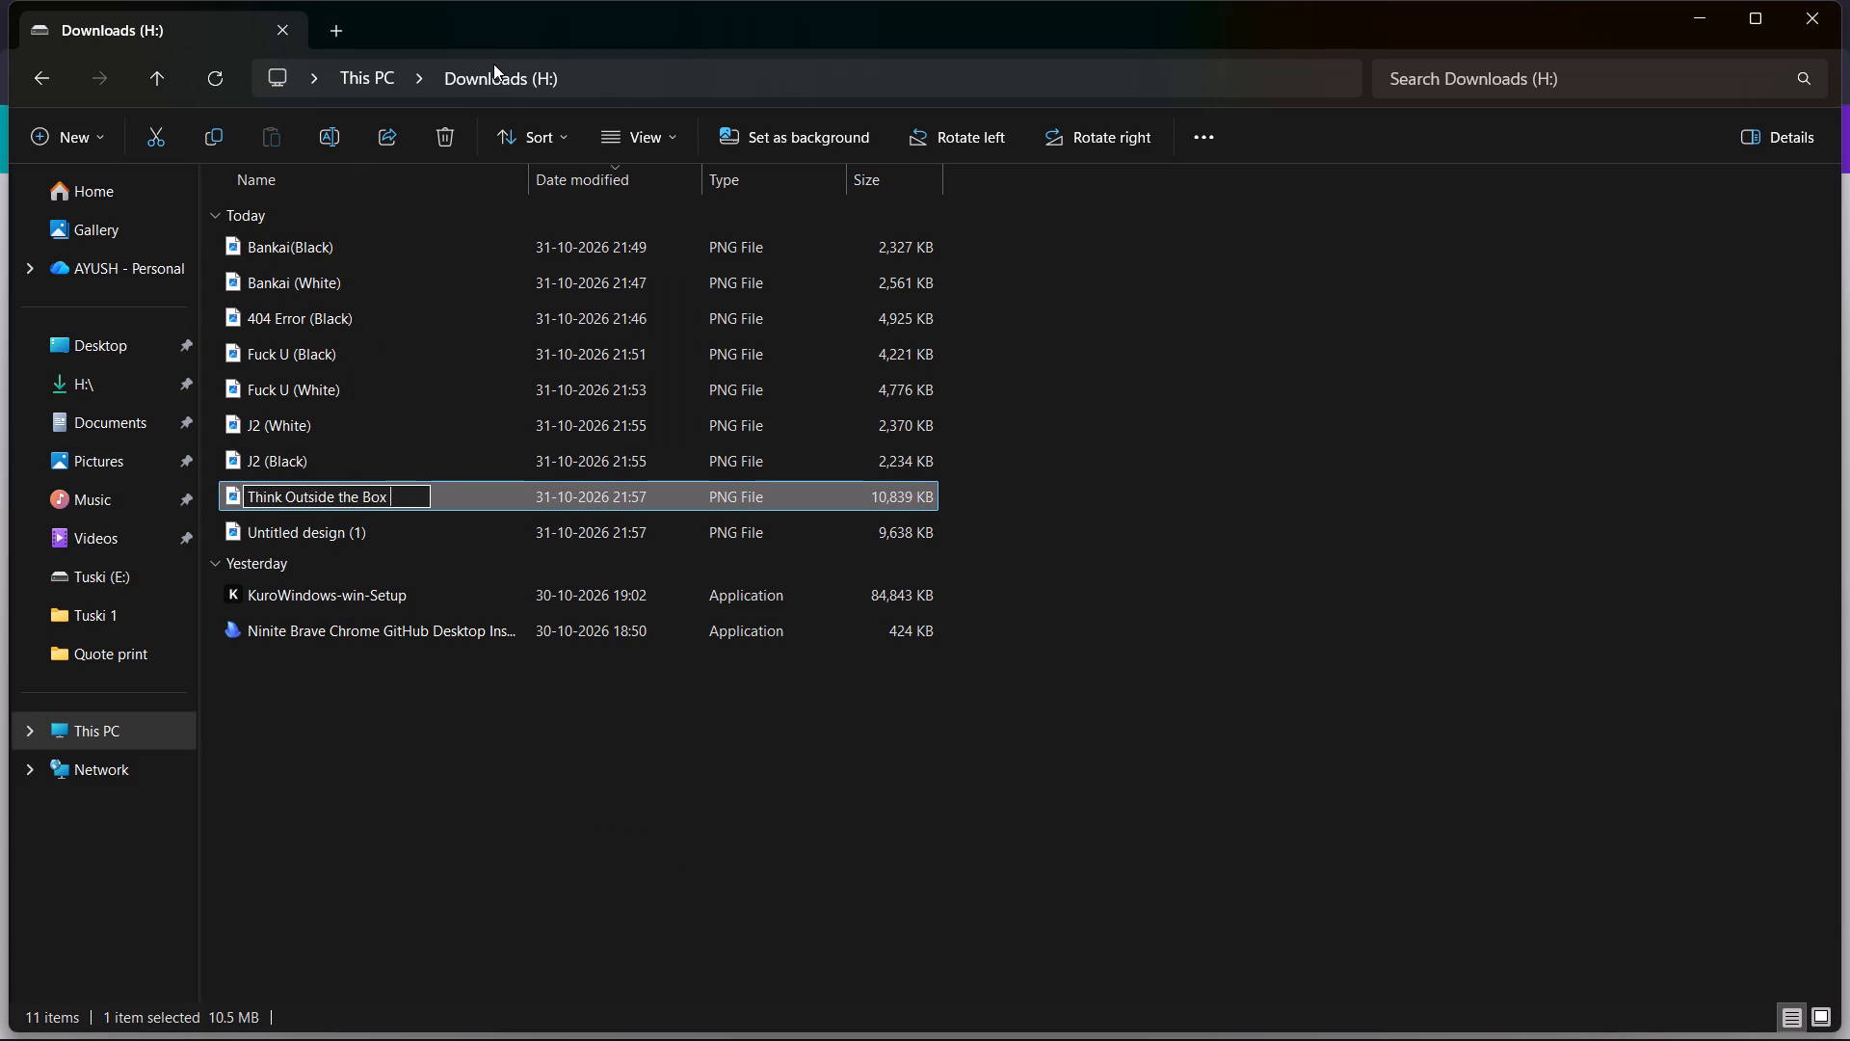
type("(White")
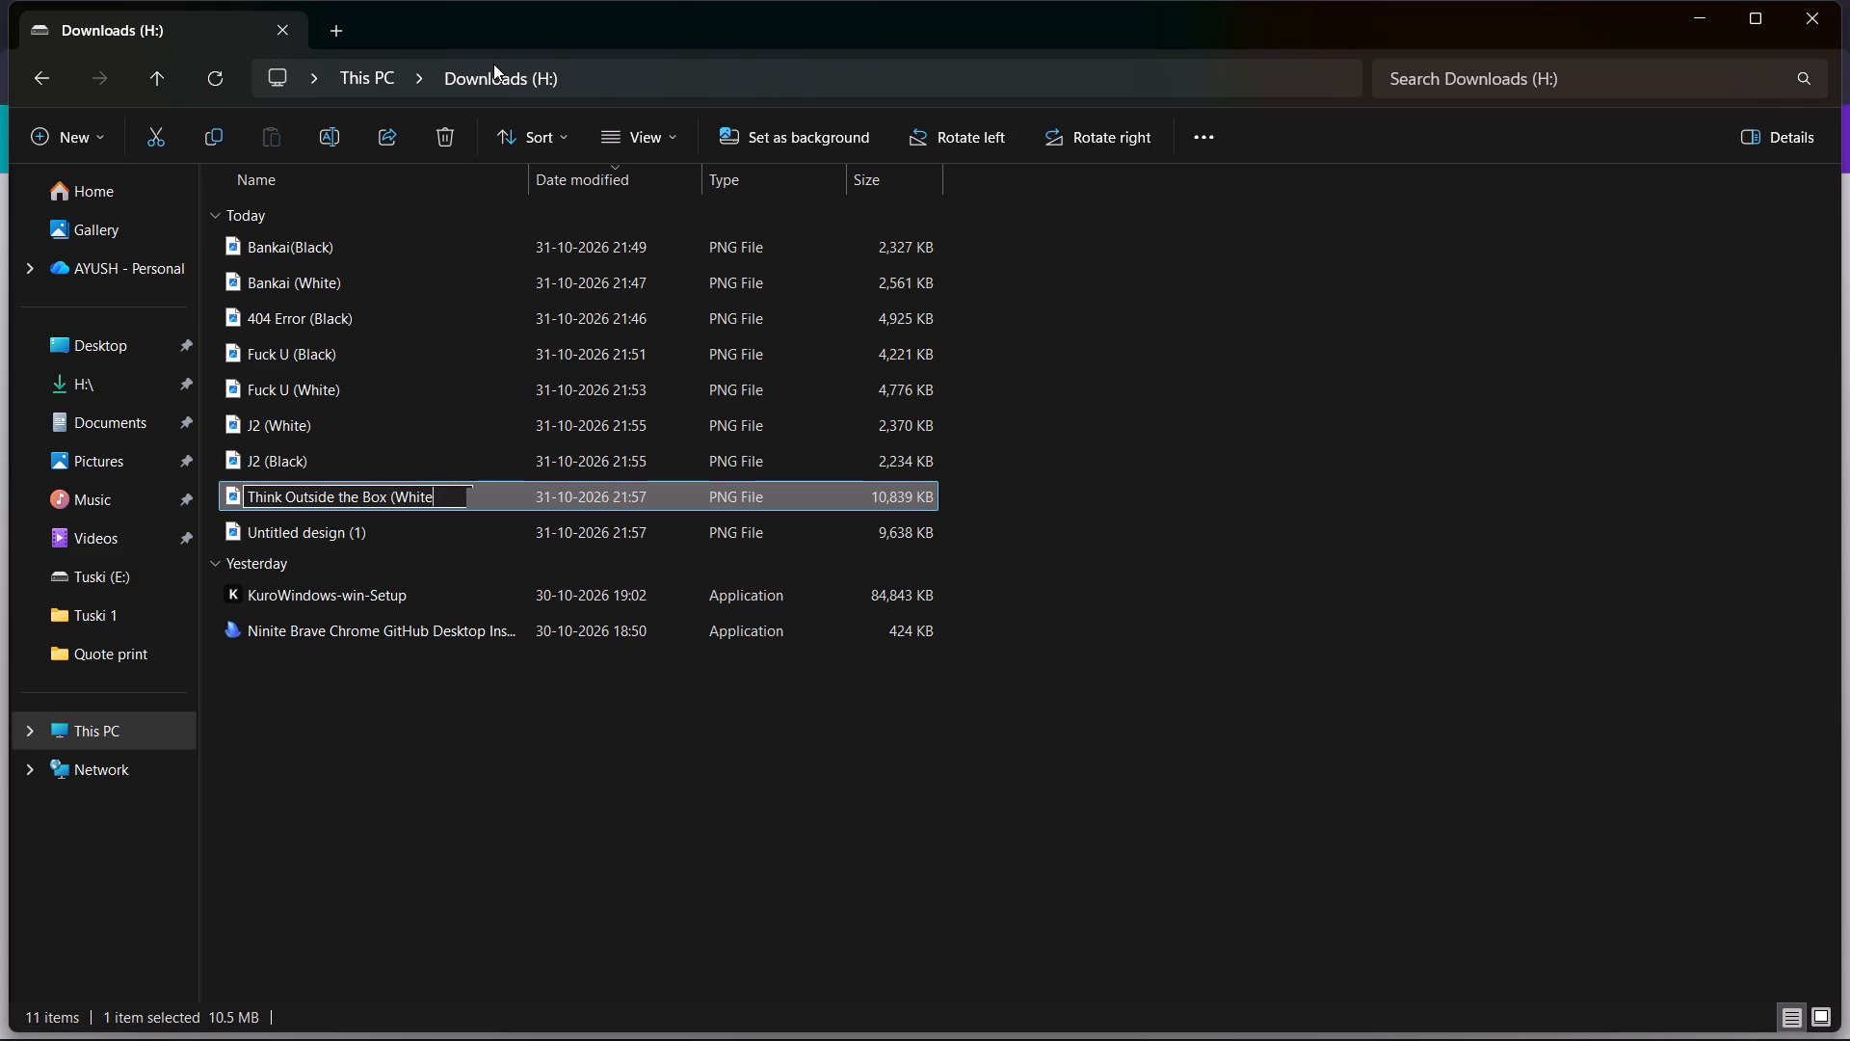
key("shift+parenright")
double_click(342, 494)
left_click(1132, 610)
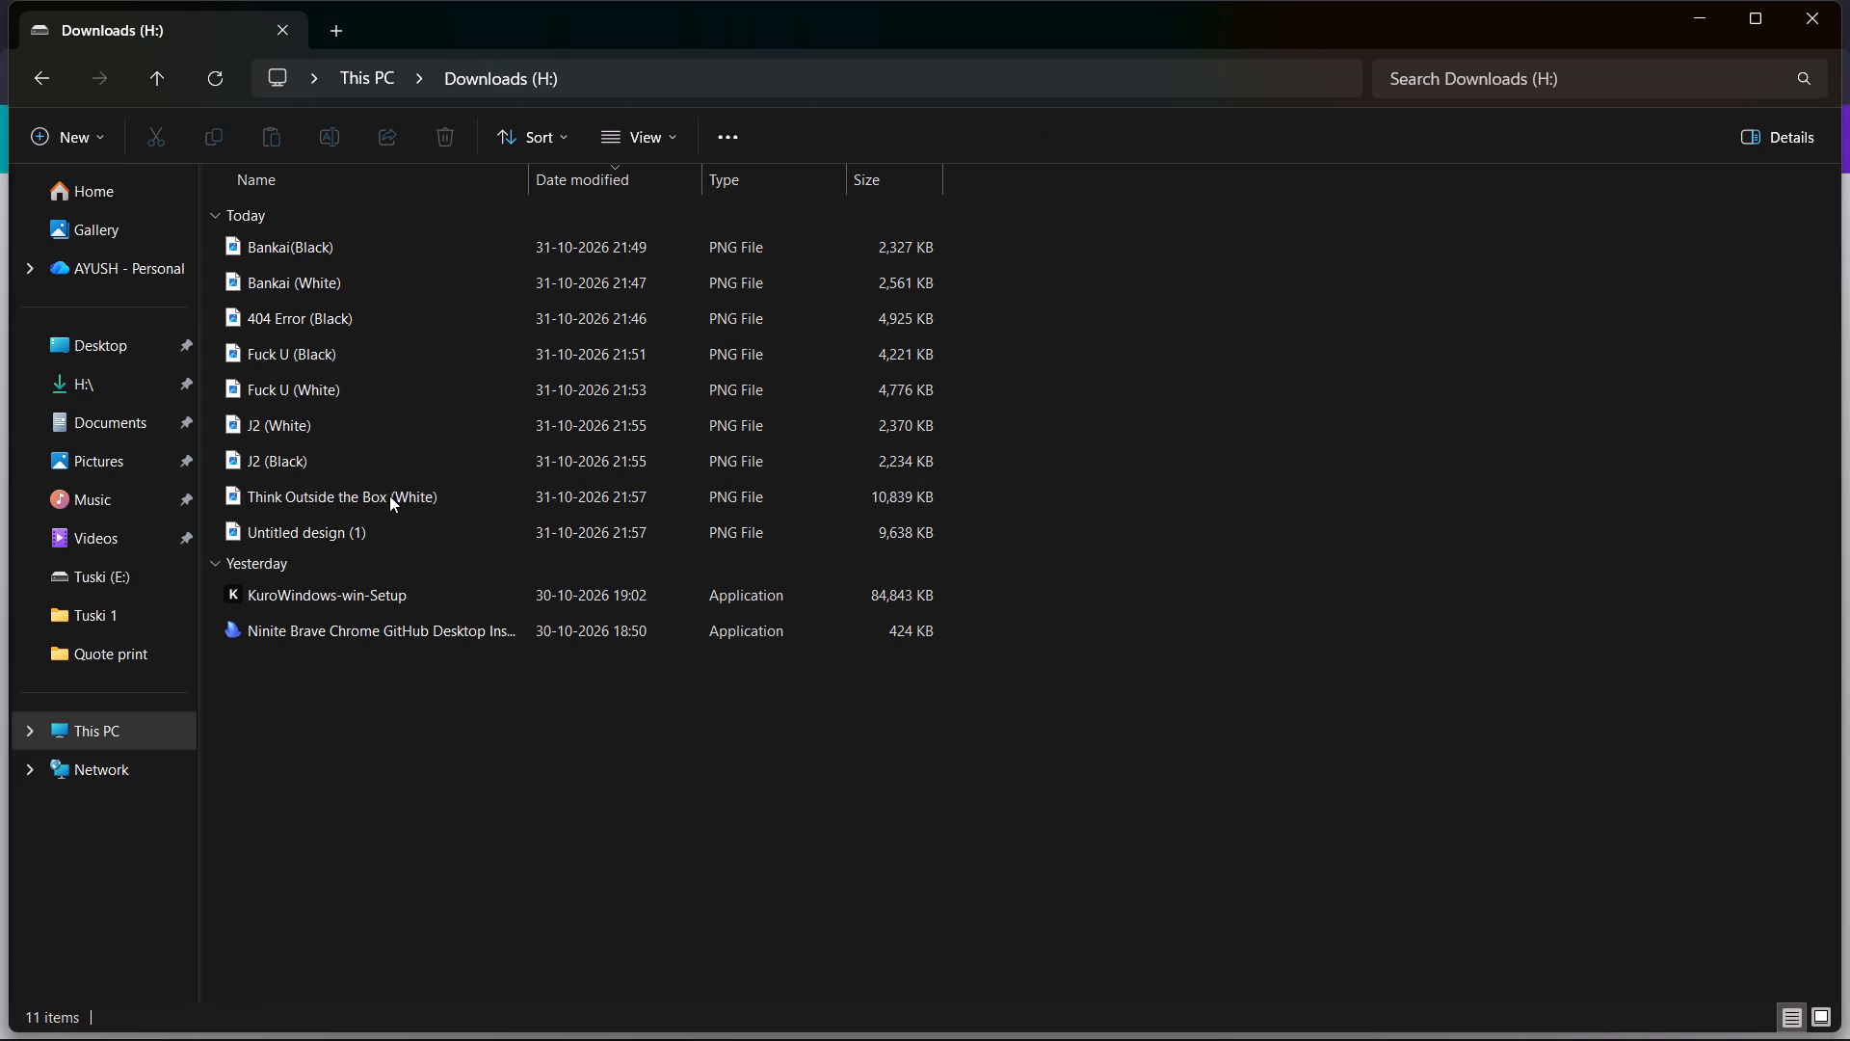
Preview the Think Outside the Box (White) image to check which artwork it contains, and close it.
double_click(389, 495)
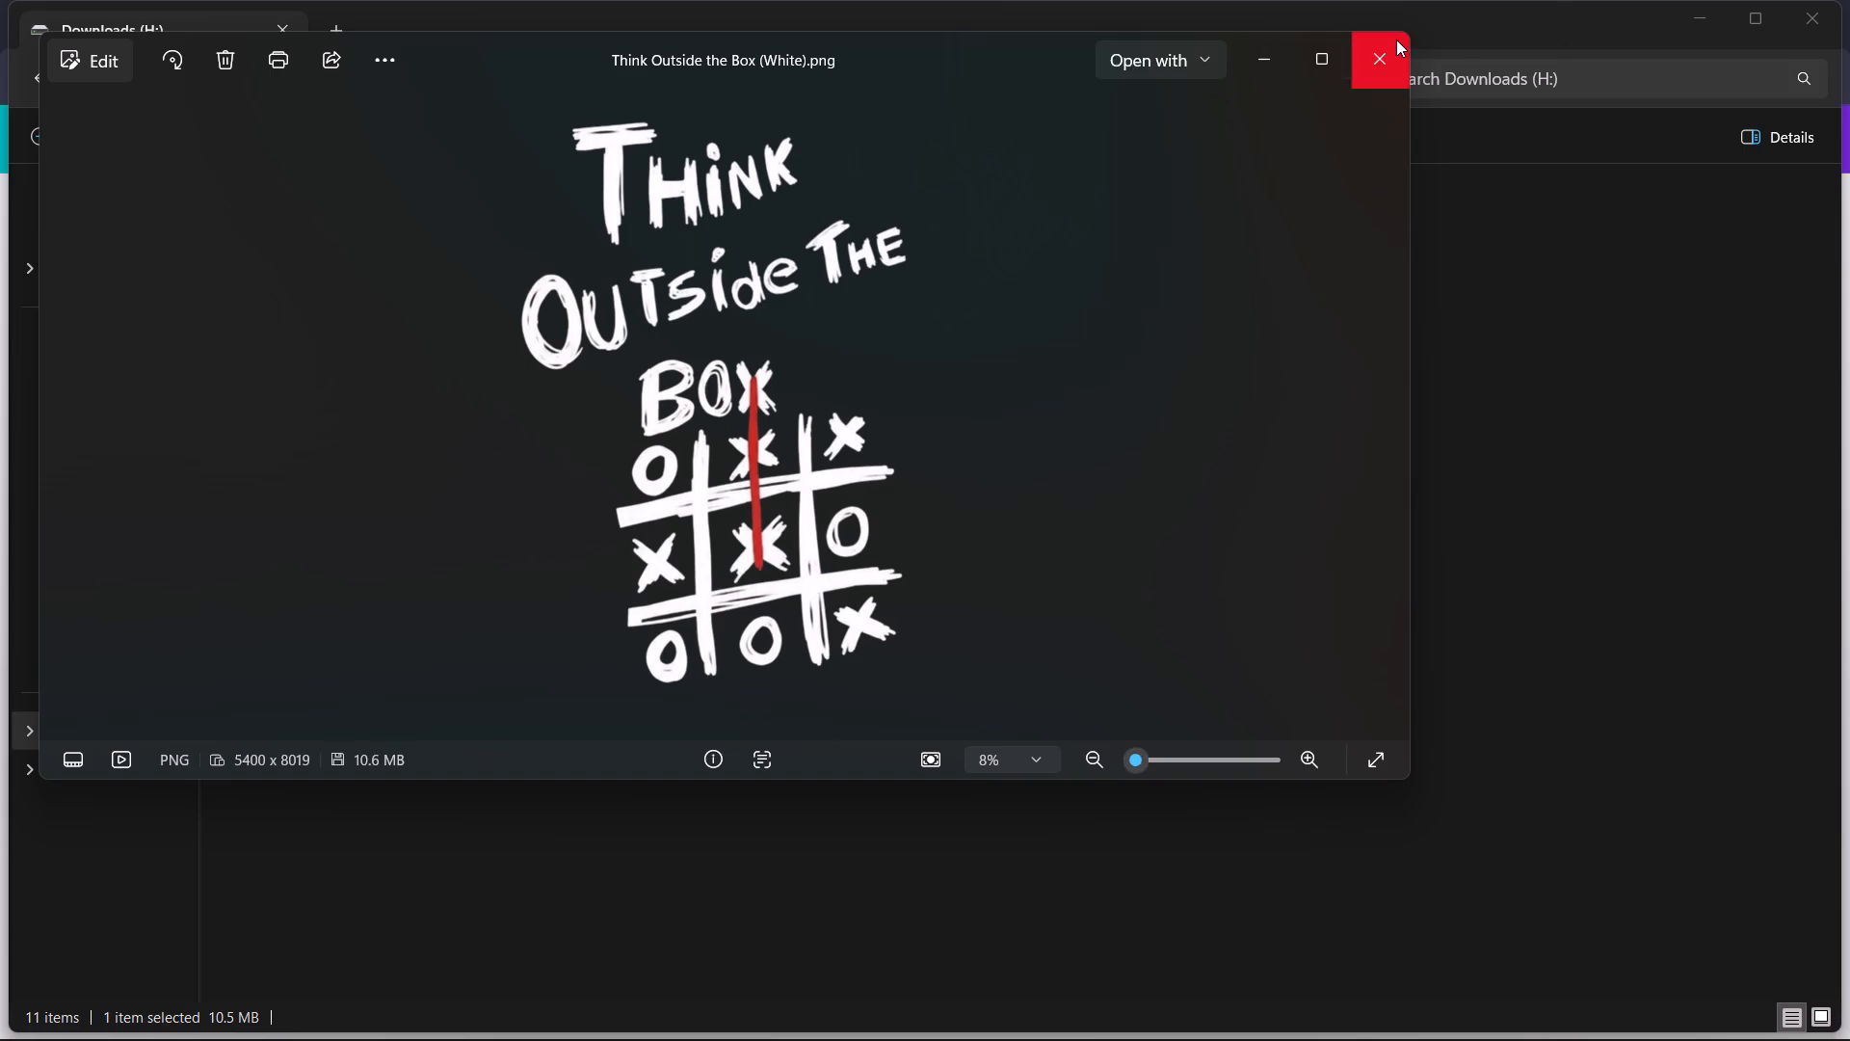
left_click(1395, 44)
Rename the Untitled design (1) file in the Downloads (H:) folder as Think Outside the Box.
right_click(410, 535)
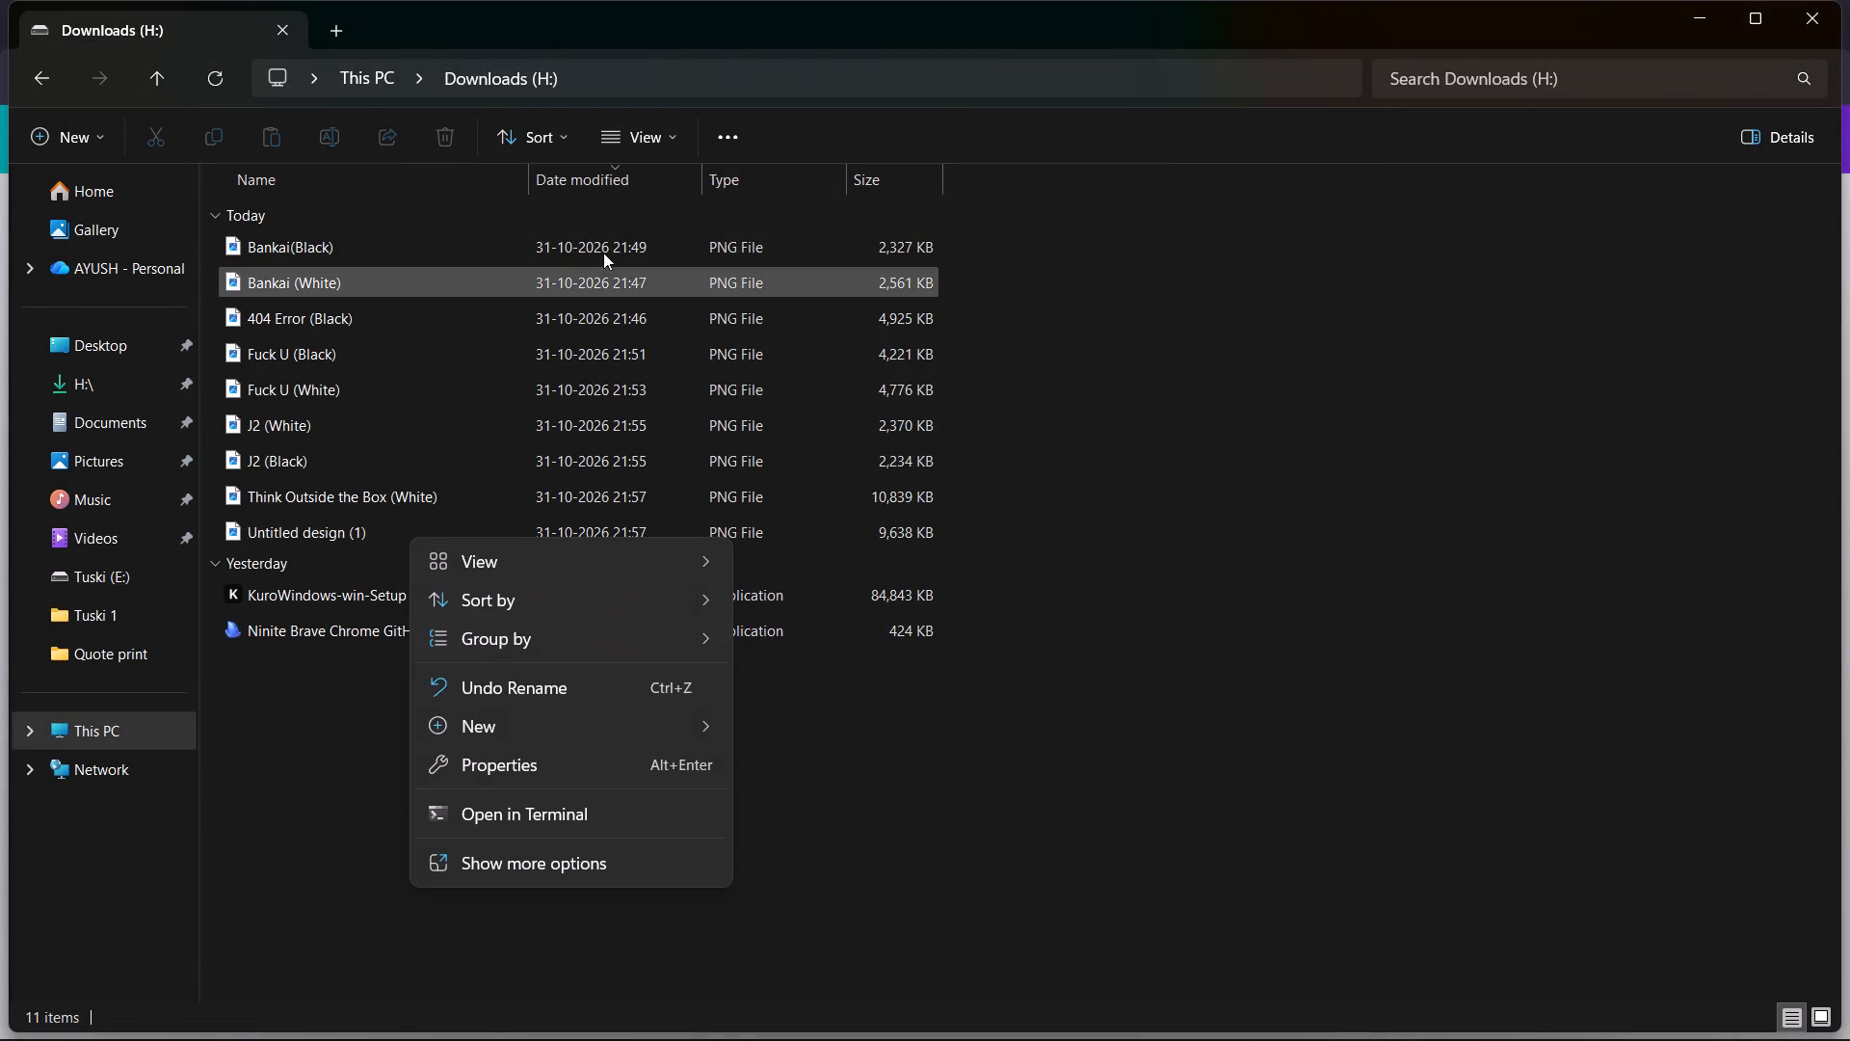
left_click(388, 509)
left_click(373, 547)
left_click(384, 531)
right_click(384, 531)
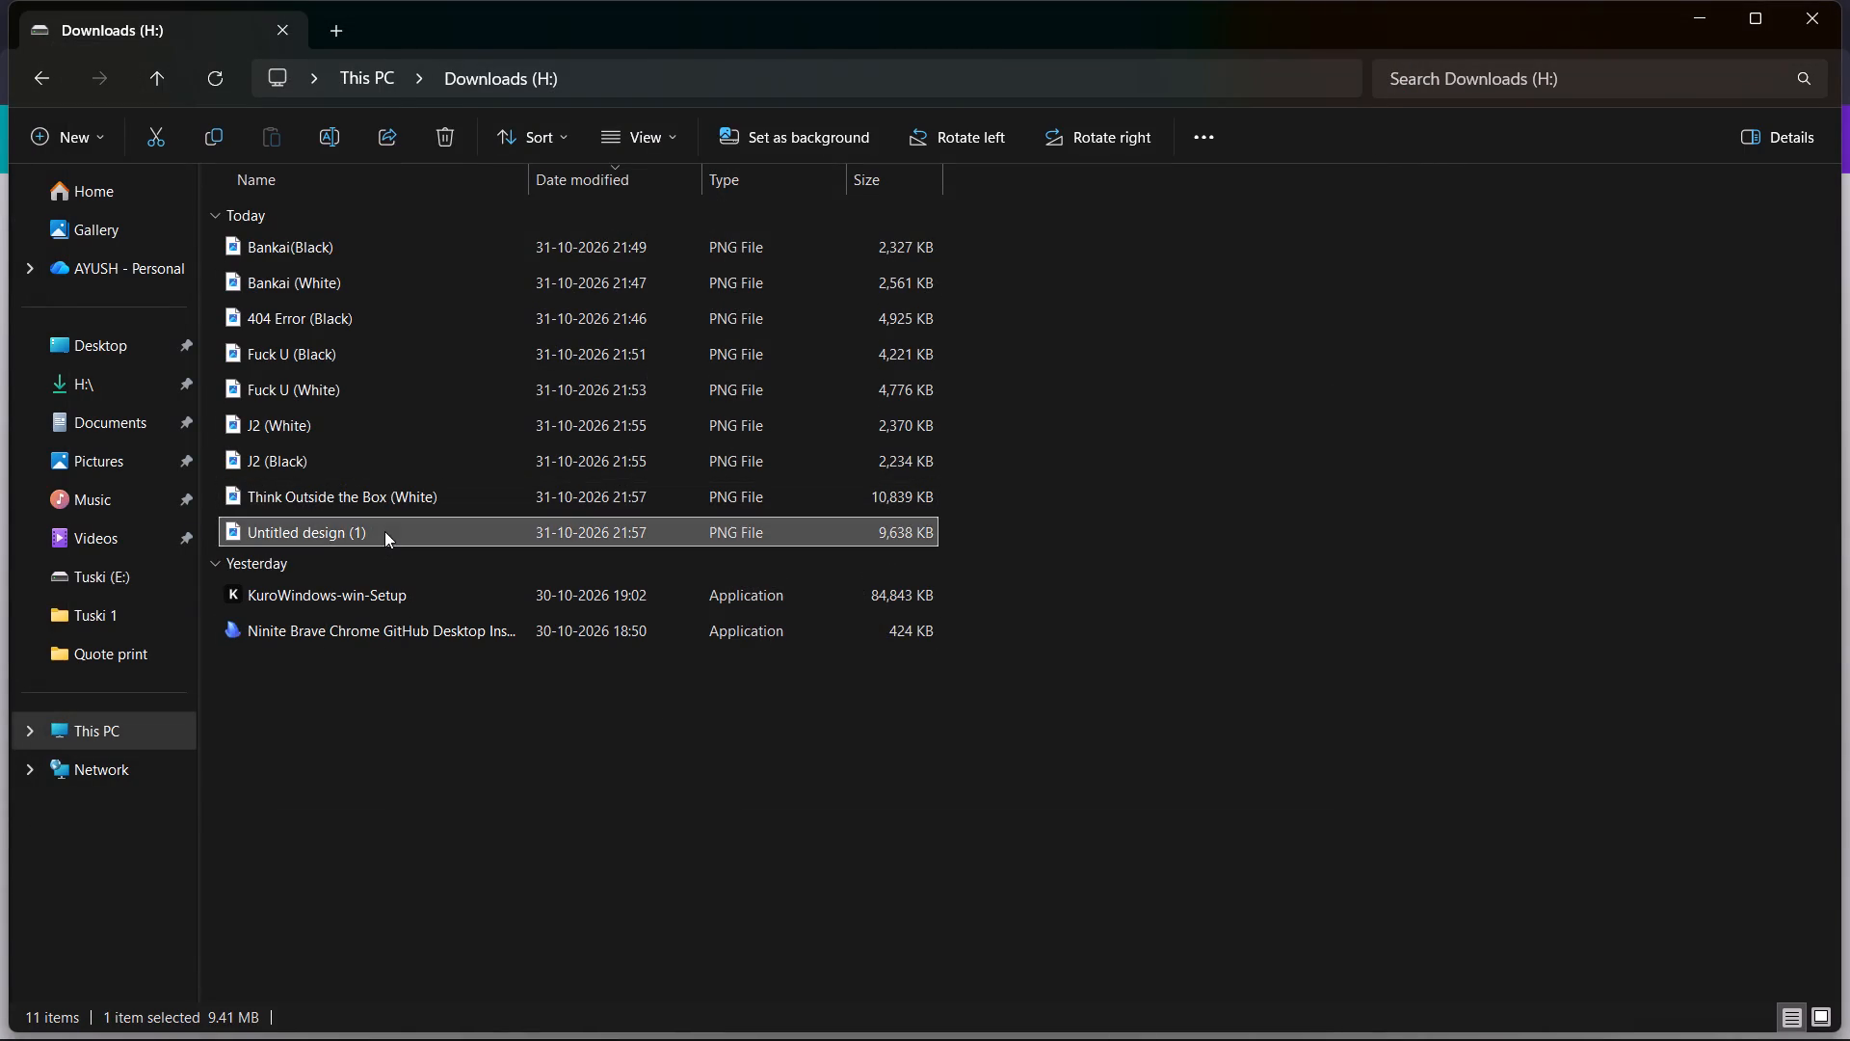
left_click(588, 86)
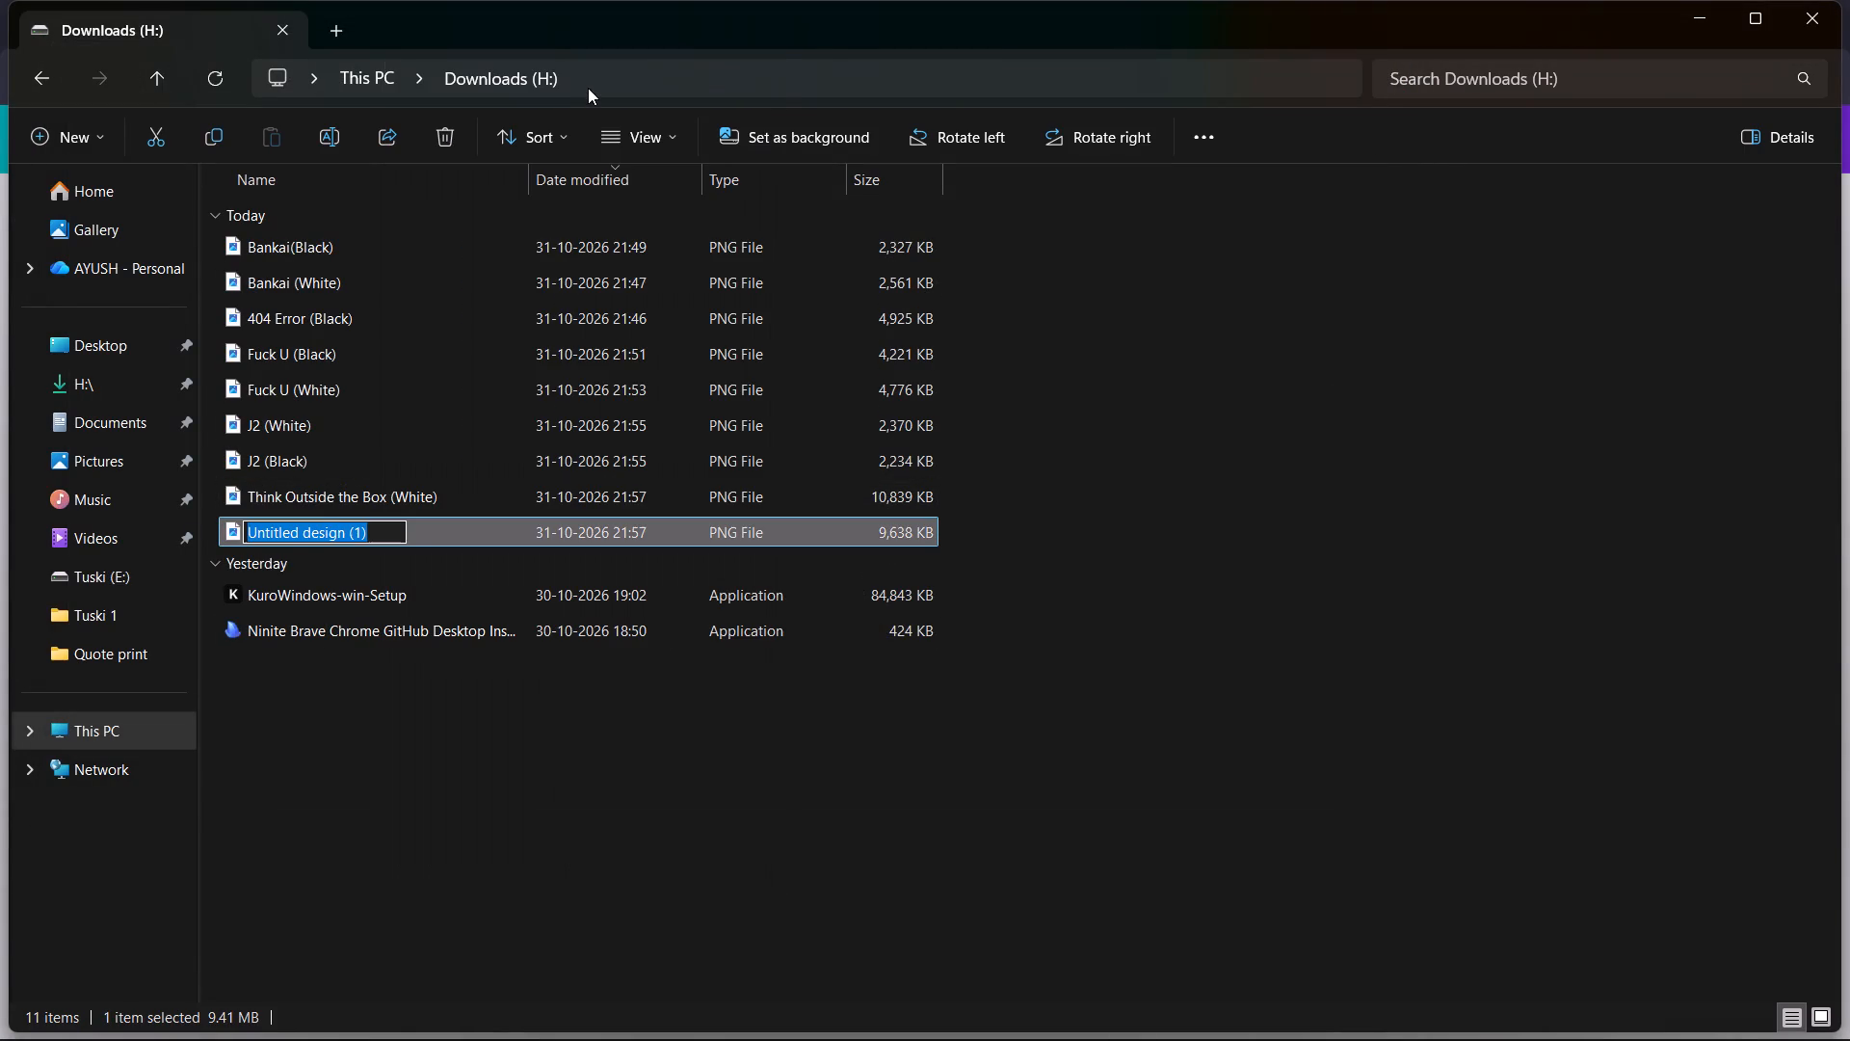
type("Think Outside the Box")
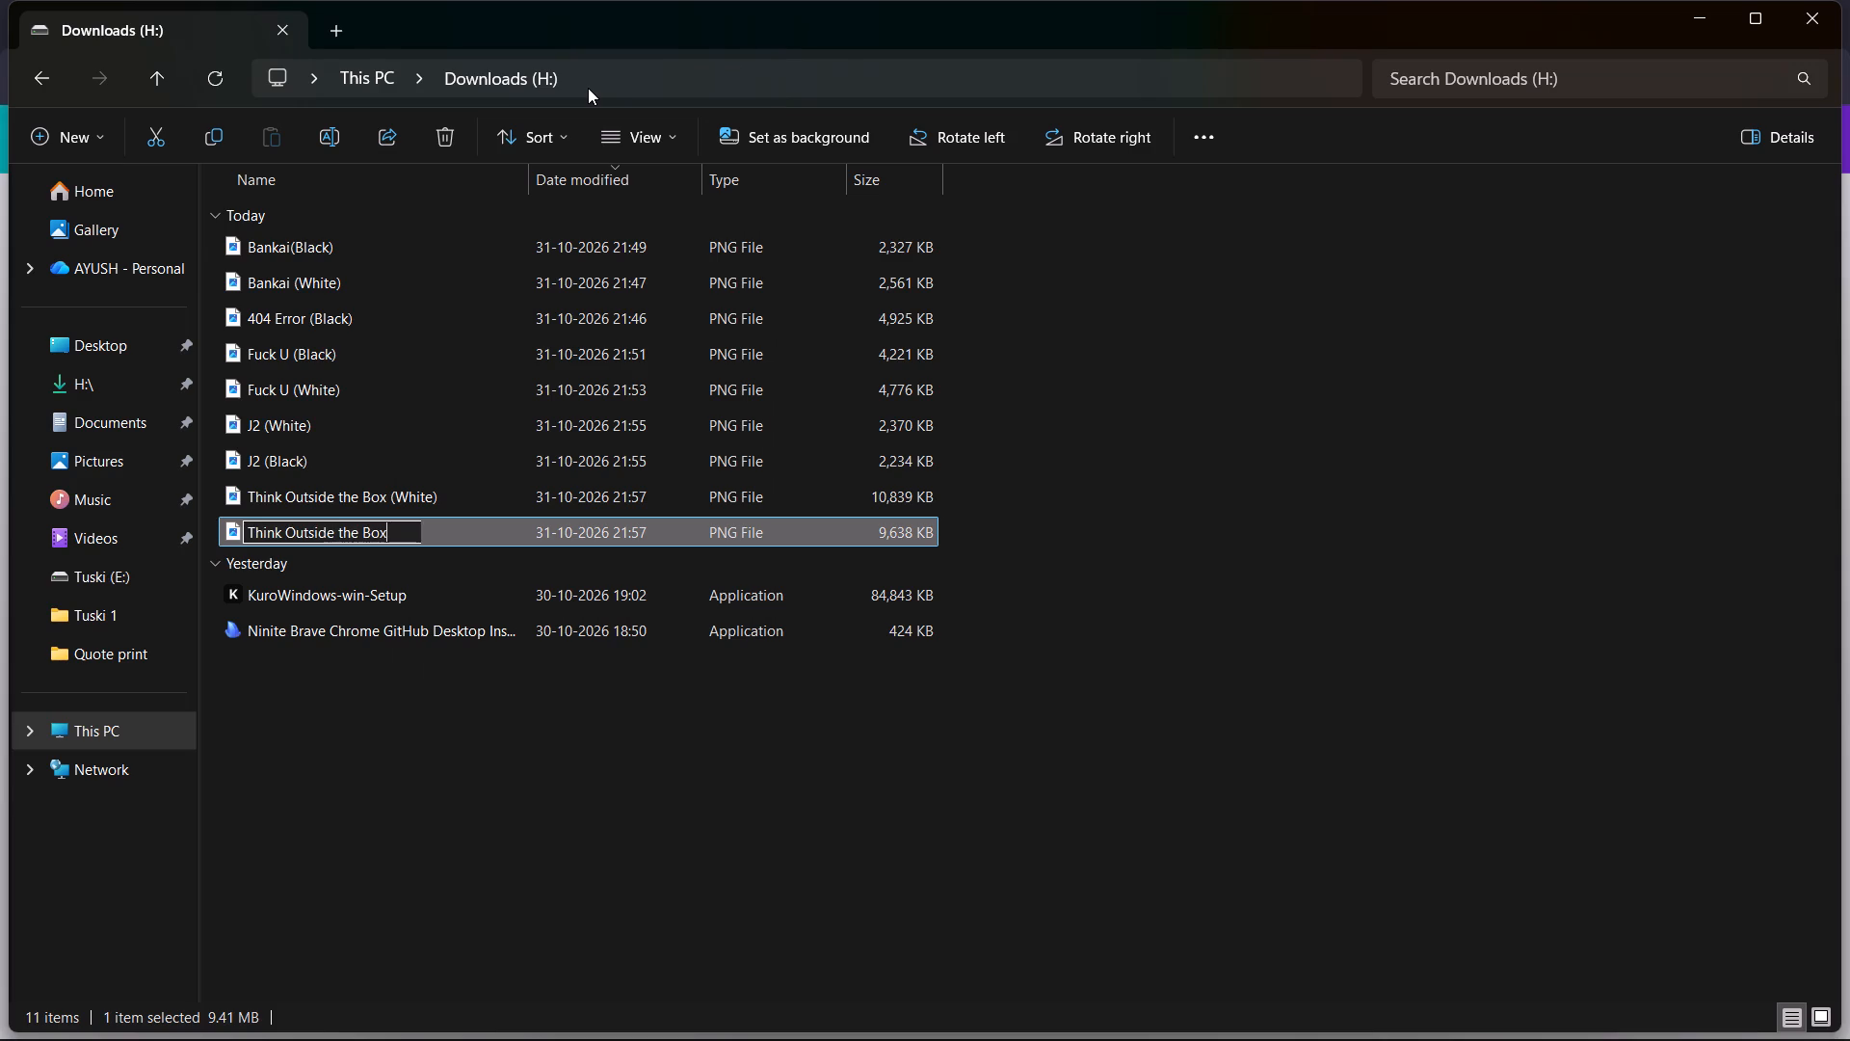
key("Return")
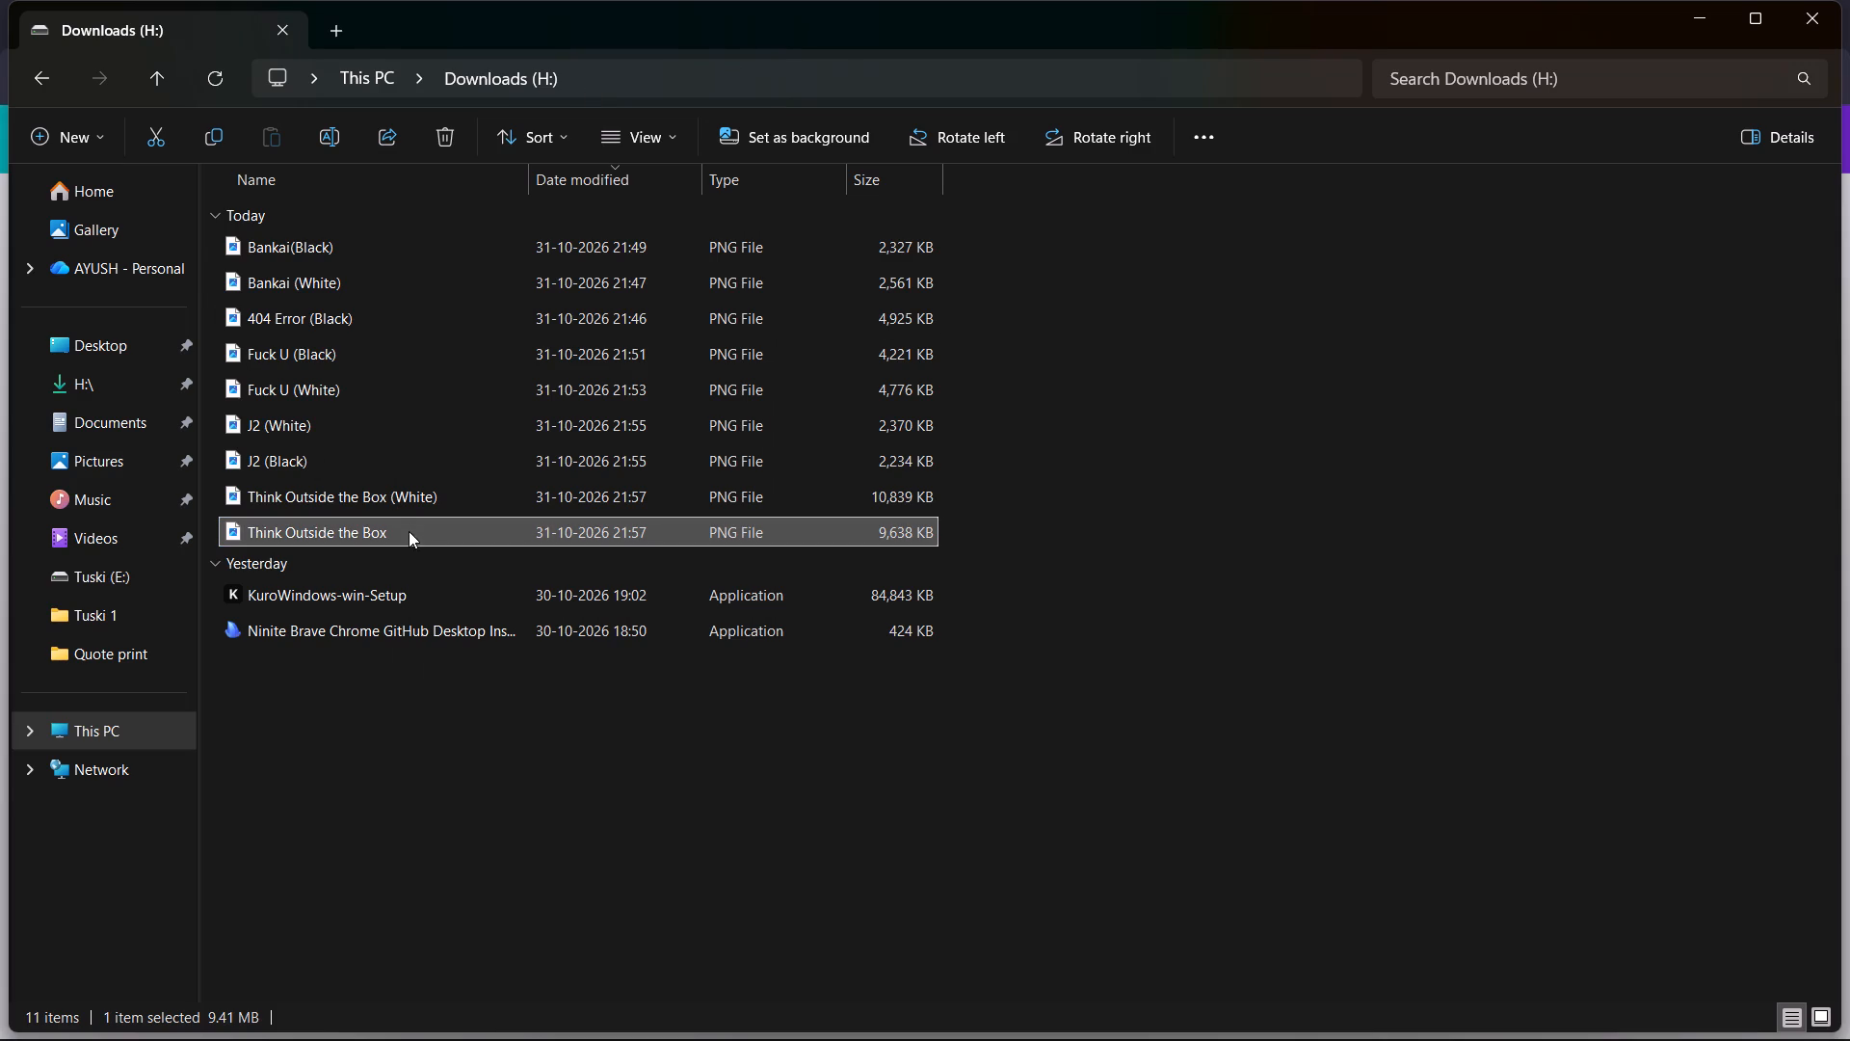
Add the (Black) suffix to the Think Outside the Box file name, making it Think Outside the Box (Black).
right_click(409, 531)
left_click(593, 71)
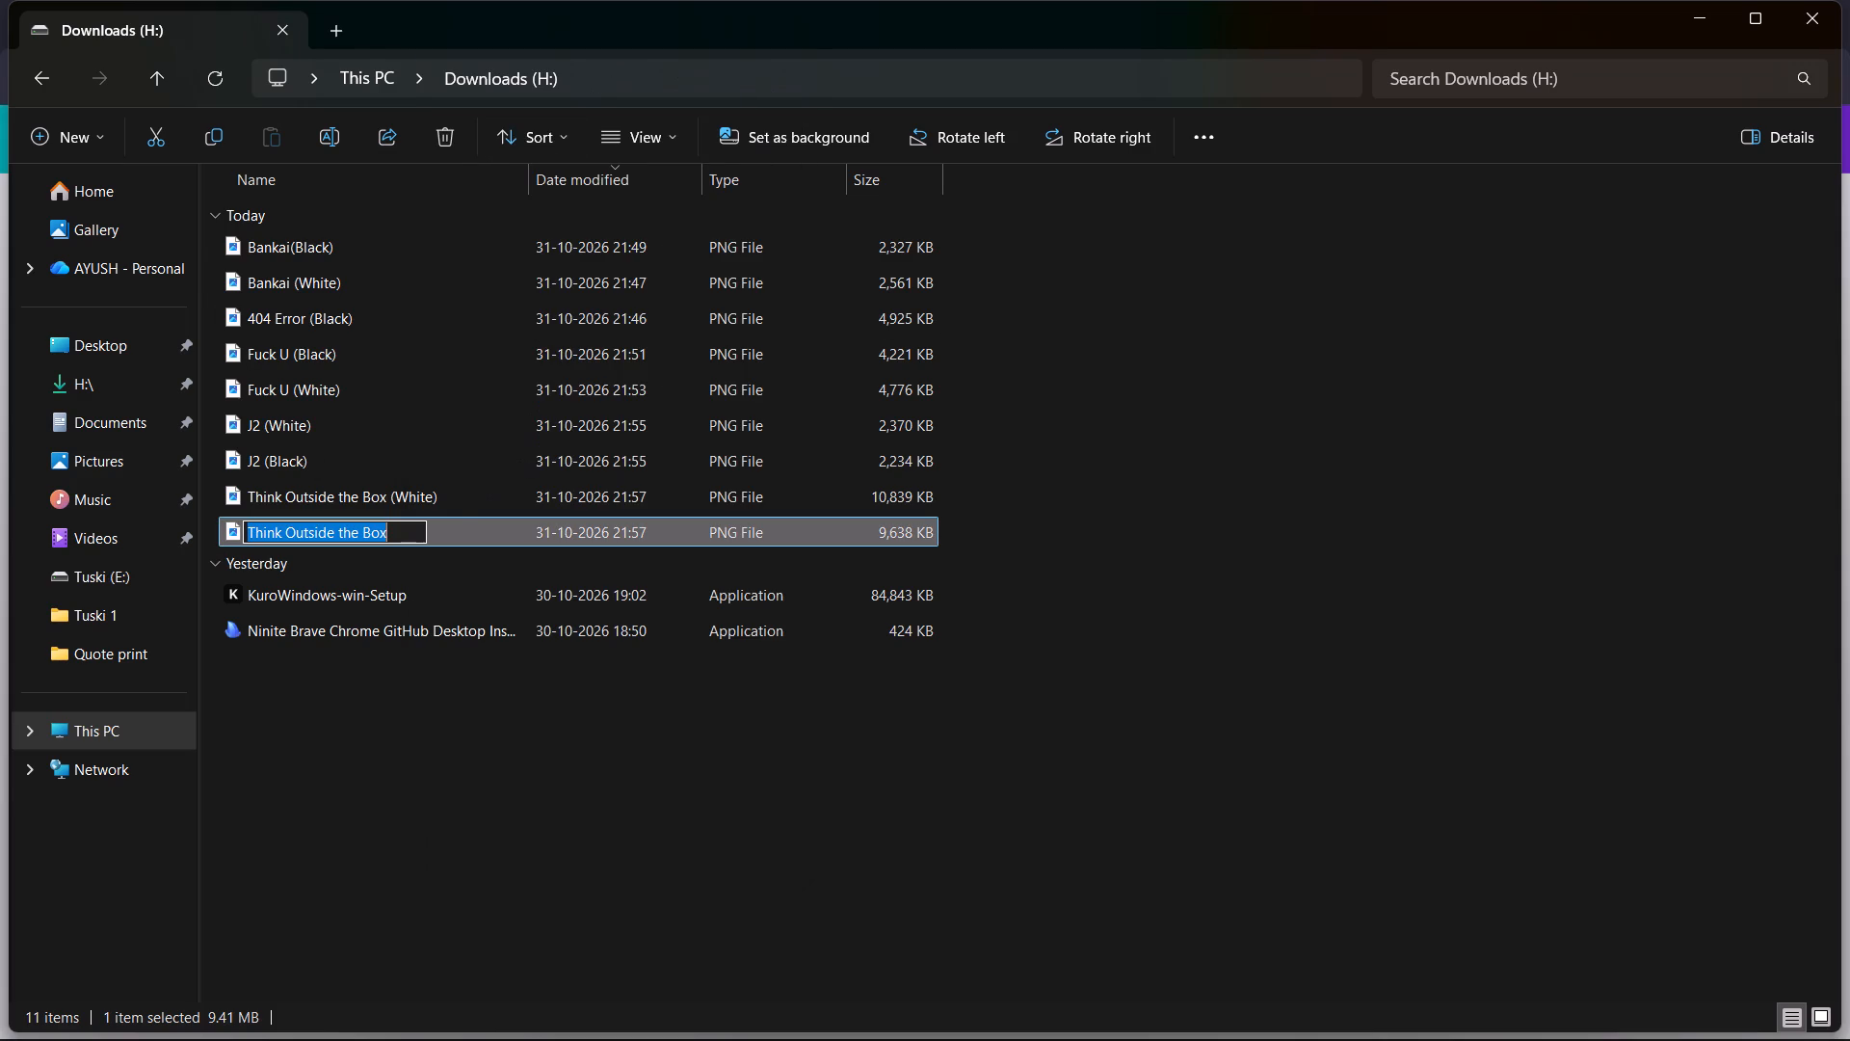
left_click(405, 533)
key("space")
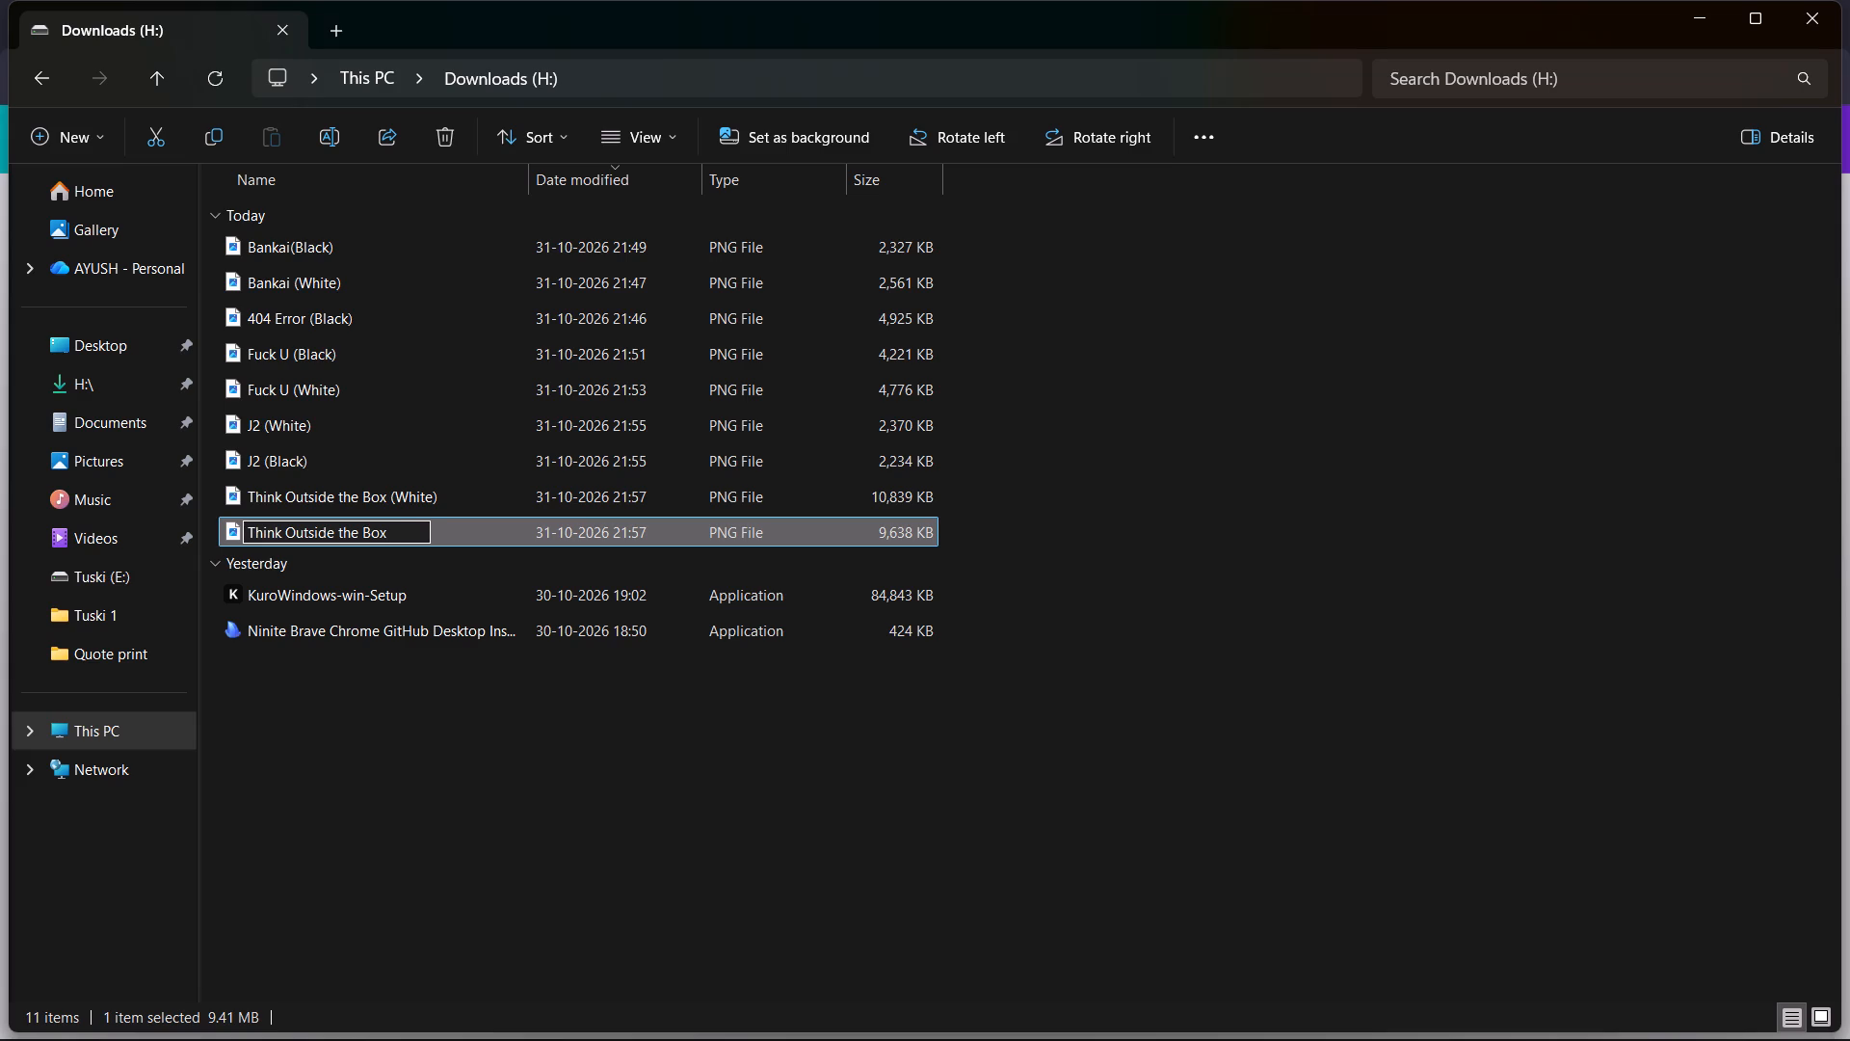
type("(Black")
key("shift+parenright")
key("Return")
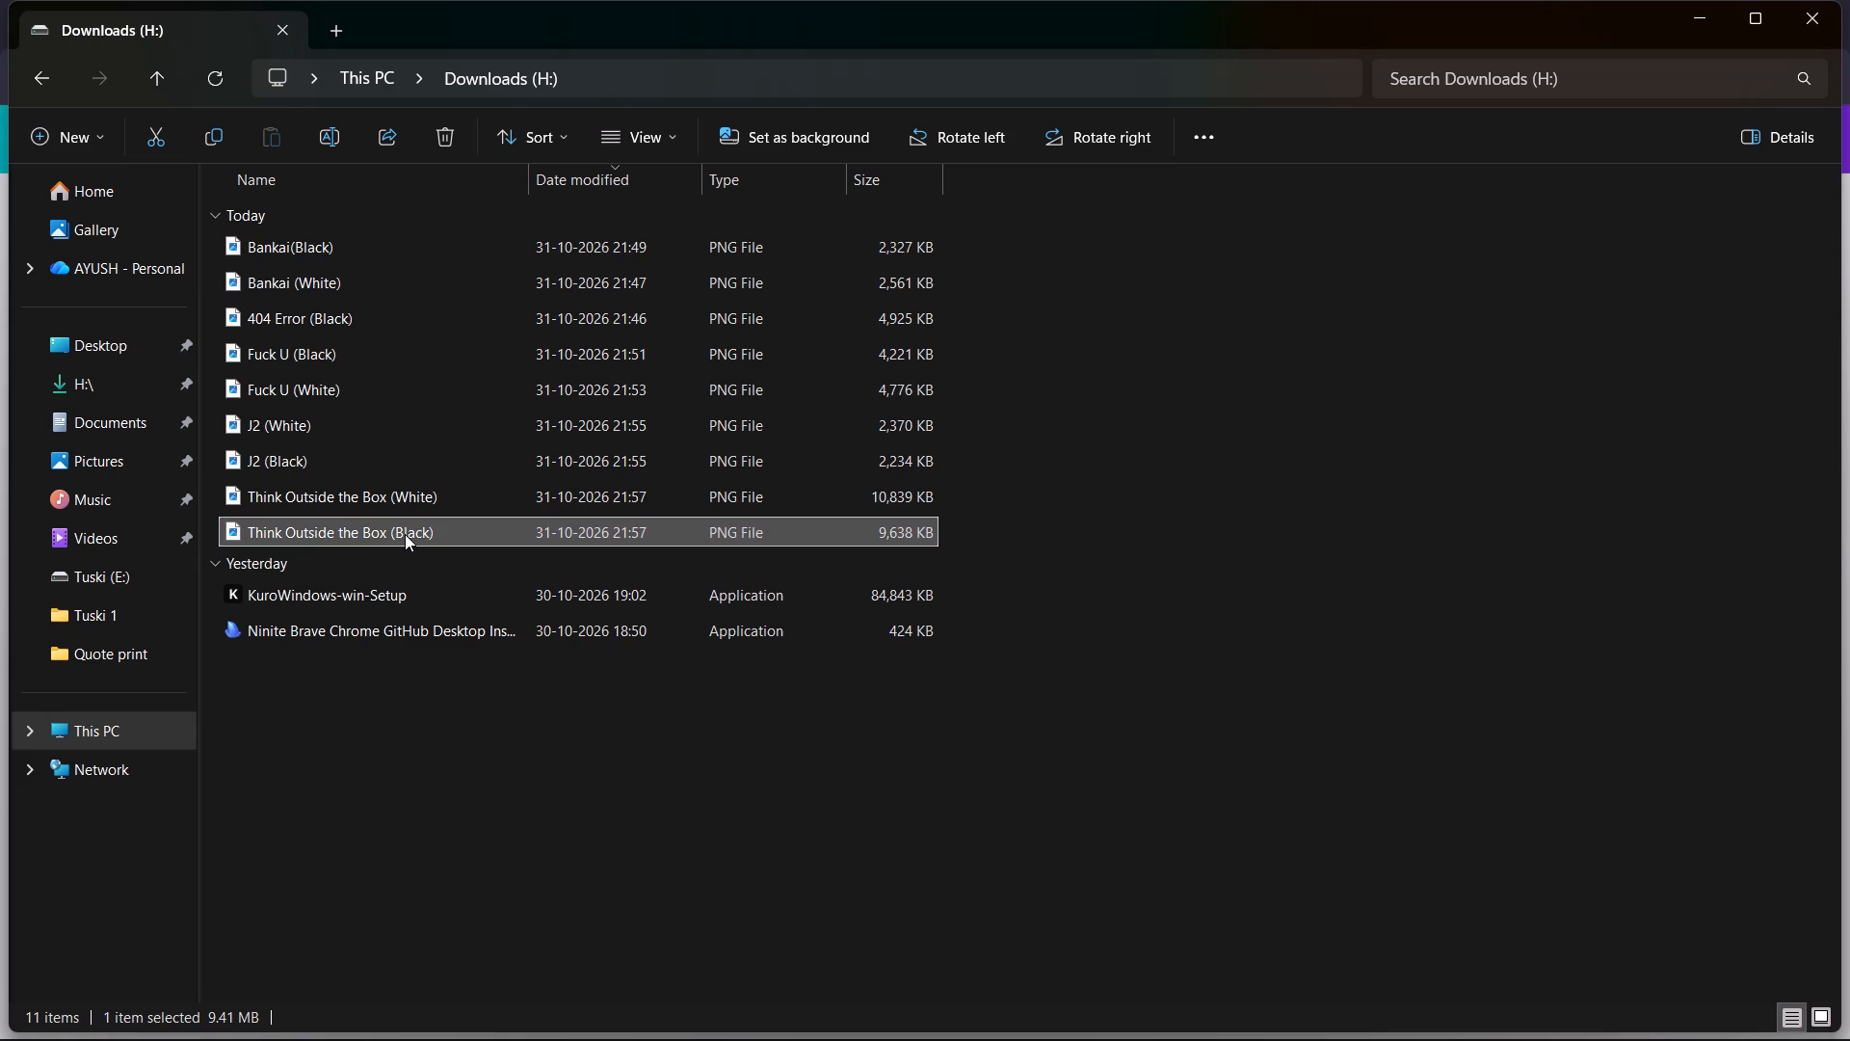
Back in Canva, close both Think Outside the Box editor tabs and the artwork preview to return to the Quote print folder.
left_click(1704, 15)
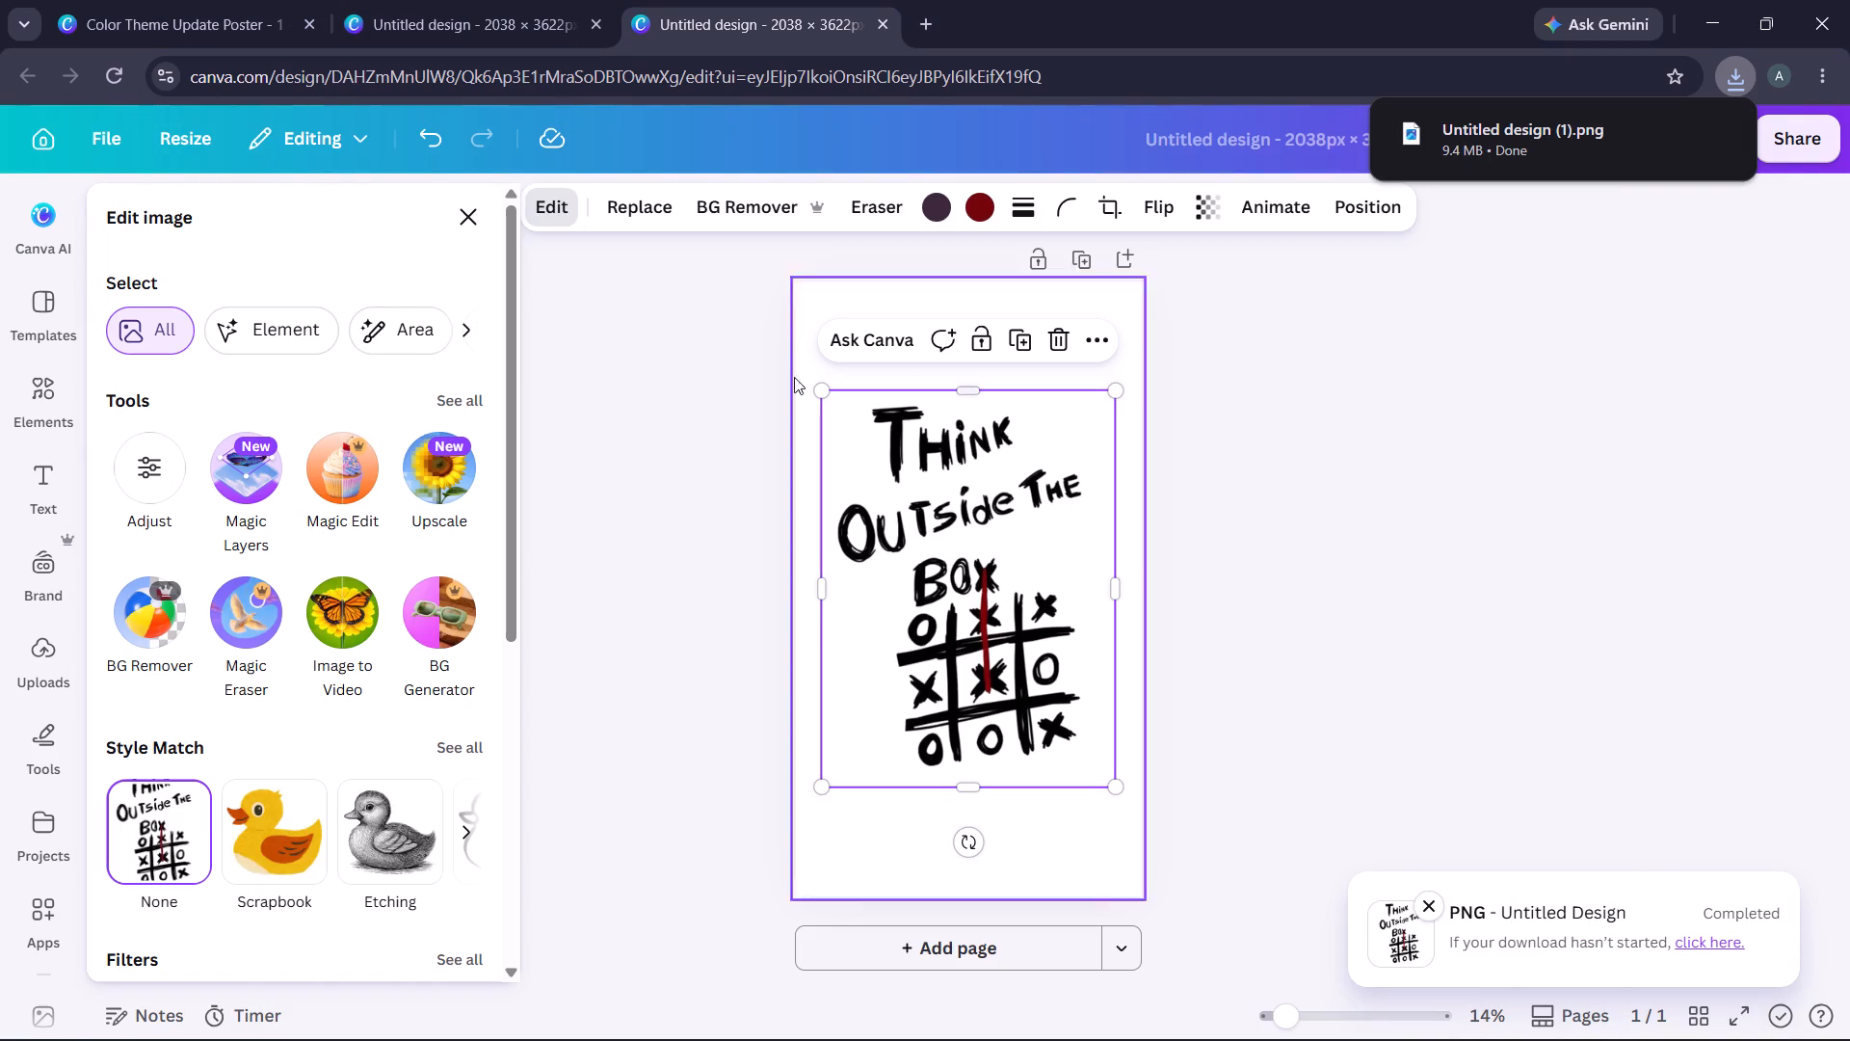
left_click(525, 0)
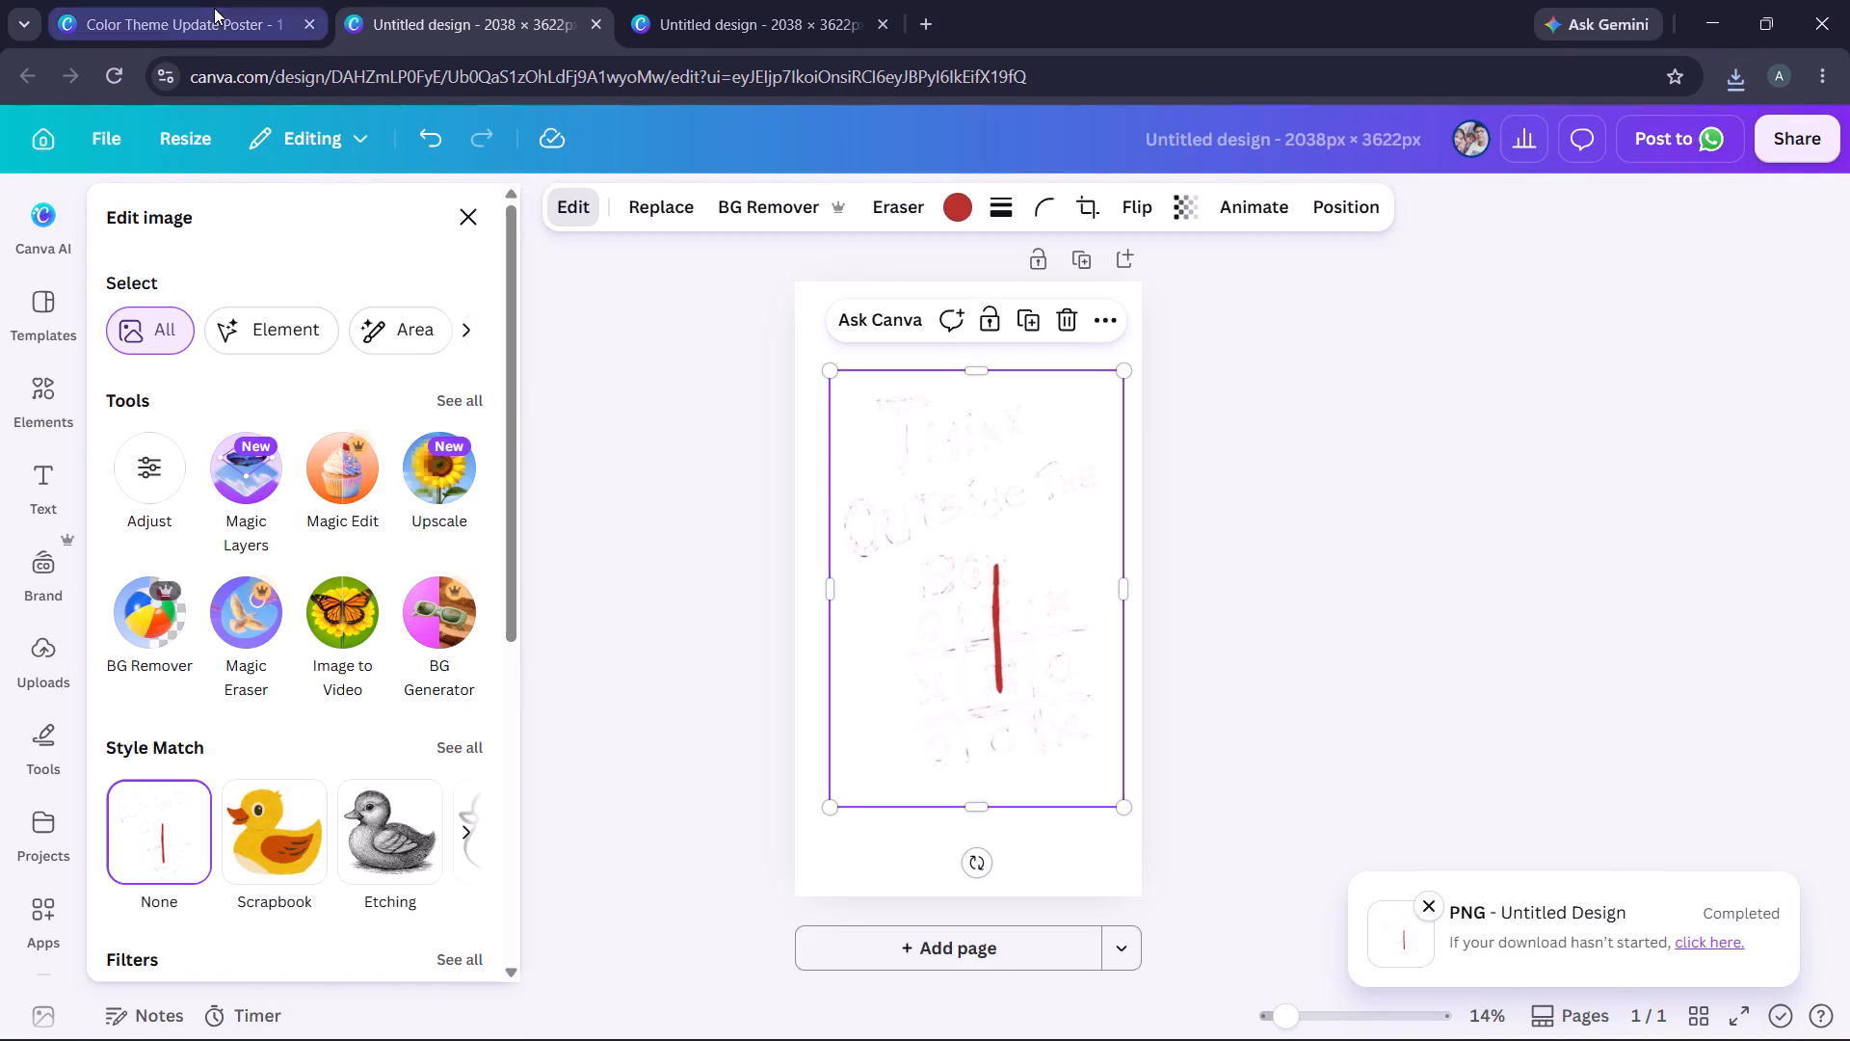
left_click(214, 8)
left_click(880, 24)
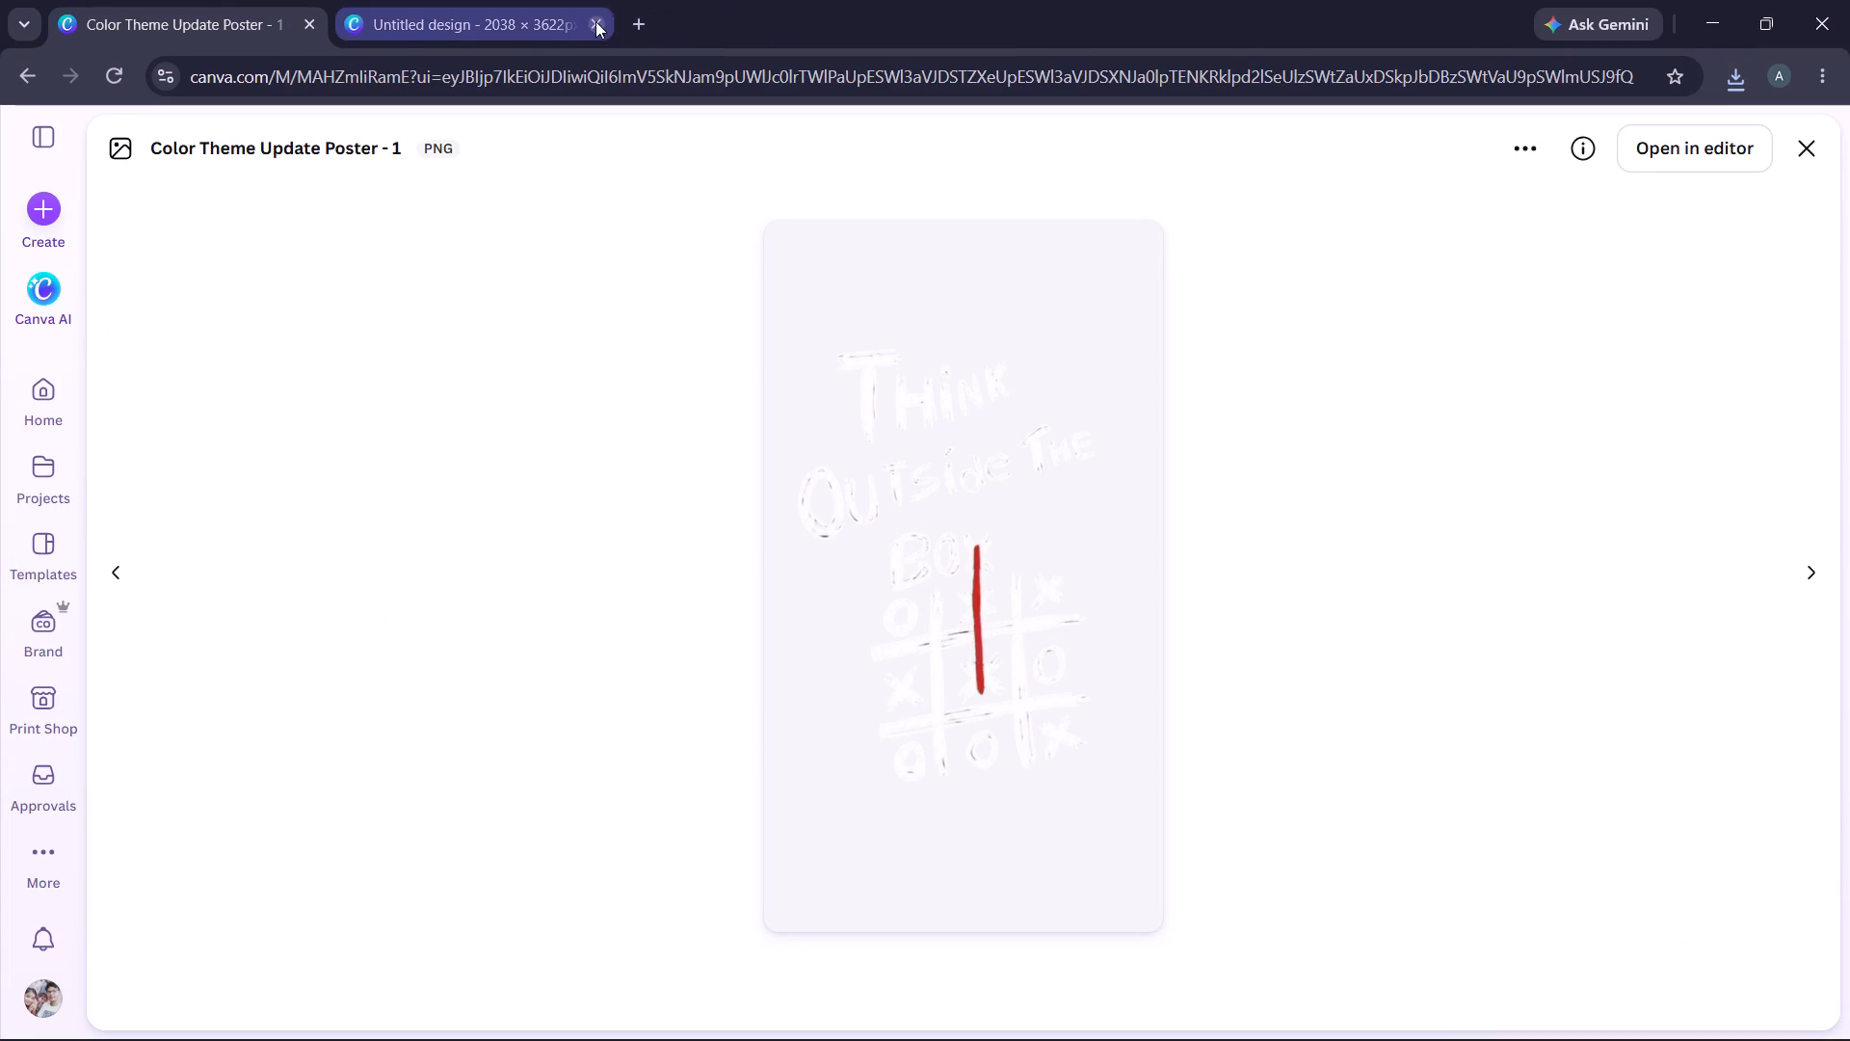
left_click(595, 21)
left_click(1806, 150)
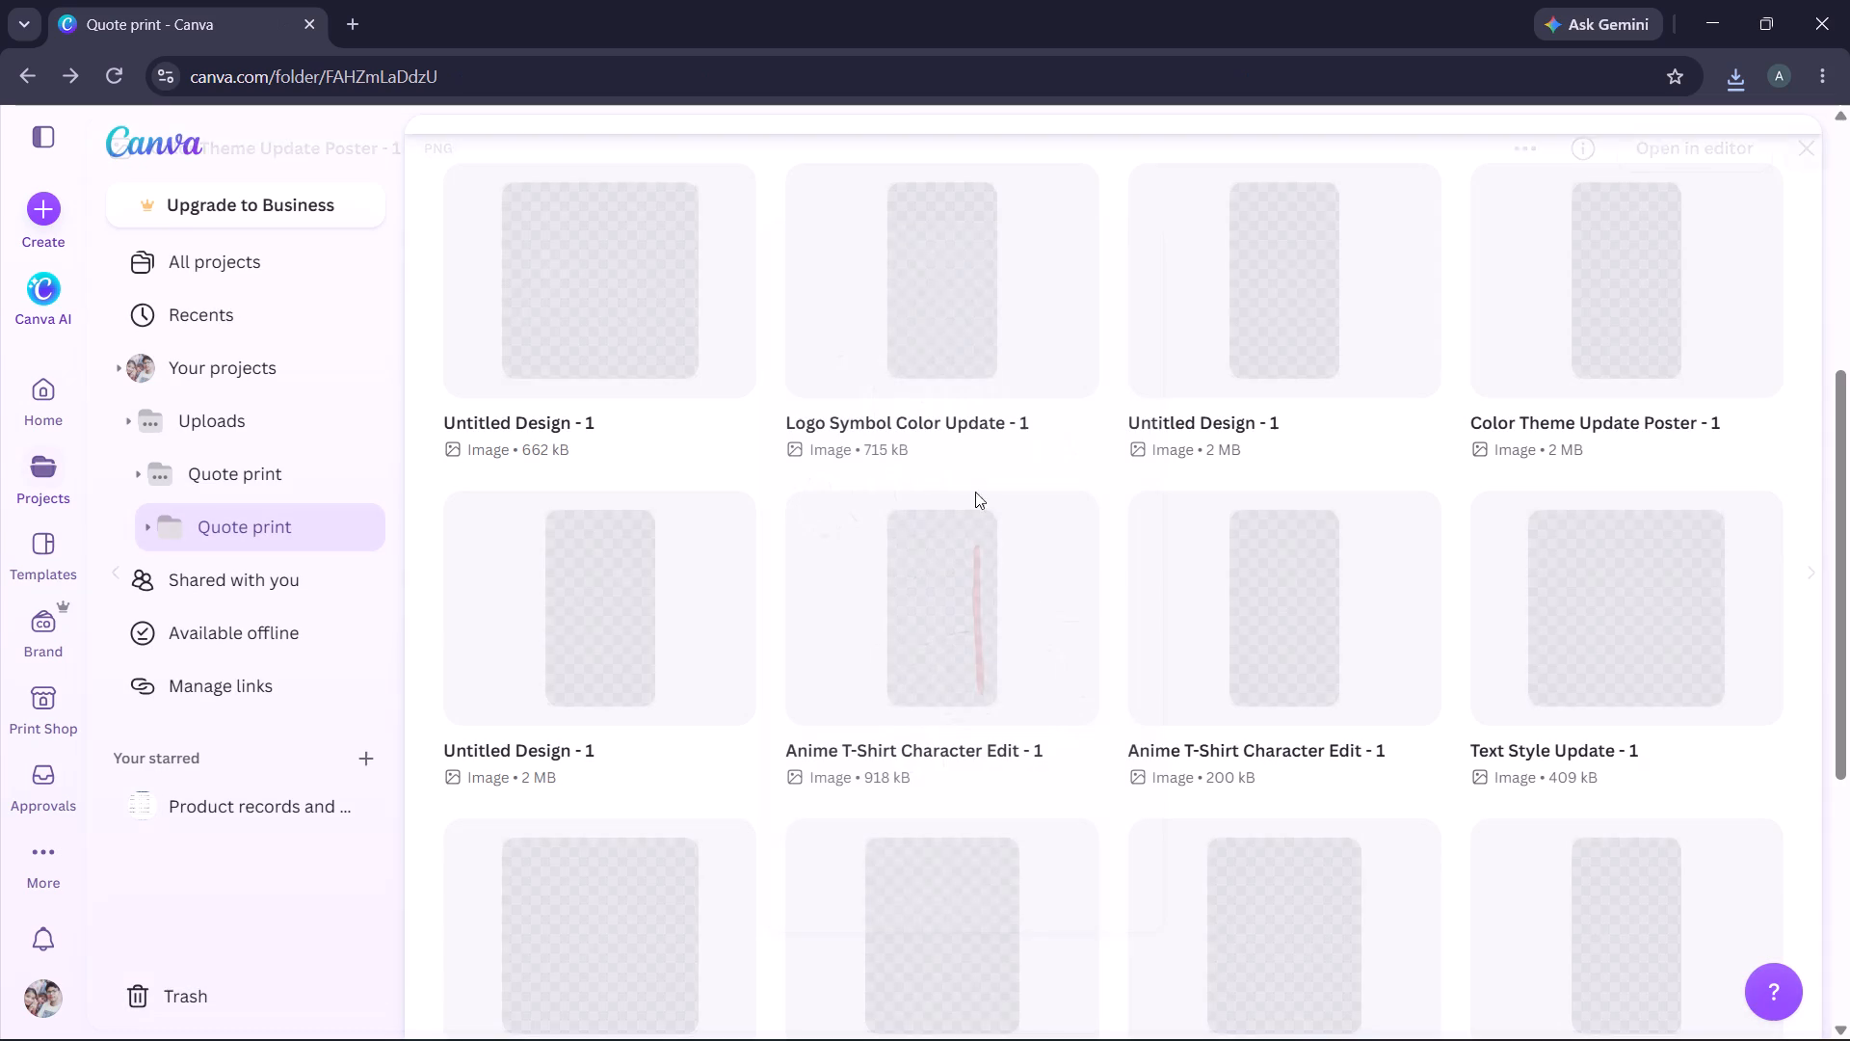
From the Quote print folder, open the pale and the black pain symbol artworks in separate editor tabs.
scroll(1092, 606, "up", 3)
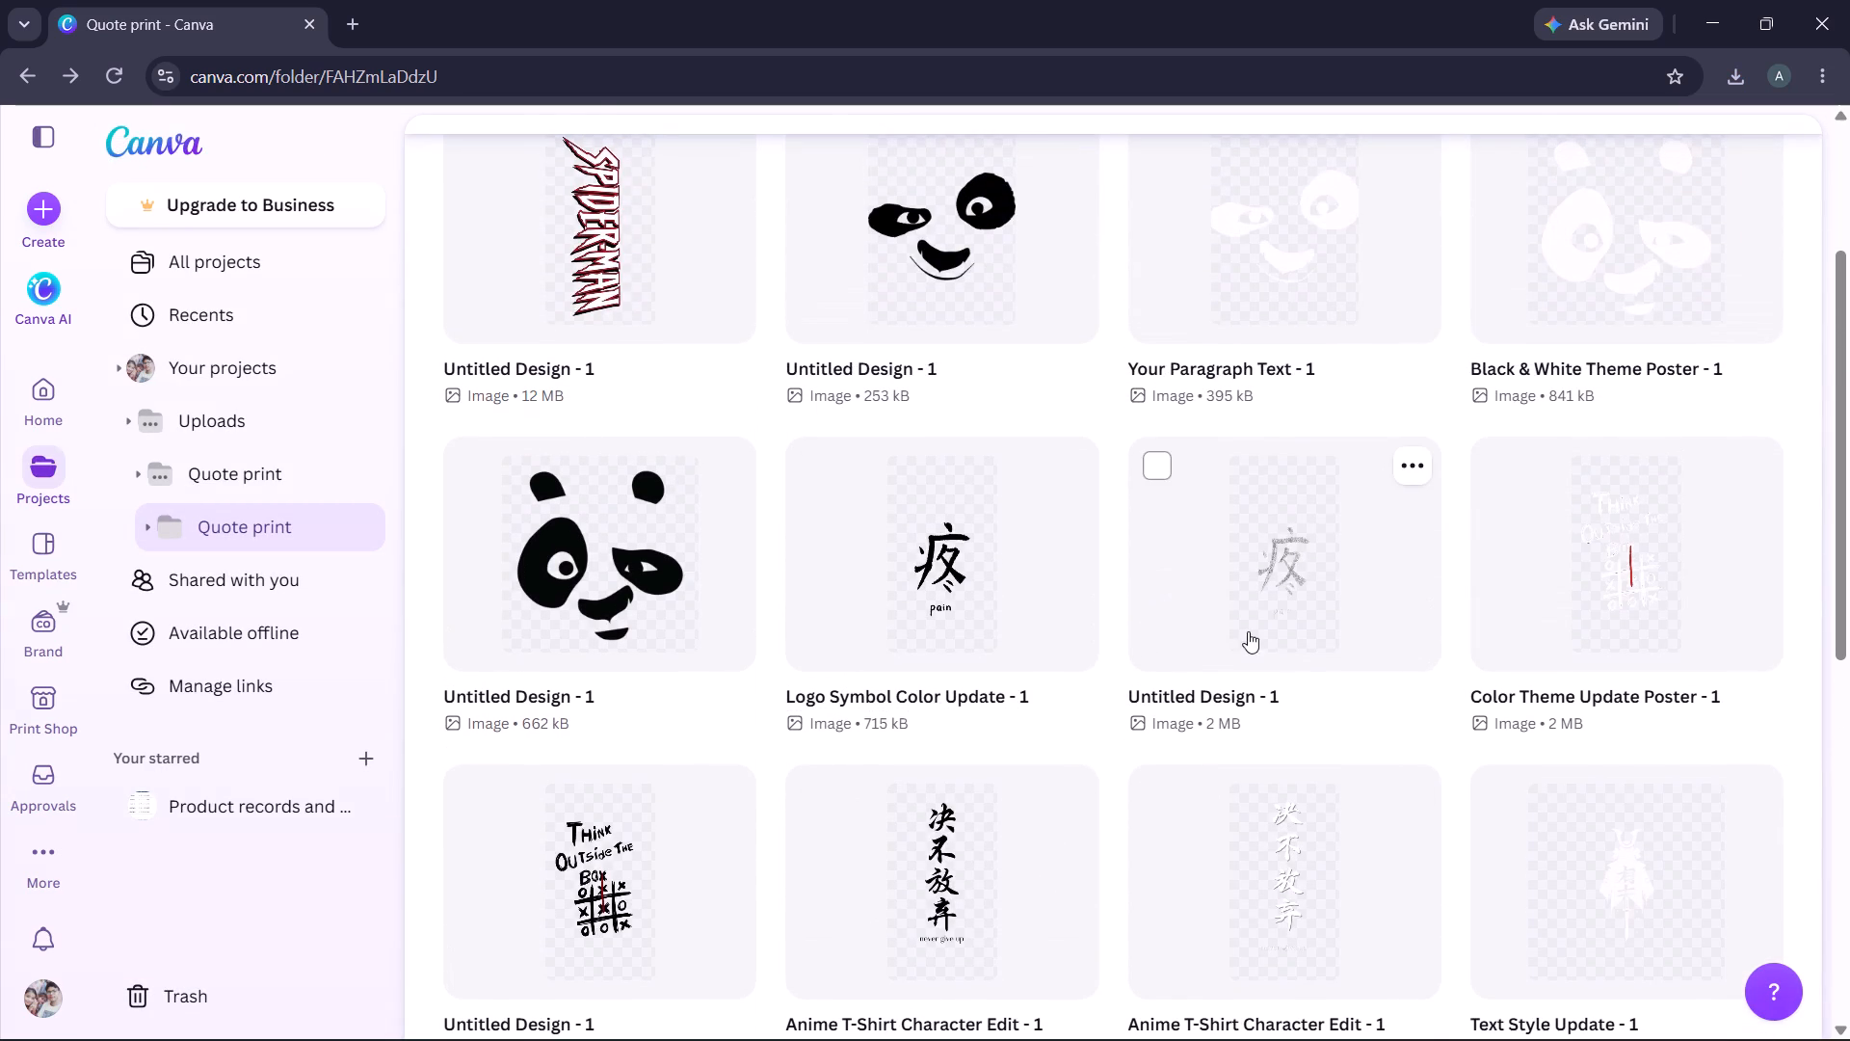
left_click(1280, 604)
left_click(1718, 132)
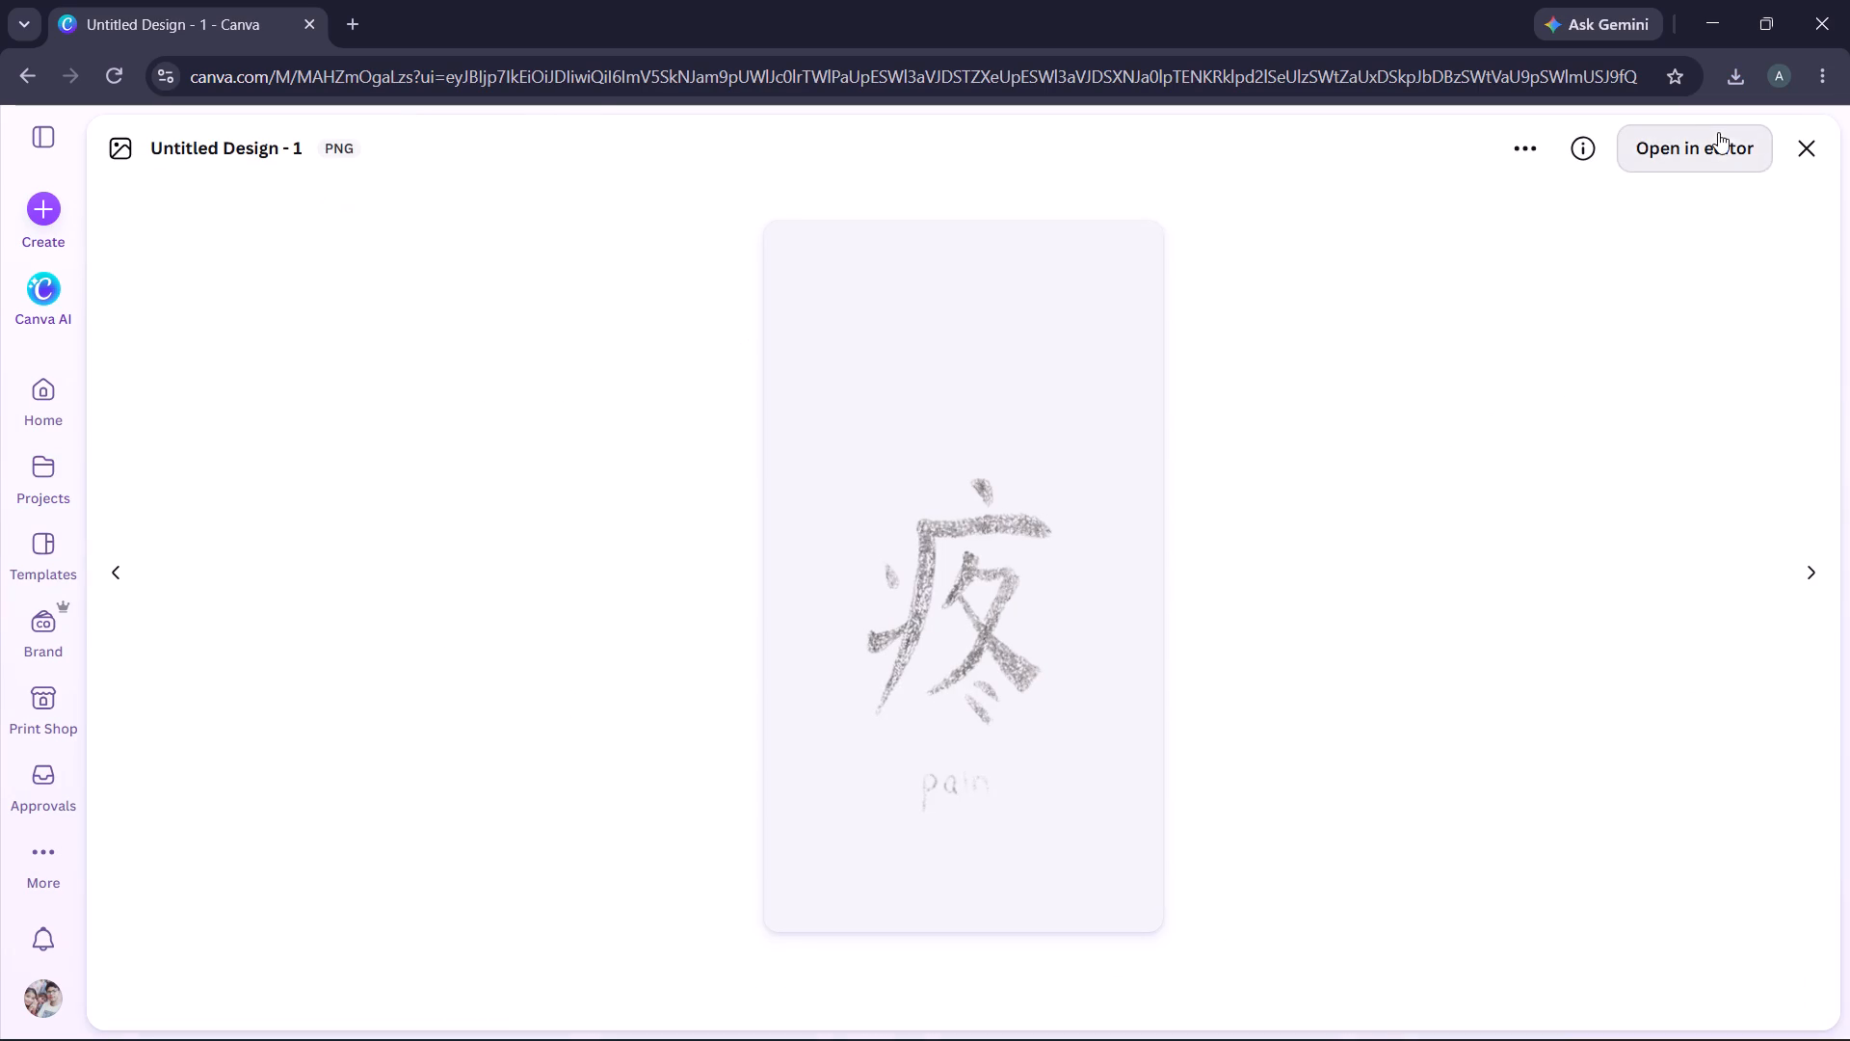
left_click(236, 0)
left_click(1798, 151)
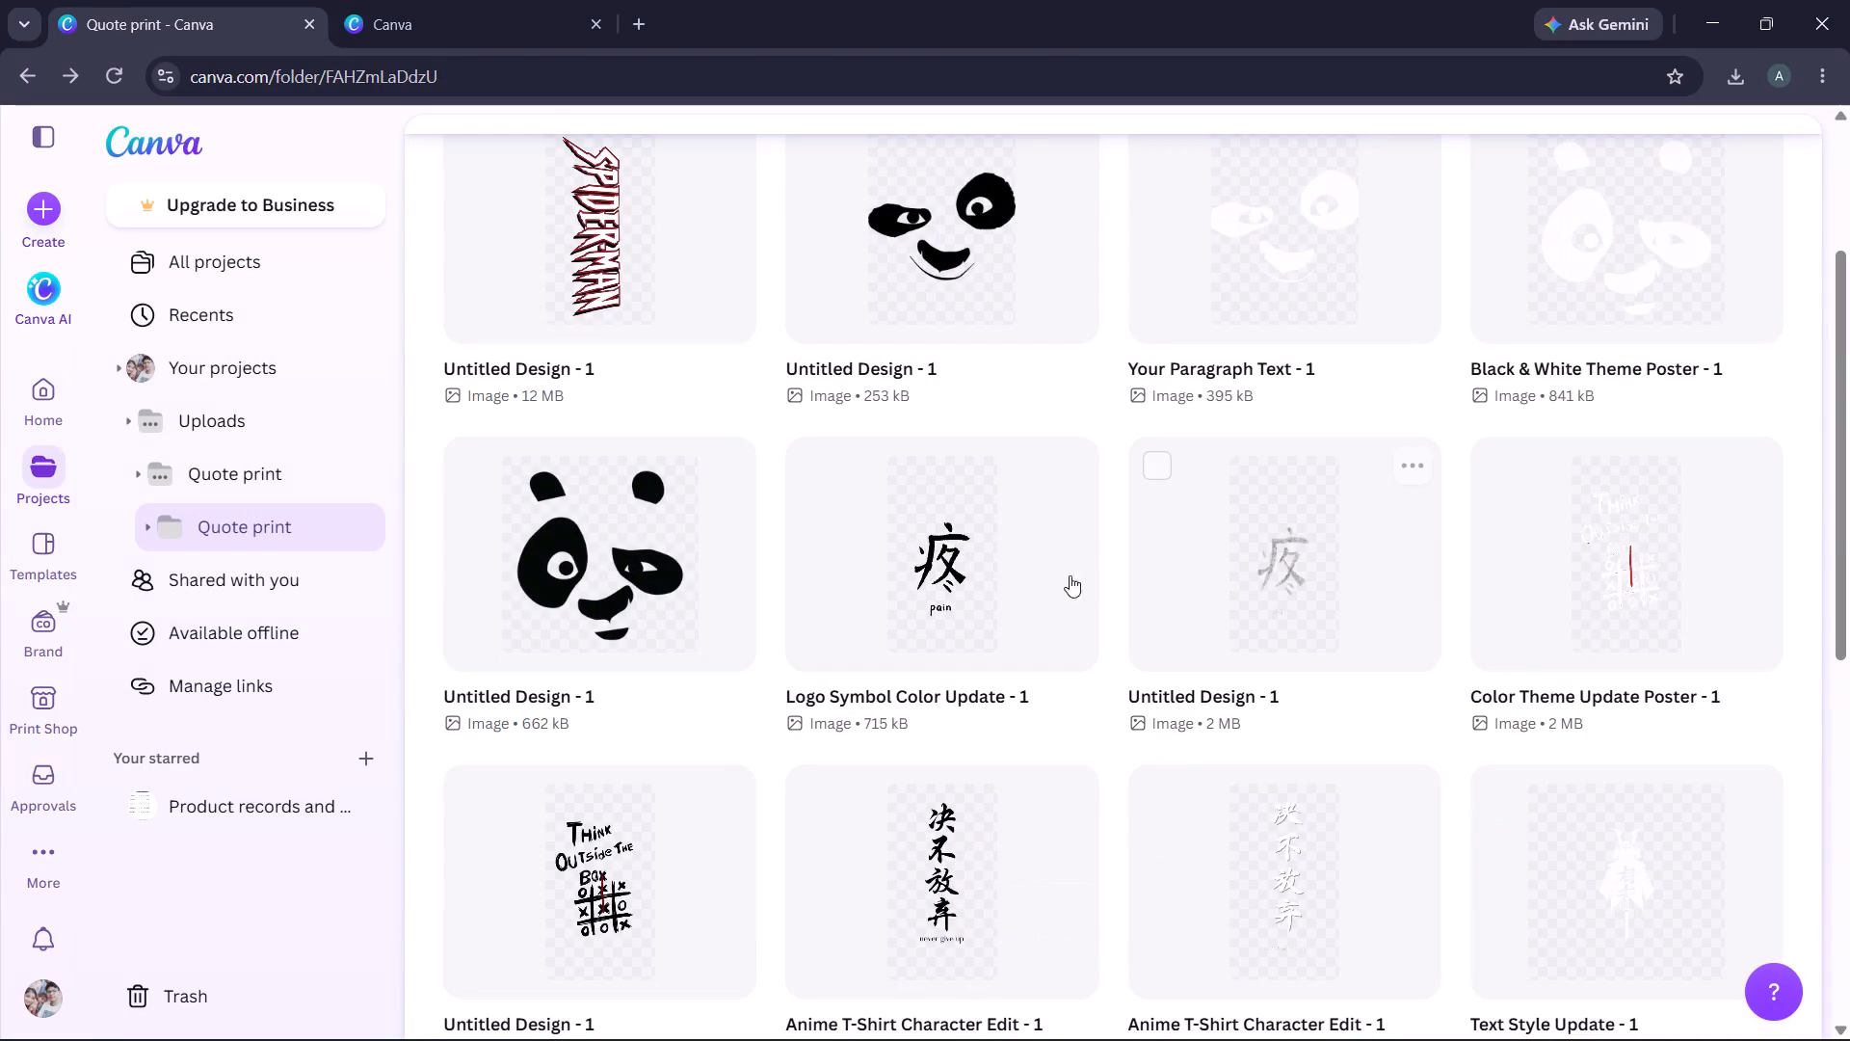
left_click(951, 570)
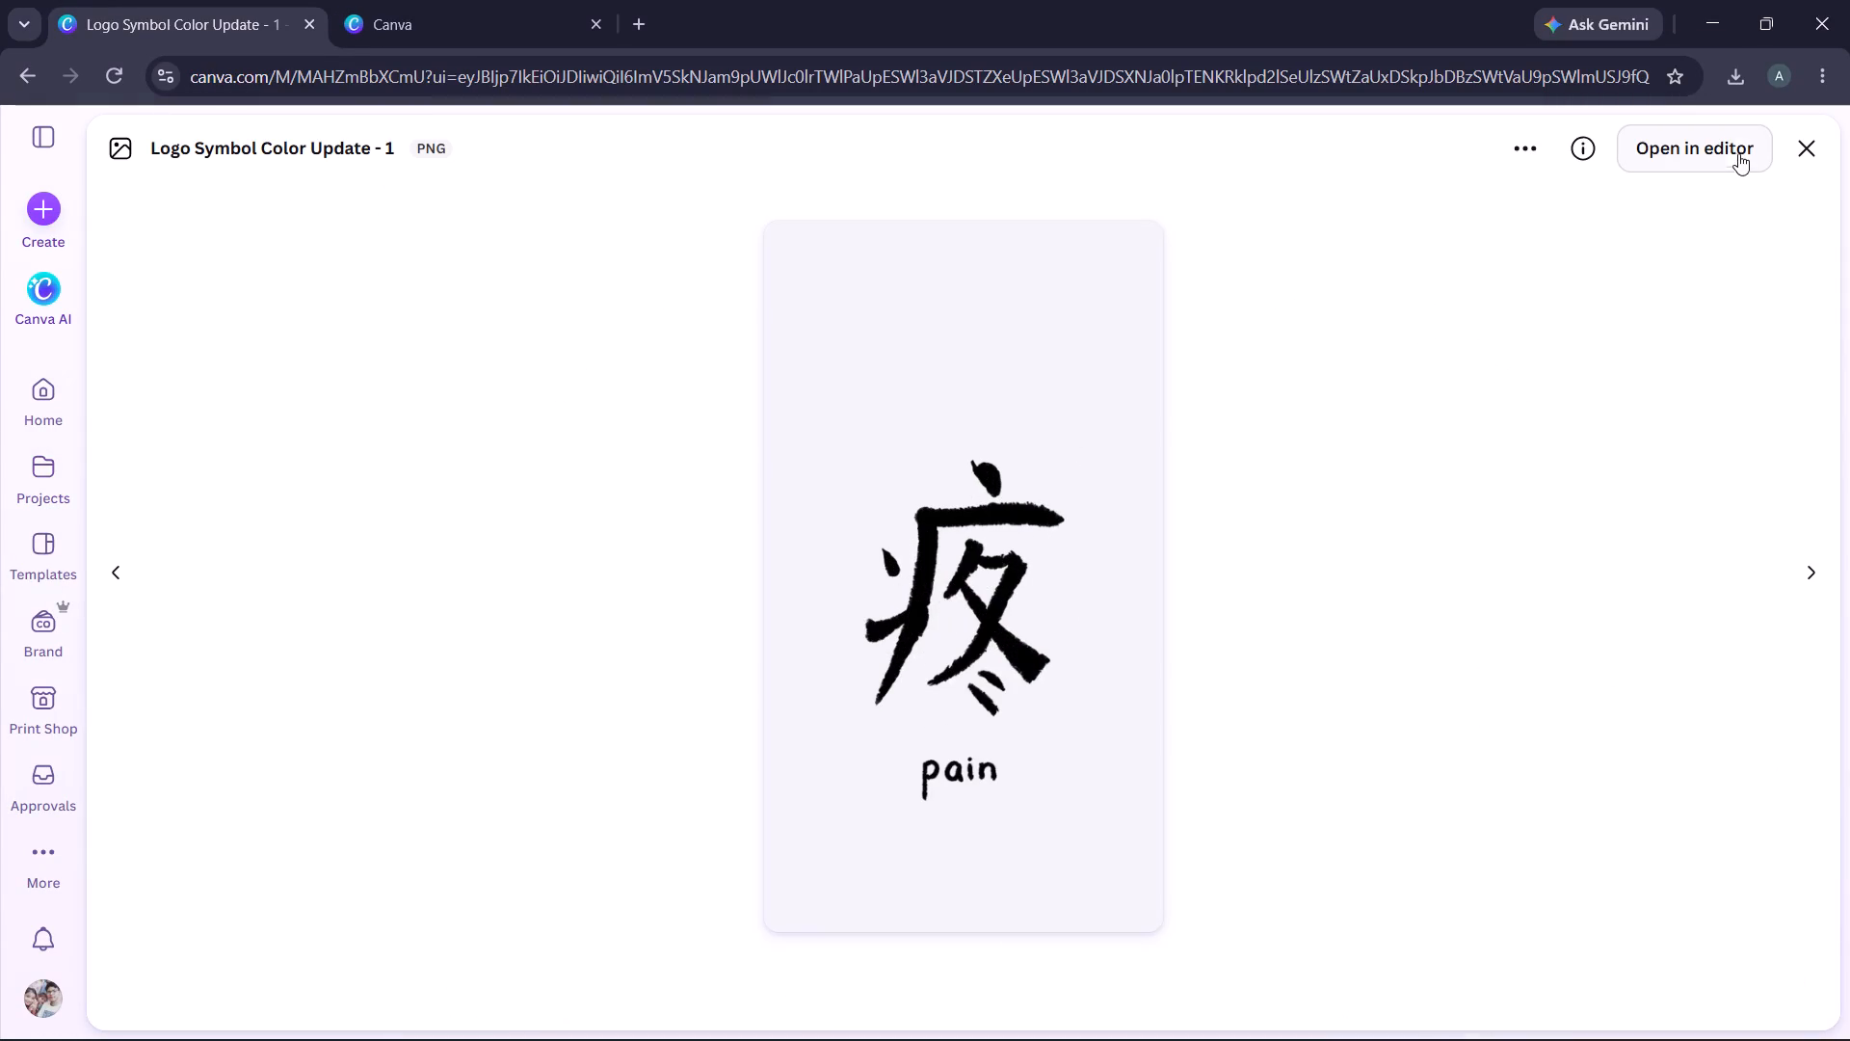
left_click(1738, 145)
Crop the pale pain artwork's empty margins on all sides to about 1,580 × 2,200 px and move it up the page, centred horizontally.
left_click(859, 30)
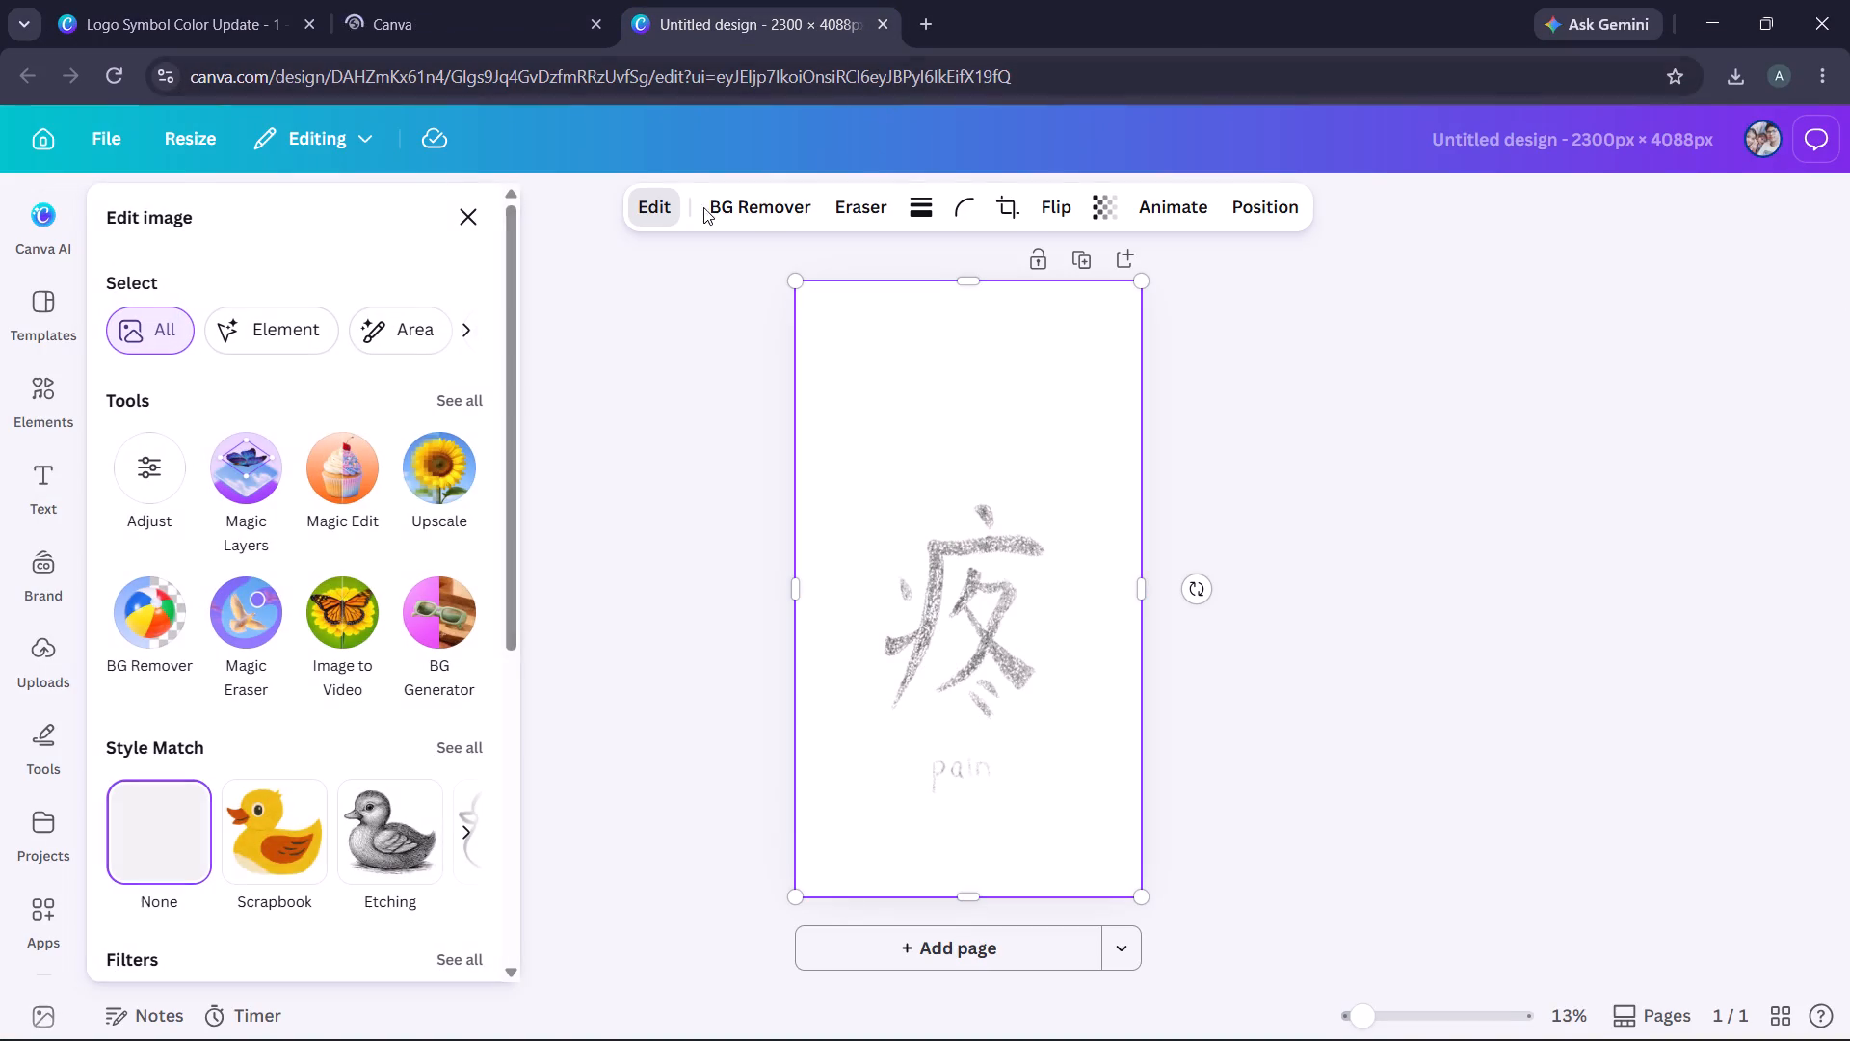
left_click_drag(966, 281, 973, 481)
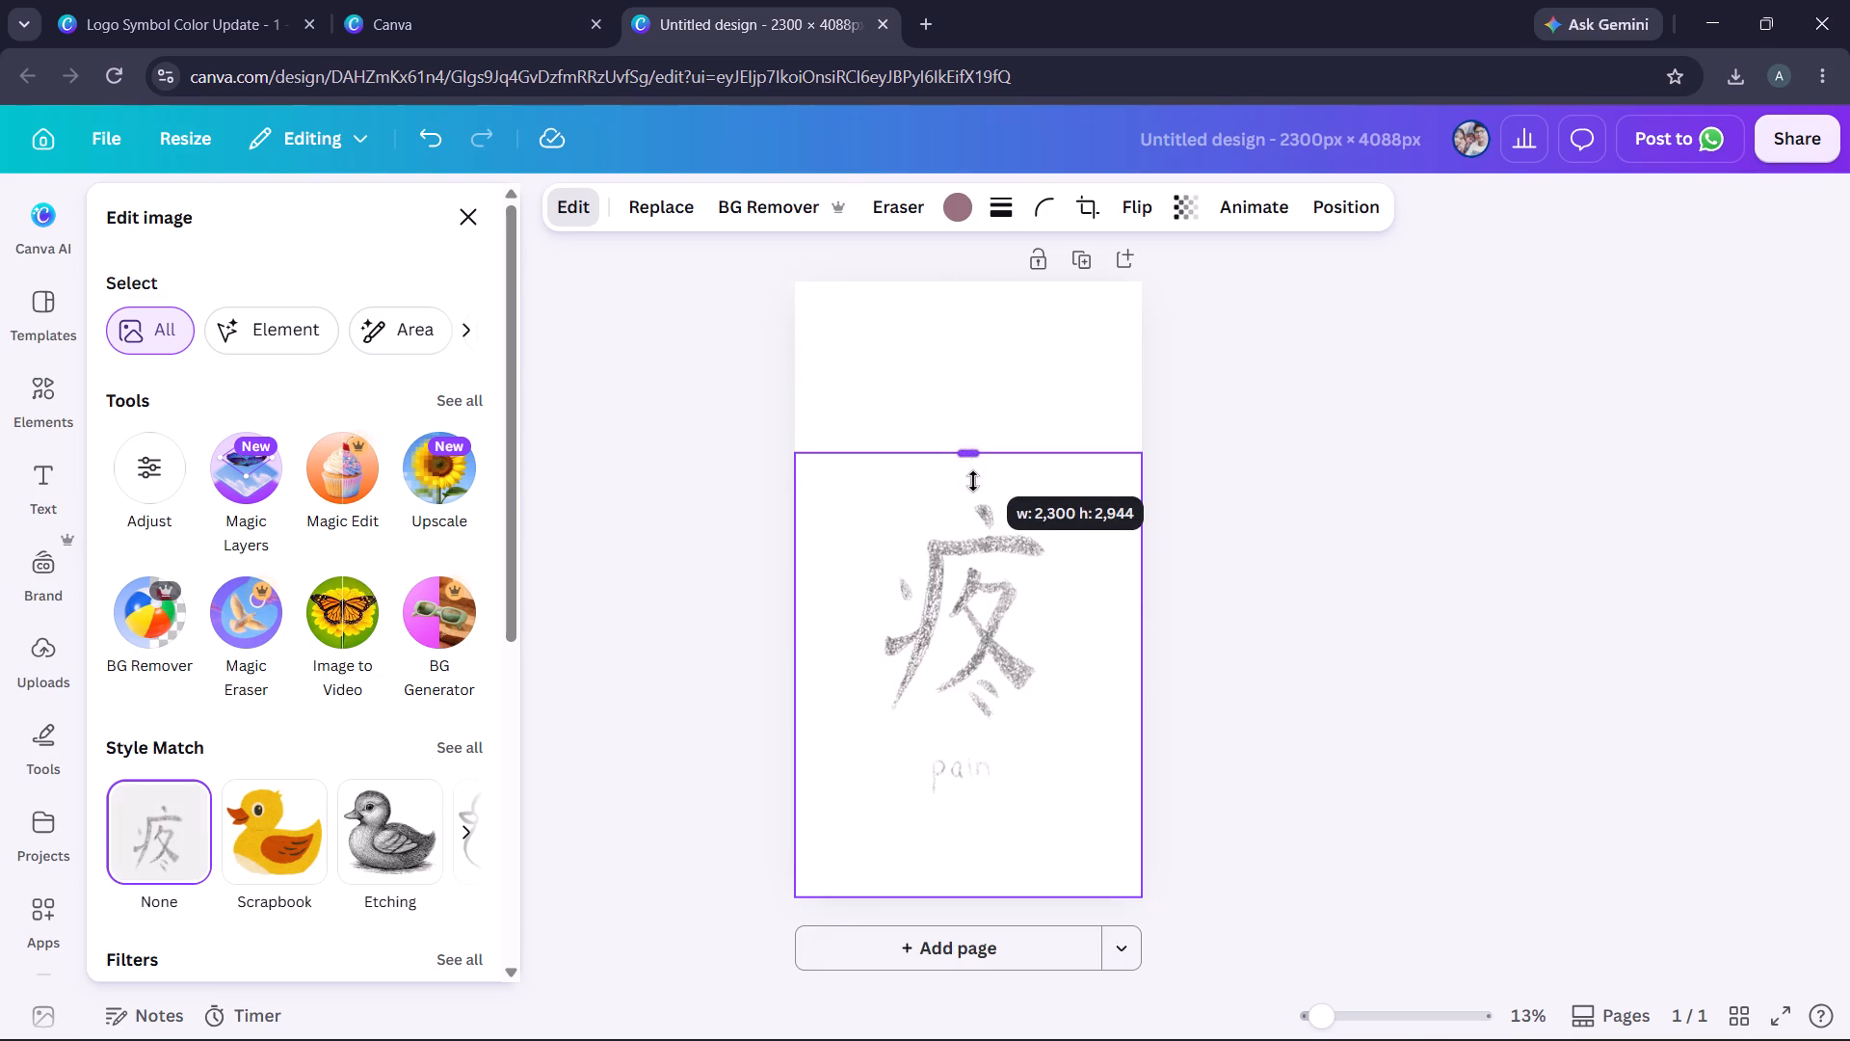
left_click_drag(973, 481, 973, 484)
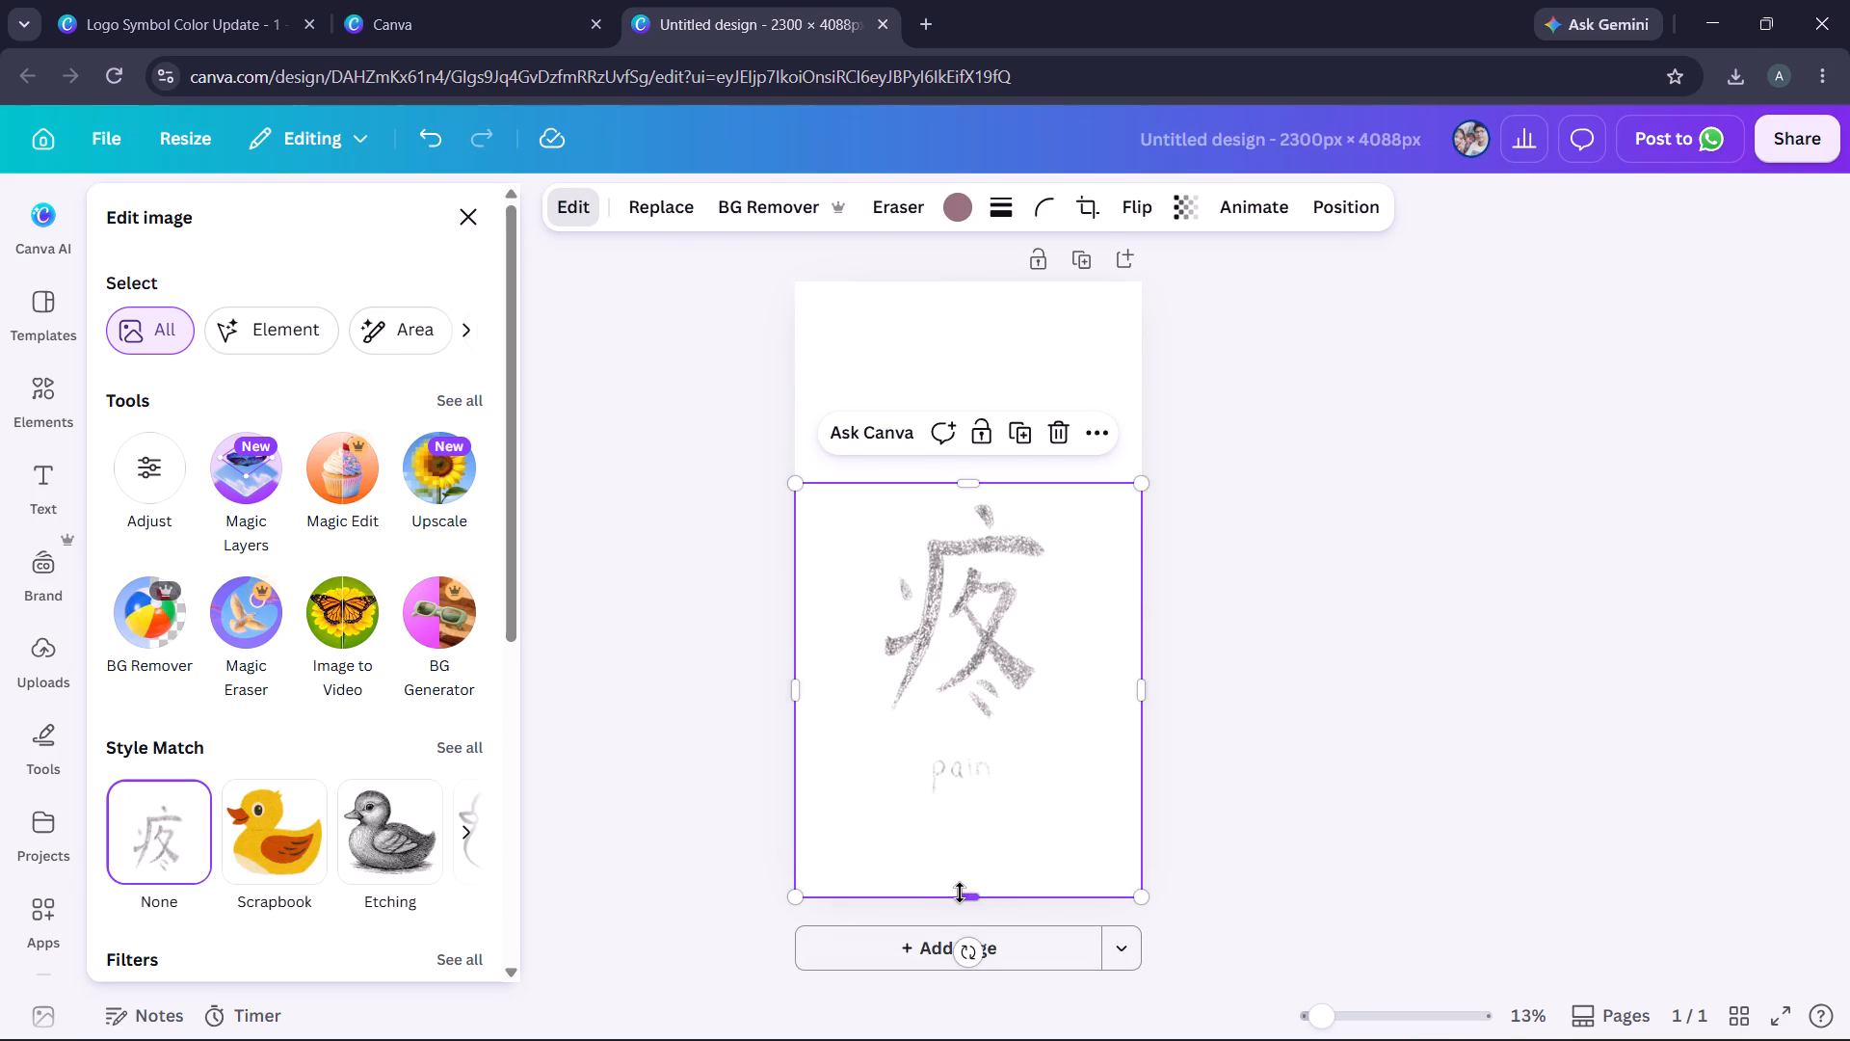
left_click_drag(963, 893, 990, 811)
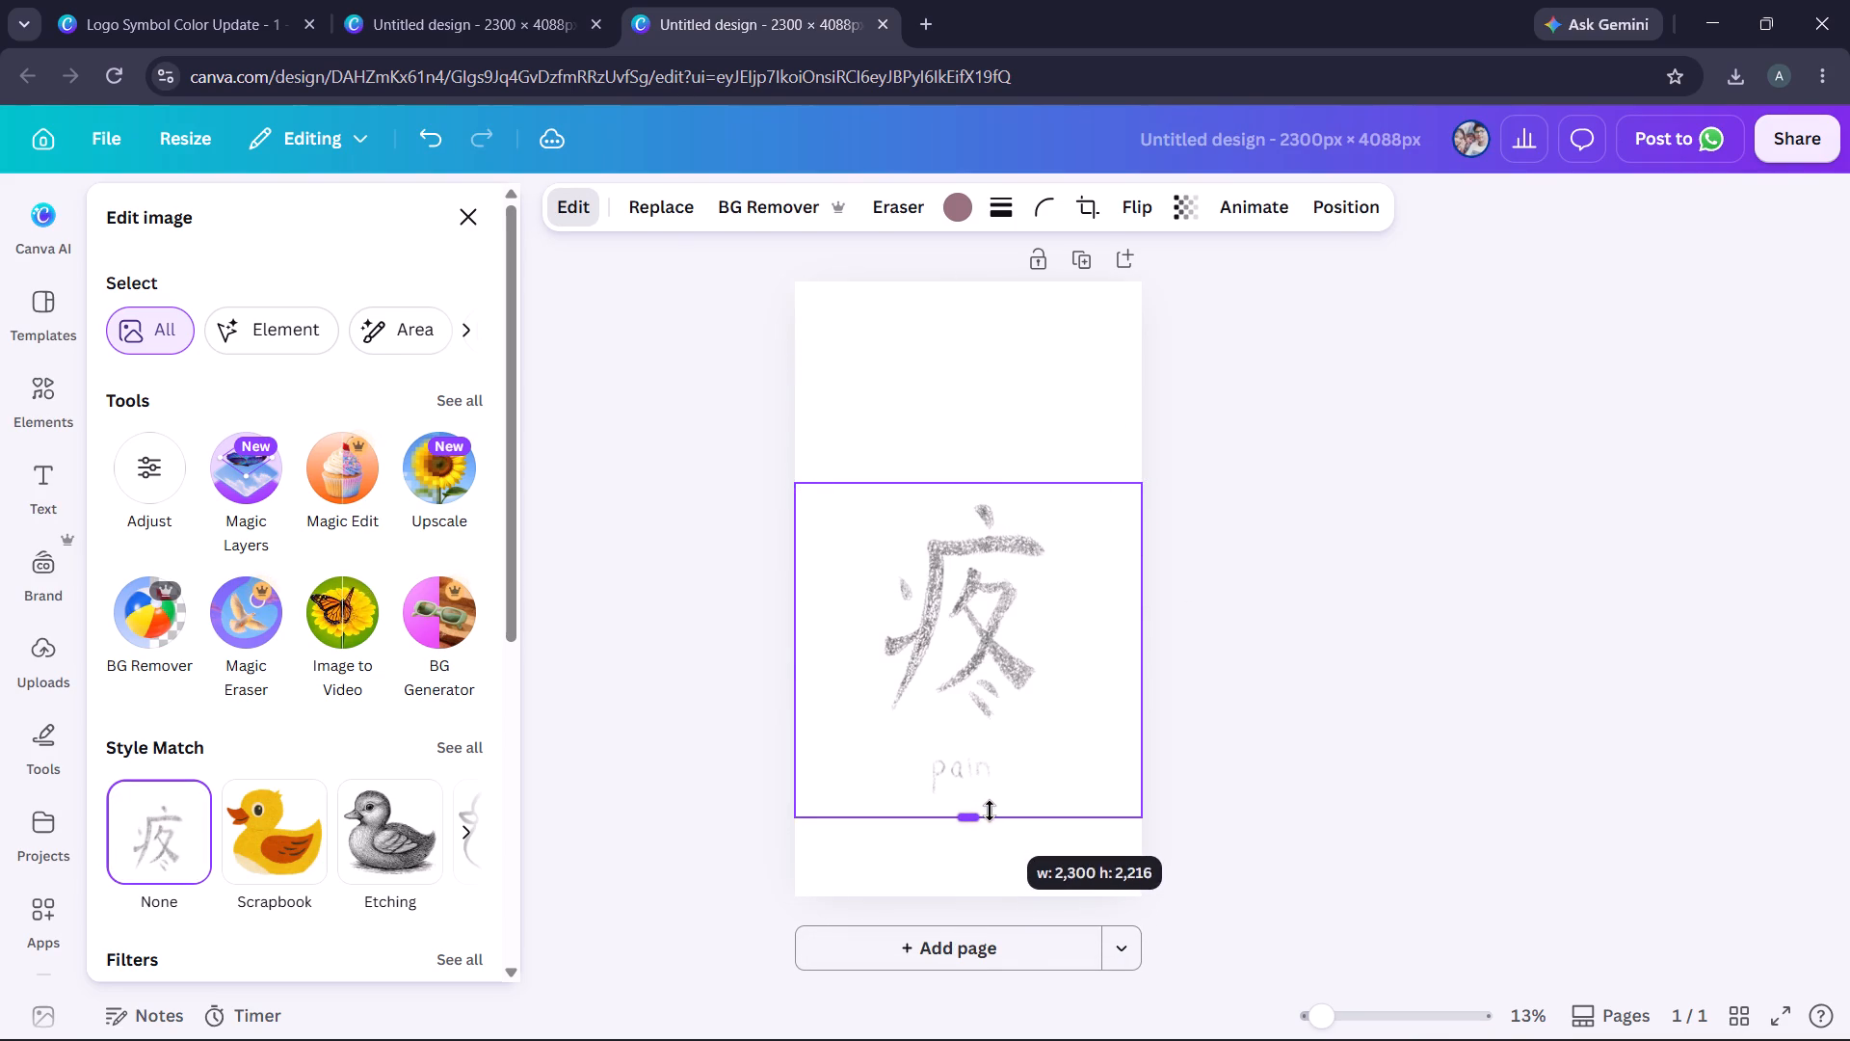
left_click_drag(796, 655, 844, 664)
left_click_drag(1138, 648, 1092, 662)
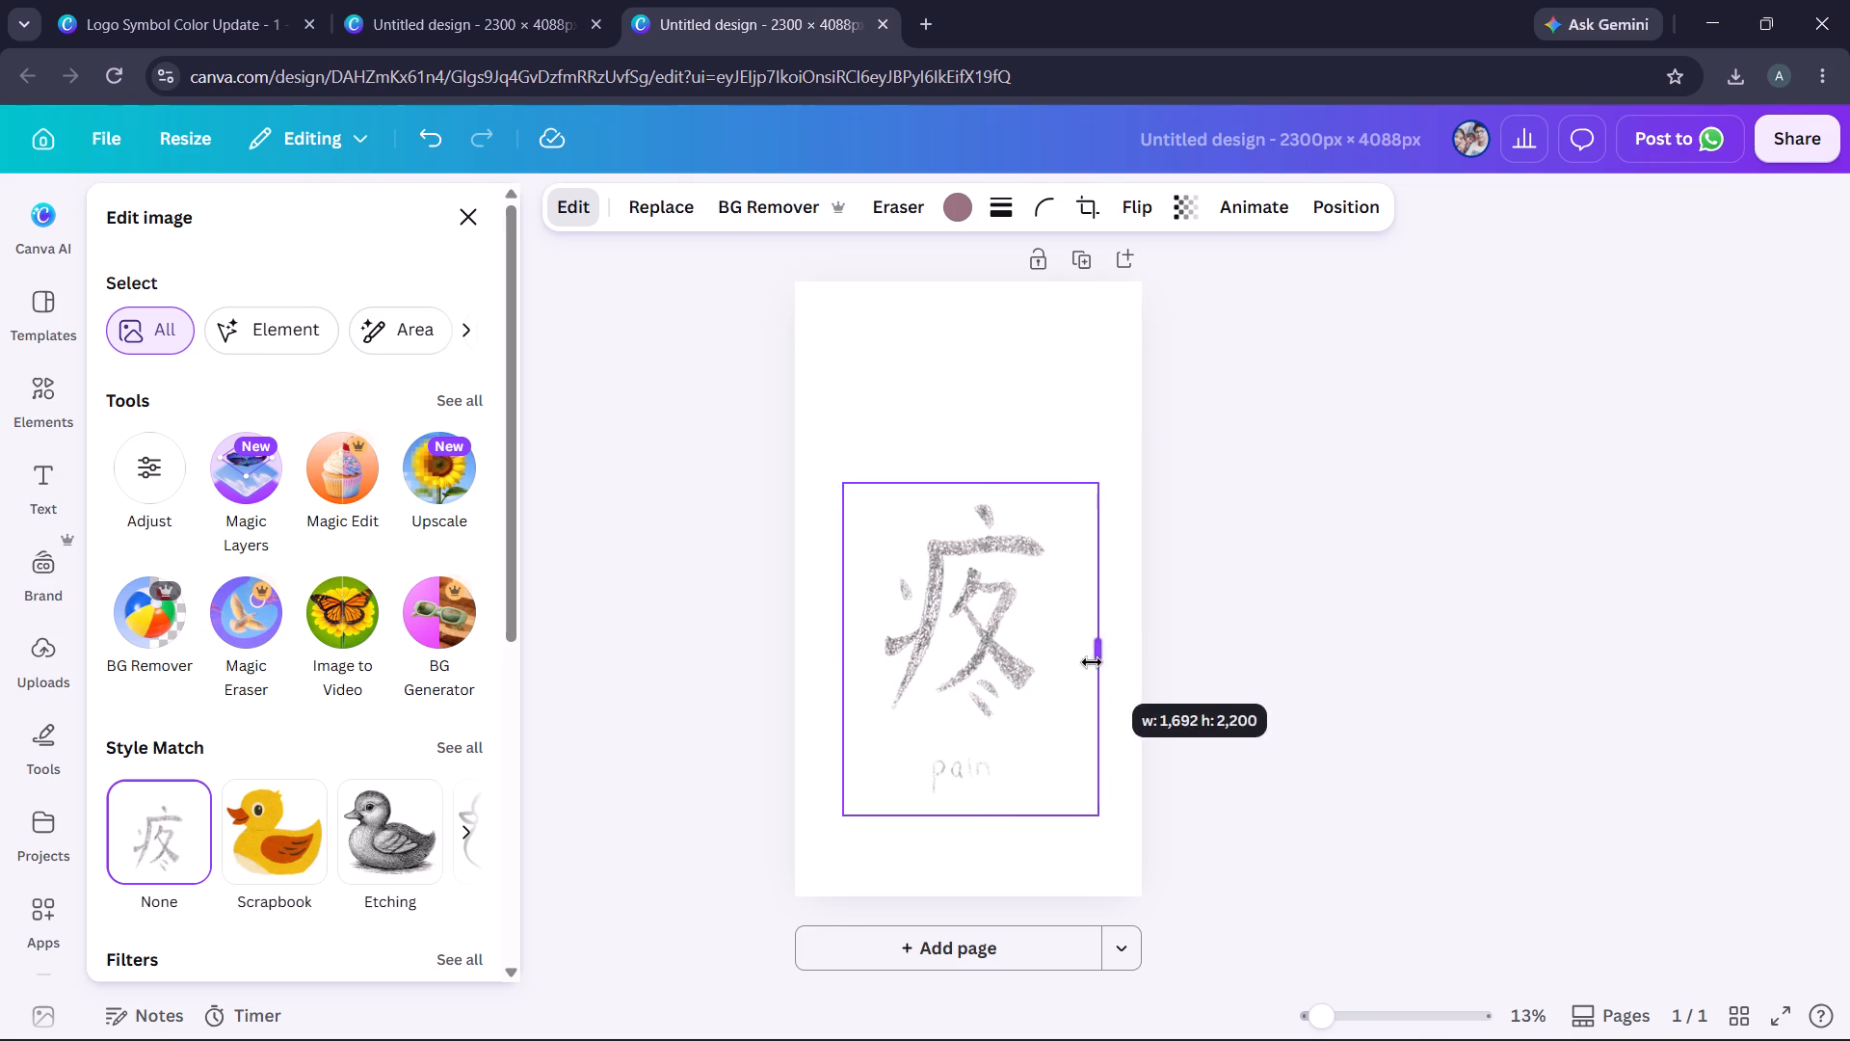
left_click_drag(1092, 662, 1083, 669)
left_click_drag(973, 652, 986, 545)
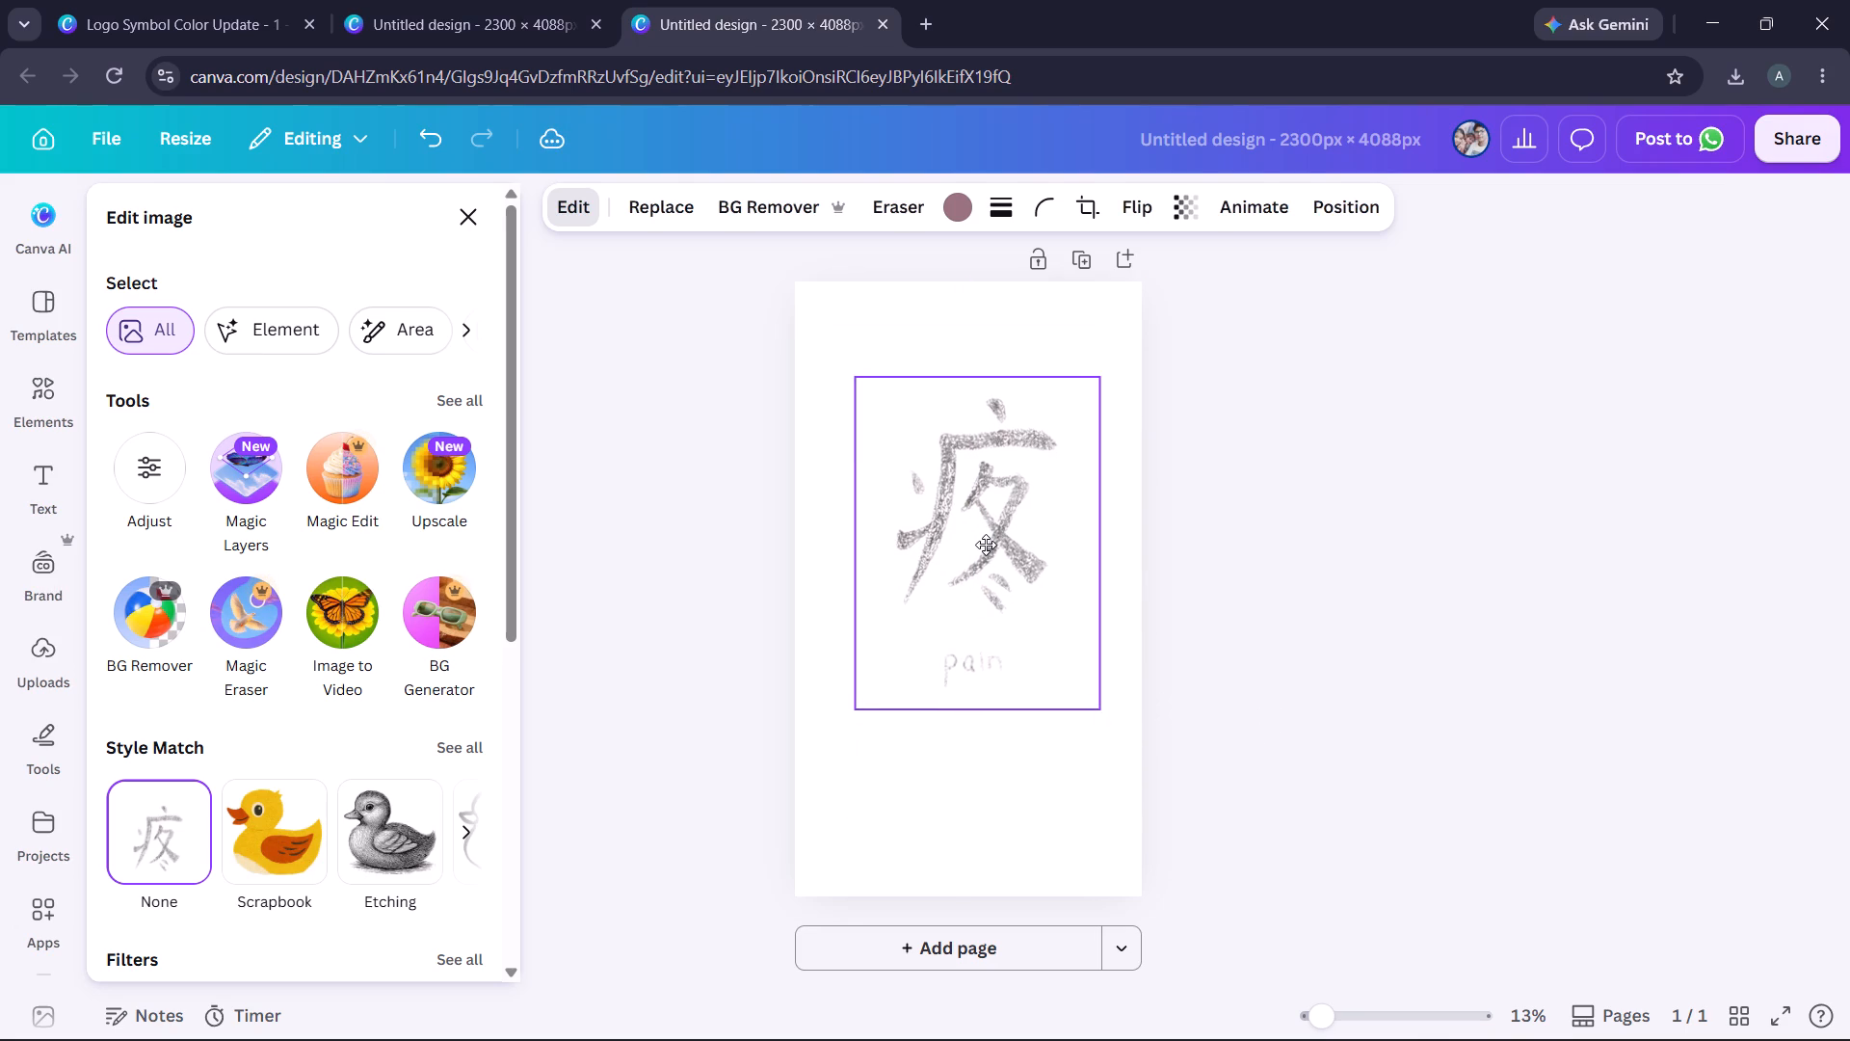
left_click_drag(986, 545, 979, 558)
left_click(853, 552)
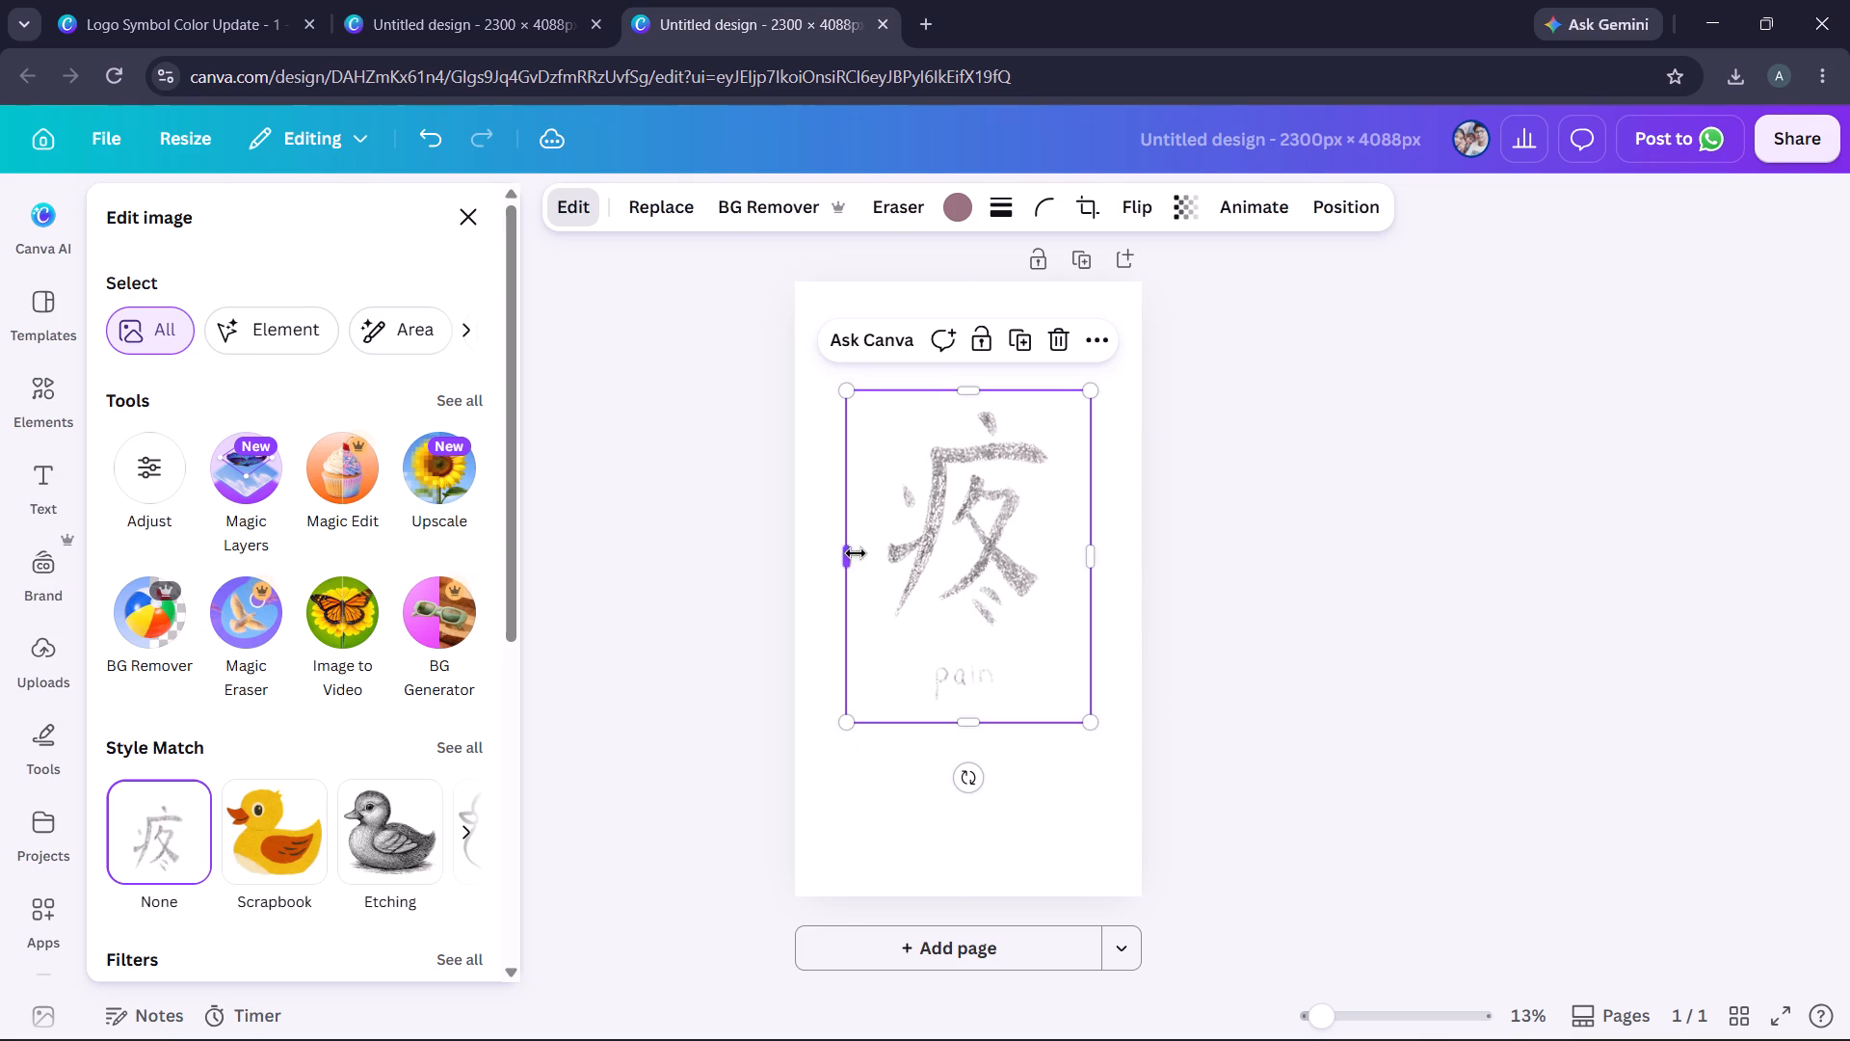
In the other editor tab, crop the black pain artwork to about 1,588 × 2,200 px and move it up to the page's centre.
left_click(541, 0)
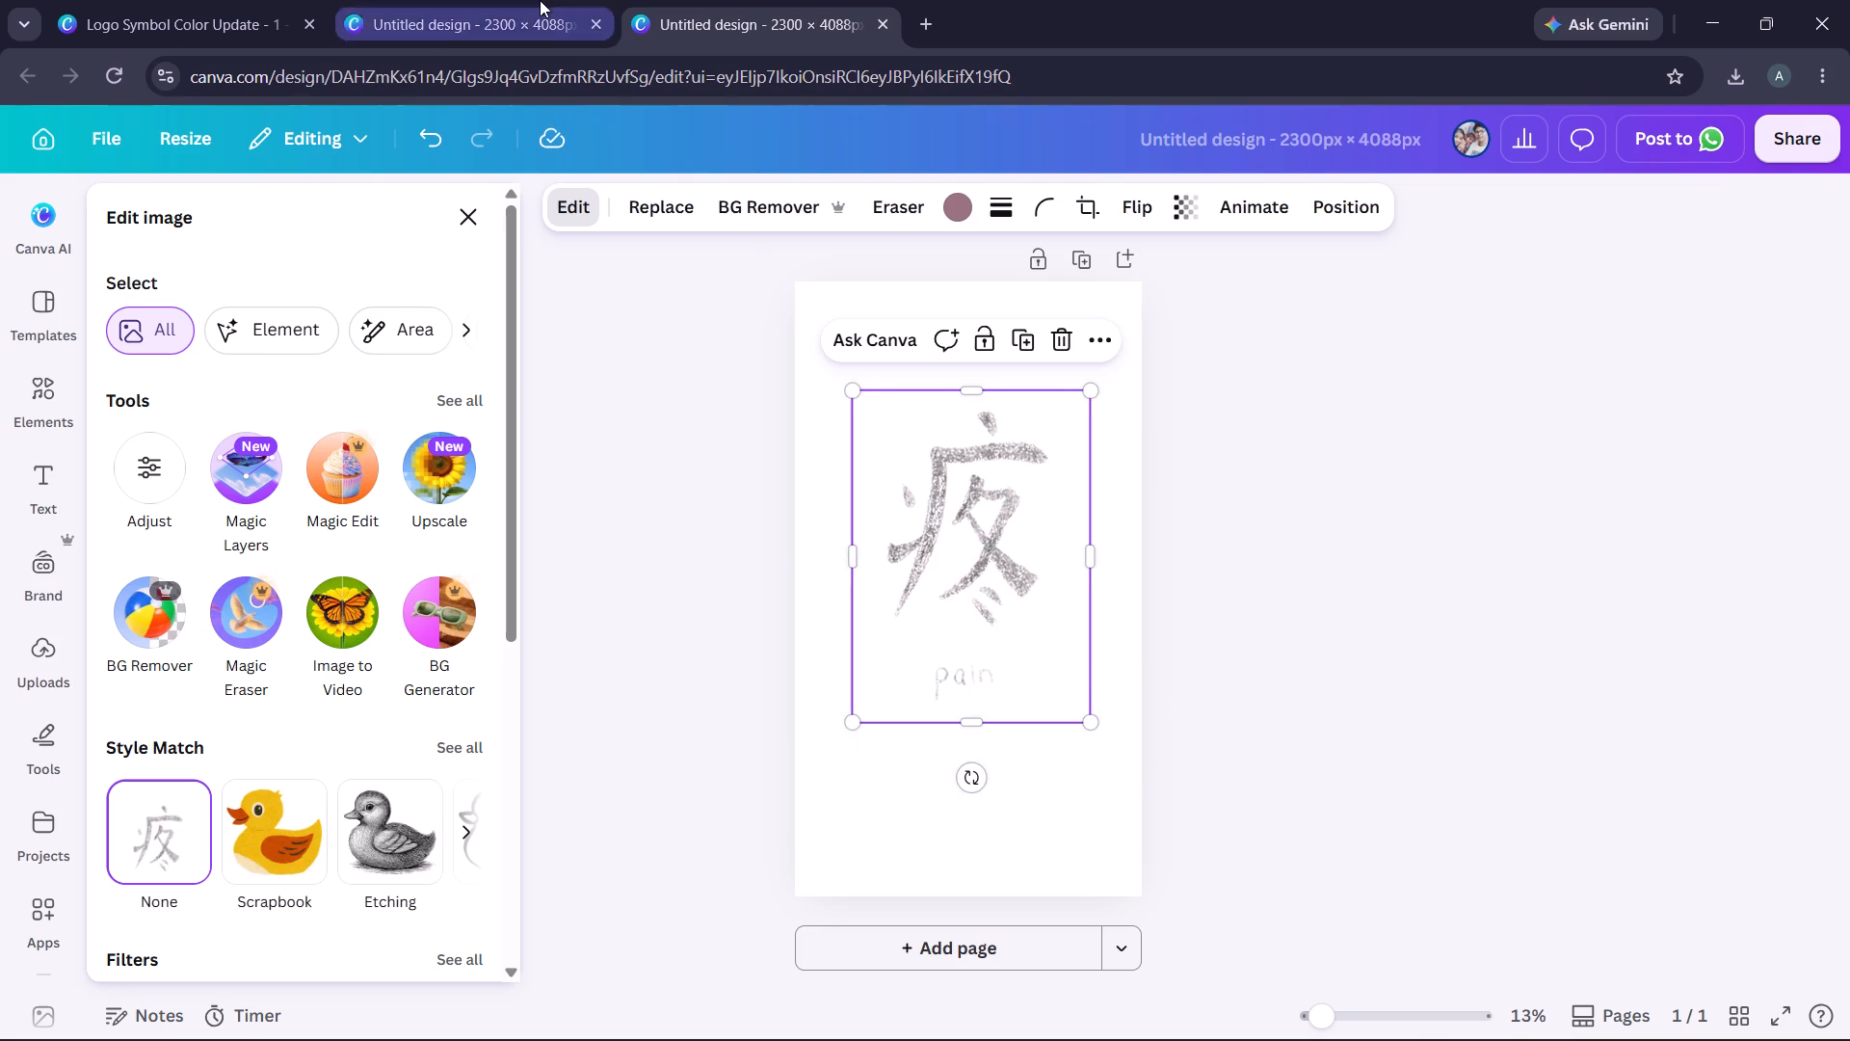
left_click_drag(970, 895, 987, 801)
left_click_drag(1143, 543, 1141, 544)
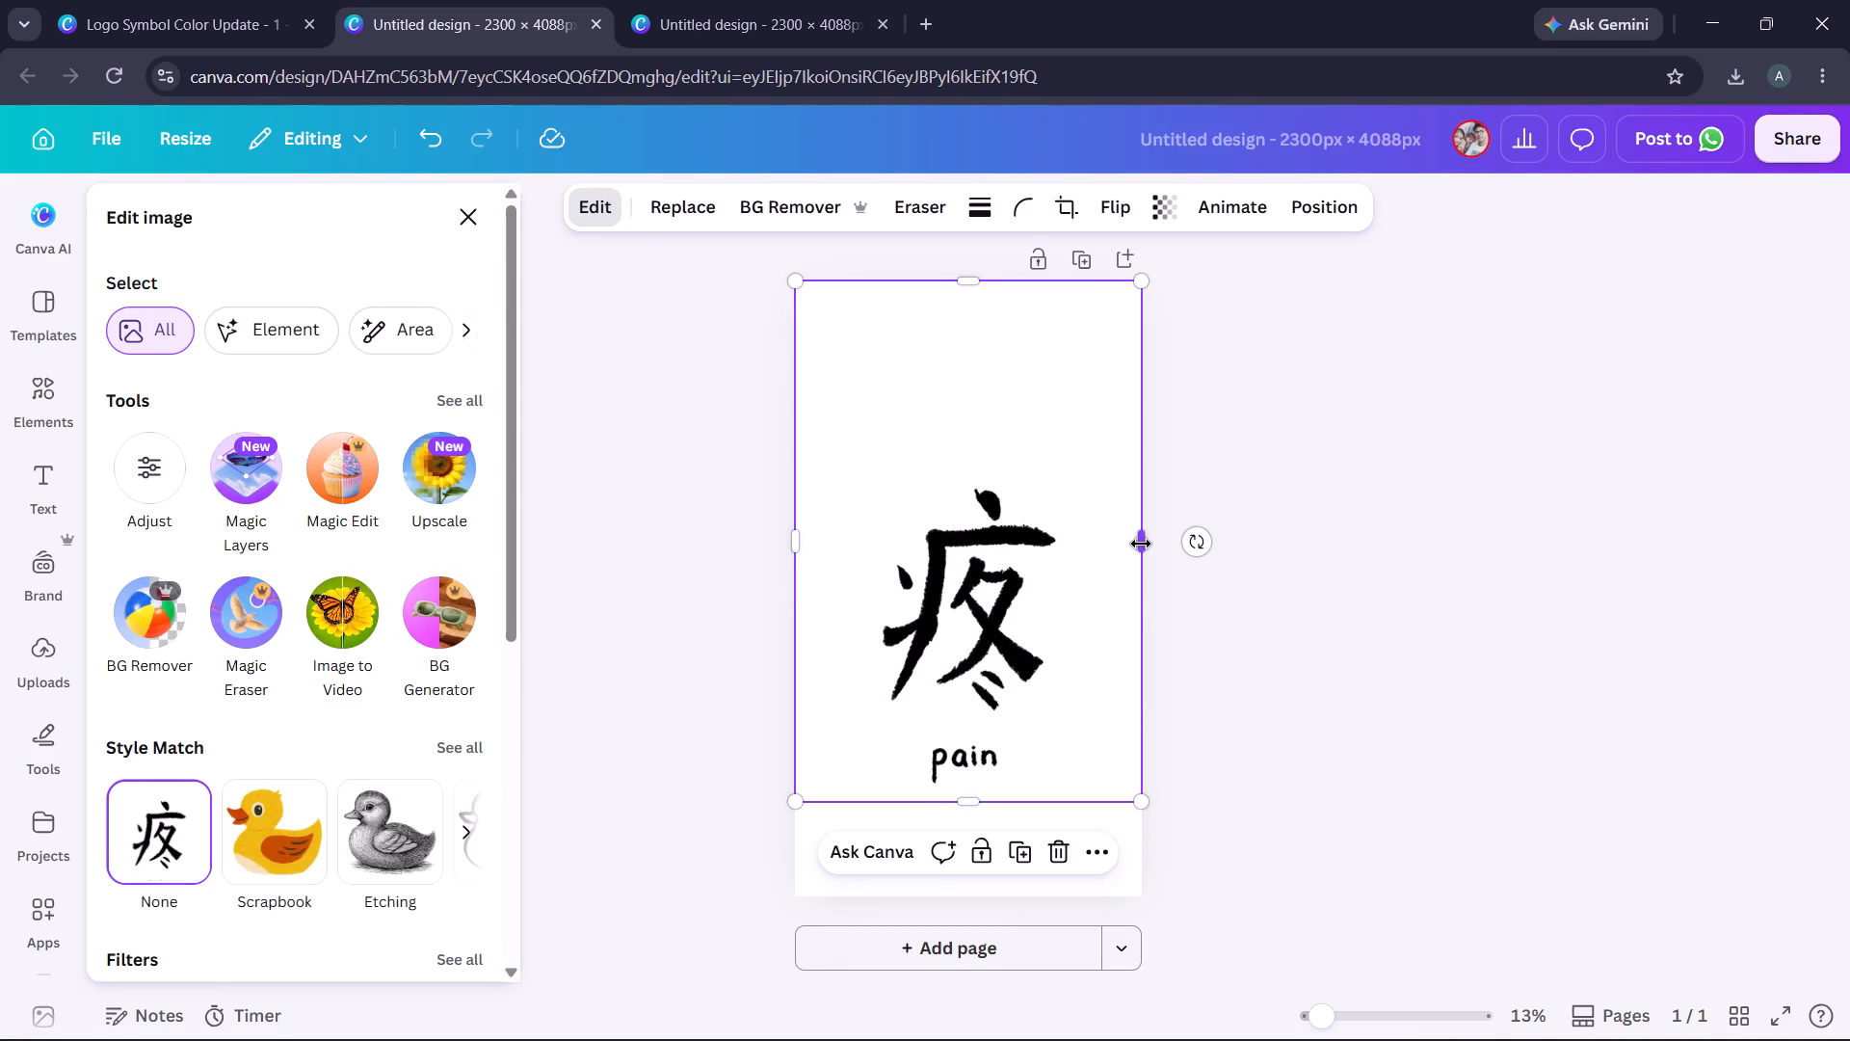
left_click_drag(1141, 544, 1094, 572)
left_click_drag(791, 545, 832, 555)
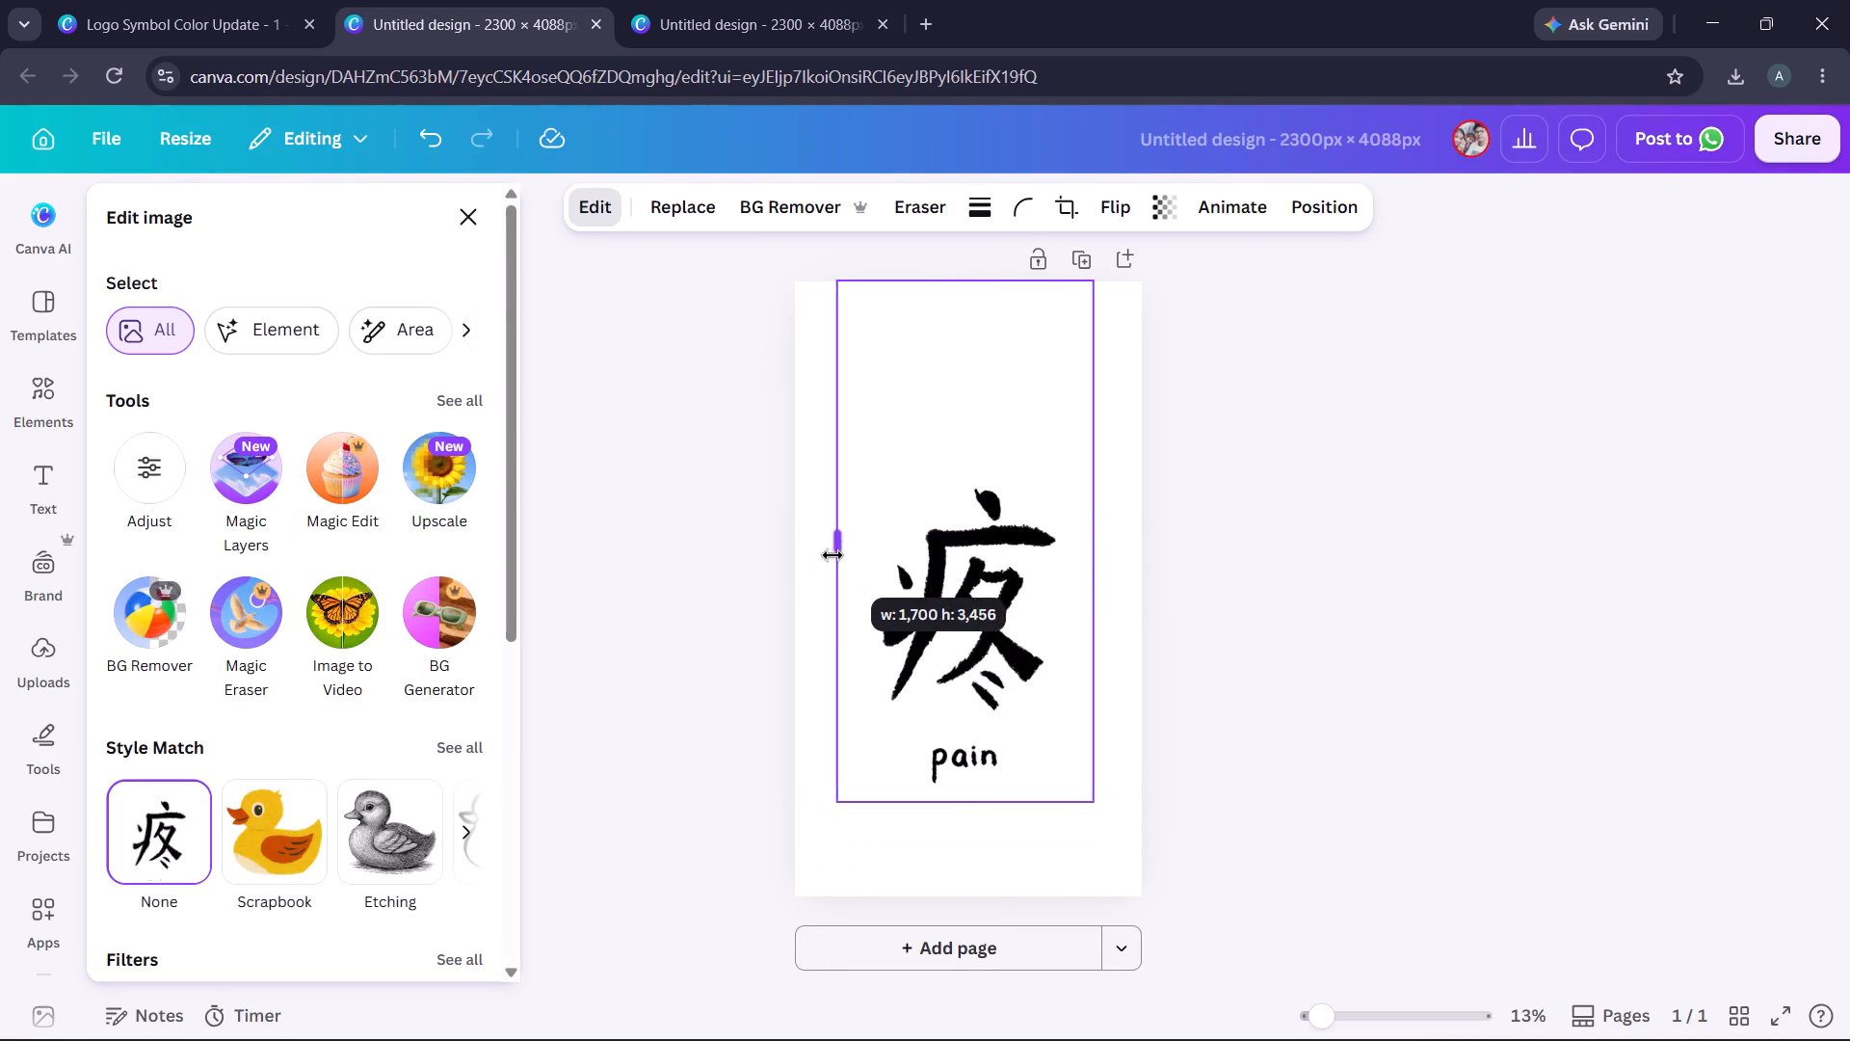
left_click_drag(832, 555, 840, 563)
left_click(963, 269)
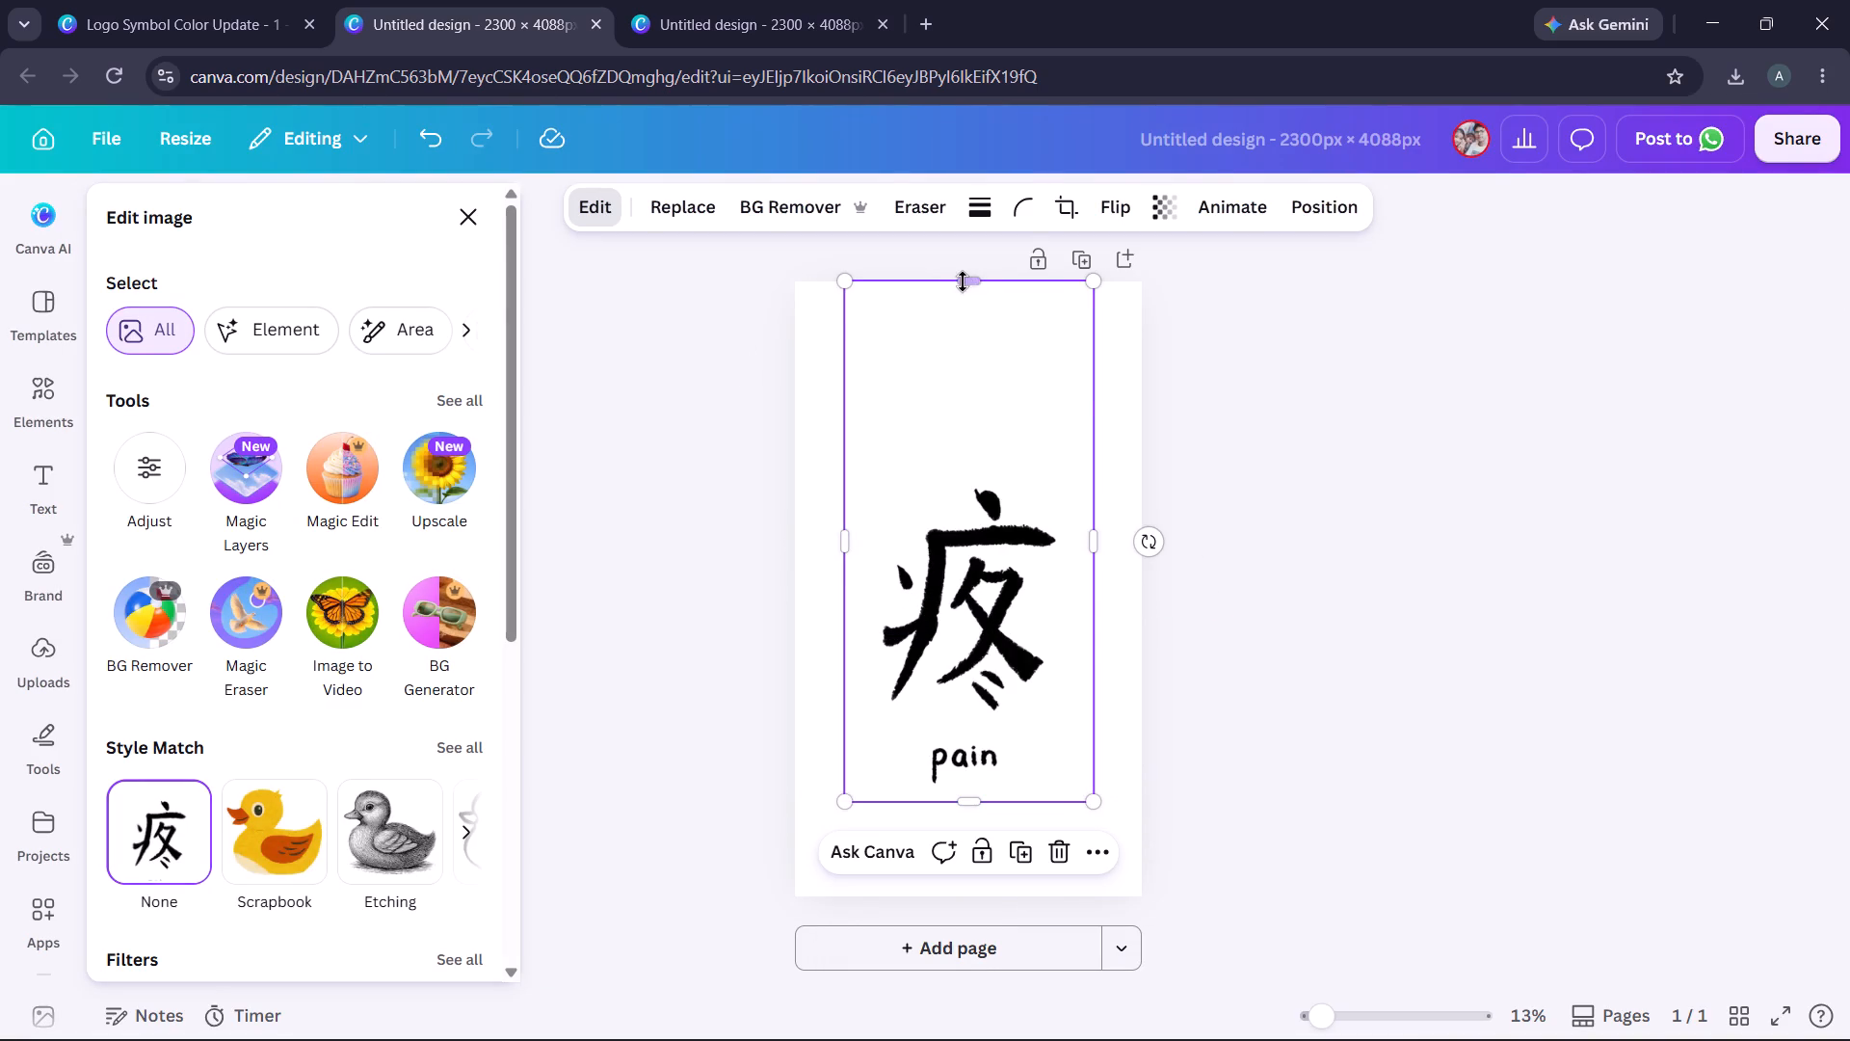
left_click_drag(963, 281, 965, 467)
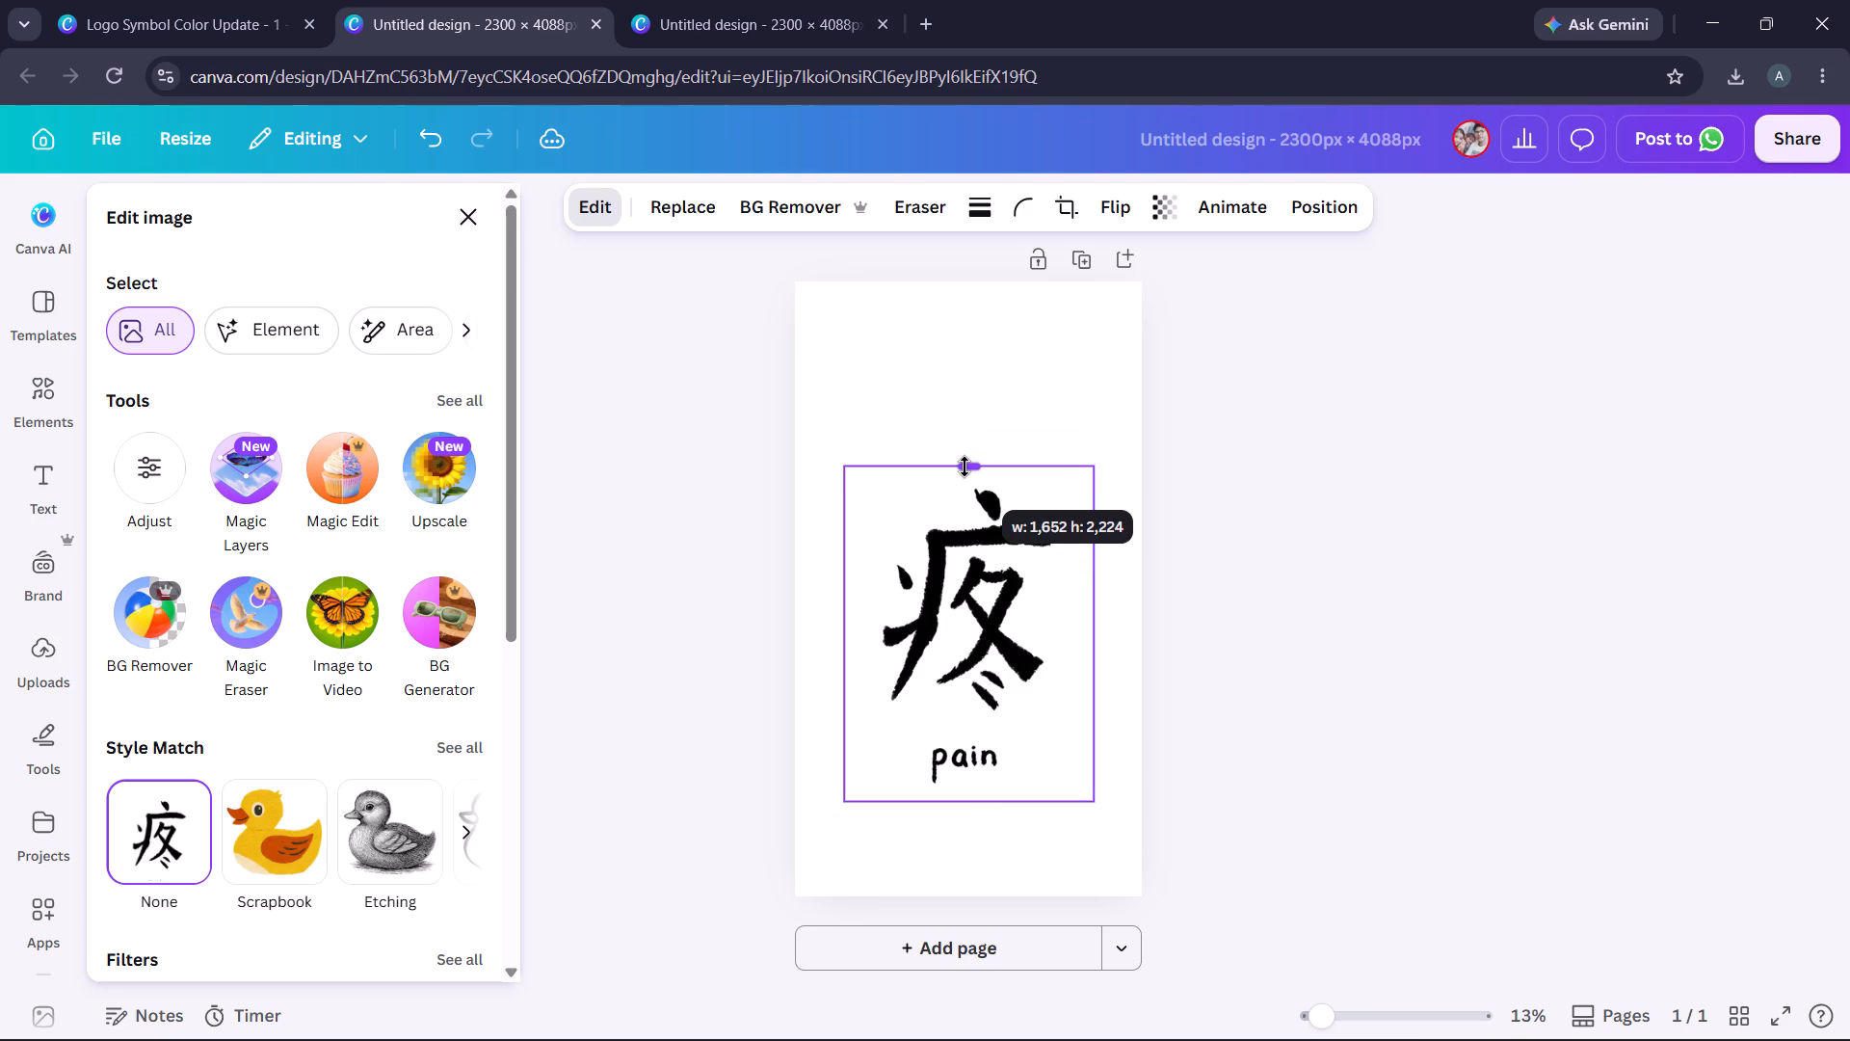
left_click_drag(965, 467, 965, 471)
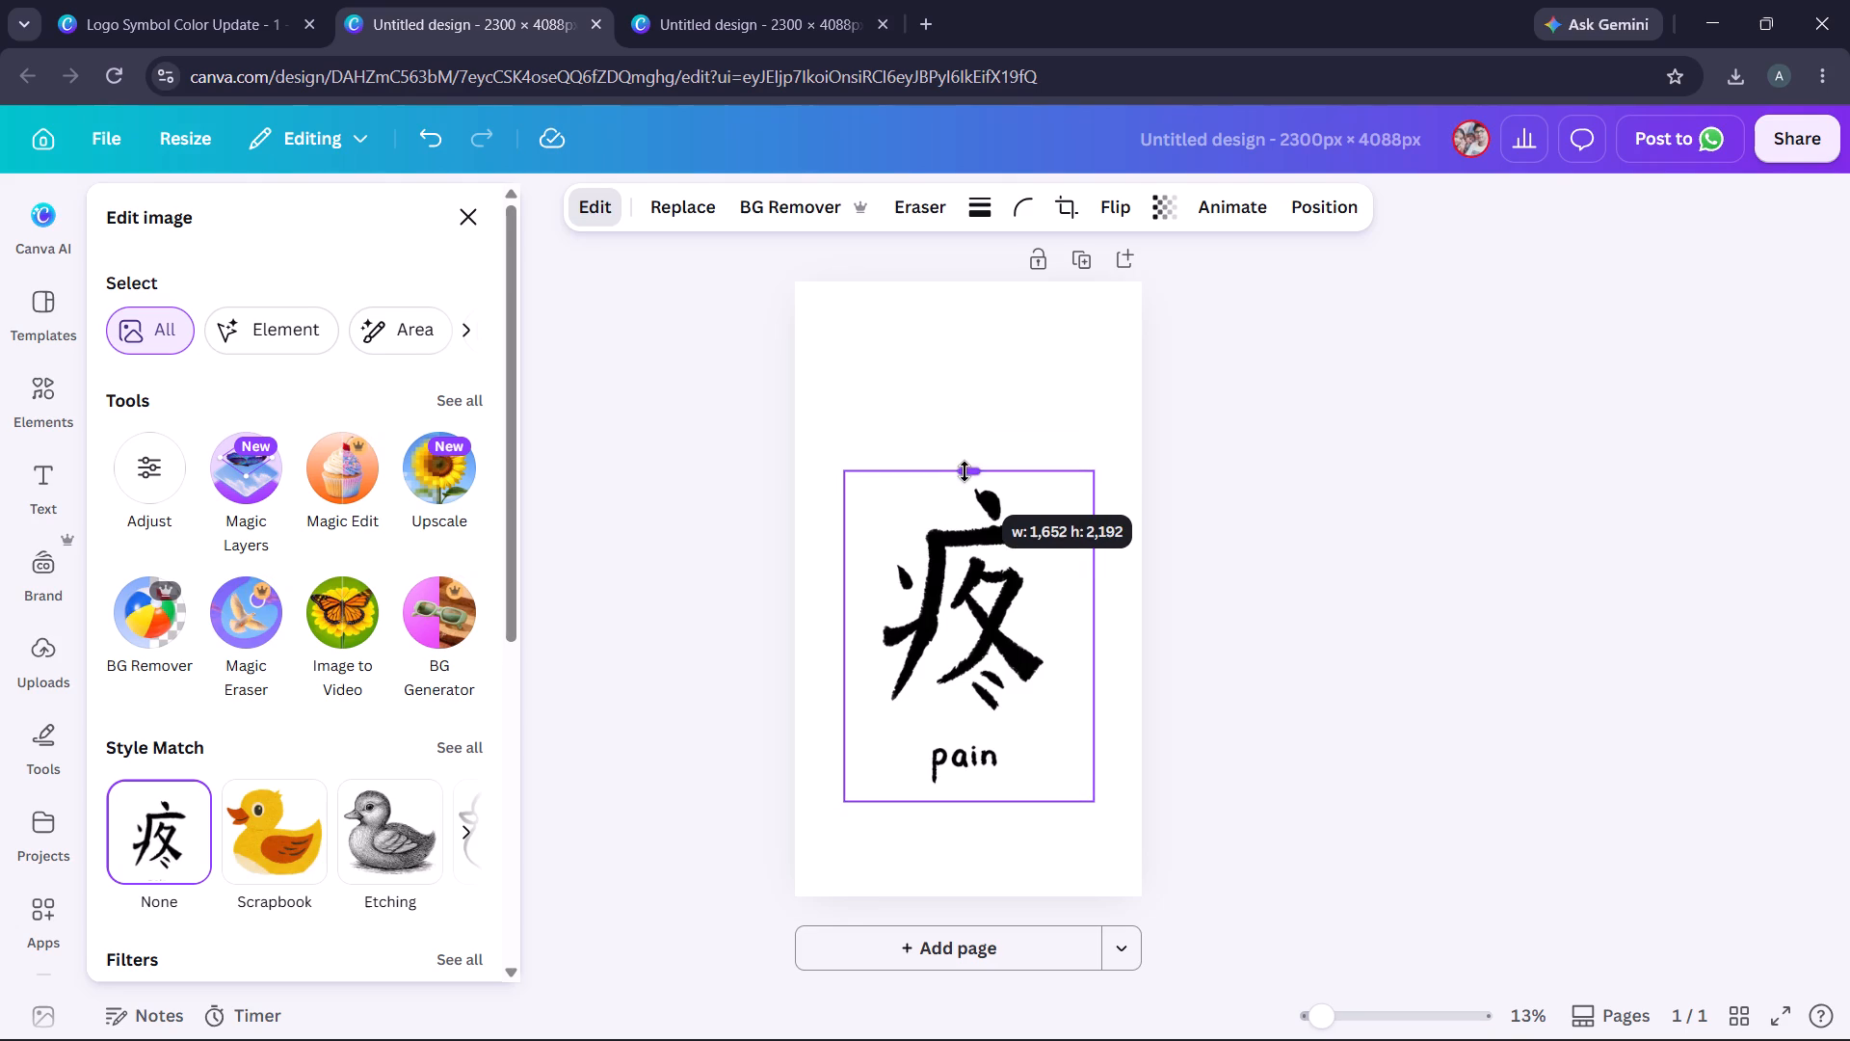
left_click_drag(965, 471, 965, 470)
left_click_drag(965, 470, 966, 470)
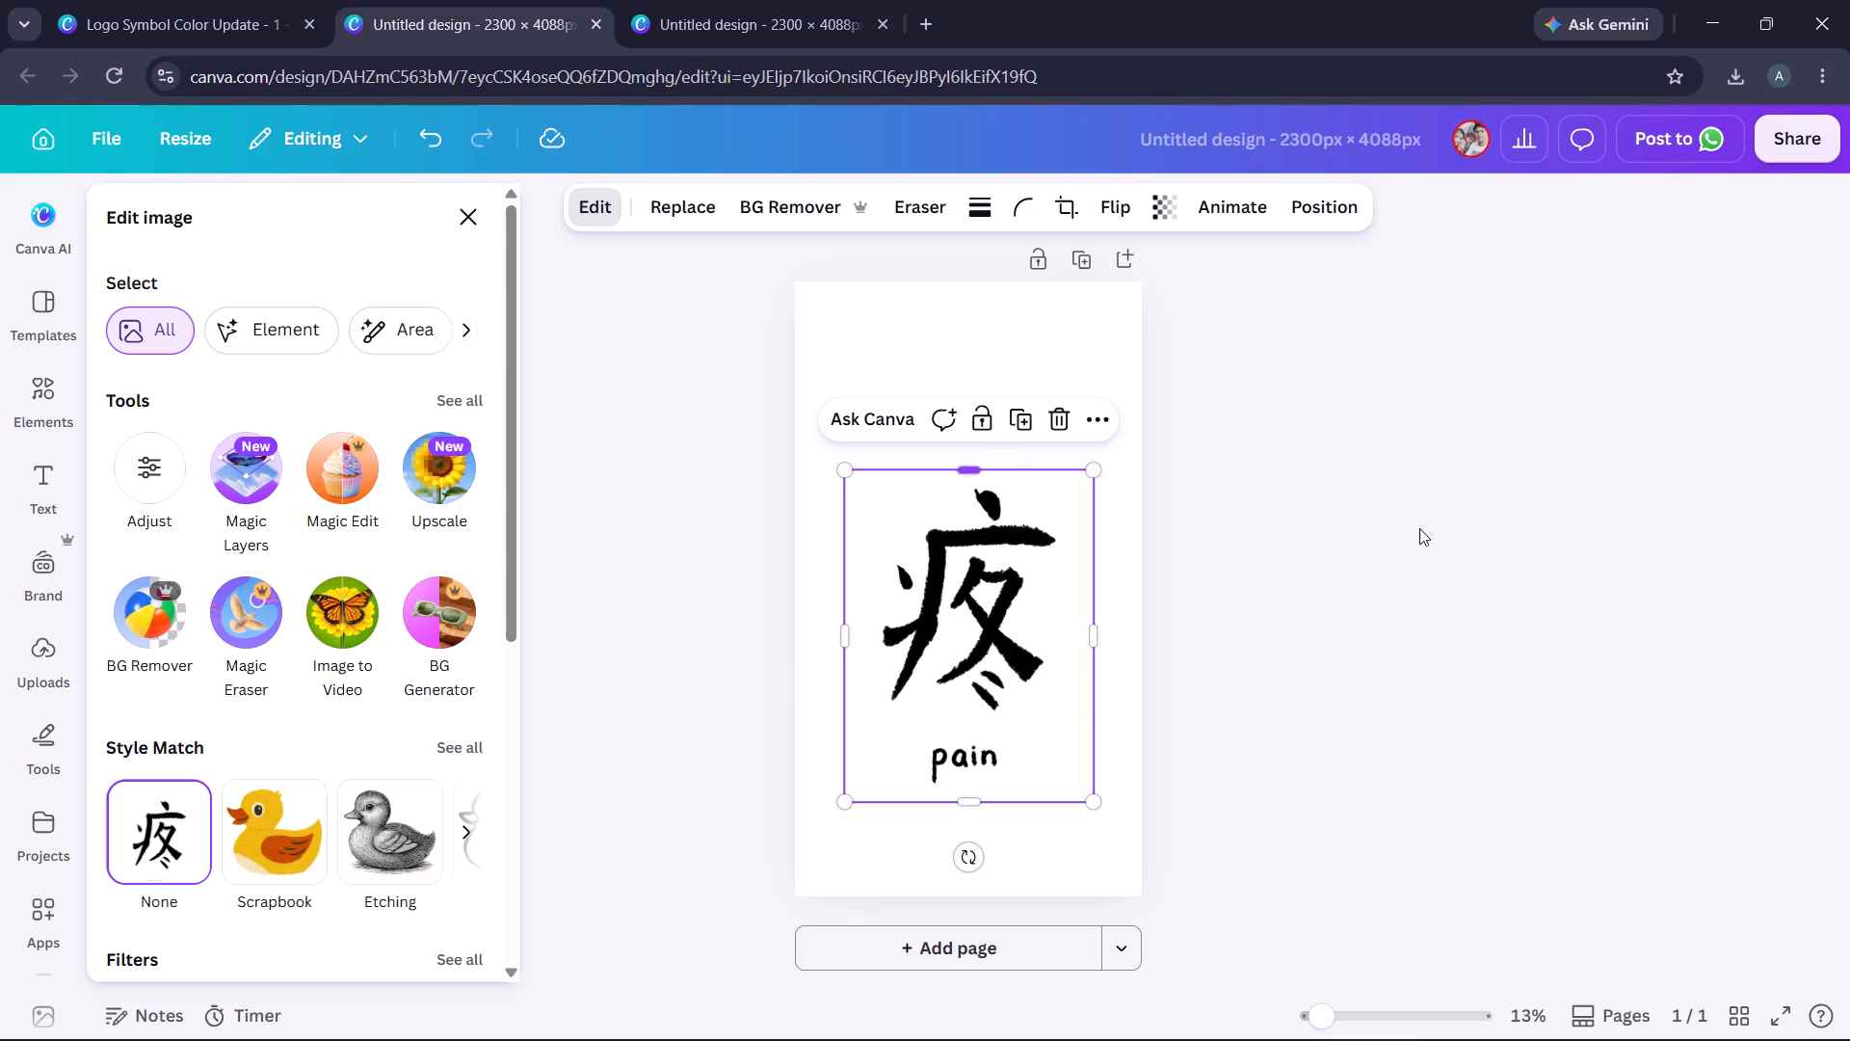
left_click_drag(928, 624, 917, 541)
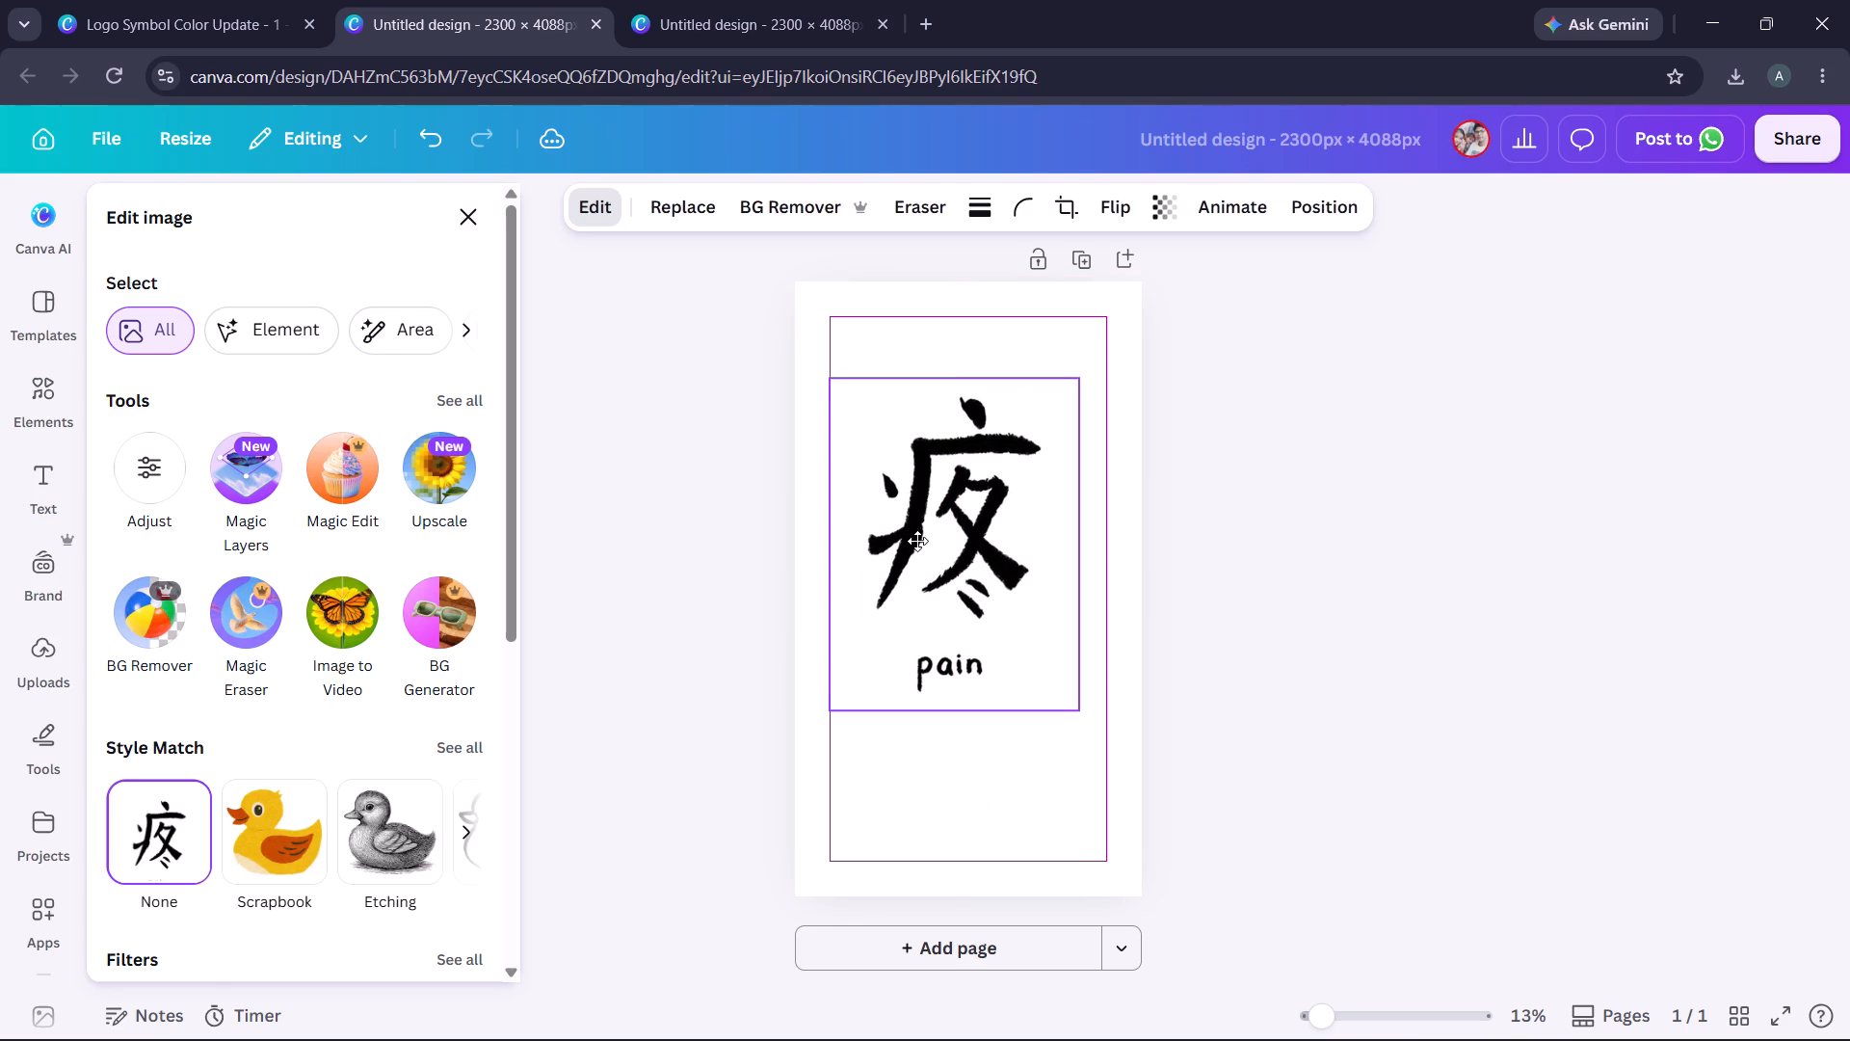
left_click_drag(917, 541, 916, 545)
left_click_drag(828, 551, 837, 553)
left_click_drag(944, 524, 958, 540)
Set up a selection download of the black pain artwork as PNG with a transparent background, sized somewhat below the 3.125 maximum.
right_click(938, 508)
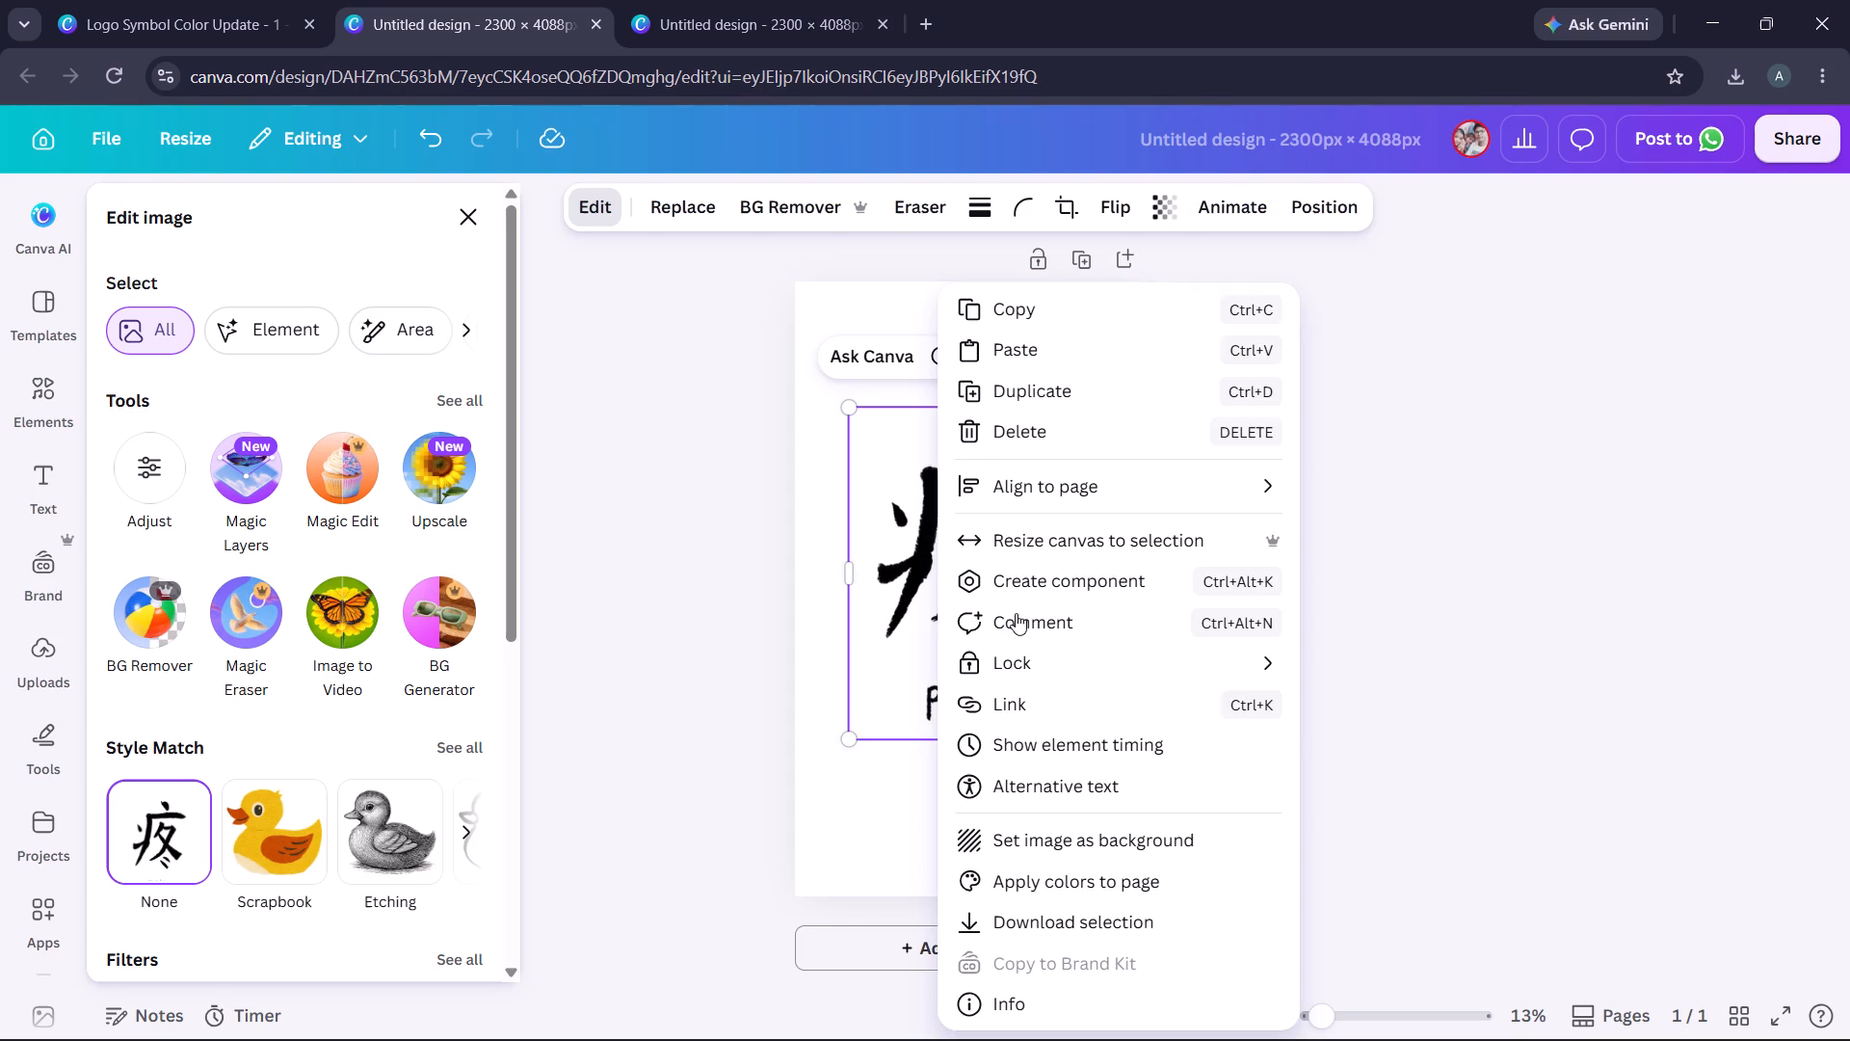
left_click(1064, 931)
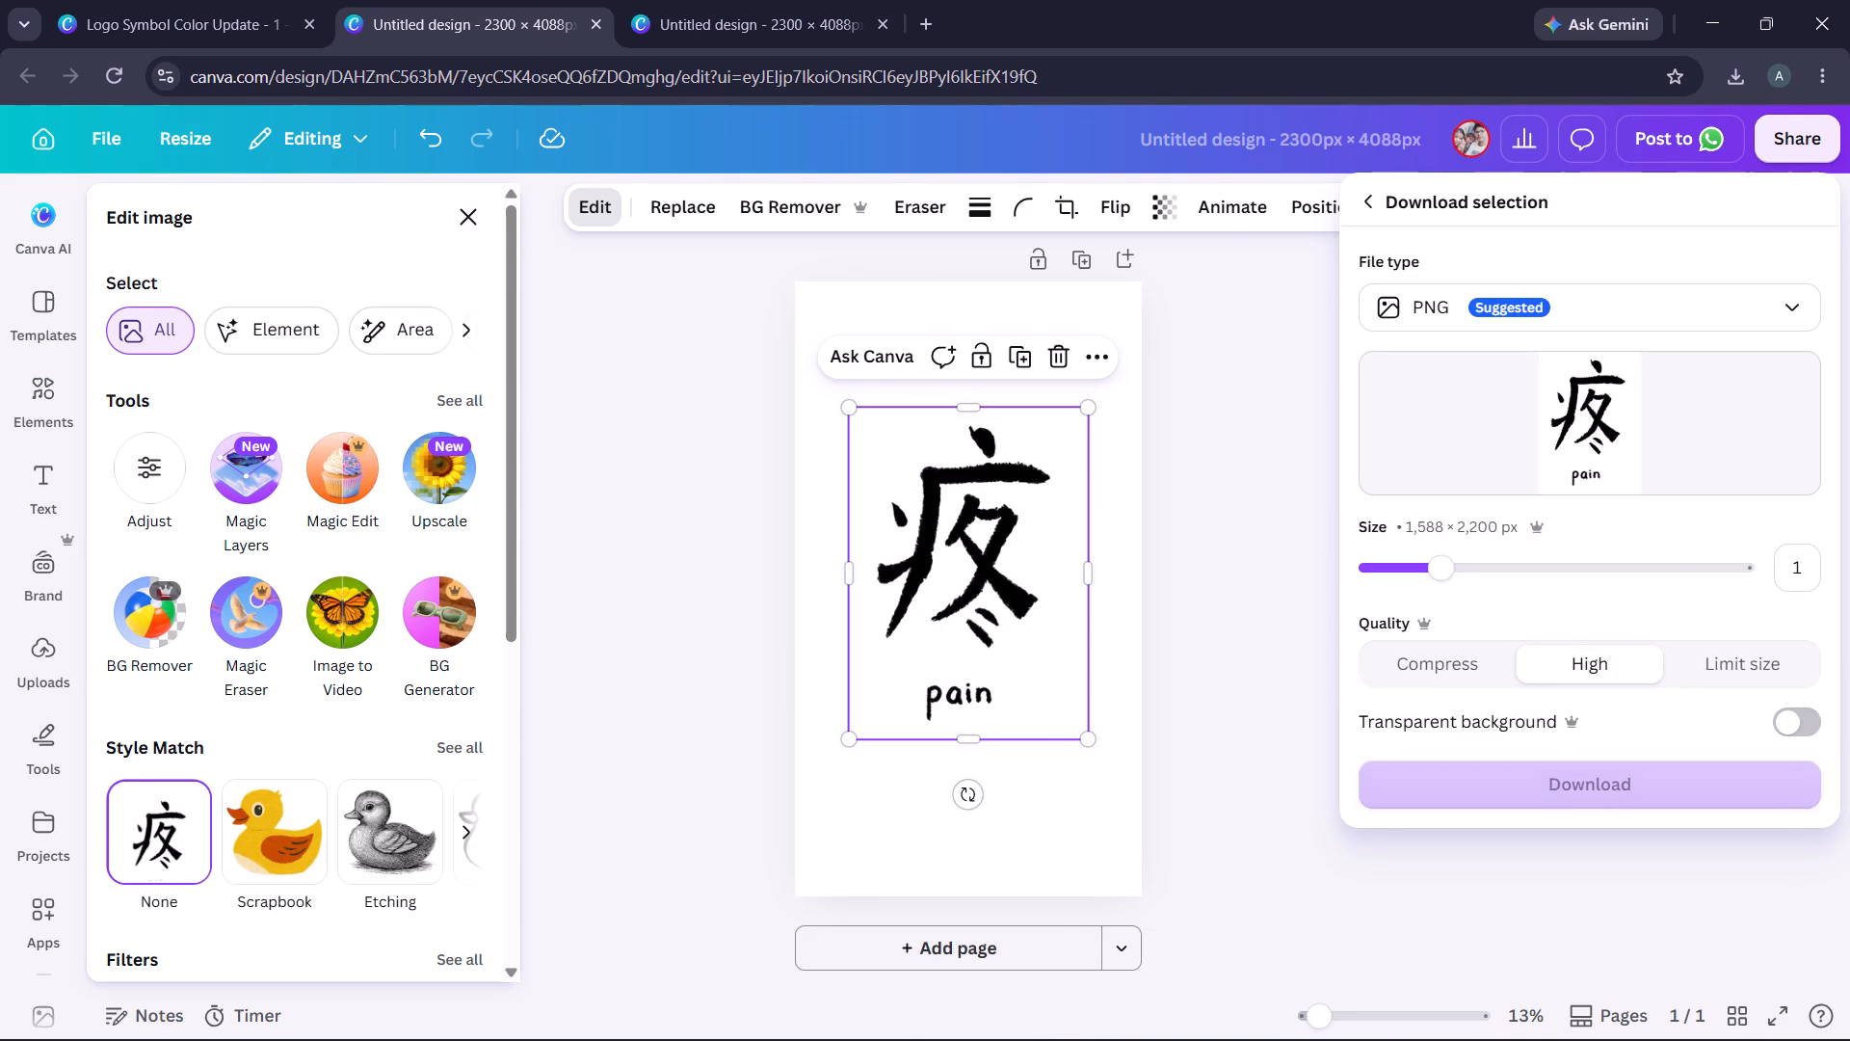
left_click_drag(1446, 569, 1804, 578)
left_click(1812, 727)
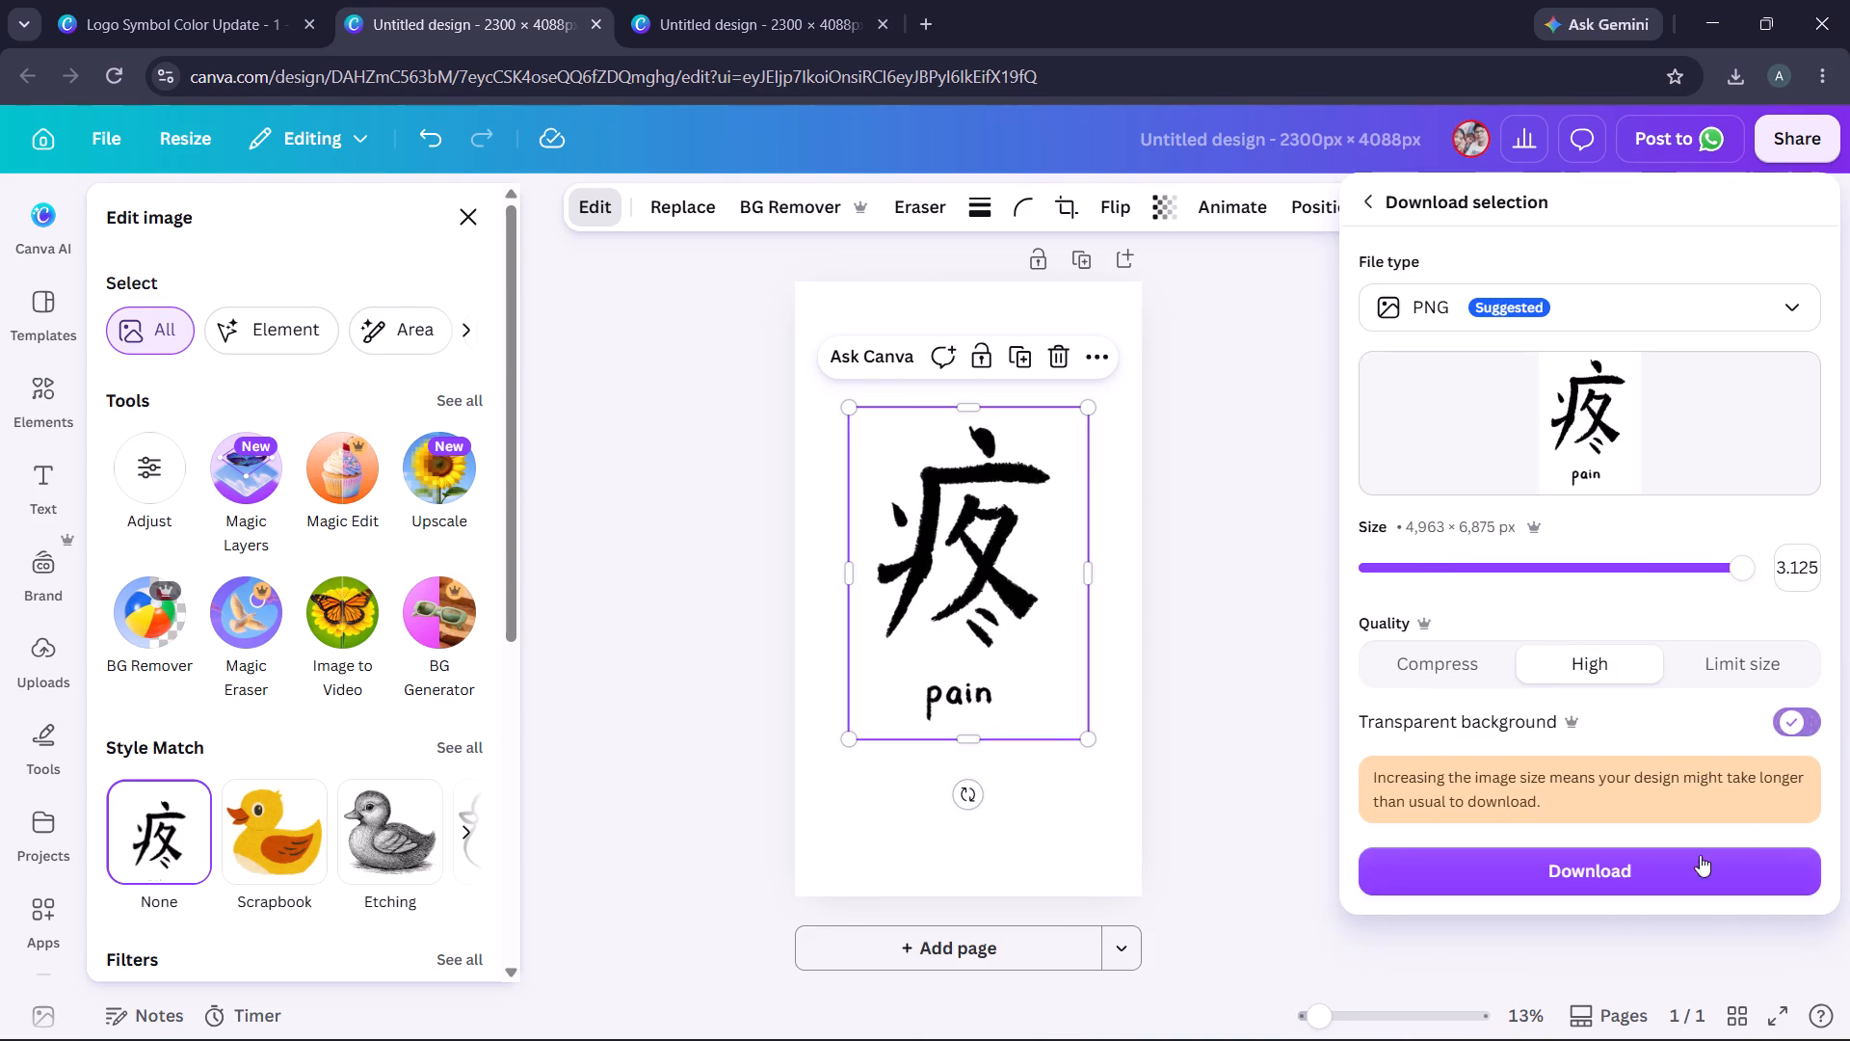
left_click_drag(1750, 574, 1701, 603)
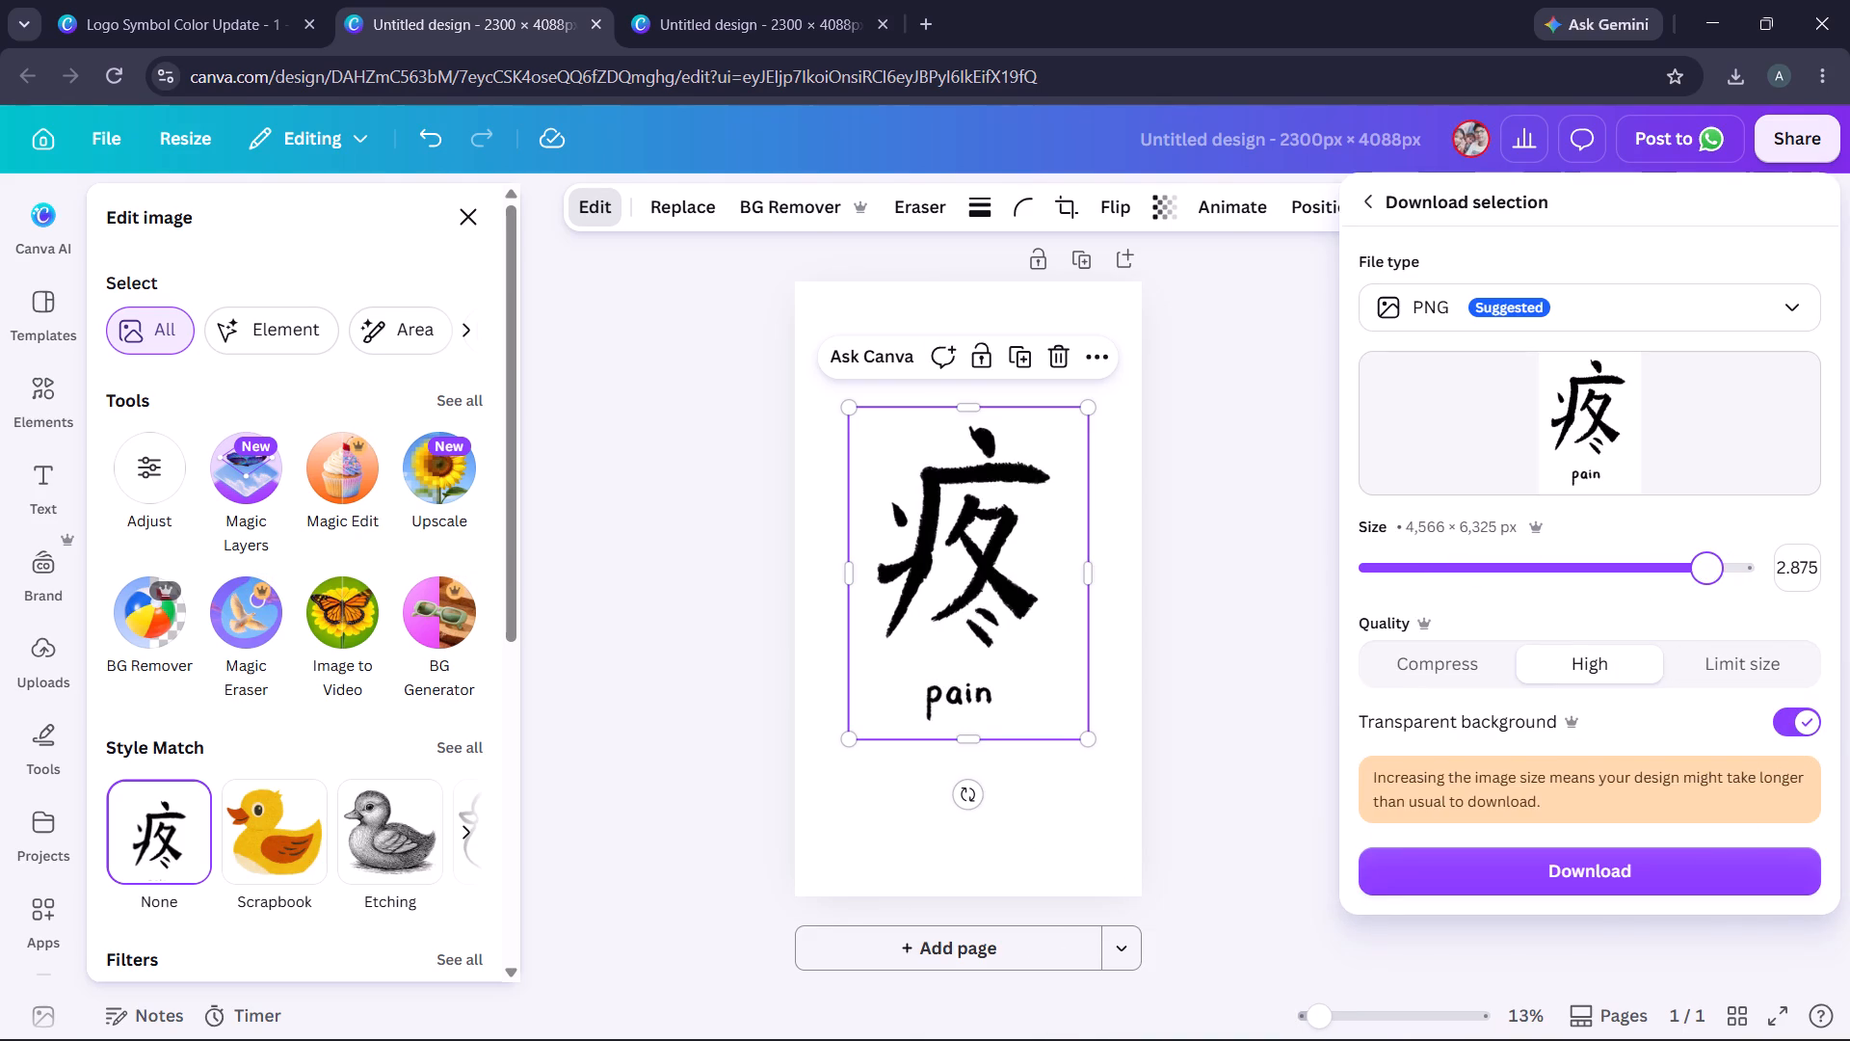
left_click_drag(1701, 603, 1694, 613)
Download the pale pain artwork as a PNG selection at size 2.75 (4,345 × 6,050 px) with a transparent background.
left_click(766, 0)
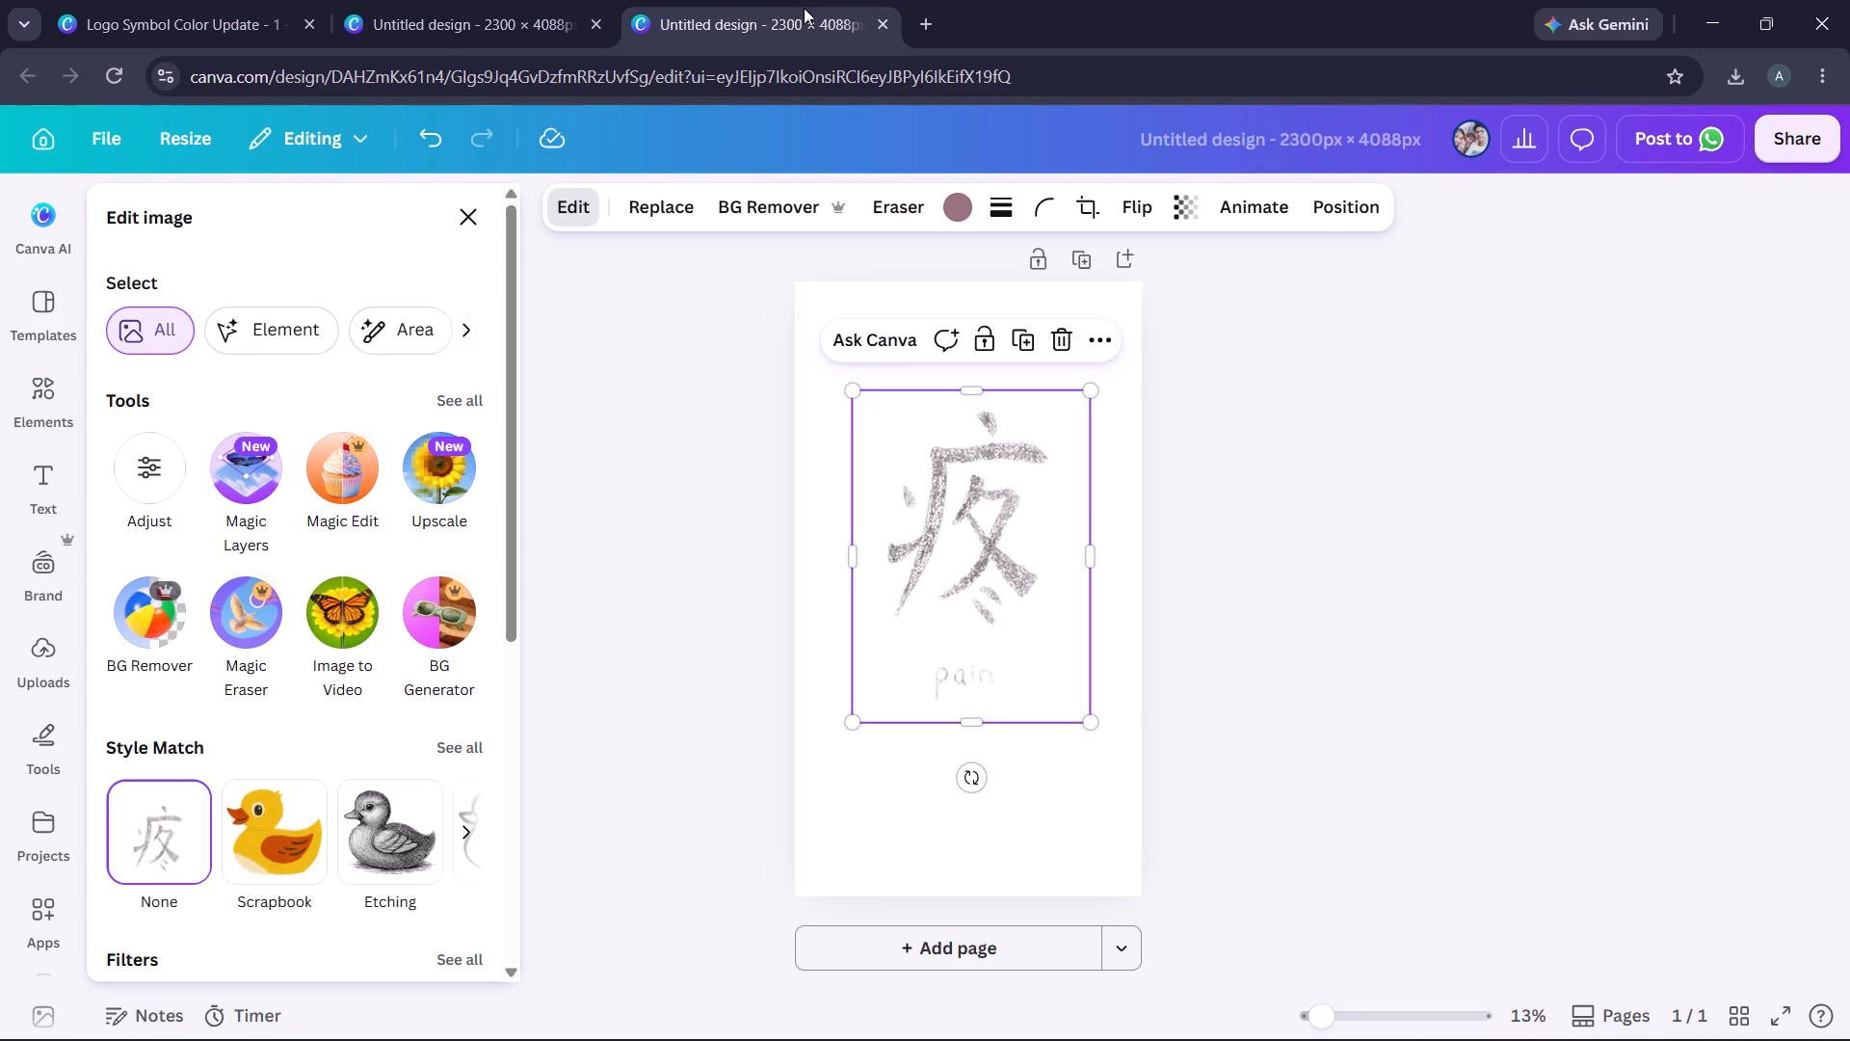
right_click(993, 579)
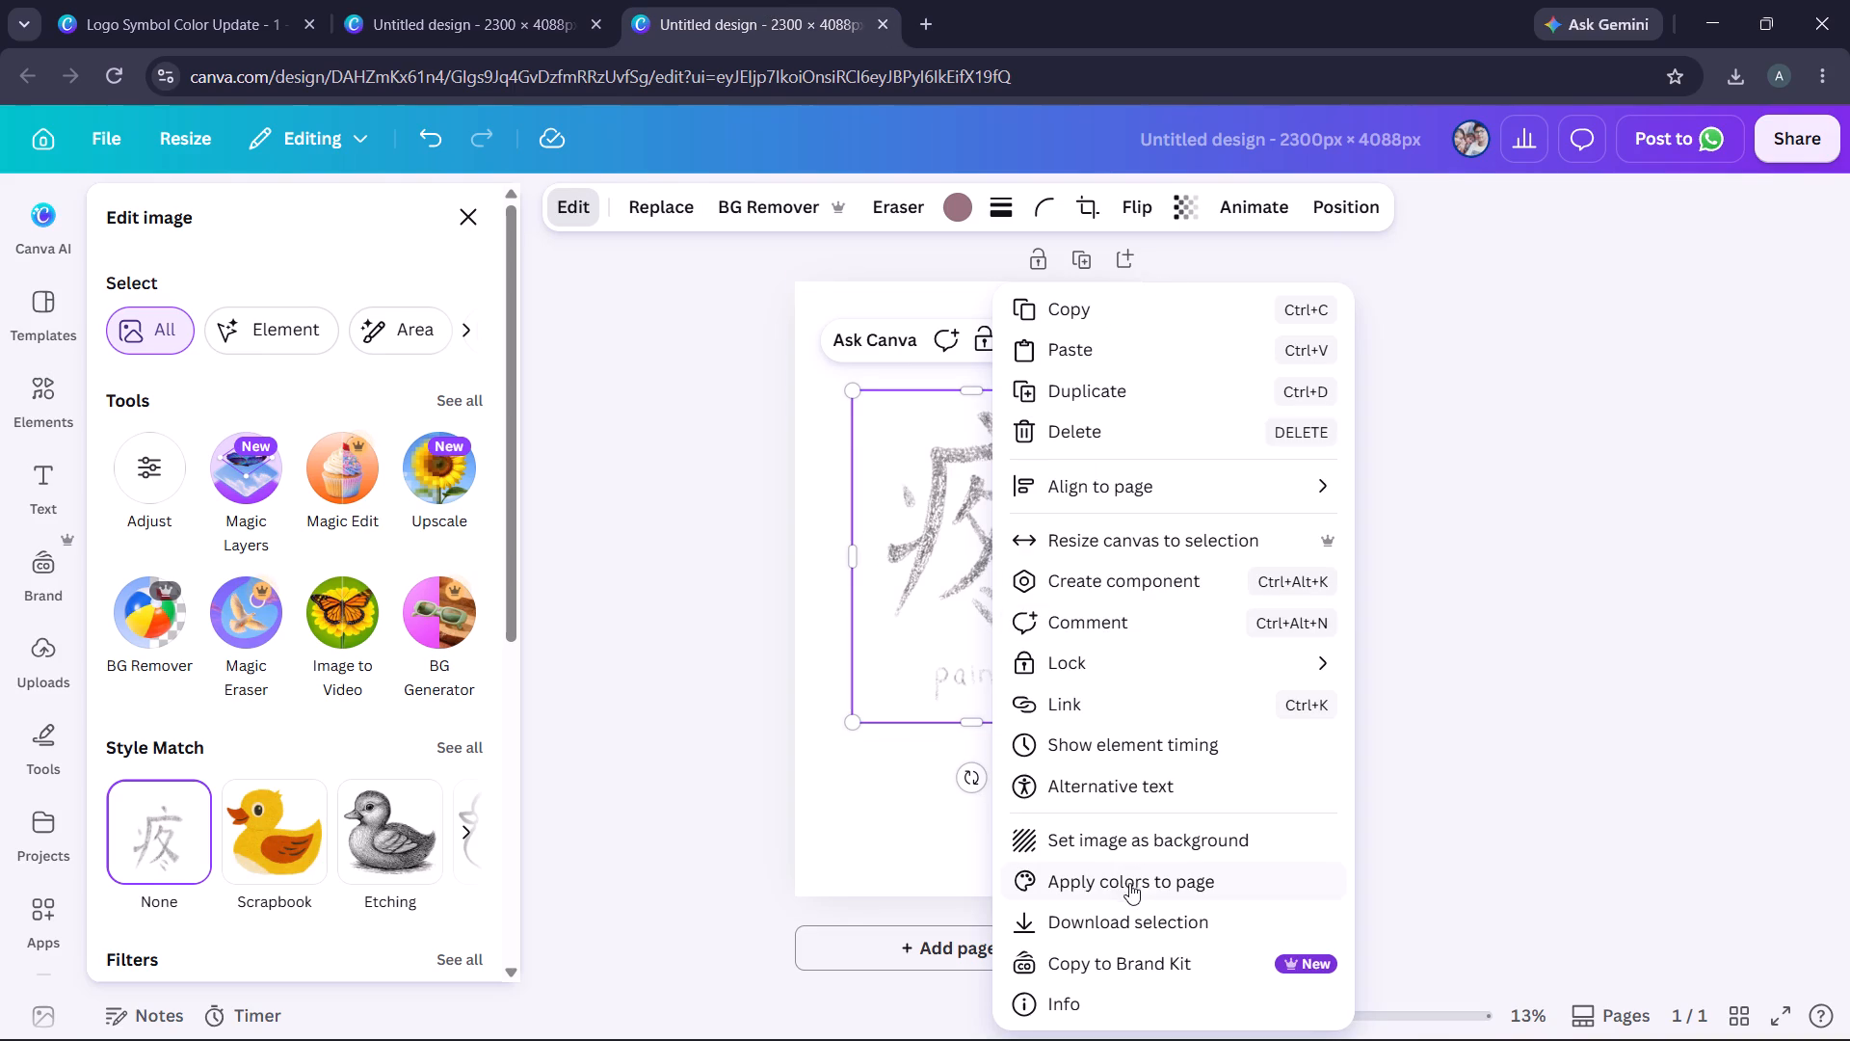
left_click(1138, 929)
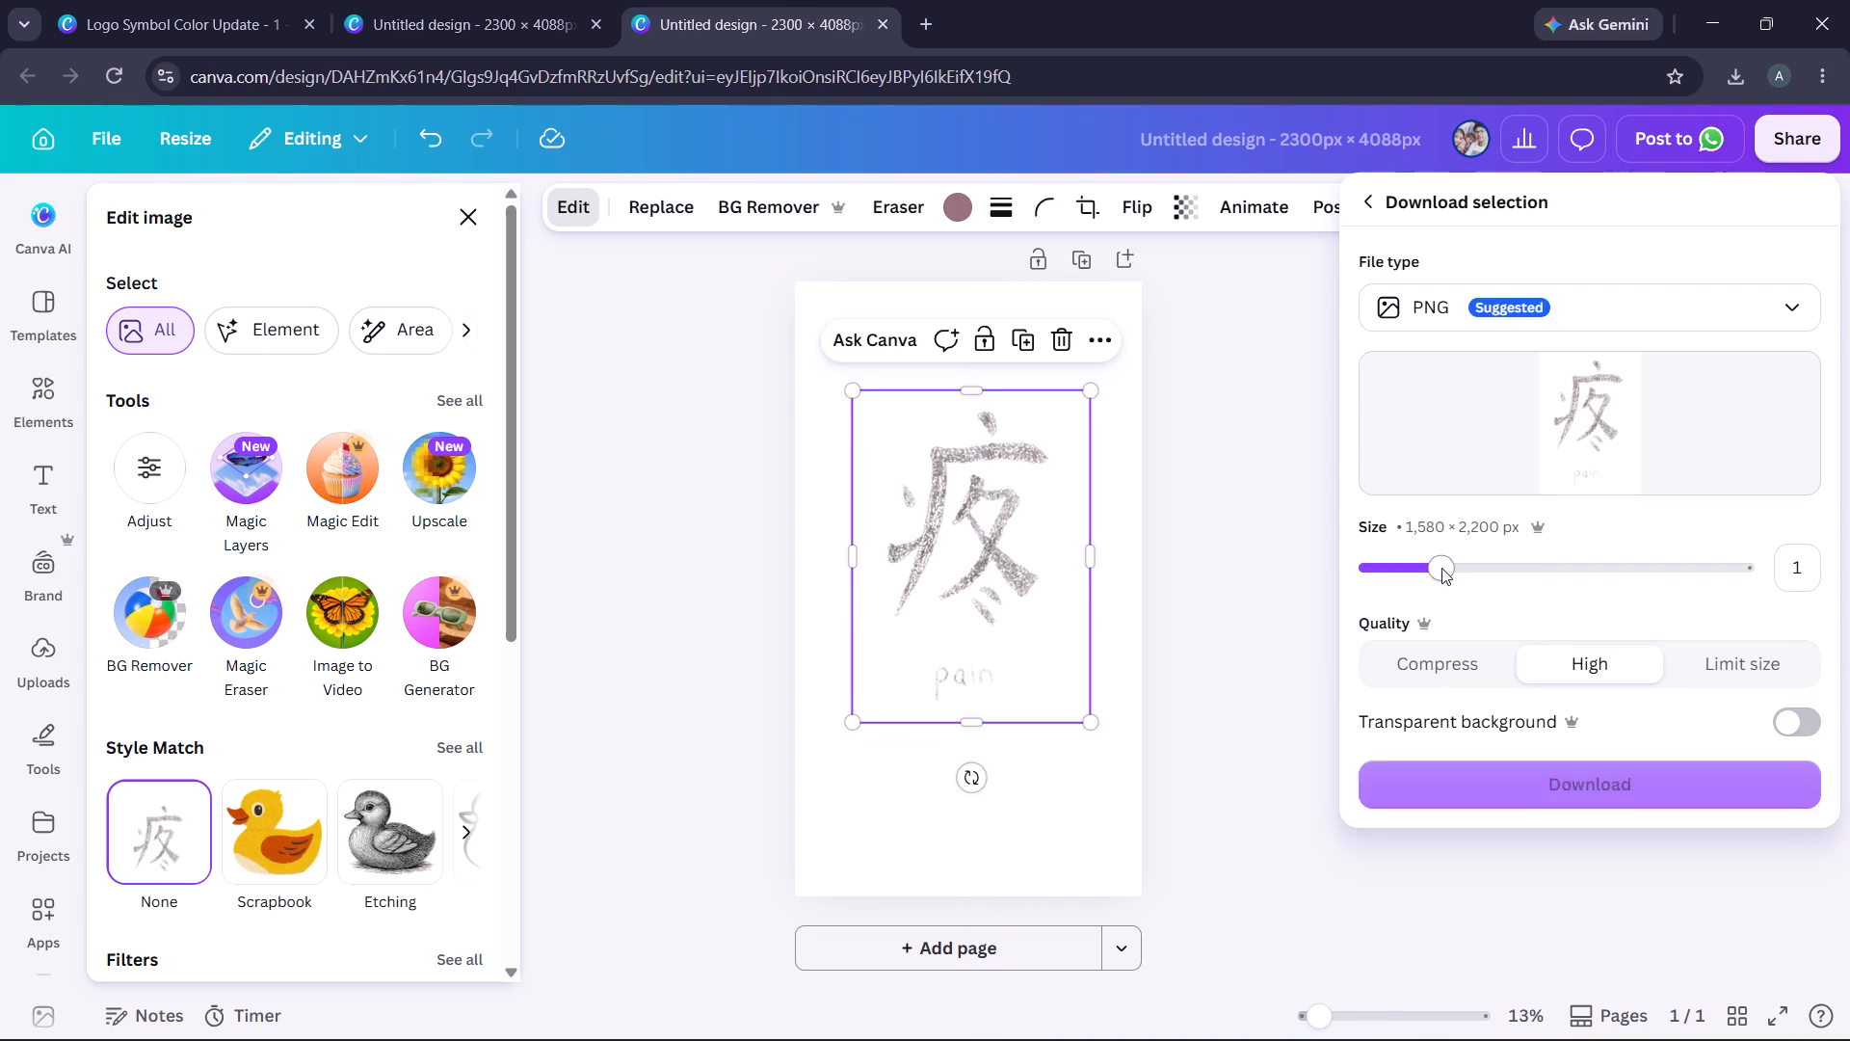
left_click_drag(1441, 568, 1700, 616)
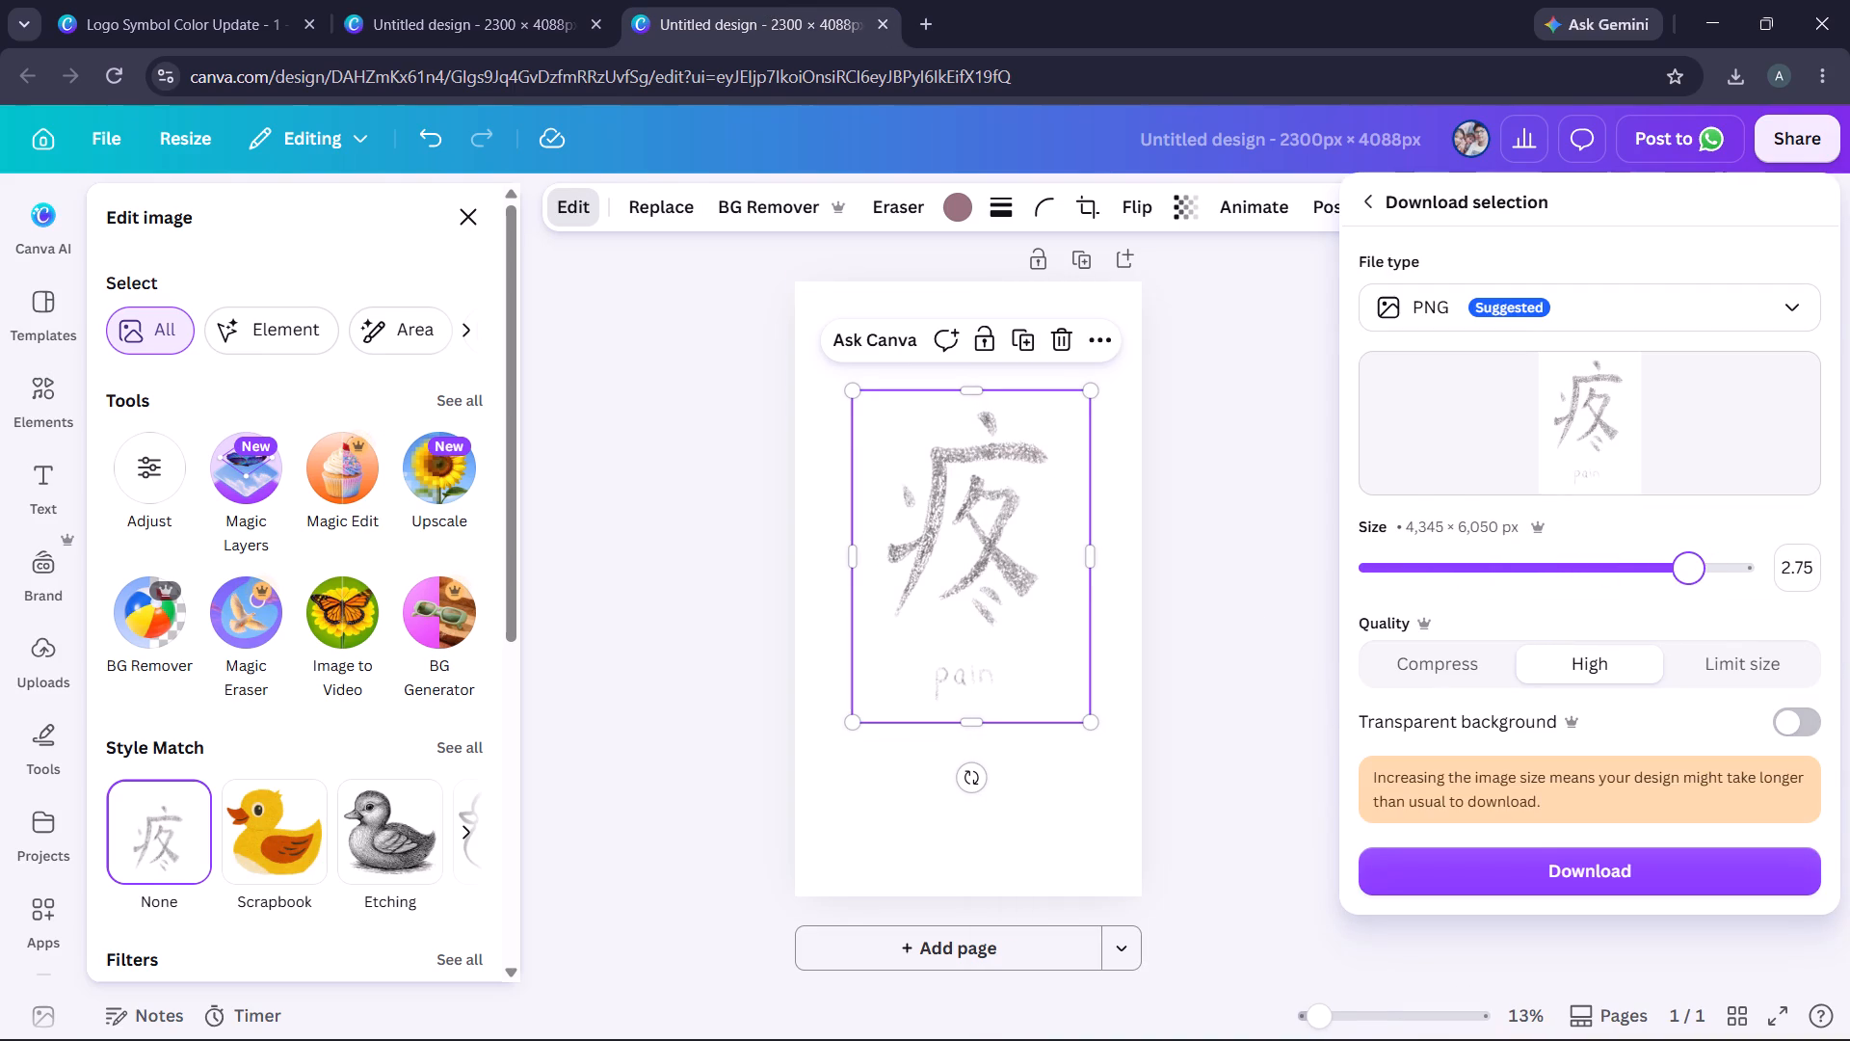
left_click_drag(1700, 616, 1699, 617)
left_click(1810, 724)
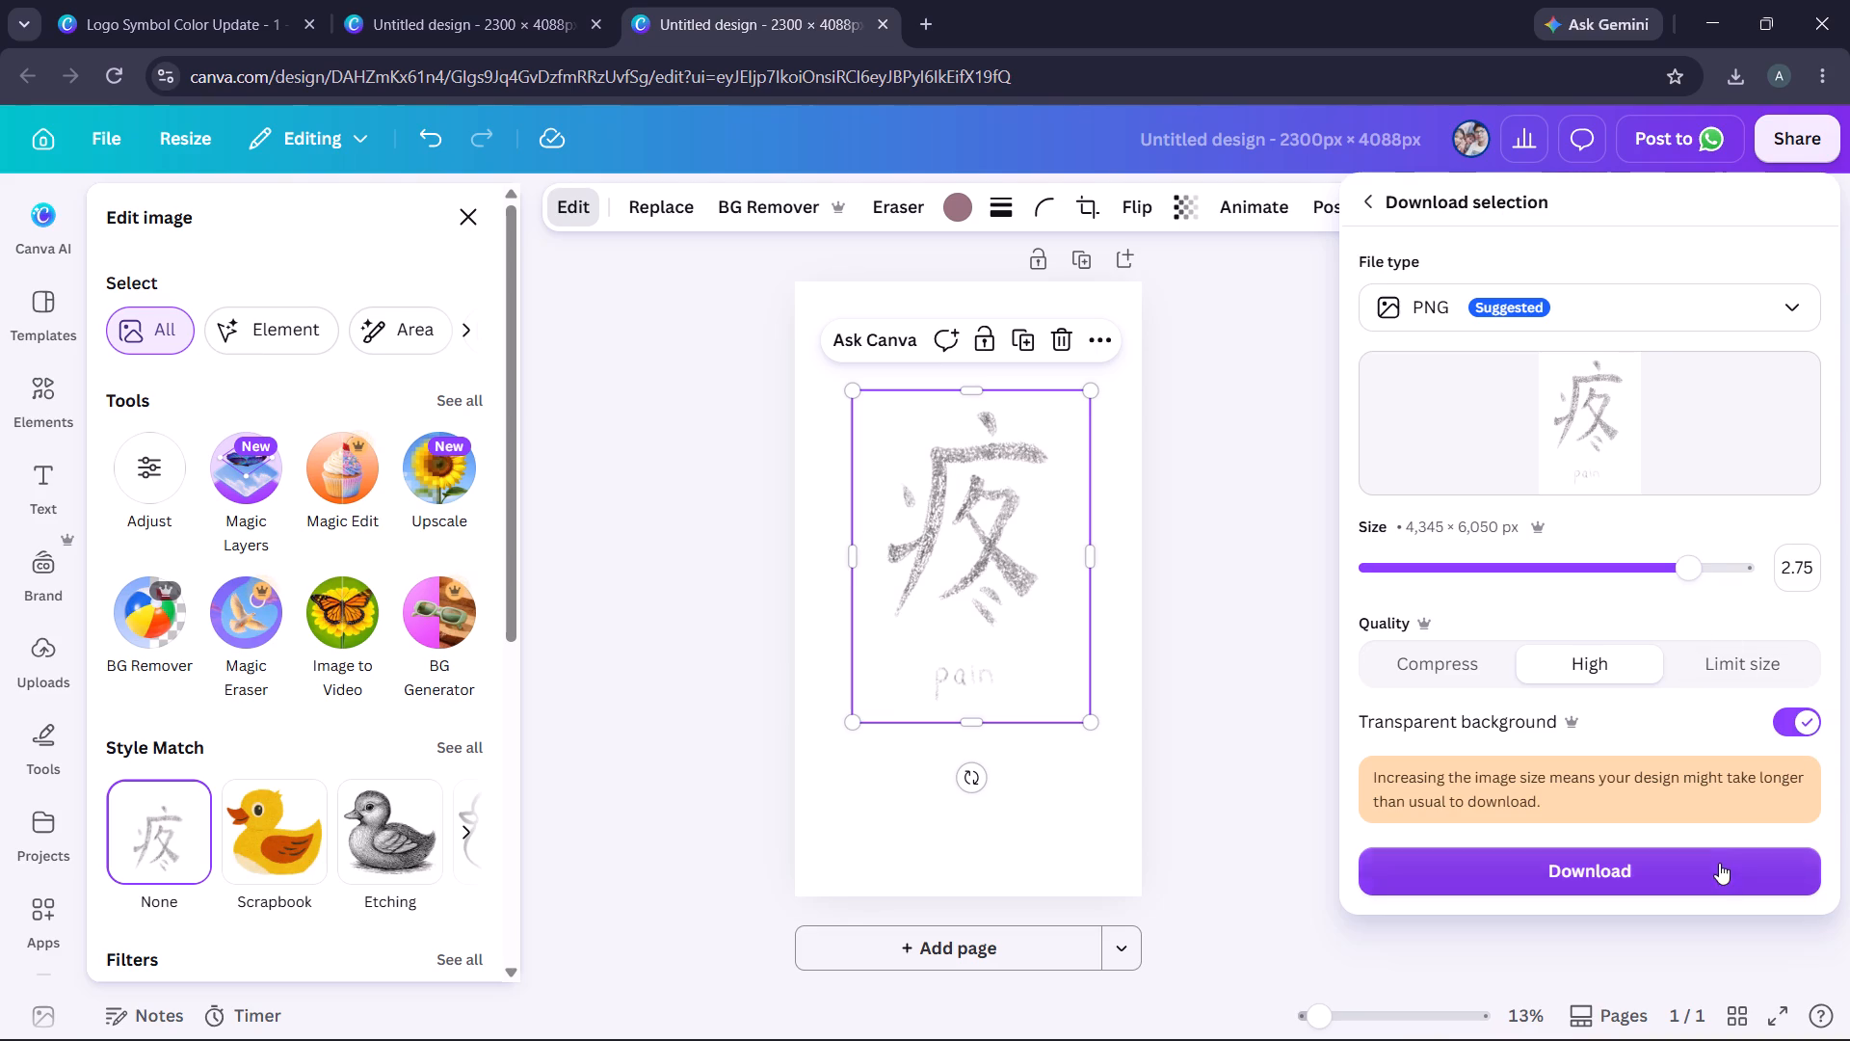
left_click(1719, 863)
In the other editor tab, download the black pain artwork as a transparent PNG at size 2.75 (4,367 × 6,050 px).
left_click(539, 0)
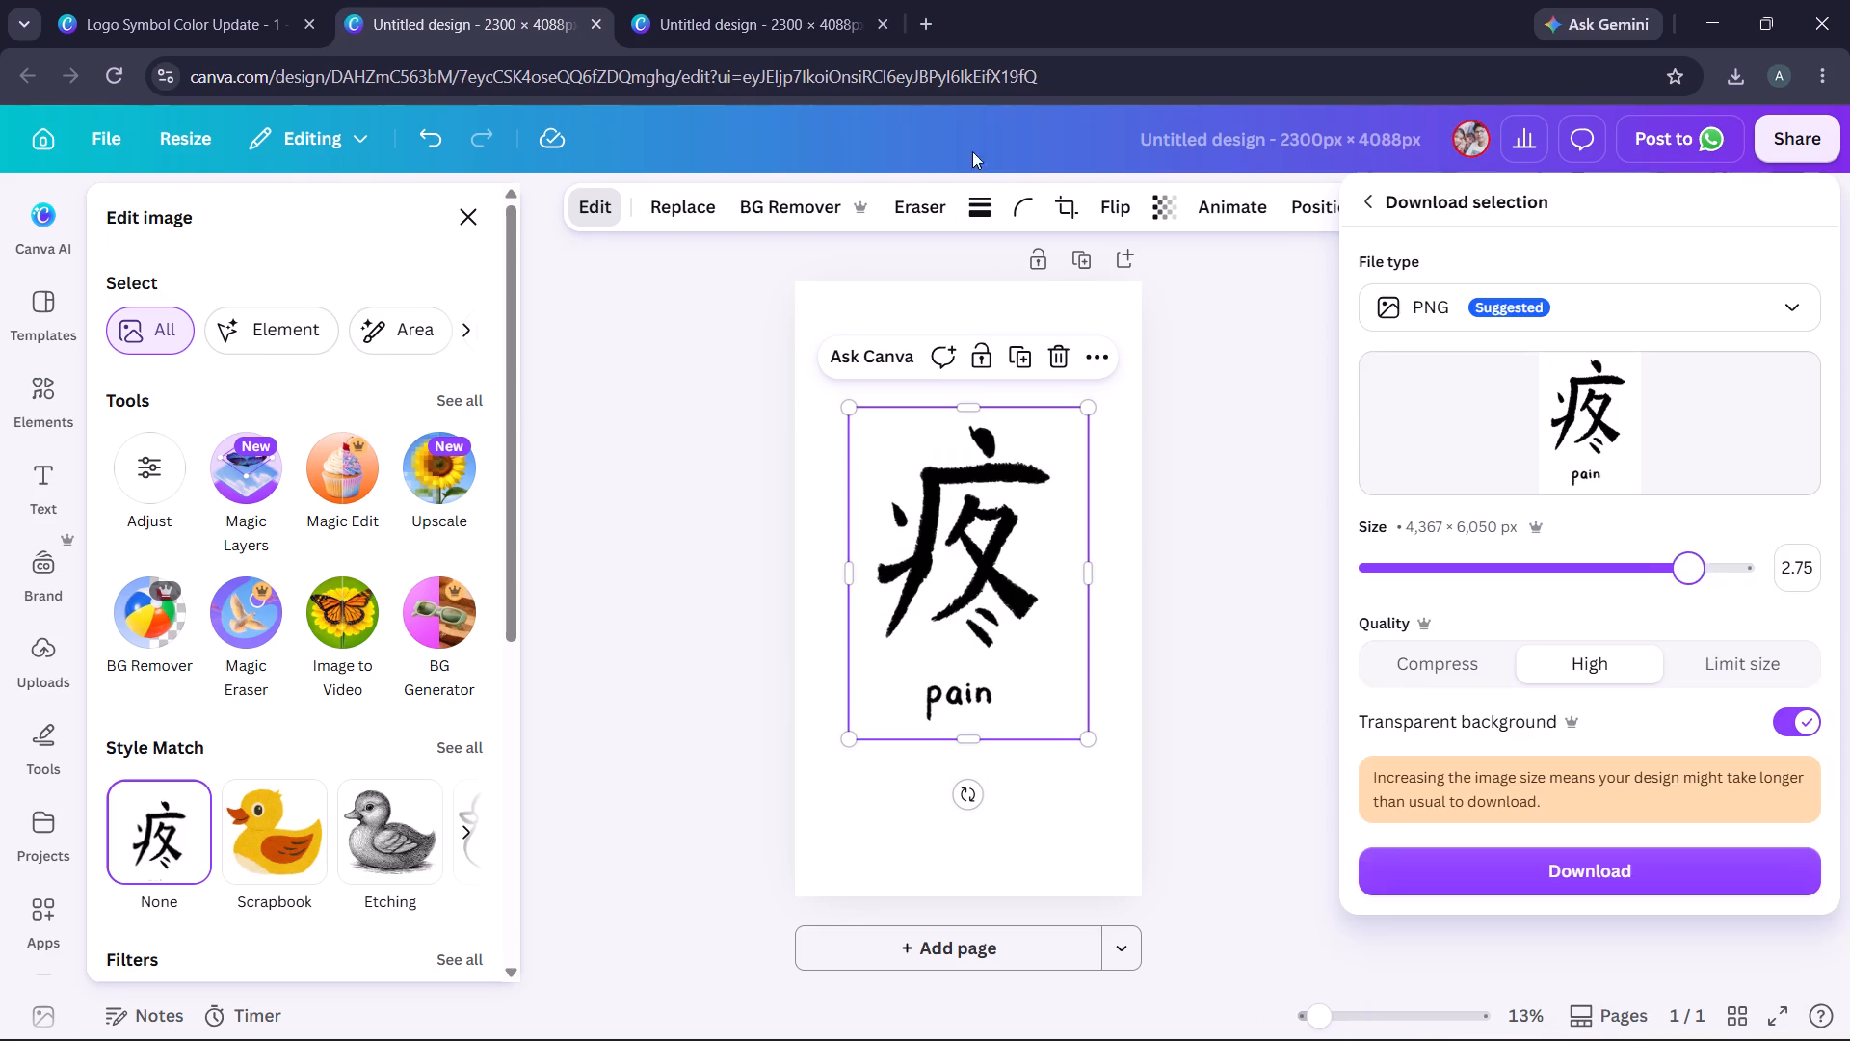
left_click(1632, 866)
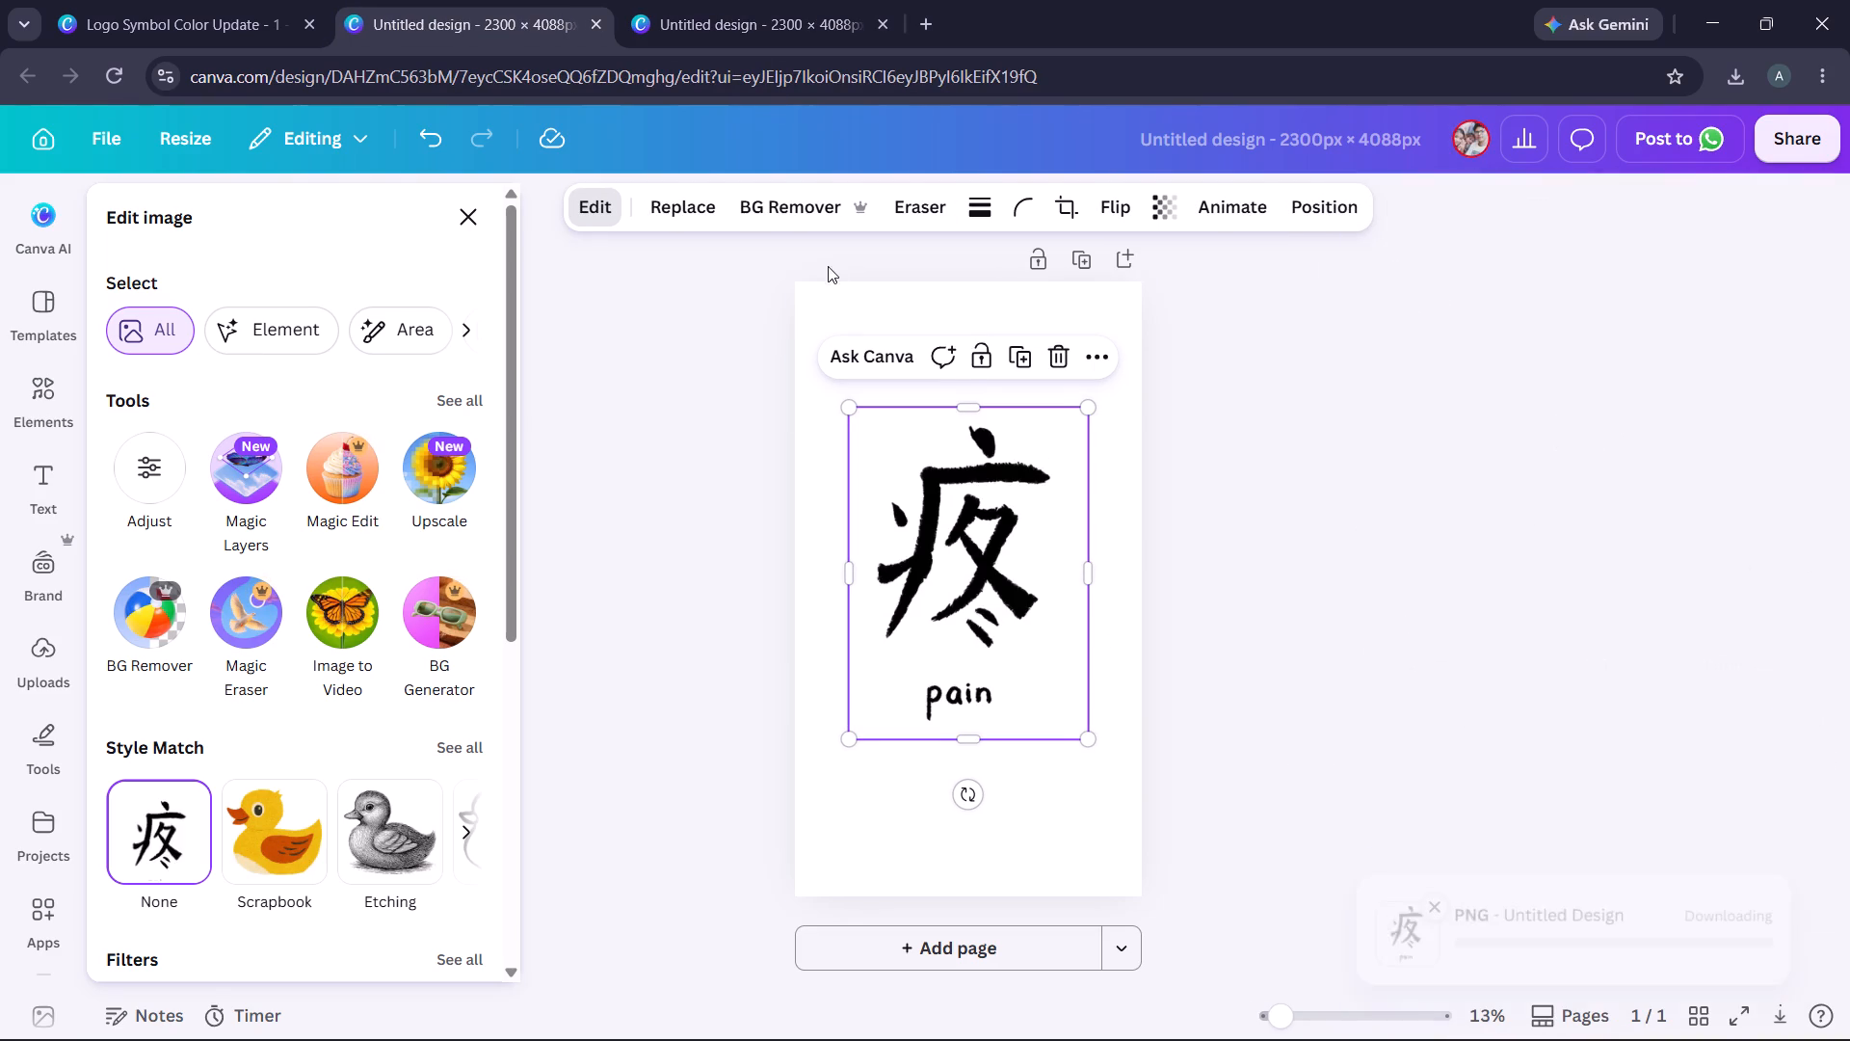
Show the newest downloaded PNG in the Downloads folder and open it briefly to check the image.
left_click(729, 0)
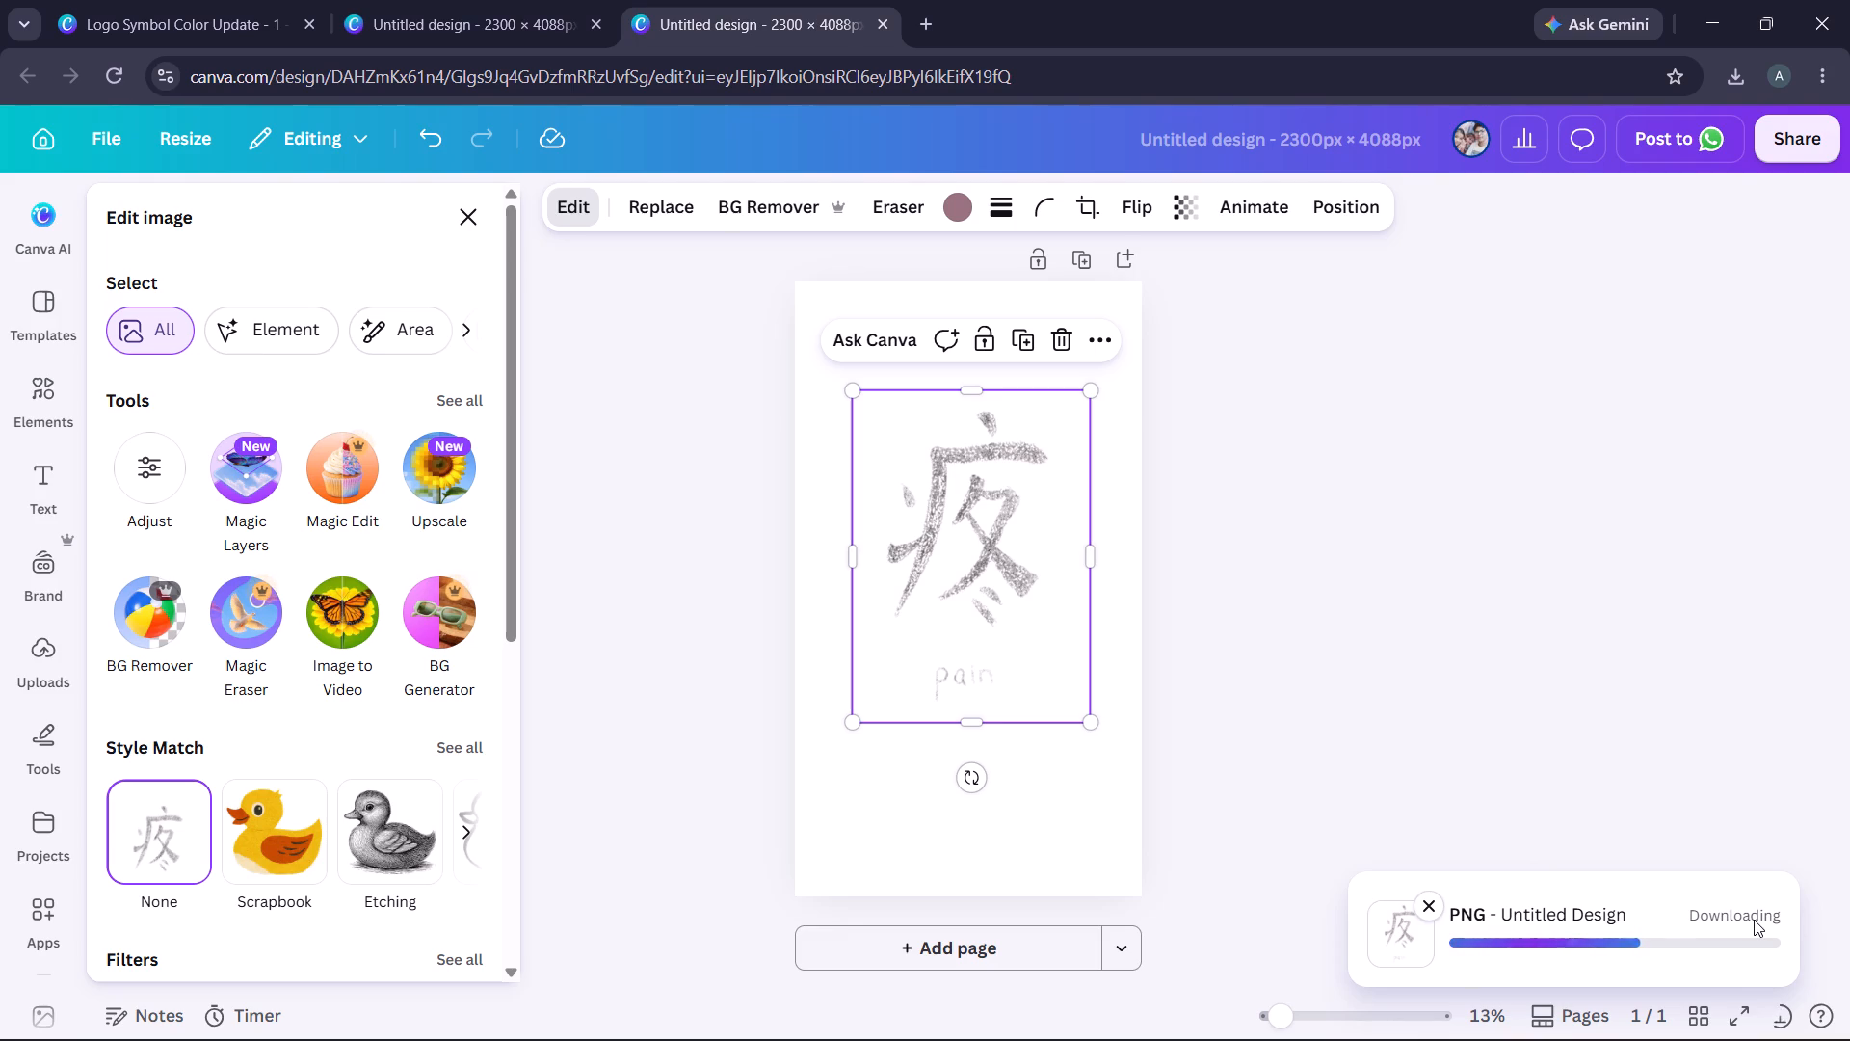
left_click(1734, 84)
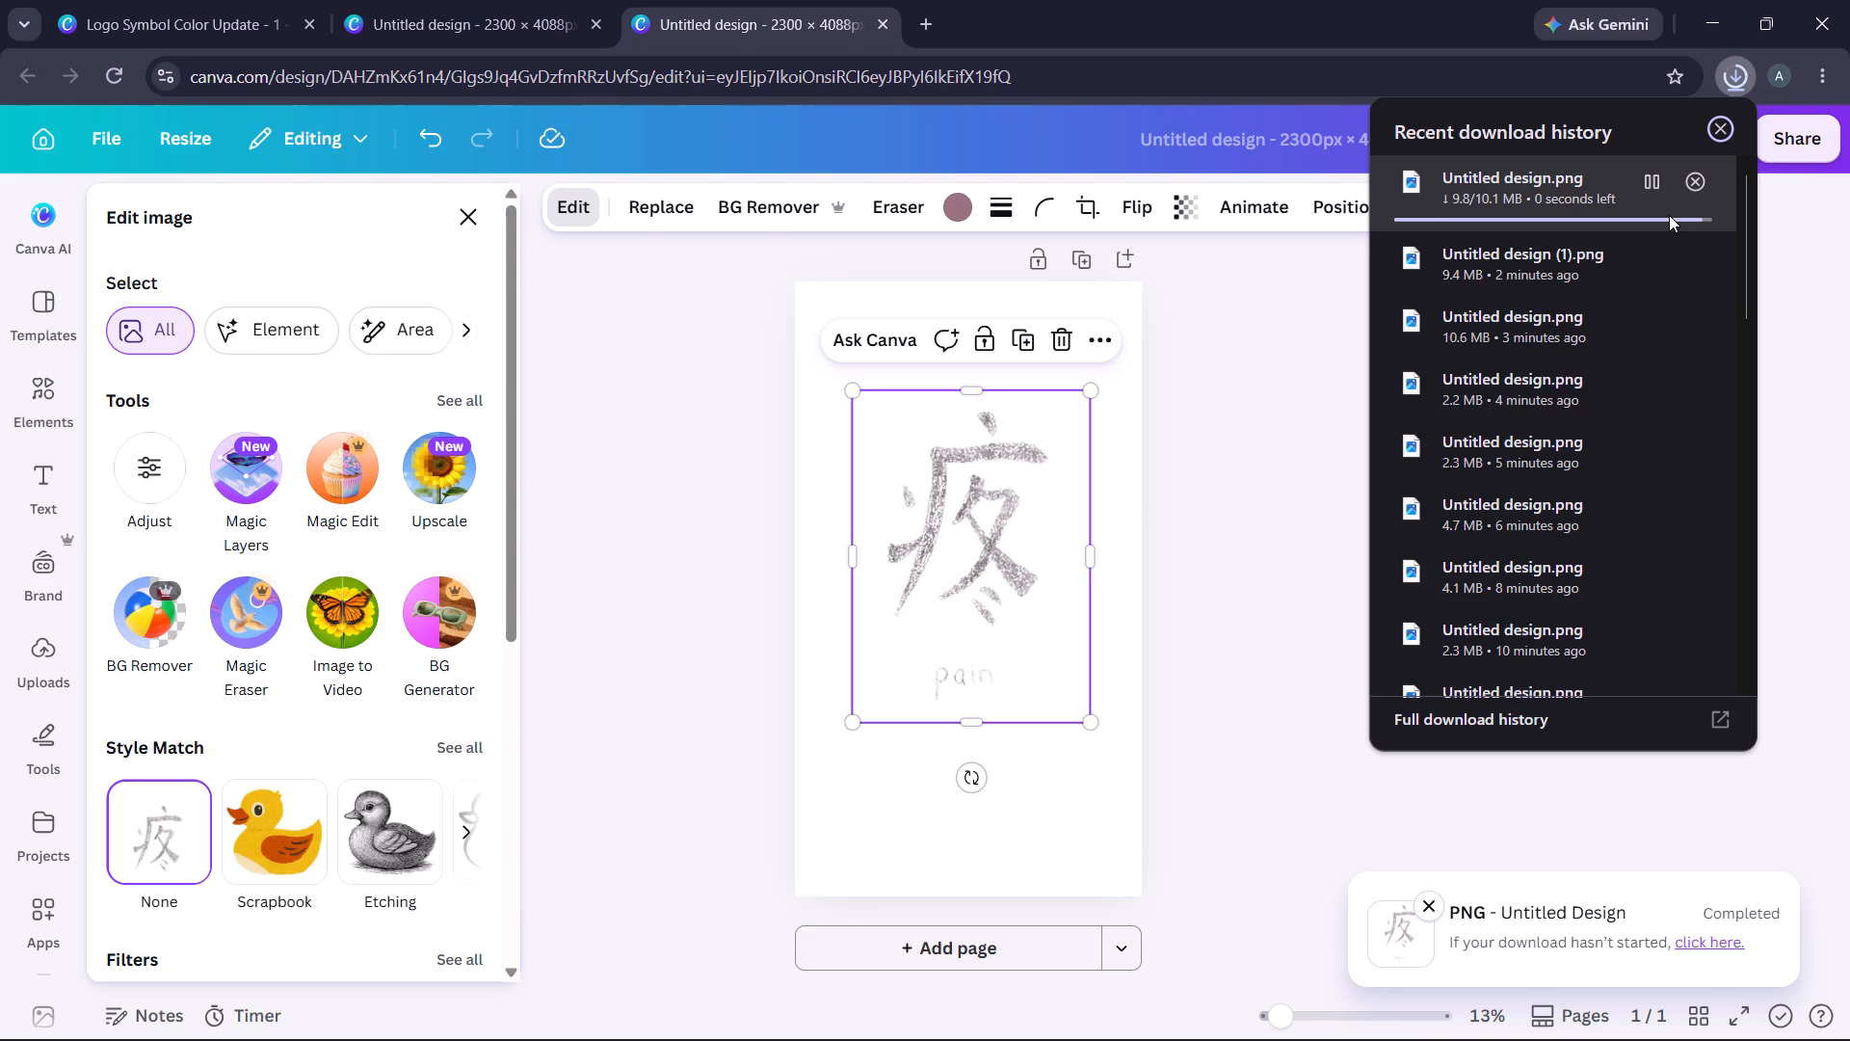
left_click(1654, 181)
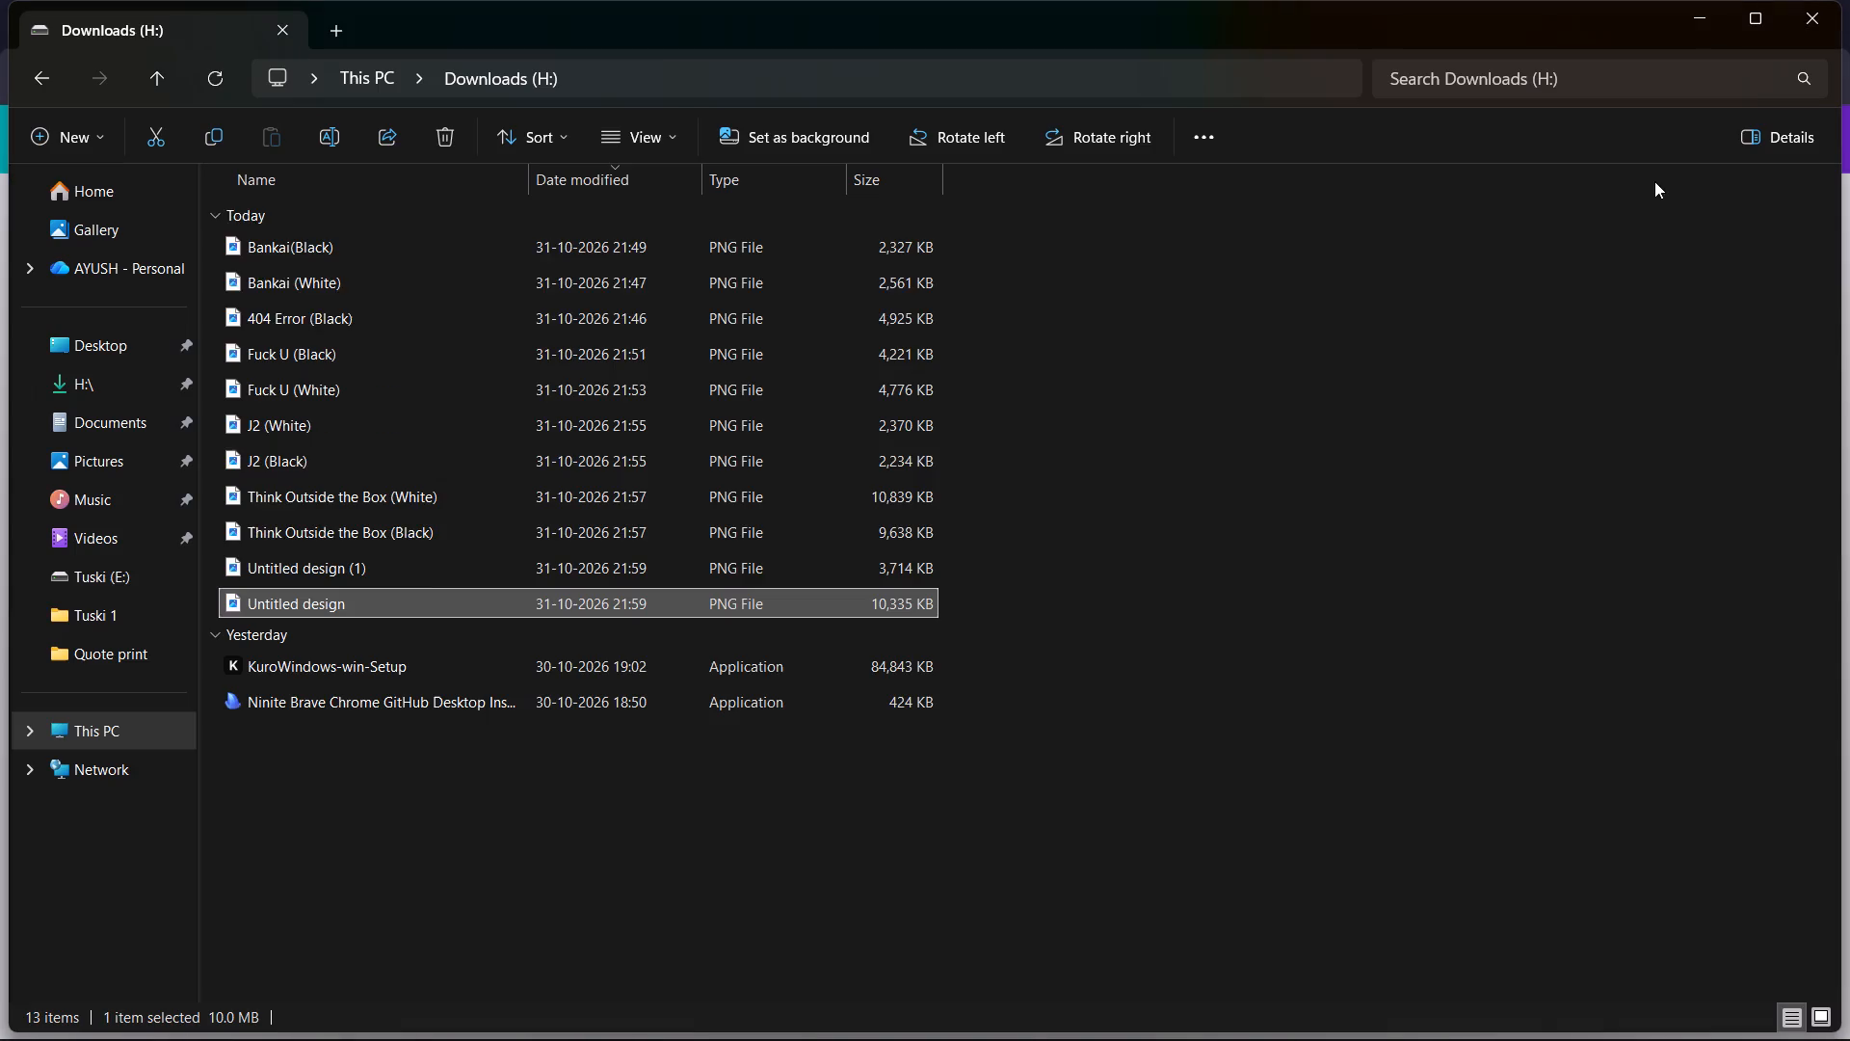
right_click(395, 594)
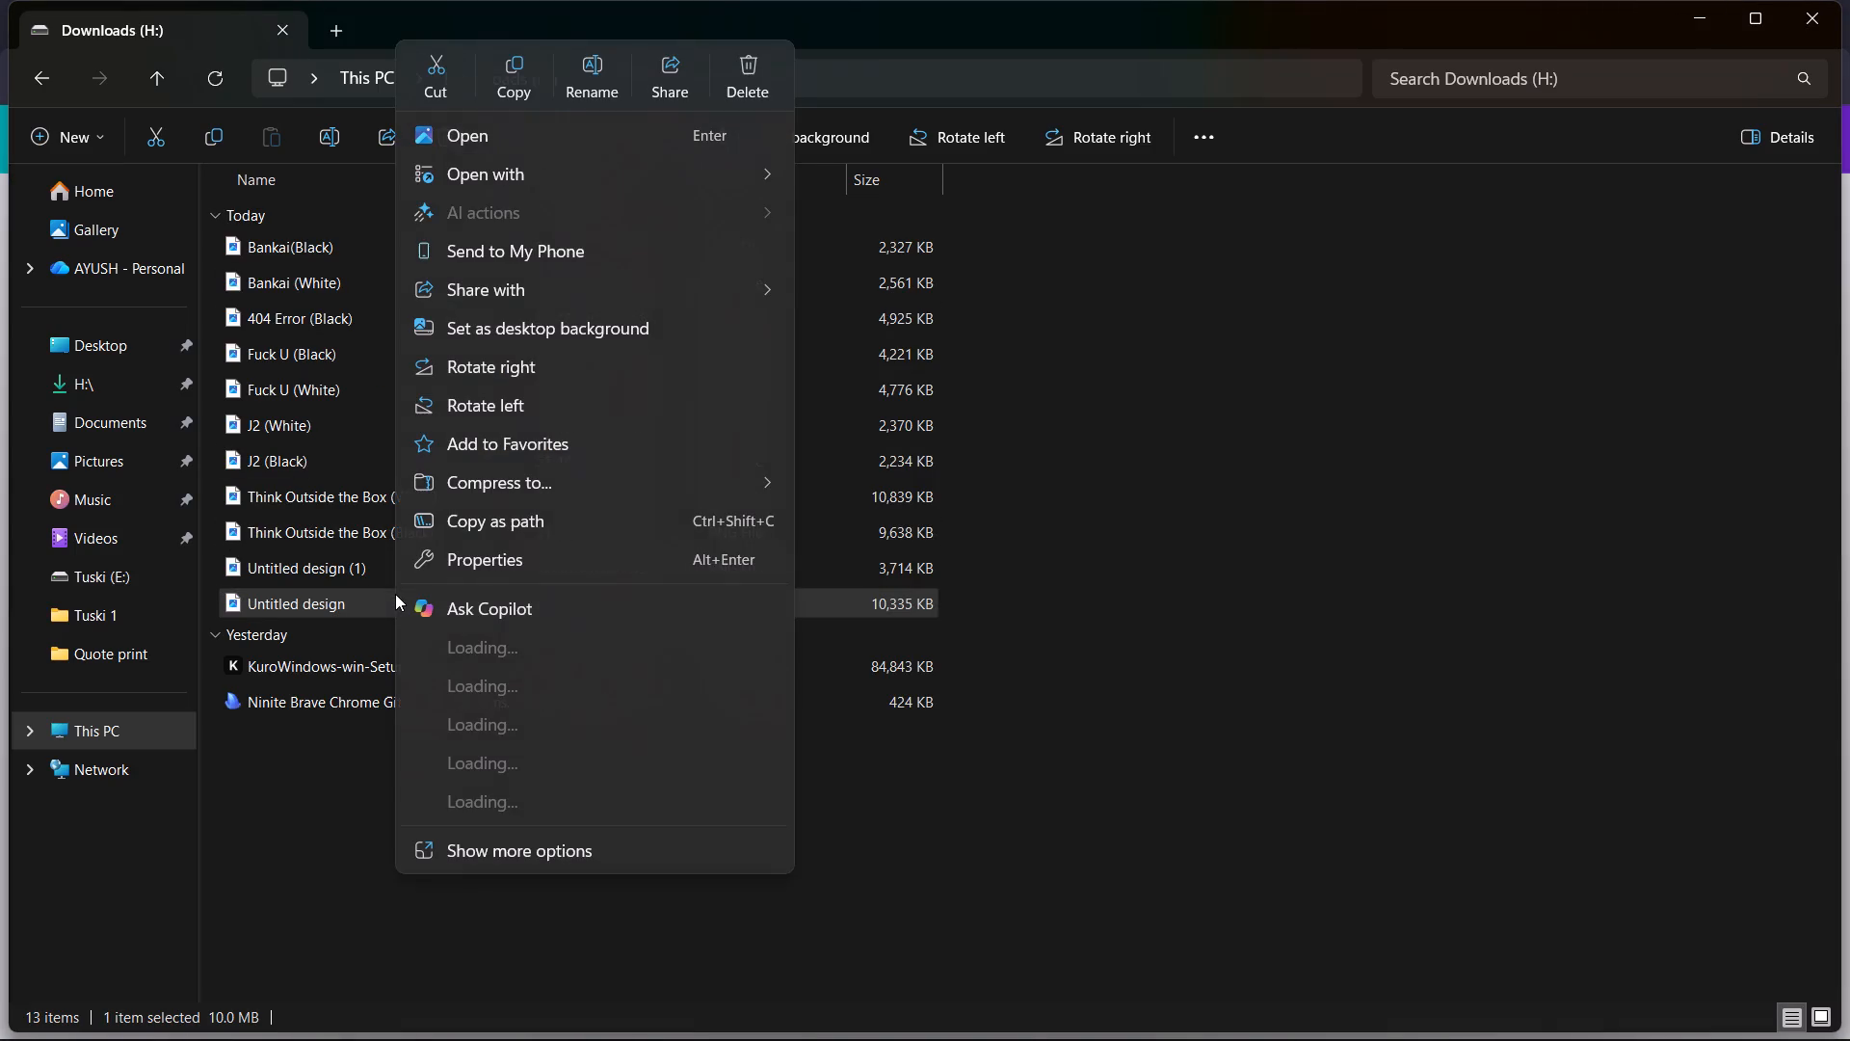
left_click(394, 596)
double_click(358, 601)
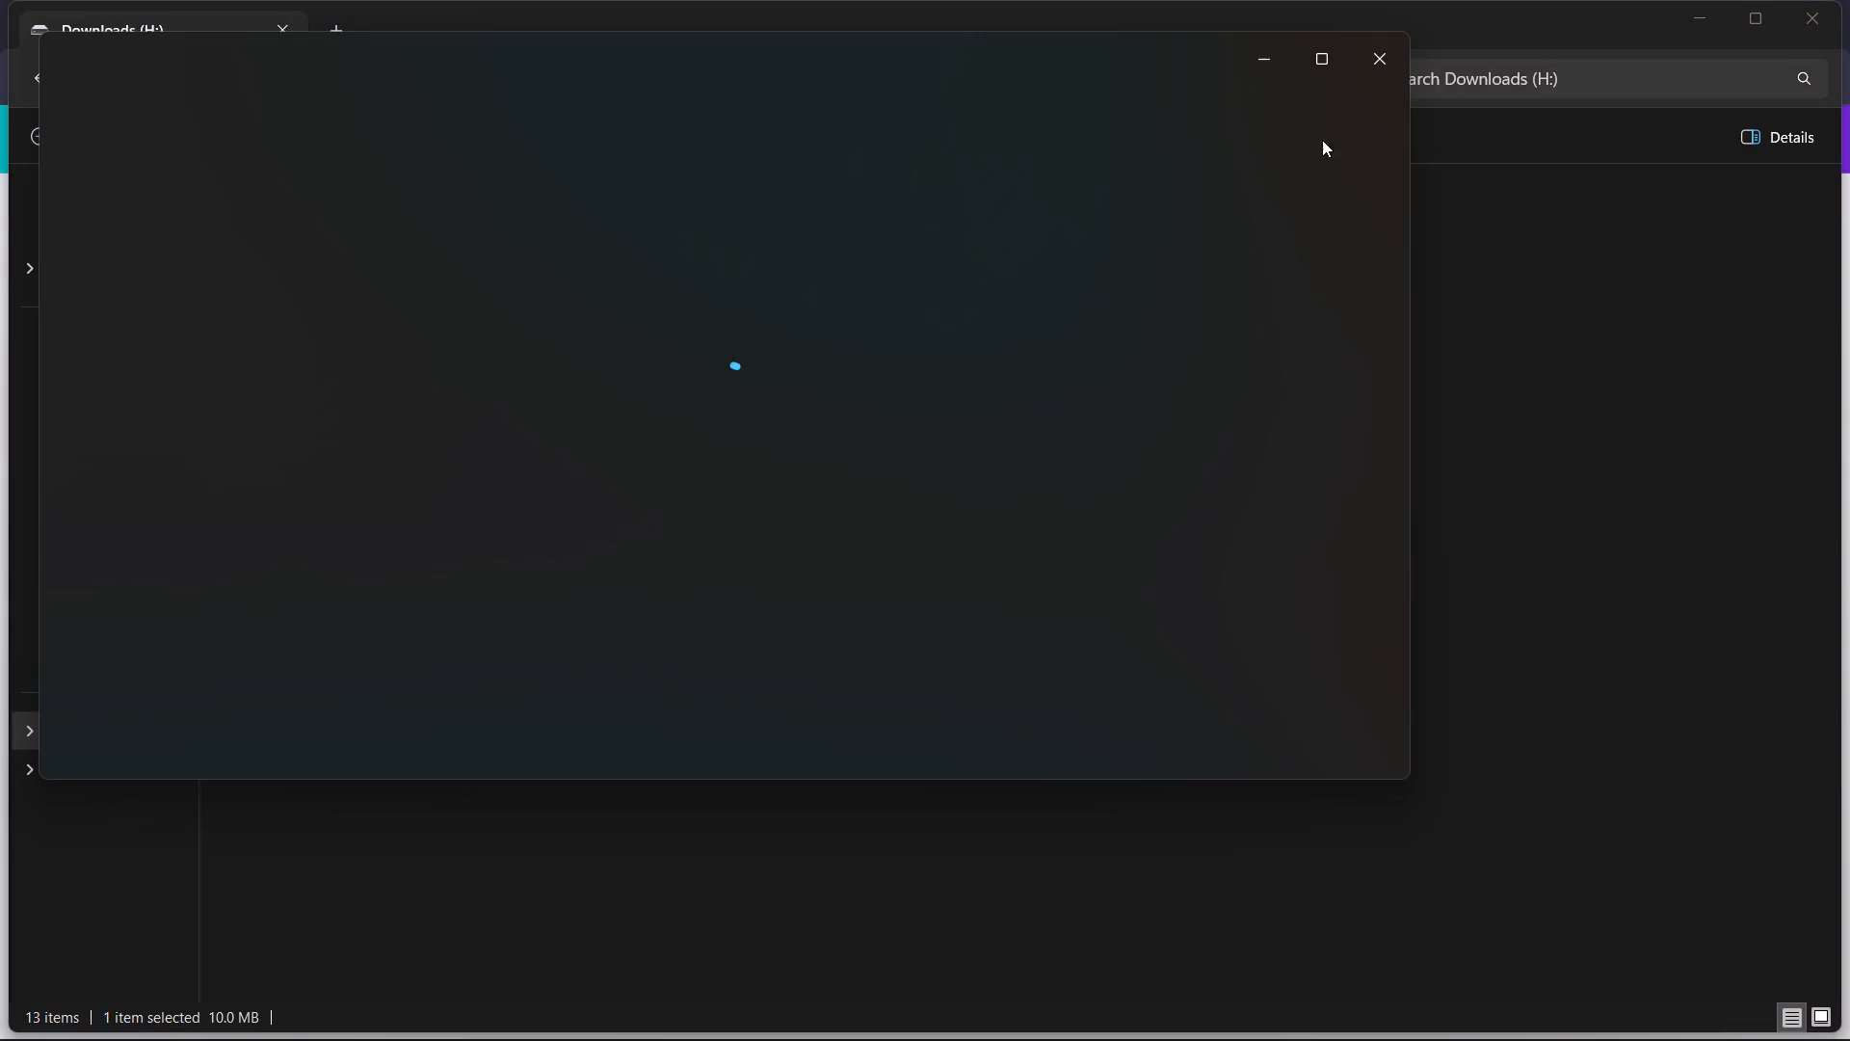
left_click(1376, 65)
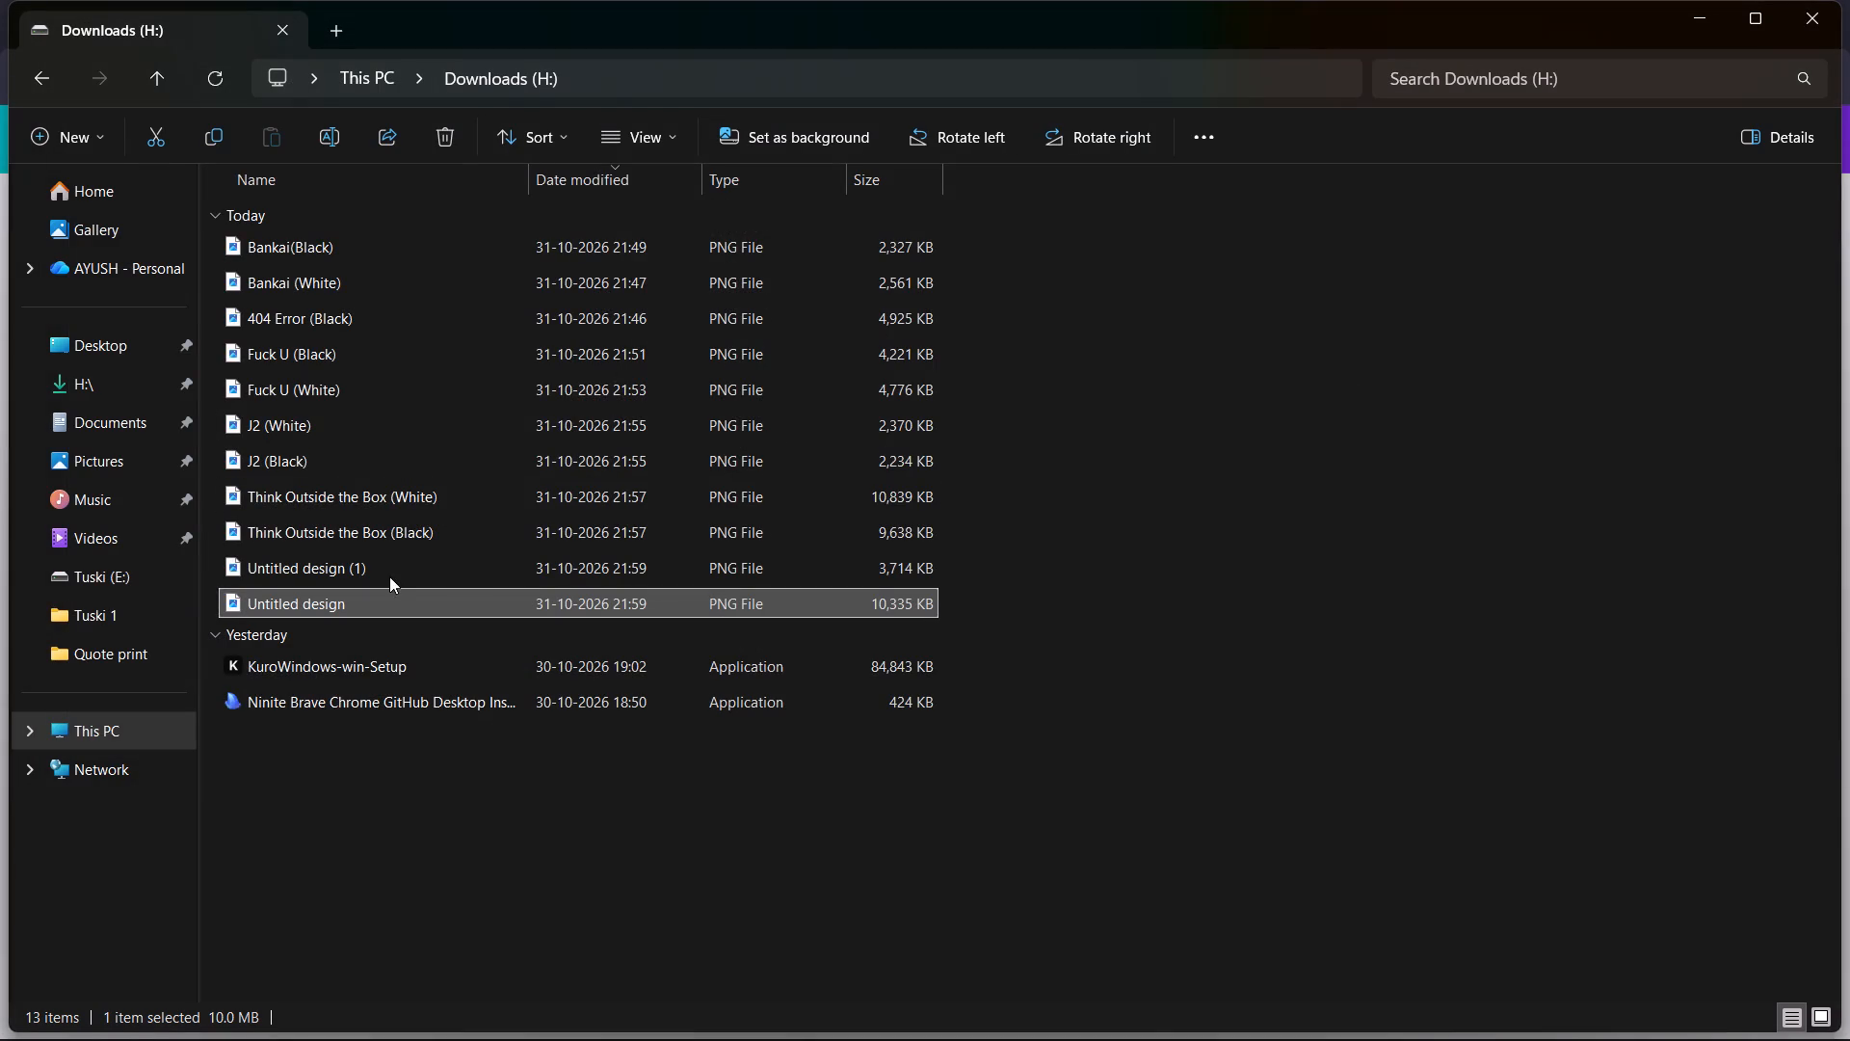
Rename the downloaded pale artwork file, Untitled design, as Pain (White).
right_click(381, 593)
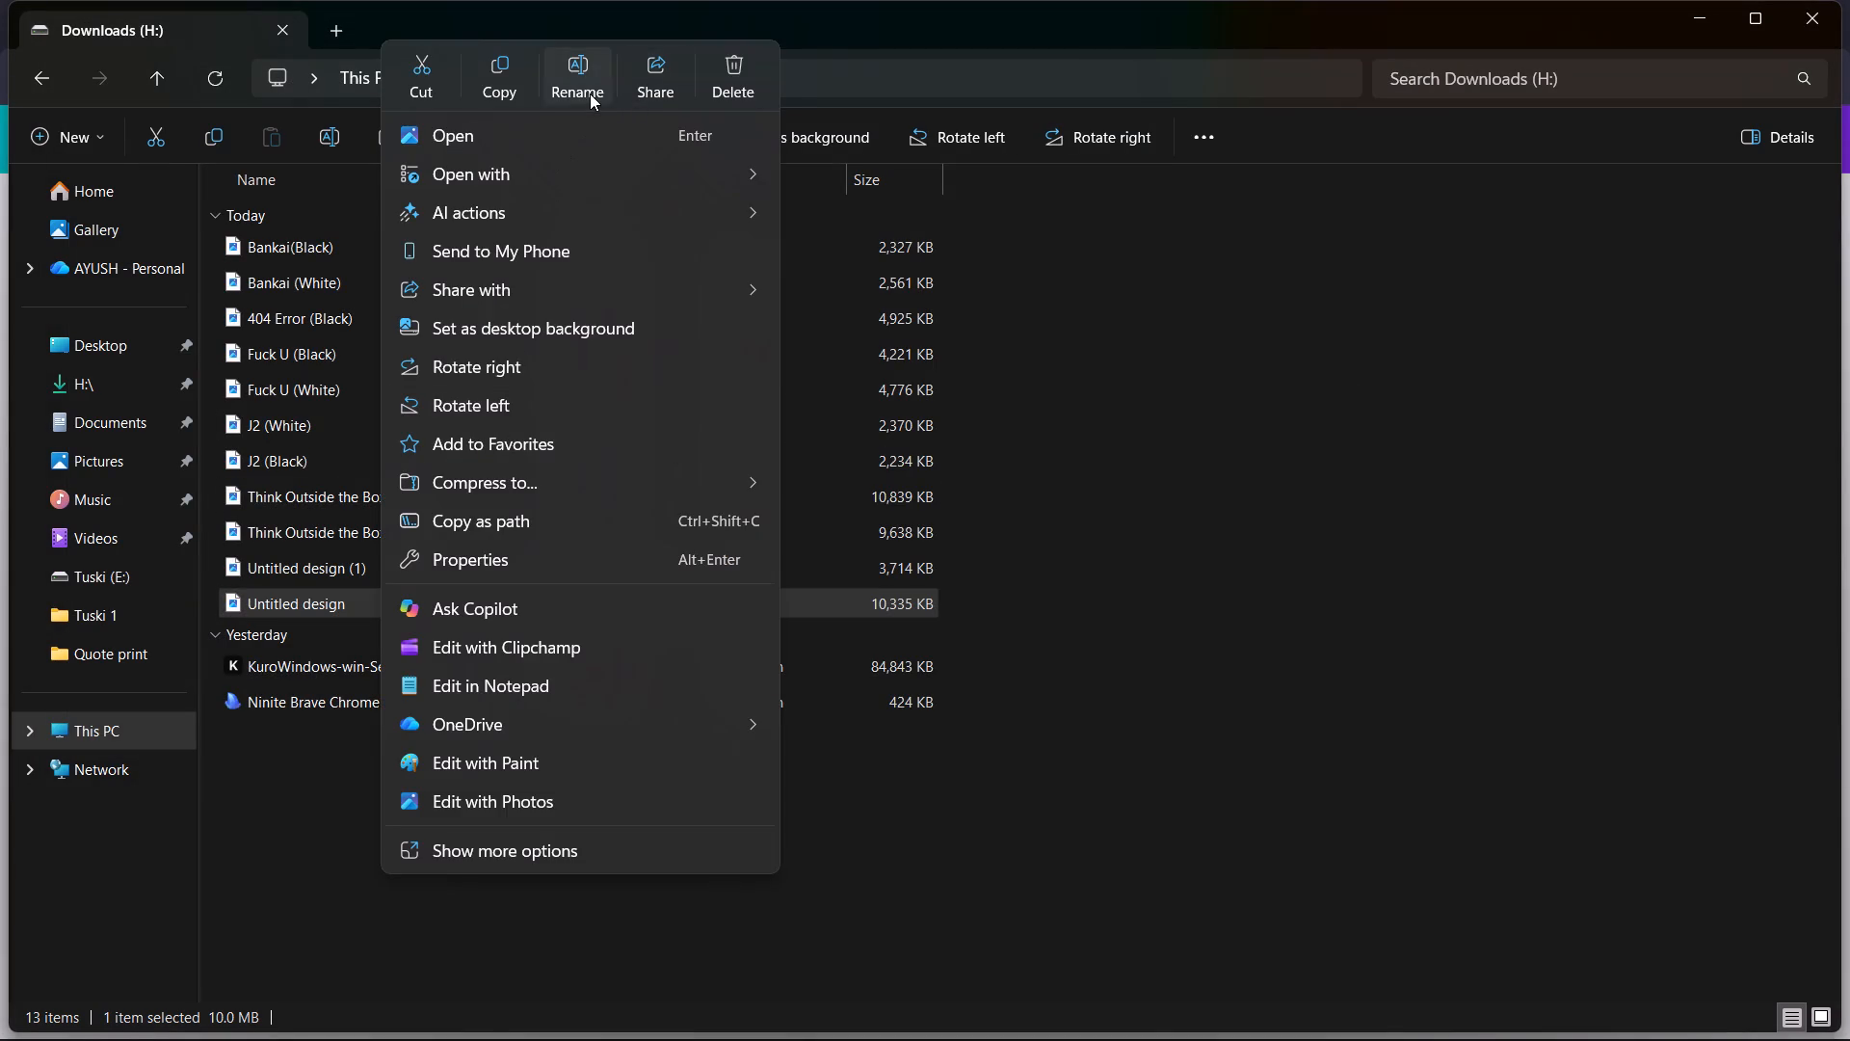
left_click(590, 93)
key("ctrl+p")
type("ain")
key("space")
key("BackSpace")
key("BackSpace")
key("BackSpace")
key("BackSpace")
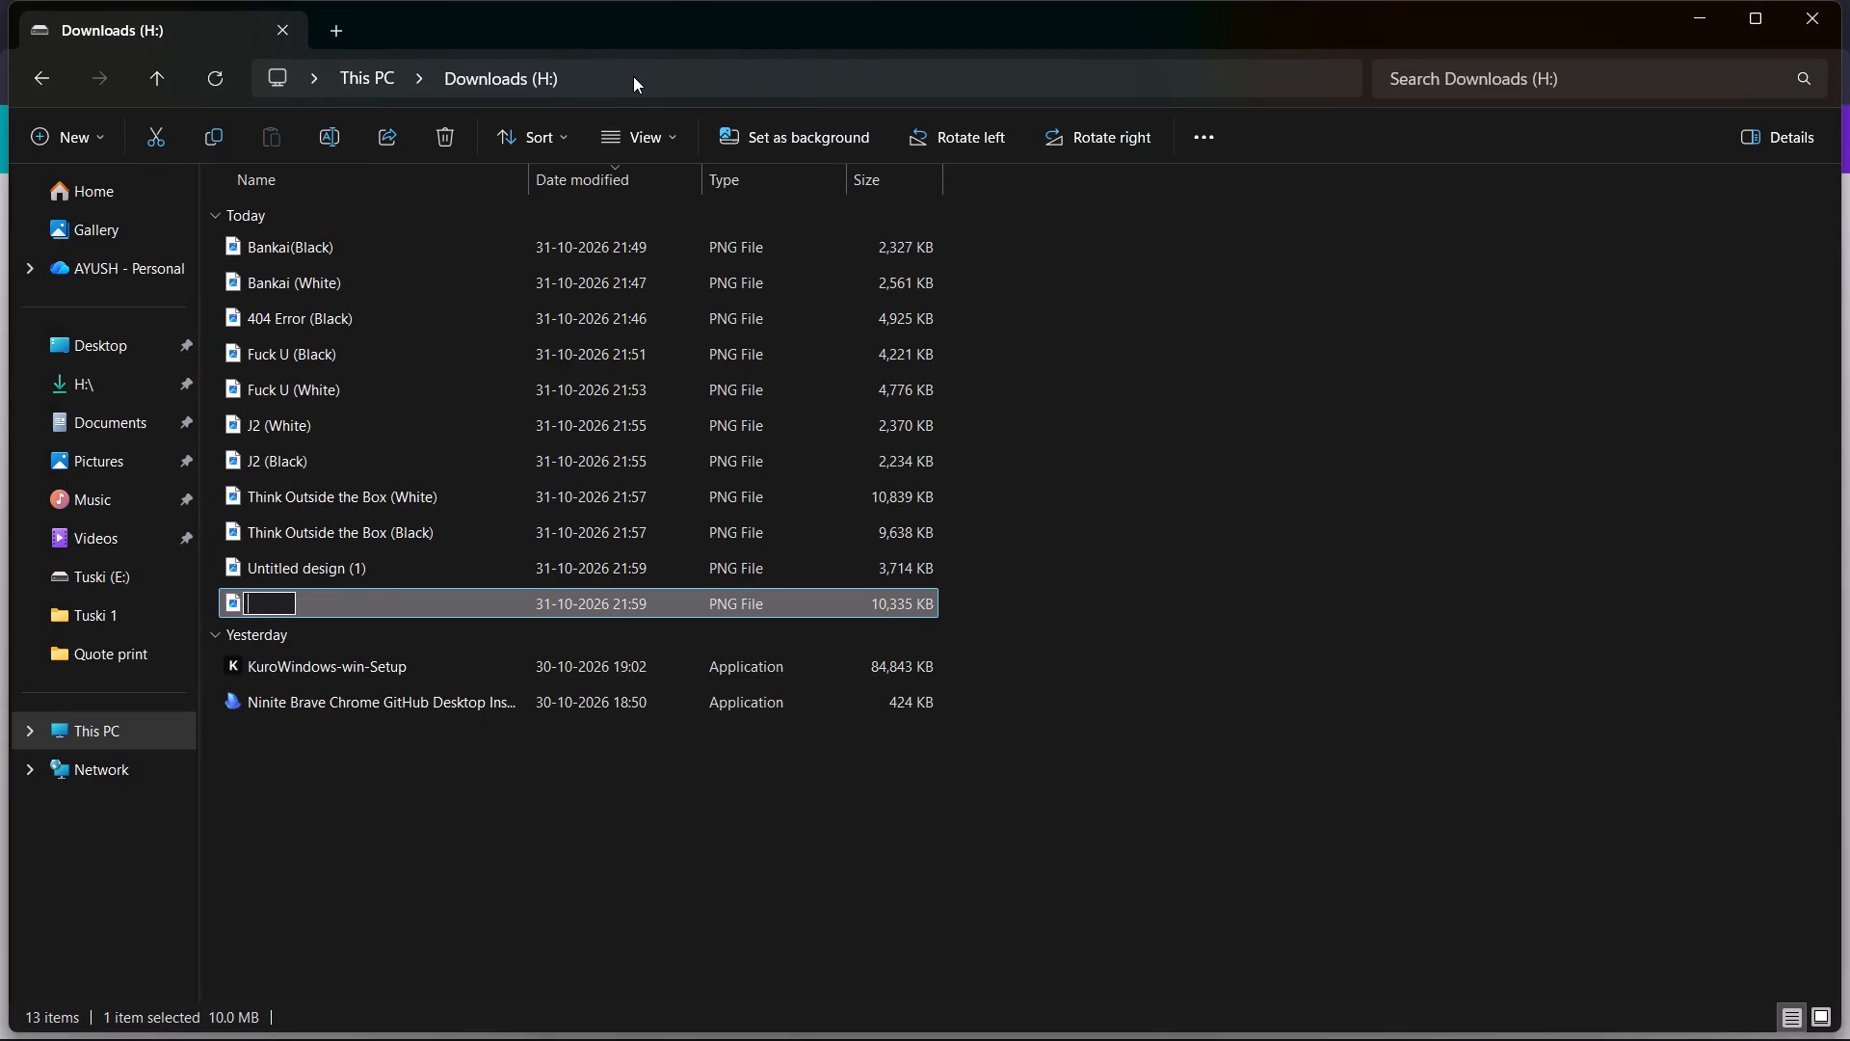
type("Pain White")
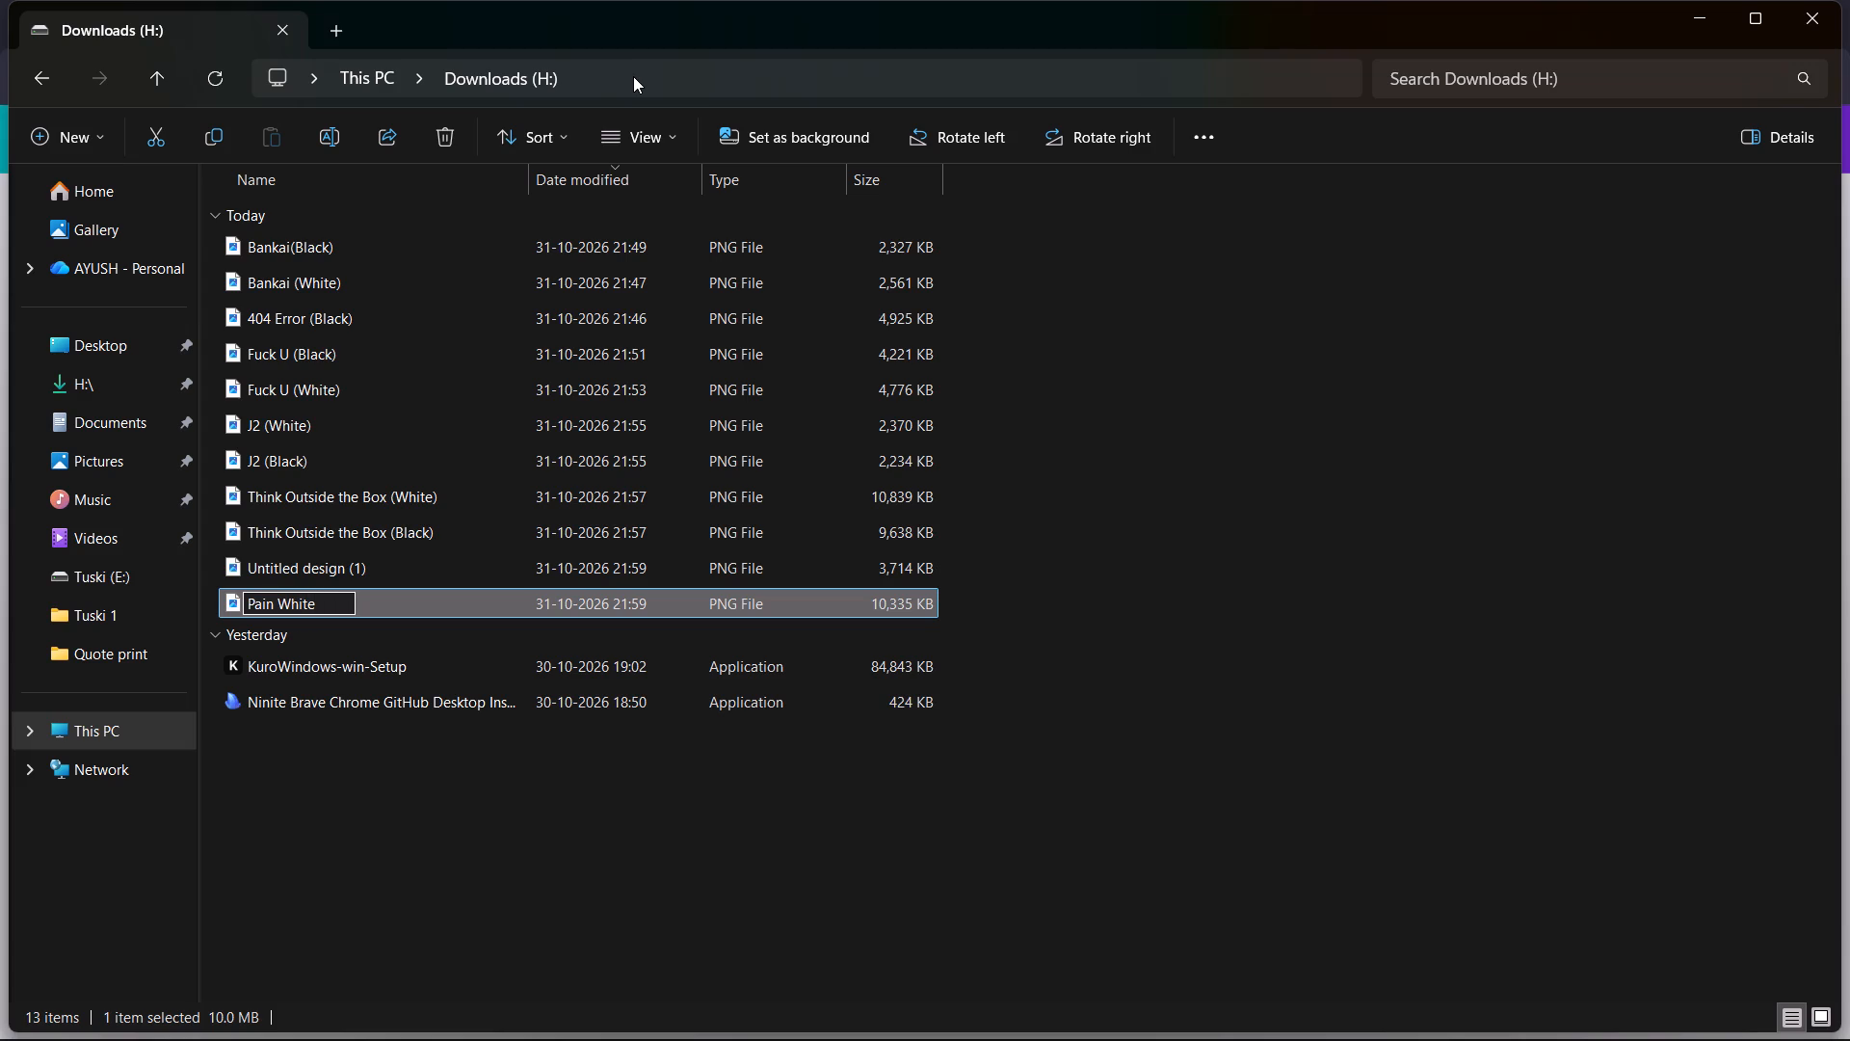
key("shift+parenright")
key("Left")
key("Left")
key("Left")
key("Left")
key("Left")
key("Left")
key("shift+parenleft")
key("Up")
key("Return")
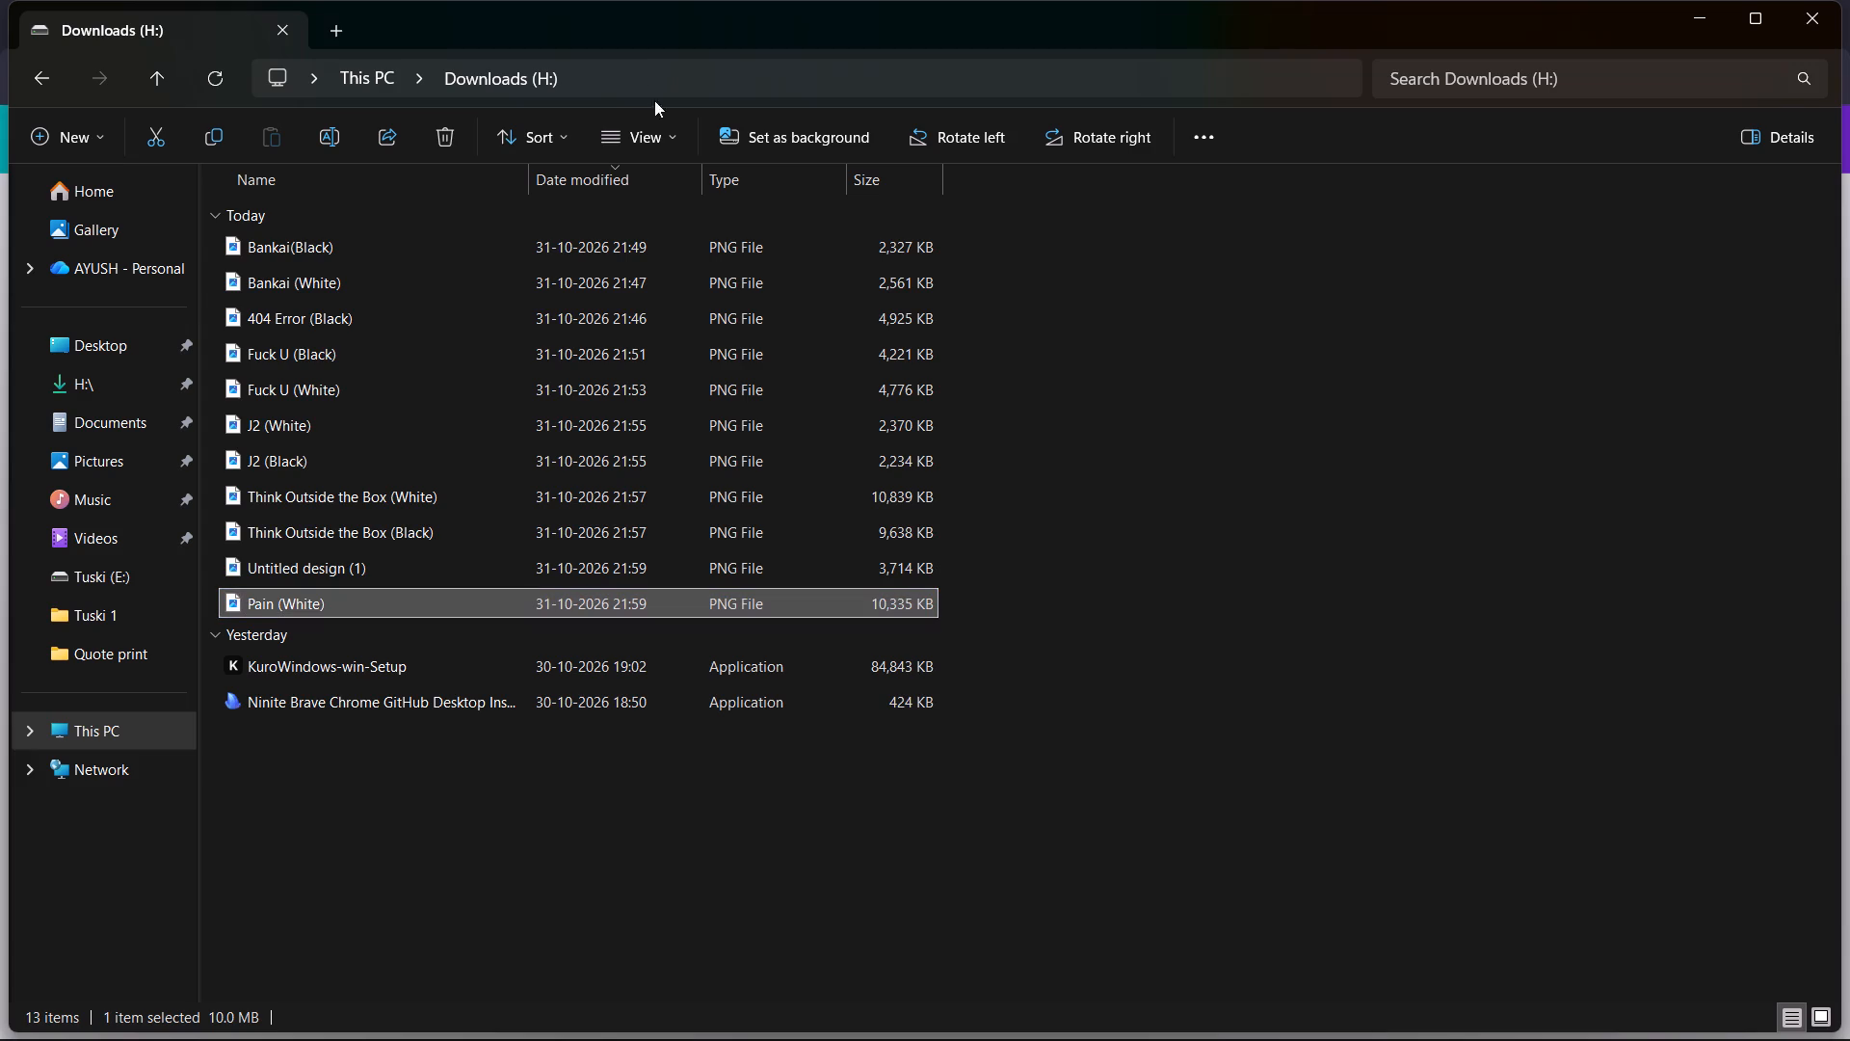
Rename the downloaded black artwork file, Untitled design (1), as Pain(Black).
right_click(367, 553)
left_click(346, 574)
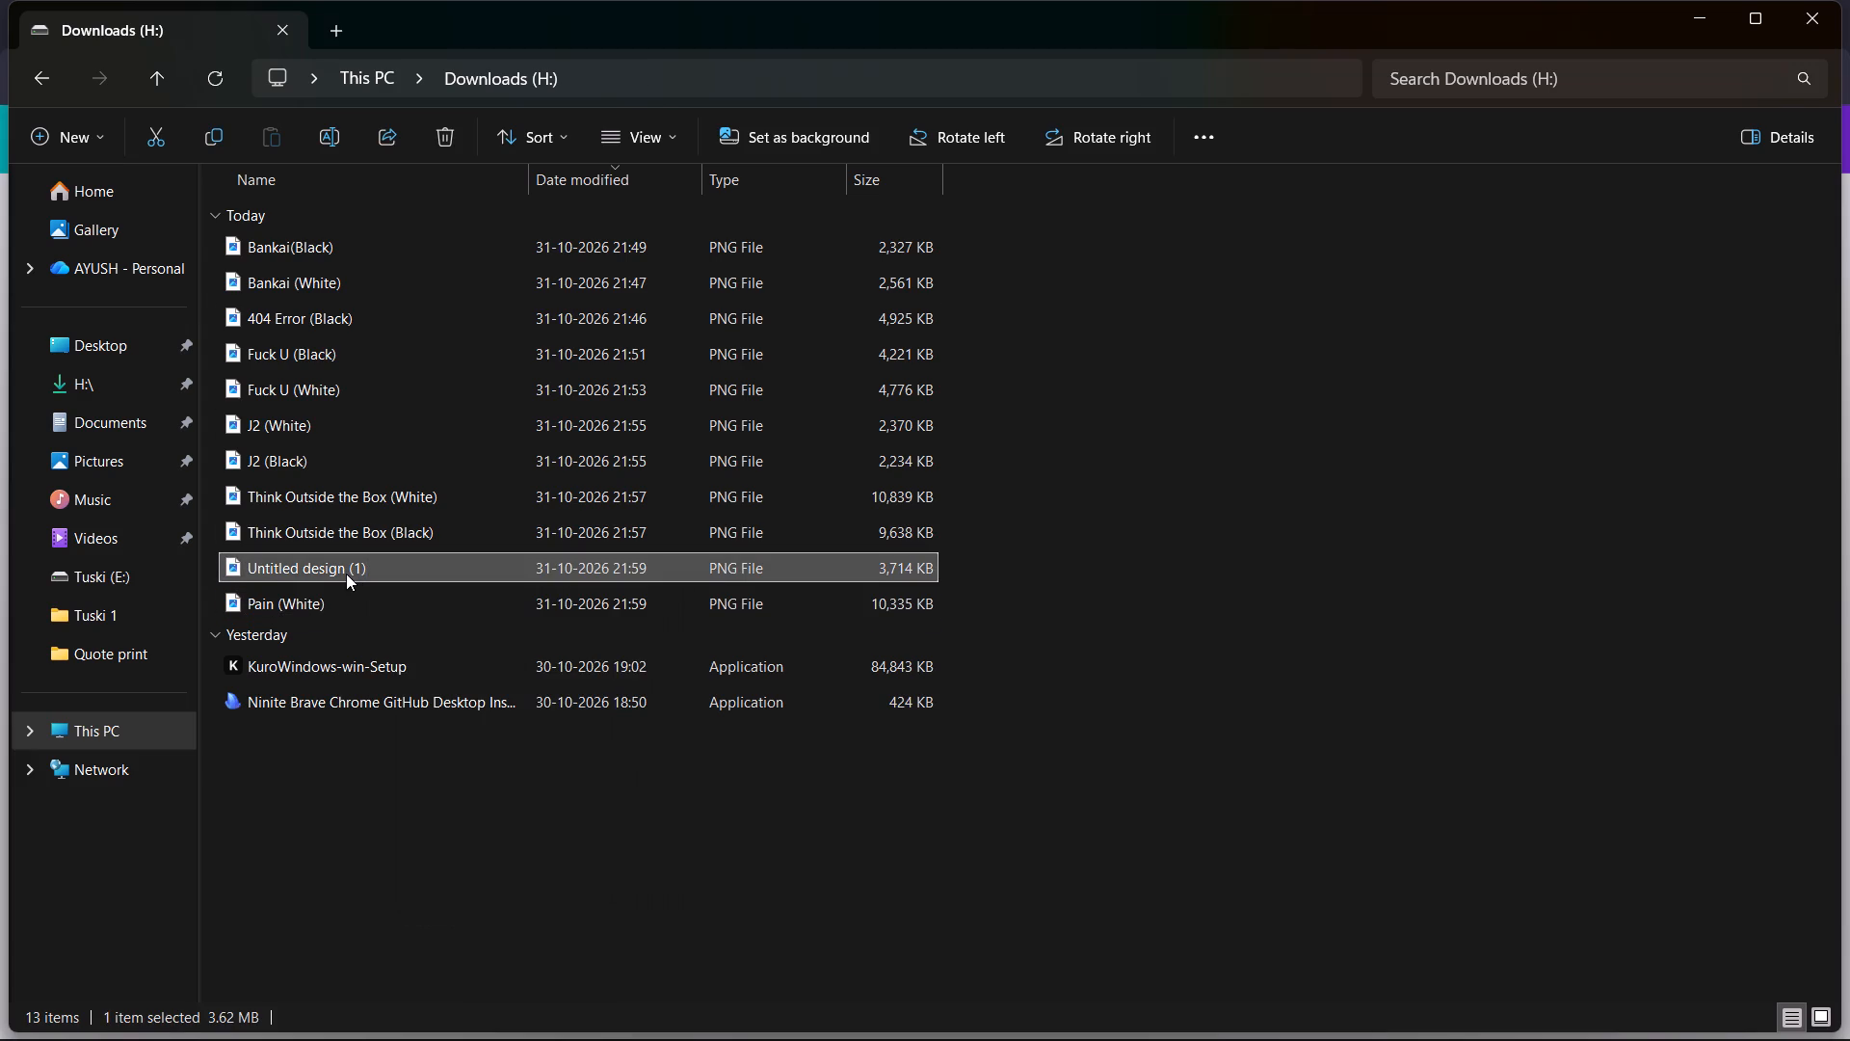
right_click(346, 574)
left_click(543, 87)
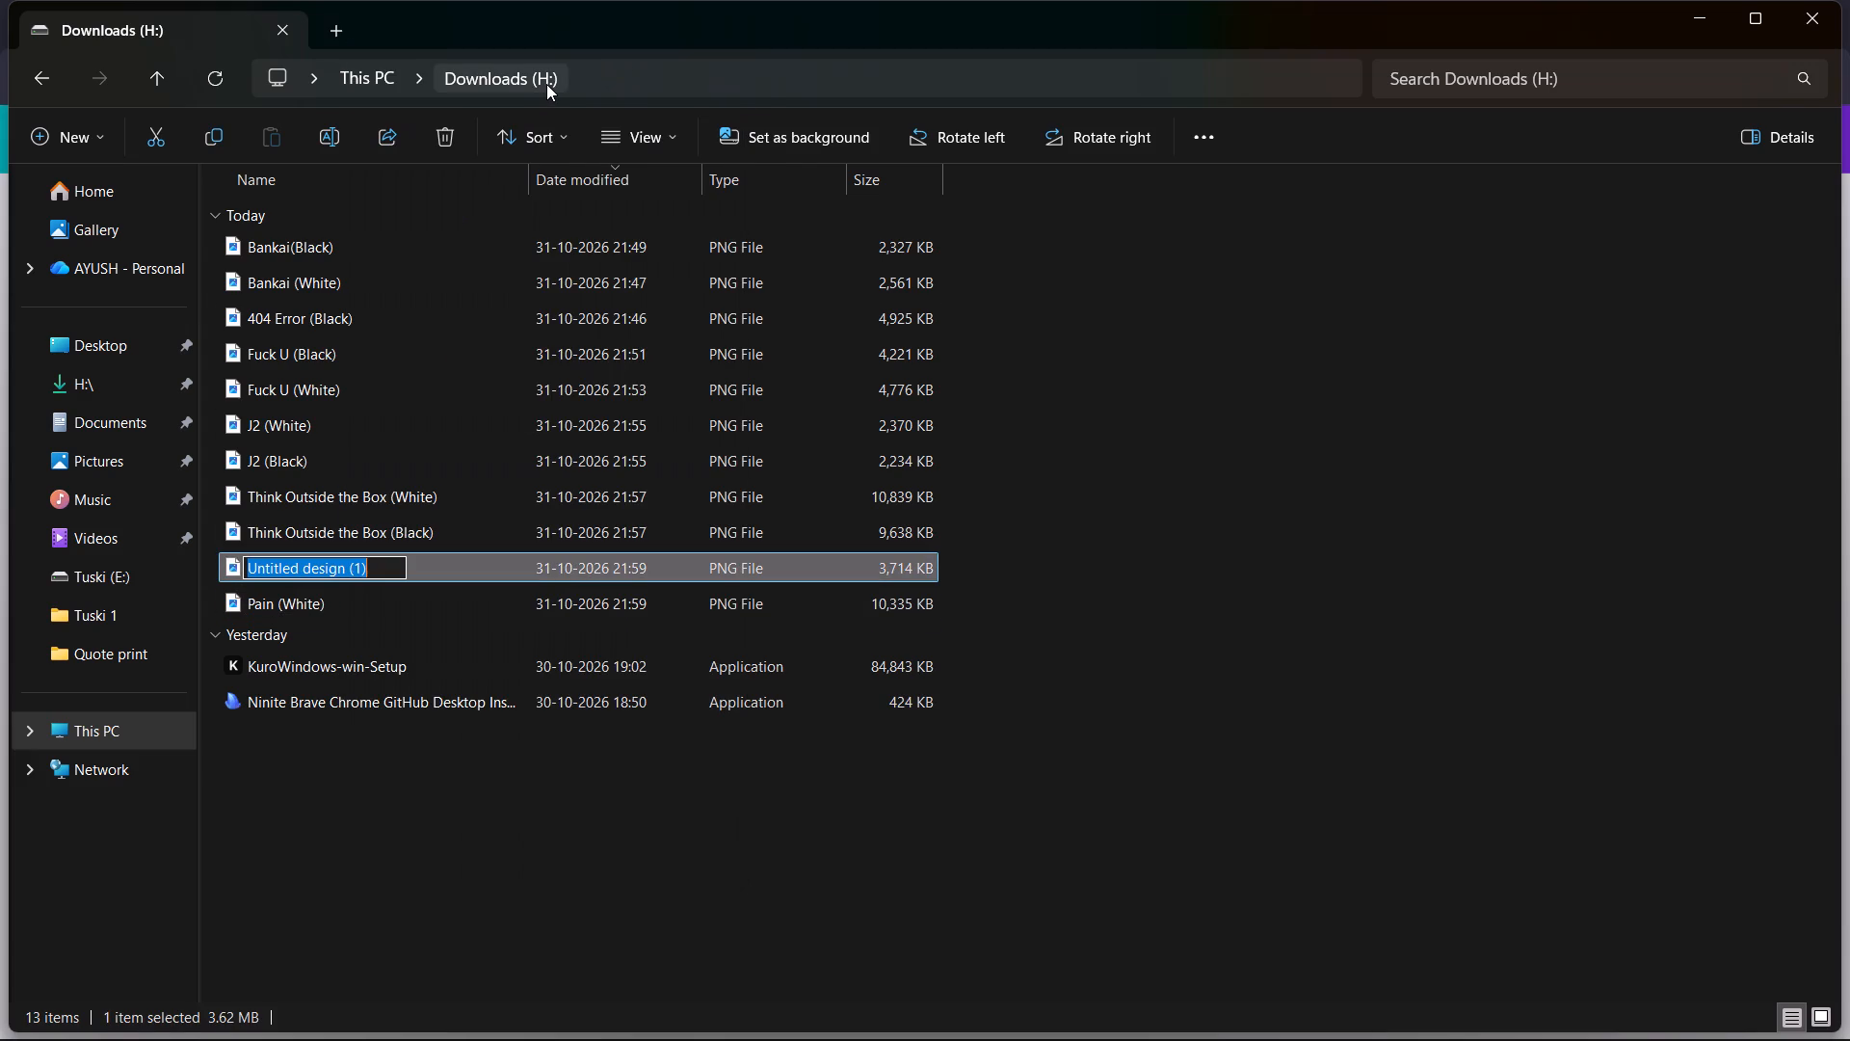
type("Pain")
key("space")
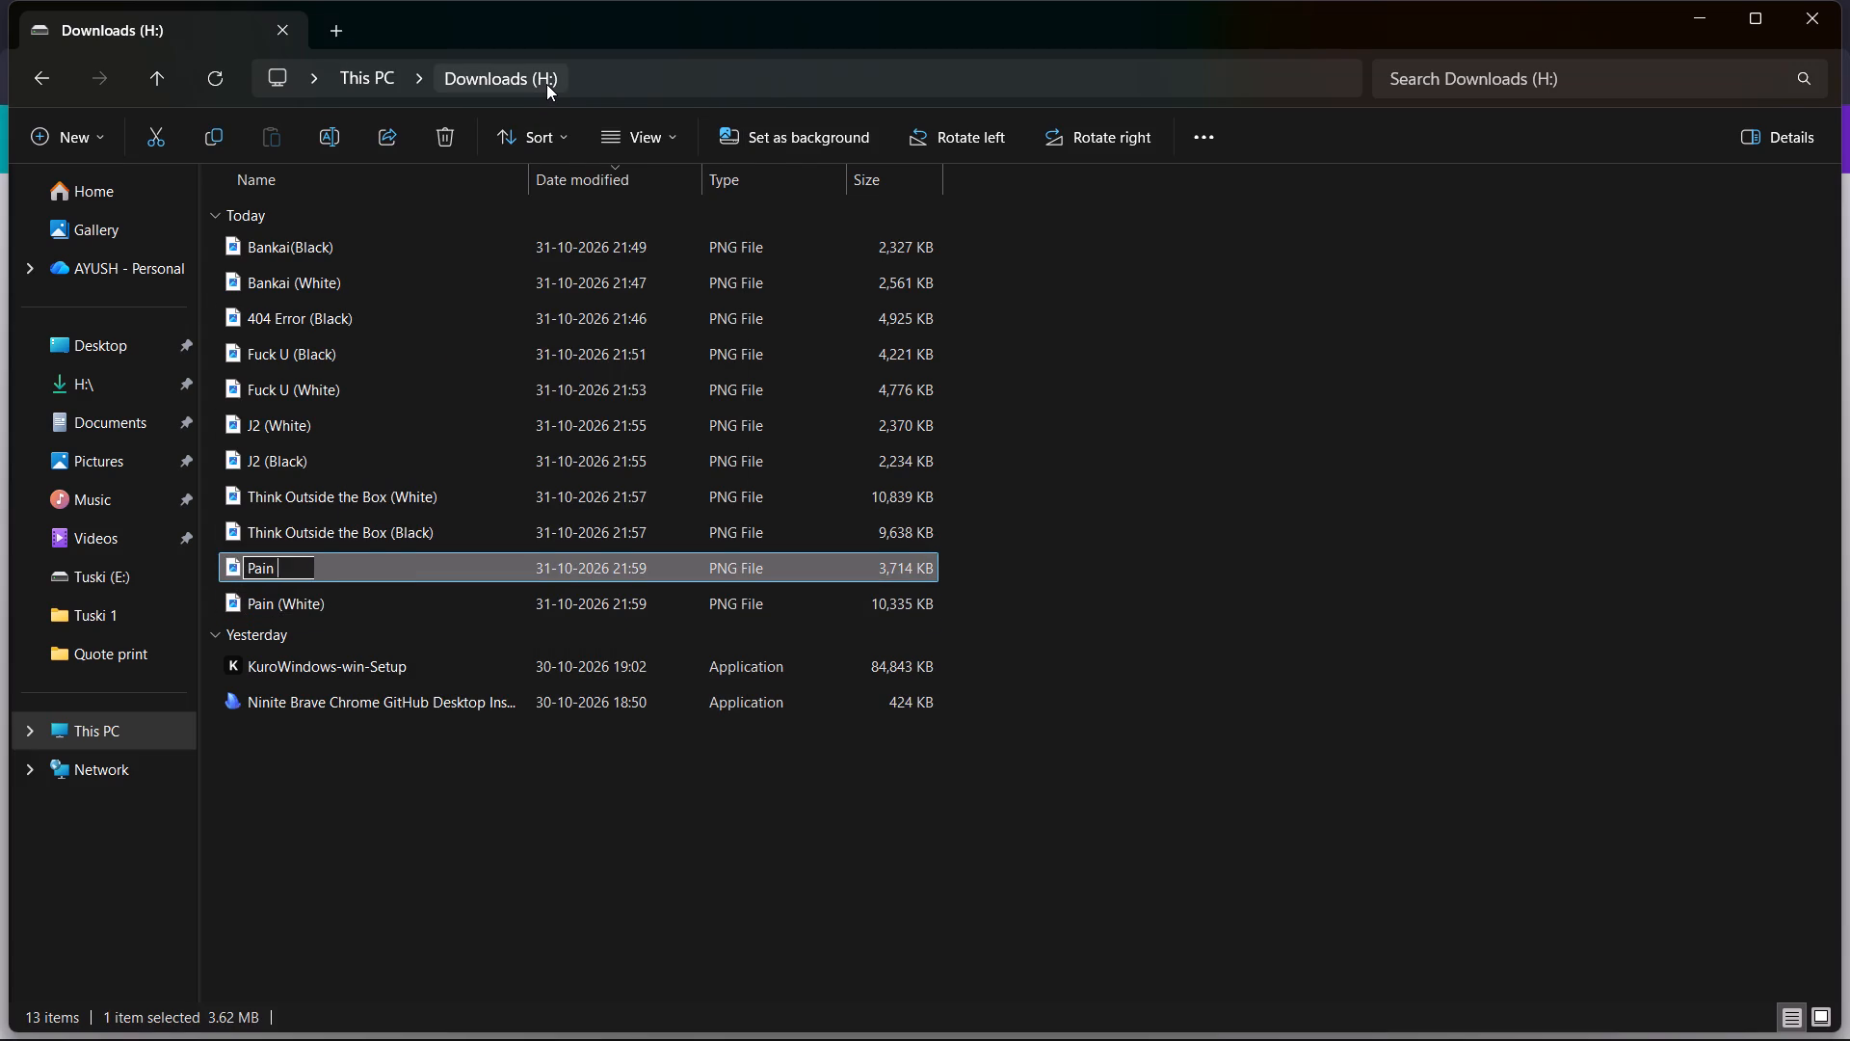
key("BackSpace")
key("shift+parenleft")
type("Bla")
type("ck)")
key("Return")
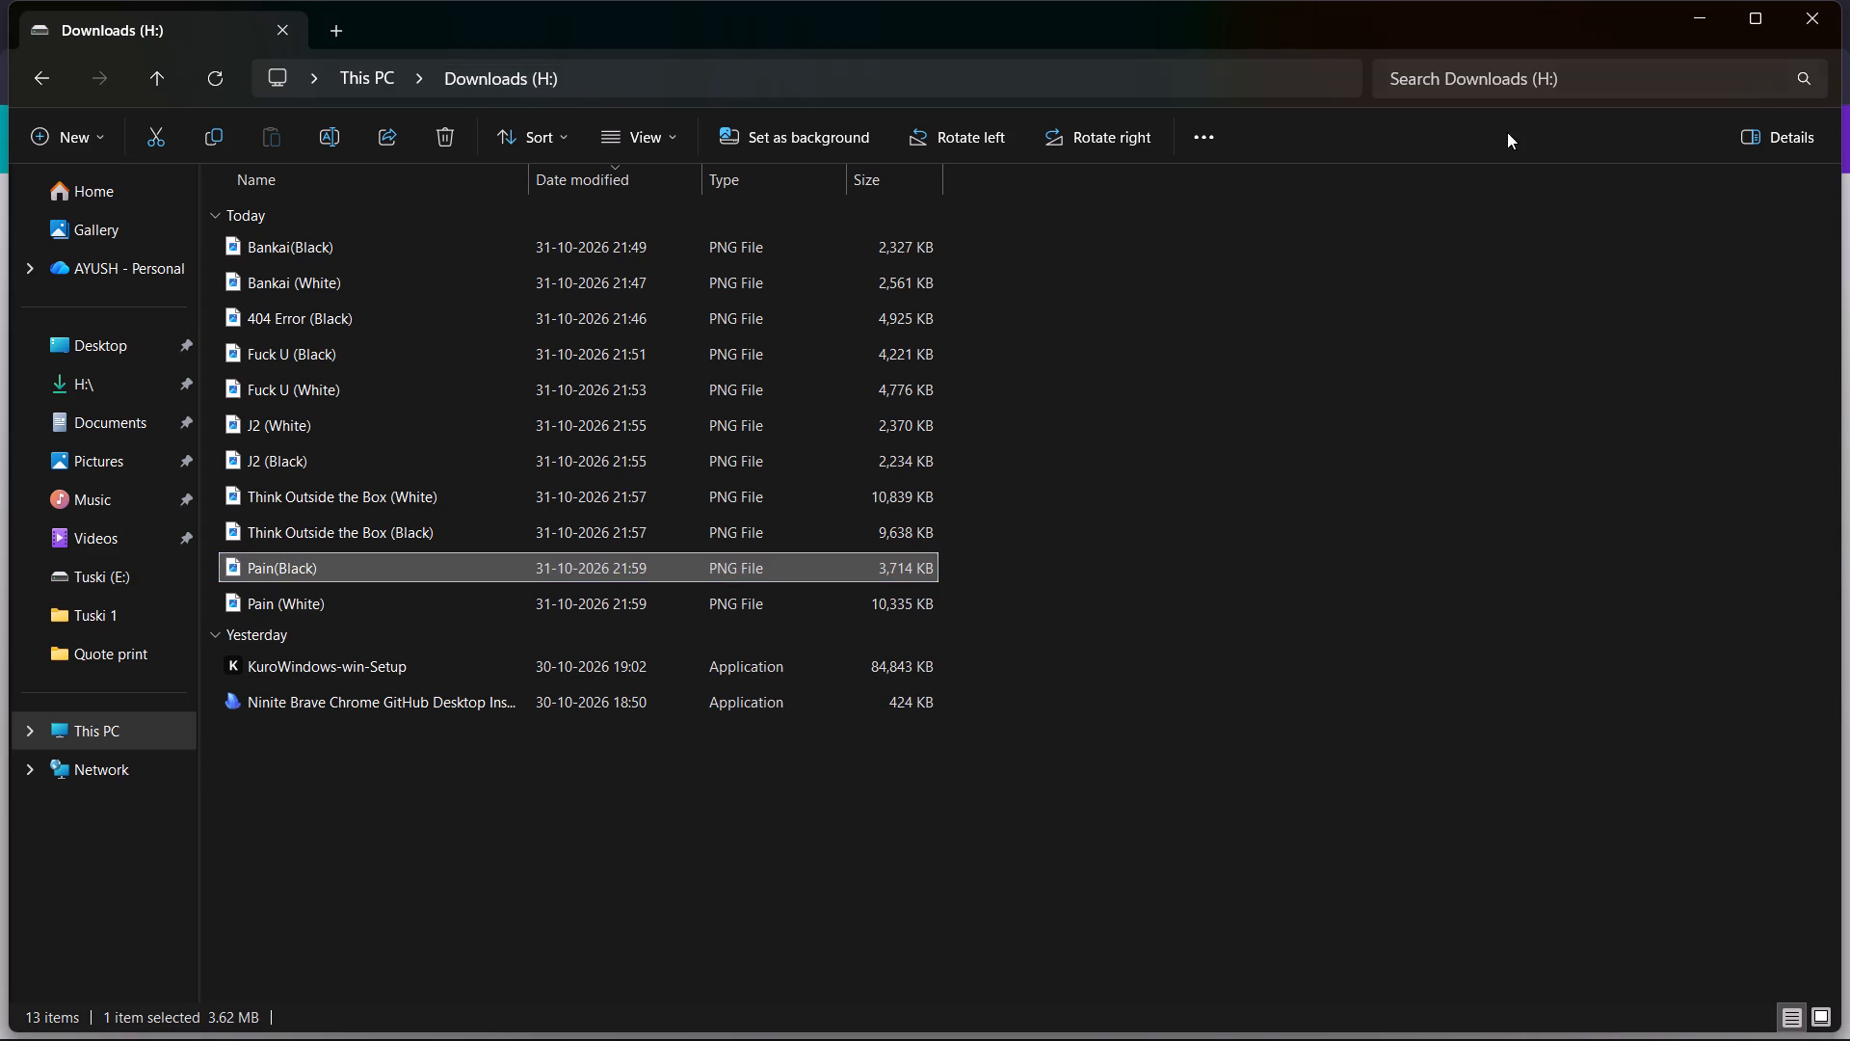
Return to the browser, close both pain editor tabs and the artwork preview, and go back to the Quote print folder.
left_click(1704, 27)
left_click(248, 0)
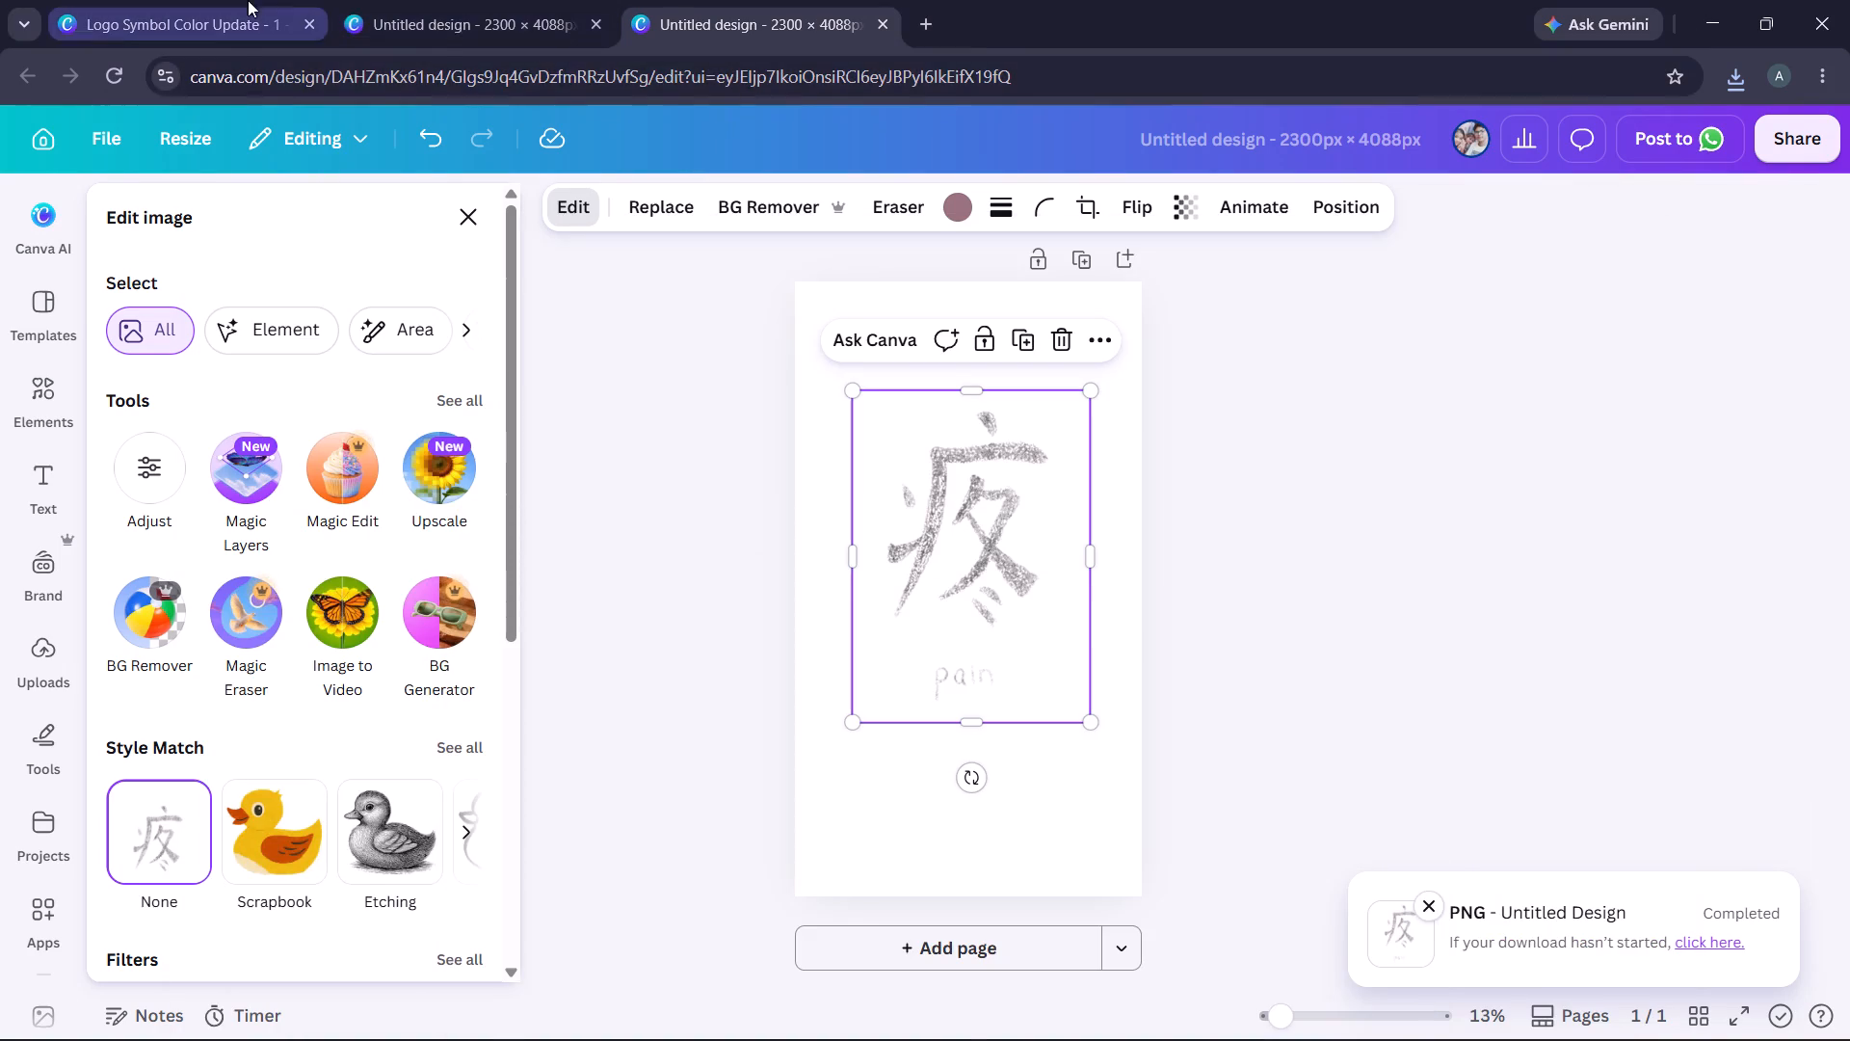
left_click(590, 29)
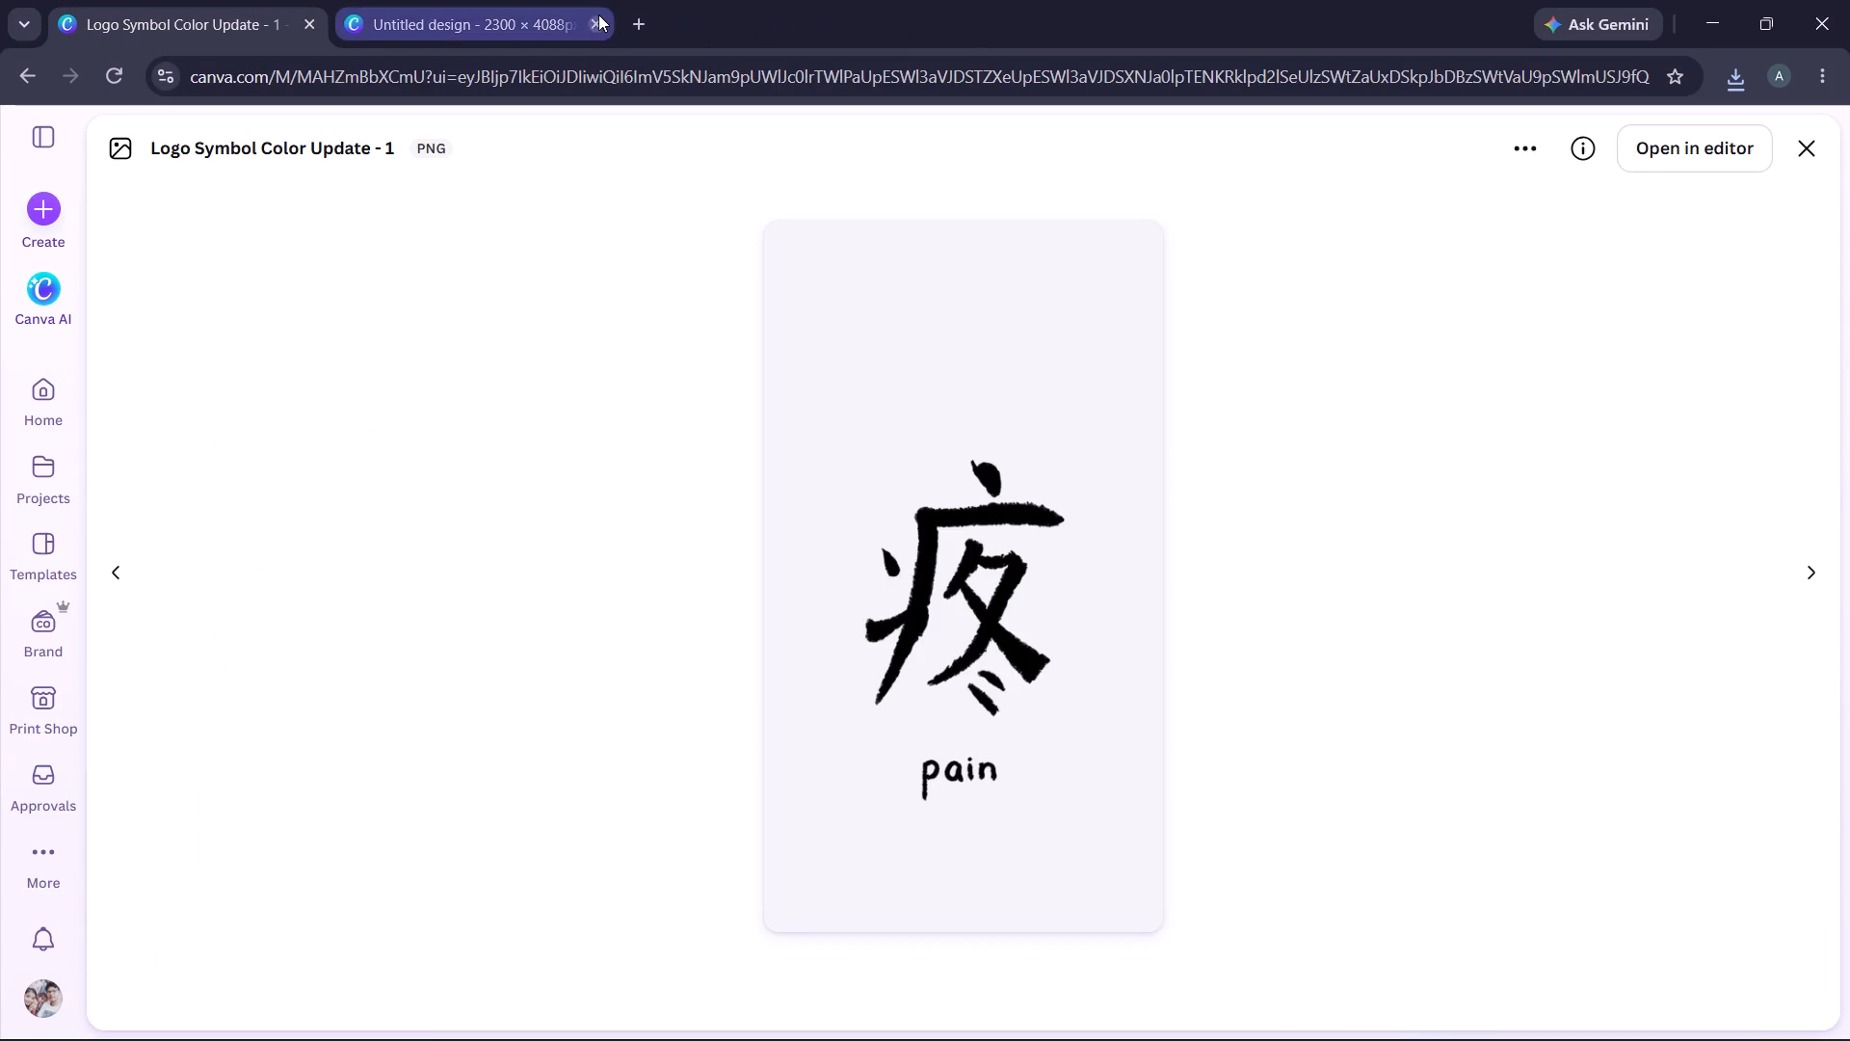
left_click(595, 21)
left_click(1810, 146)
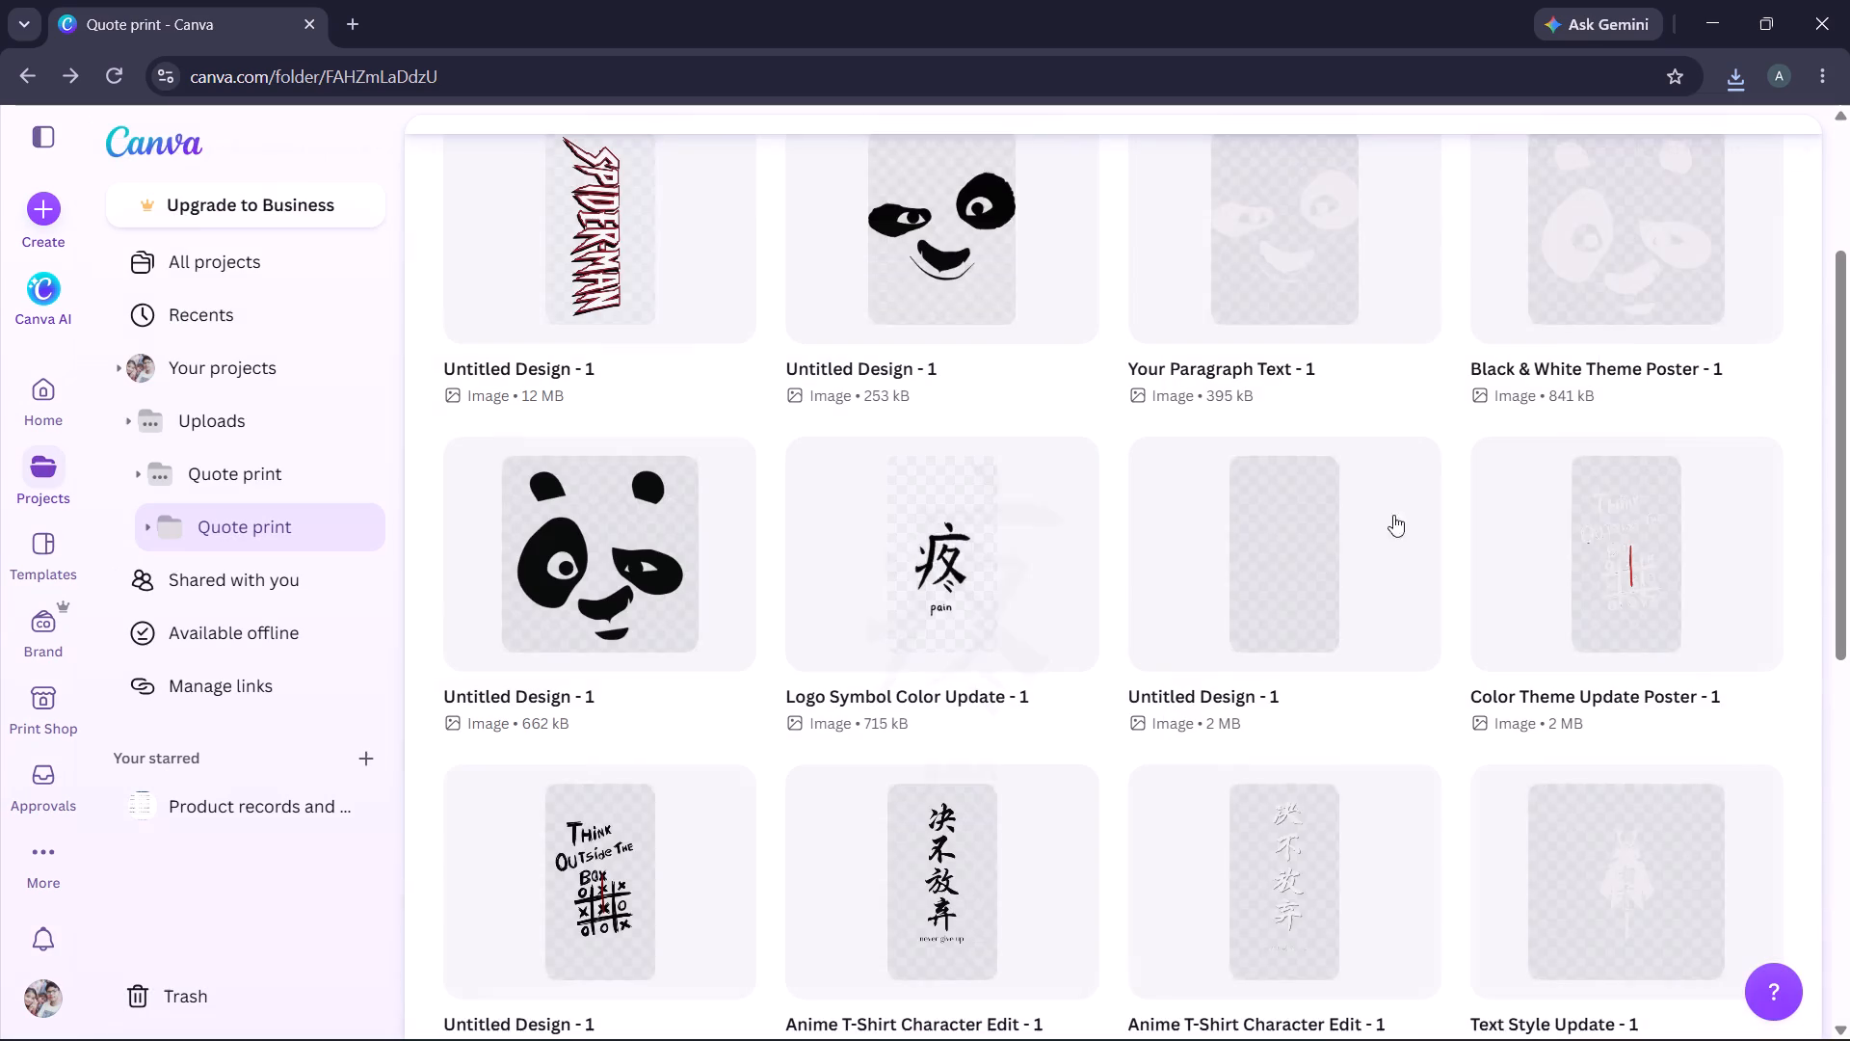
From the Quote print folder, open the black and the white panda faces with ears in separate editor tabs.
scroll(1169, 600, "up", 2)
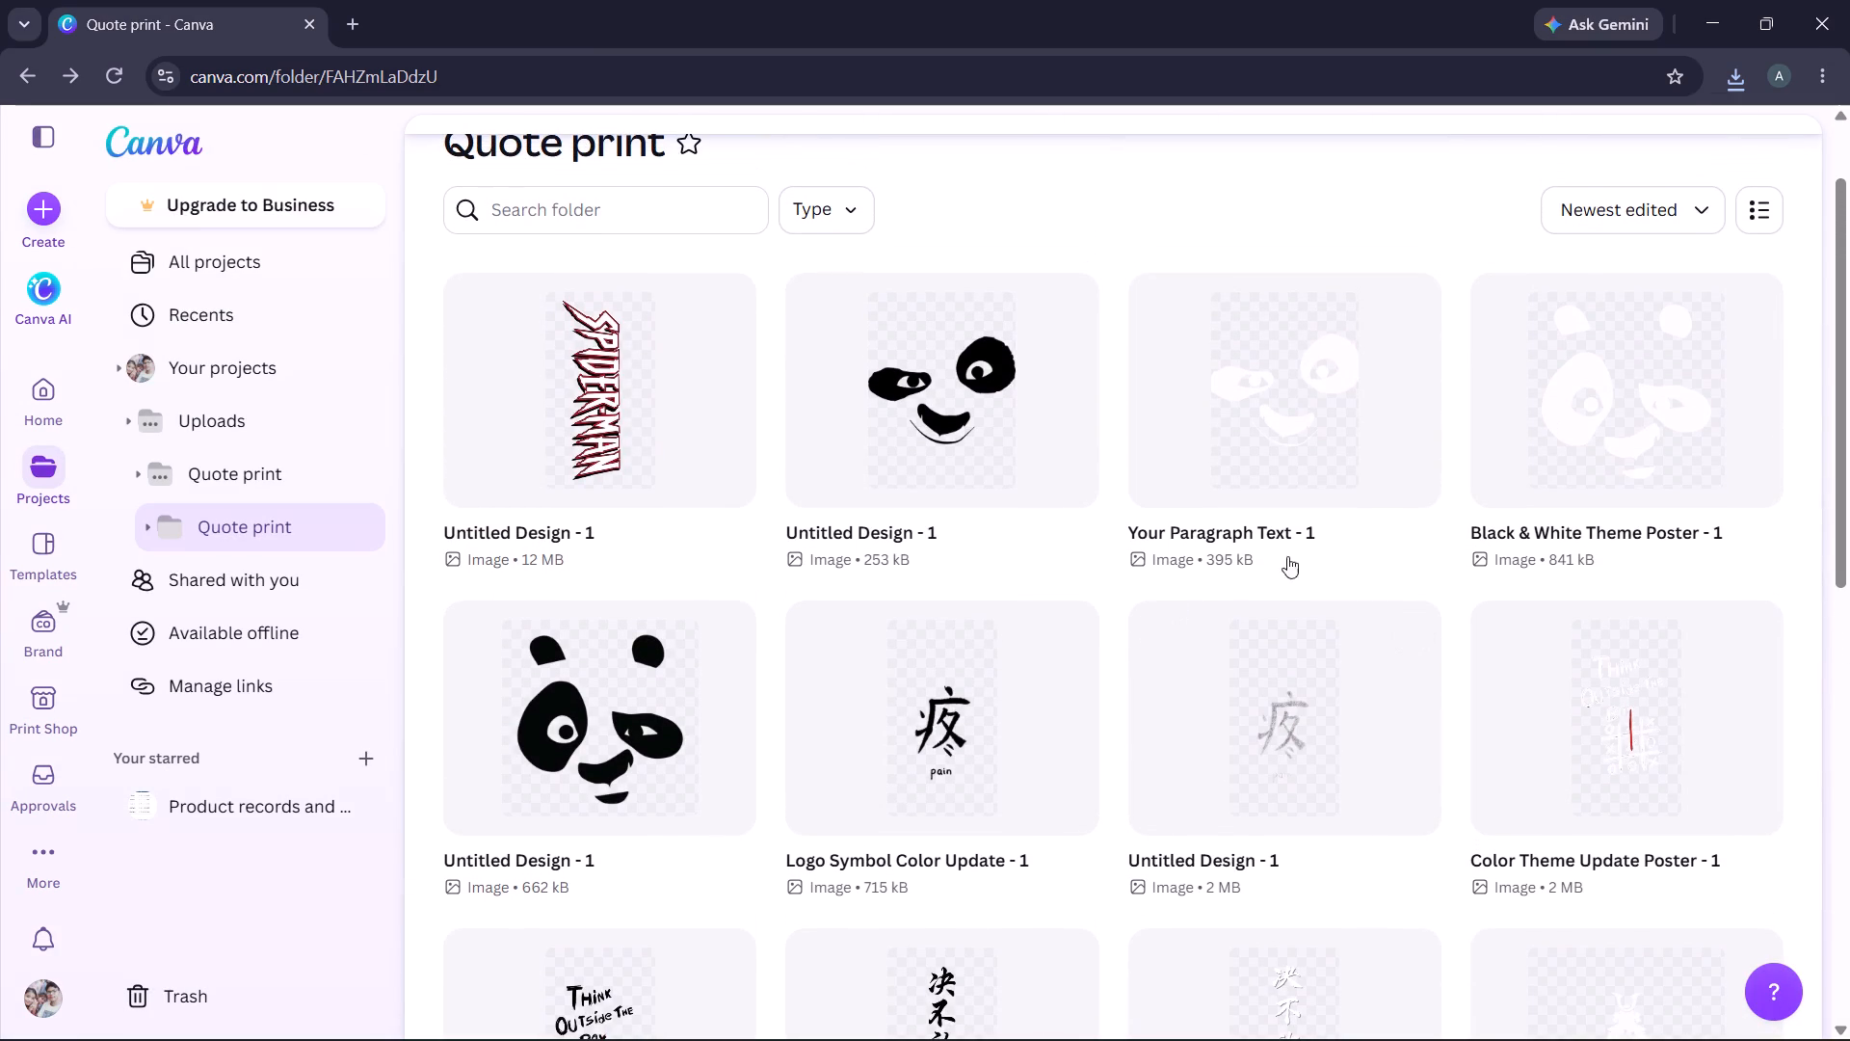
left_click(684, 708)
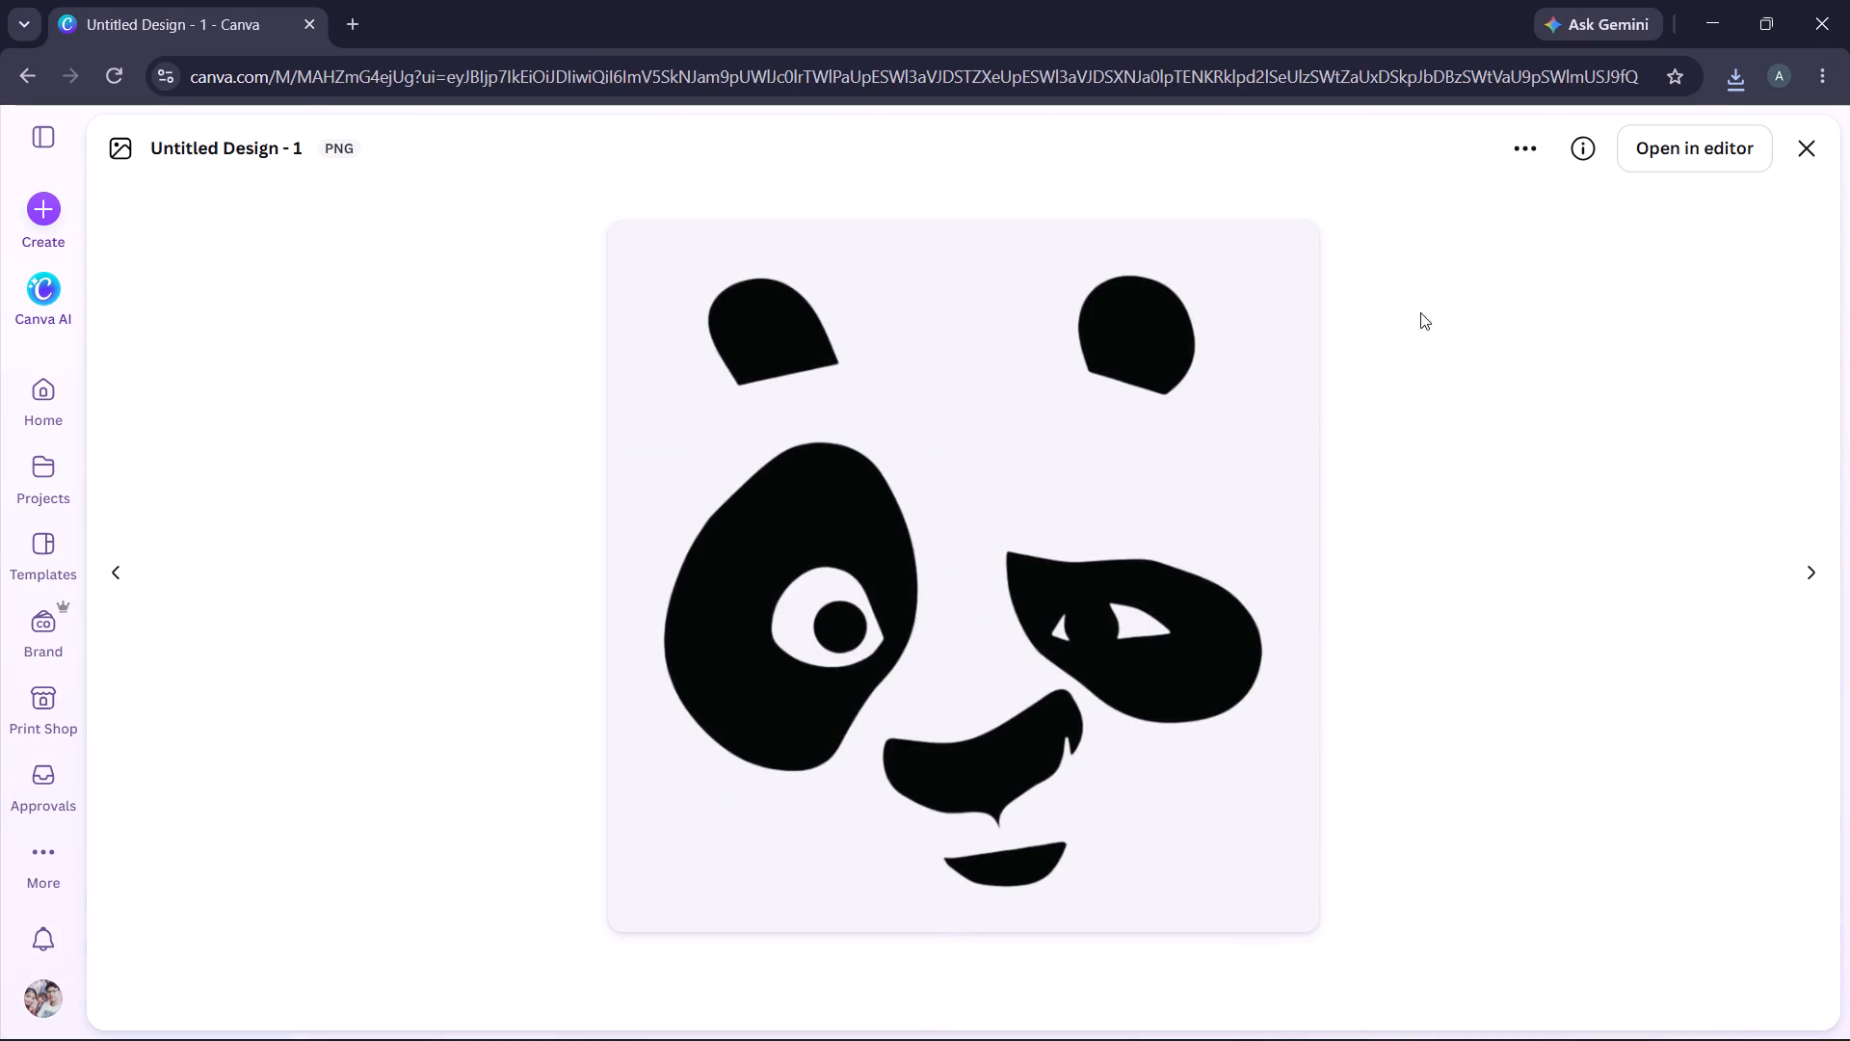
left_click(1668, 156)
left_click(202, 0)
left_click(1814, 153)
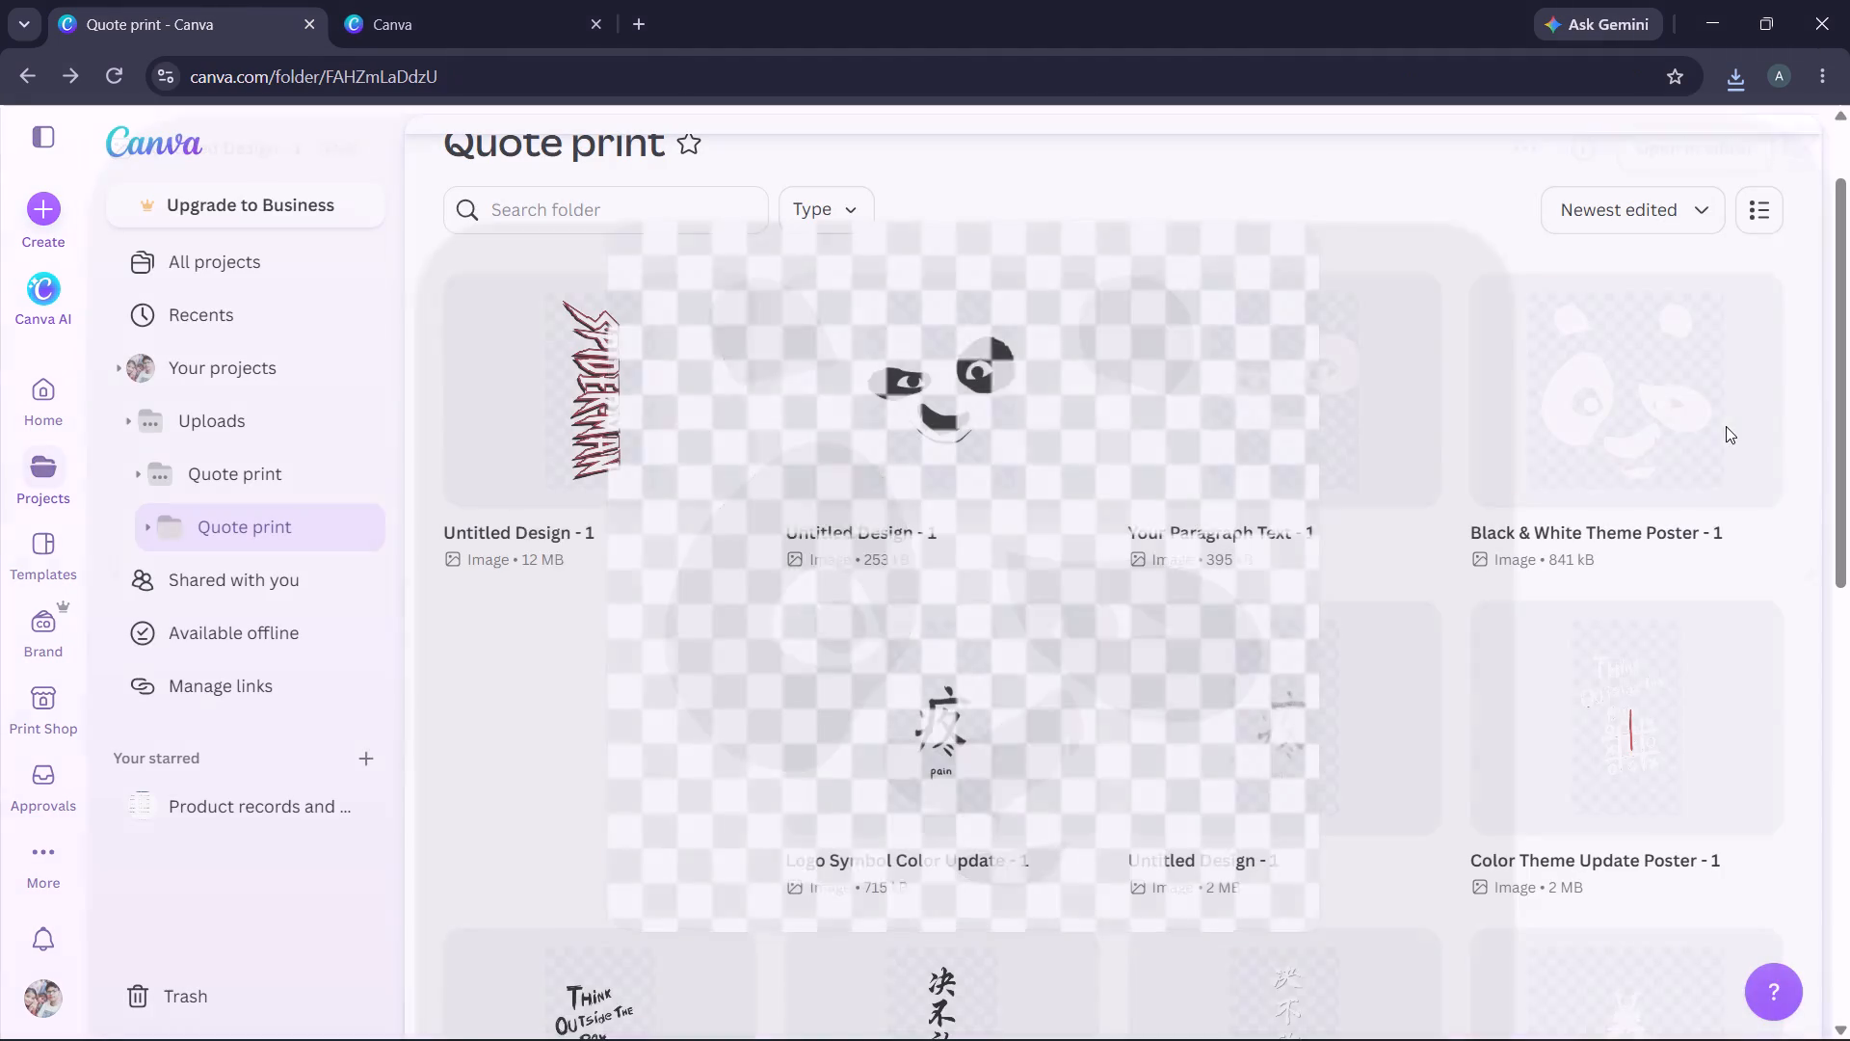
left_click(1600, 419)
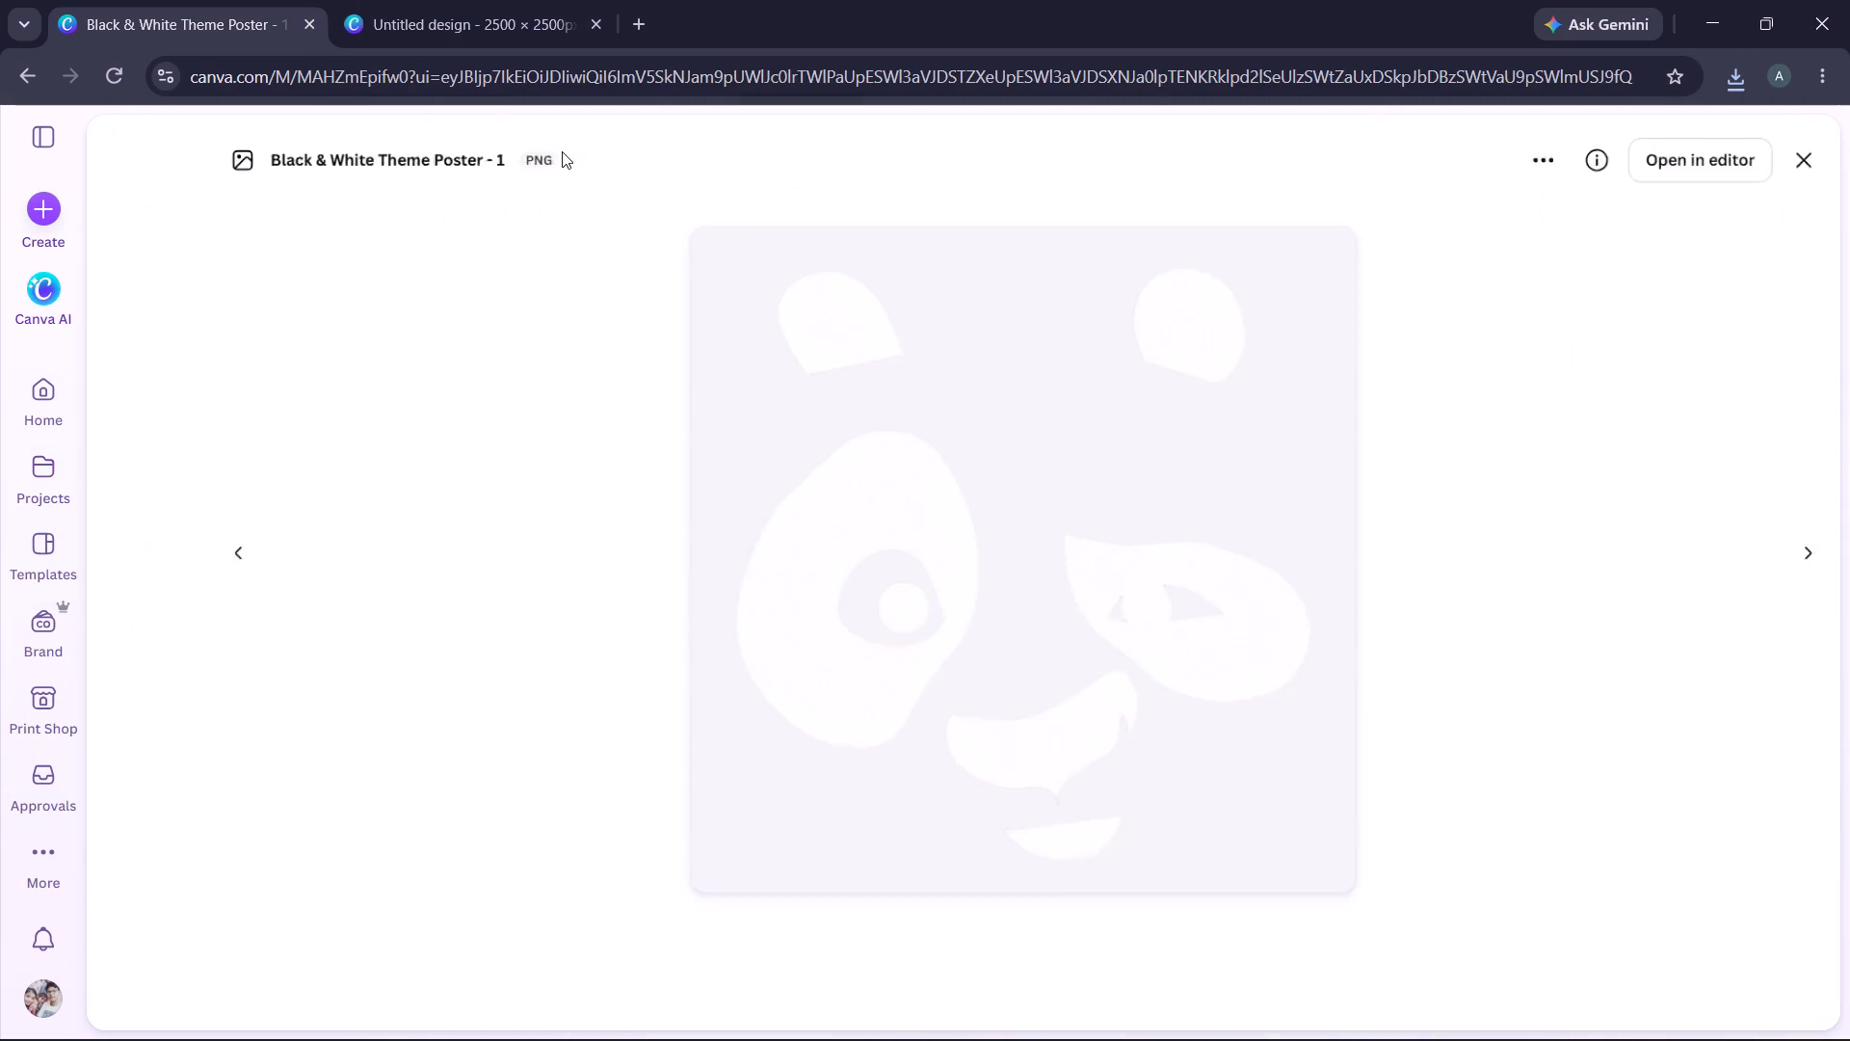
left_click(1659, 138)
left_click(685, 8)
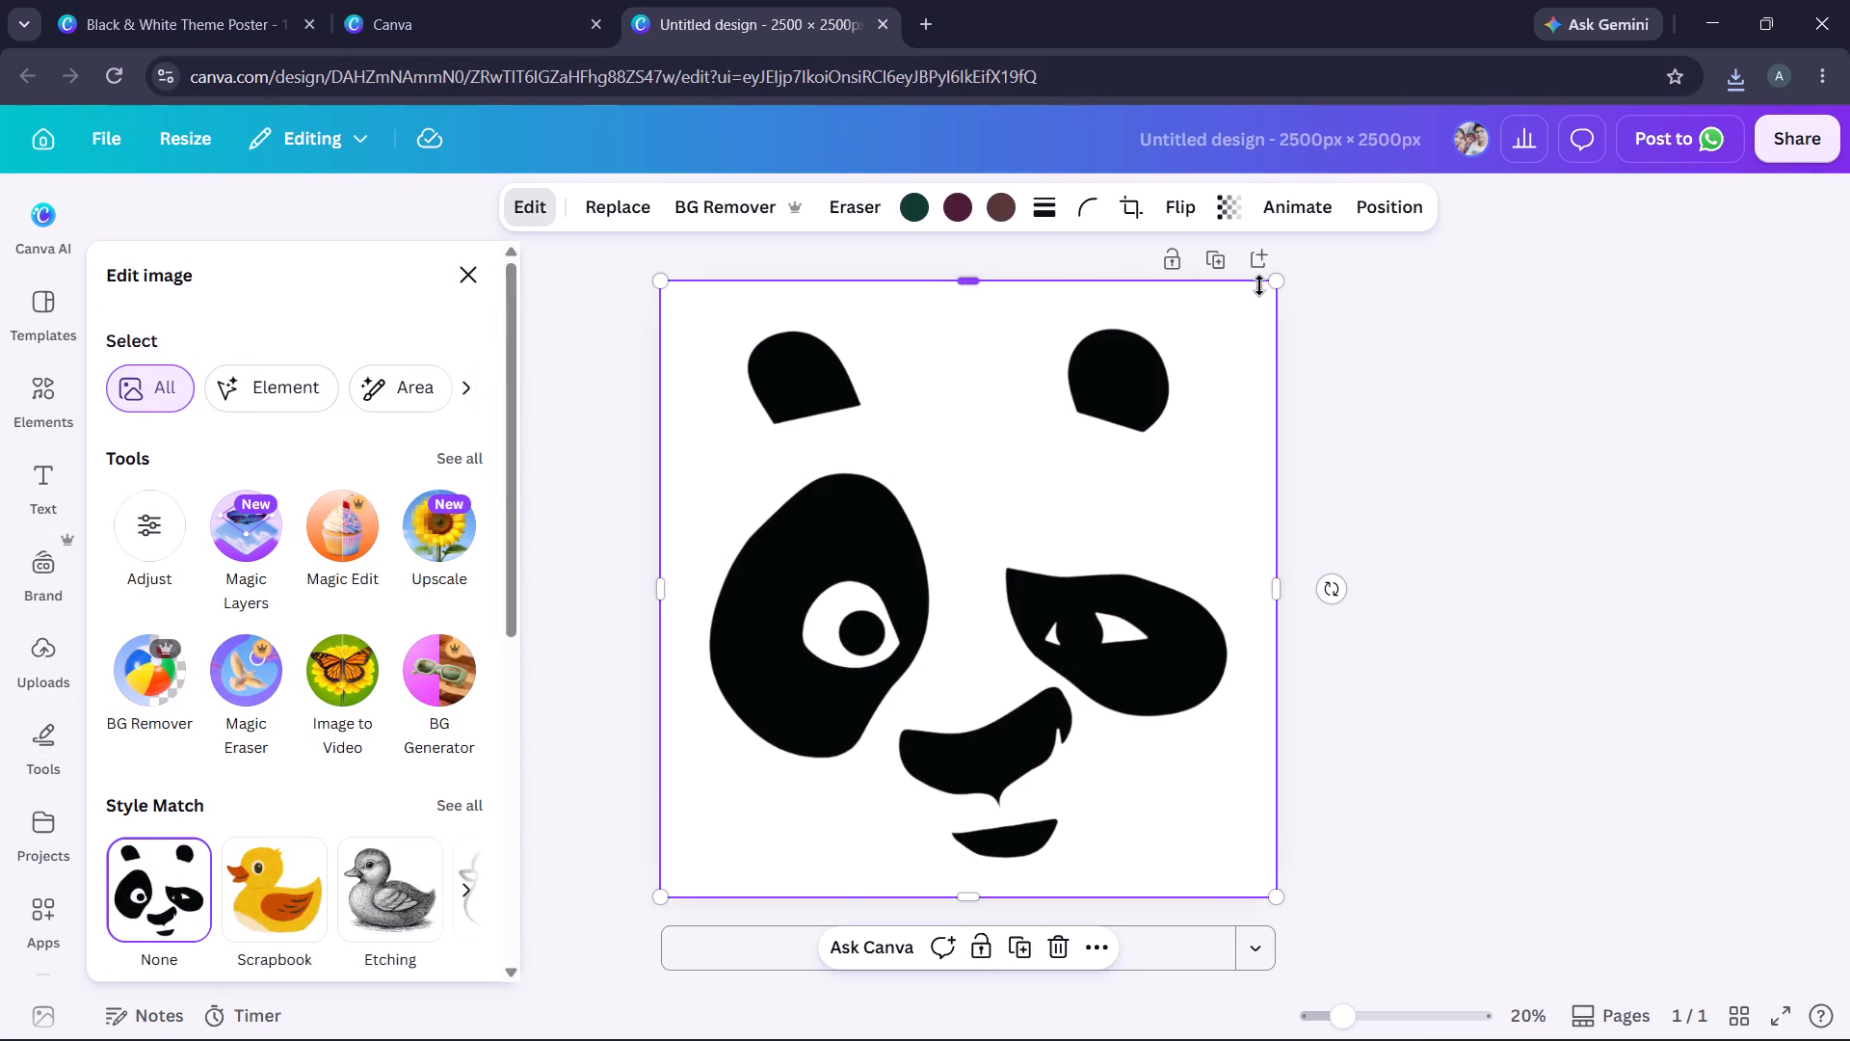
Shrink the black panda face with ears and centre it on the square page, leaving a margin all around.
left_click_drag(1282, 282, 1280, 294)
left_click_drag(1280, 294, 1112, 494)
left_click_drag(865, 624, 923, 569)
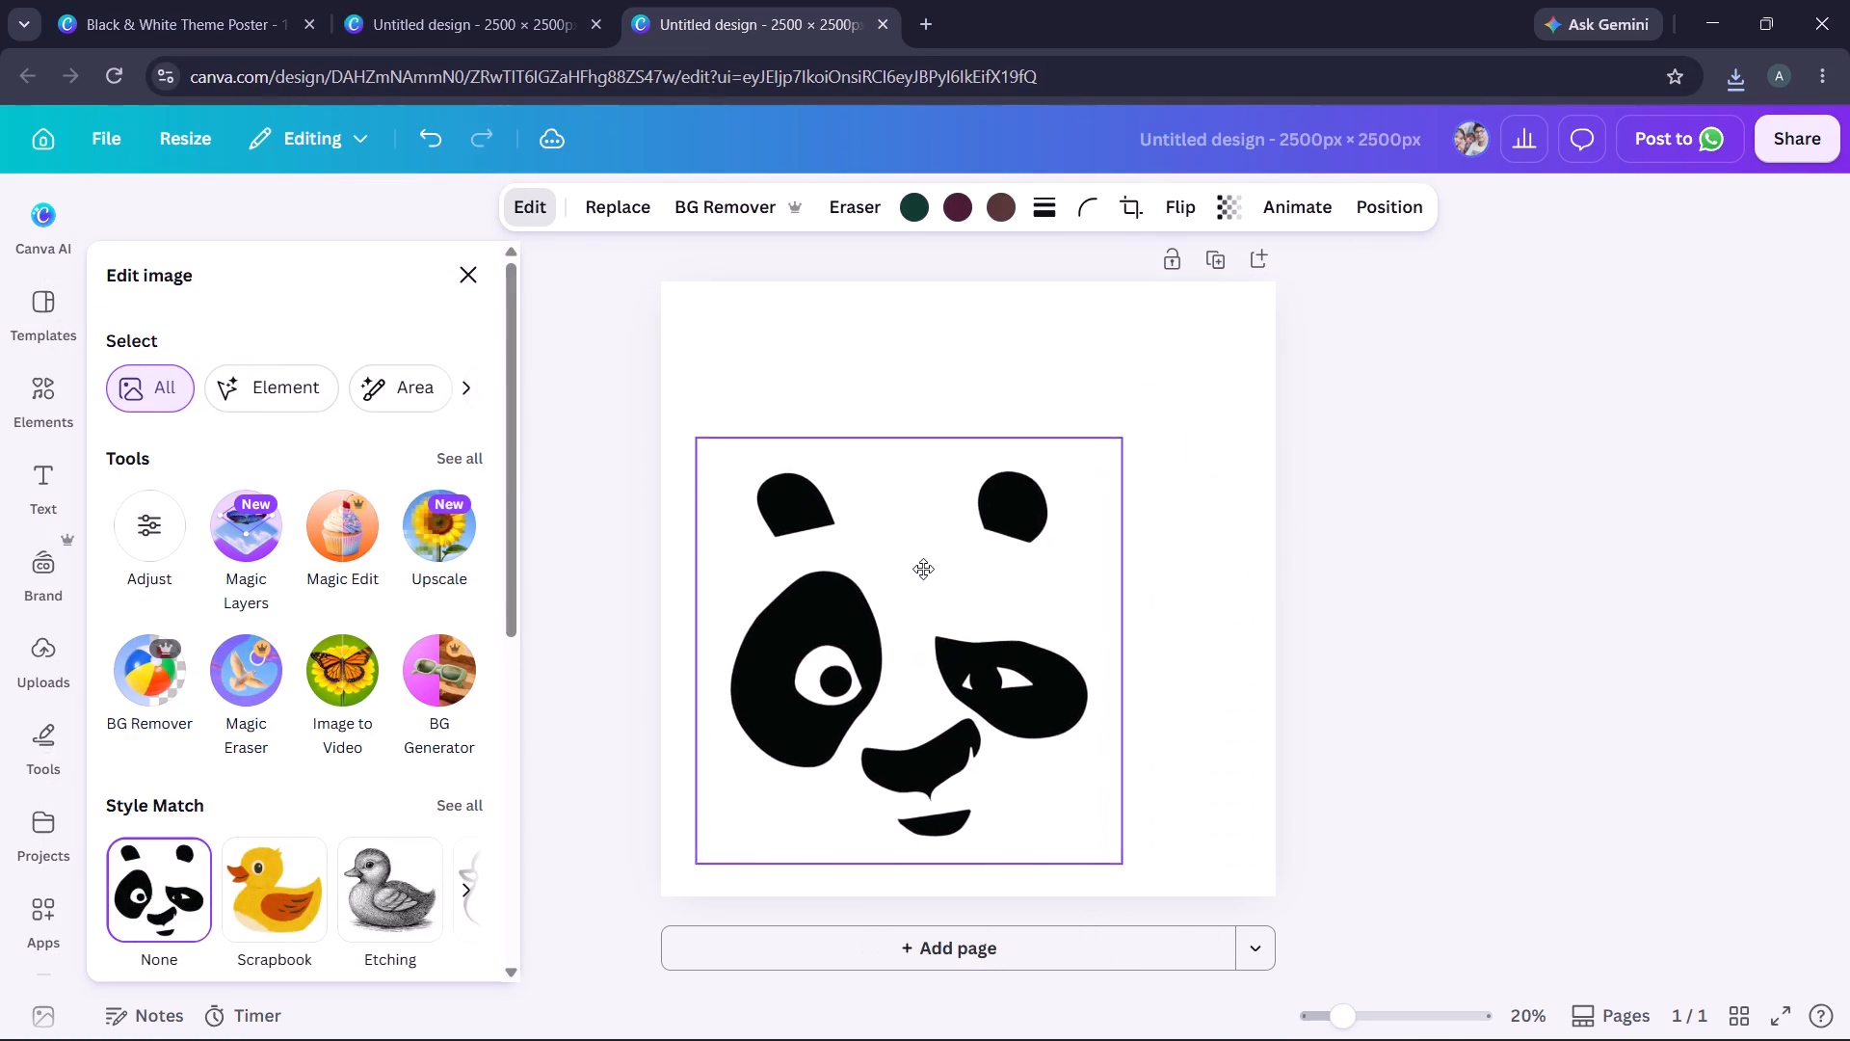
left_click_drag(923, 569, 972, 505)
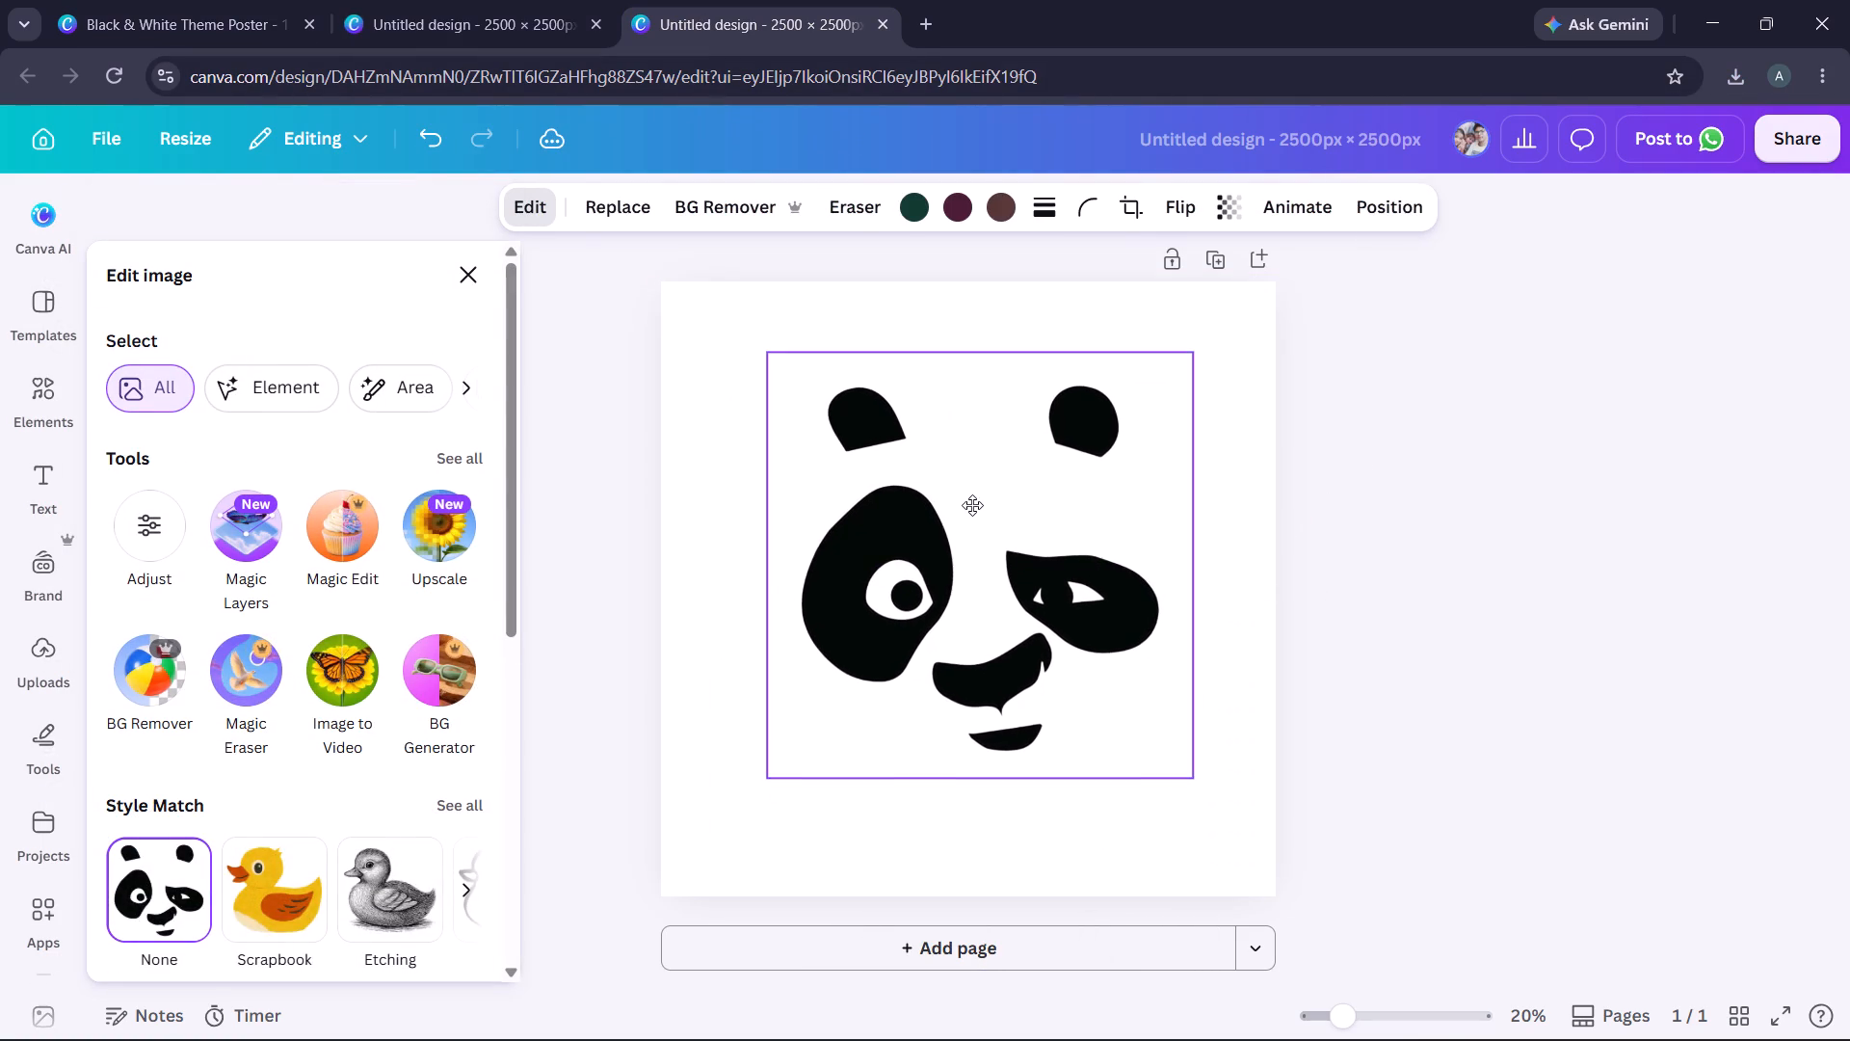
left_click_drag(972, 505, 966, 512)
In the white panda design, shrink the face to about 1,647 px square and place it near the page centre.
left_click(511, 0)
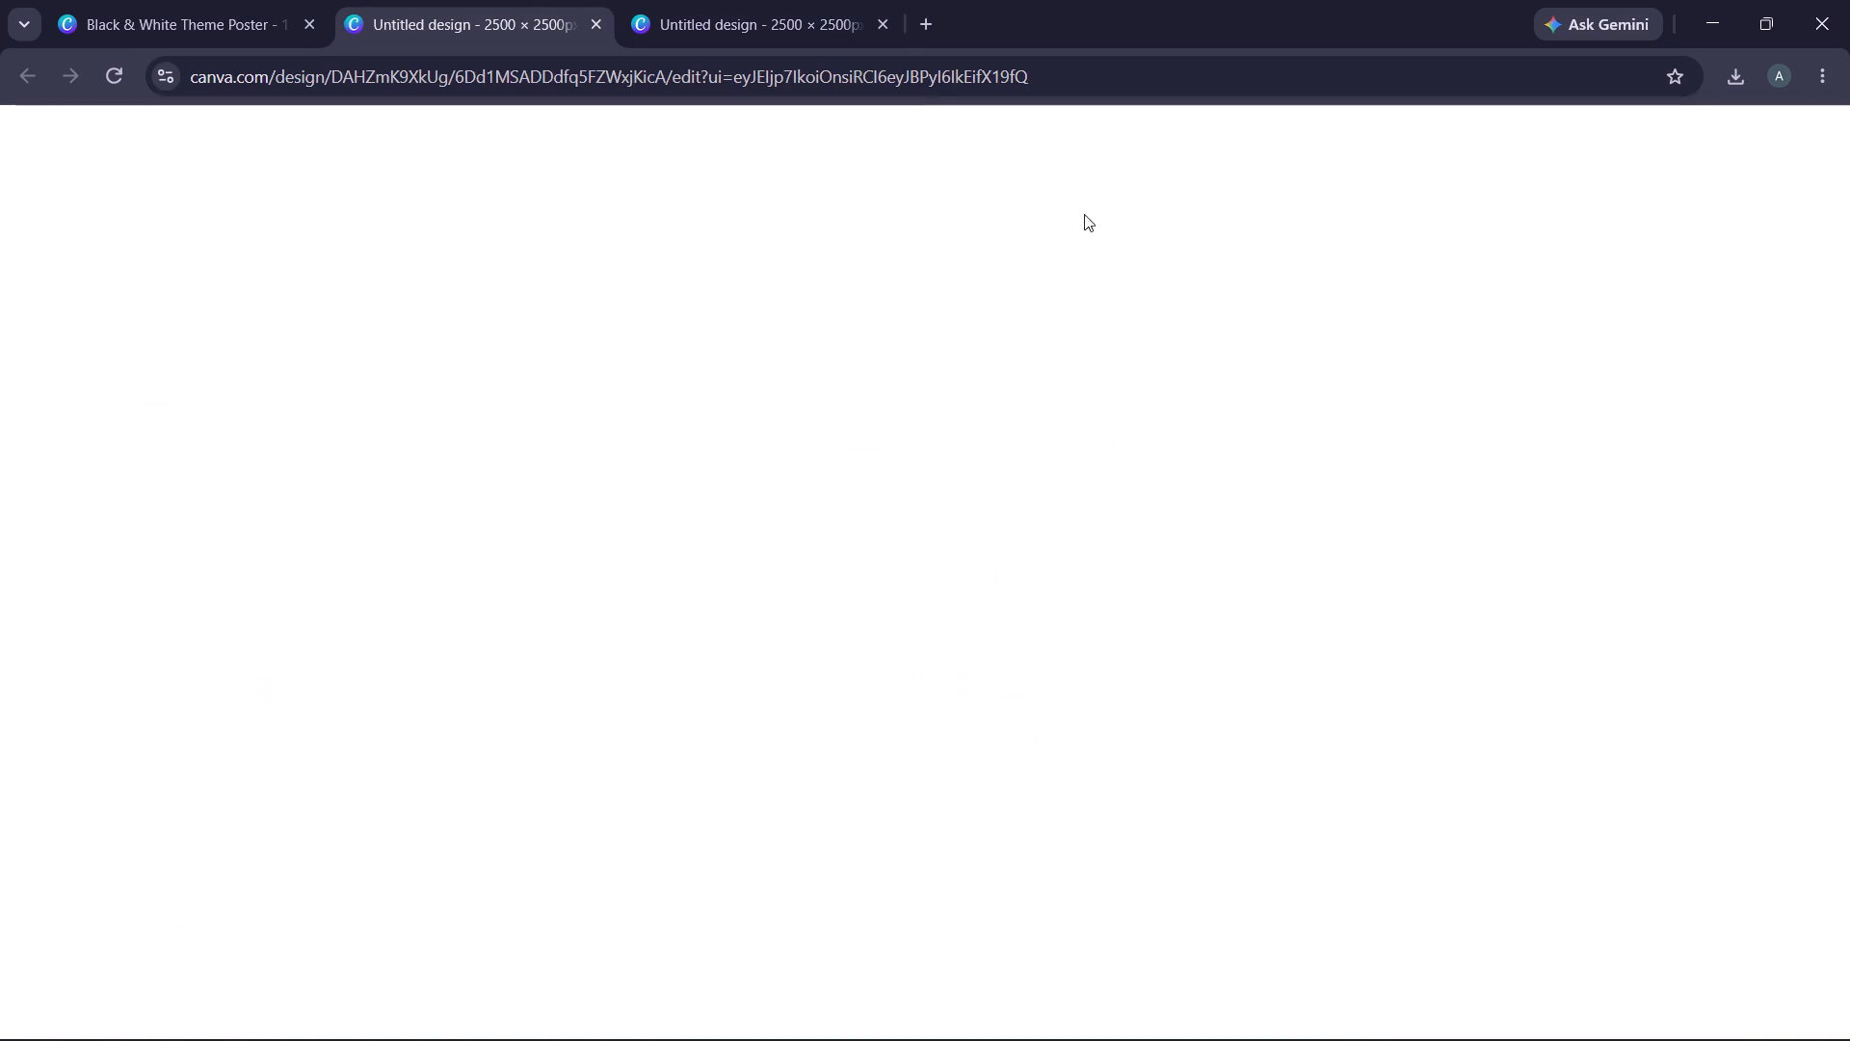
left_click_drag(1279, 280, 1170, 374)
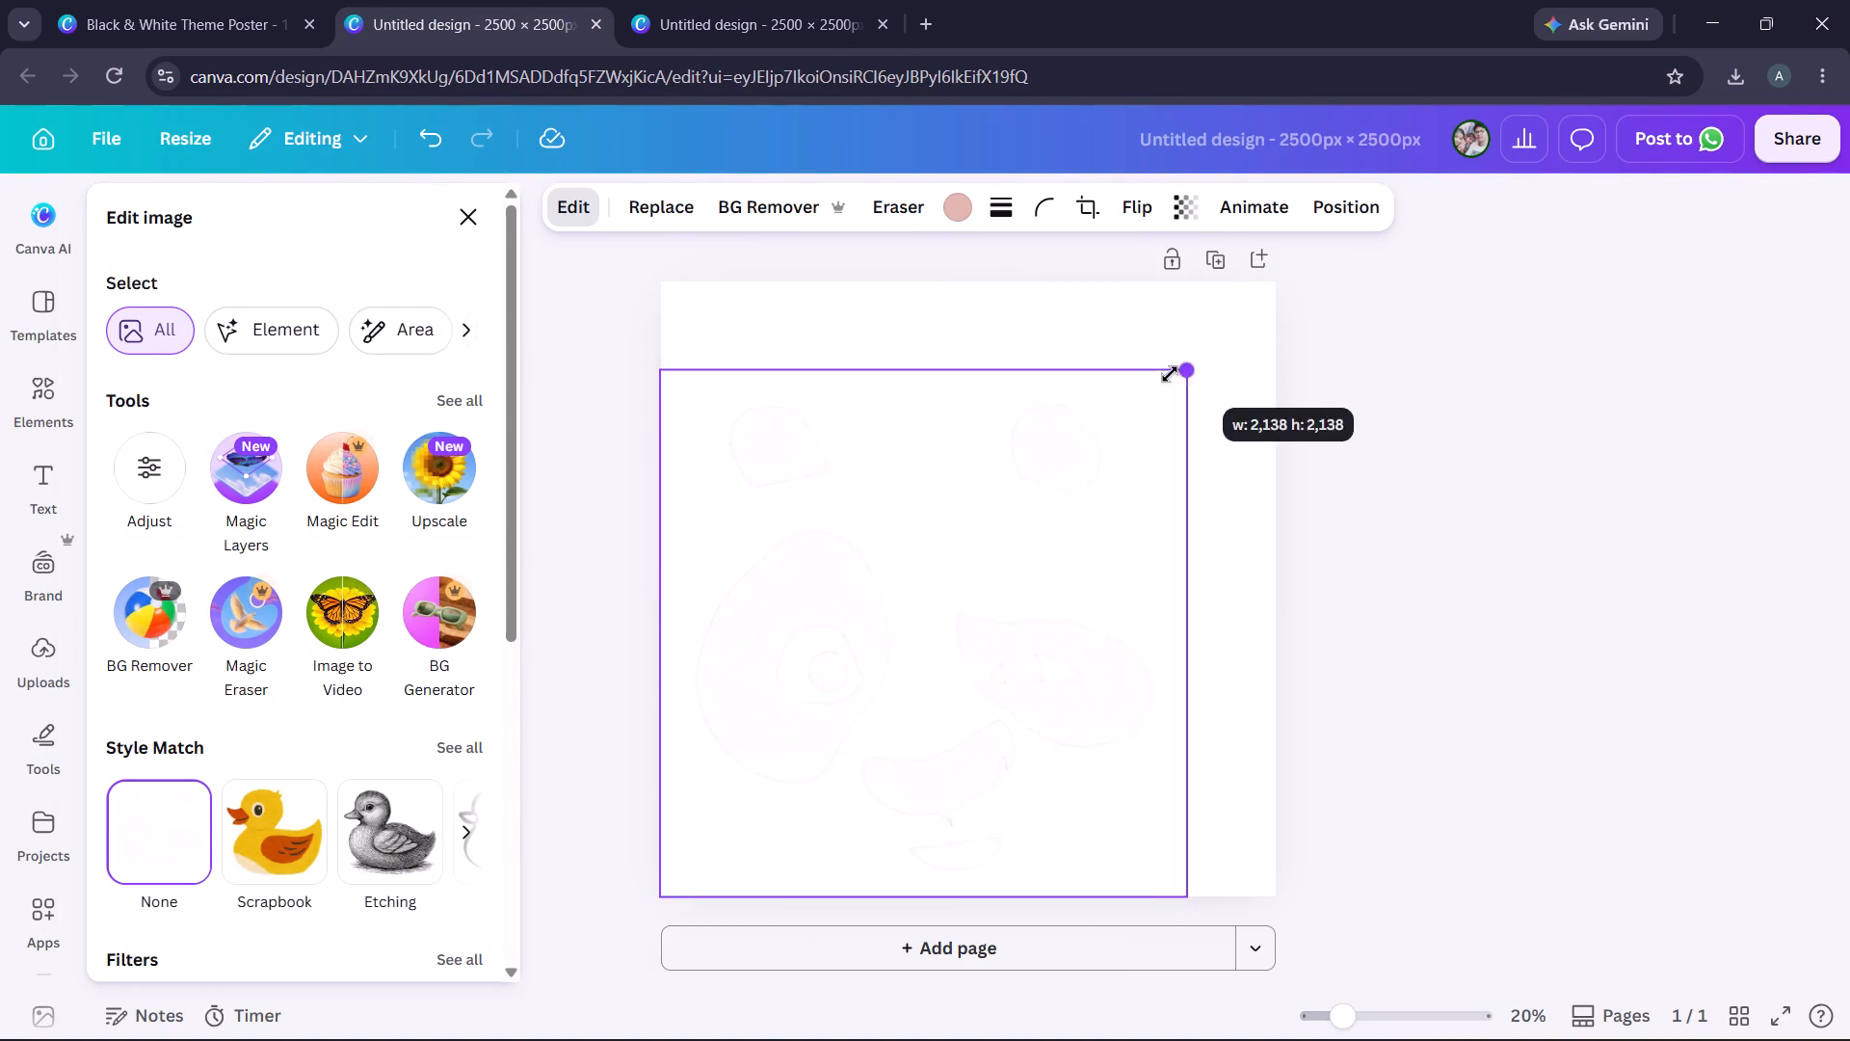
left_click_drag(1170, 374, 1061, 457)
left_click_drag(828, 603, 938, 467)
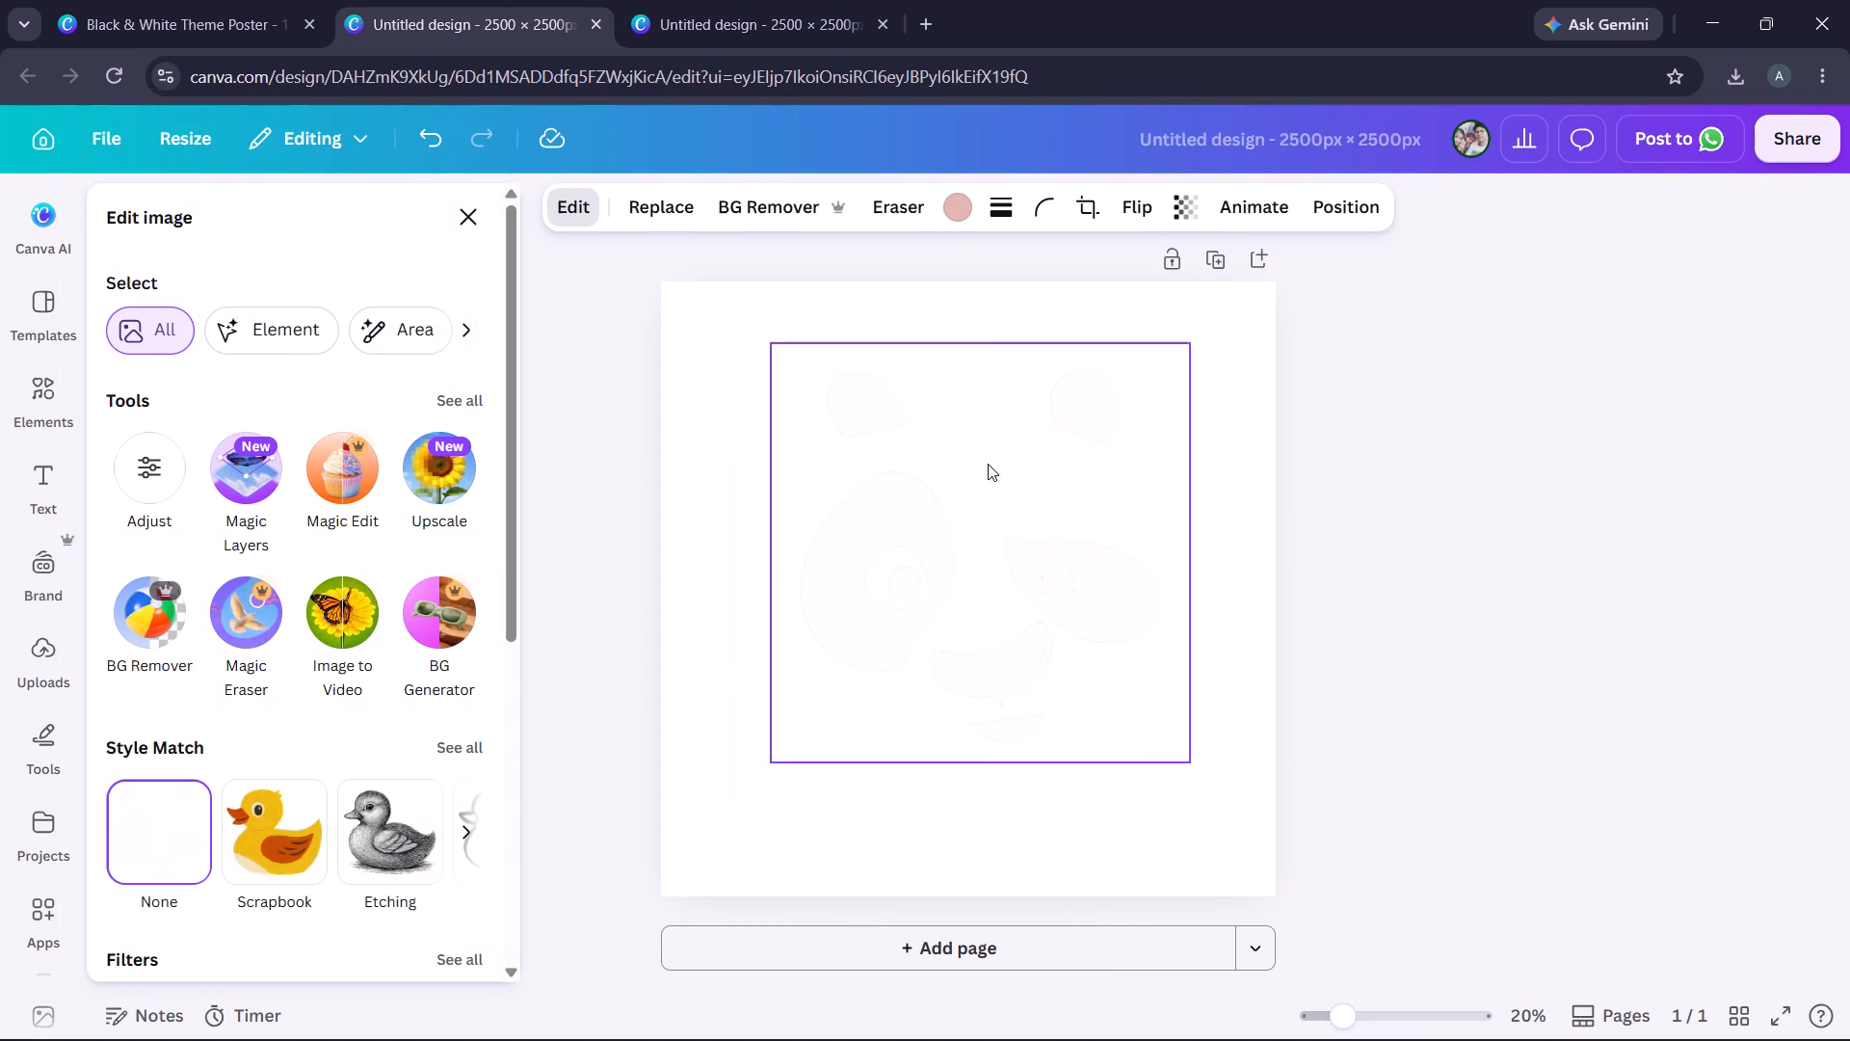
left_click_drag(1197, 343, 1197, 351)
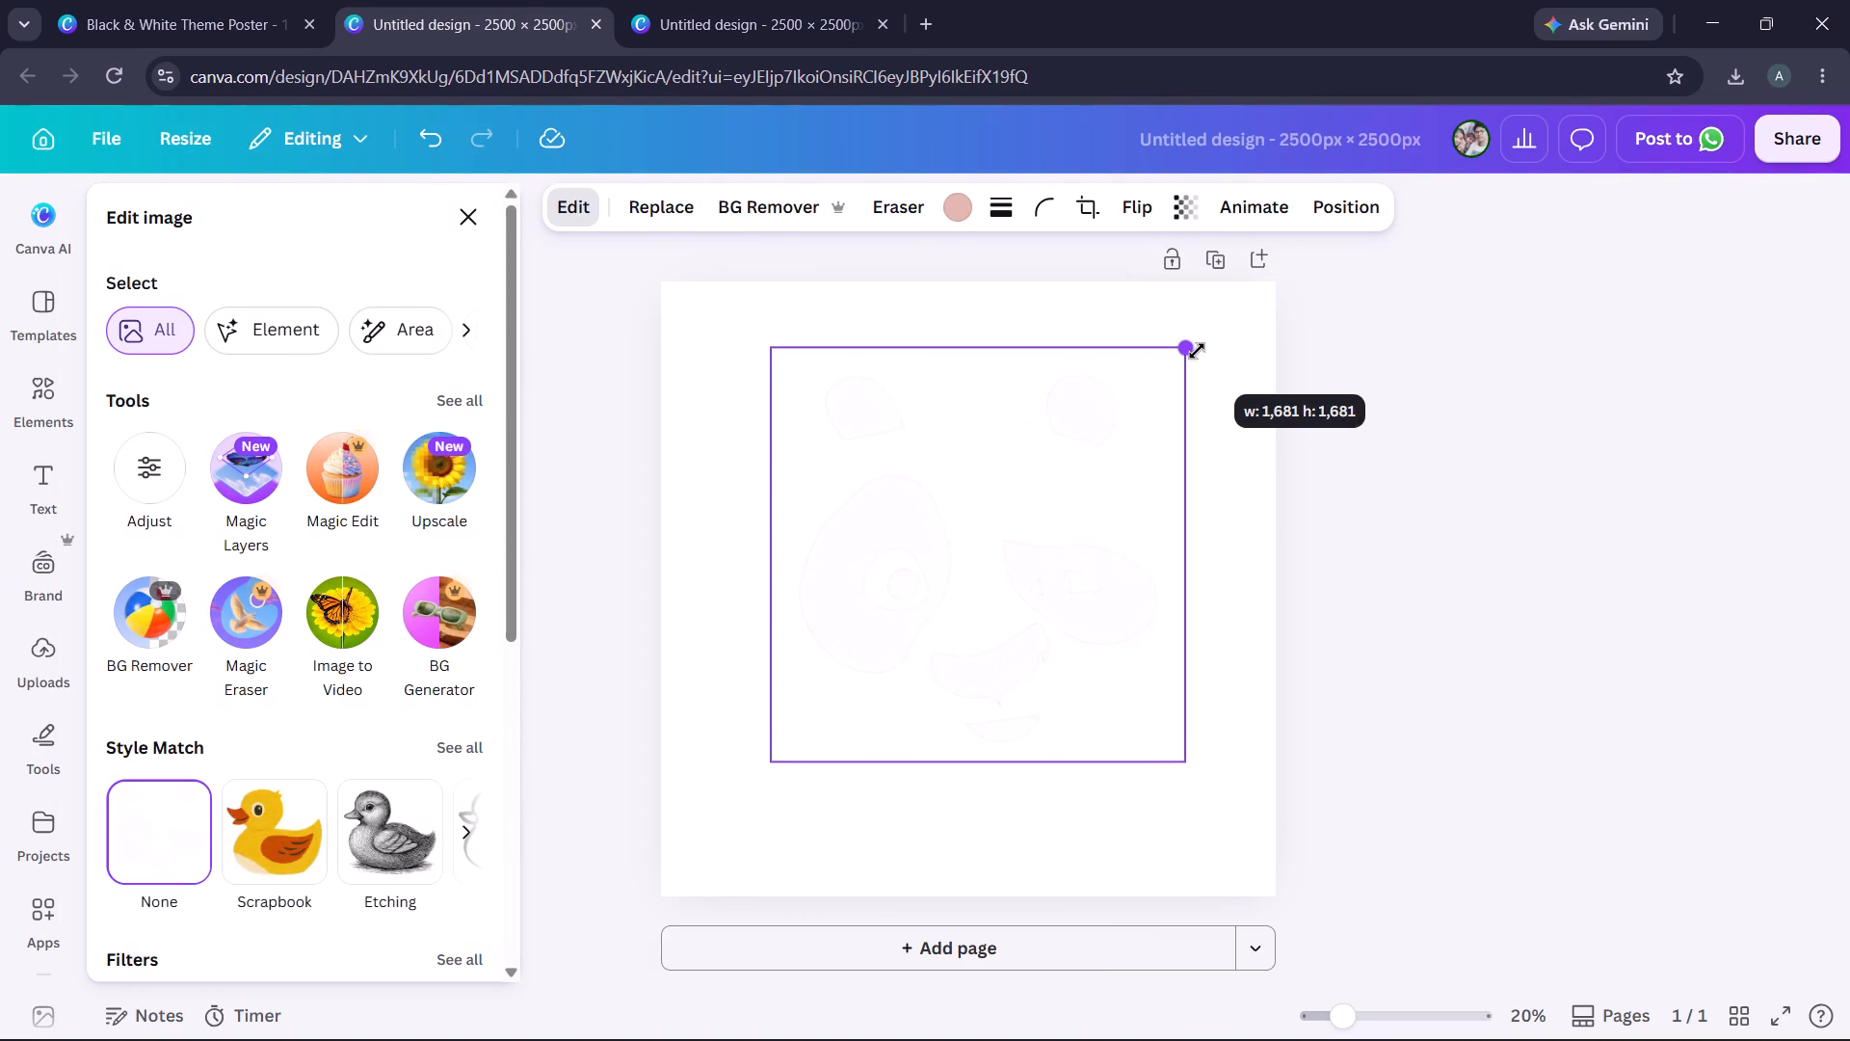
left_click_drag(1197, 351, 1191, 361)
In the black panda design, shrink the face further to about 1,644 px square and recentre it on the page.
left_click(713, 0)
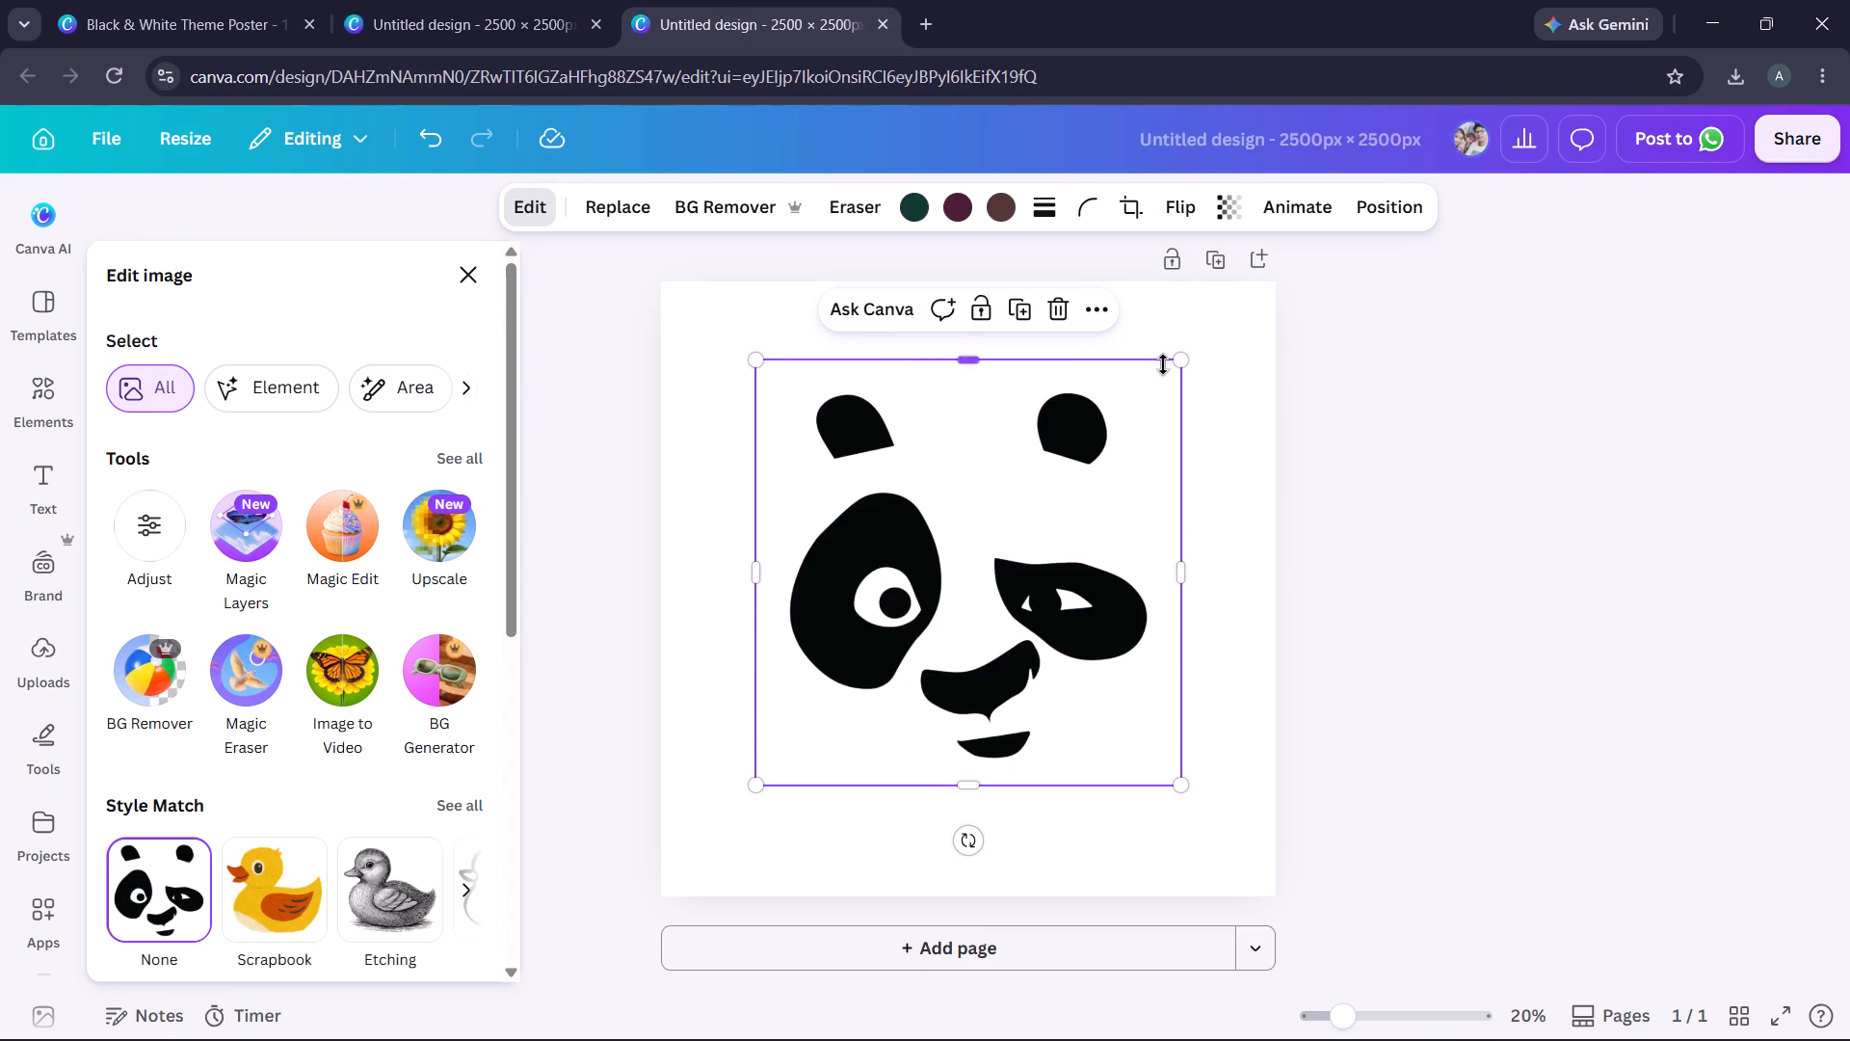
left_click_drag(1183, 362, 1176, 383)
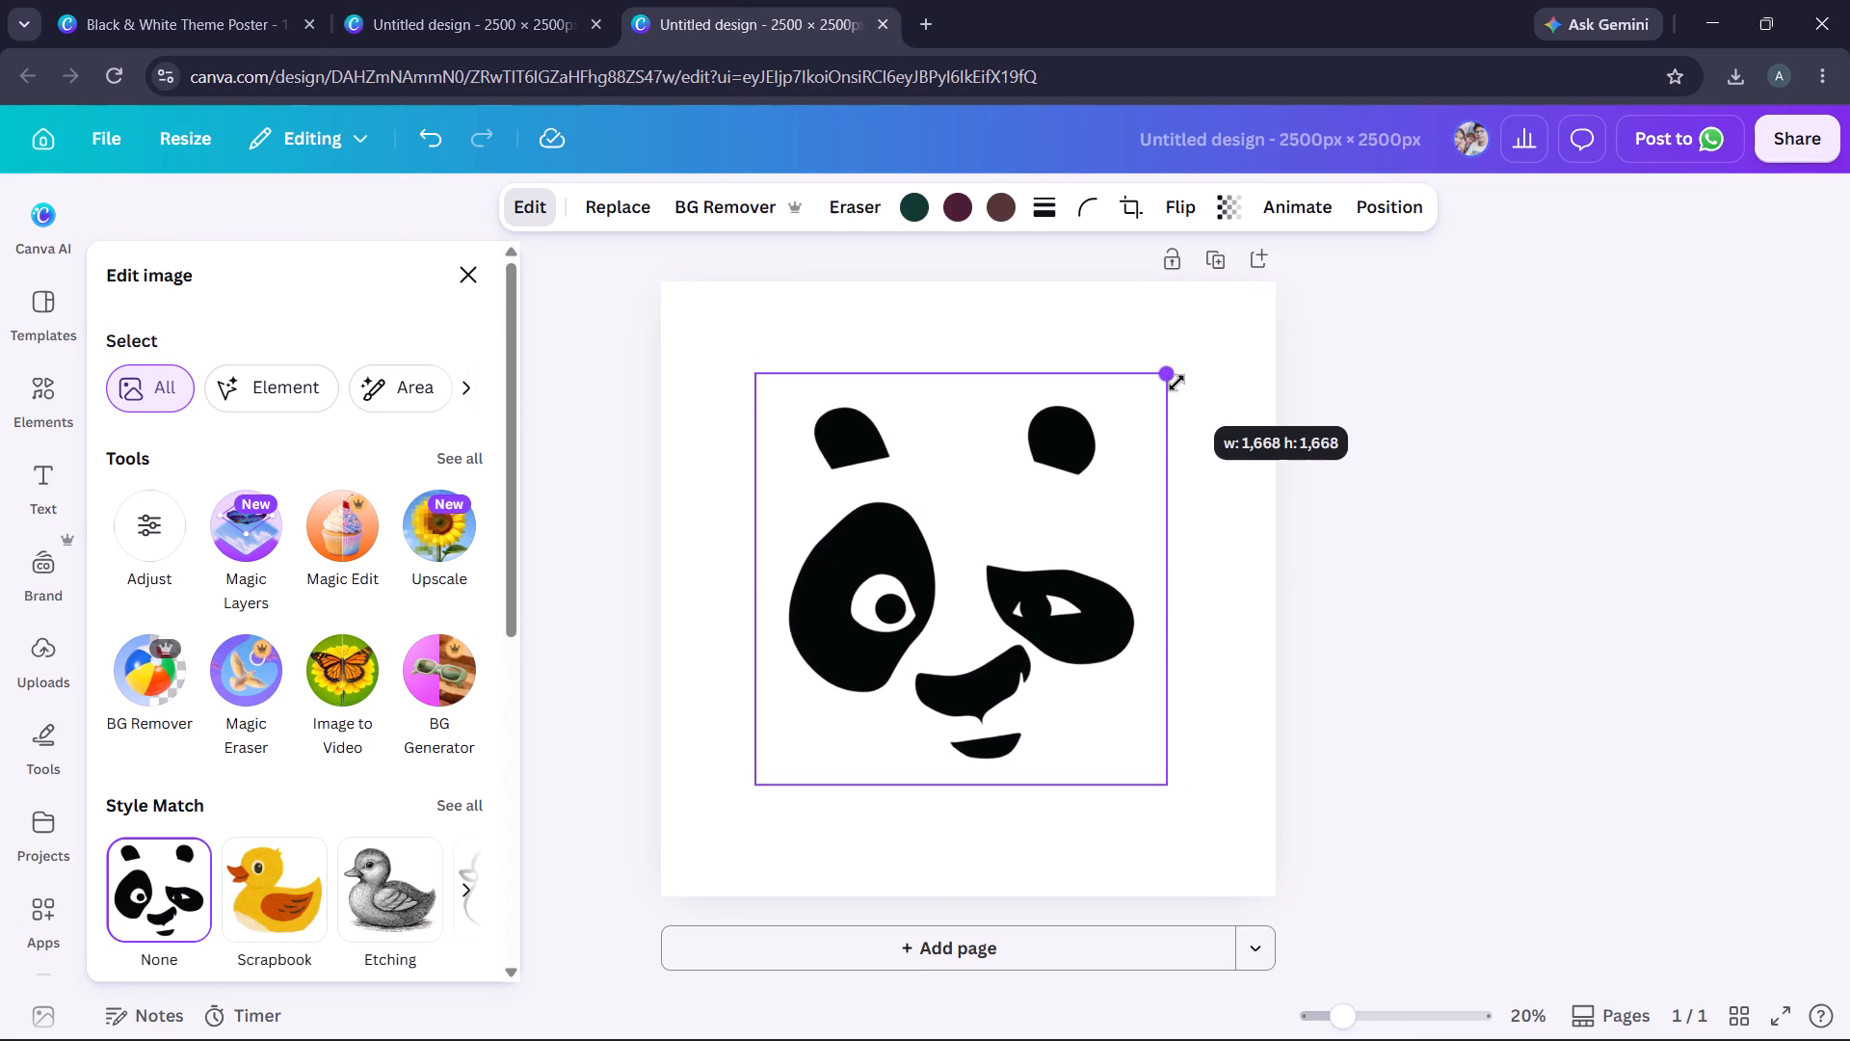
left_click_drag(1176, 383, 1174, 392)
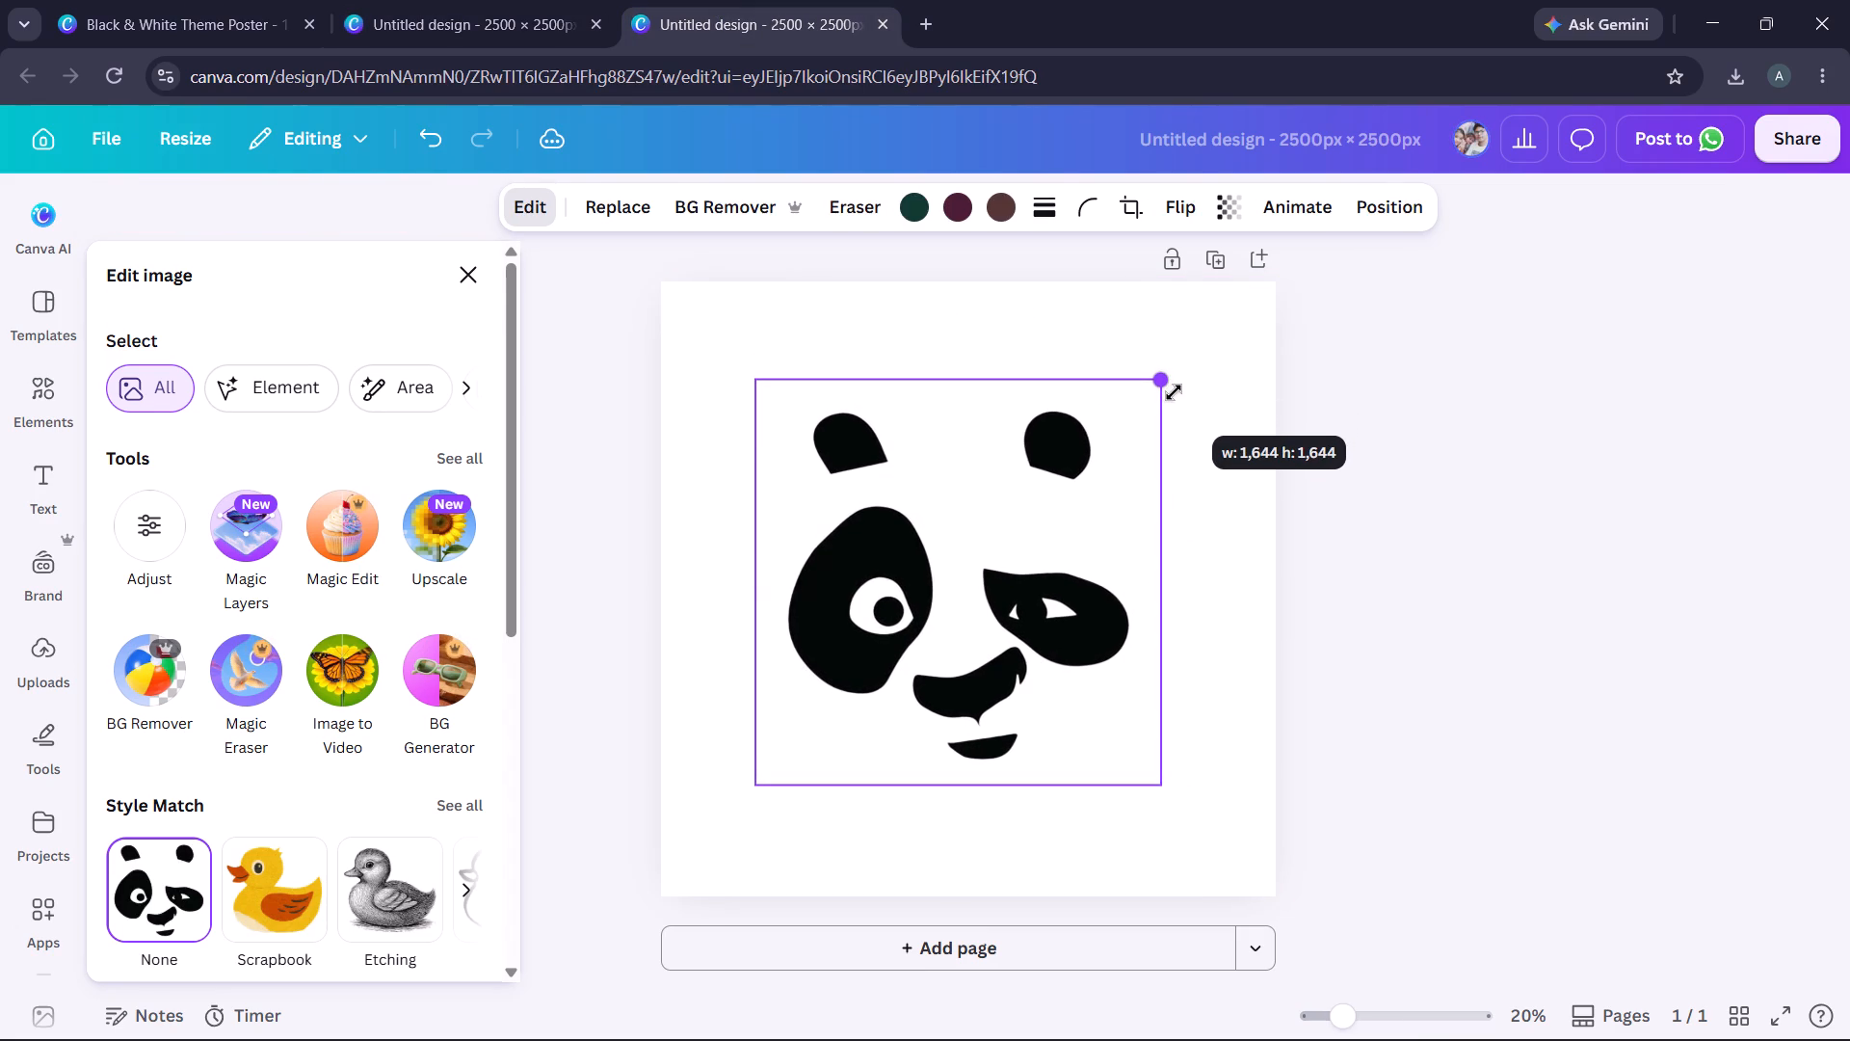
left_click_drag(1174, 392, 1175, 393)
left_click(1484, 436)
left_click_drag(937, 506, 949, 510)
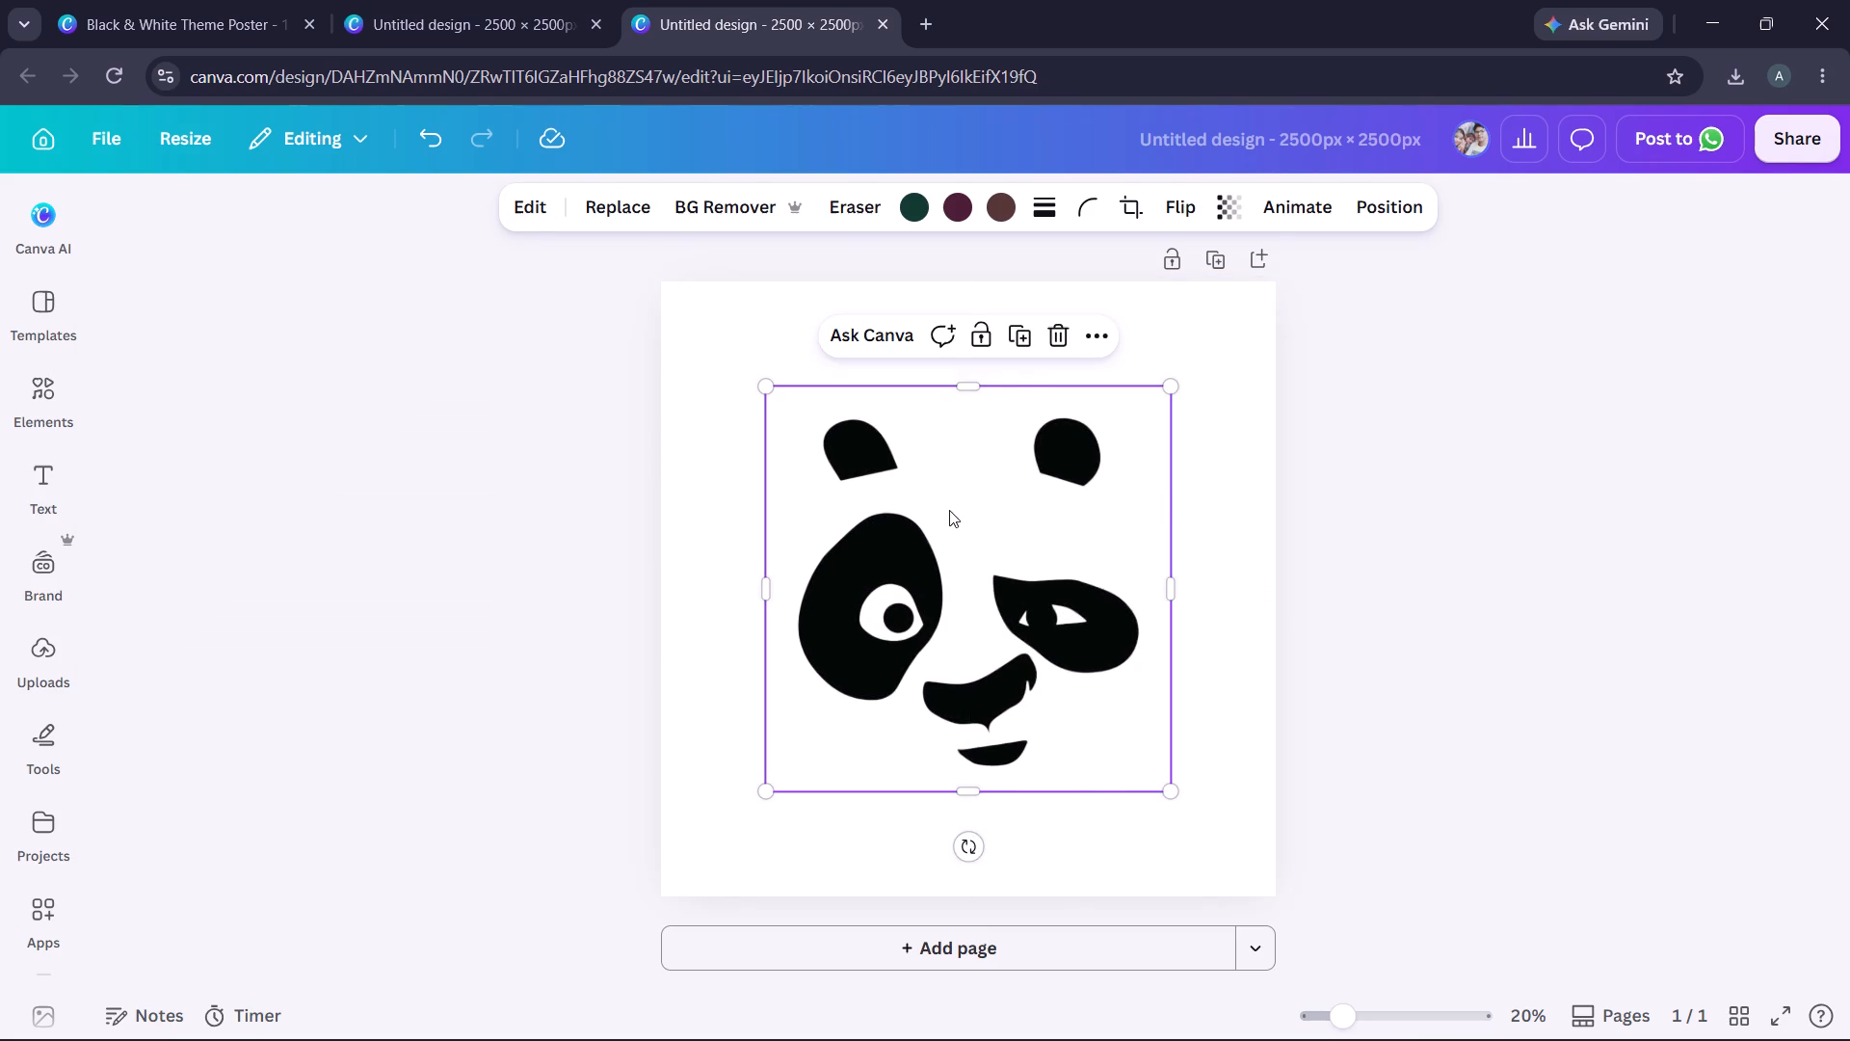
Download the selected black panda face as a PNG at size 3 (4,932 × 4,932 px) with a transparent background.
right_click(955, 497)
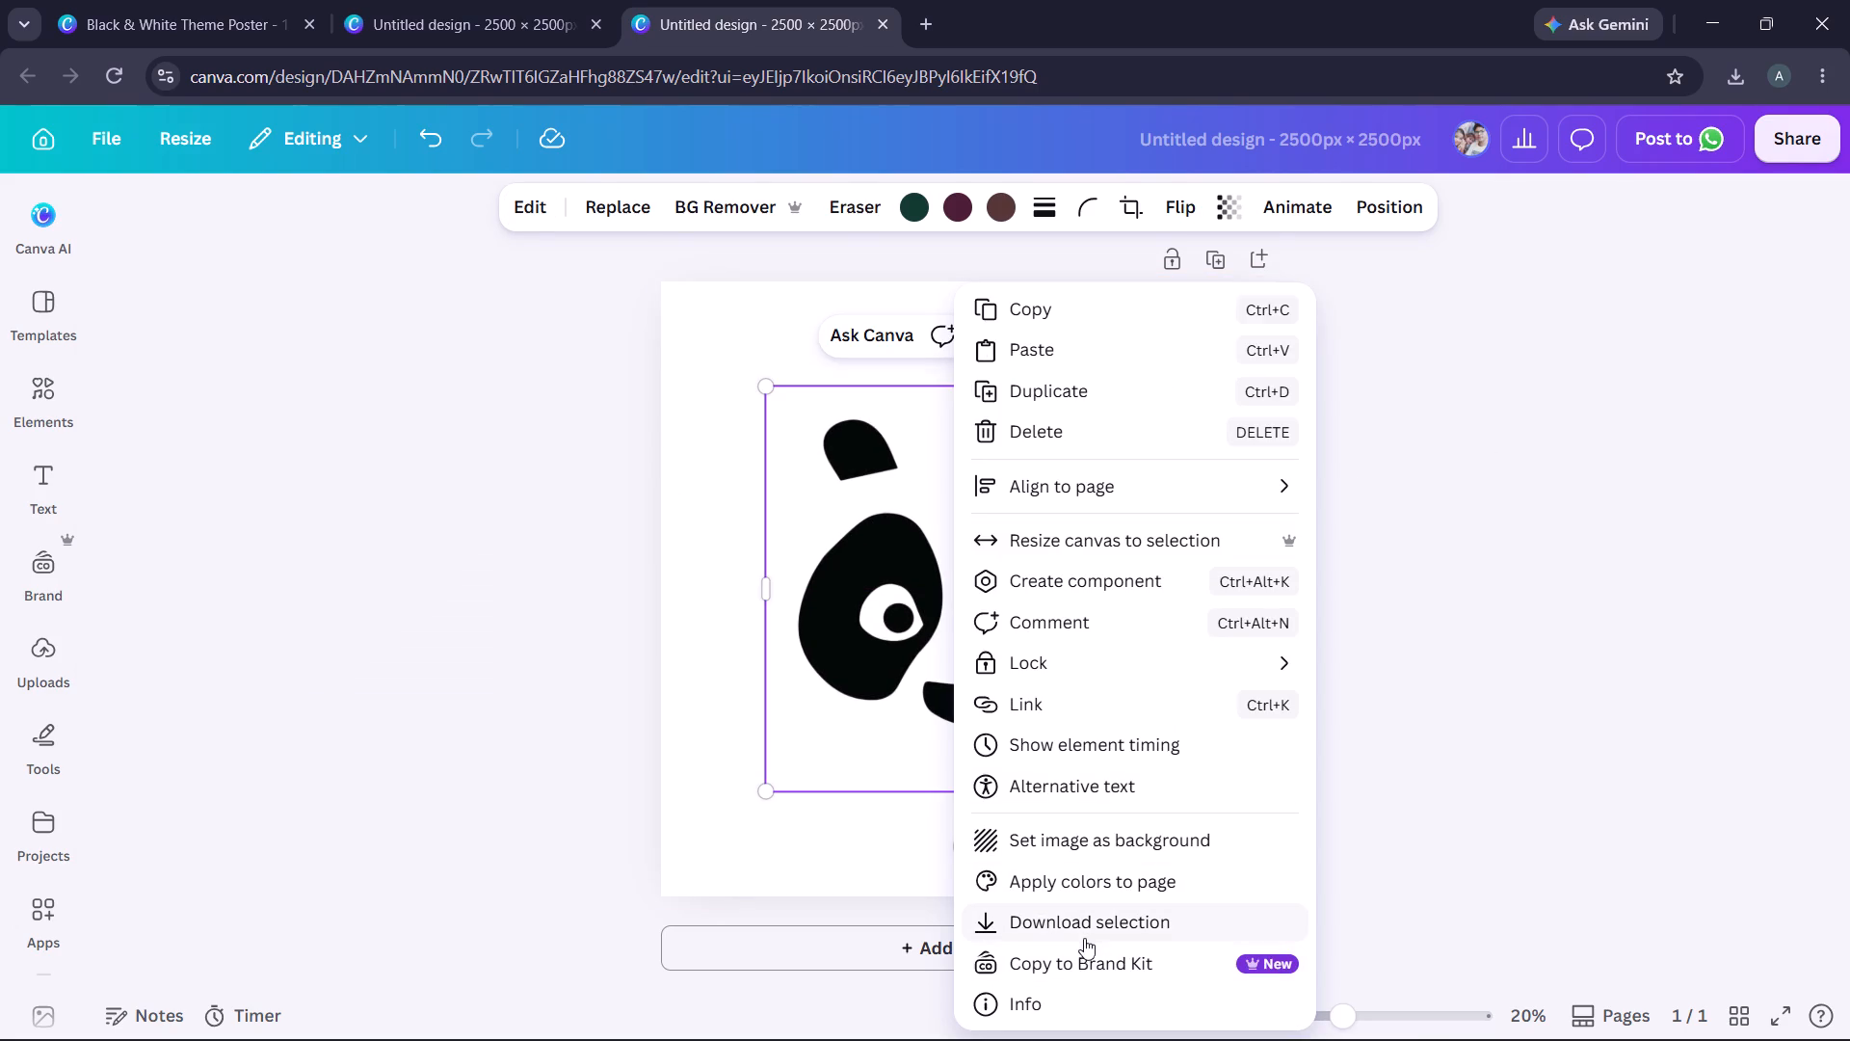
left_click(1084, 931)
left_click_drag(1440, 579, 1834, 579)
left_click_drag(1735, 586, 1724, 600)
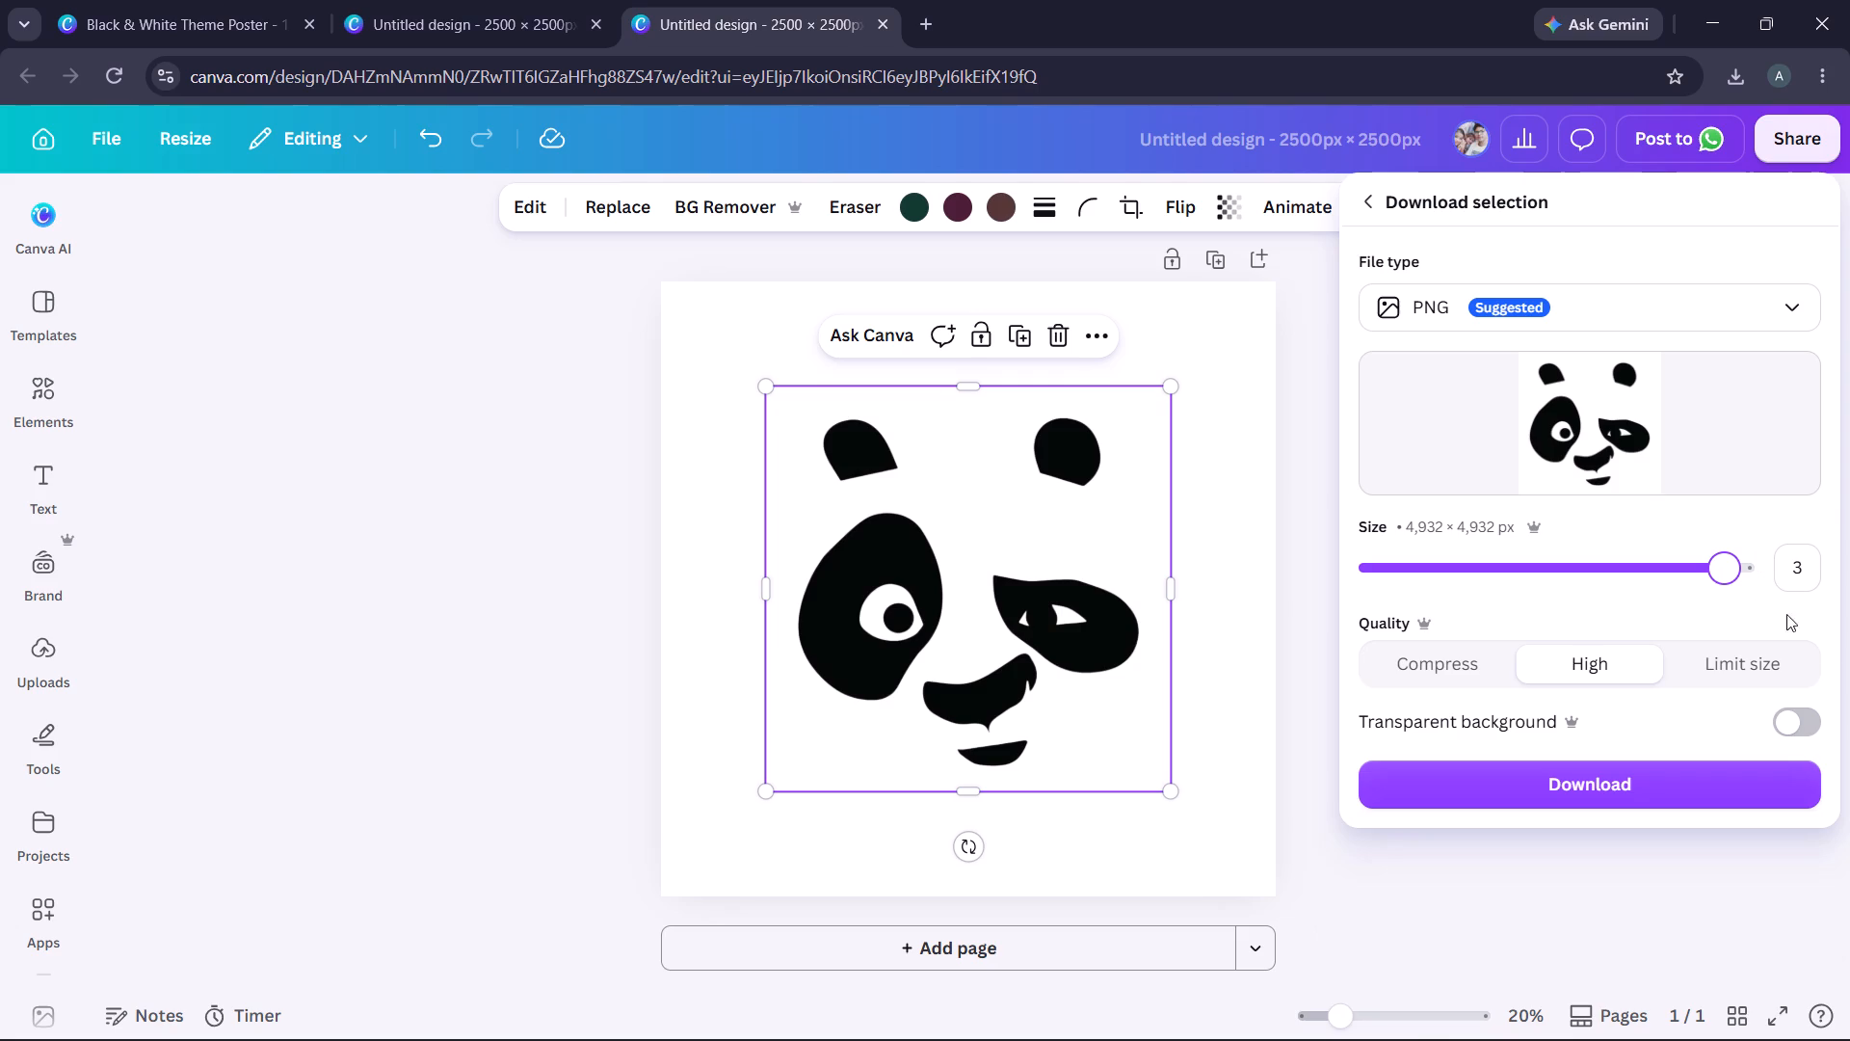
left_click(1812, 720)
left_click(1713, 790)
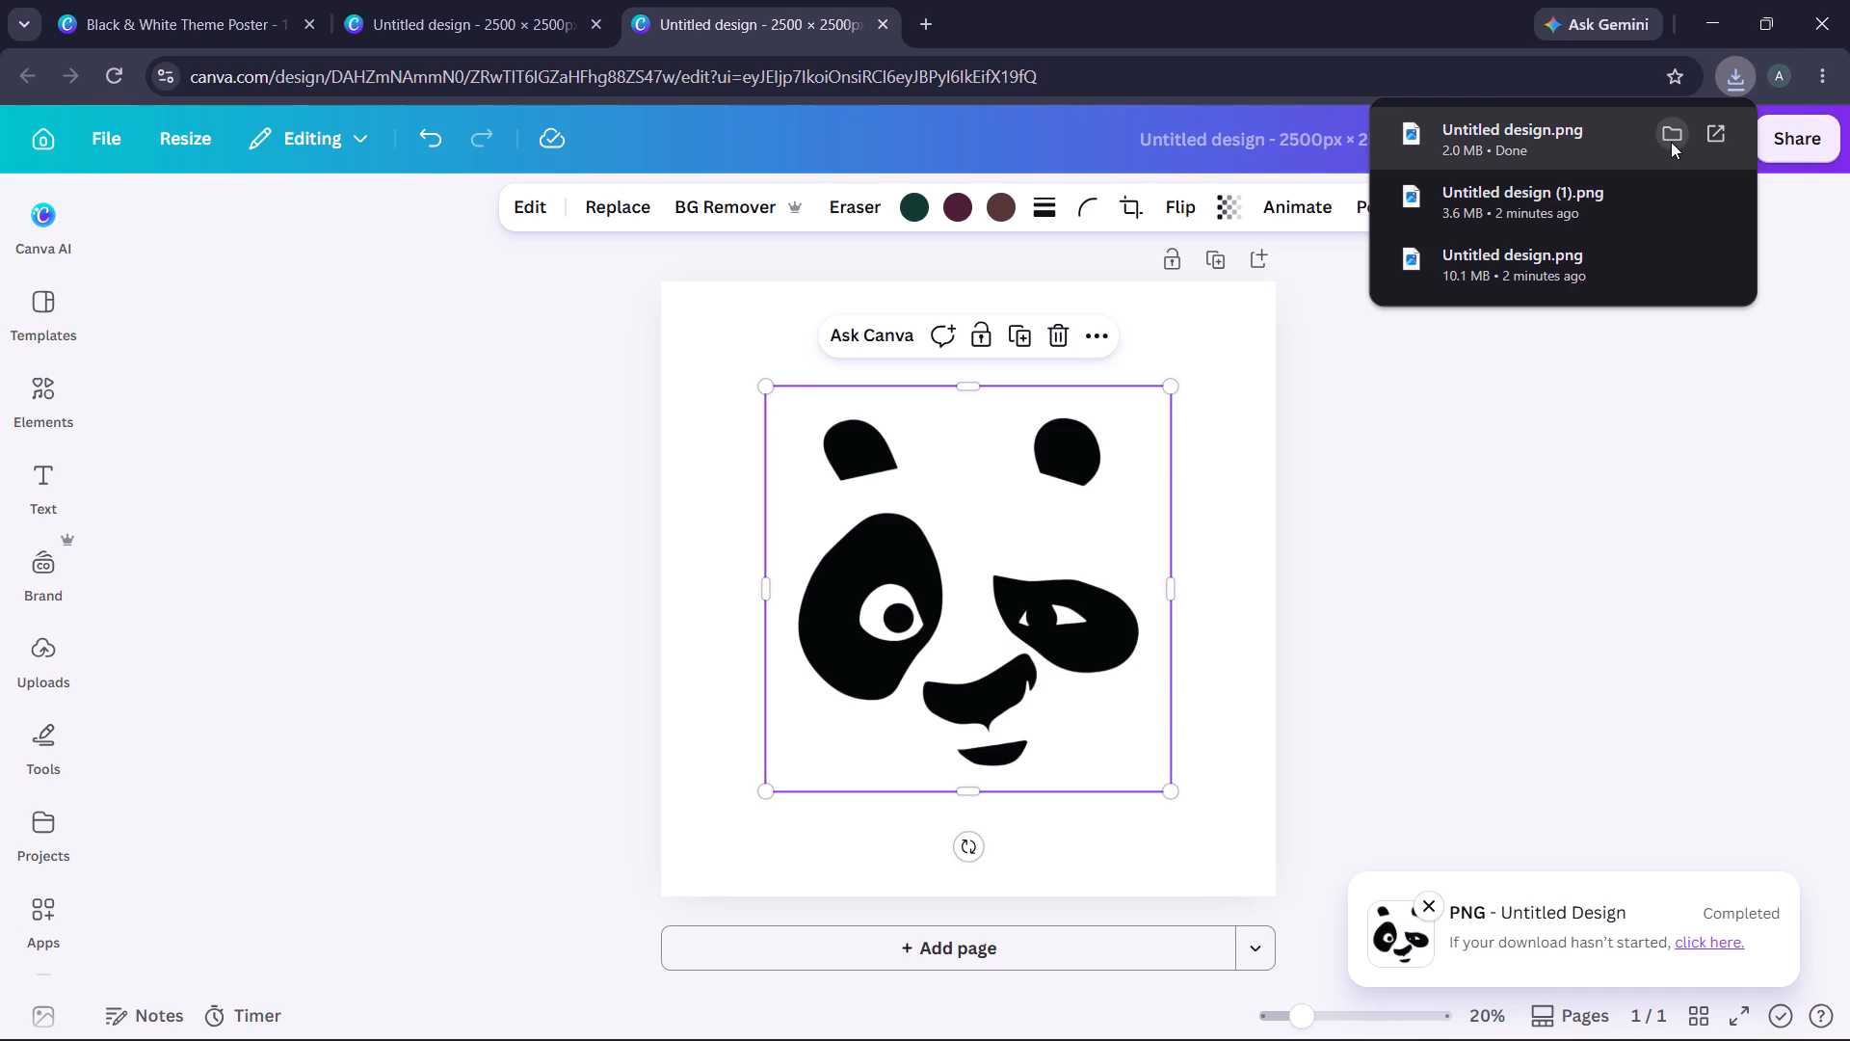
Show the downloaded black panda file in its folder and rename it from Untitled design to Panda (Black).
left_click(1671, 138)
right_click(383, 643)
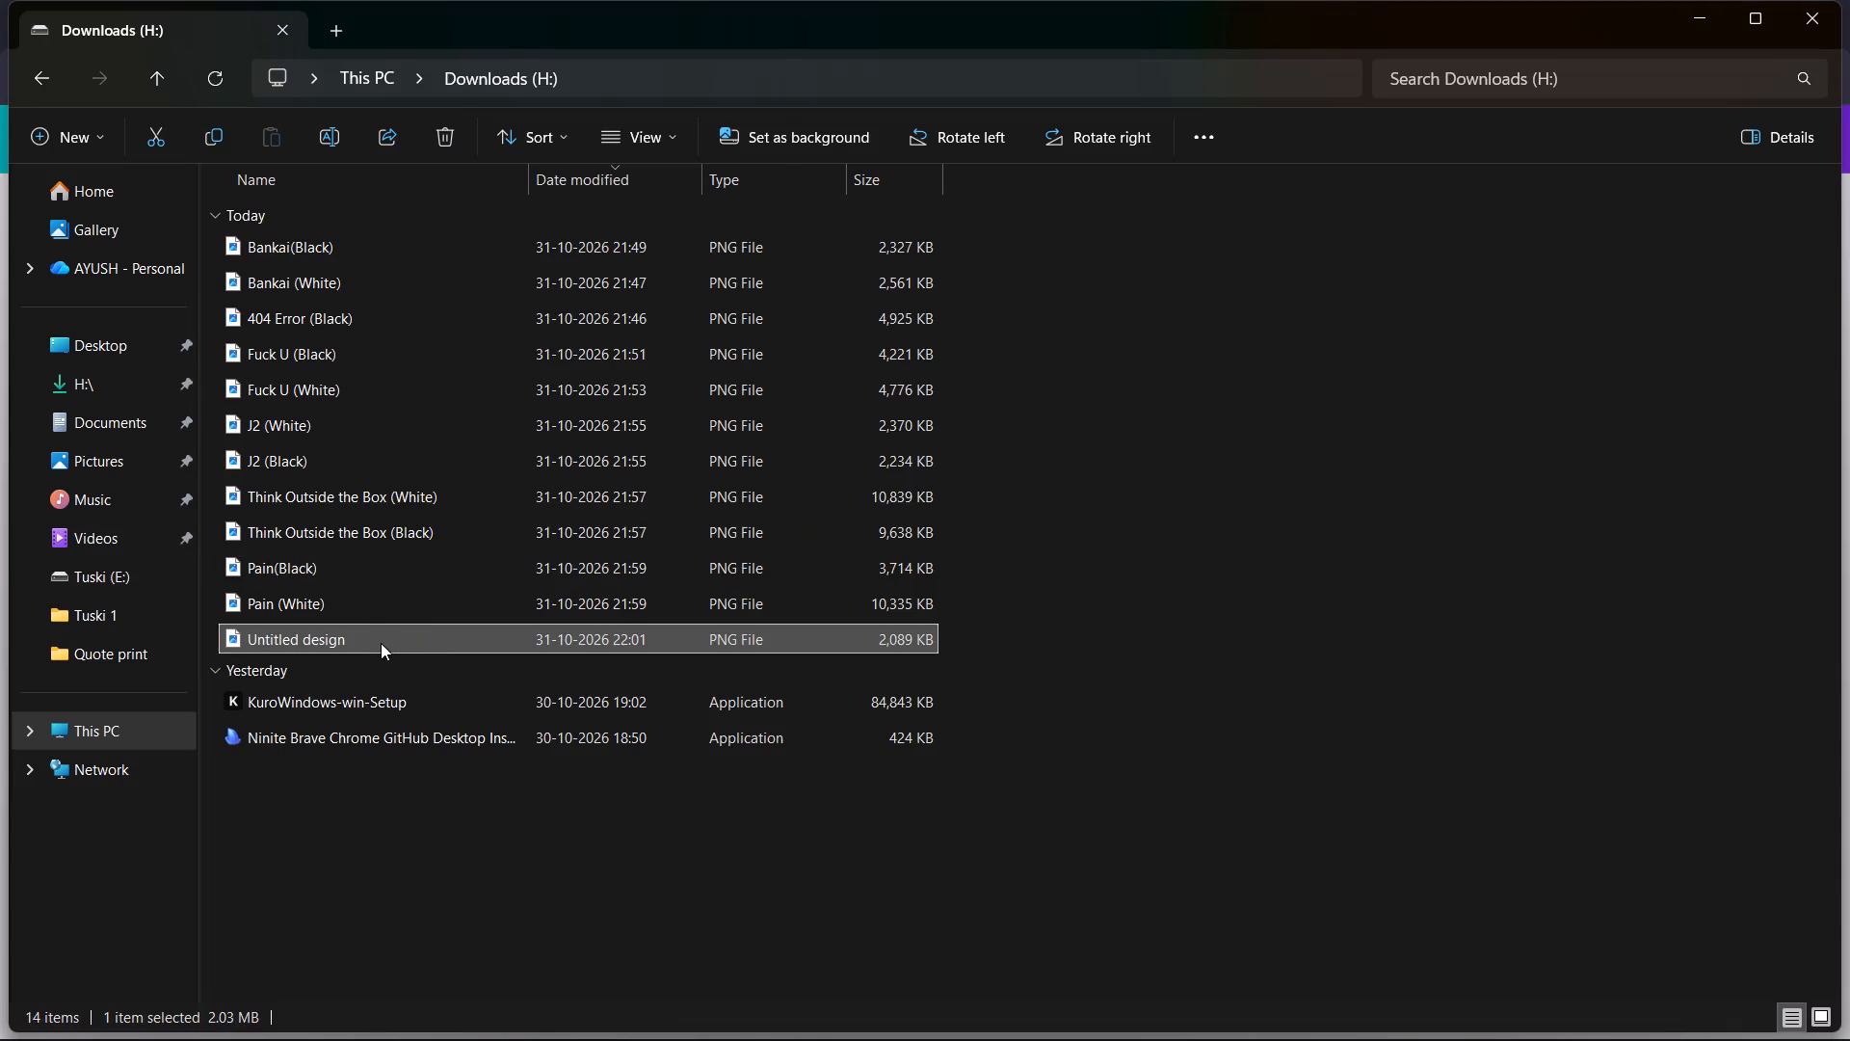
left_click(589, 84)
type("Panda")
key("space")
key("shift+parenleft")
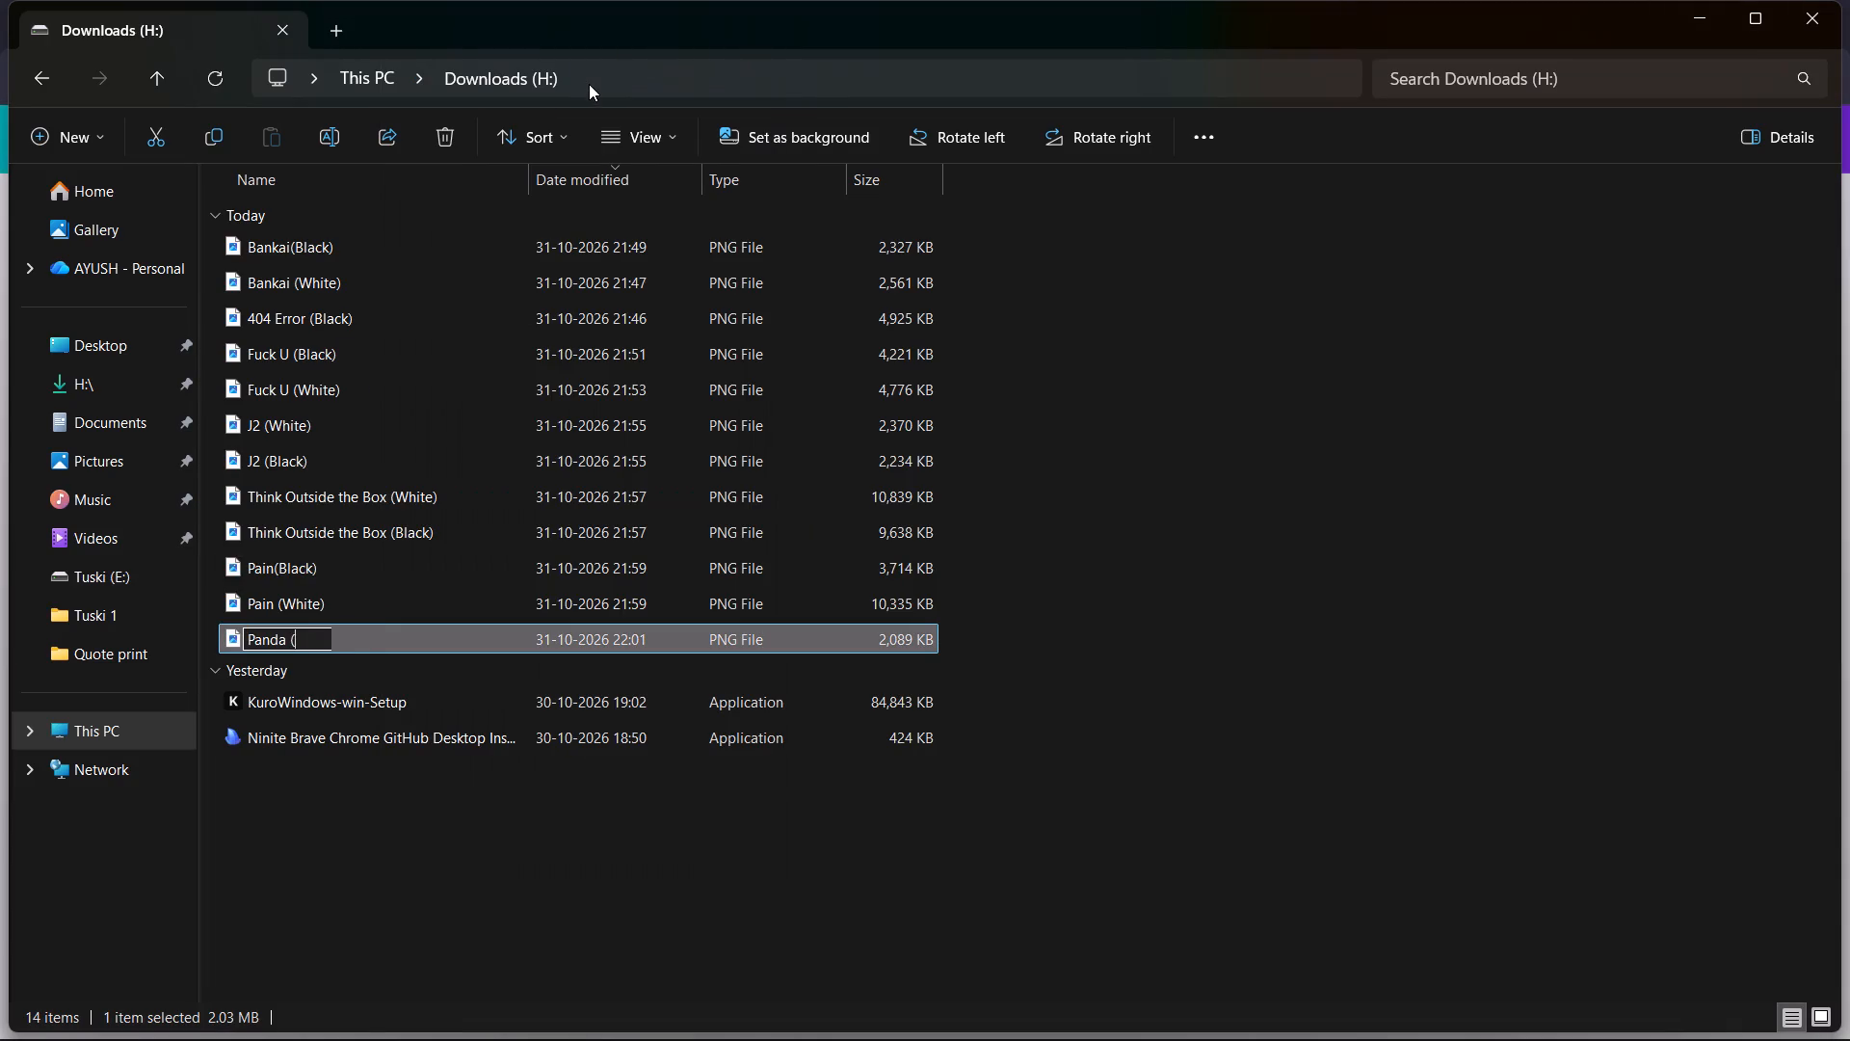
type("Black")
key("shift+parenright")
key("Return")
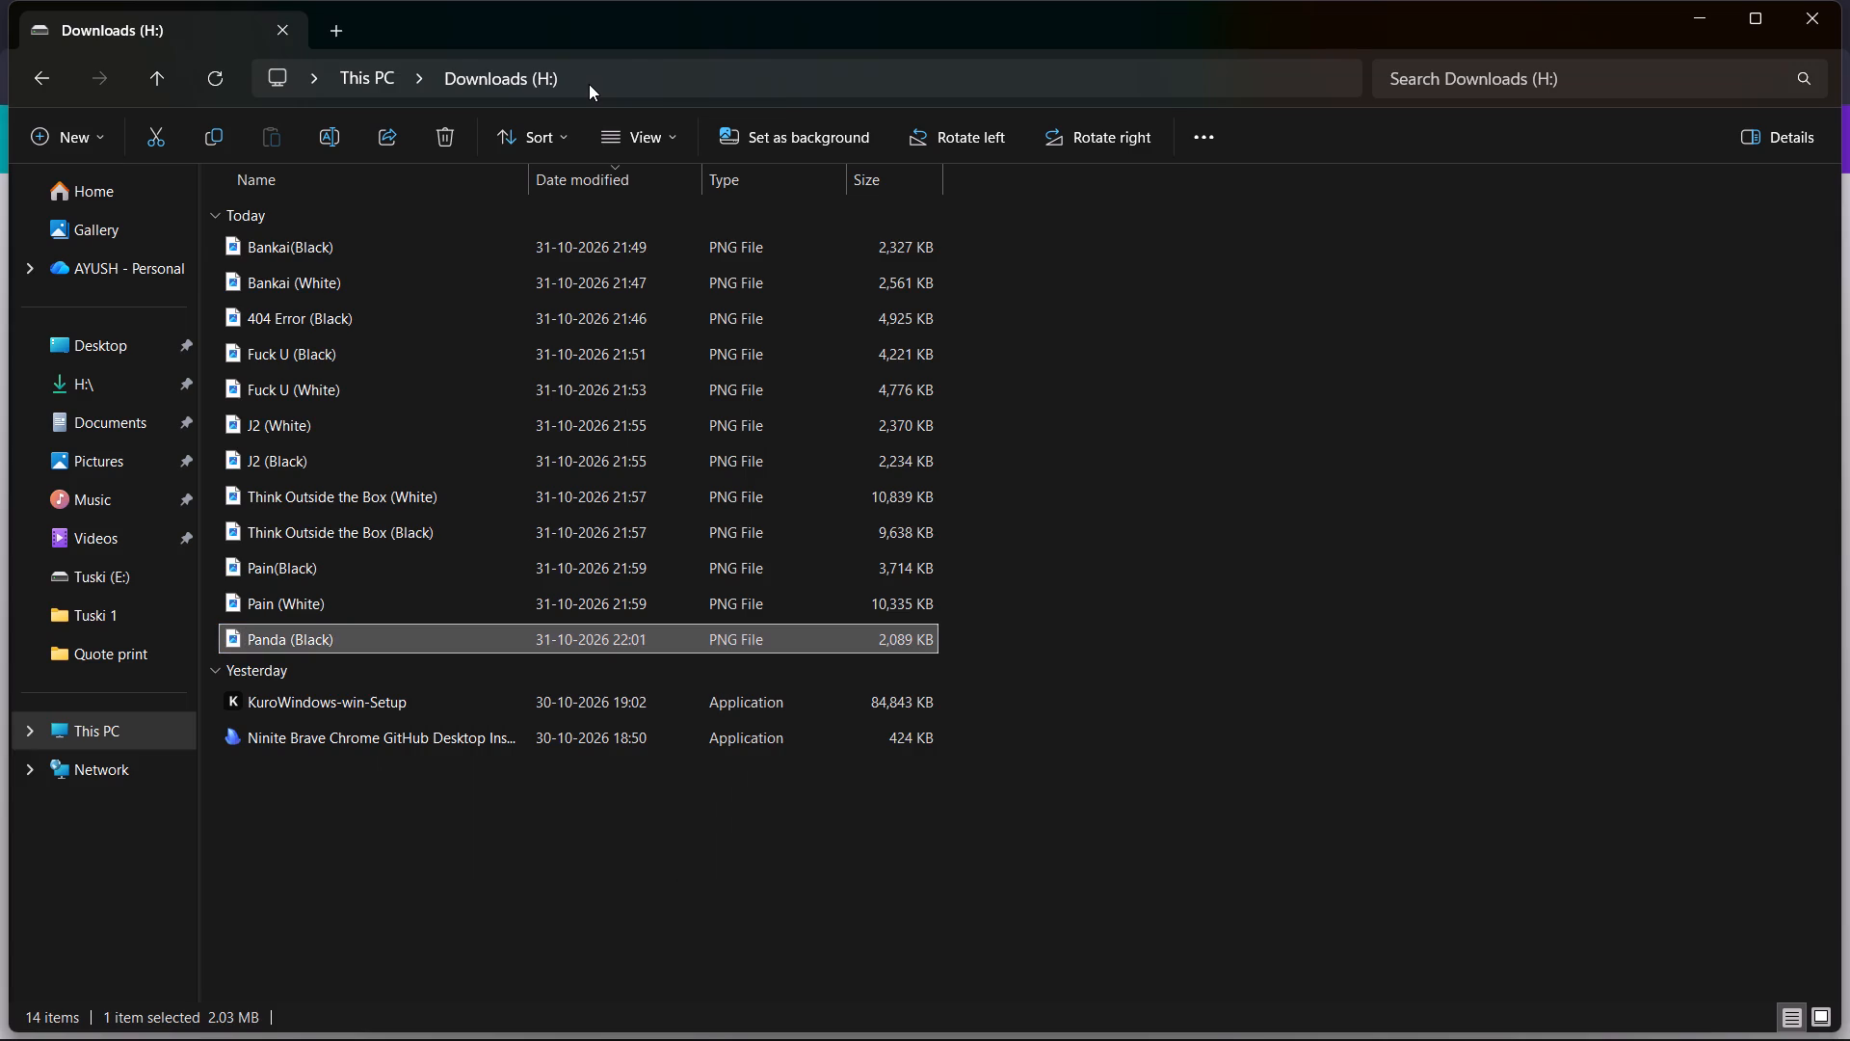
Return to the white panda design and download the selected face as a PNG at about 3 times size with a transparent background.
left_click(1702, 12)
left_click(562, 0)
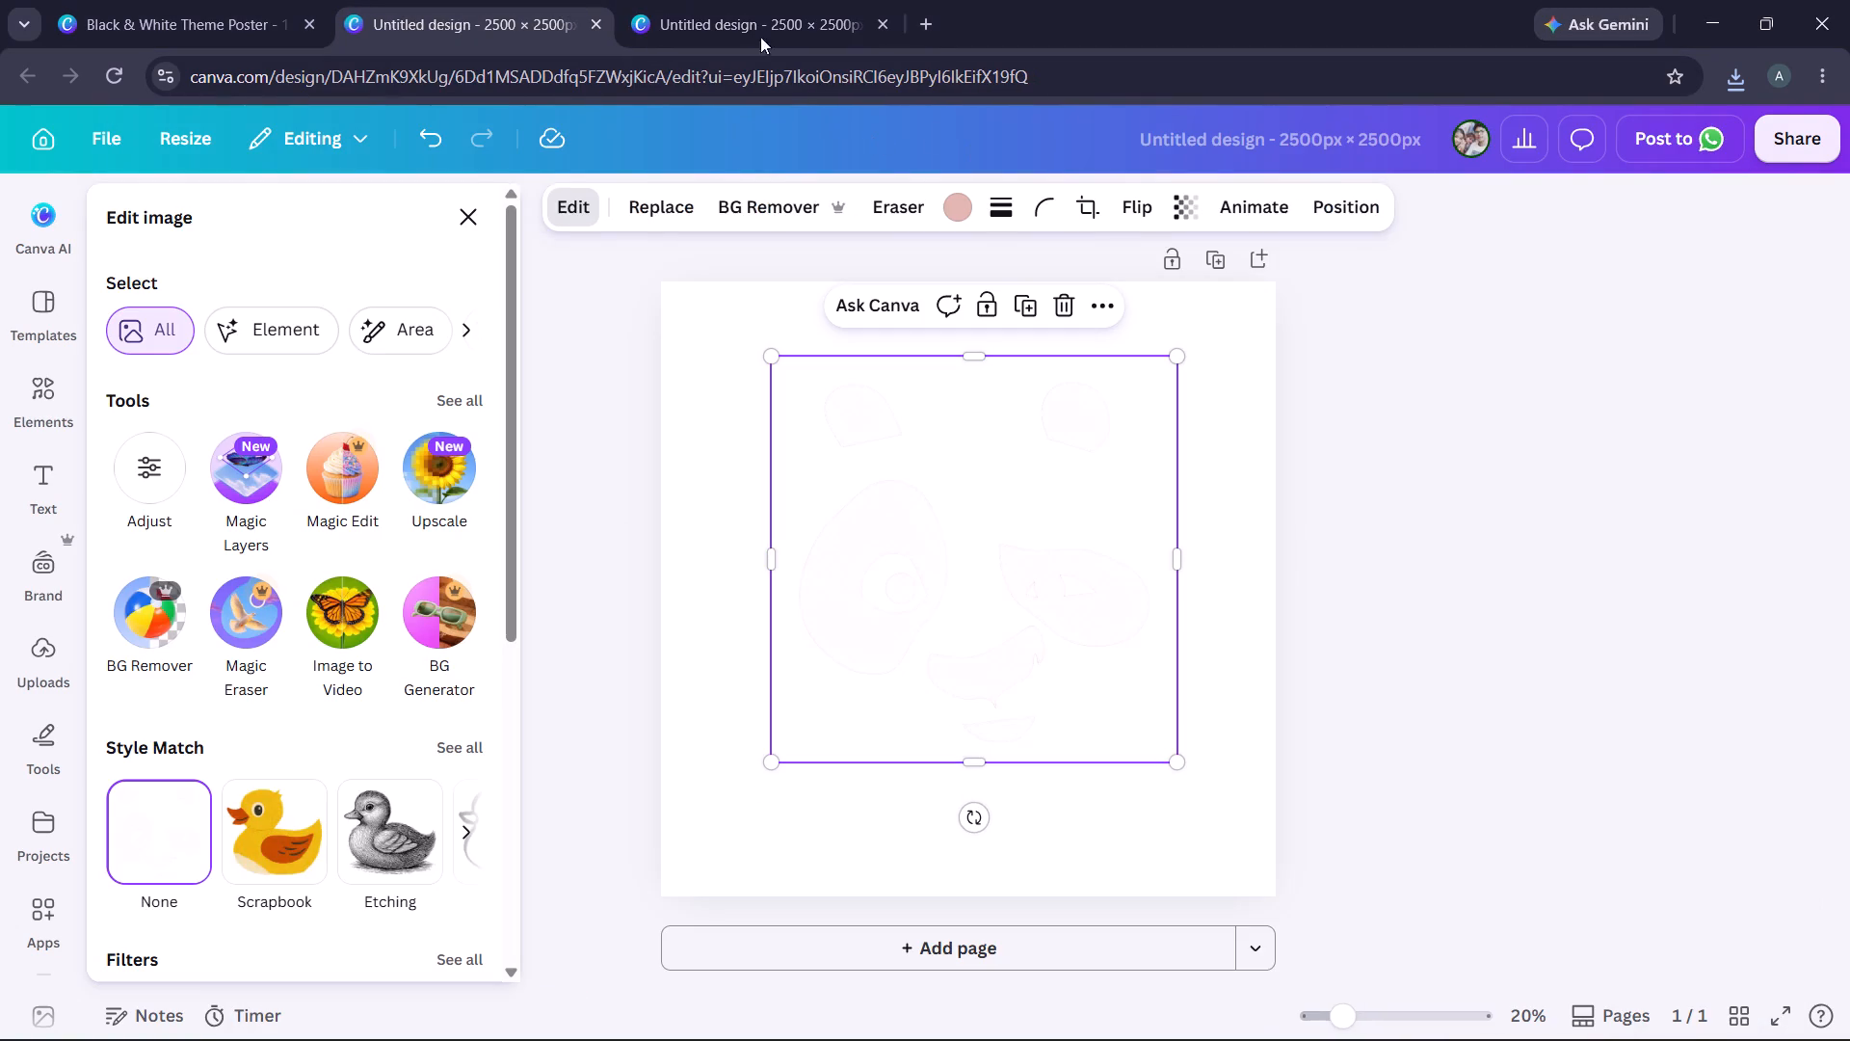
right_click(920, 417)
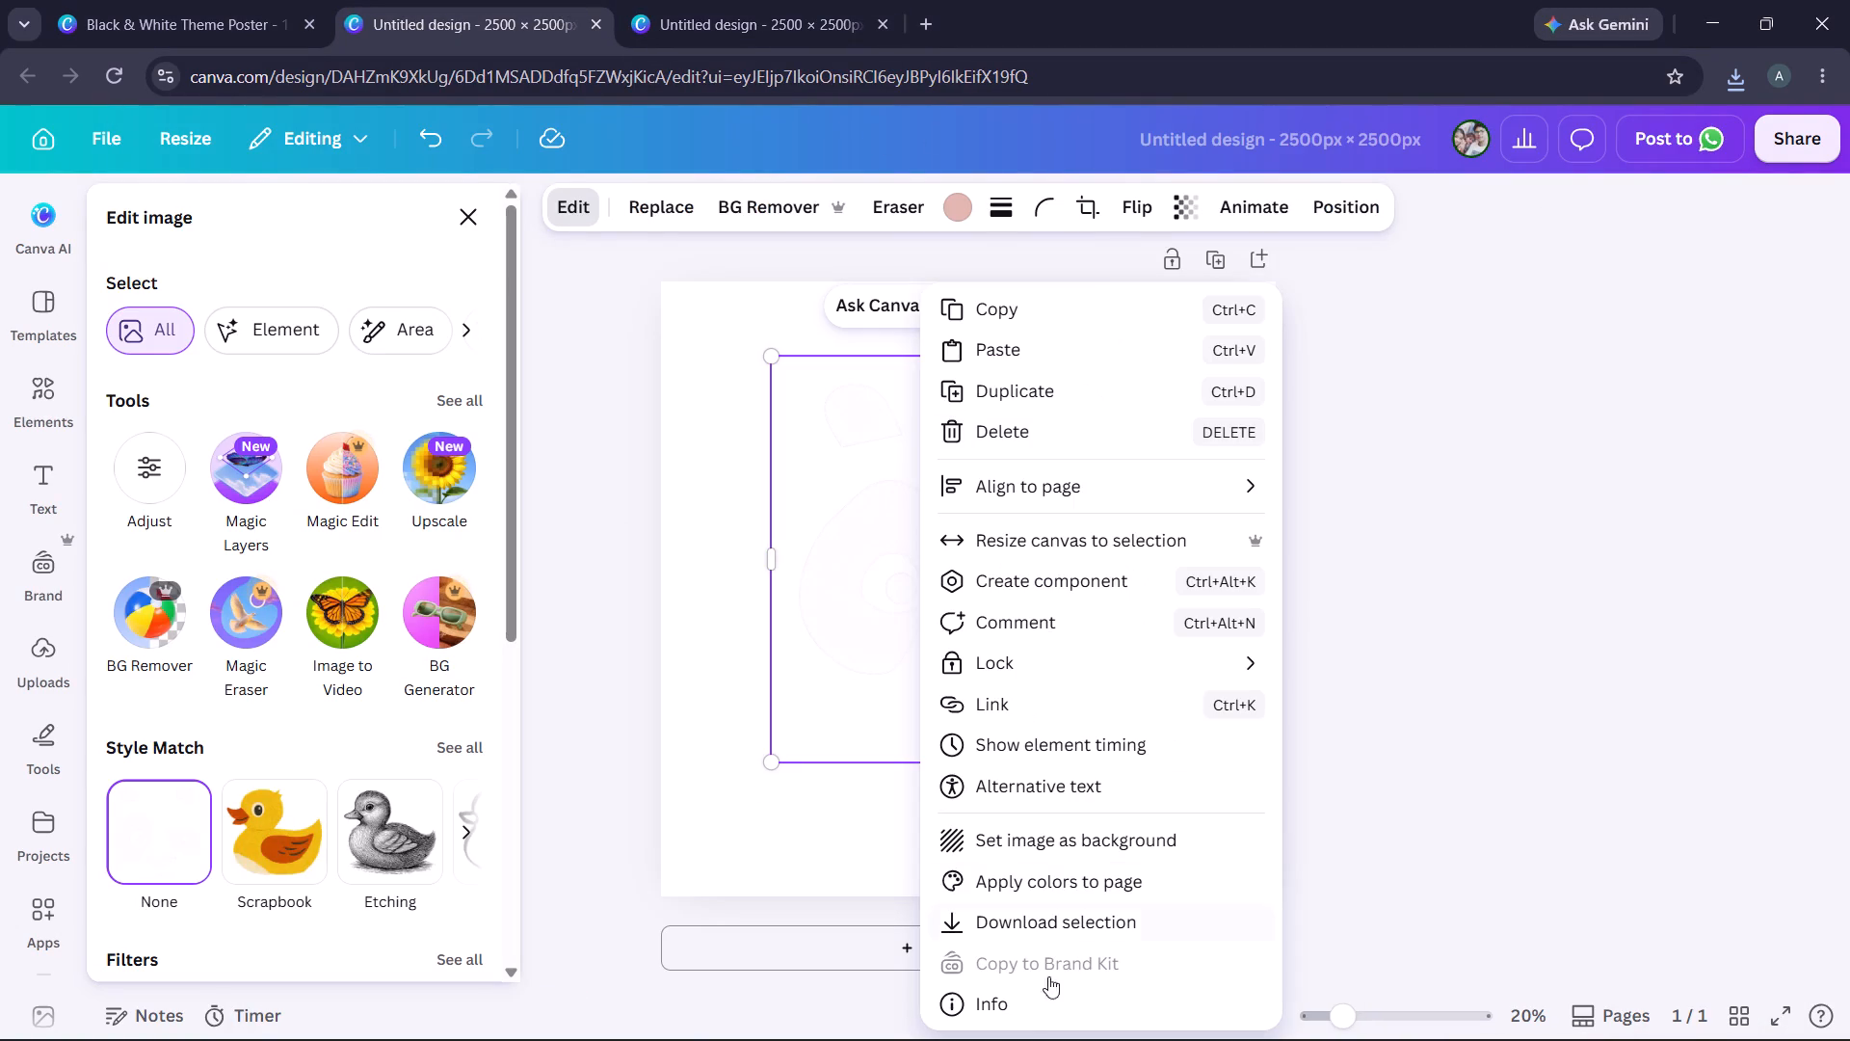
left_click(1060, 933)
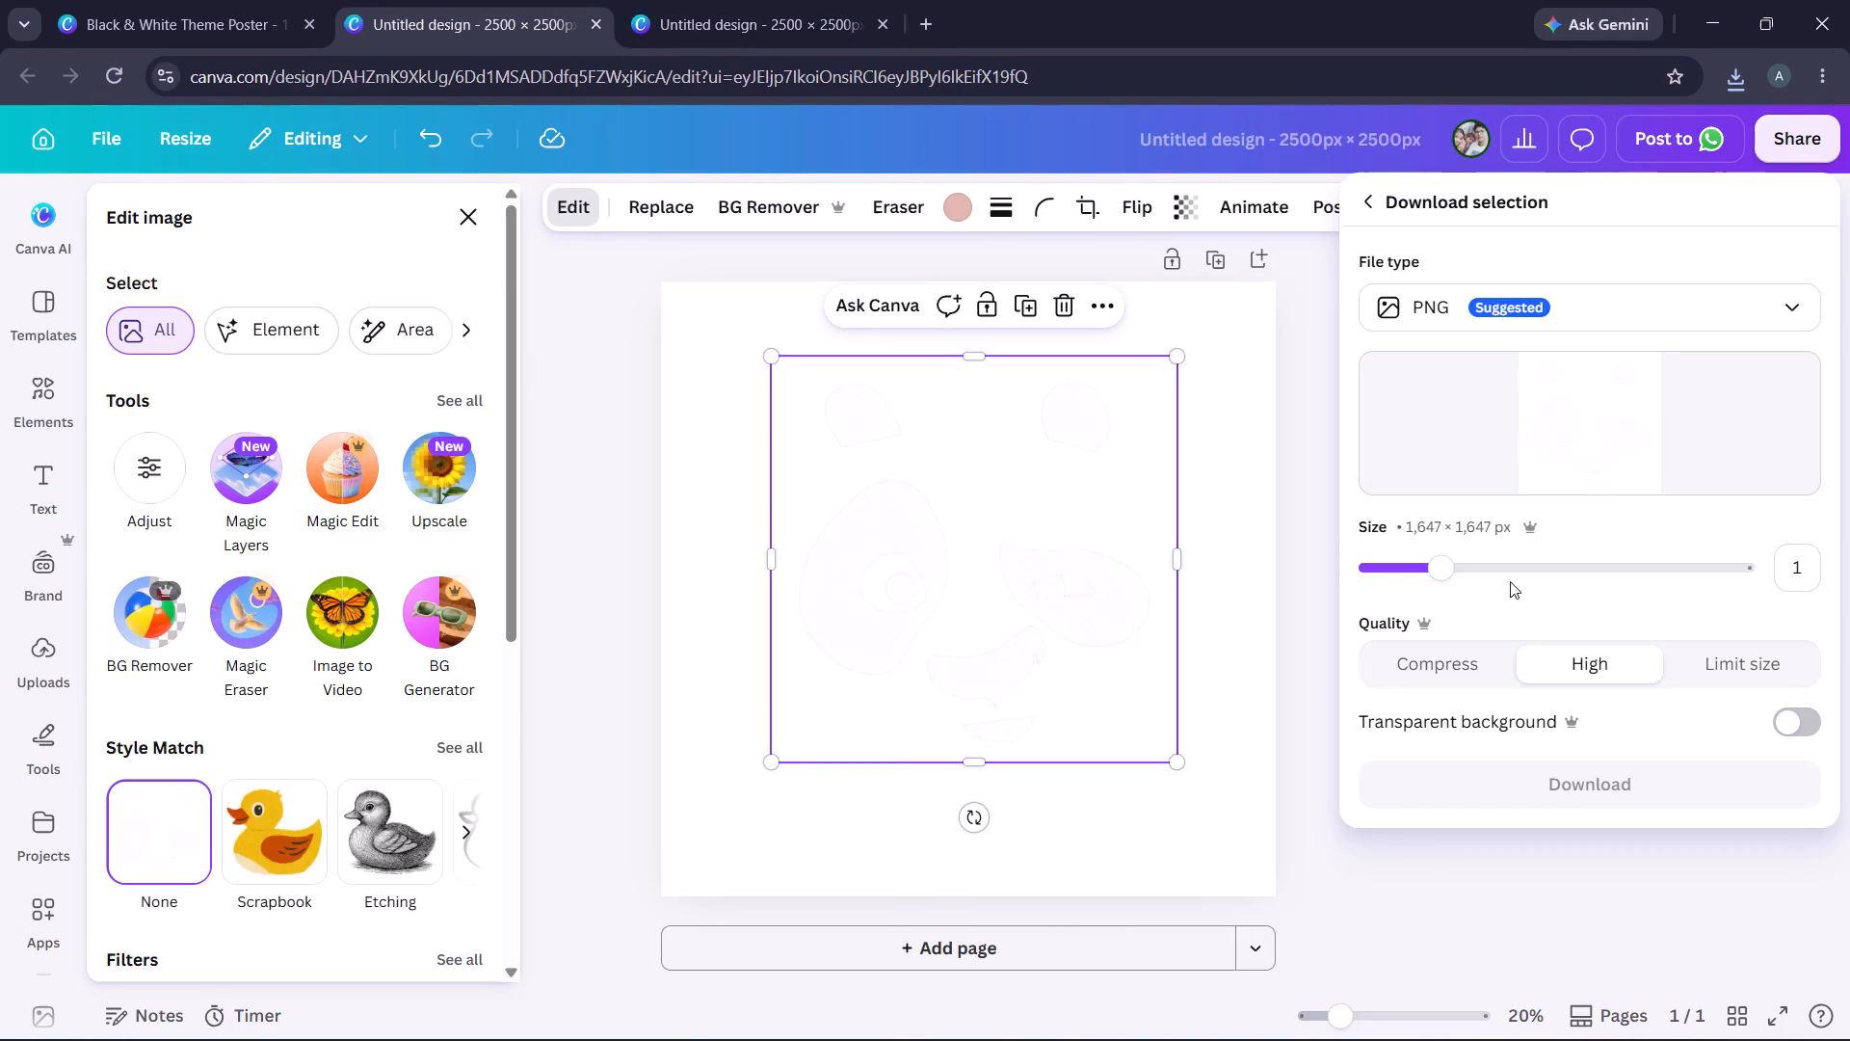
left_click_drag(1432, 562, 1720, 582)
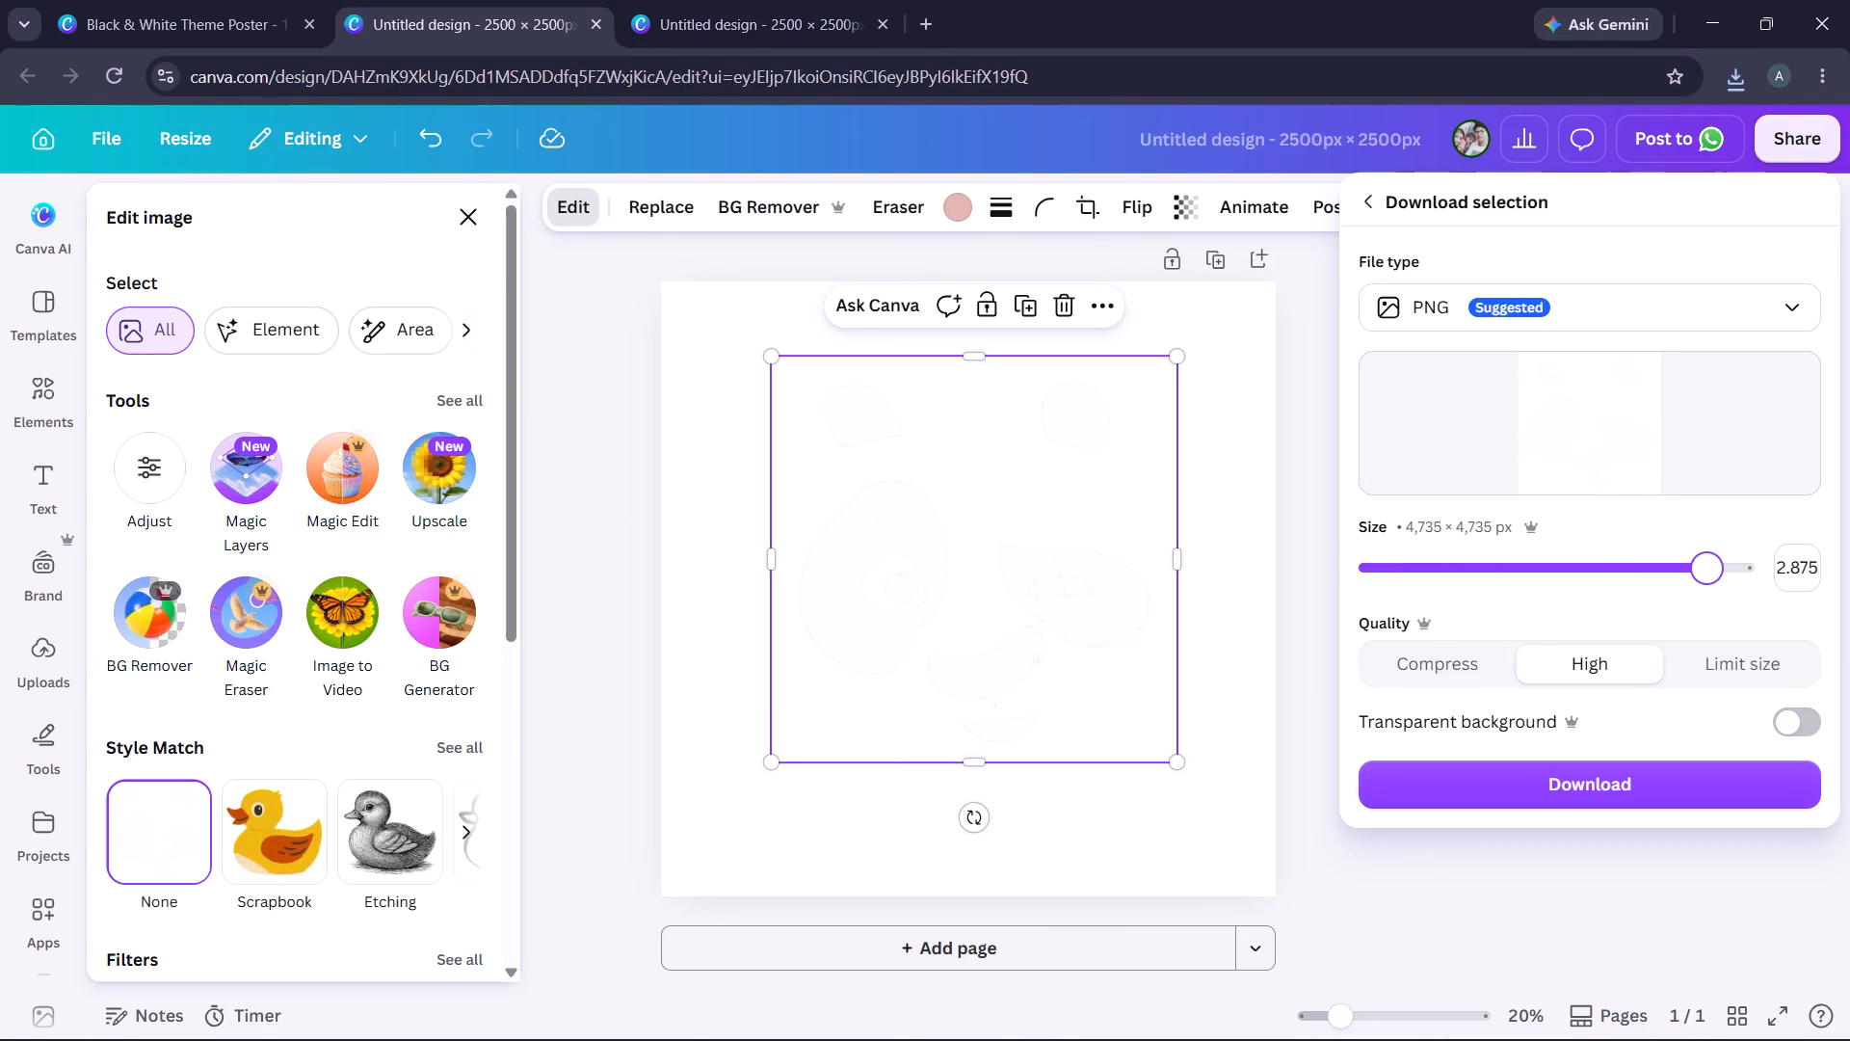
left_click_drag(1720, 582, 1731, 590)
left_click(1803, 729)
left_click(1742, 784)
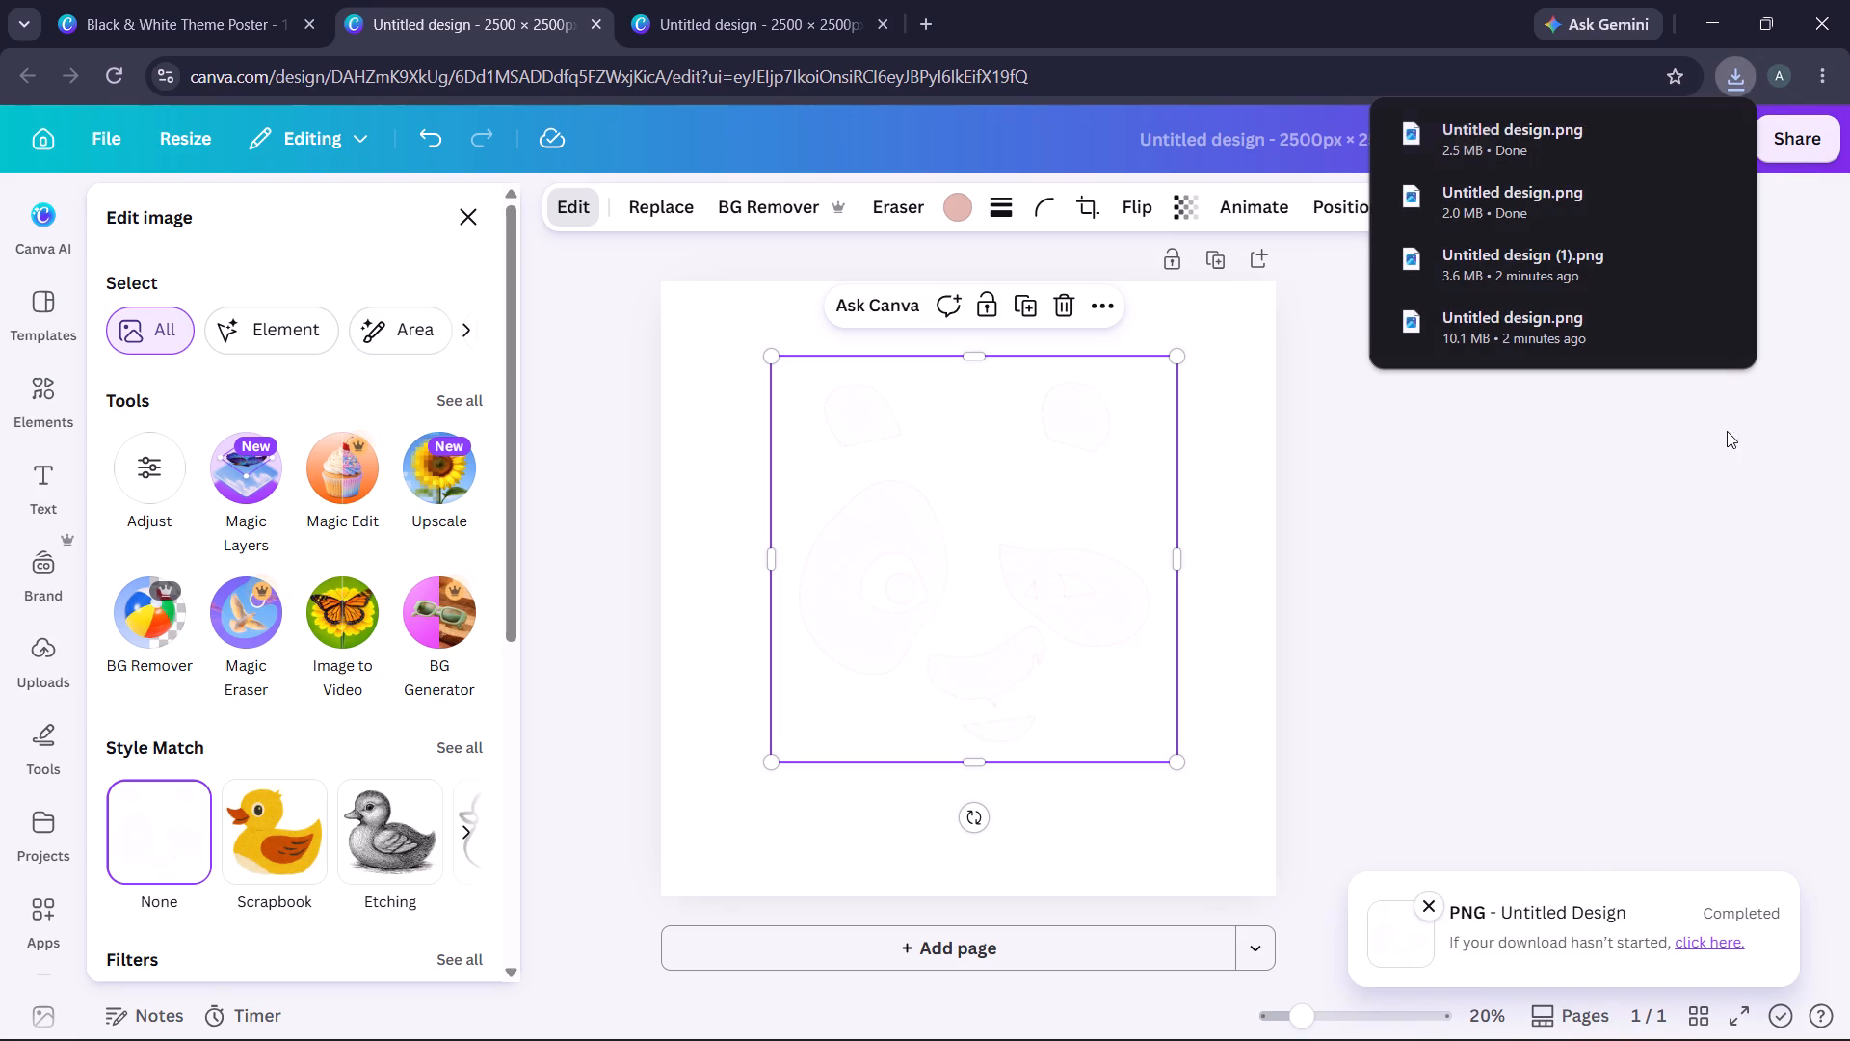
Show the downloaded white panda file in its folder and rename it from Untitled design to Panda (White).
left_click(1678, 135)
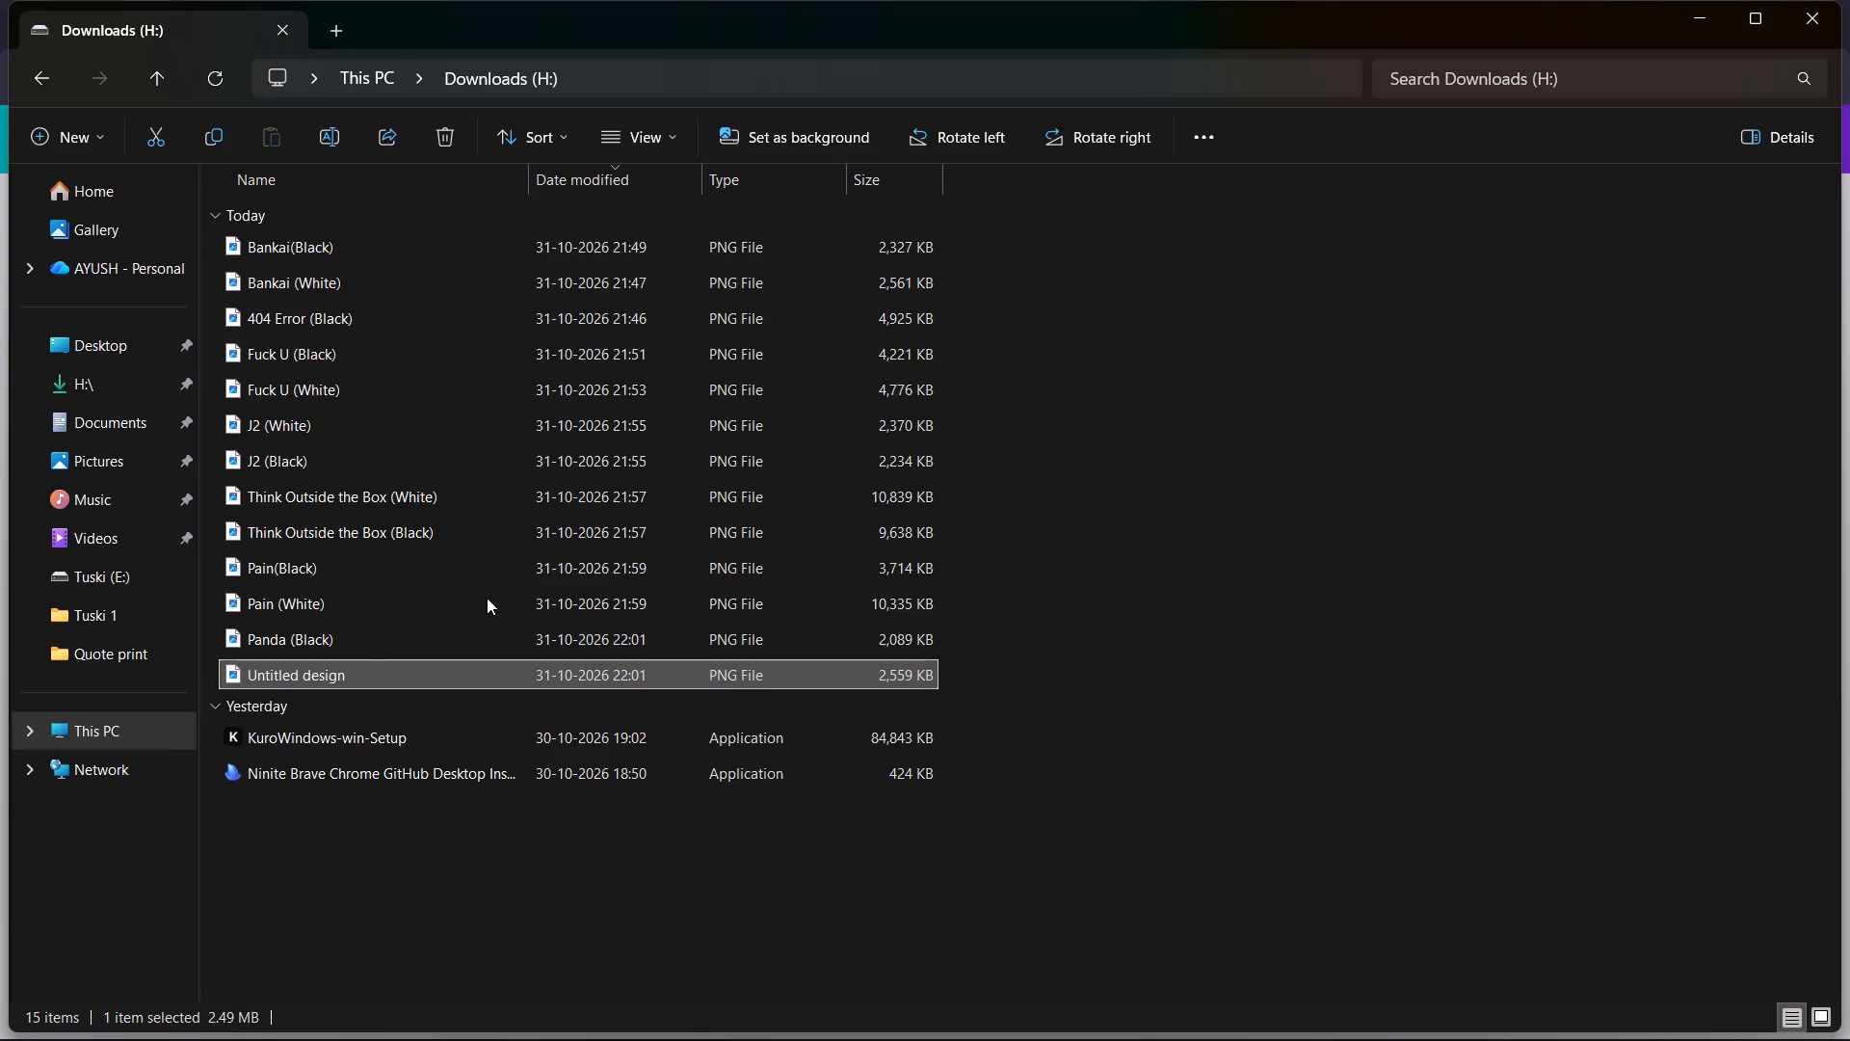
right_click(357, 666)
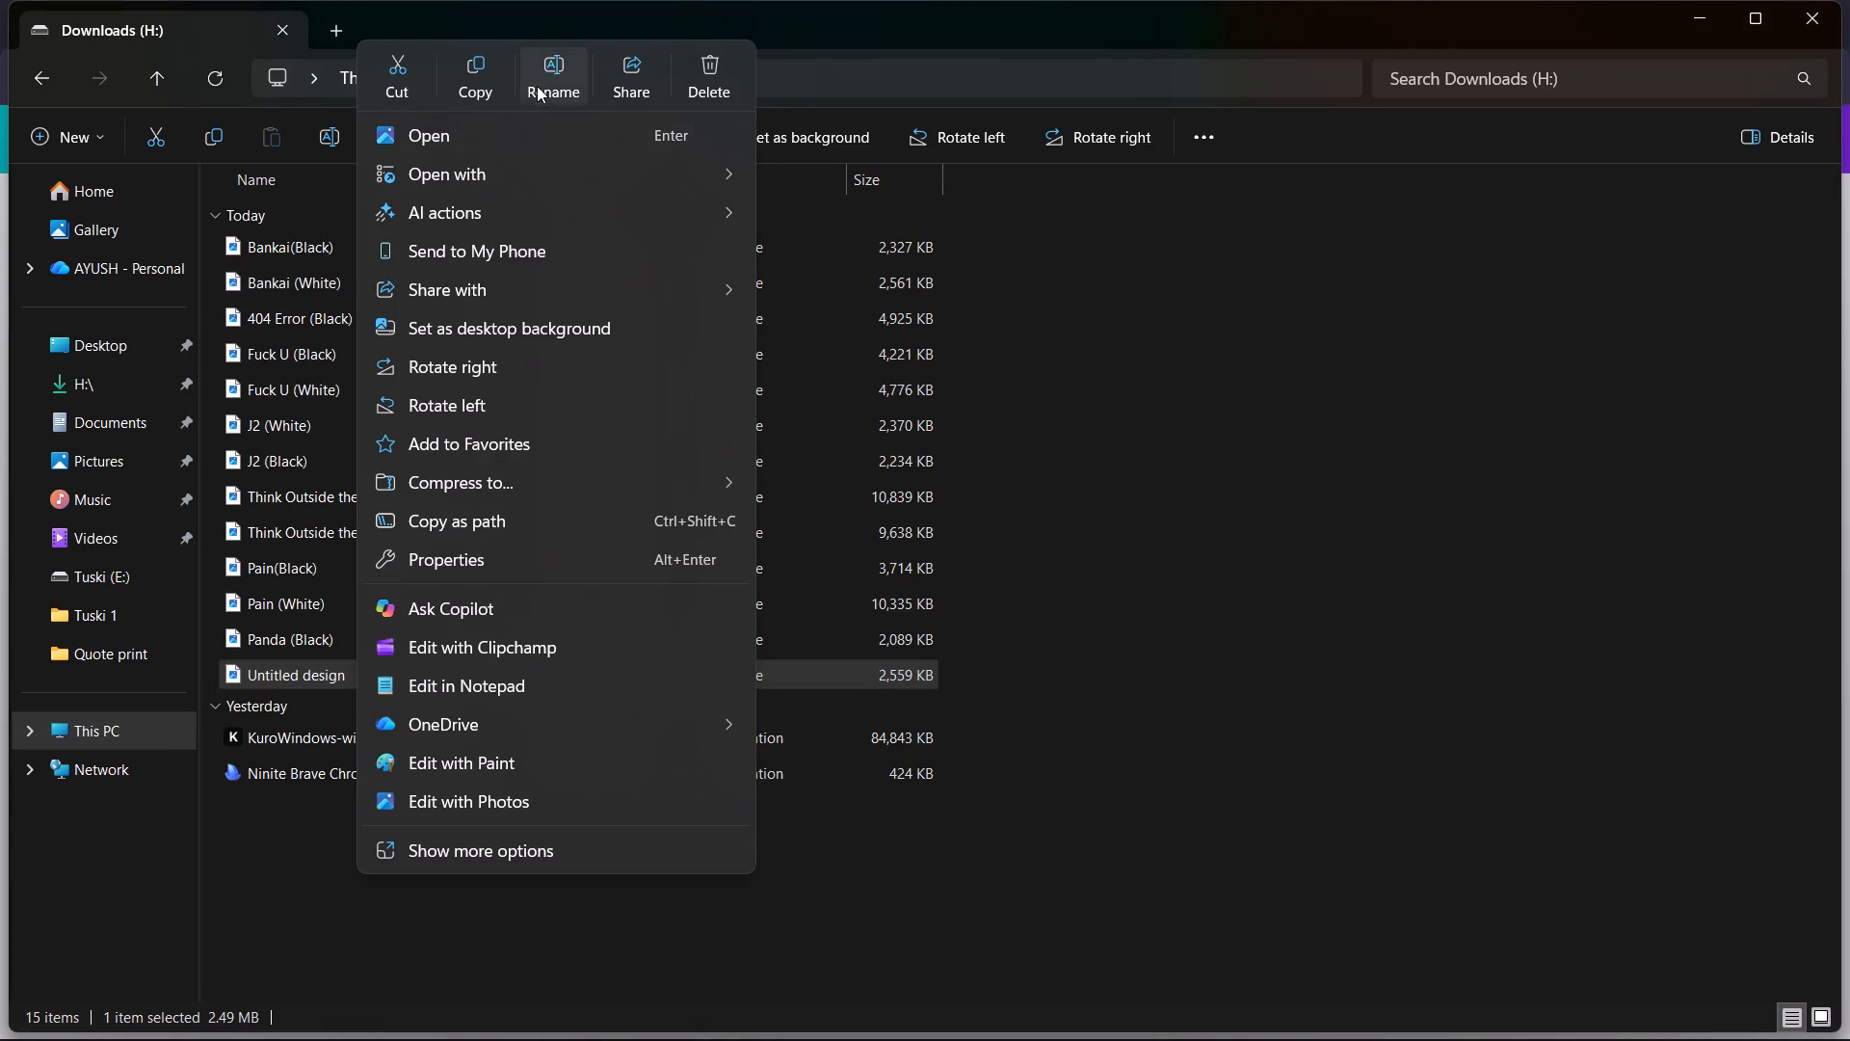
left_click(539, 81)
key("ctrl+p")
type("anda")
key("BackSpace")
key("BackSpace")
key("BackSpace")
key("BackSpace")
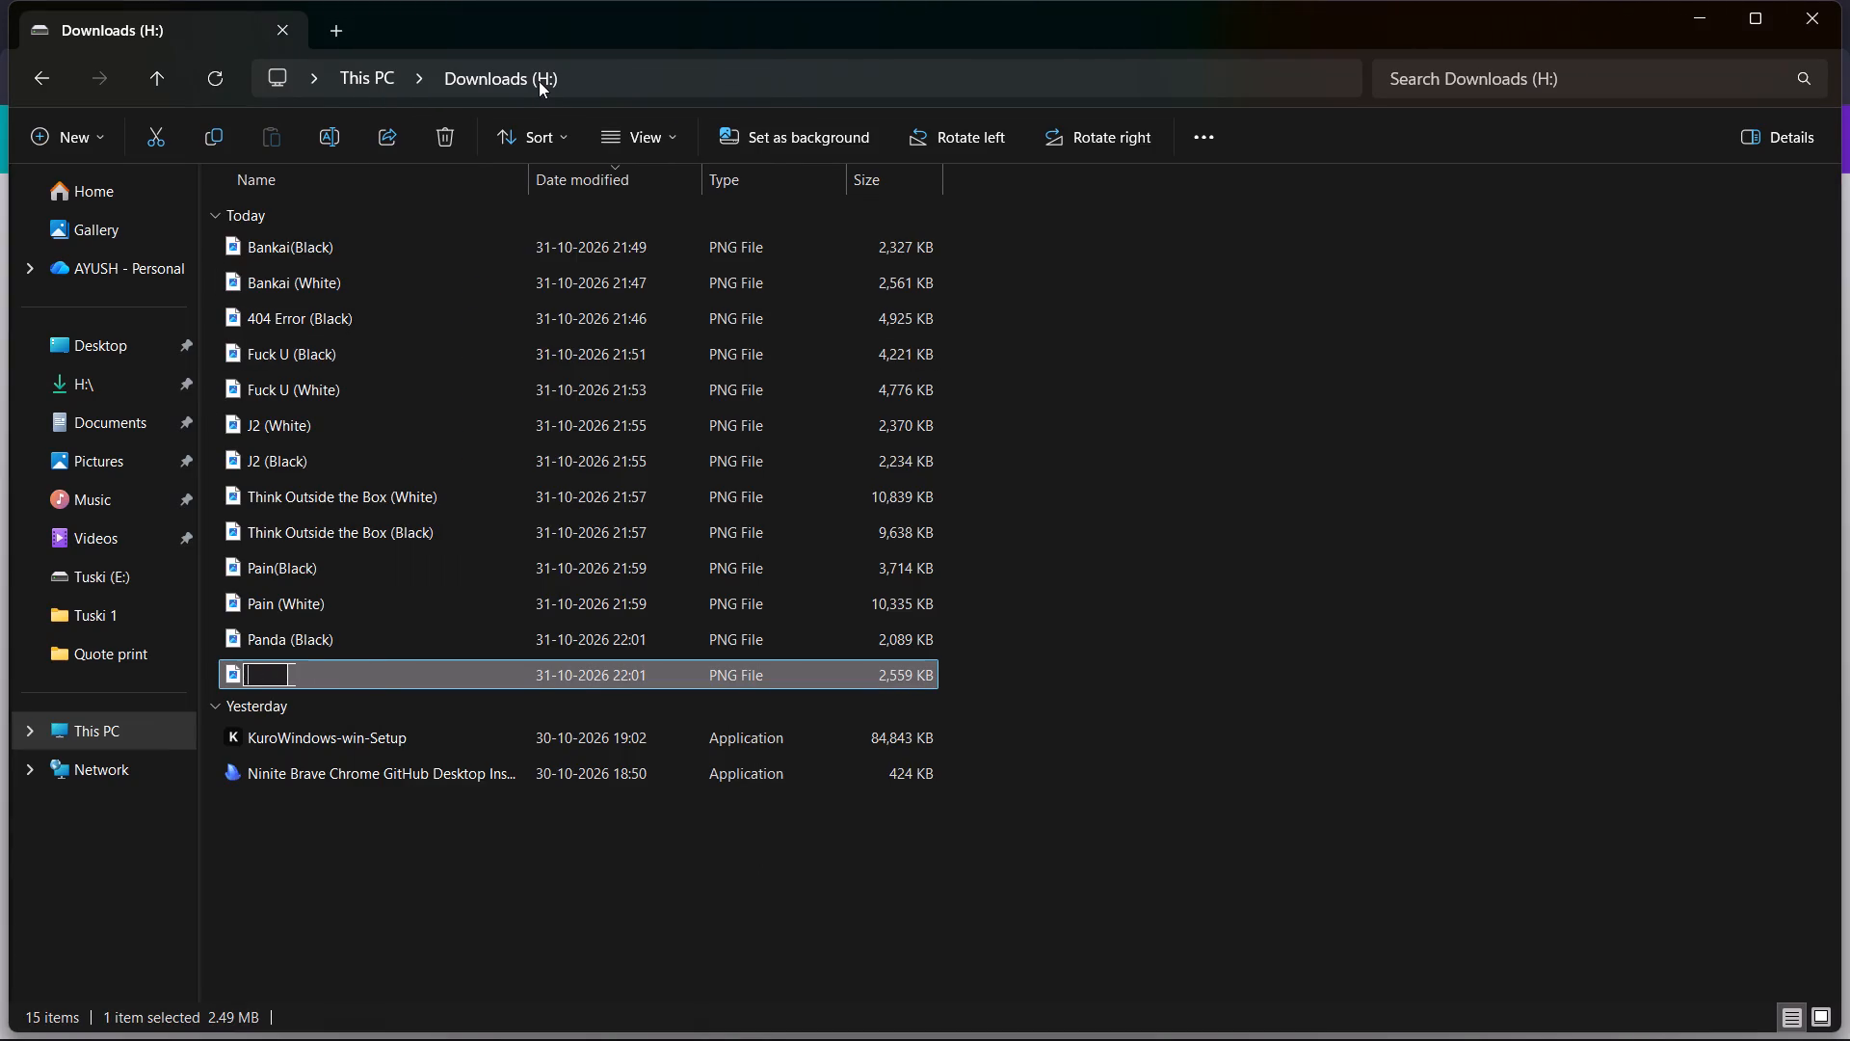
key("shift+o")
key("shift+BackSpace")
type("Panda")
key("space")
type("(White")
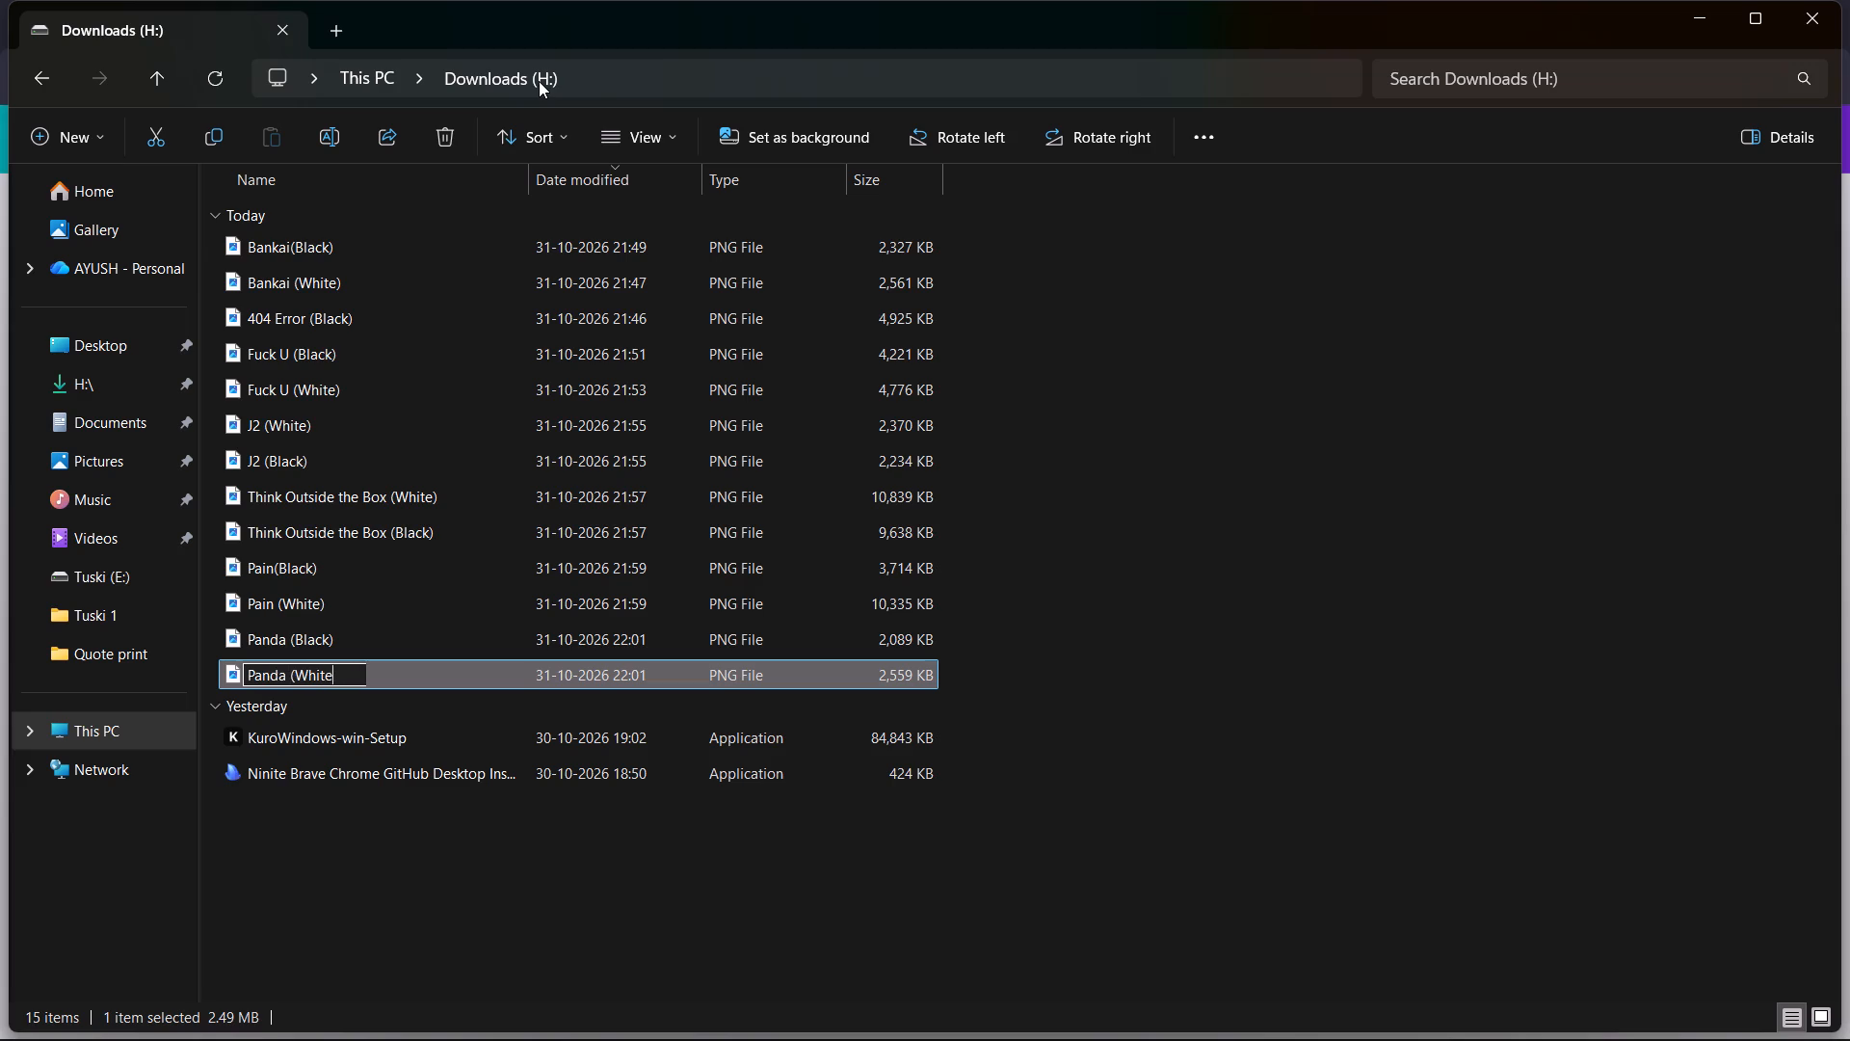
key("shift+parenright")
key("Return")
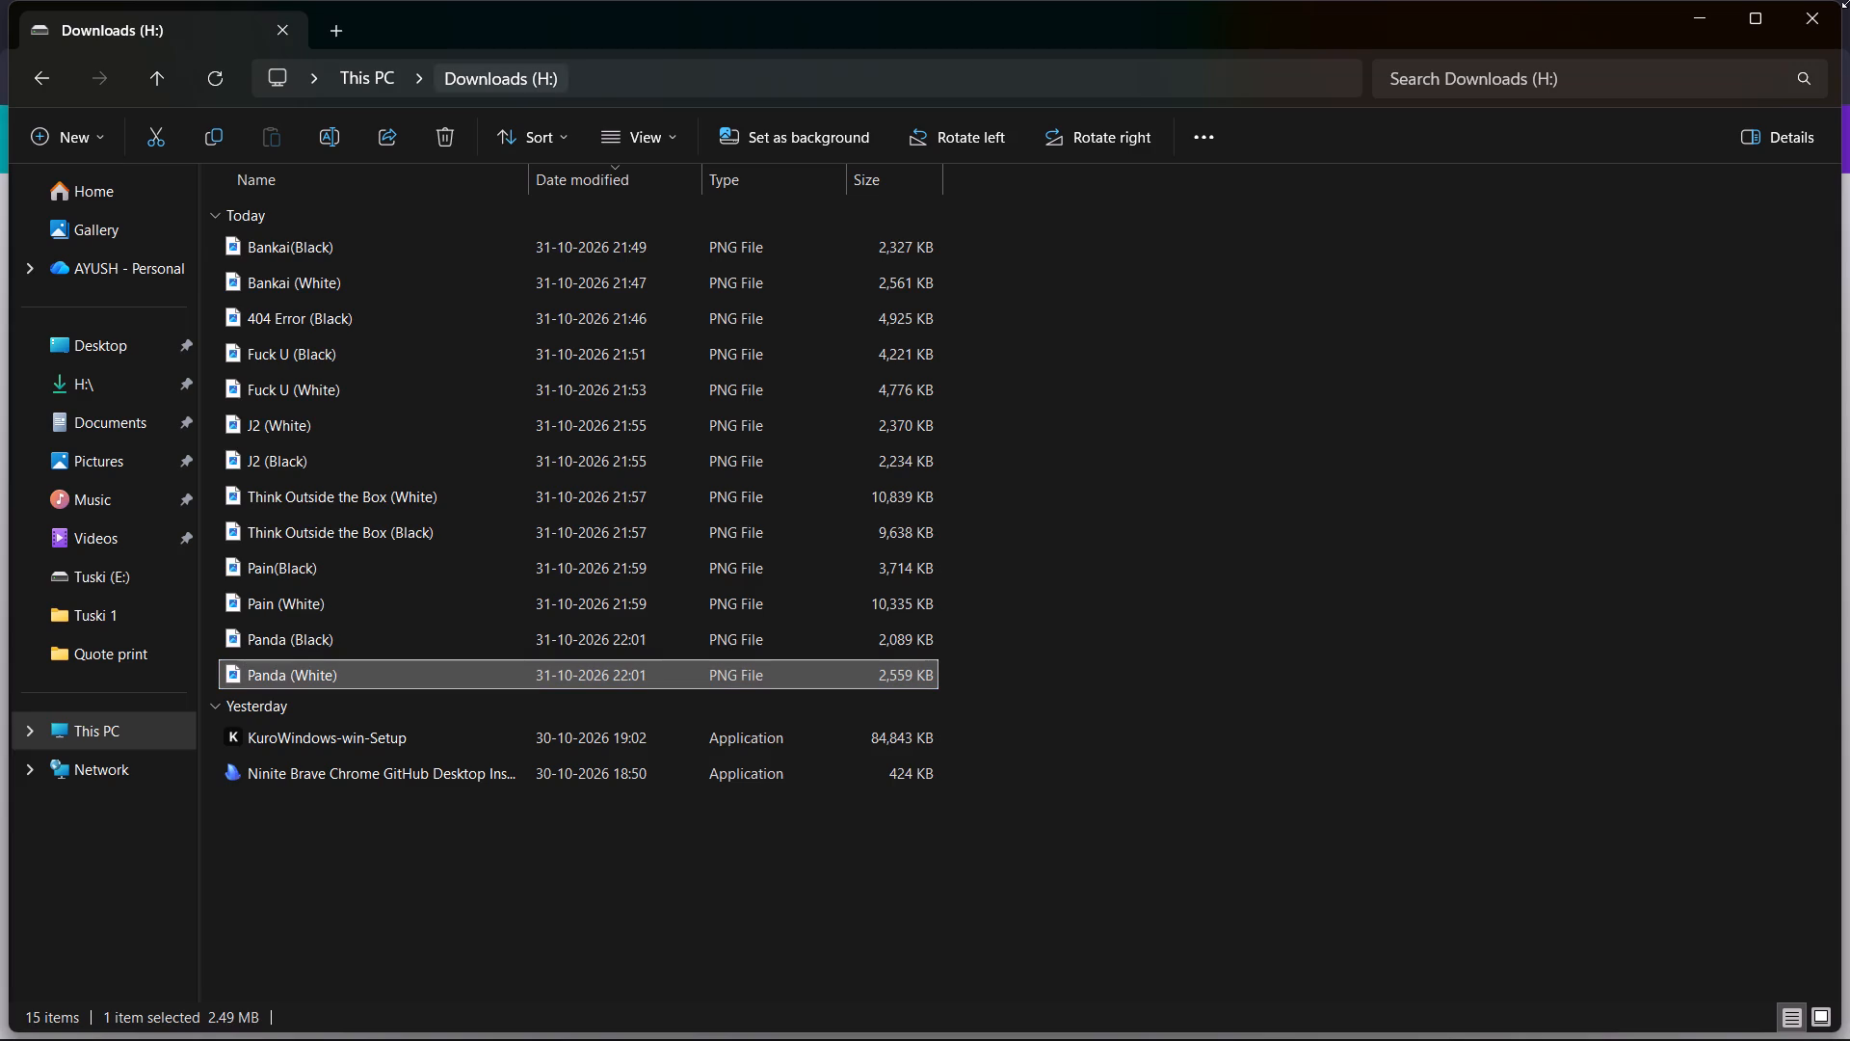
Return to the browser, close the artwork preview and both panda editor tabs, and go back to the Quote print folder.
left_click(1697, 13)
left_click(172, 24)
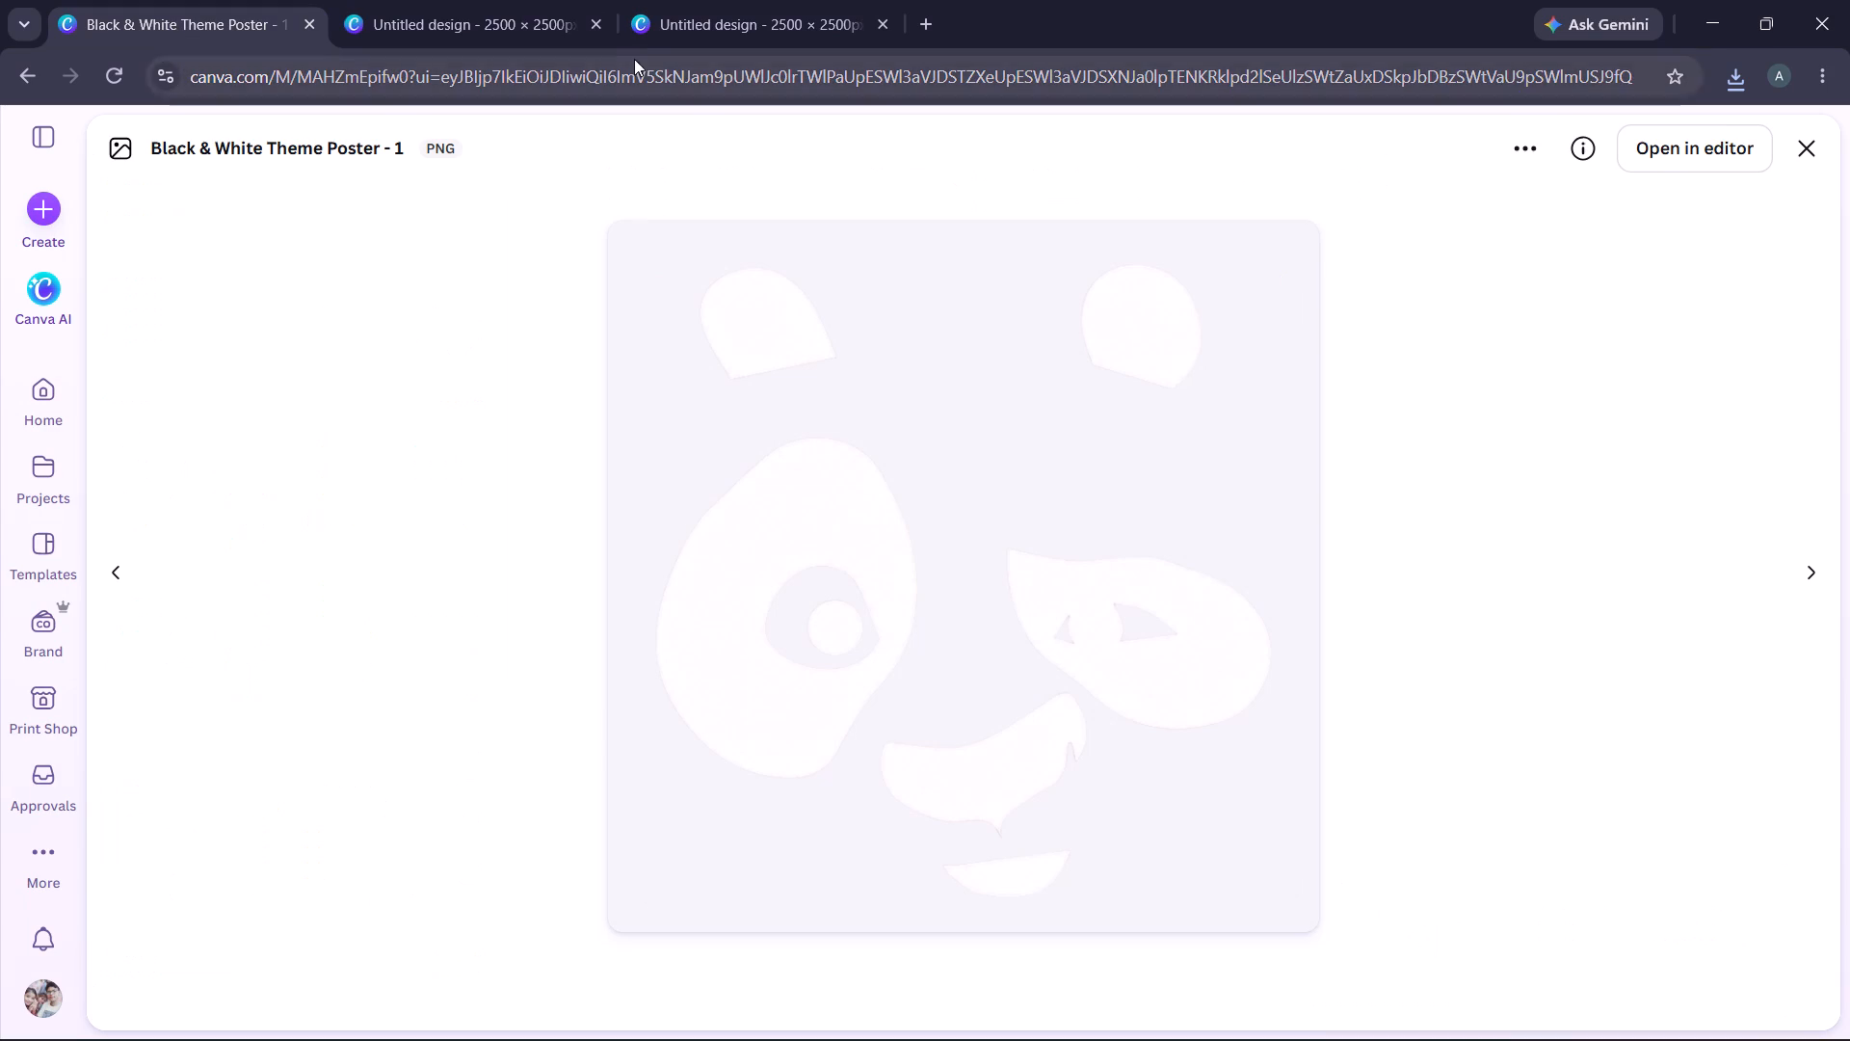
left_click(1821, 139)
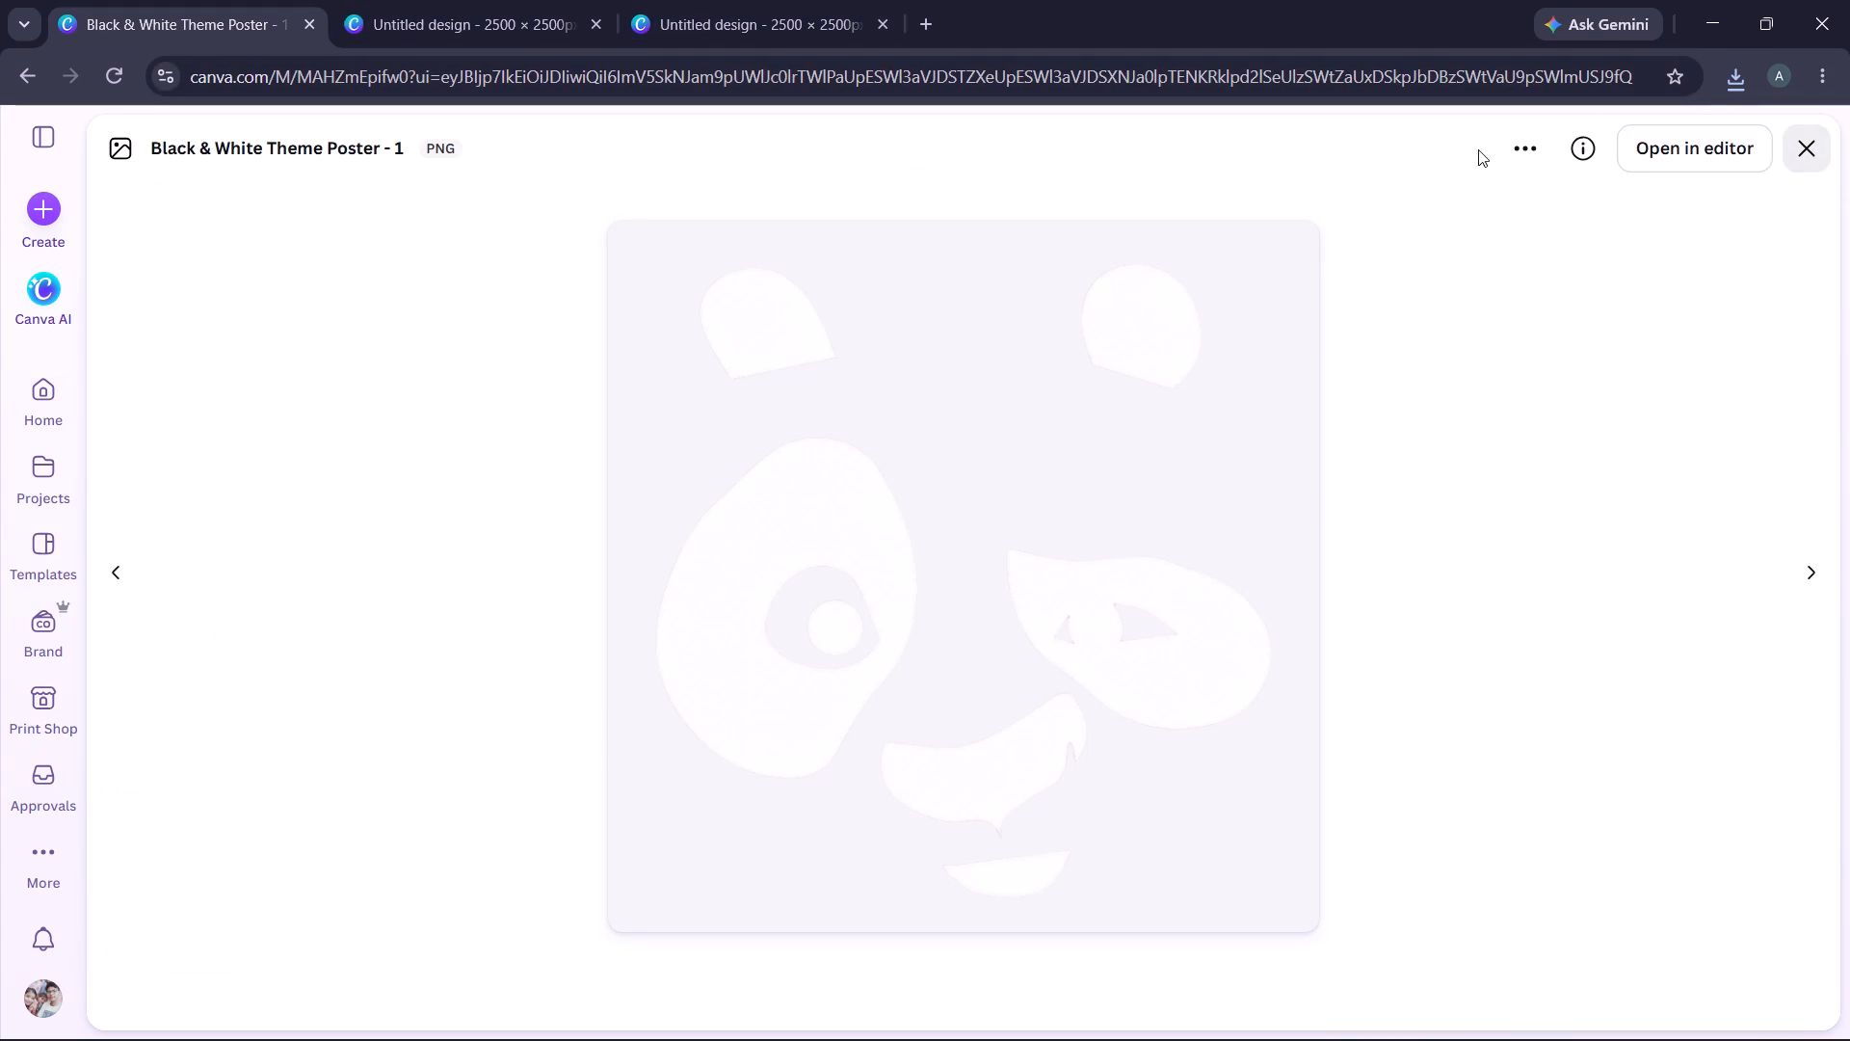
left_click(877, 17)
left_click(593, 13)
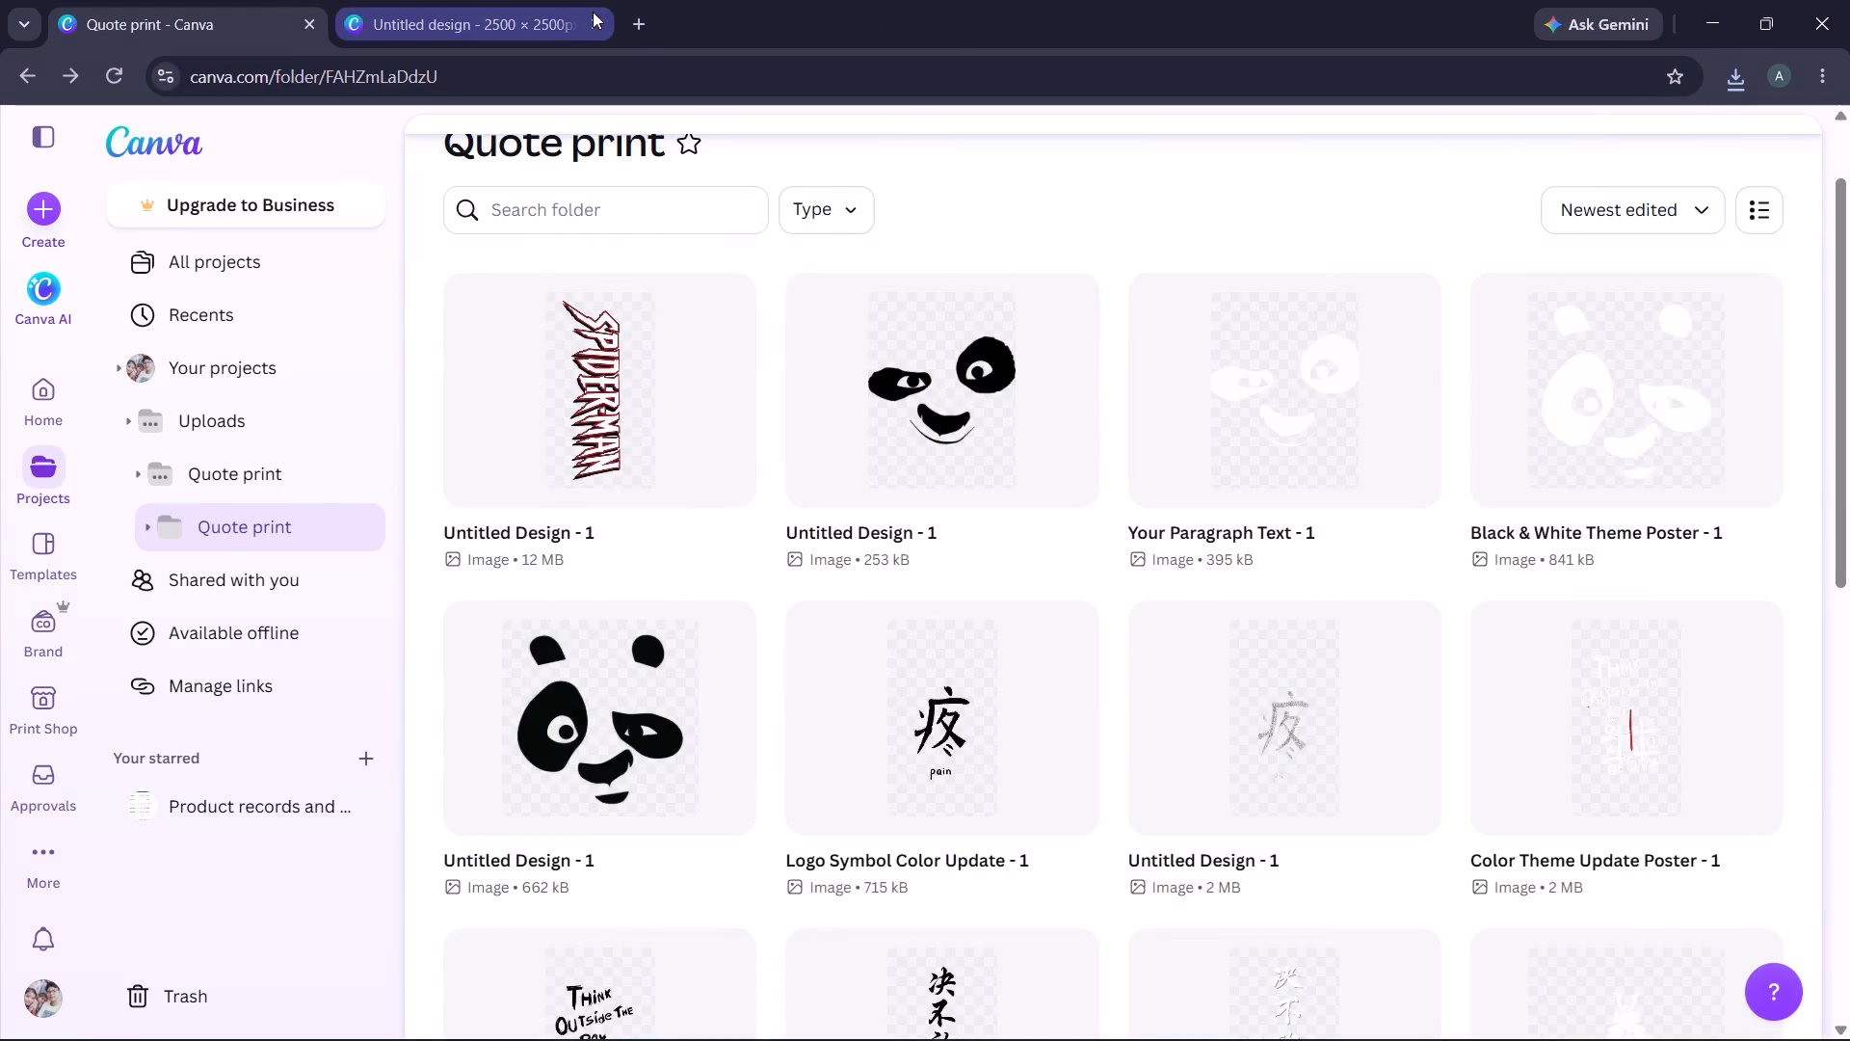
left_click(590, 30)
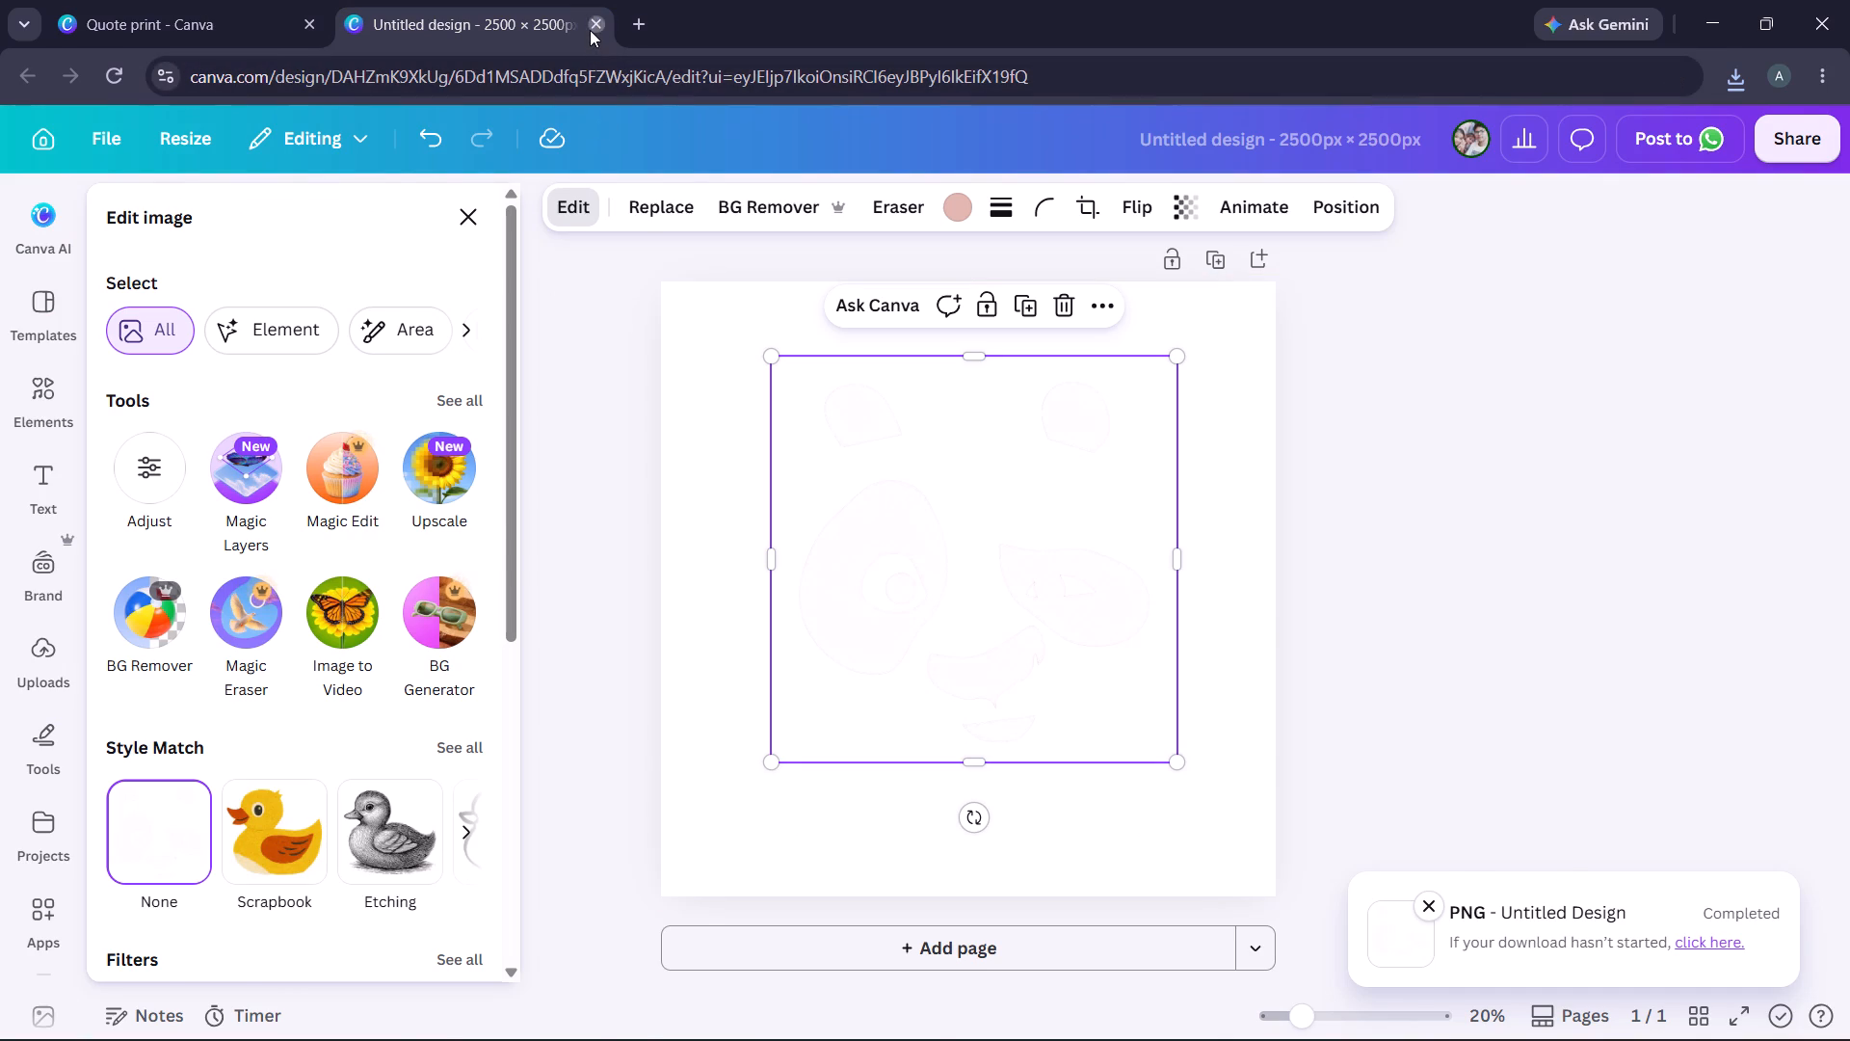
Open the white smirking face artwork "Your Paragraph Text - 1" in the editor and return to the Quote print folder.
scroll(1091, 612, "up", 2)
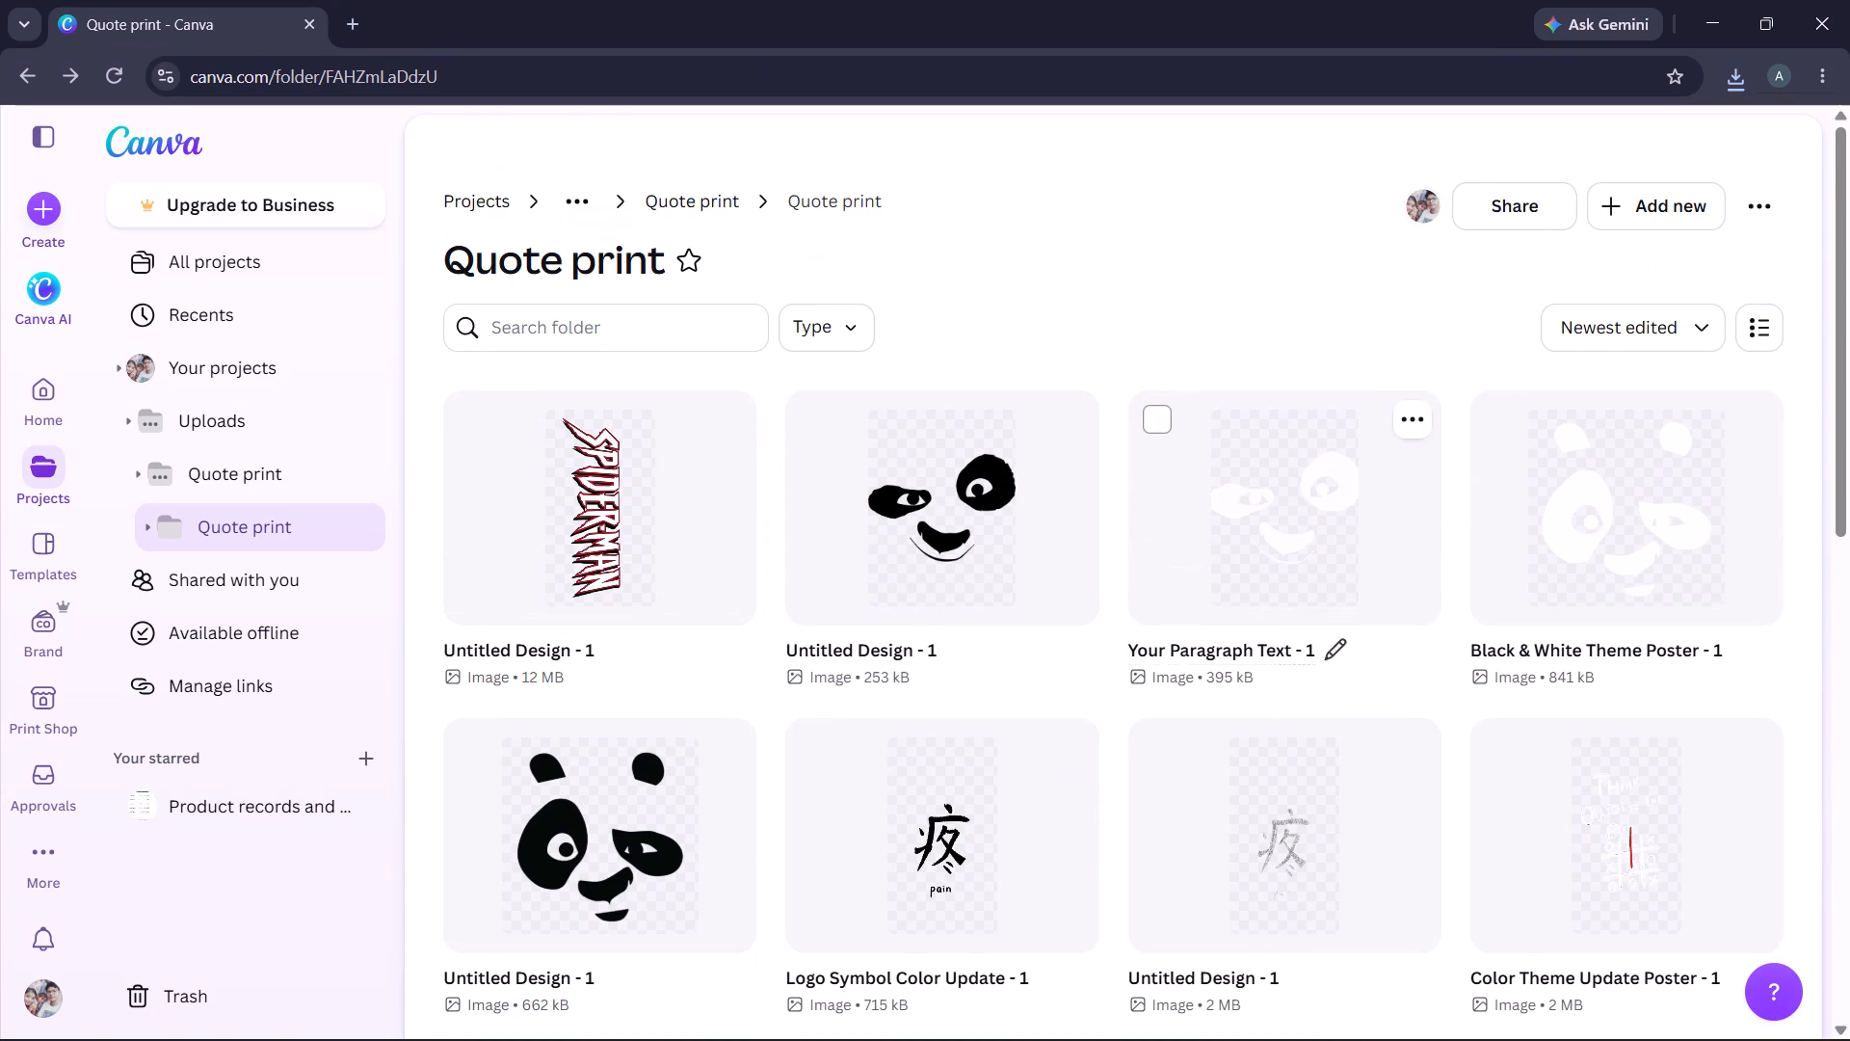
left_click(1191, 529)
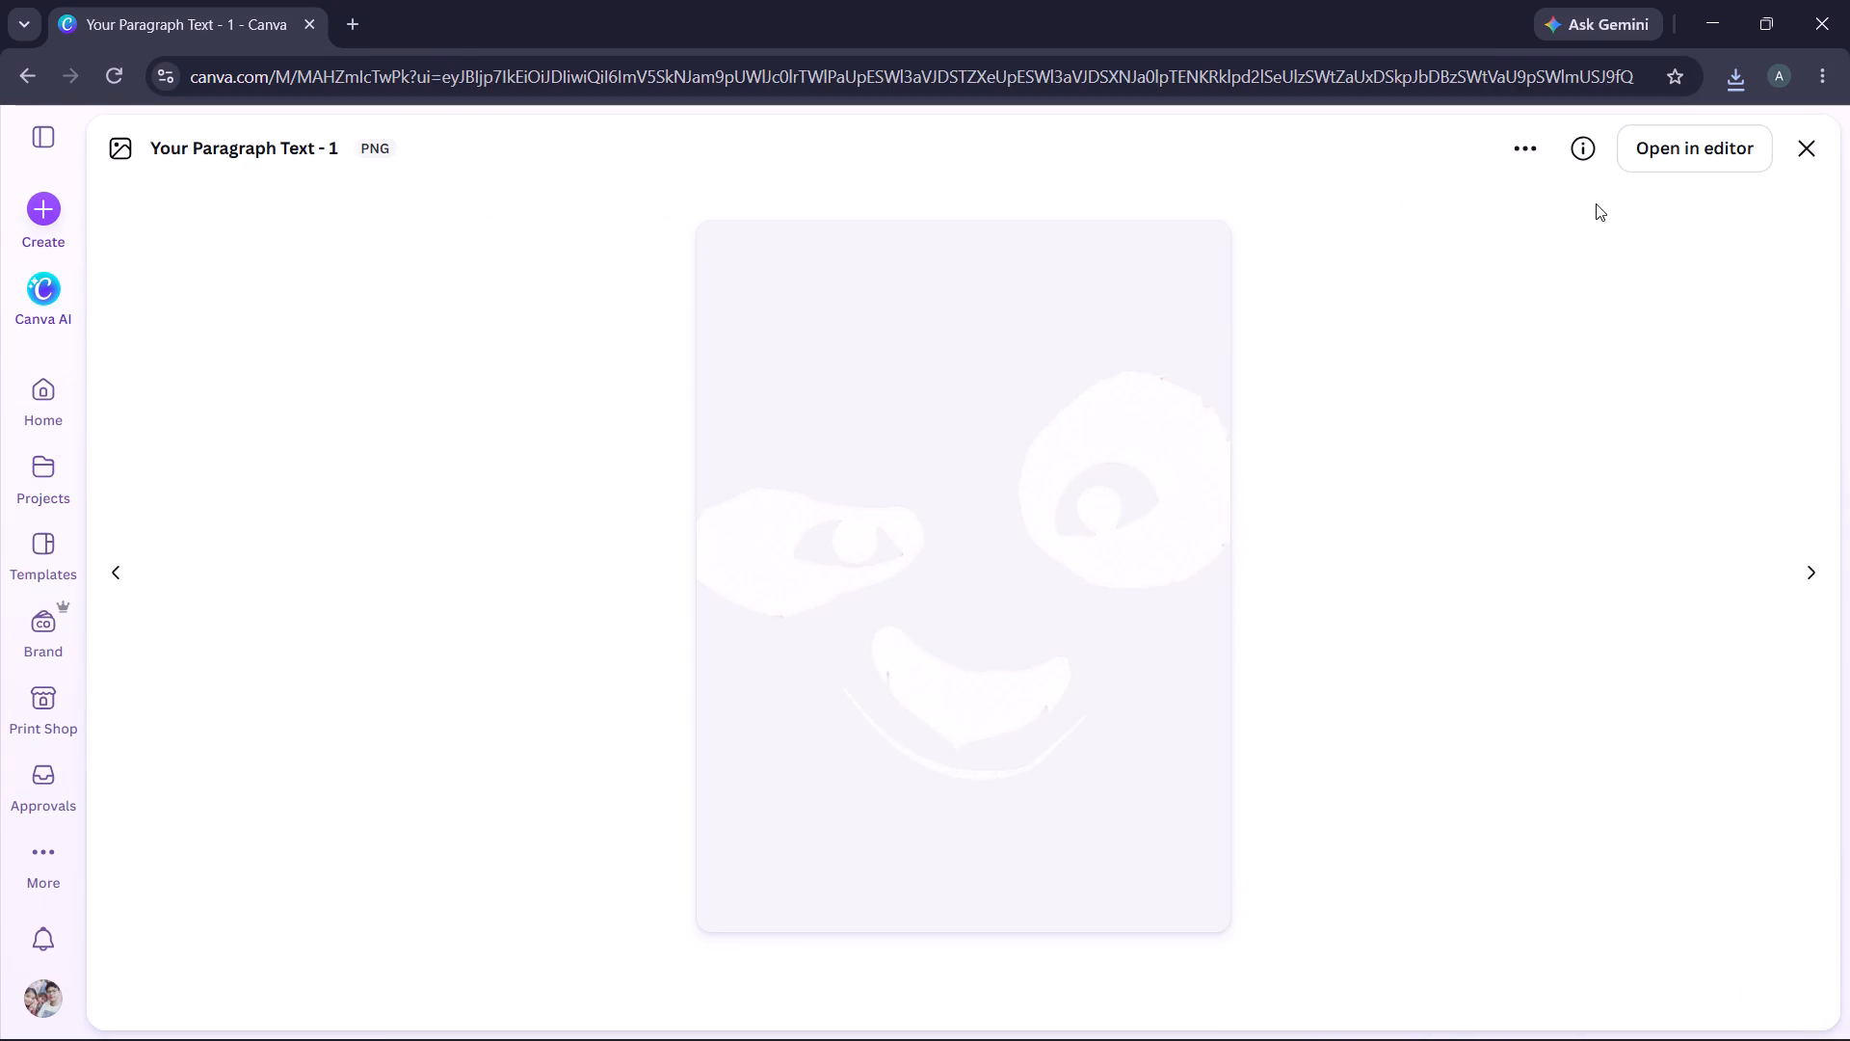
left_click(1678, 160)
left_click(140, 0)
left_click(1817, 142)
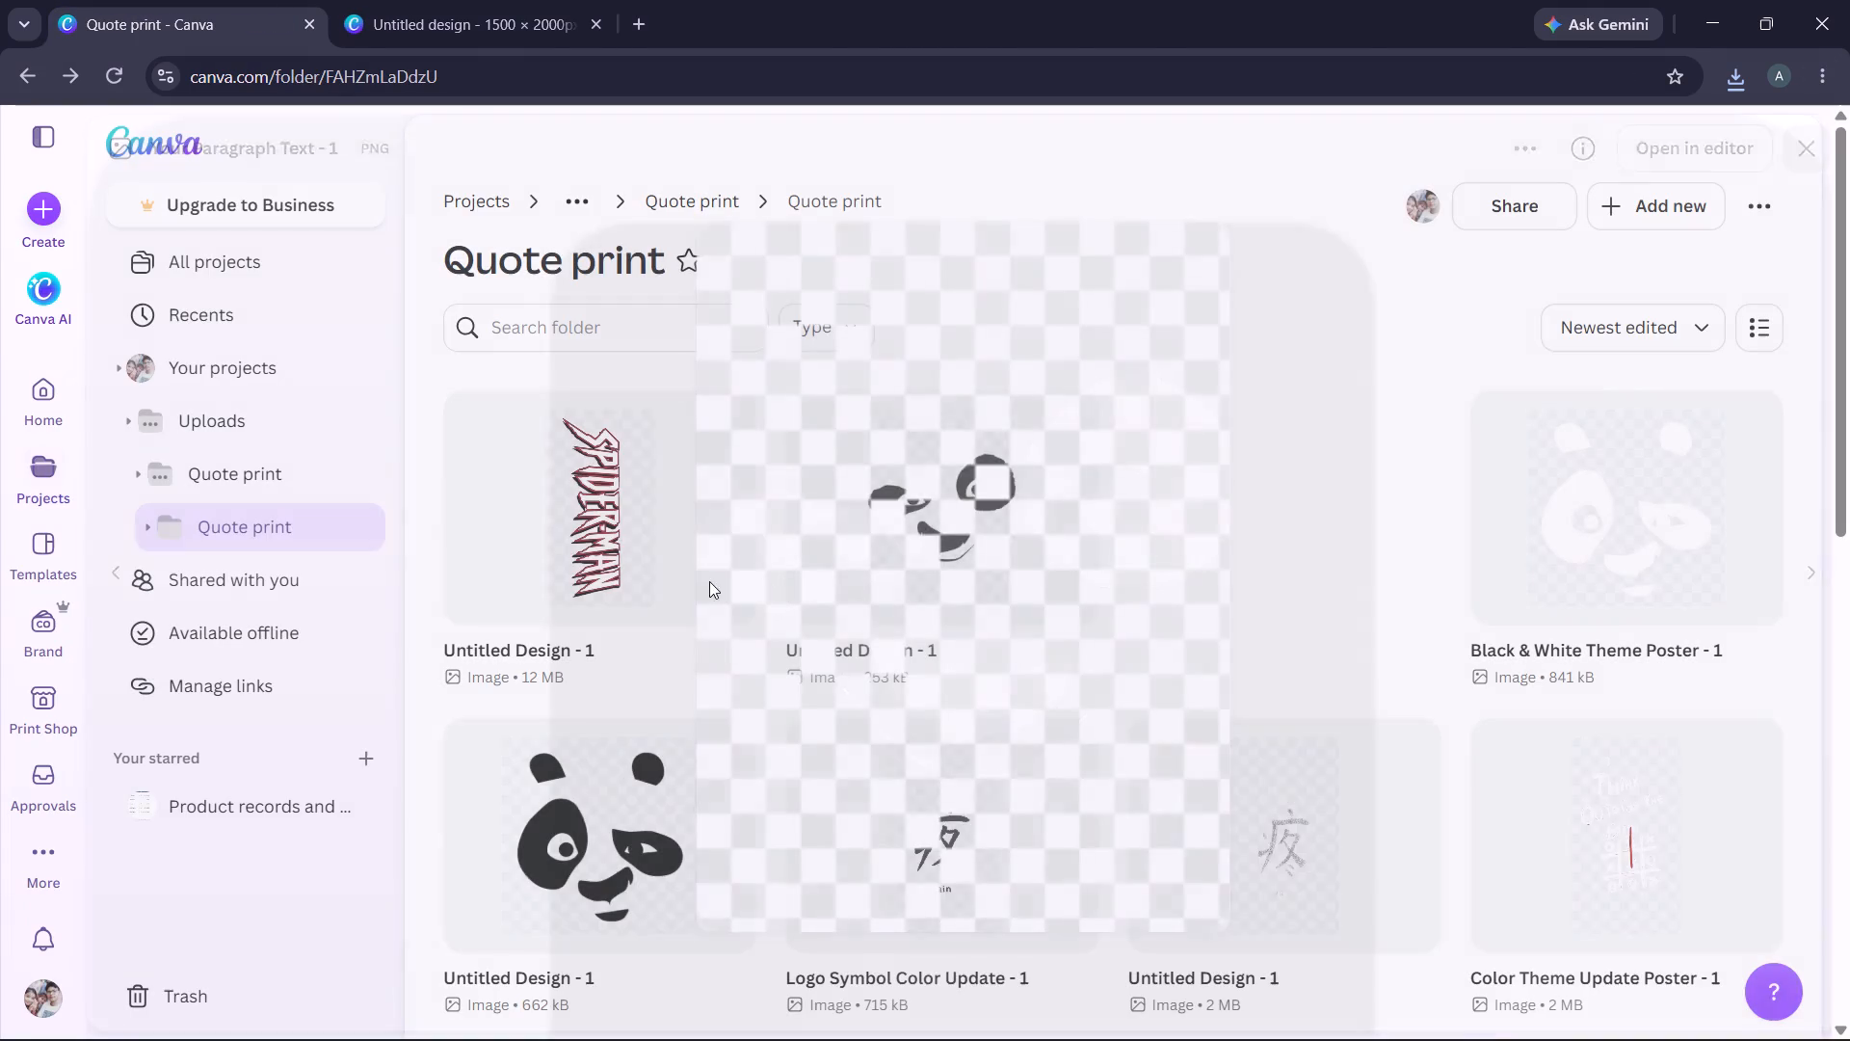
Open the matching black smirking face artwork from the Quote print folder in the editor.
left_click(876, 563)
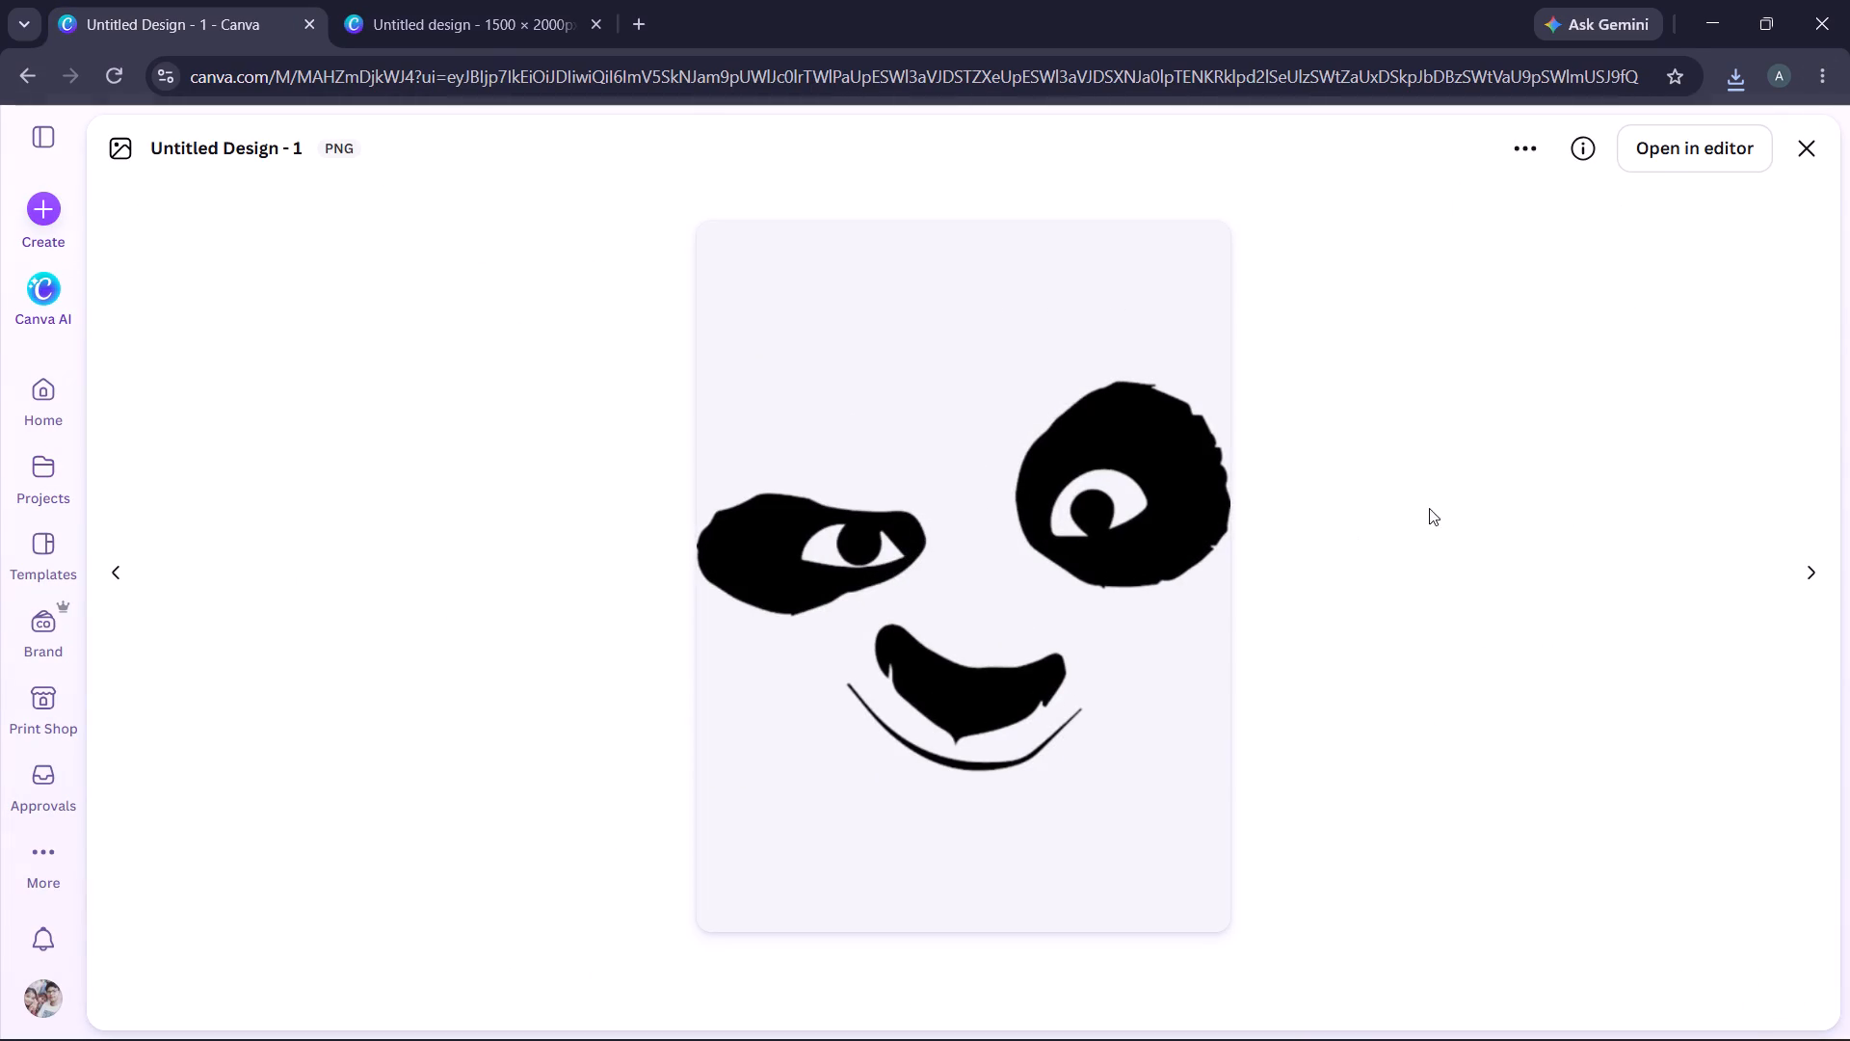
left_click(1658, 147)
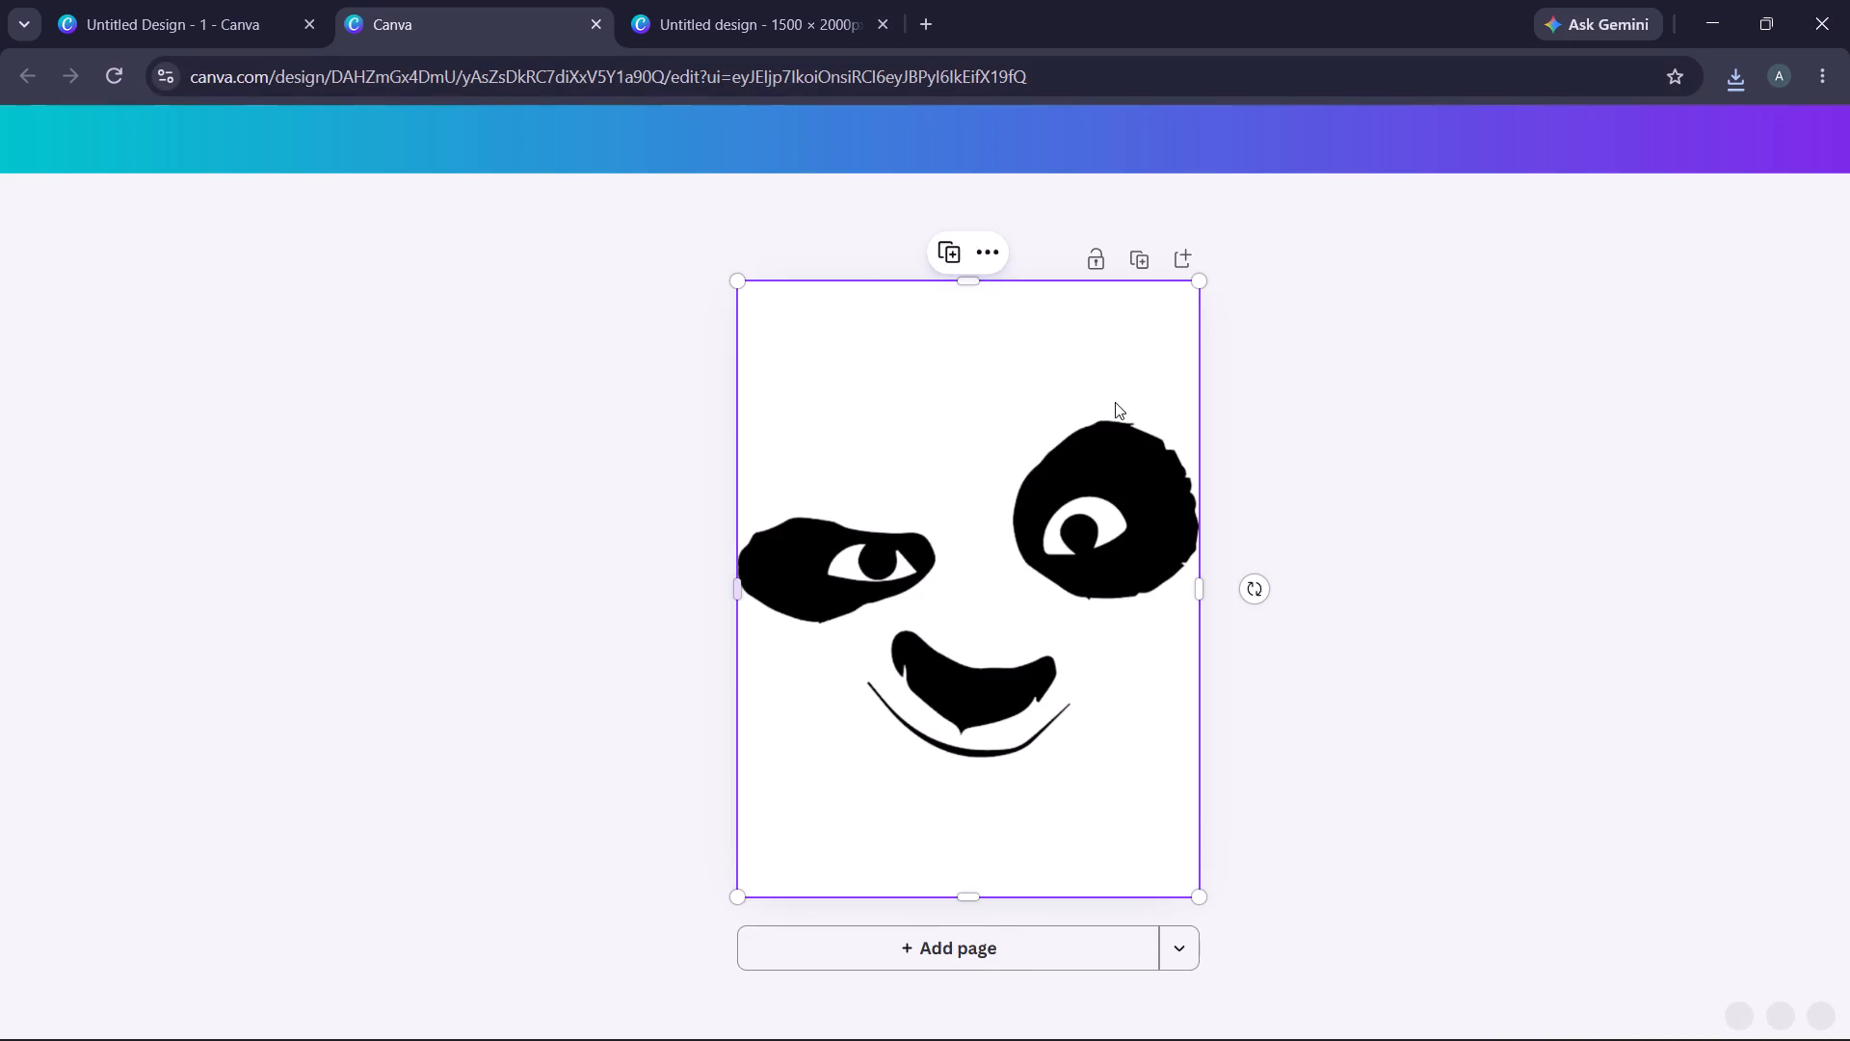
left_click(133, 0)
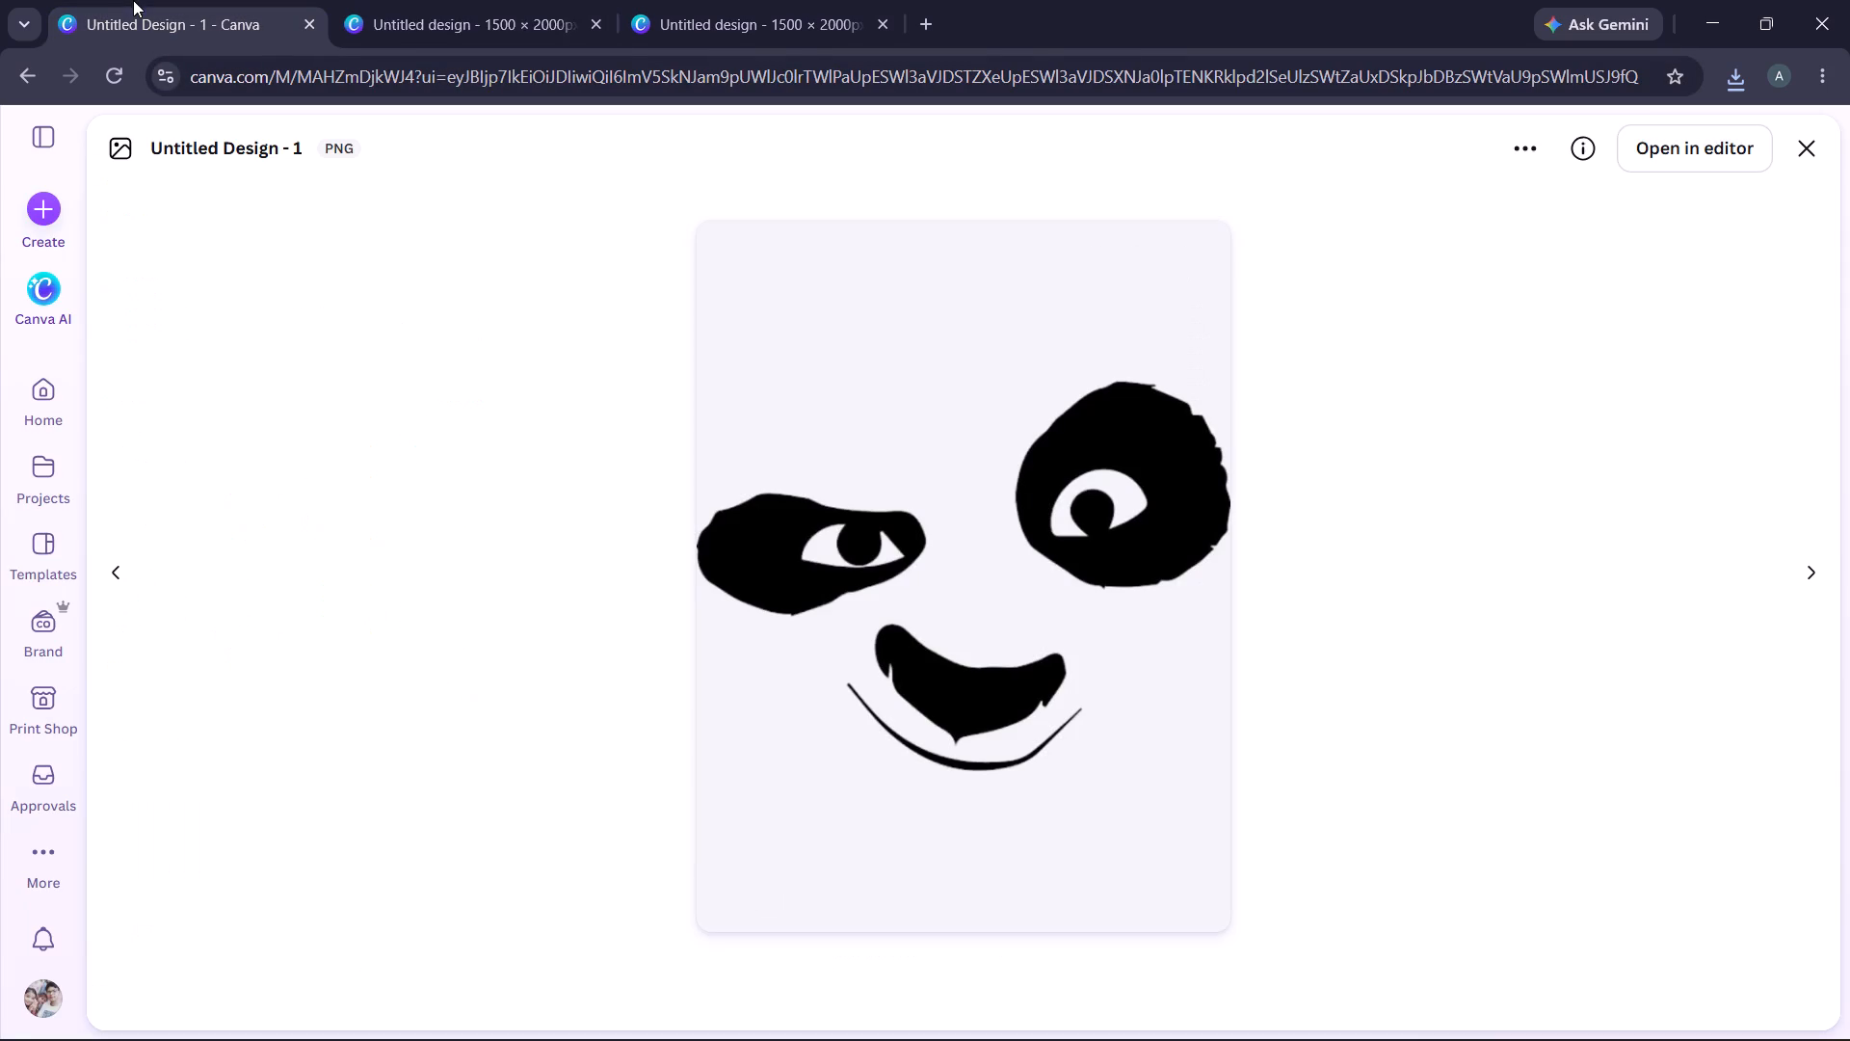
left_click(797, 0)
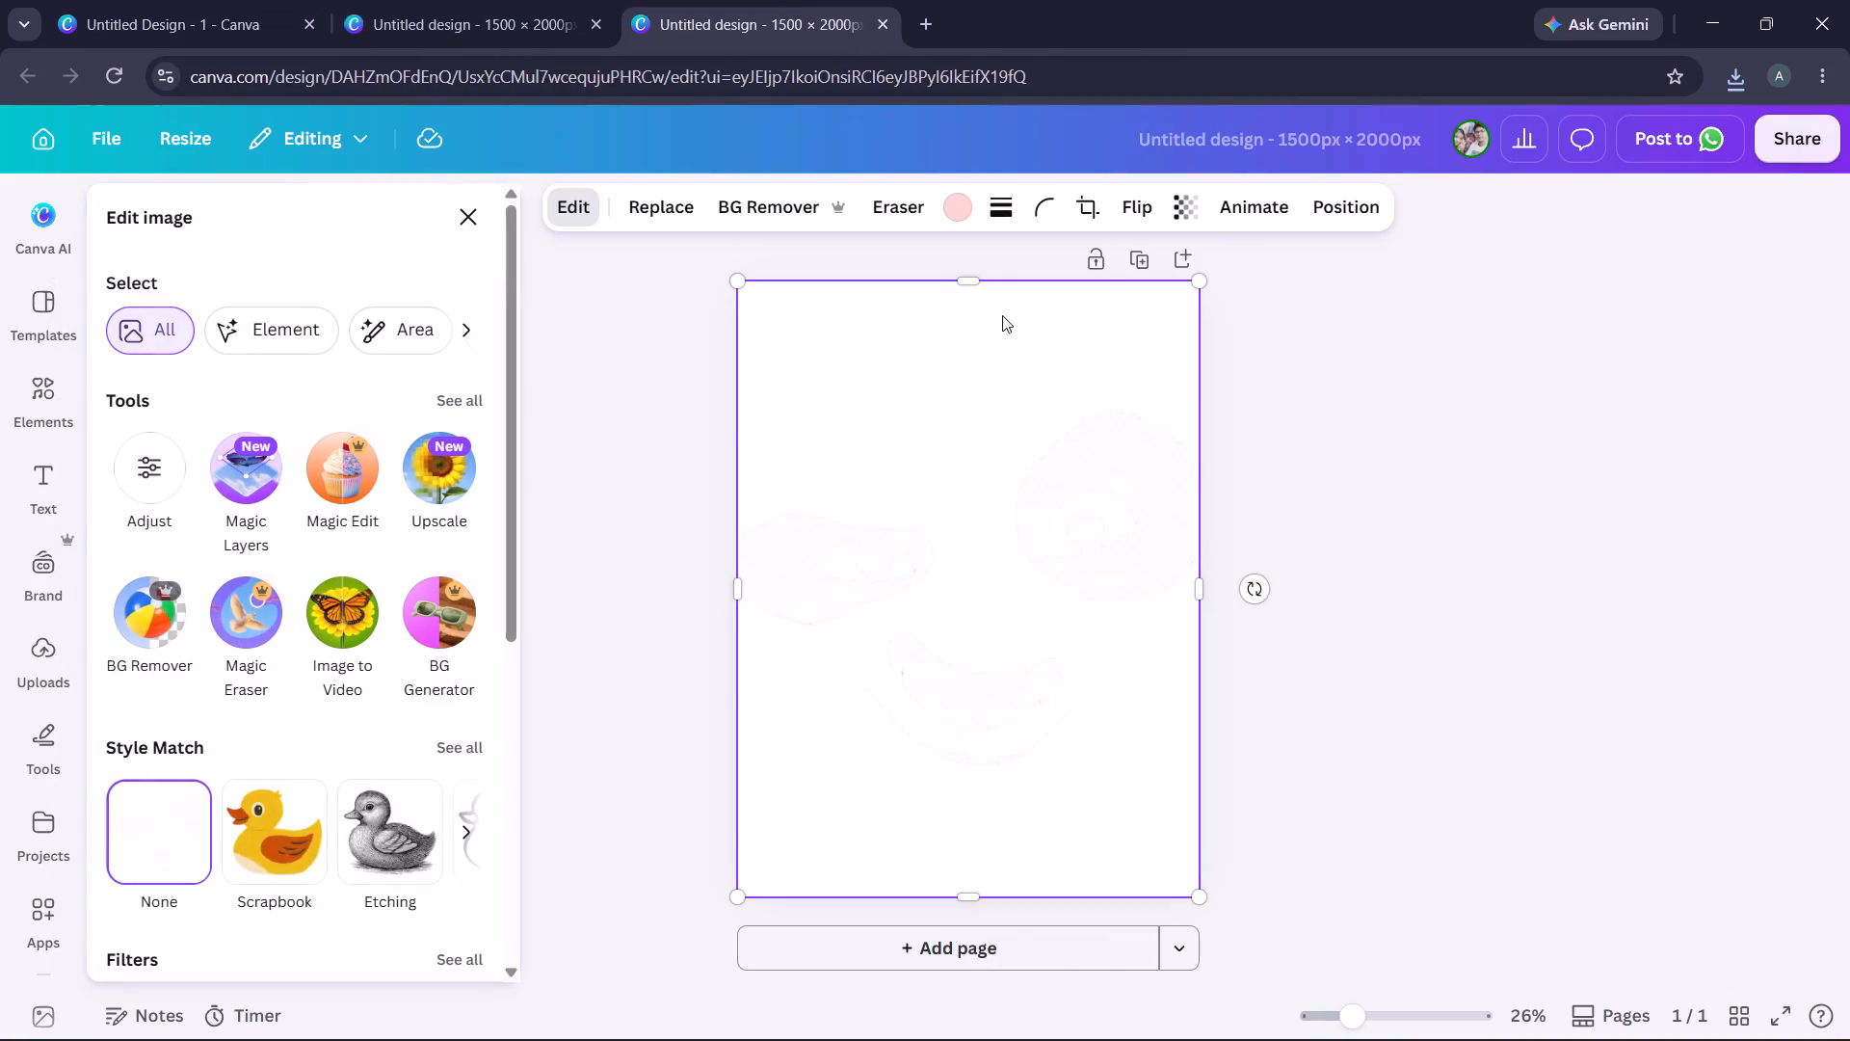
Shrink the black smirking face to about two-thirds of the page width and move it near the page centre.
left_click(354, 0)
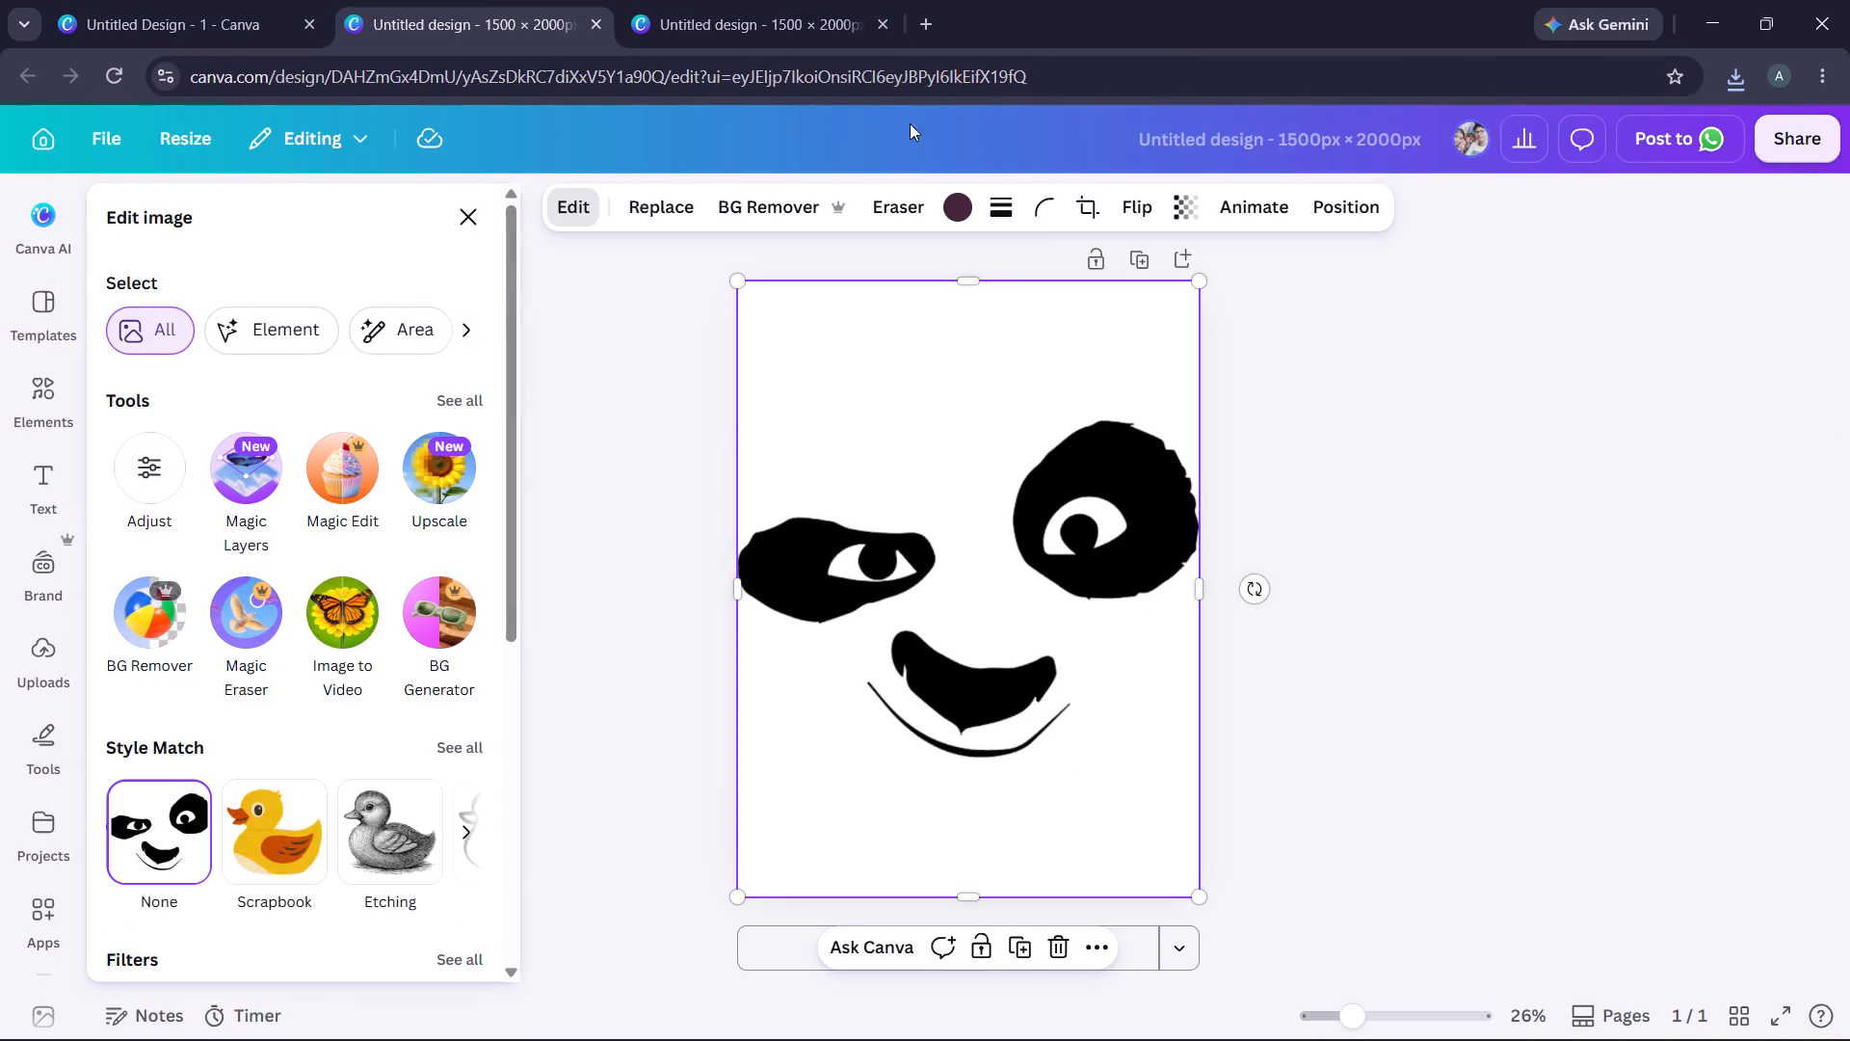
left_click_drag(1206, 278, 1115, 389)
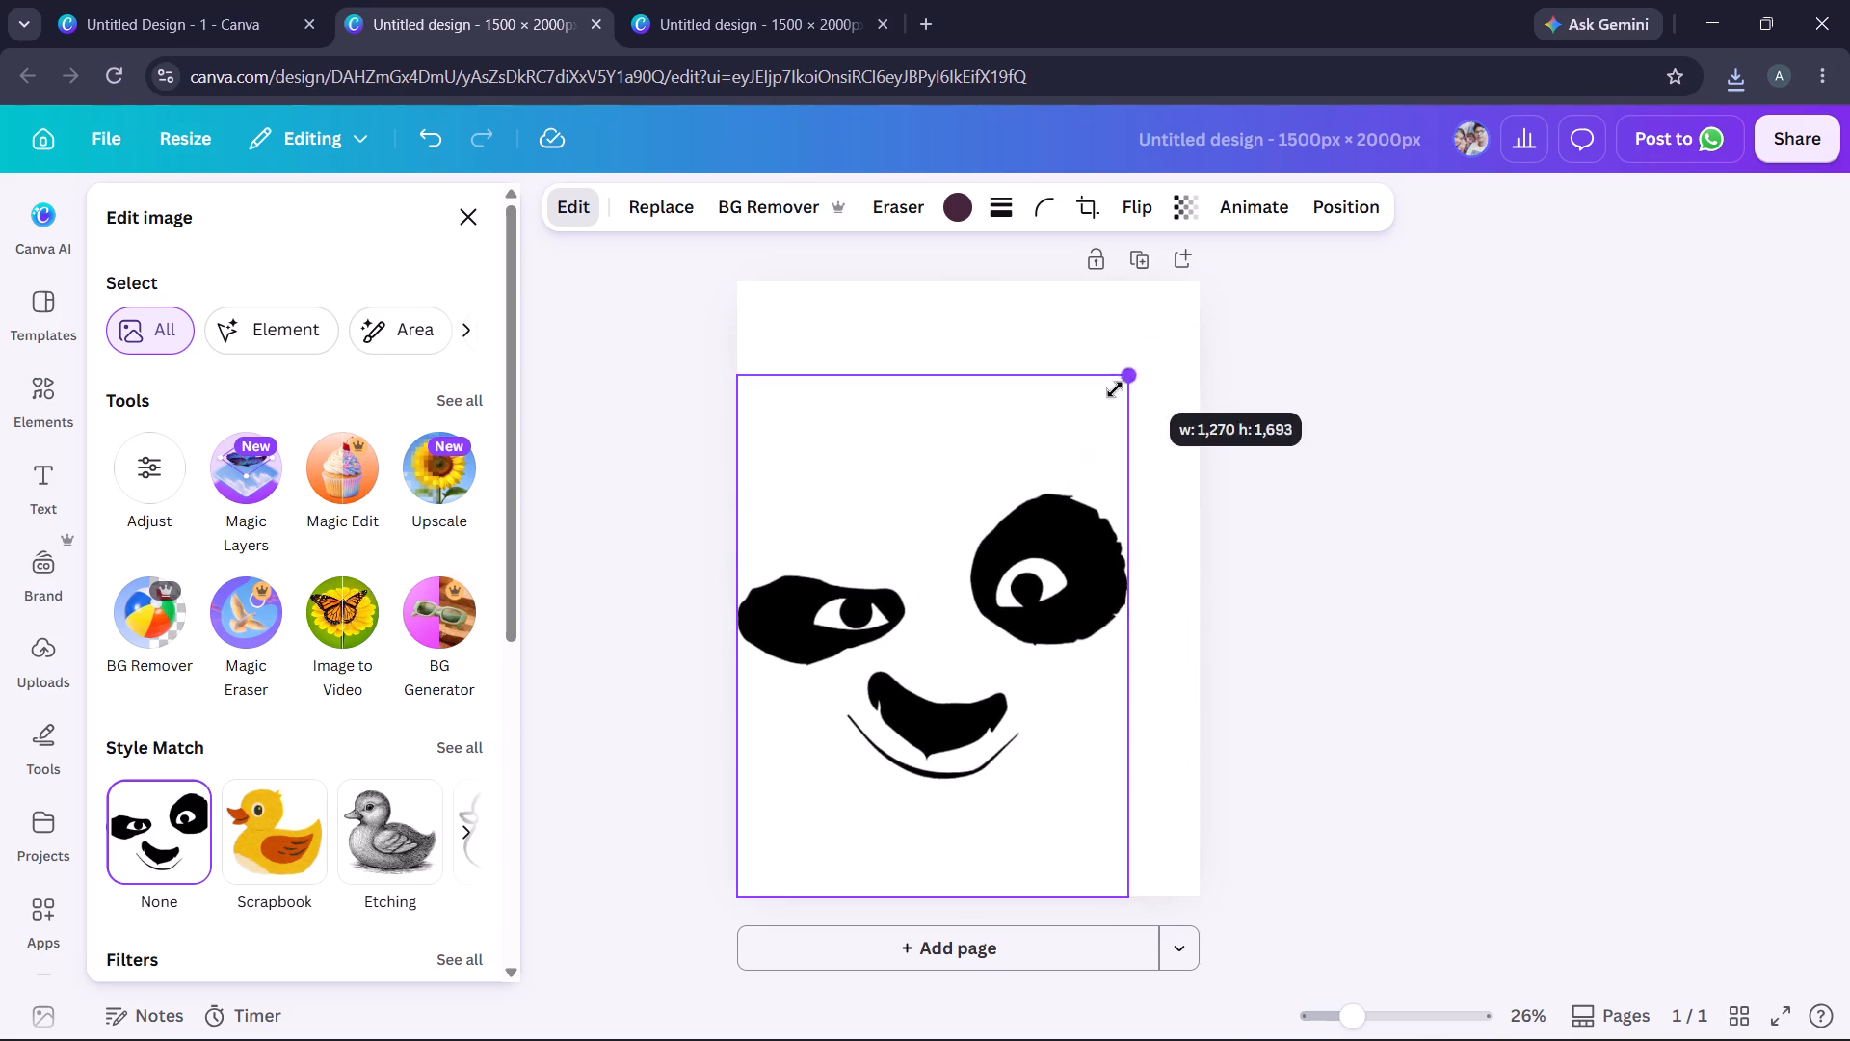
left_click_drag(1115, 389, 1057, 466)
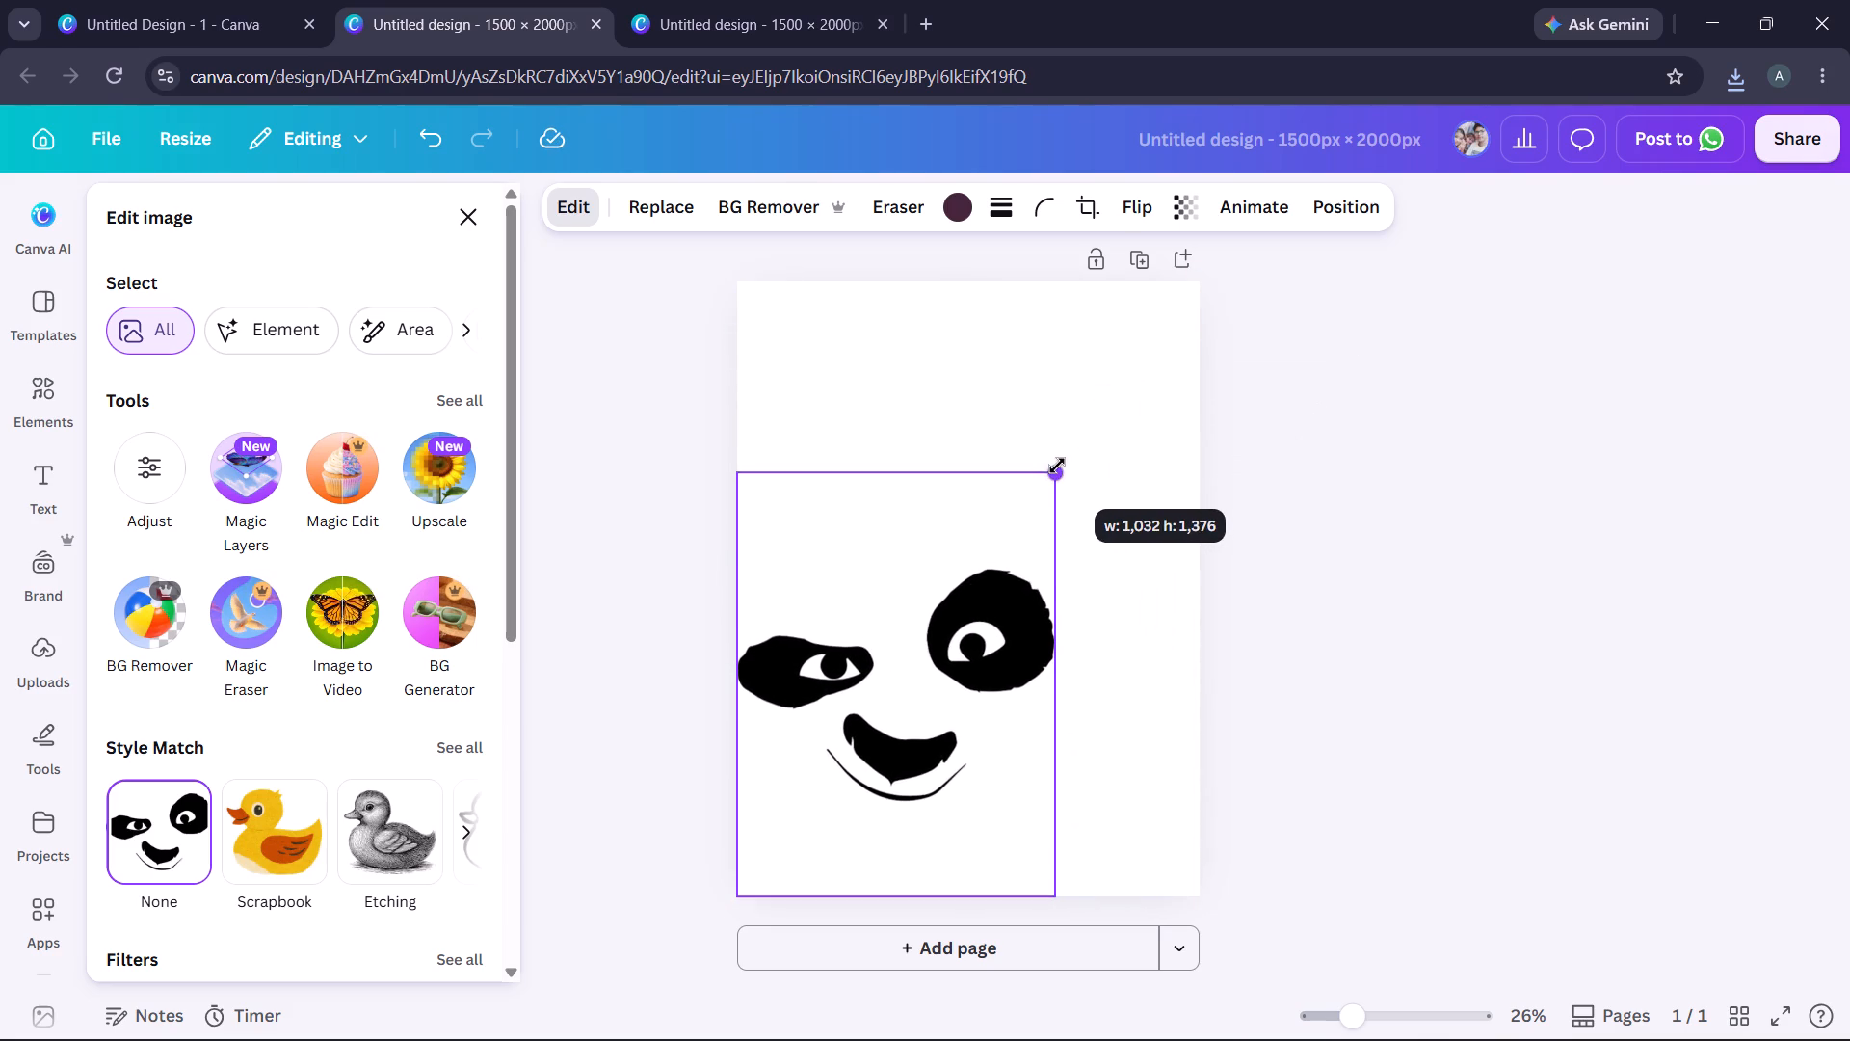
left_click_drag(1057, 466, 1031, 500)
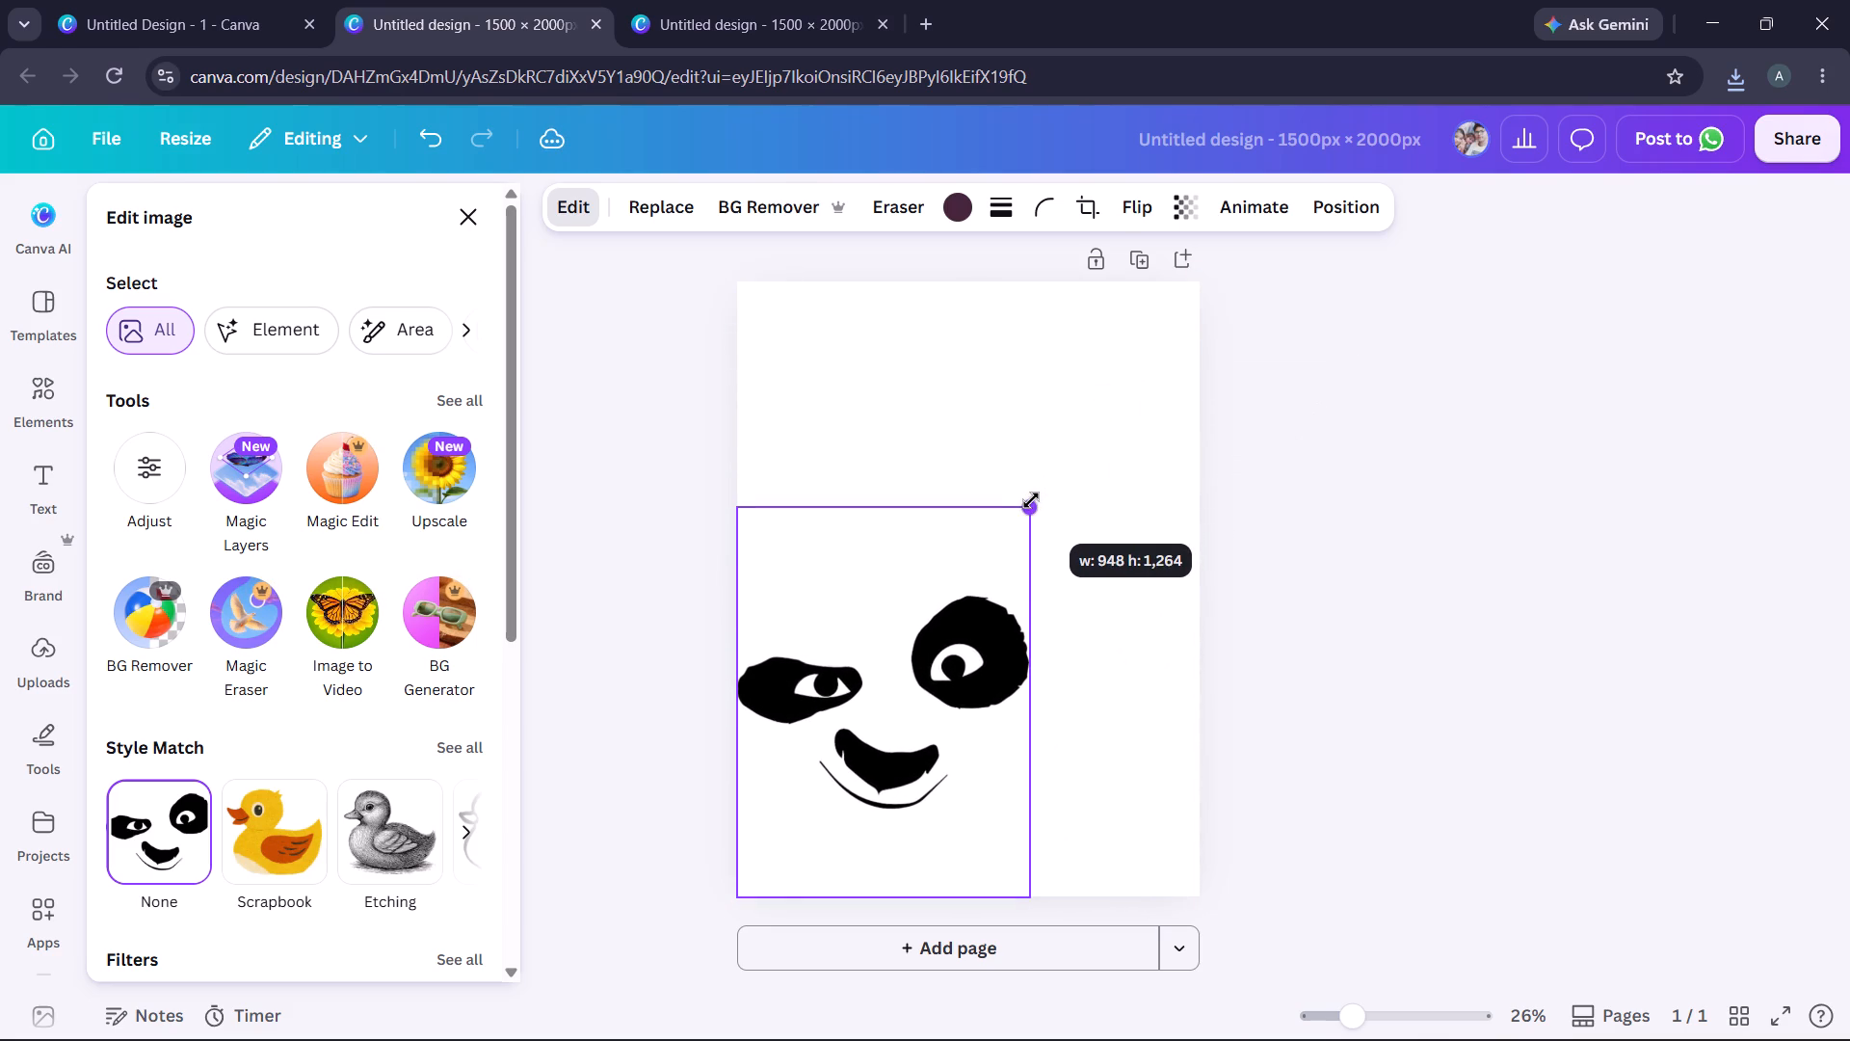
left_click_drag(1031, 500, 1066, 460)
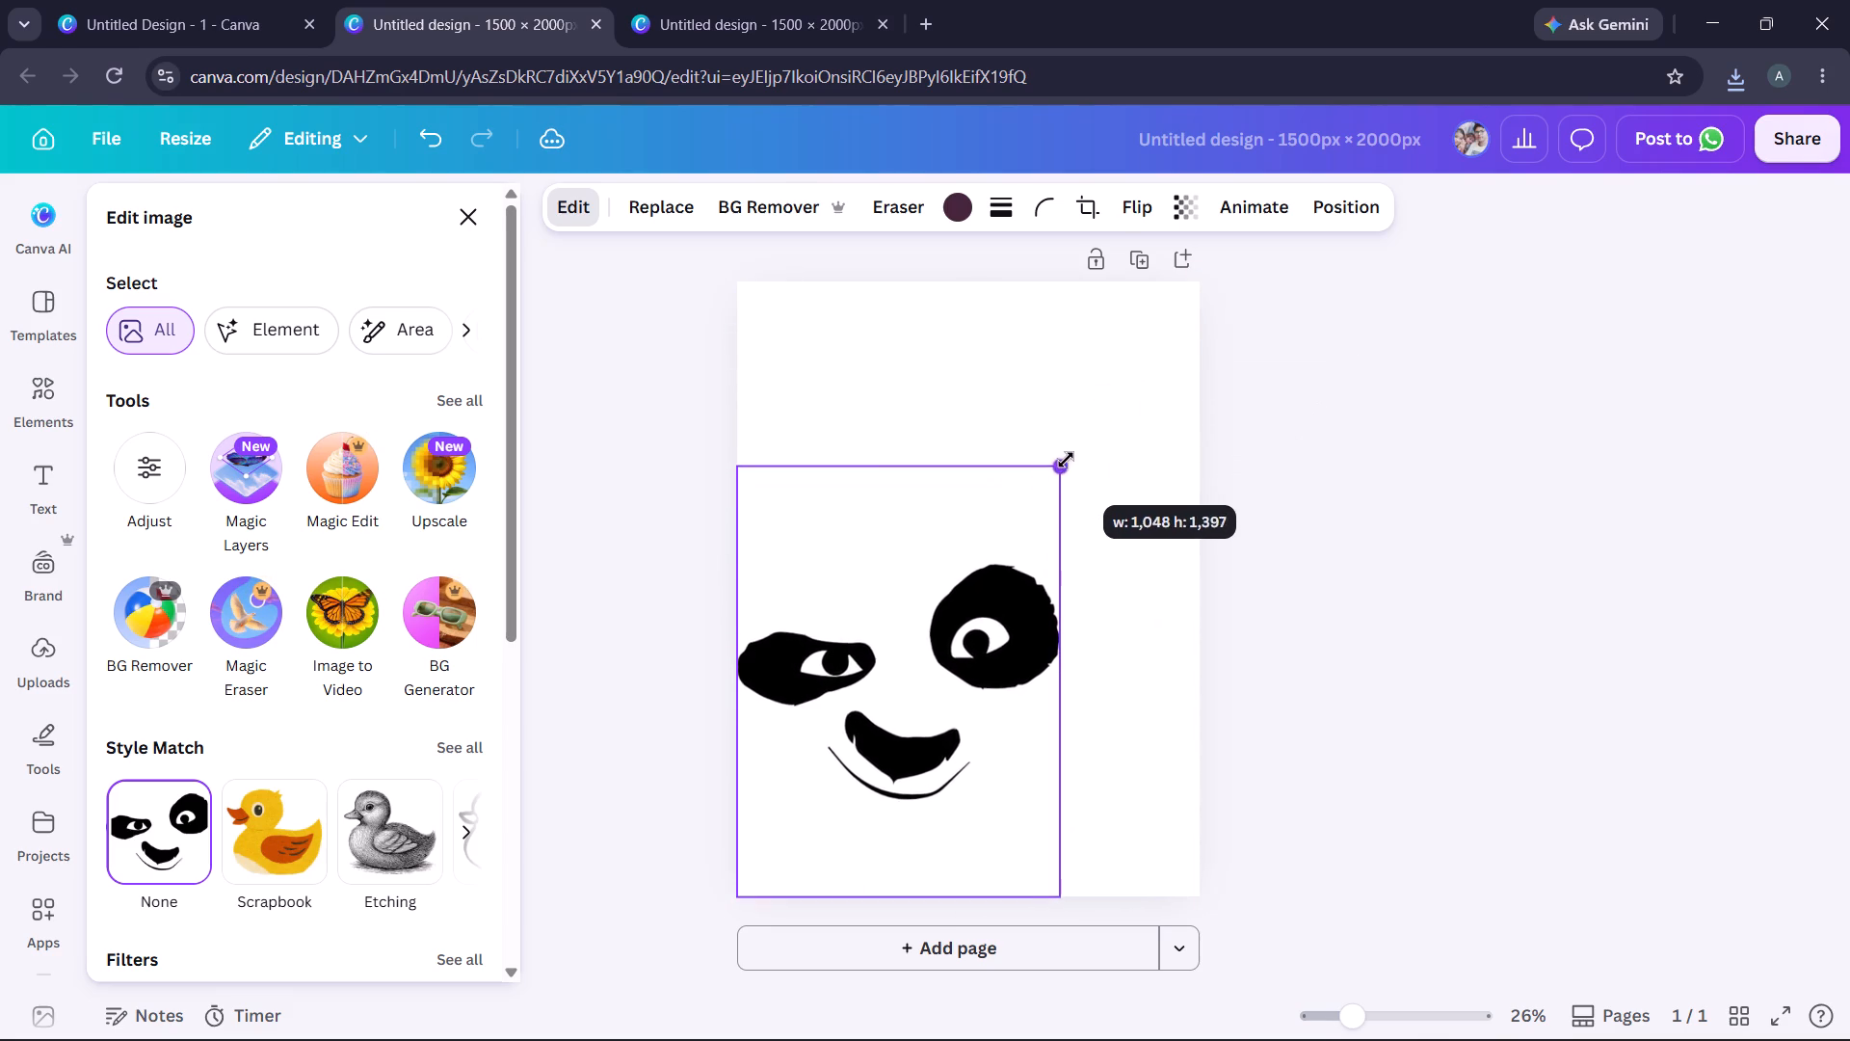
left_click_drag(1066, 460, 1045, 490)
left_click_drag(840, 570, 915, 490)
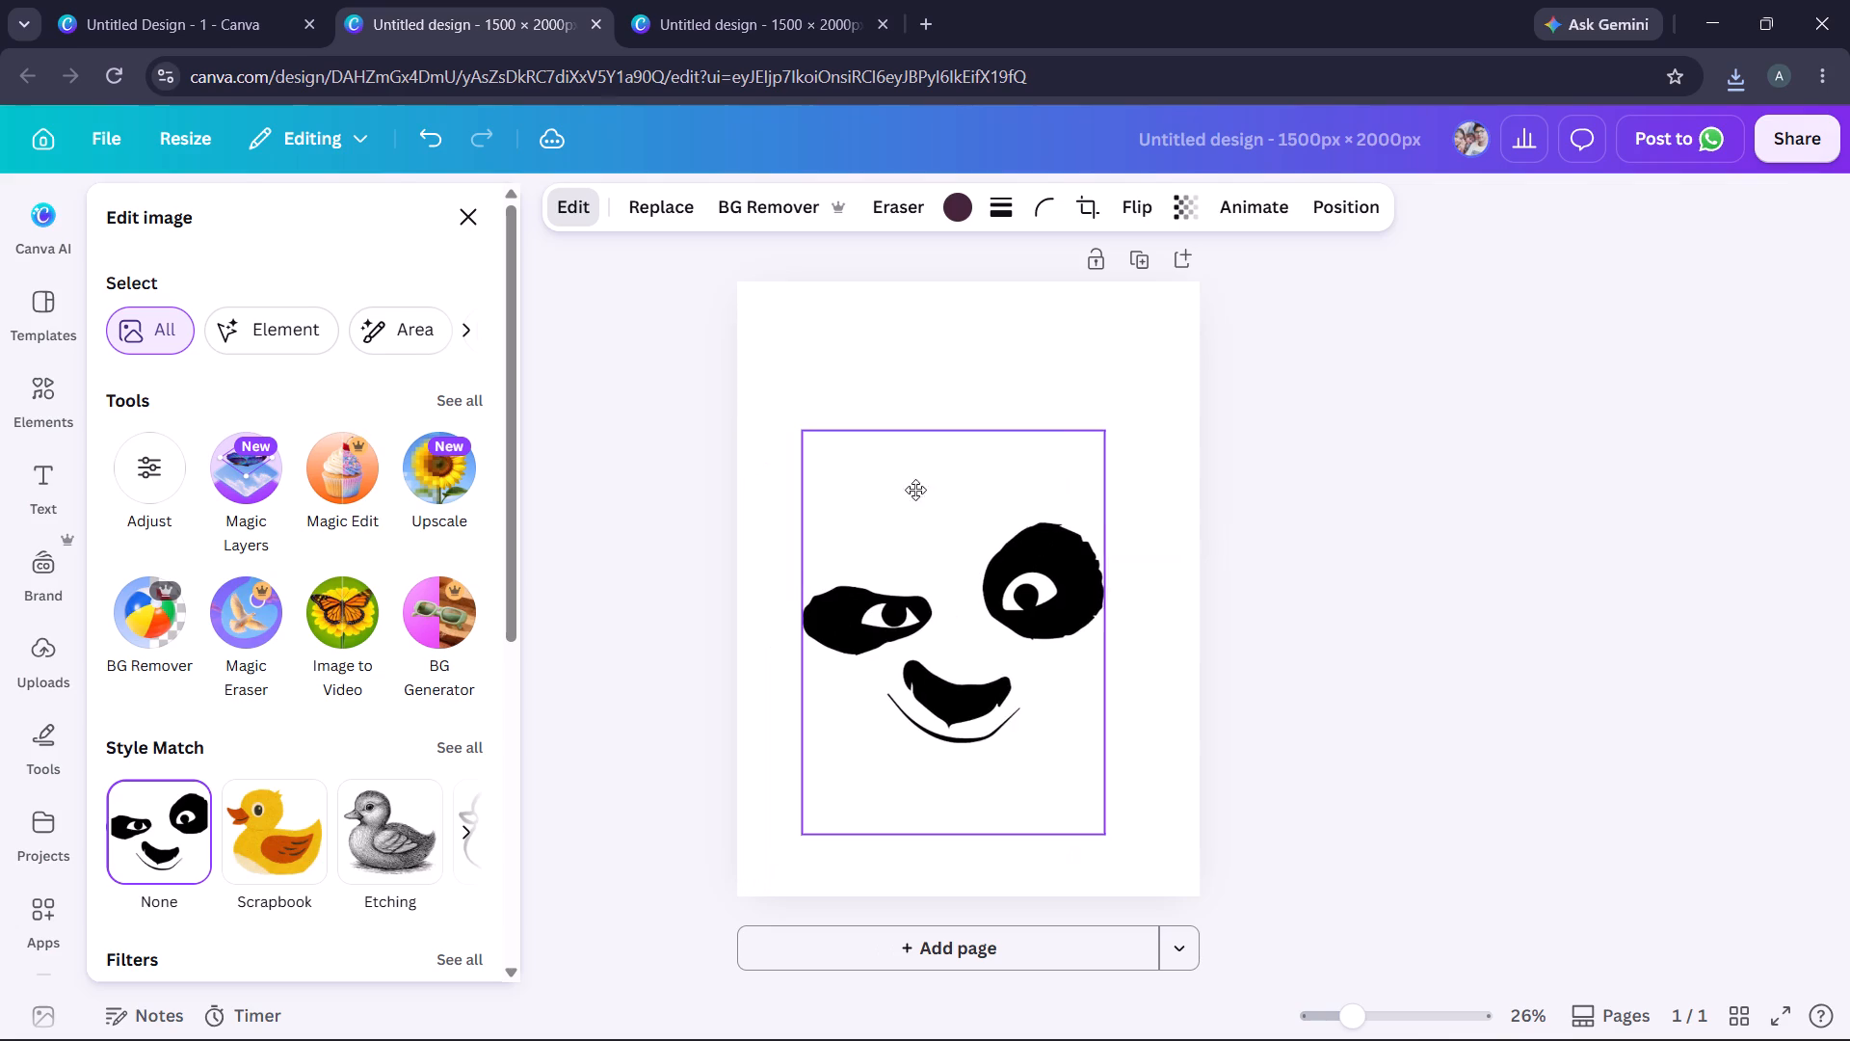
left_click_drag(915, 490, 924, 467)
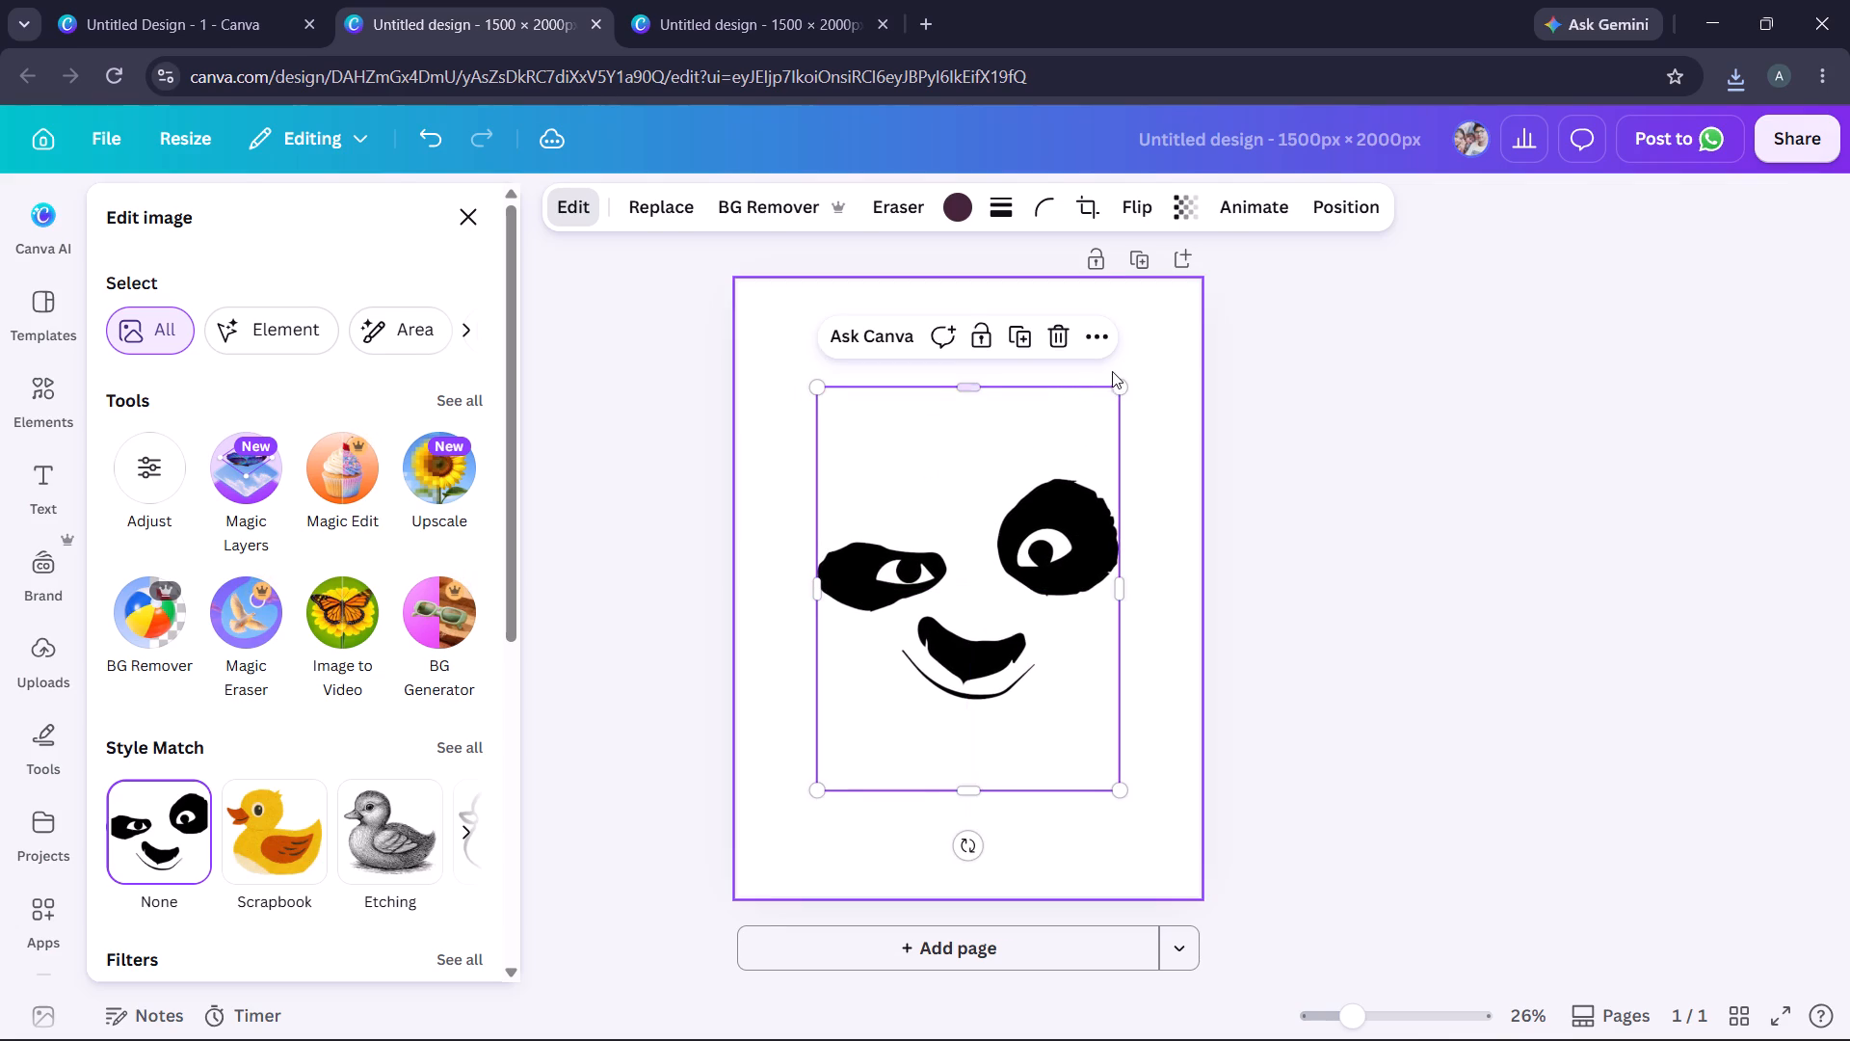
left_click_drag(1120, 380, 1110, 399)
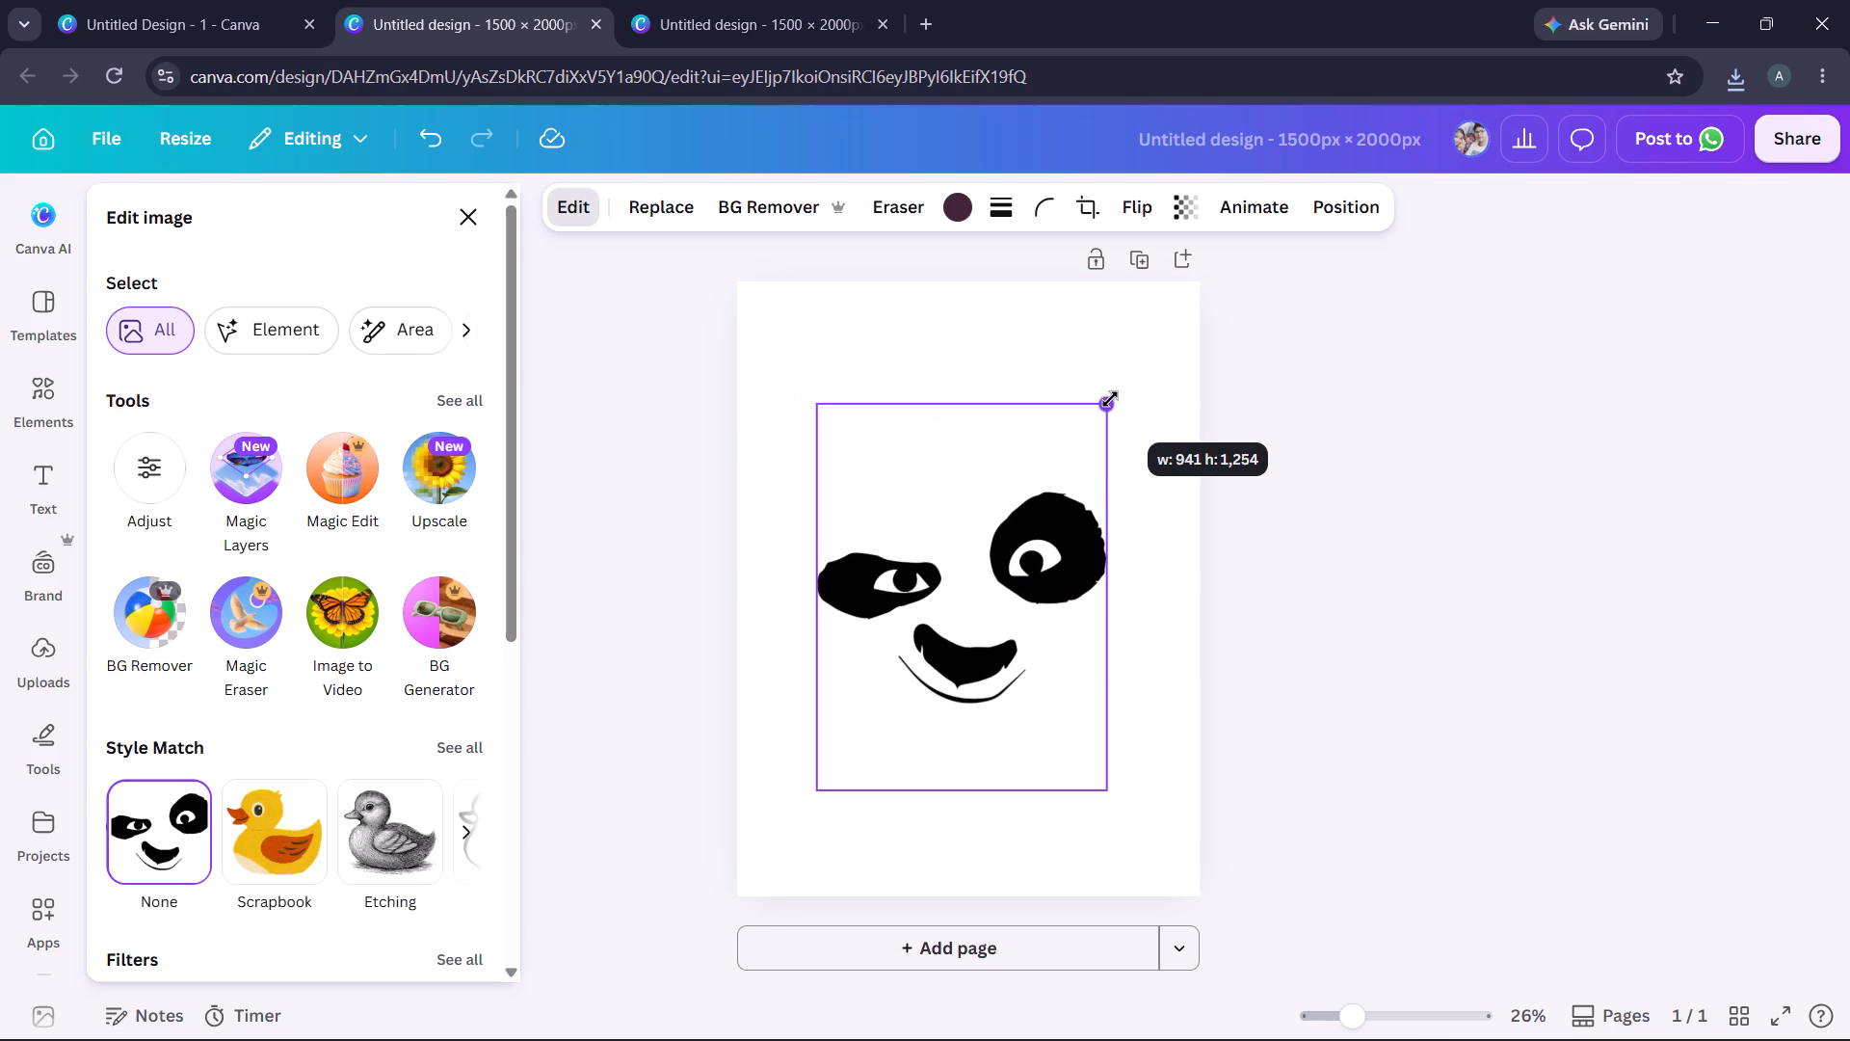
left_click_drag(1110, 399, 1111, 399)
left_click_drag(1111, 399, 1123, 399)
left_click_drag(941, 479, 958, 479)
left_click_drag(1134, 389, 1146, 380)
In the white smirking face design, shrink the artwork to about 985 × 1,313 px and move it near the page centre.
left_click(665, 29)
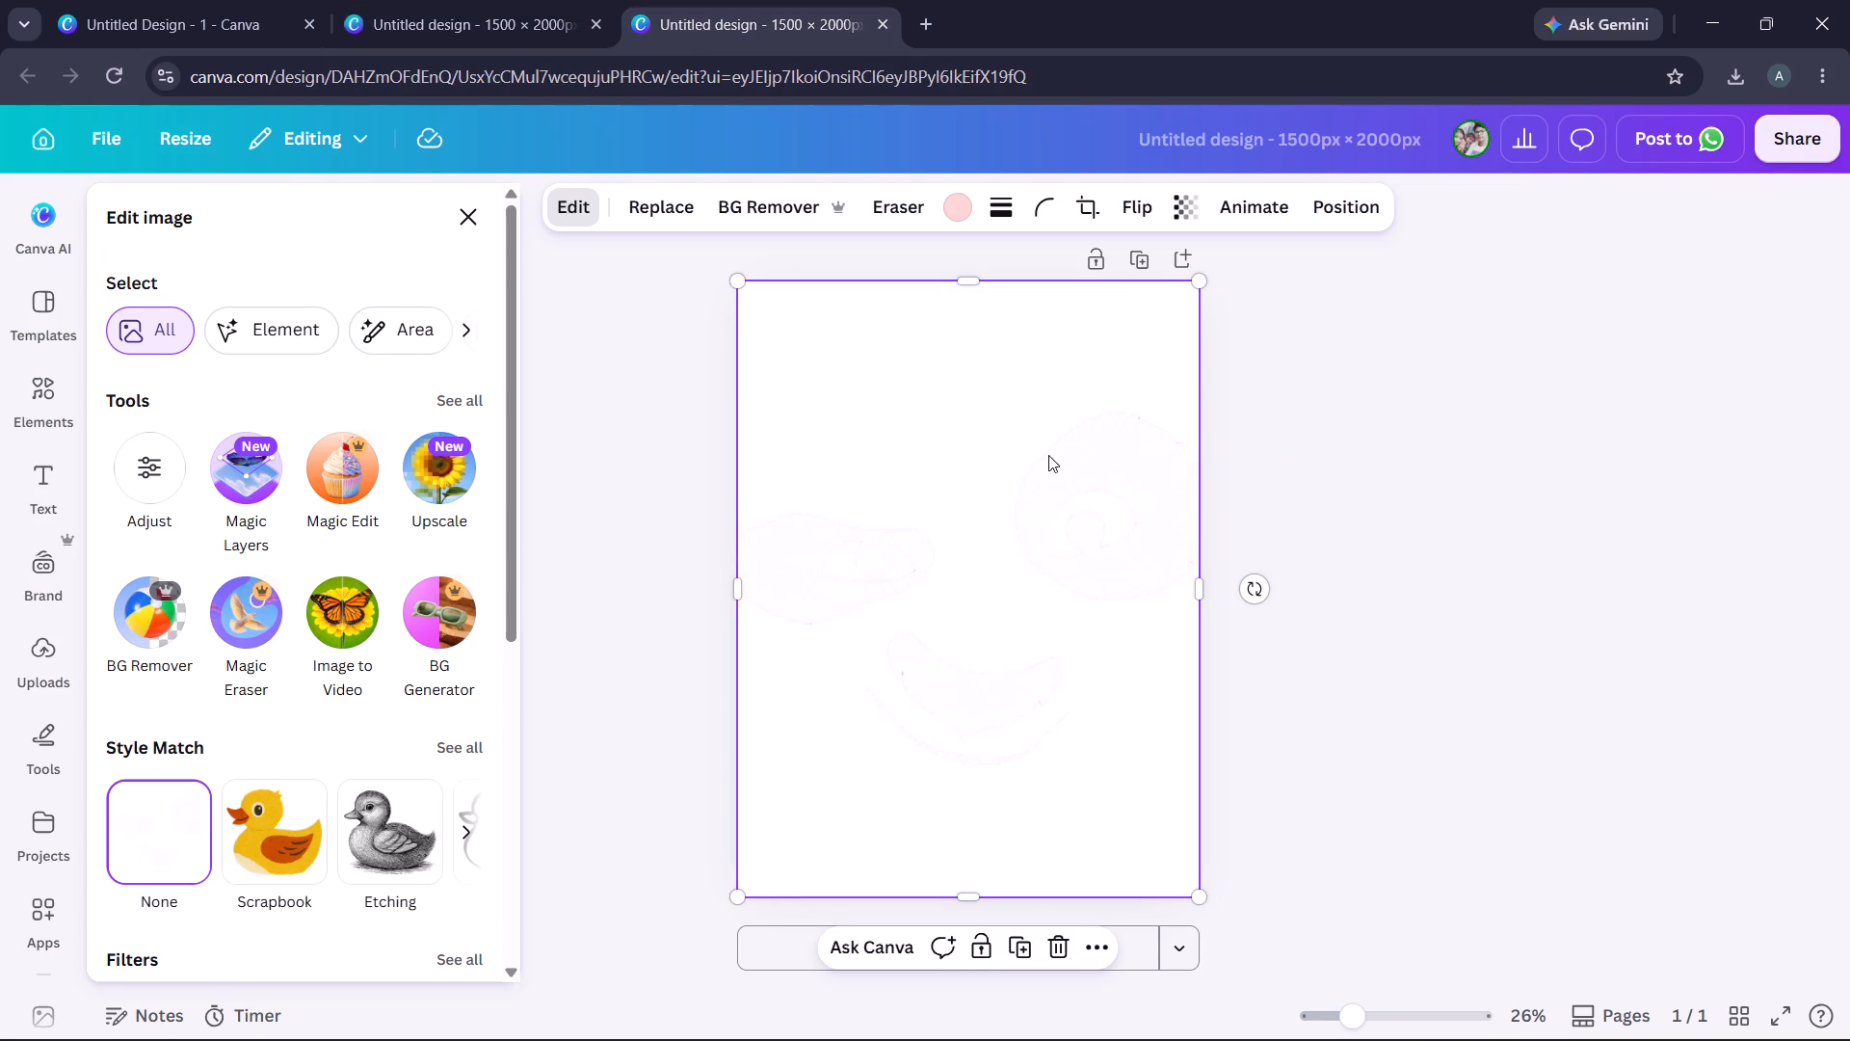
left_click_drag(1203, 284, 1101, 437)
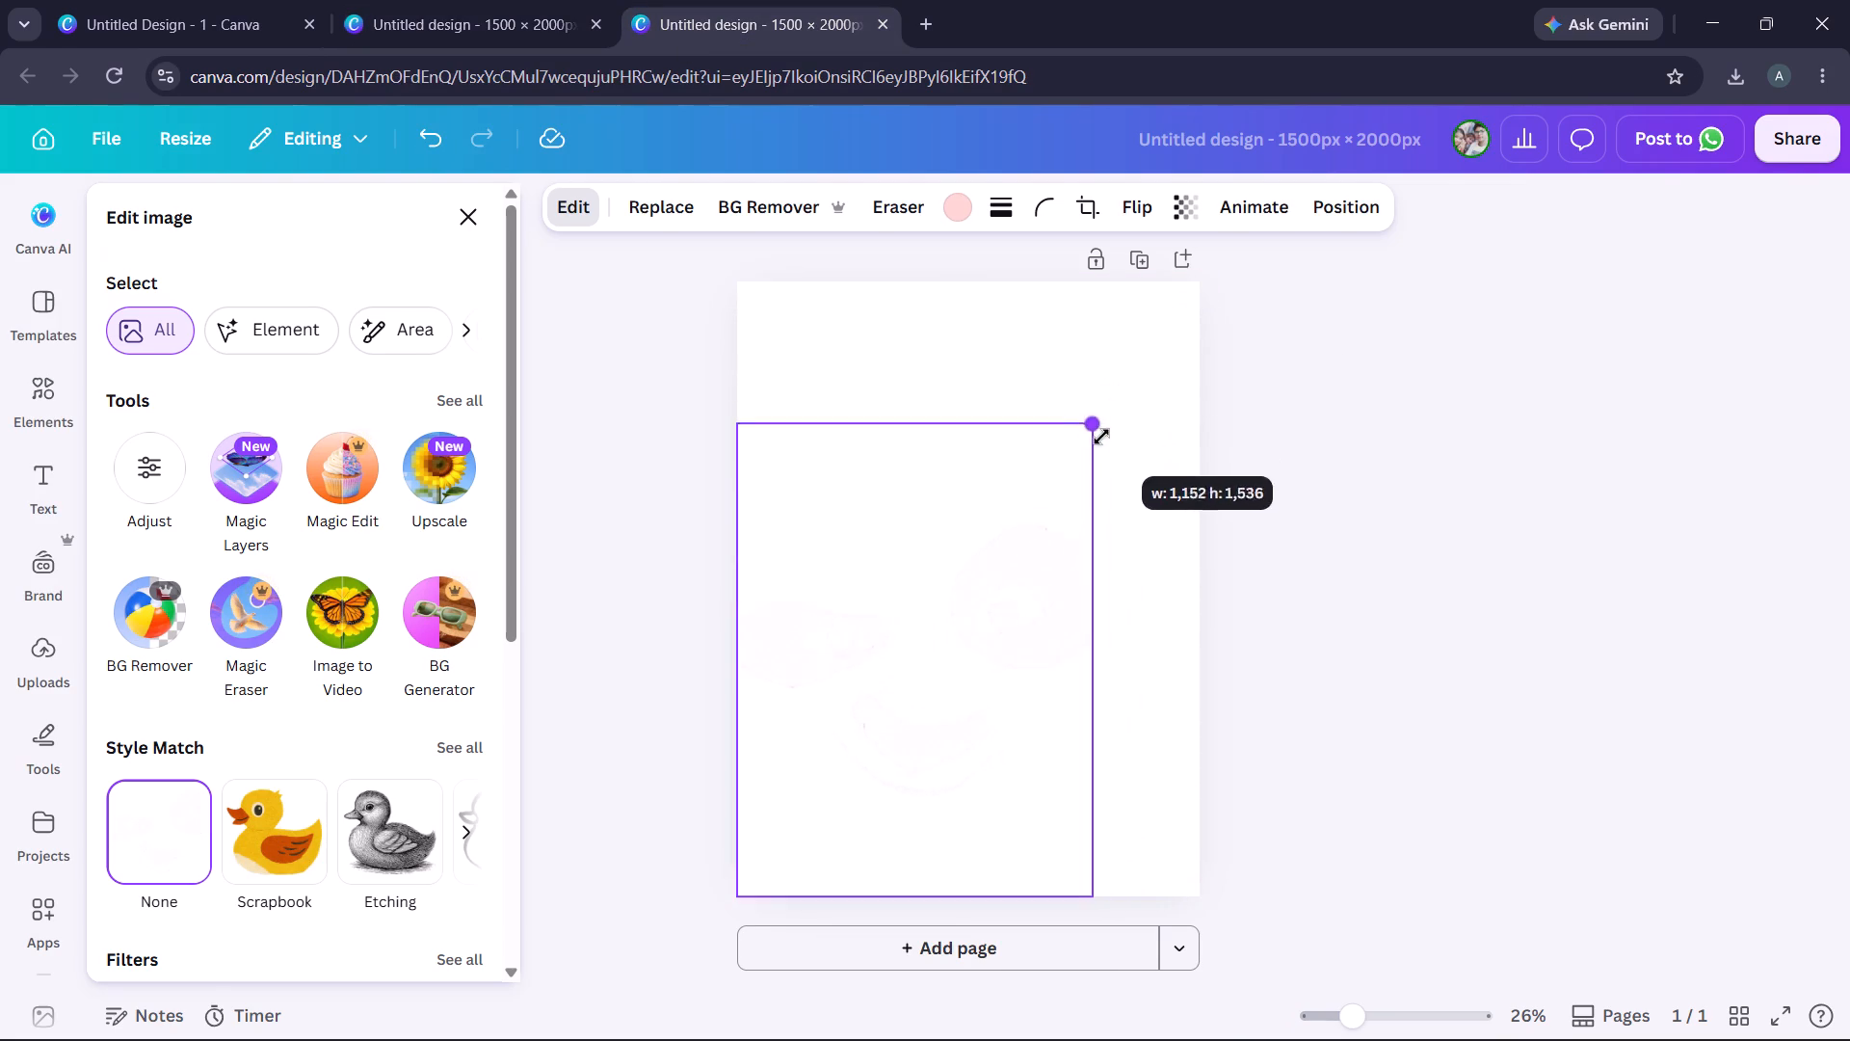
left_click_drag(1101, 437, 1046, 520)
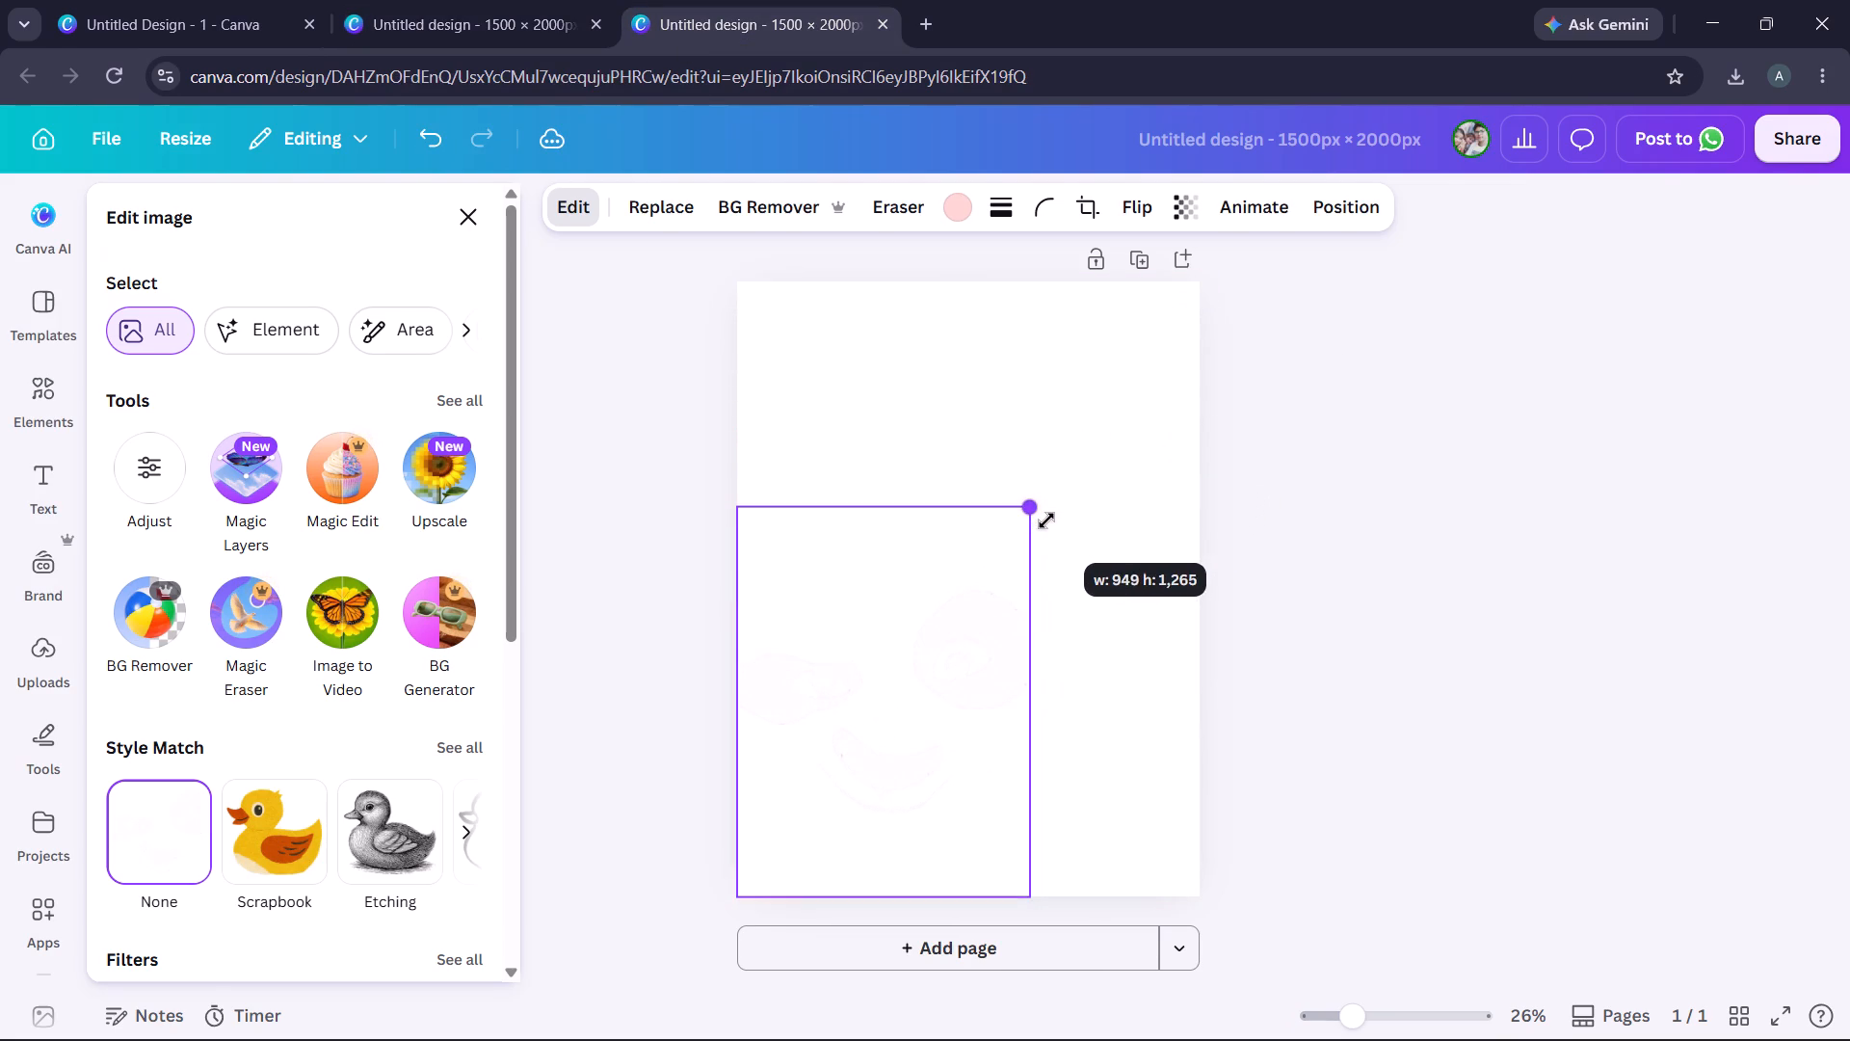
left_click_drag(1046, 520, 1061, 505)
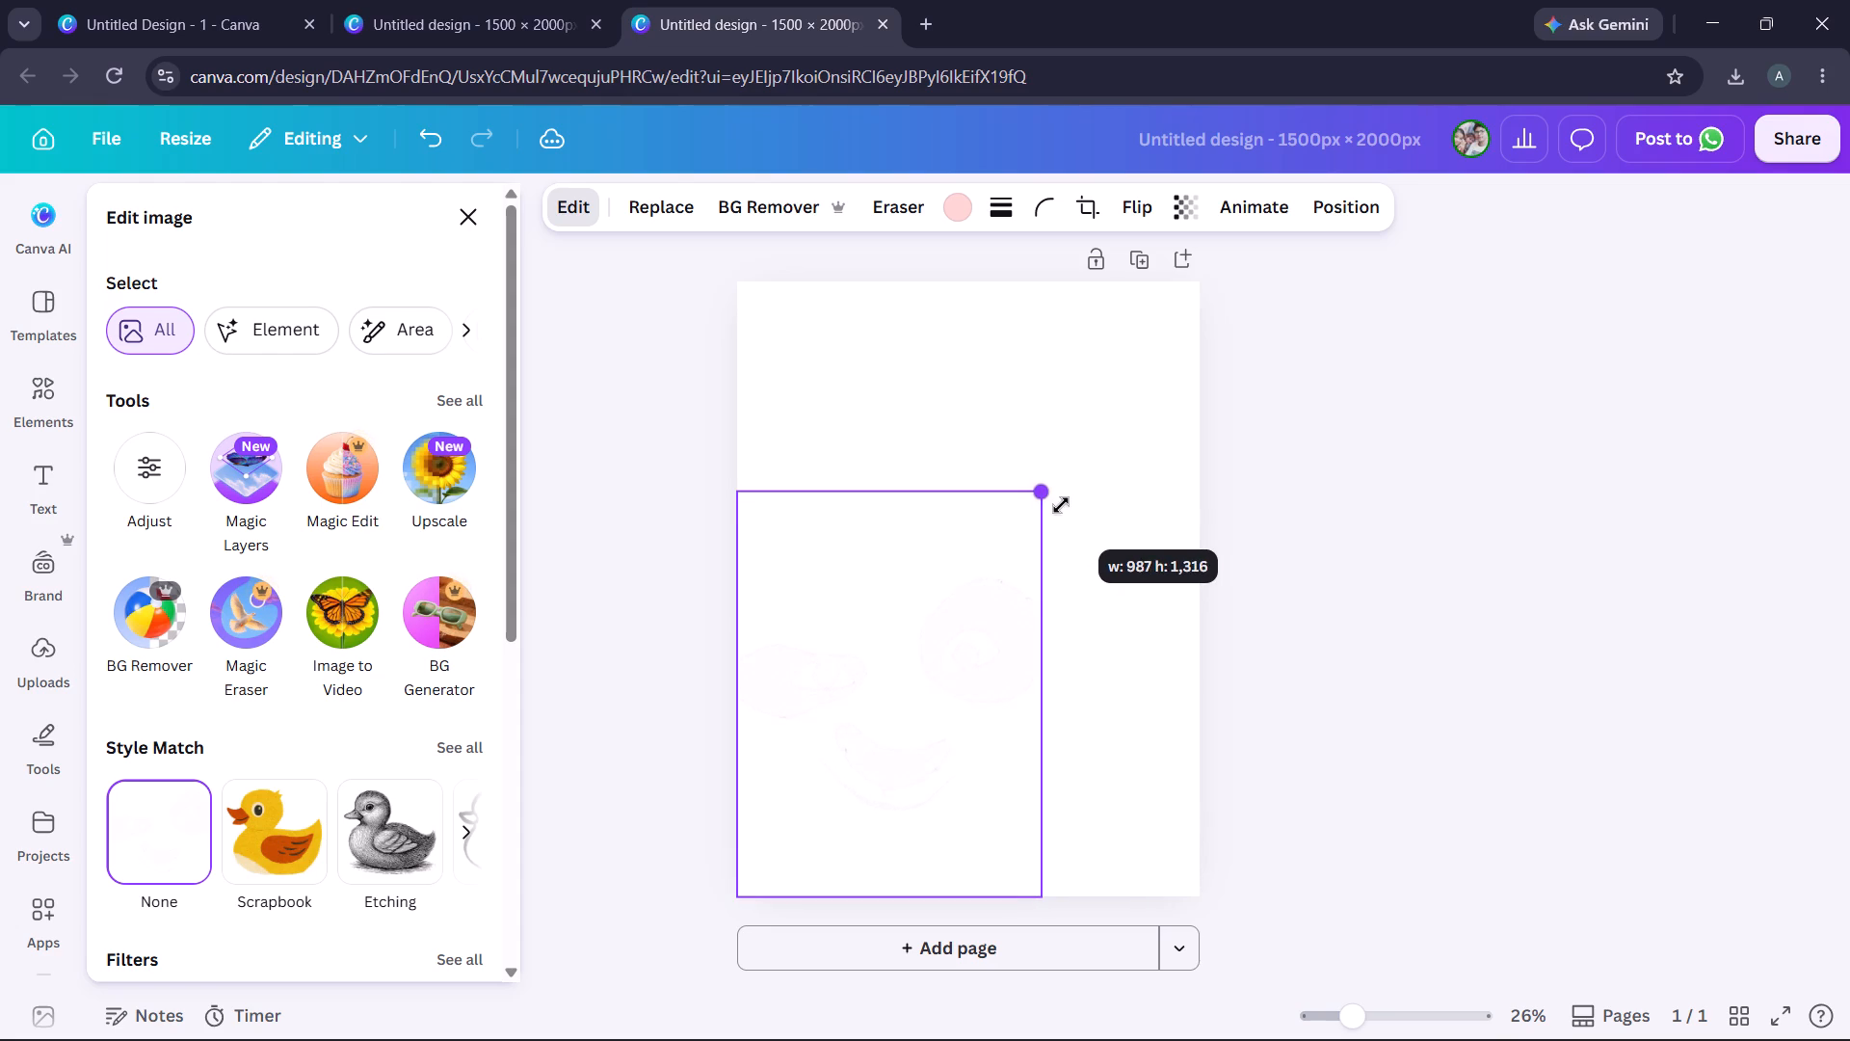
left_click_drag(1061, 505, 1063, 503)
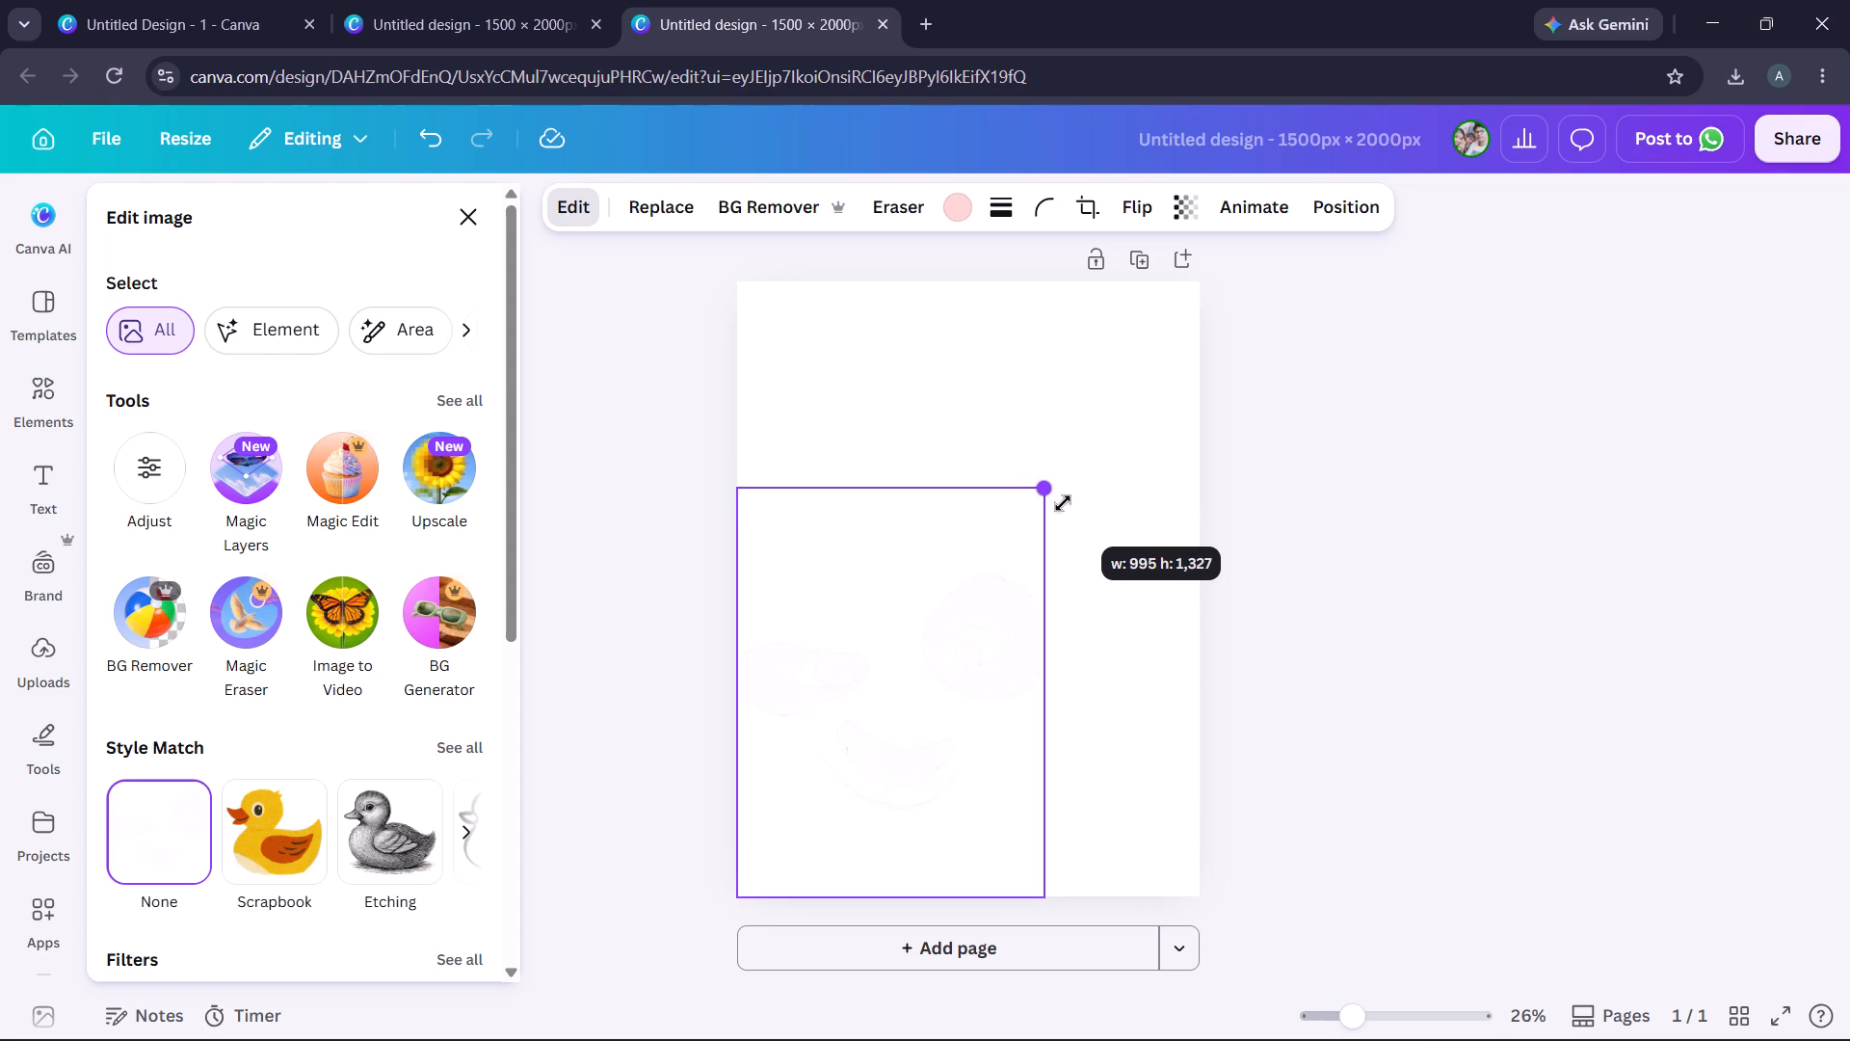
left_click_drag(1063, 503, 1058, 511)
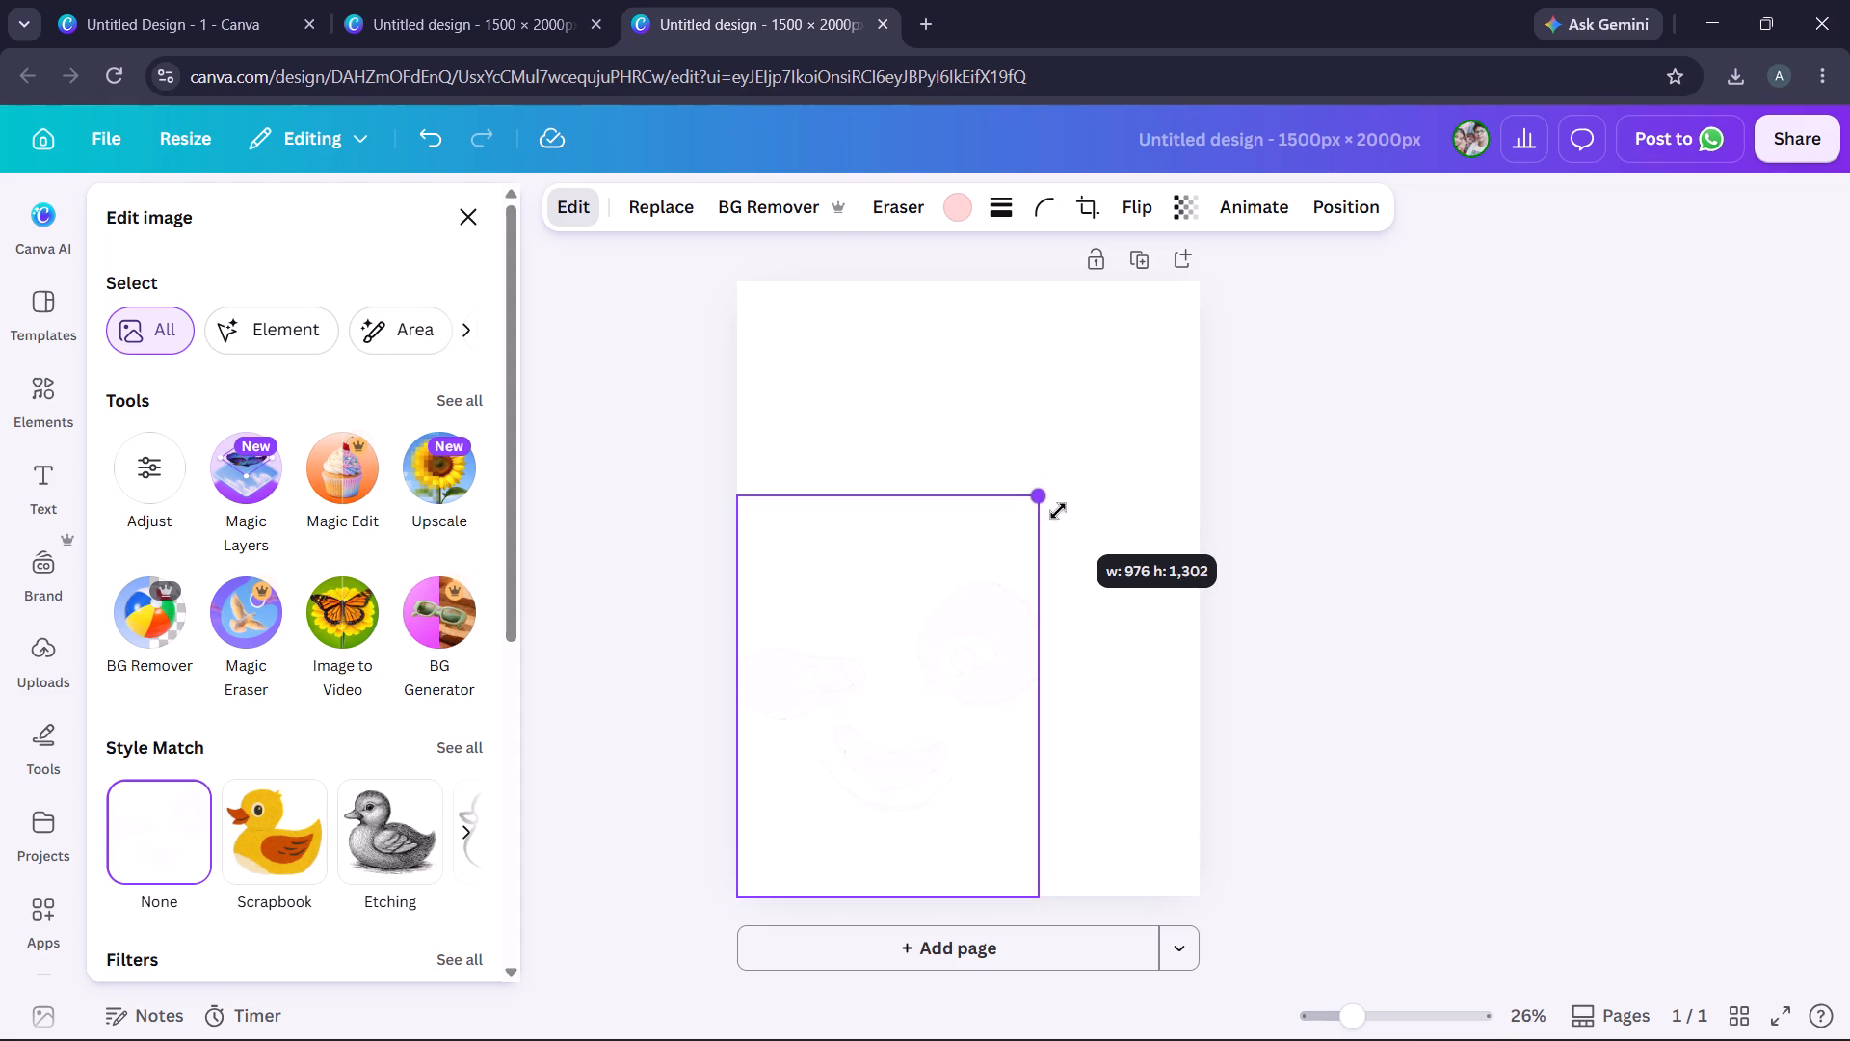
left_click_drag(1058, 511, 1061, 507)
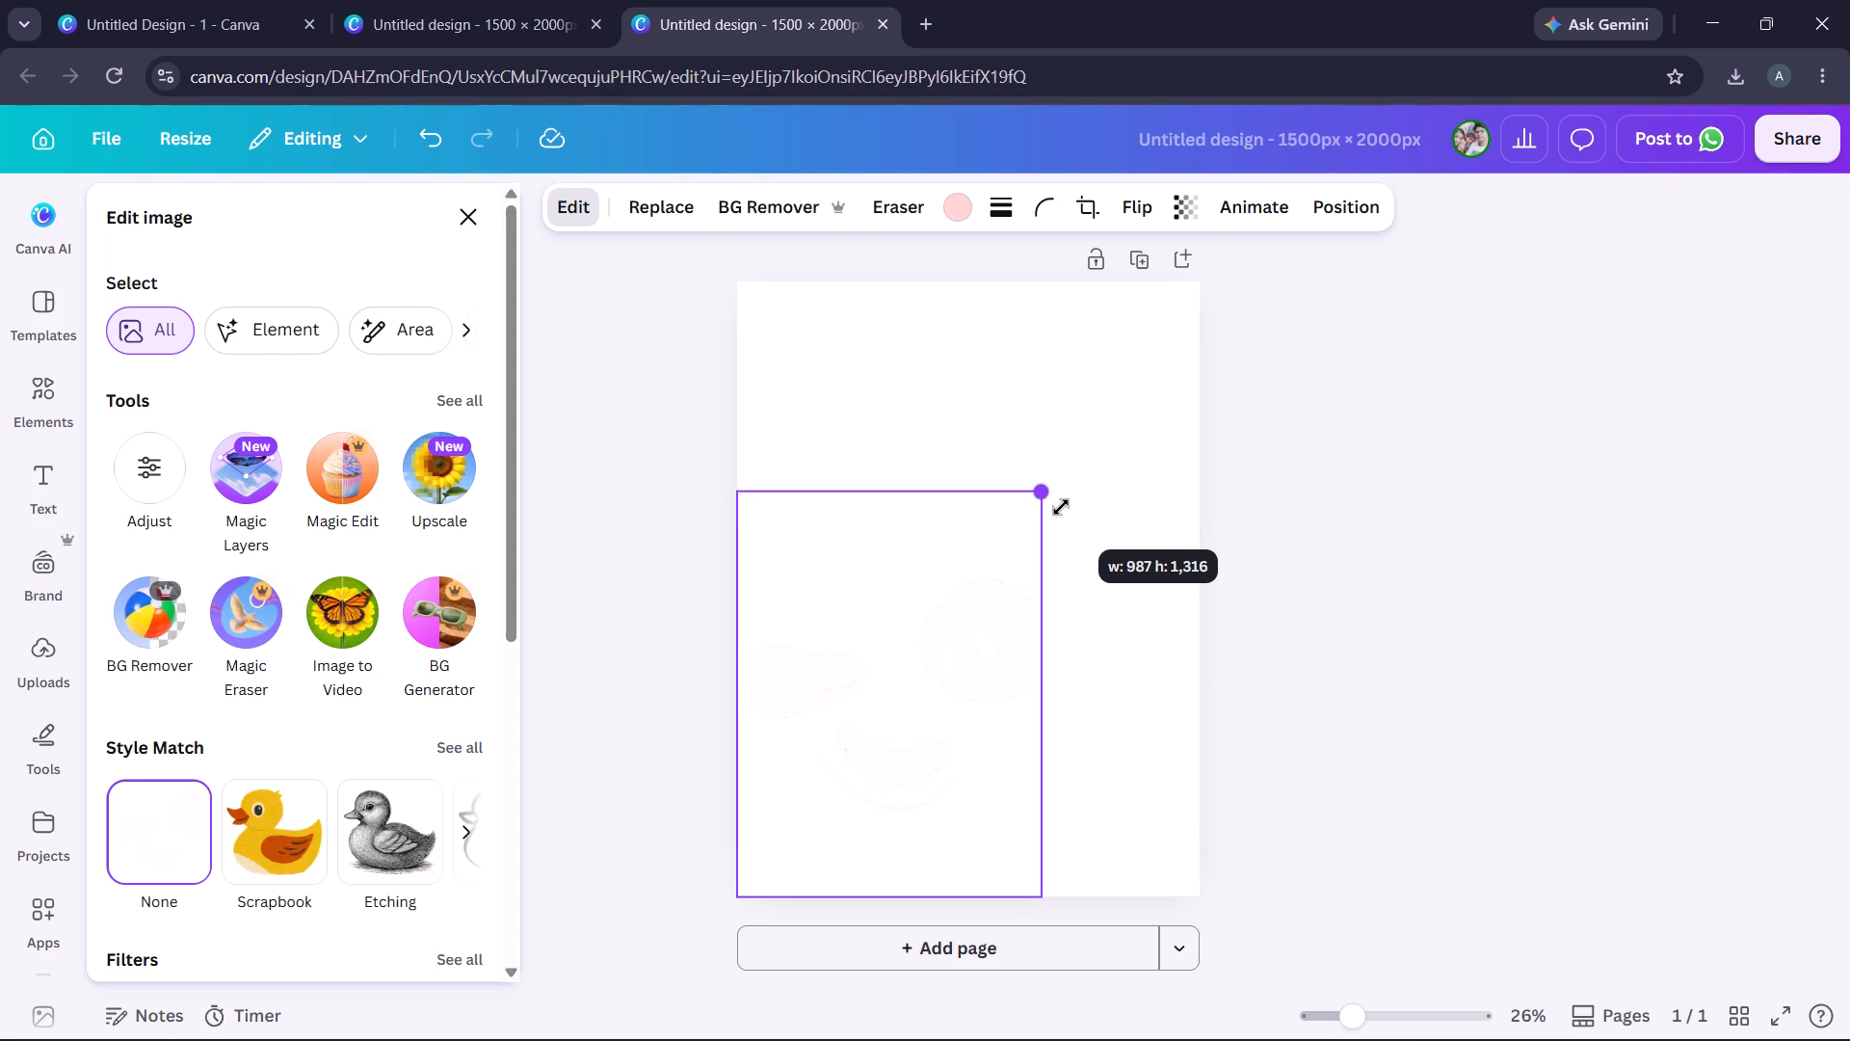
left_click_drag(1061, 507, 1059, 510)
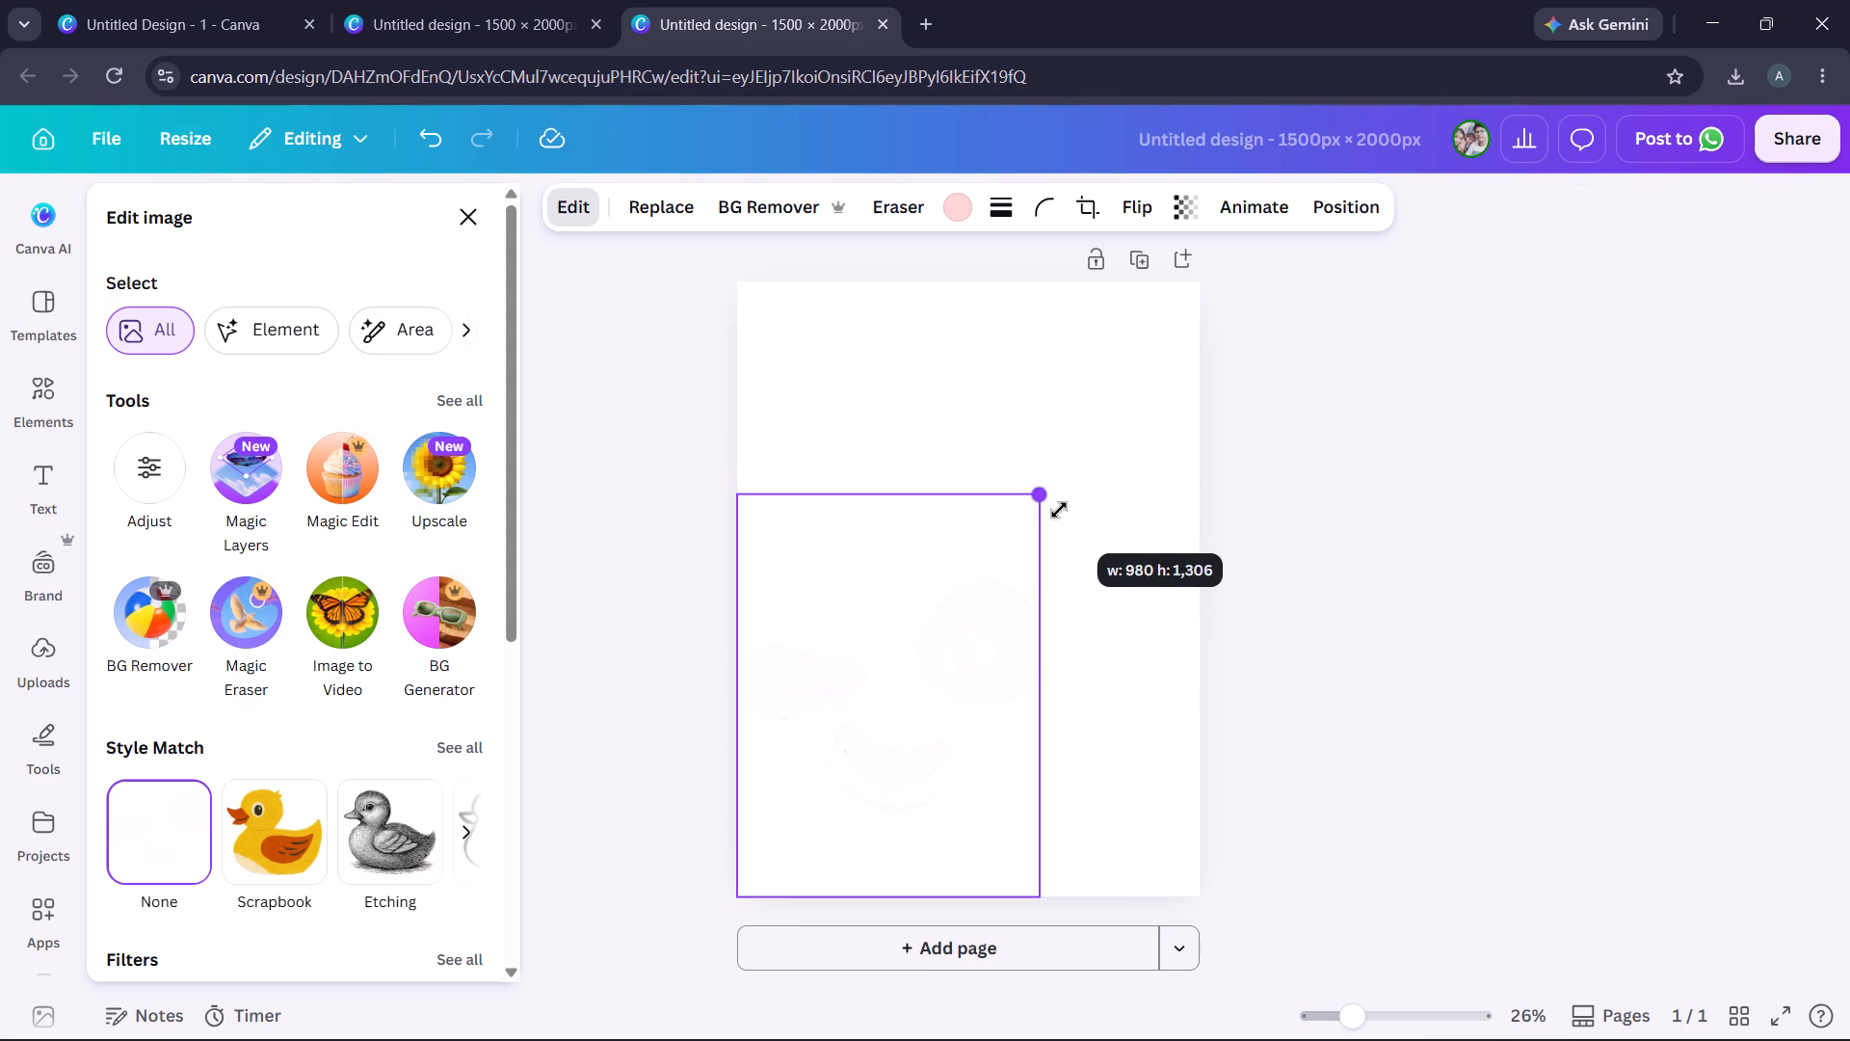
left_click_drag(1059, 510, 1062, 507)
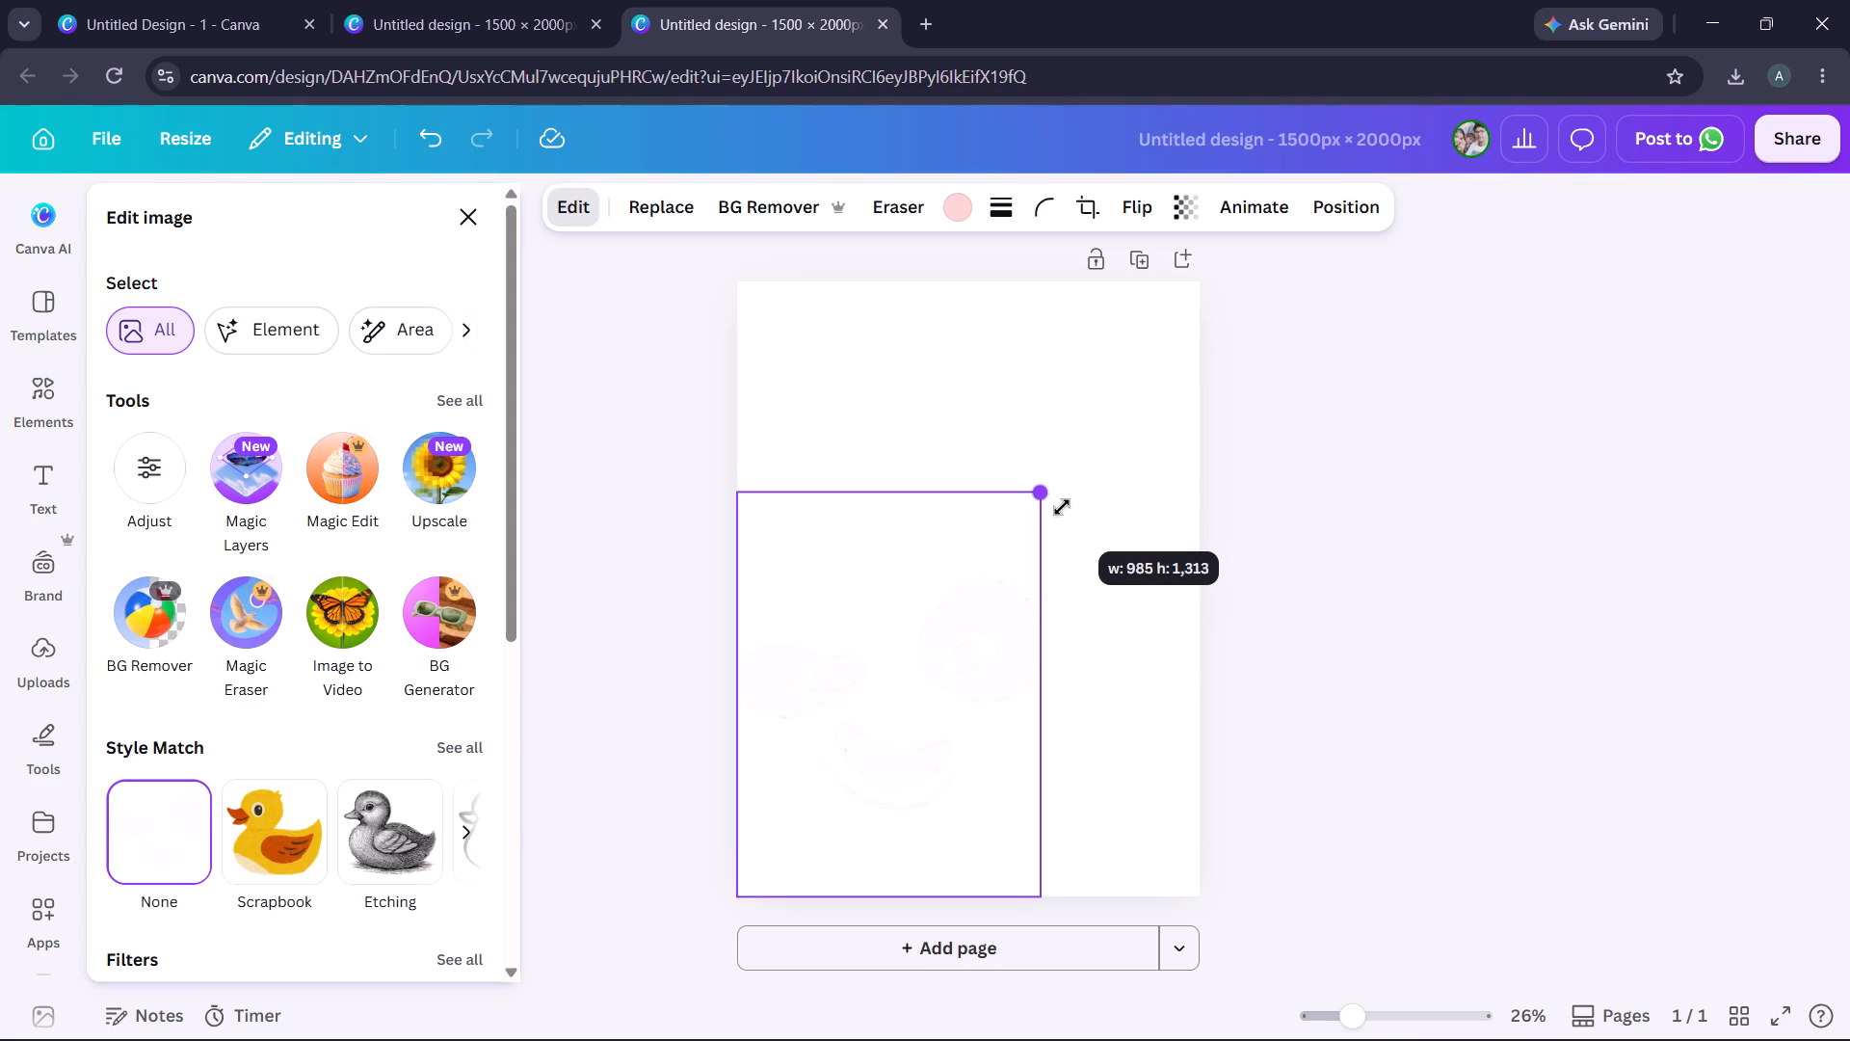
left_click_drag(1062, 507, 1061, 508)
left_click_drag(918, 606, 997, 513)
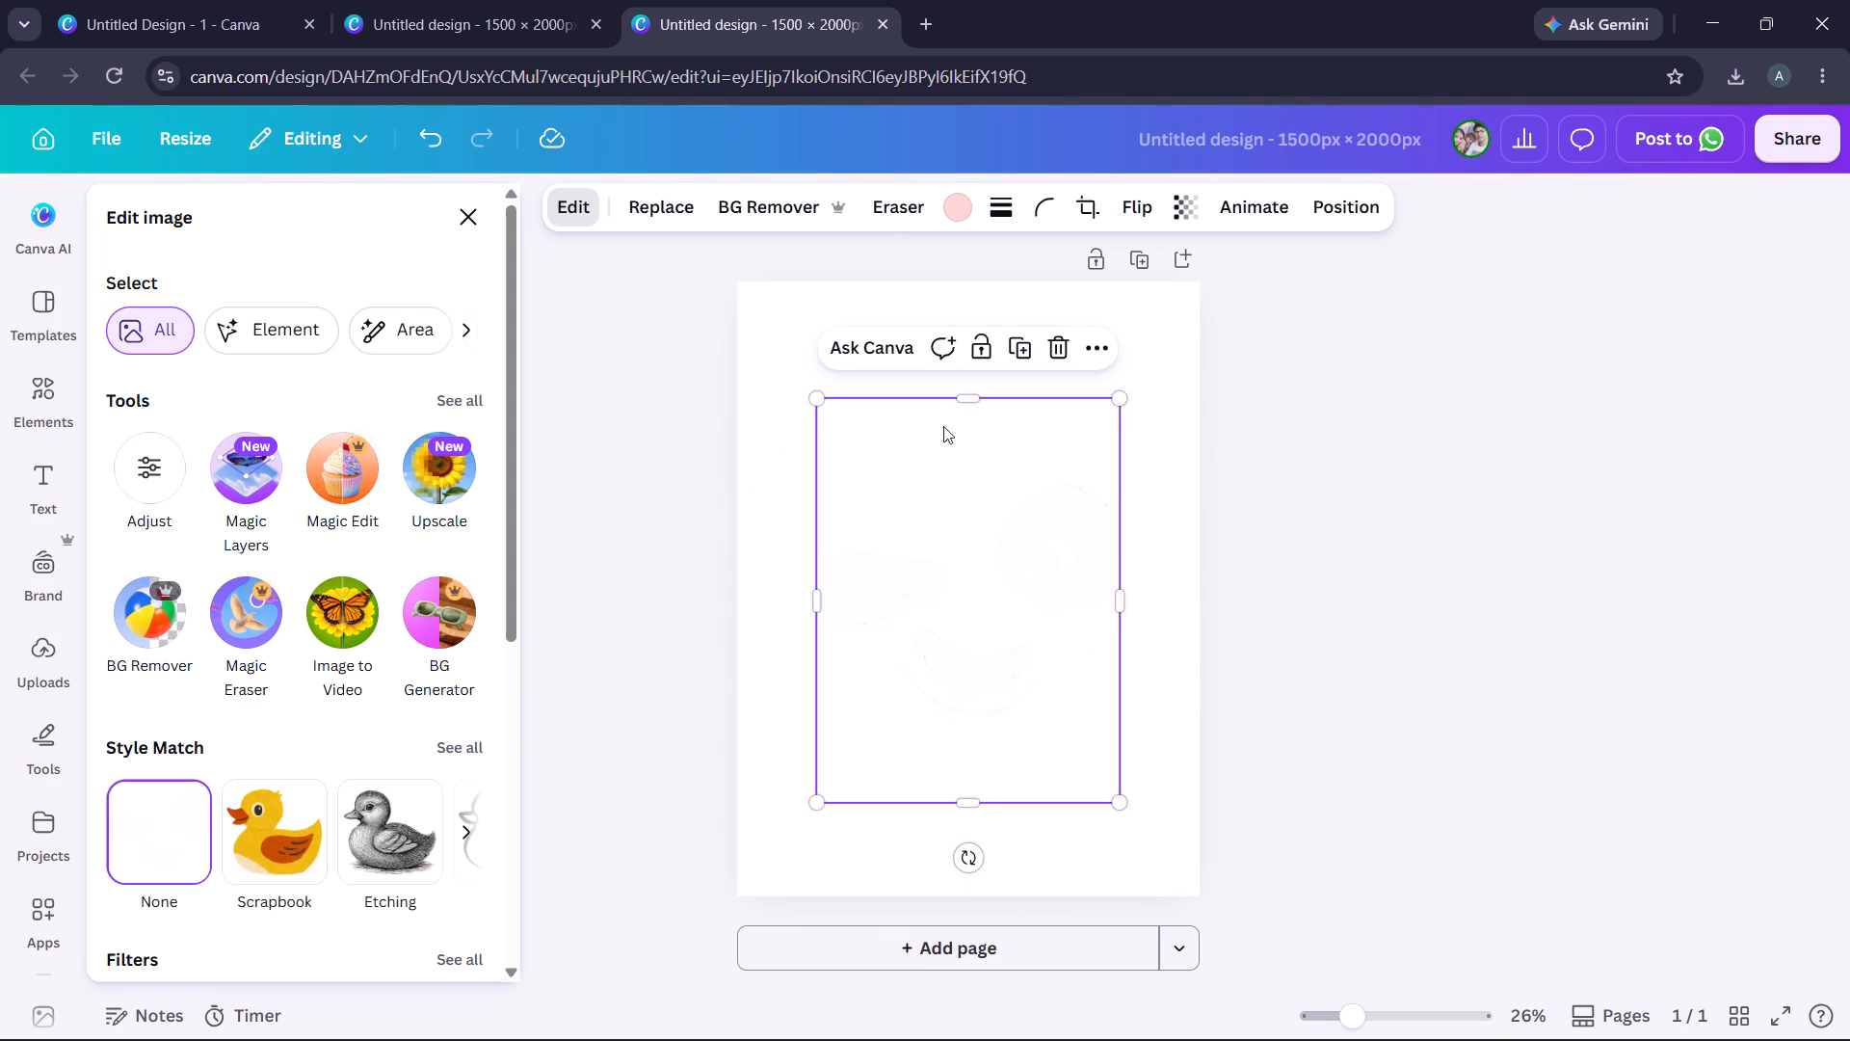
Download the selected white smirking face as a PNG at 3 times size with a transparent background.
left_click(209, 0)
left_click(462, 0)
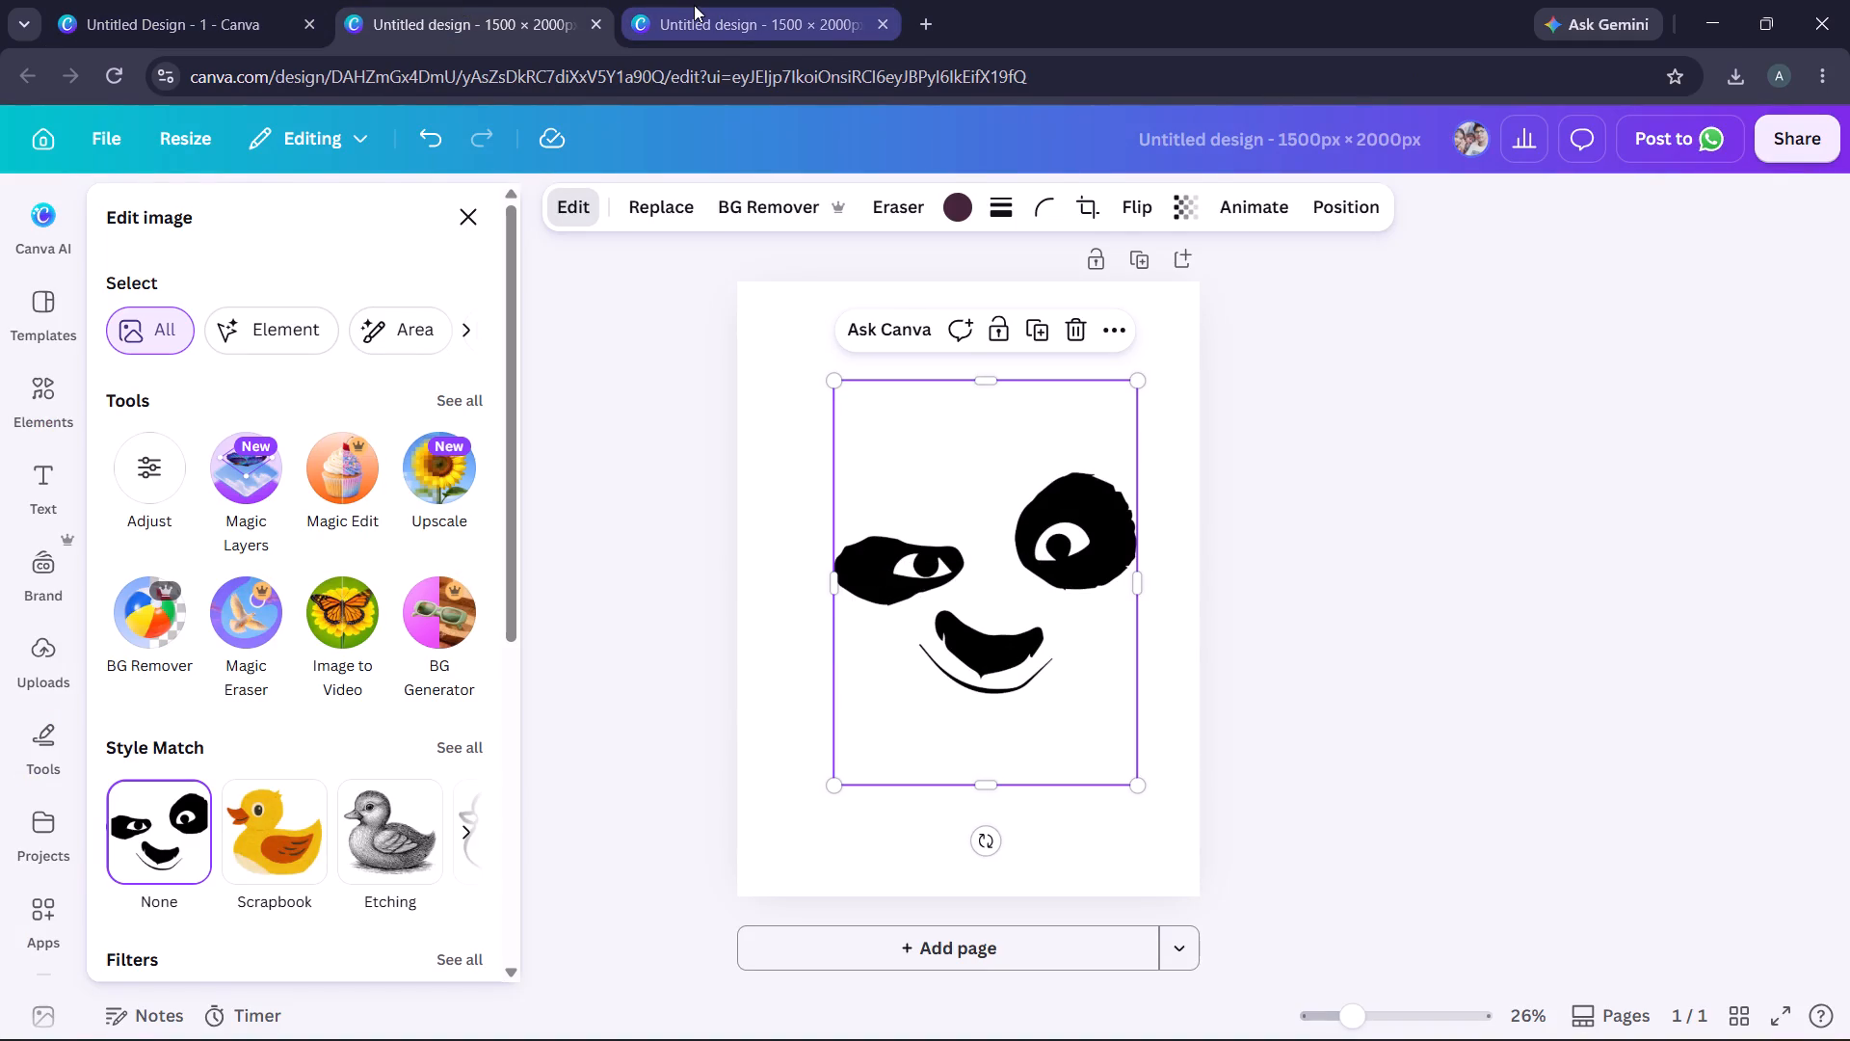
left_click(694, 5)
right_click(891, 501)
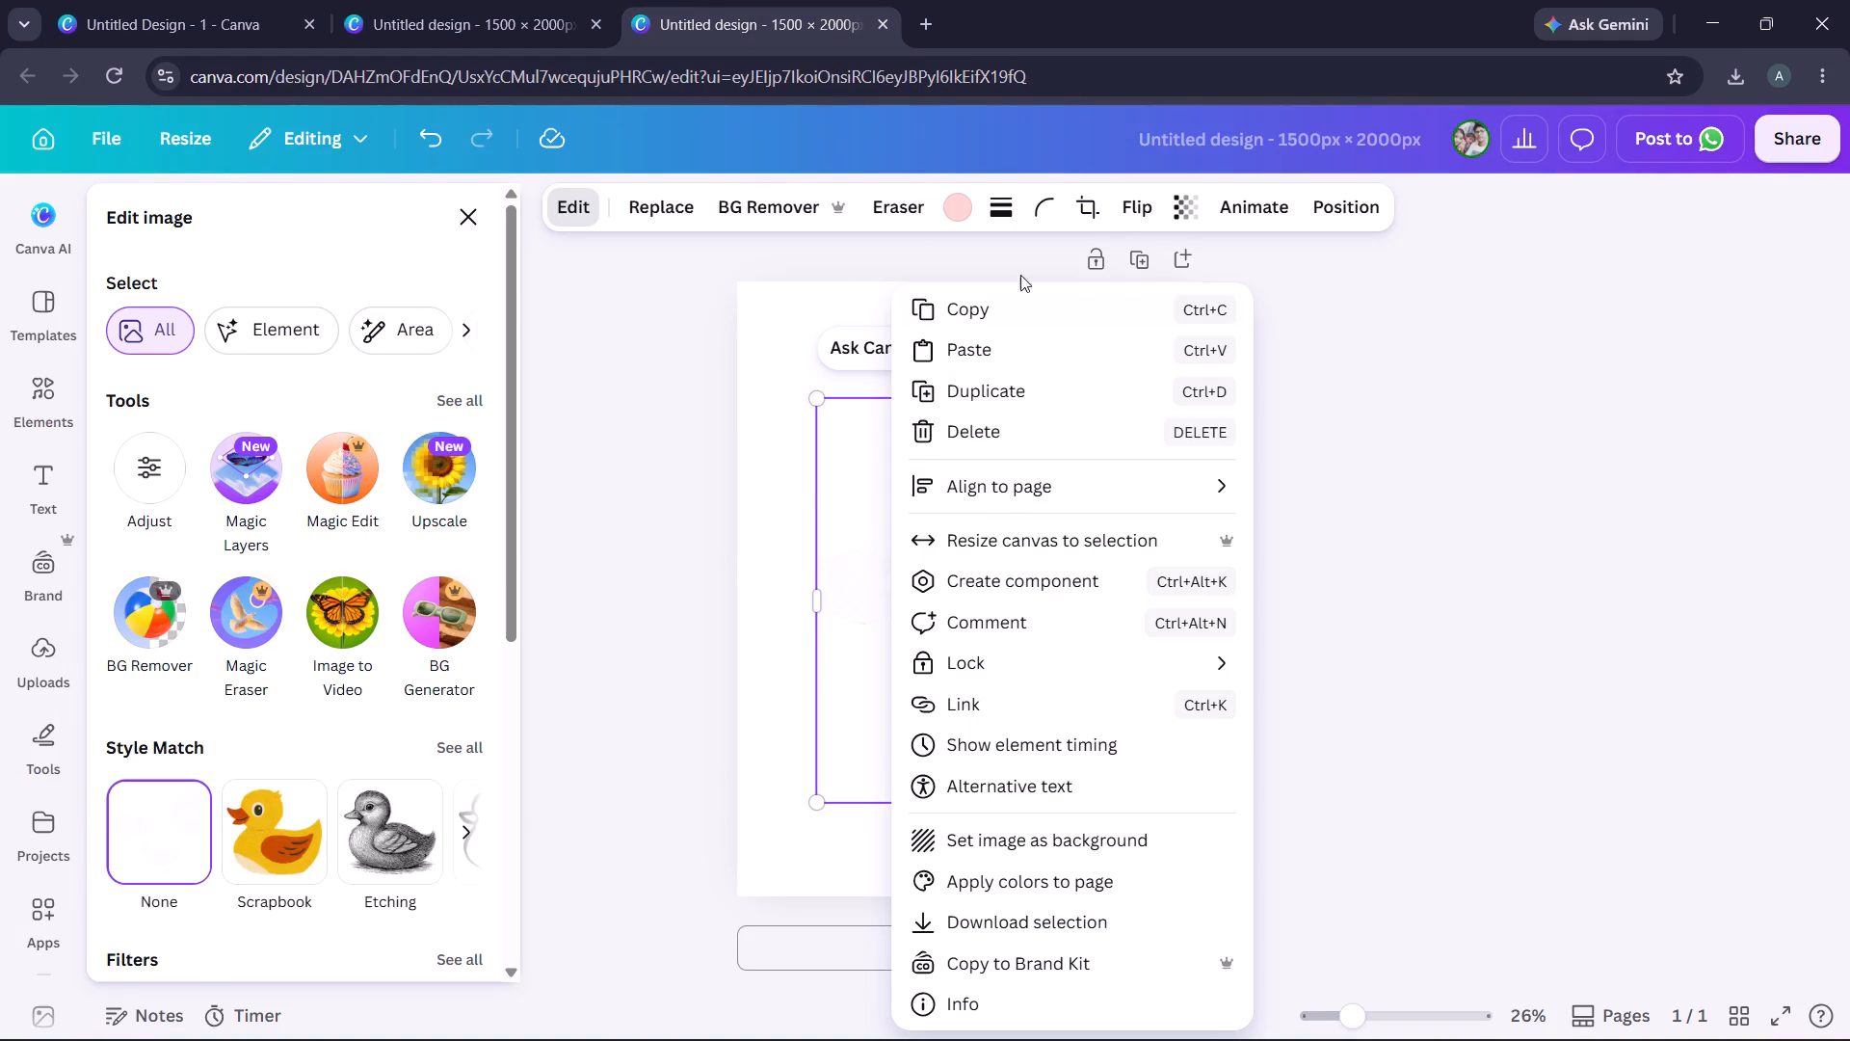
left_click(1000, 919)
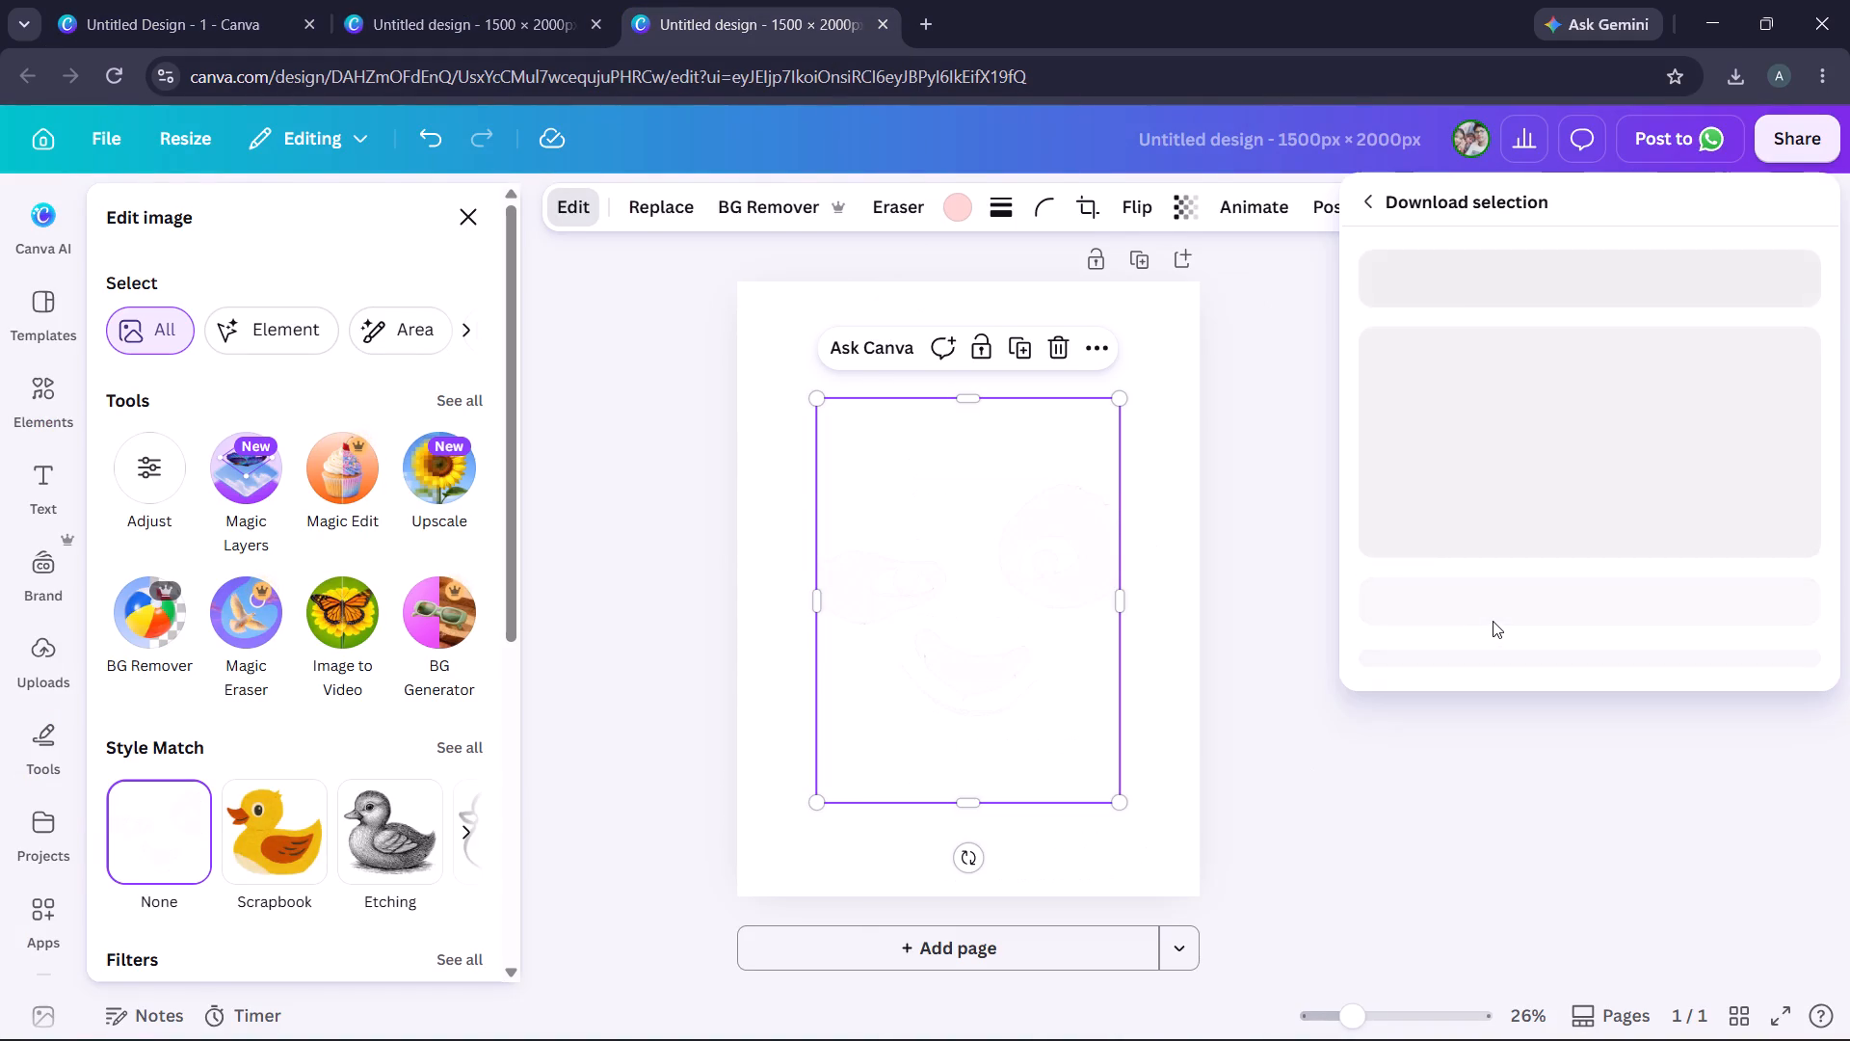
left_click_drag(1443, 568, 1797, 561)
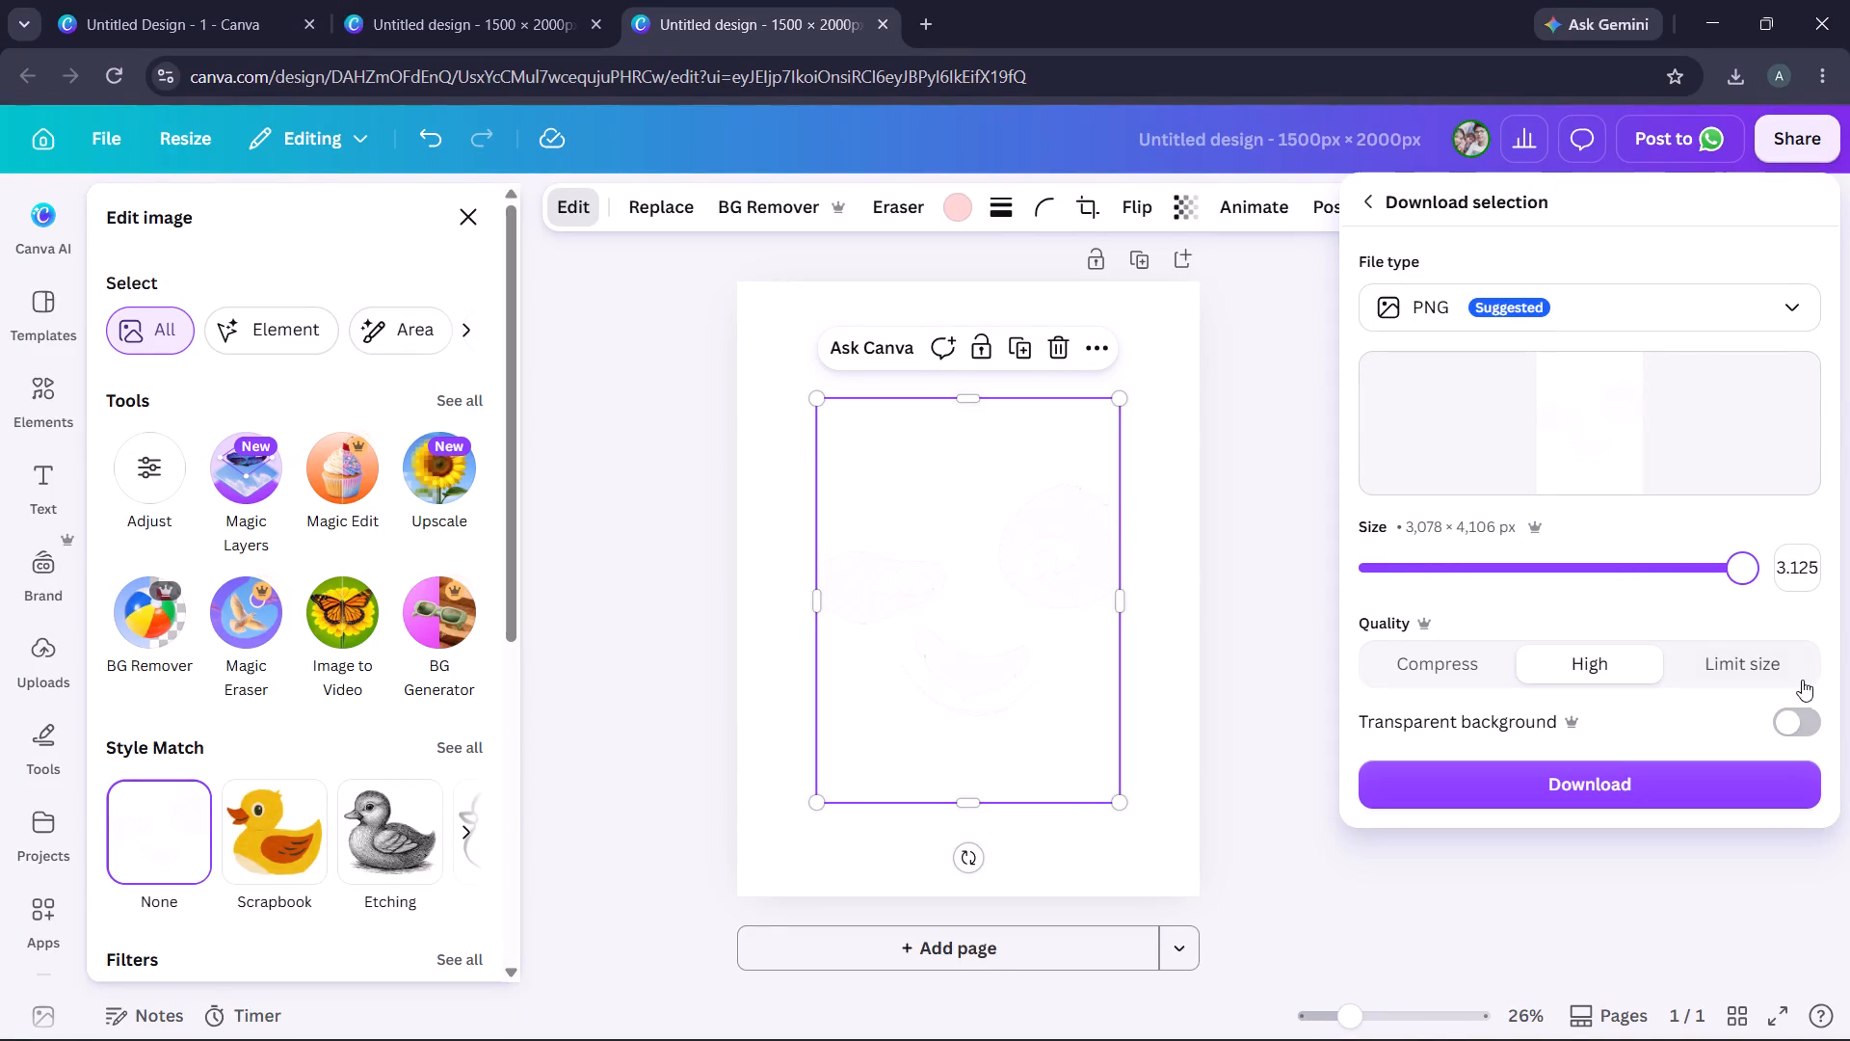
left_click_drag(1744, 577, 1735, 590)
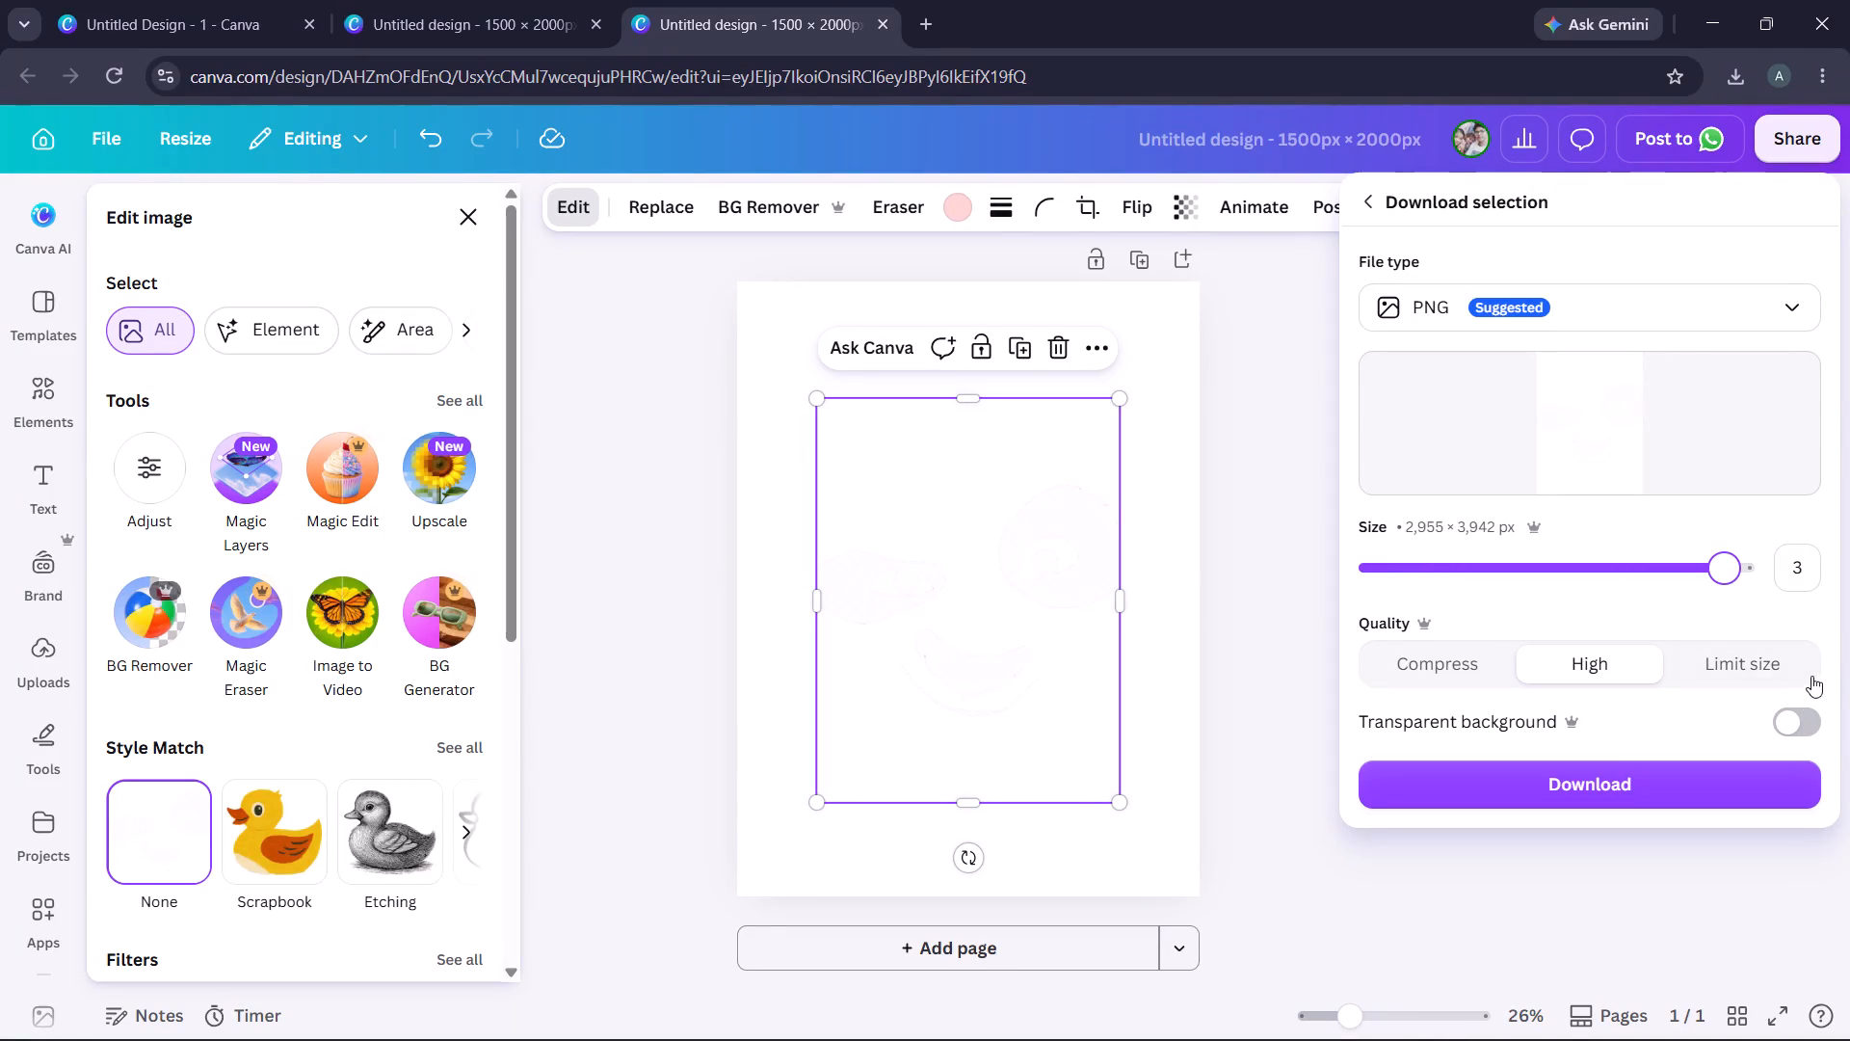
left_click(1810, 713)
left_click(1718, 788)
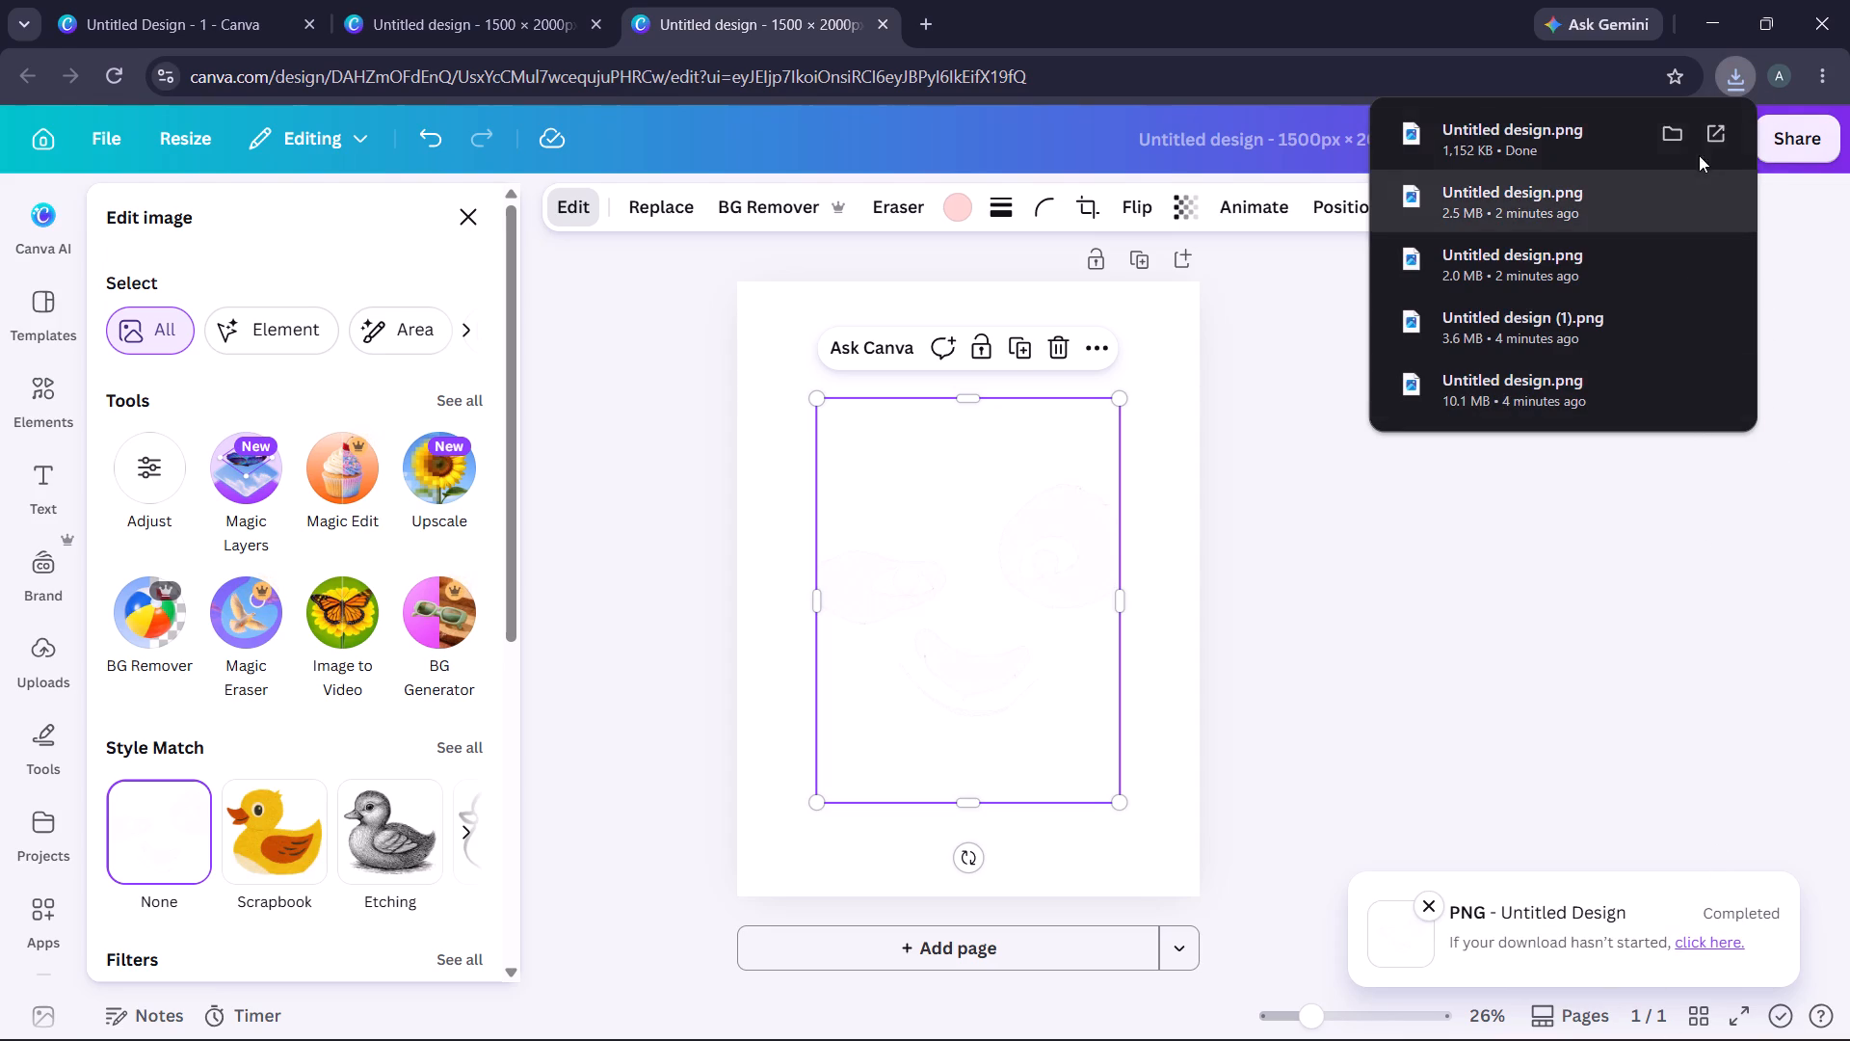
Rename the newly downloaded PNG in the Downloads folder as Smiling Panda (White).
left_click(1679, 136)
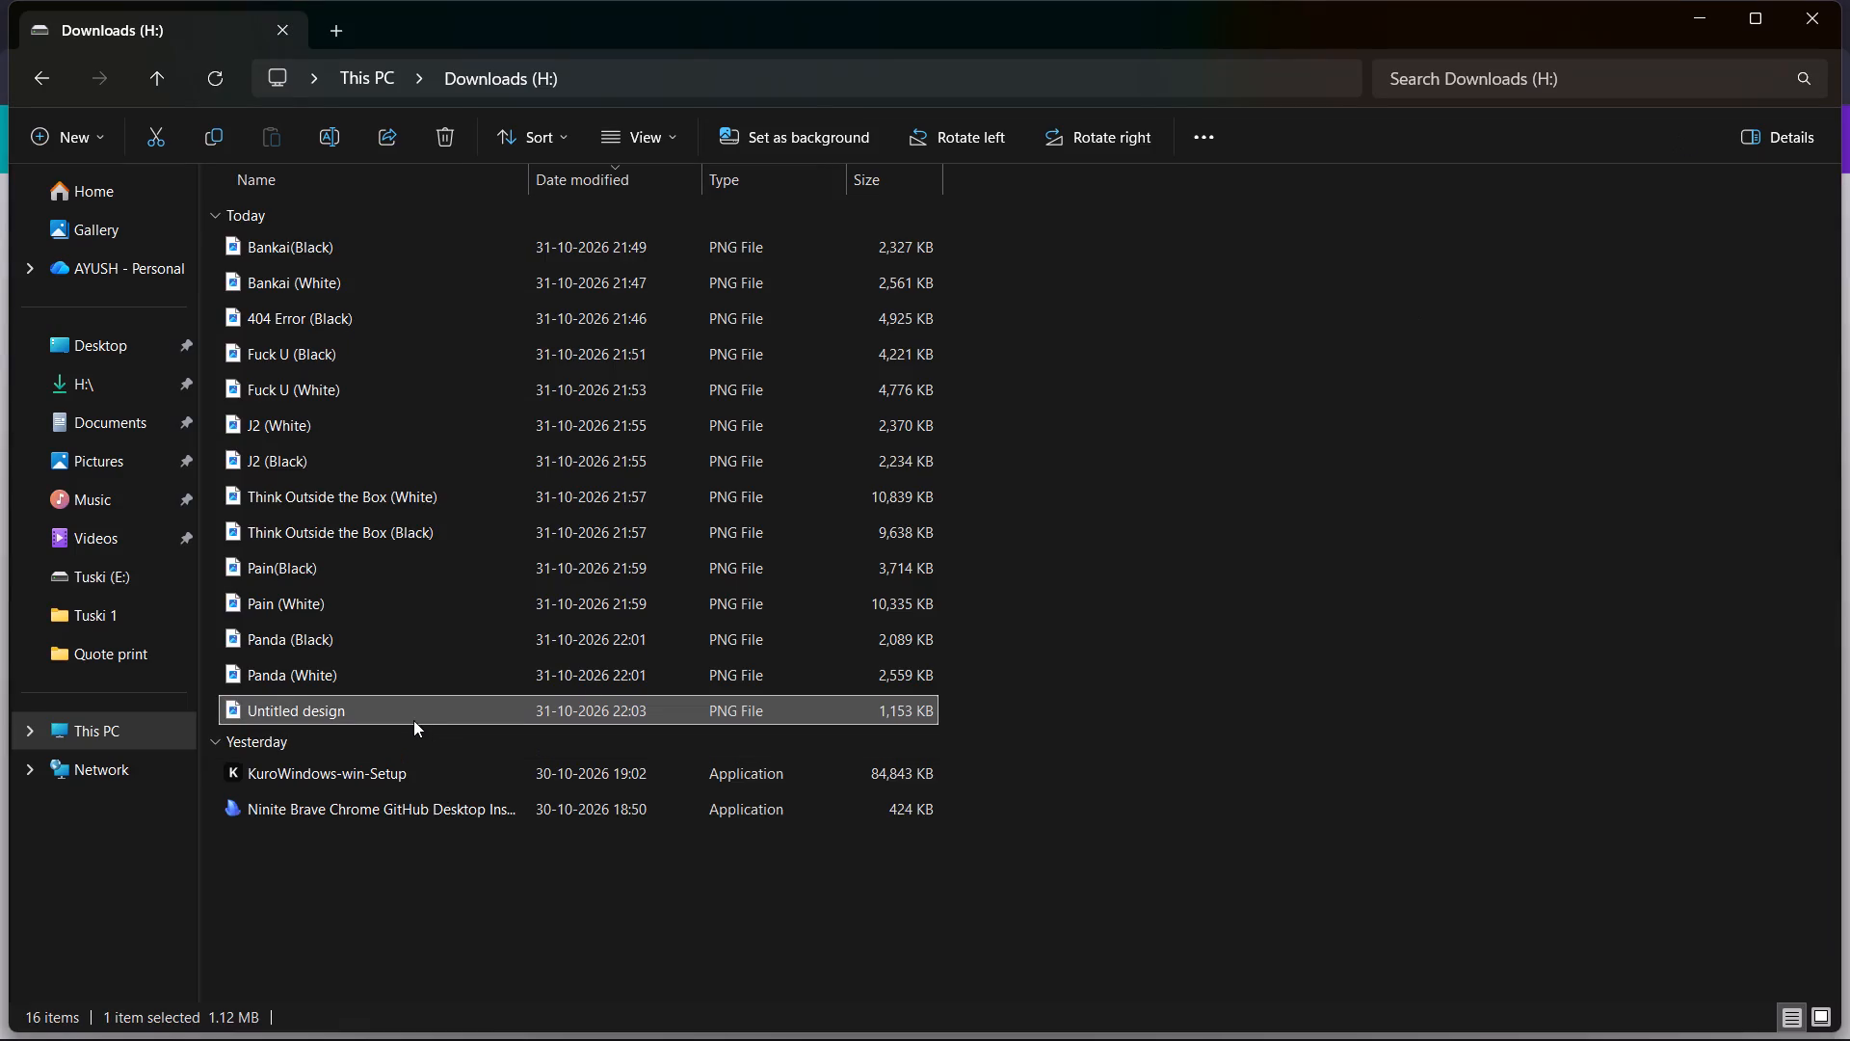
right_click(413, 720)
left_click(616, 85)
type("Smiling")
key("space")
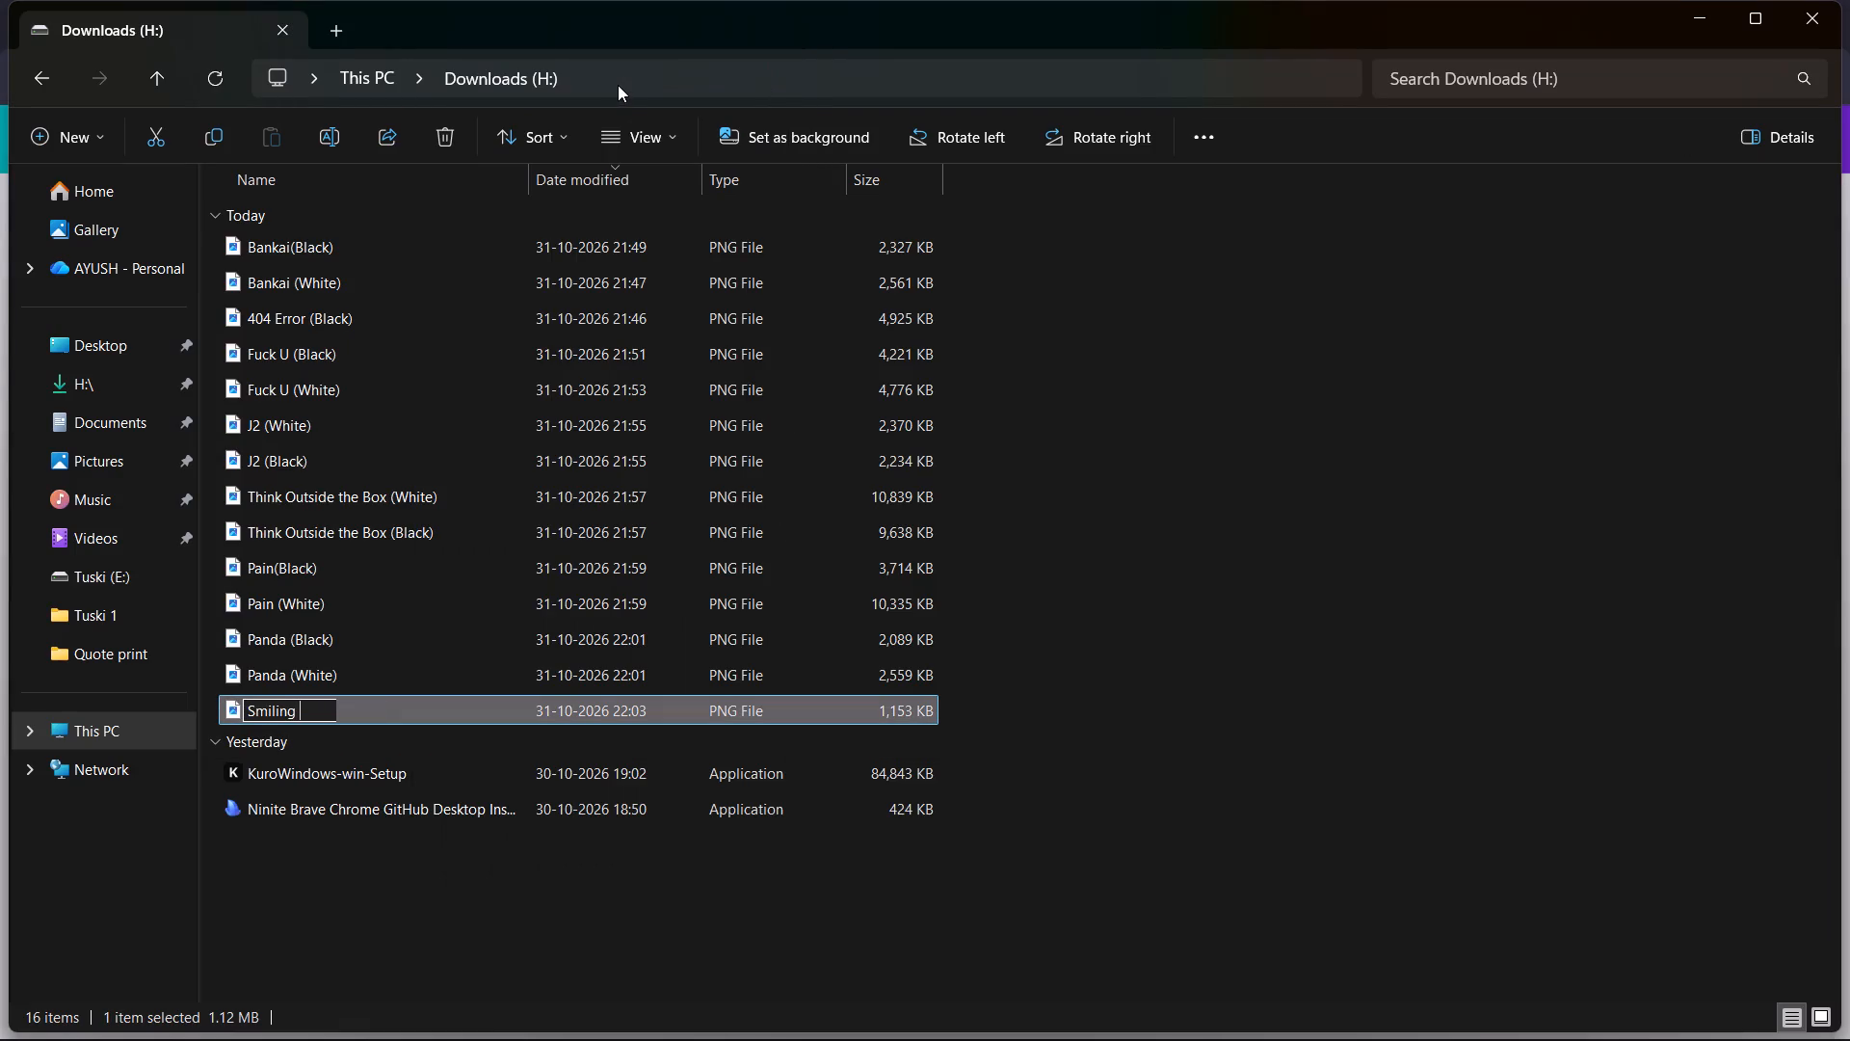
type("Panda")
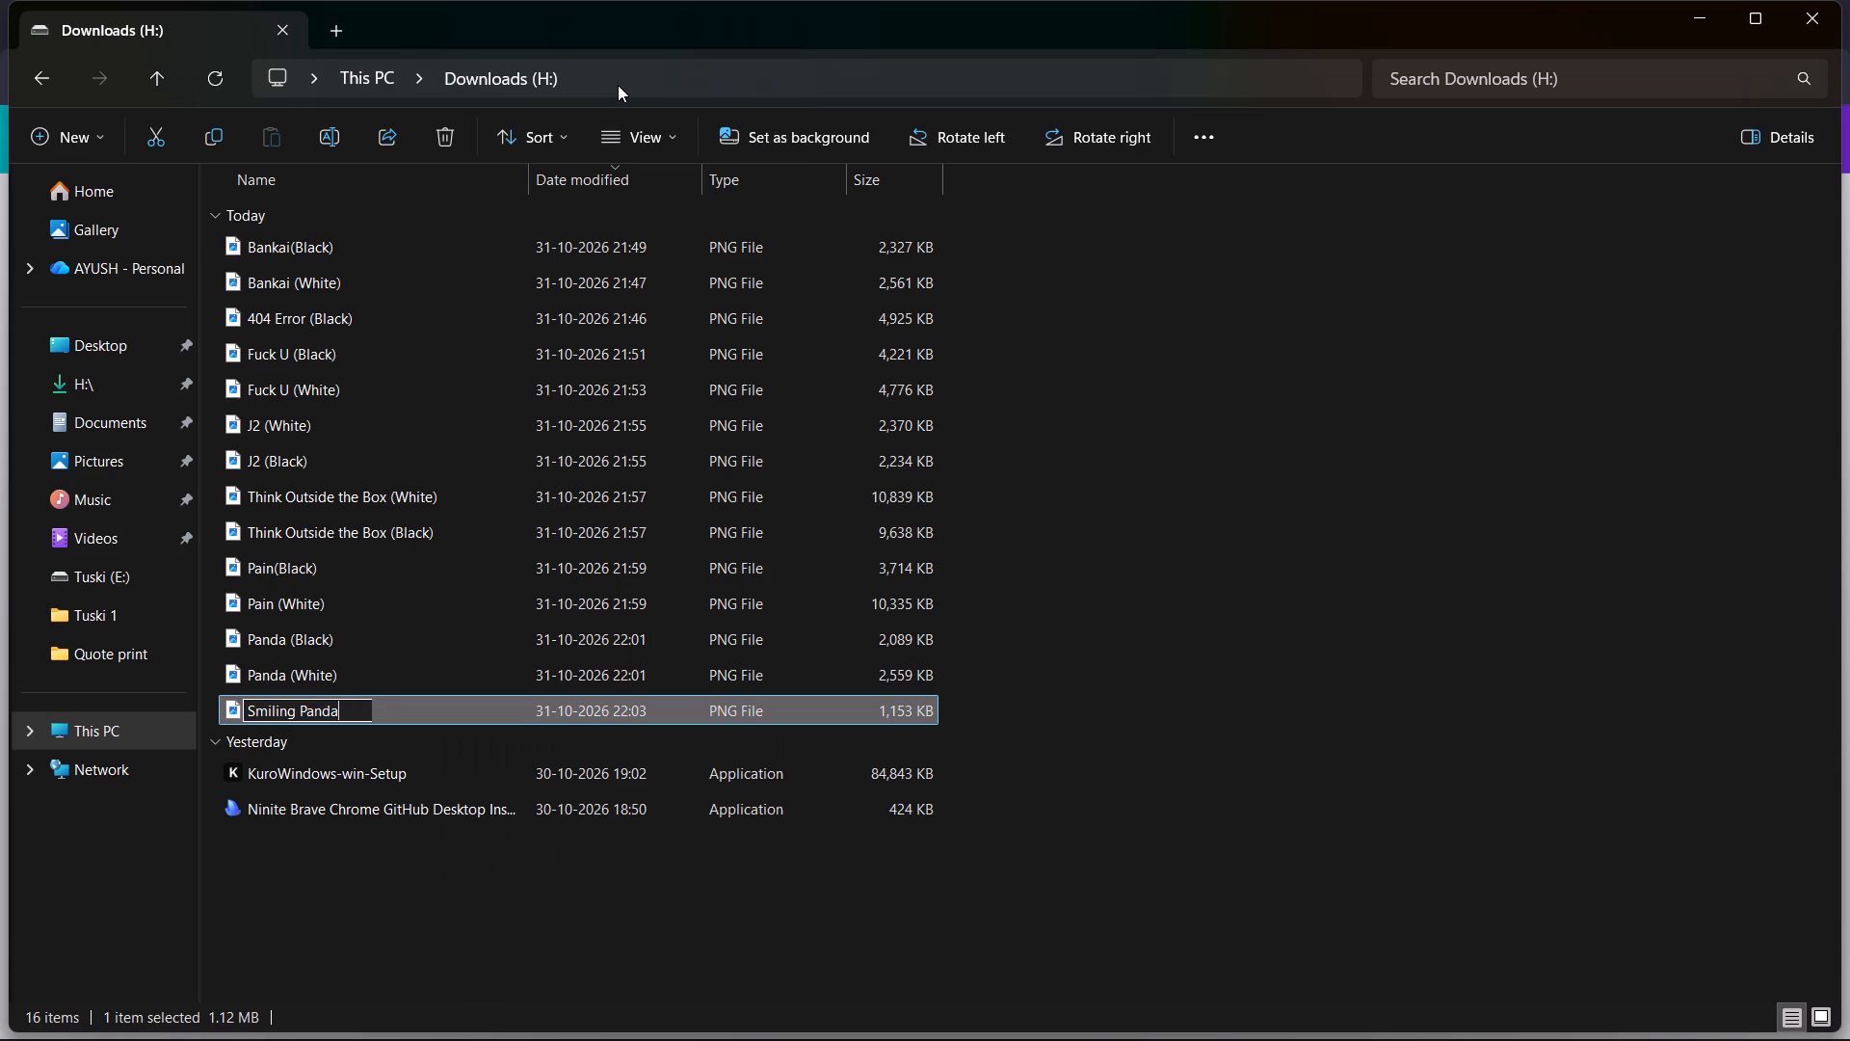
key("space")
type("(White")
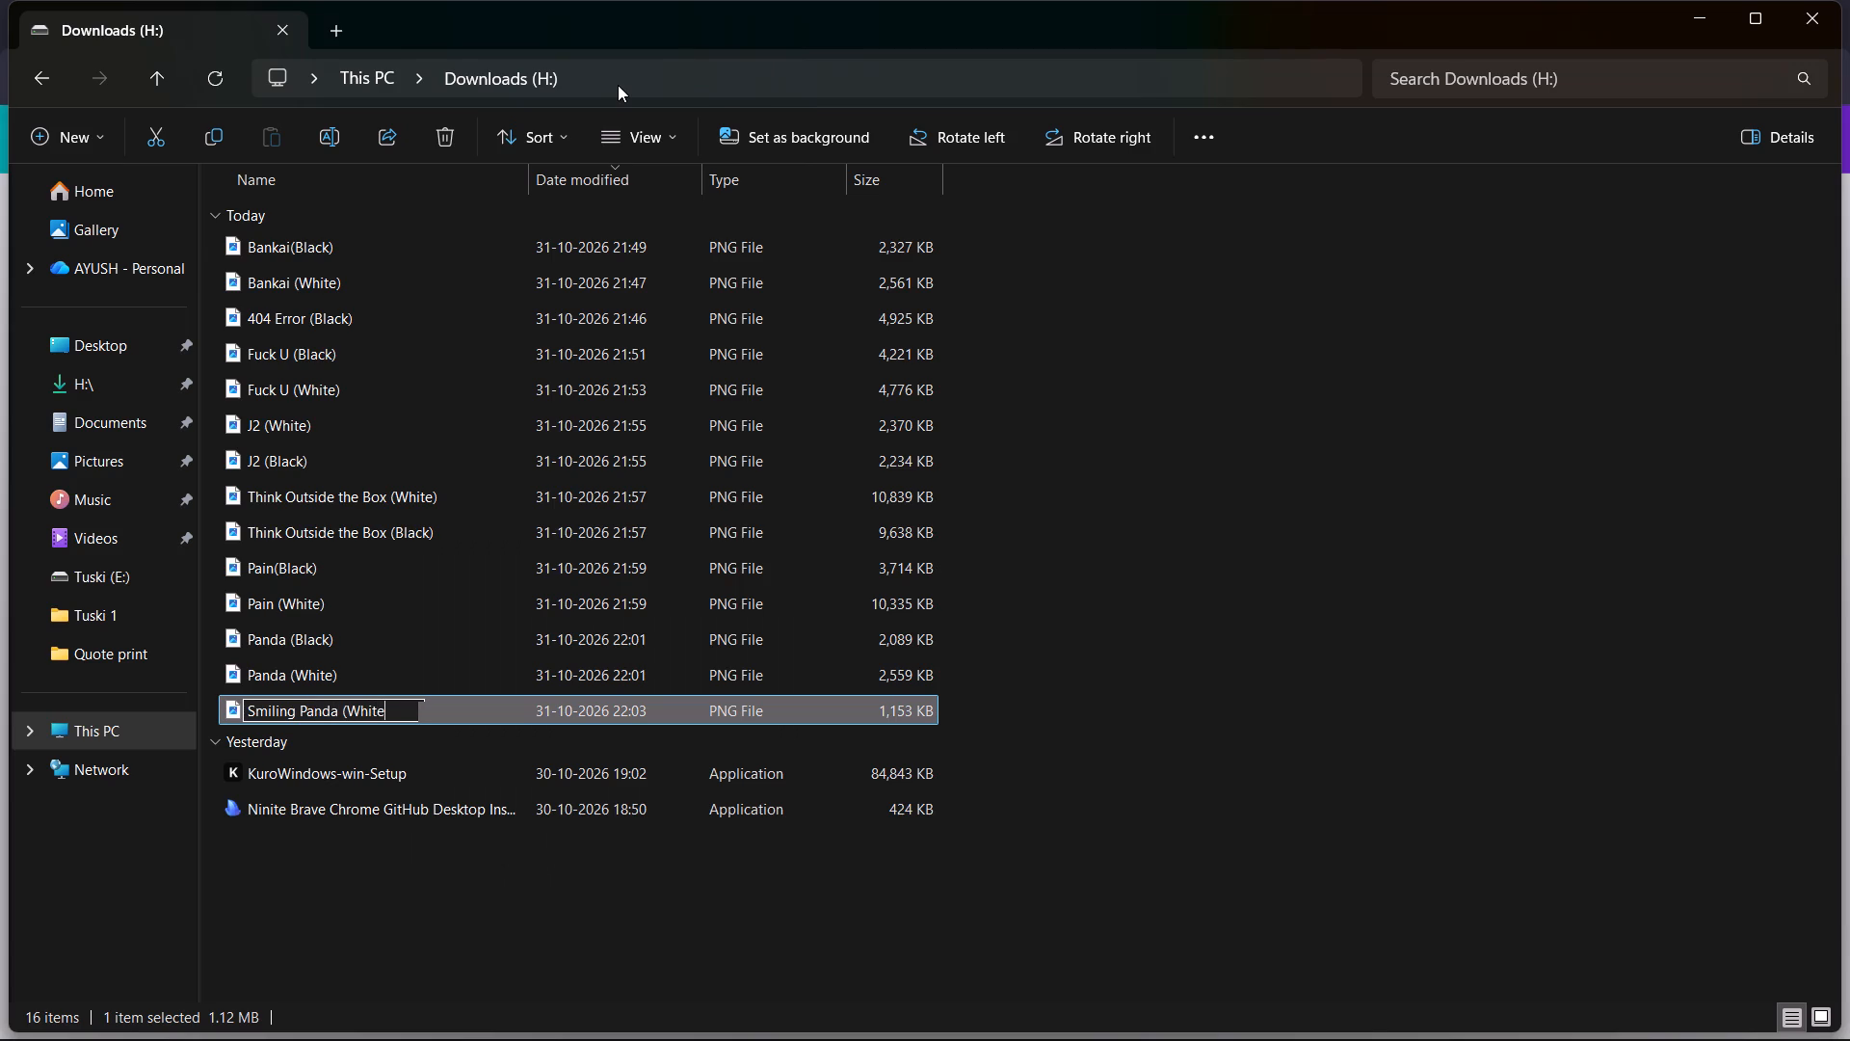
key("shift+parenright")
key("Return")
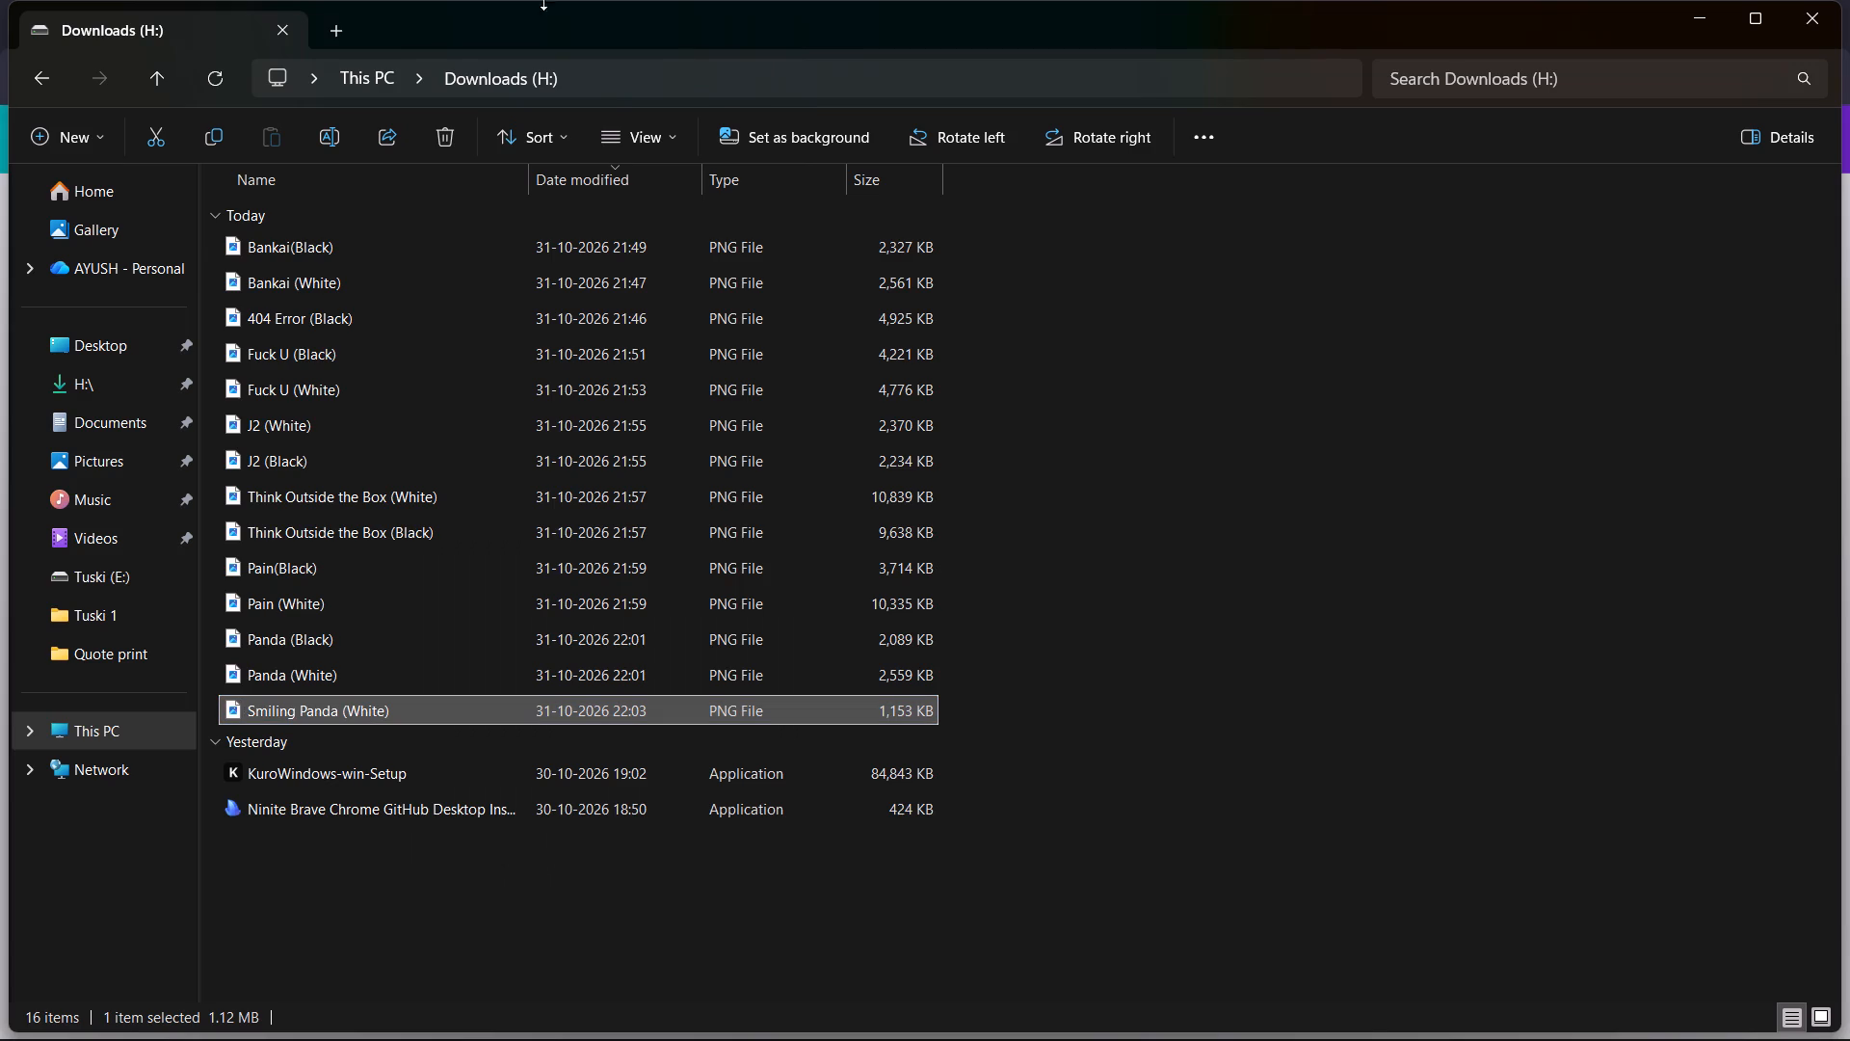
left_click(1715, 24)
Download the selected black smirking face as a PNG at 3 times size with a transparent background.
left_click(561, 0)
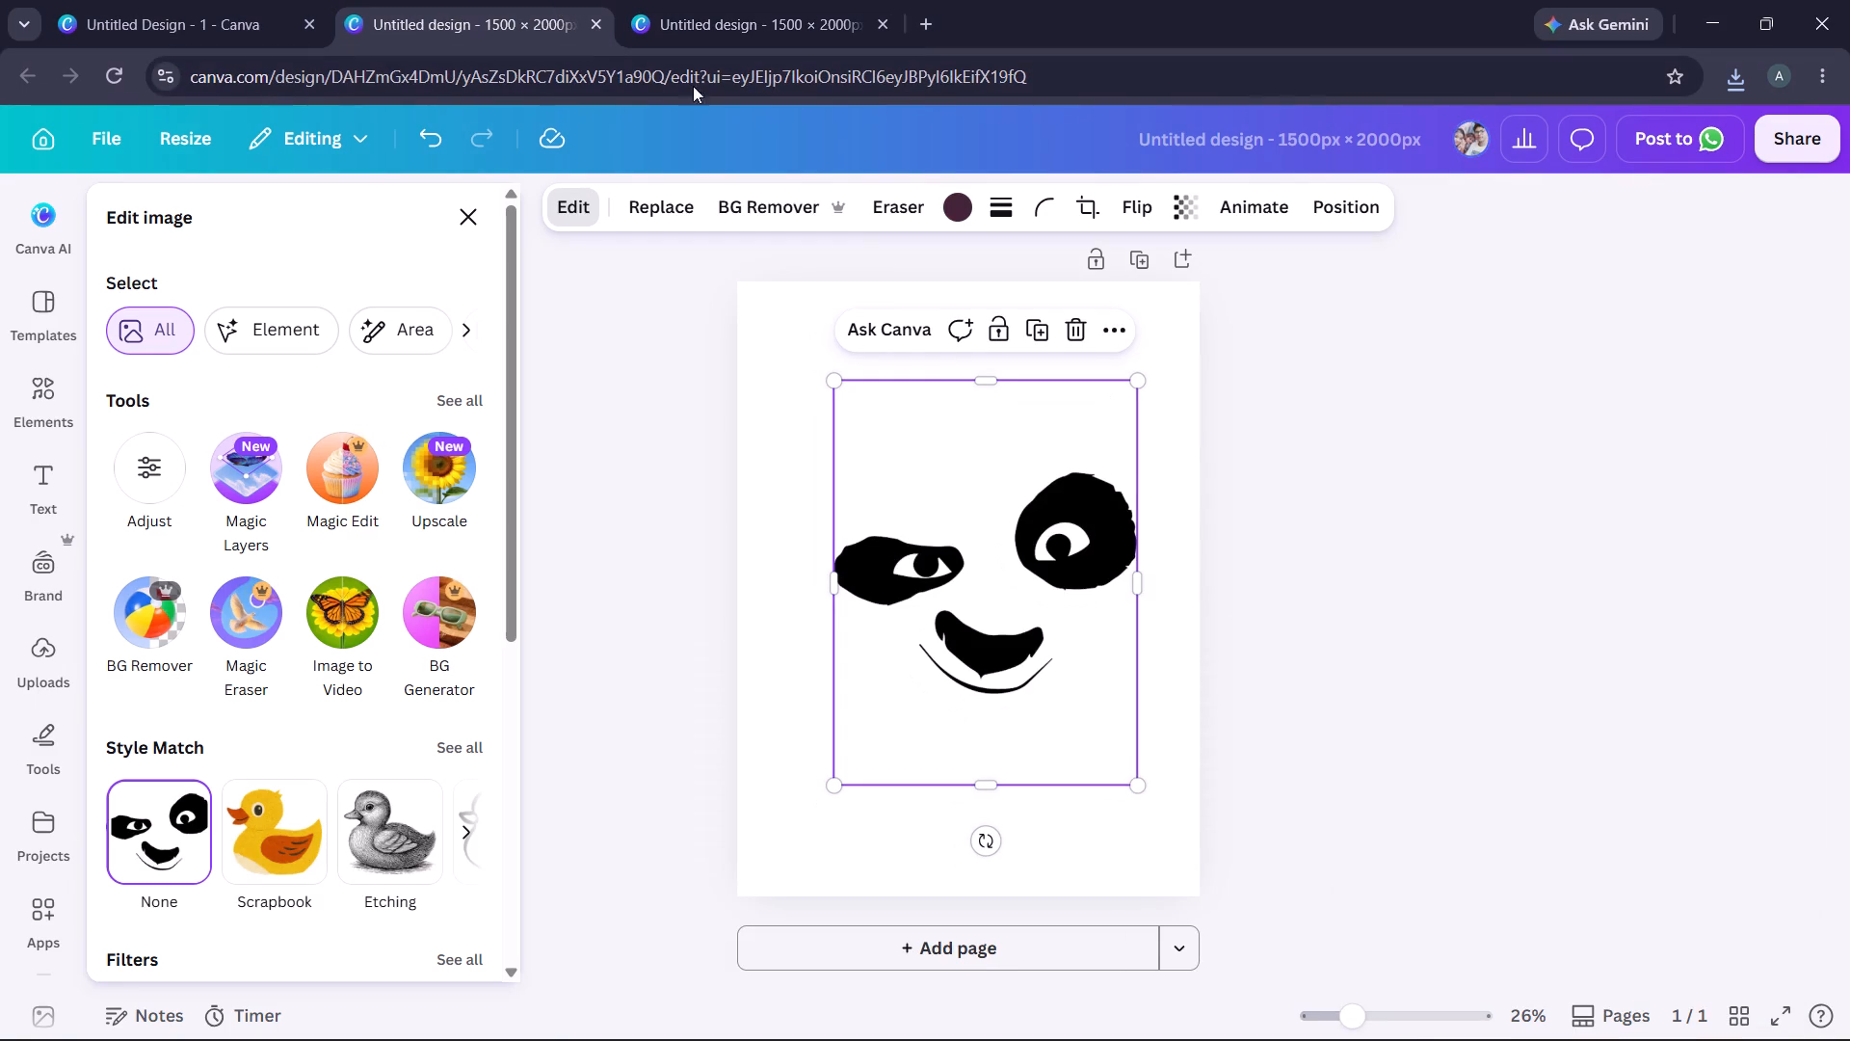
right_click(968, 421)
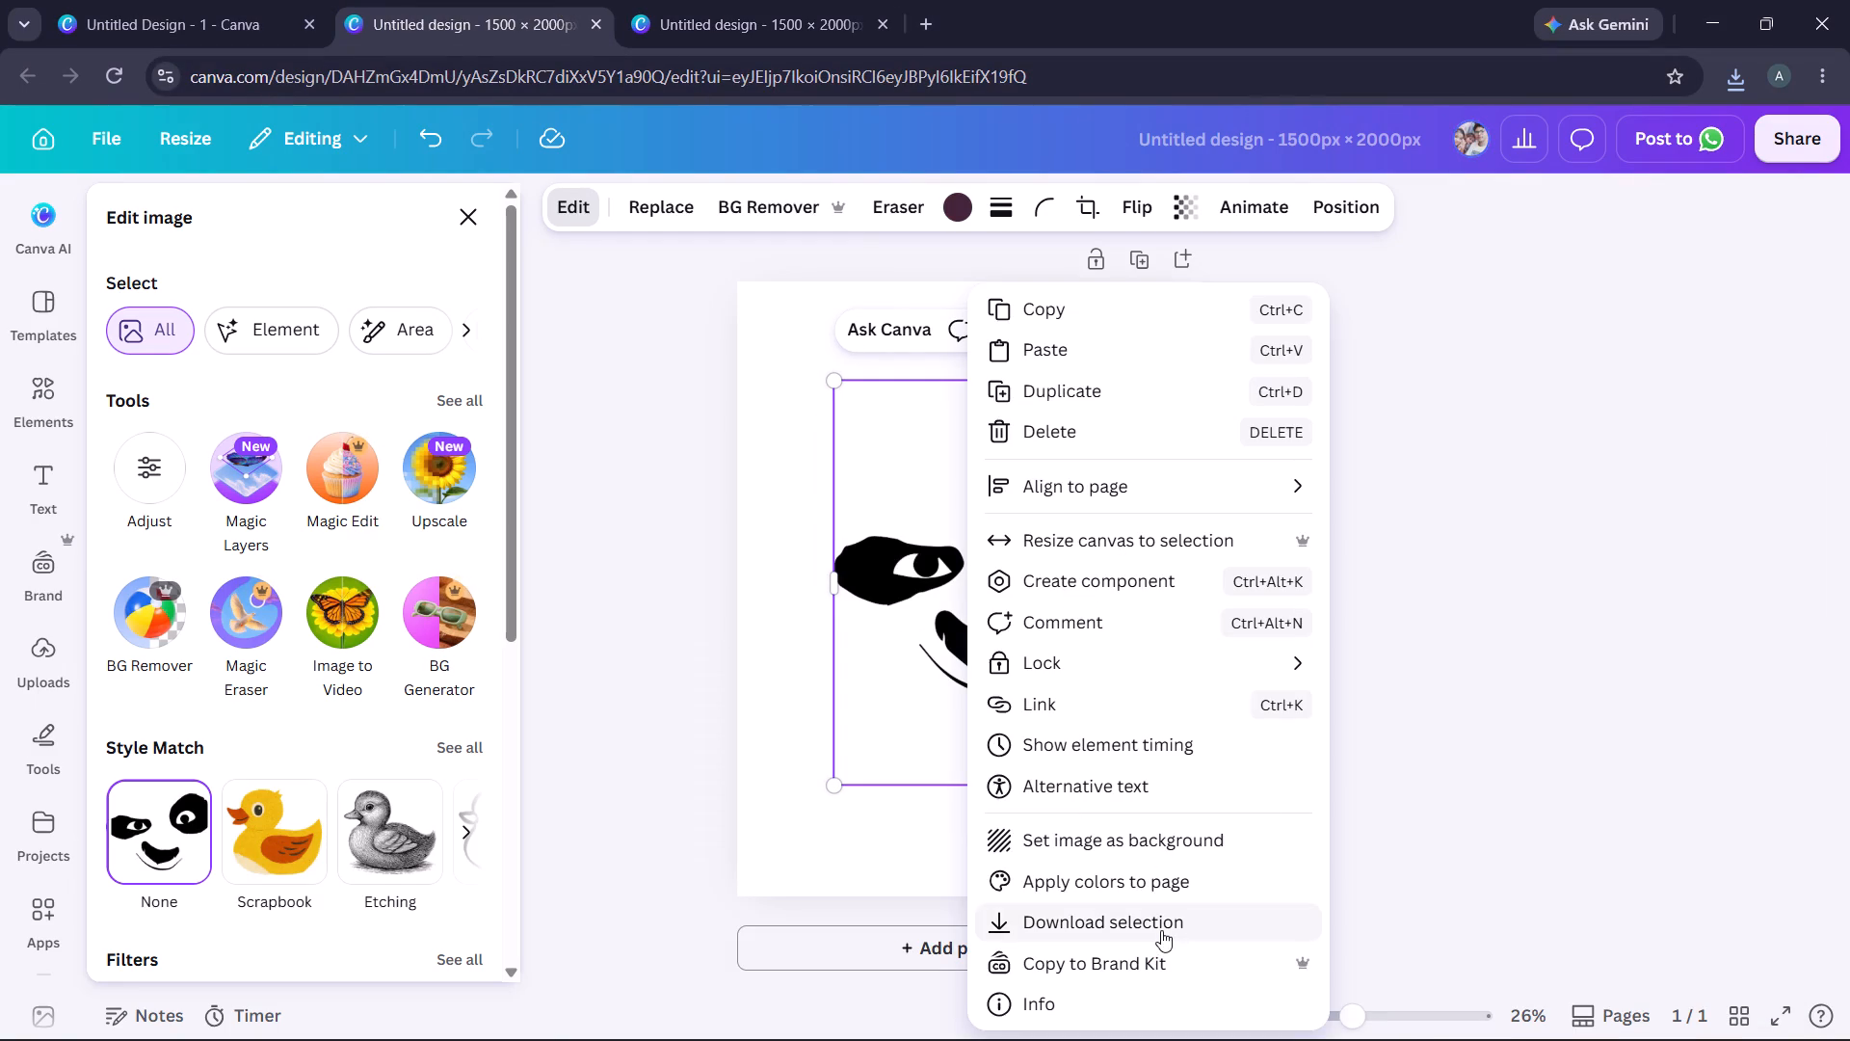
left_click(1161, 930)
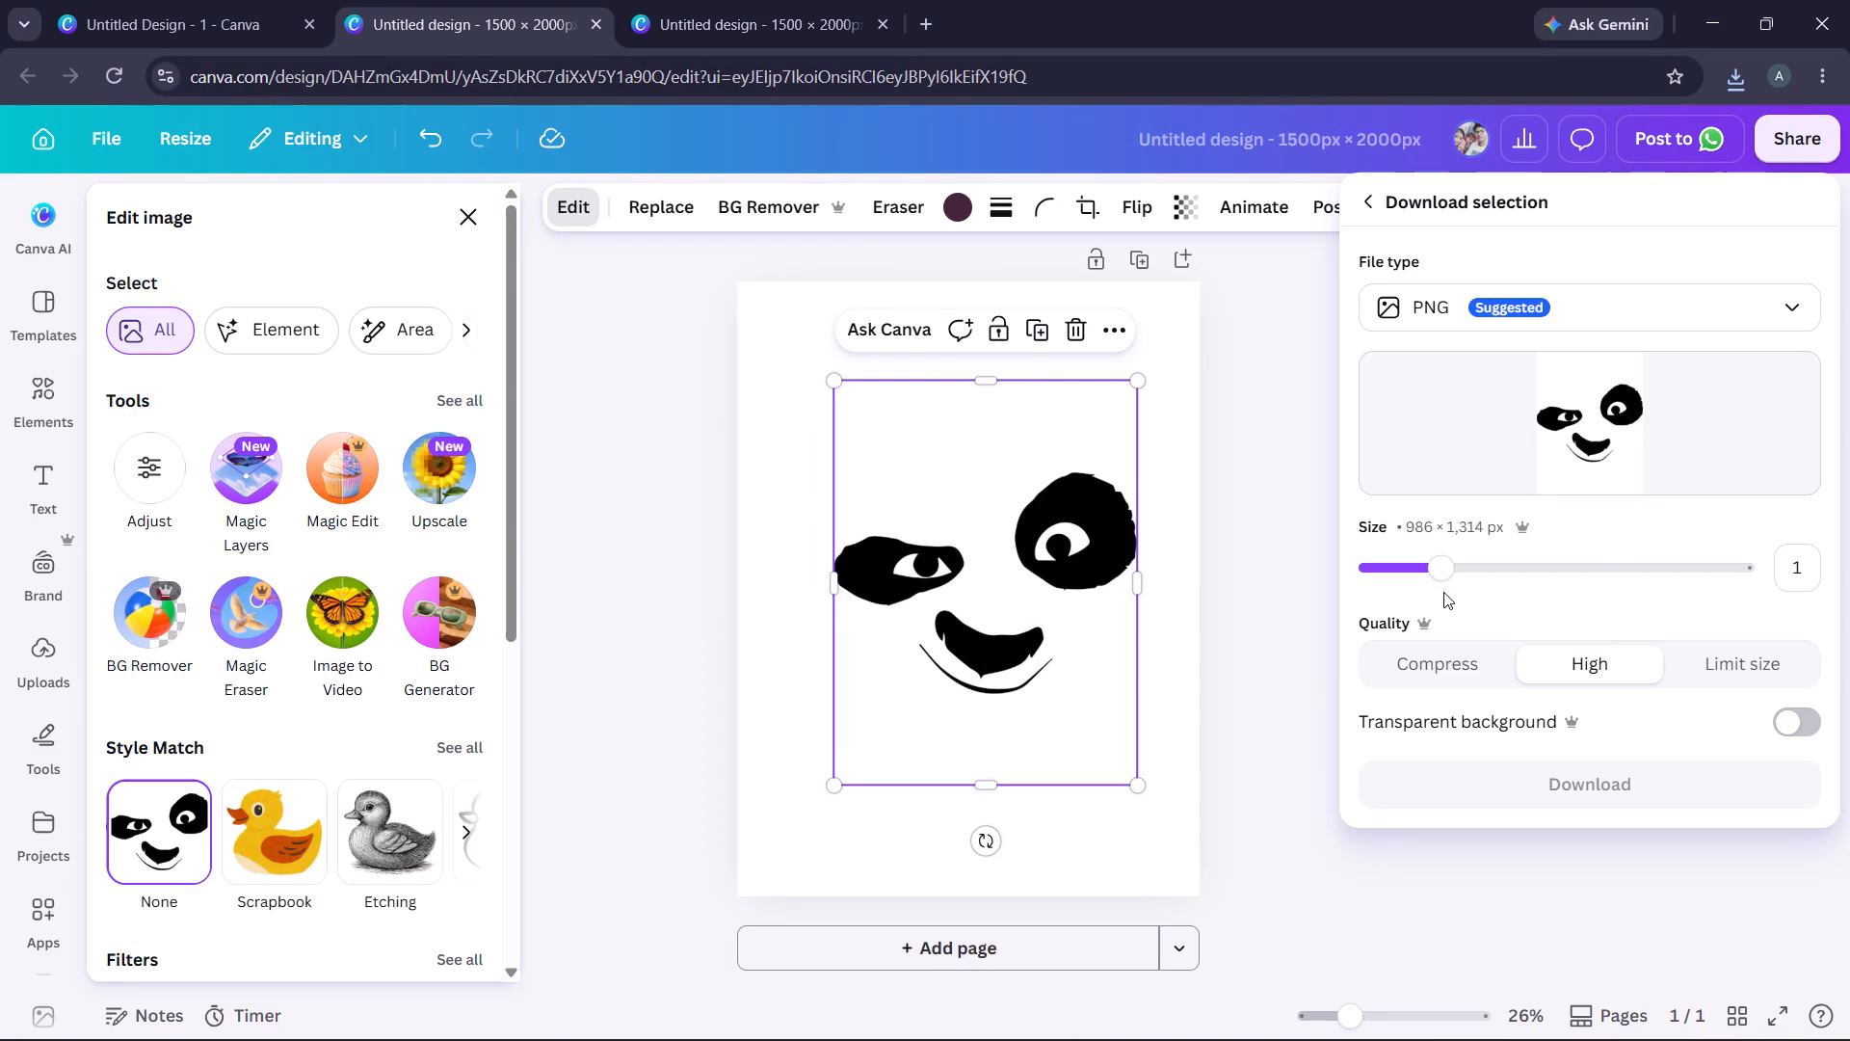
left_click_drag(1443, 569, 1723, 619)
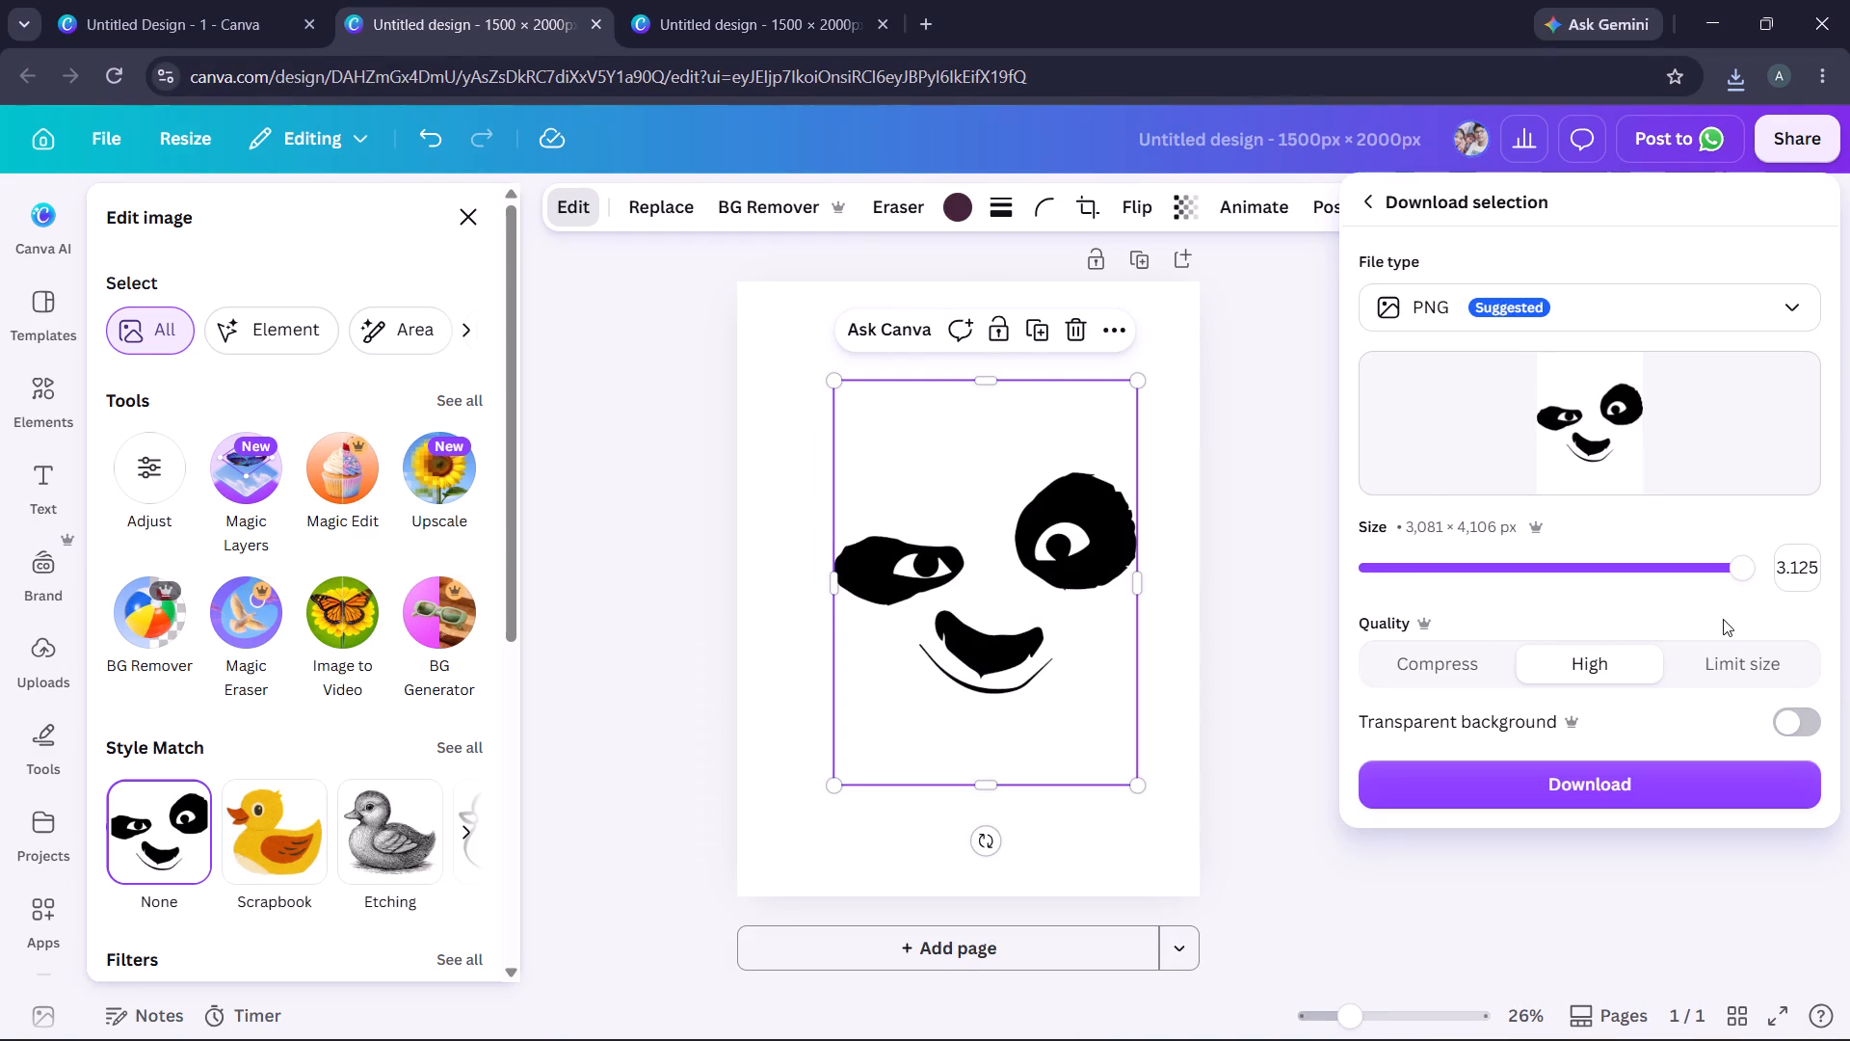
left_click_drag(1723, 619, 1662, 637)
left_click(1735, 577)
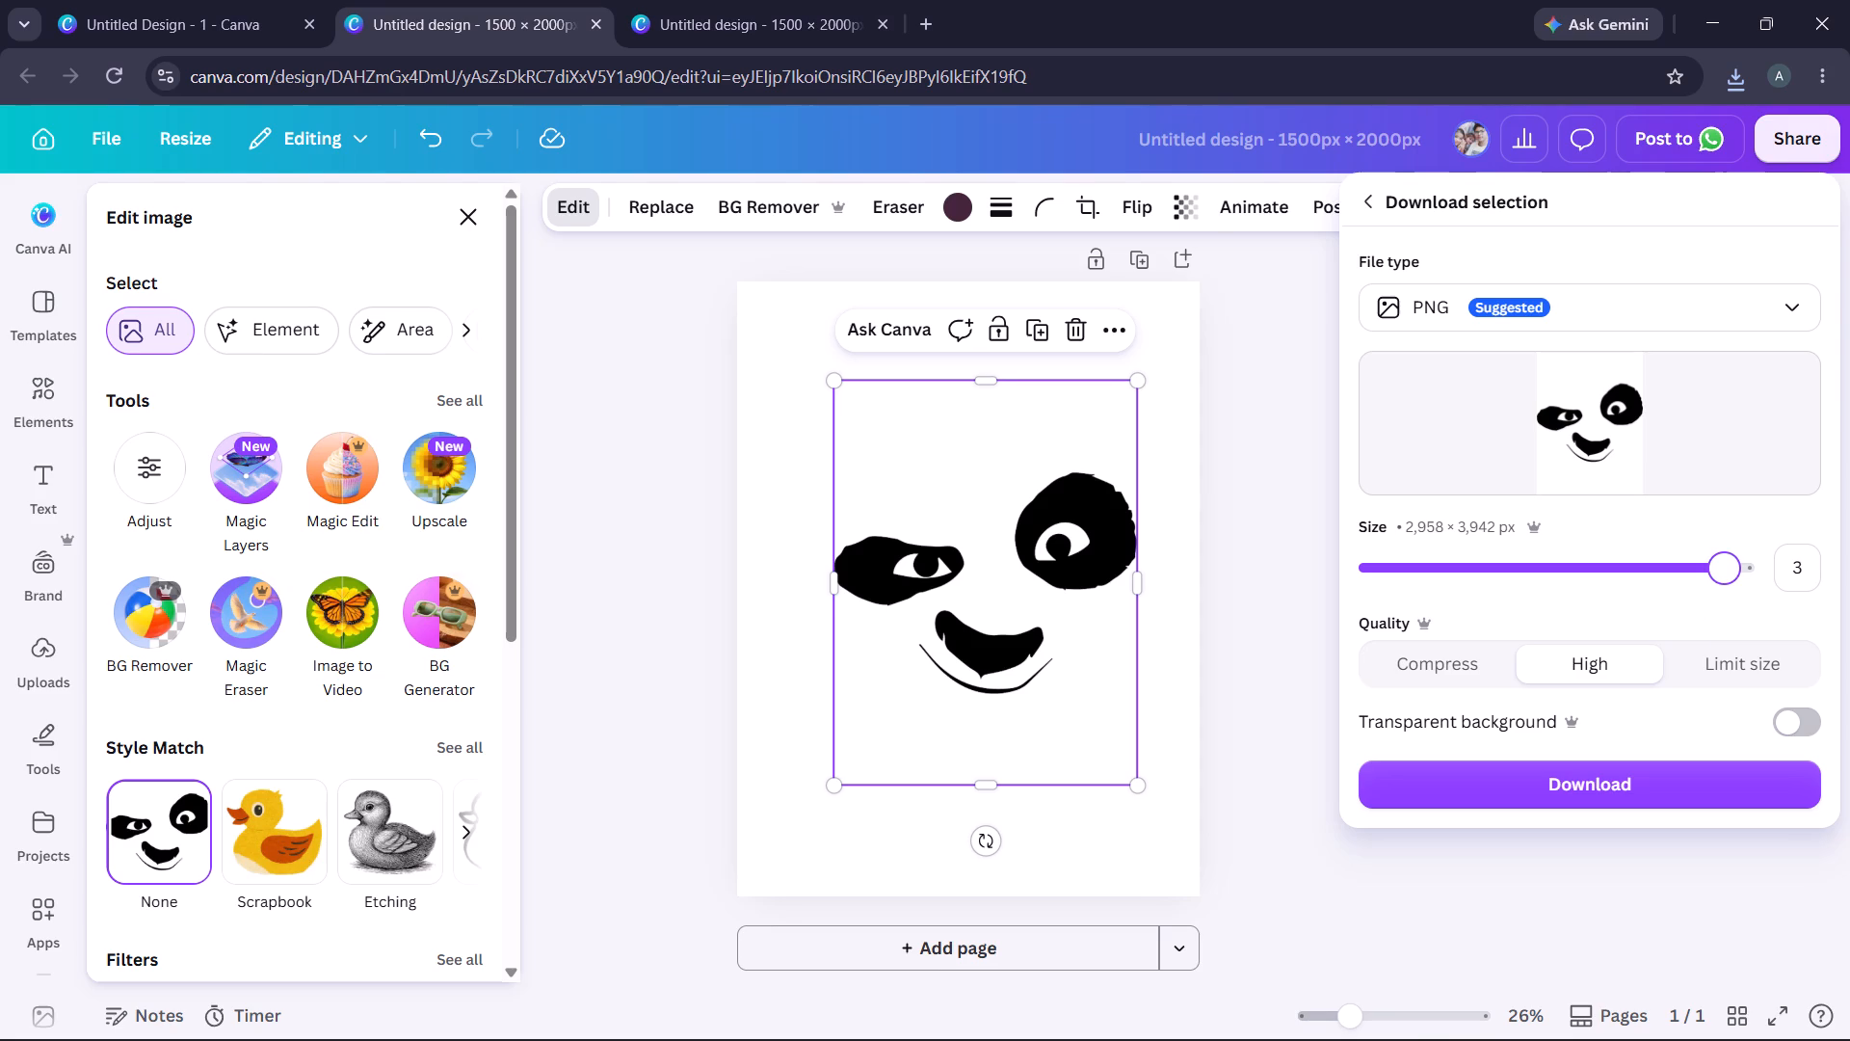
left_click(1820, 718)
left_click(1721, 790)
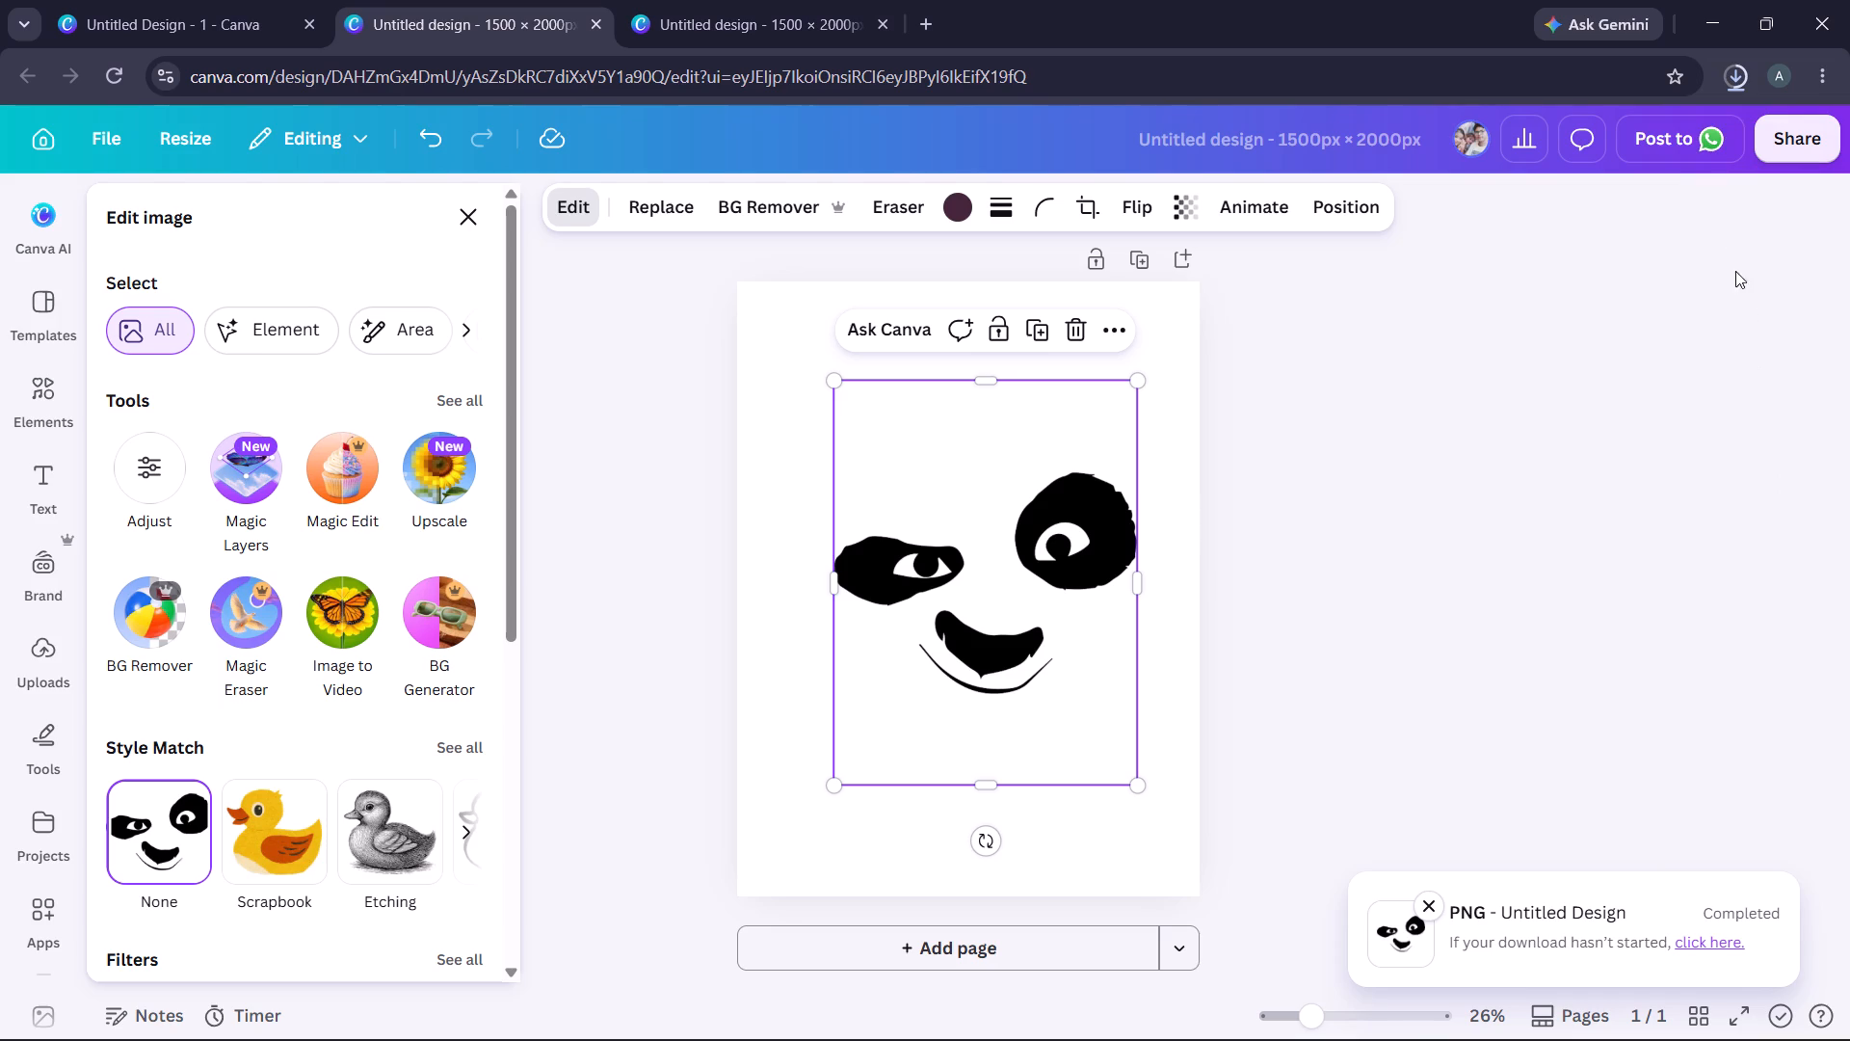
Rename the newly downloaded black face PNG in the Downloads folder as Smiling Panda (Blac).
left_click(1674, 133)
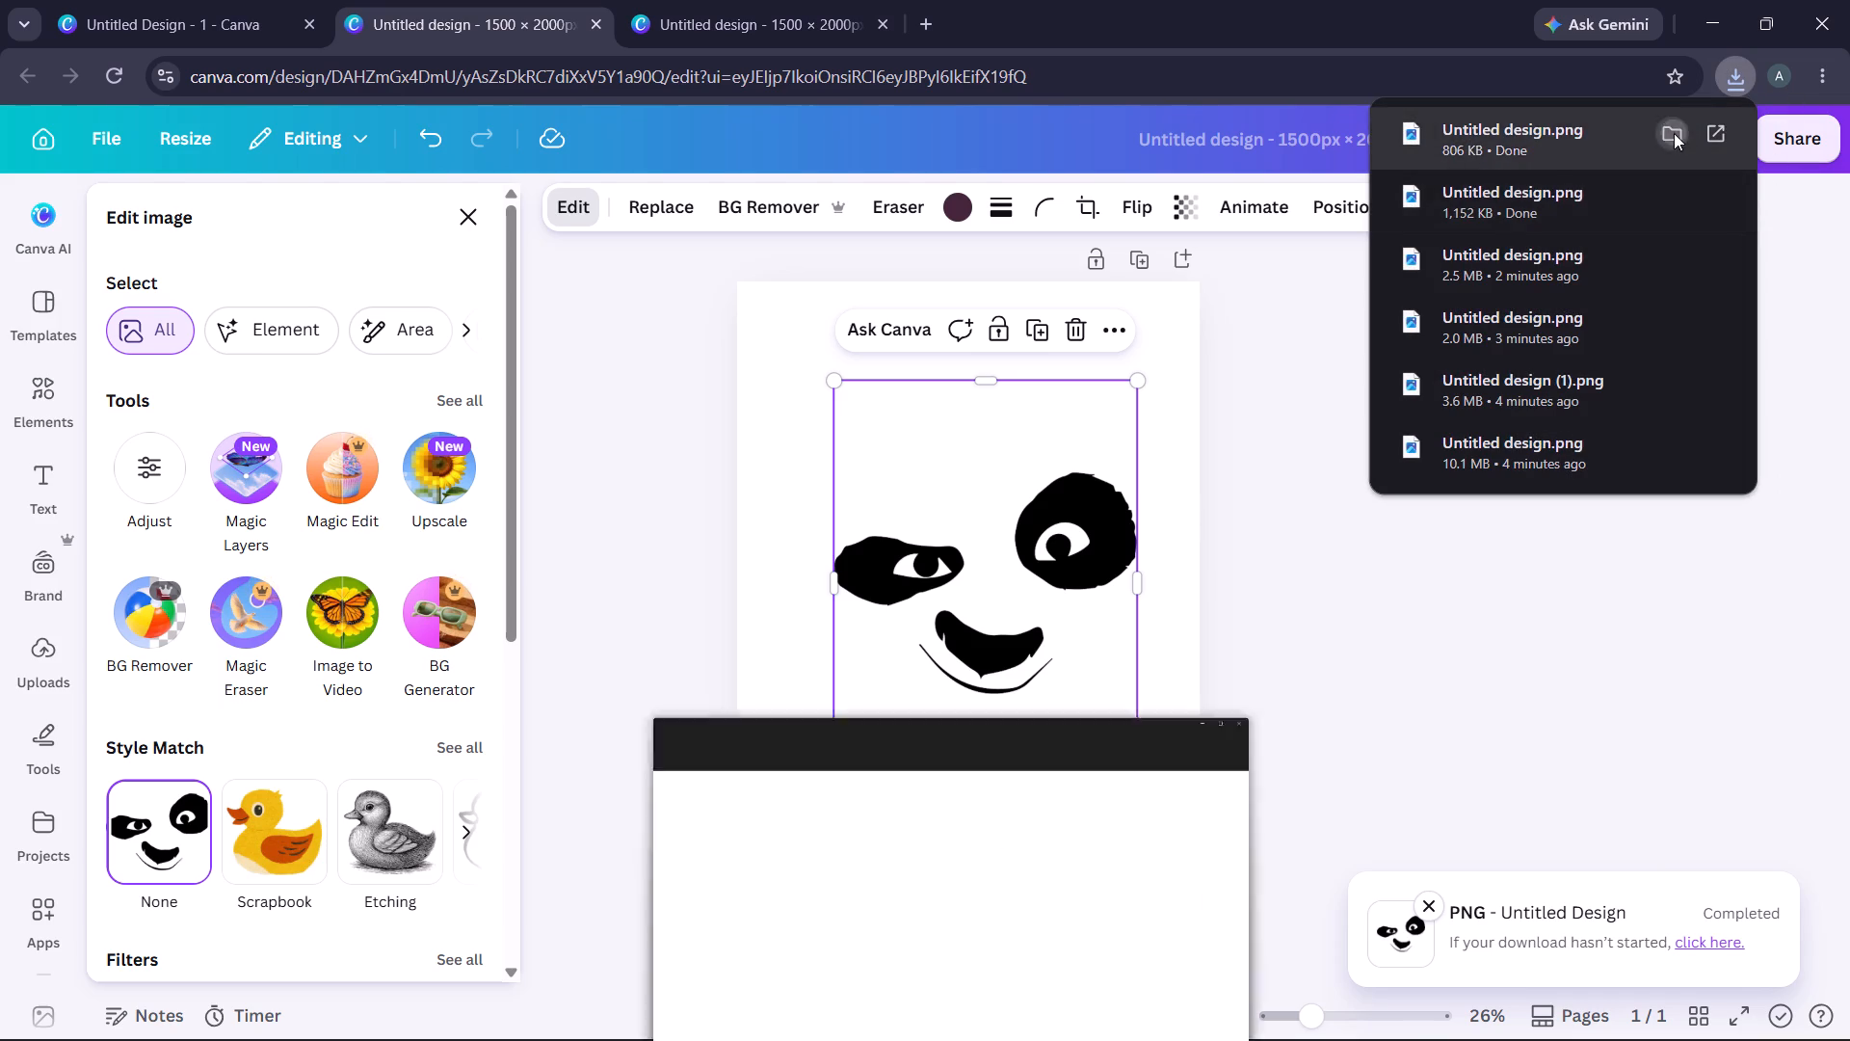
right_click(374, 742)
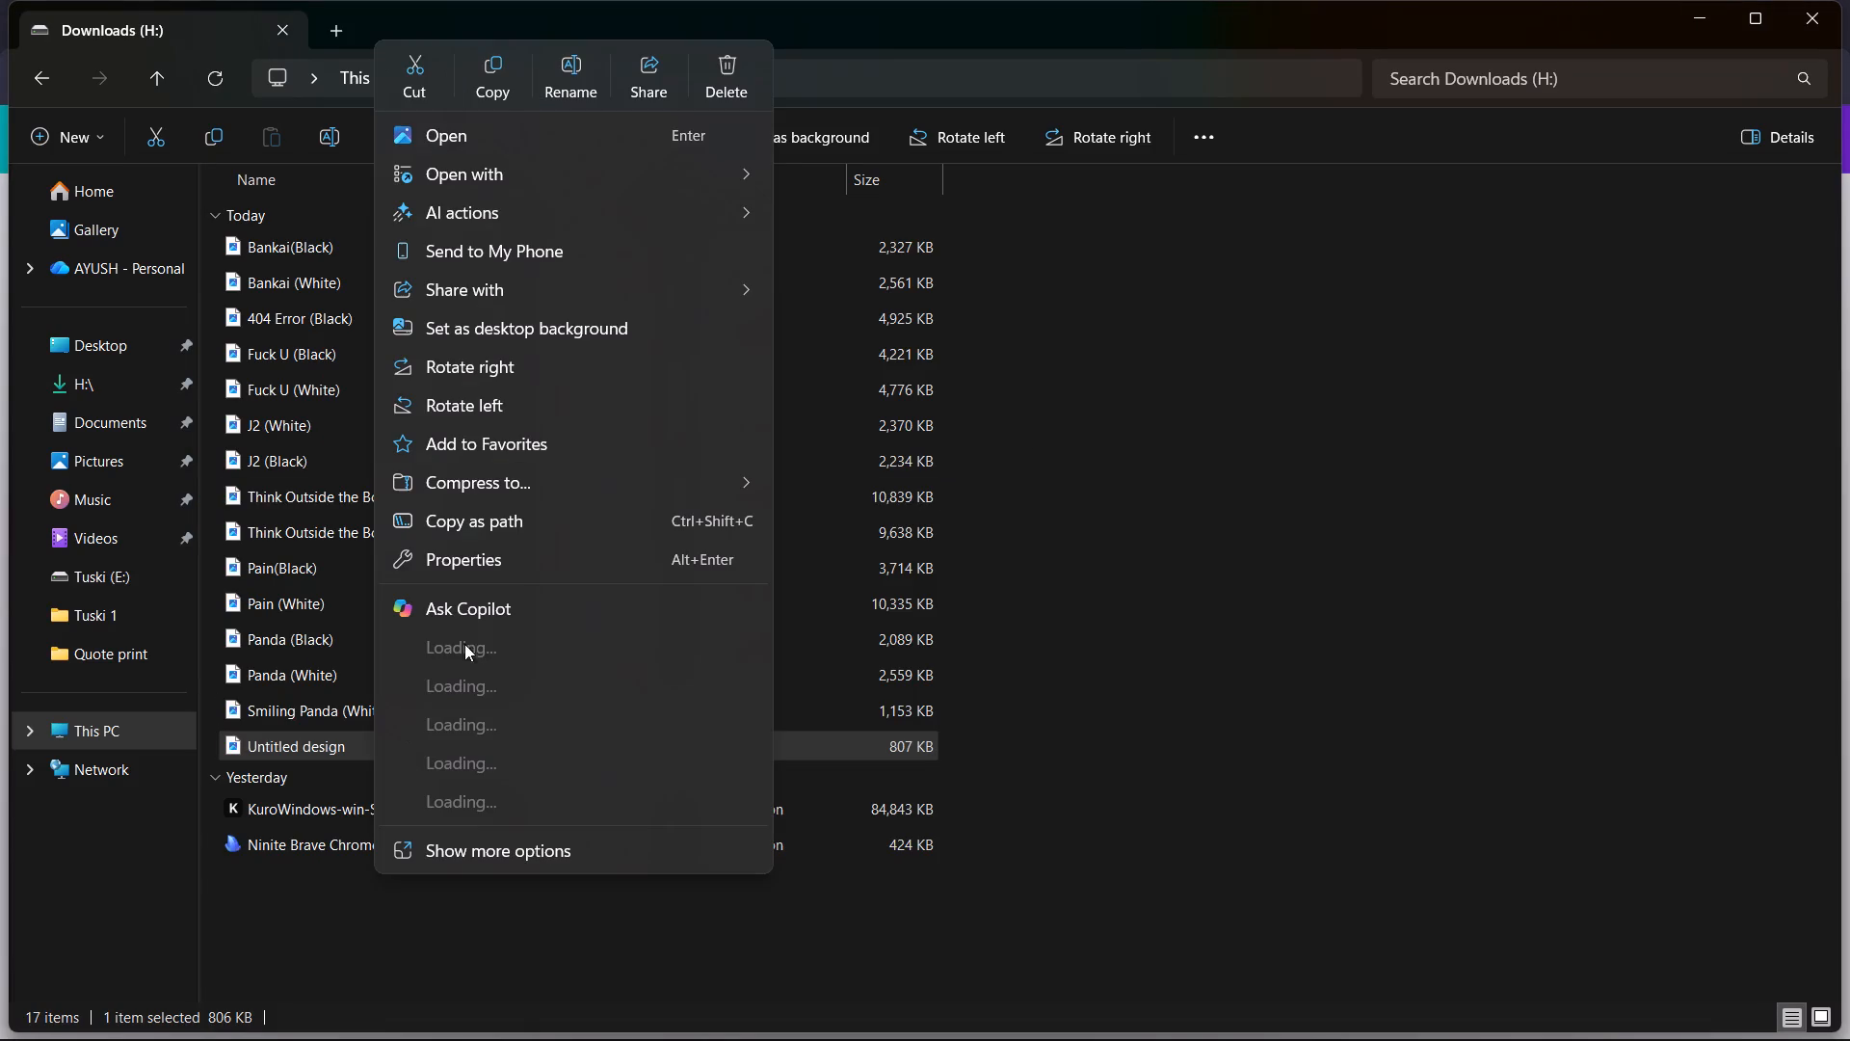
left_click(588, 93)
type("Smiling")
key("space")
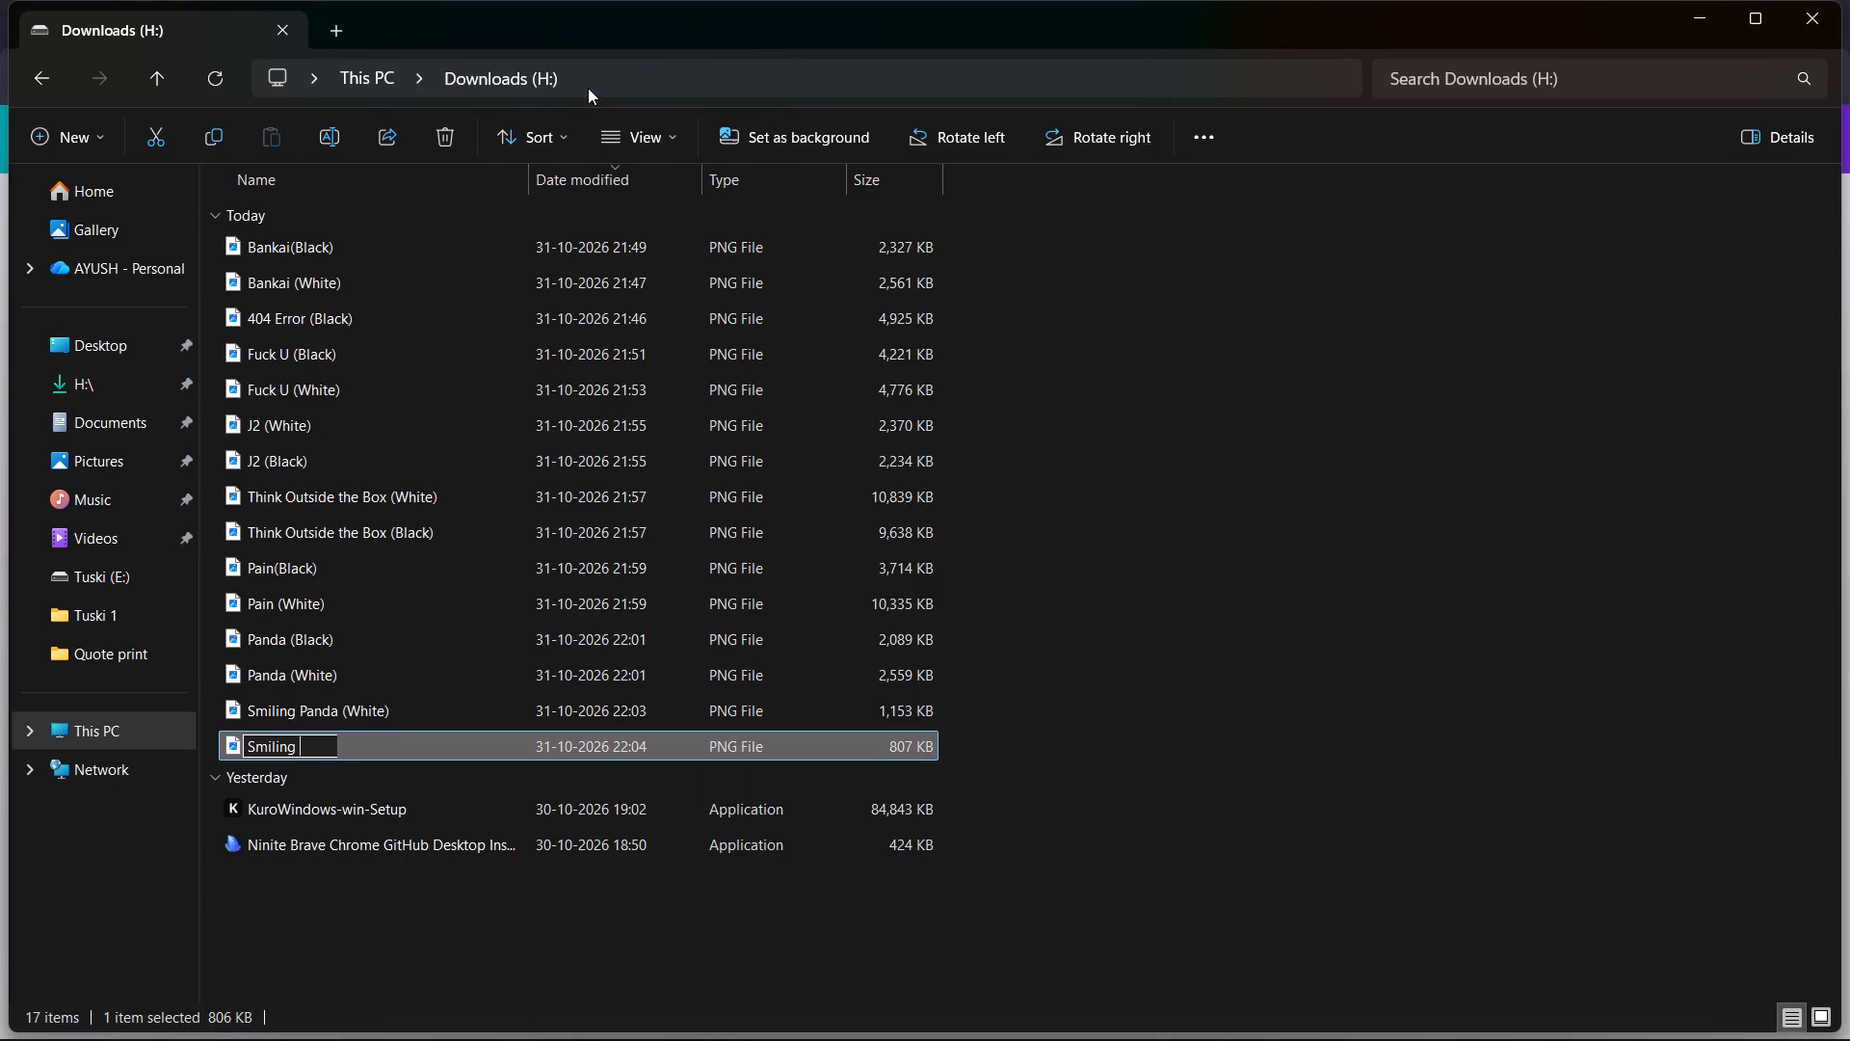
type("Panda")
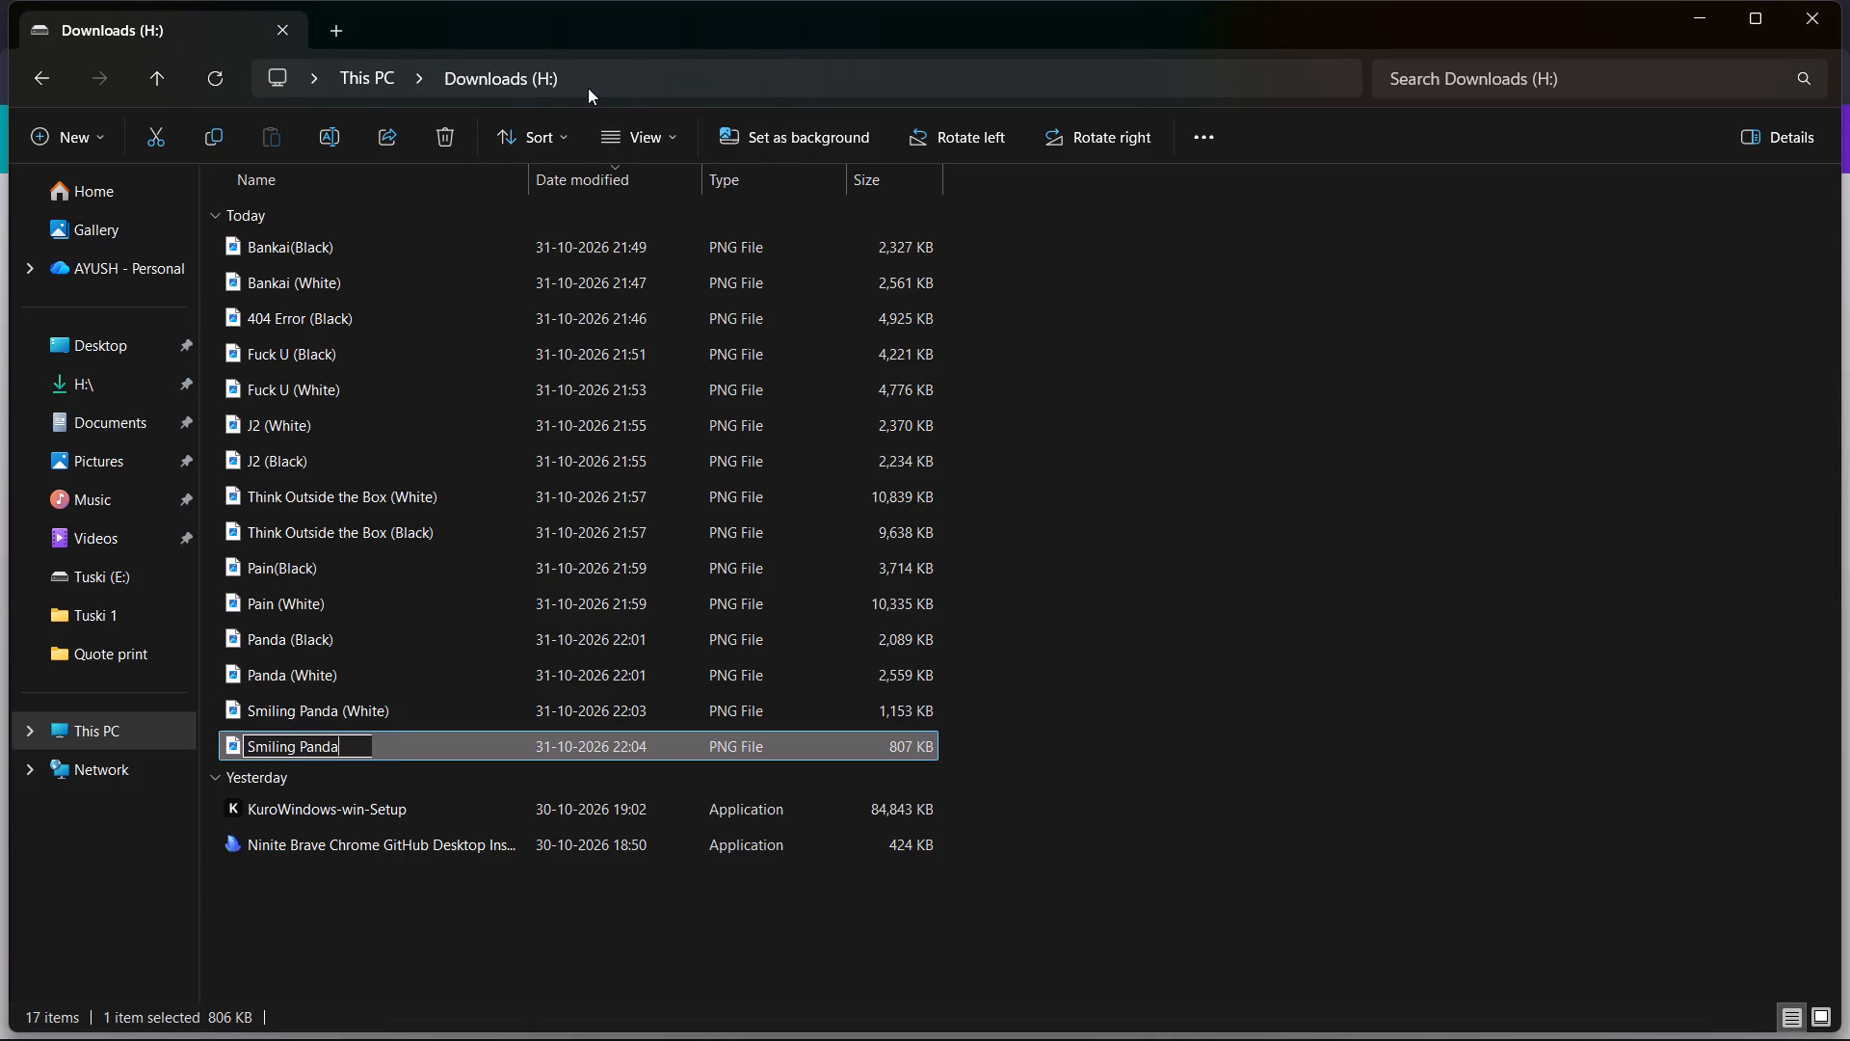
key("space")
type("(")
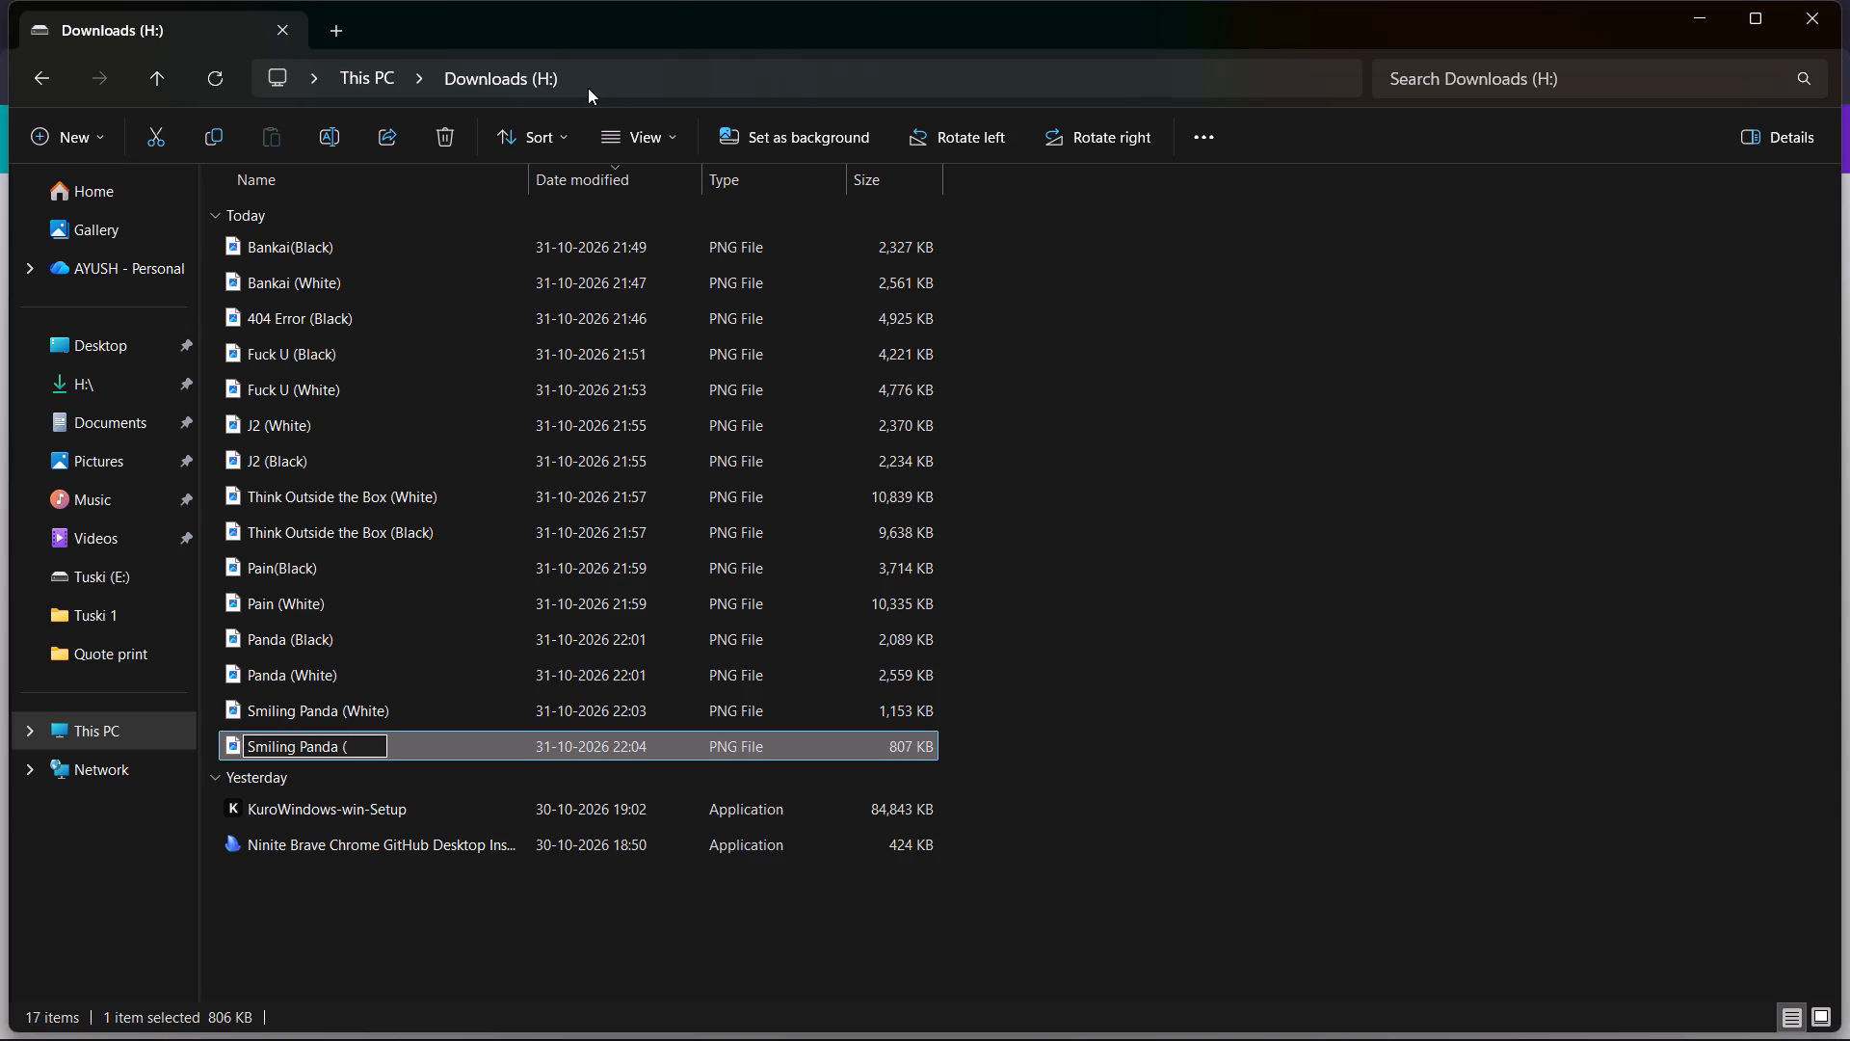
type("Blac)")
key("Return")
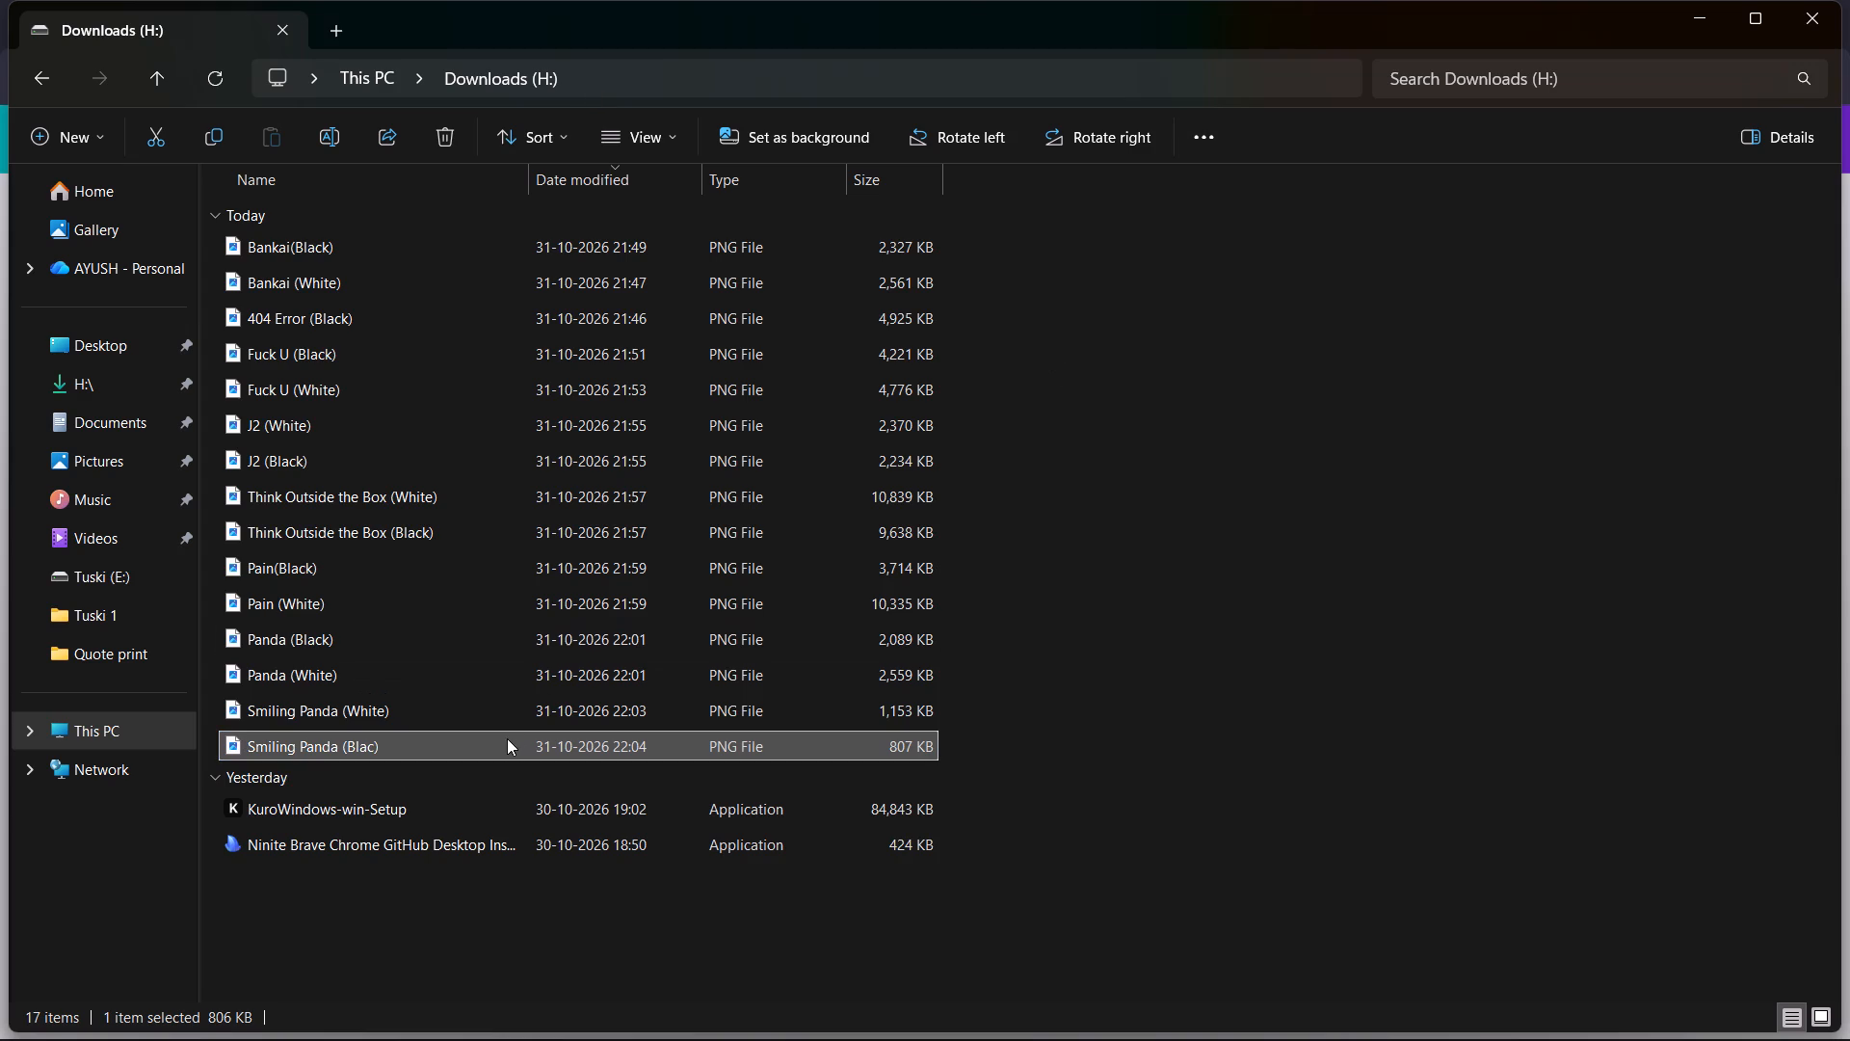
Correct the black face file's name to Smiling Panda (BlacK).
right_click(505, 738)
left_click(710, 82)
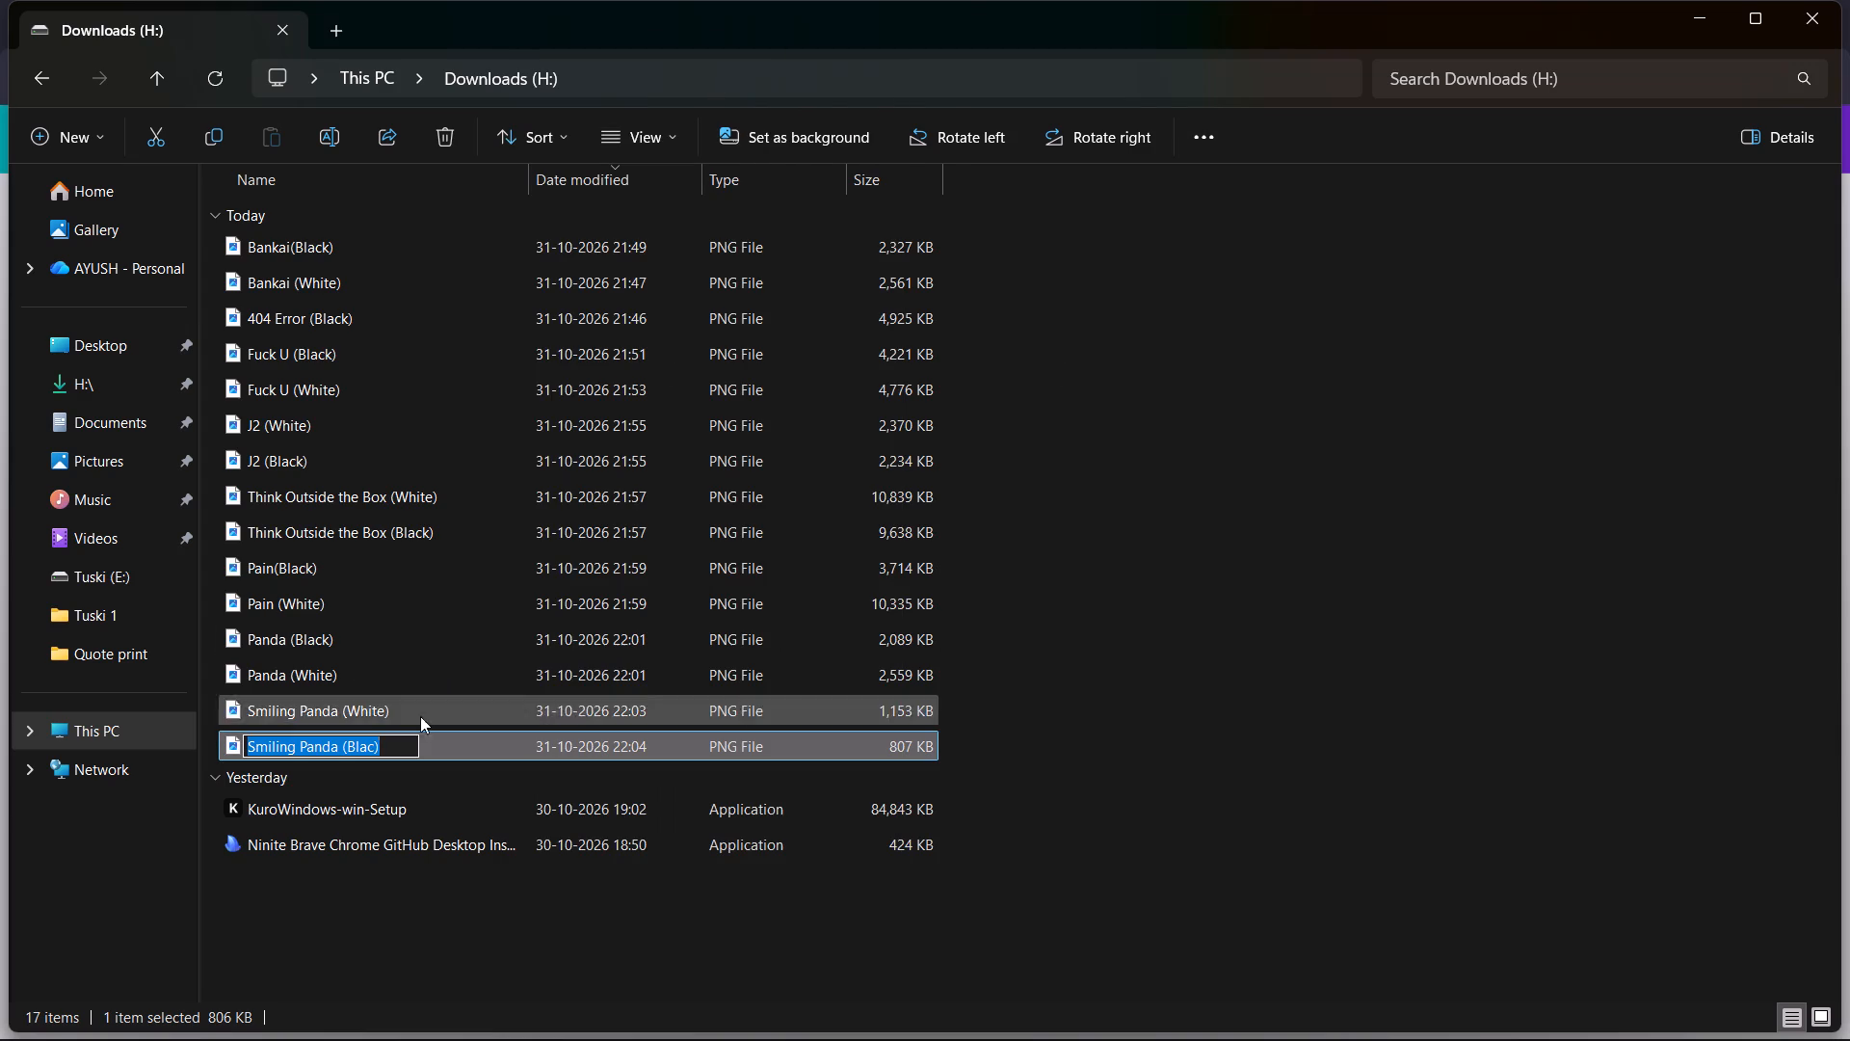
left_click(386, 751)
left_click(371, 749)
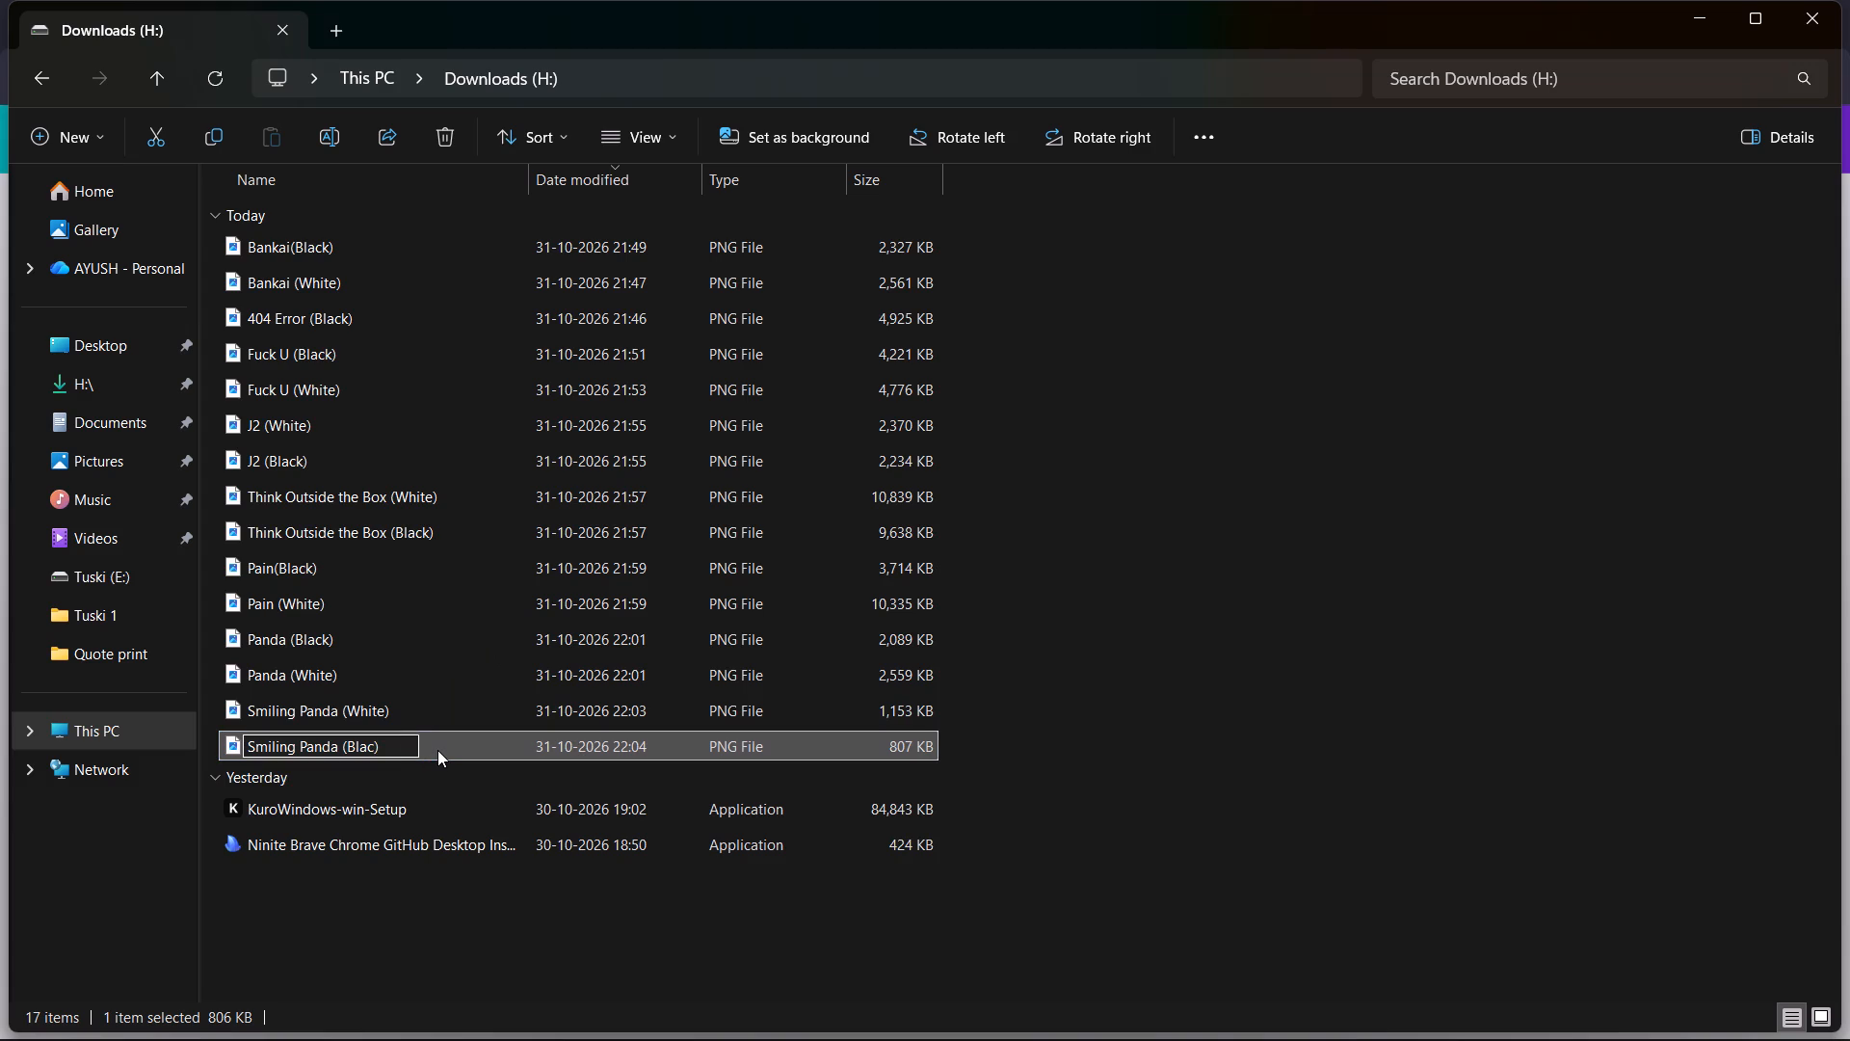
key("shift+k")
key("Return")
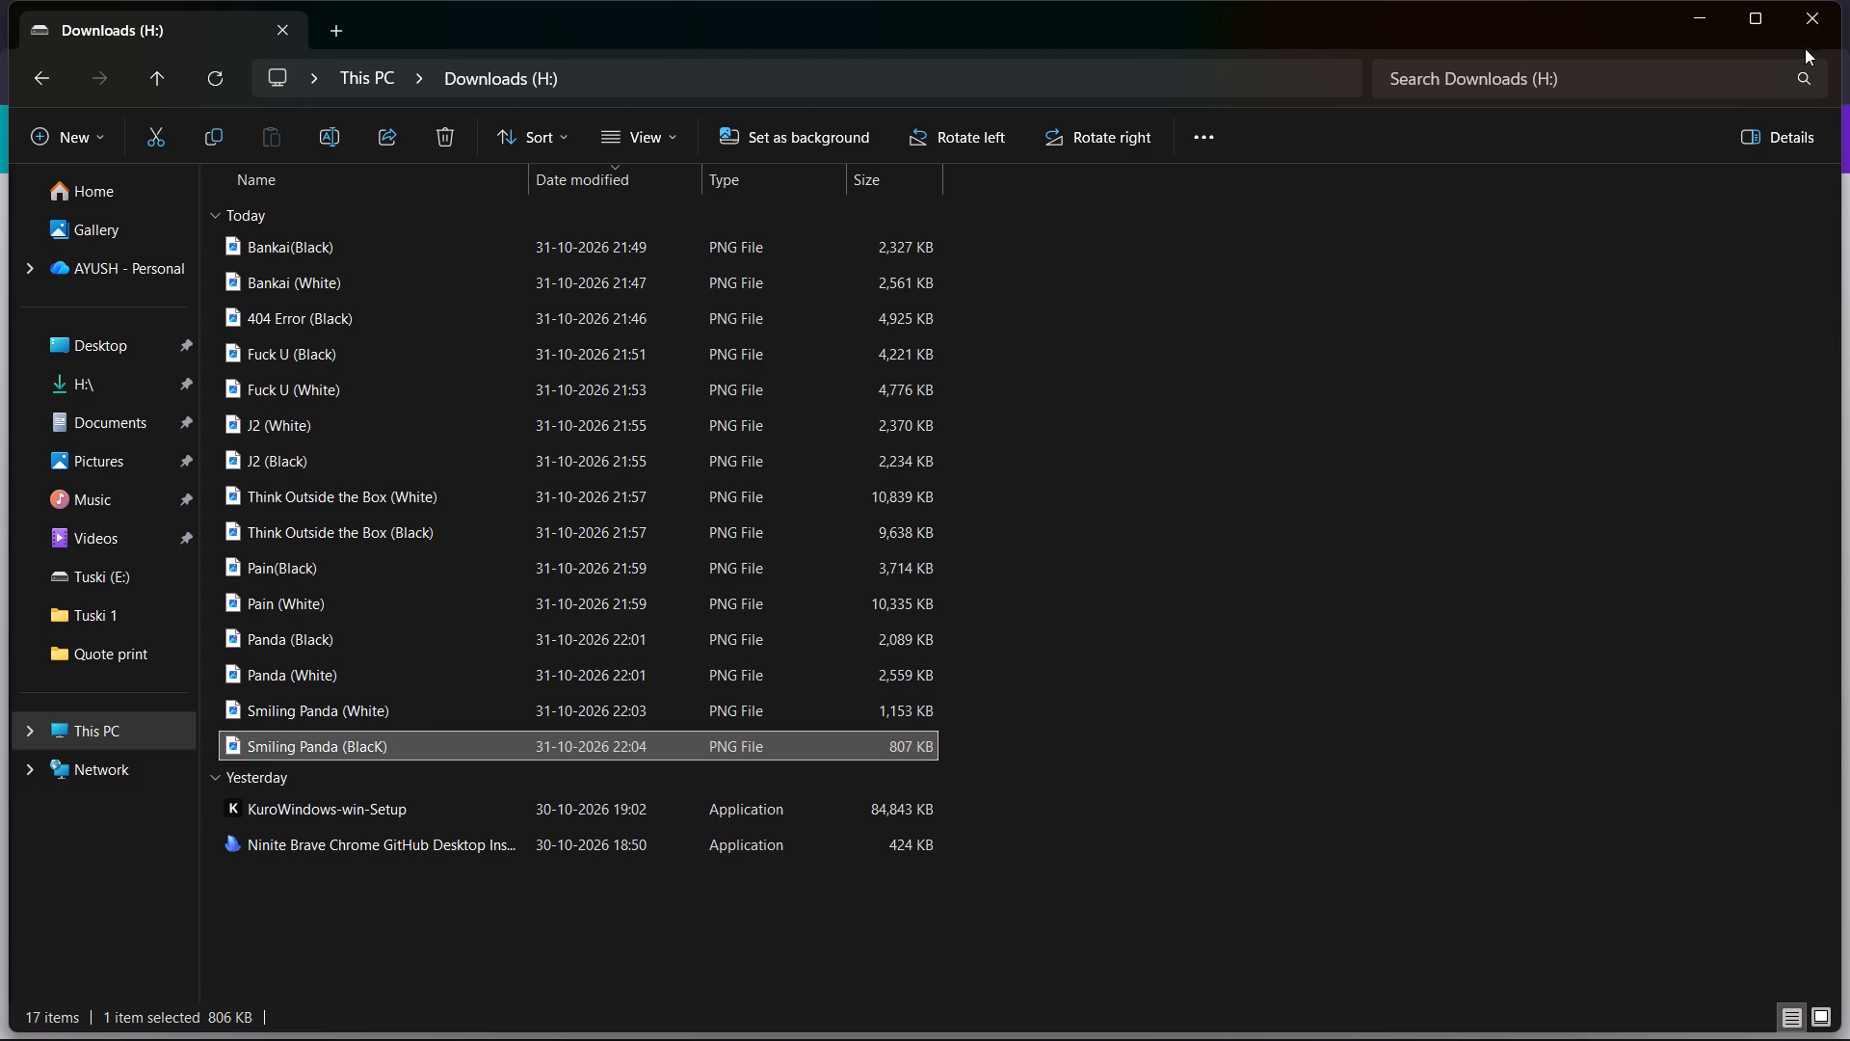
left_click(1703, 6)
Open the vertical Spider-Man lettering artwork from the Quote print folder in the editor.
left_click(278, 1)
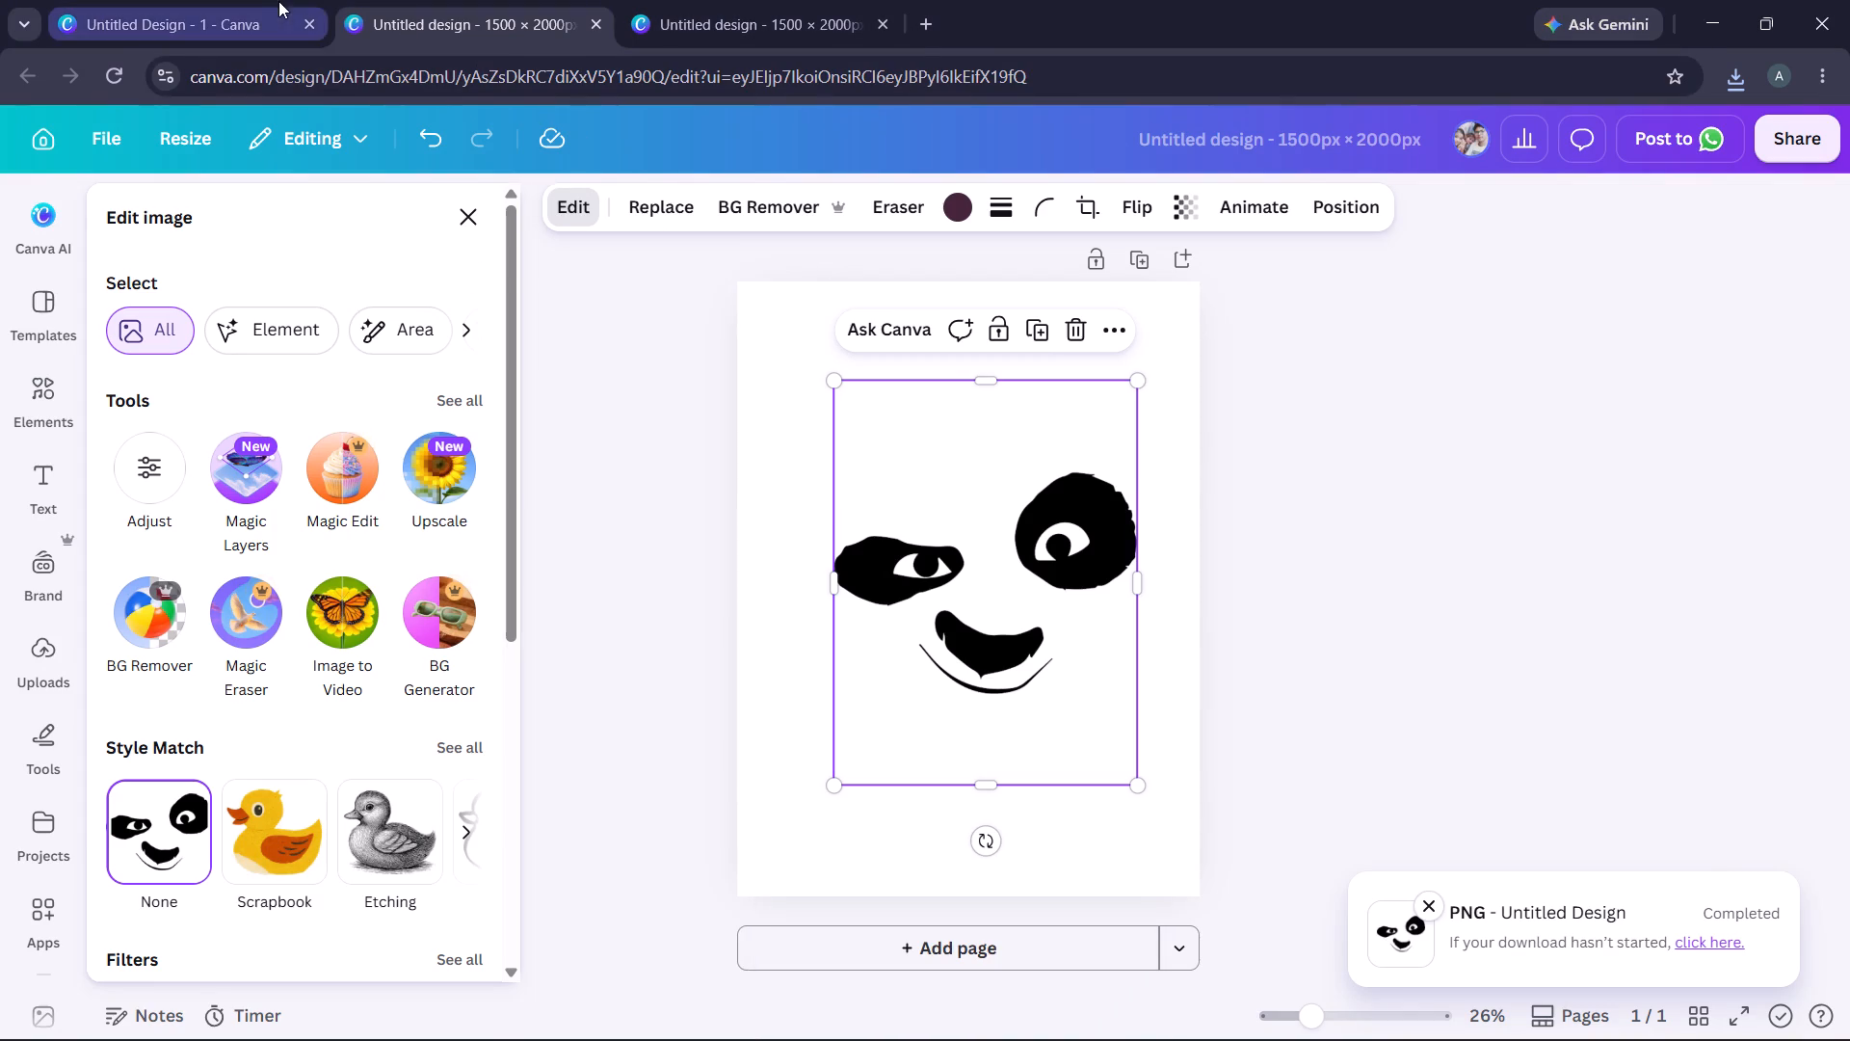
left_click(1808, 142)
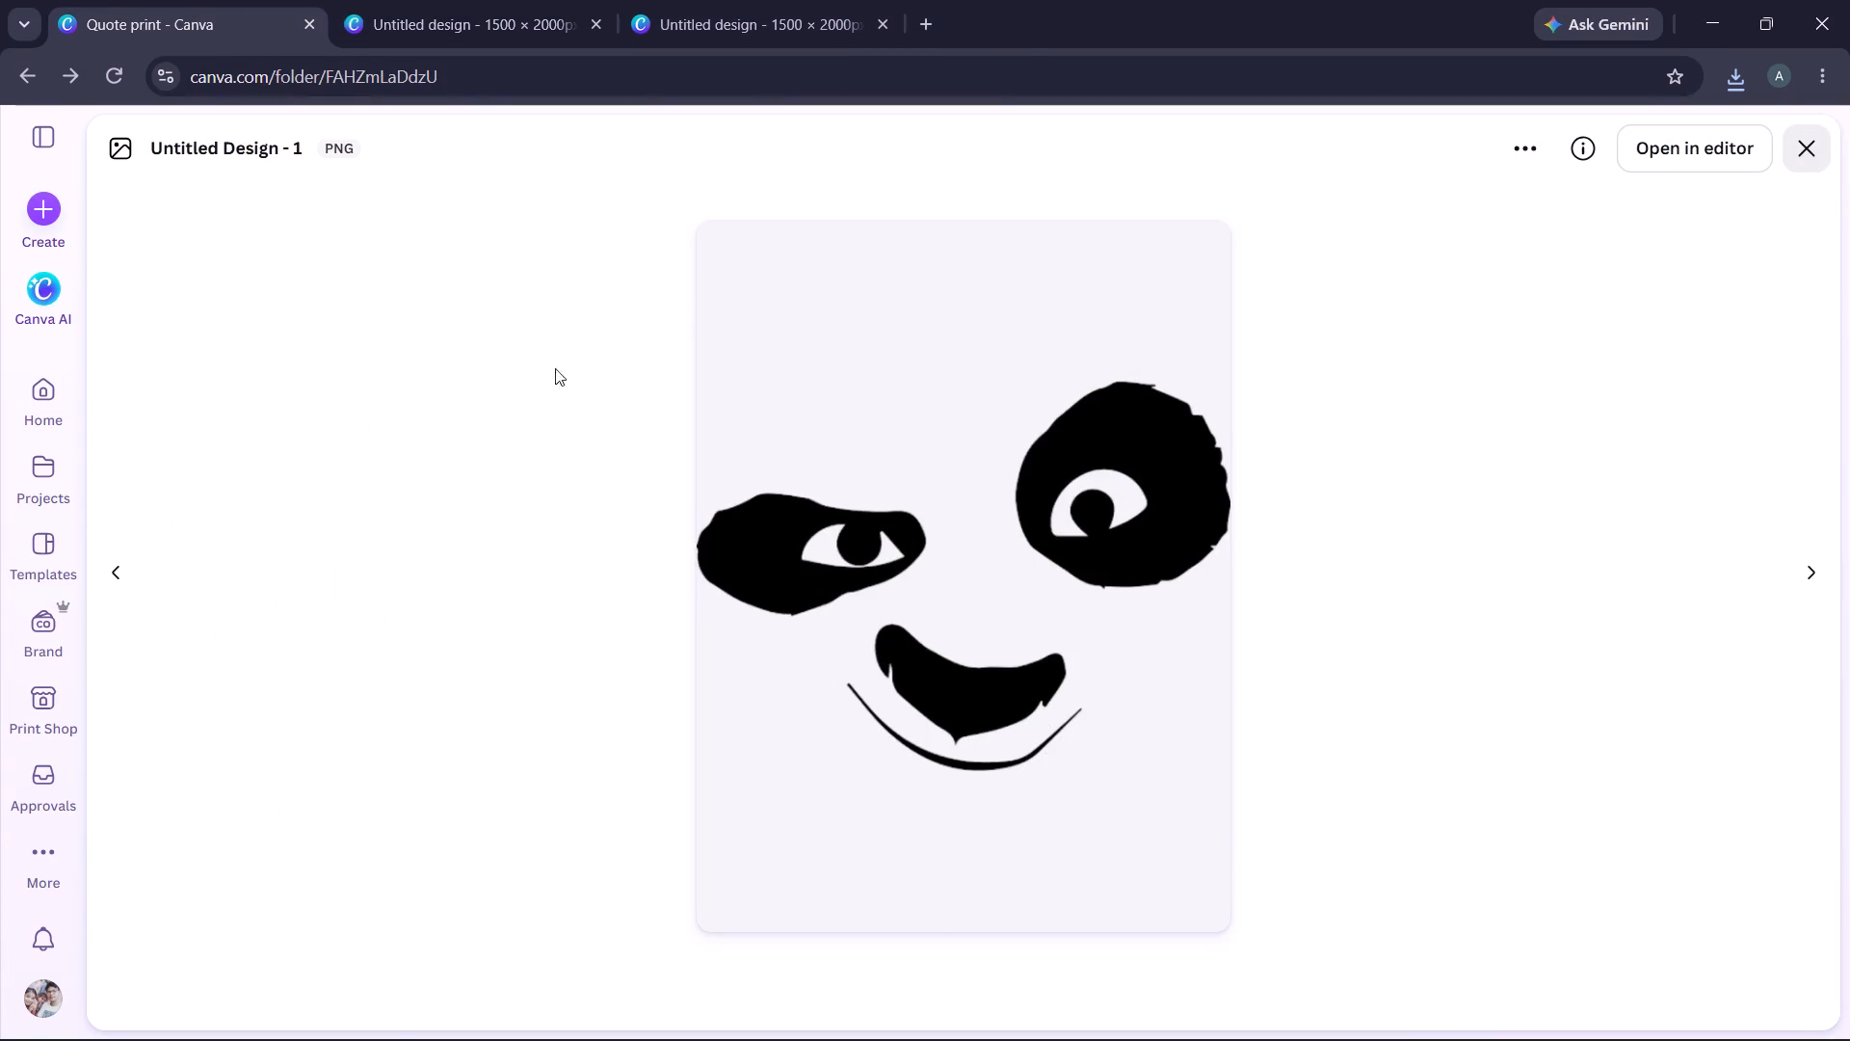
right_click(559, 494)
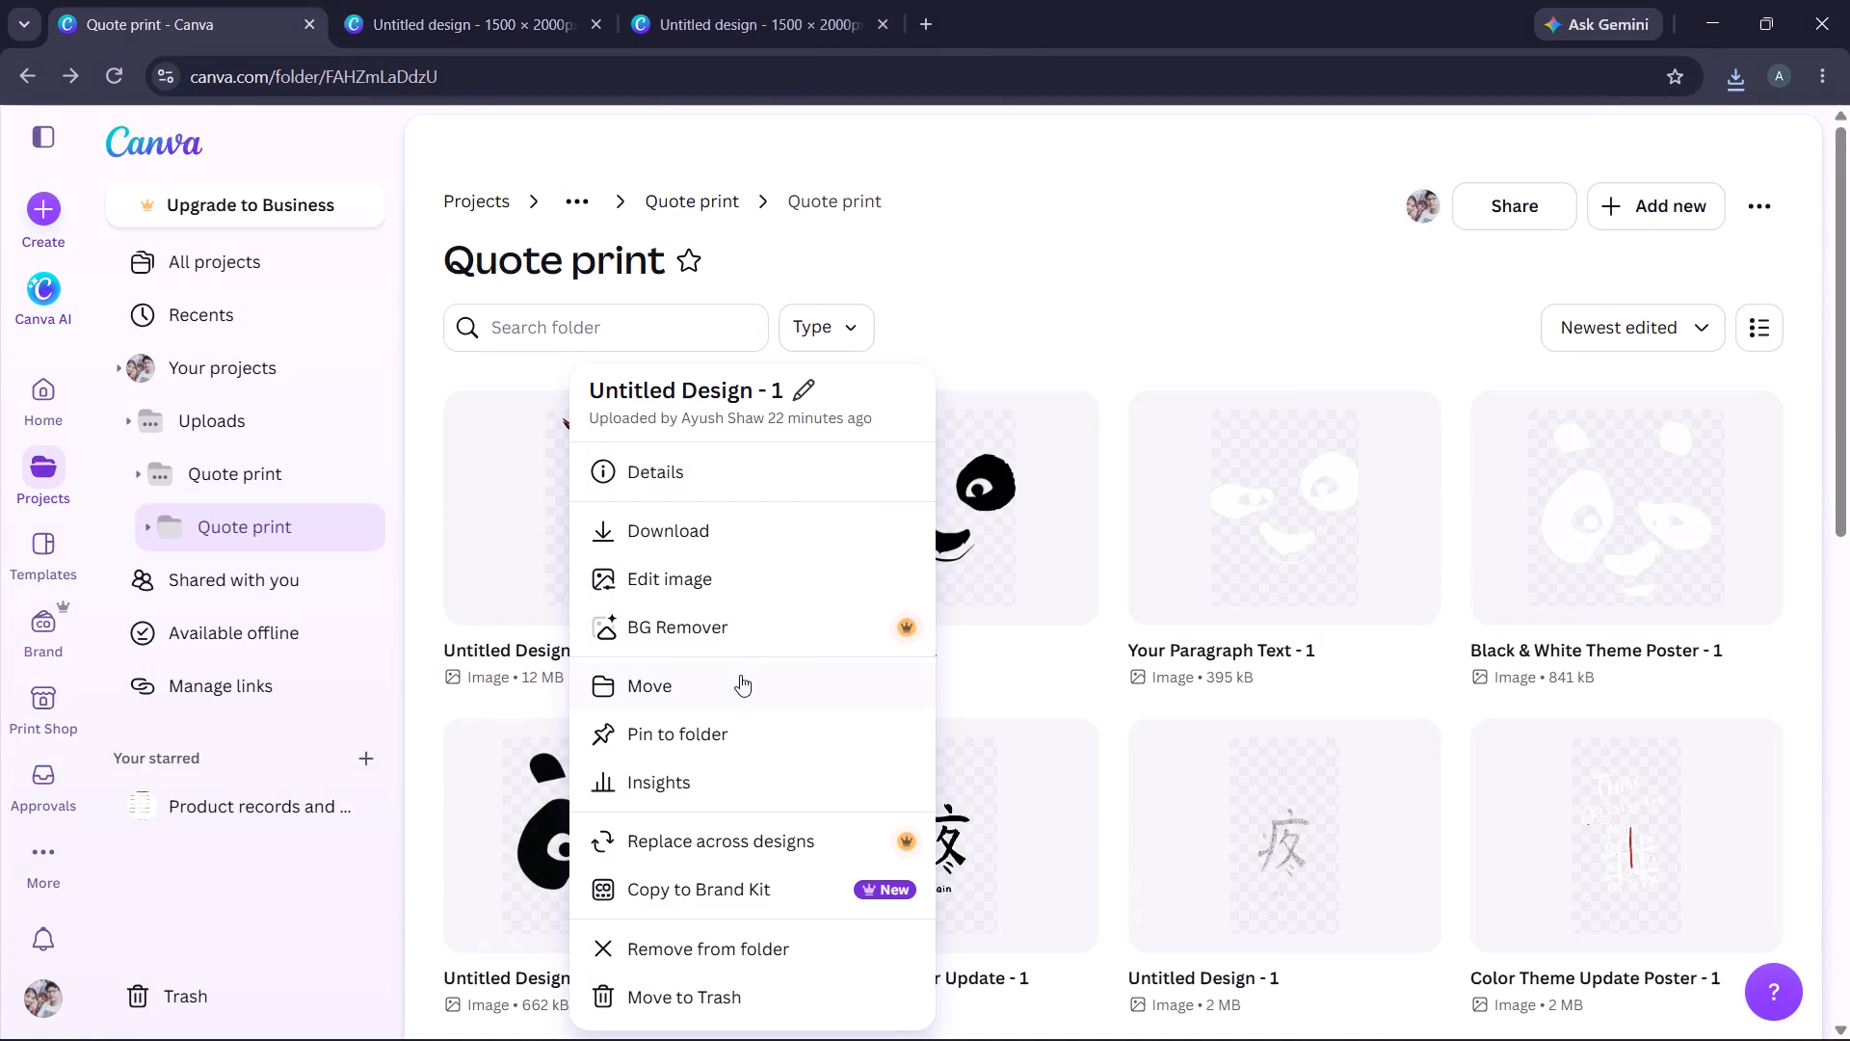
left_click(559, 552)
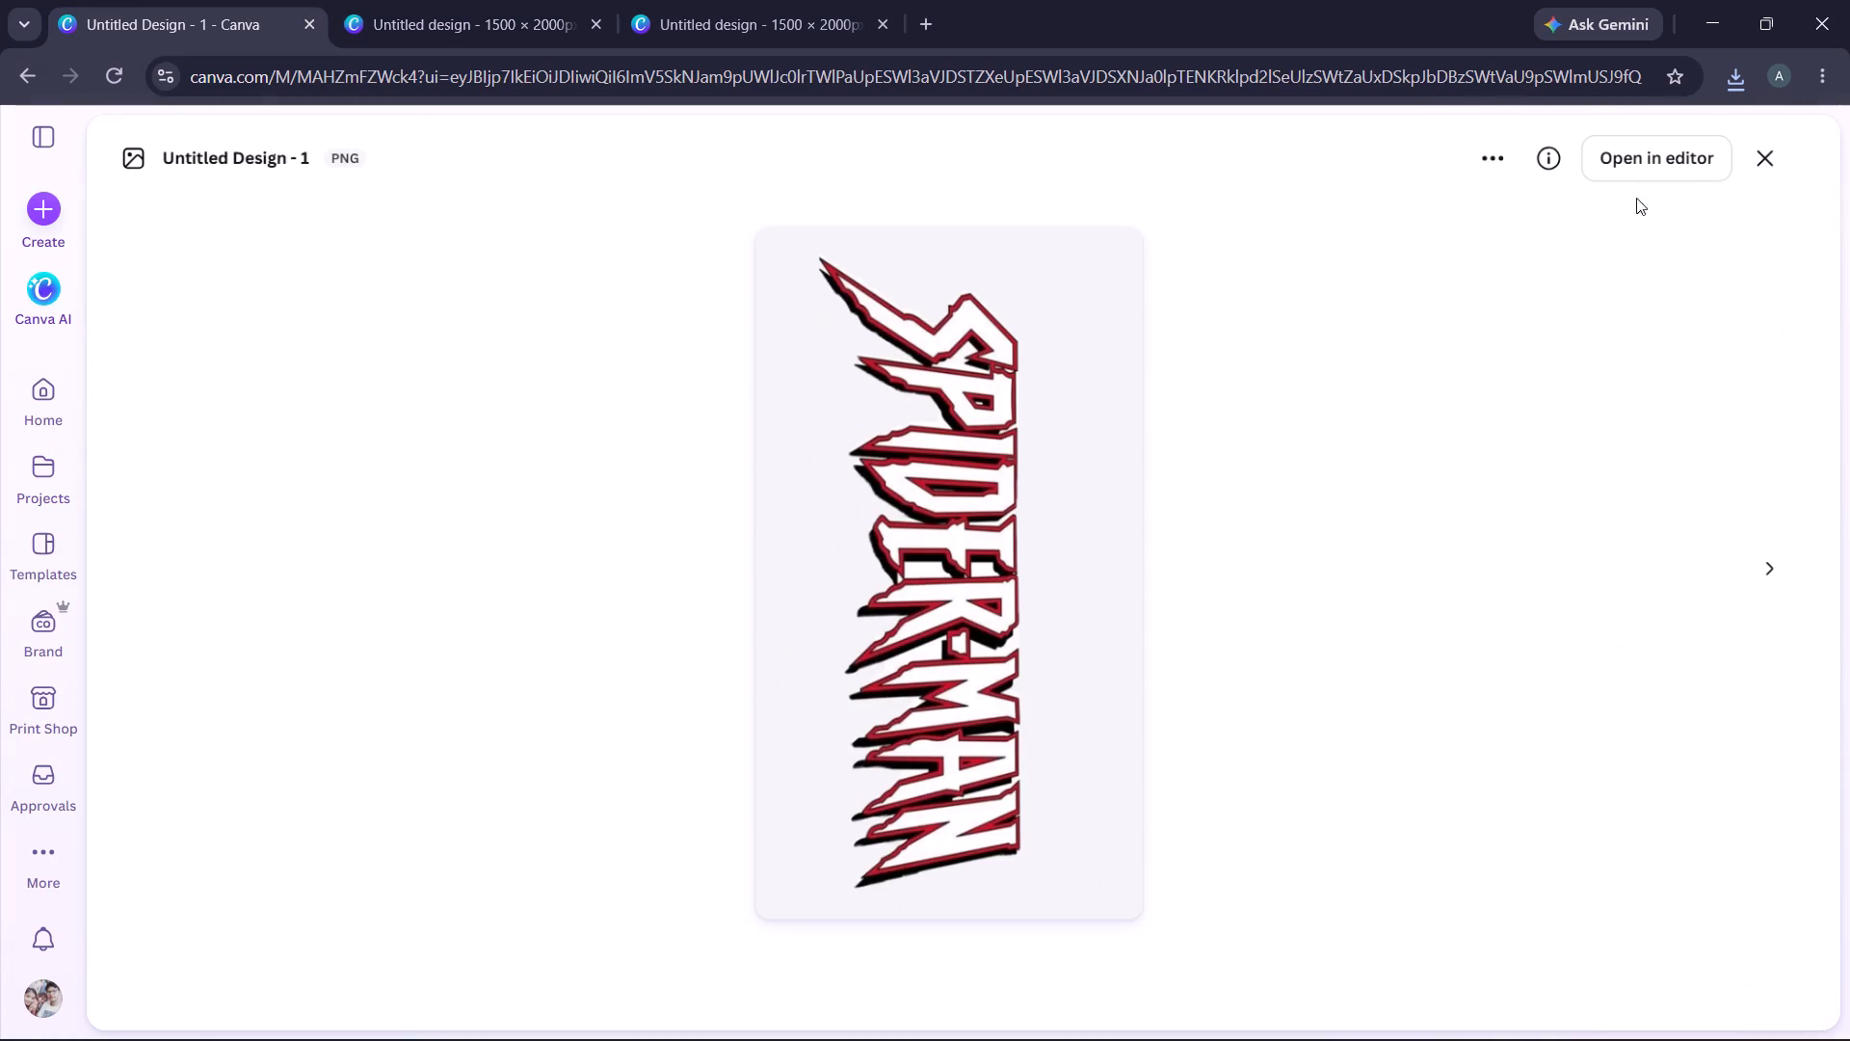
left_click(1705, 140)
Close the two finished 1500 × 2000 px smirking face designs.
left_click(1165, 26)
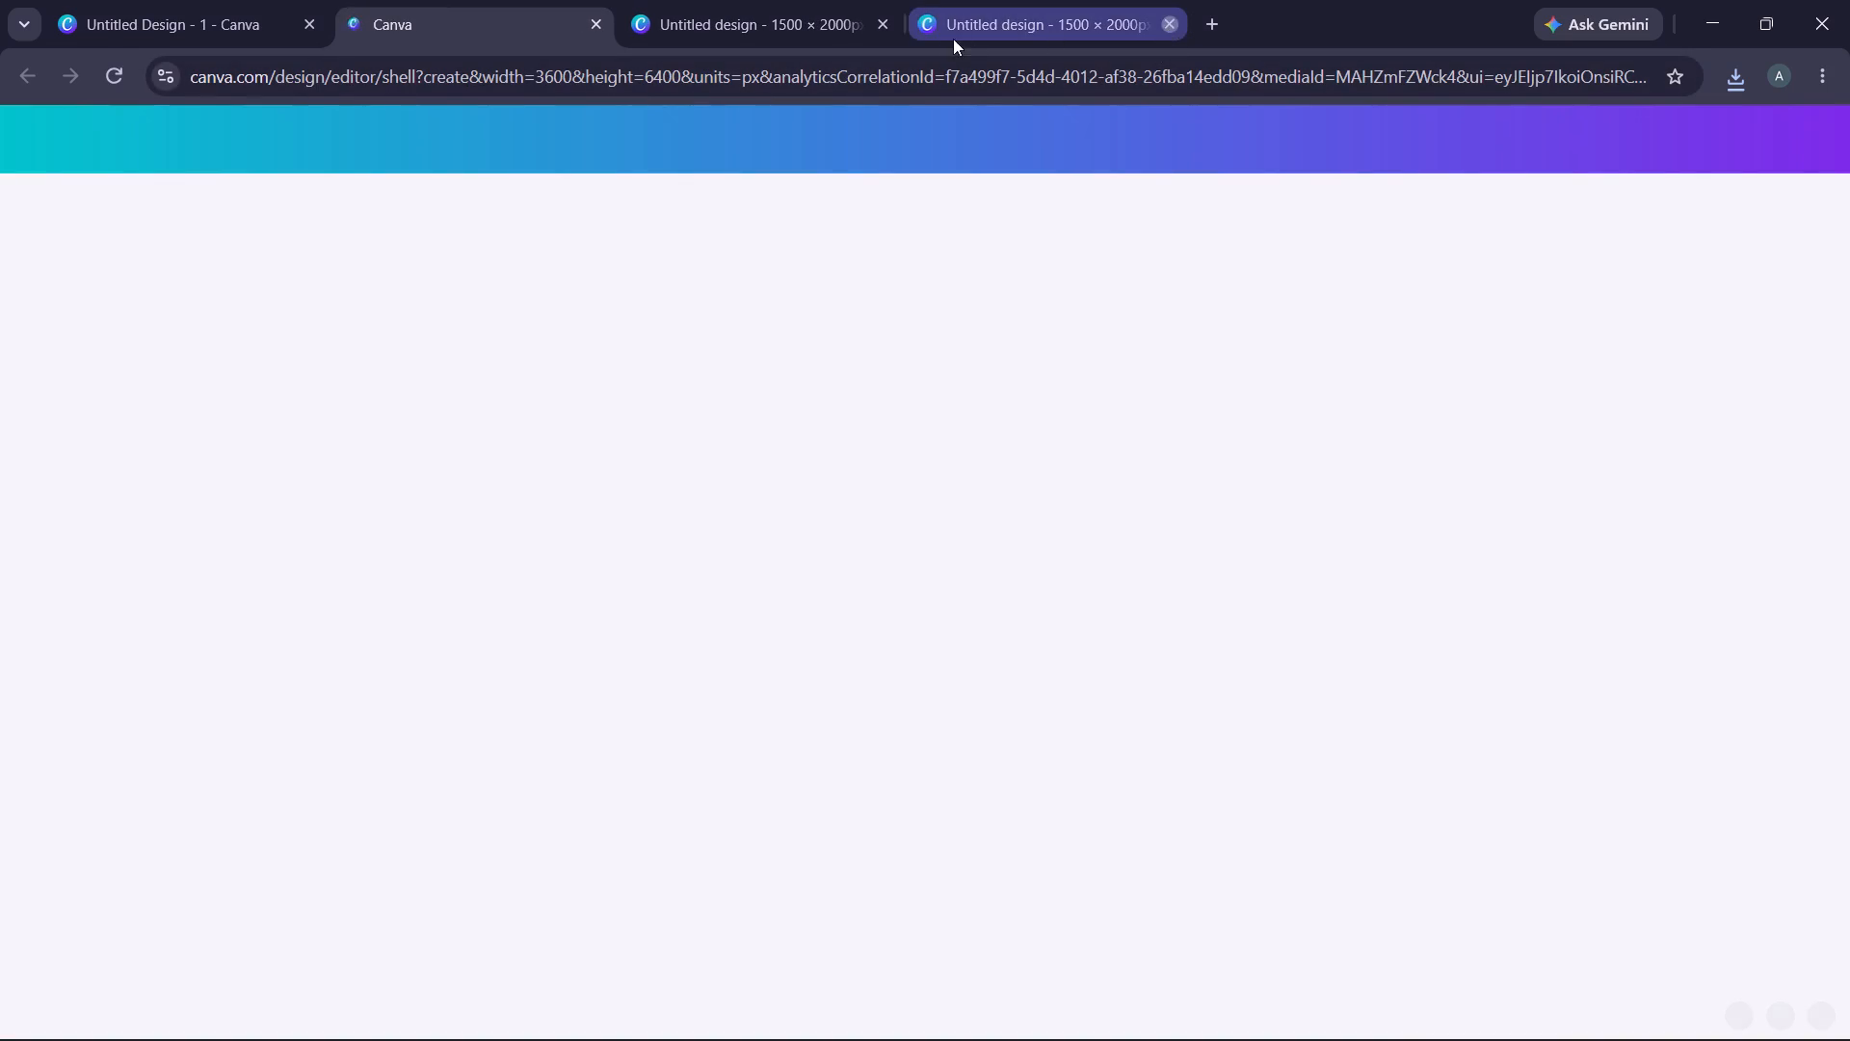
left_click(883, 29)
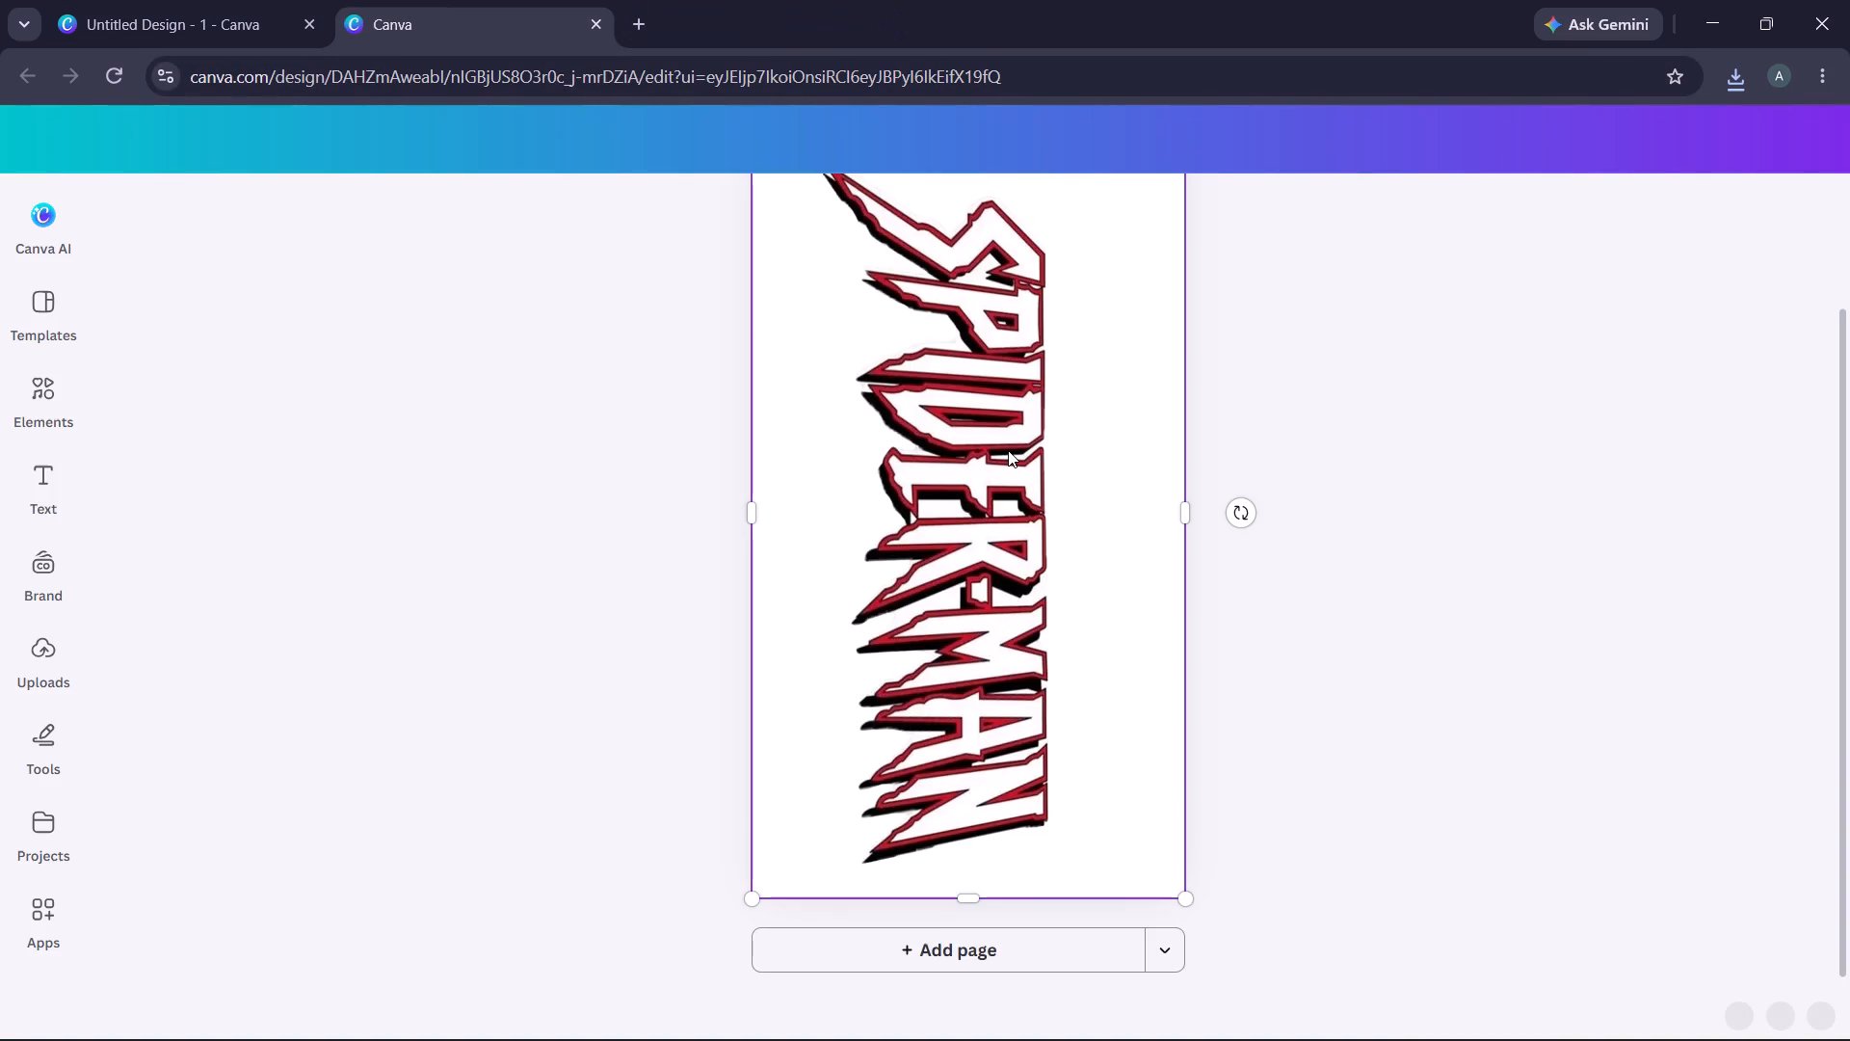
Rotate the Spider-Man lettering a quarter turn counterclockwise so that it reads horizontally.
scroll(1081, 601, "up", 2)
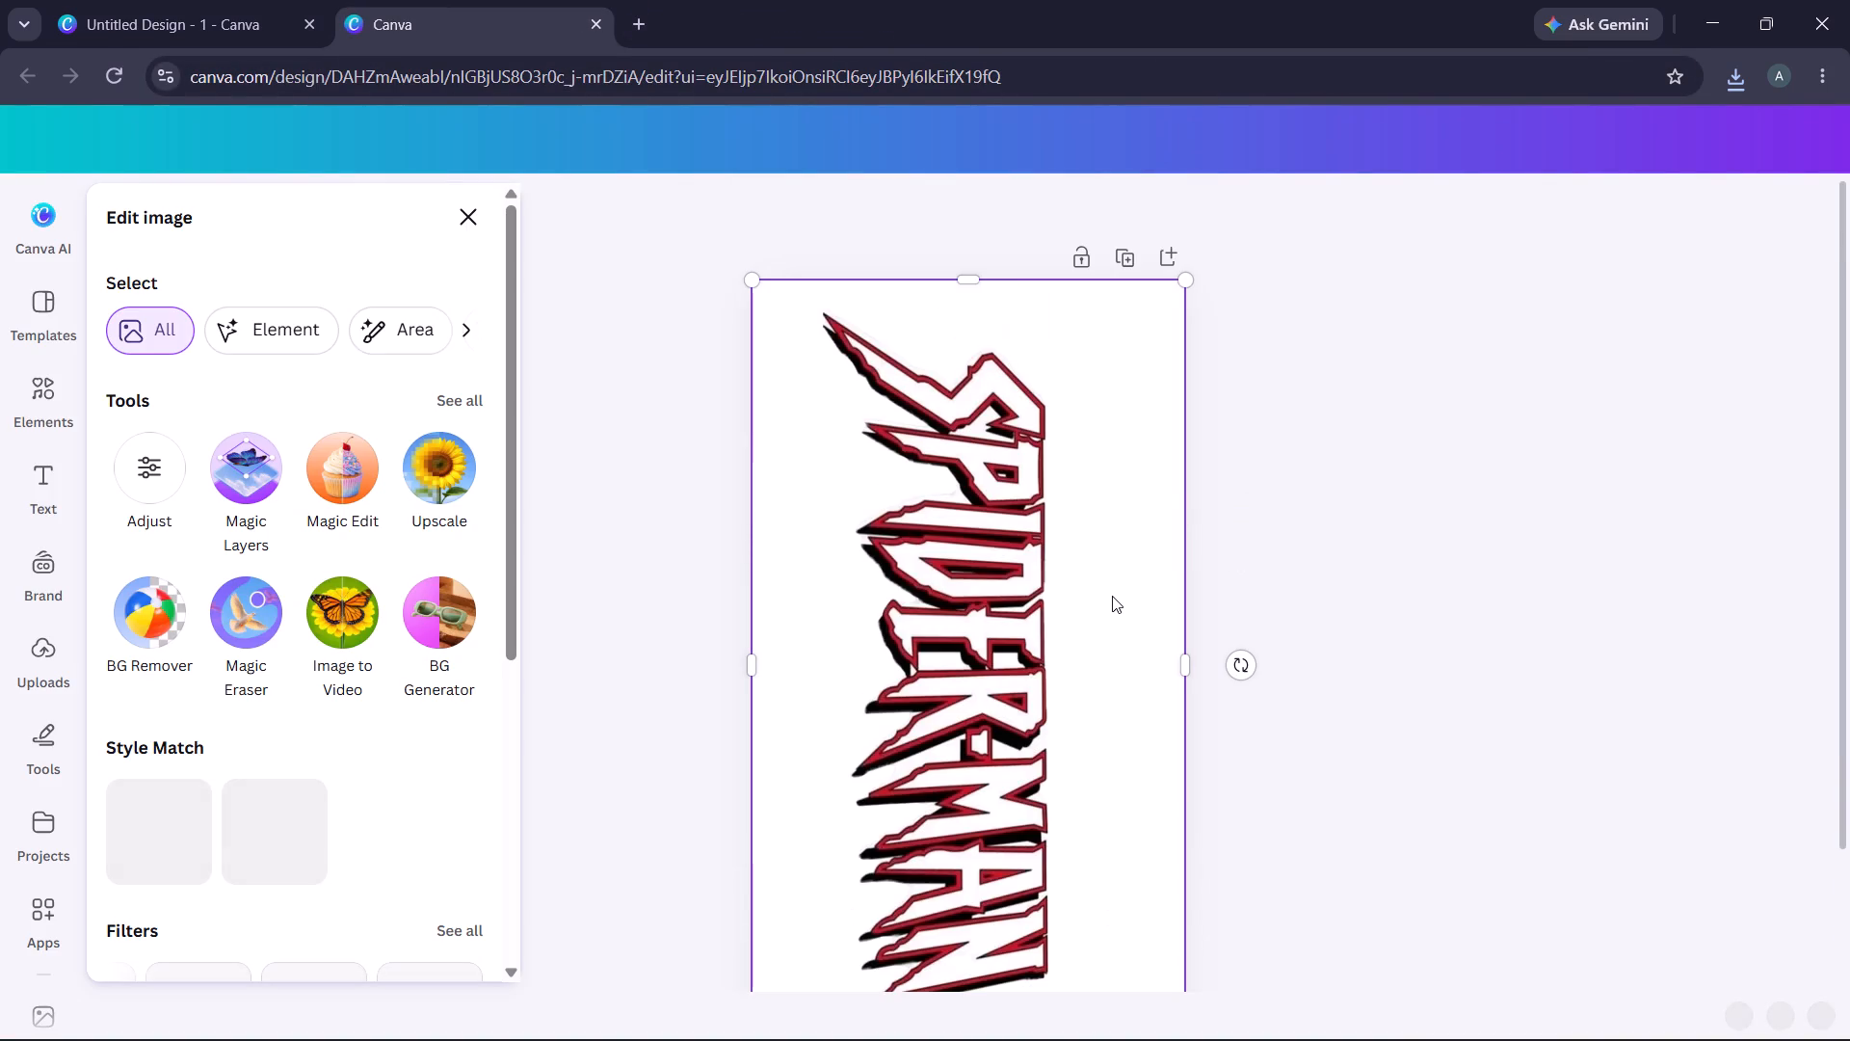
scroll(1112, 596, "down", 1)
scroll(1219, 635, "down", 1)
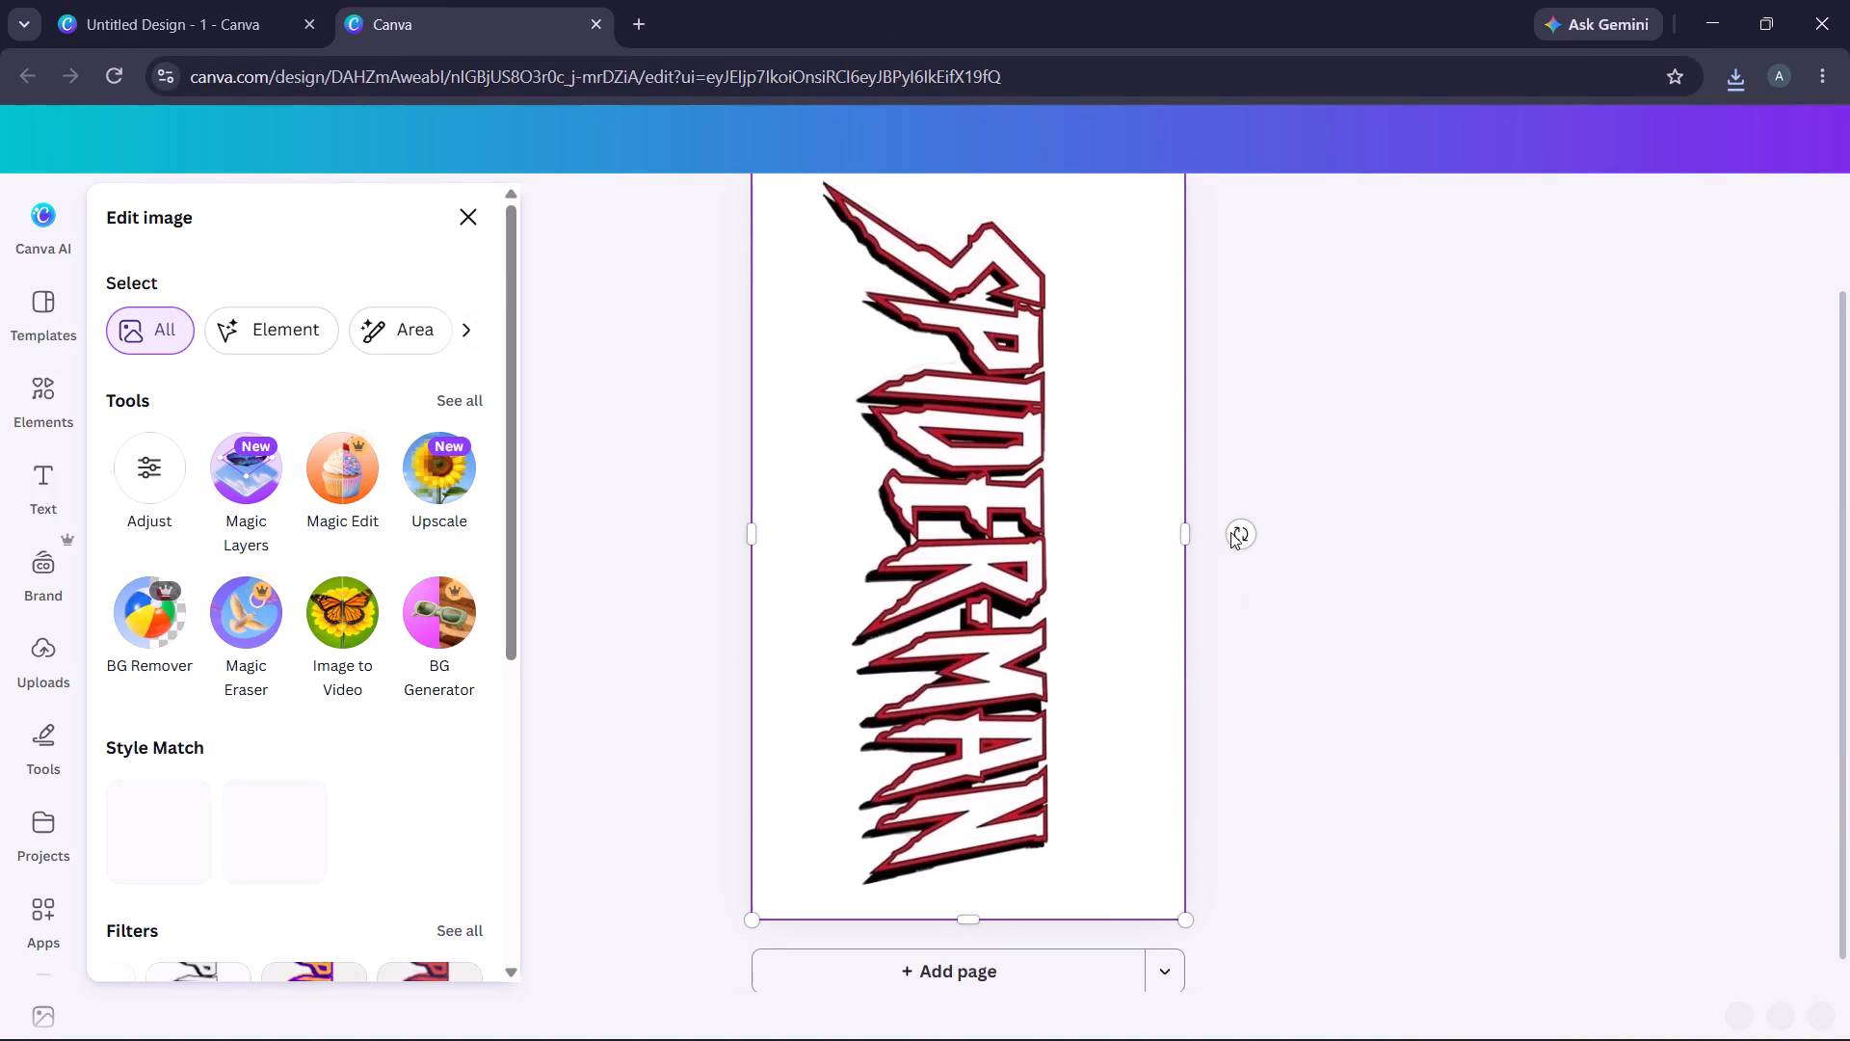
left_click(1230, 531)
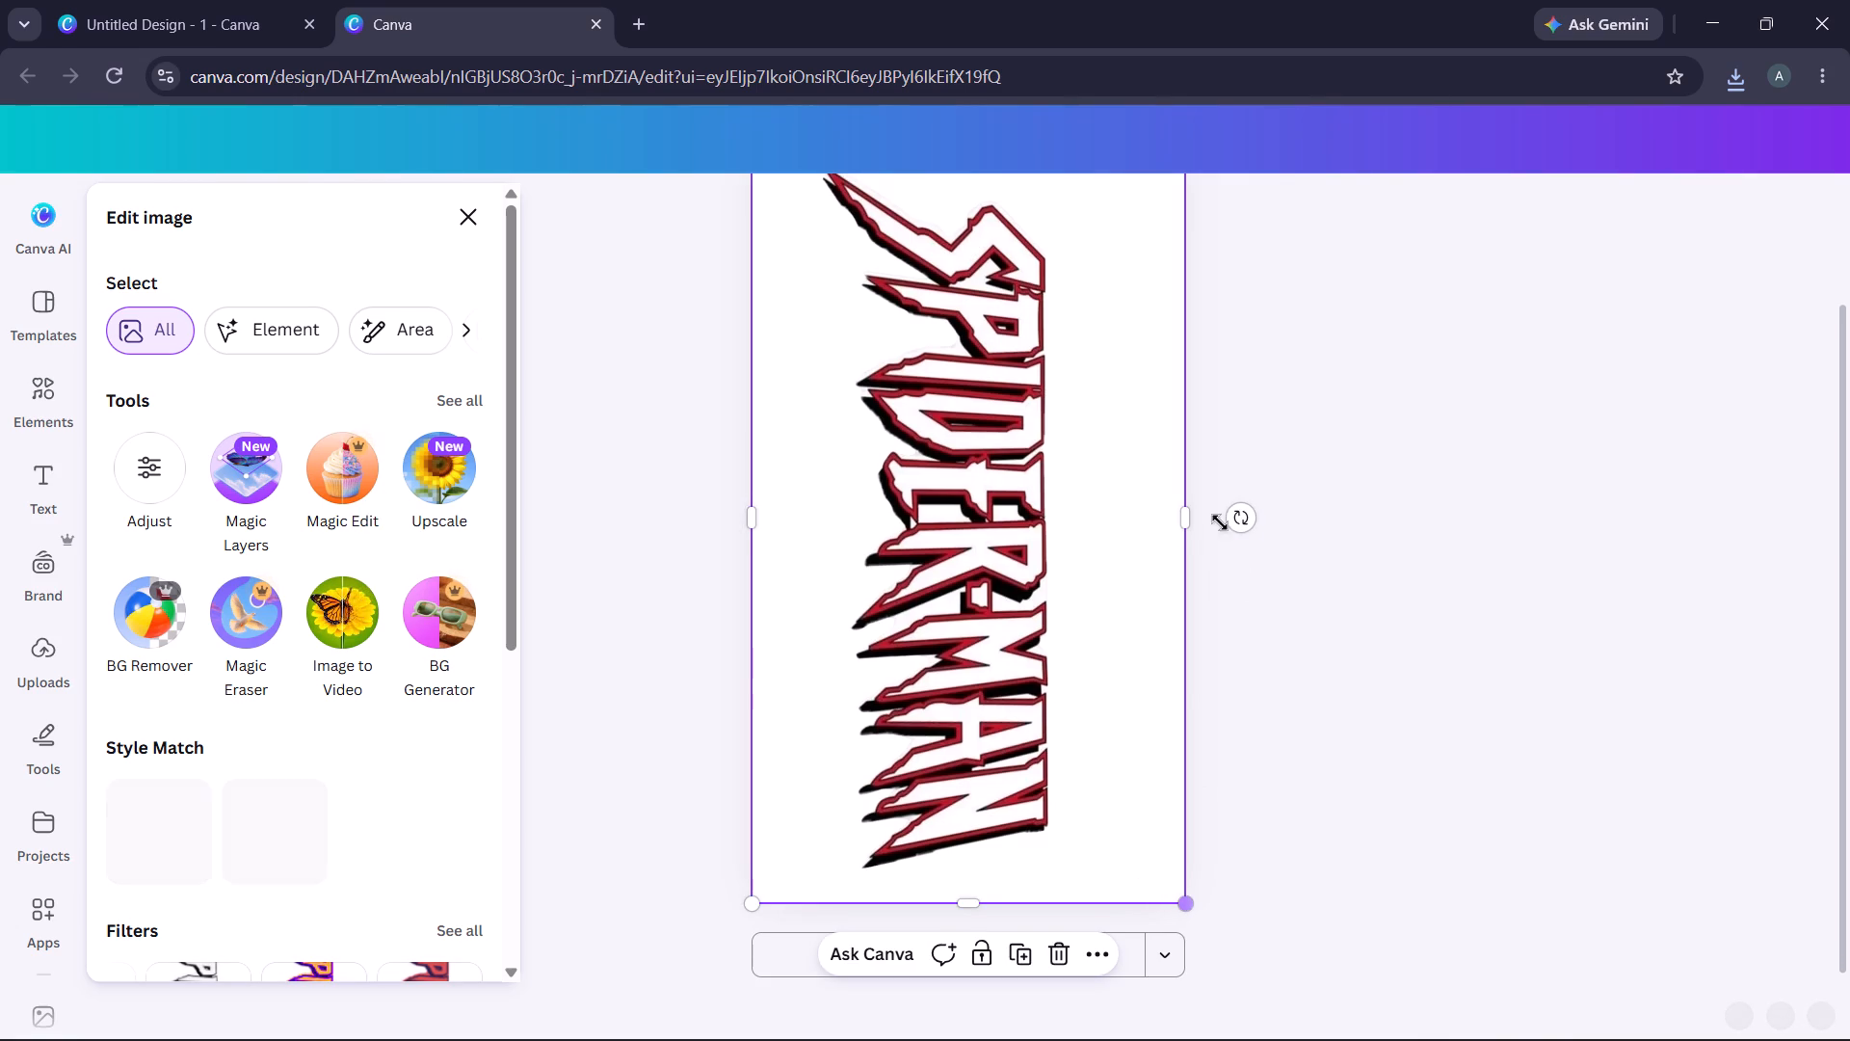
left_click_drag(1240, 519, 873, 353)
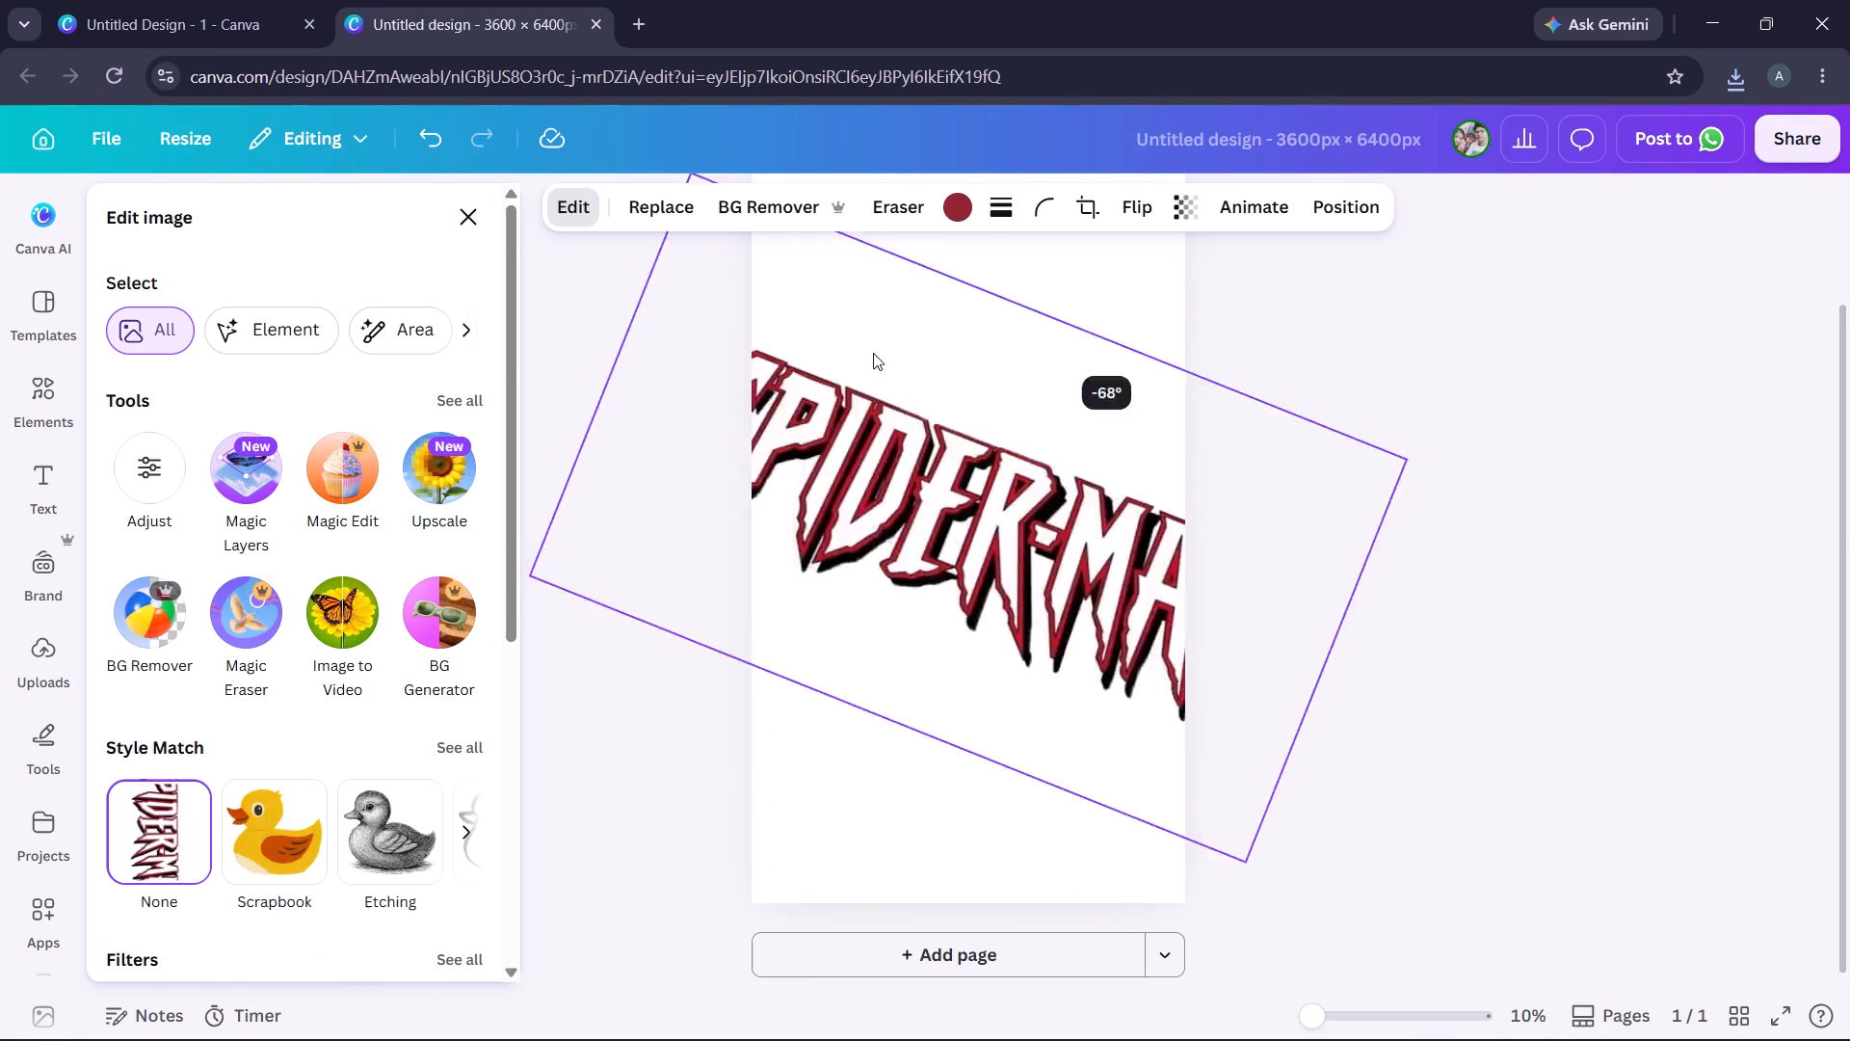
left_click_drag(873, 353, 974, 326)
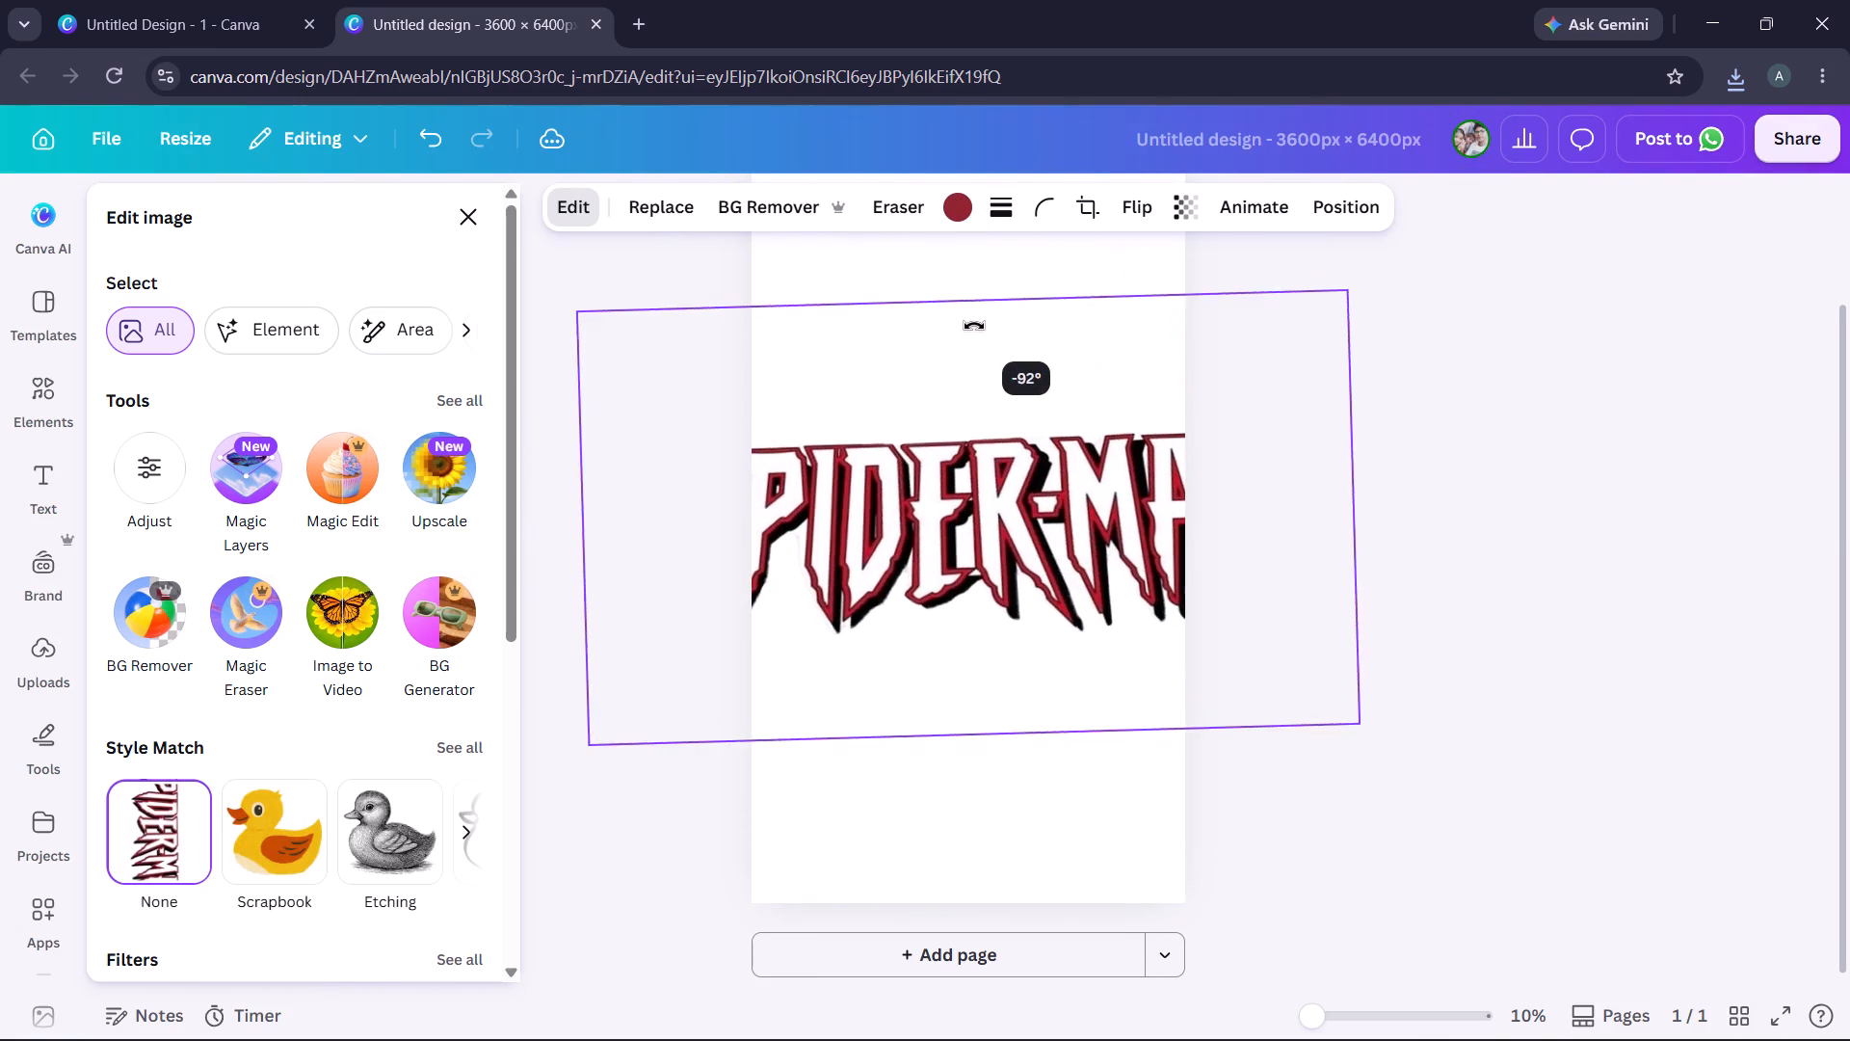
left_click_drag(974, 326, 970, 313)
Scale down the horizontal Spider-Man lettering and reposition it so the whole word fits across the page width.
left_click_drag(1355, 734, 1338, 709)
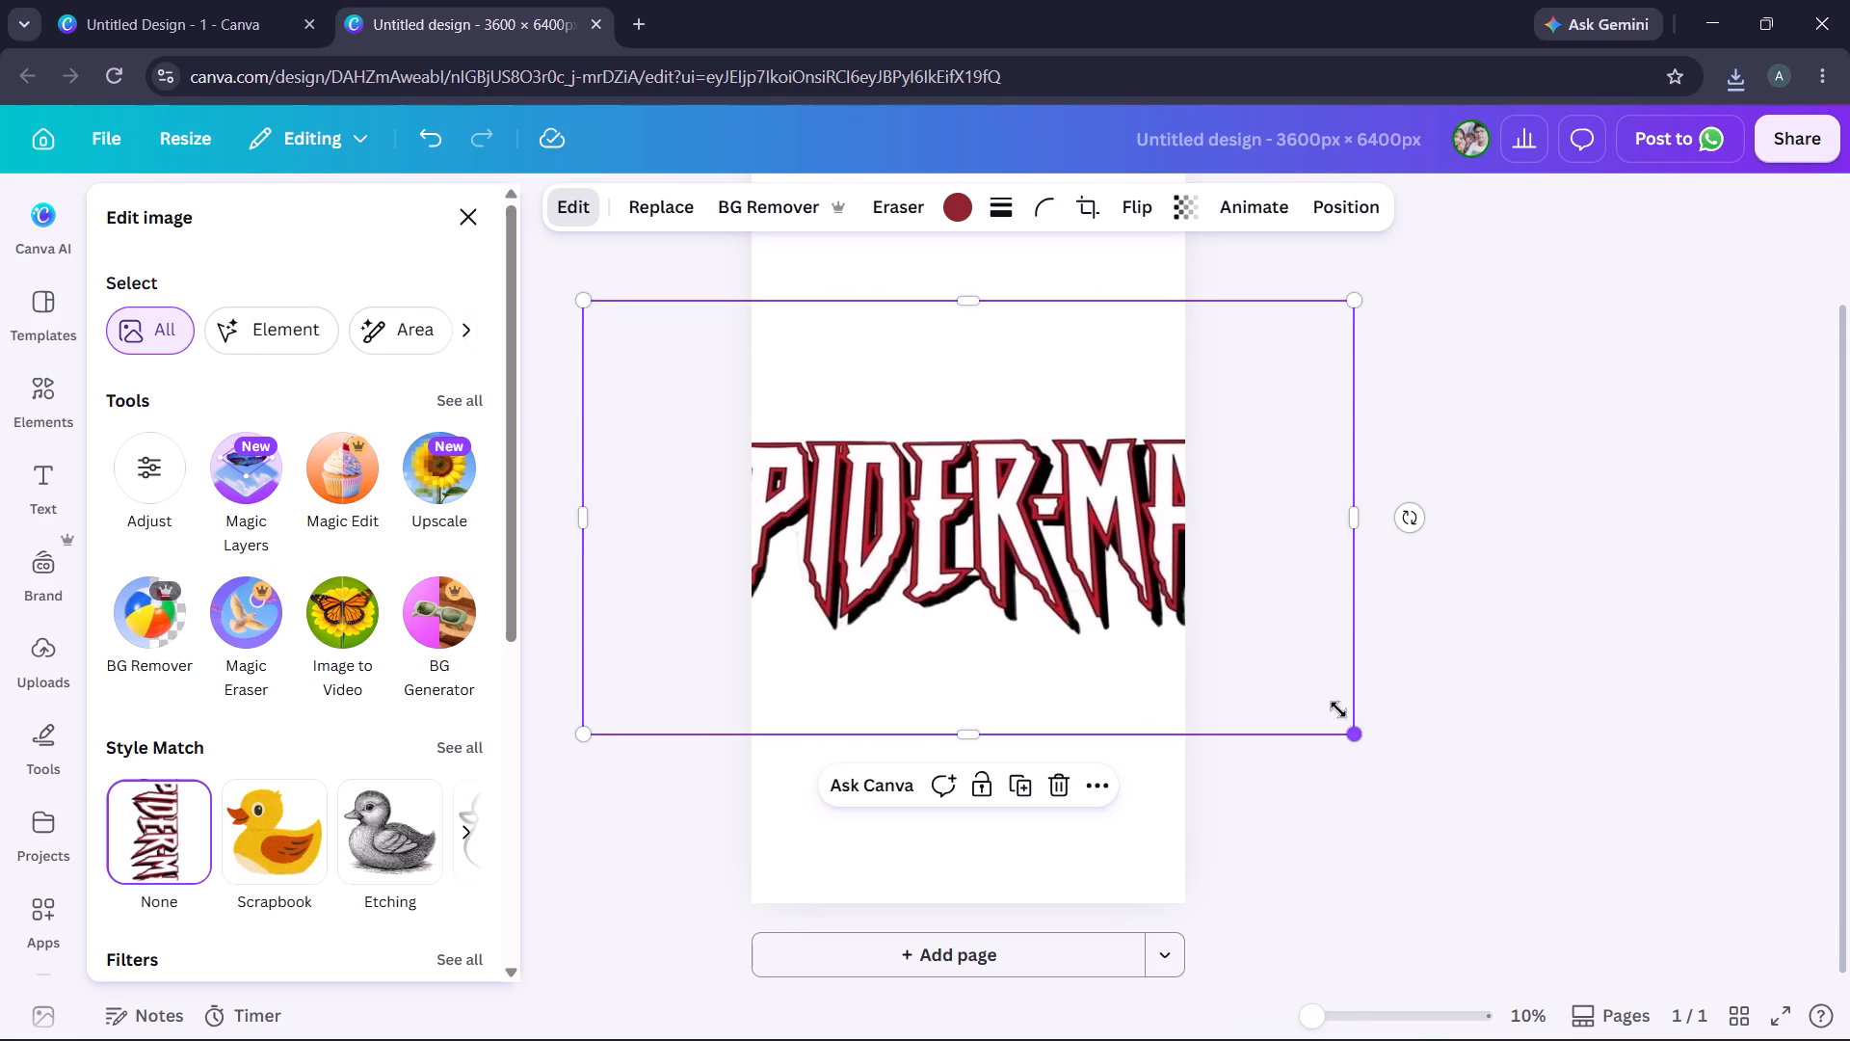
left_click_drag(1338, 709, 1182, 492)
left_click_drag(956, 434, 1085, 466)
left_click_drag(711, 628, 791, 590)
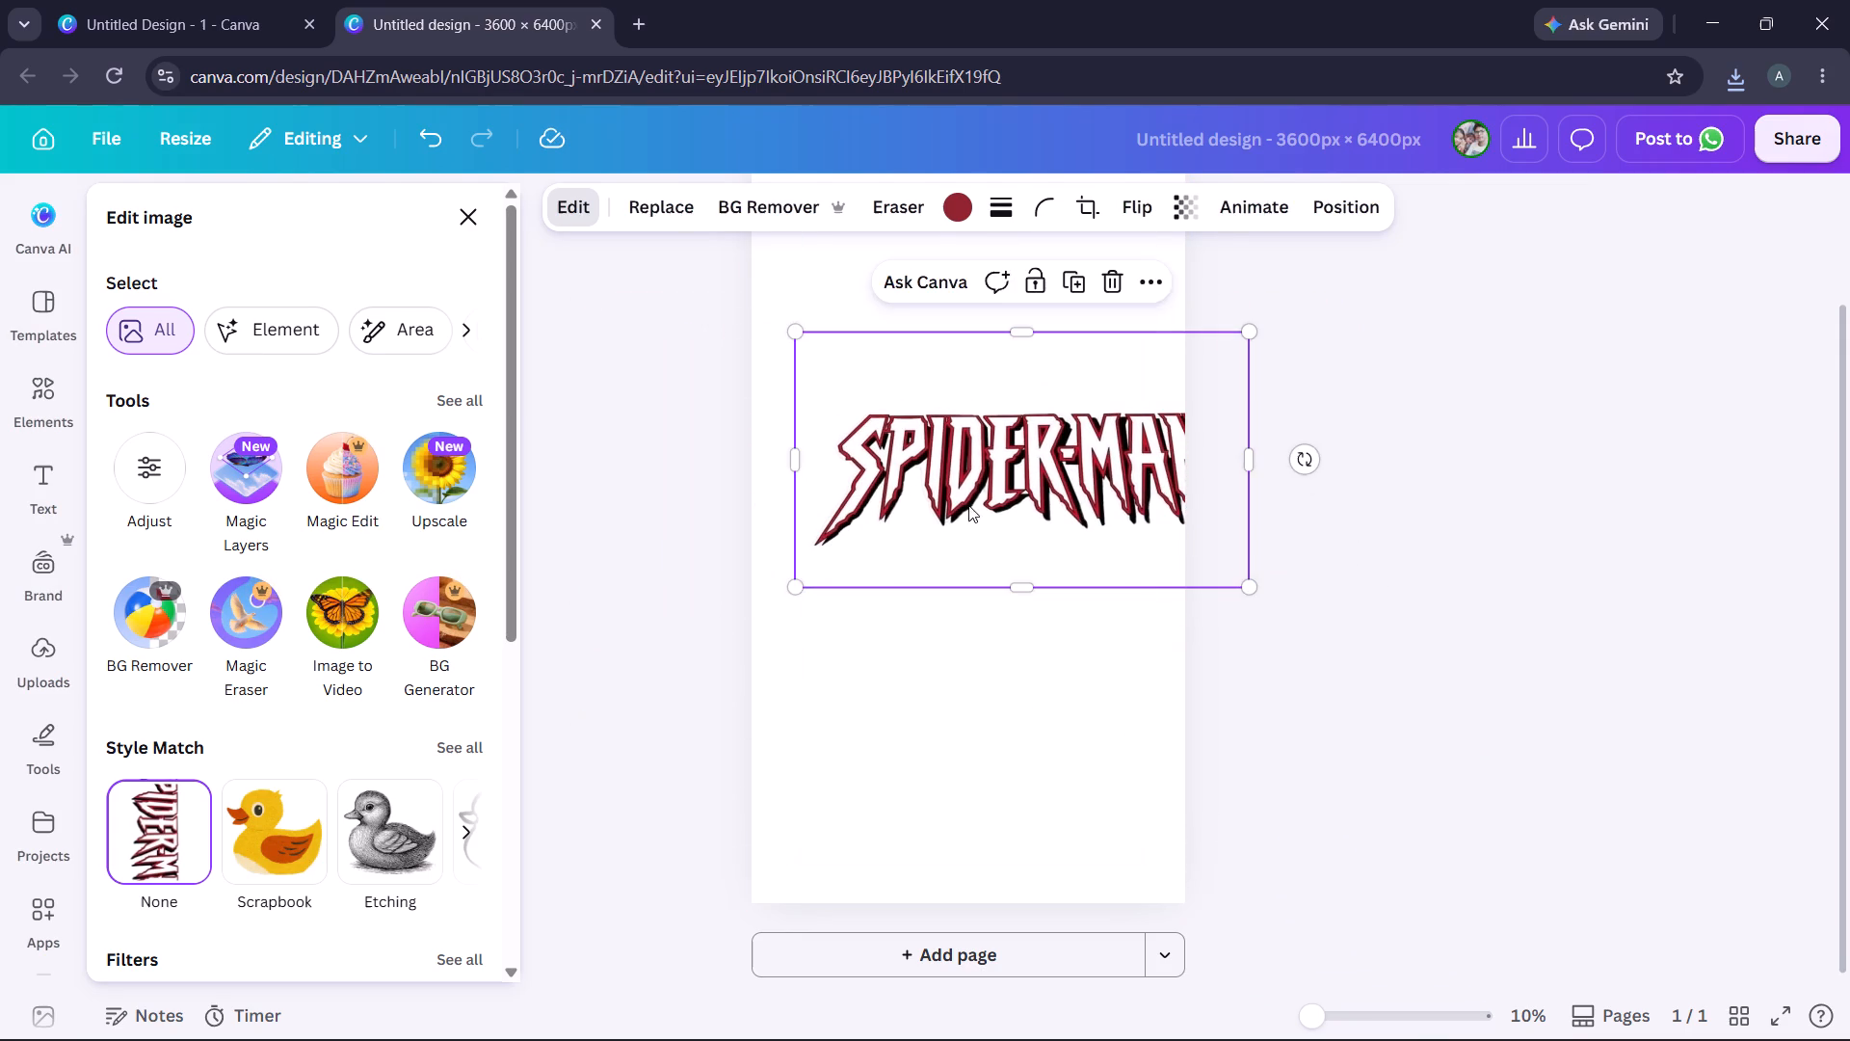
left_click_drag(971, 502, 911, 526)
left_click_drag(1188, 609, 1180, 596)
left_click_drag(884, 483, 887, 483)
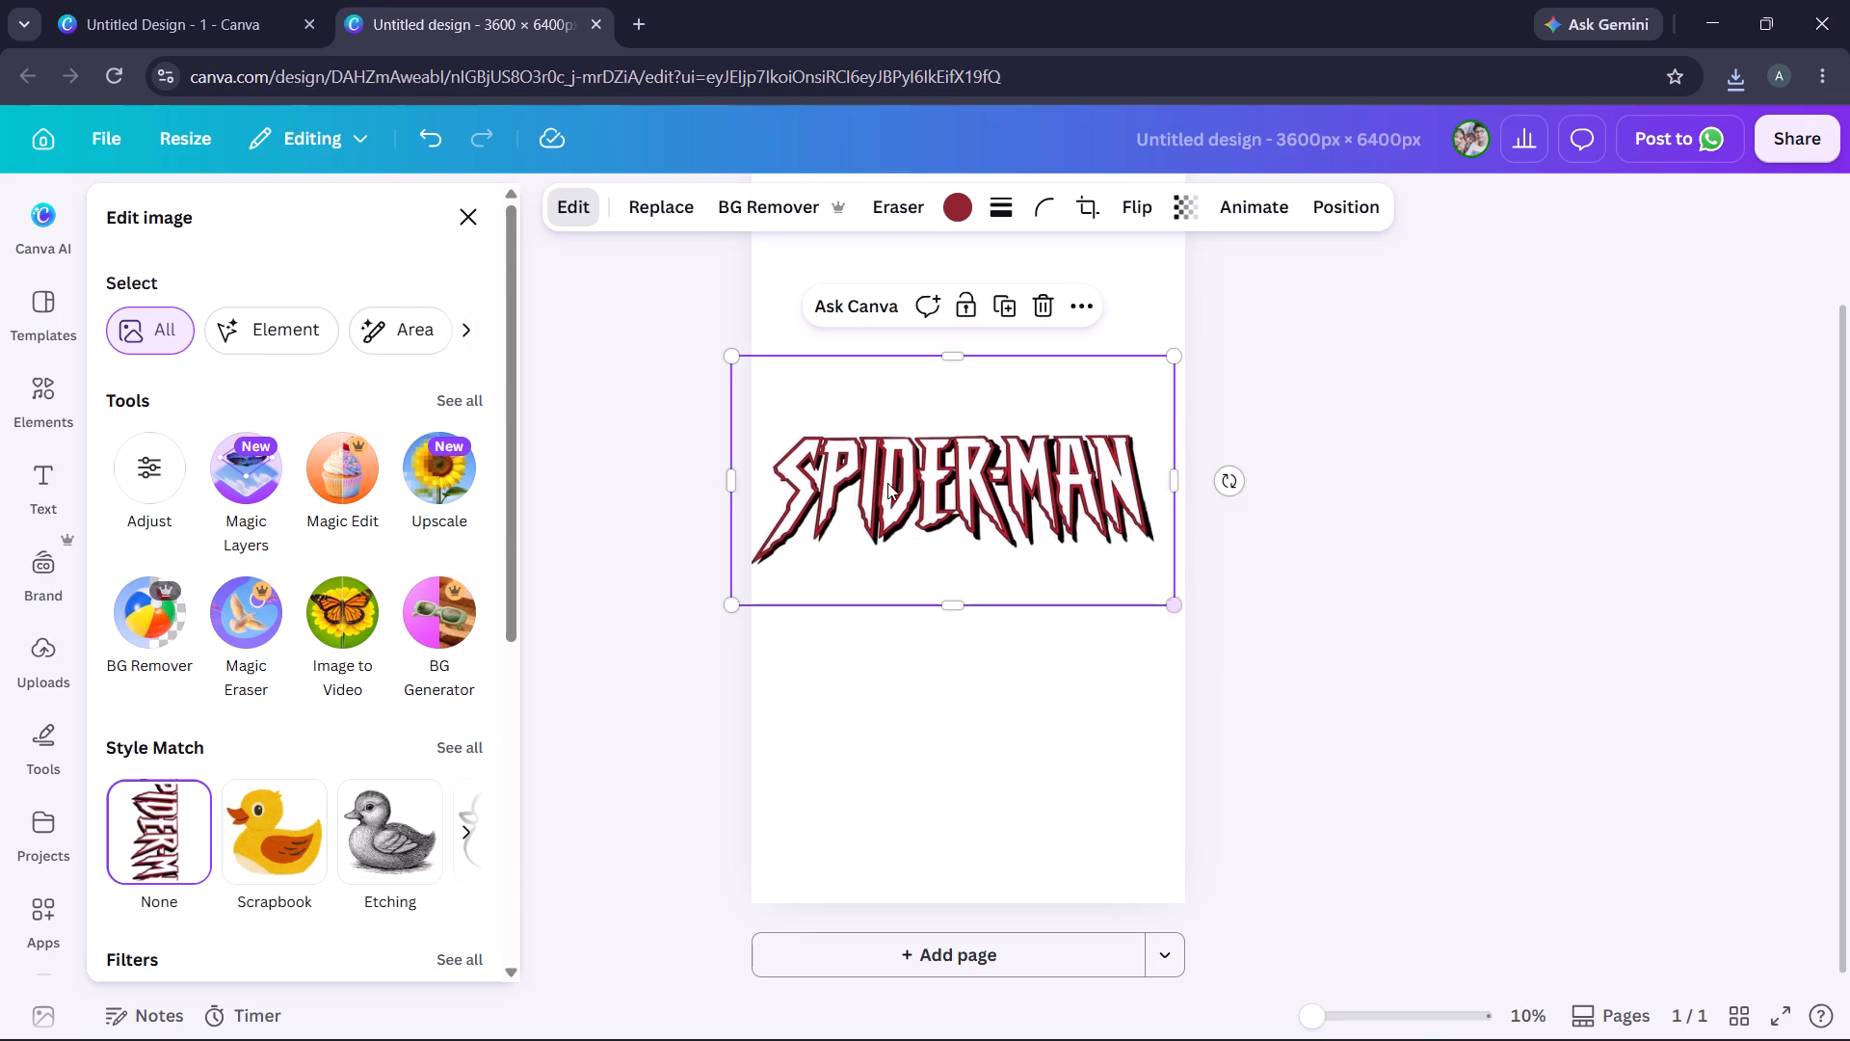
left_click_drag(887, 483, 902, 534)
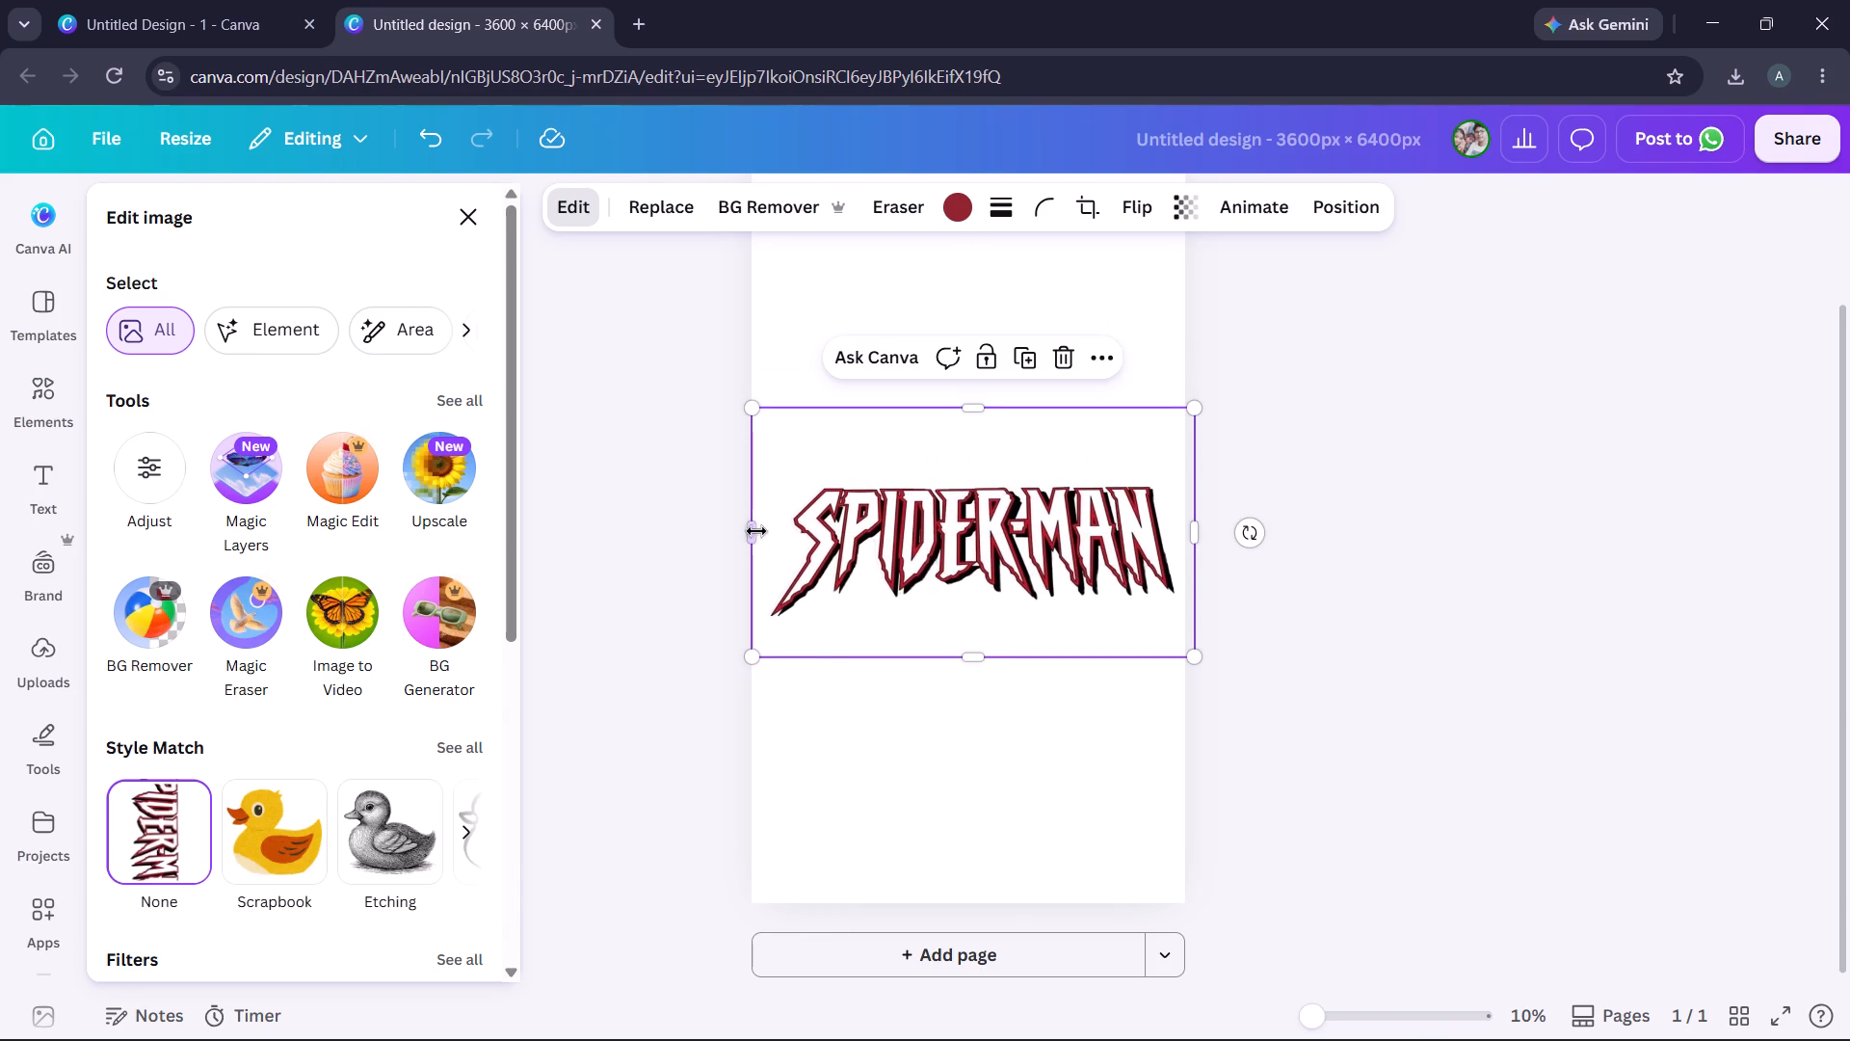
Crop the empty margins on all four sides of the lettering to about 3,510 × 1,709 px, centring it on the page.
left_click_drag(753, 530, 764, 531)
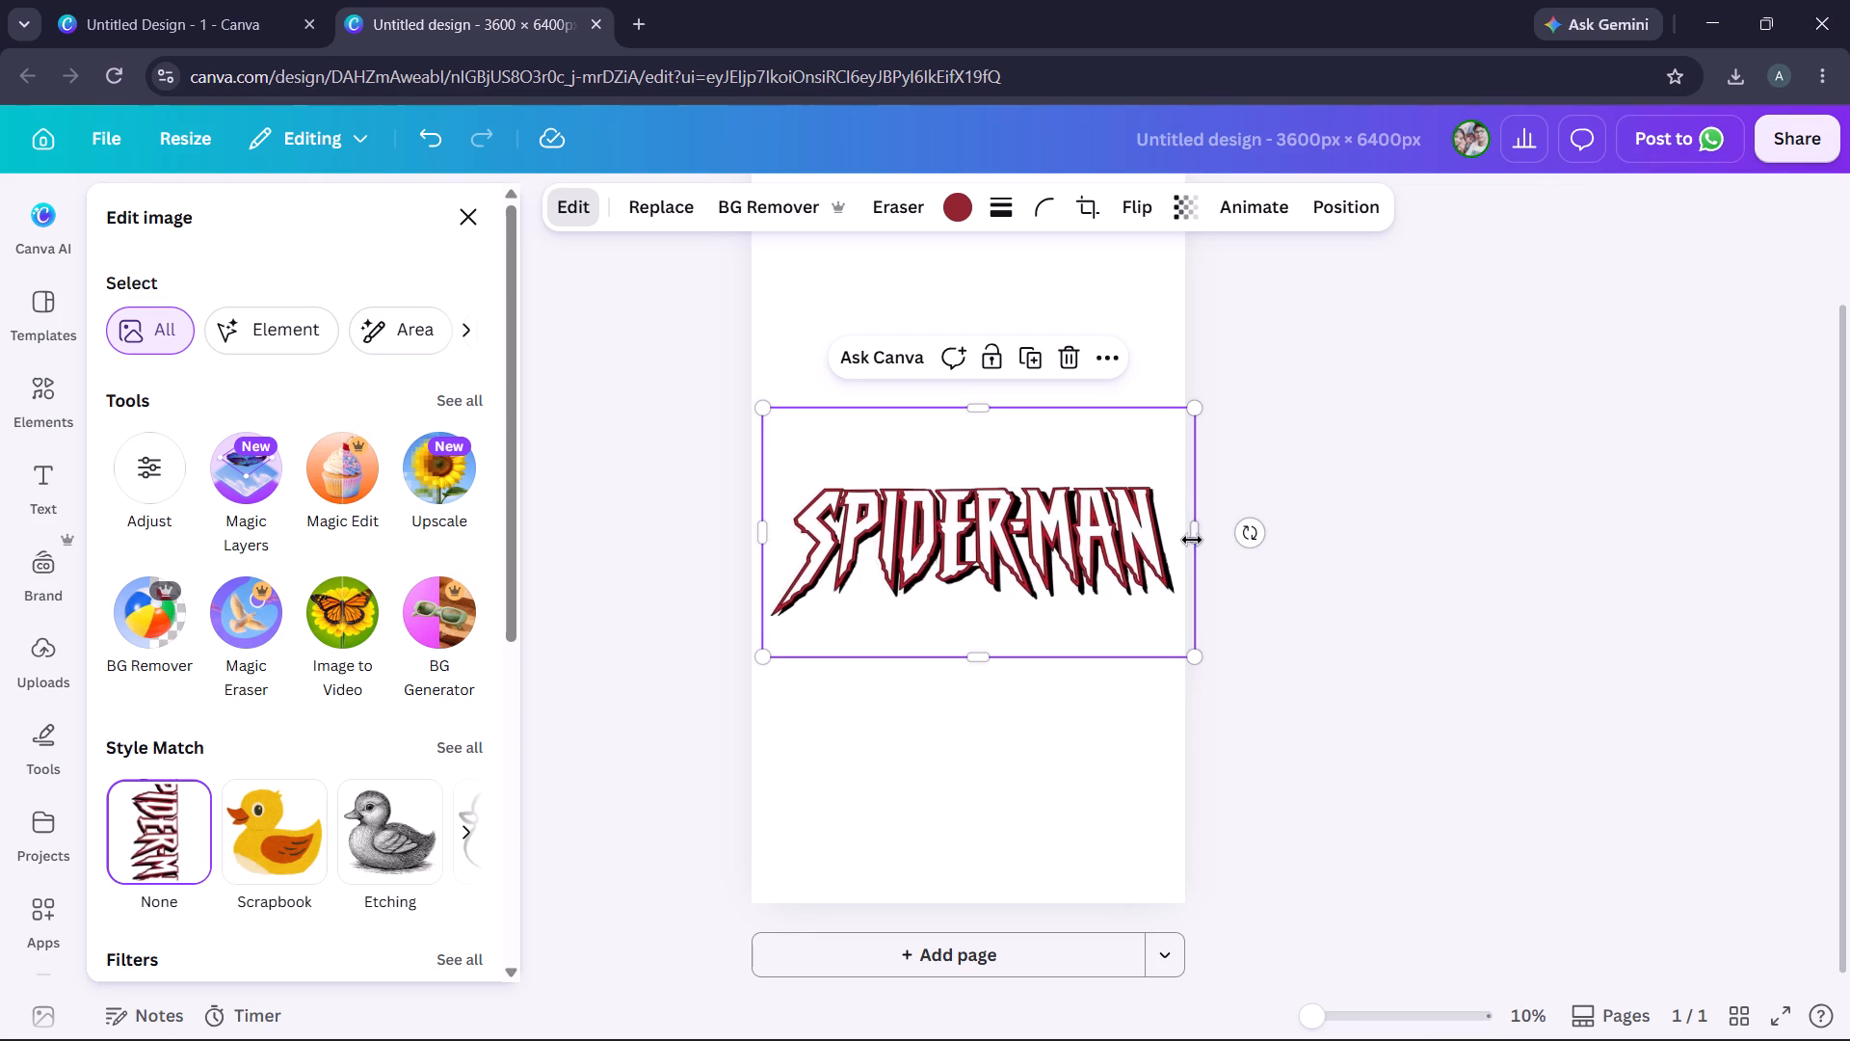
left_click_drag(1192, 540, 1176, 543)
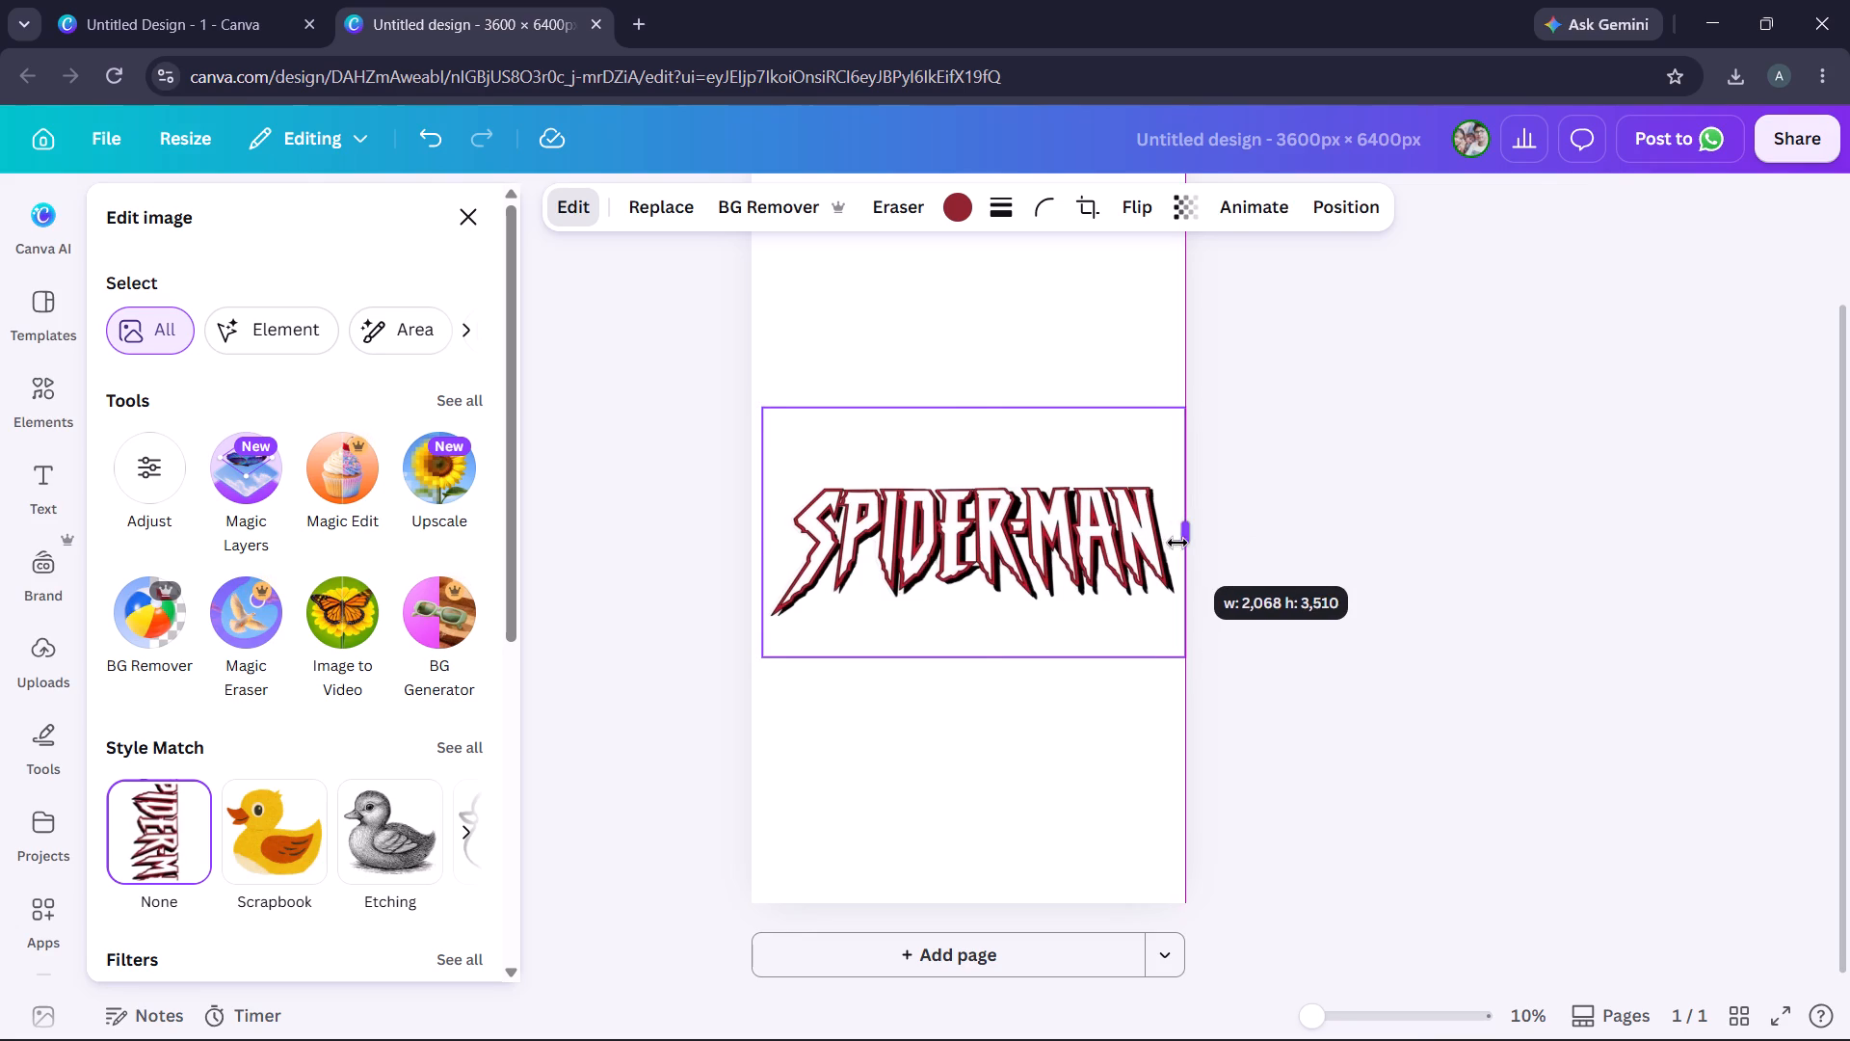
left_click_drag(1046, 565, 1036, 536)
left_click_drag(1032, 533, 1036, 551)
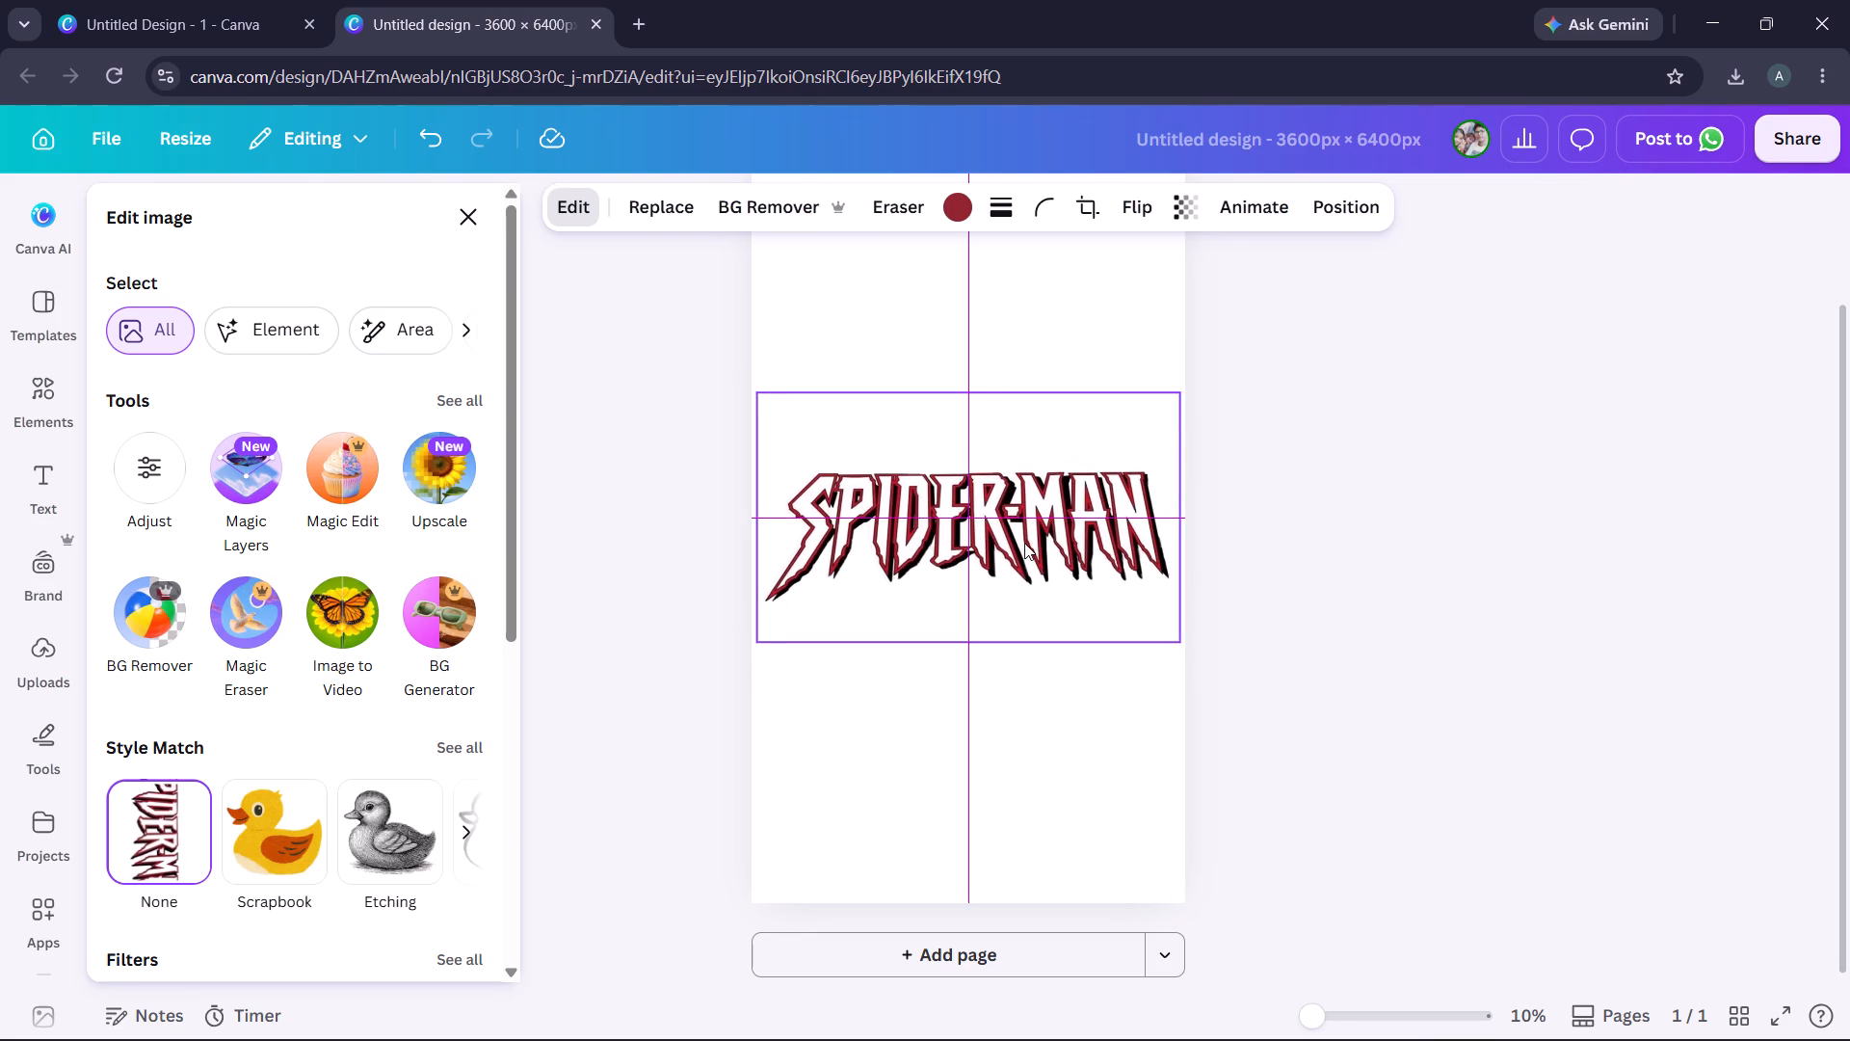
left_click_drag(974, 388, 970, 414)
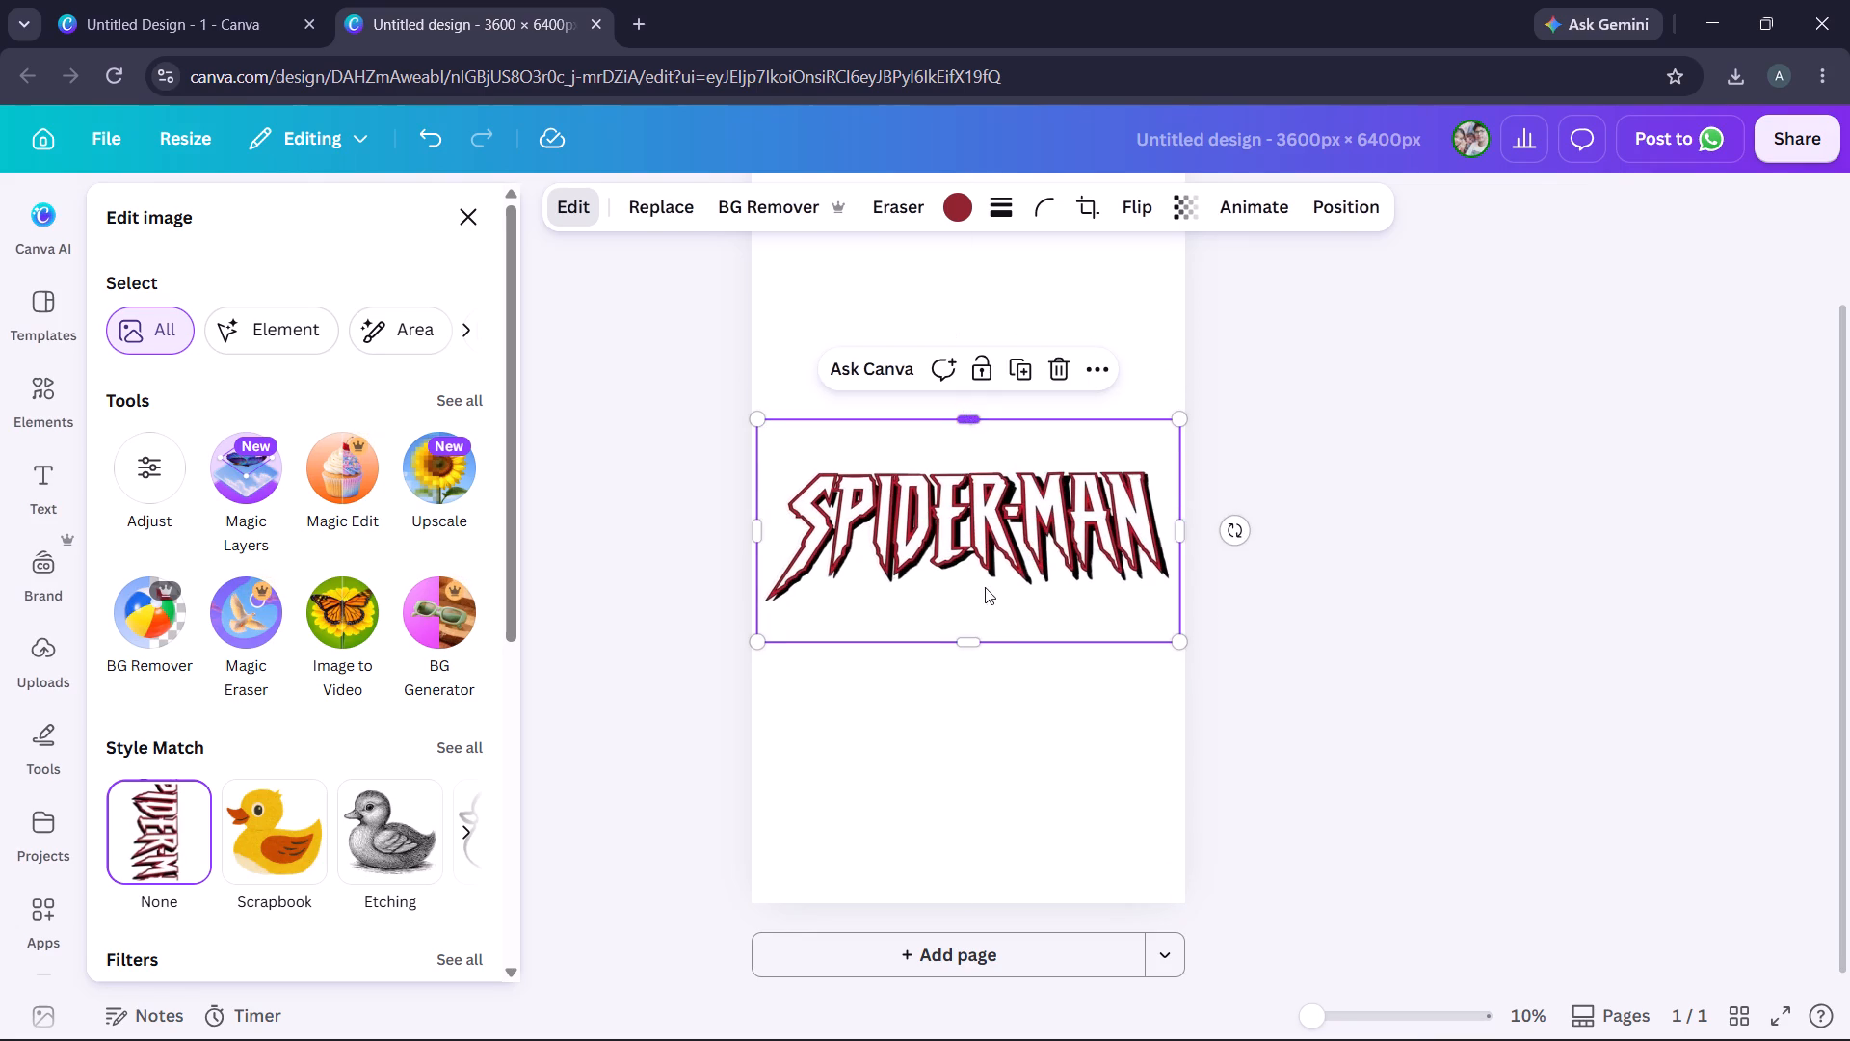
left_click_drag(972, 633, 975, 616)
Download only the selected Spider-Man lettering as a PNG at size 2.5 with a transparent background.
right_click(933, 562)
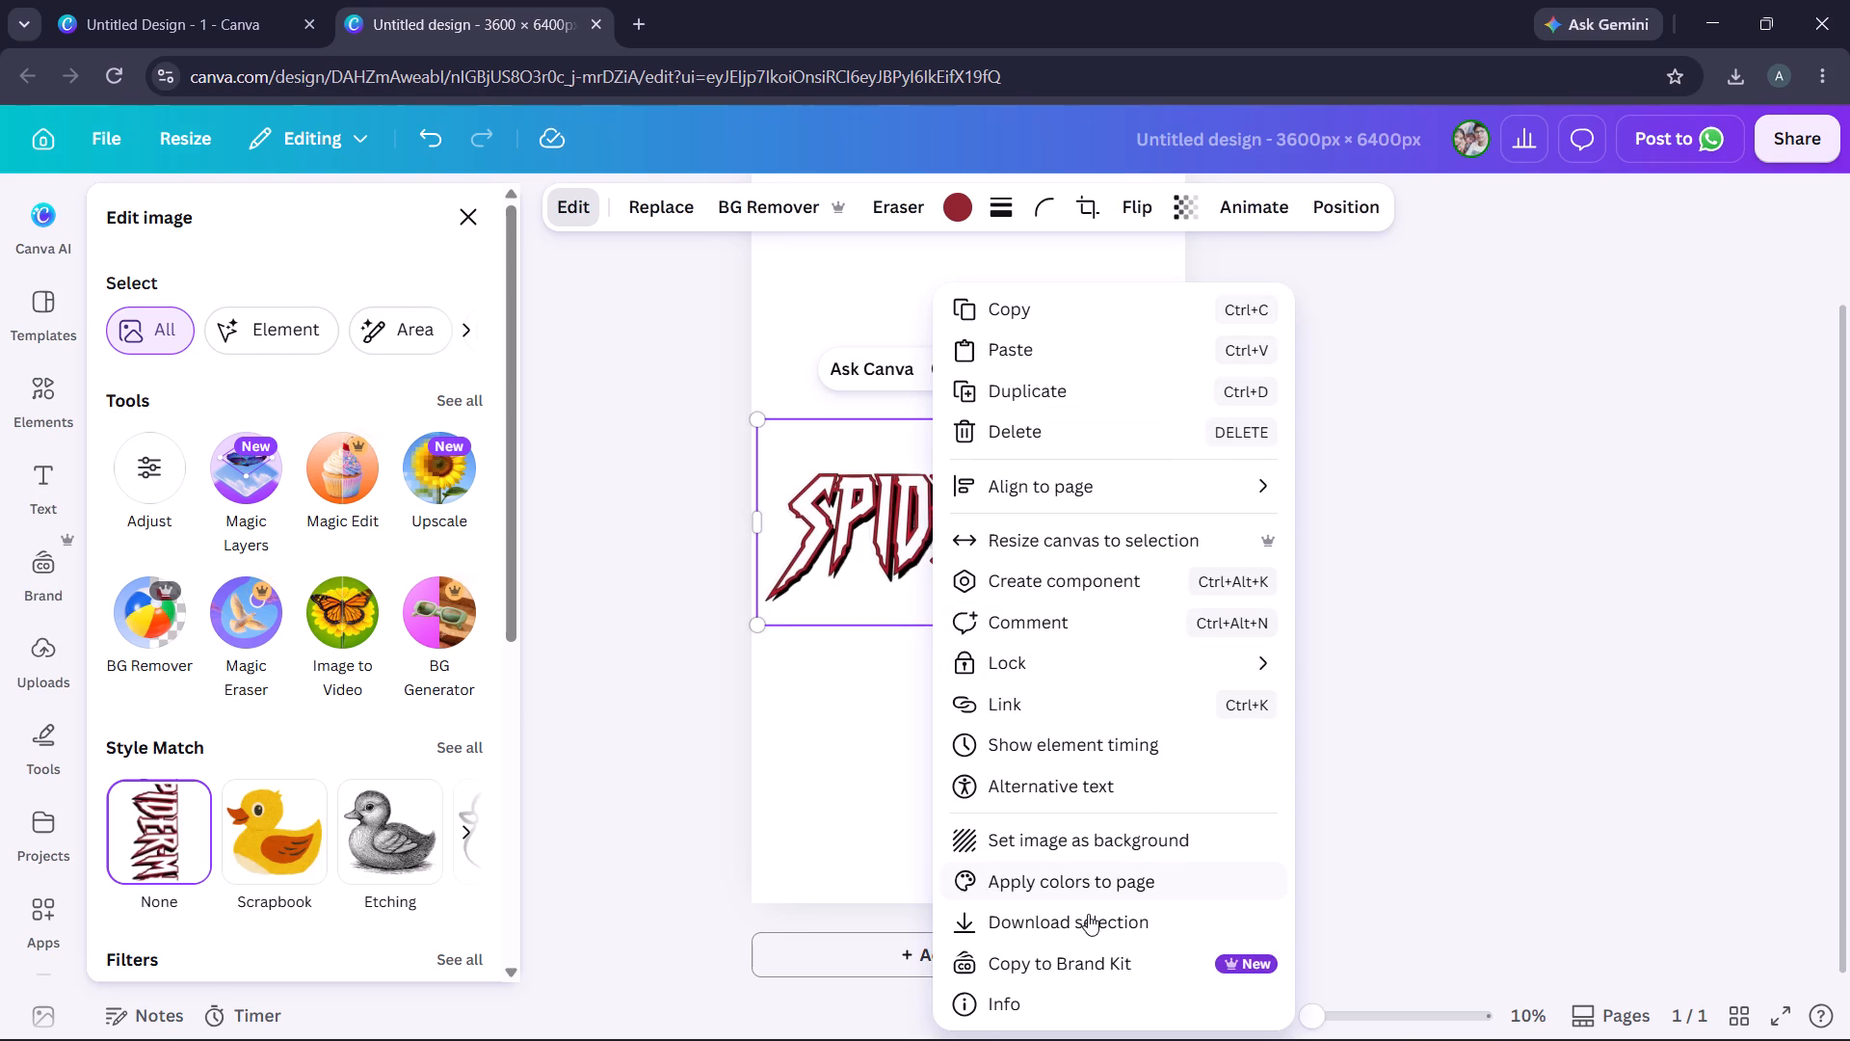
left_click(1088, 914)
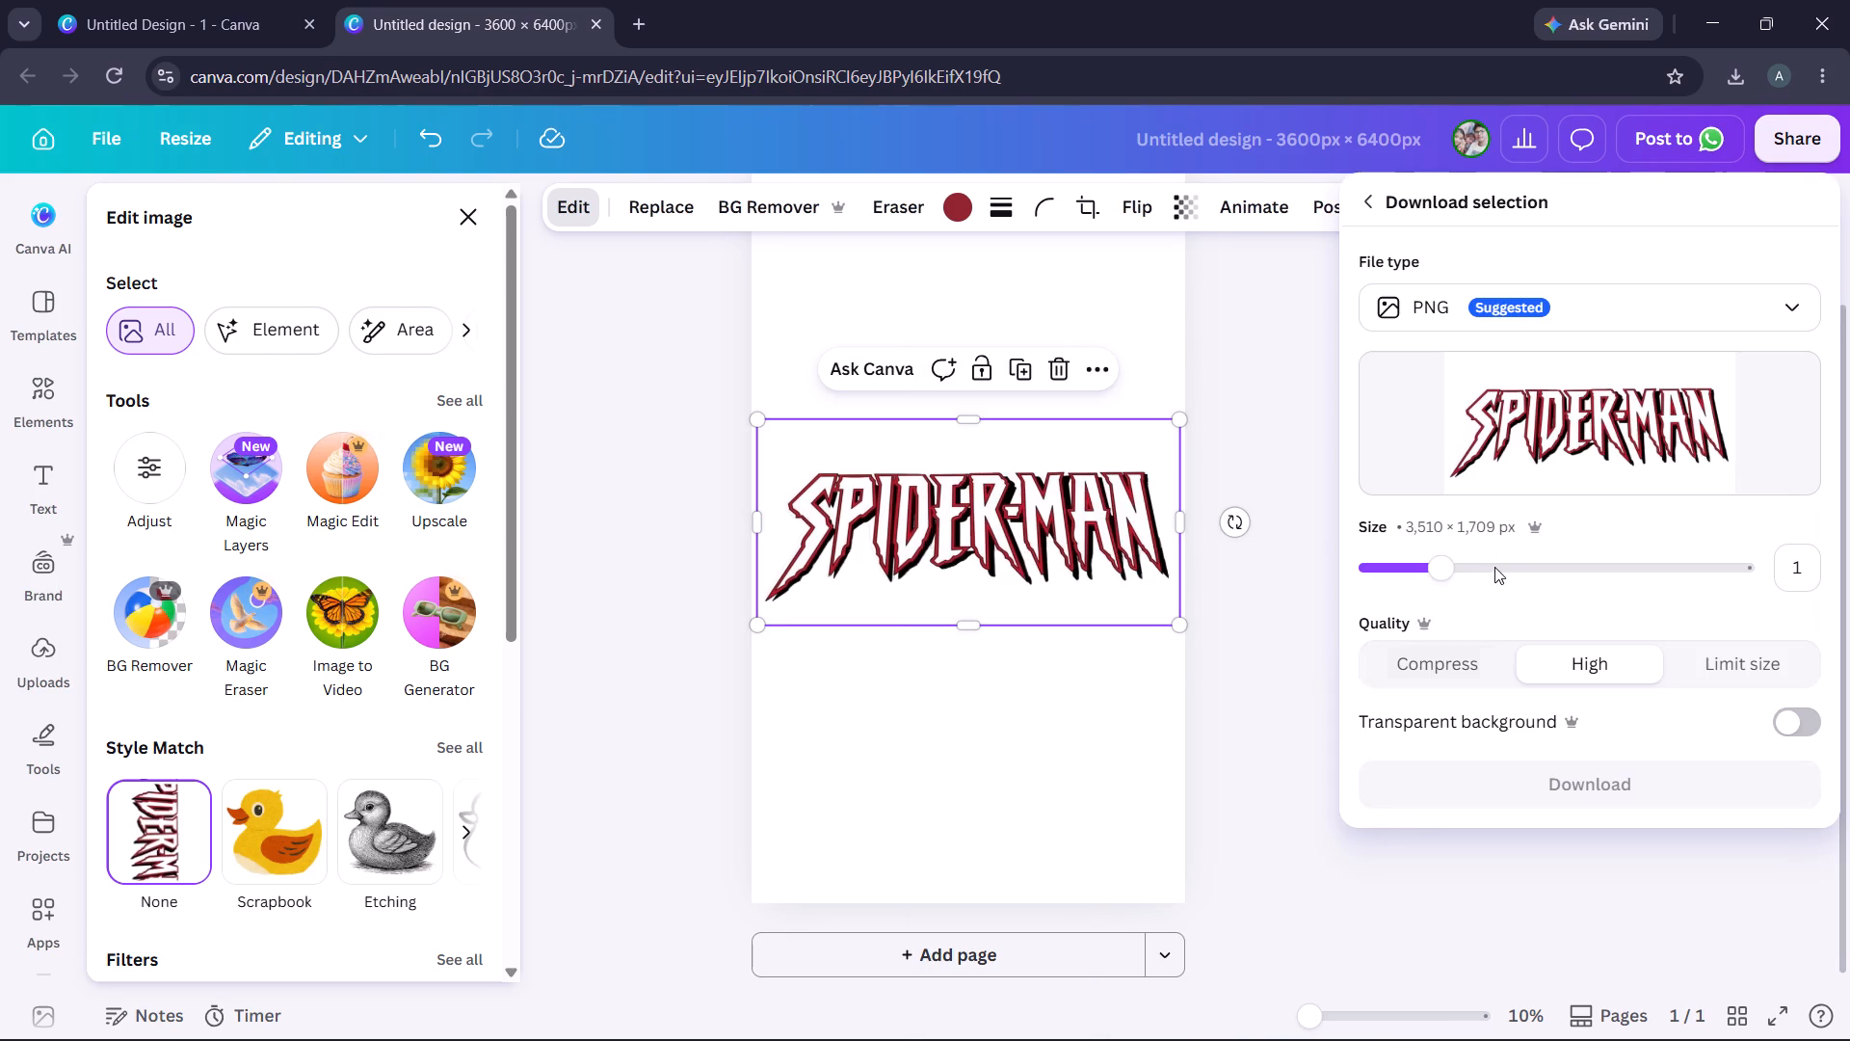
left_click_drag(1442, 569, 1469, 569)
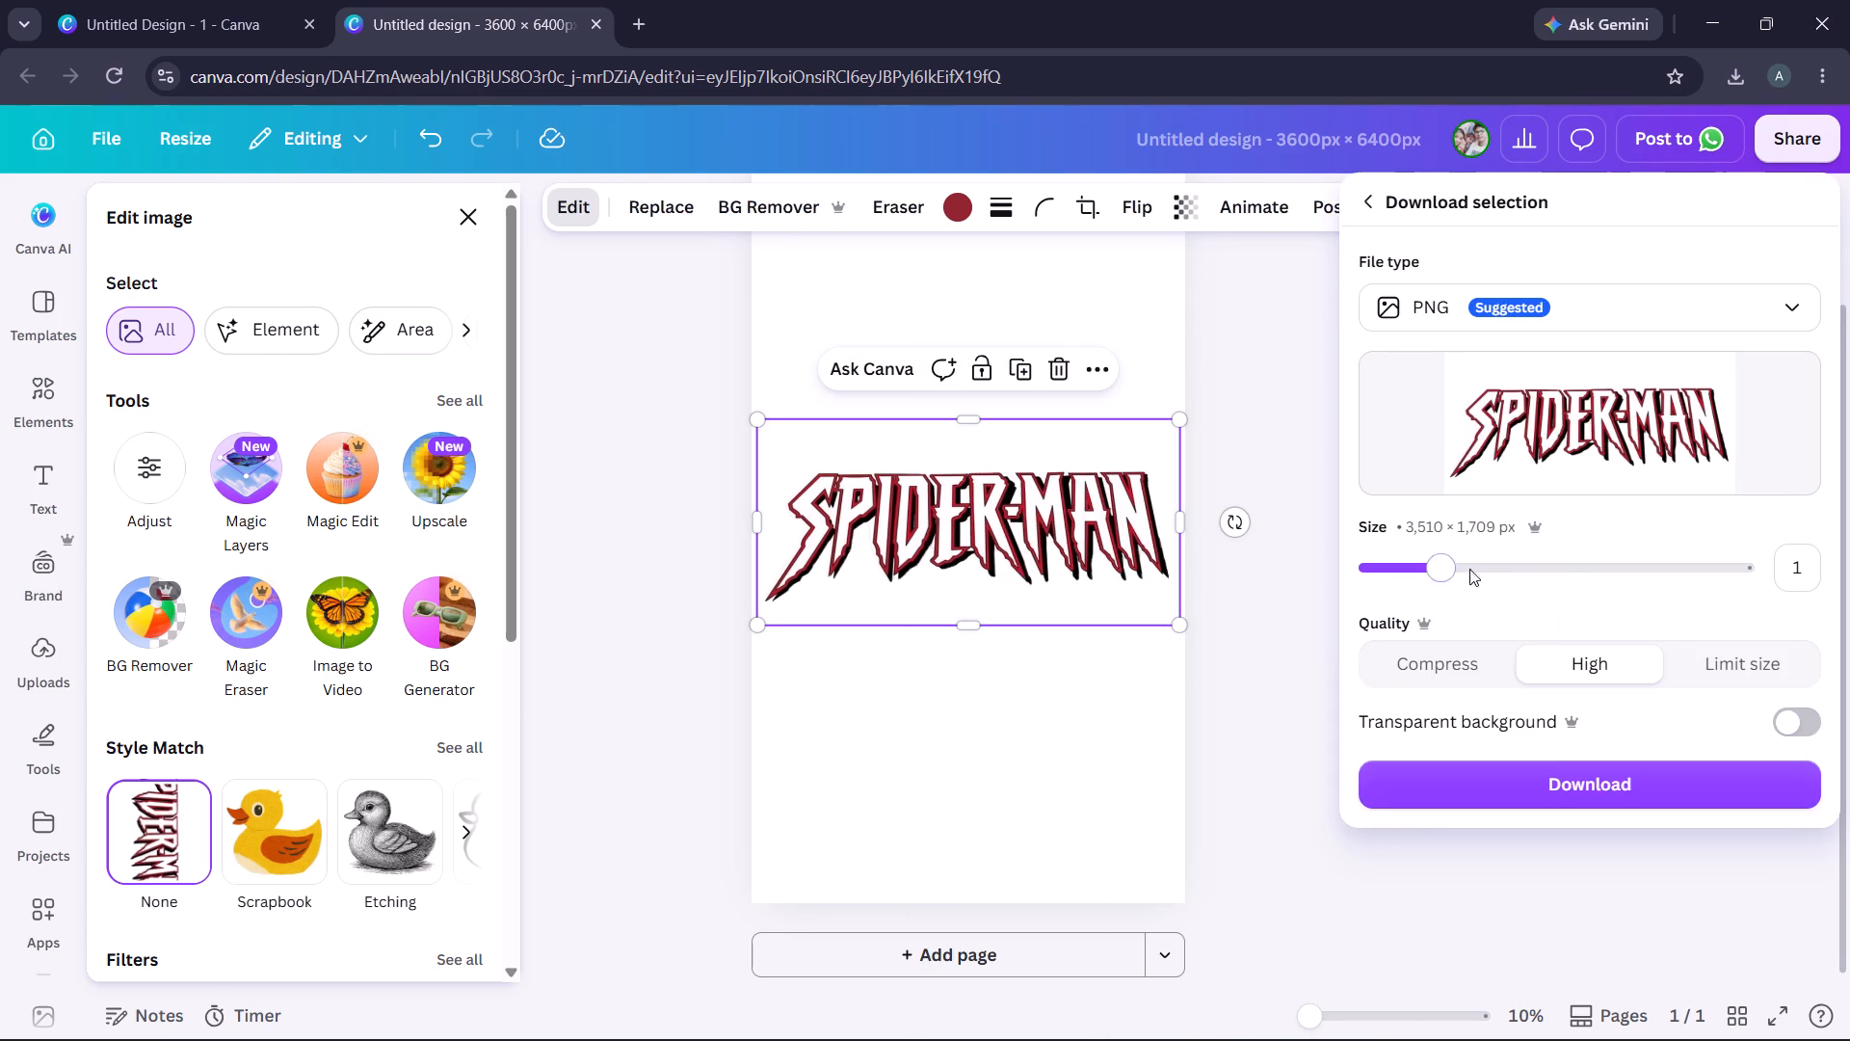
left_click_drag(1469, 569, 1665, 644)
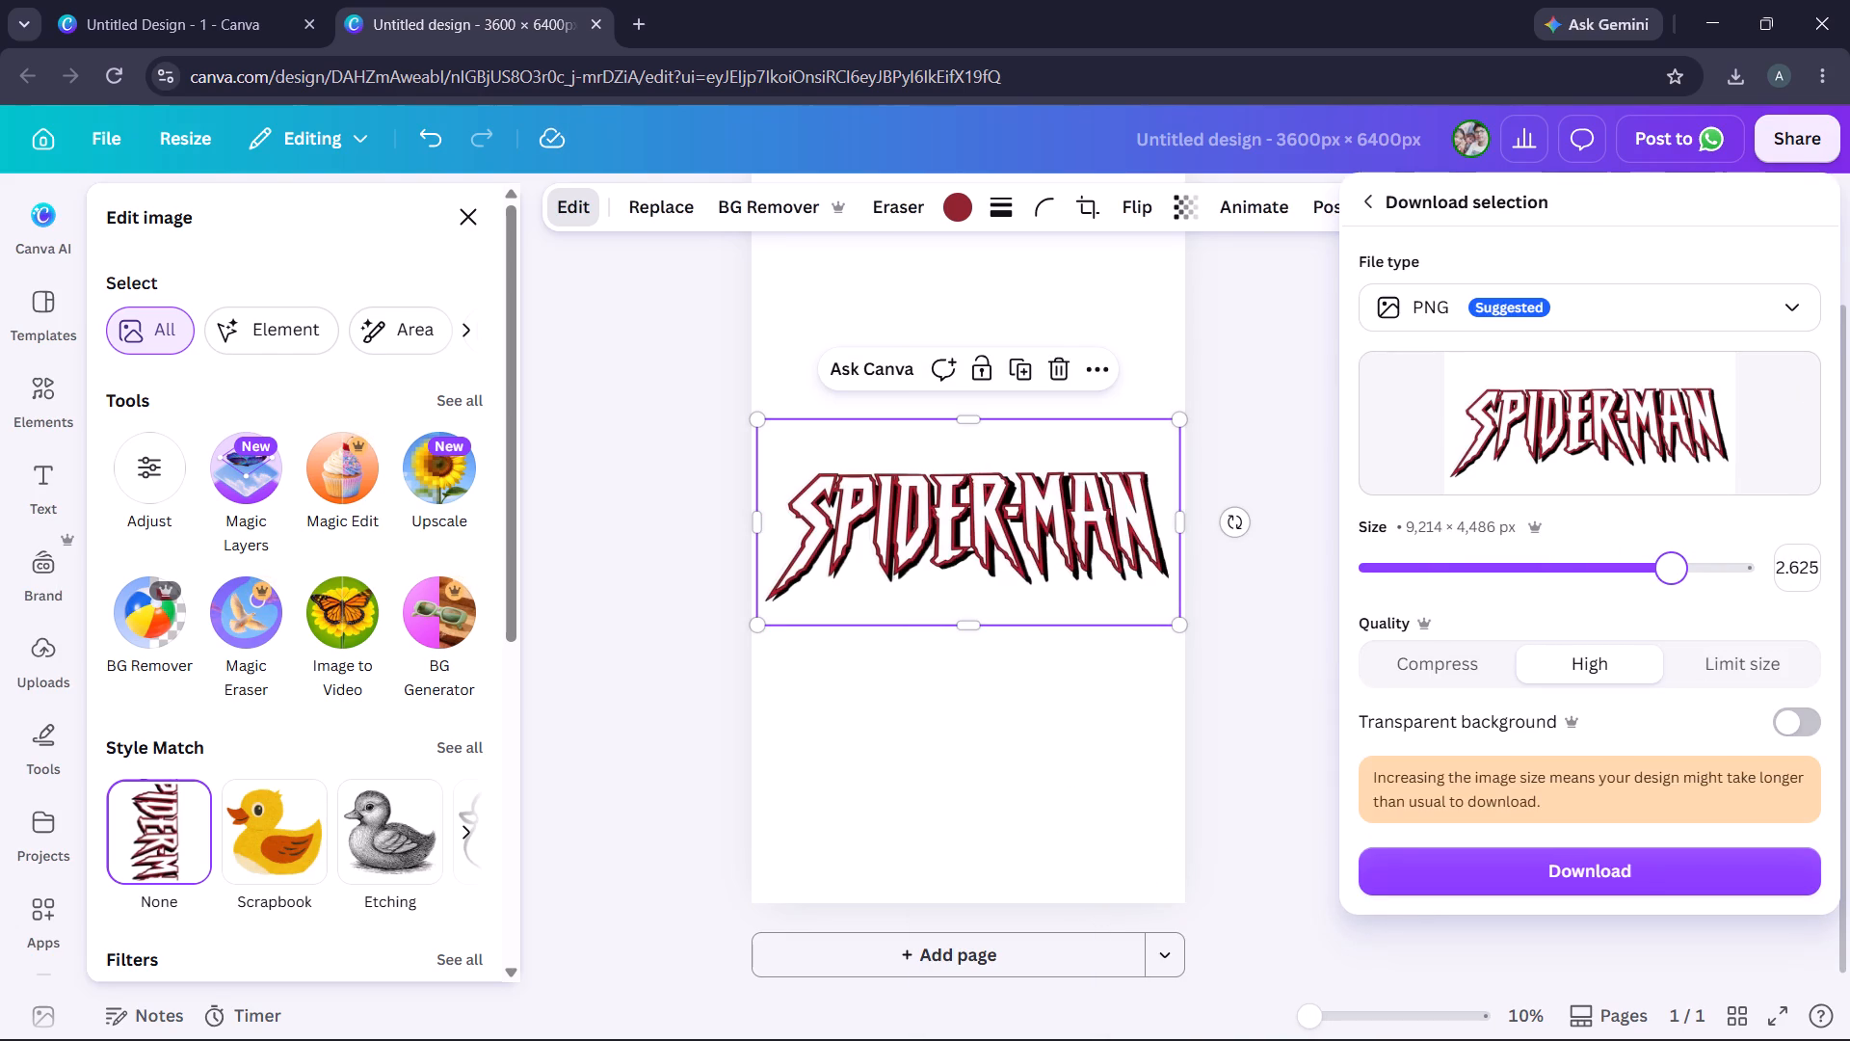
left_click_drag(1665, 644, 1654, 646)
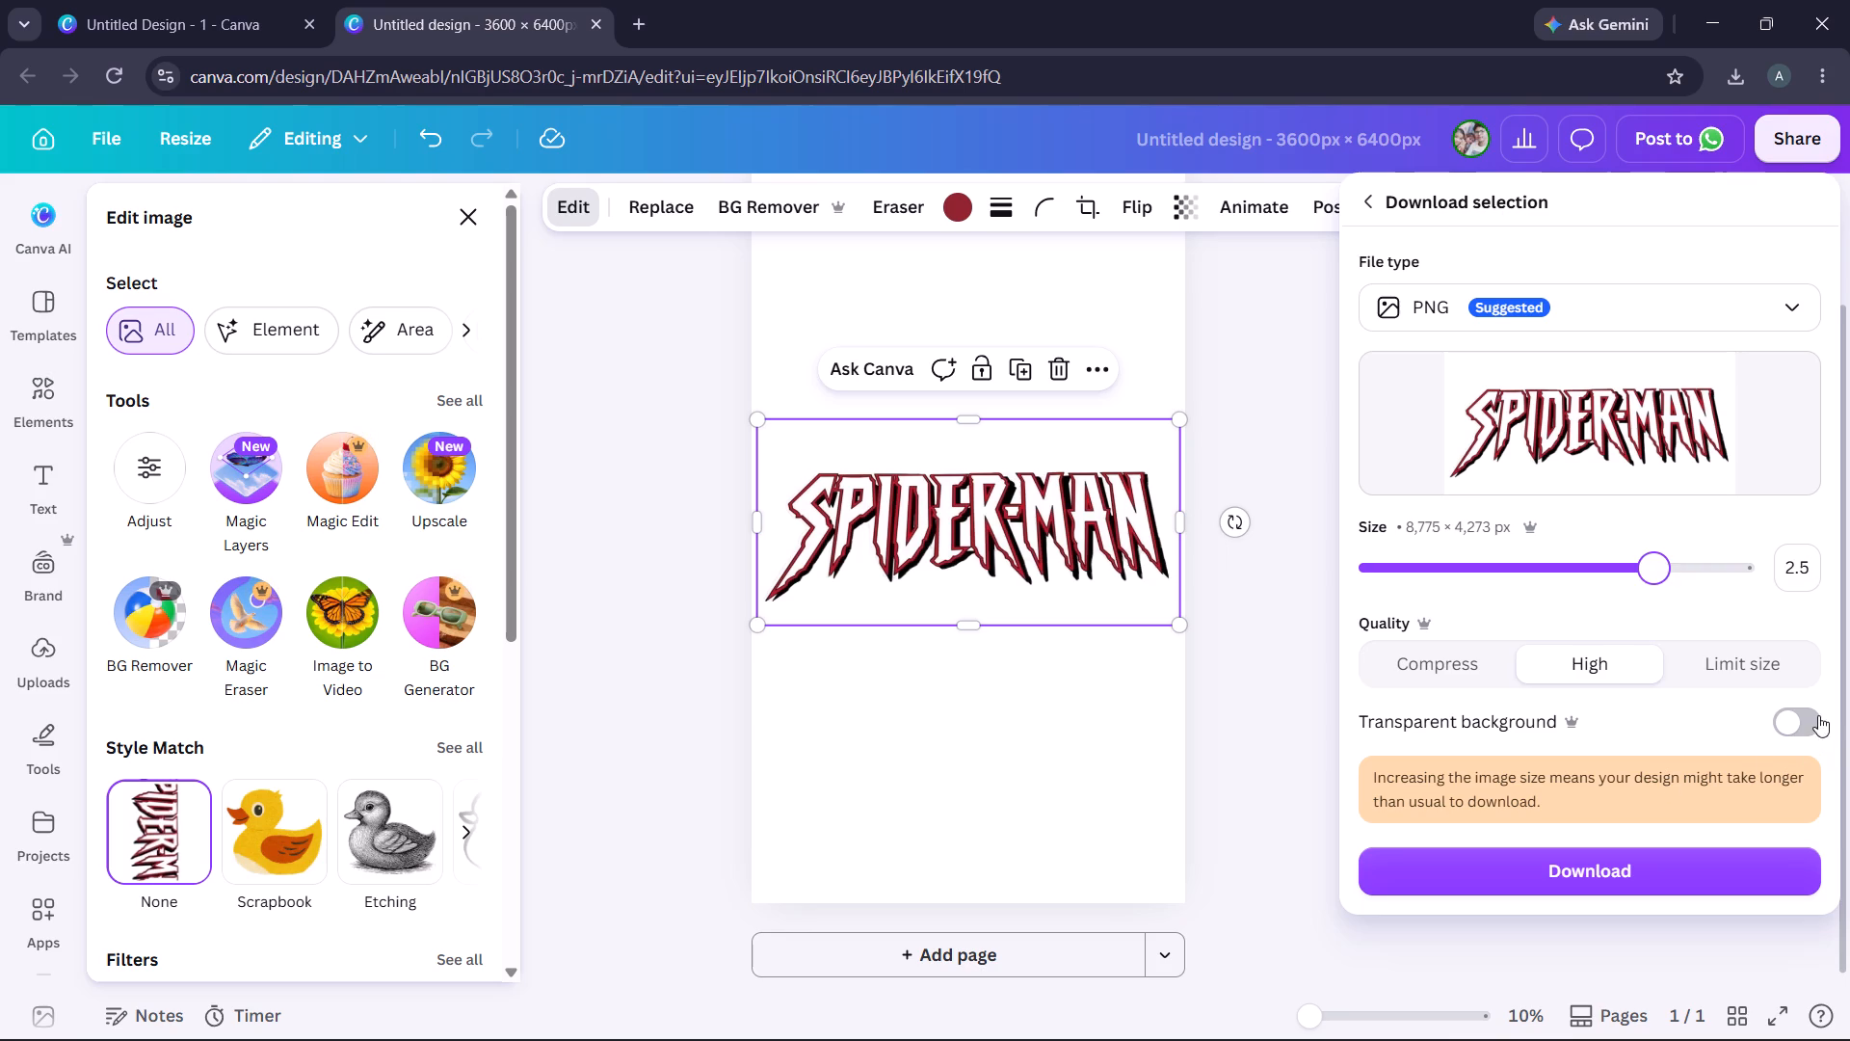
left_click(1813, 711)
left_click(1676, 867)
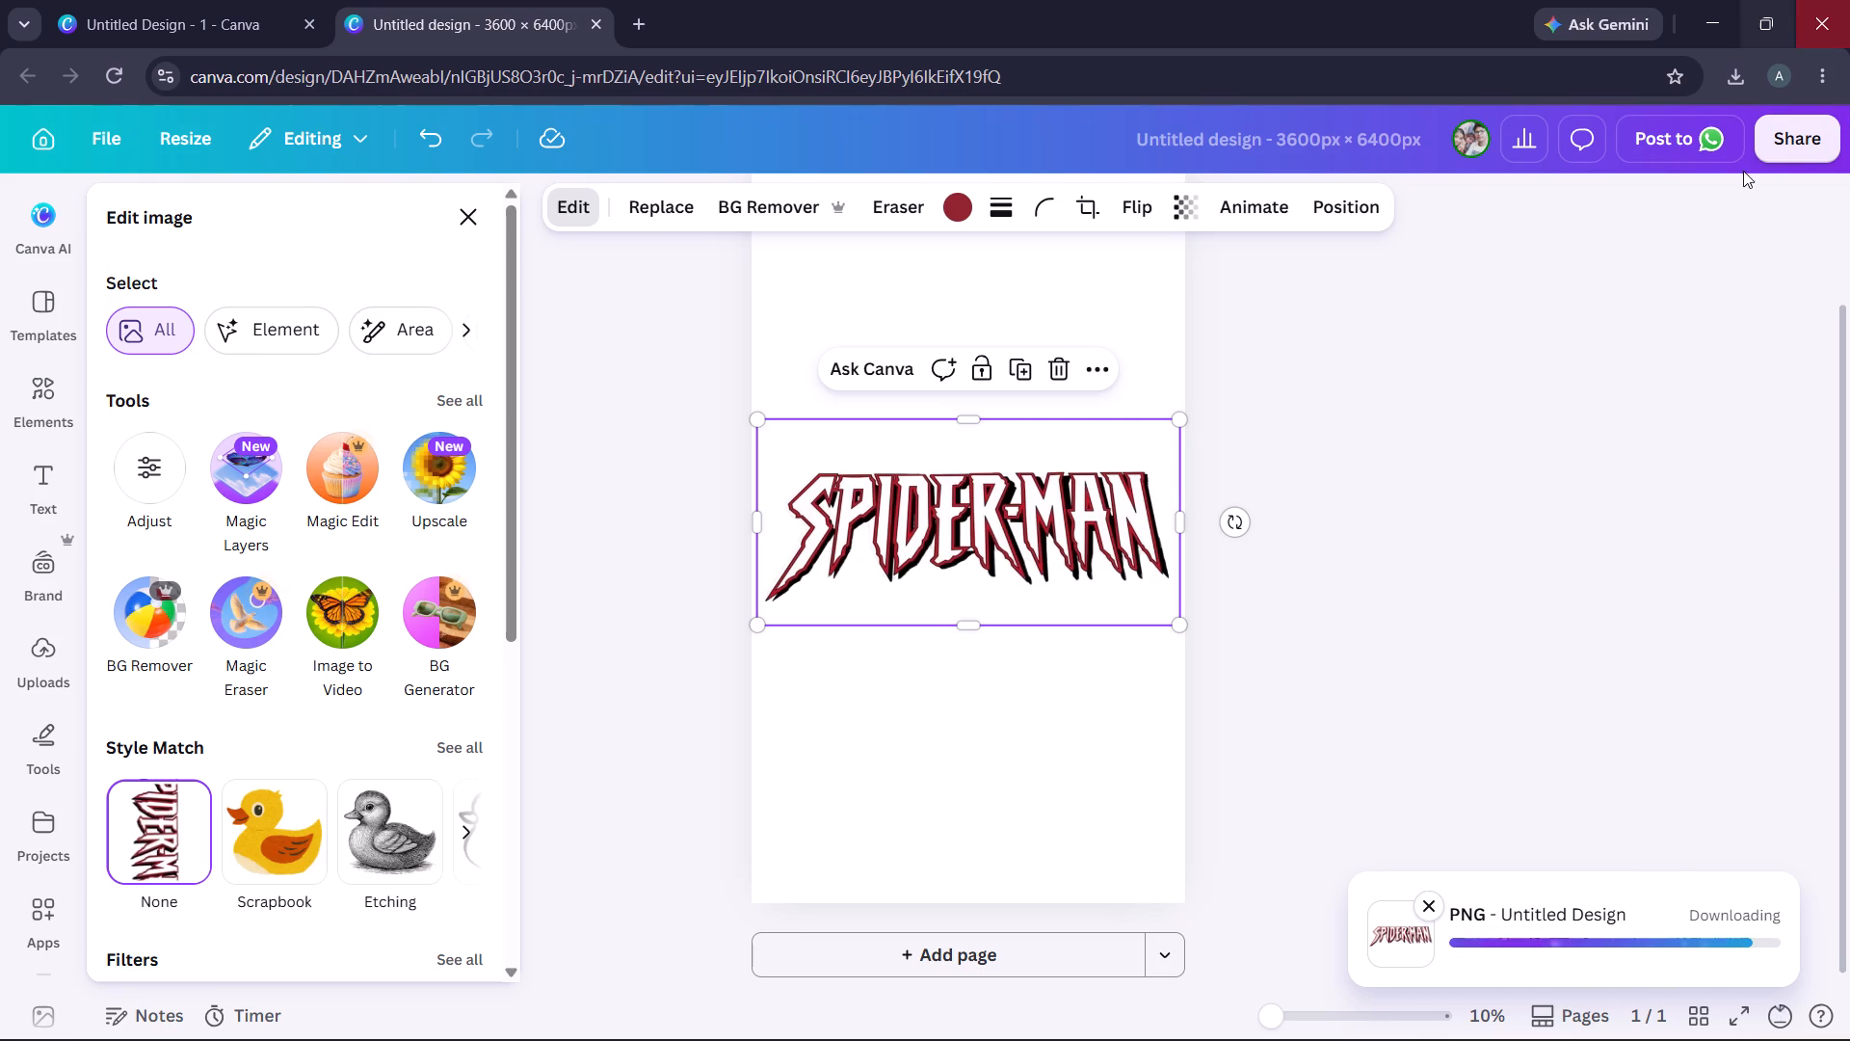
Locate the exported lettering in the Downloads (H:) drive and rename the Untitled design file as Spider-MAn.
left_click(1731, 81)
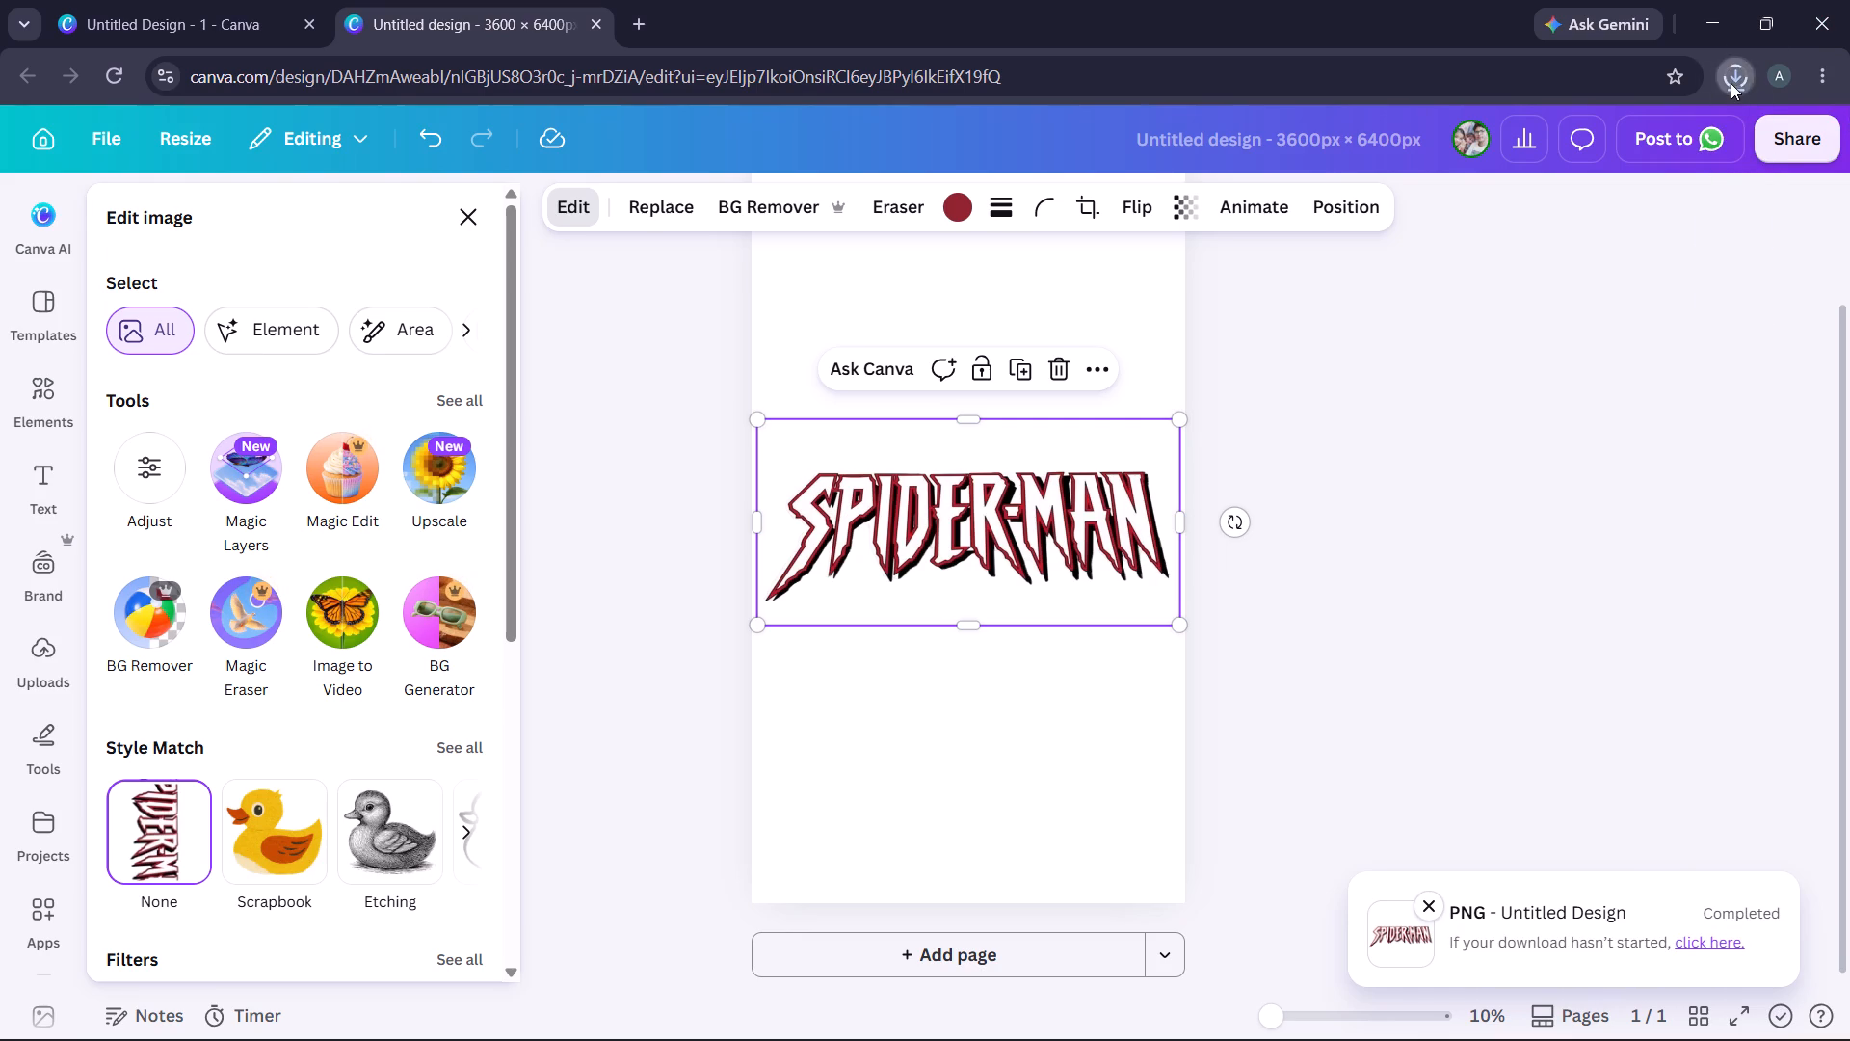
left_click(1656, 178)
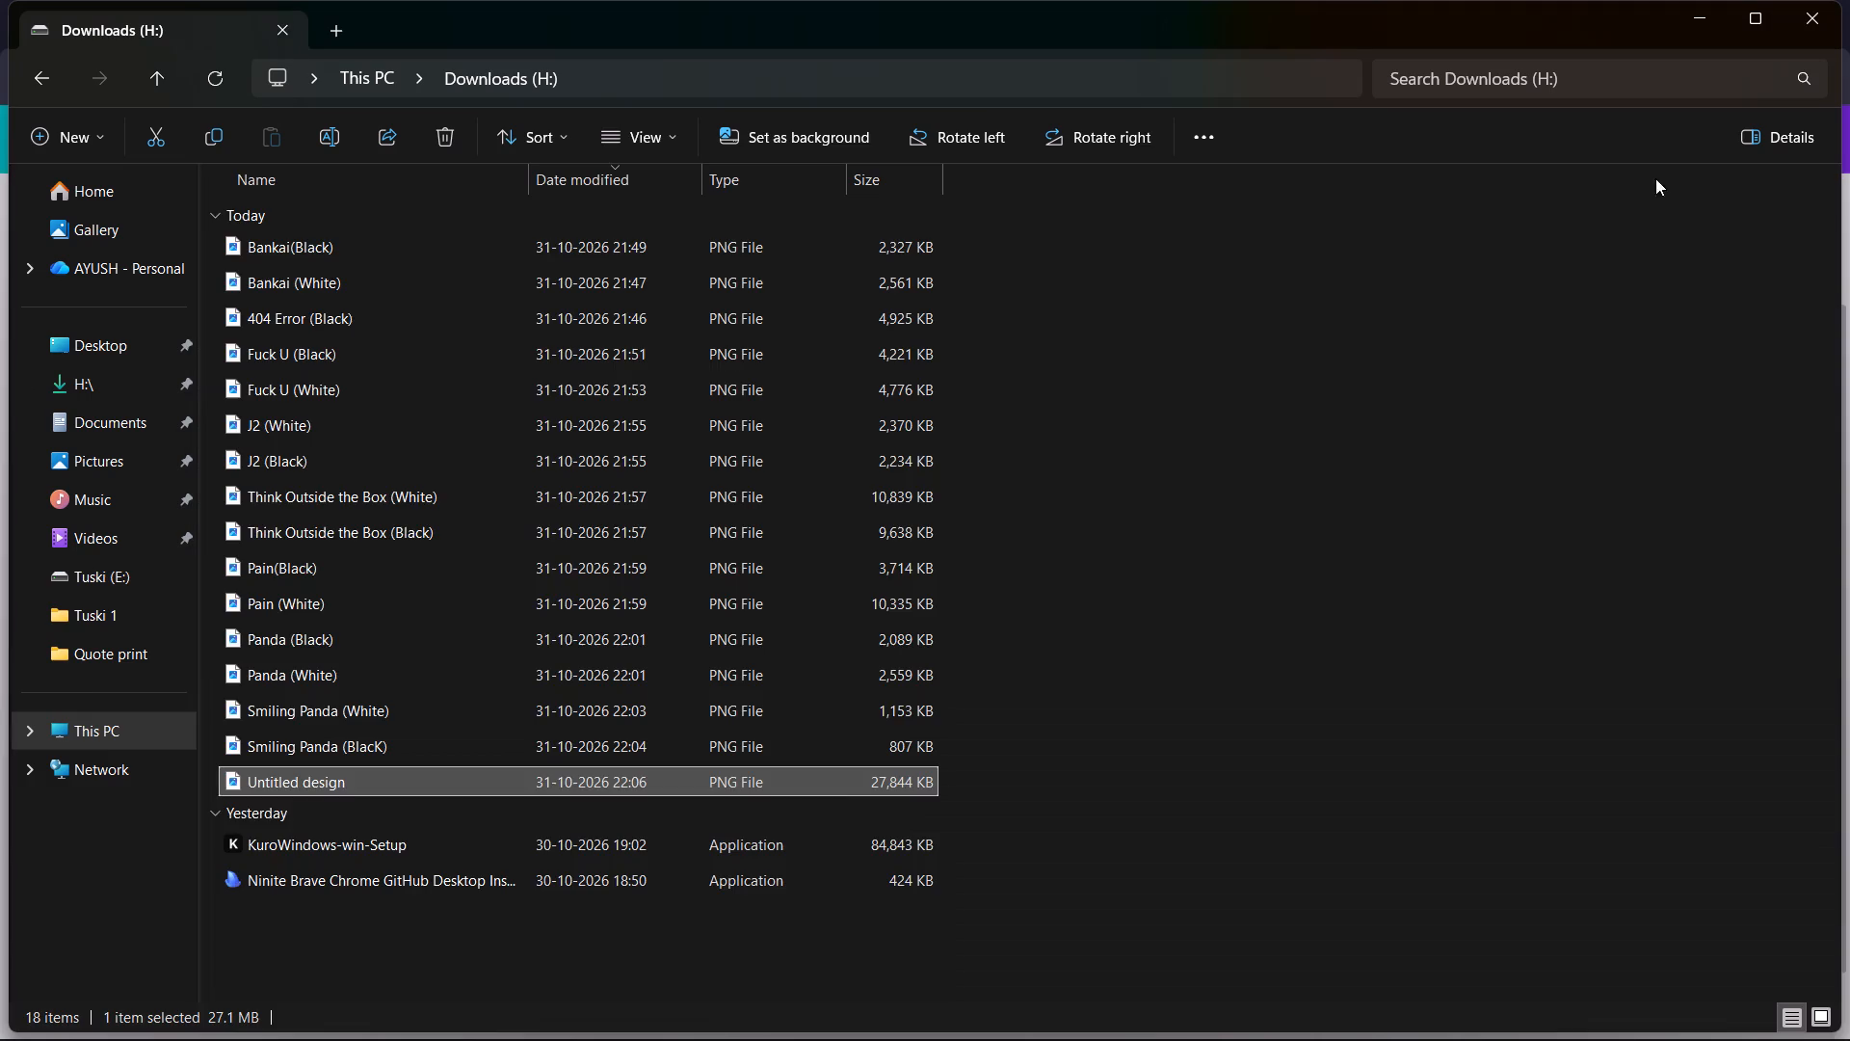
right_click(304, 781)
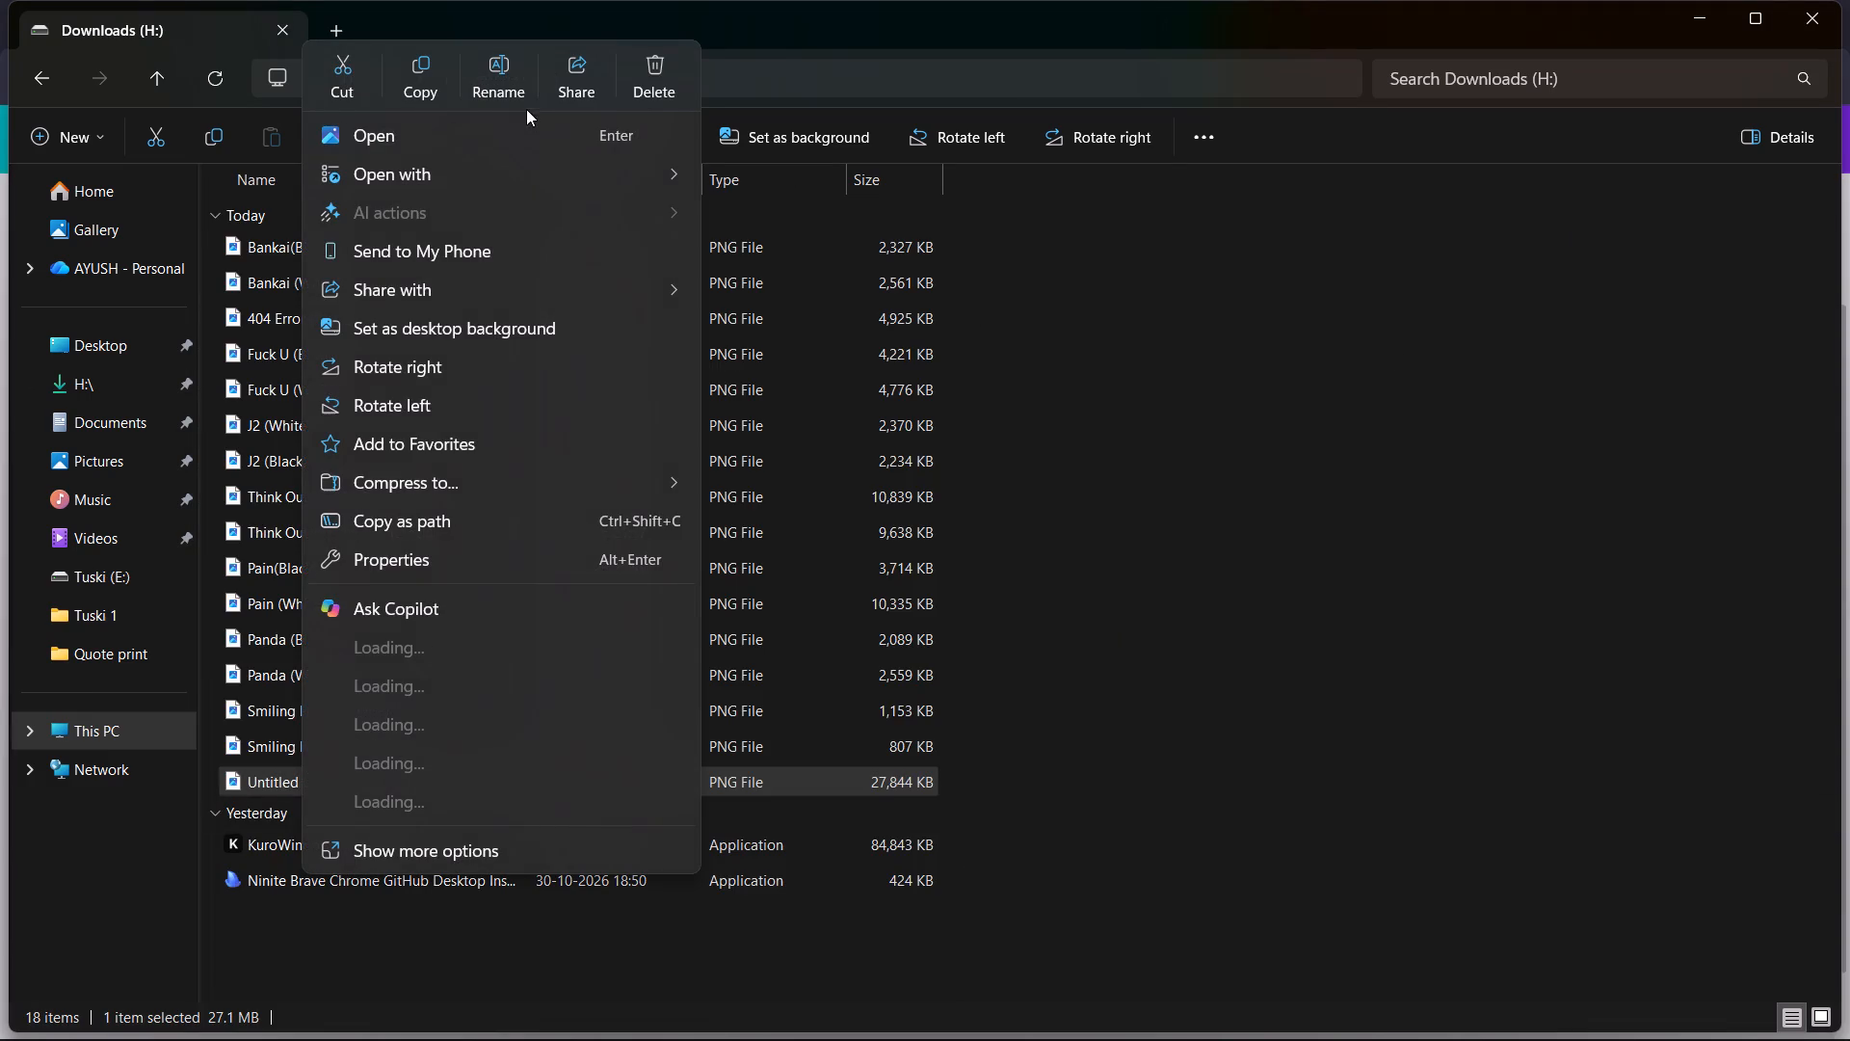
left_click(480, 88)
type("Spider")
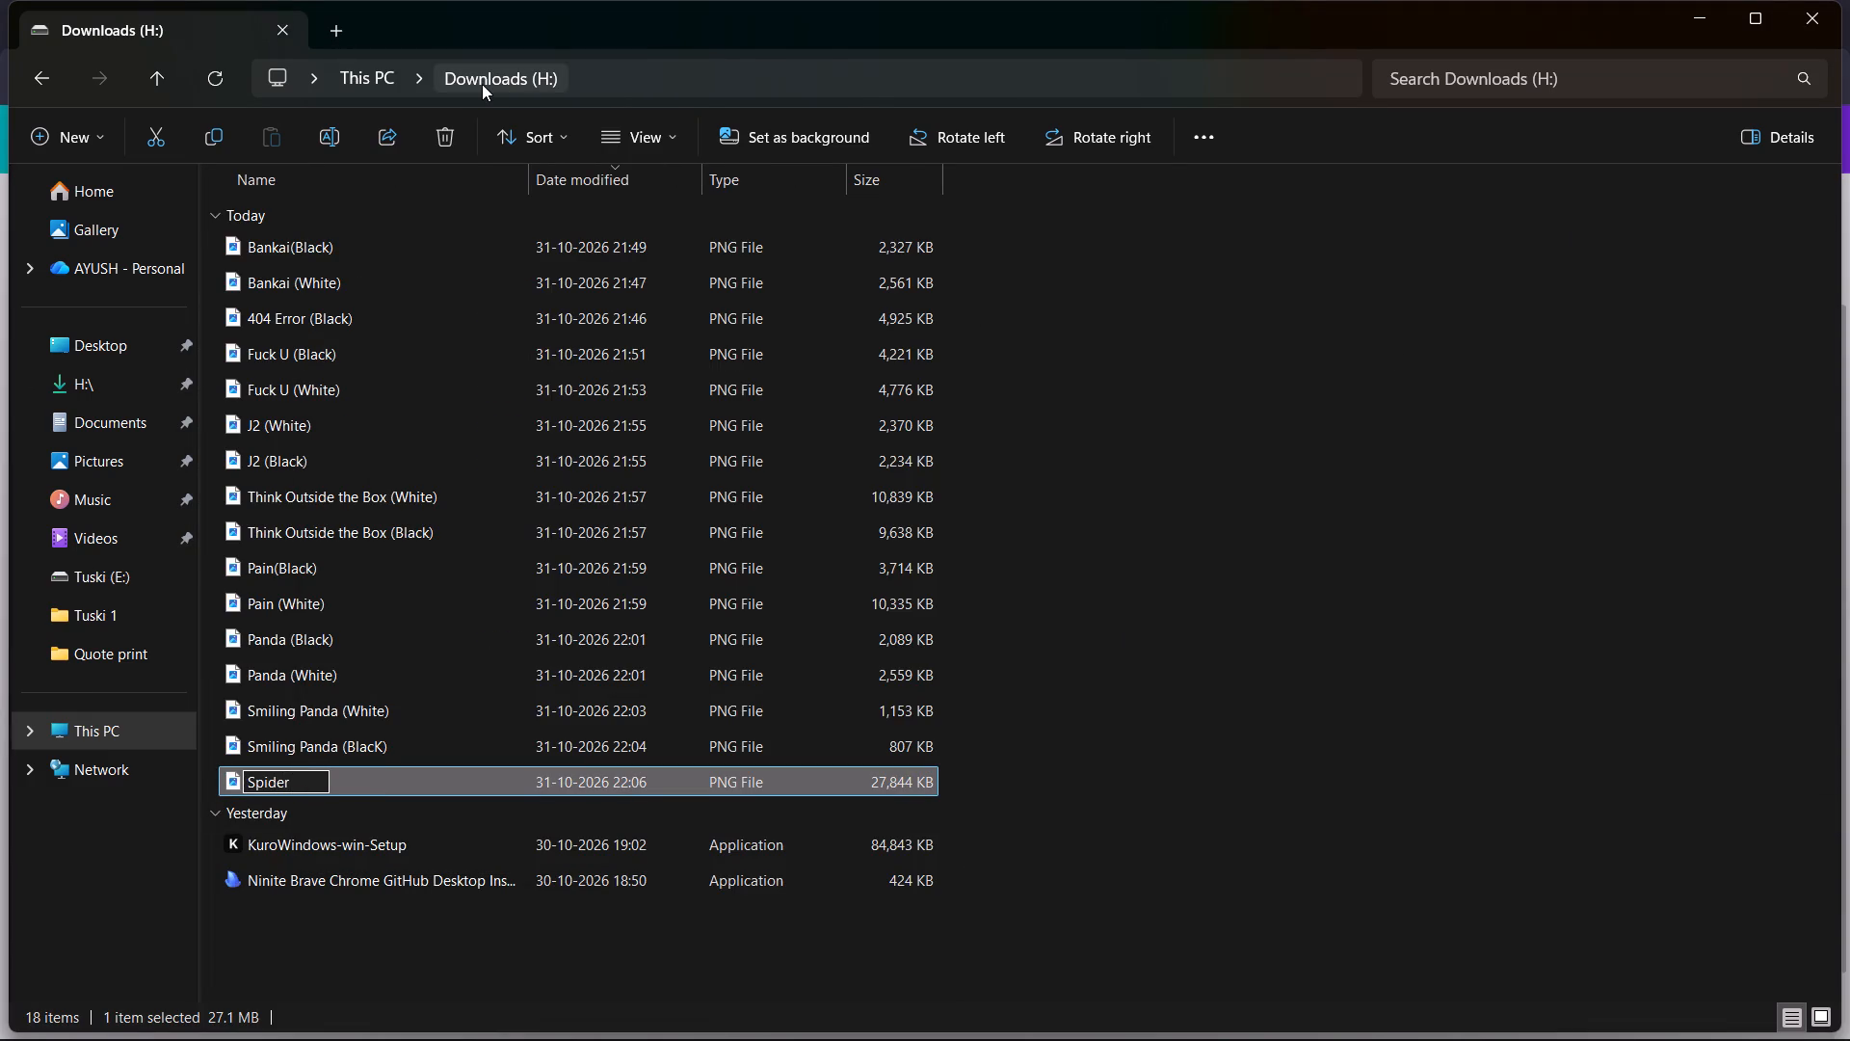
key("shift+underscore")
key("BackSpace")
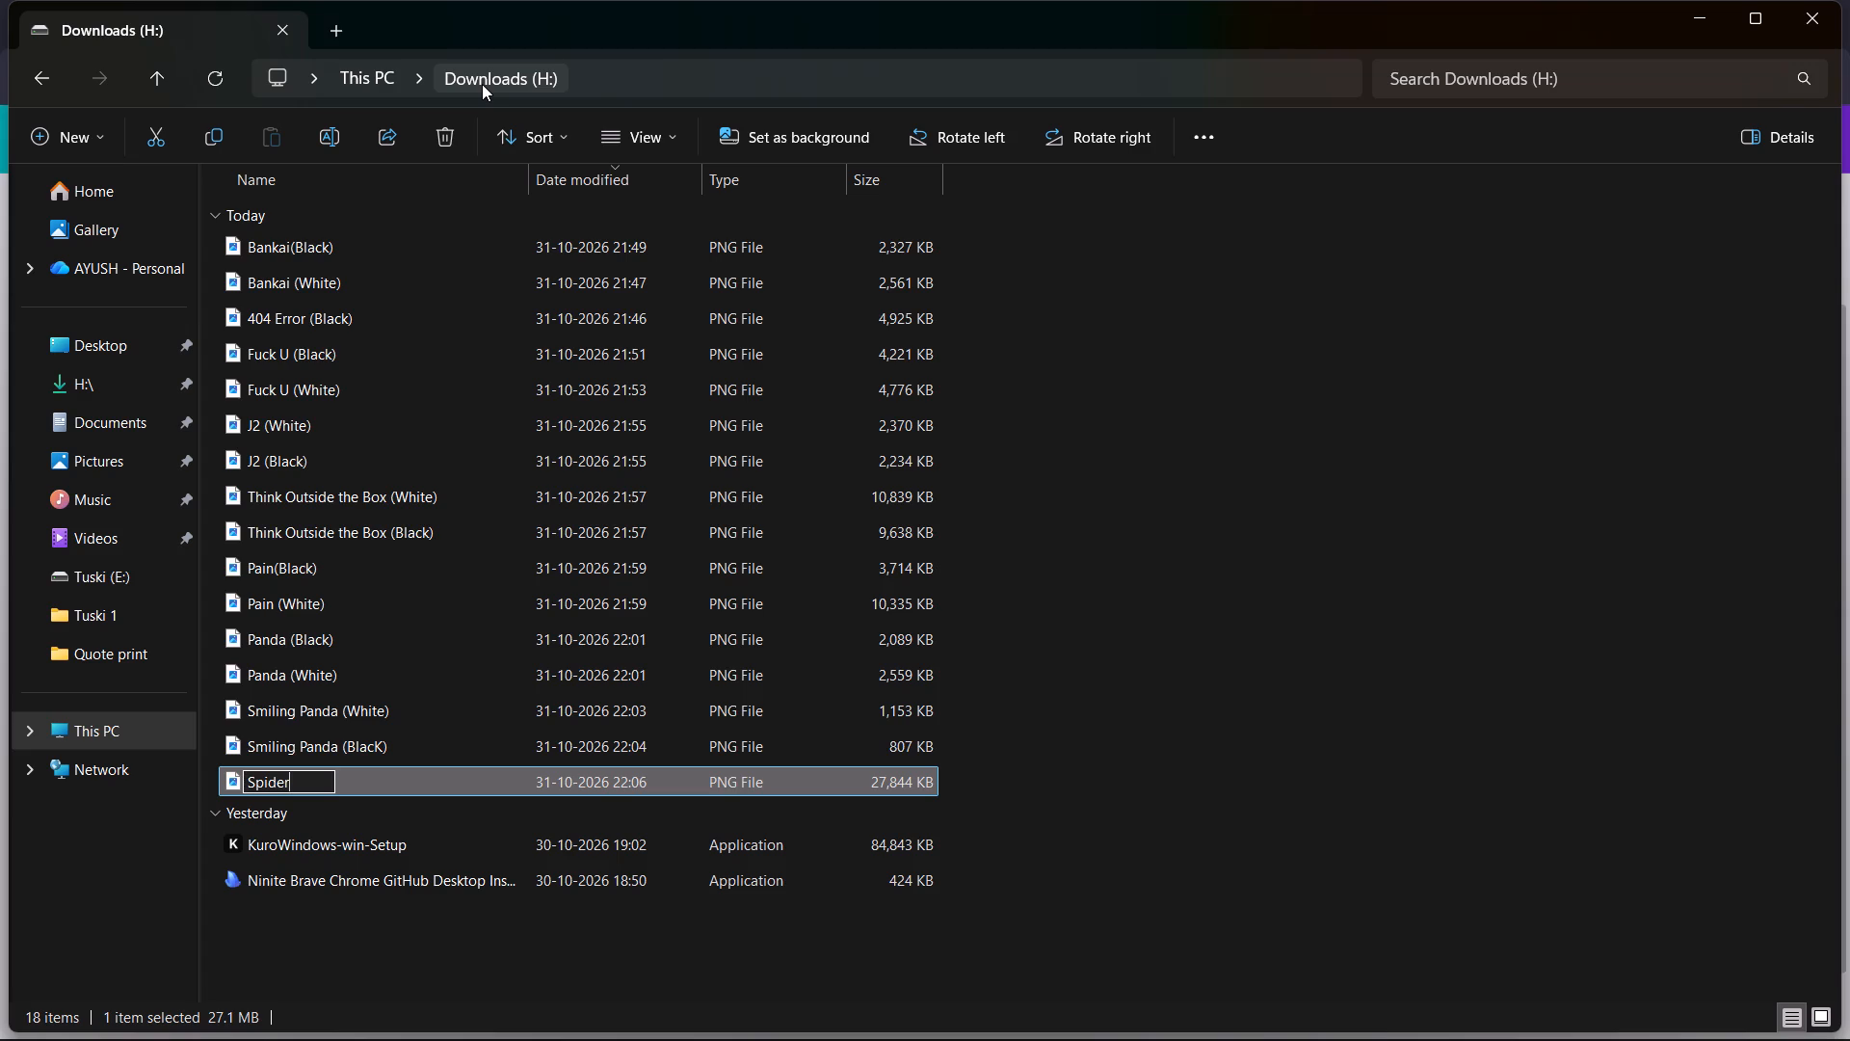
key("minus")
type("MAn")
key("Return")
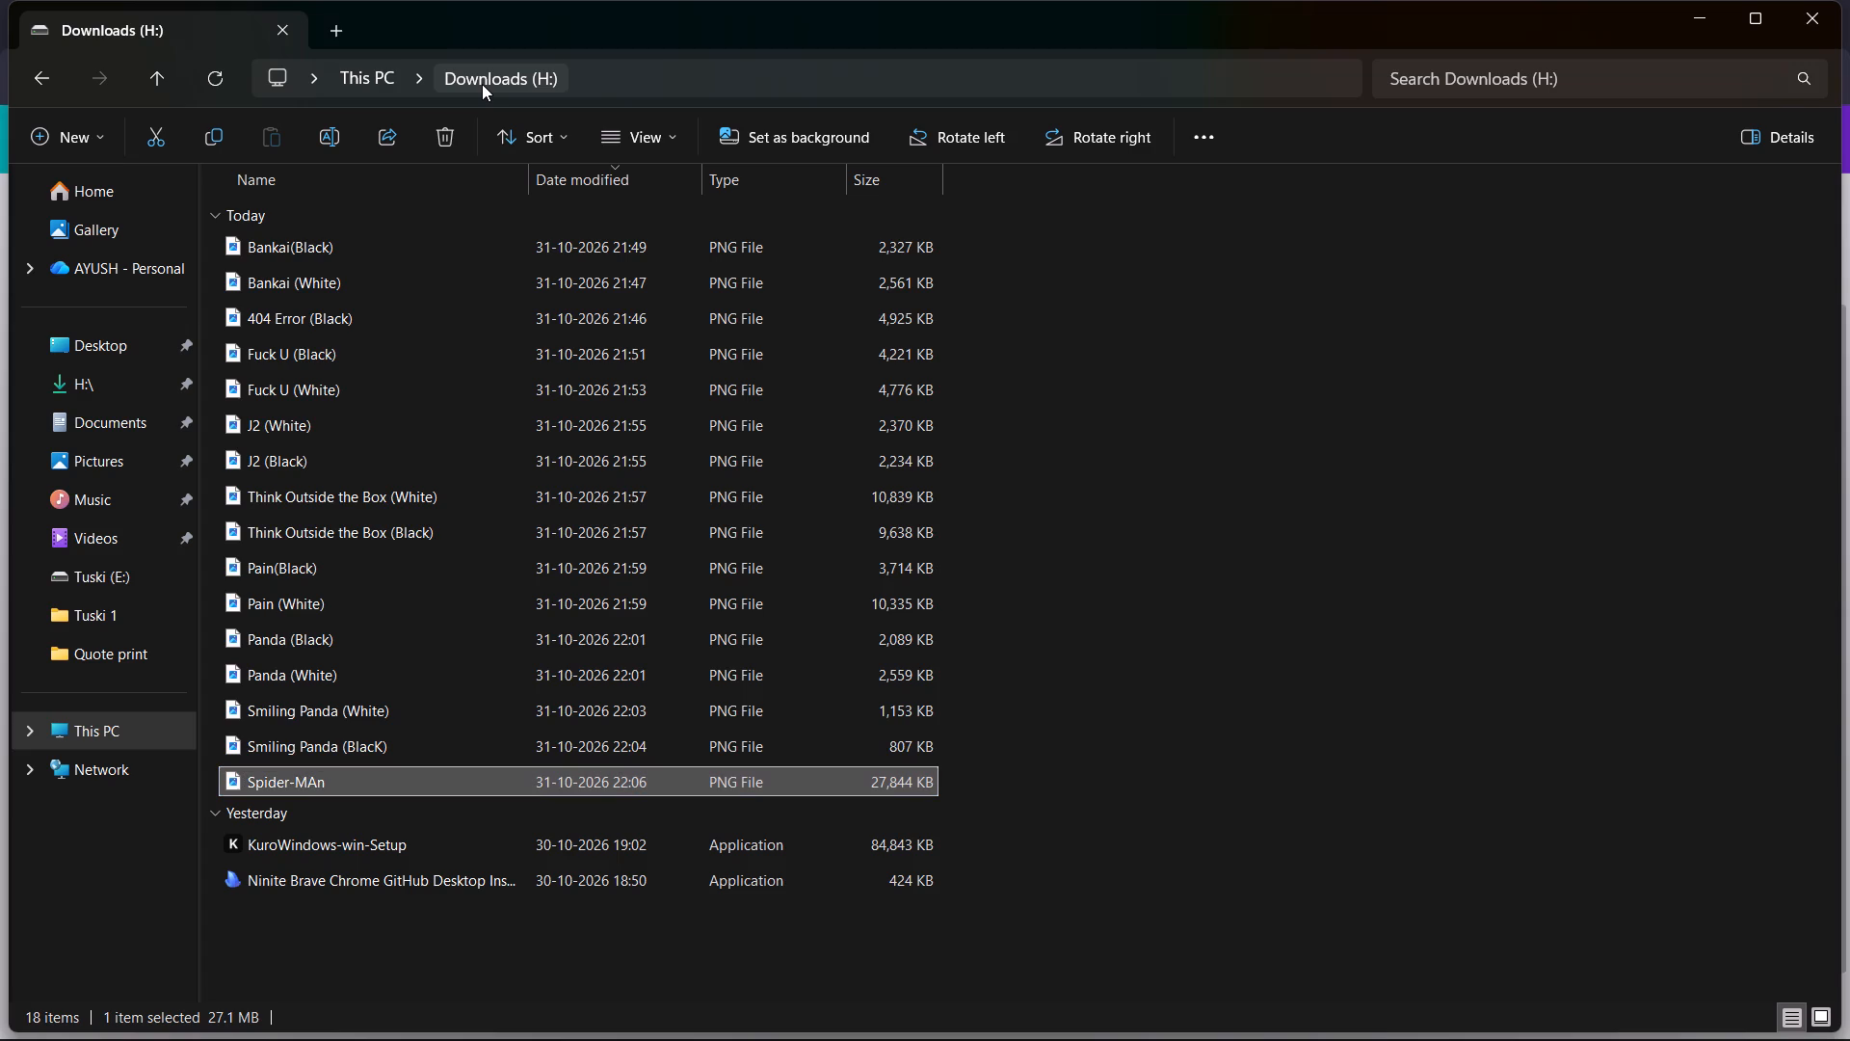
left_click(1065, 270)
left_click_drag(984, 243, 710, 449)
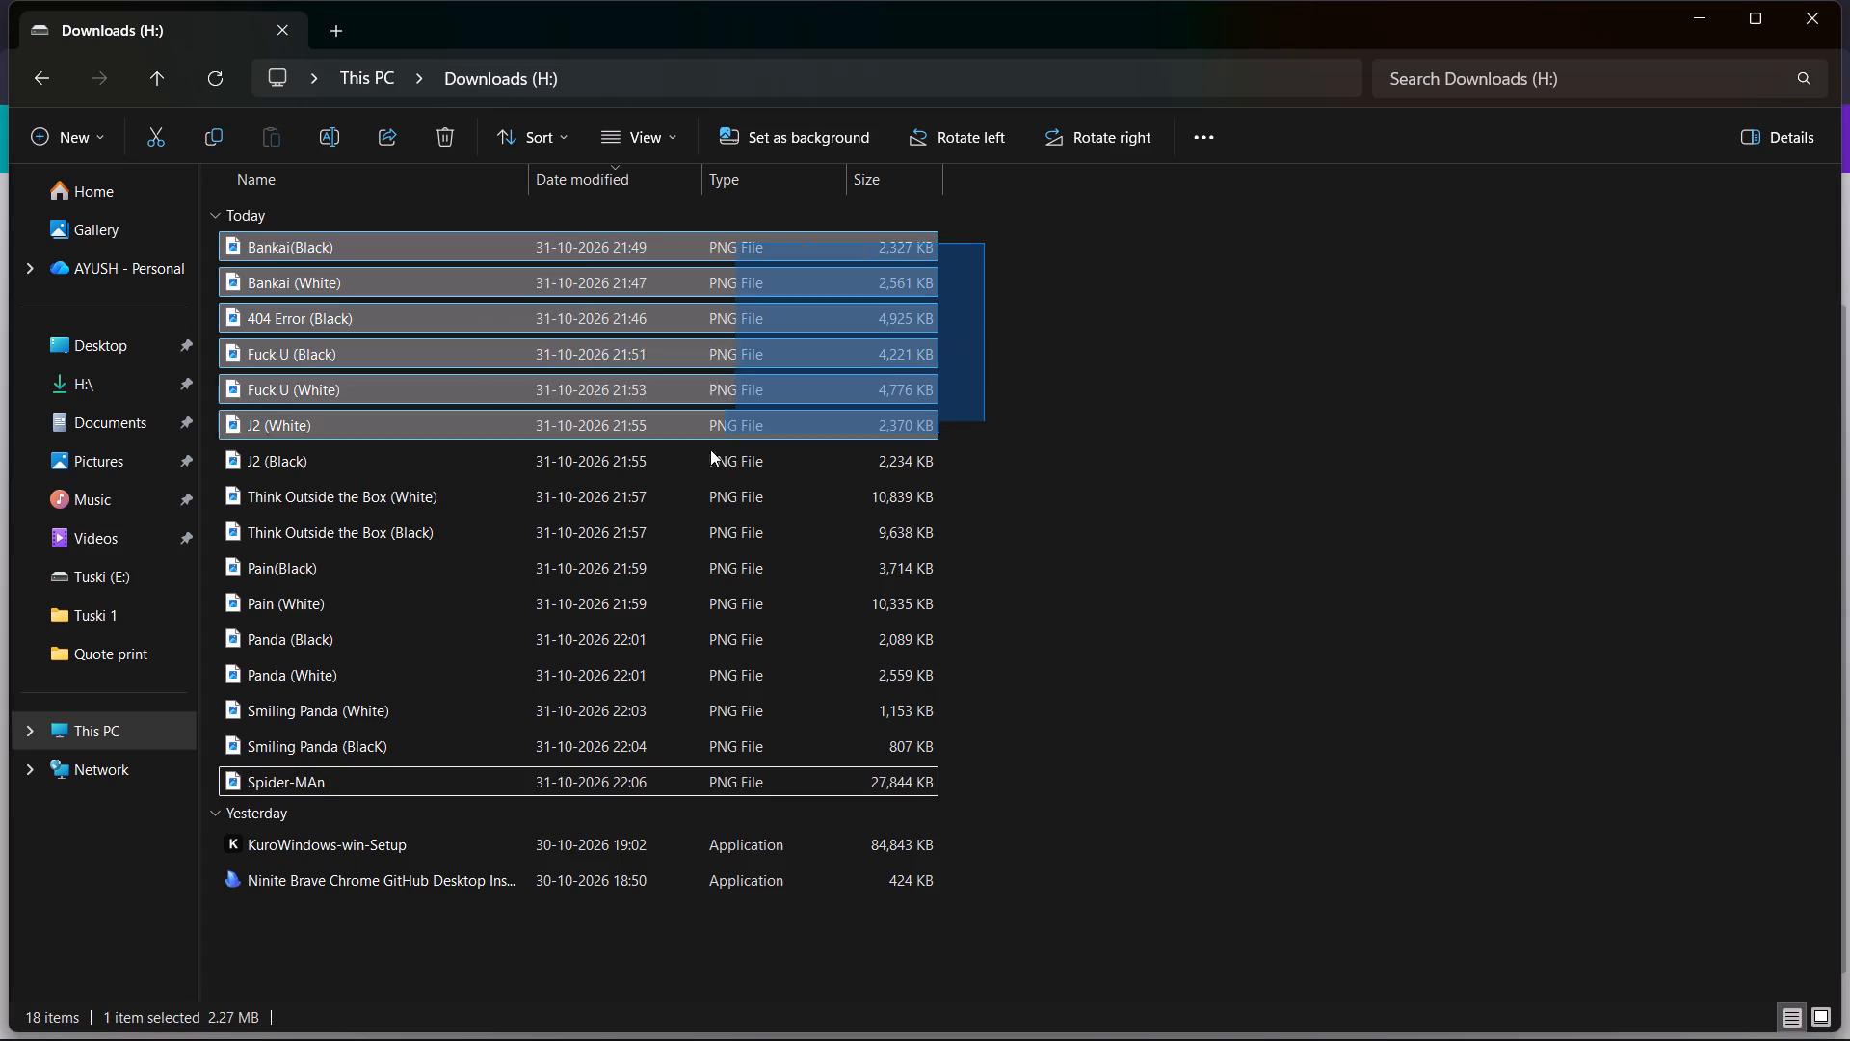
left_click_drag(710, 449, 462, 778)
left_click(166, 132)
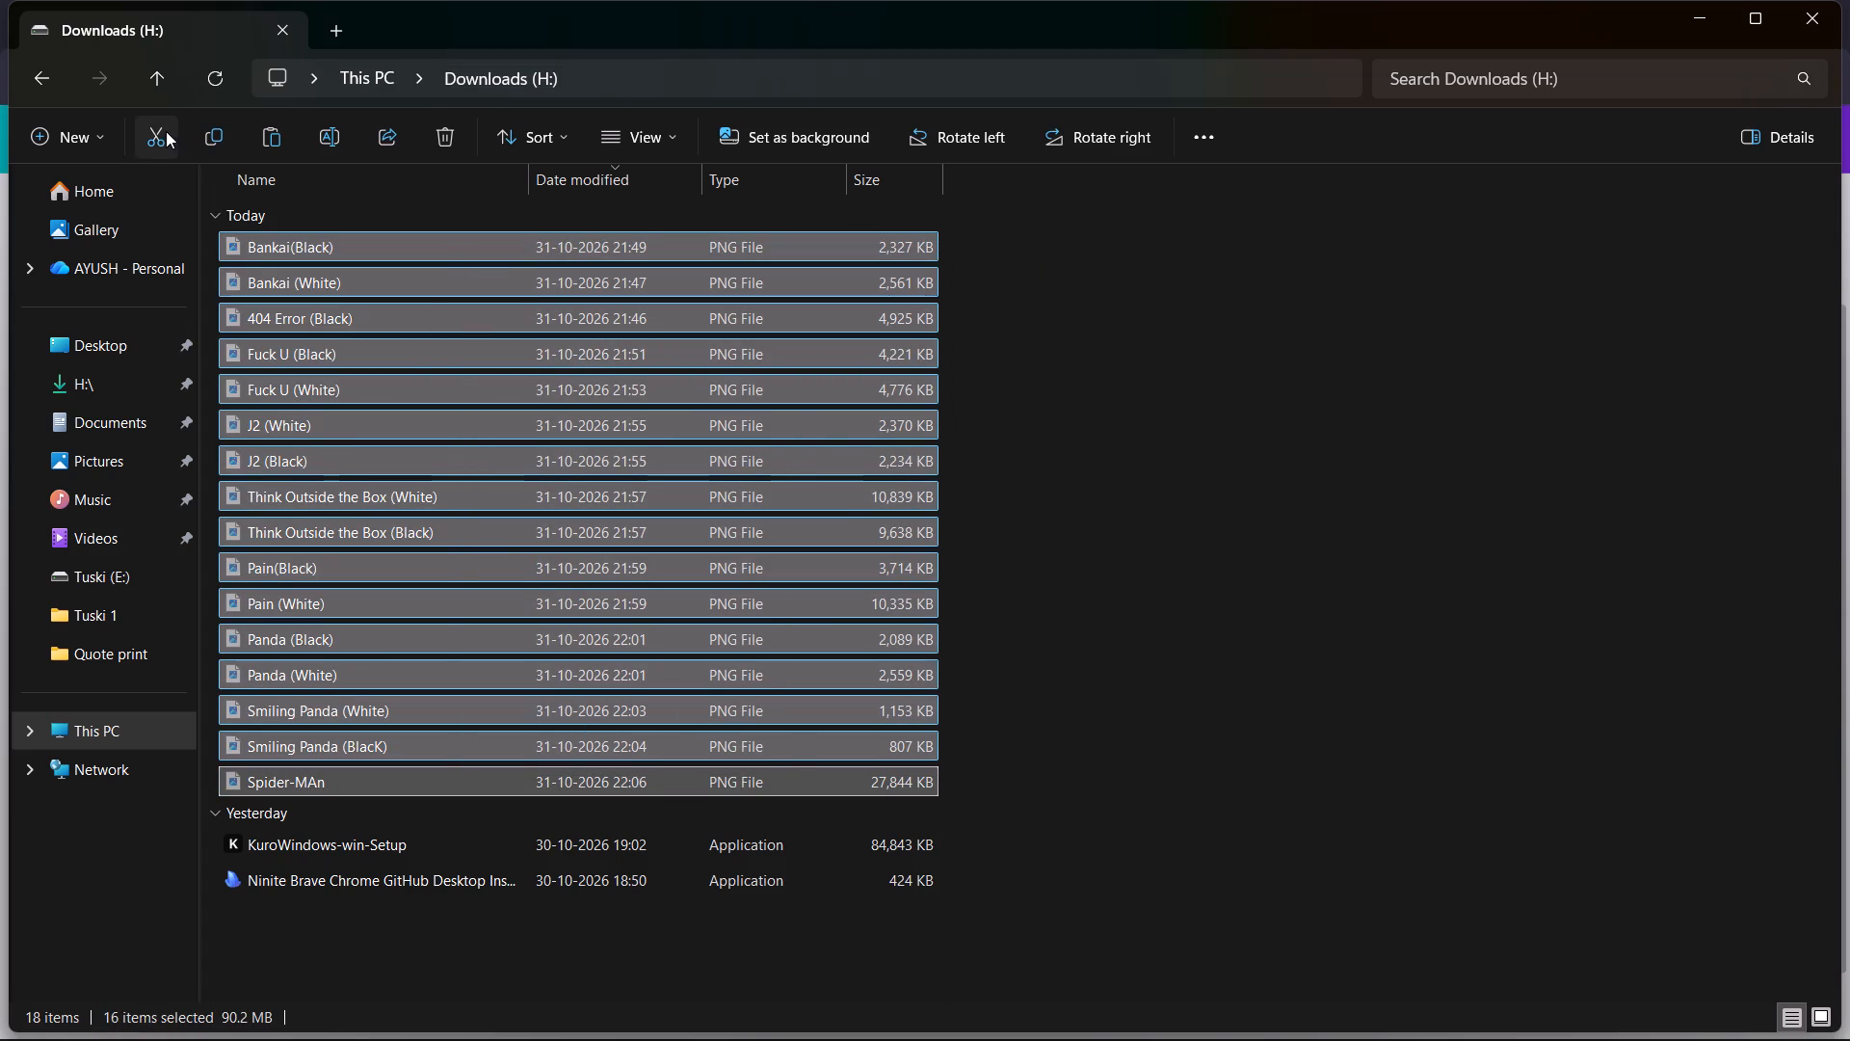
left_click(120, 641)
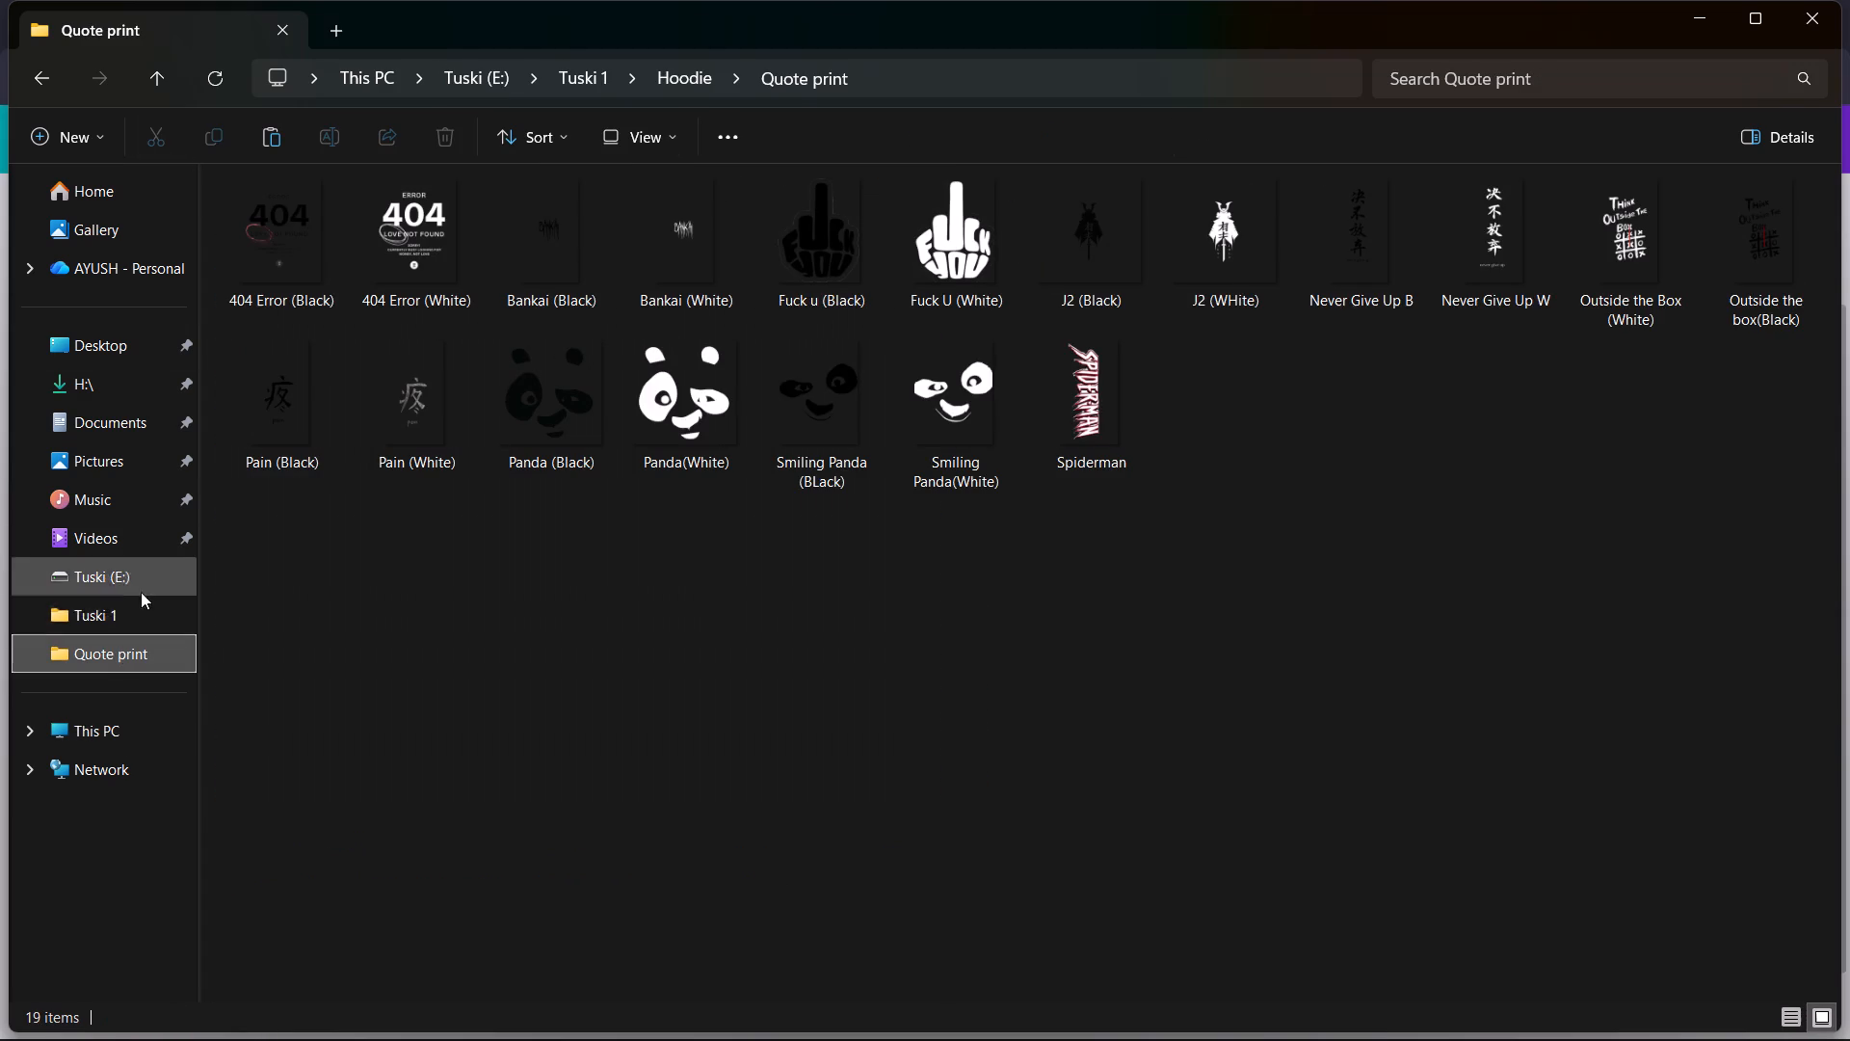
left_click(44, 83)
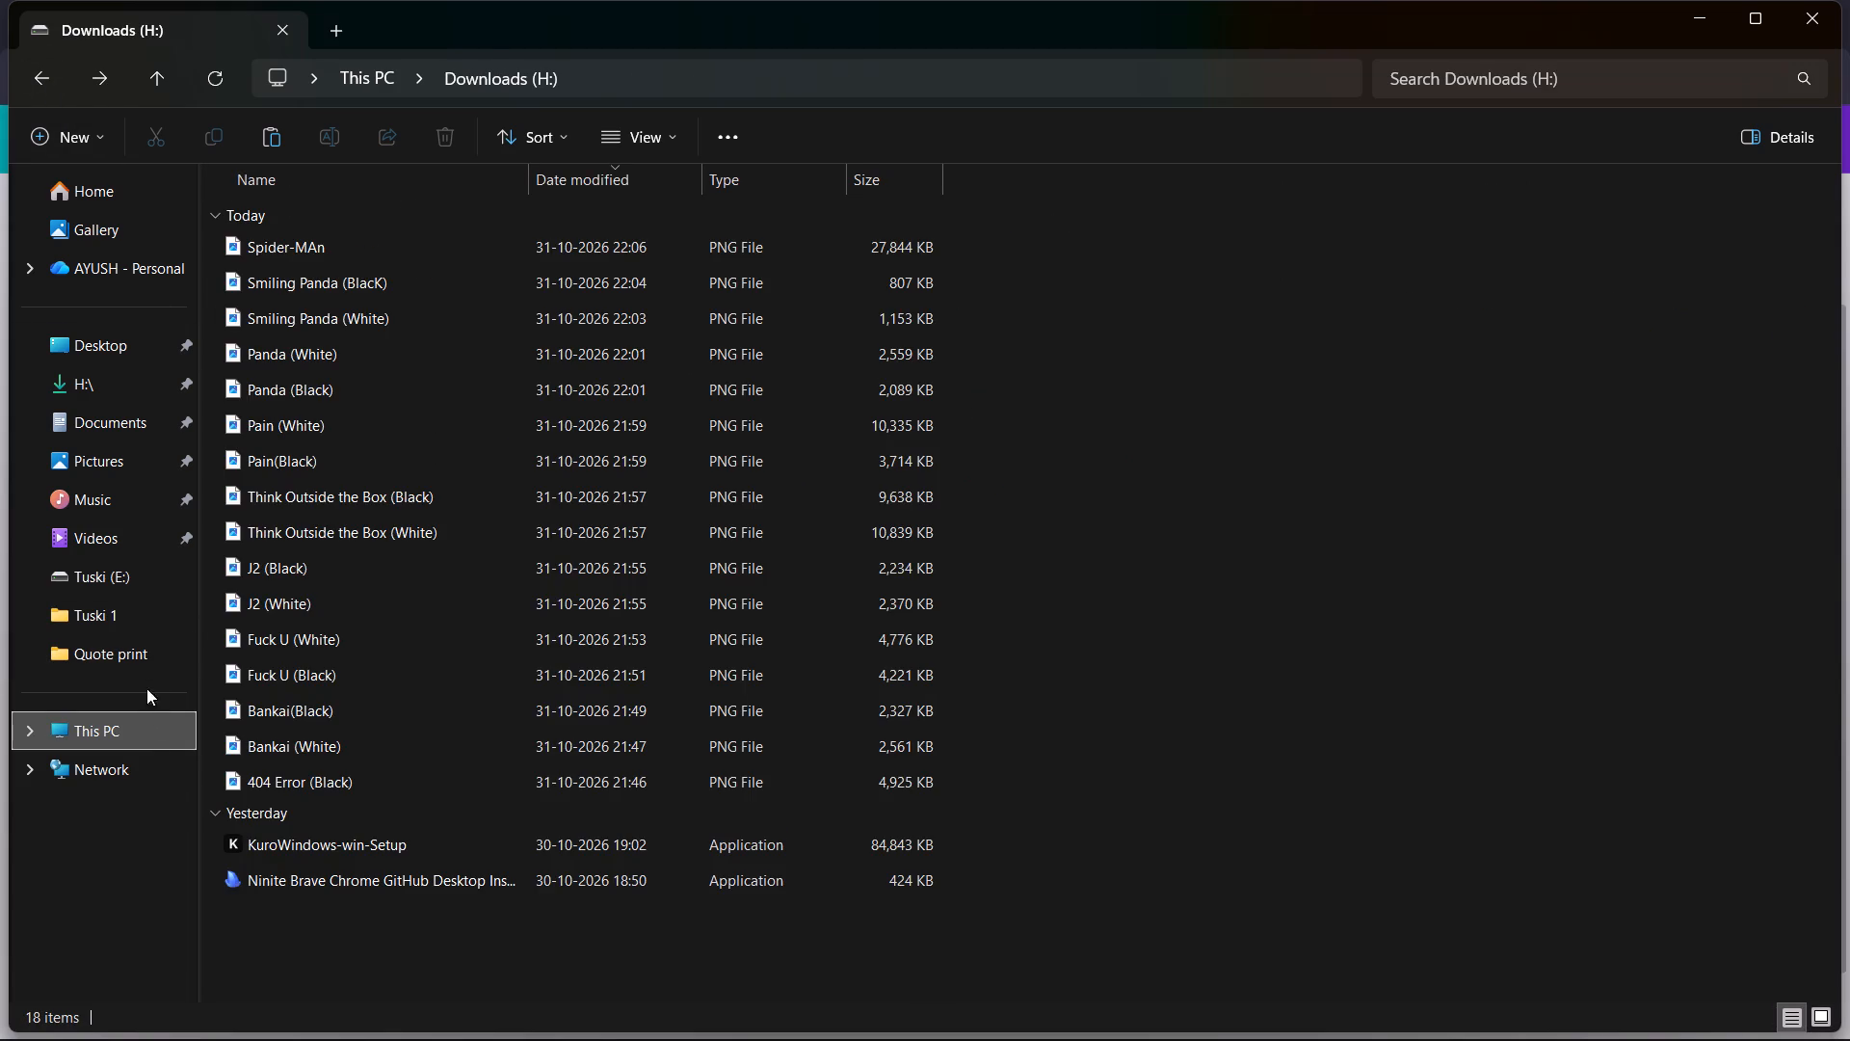
Cut all of today's exported artwork PNGs, from Spider-MAn through 404 Error (Black), in the Downloads (H:) drive.
left_click(1111, 326)
left_click_drag(954, 216, 758, 500)
left_click(1185, 472)
left_click_drag(976, 256, 700, 571)
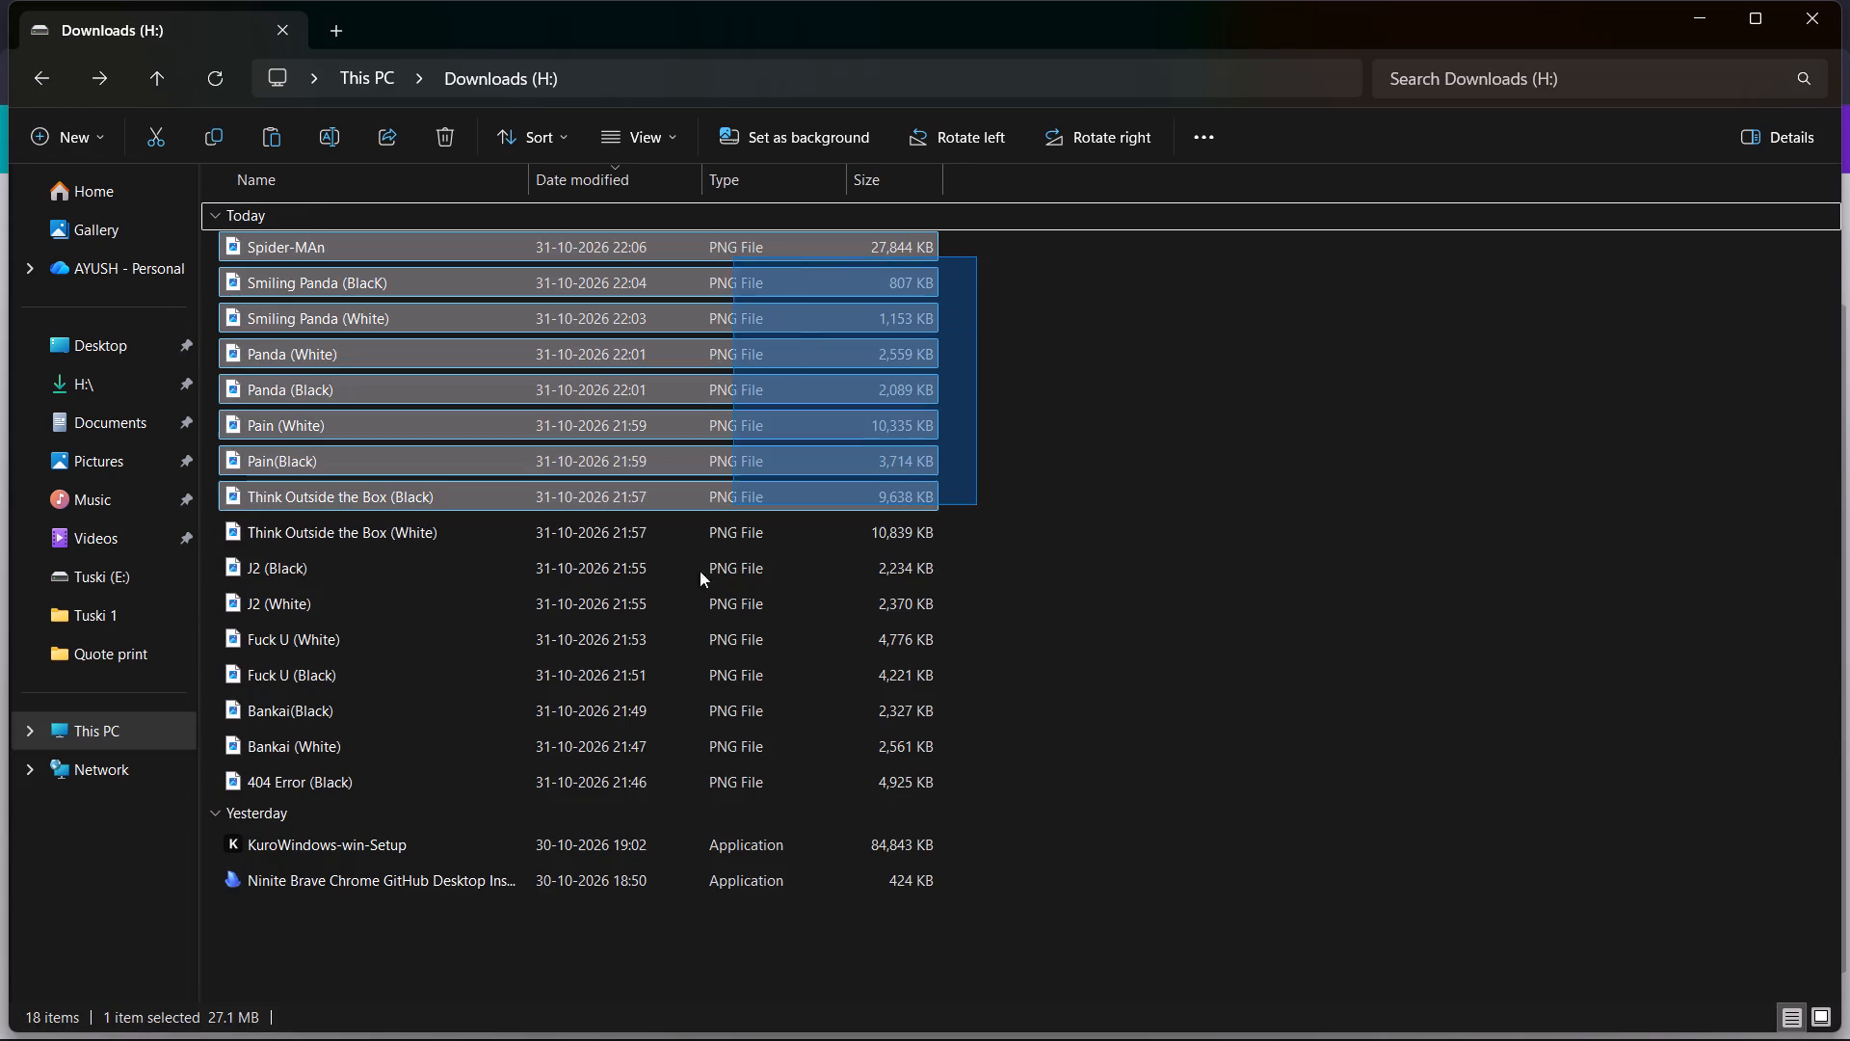
left_click_drag(700, 571, 558, 775)
left_click(150, 138)
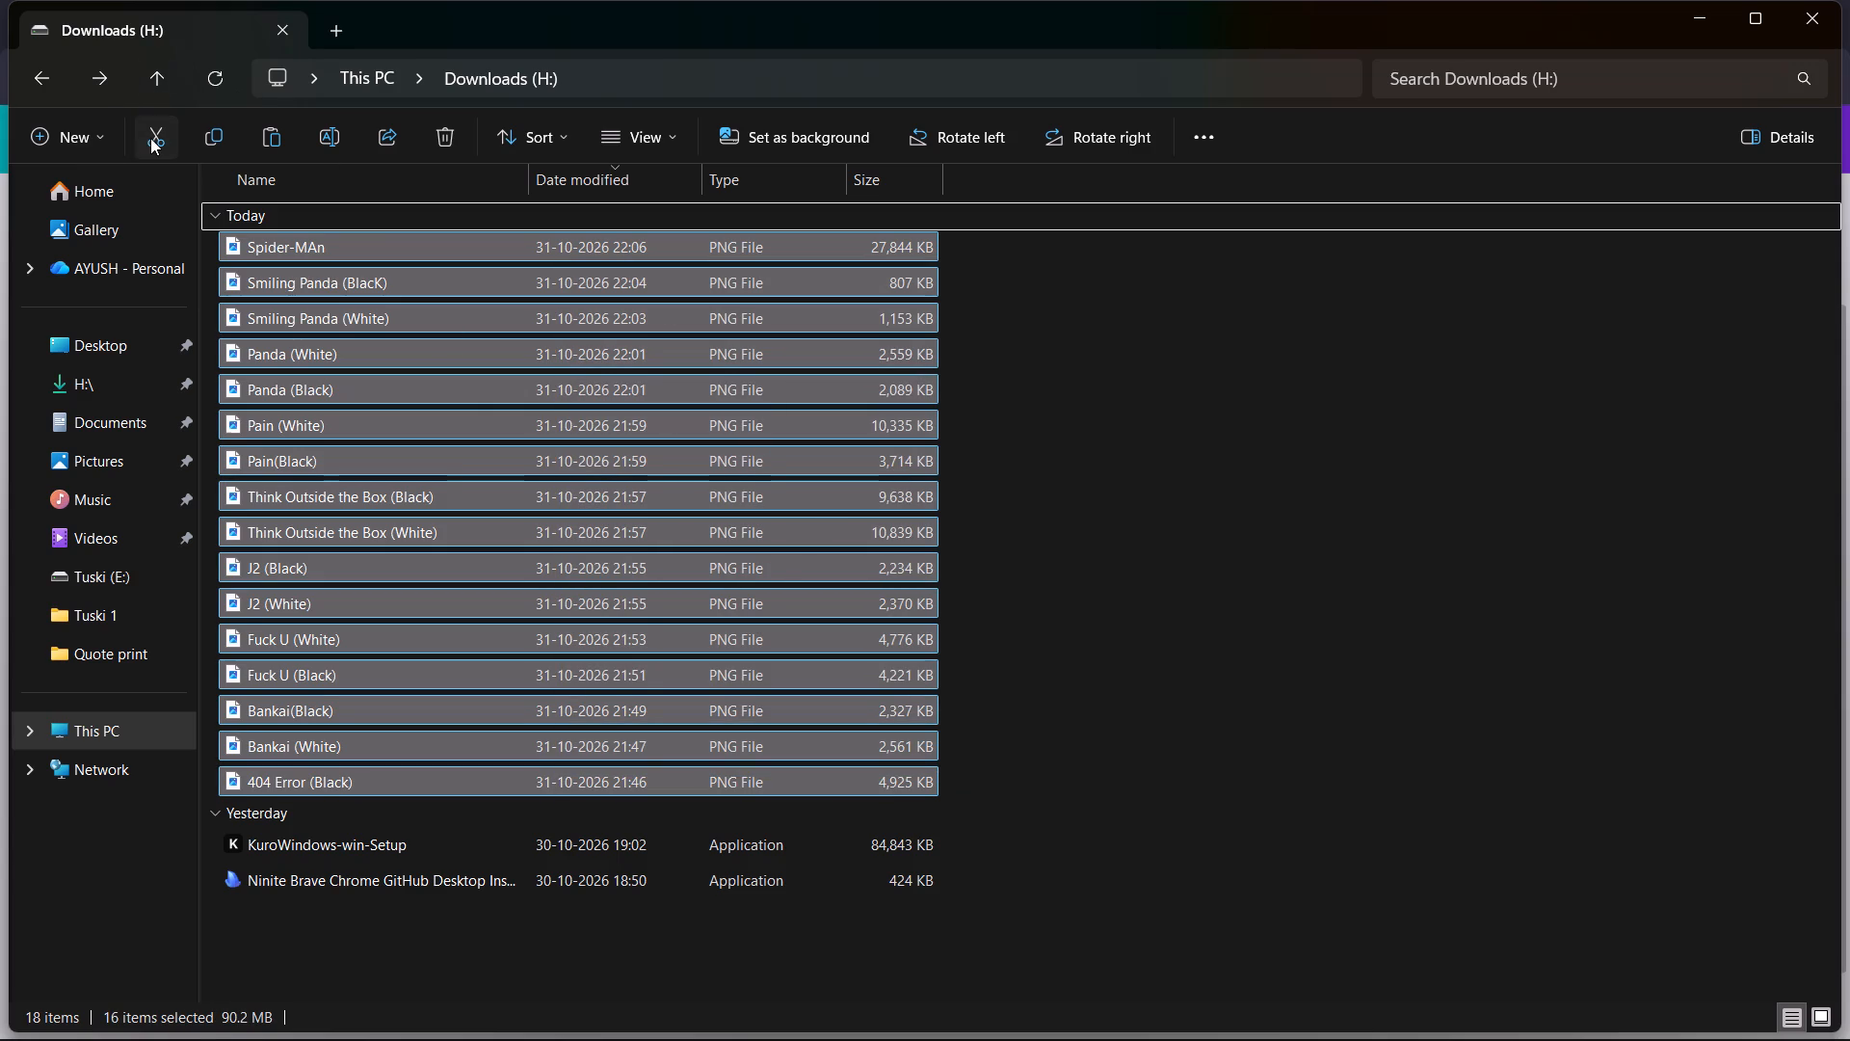
Paste the cut artwork files into the Quote Print Resized folder under Tuski (E:), Tuski 1, Hoodie.
left_click(89, 736)
double_click(415, 290)
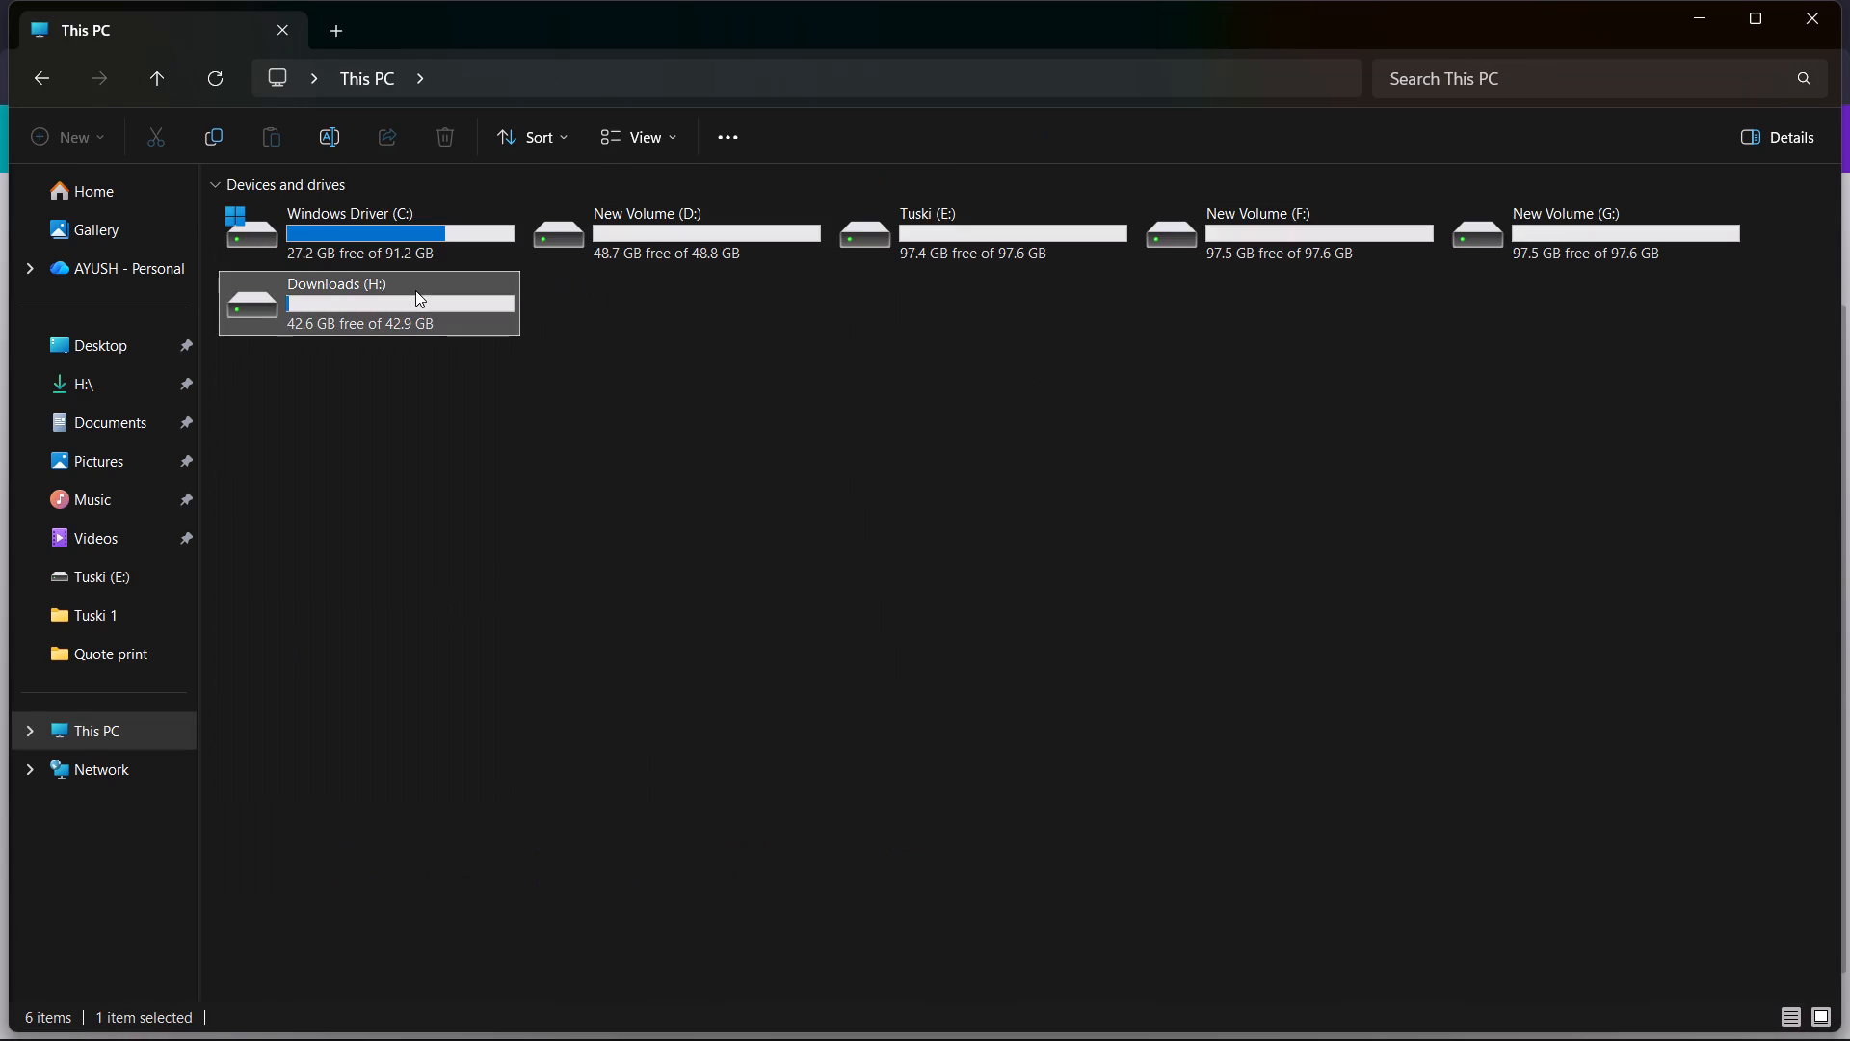
left_click(24, 87)
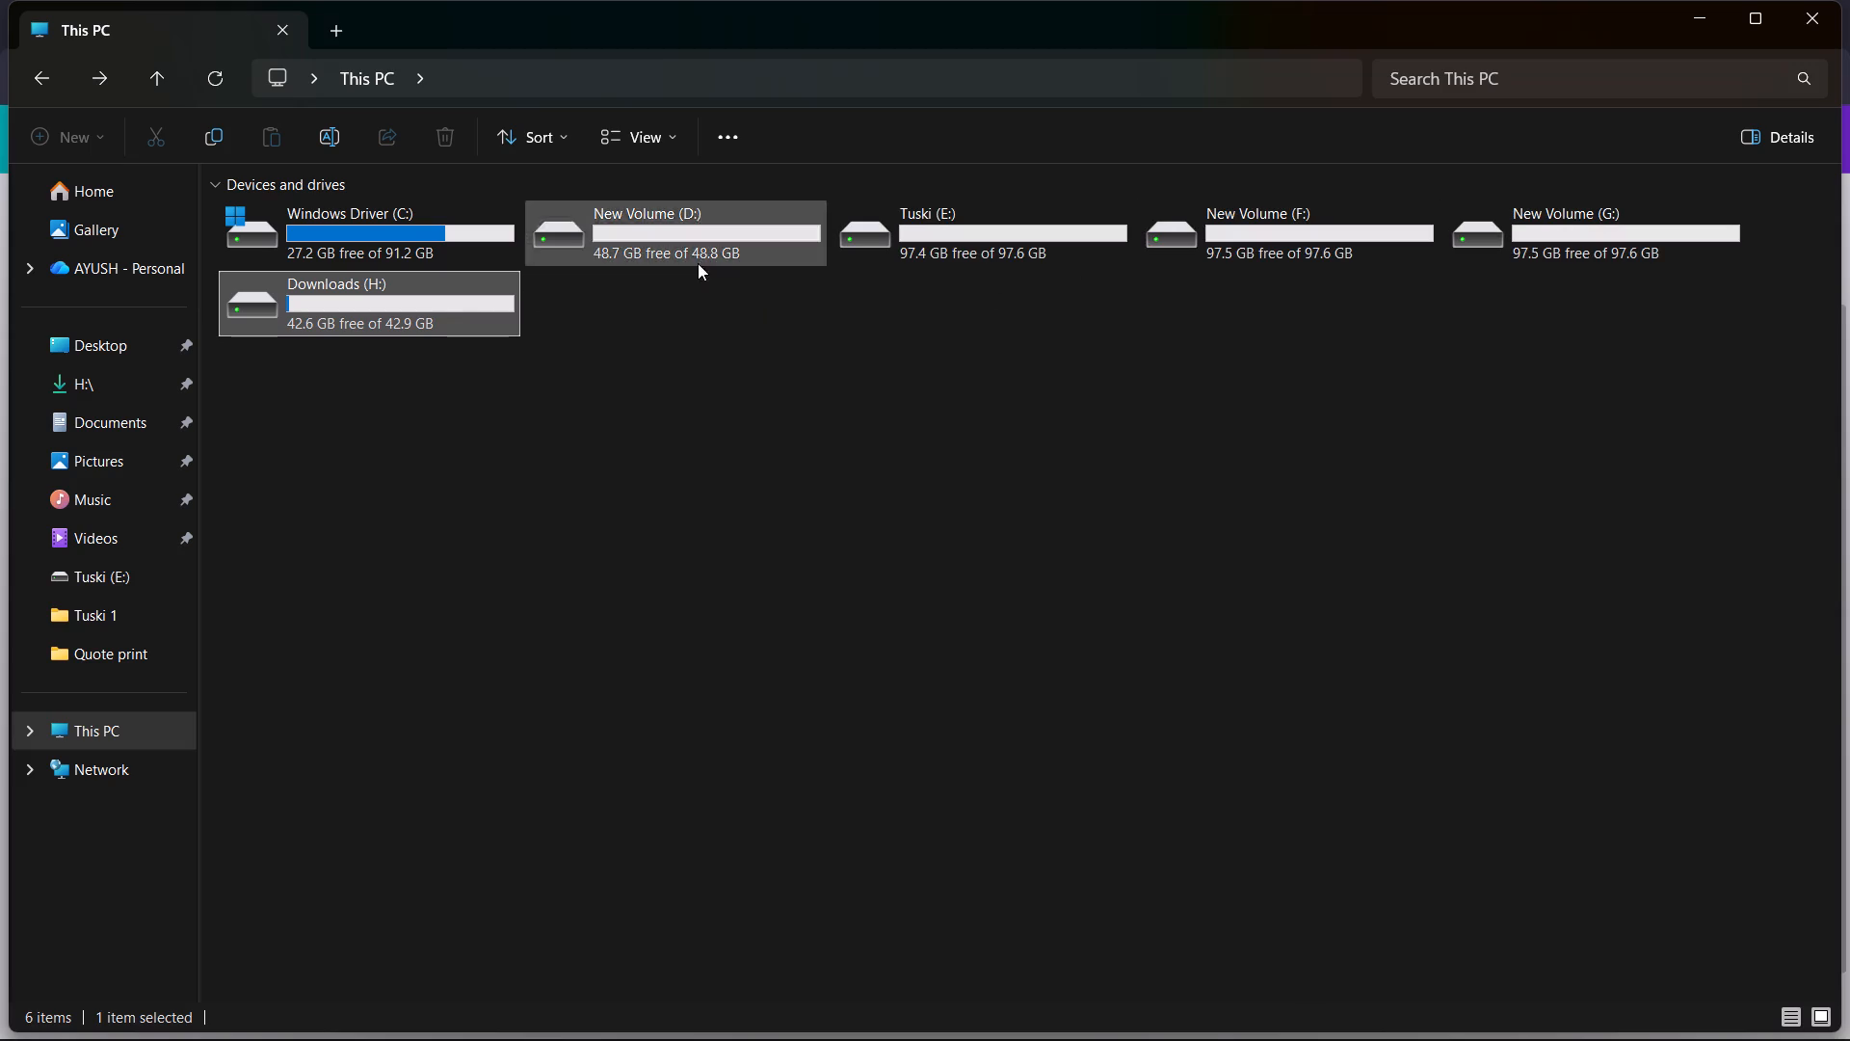
double_click(935, 252)
double_click(457, 221)
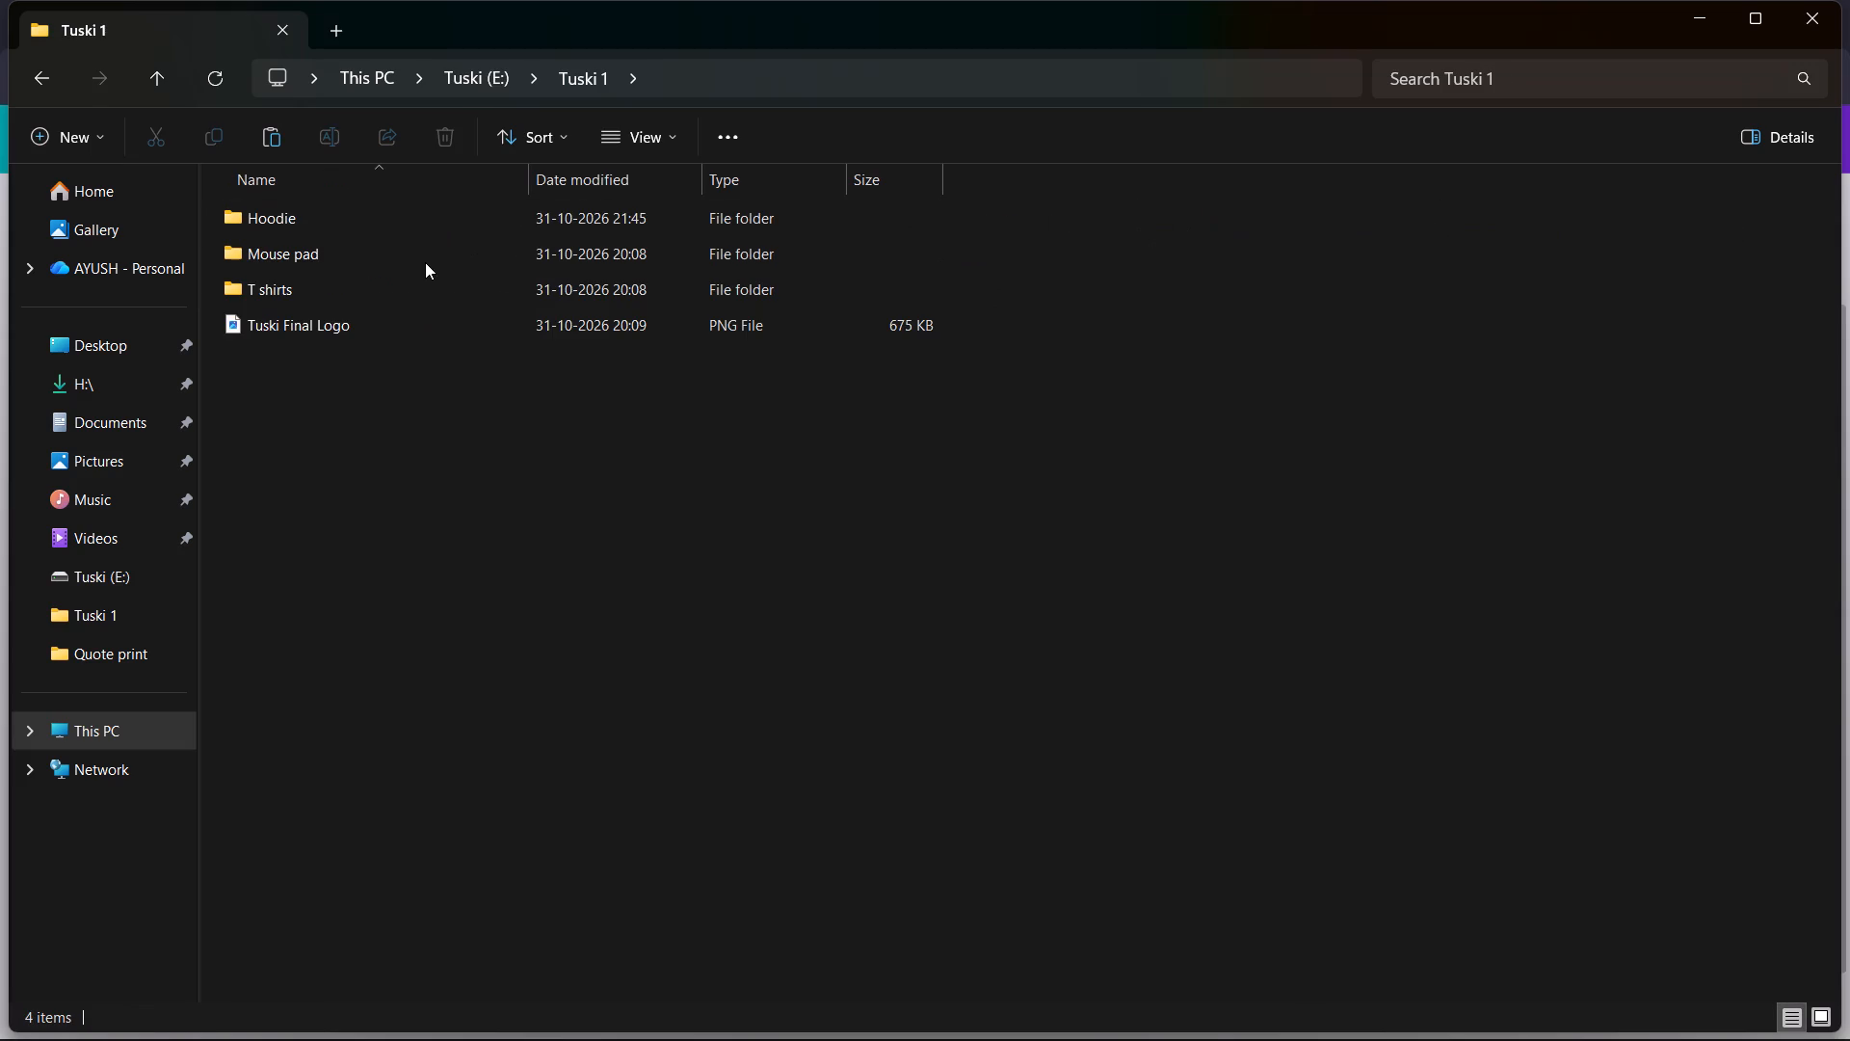
double_click(432, 224)
double_click(415, 217)
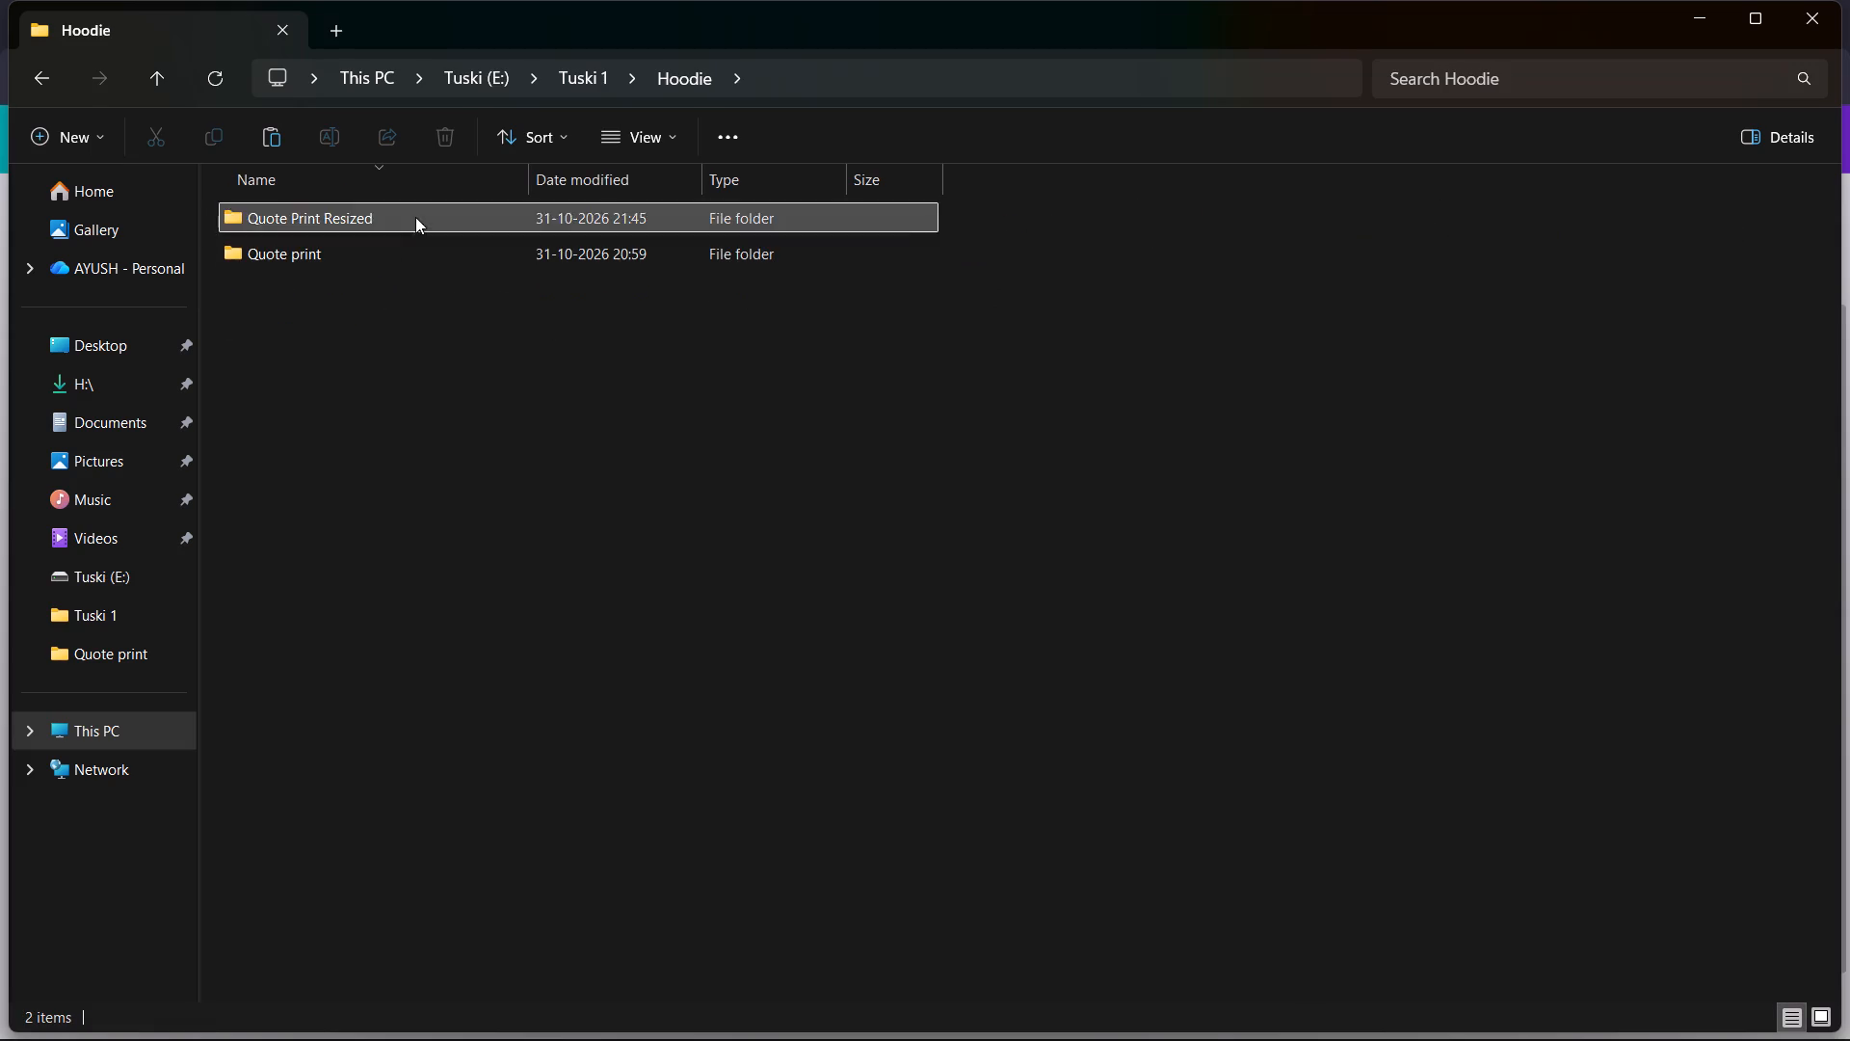
left_click(310, 233)
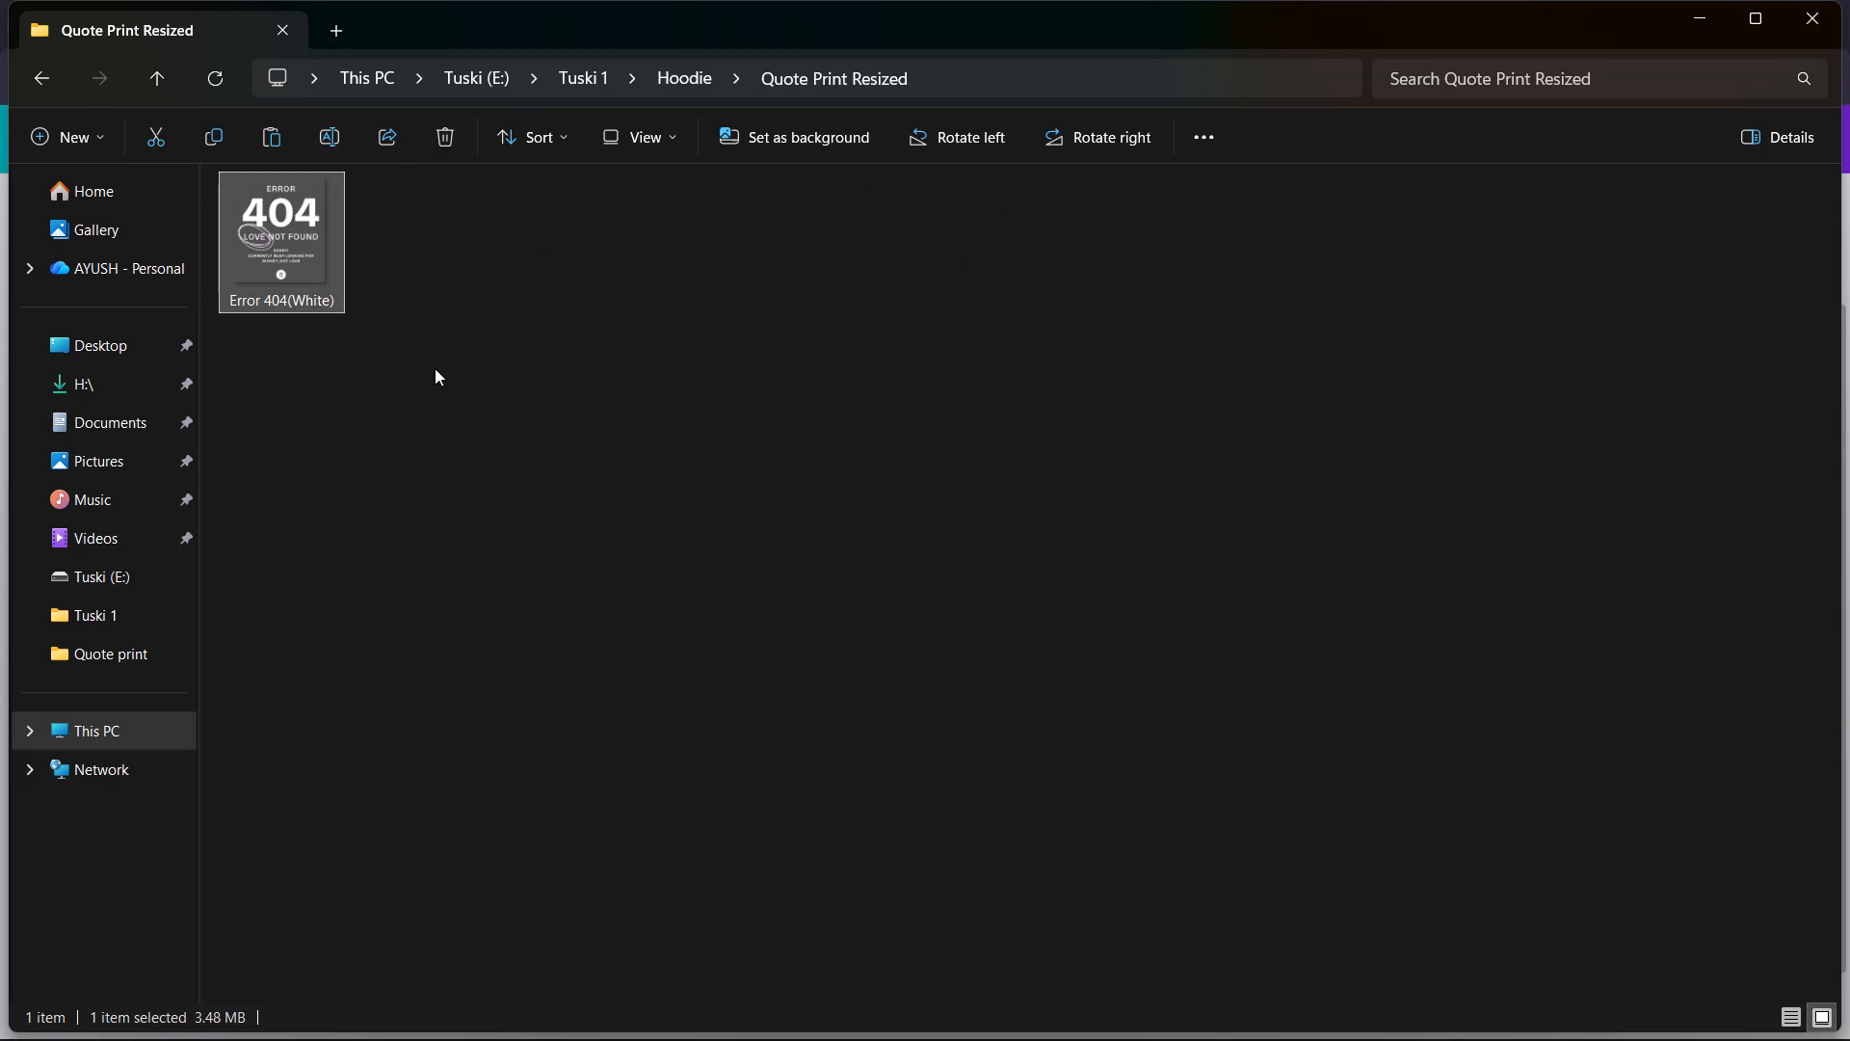
left_click(436, 368)
right_click(530, 552)
left_click(582, 611)
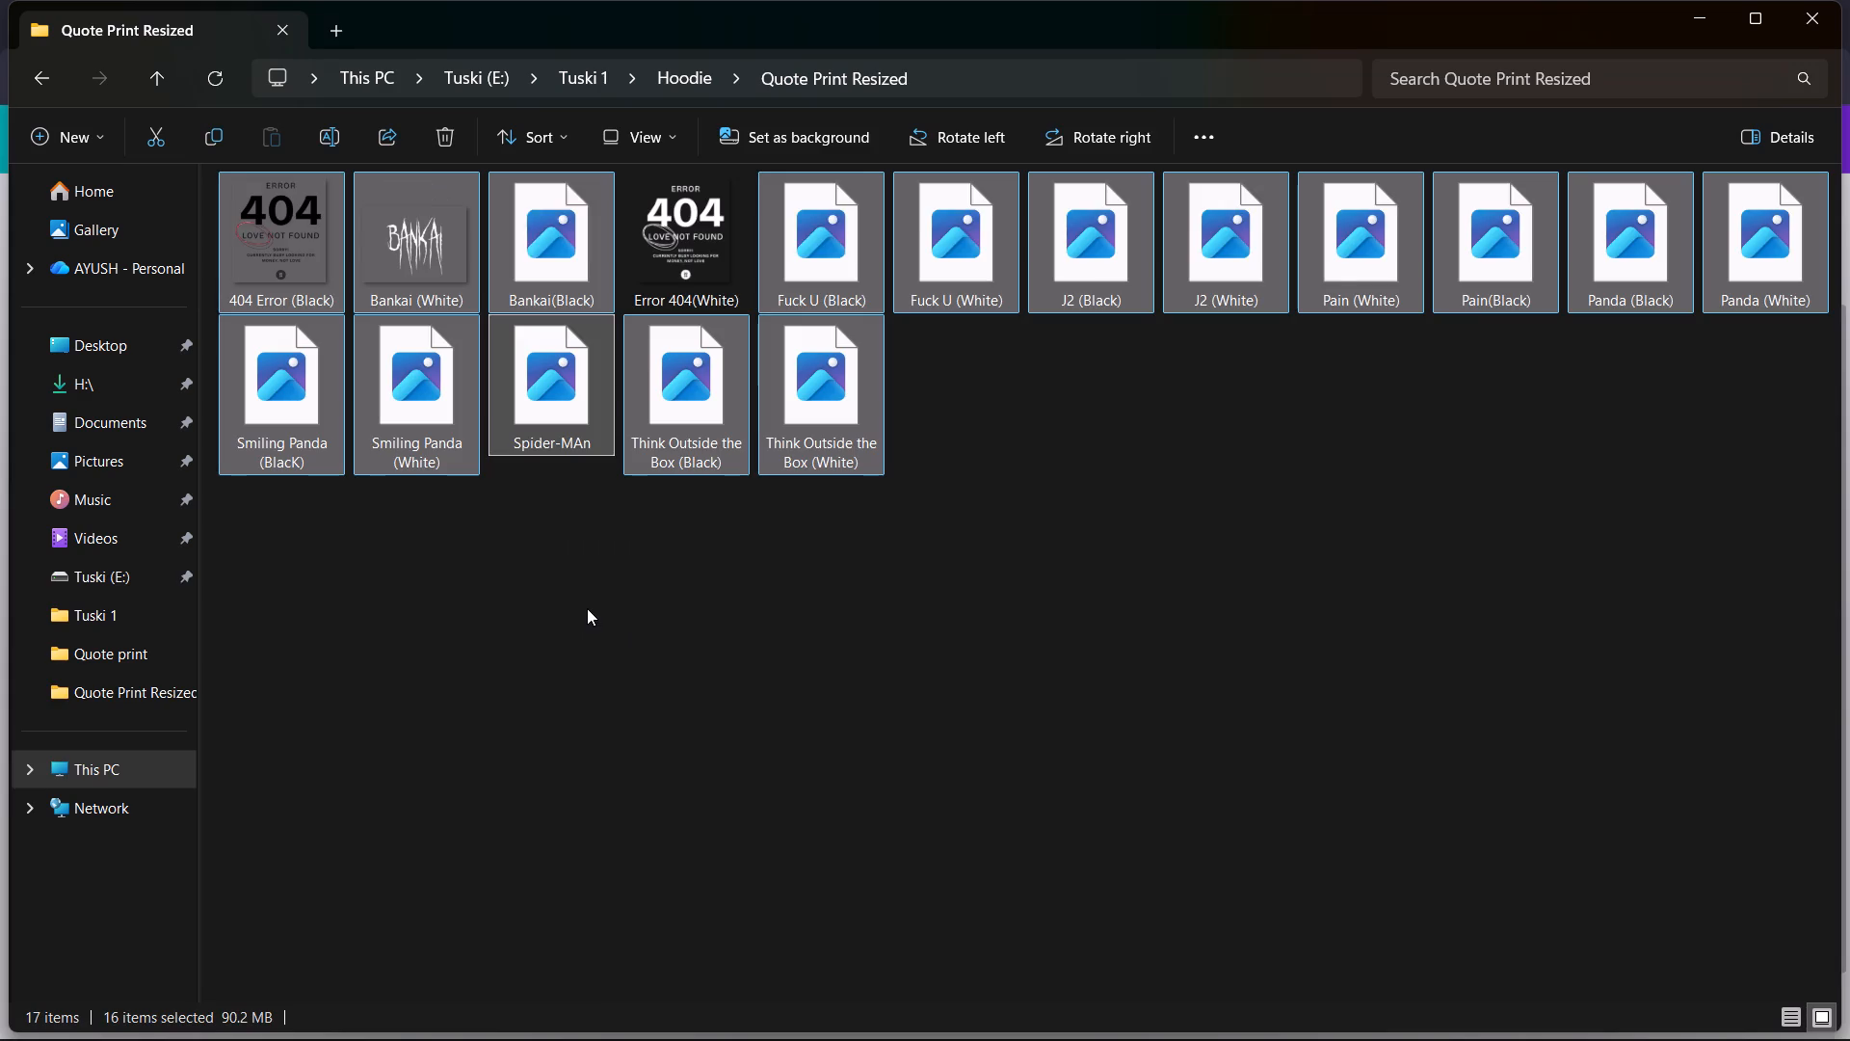
left_click(783, 724)
Refresh and reopen the Quote Print Resized folder to examine the thumbnails and names of the moved artworks.
left_click(209, 78)
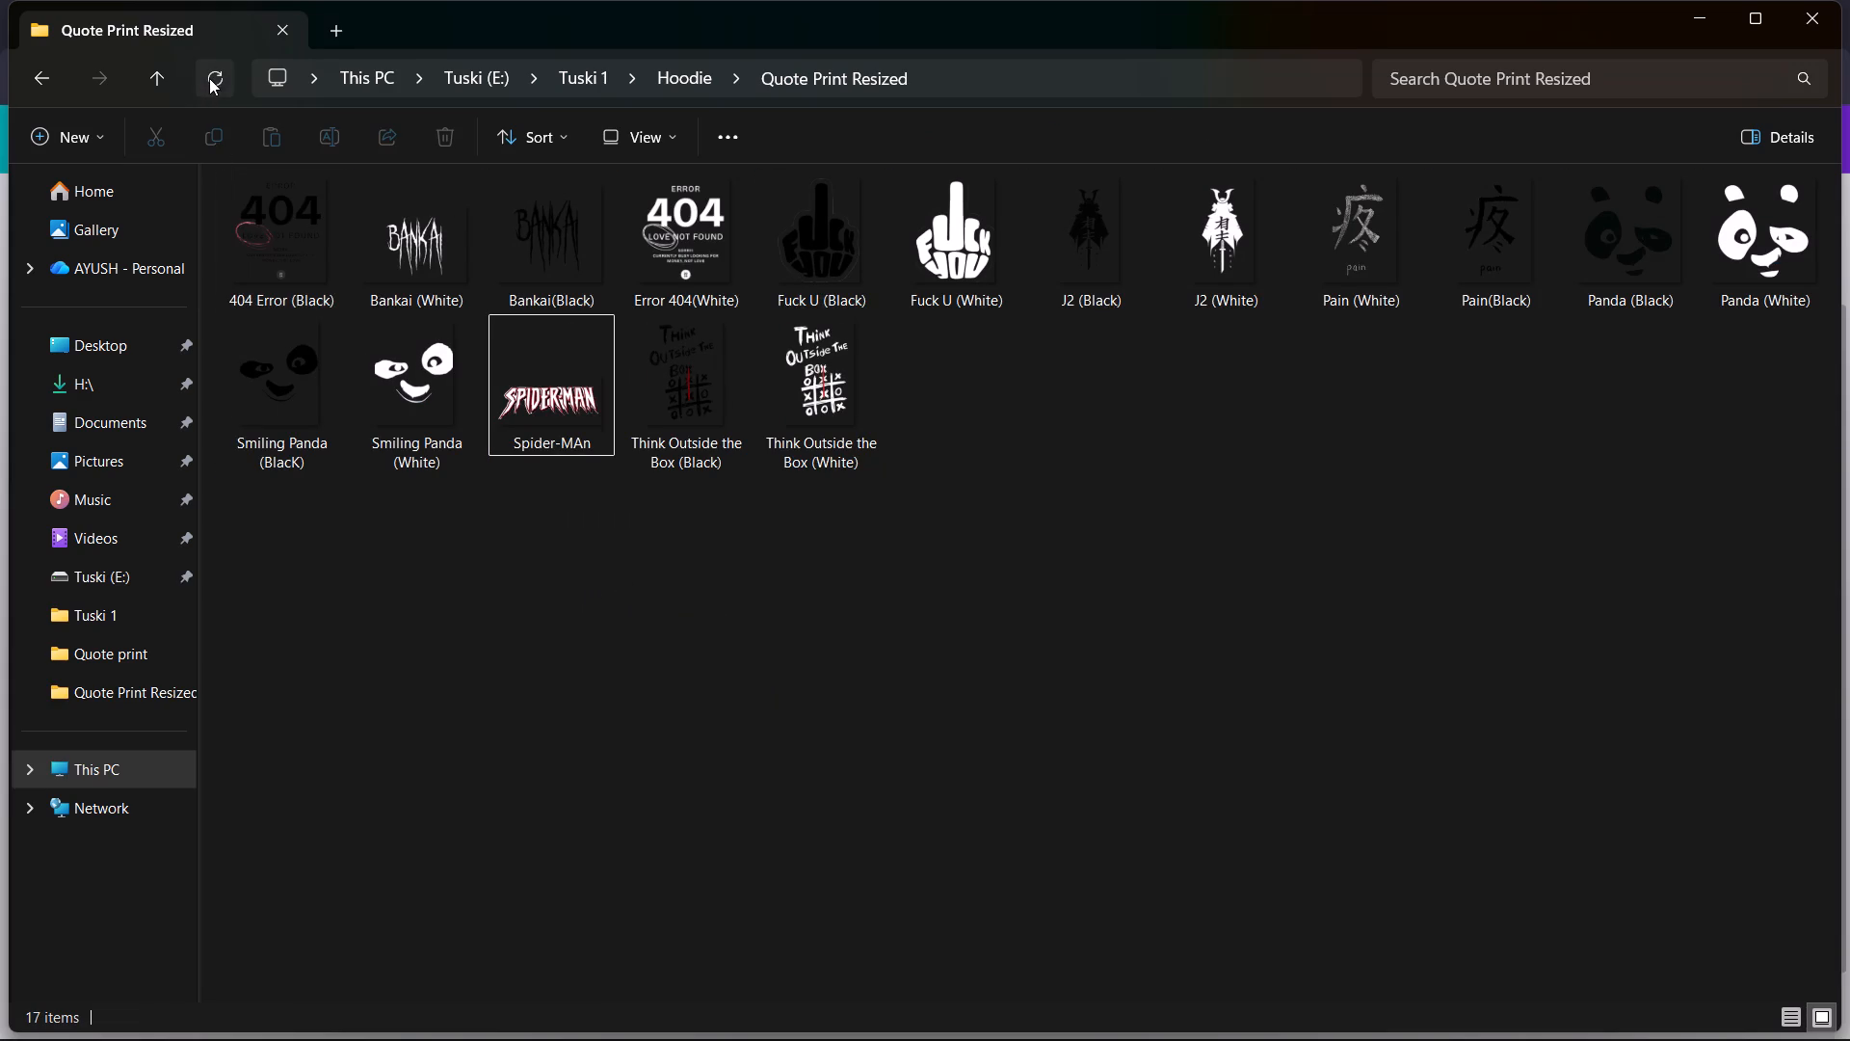
left_click(19, 70)
left_click(25, 74)
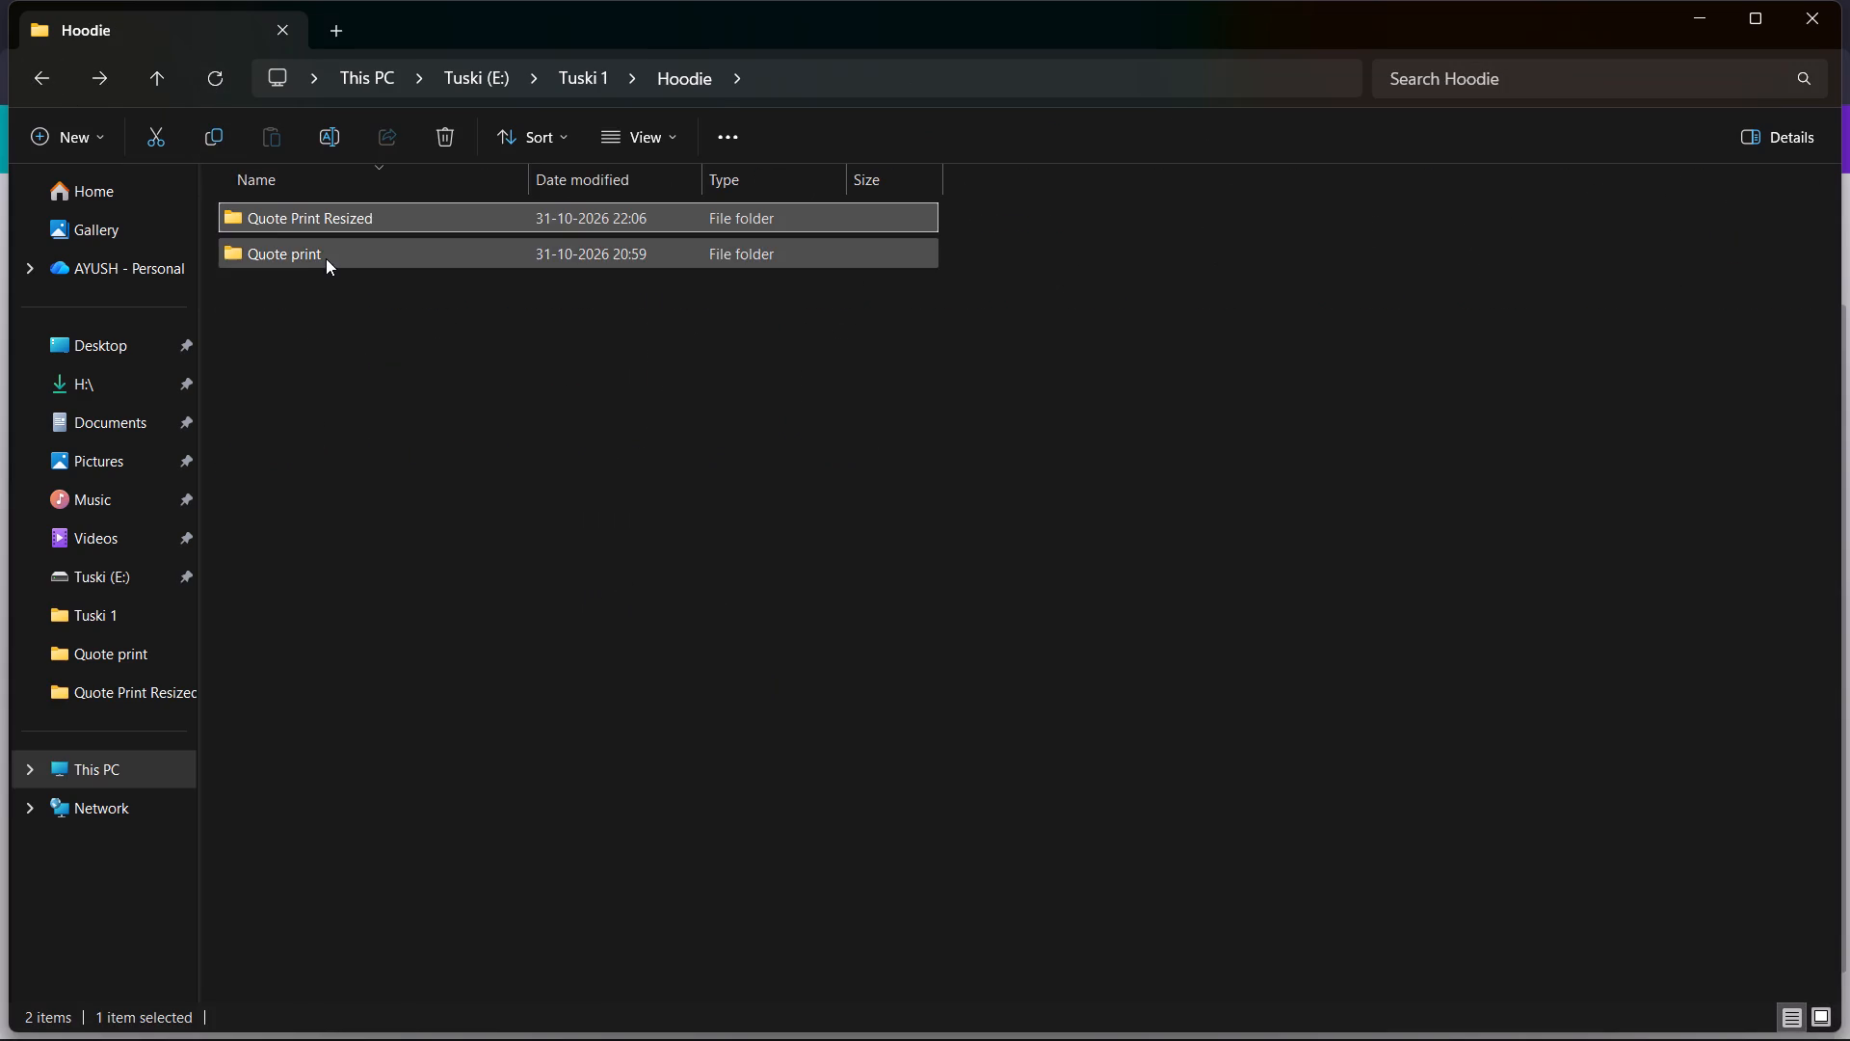
left_click(333, 253)
double_click(354, 205)
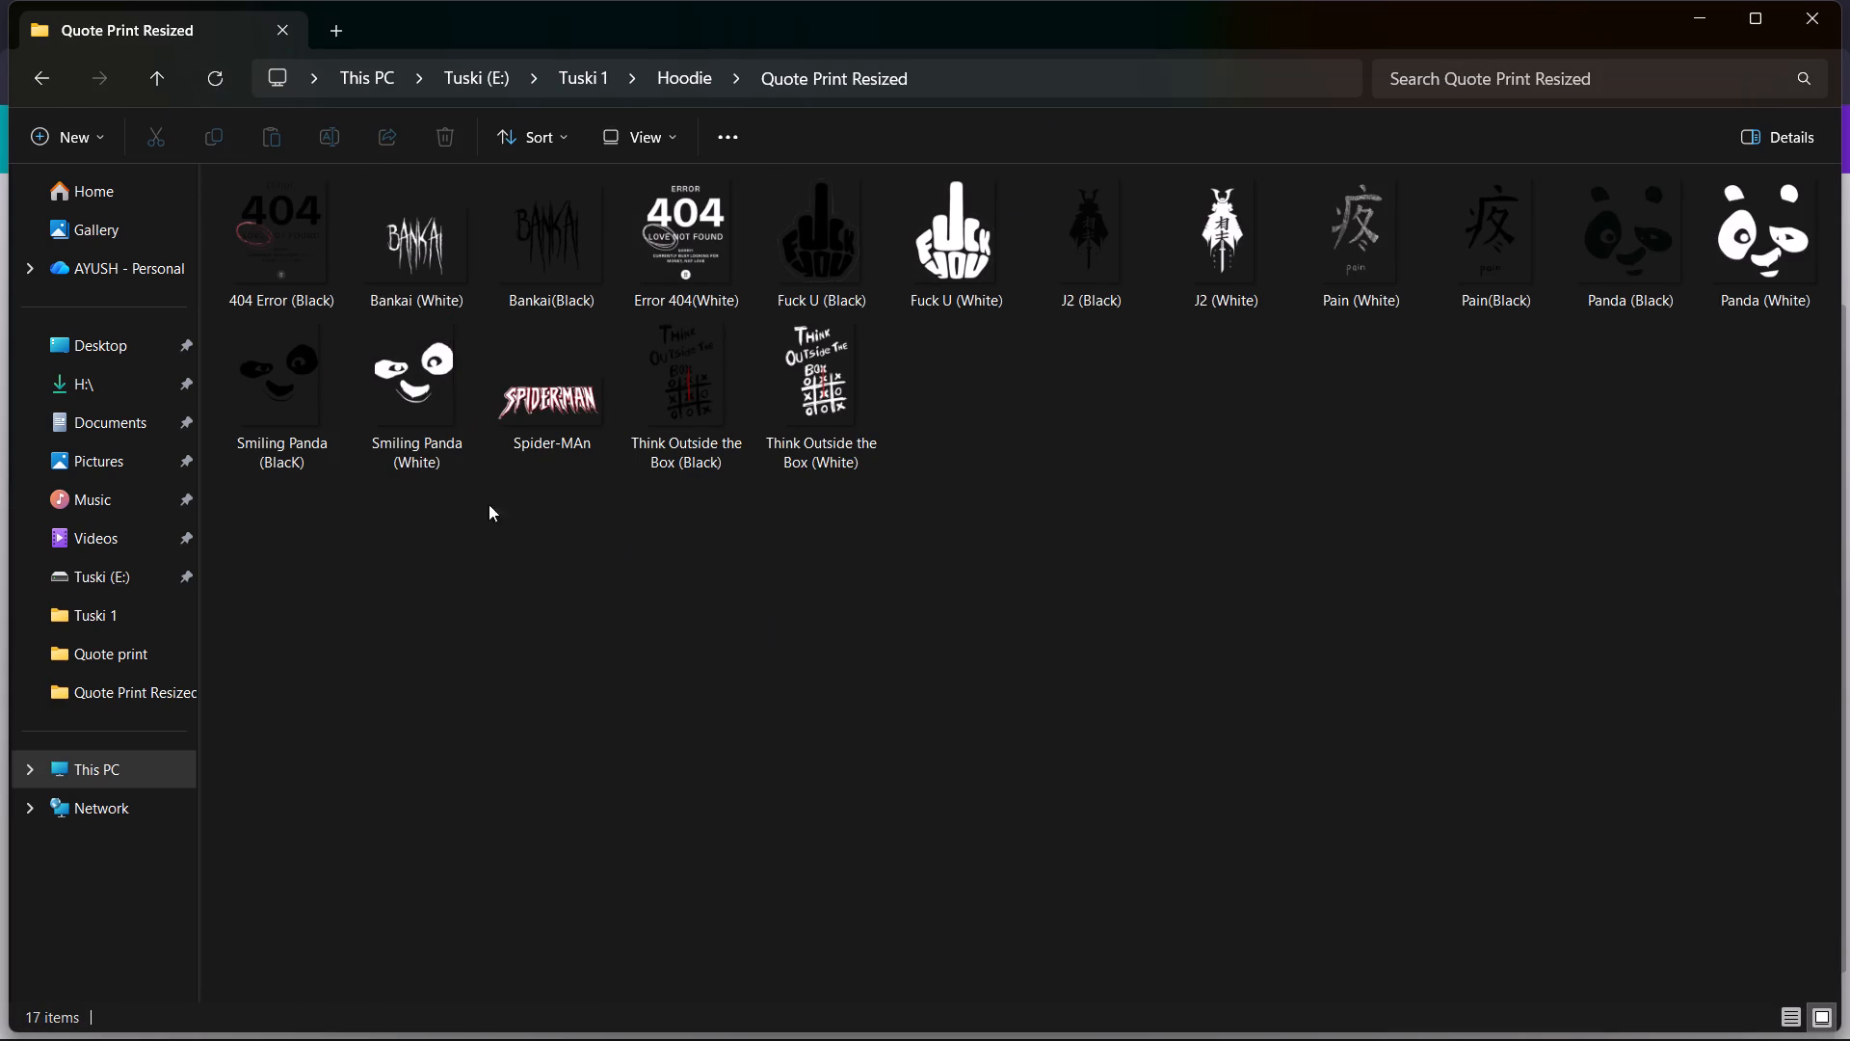
left_click(501, 636)
left_click_drag(682, 249, 358, 279)
left_click(862, 640)
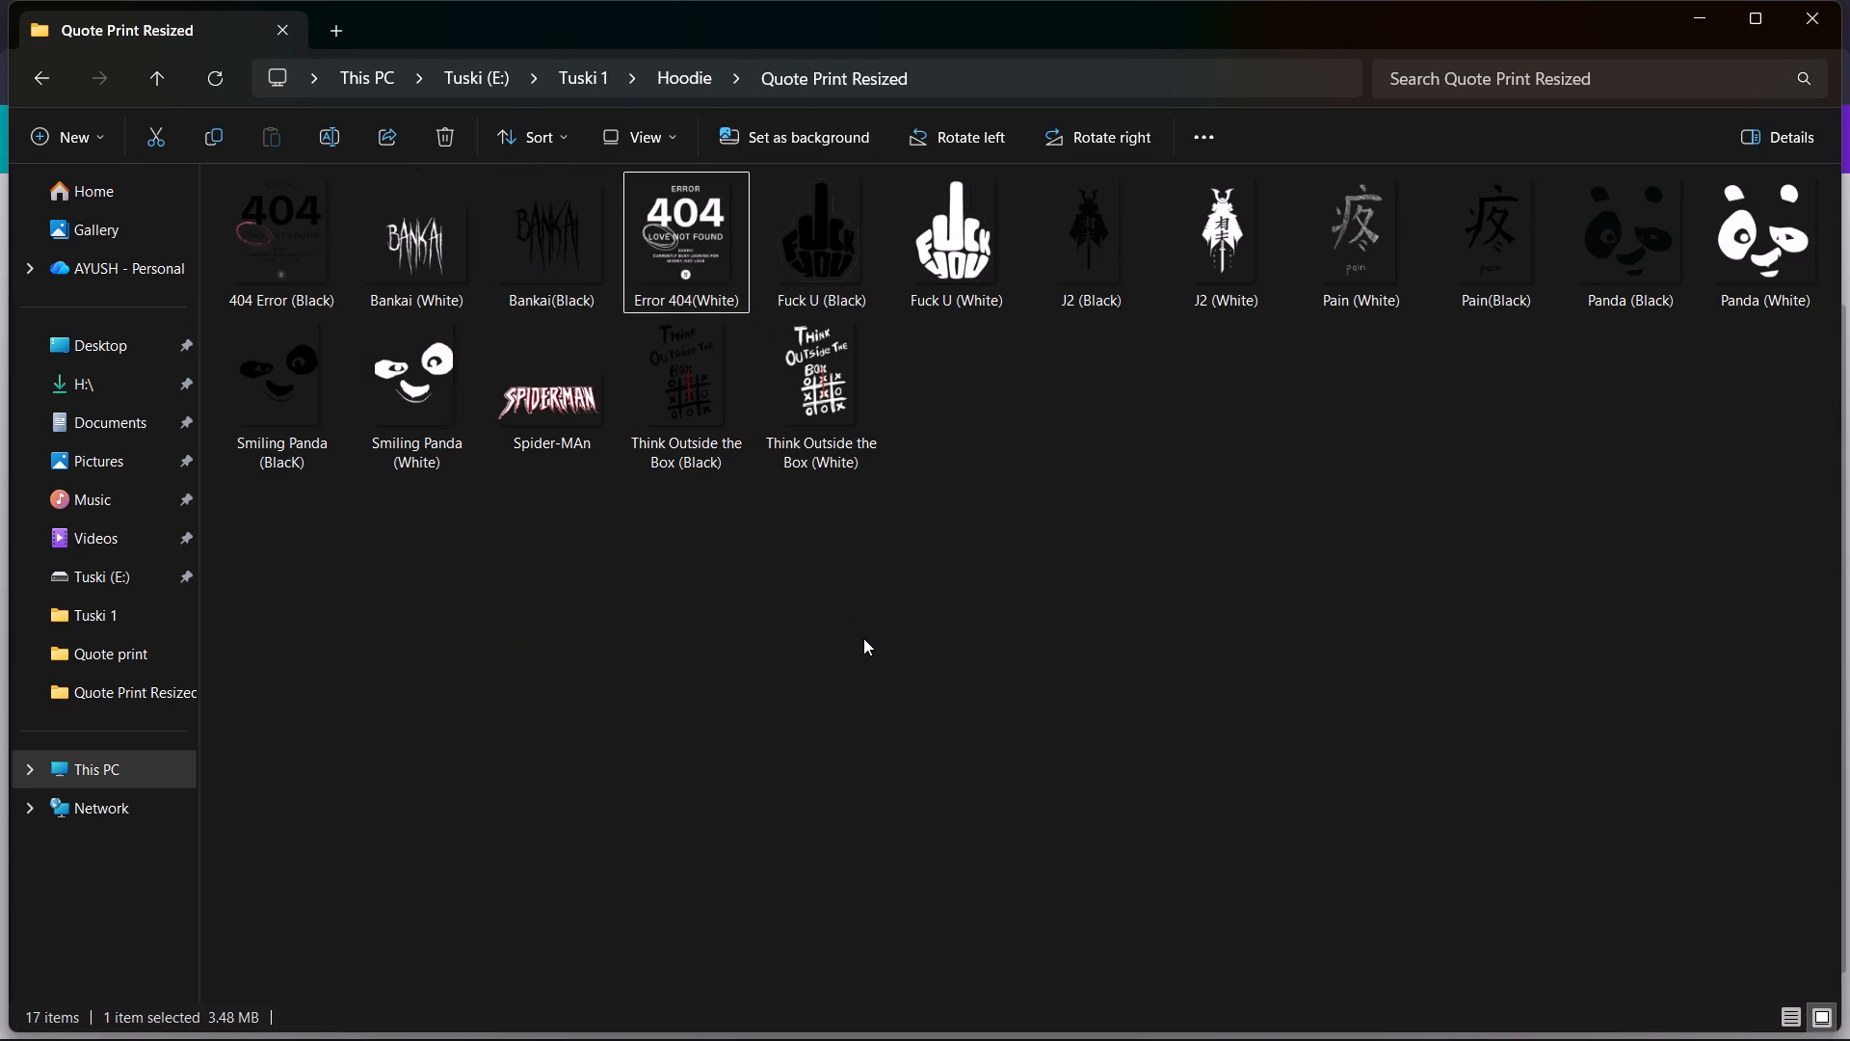
Minimise the folder and browser windows and open a background app from the hidden system tray items.
left_click(1692, 7)
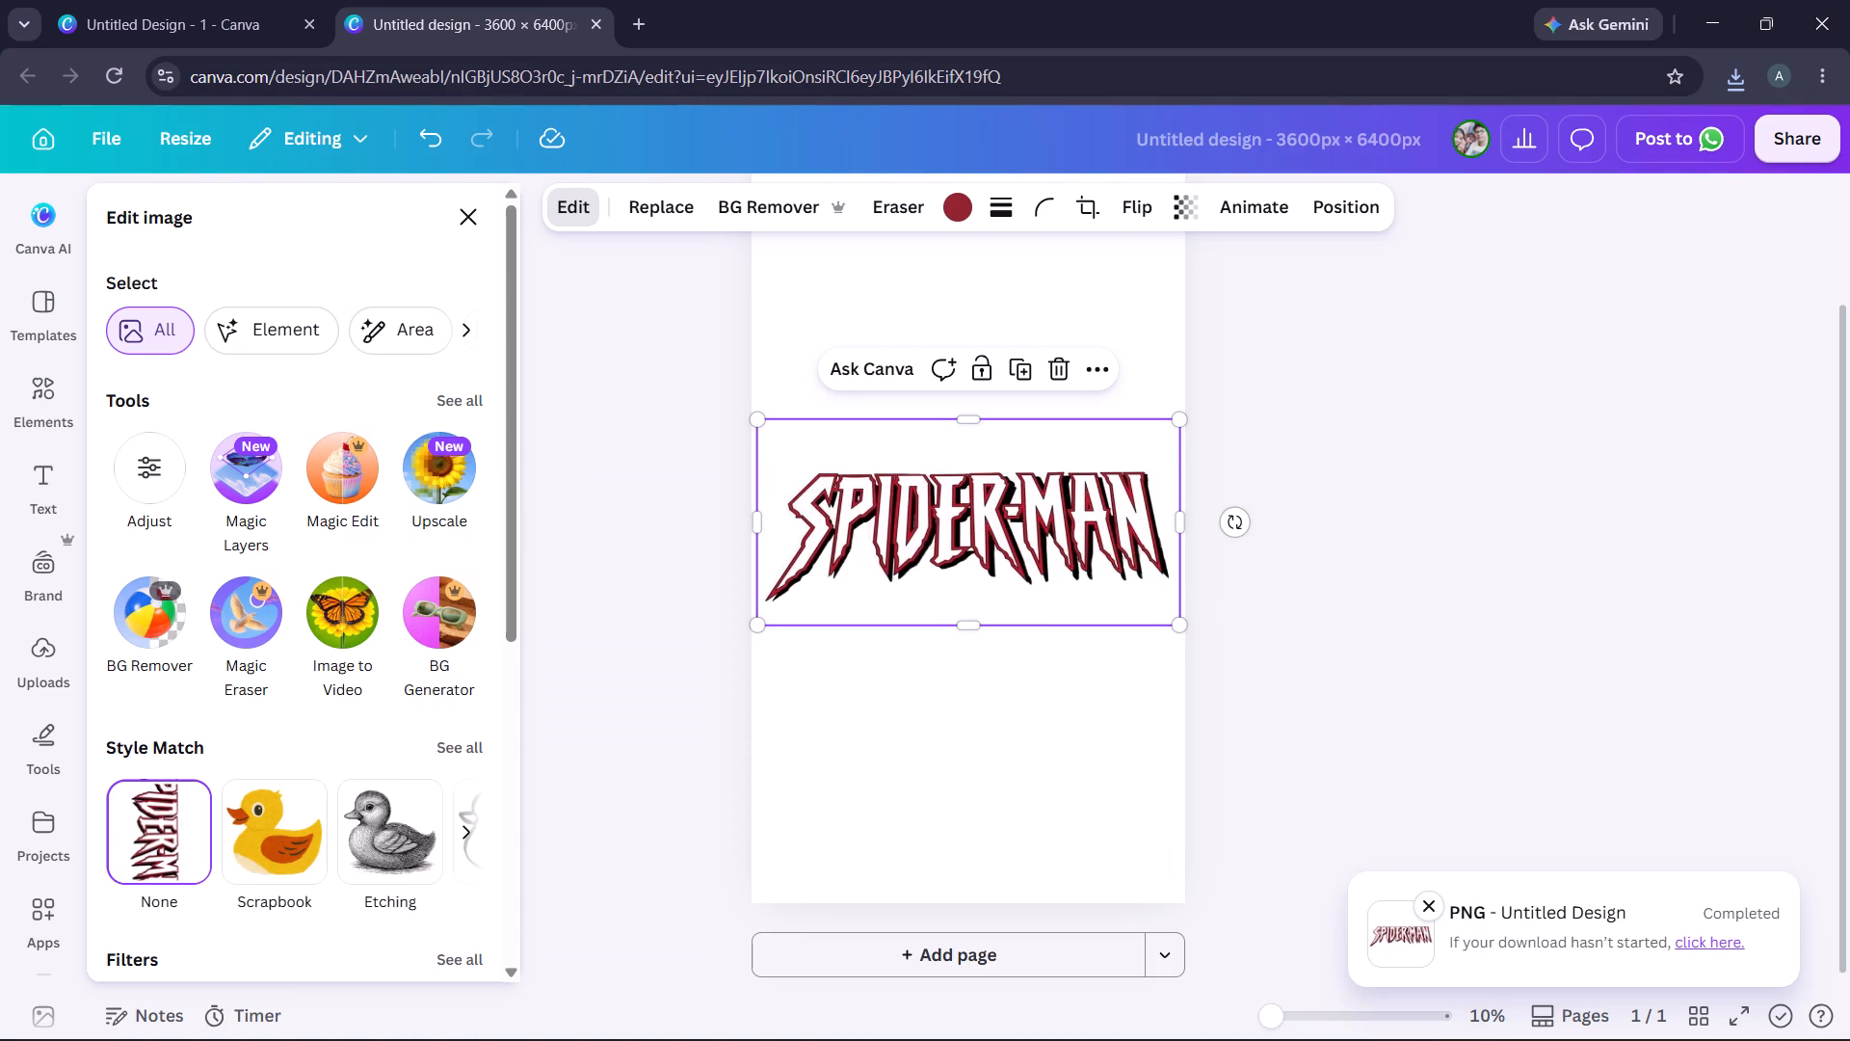
left_click(1701, 22)
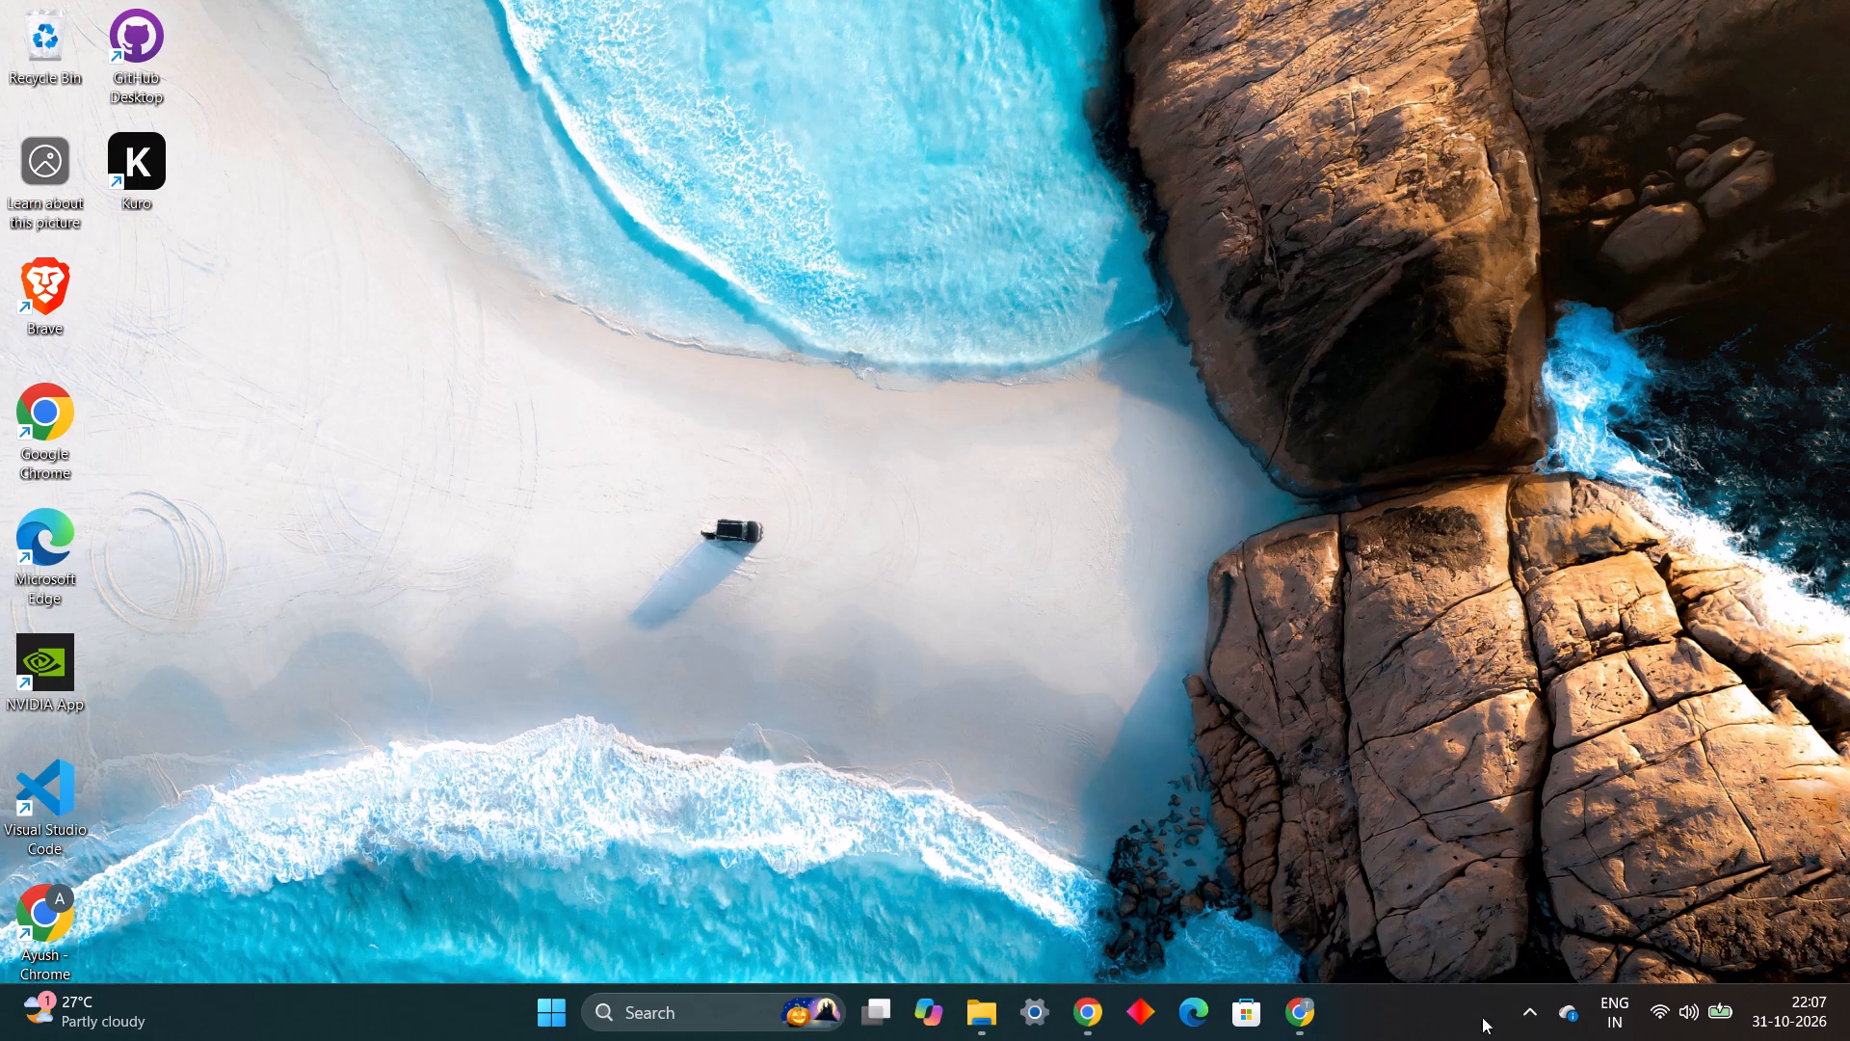
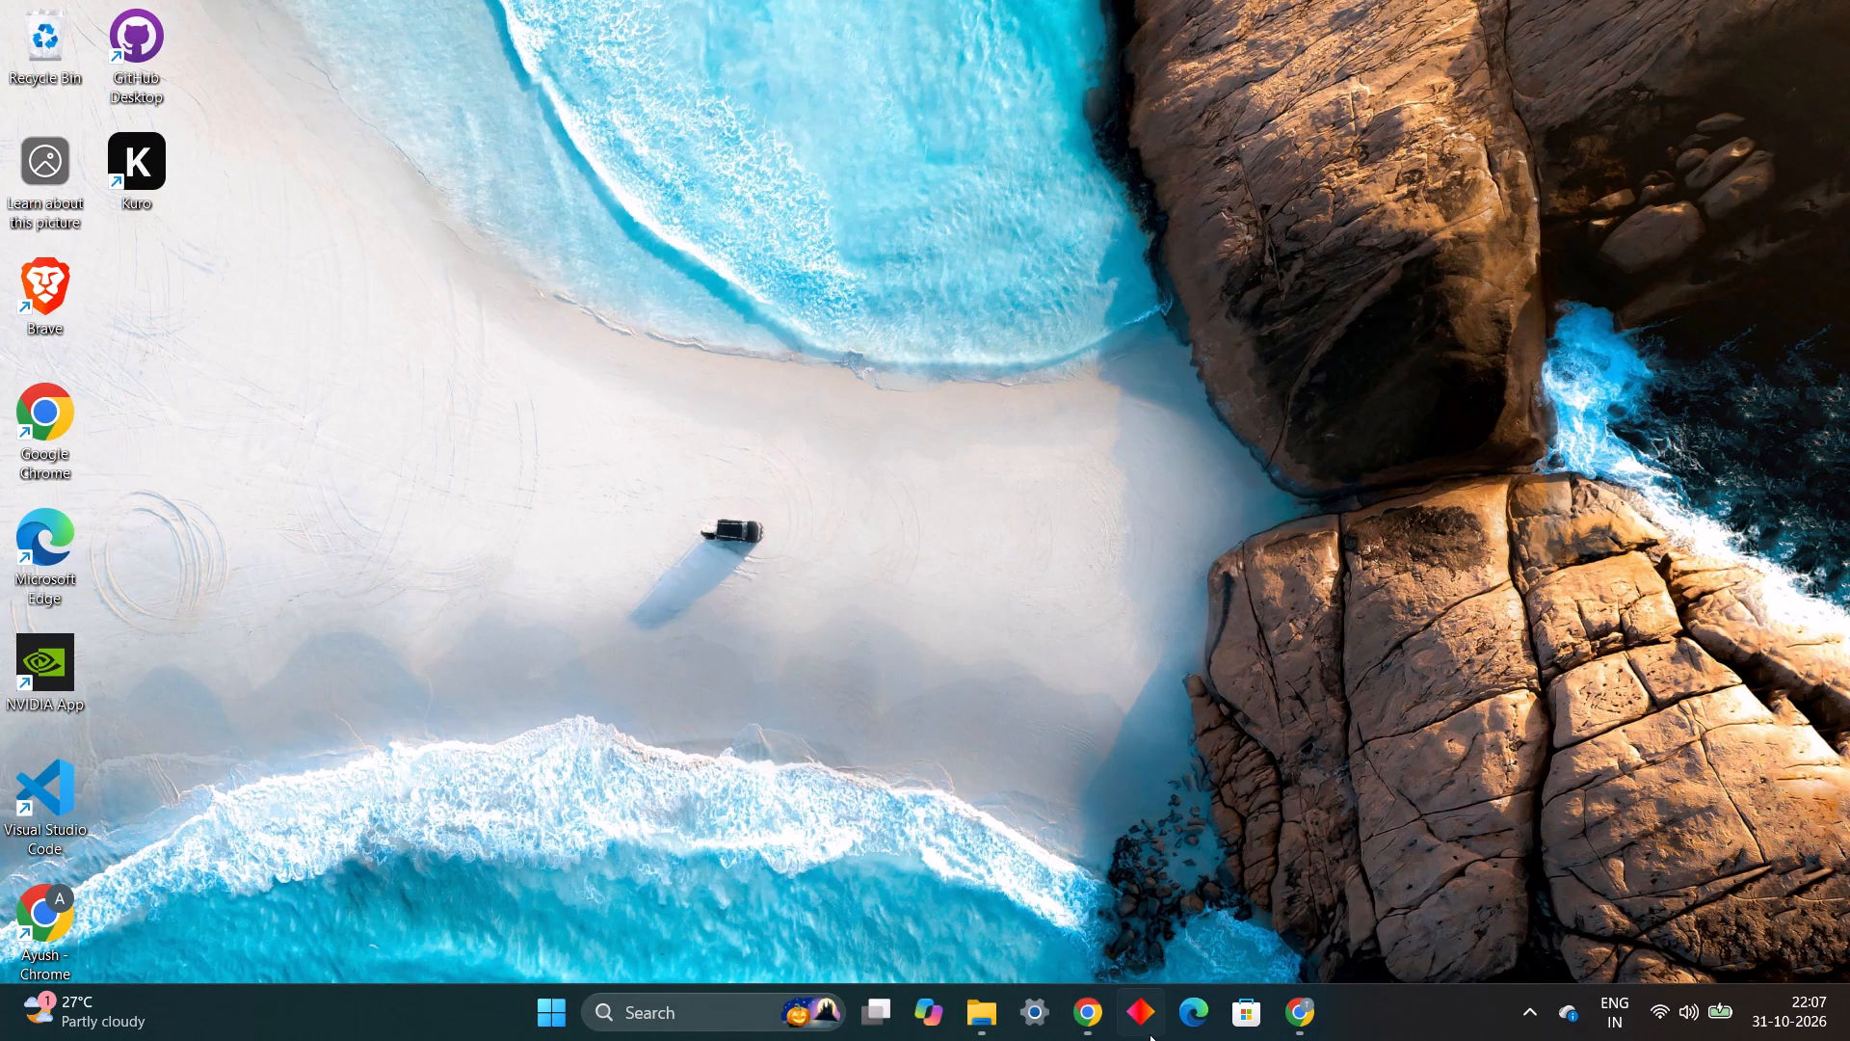
left_click(1319, 1011)
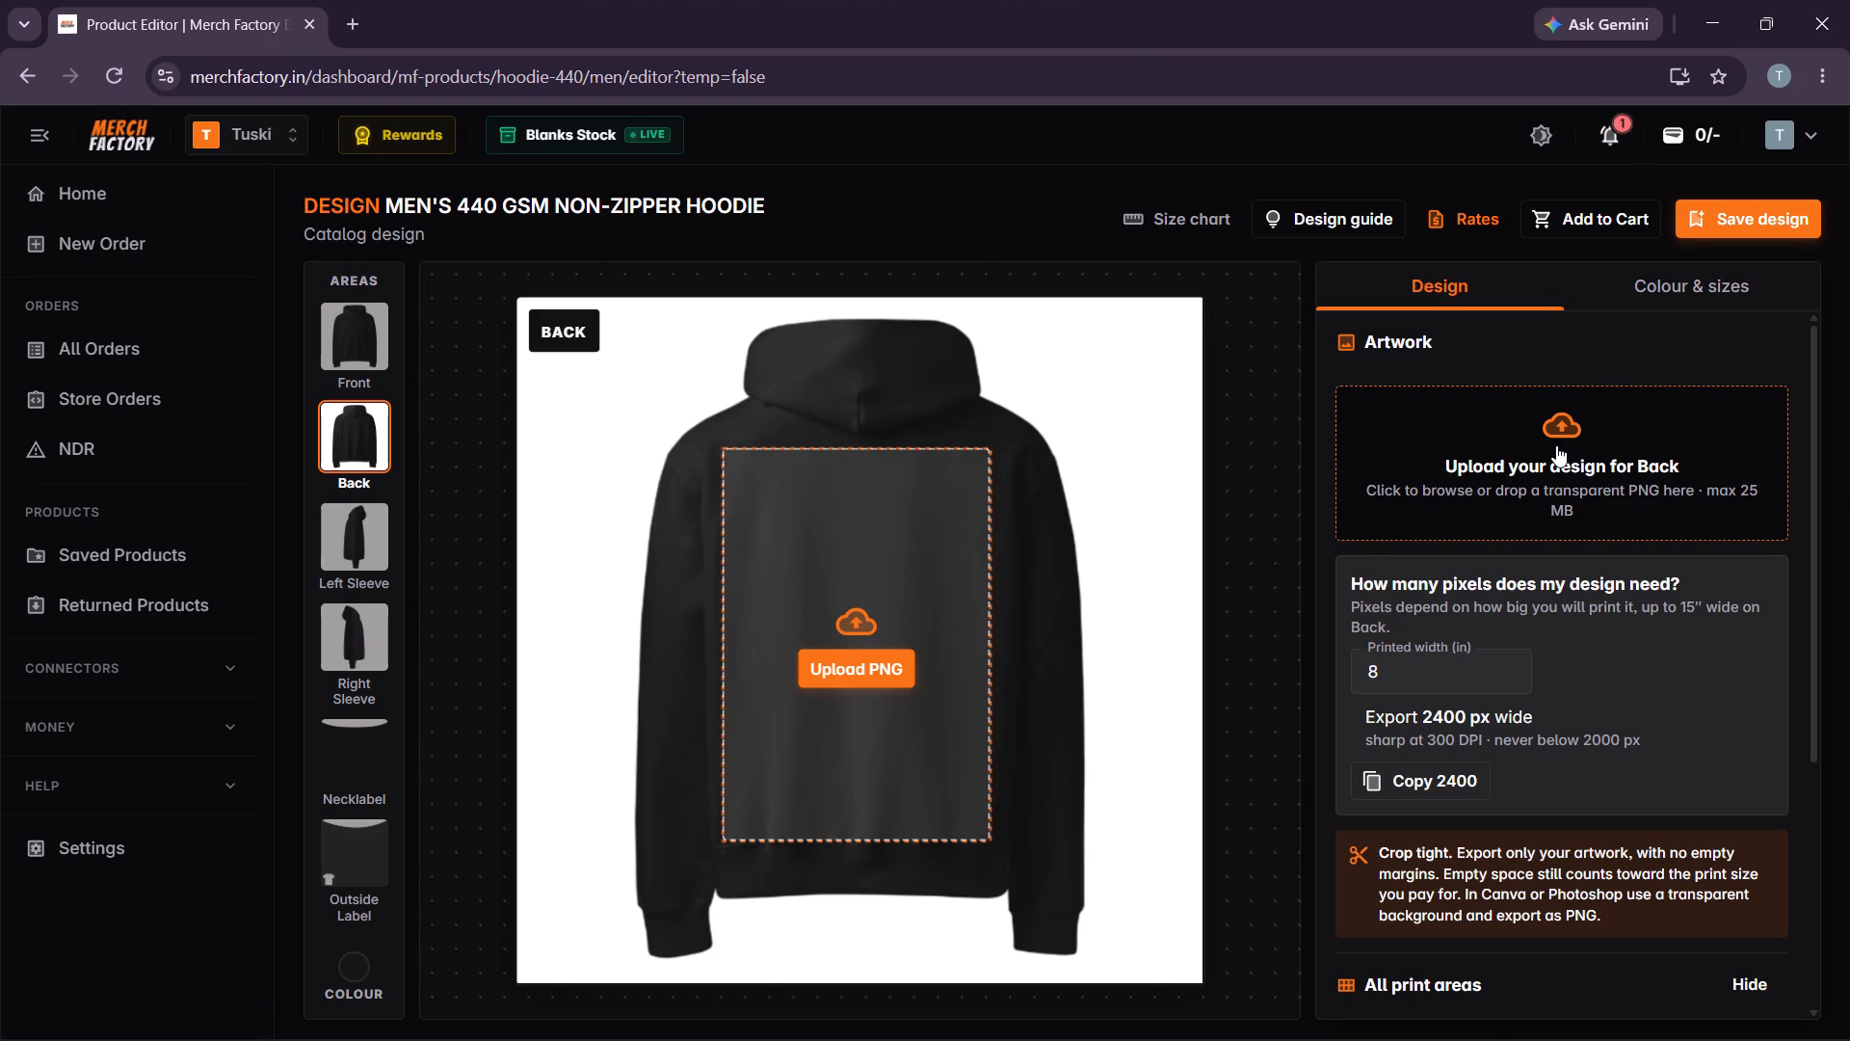
left_click(1556, 445)
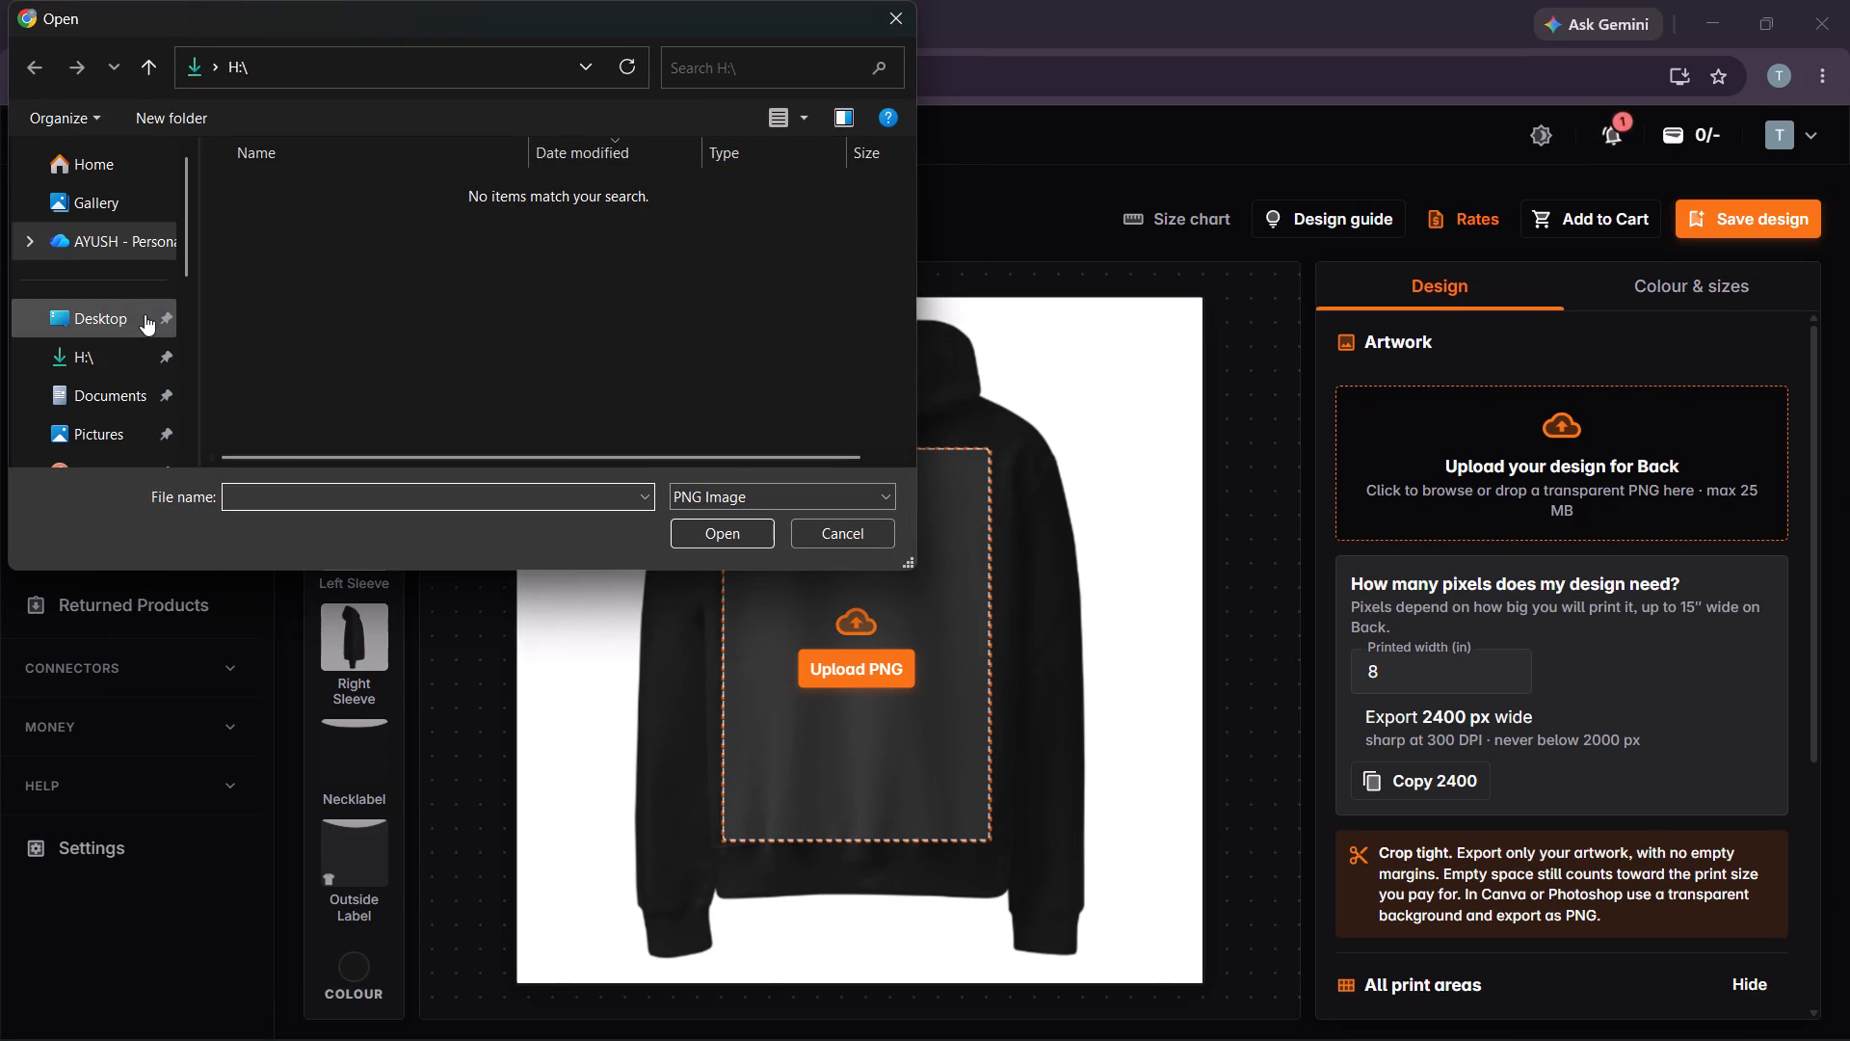
scroll(137, 381, "down", 3)
left_click(135, 381)
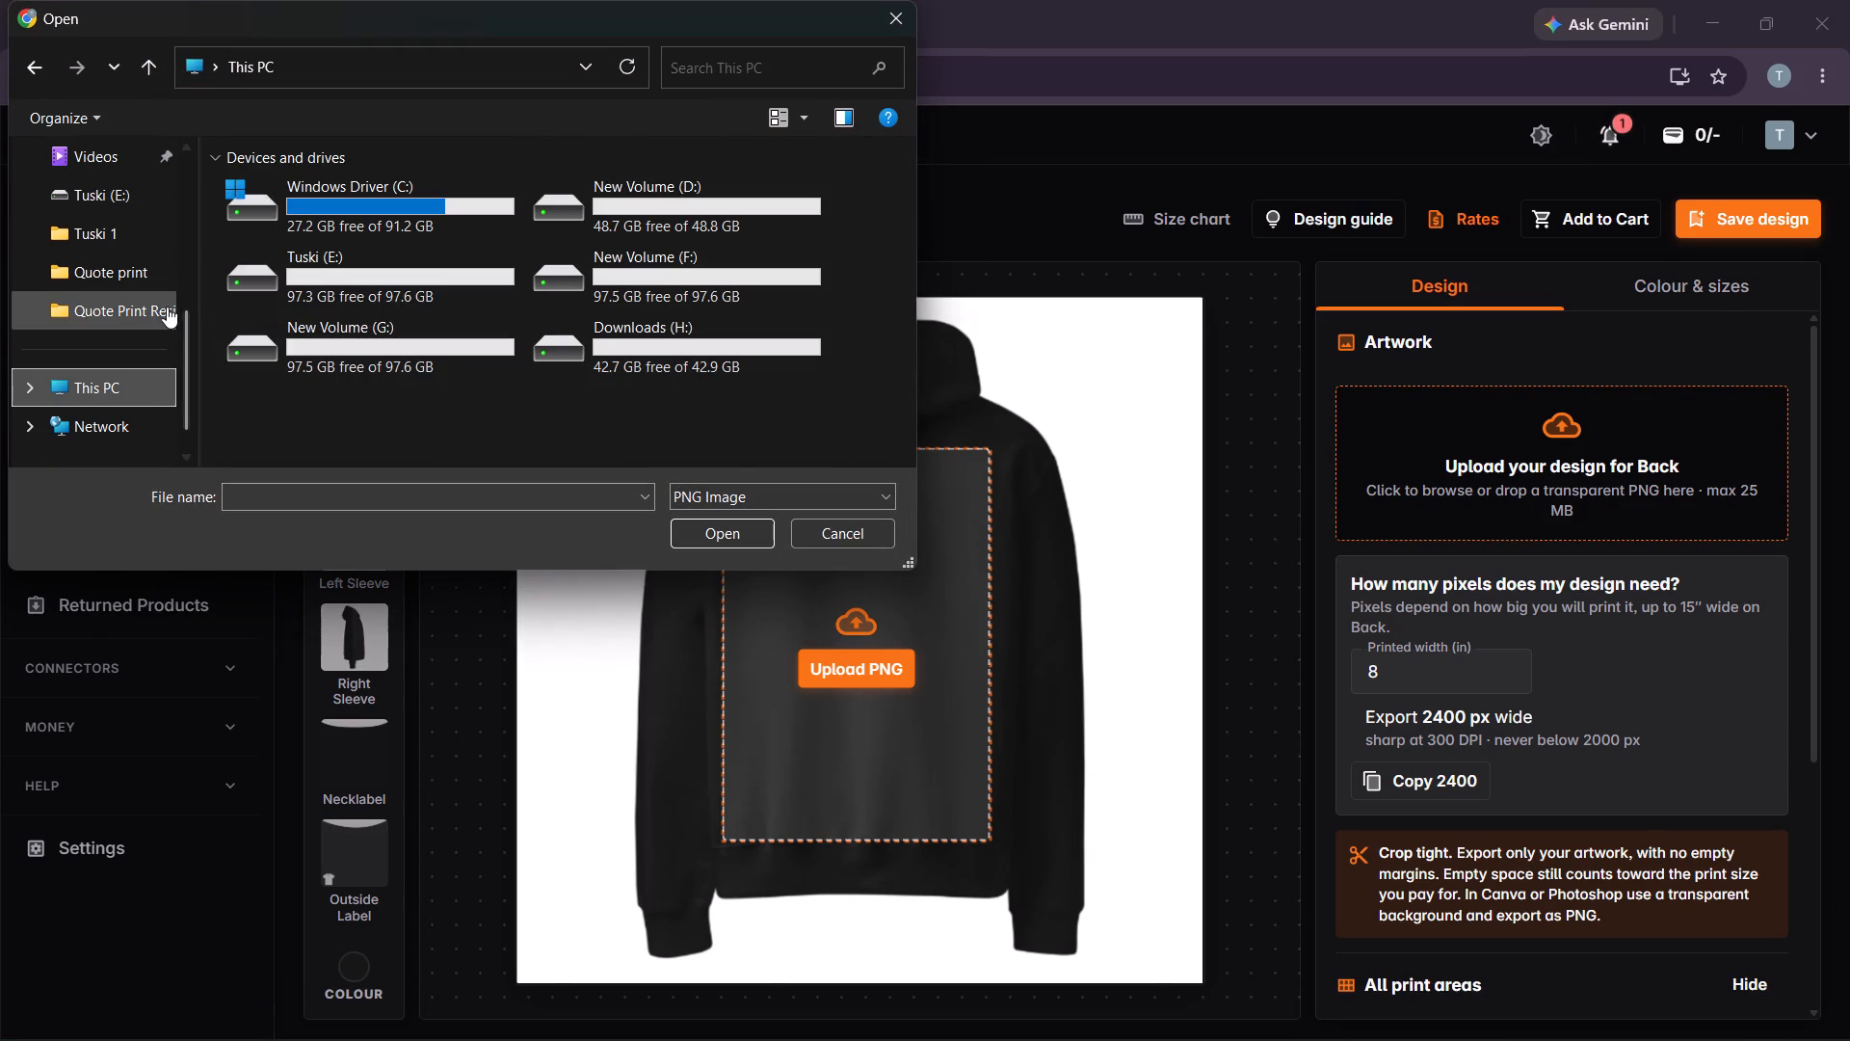
left_click(157, 307)
scroll(459, 360, "down", 3)
scroll(460, 361, "up", 1)
scroll(476, 359, "down", 3)
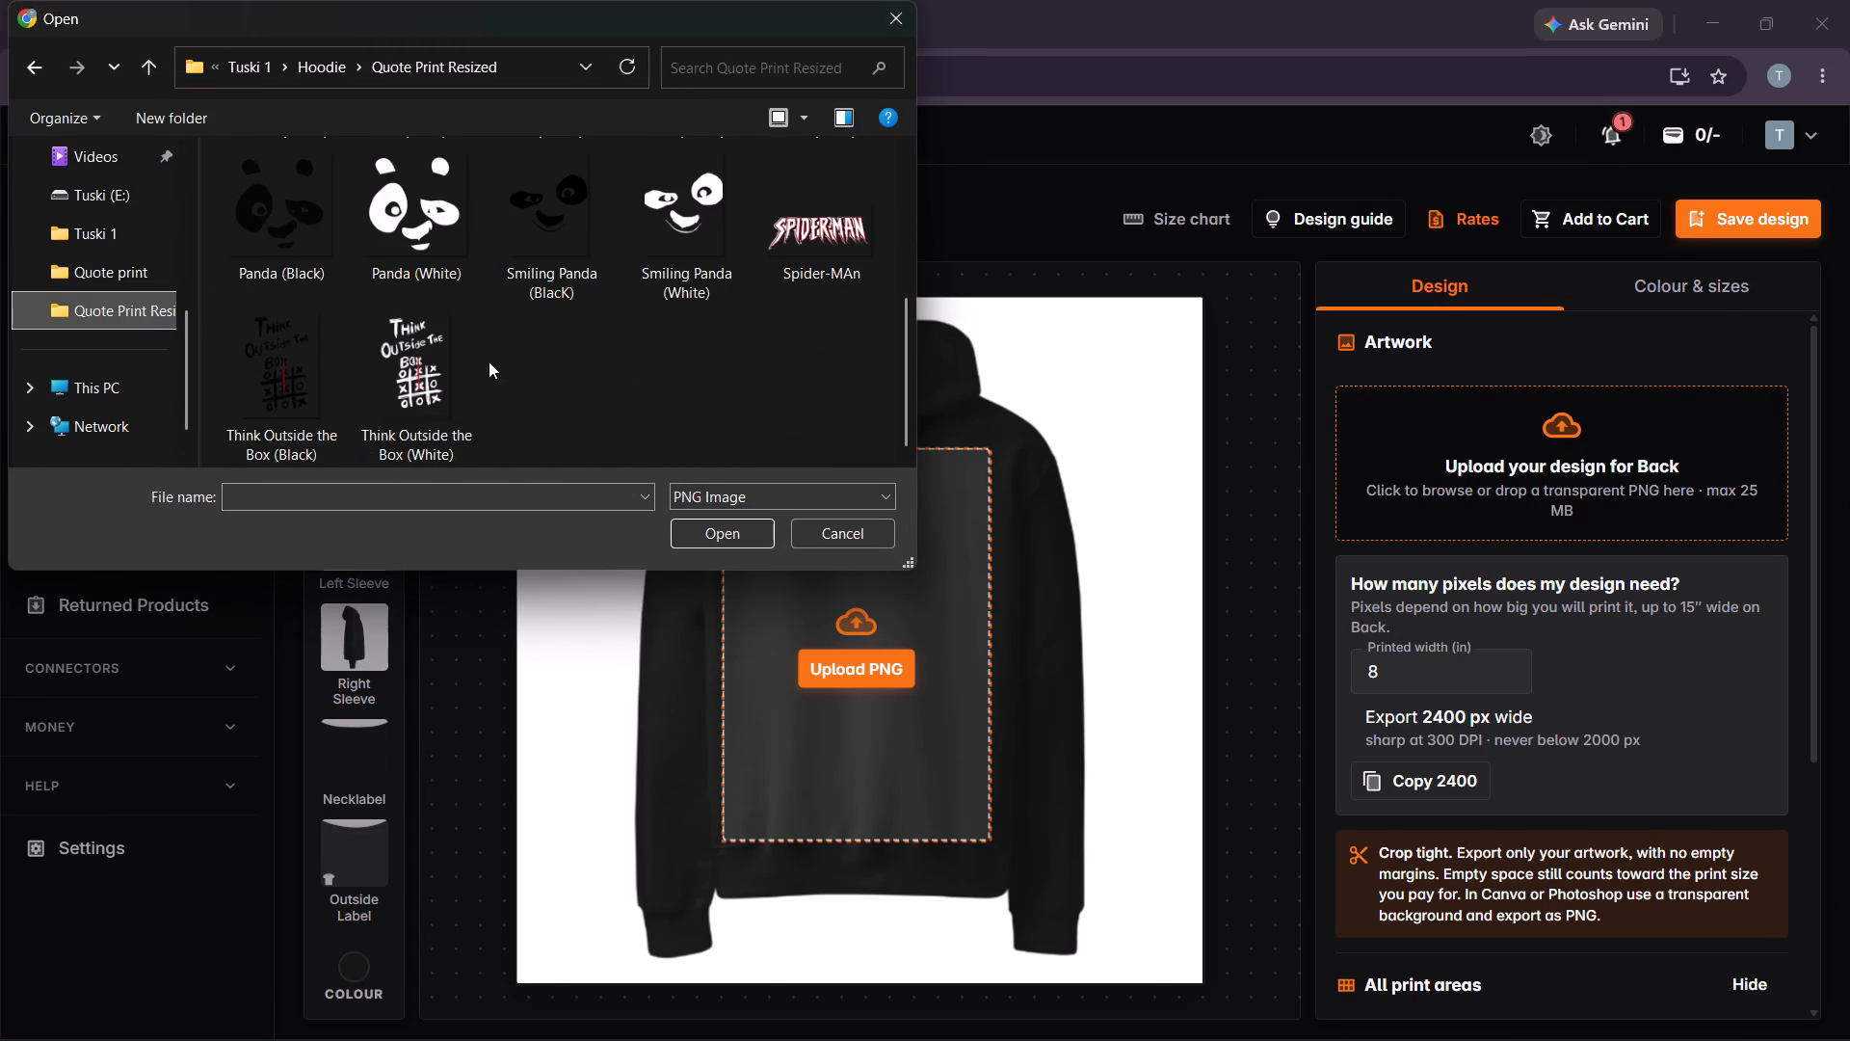
scroll(481, 383, "up", 7)
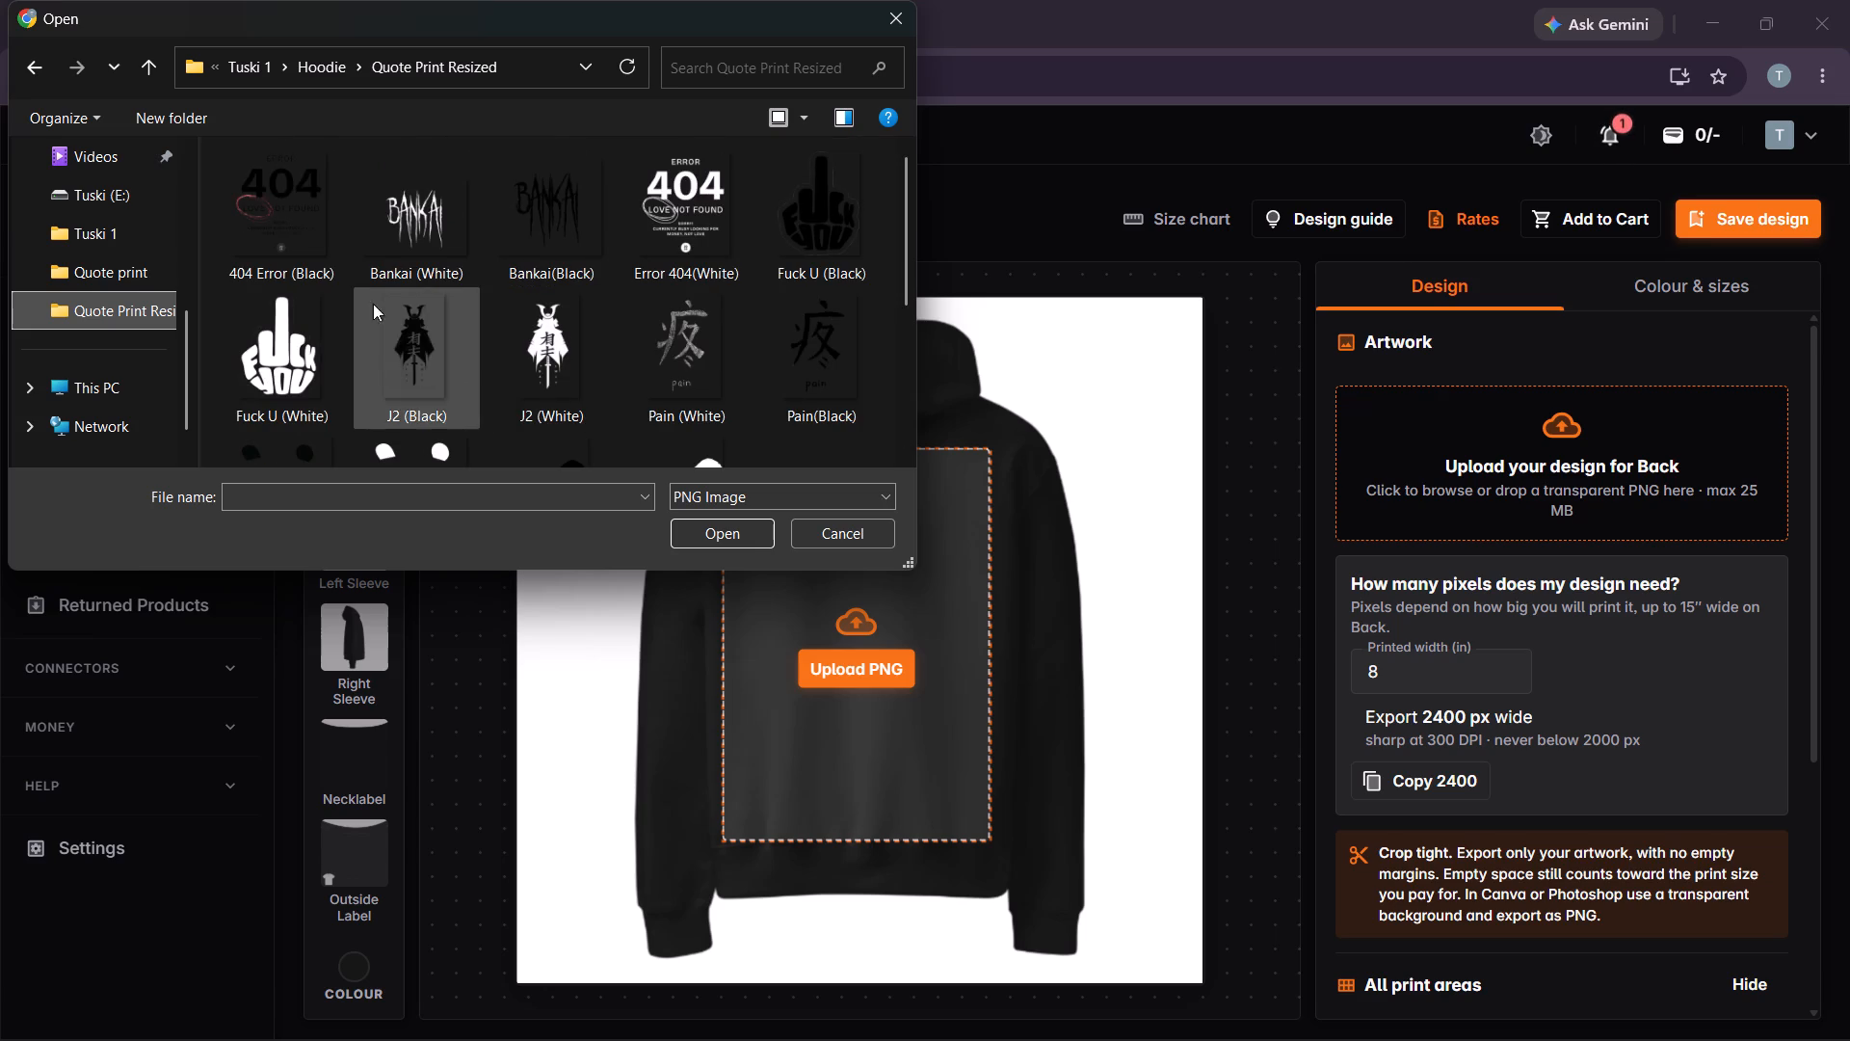
scroll(422, 287, "down", 3)
scroll(426, 320, "up", 1)
scroll(426, 330, "down", 5)
scroll(427, 376, "up", 4)
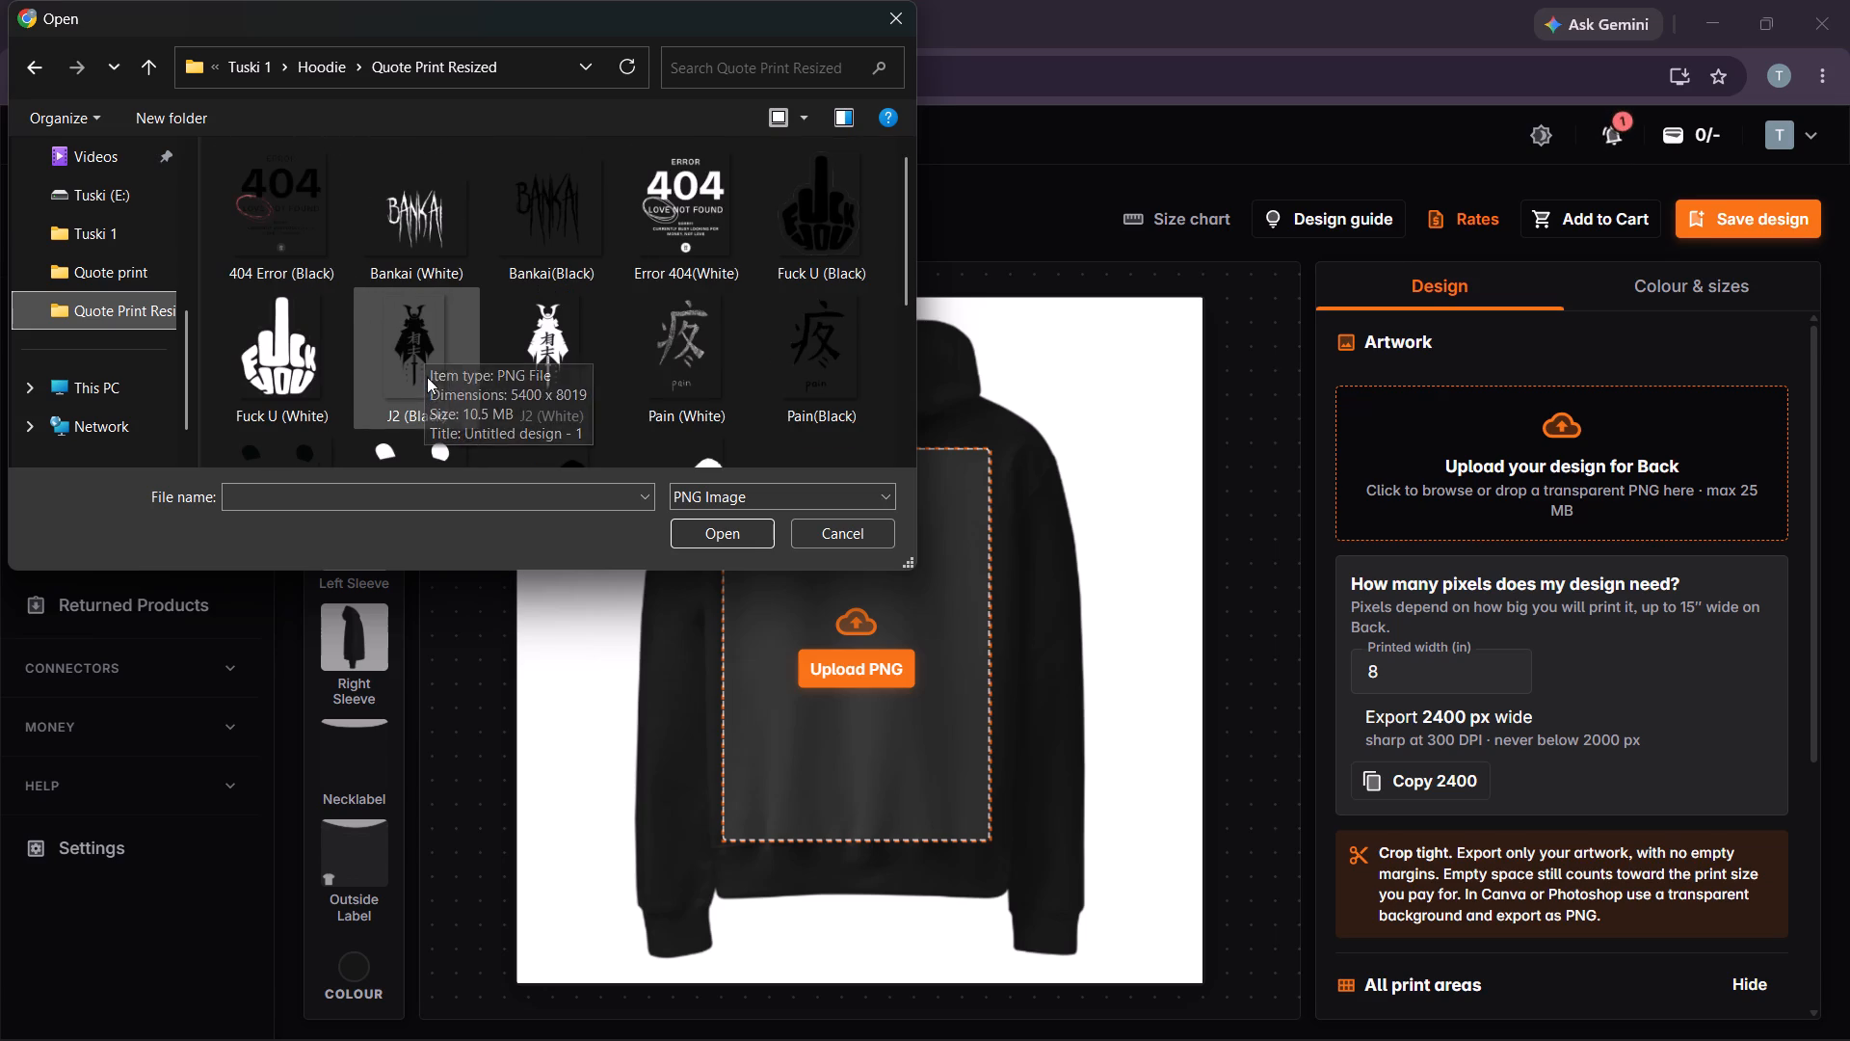
scroll(427, 377, "up", 5)
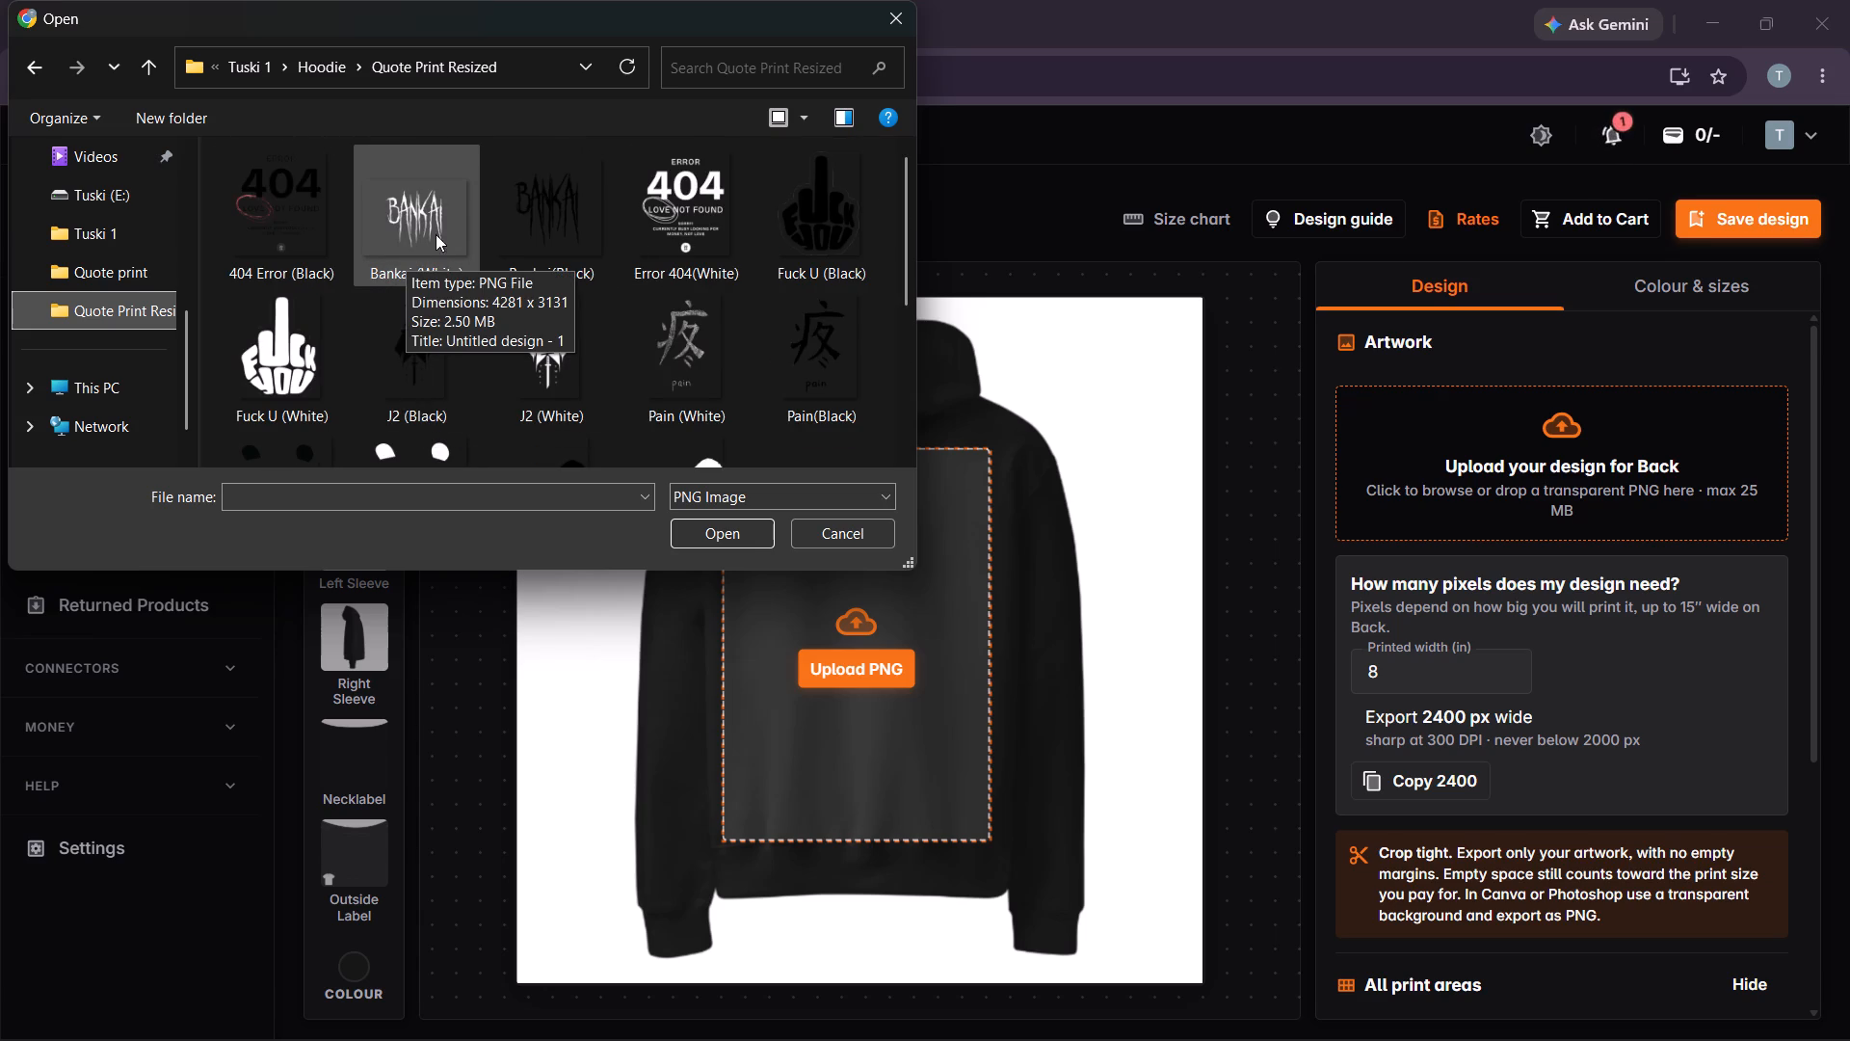
left_click(426, 229)
left_click(701, 531)
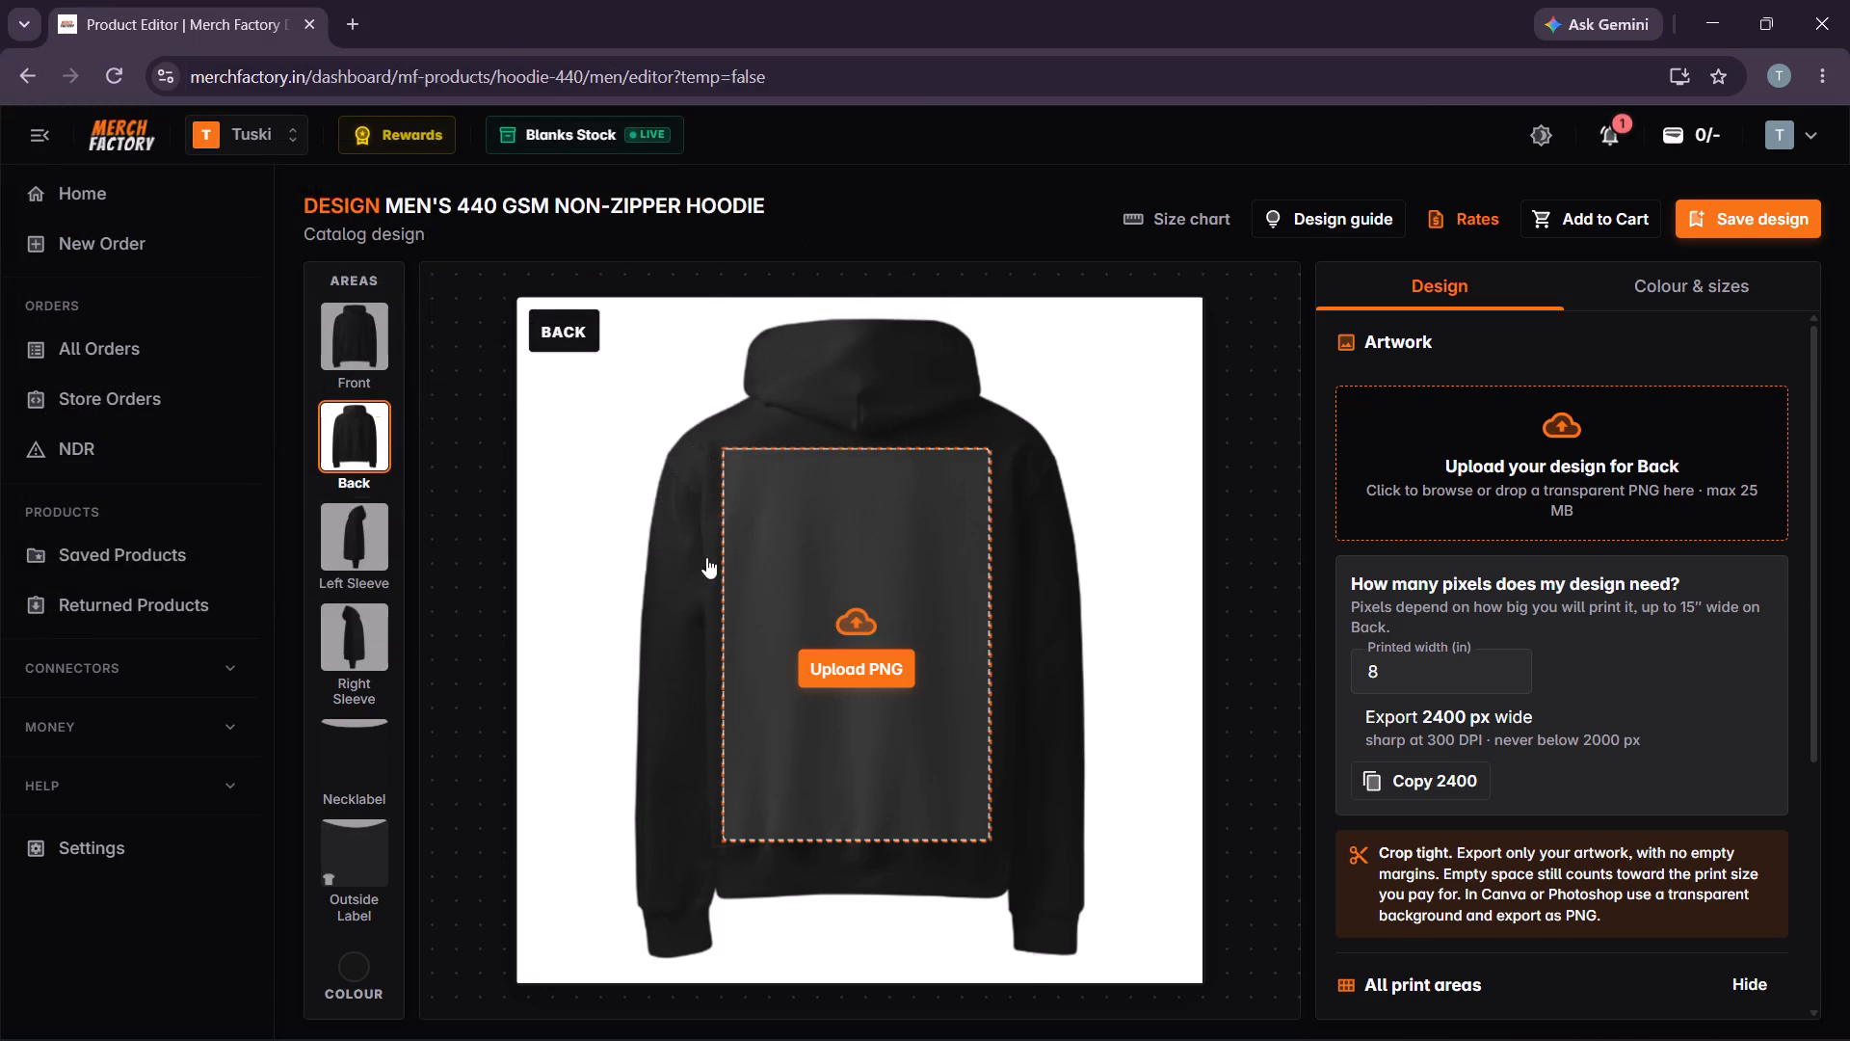
Scale the Back artwork down to about 13.94 × 10.2 inches and move it slightly lower, keeping it horizontally centred.
scroll(1415, 725, "down", 1)
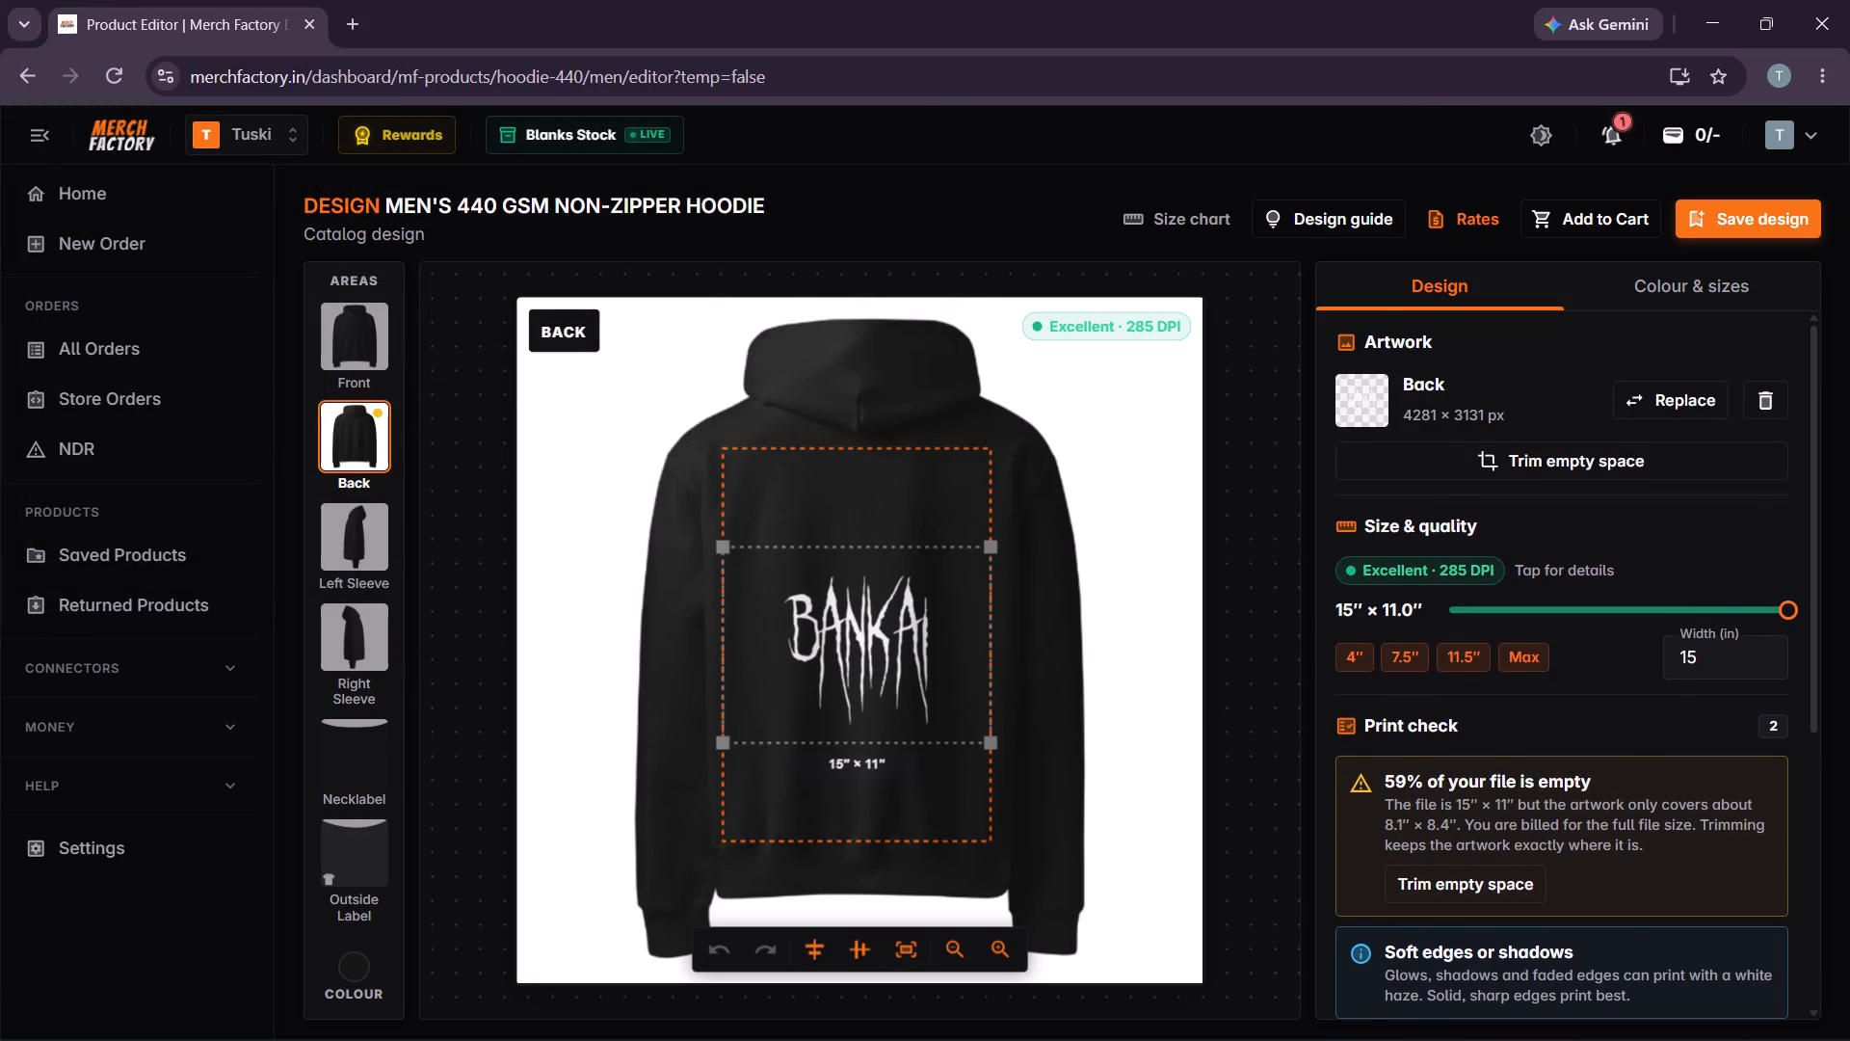
left_click_drag(991, 738, 989, 733)
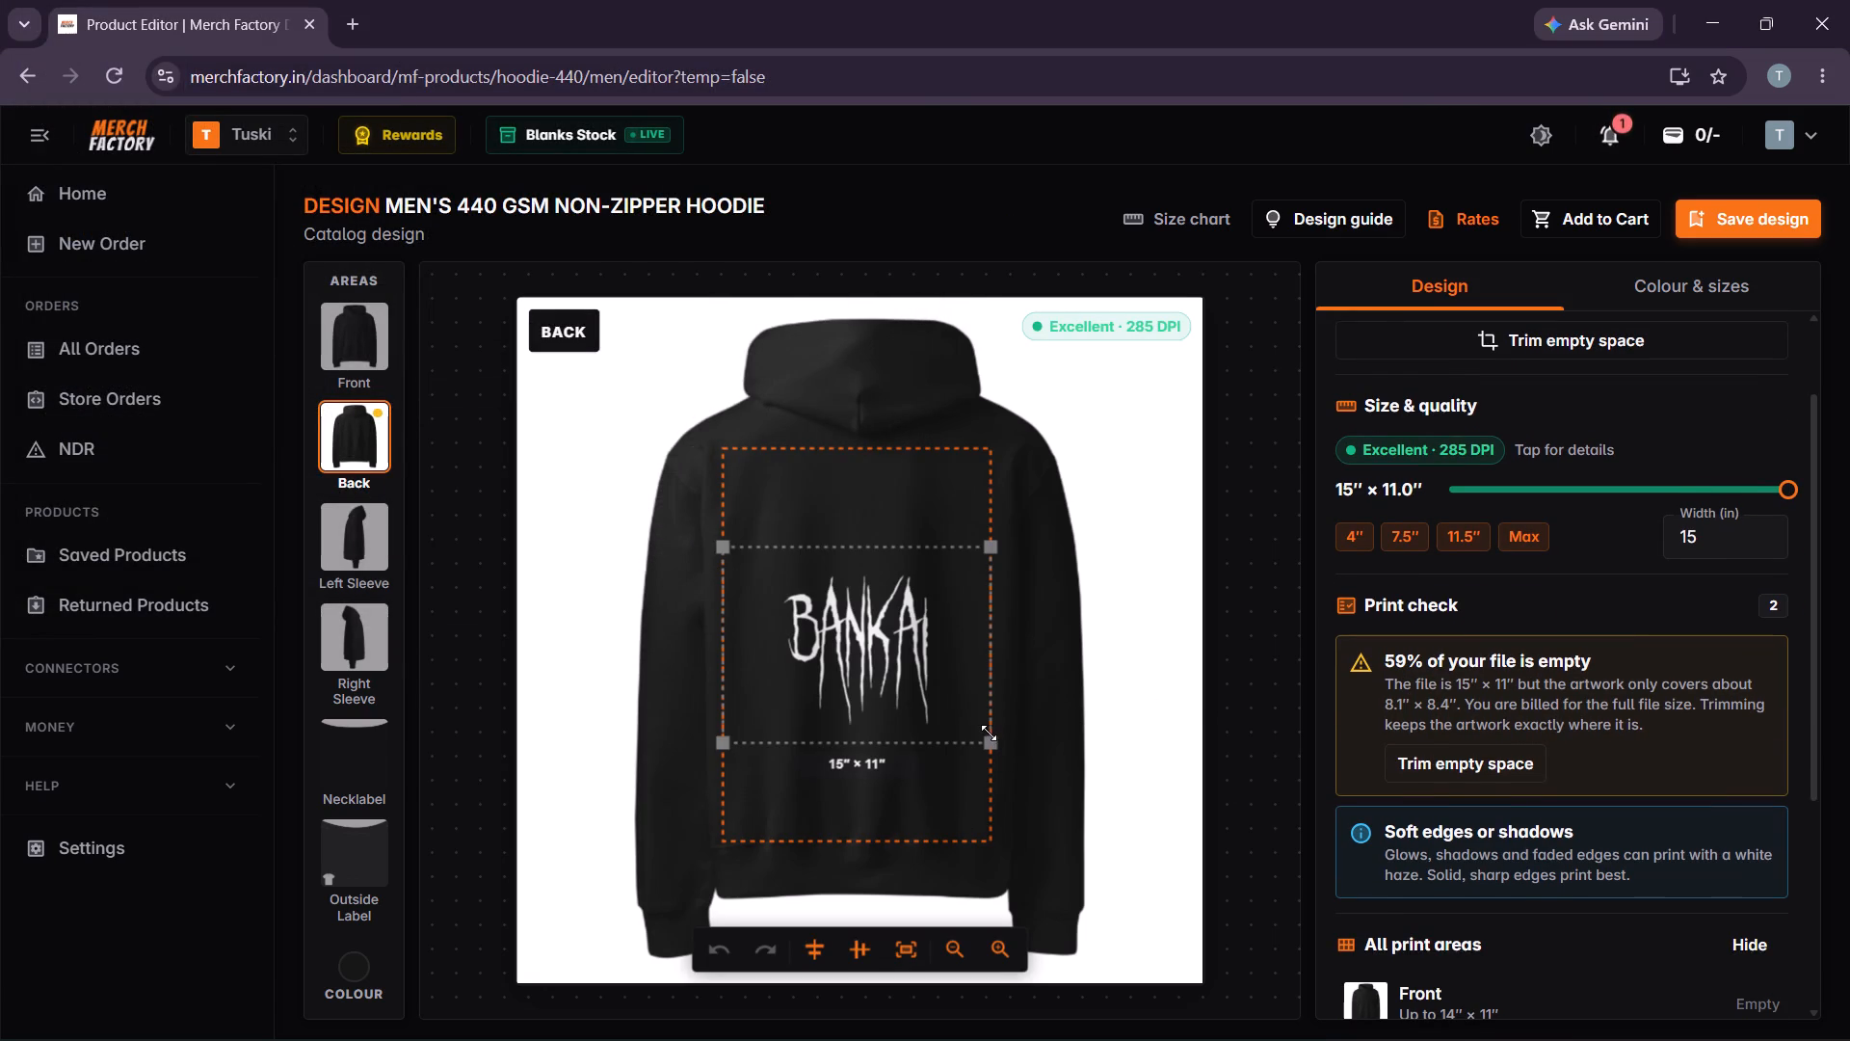
left_click_drag(989, 733, 979, 716)
left_click_drag(812, 641, 825, 646)
left_click(974, 637)
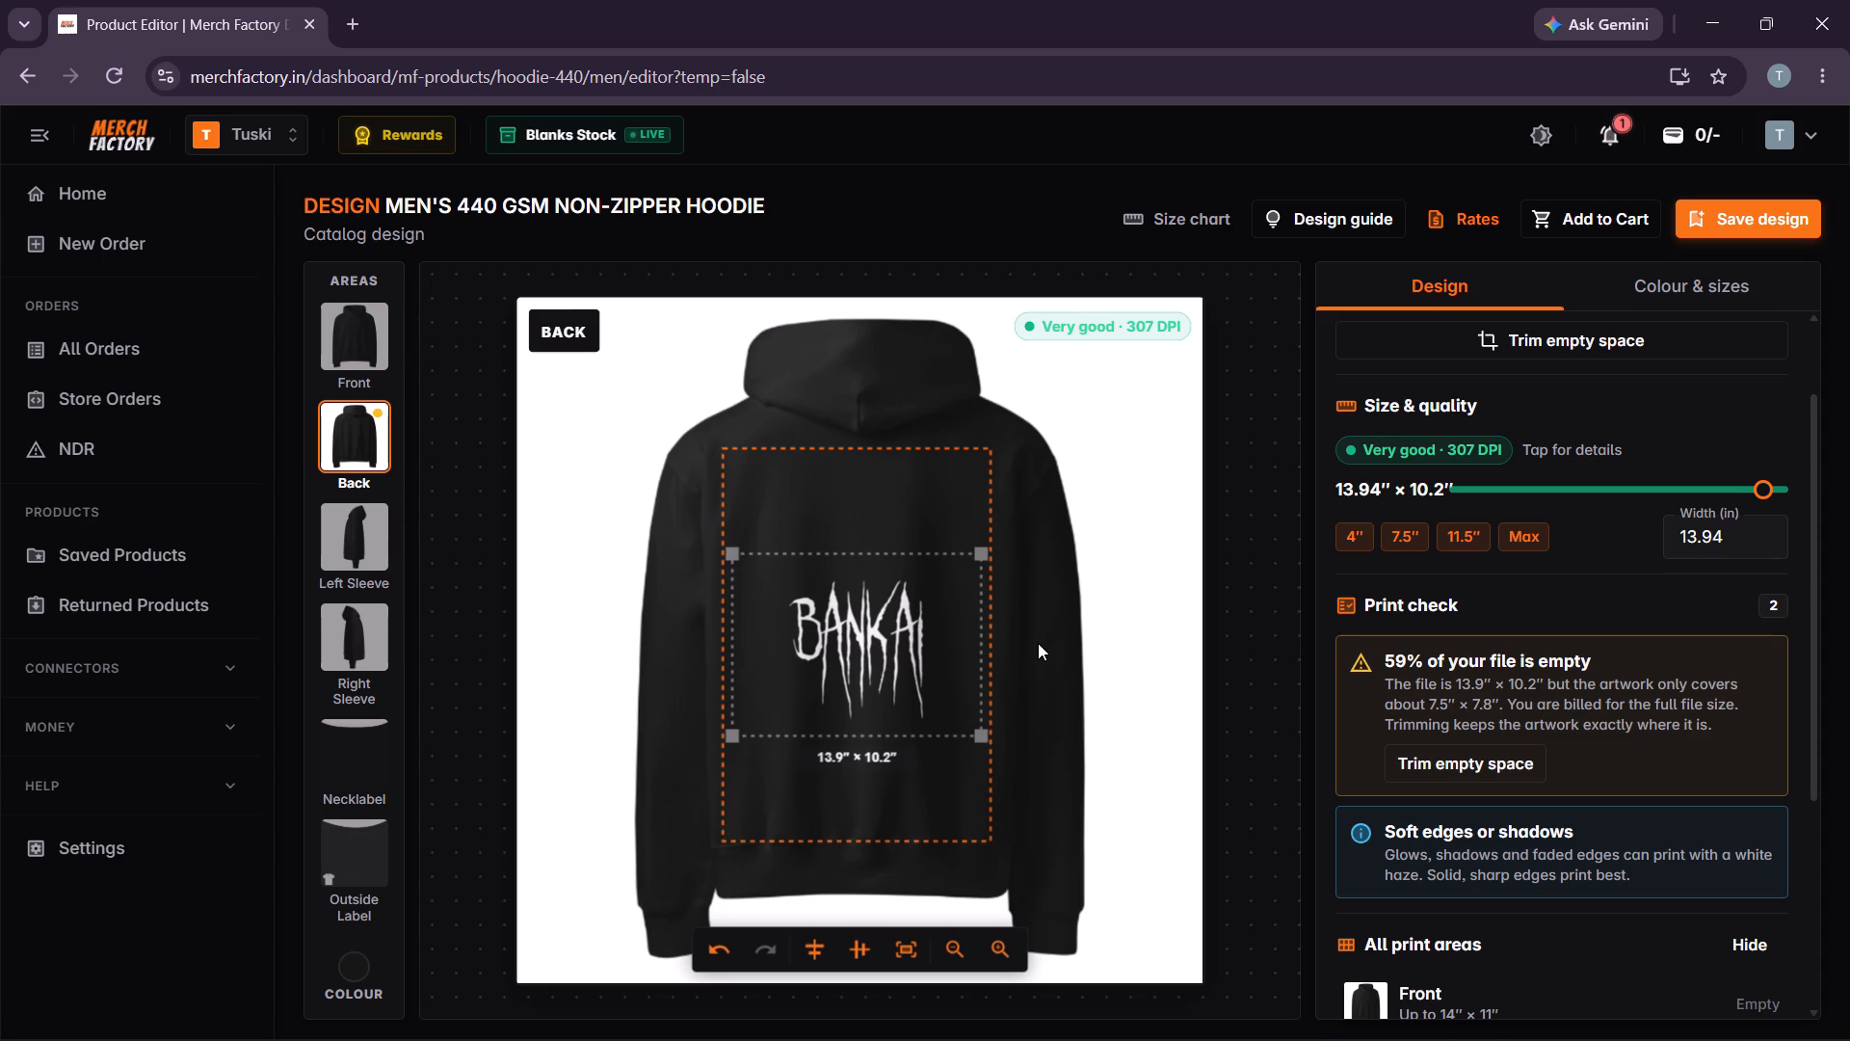
left_click(1040, 644)
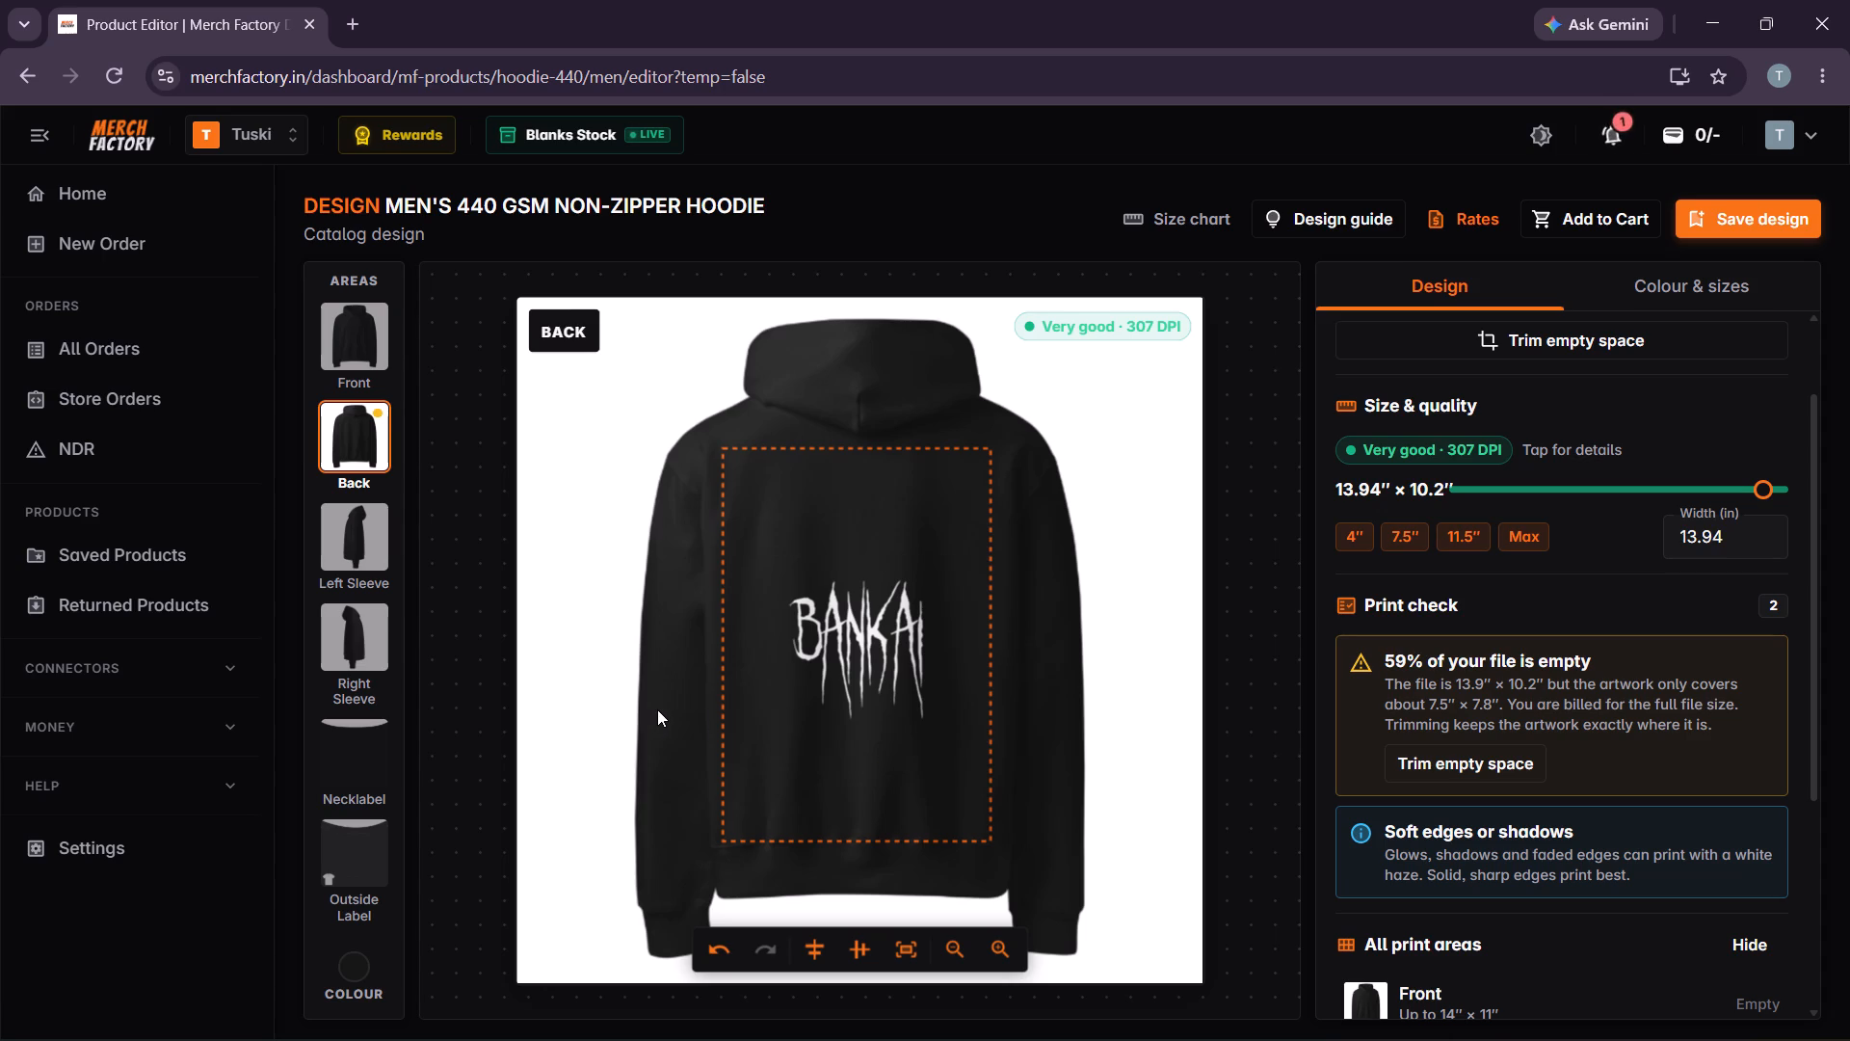
left_click_drag(856, 654, 850, 666)
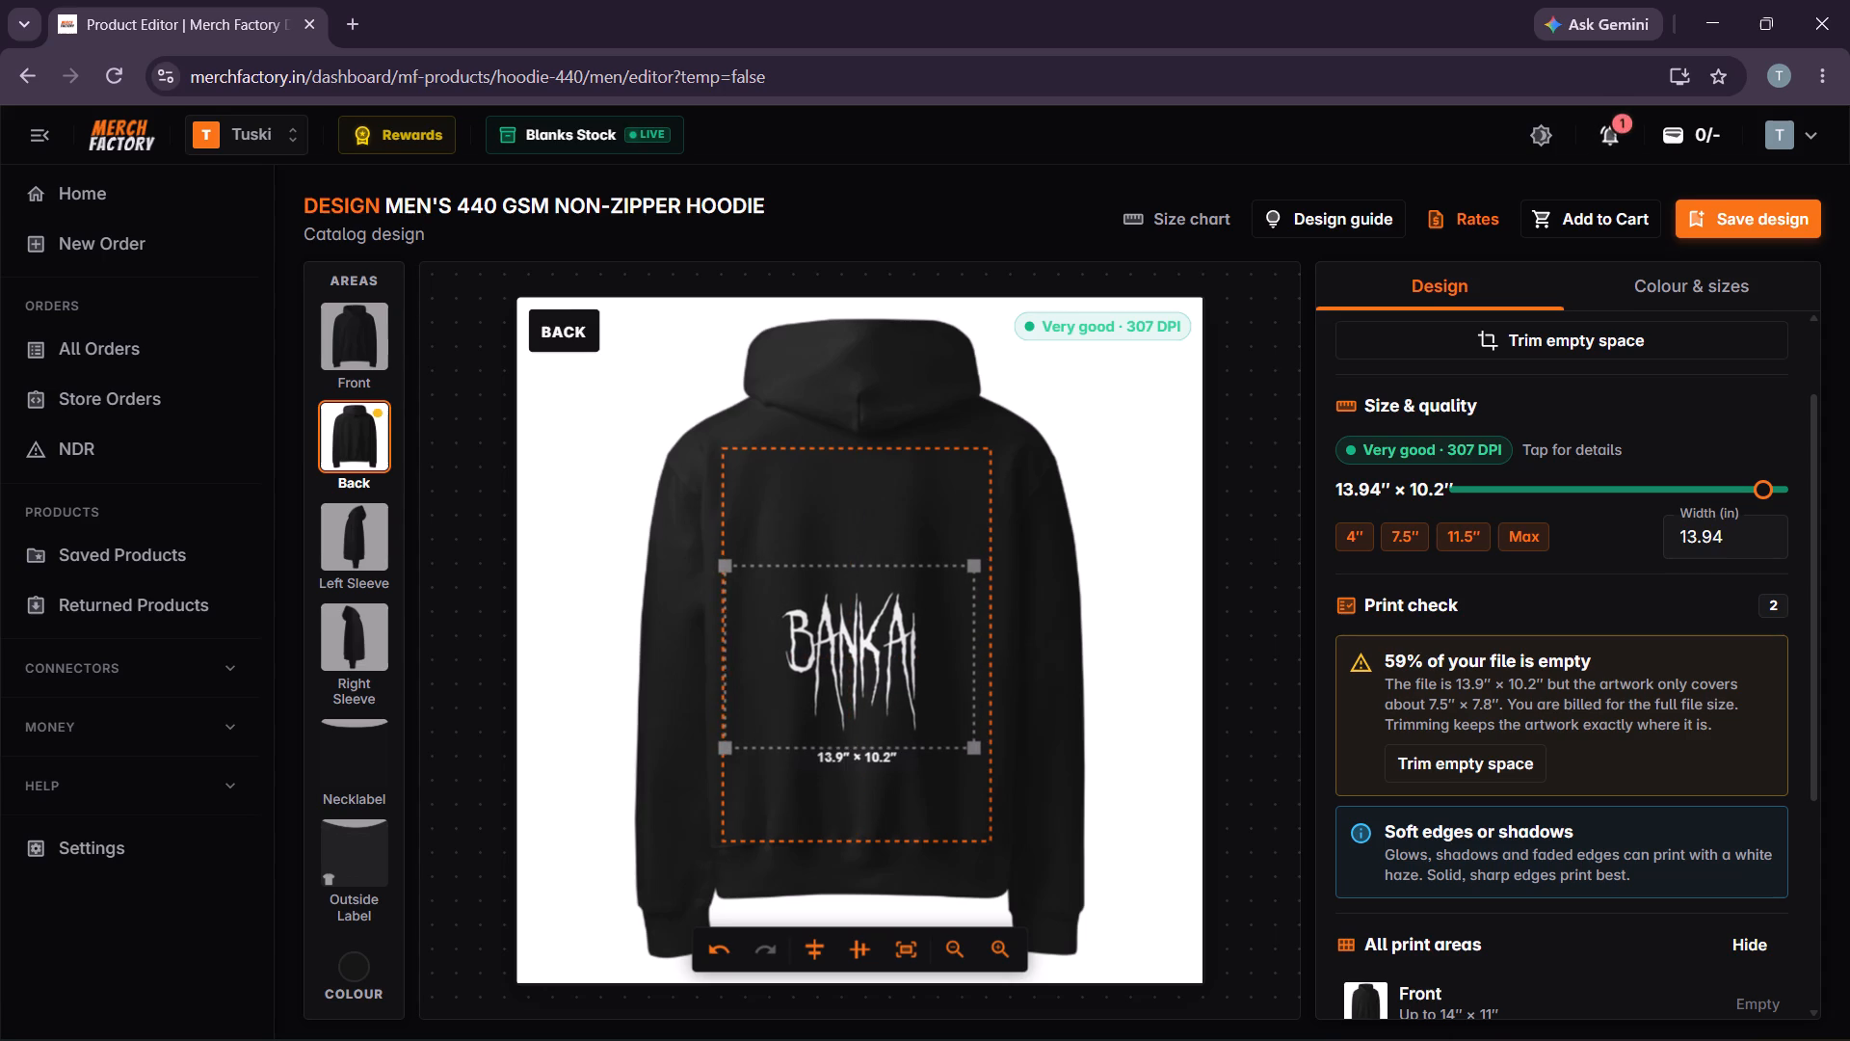
left_click_drag(850, 666, 861, 666)
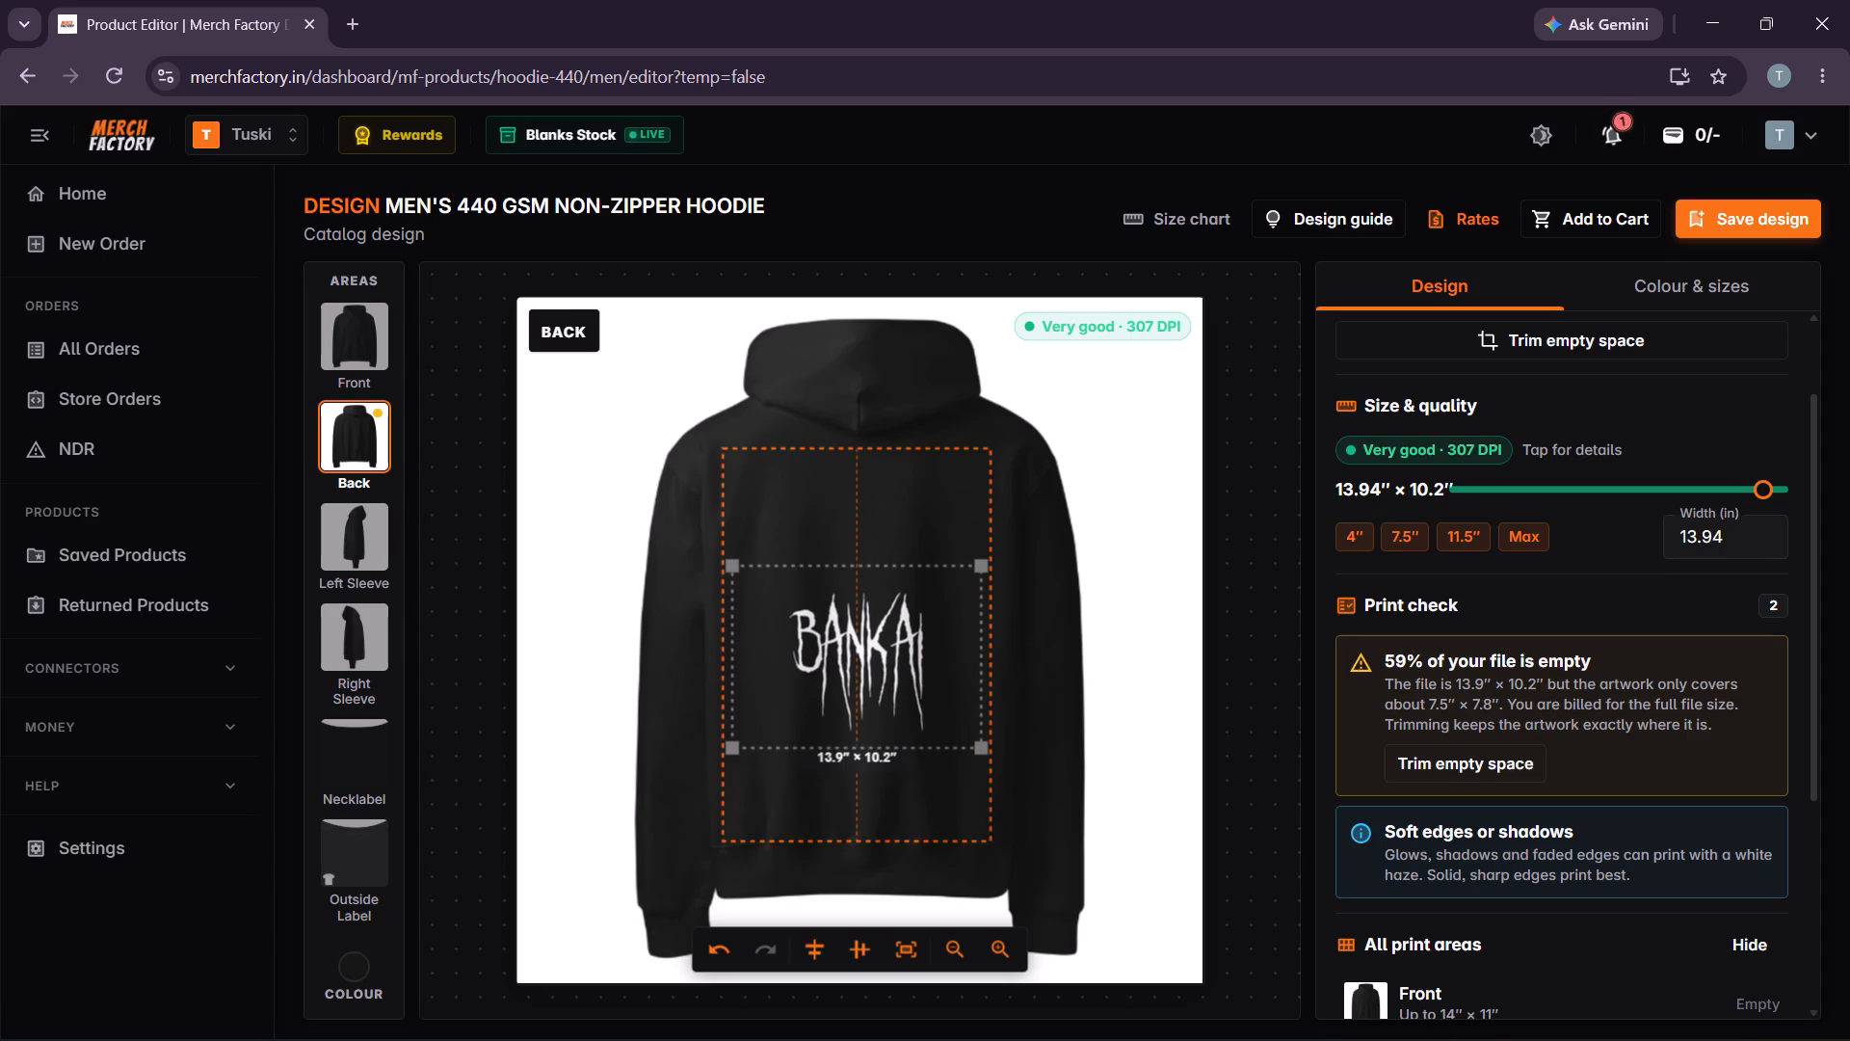
left_click(1040, 637)
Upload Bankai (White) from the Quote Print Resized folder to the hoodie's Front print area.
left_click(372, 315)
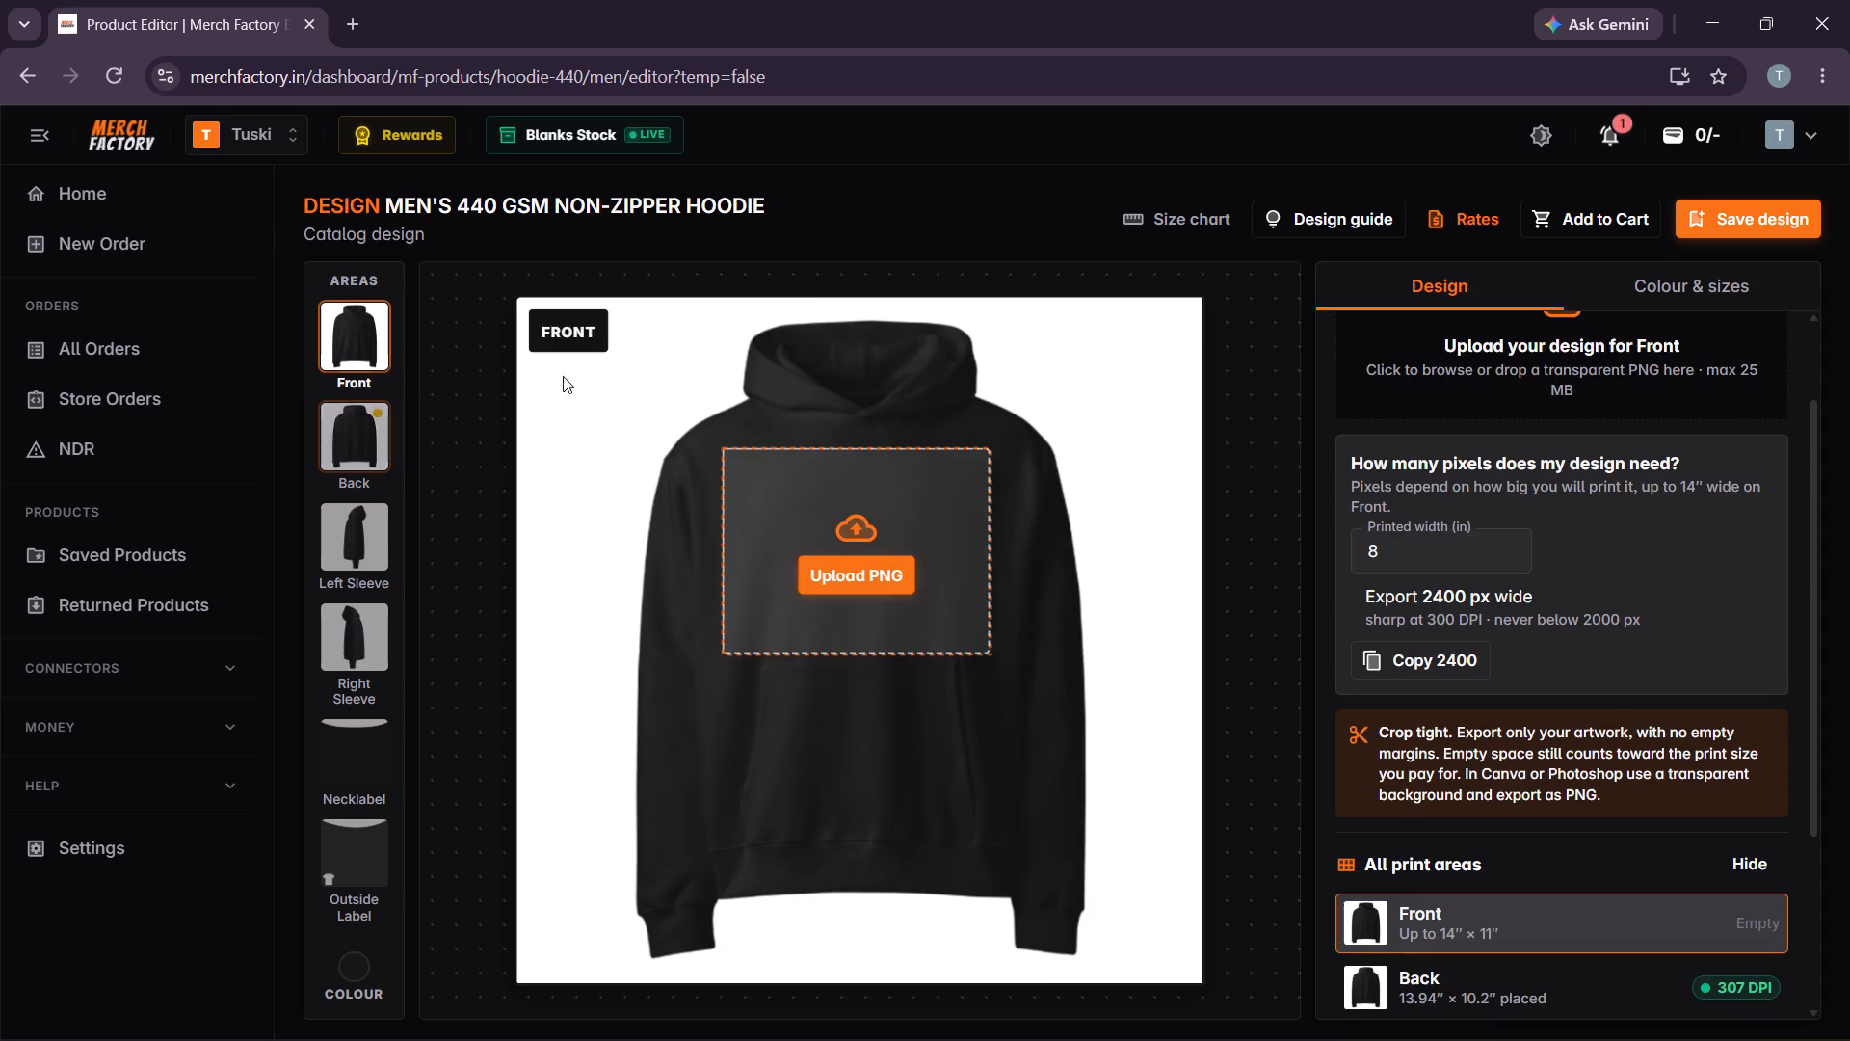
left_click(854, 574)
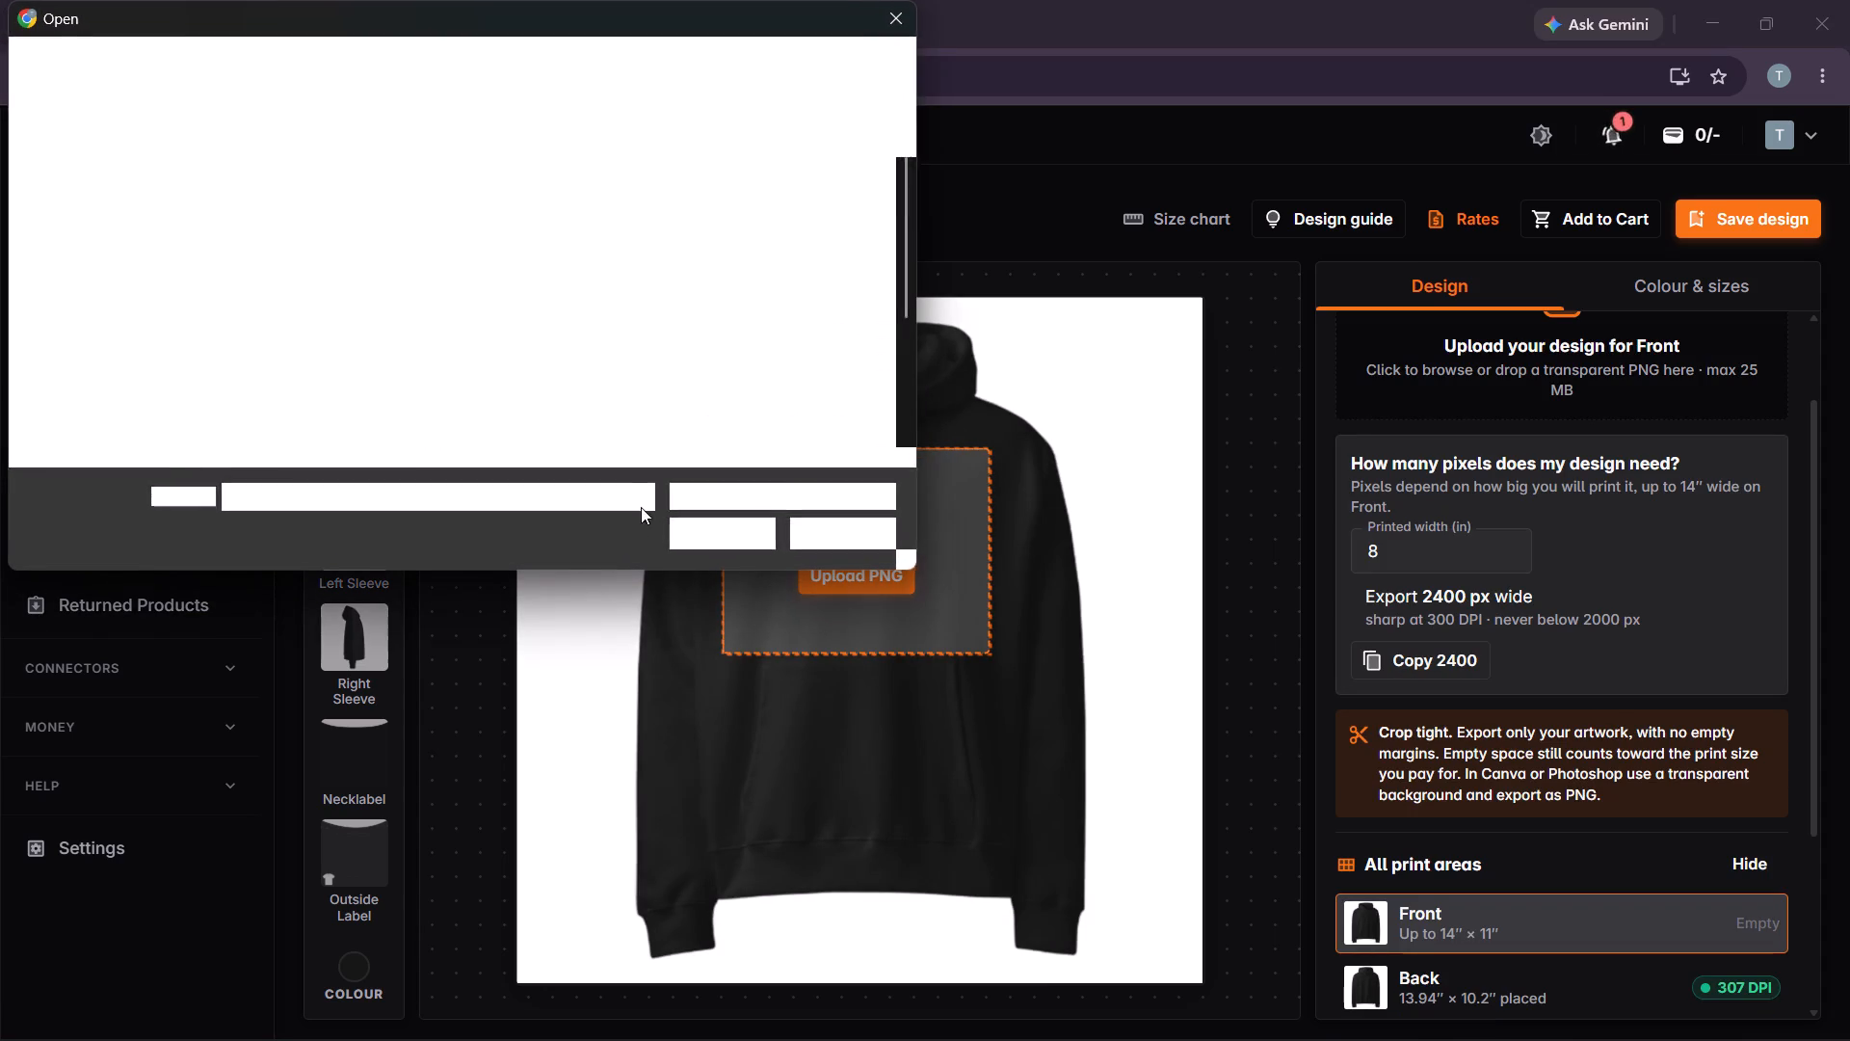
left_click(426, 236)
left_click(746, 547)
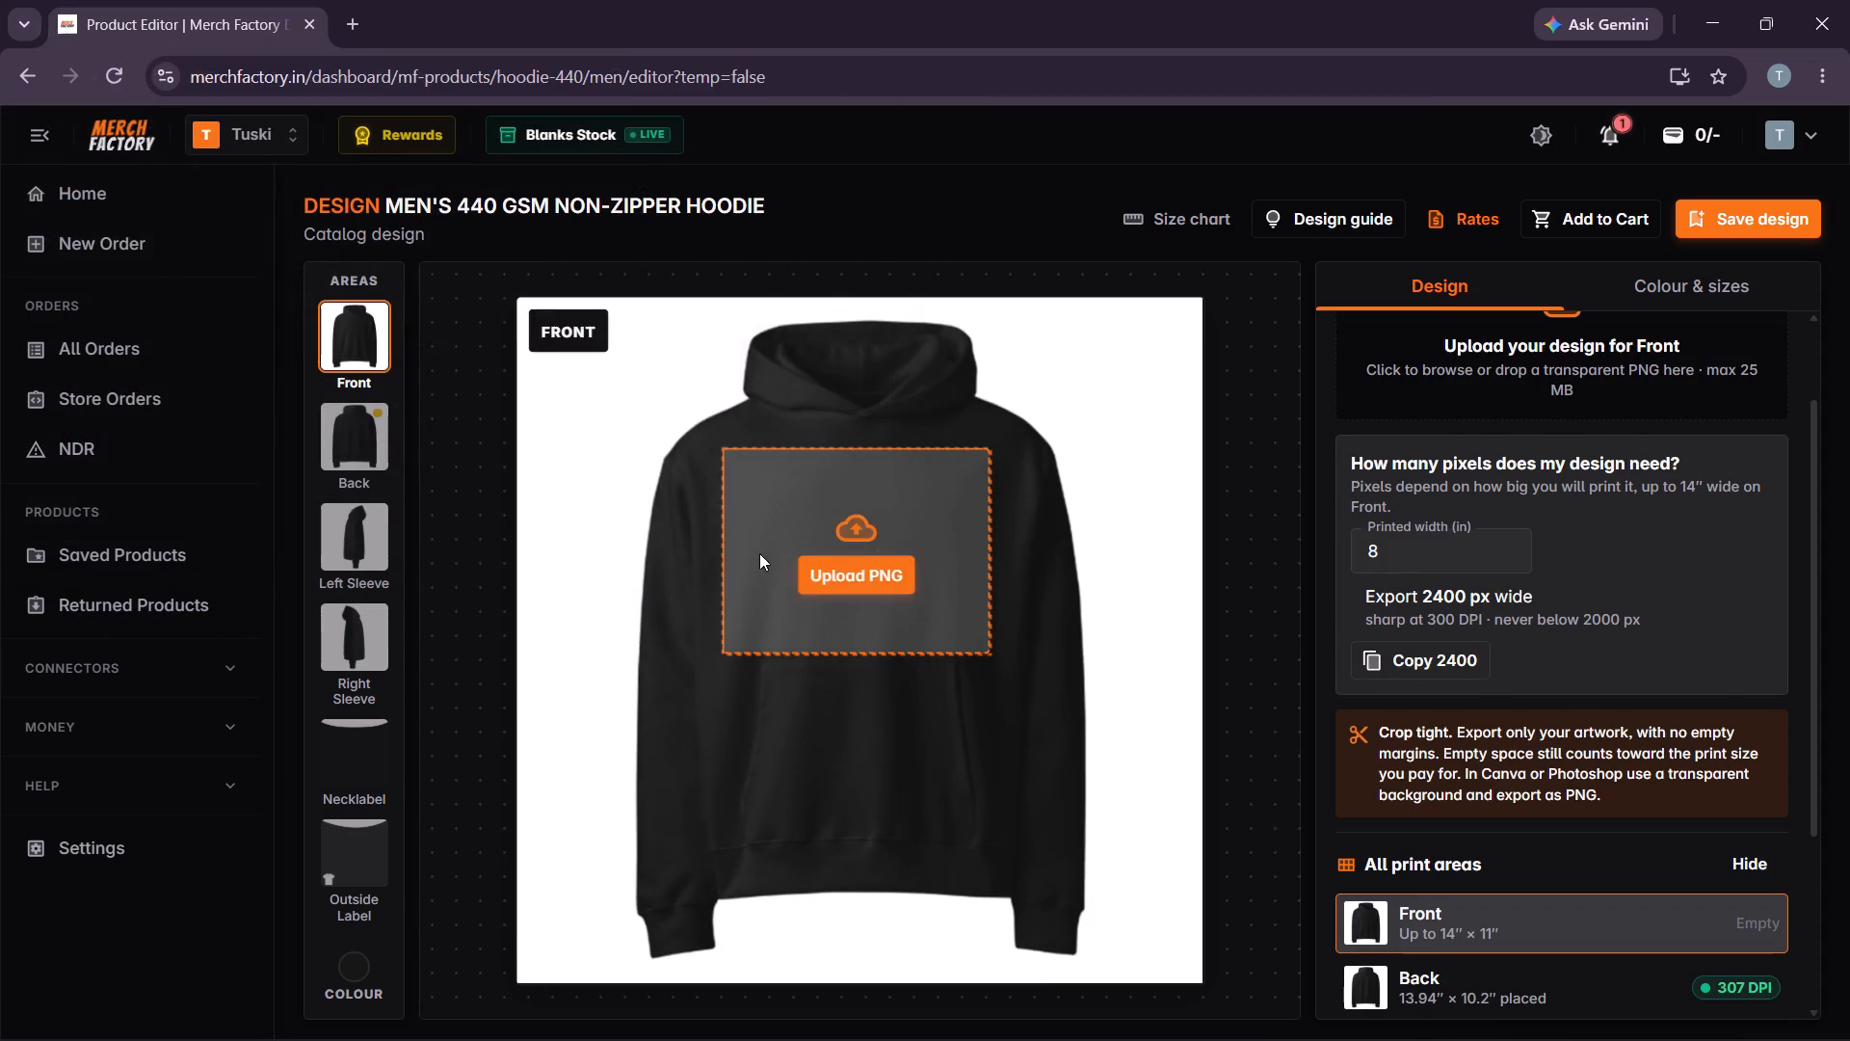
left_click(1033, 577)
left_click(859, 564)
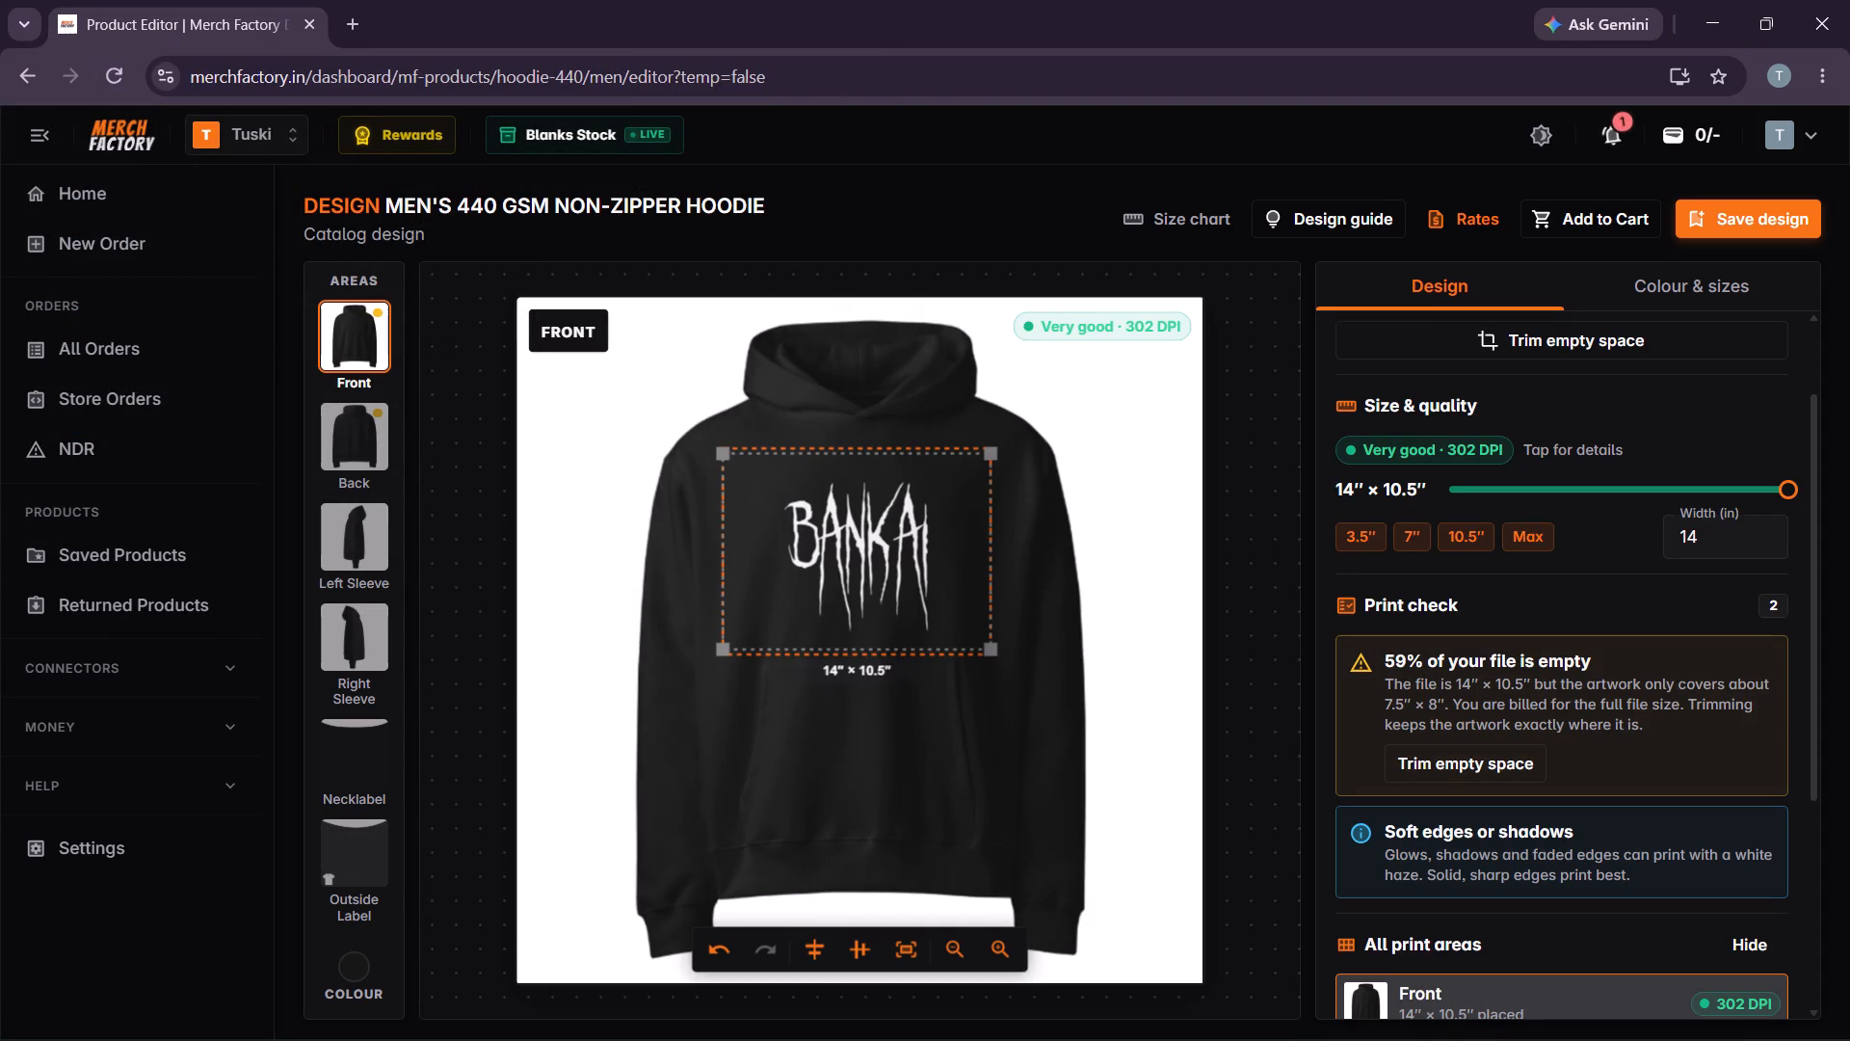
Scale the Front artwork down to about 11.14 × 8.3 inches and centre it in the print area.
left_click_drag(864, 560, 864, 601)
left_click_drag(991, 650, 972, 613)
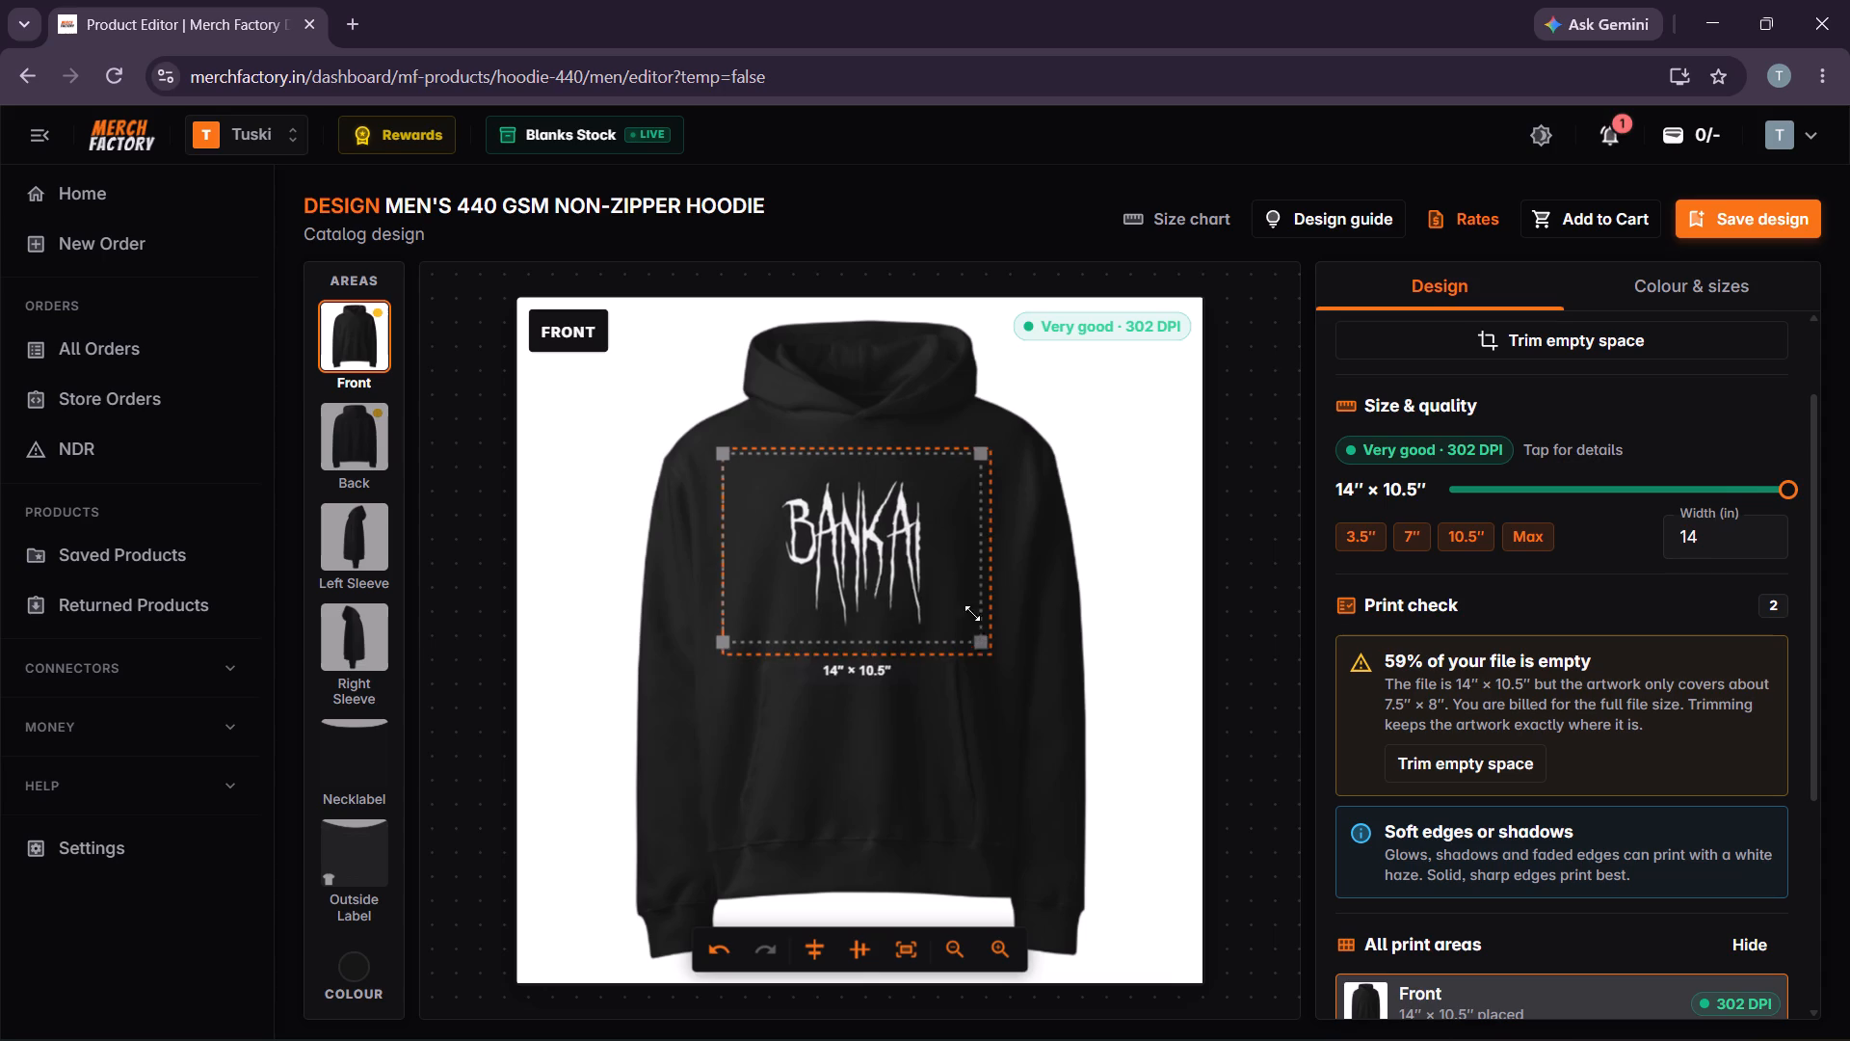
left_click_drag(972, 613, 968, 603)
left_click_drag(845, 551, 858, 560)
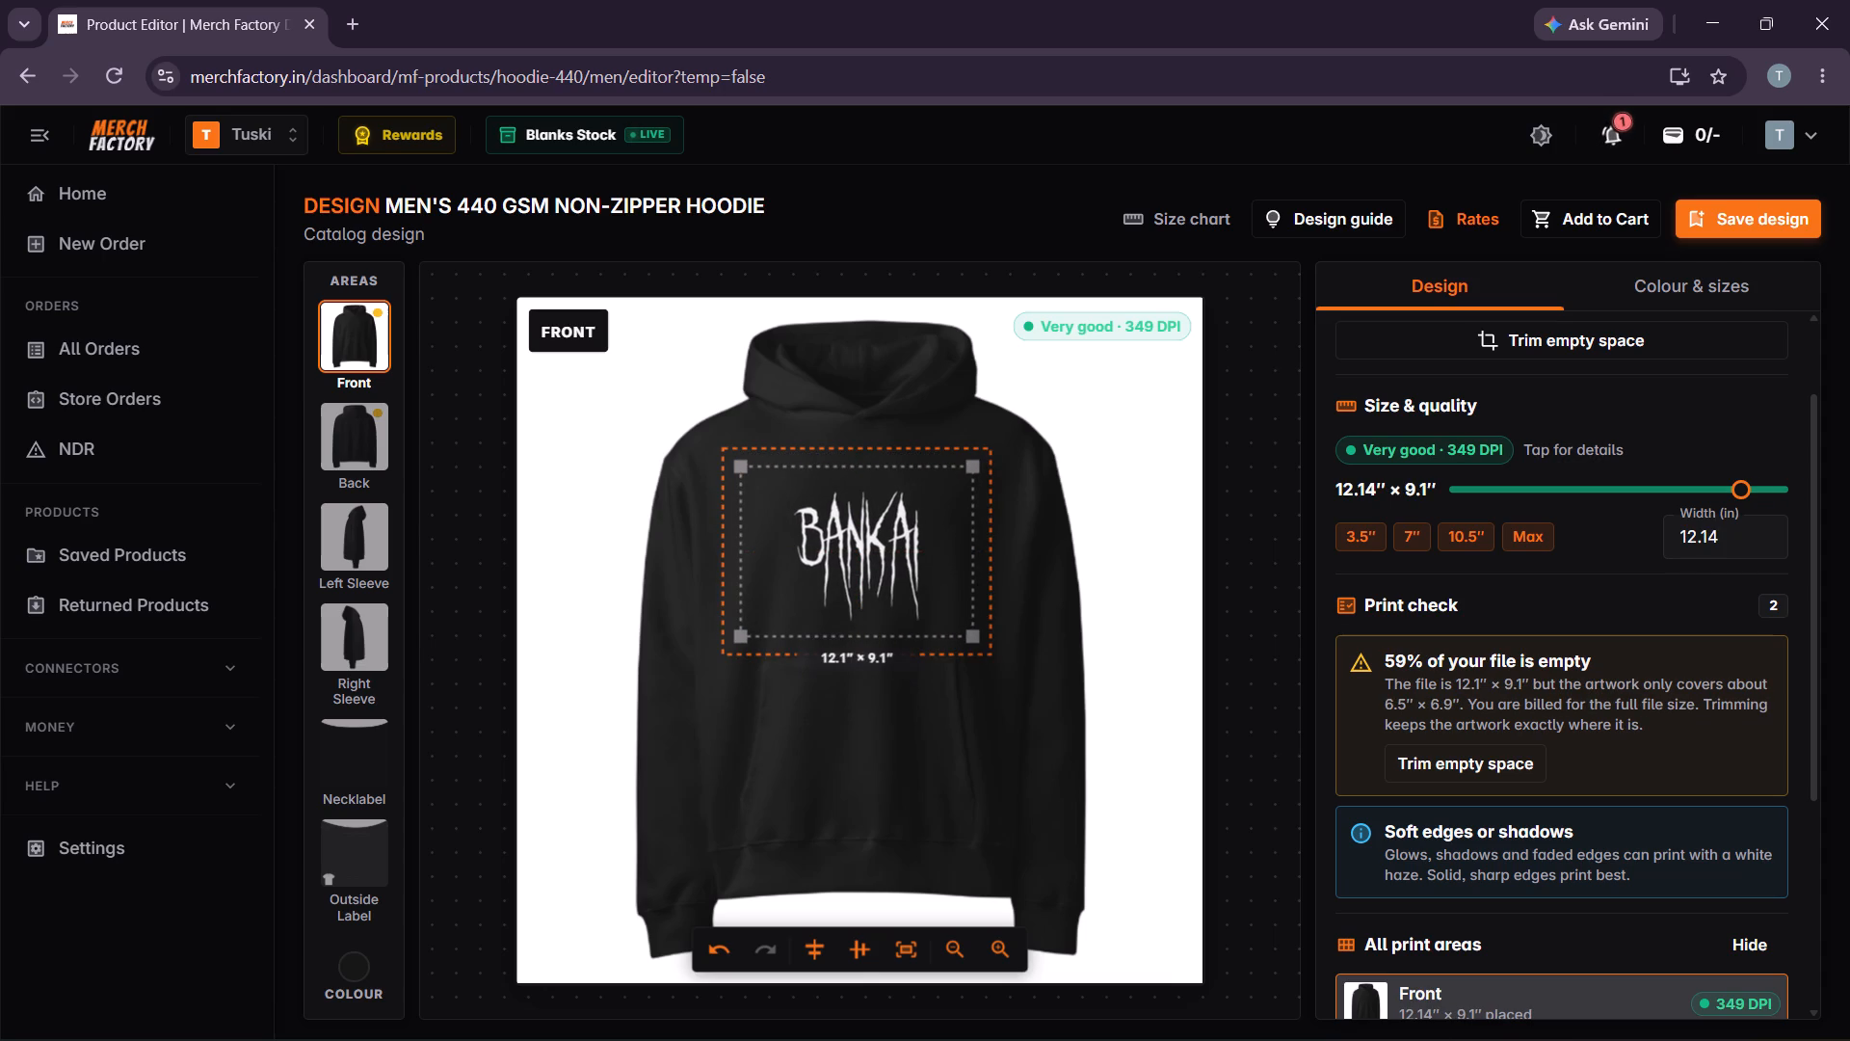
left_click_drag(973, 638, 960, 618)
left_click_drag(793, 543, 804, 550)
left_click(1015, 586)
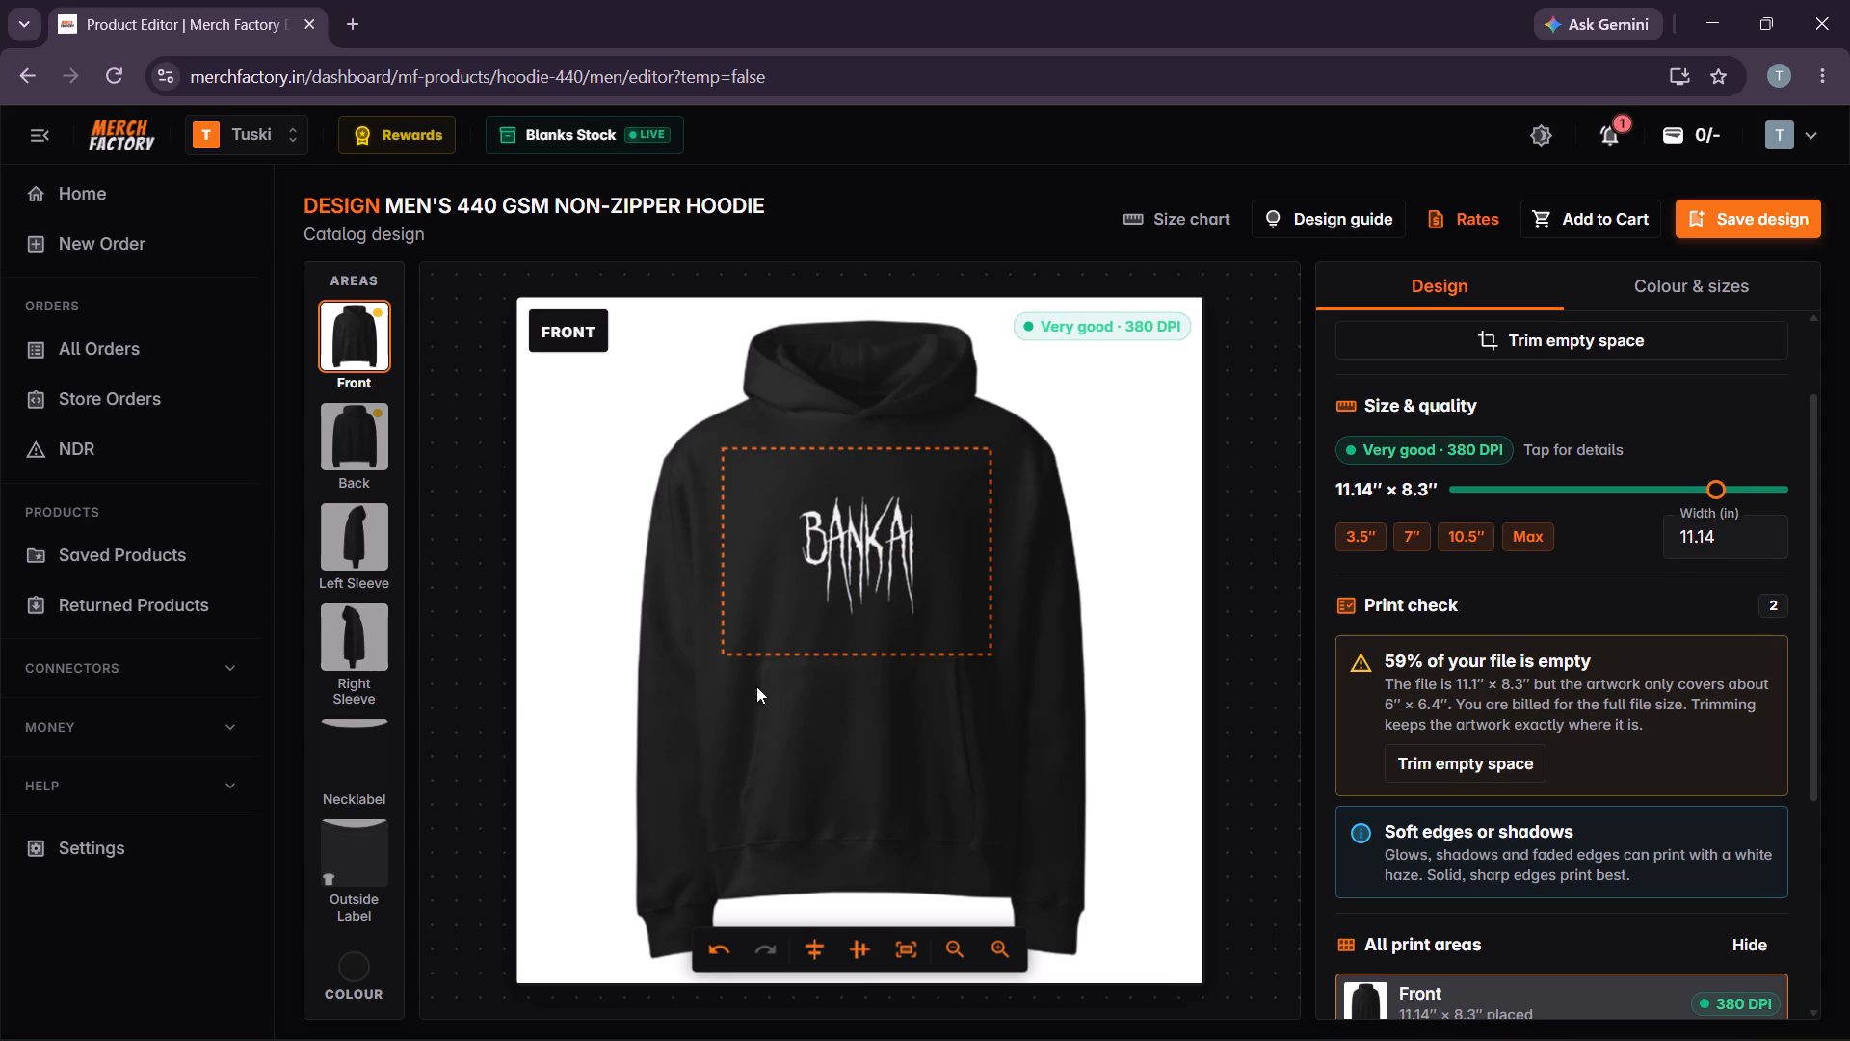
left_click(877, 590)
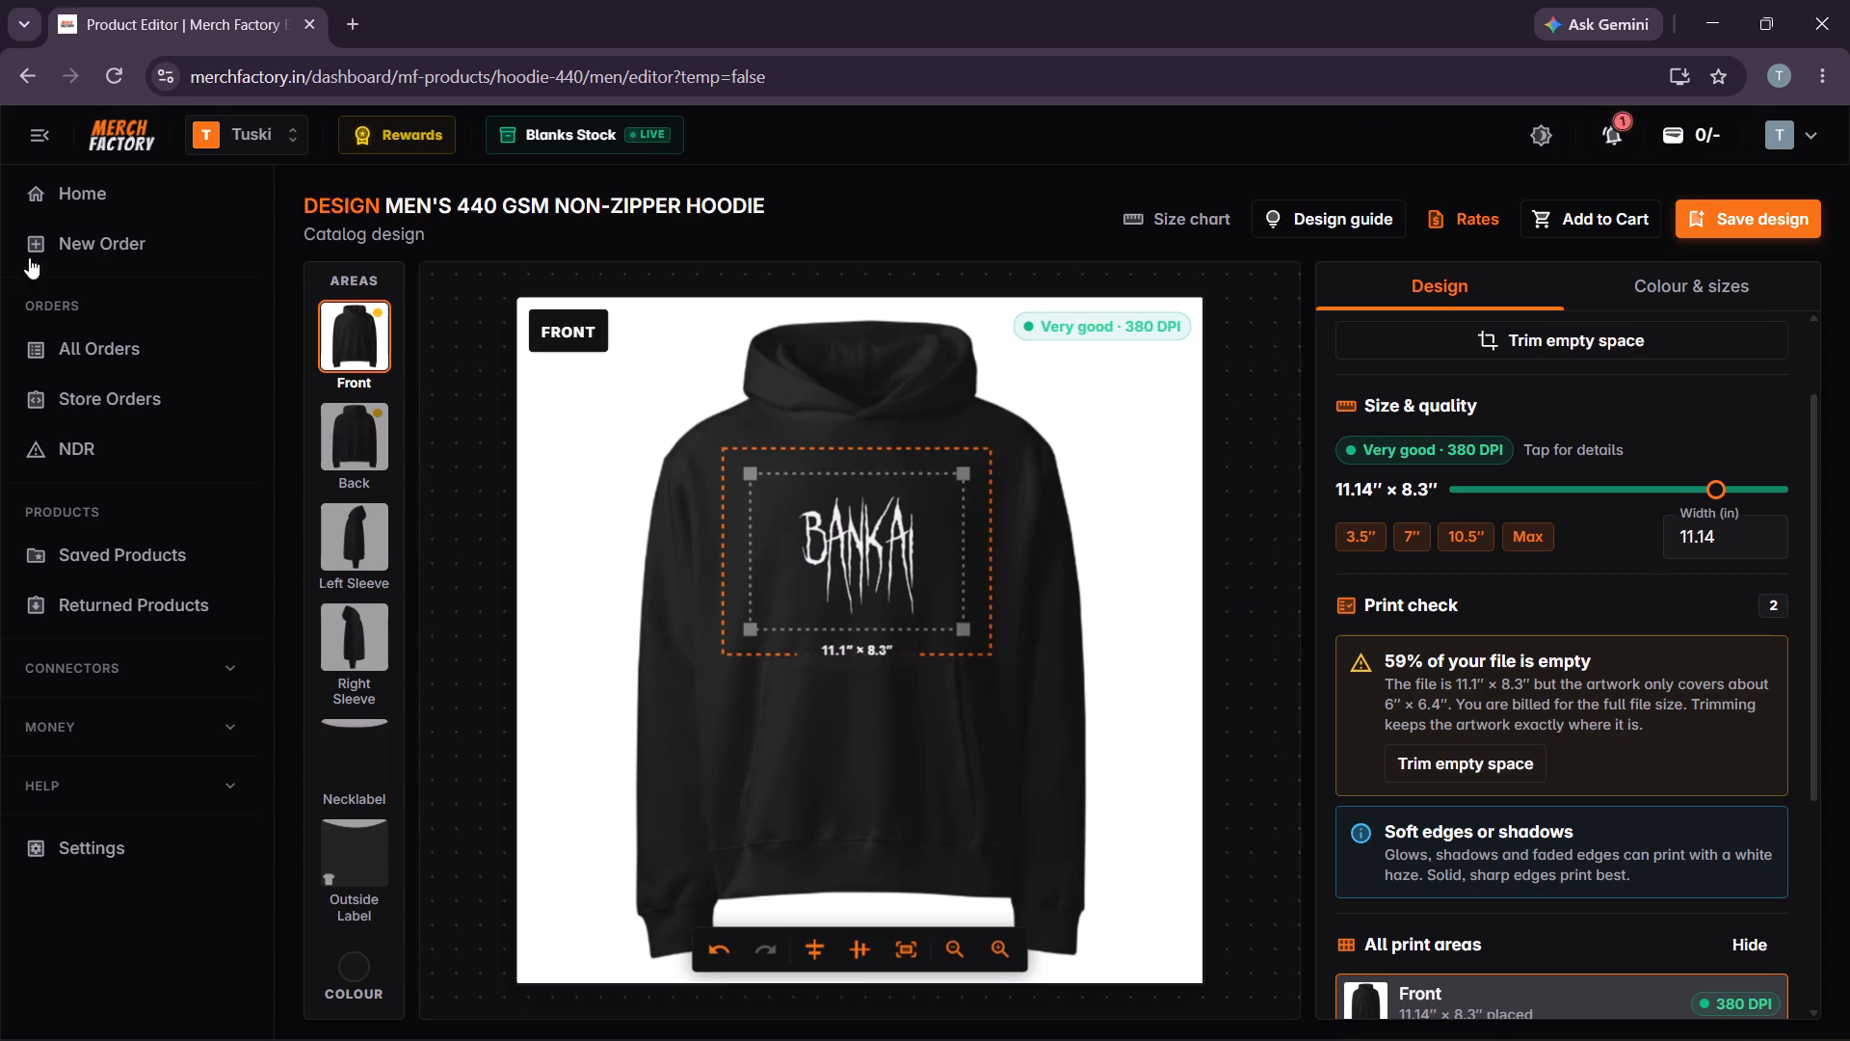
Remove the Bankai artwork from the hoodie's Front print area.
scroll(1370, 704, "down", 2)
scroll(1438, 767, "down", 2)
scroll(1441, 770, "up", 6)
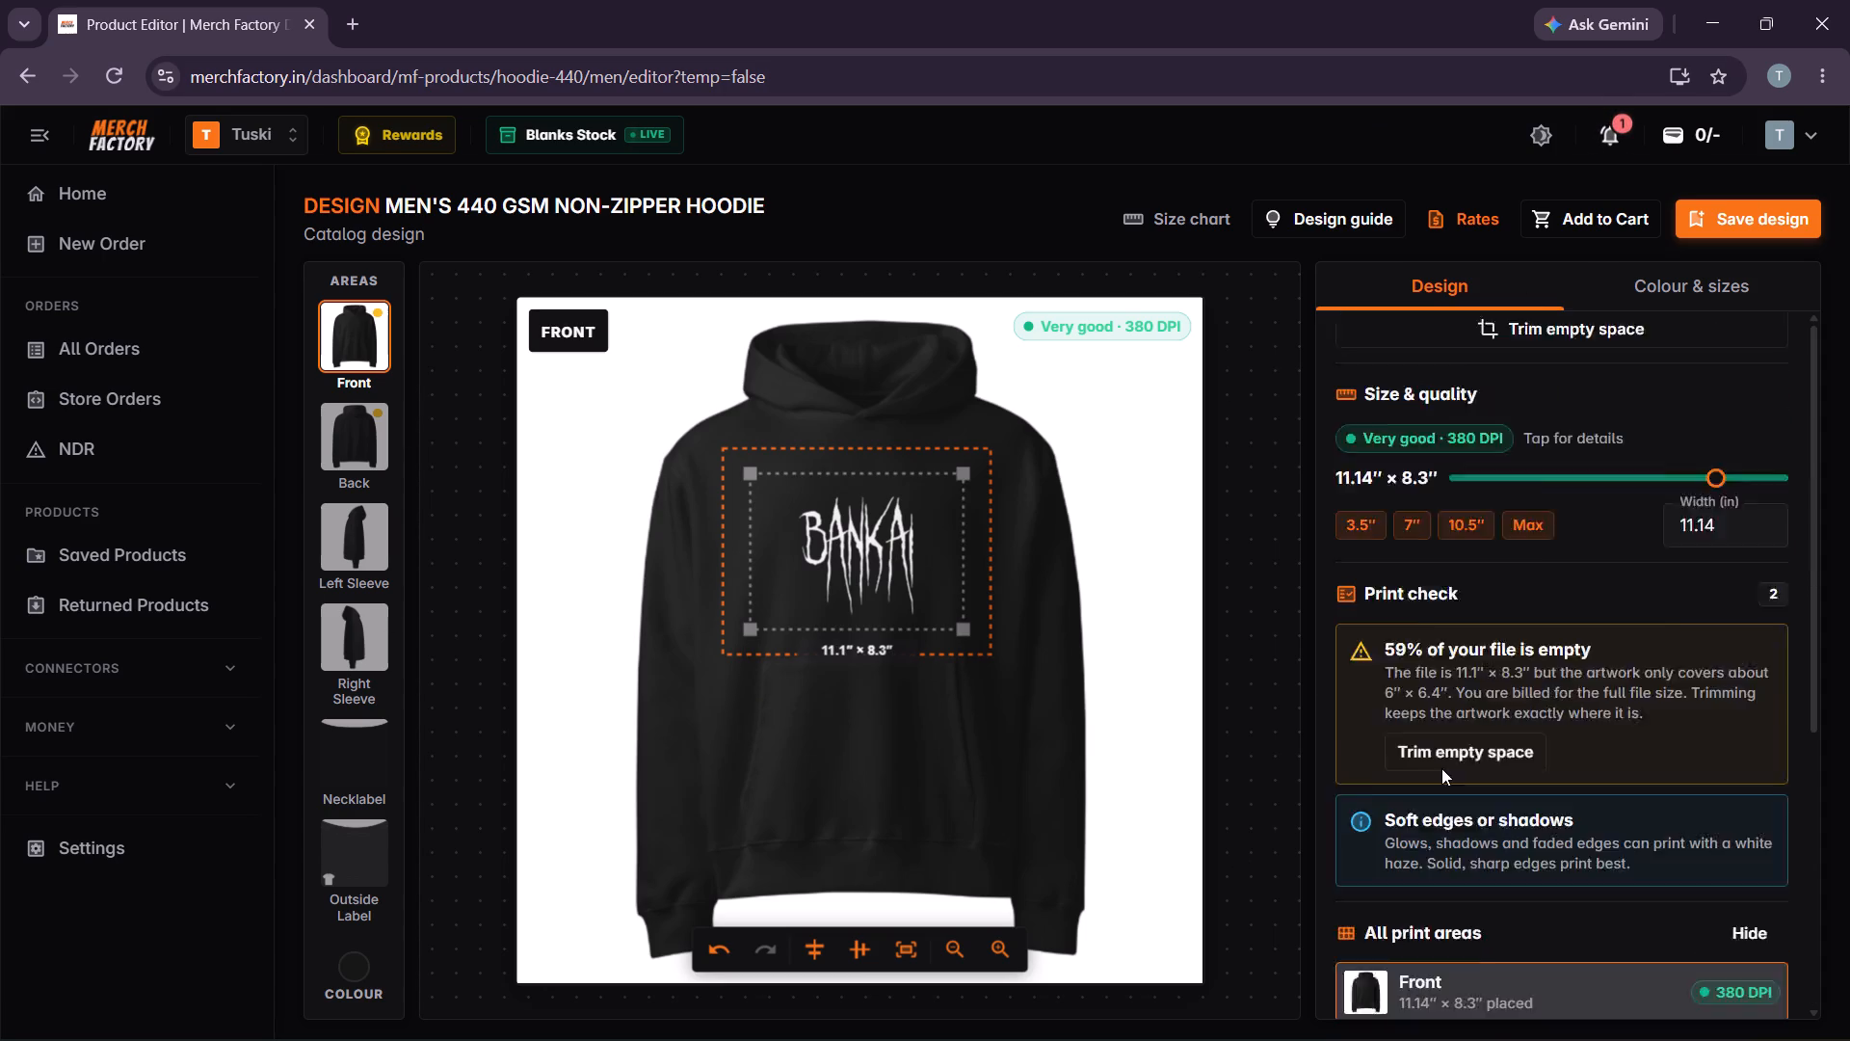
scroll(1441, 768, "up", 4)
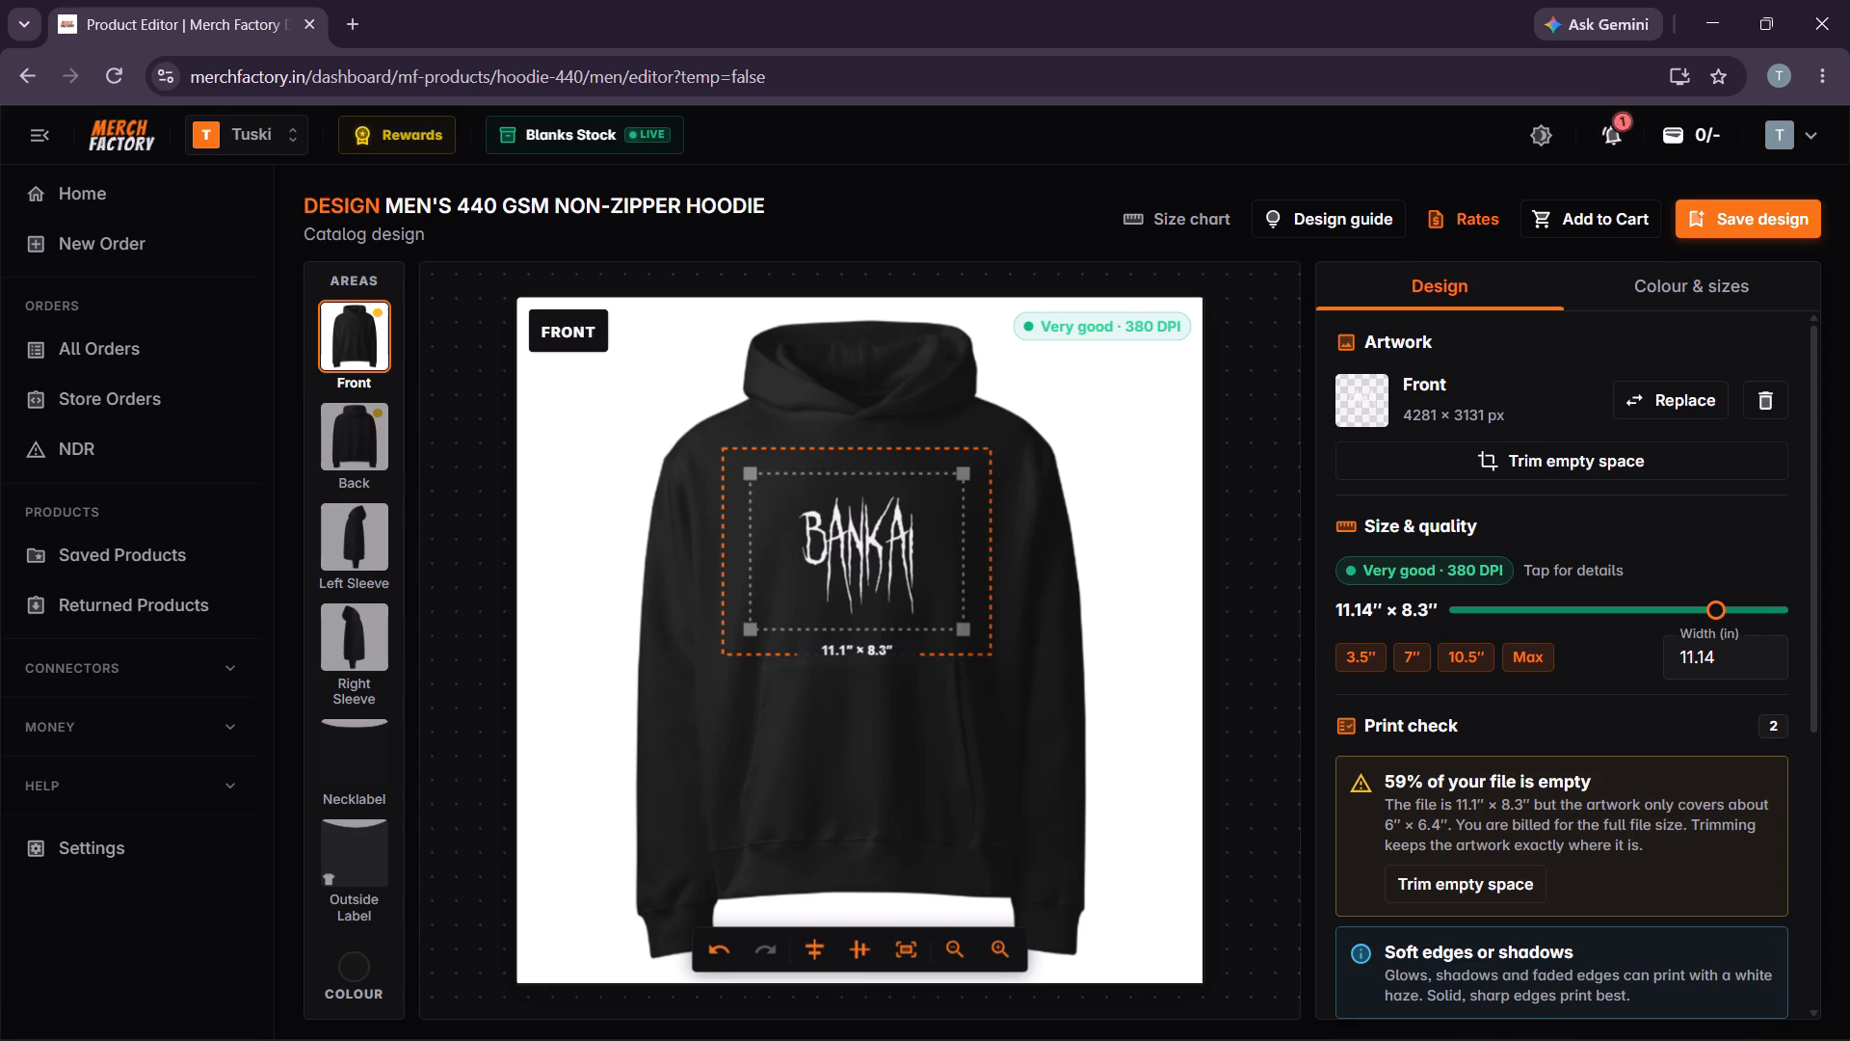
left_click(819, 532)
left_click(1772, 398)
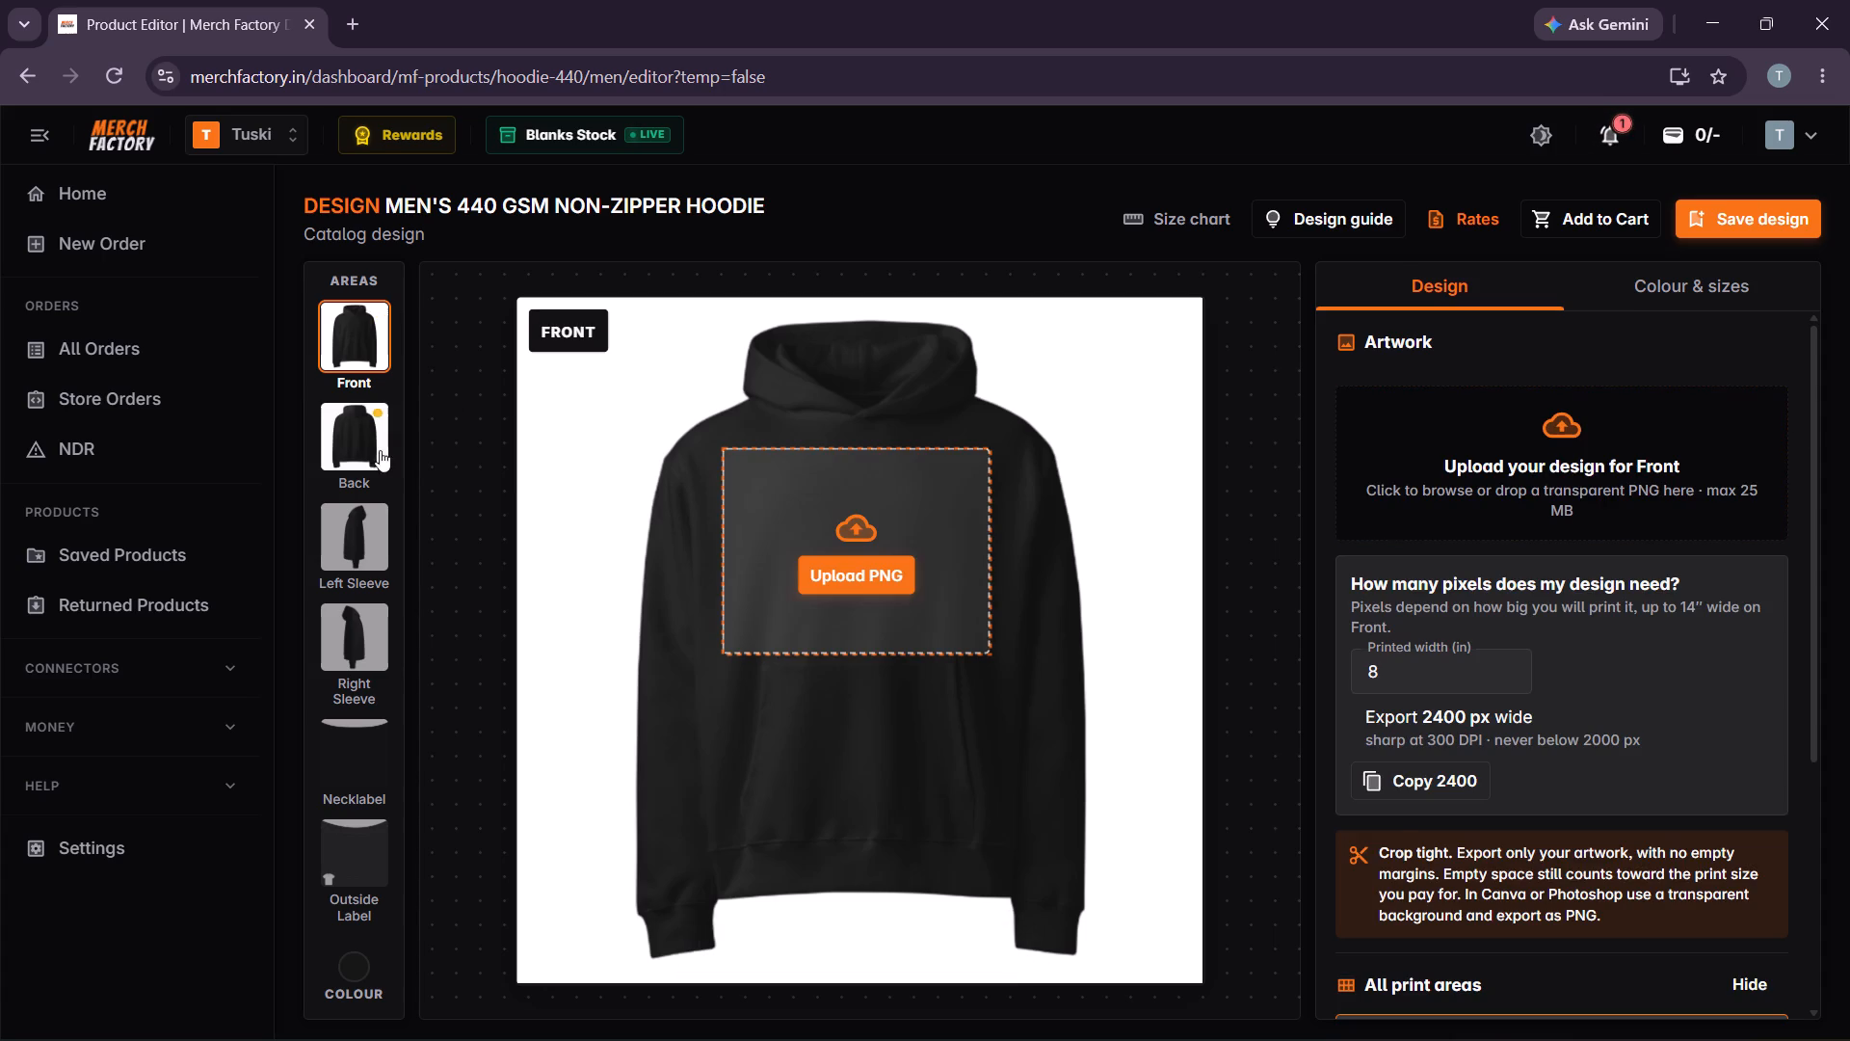
Review the artwork placement on the hoodie's Back and the list of all print areas.
left_click(380, 450)
left_click(906, 693)
left_click(1123, 692)
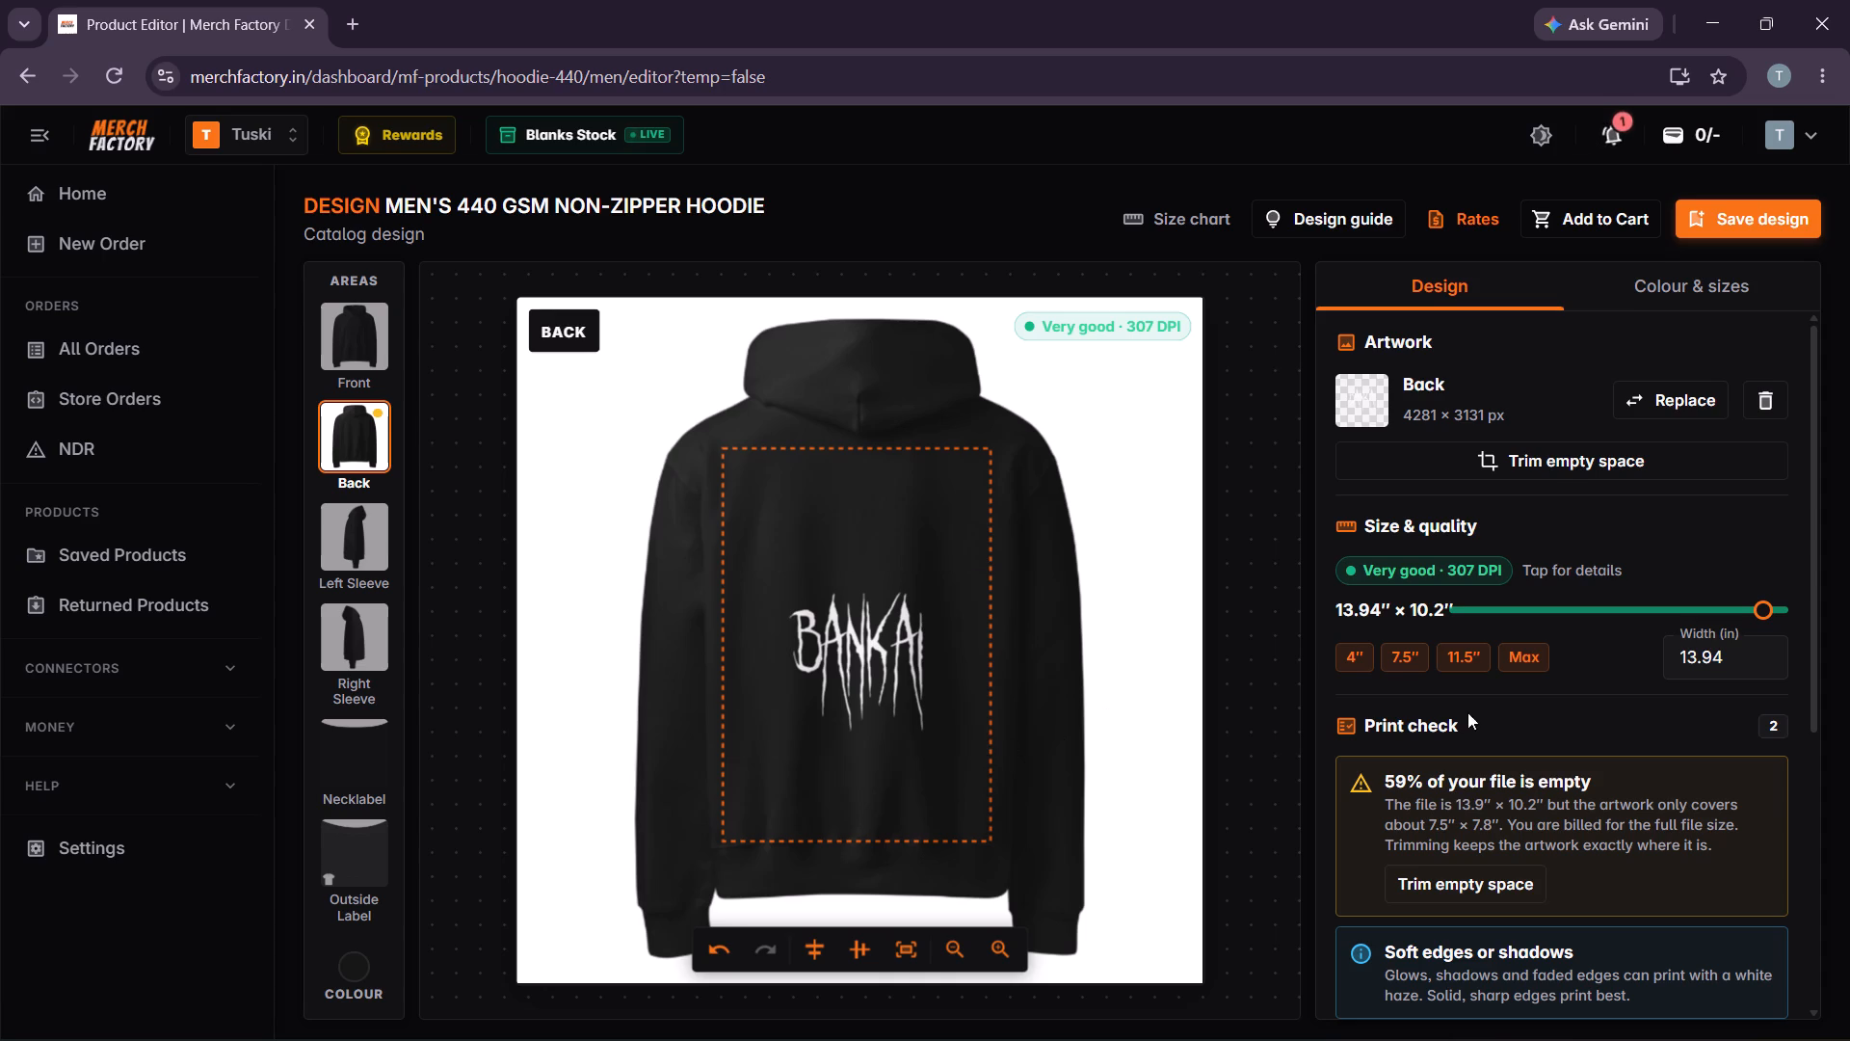
scroll(1470, 719, "down", 6)
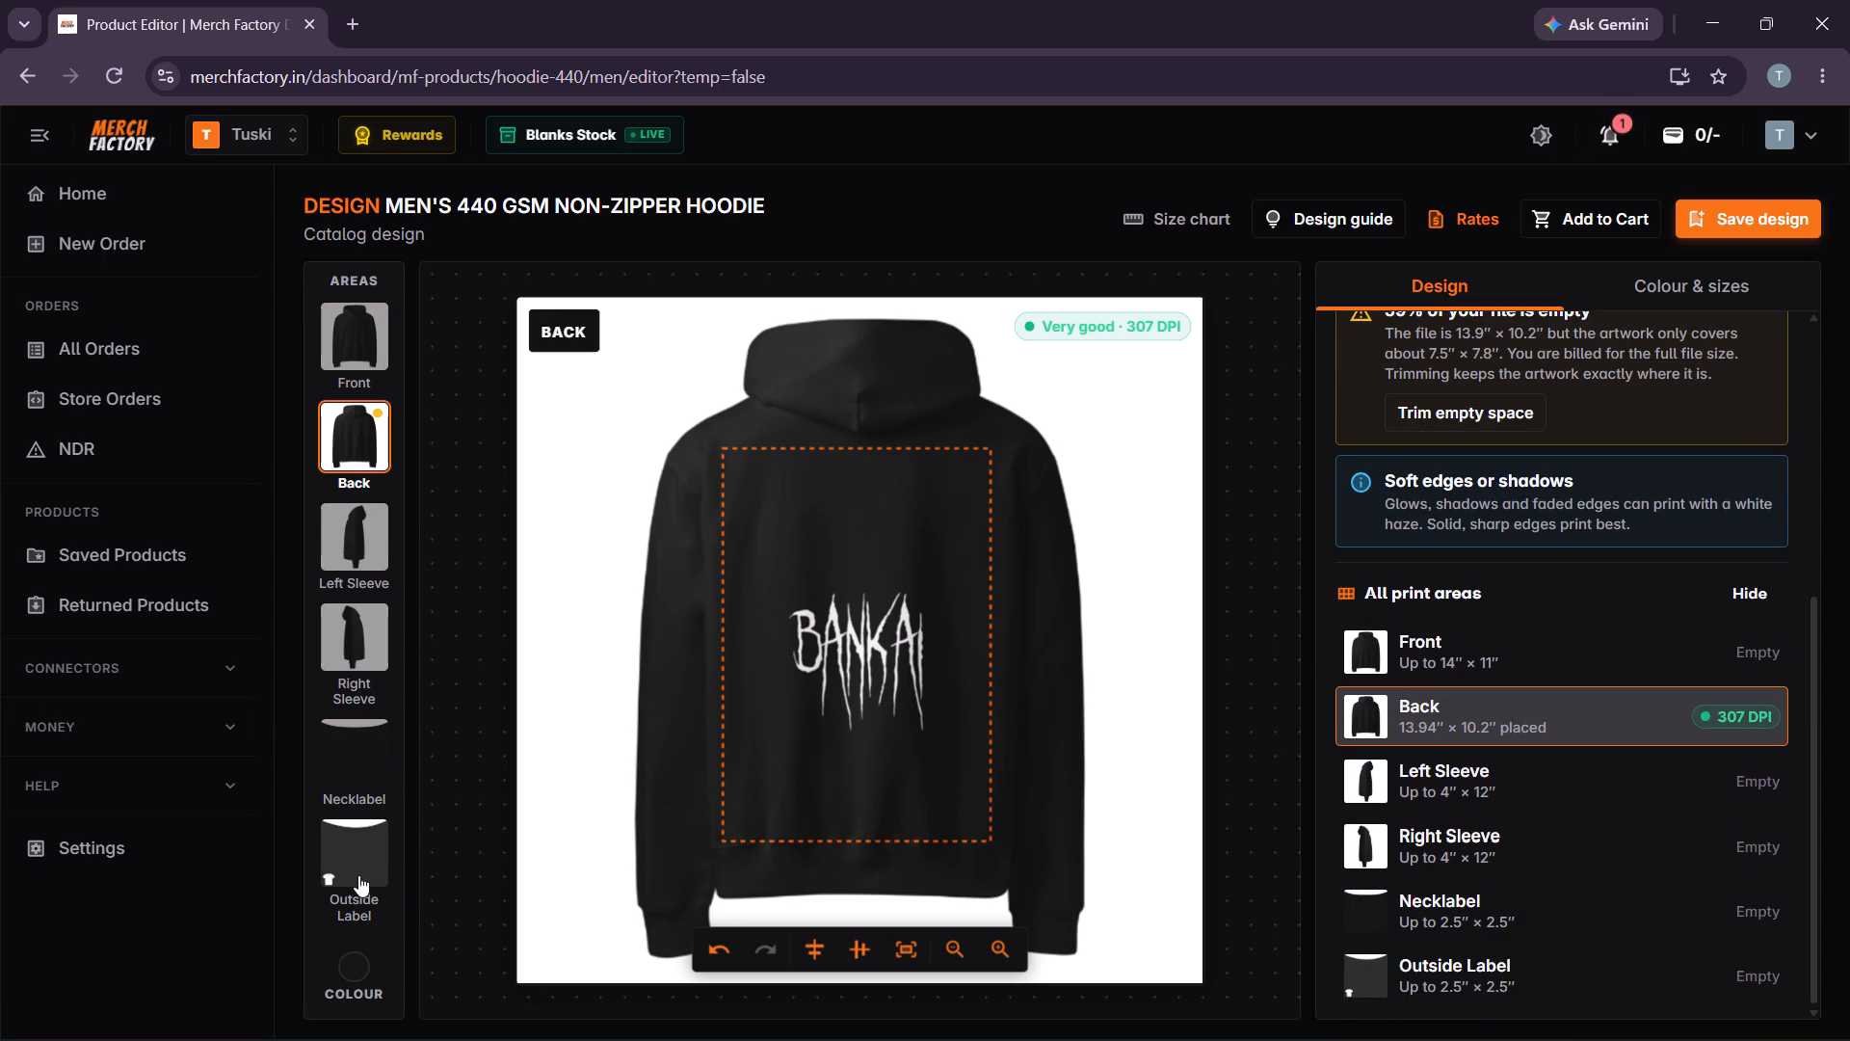
Upload Tuski Final Logo from the Tuski 1 folder on the Tuski (E:) drive to the hoodie's Necklabel print area.
left_click(358, 875)
left_click(348, 770)
left_click(872, 587)
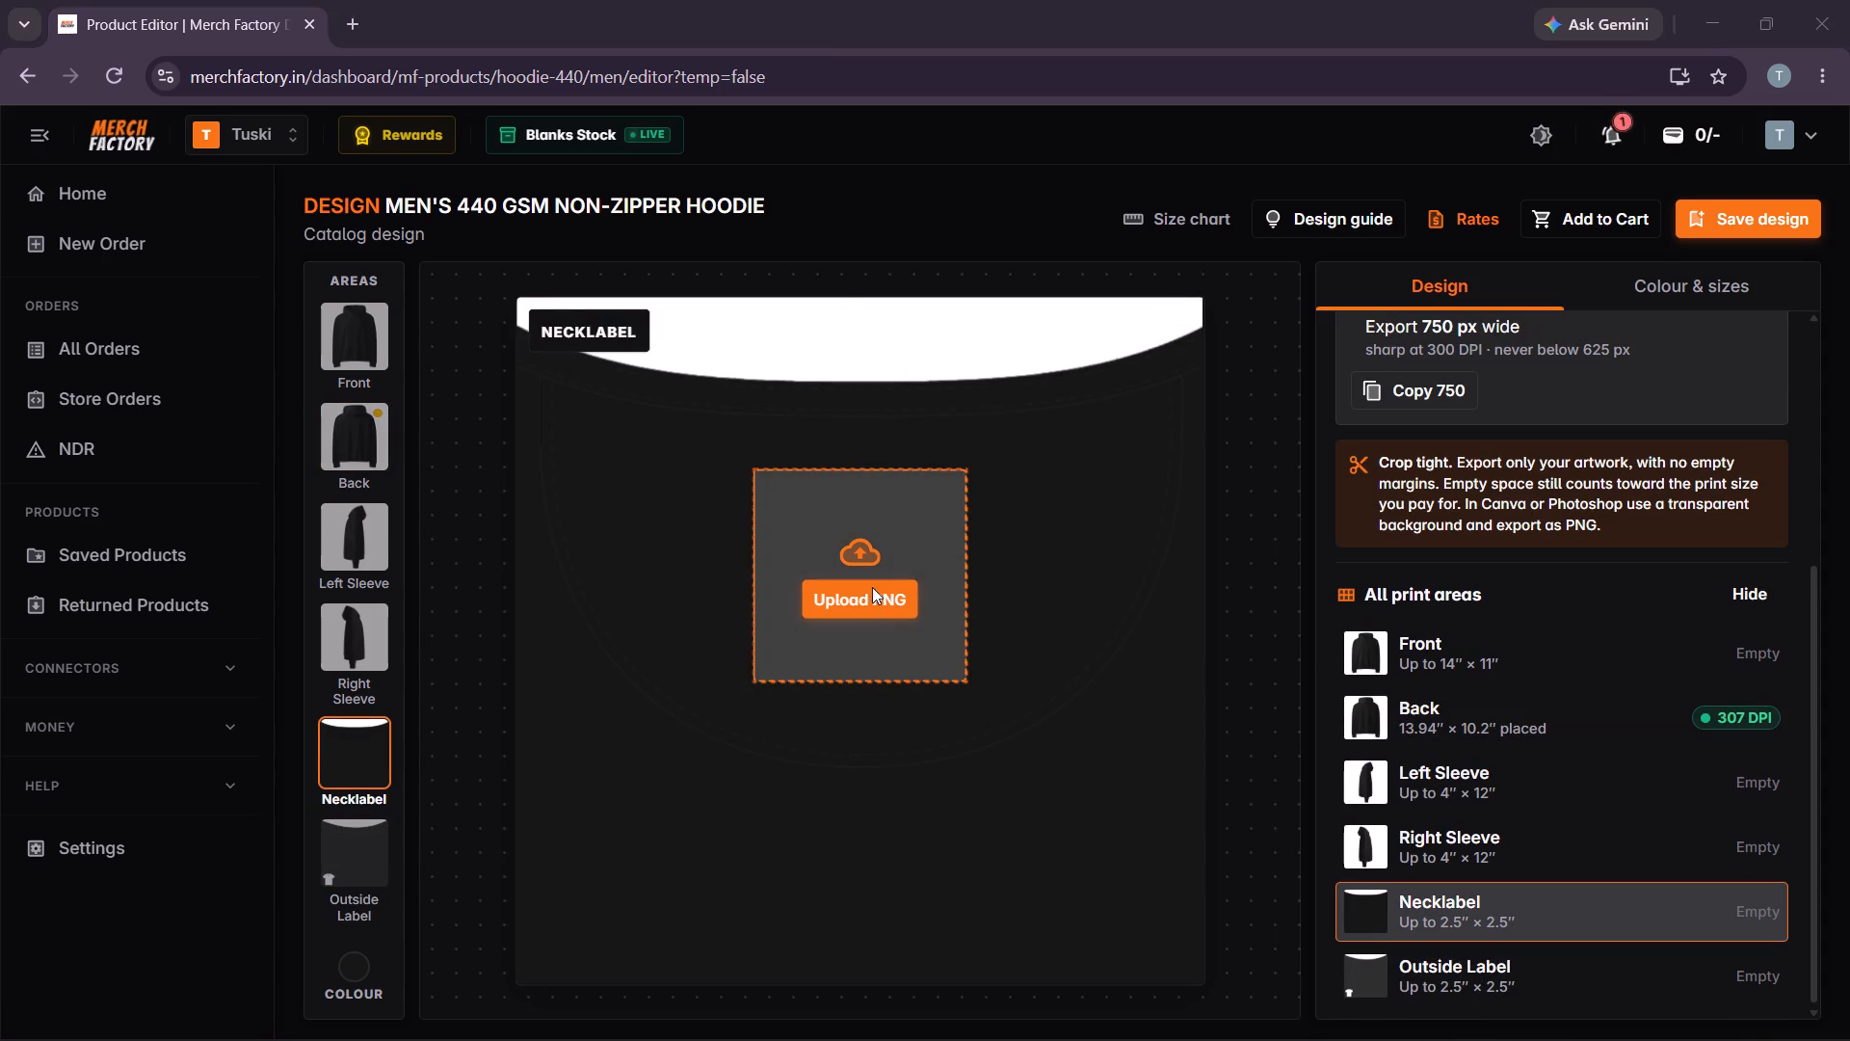
scroll(167, 361, "down", 2)
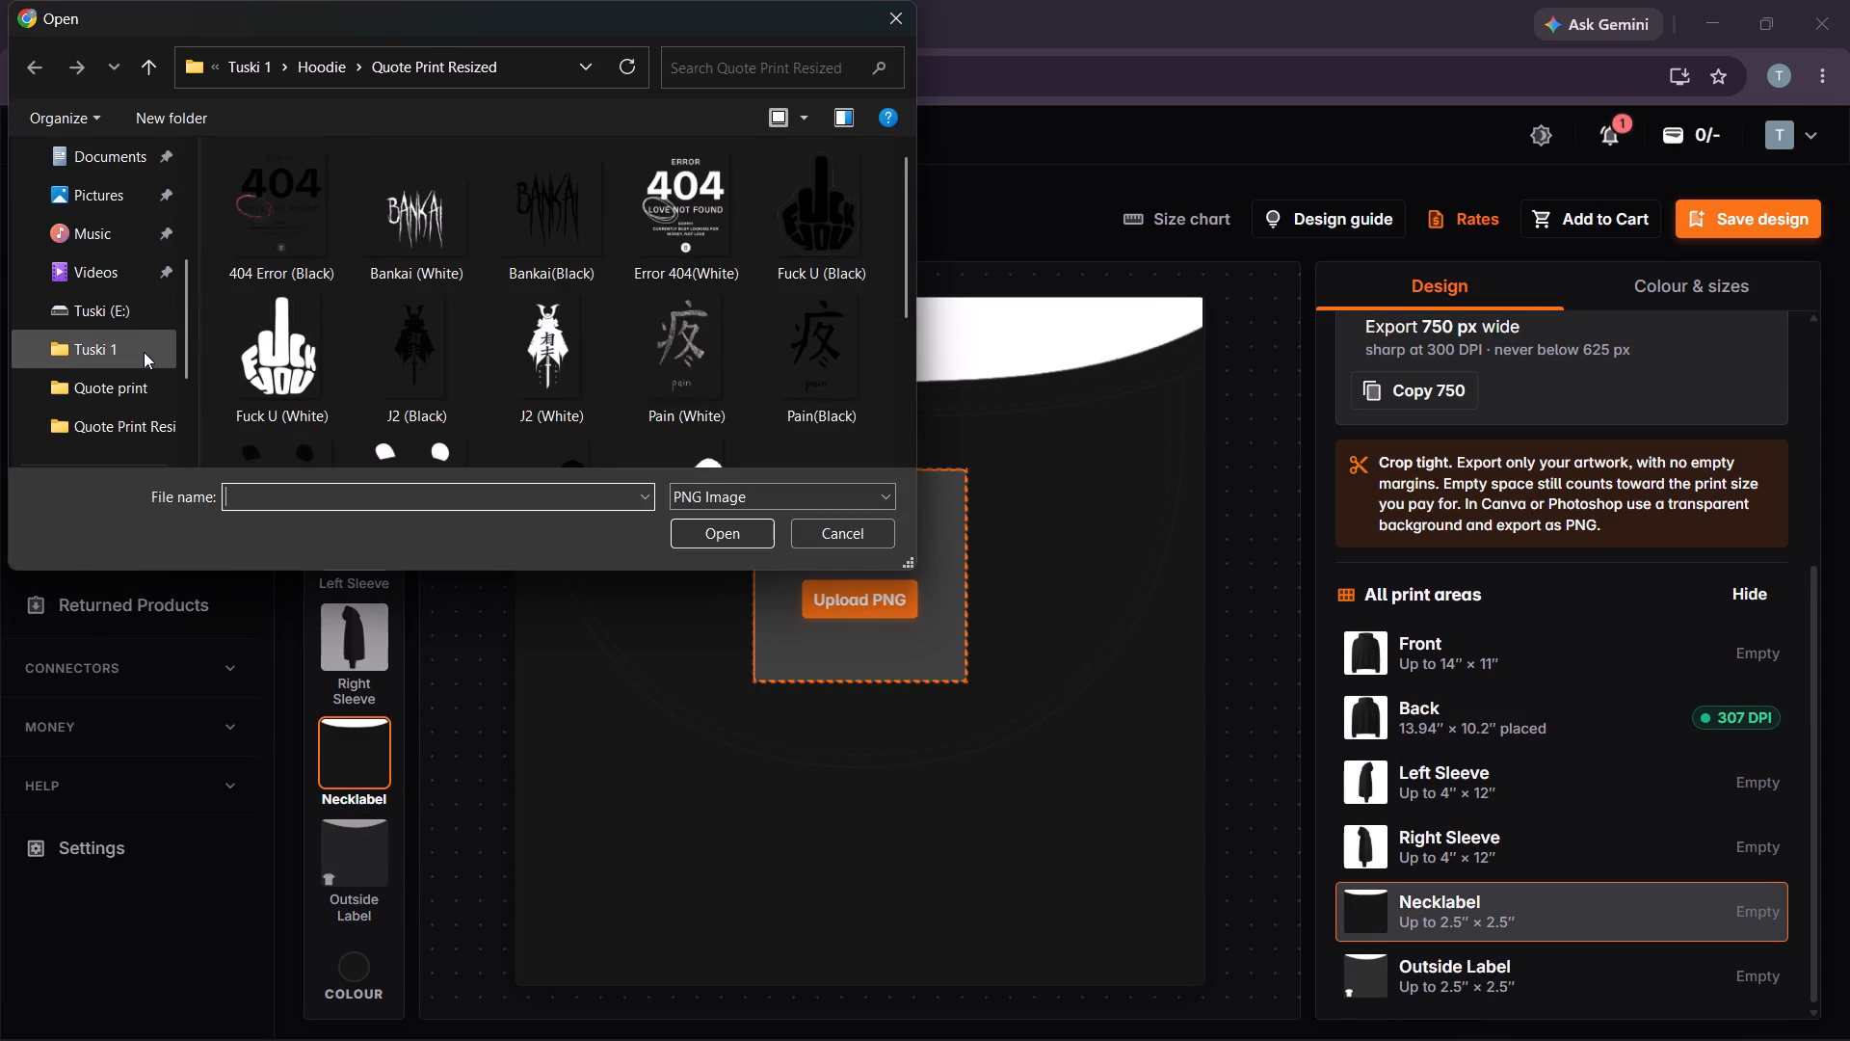
scroll(144, 351, "down", 2)
left_click(119, 375)
left_click(121, 351)
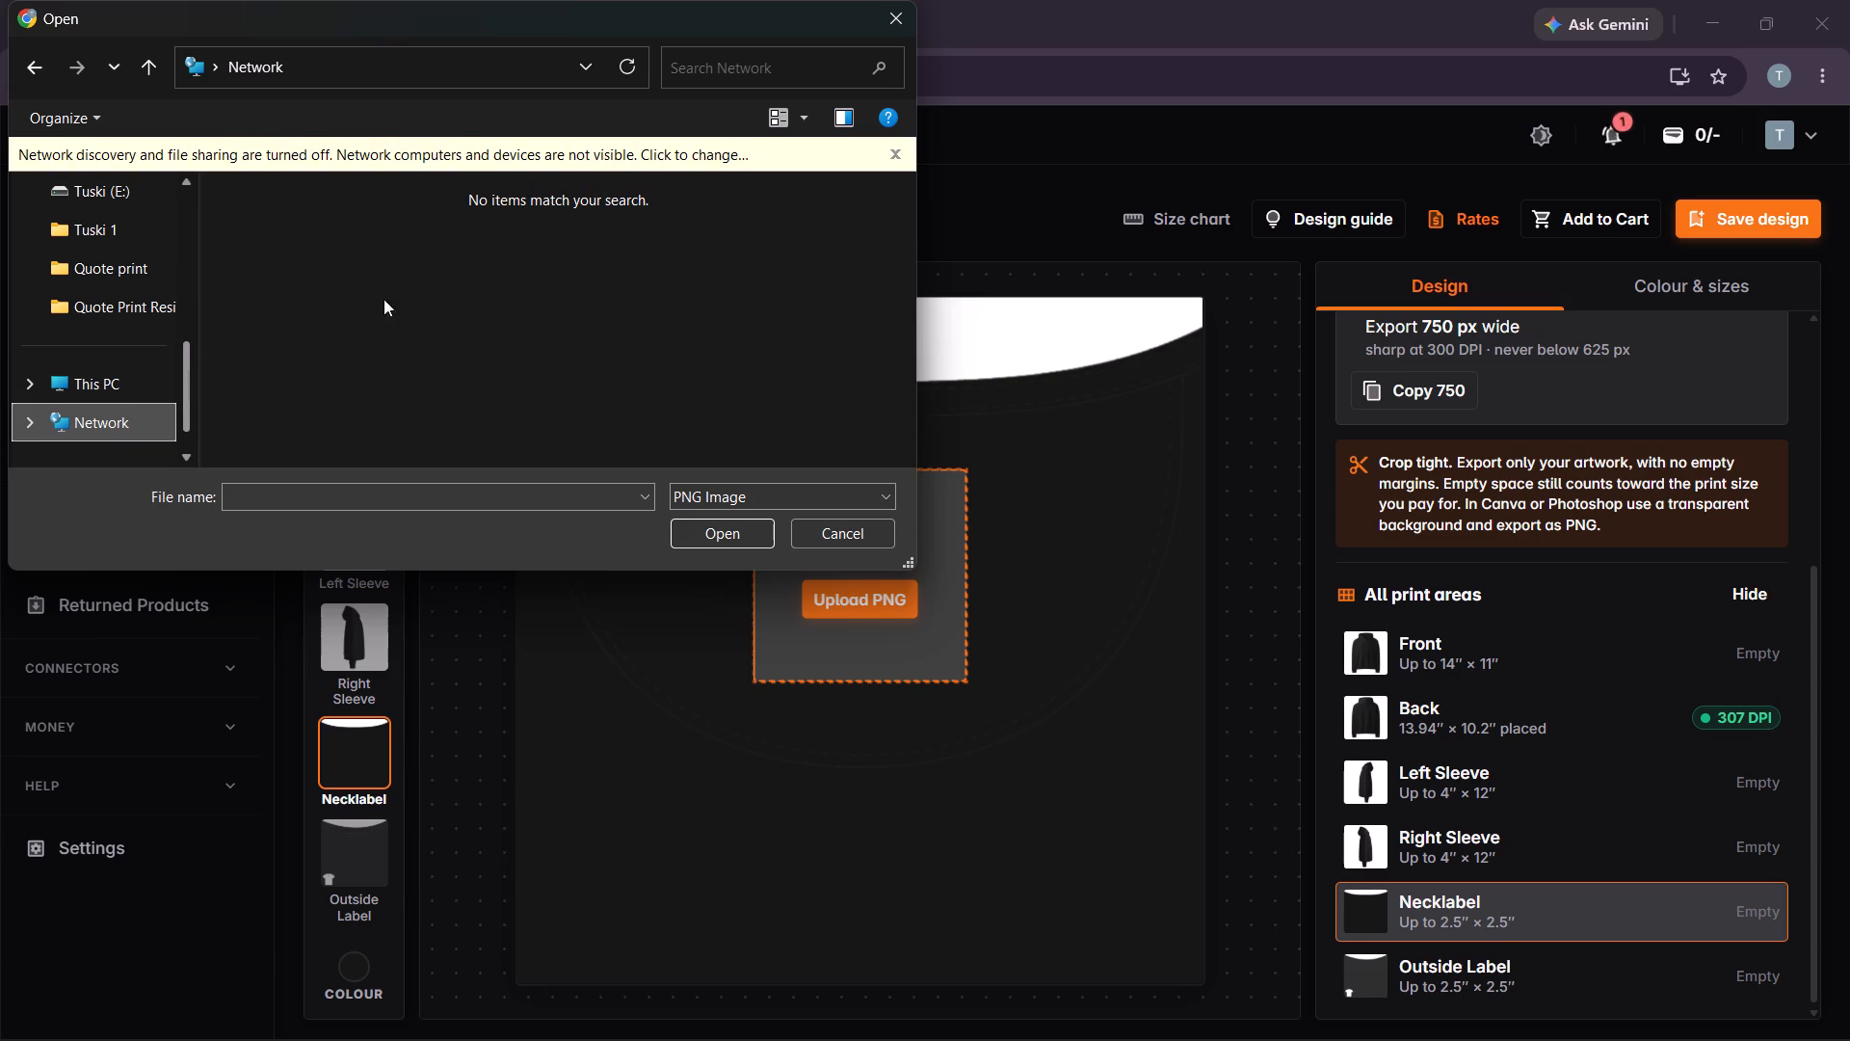
scroll(145, 370, "down", 2)
left_click(98, 334)
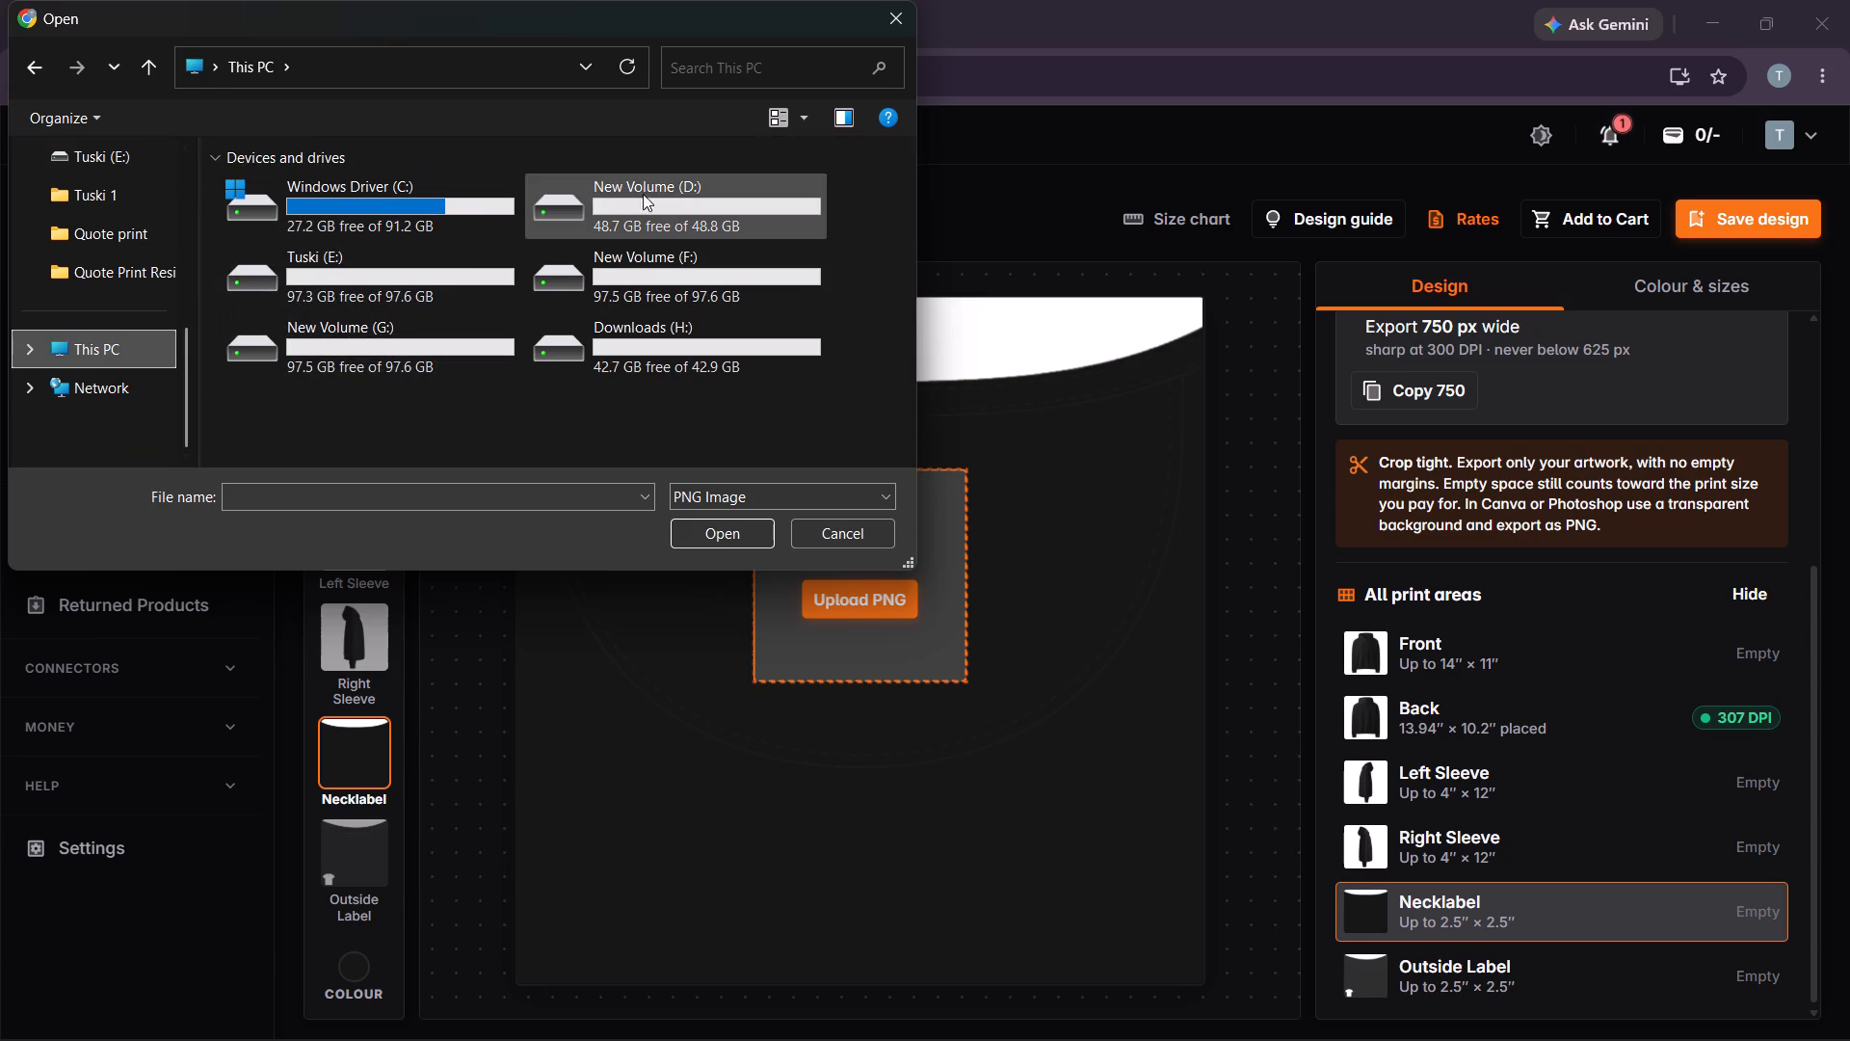
triple_click(400, 288)
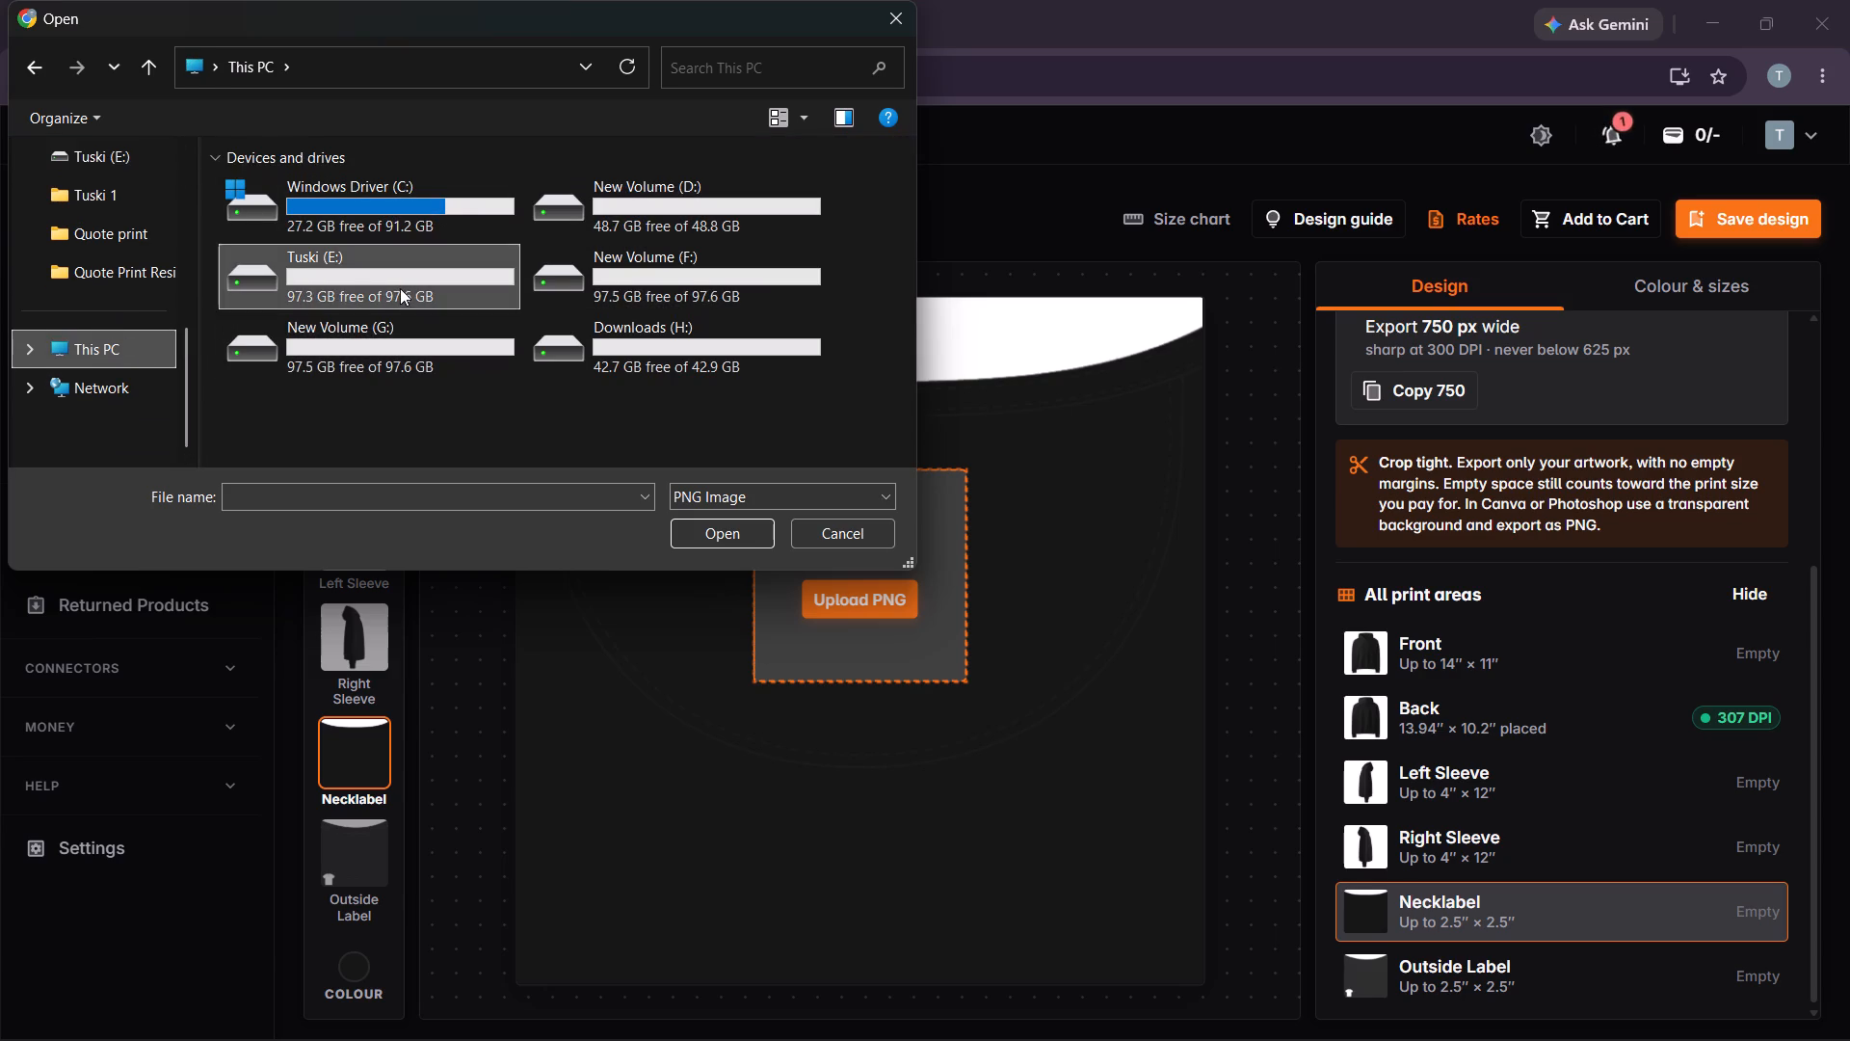
double_click(397, 201)
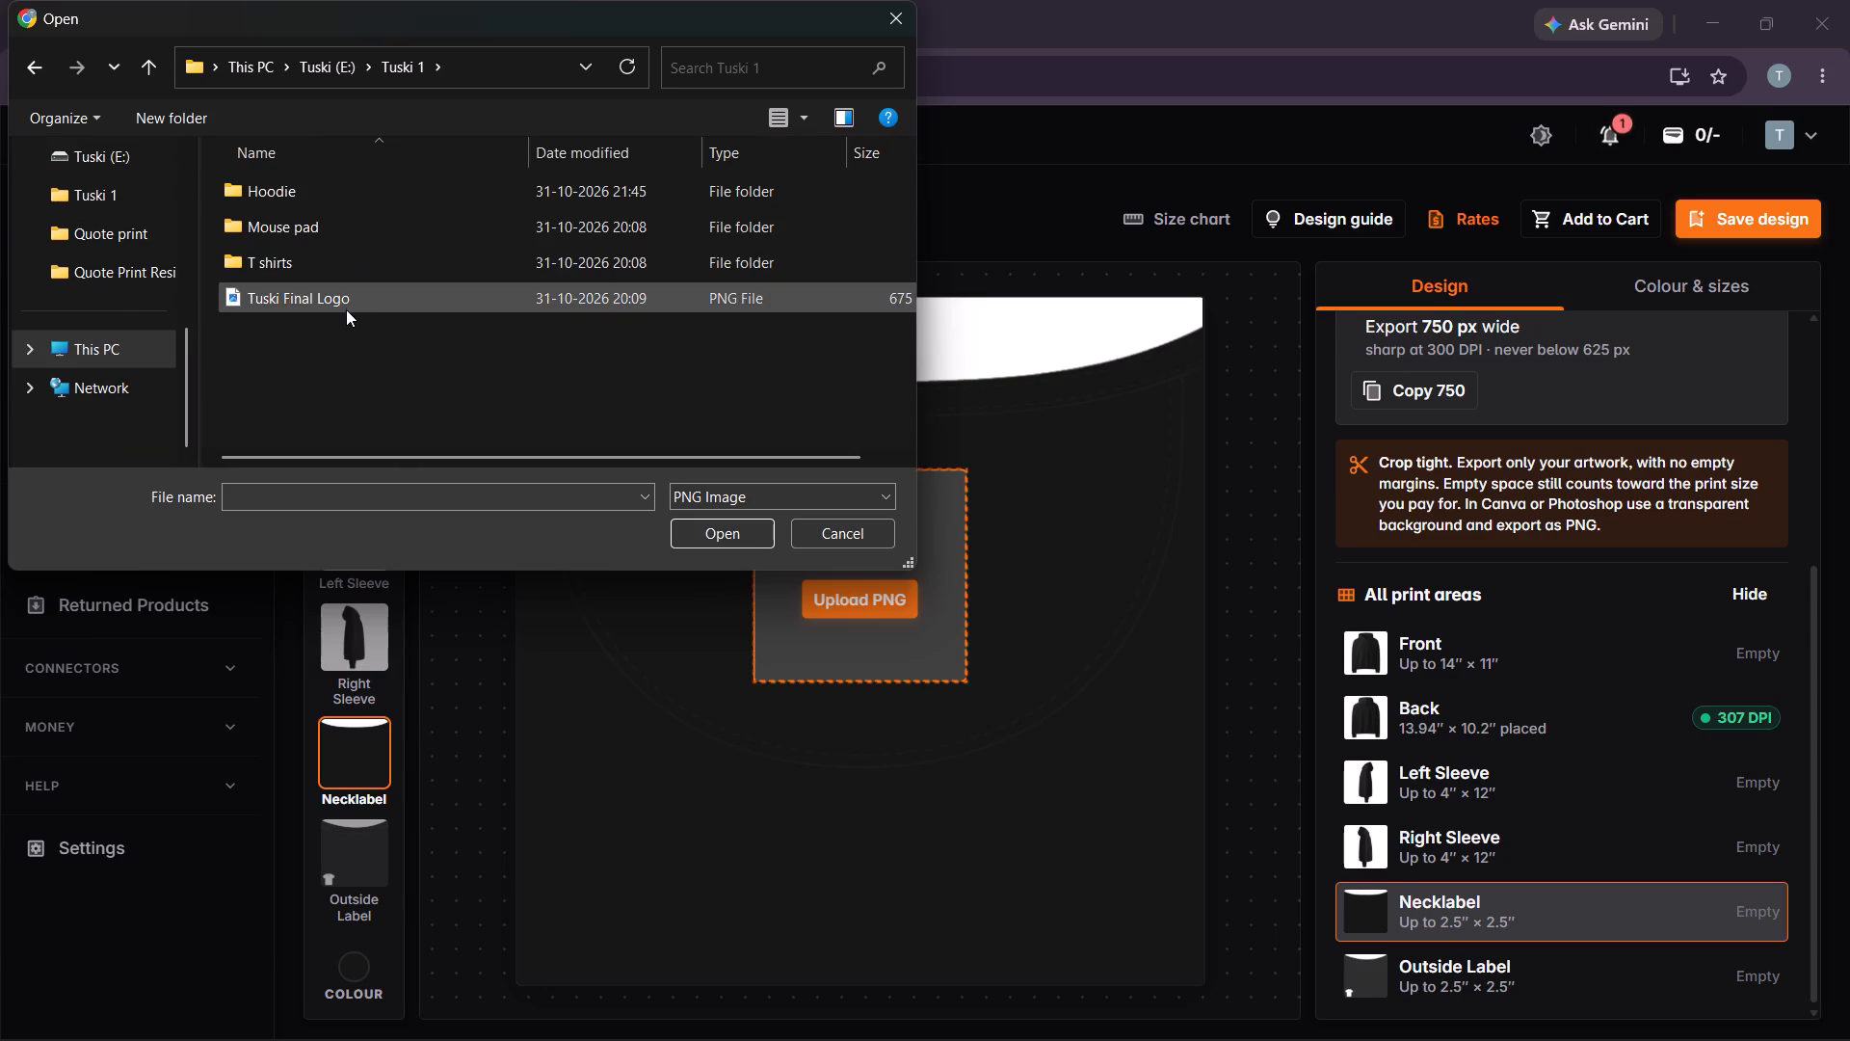
left_click(346, 309)
left_click(740, 534)
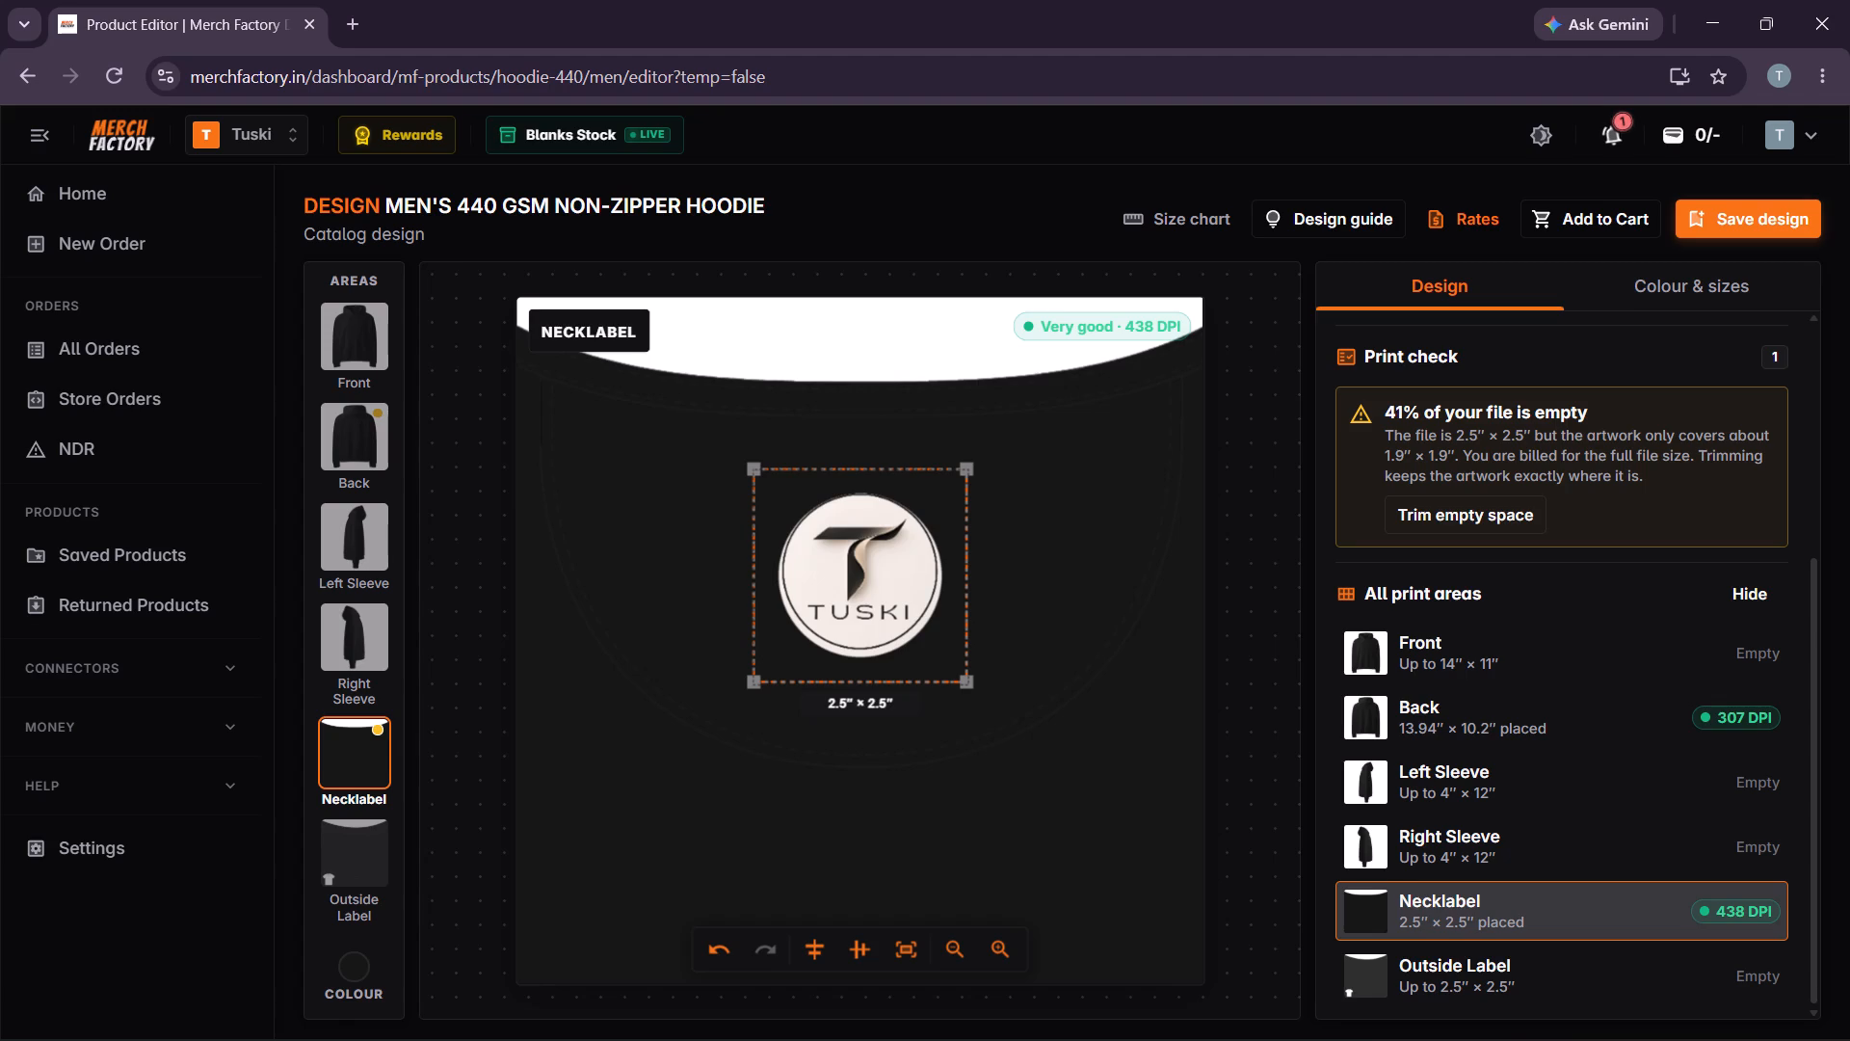
Trim the empty space around the logo artwork in the Necklabel print area.
scroll(1494, 494, "up", 4)
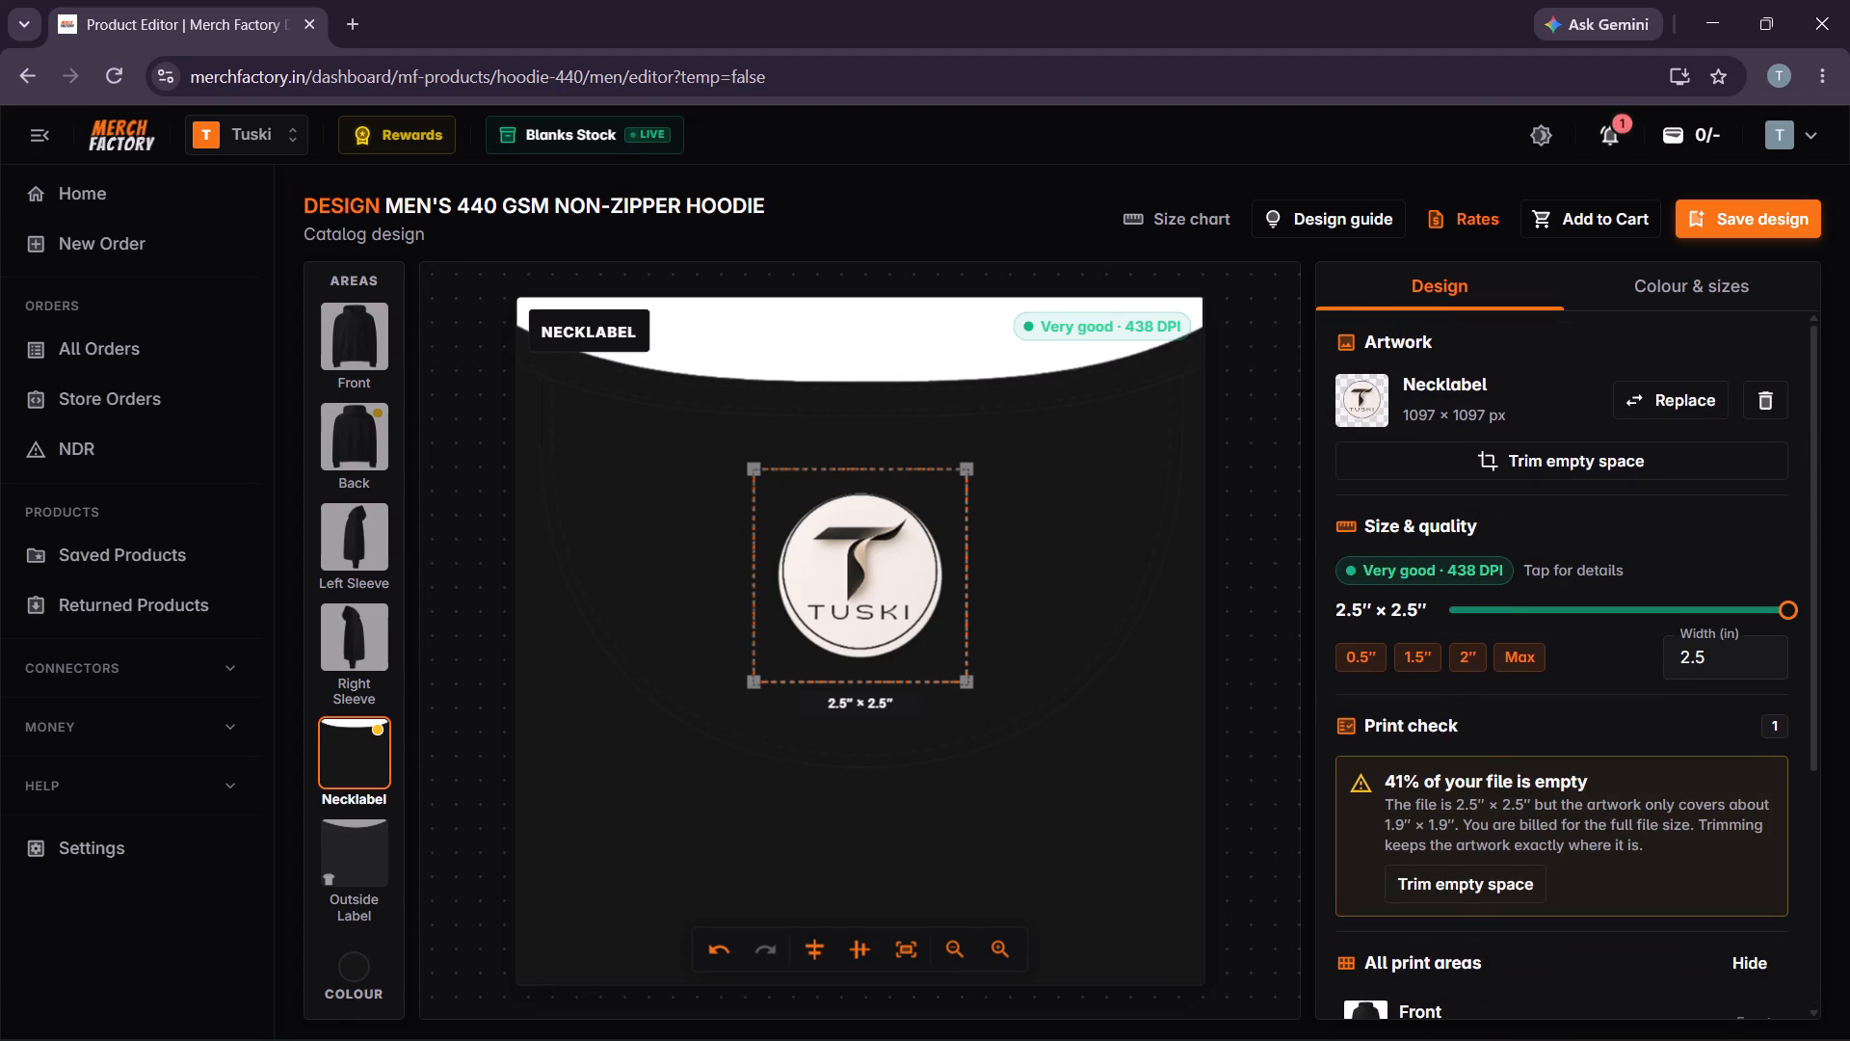
left_click(1466, 896)
Trim the empty space around the Bankai artwork in the hoodie's Back print area.
scroll(1504, 694, "down", 1)
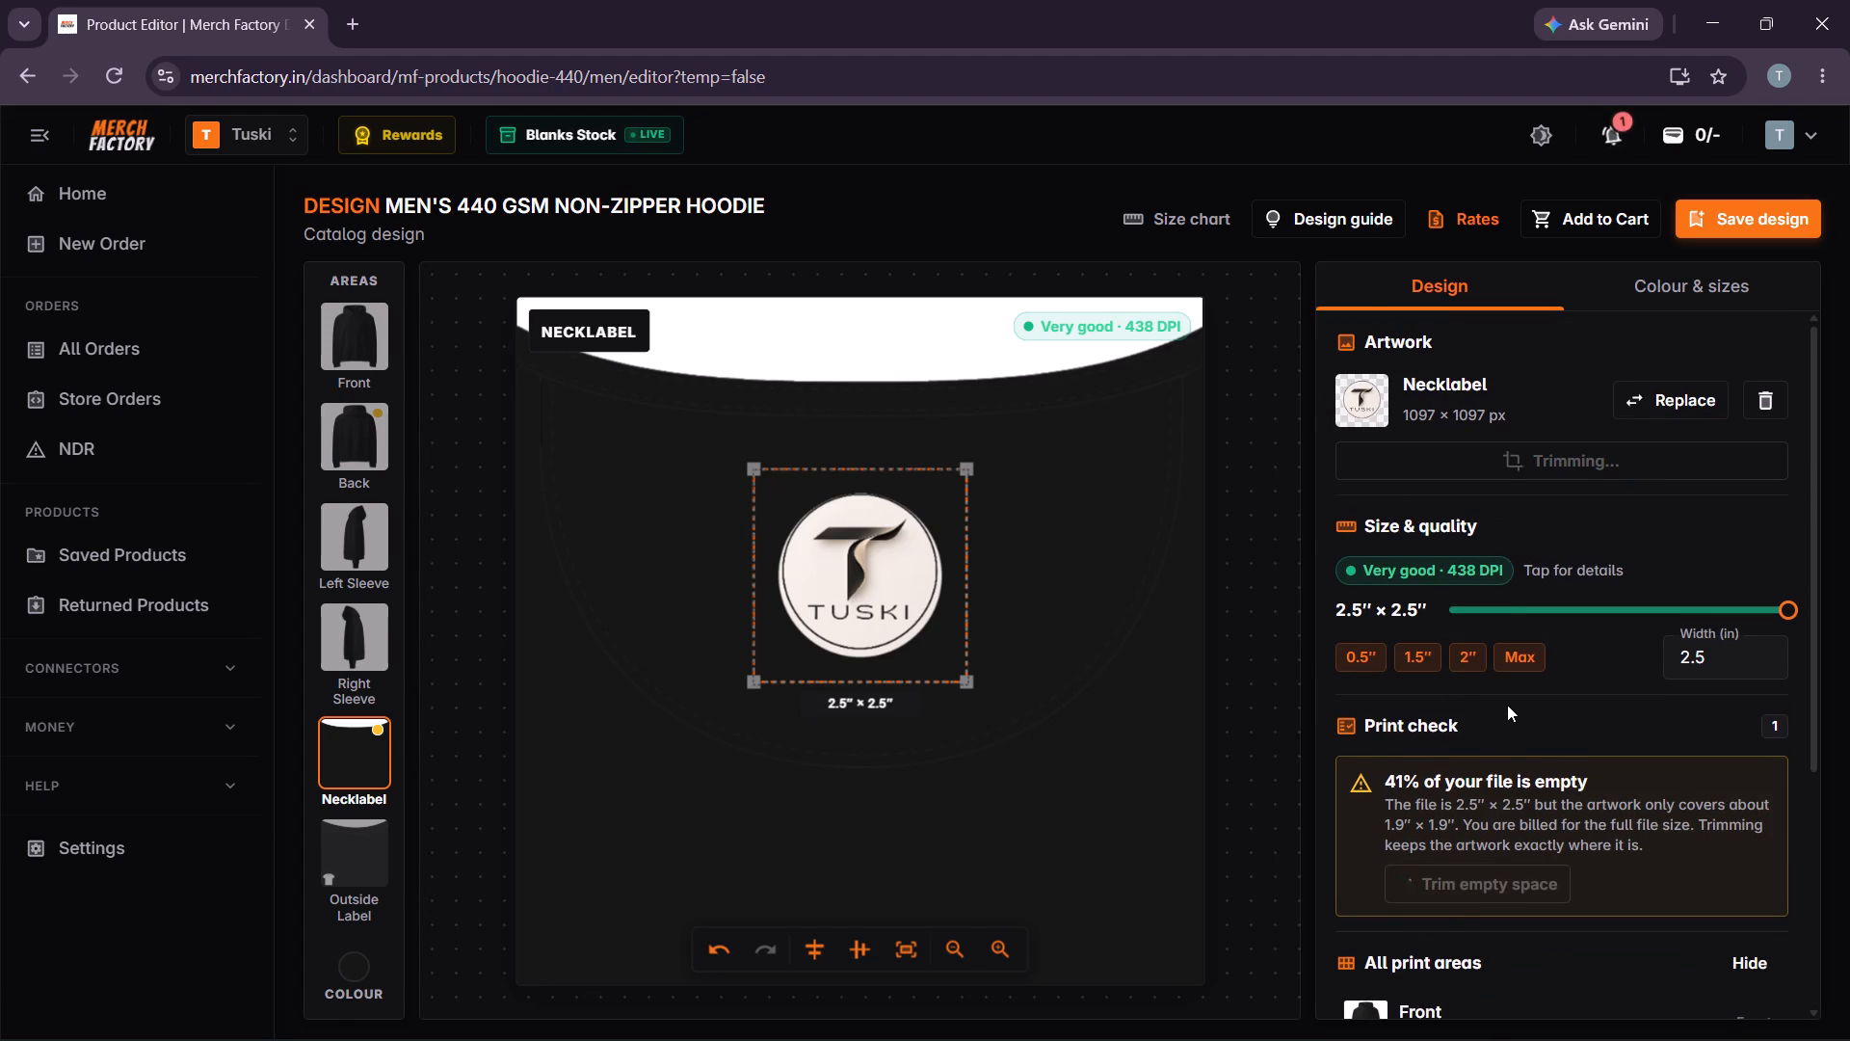
scroll(1507, 705, "down", 2)
left_click(1489, 718)
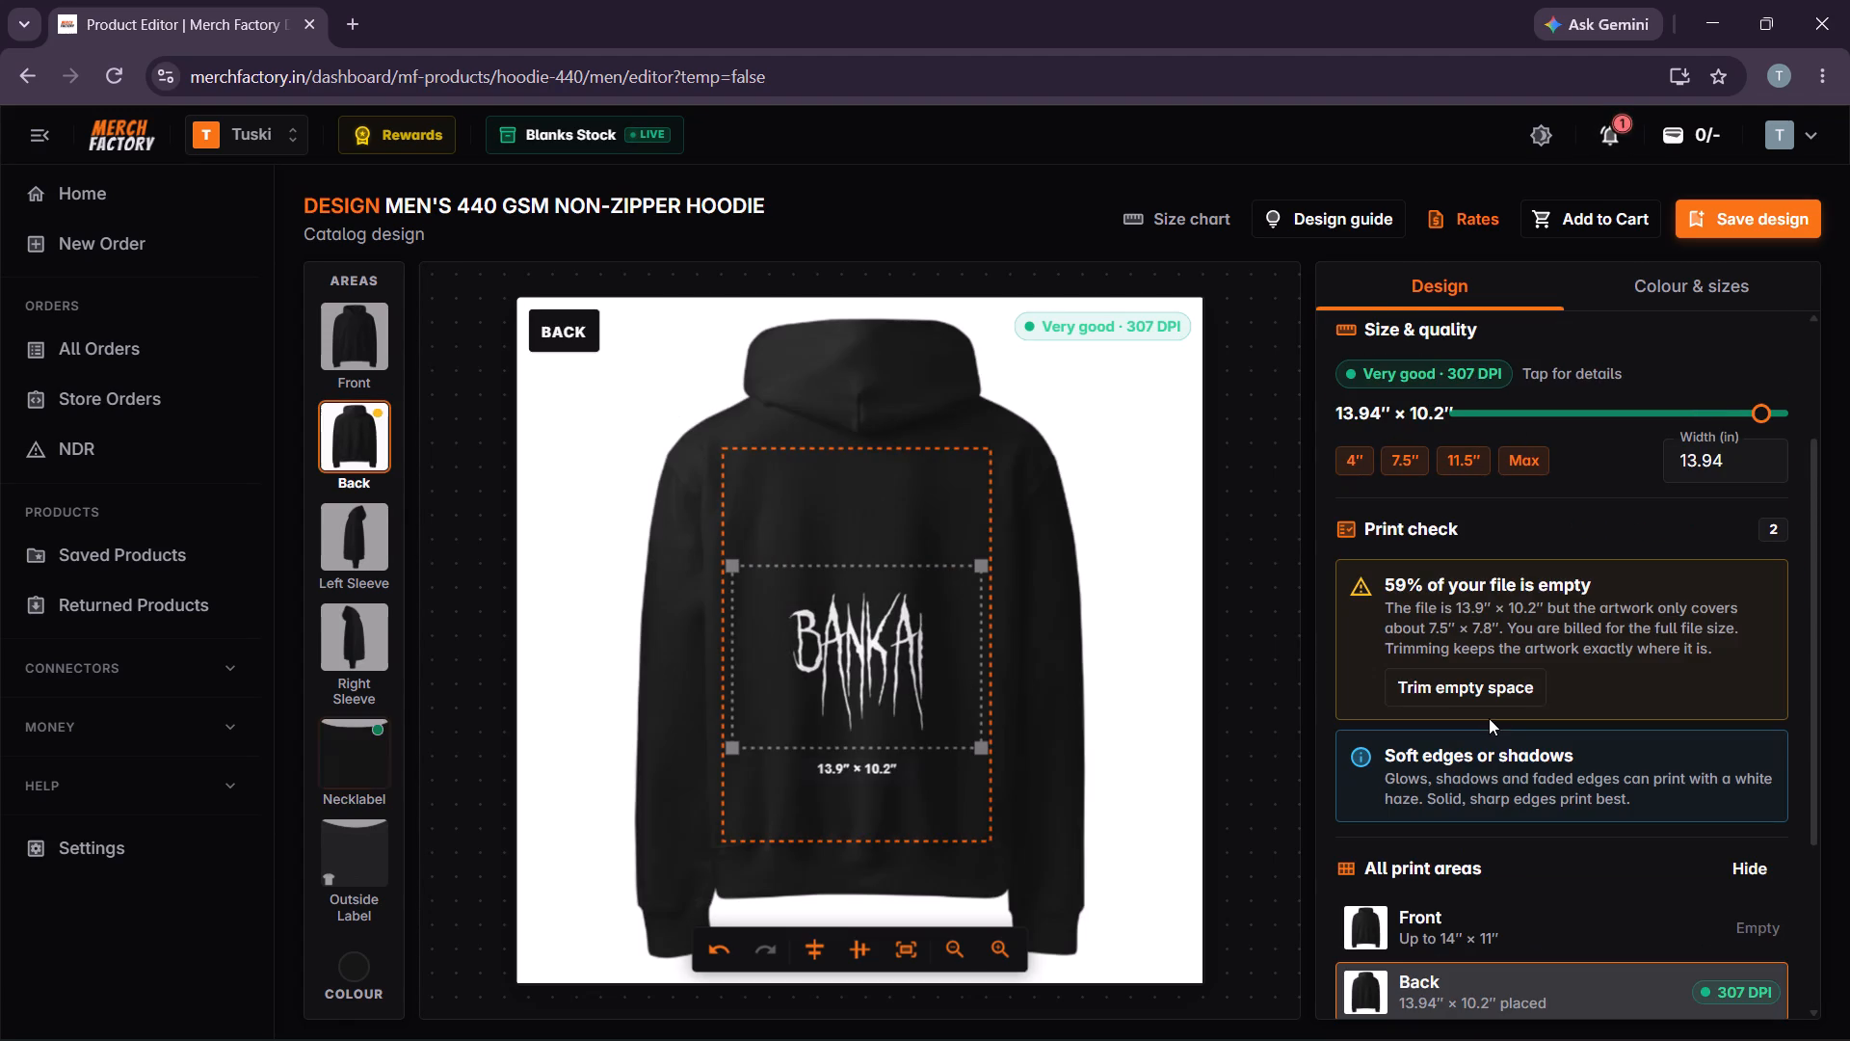
left_click(1478, 699)
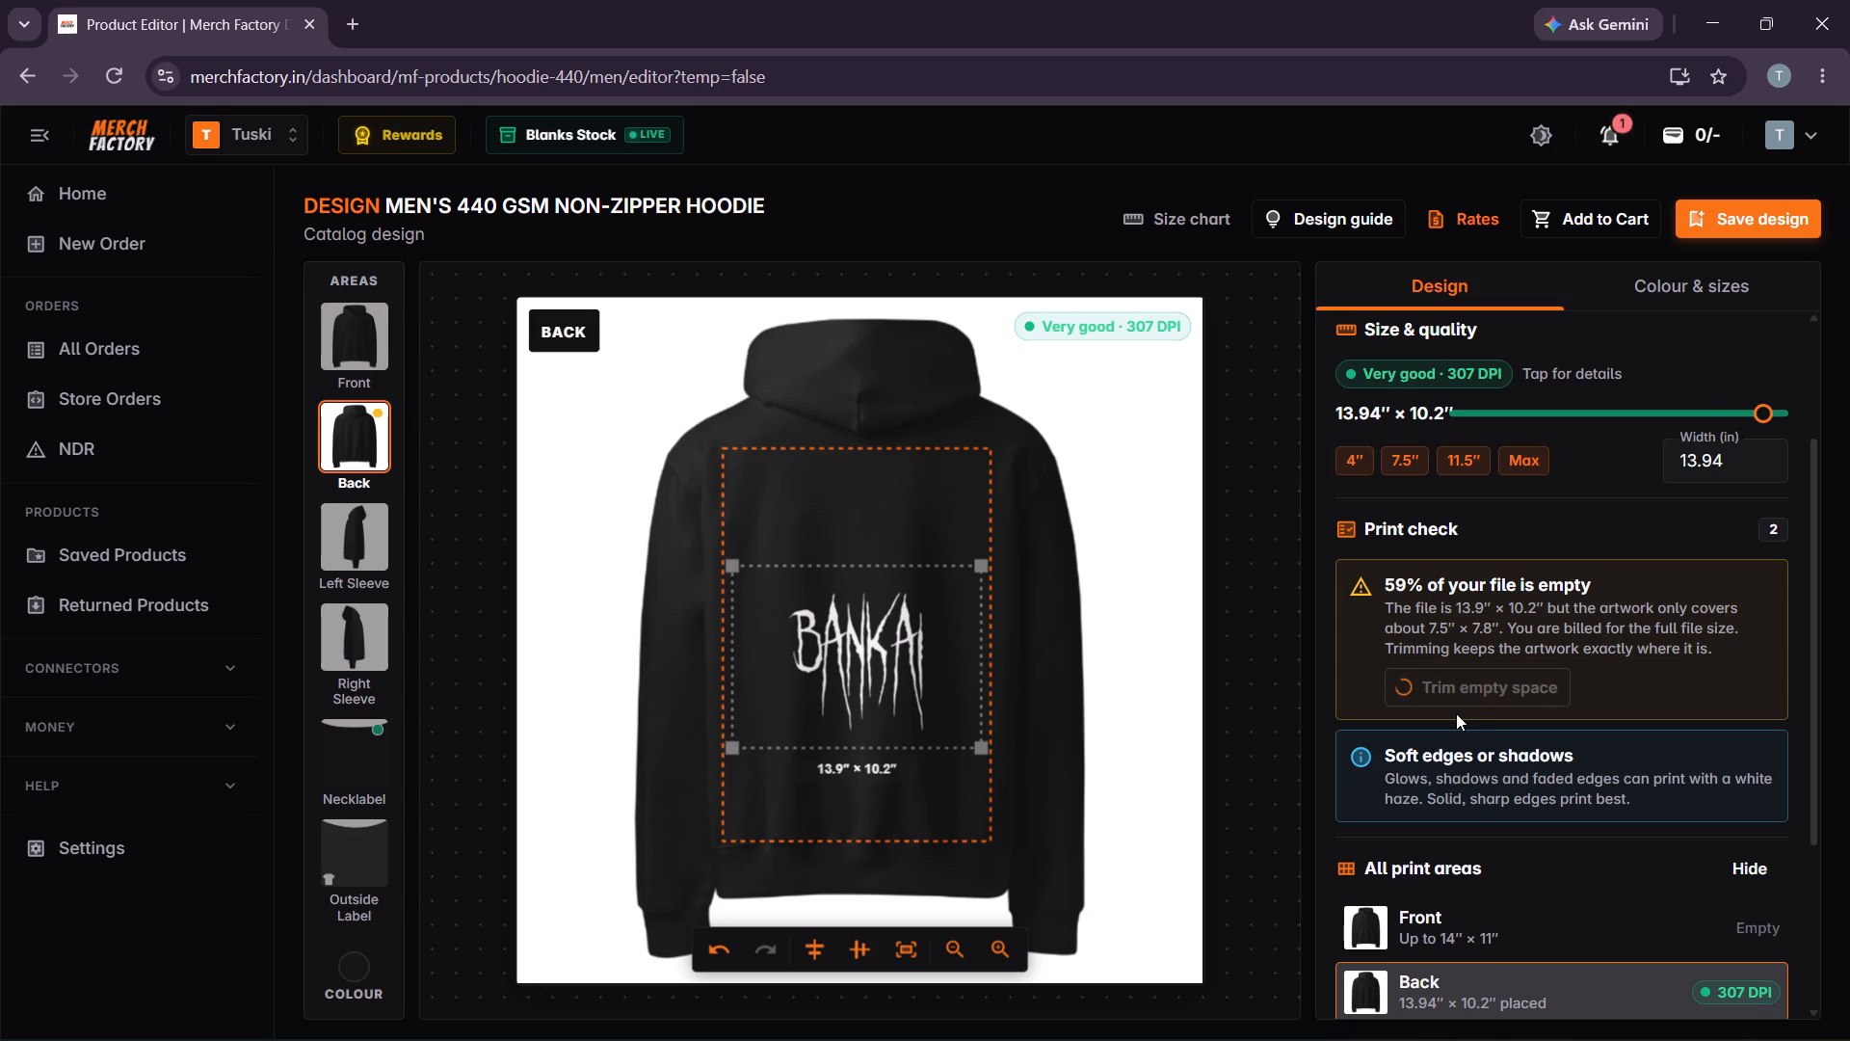
left_click(1010, 650)
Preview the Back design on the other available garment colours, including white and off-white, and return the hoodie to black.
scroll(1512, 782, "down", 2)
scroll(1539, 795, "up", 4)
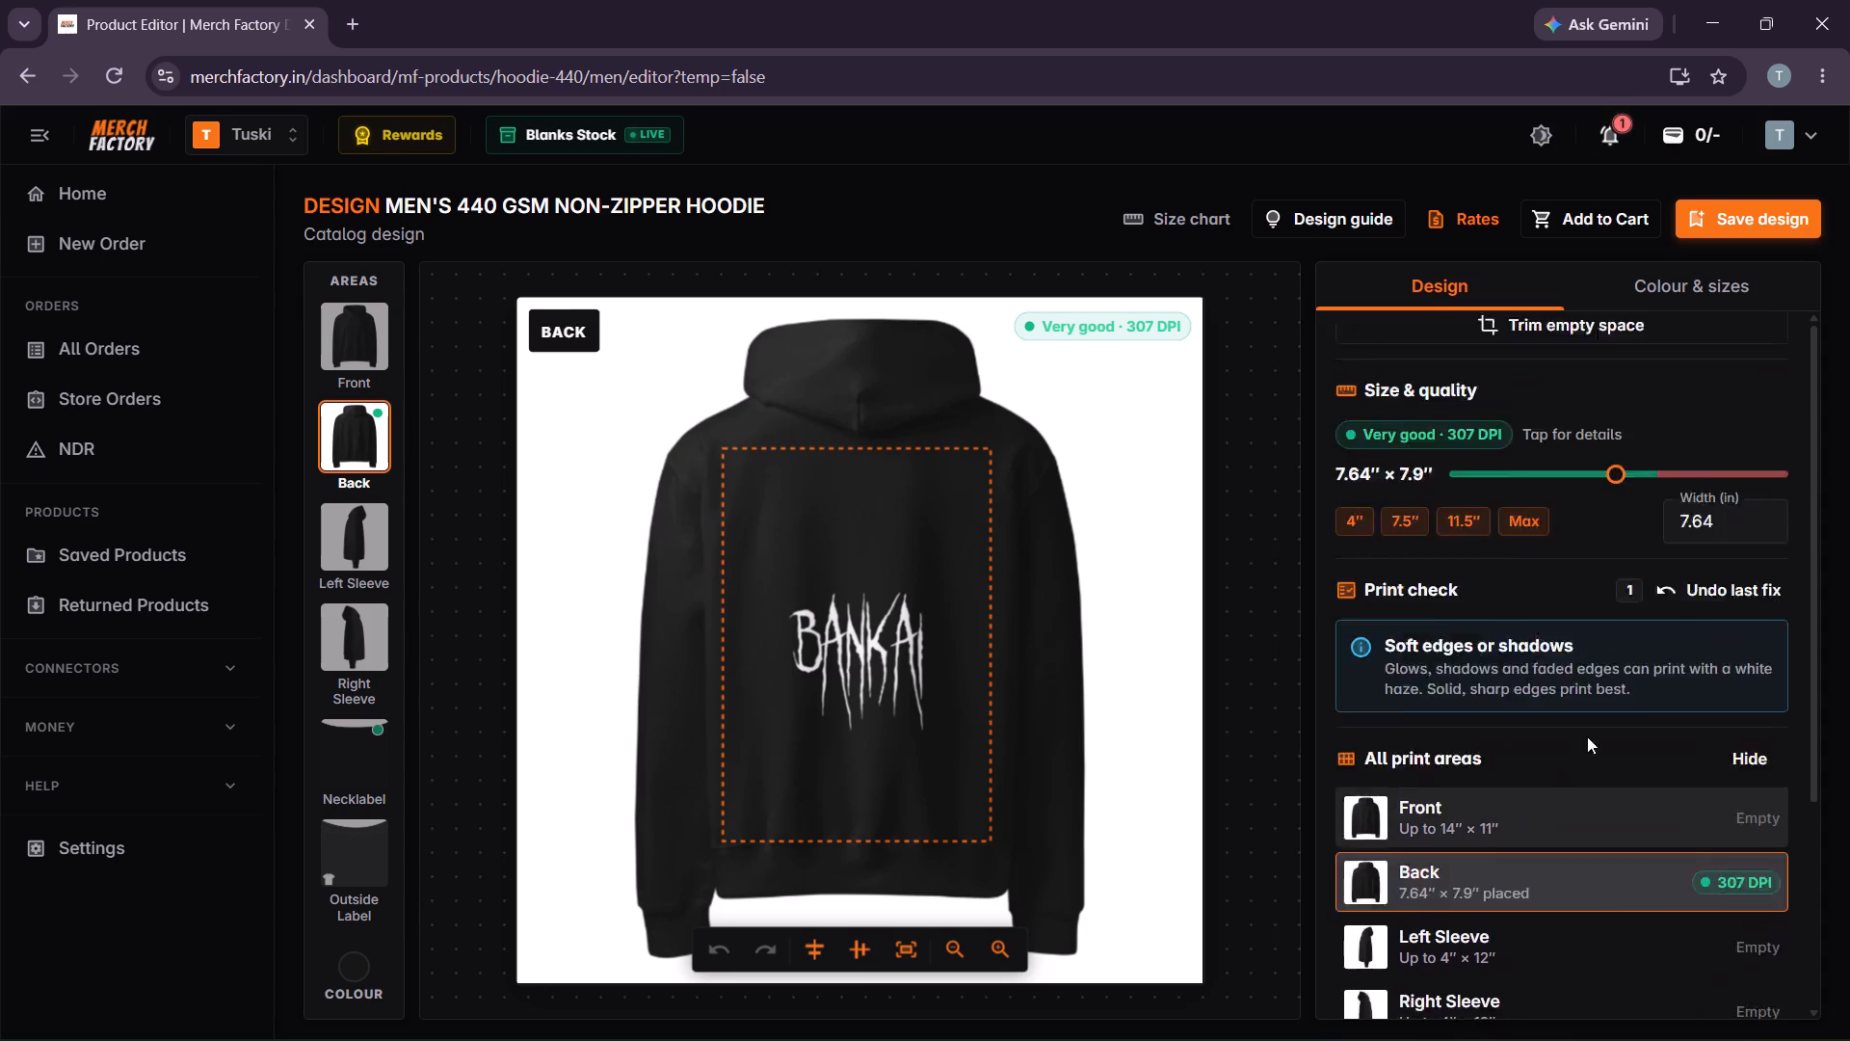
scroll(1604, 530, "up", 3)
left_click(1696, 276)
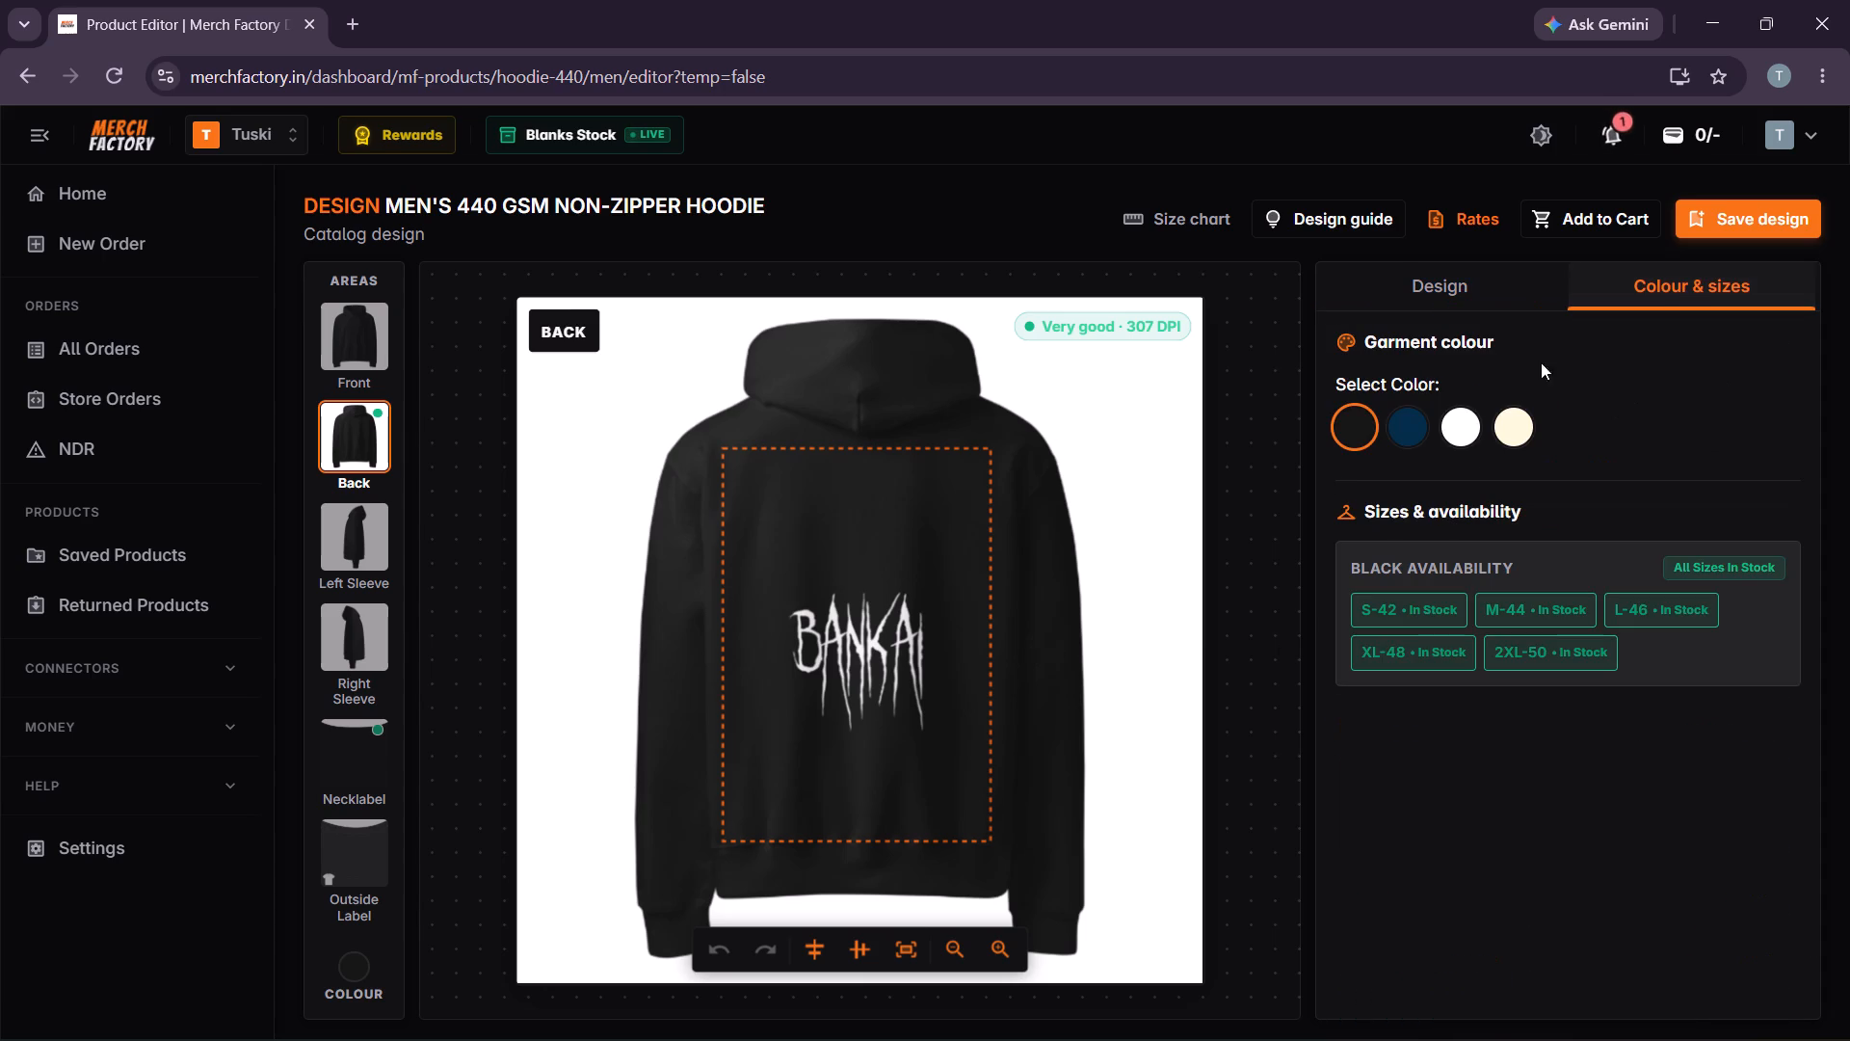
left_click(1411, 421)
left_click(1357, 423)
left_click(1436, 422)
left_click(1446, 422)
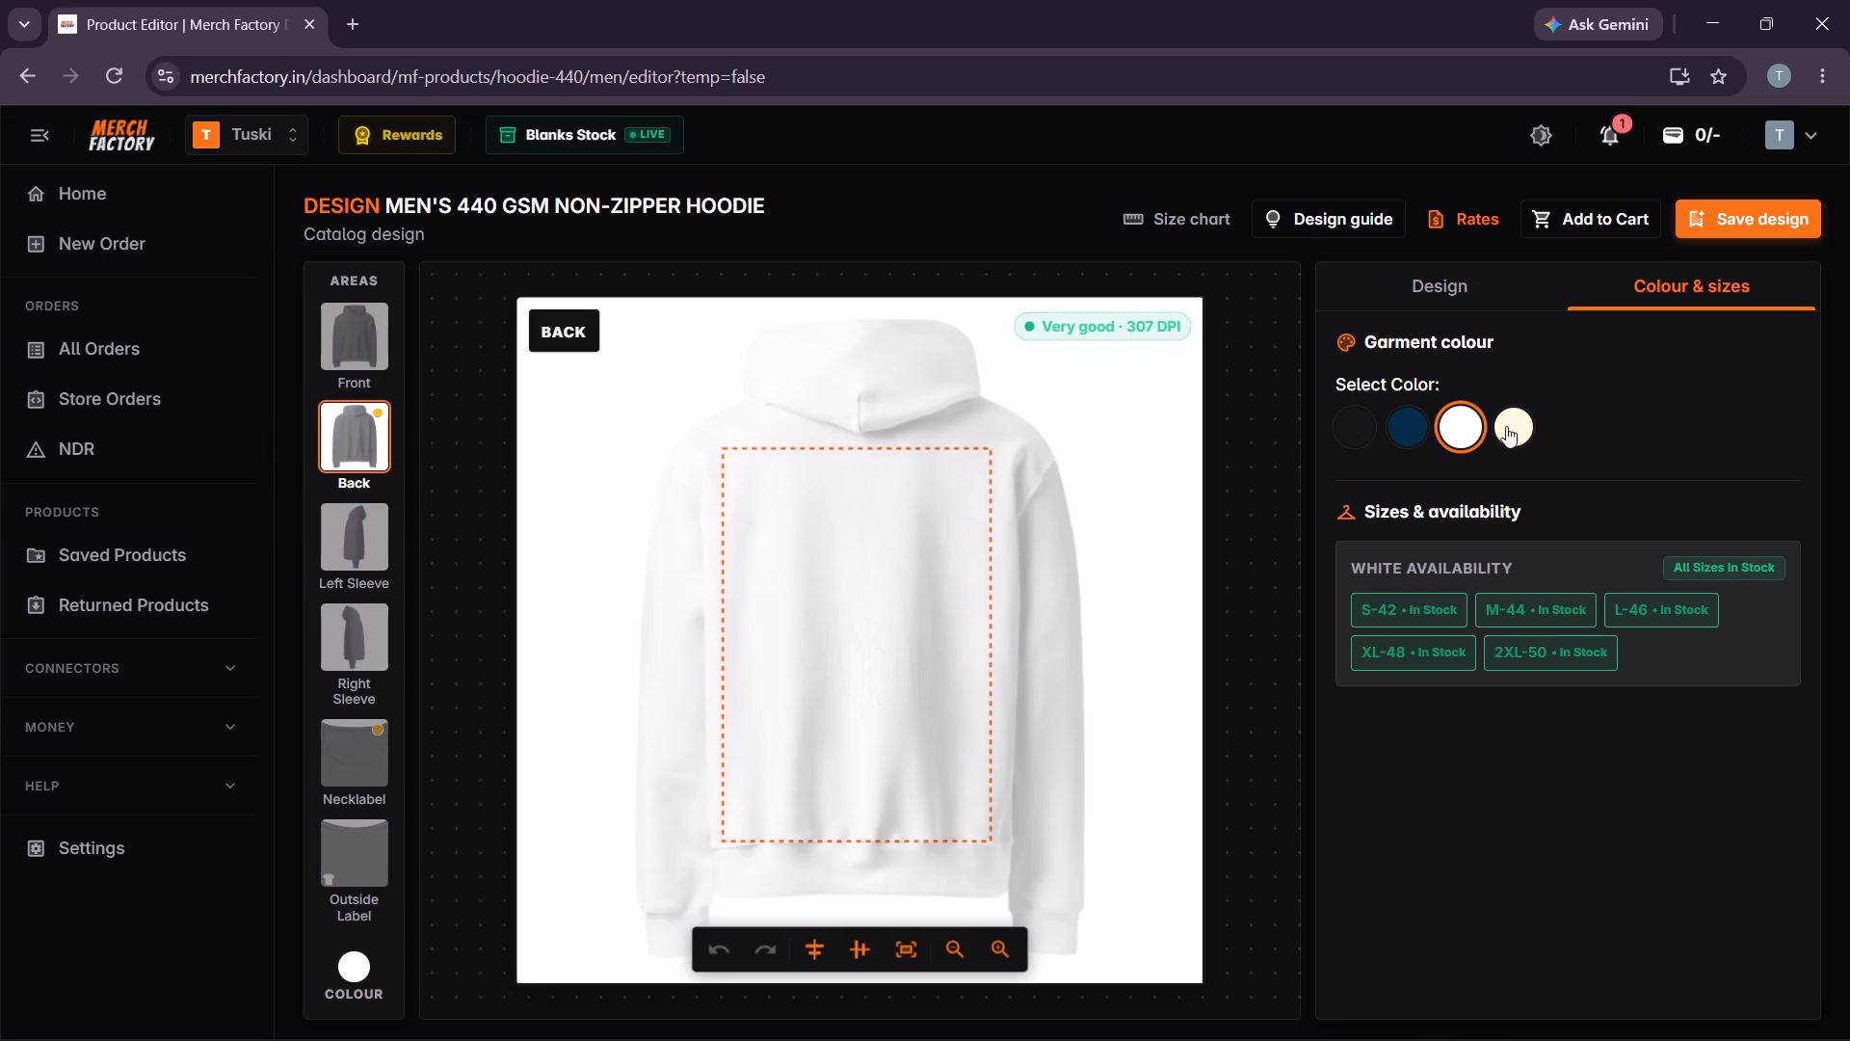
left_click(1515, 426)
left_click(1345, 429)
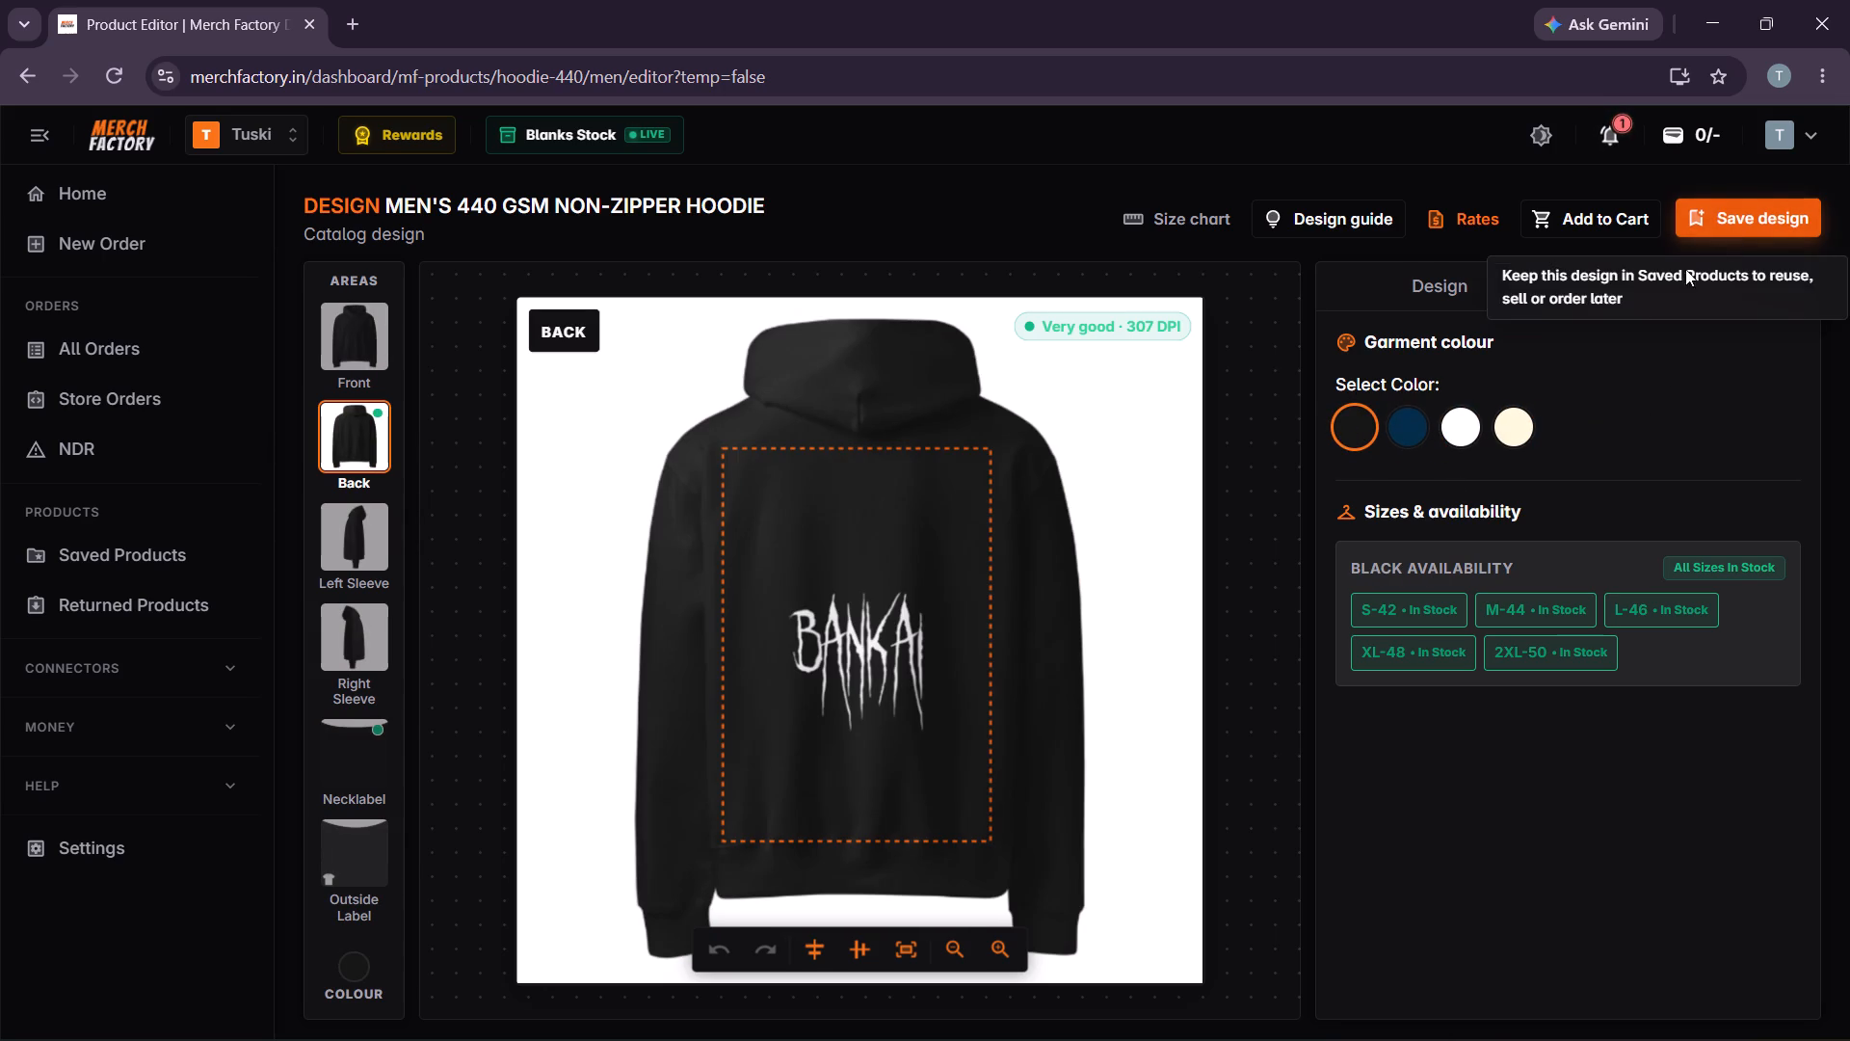
Start saving the hoodie design and assign it to the existing folder Oversized Hoodie.
left_click(1418, 280)
scroll(1544, 756, "down", 3)
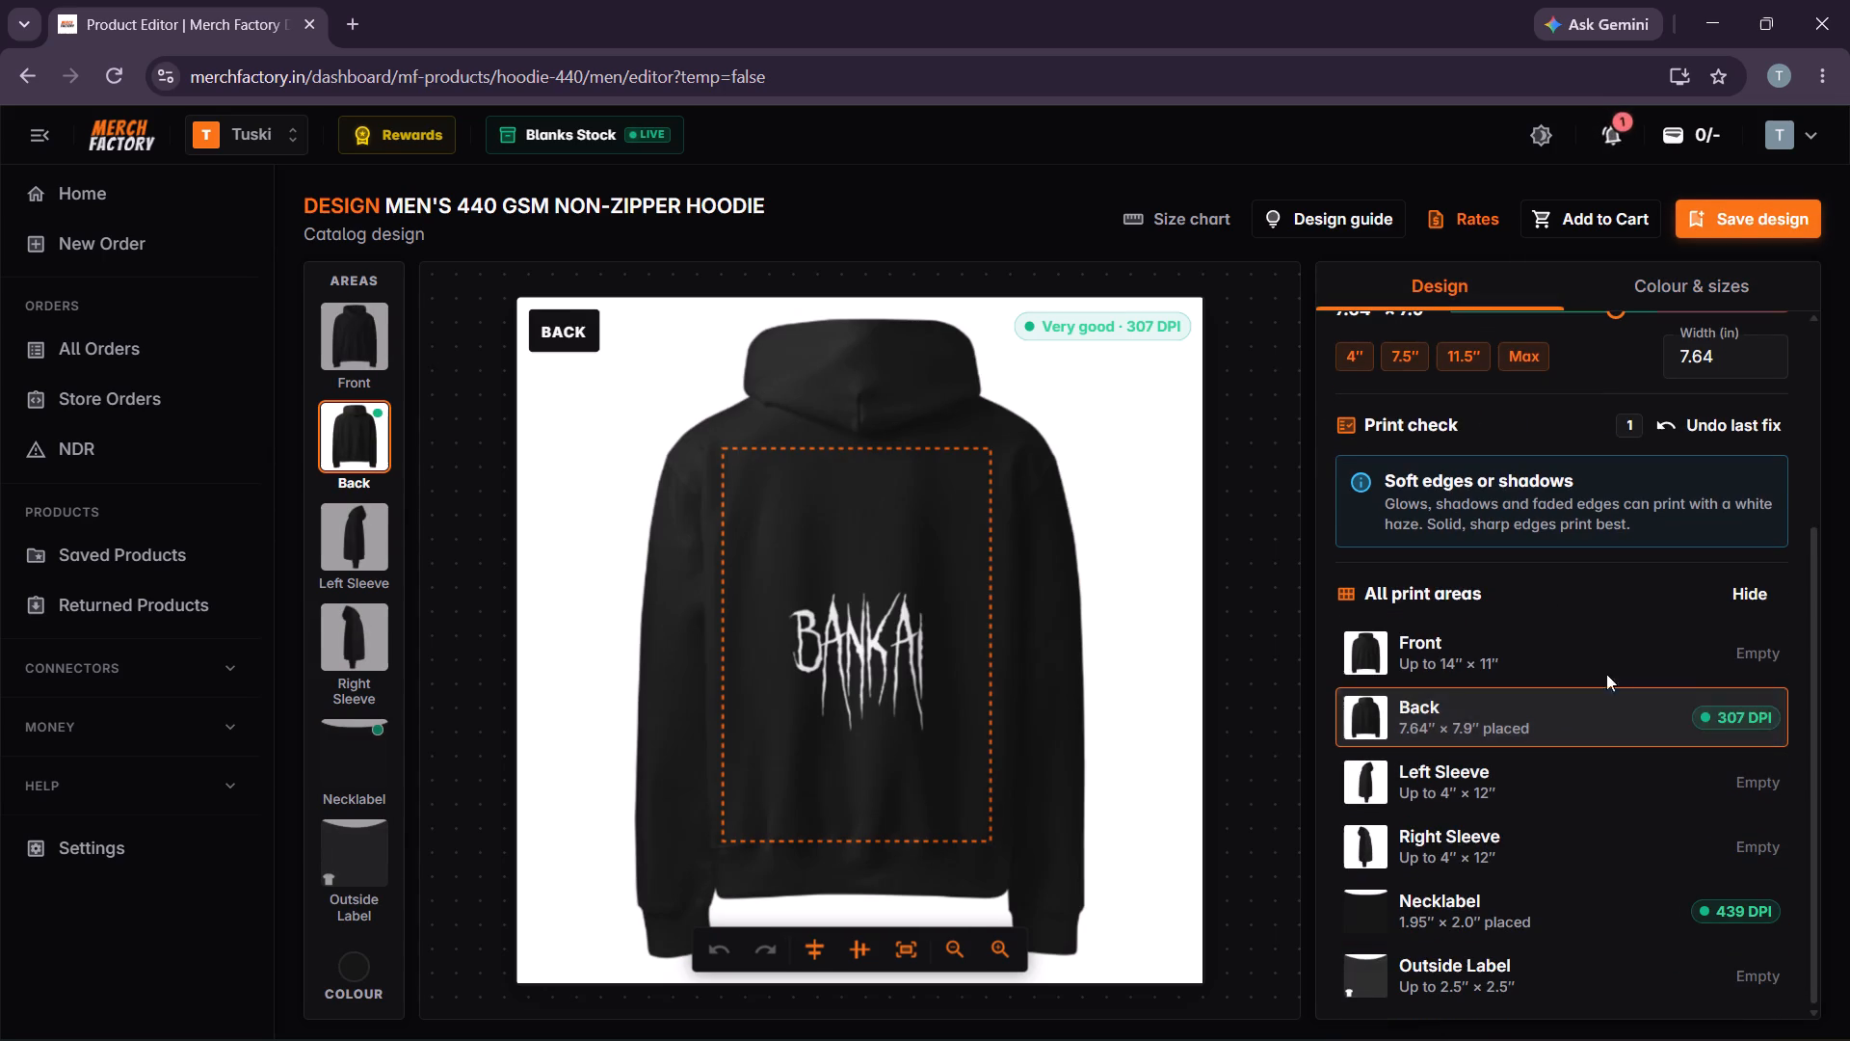
left_click(1731, 214)
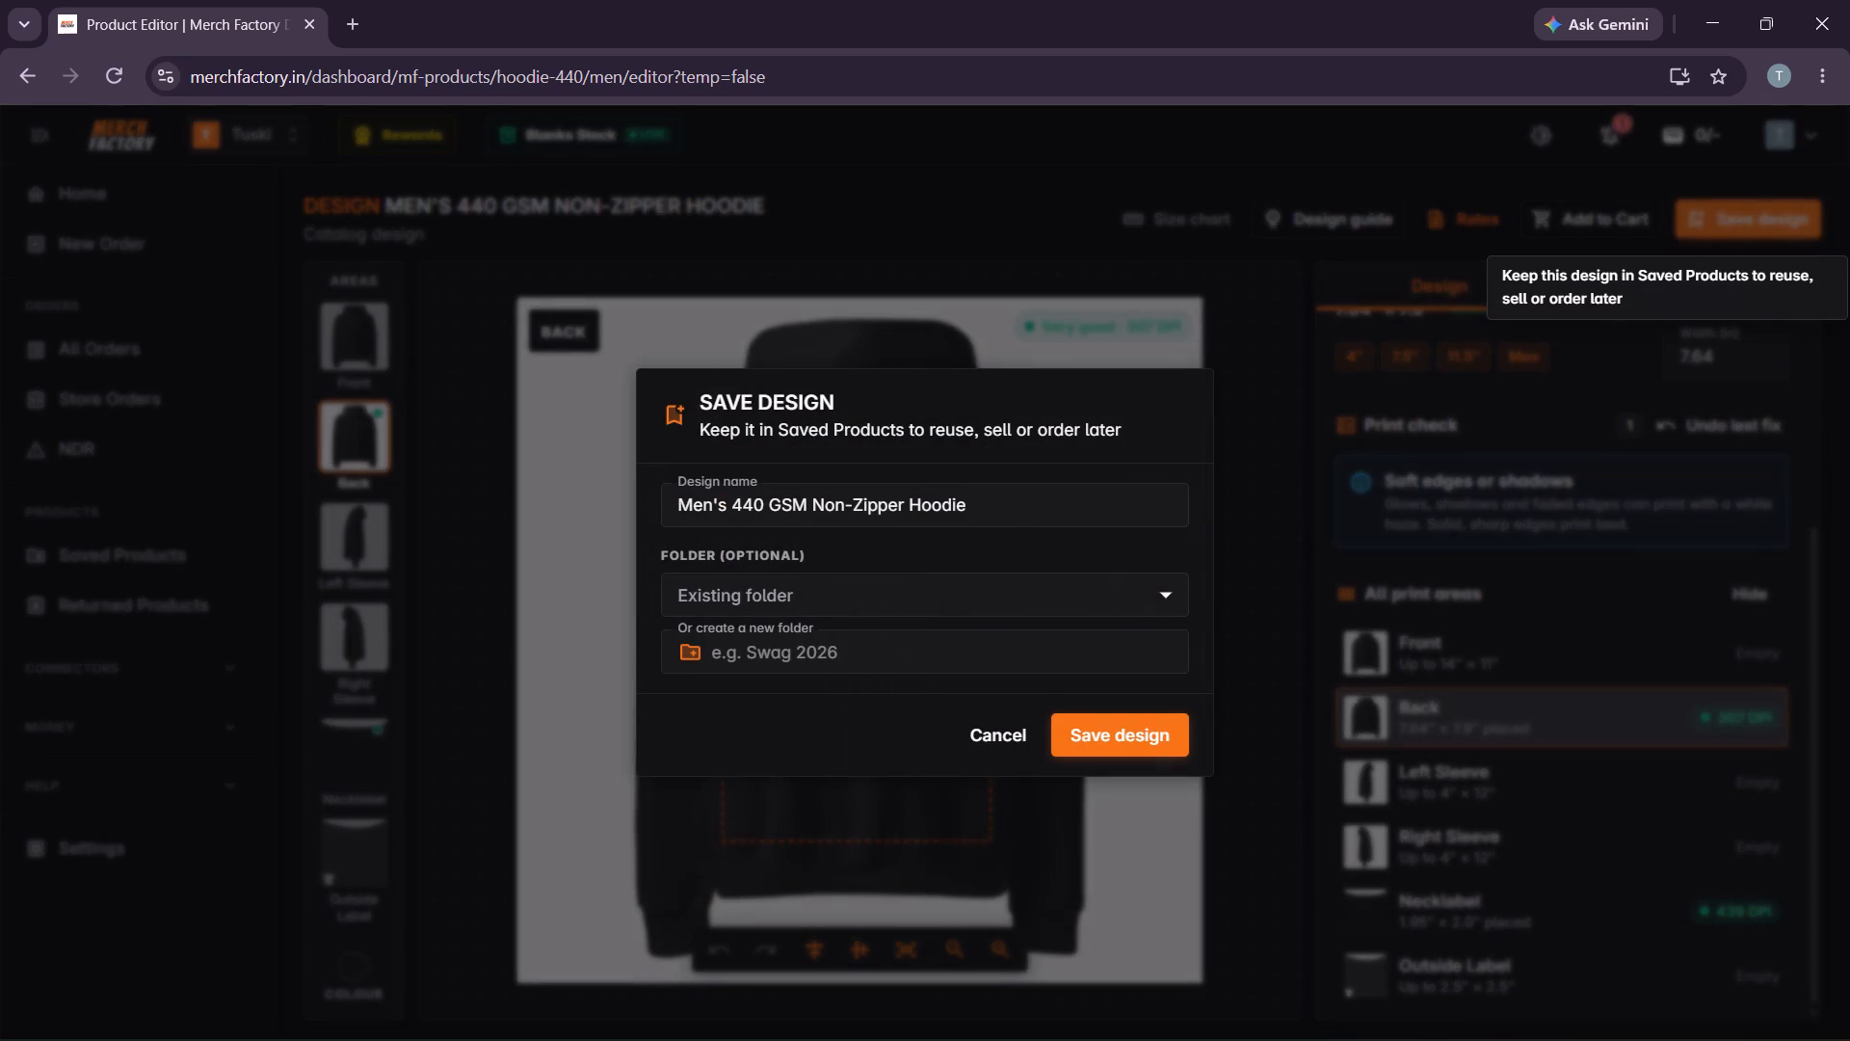
left_click(914, 595)
left_click(875, 687)
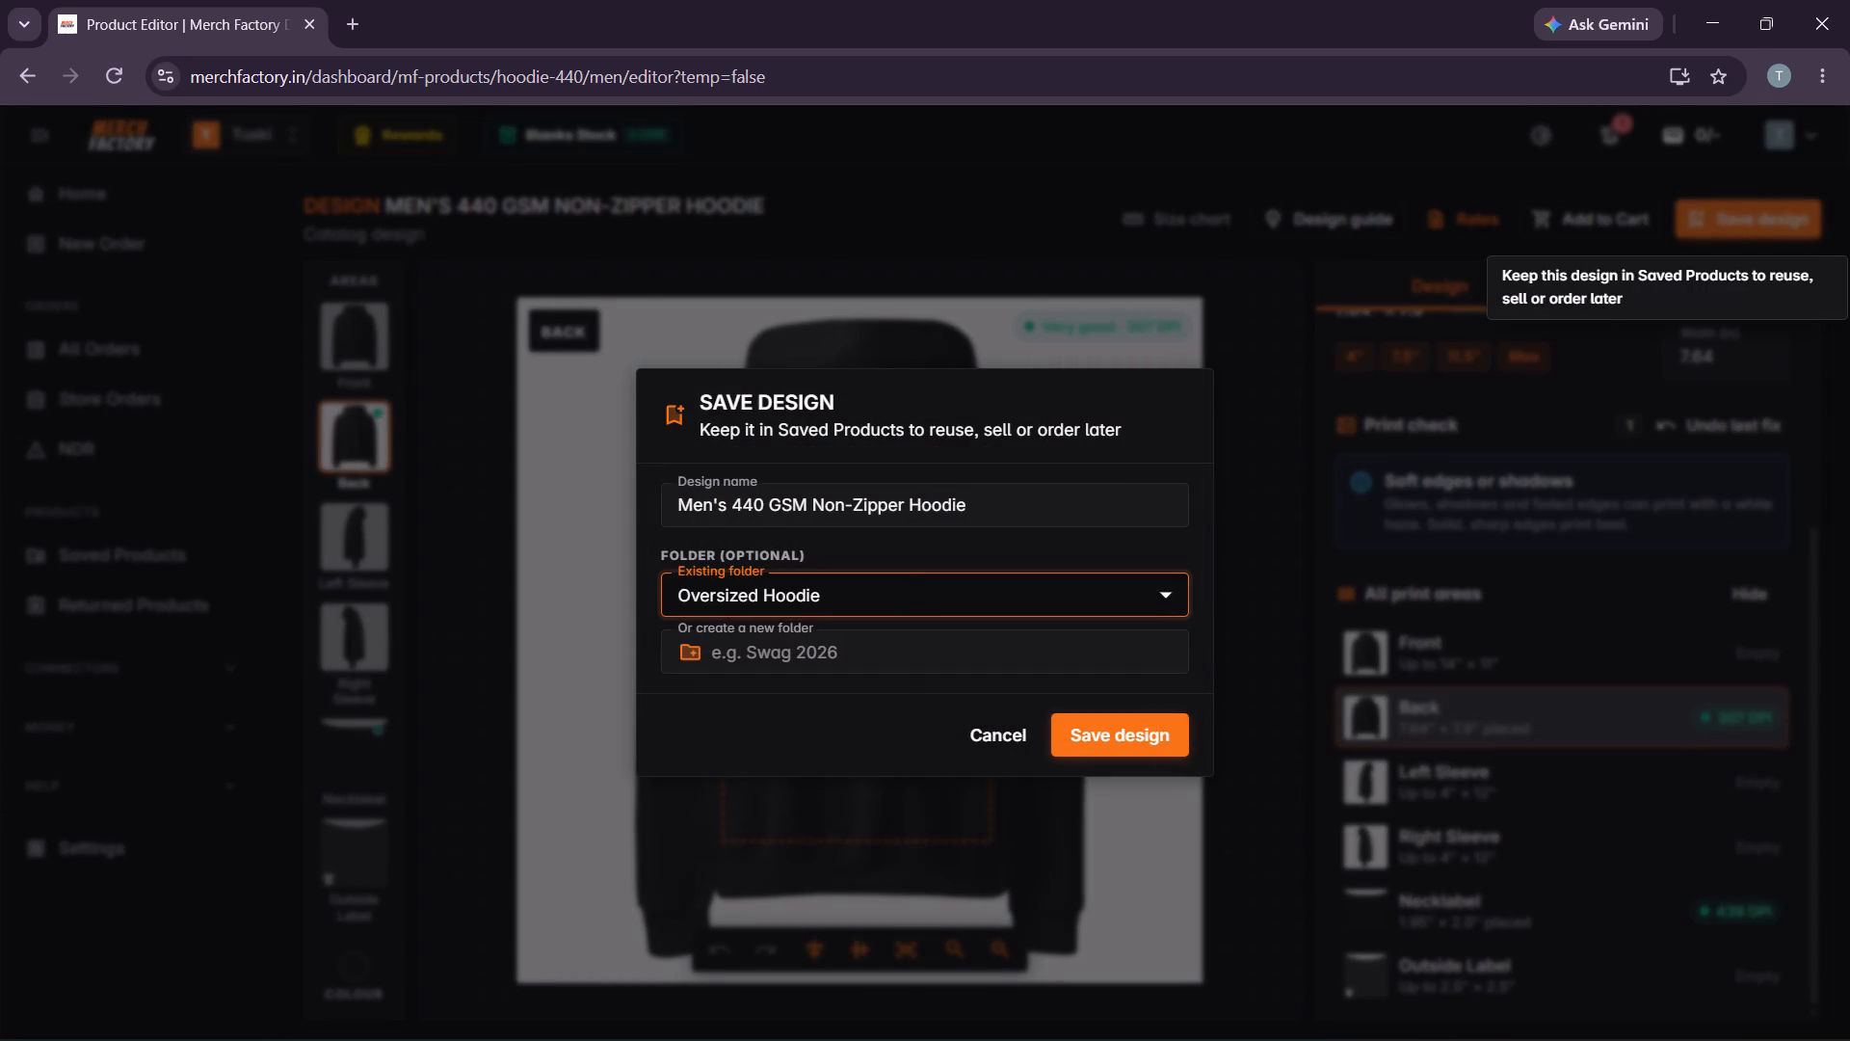
left_click(916, 651)
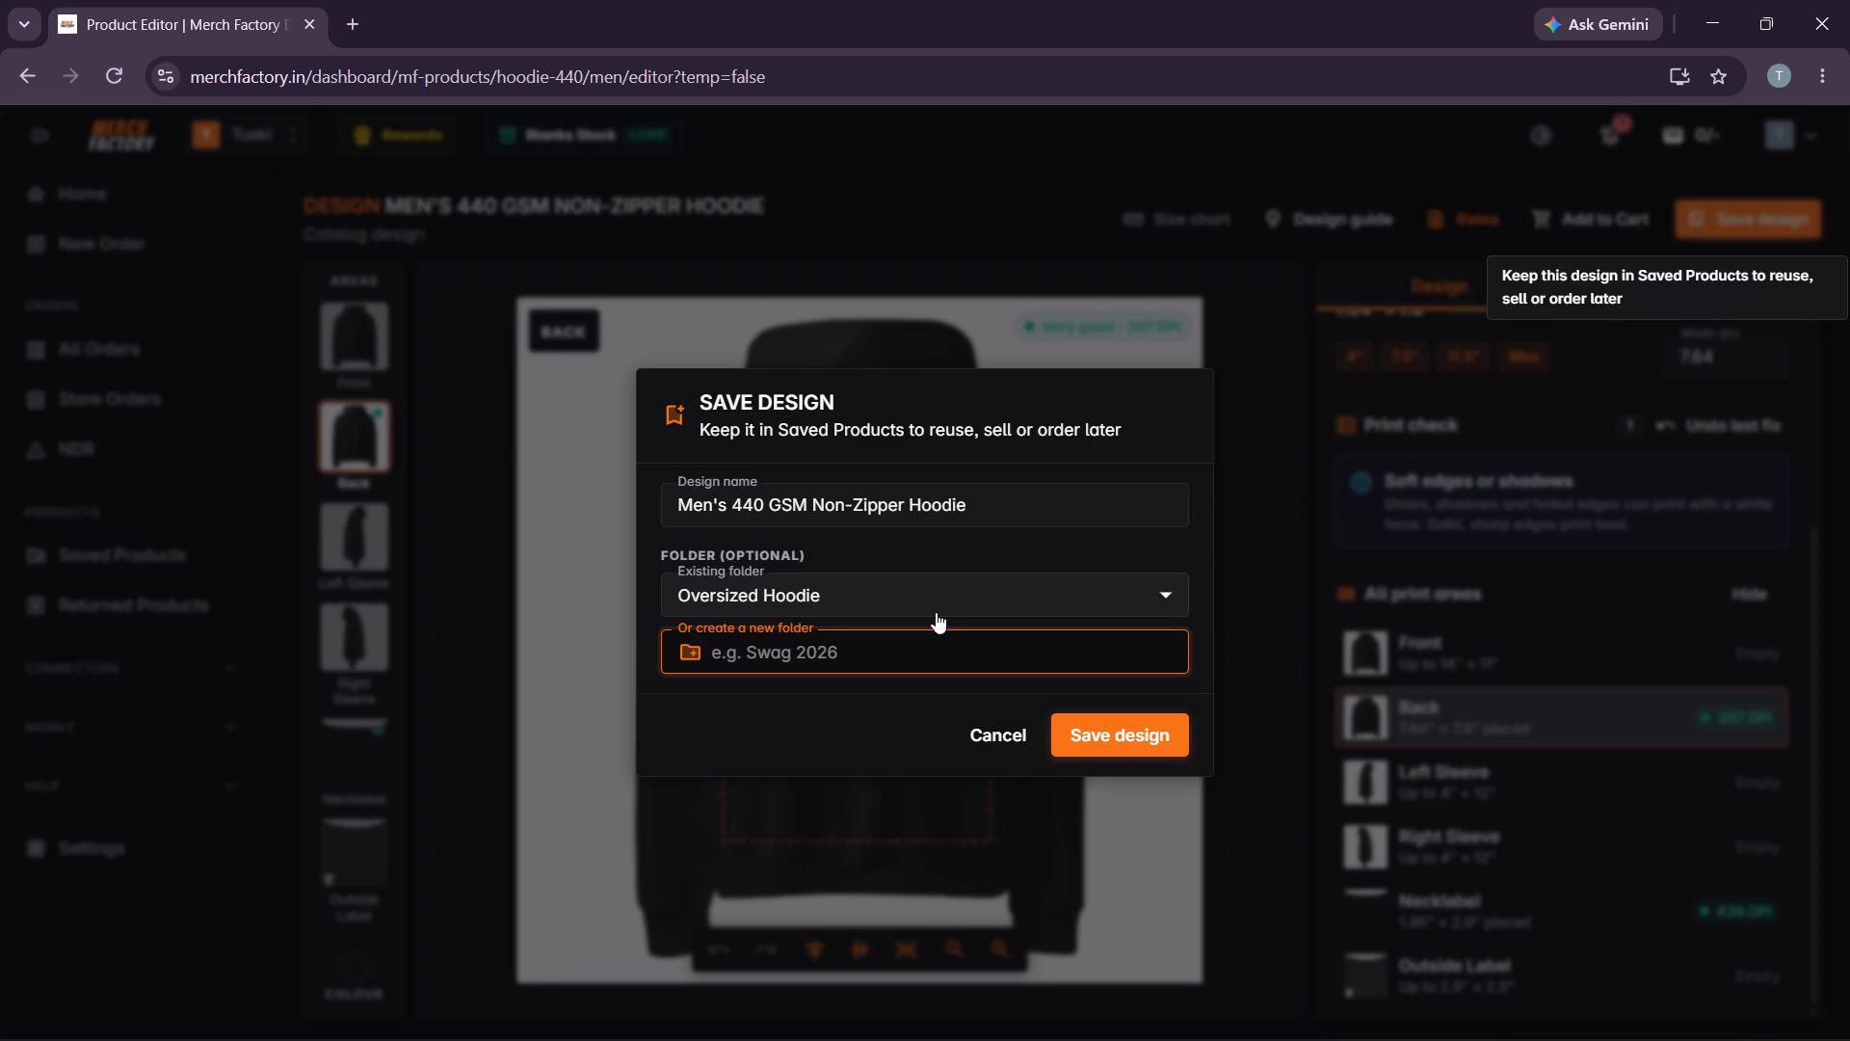
Name the design "Oversized Hoodie Bankai Edition (Black)" and save it to the saved products.
triple_click(944, 498)
left_click(944, 496)
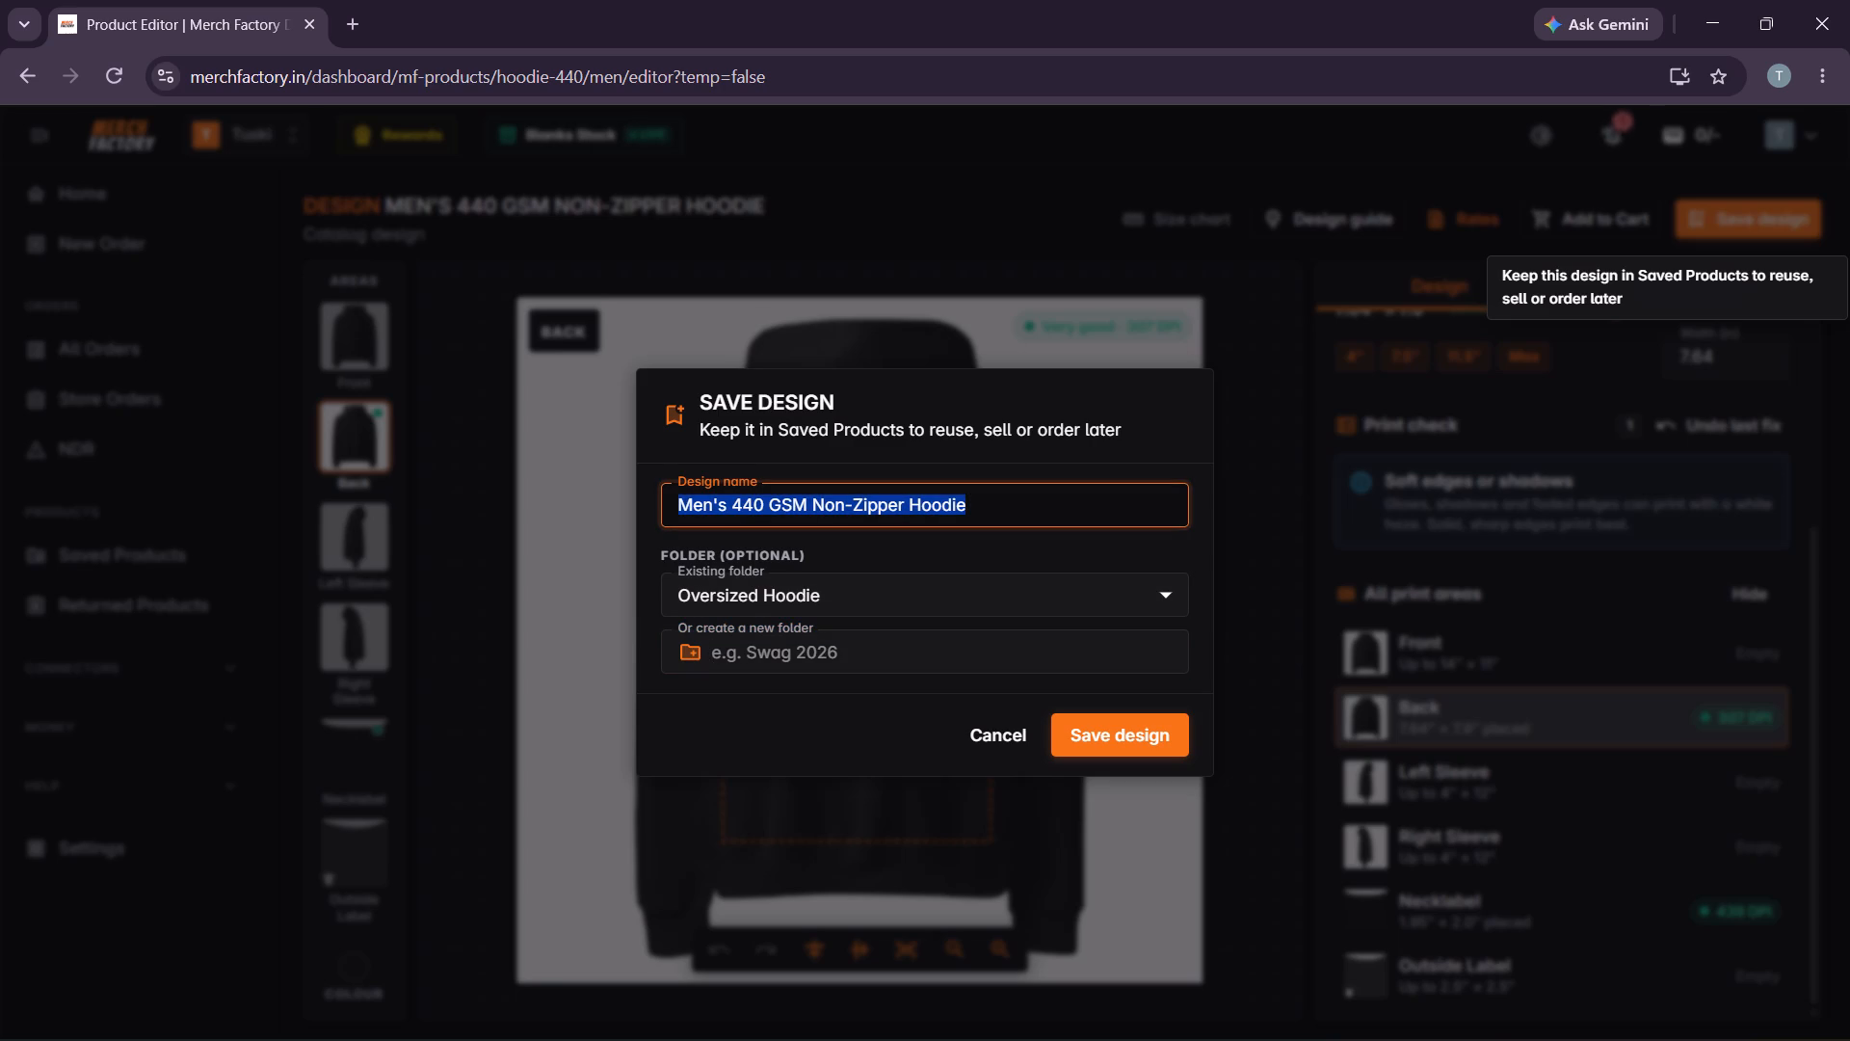
type("Oversized")
key("space")
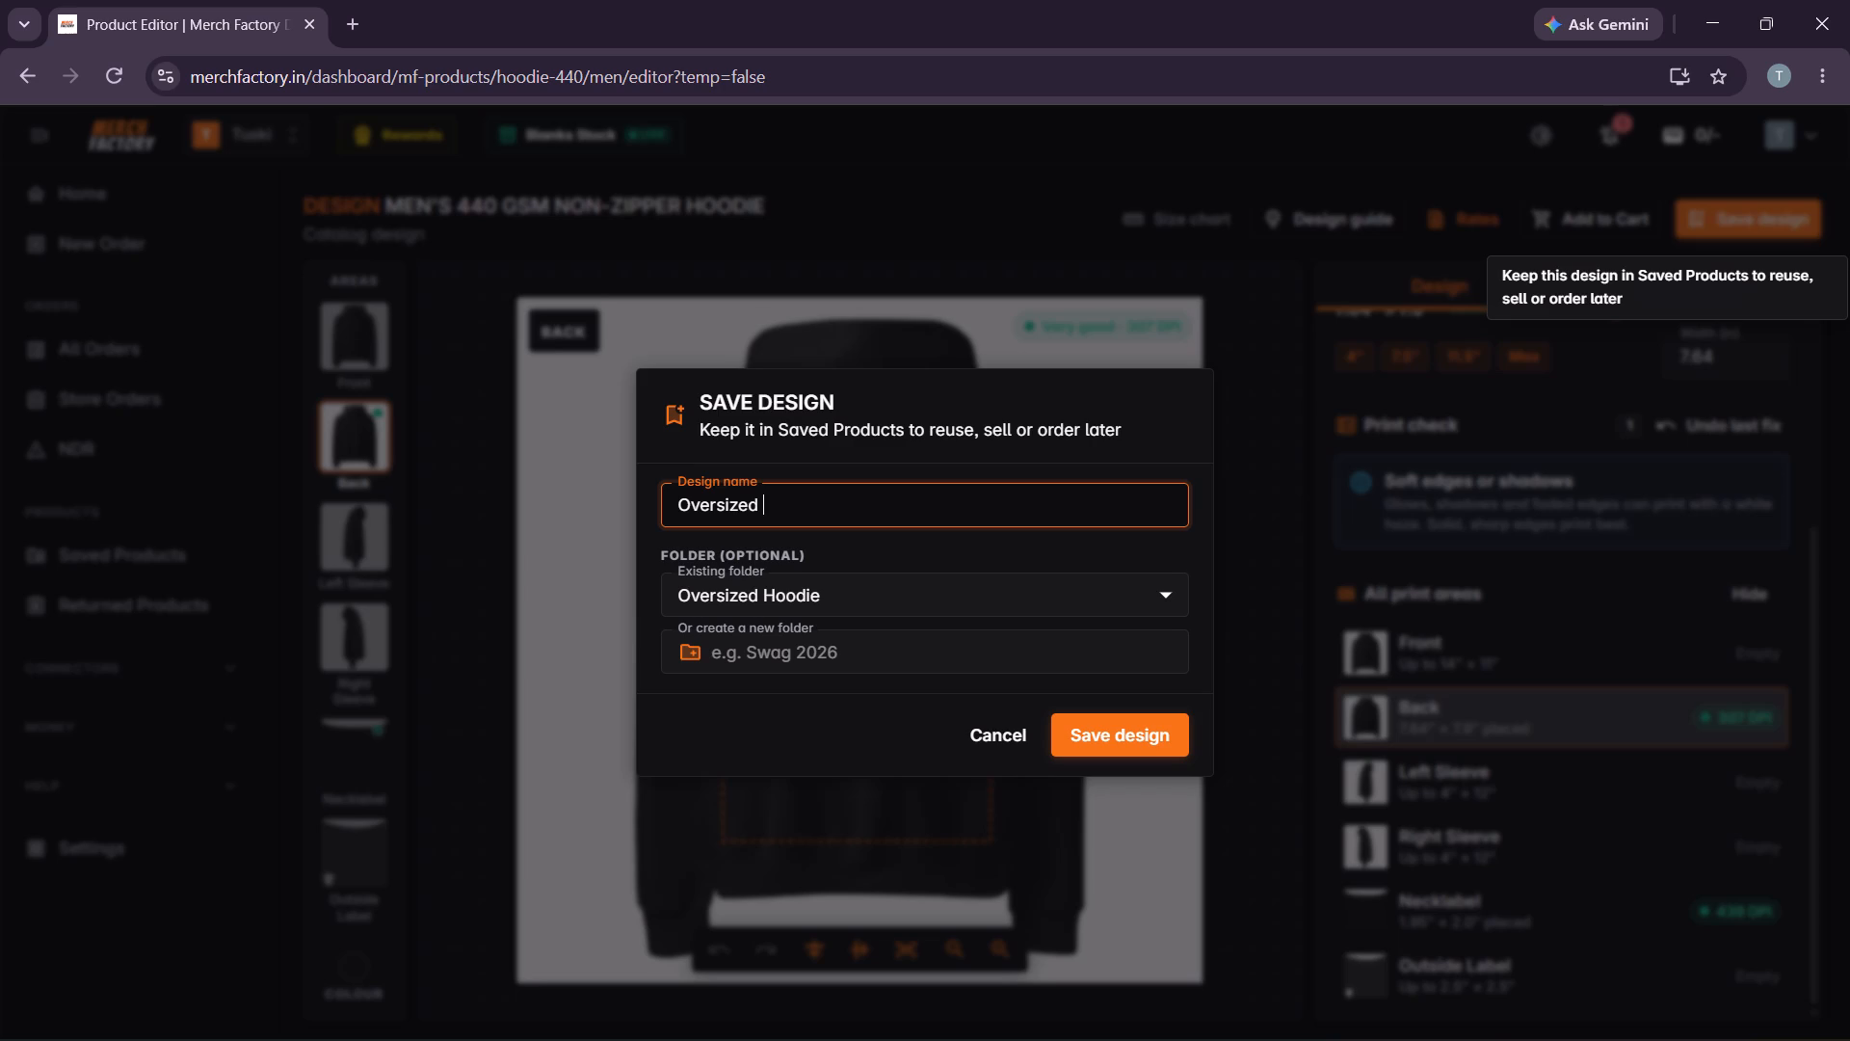
type("Hoodie Bnakai")
key("BackSpace")
key("BackSpace")
key("BackSpace")
key("BackSpace")
key("BackSpace")
type("ankai")
key("space")
type("Edition")
key("space")
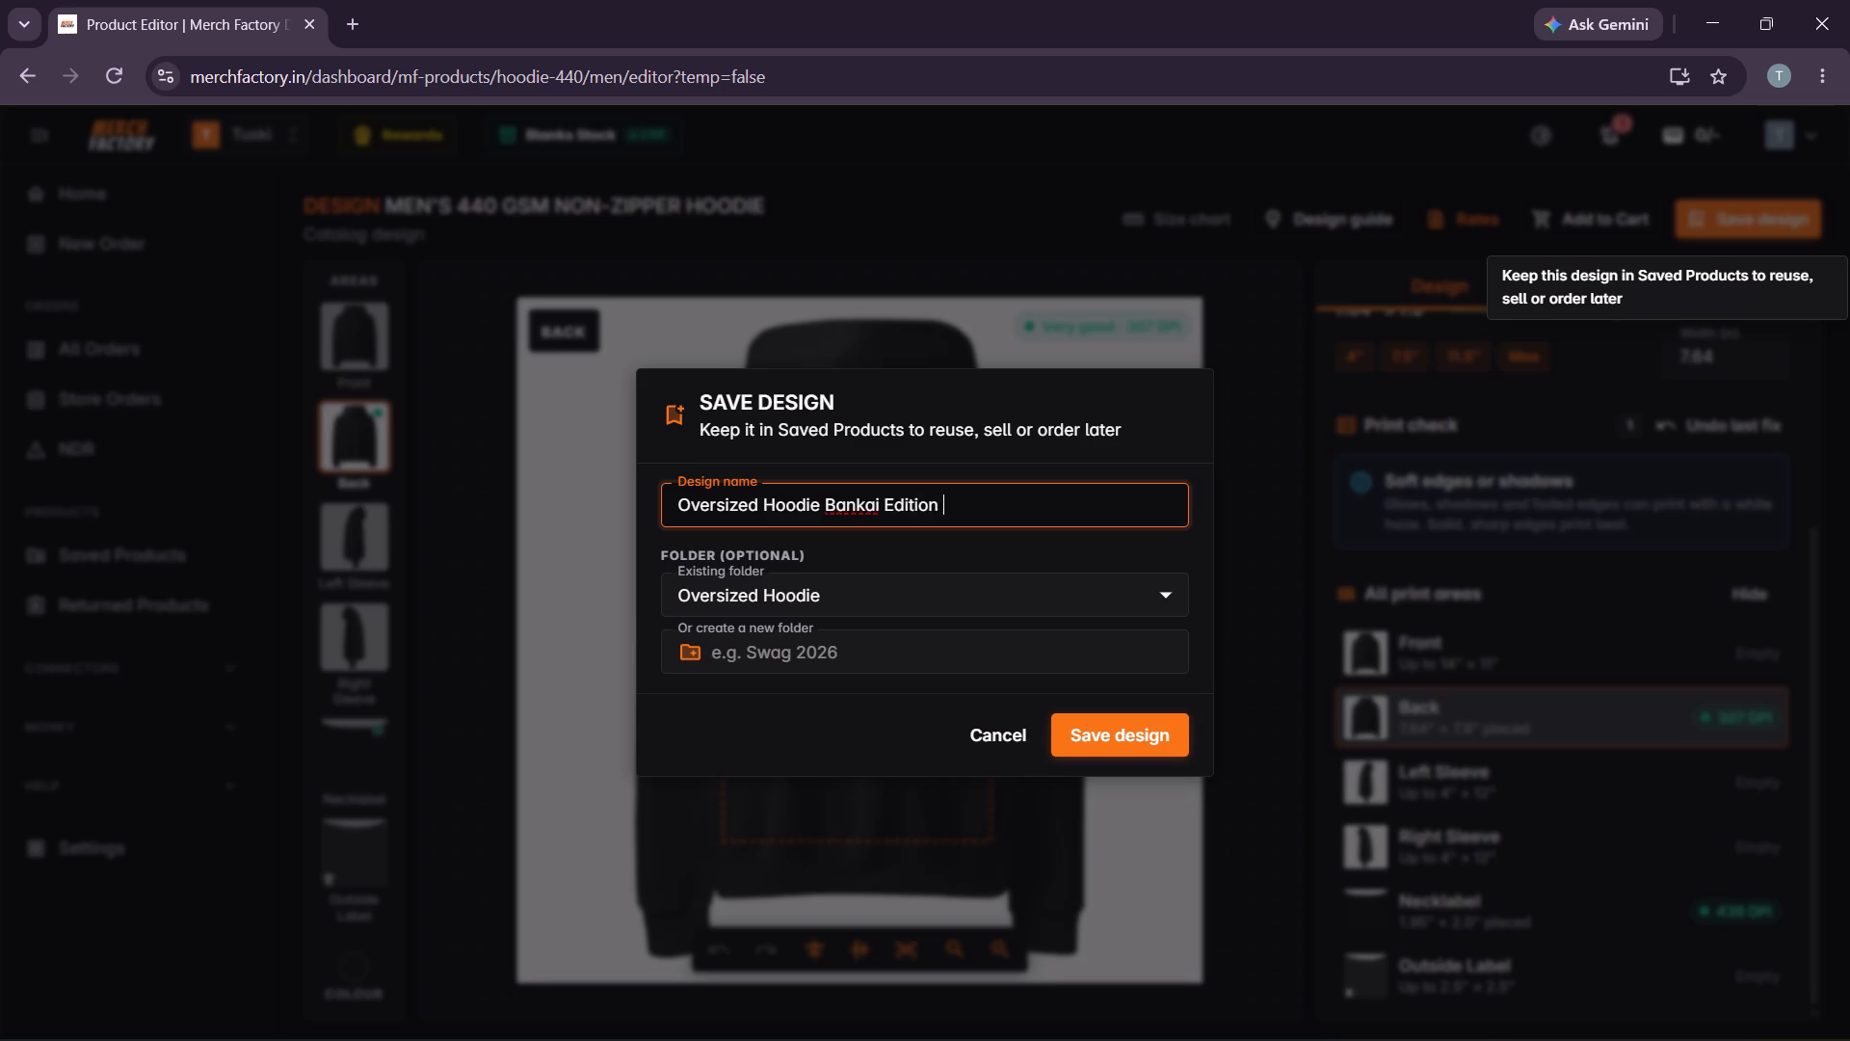
type("(Black)")
left_click(1122, 734)
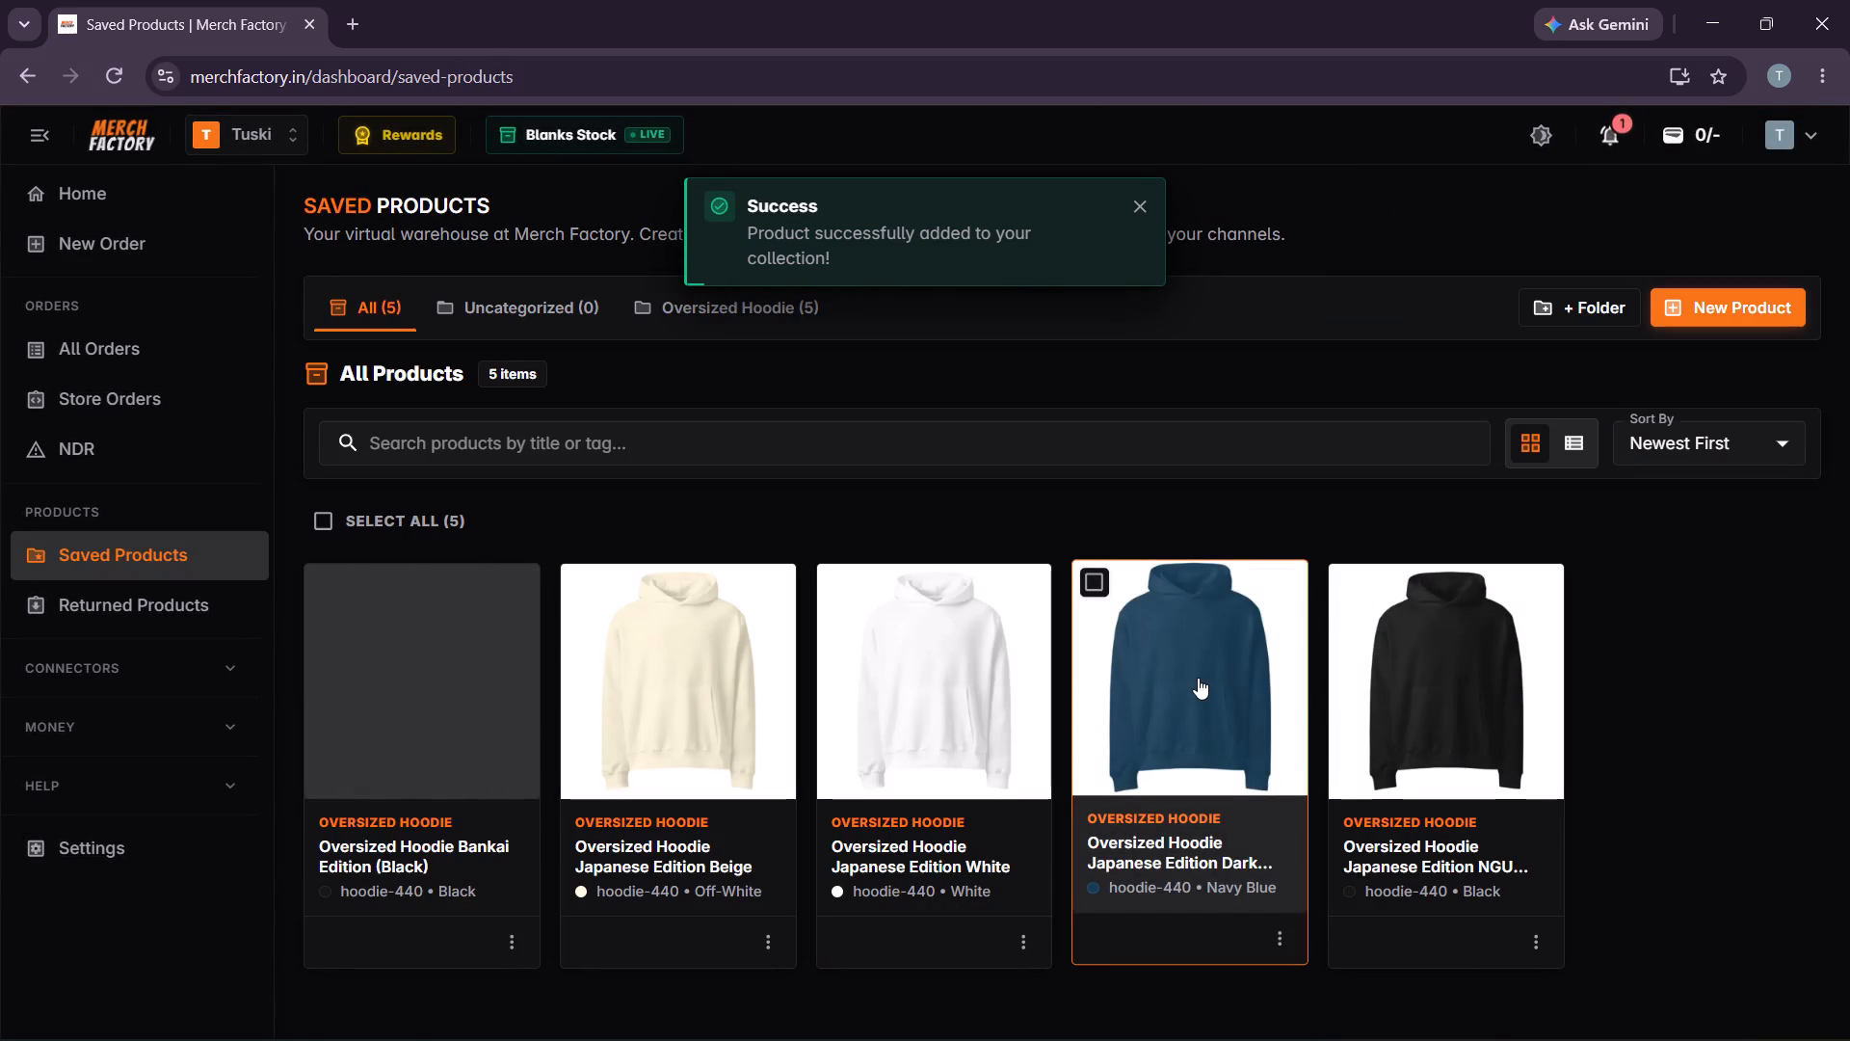
Compare the back views of the saved Oversized Hoodie Bankai Edition (Black) and Oversized Hoodie Japanese Edition Beige, including the Bankai print specifications.
scroll(483, 921, "down", 1)
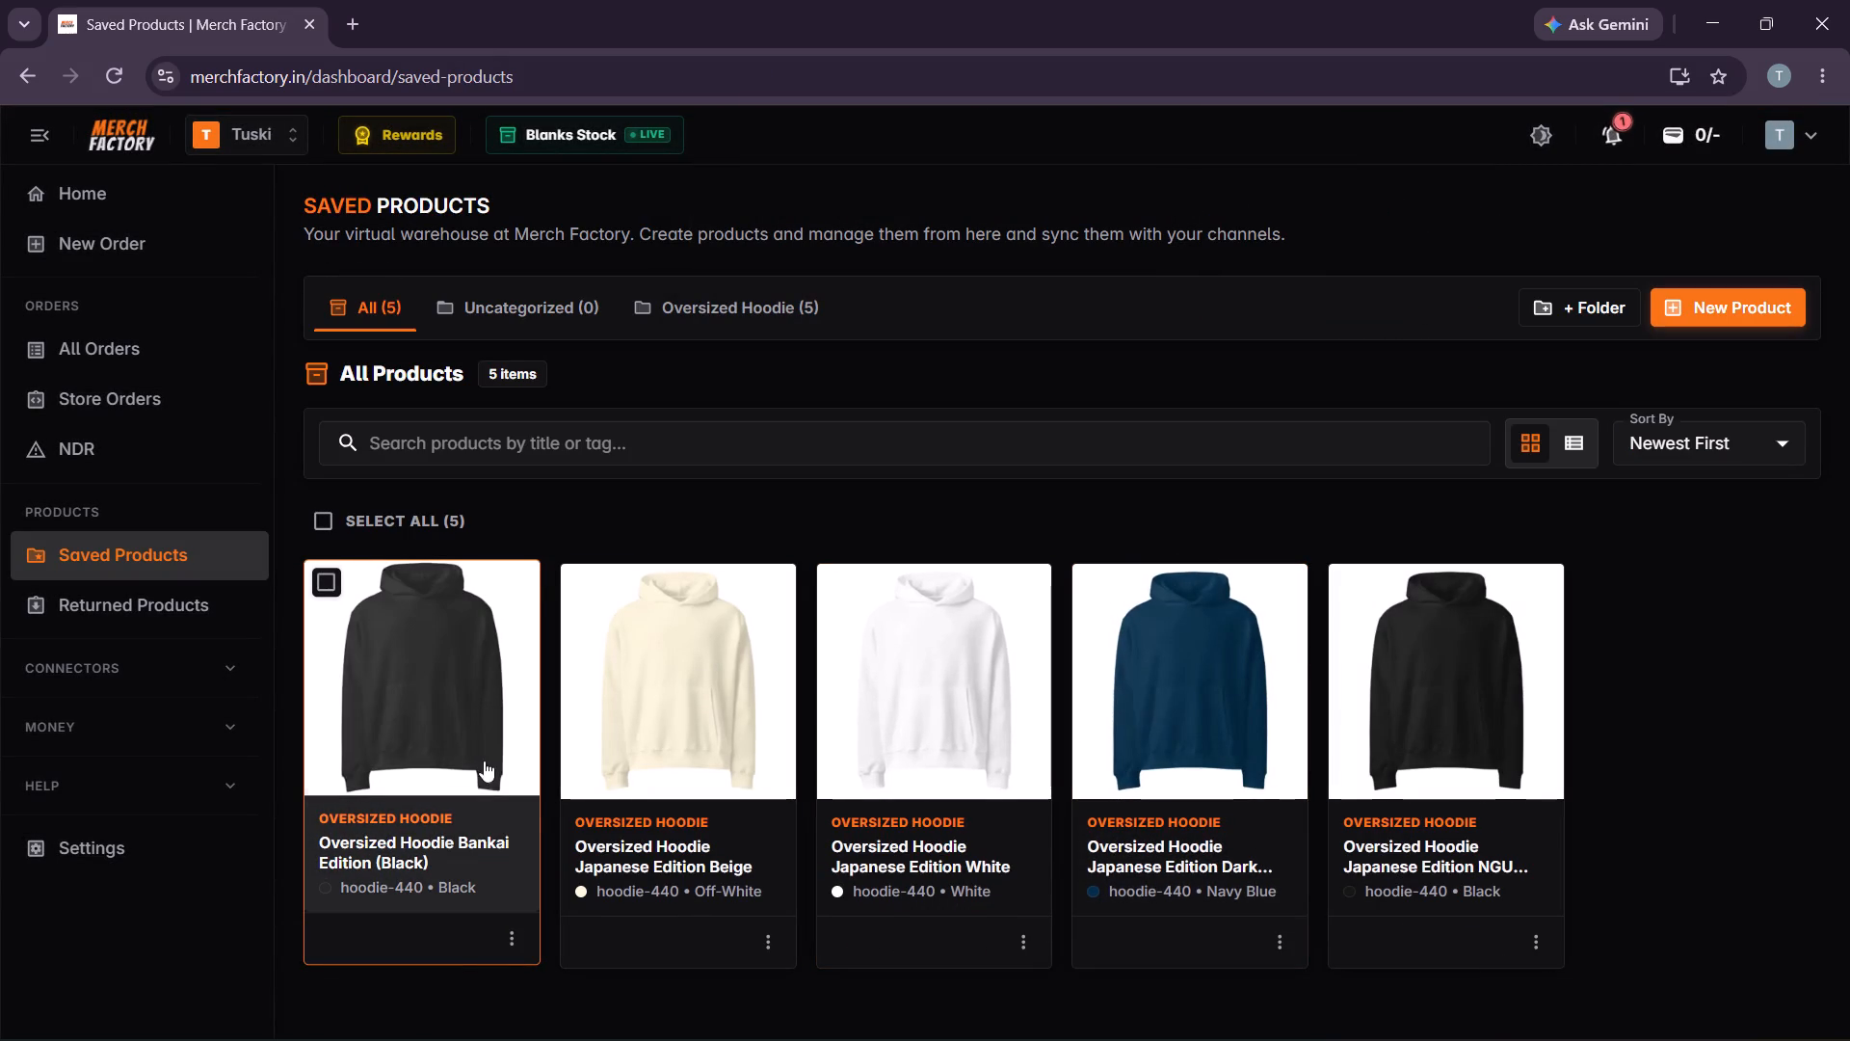
left_click(485, 711)
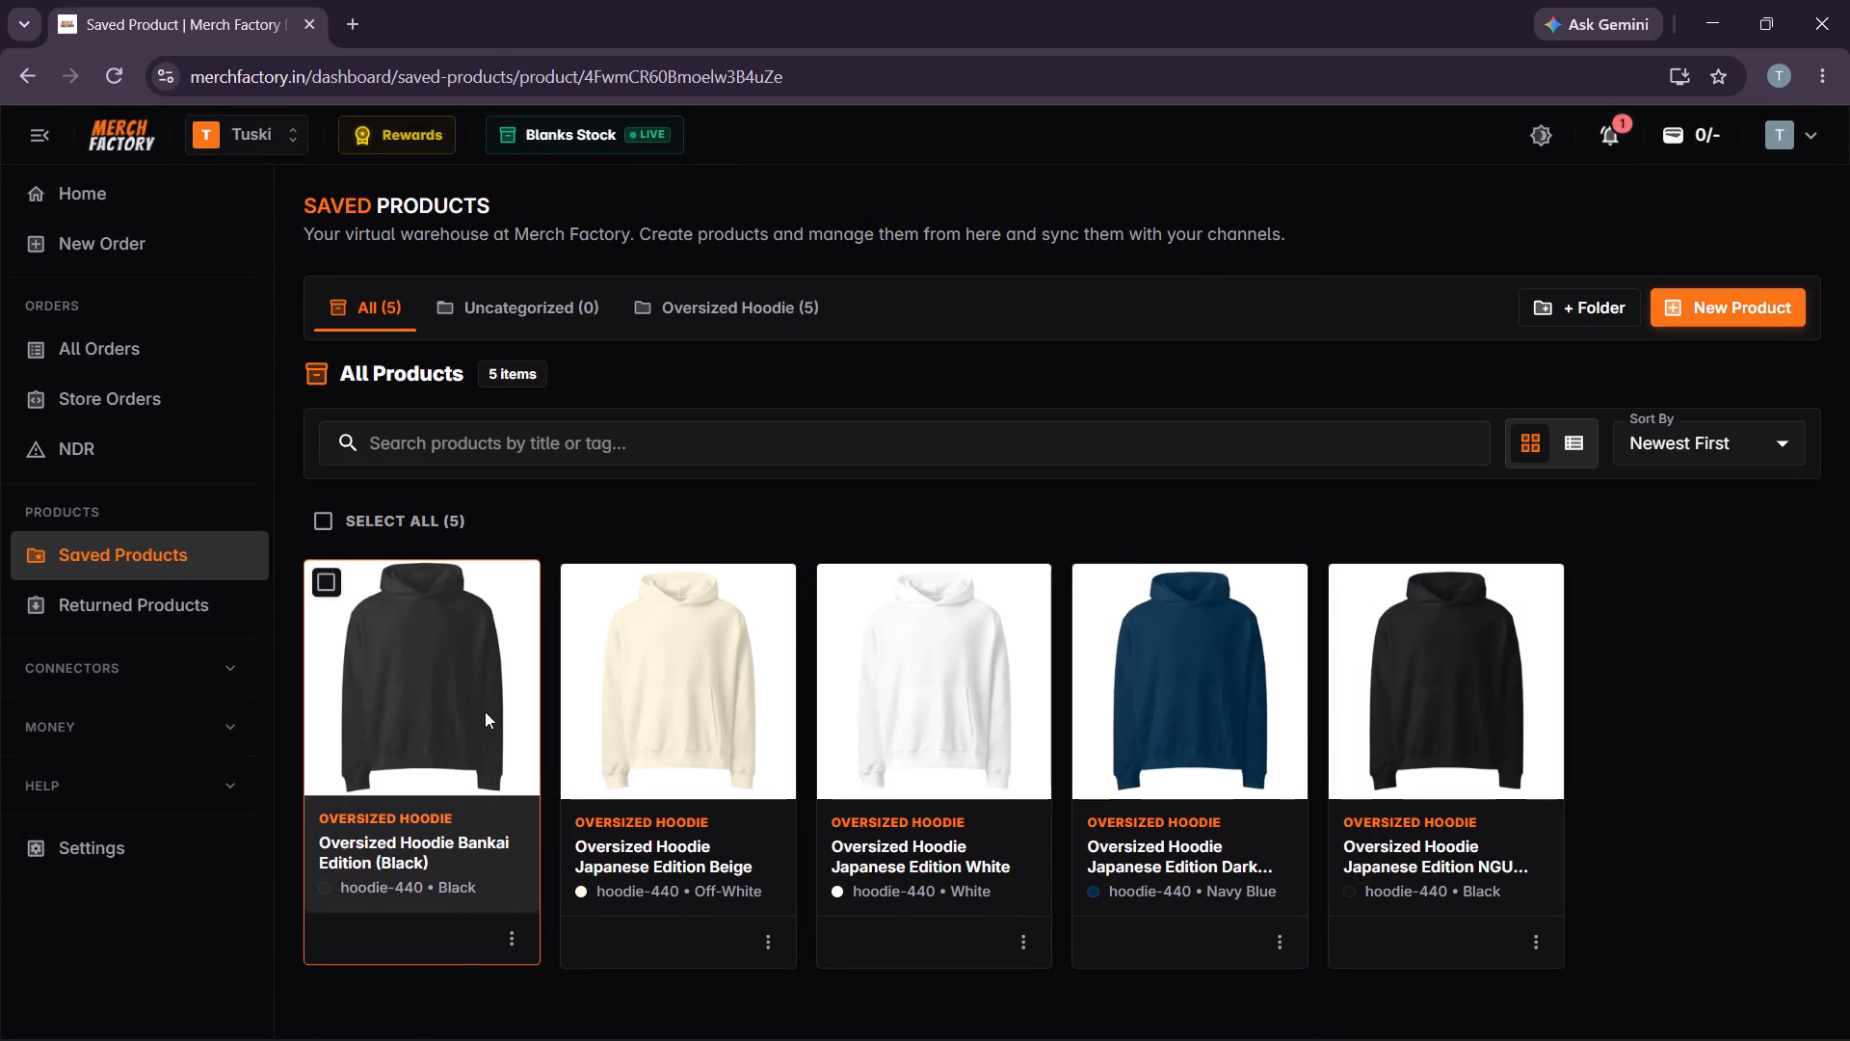
scroll(640, 766, "down", 1)
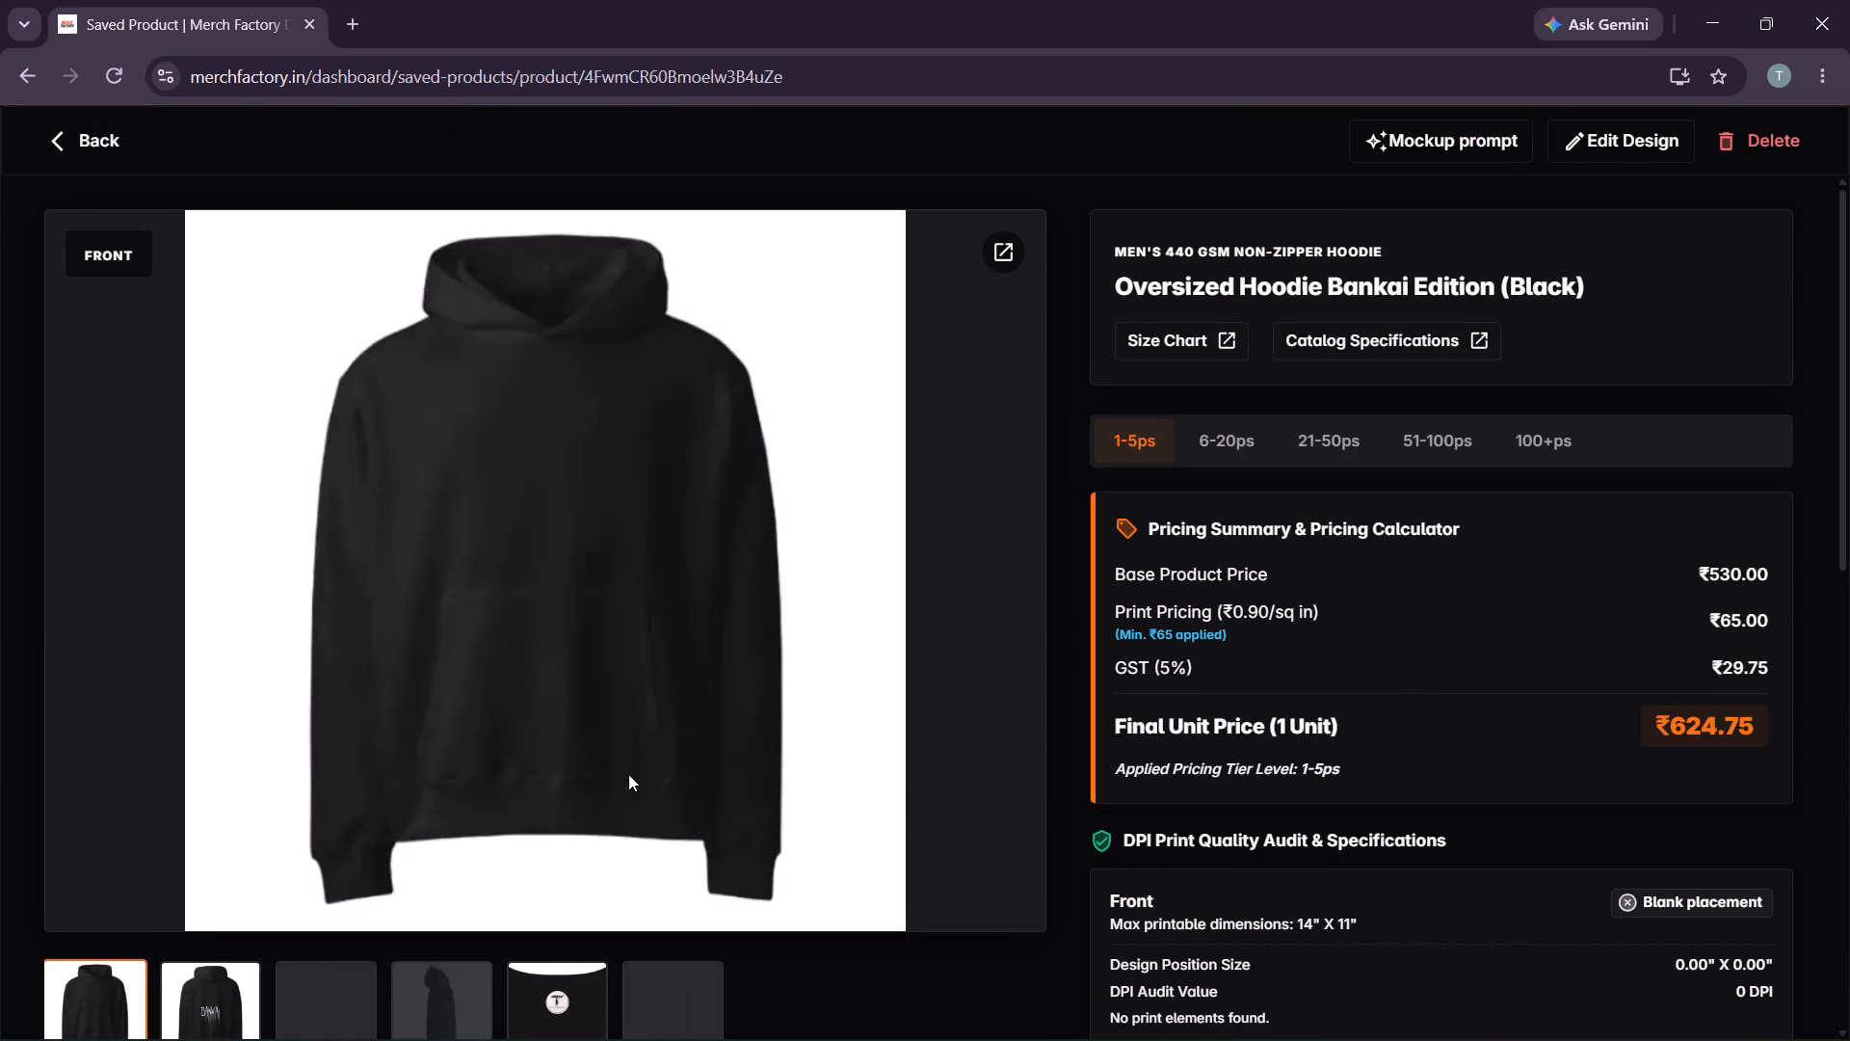
scroll(628, 774, "down", 1)
left_click(256, 928)
scroll(365, 901, "up", 1)
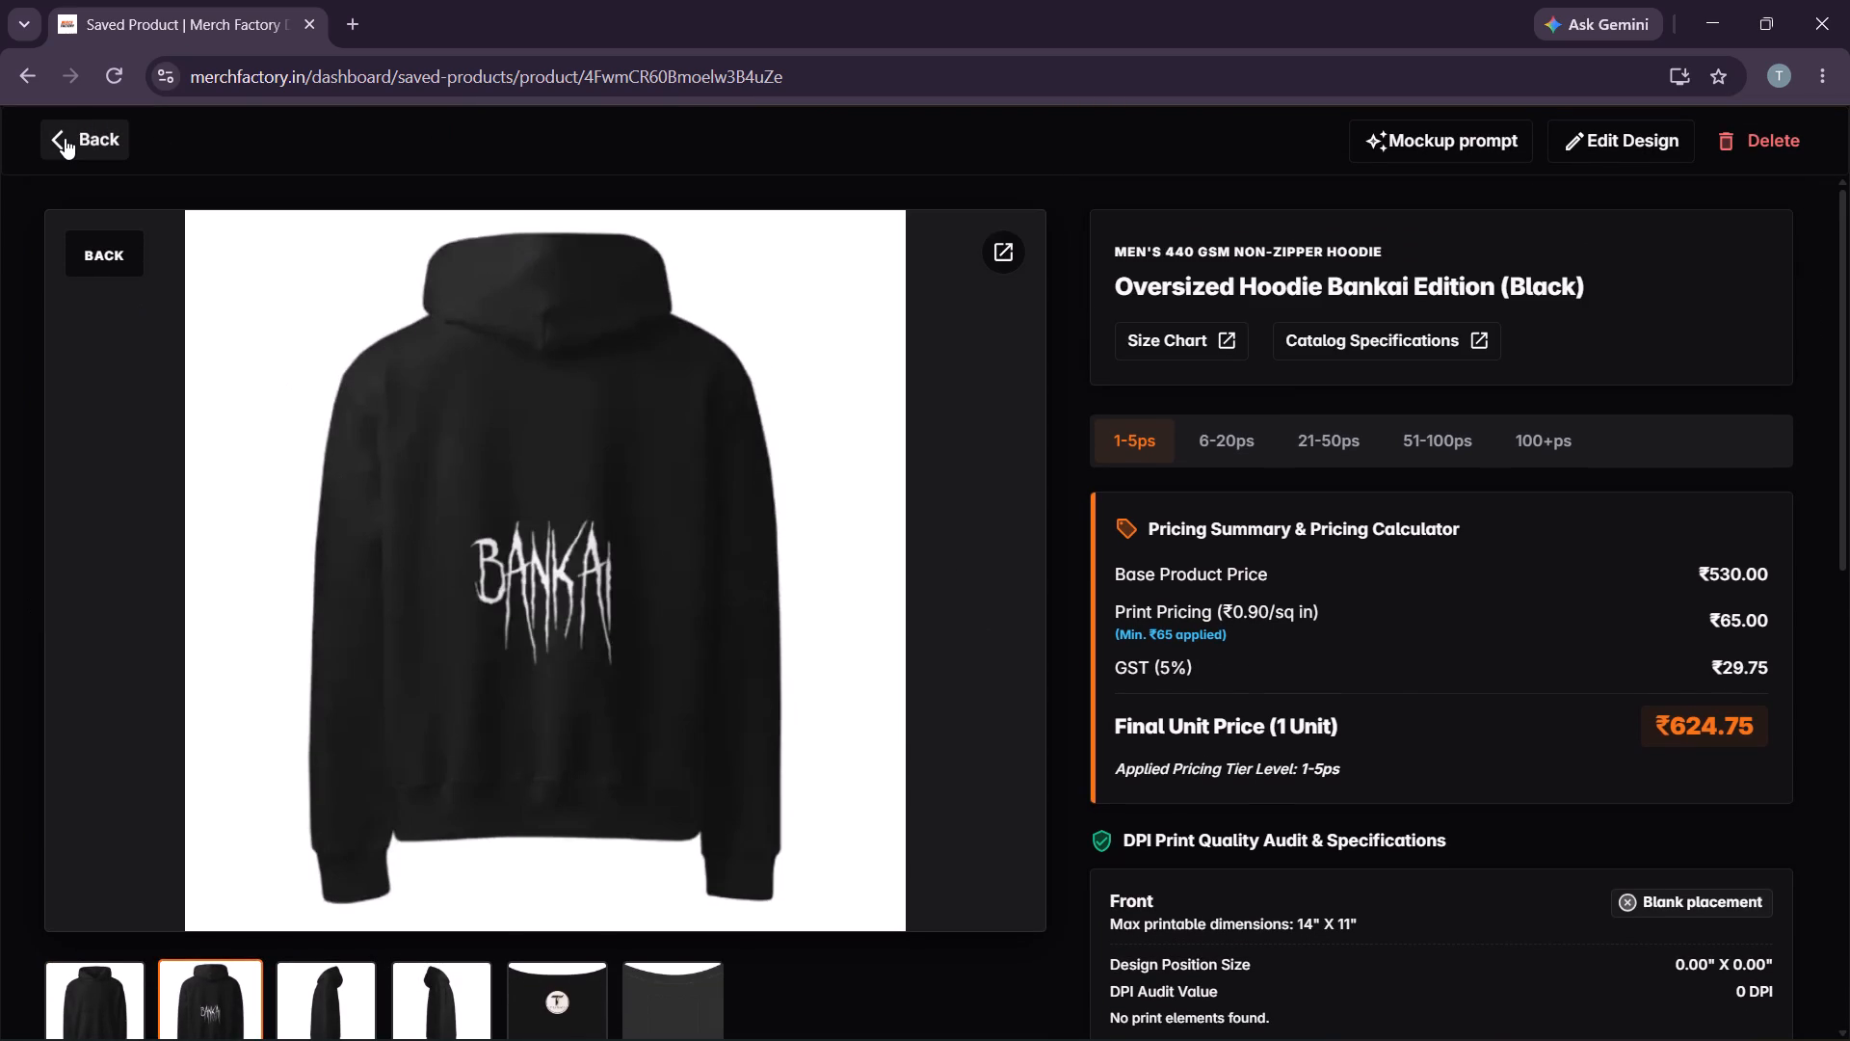
scroll(716, 390, "down", 3)
scroll(720, 402, "up", 2)
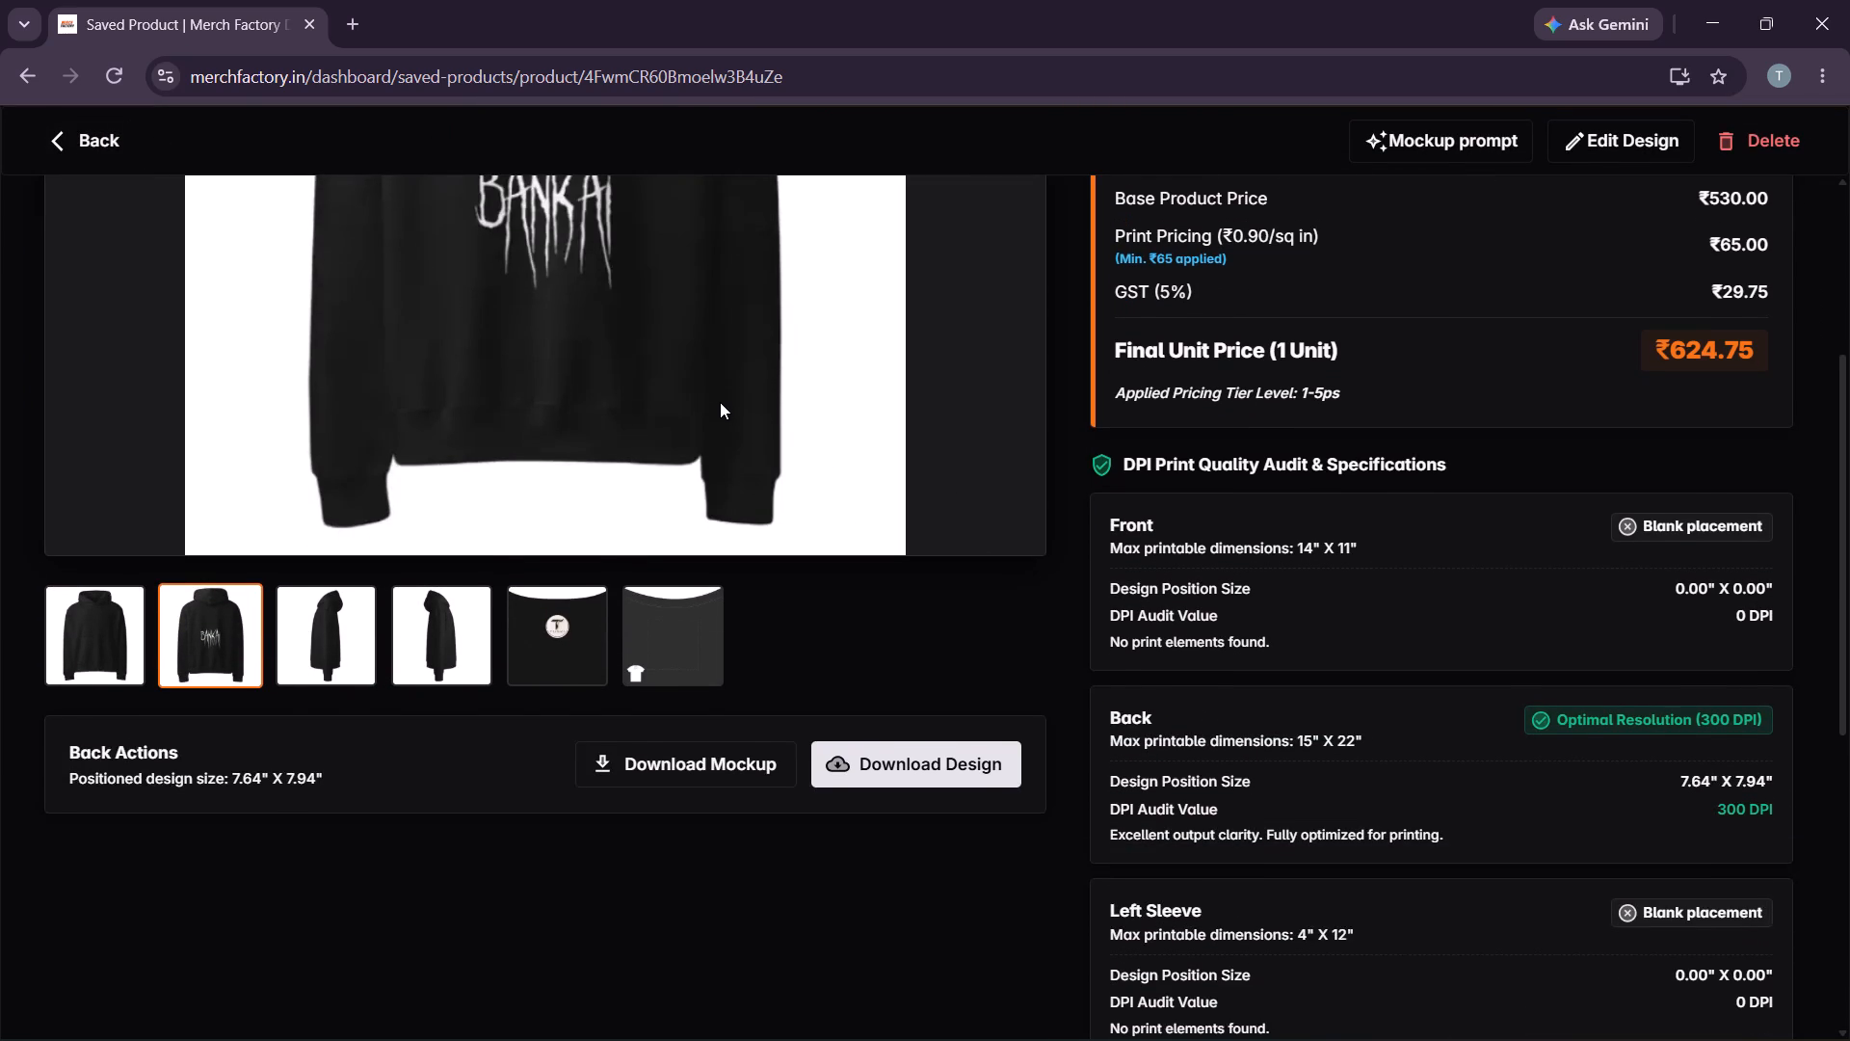
scroll(720, 402, "up", 8)
left_click(68, 154)
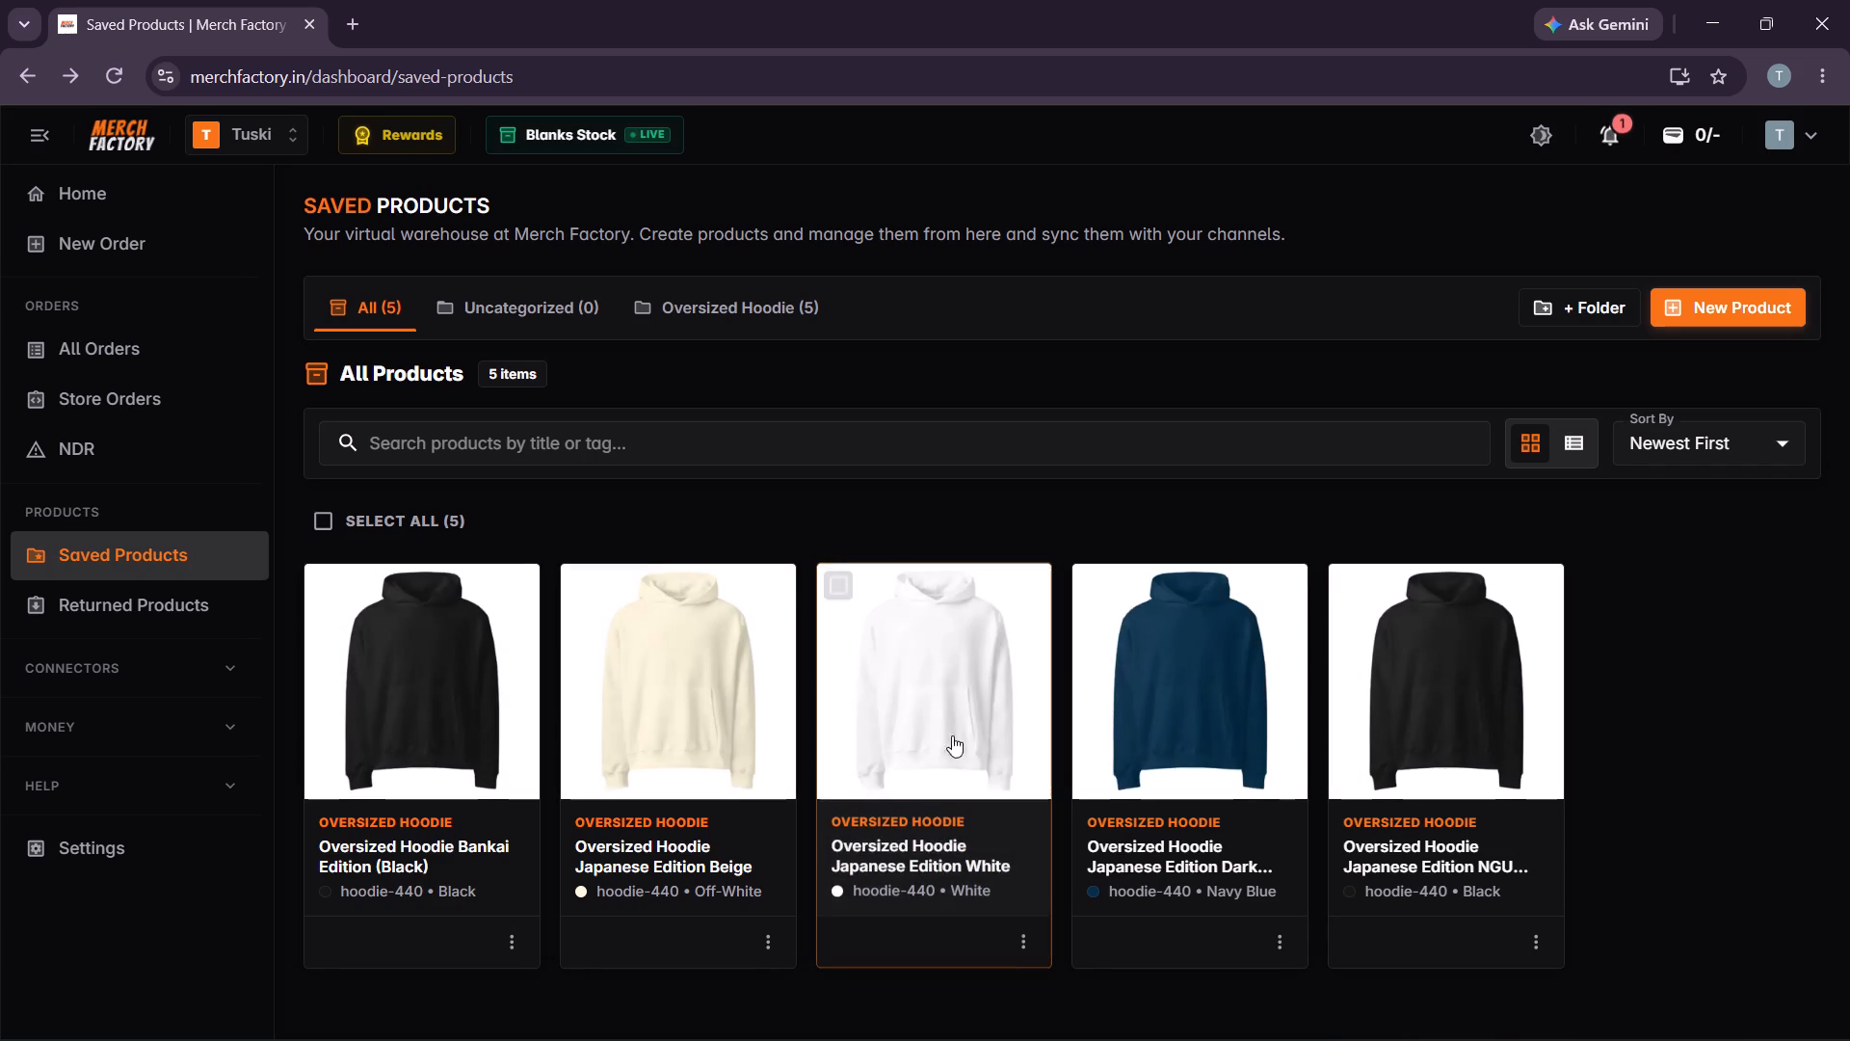
left_click(697, 716)
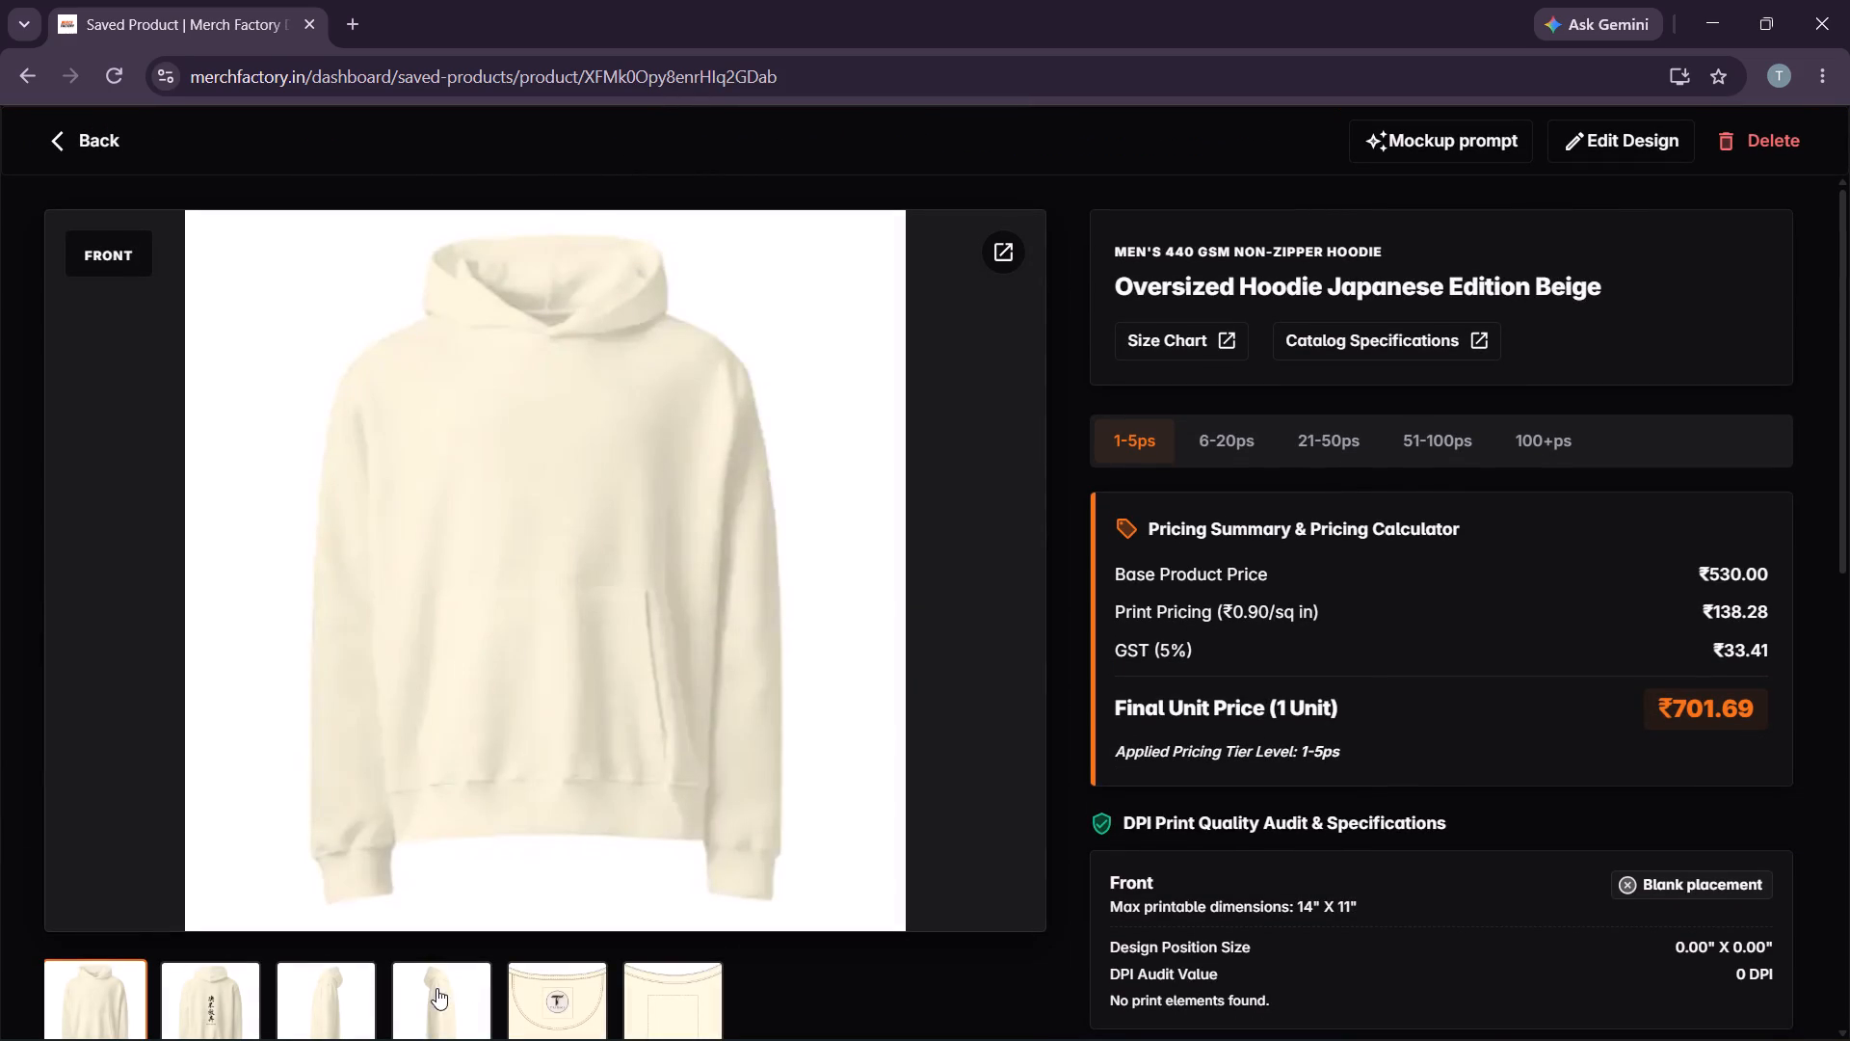
left_click(235, 996)
scroll(646, 857, "up", 2)
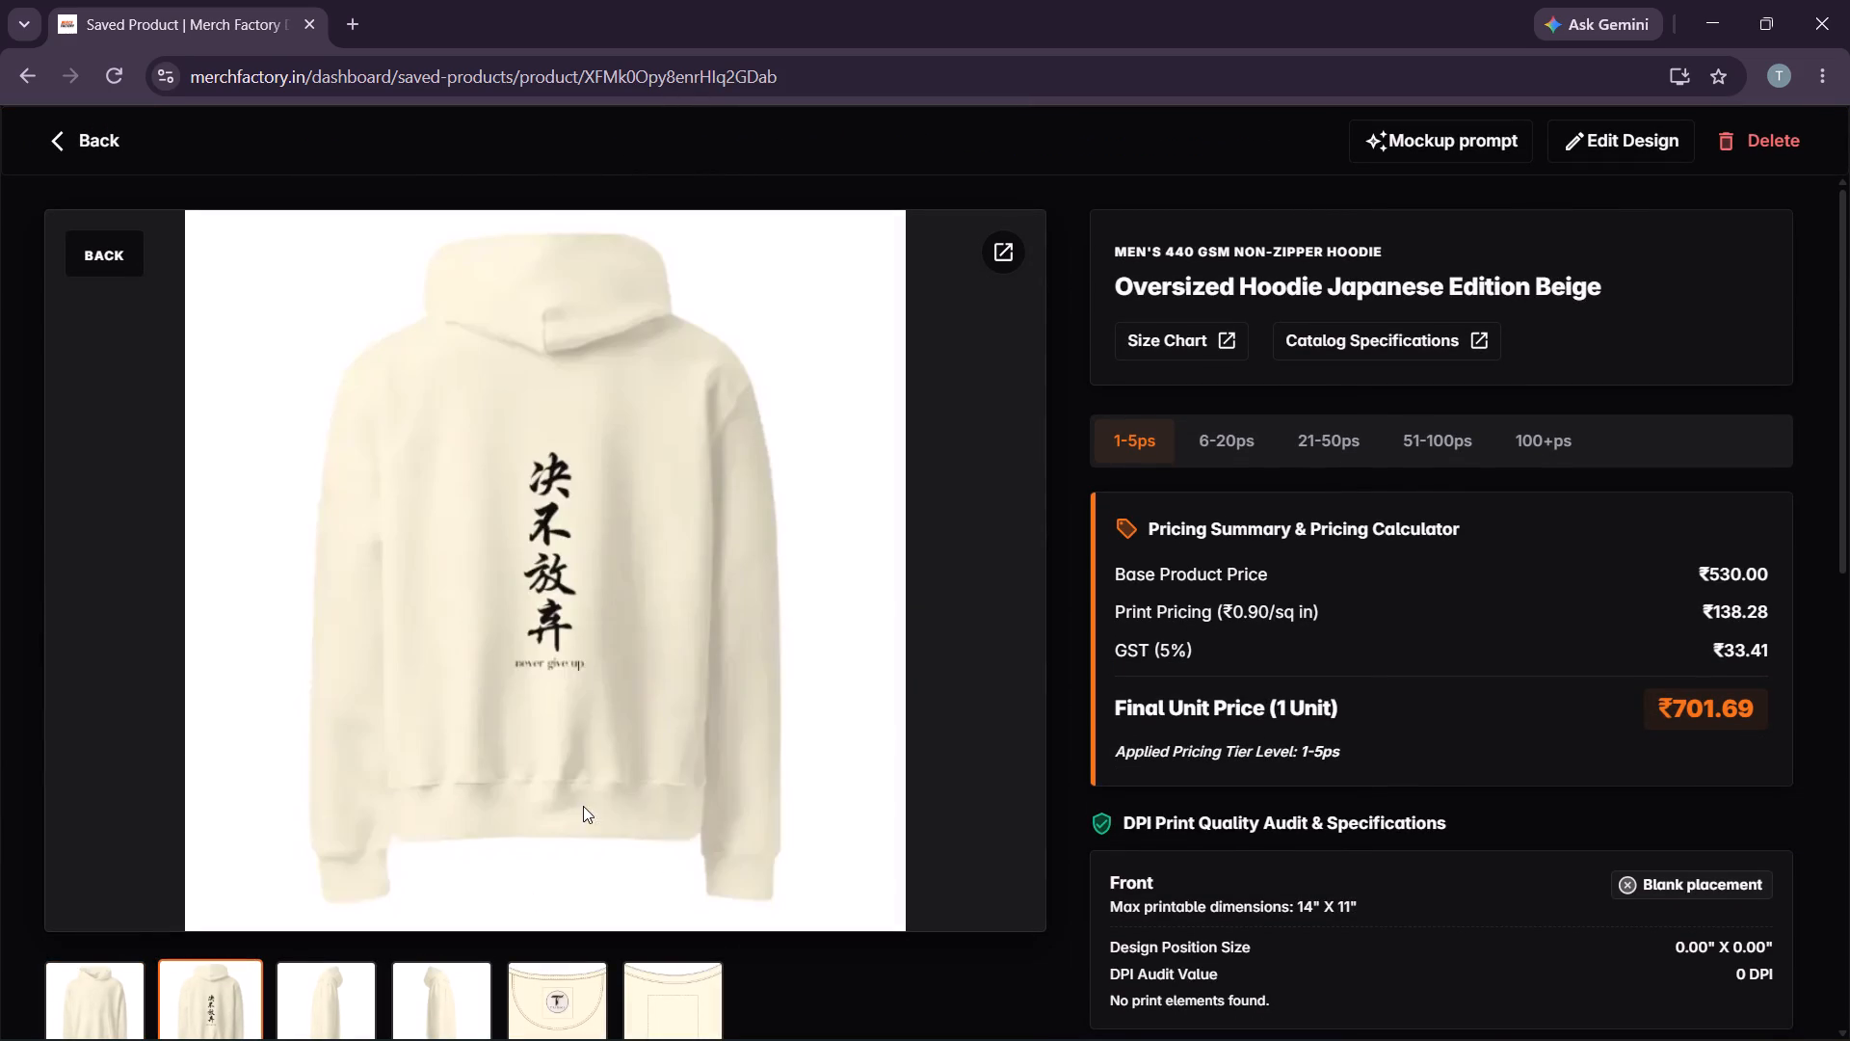
left_click(55, 152)
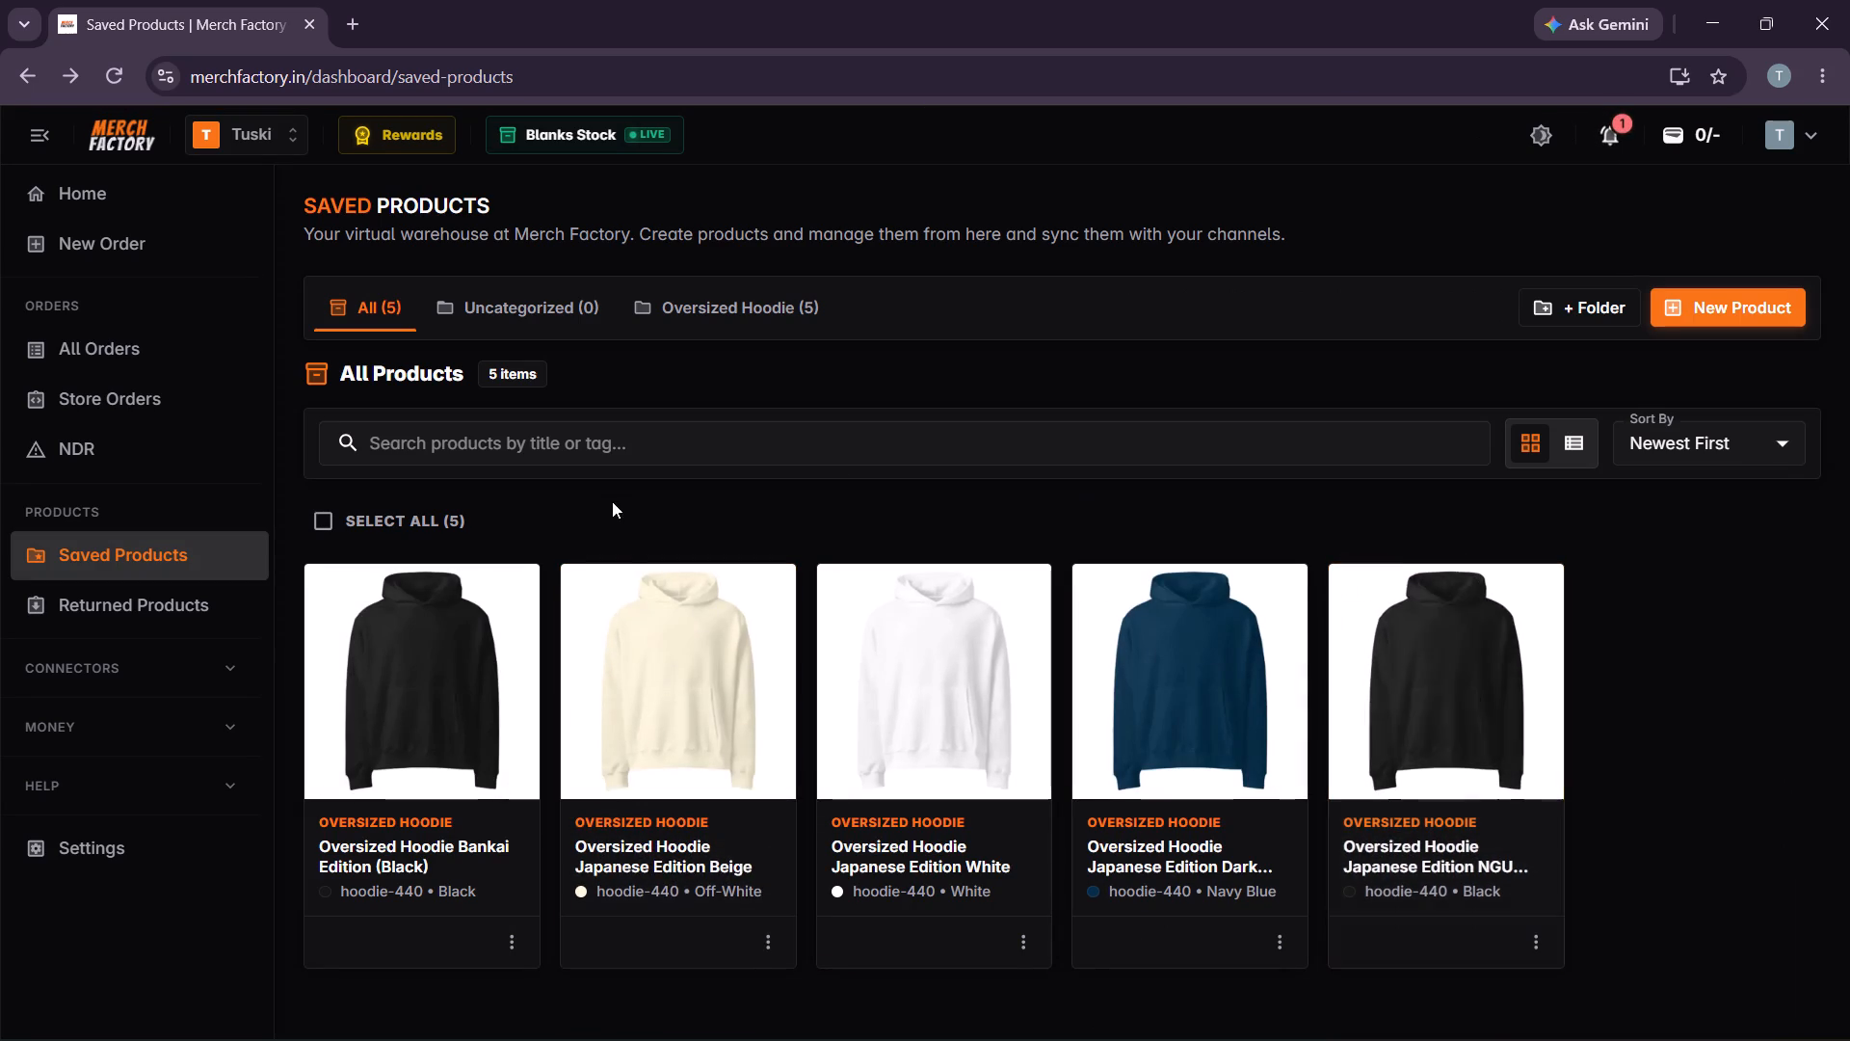
Start a new product design for the Men's 440 GSM Non-Zipper Hoodie.
left_click(1692, 308)
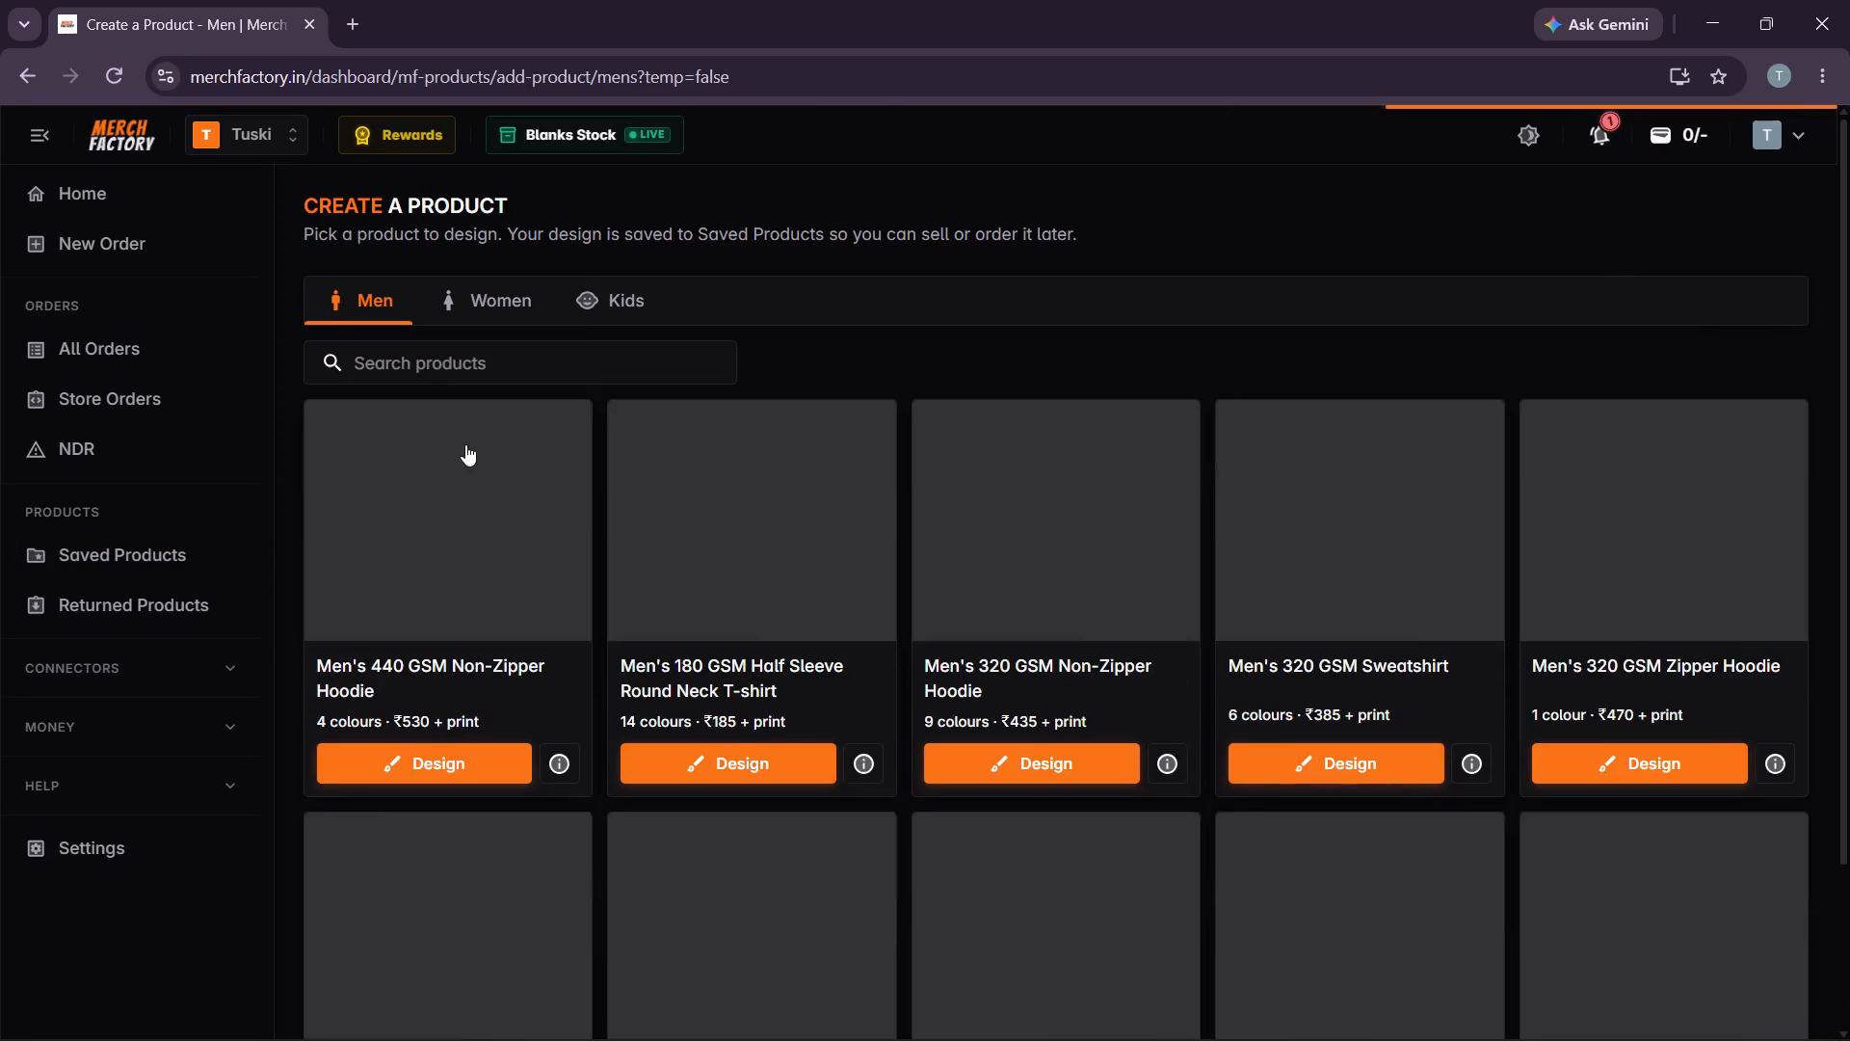
left_click(440, 758)
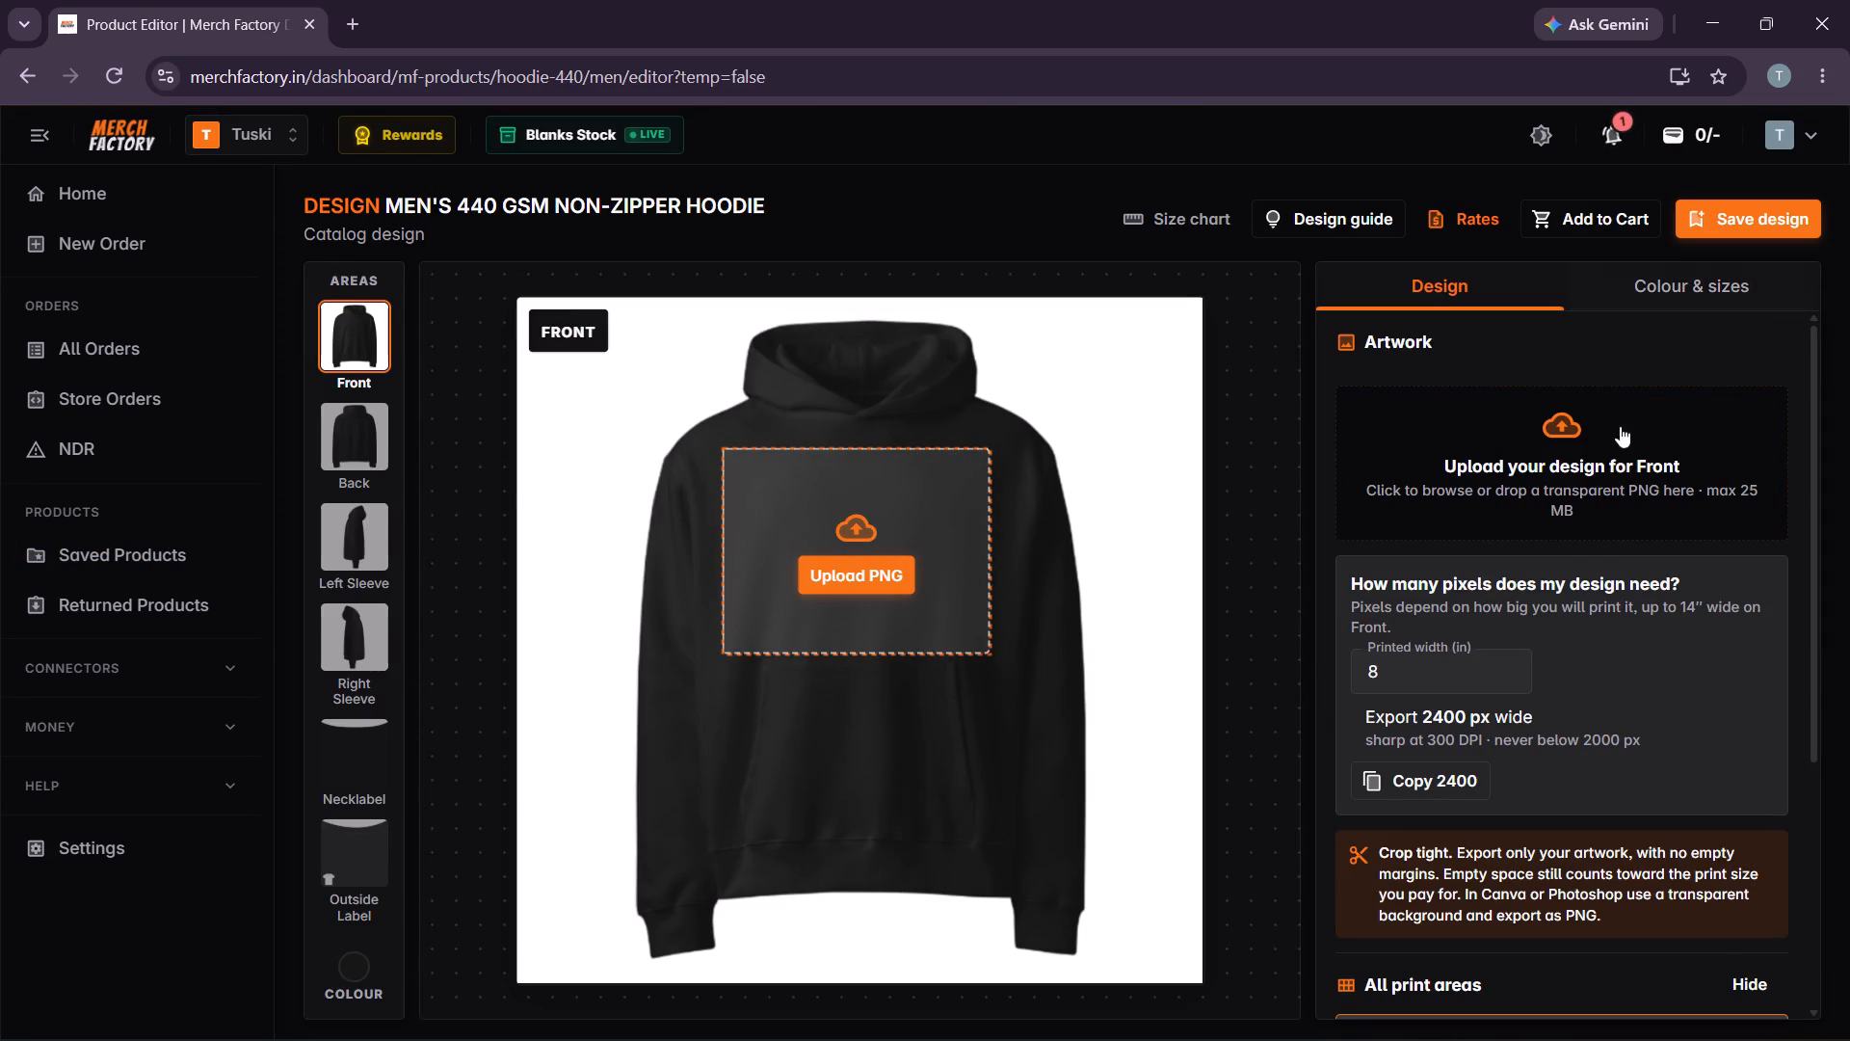
scroll(779, 722, "down", 1)
Upload the Bankai (White) PNG from the Quote Print Resized folder to the hoodie's Back area.
left_click(350, 429)
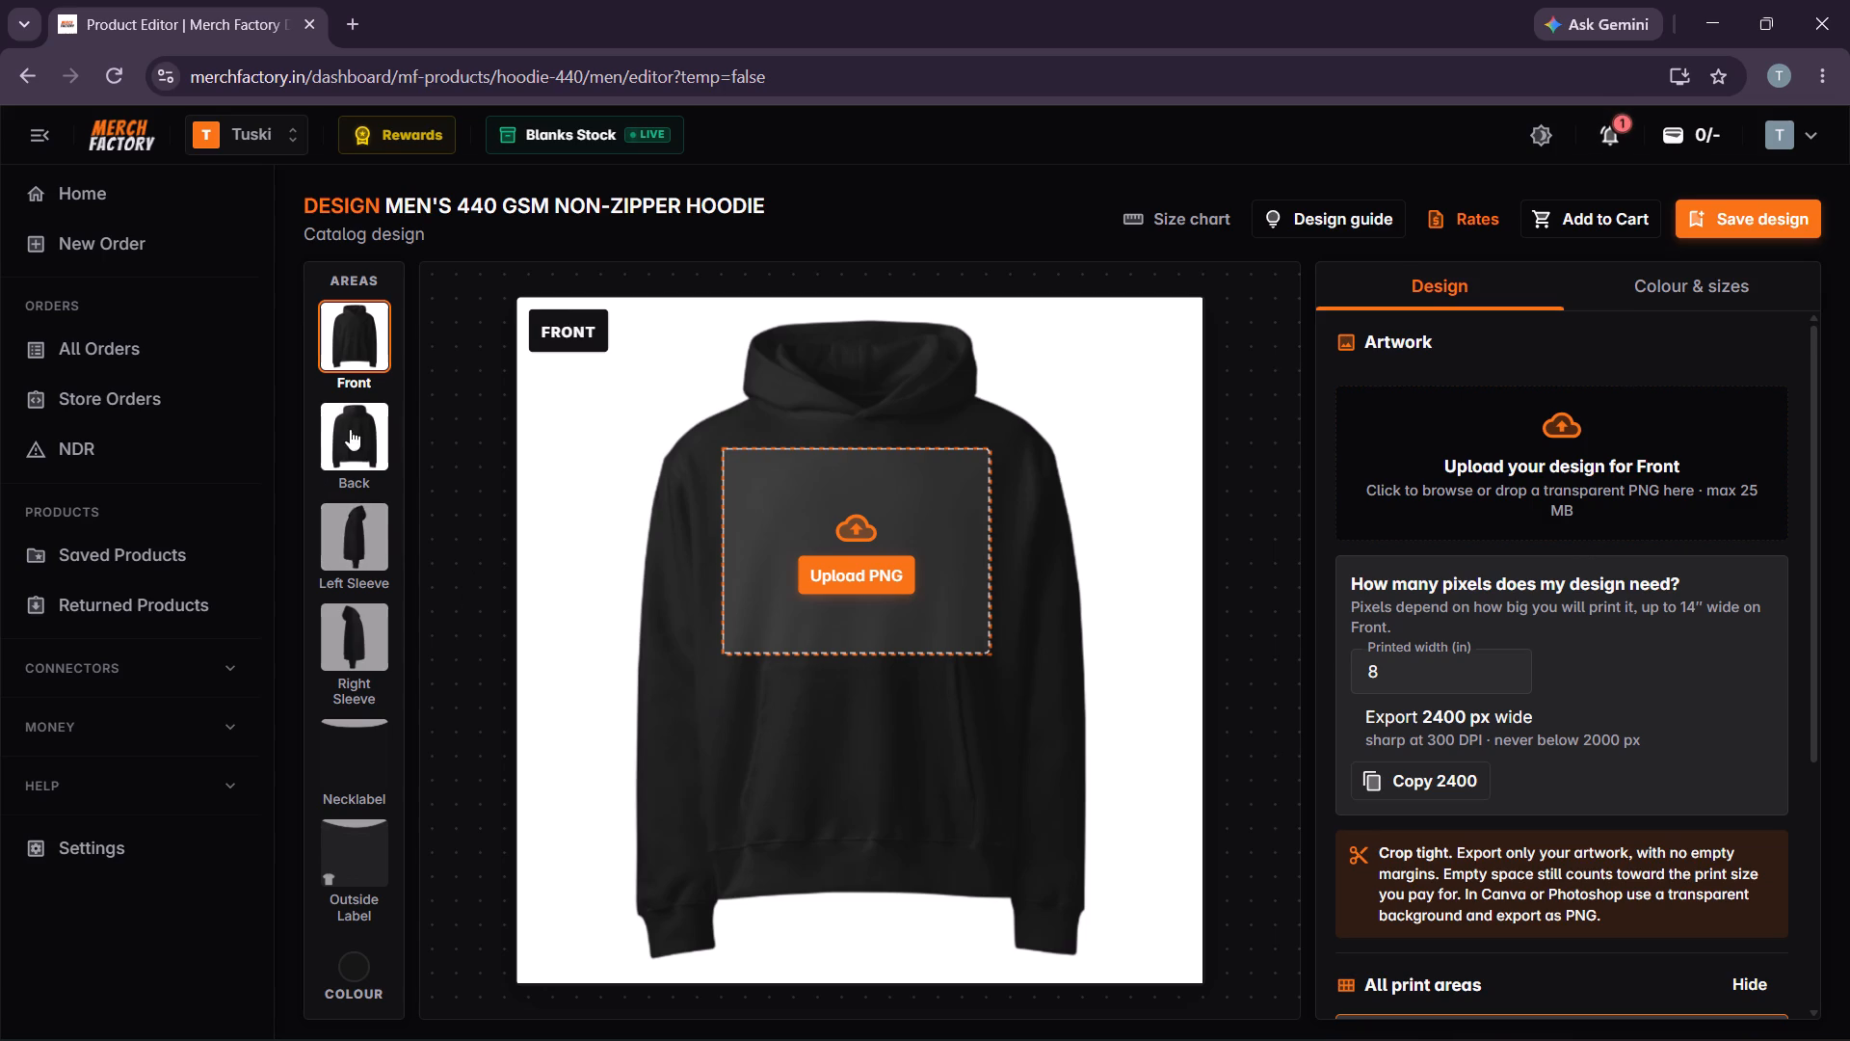
left_click(1534, 481)
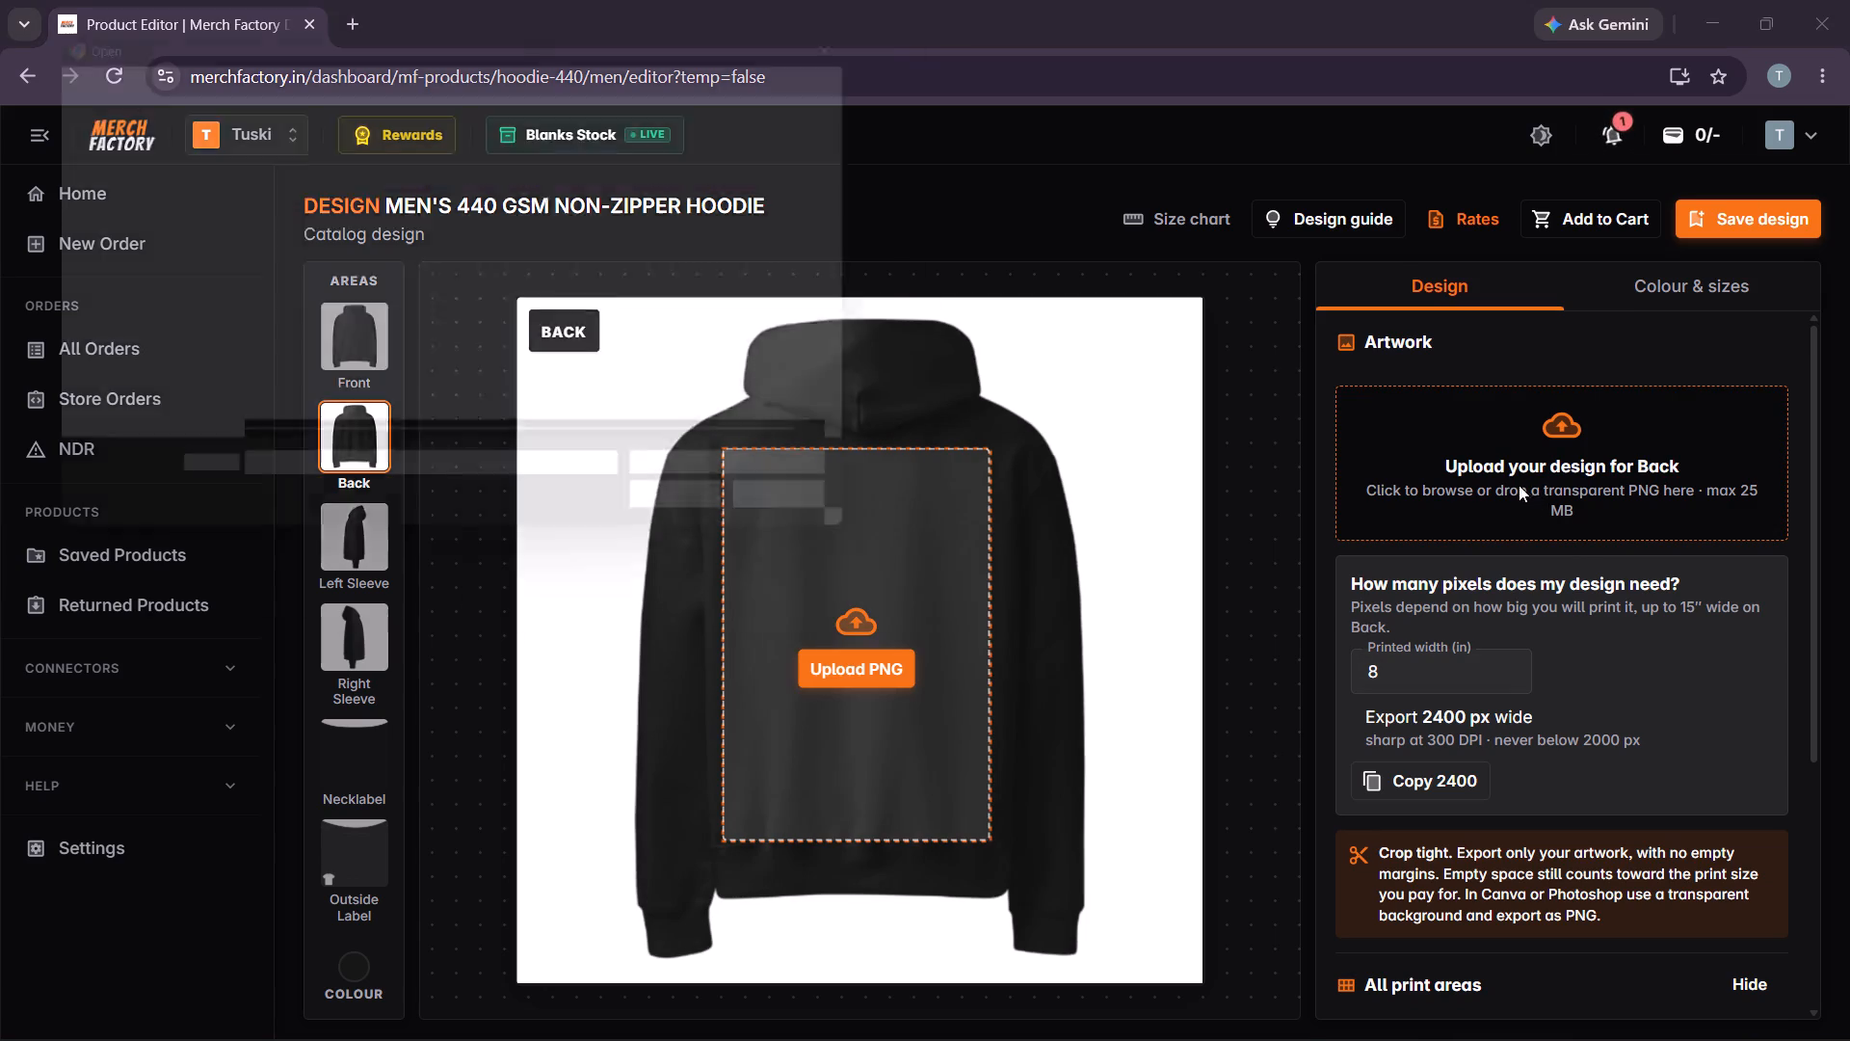
left_click(122, 303)
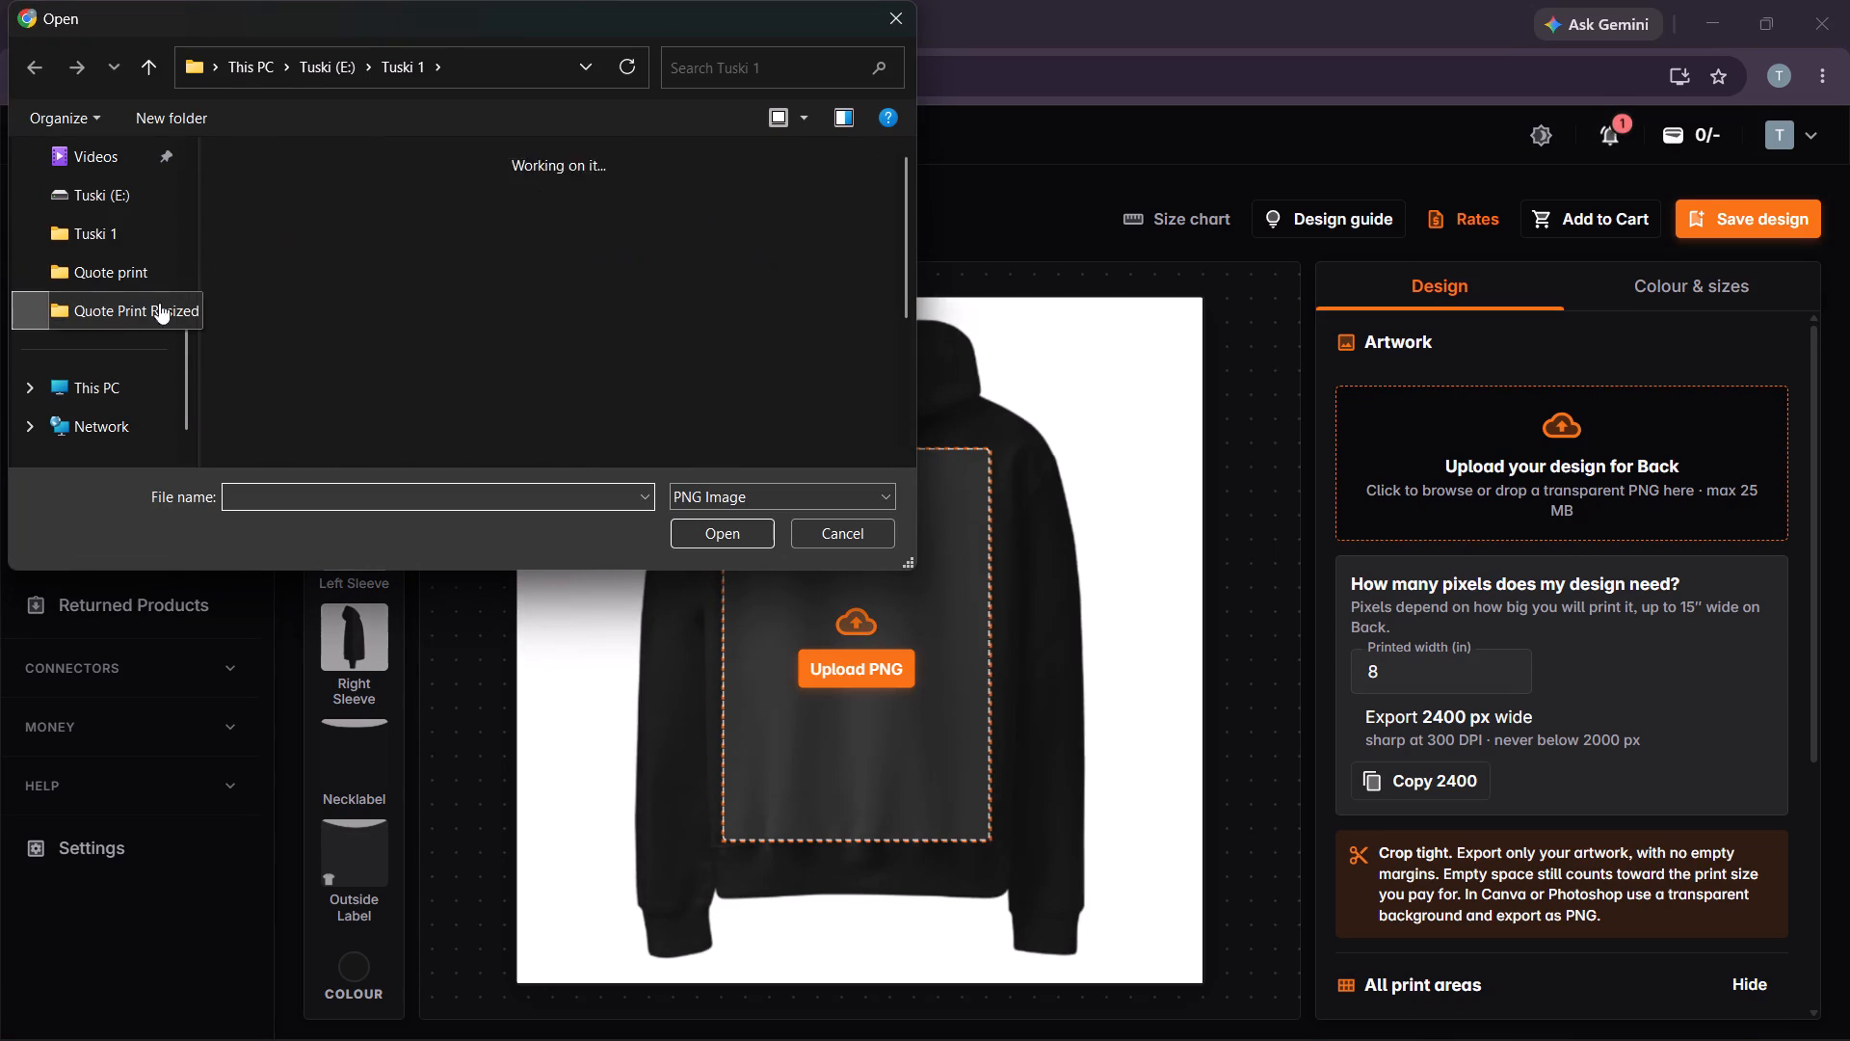
left_click(530, 231)
left_click(413, 234)
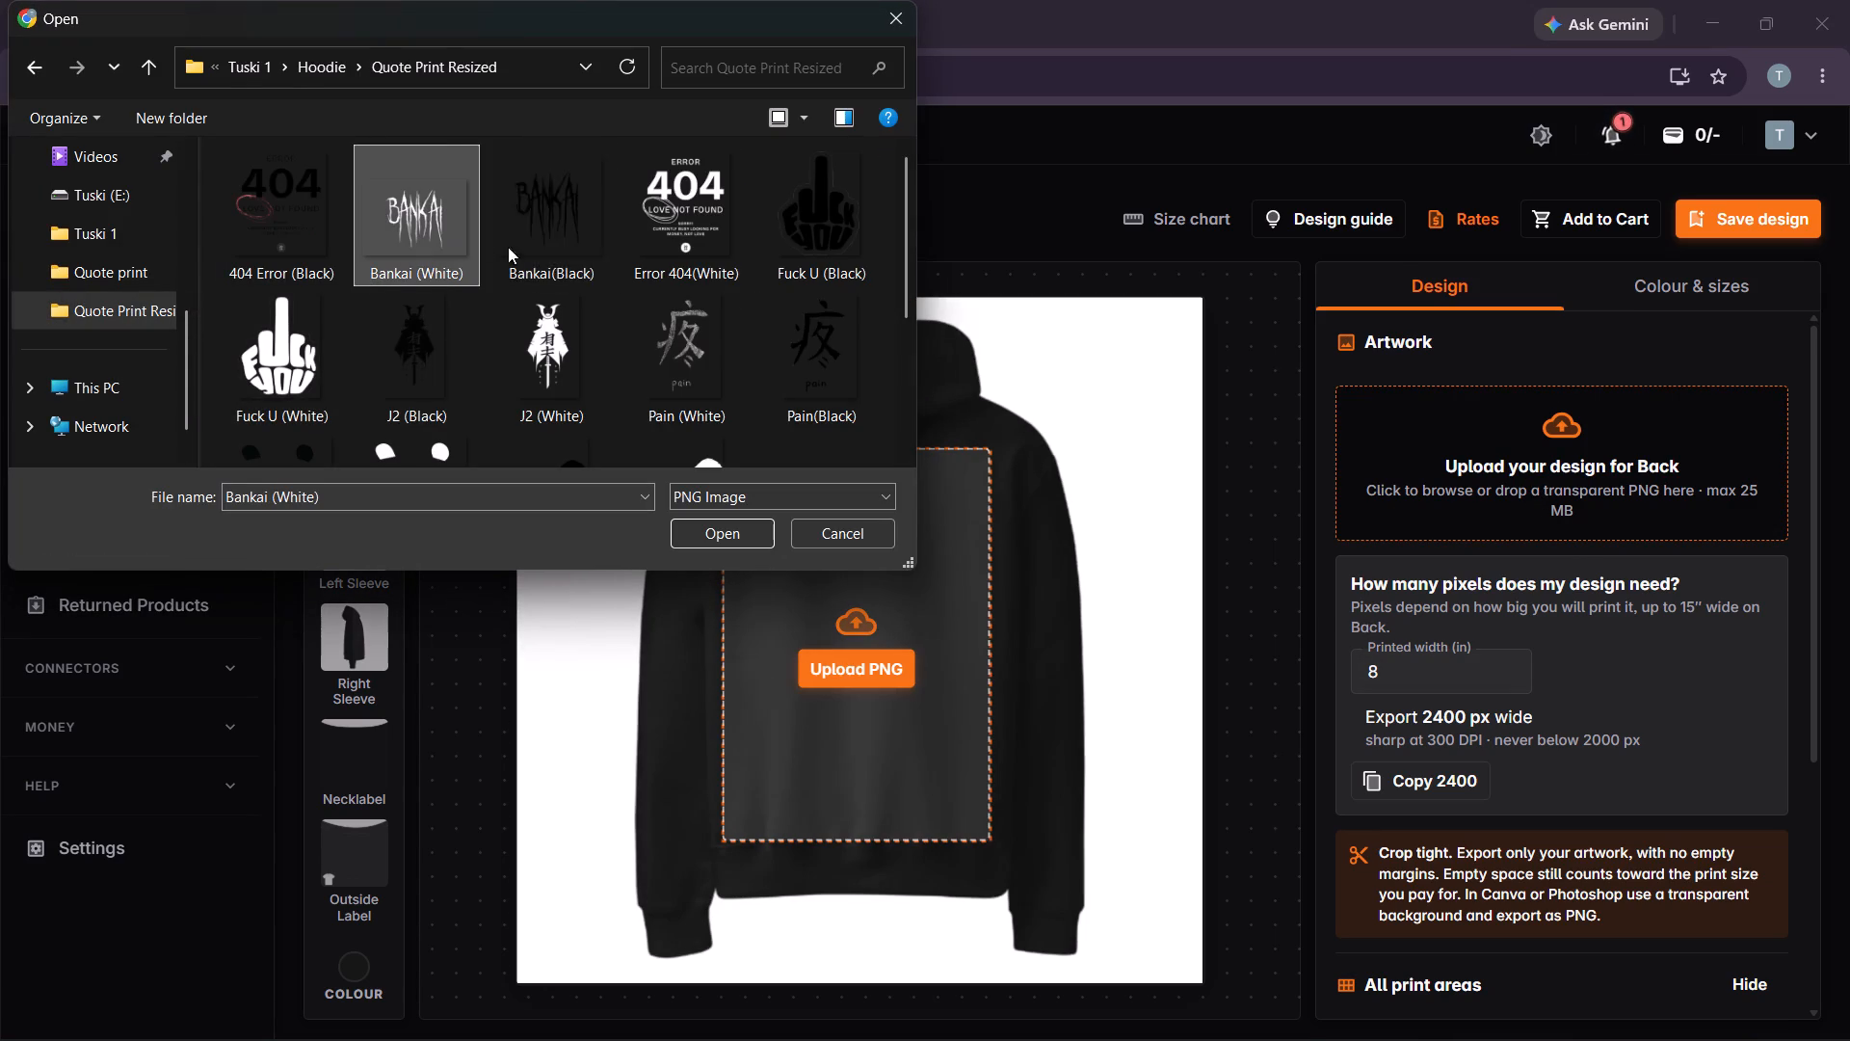
left_click(730, 531)
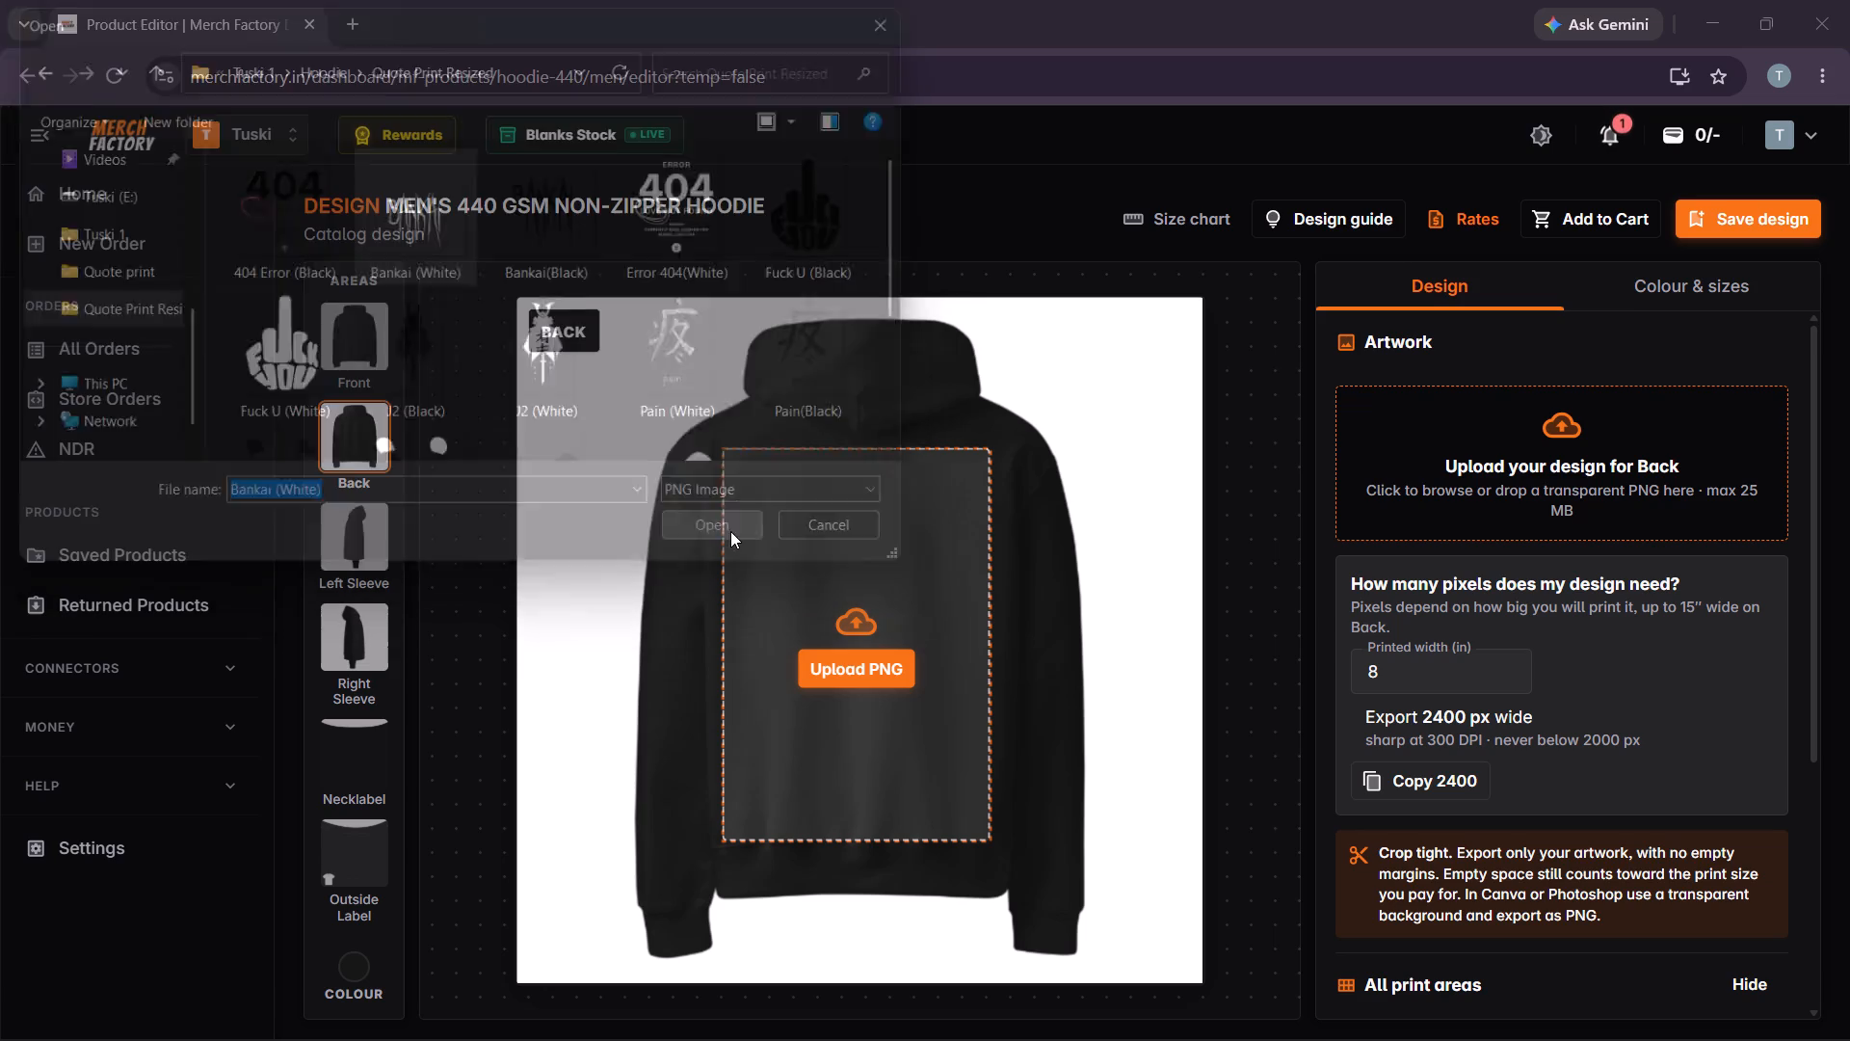
Scale the Bankai back print down to about 13.1 × 9.6 in and centre it in the print area.
left_click_drag(990, 742, 988, 737)
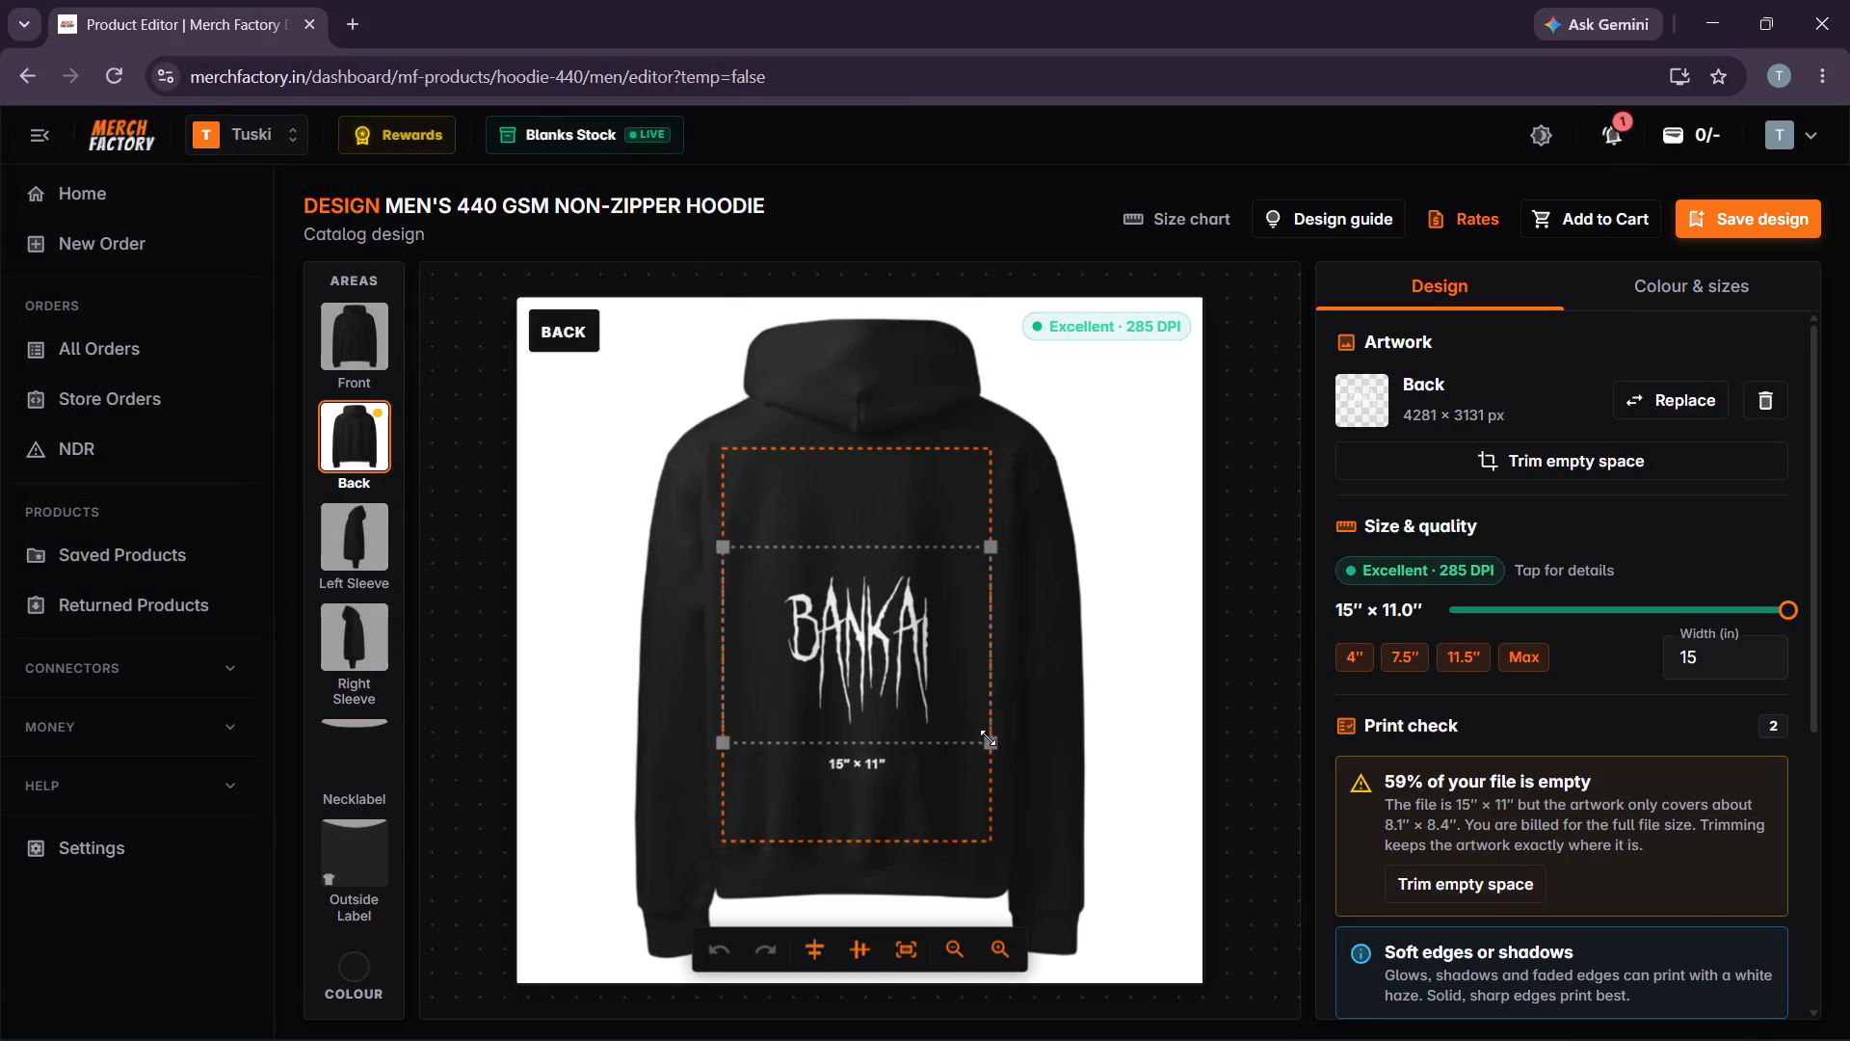
left_click_drag(988, 737, 979, 718)
left_click_drag(859, 674, 873, 675)
left_click_drag(985, 738, 978, 729)
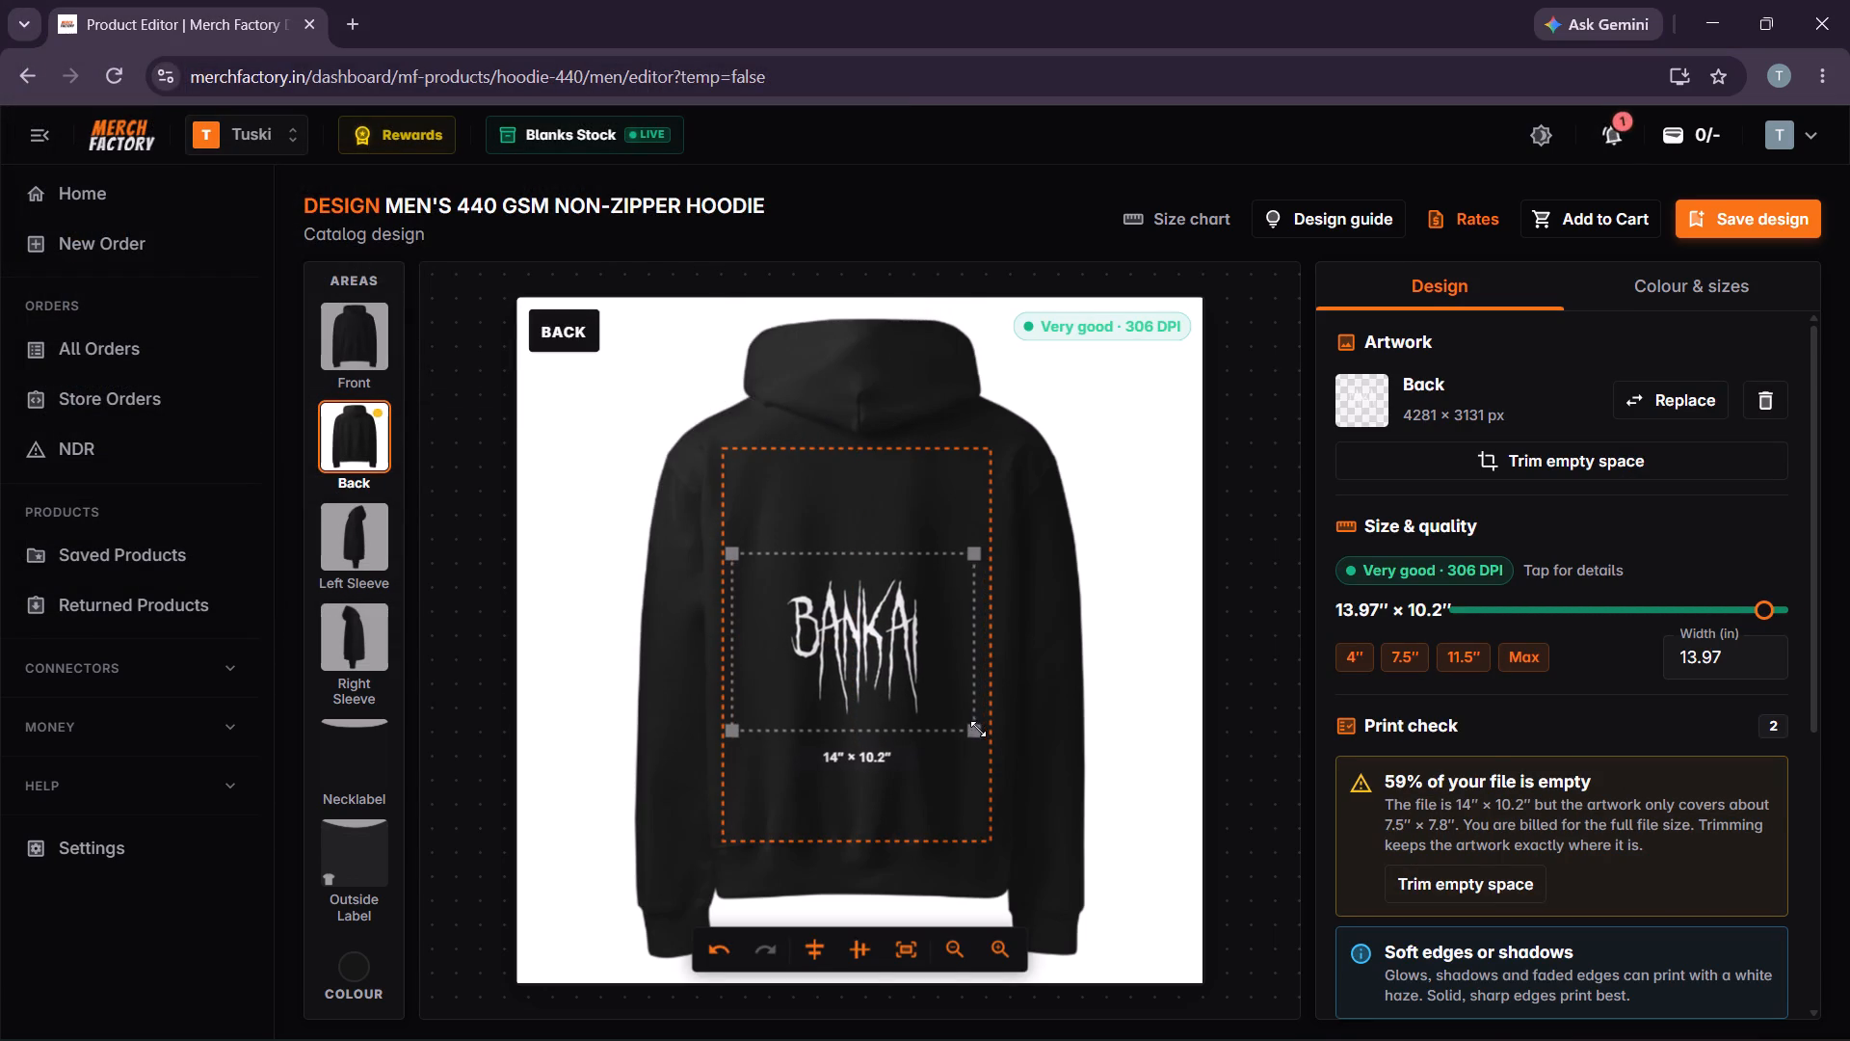
left_click_drag(978, 729, 977, 729)
left_click_drag(865, 663, 874, 663)
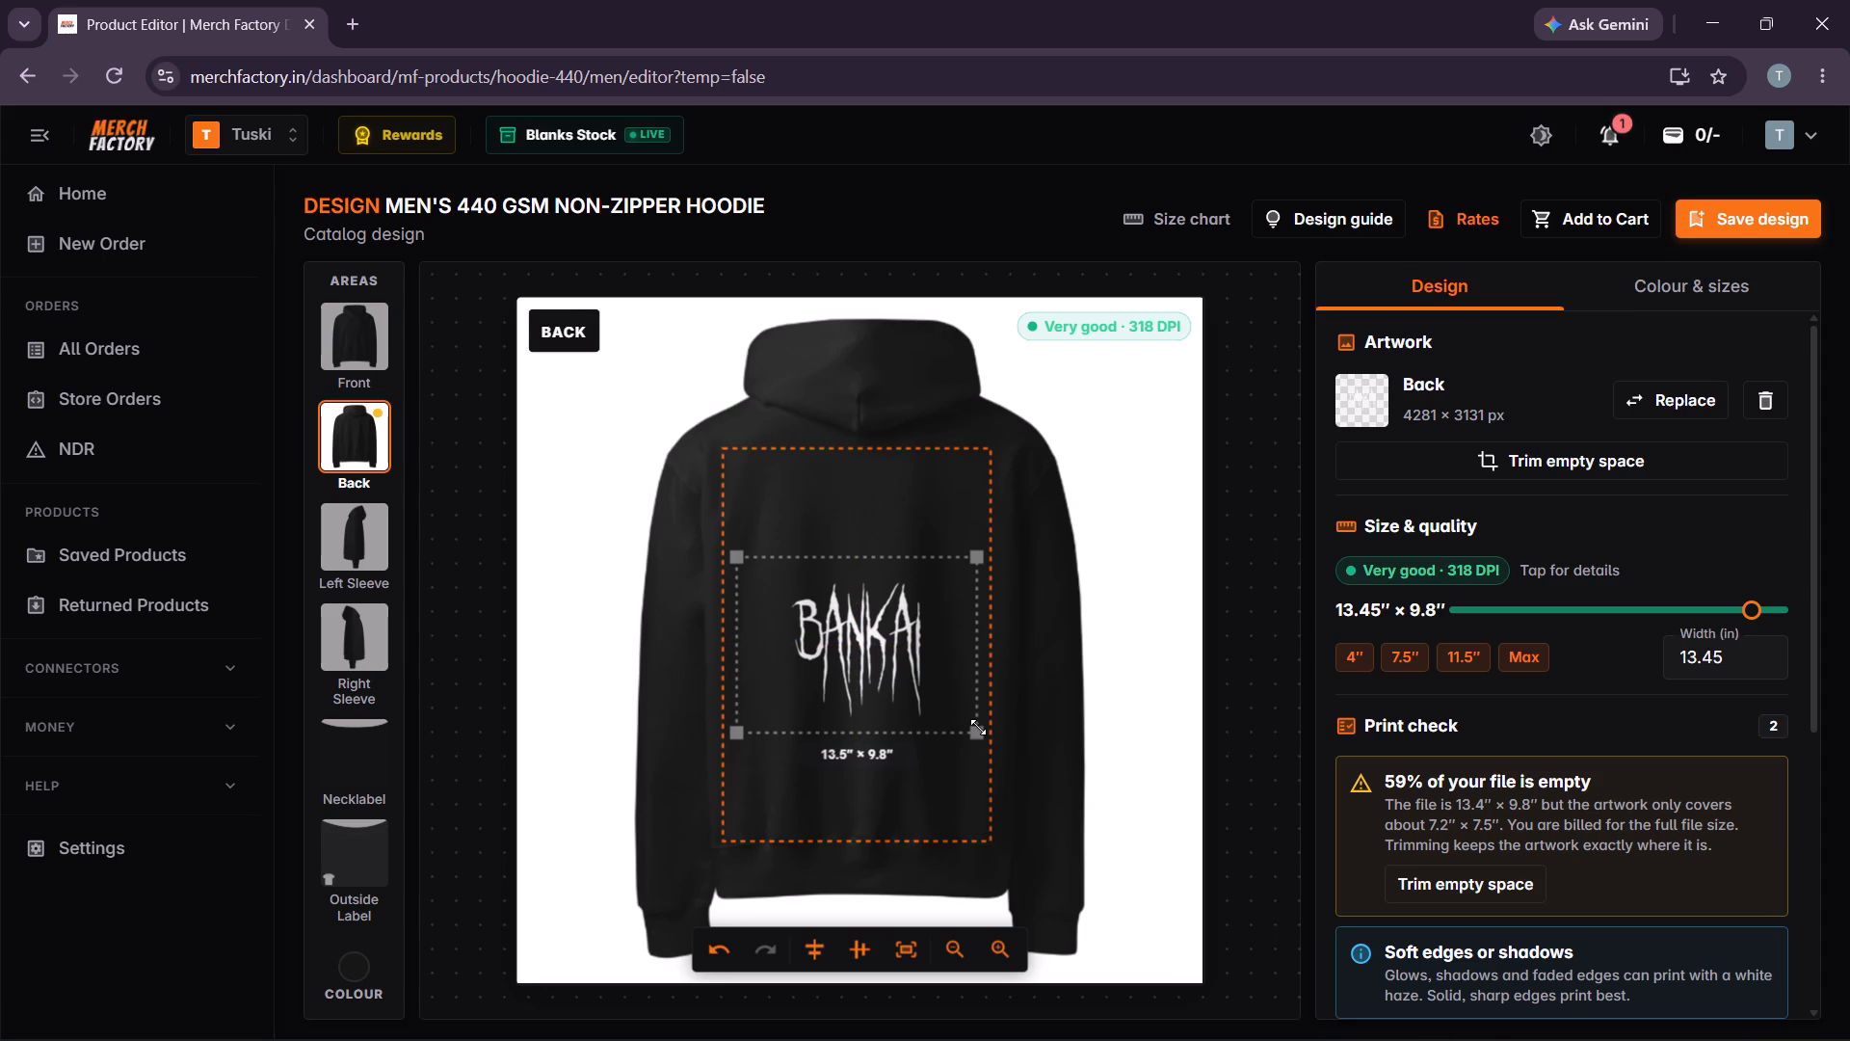
left_click_drag(978, 727, 969, 717)
left_click(969, 717)
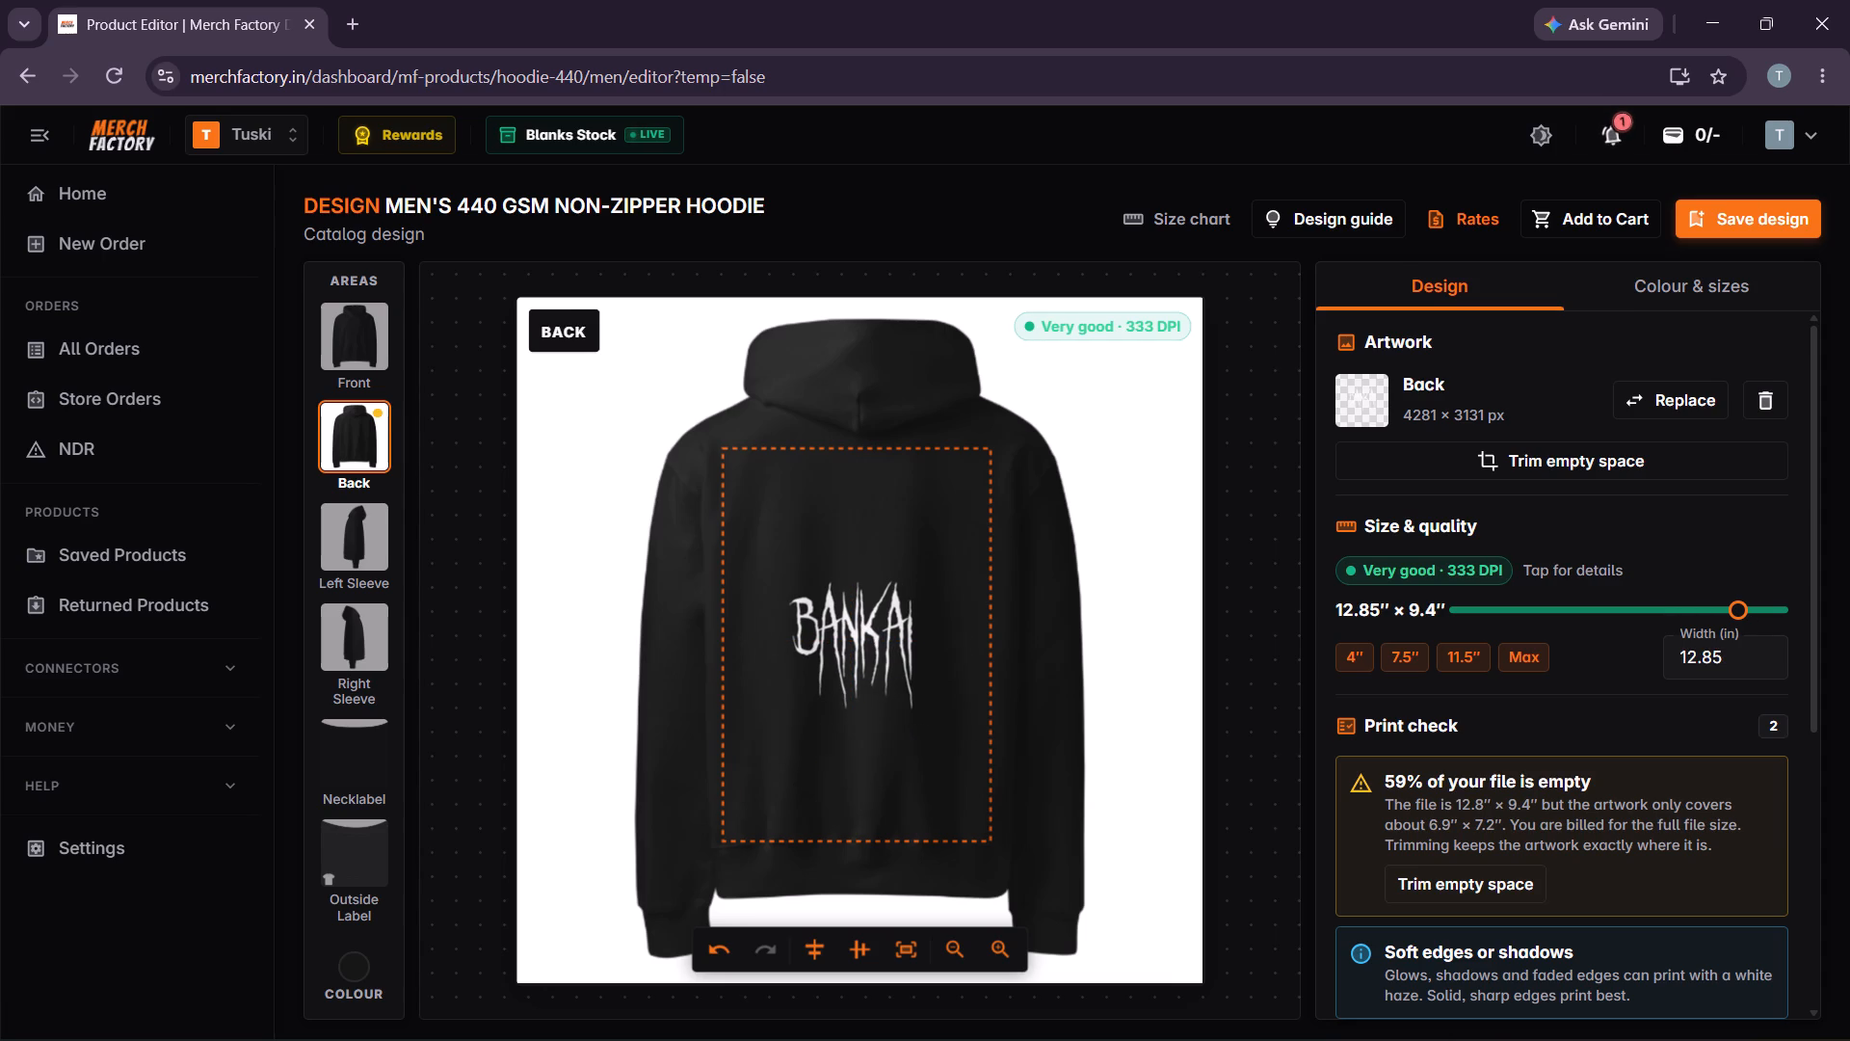
left_click(824, 662)
left_click(966, 722)
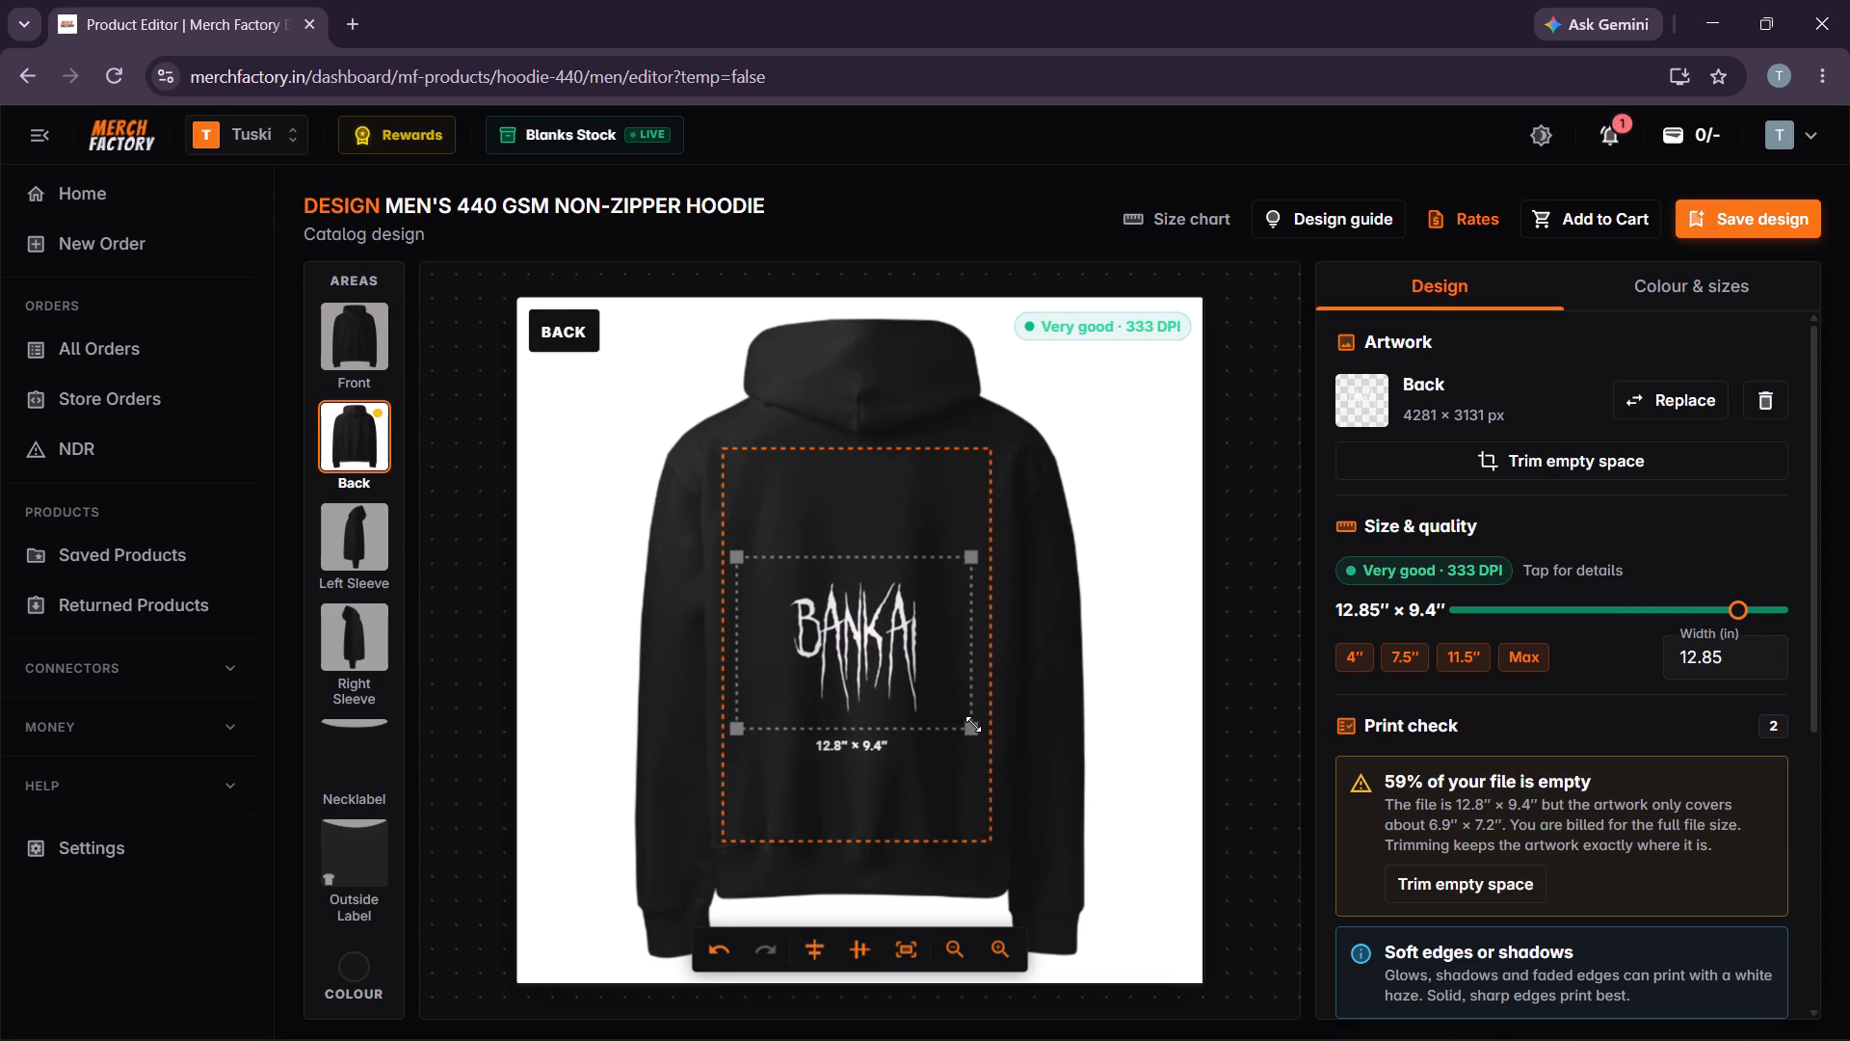
left_click(854, 650)
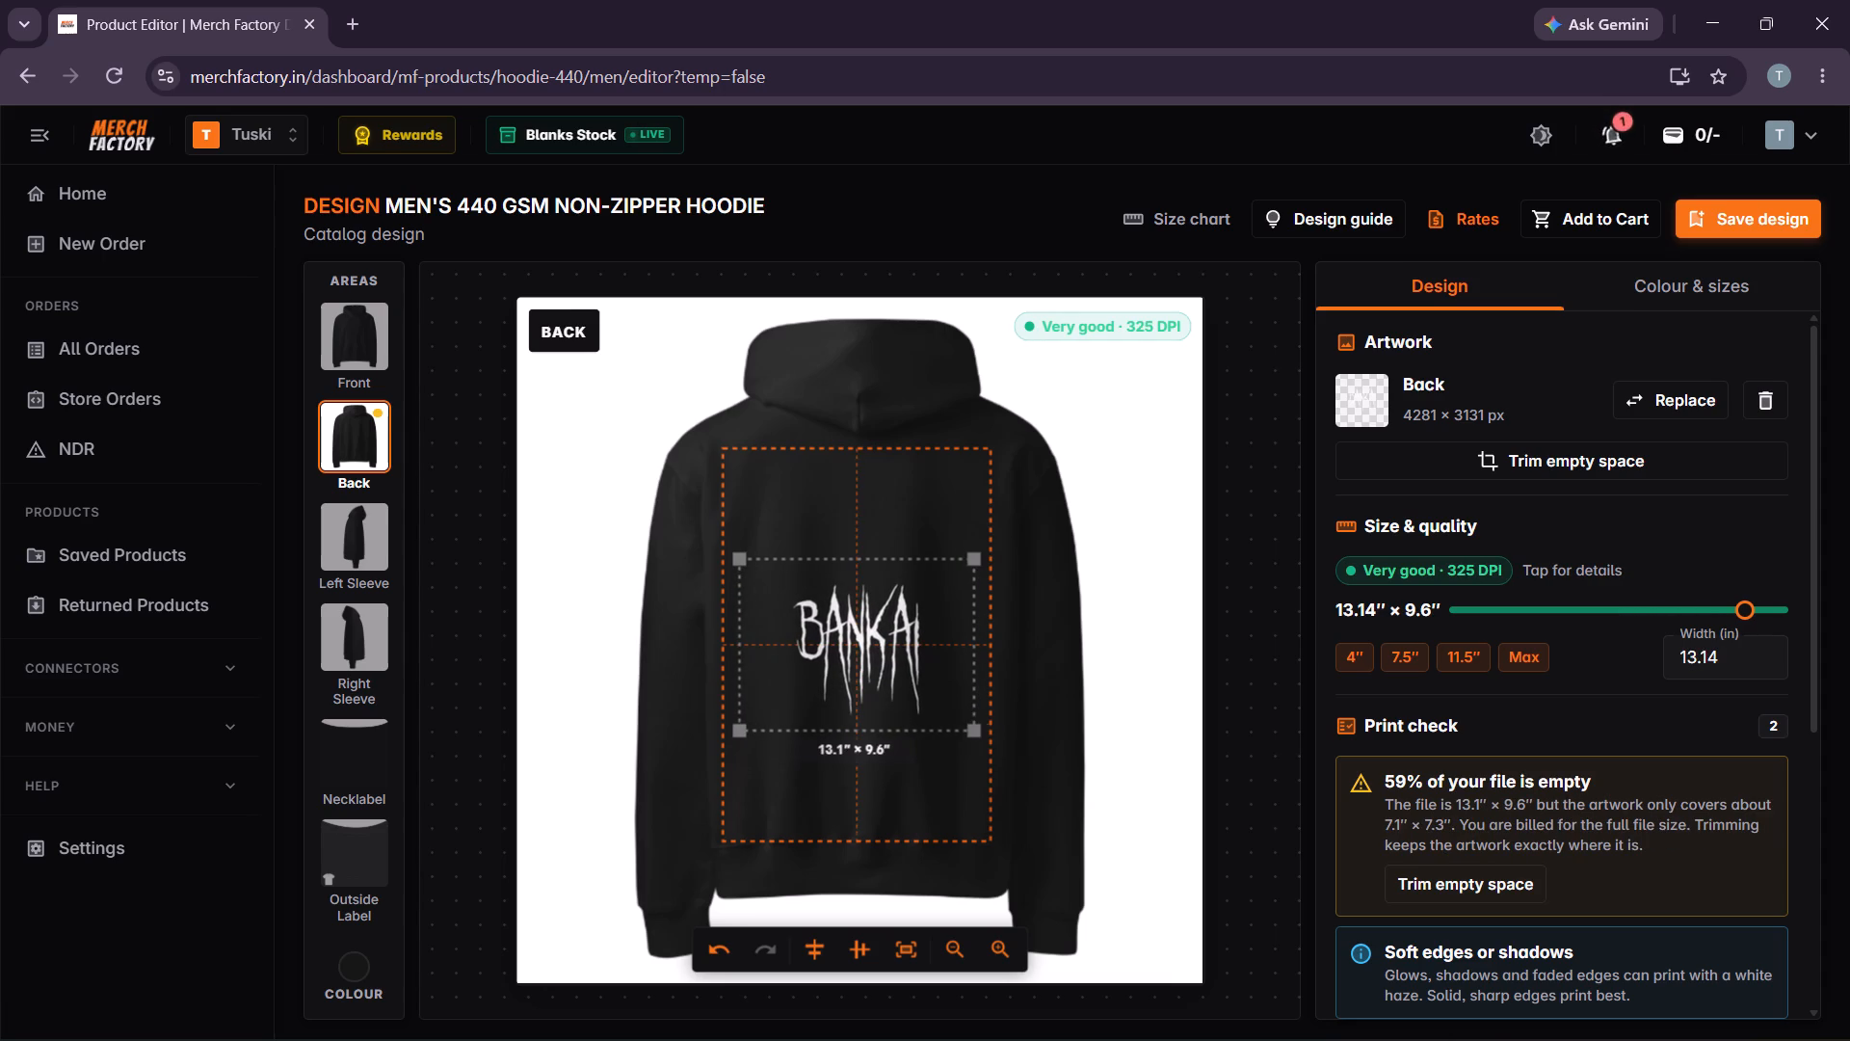
Change the garment colour to Navy Blue.
left_click(1756, 293)
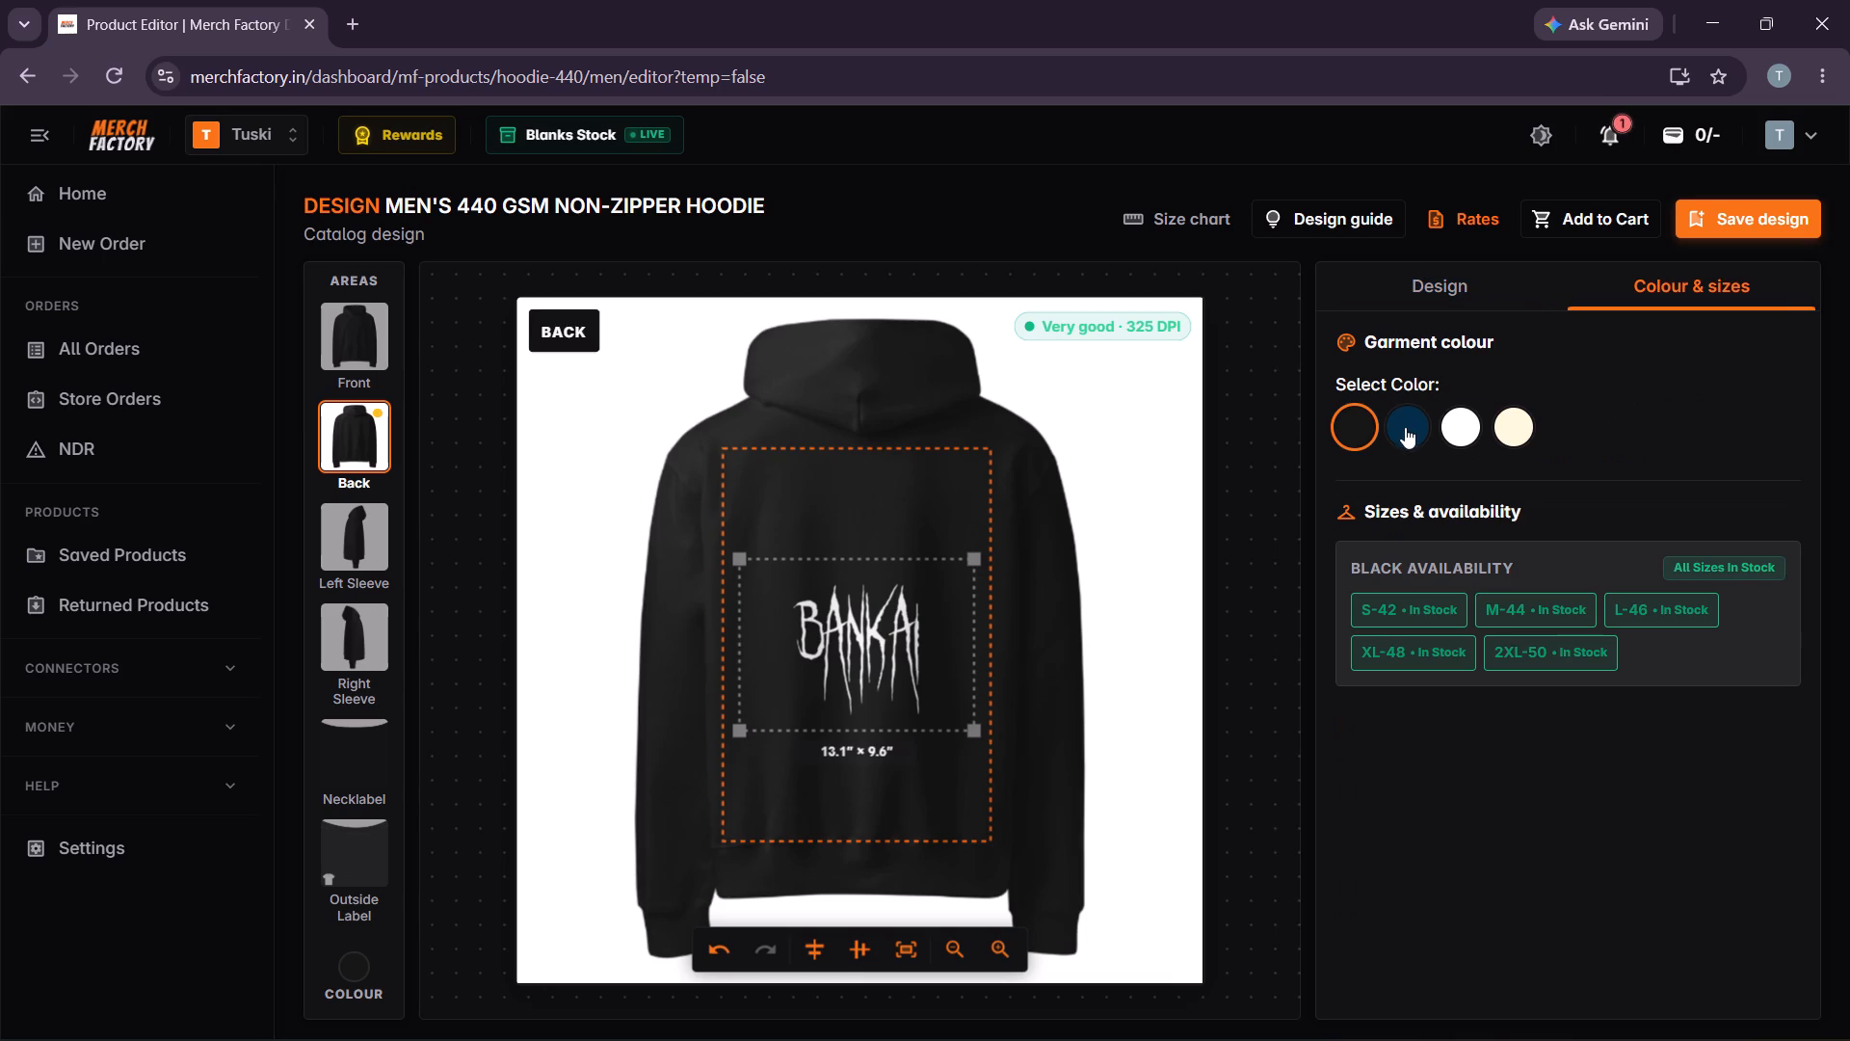
left_click(1405, 427)
Move the Bankai print slightly higher on the back, keeping it horizontally centred in the print area.
left_click(976, 608)
left_click_drag(899, 632, 899, 631)
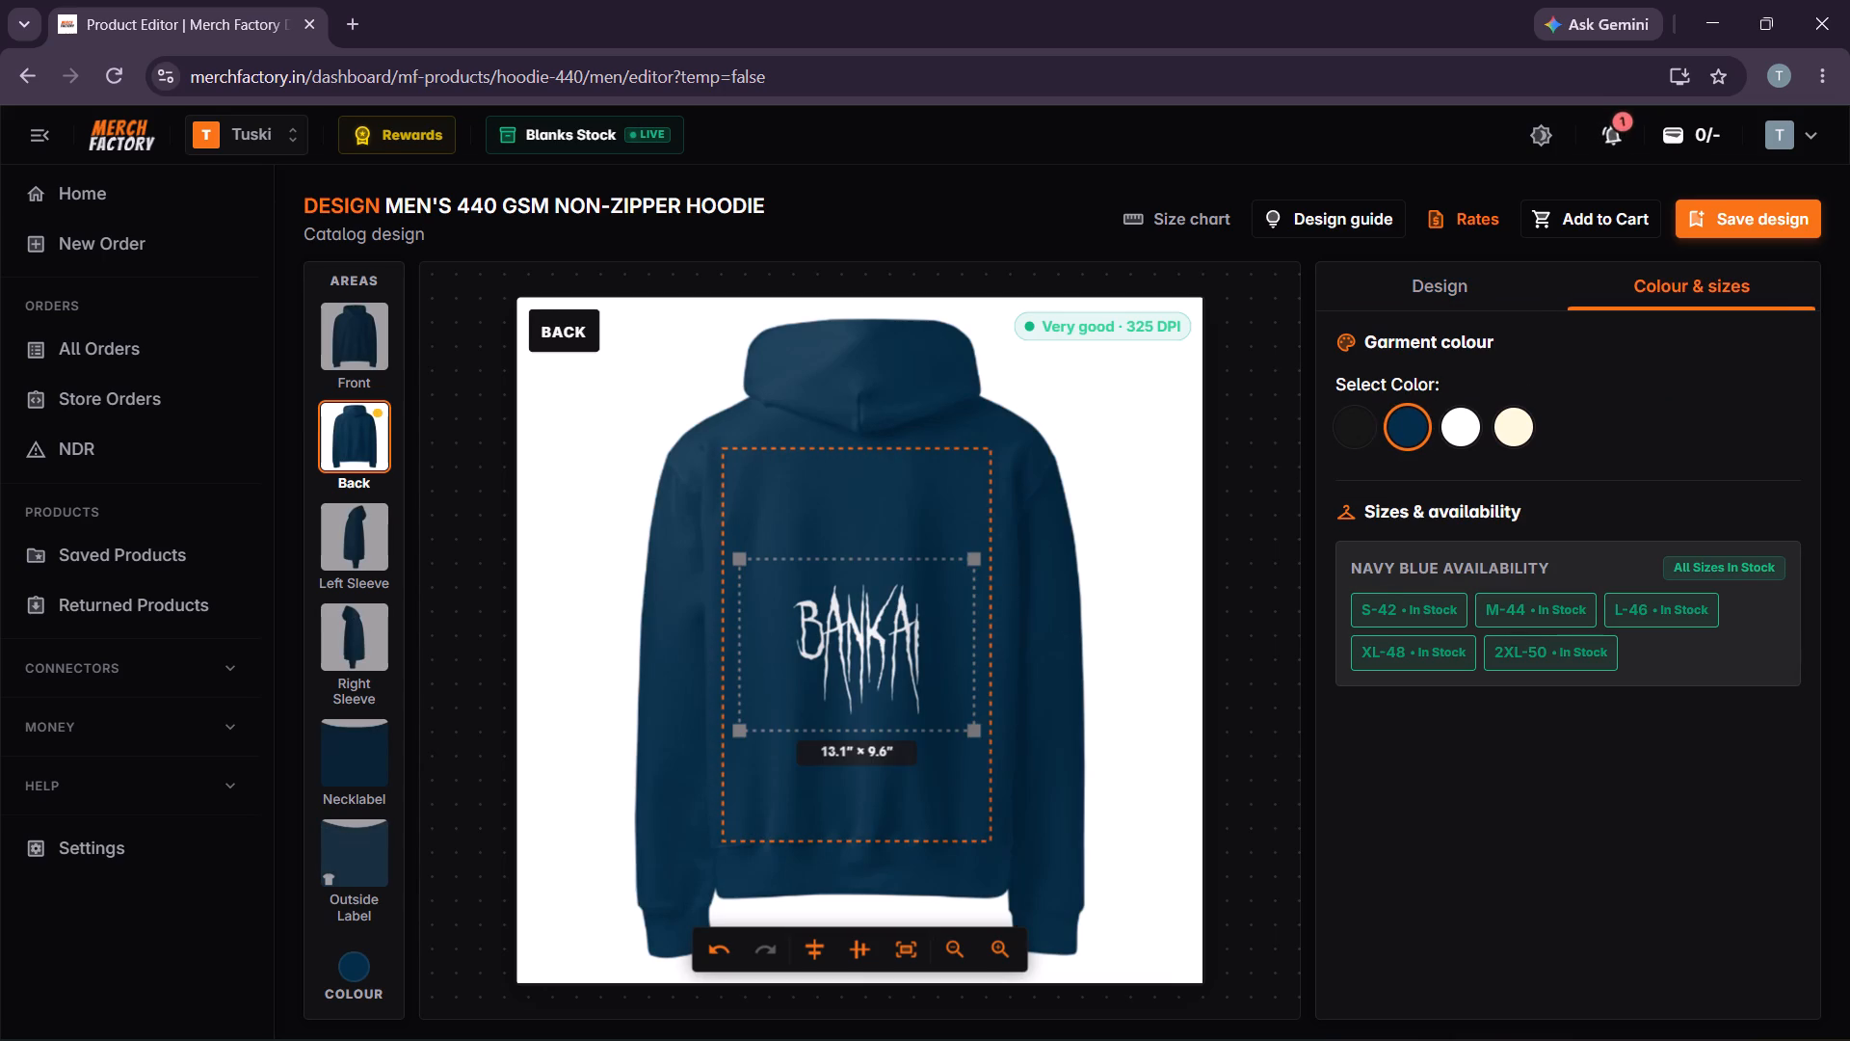
left_click_drag(899, 631, 906, 624)
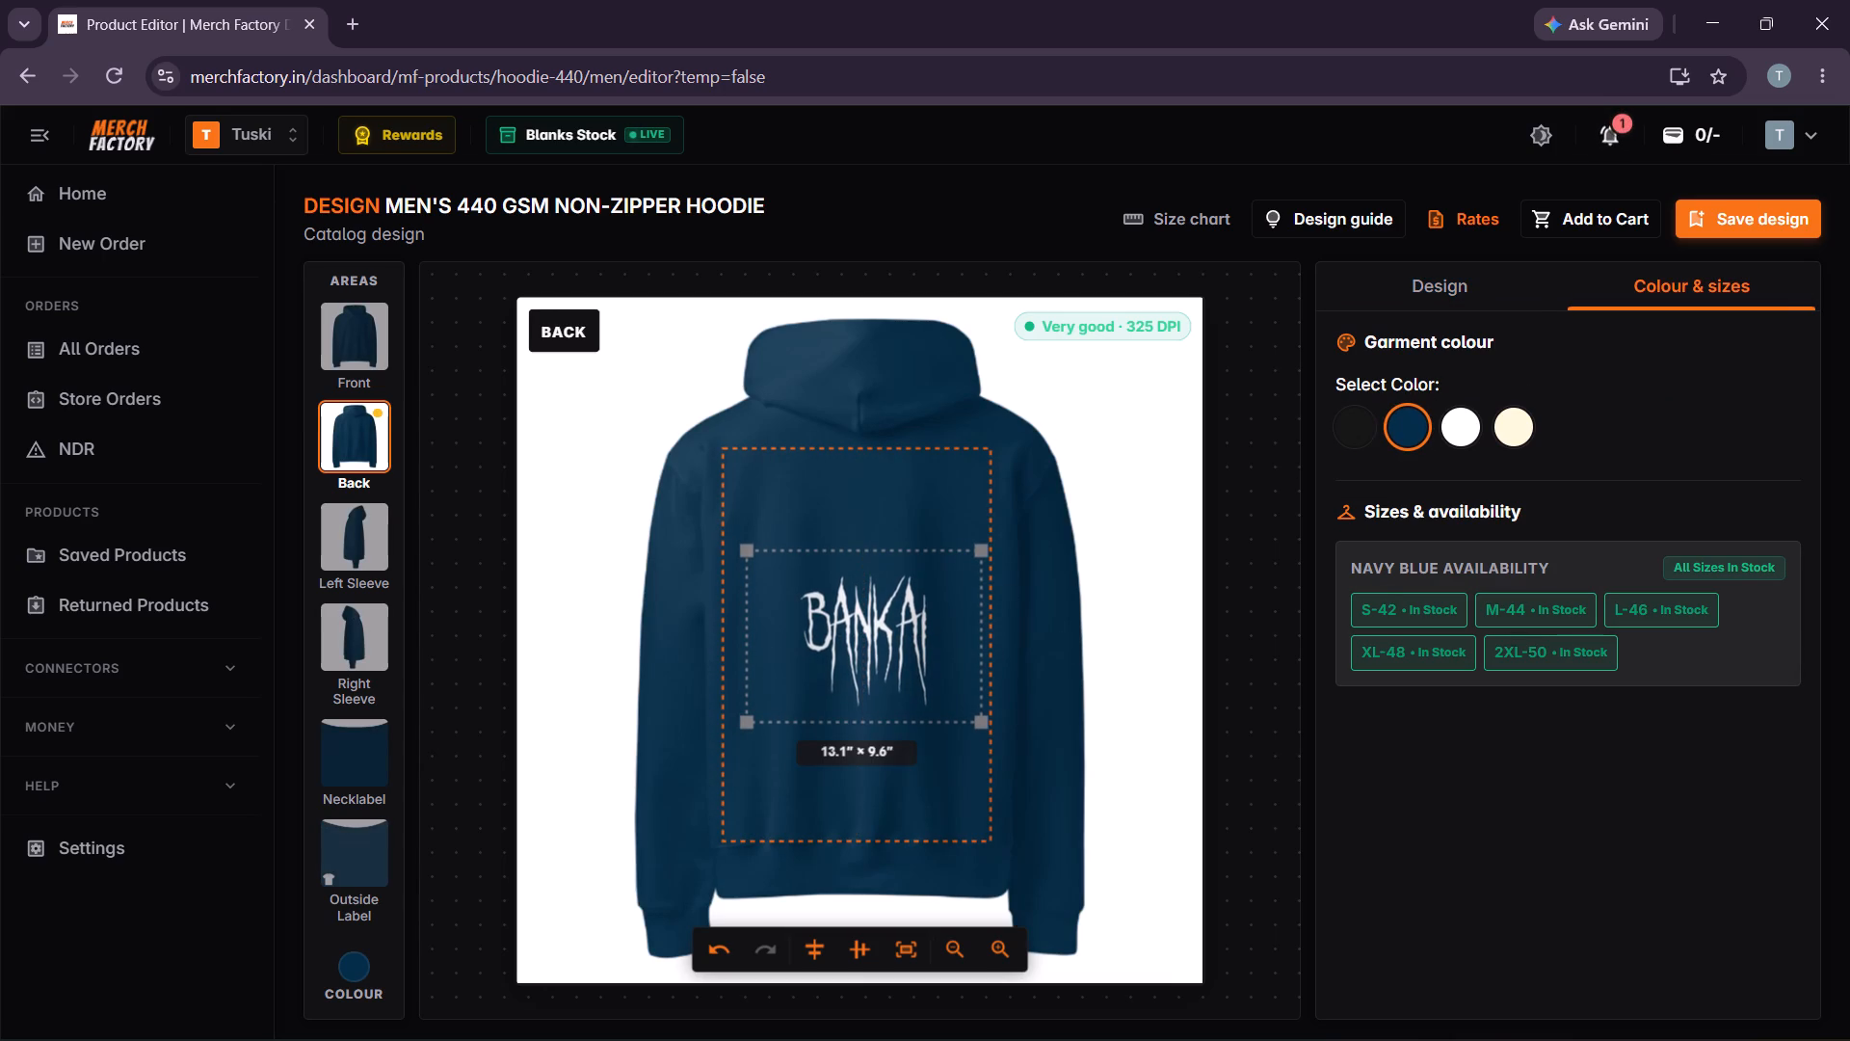
left_click_drag(906, 624, 905, 624)
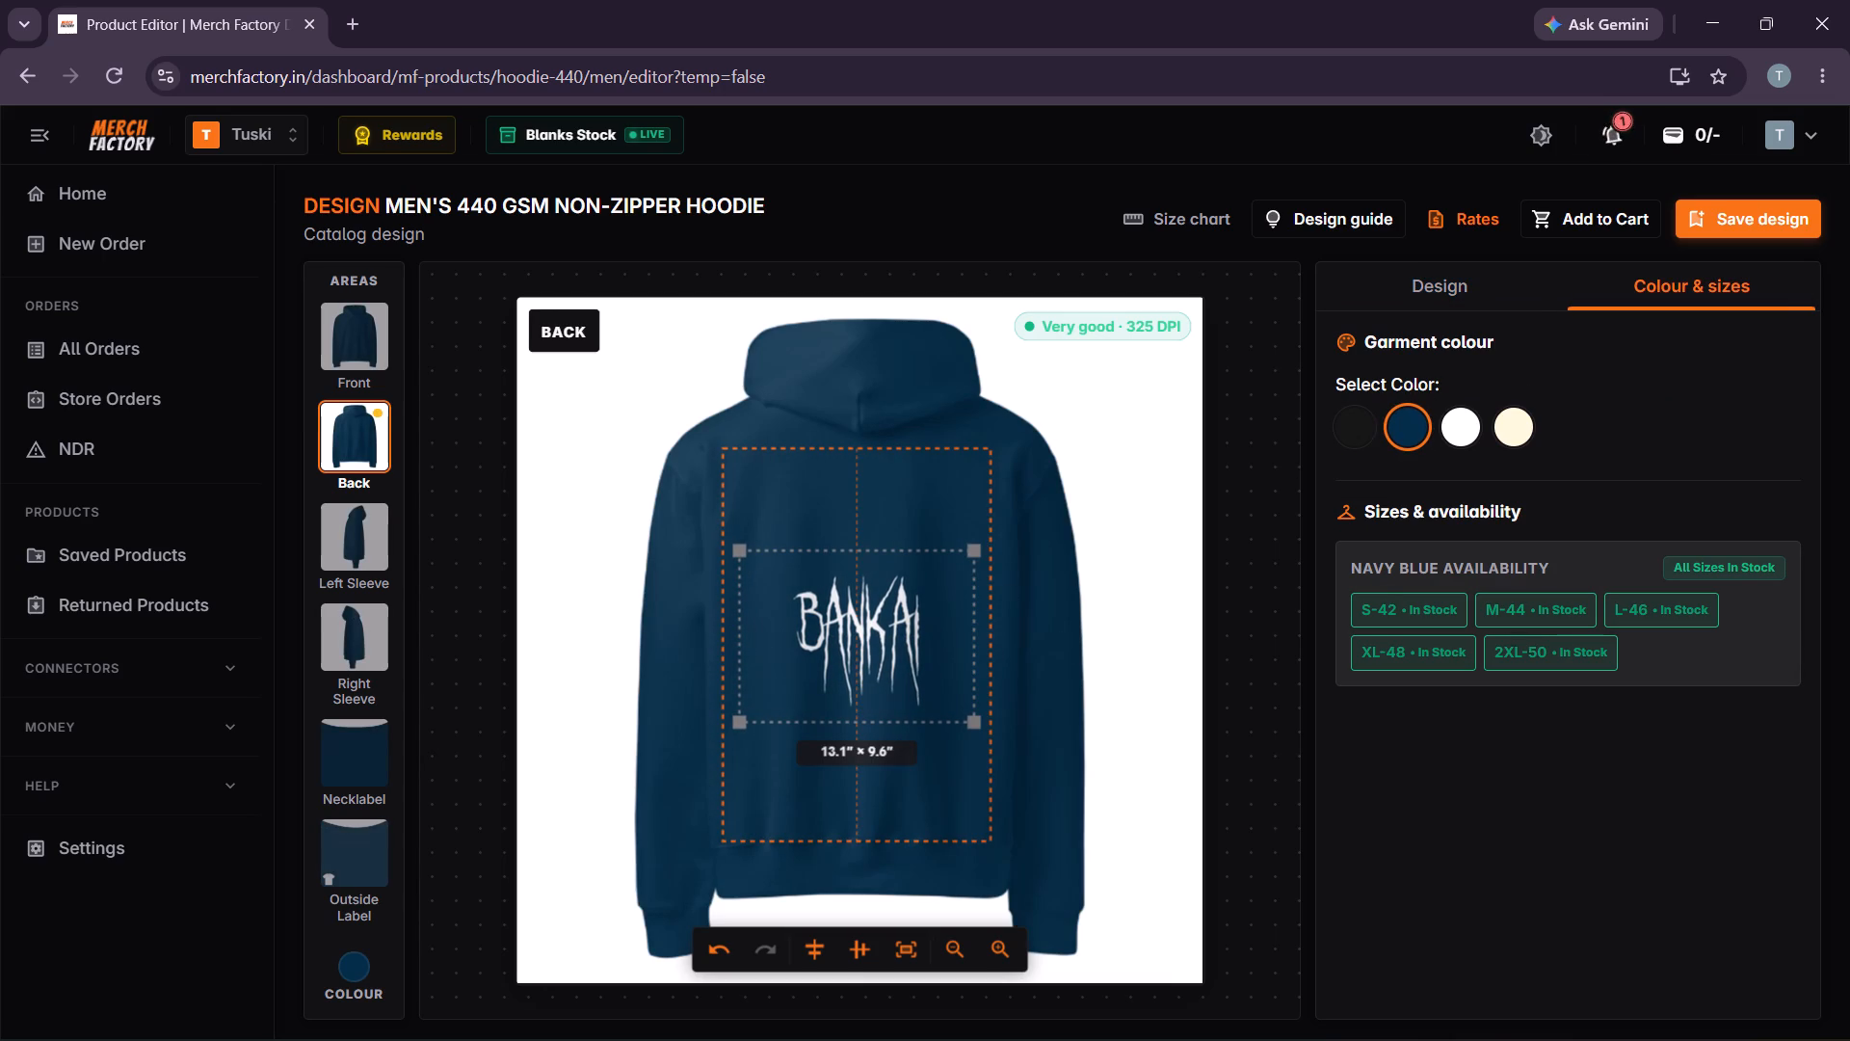
left_click(1241, 627)
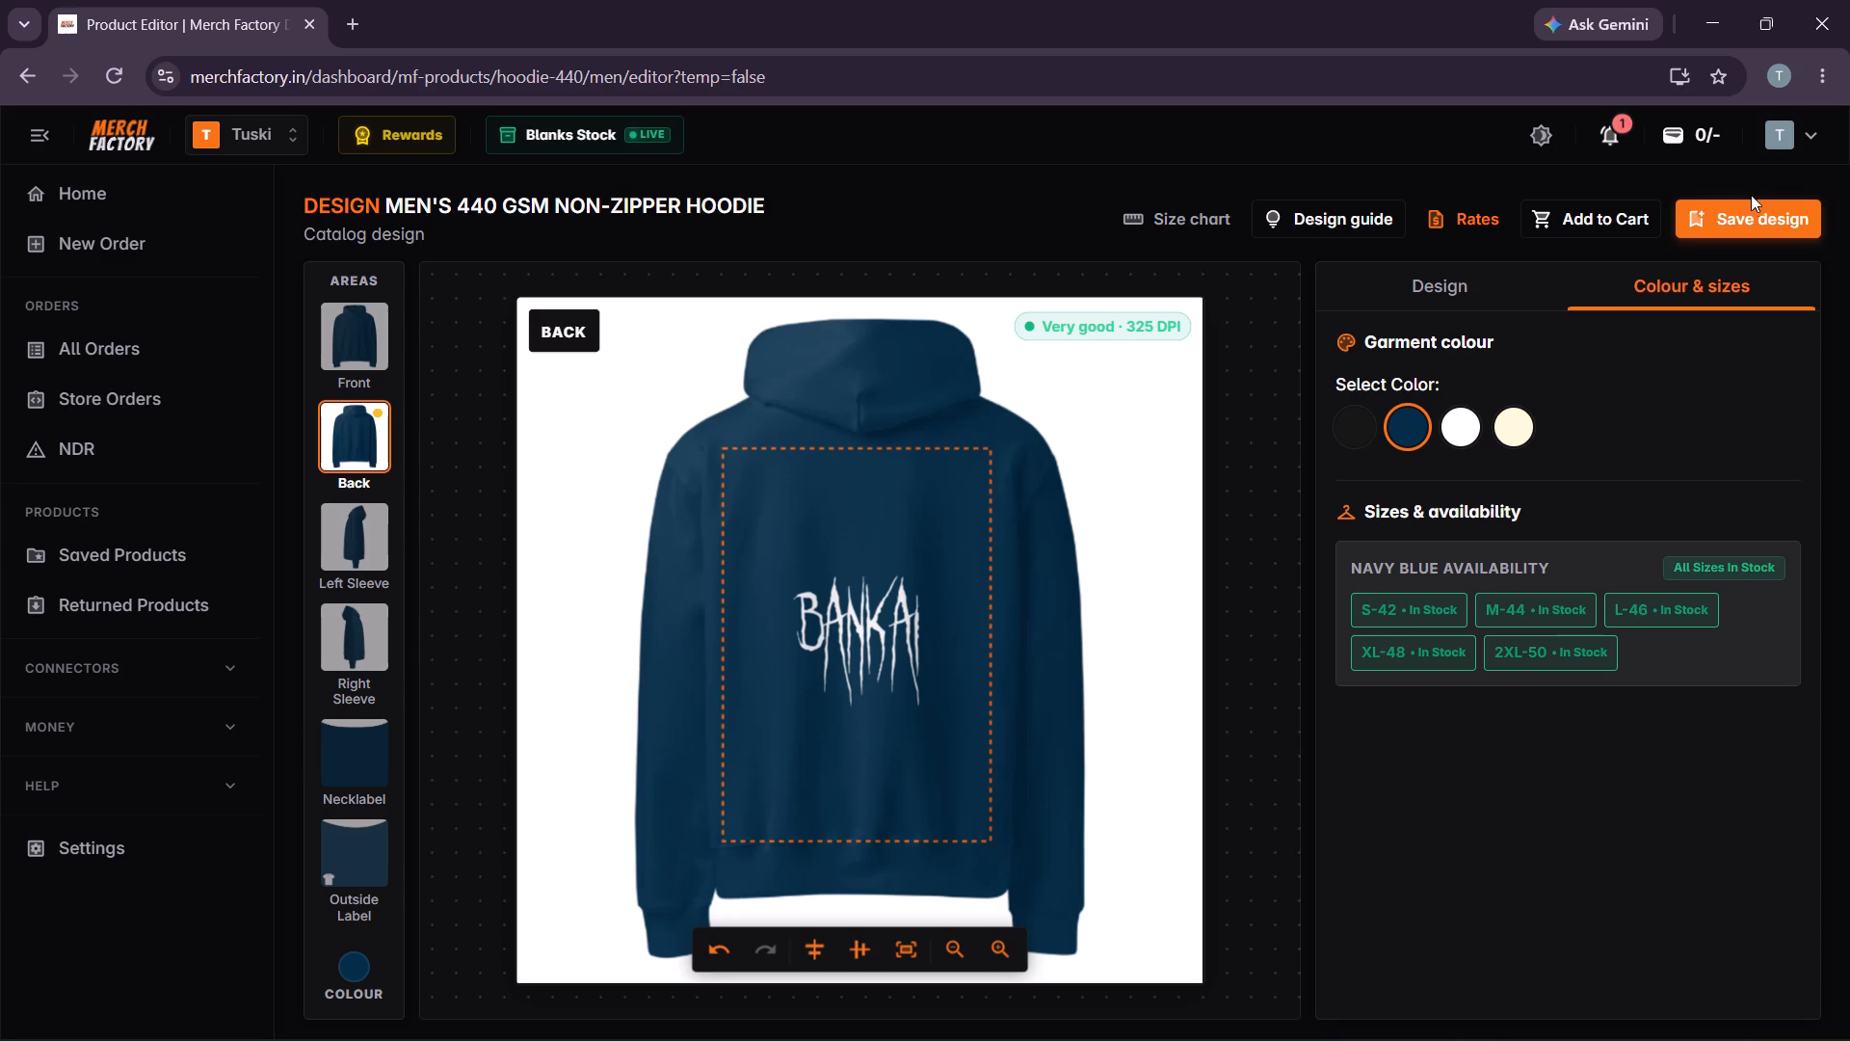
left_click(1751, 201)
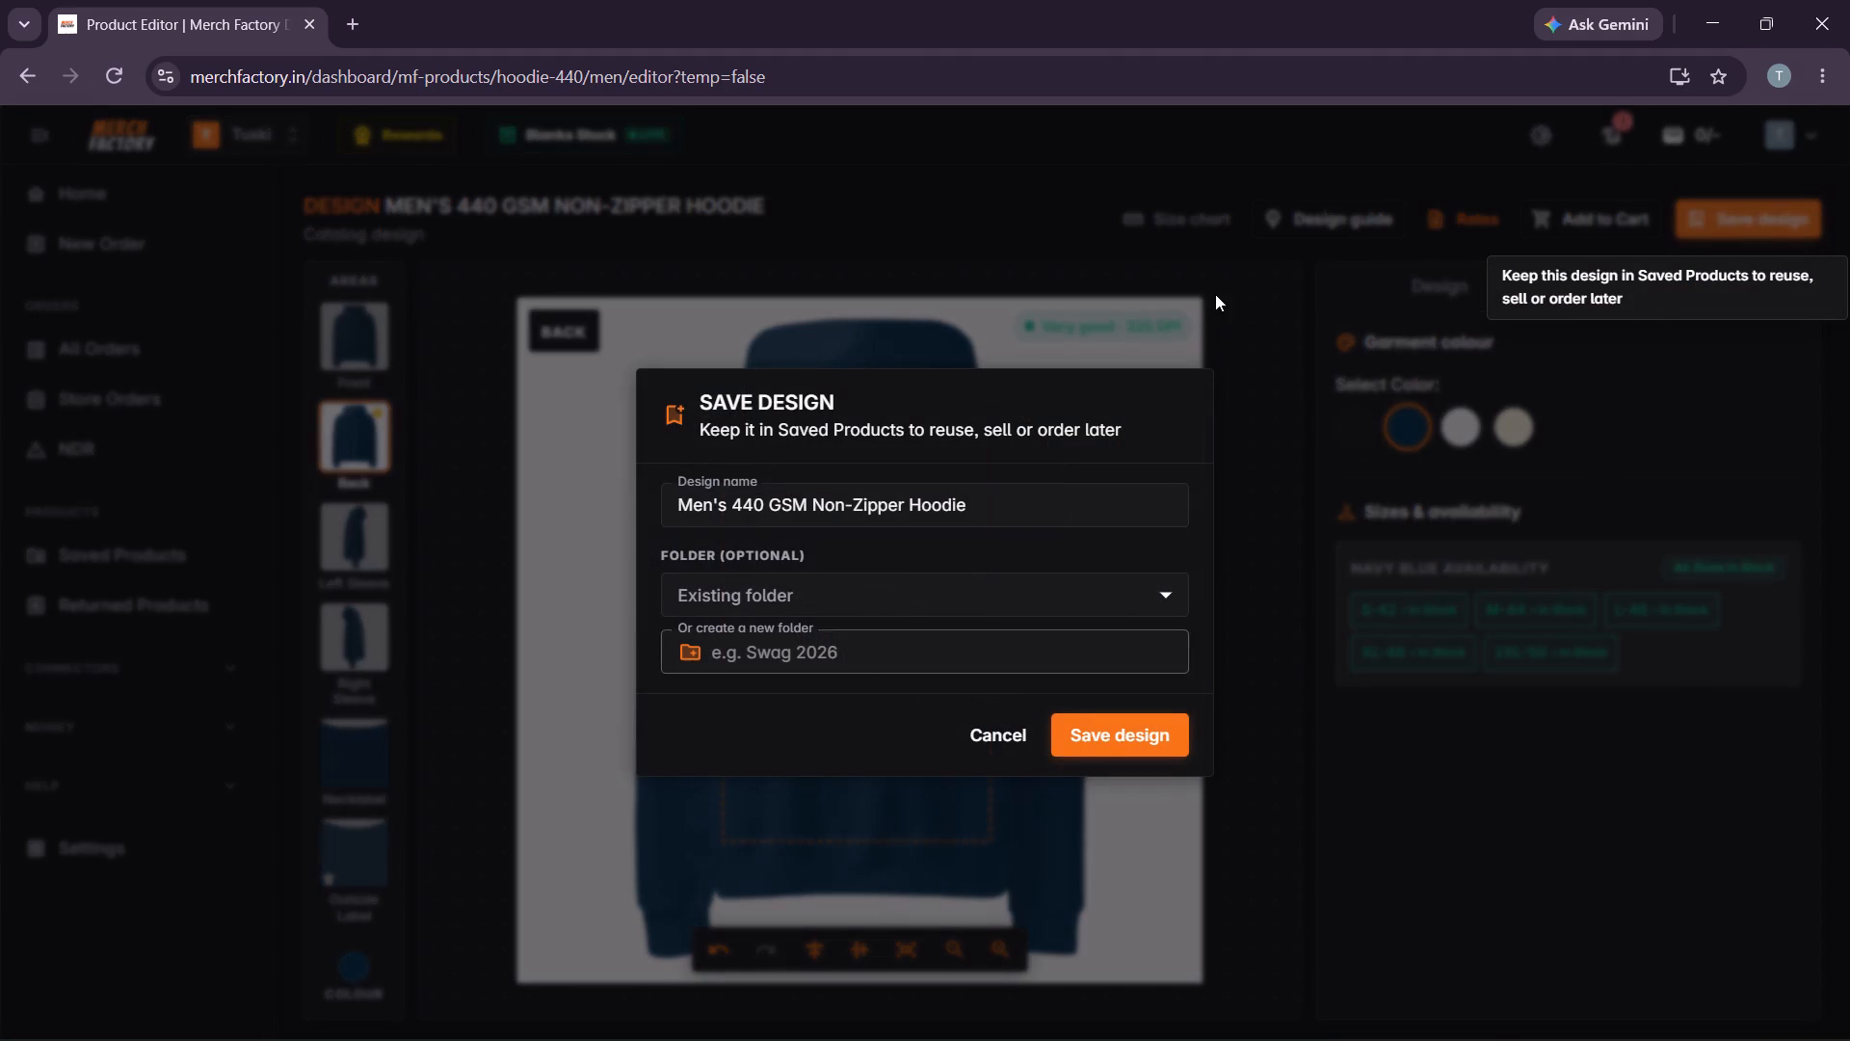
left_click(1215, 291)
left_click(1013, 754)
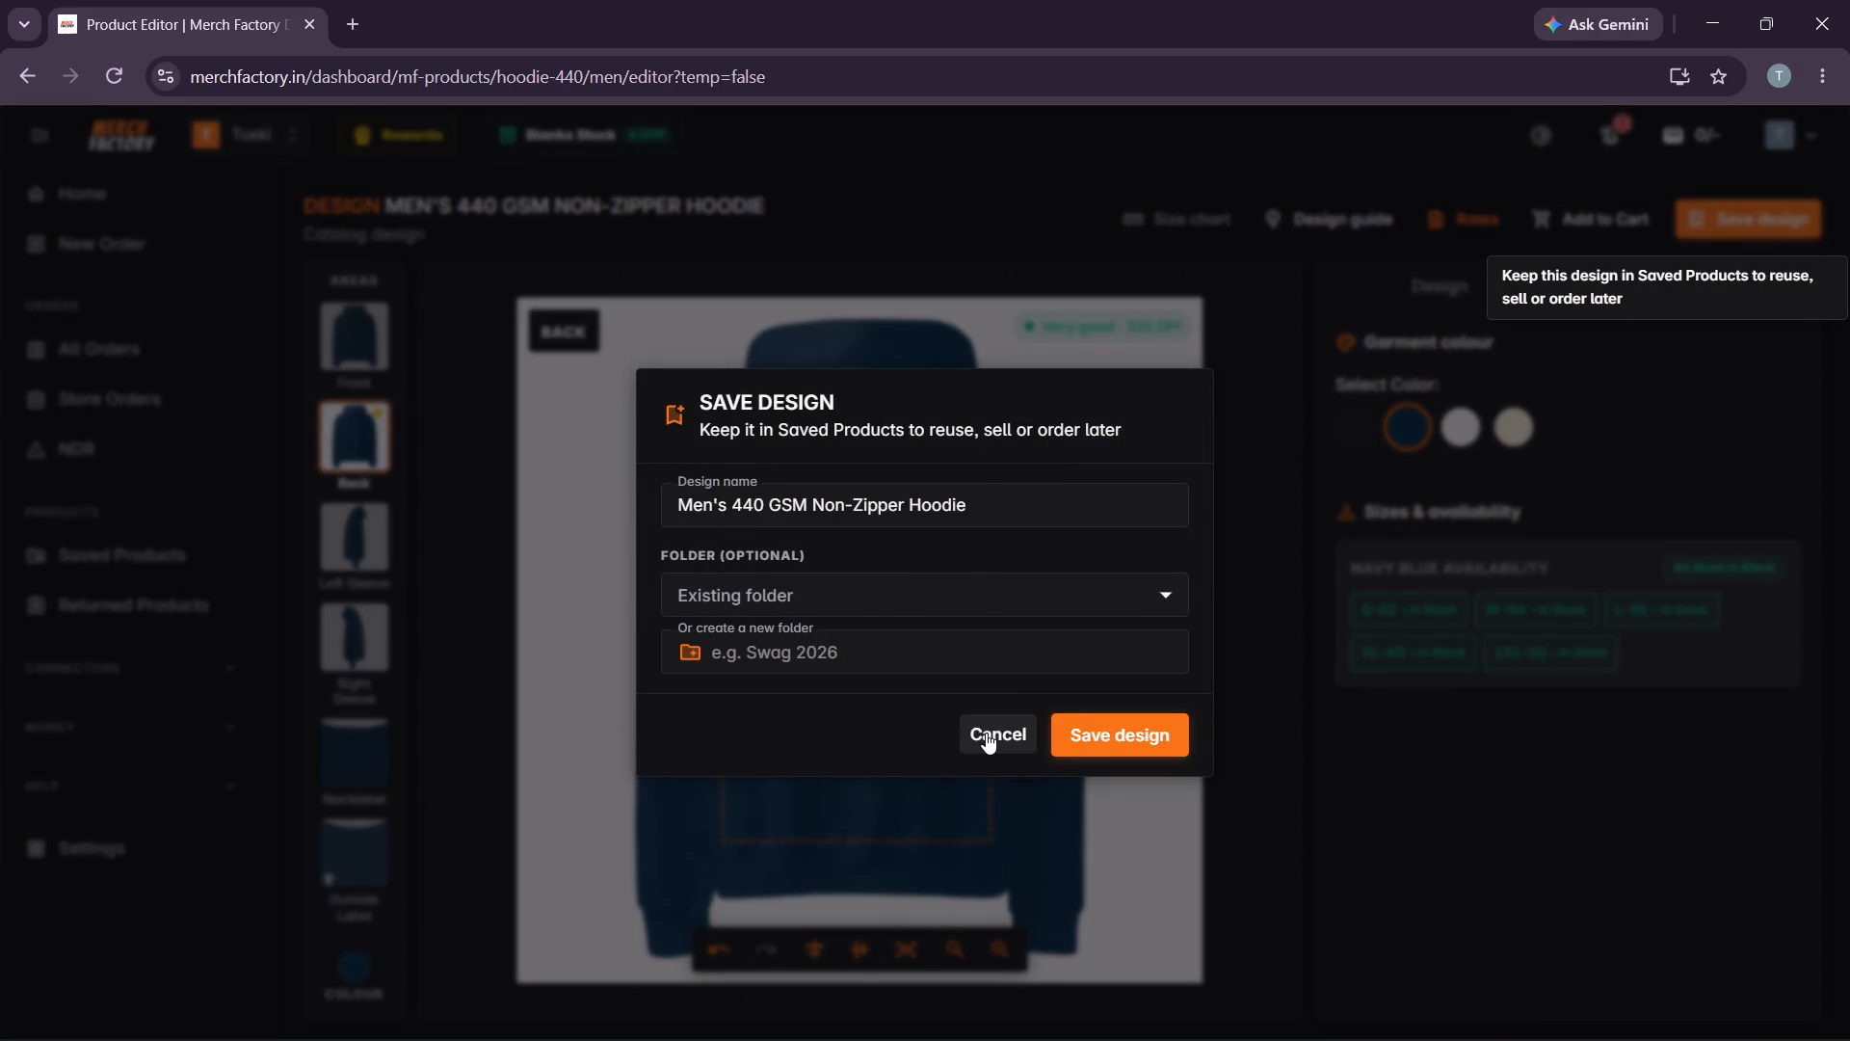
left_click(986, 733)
Upload the Tuski Final Logo PNG from the Tuski 1 folder on drive E to the Necklabel area.
left_click(359, 832)
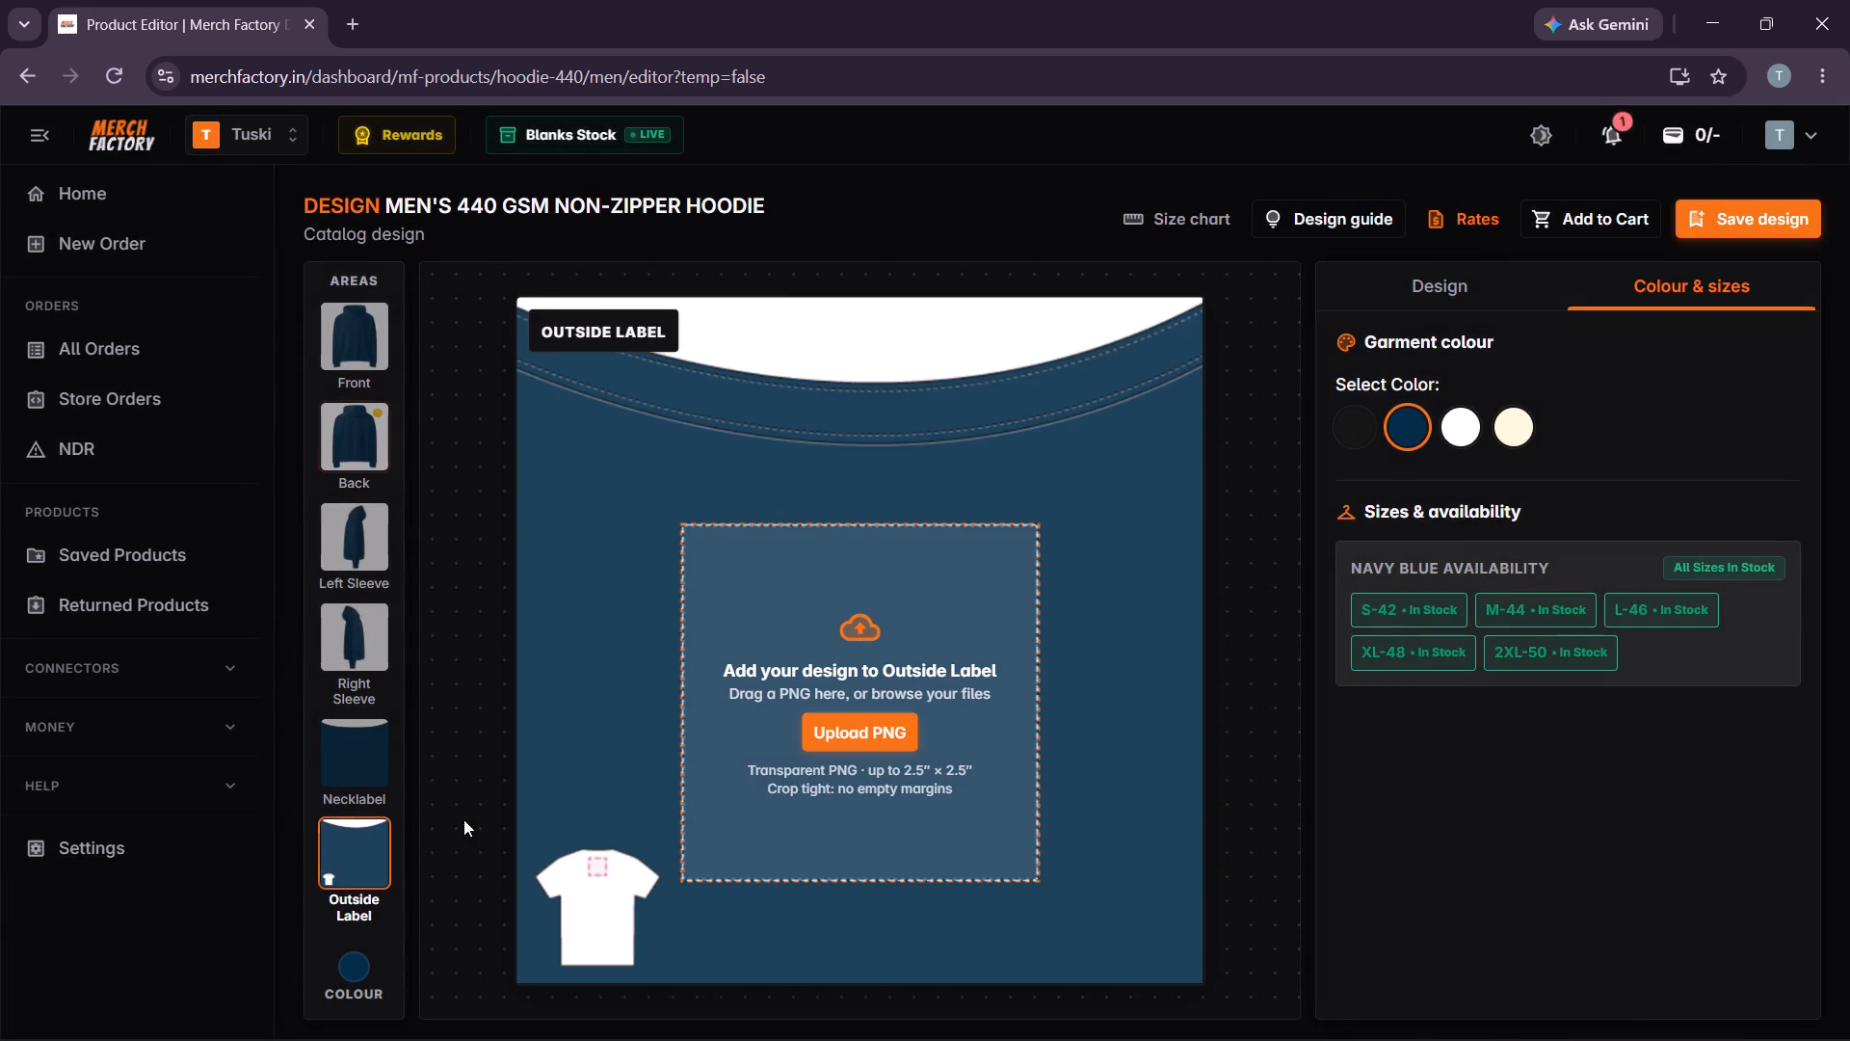
left_click(383, 750)
left_click(858, 569)
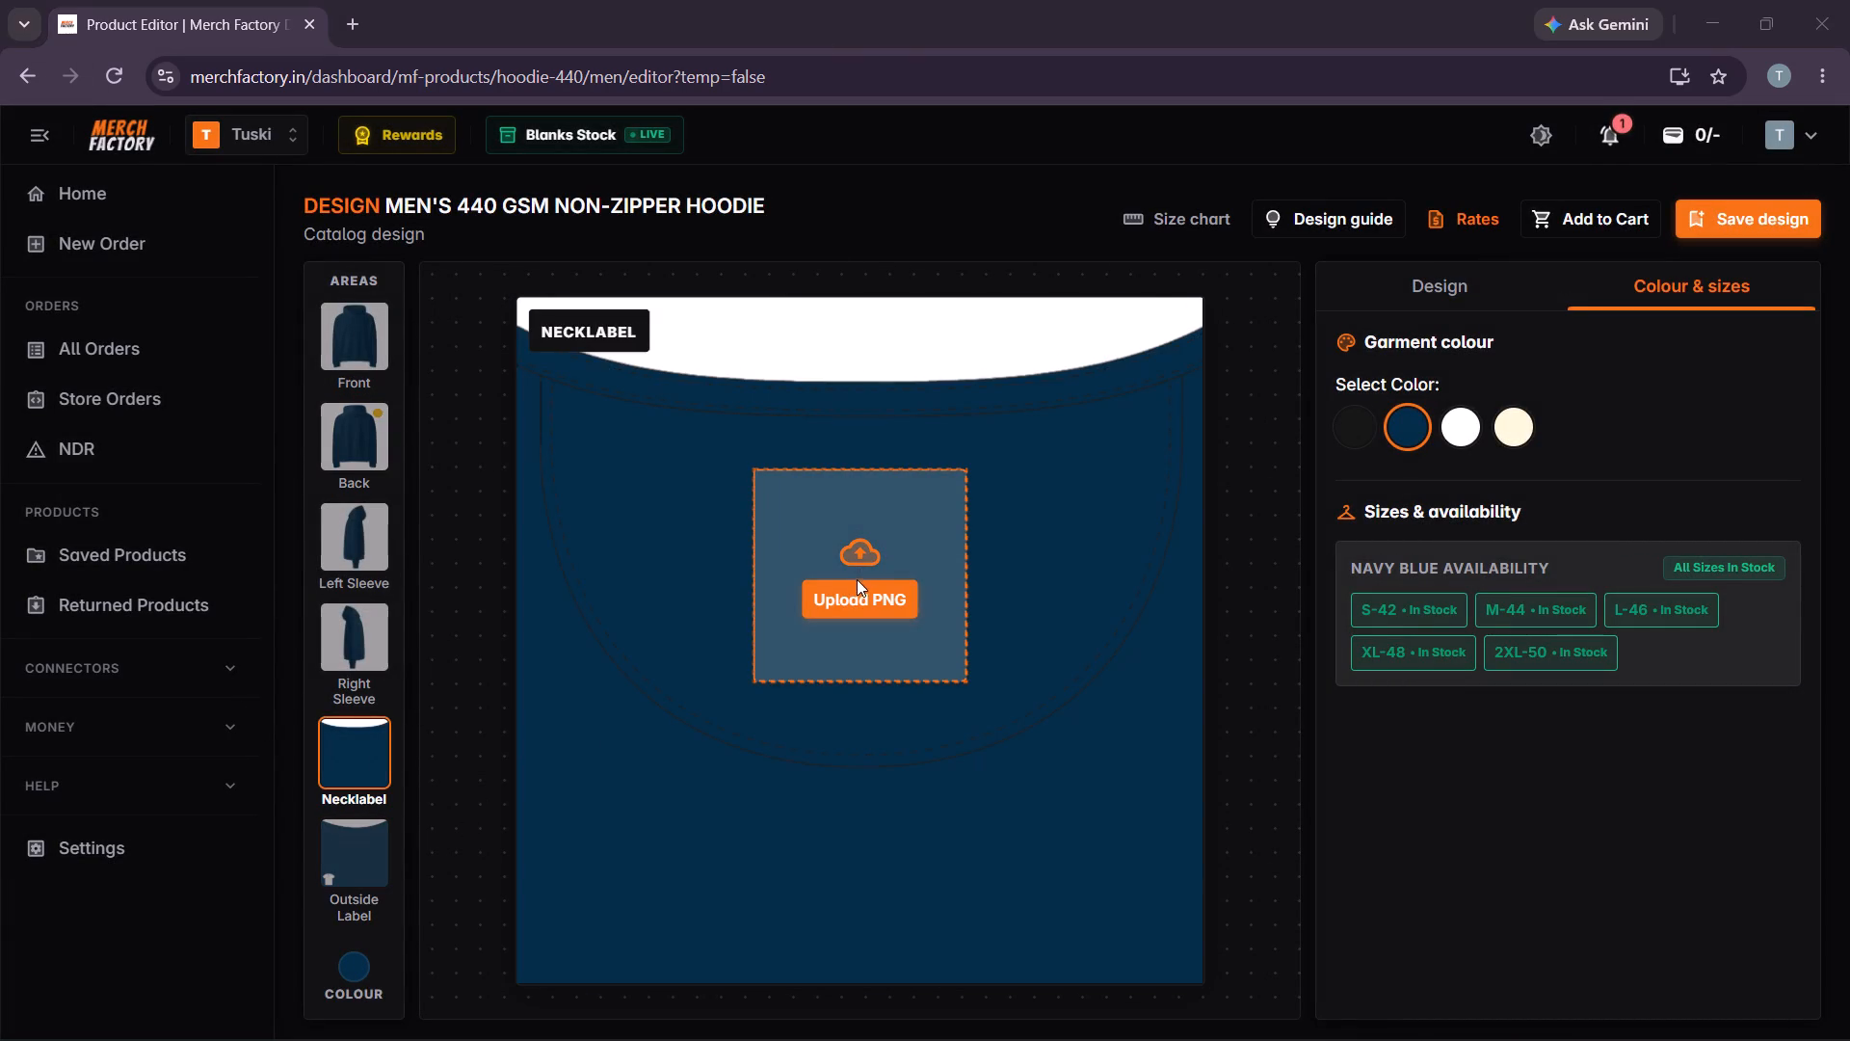
scroll(25, 325, "down", 3)
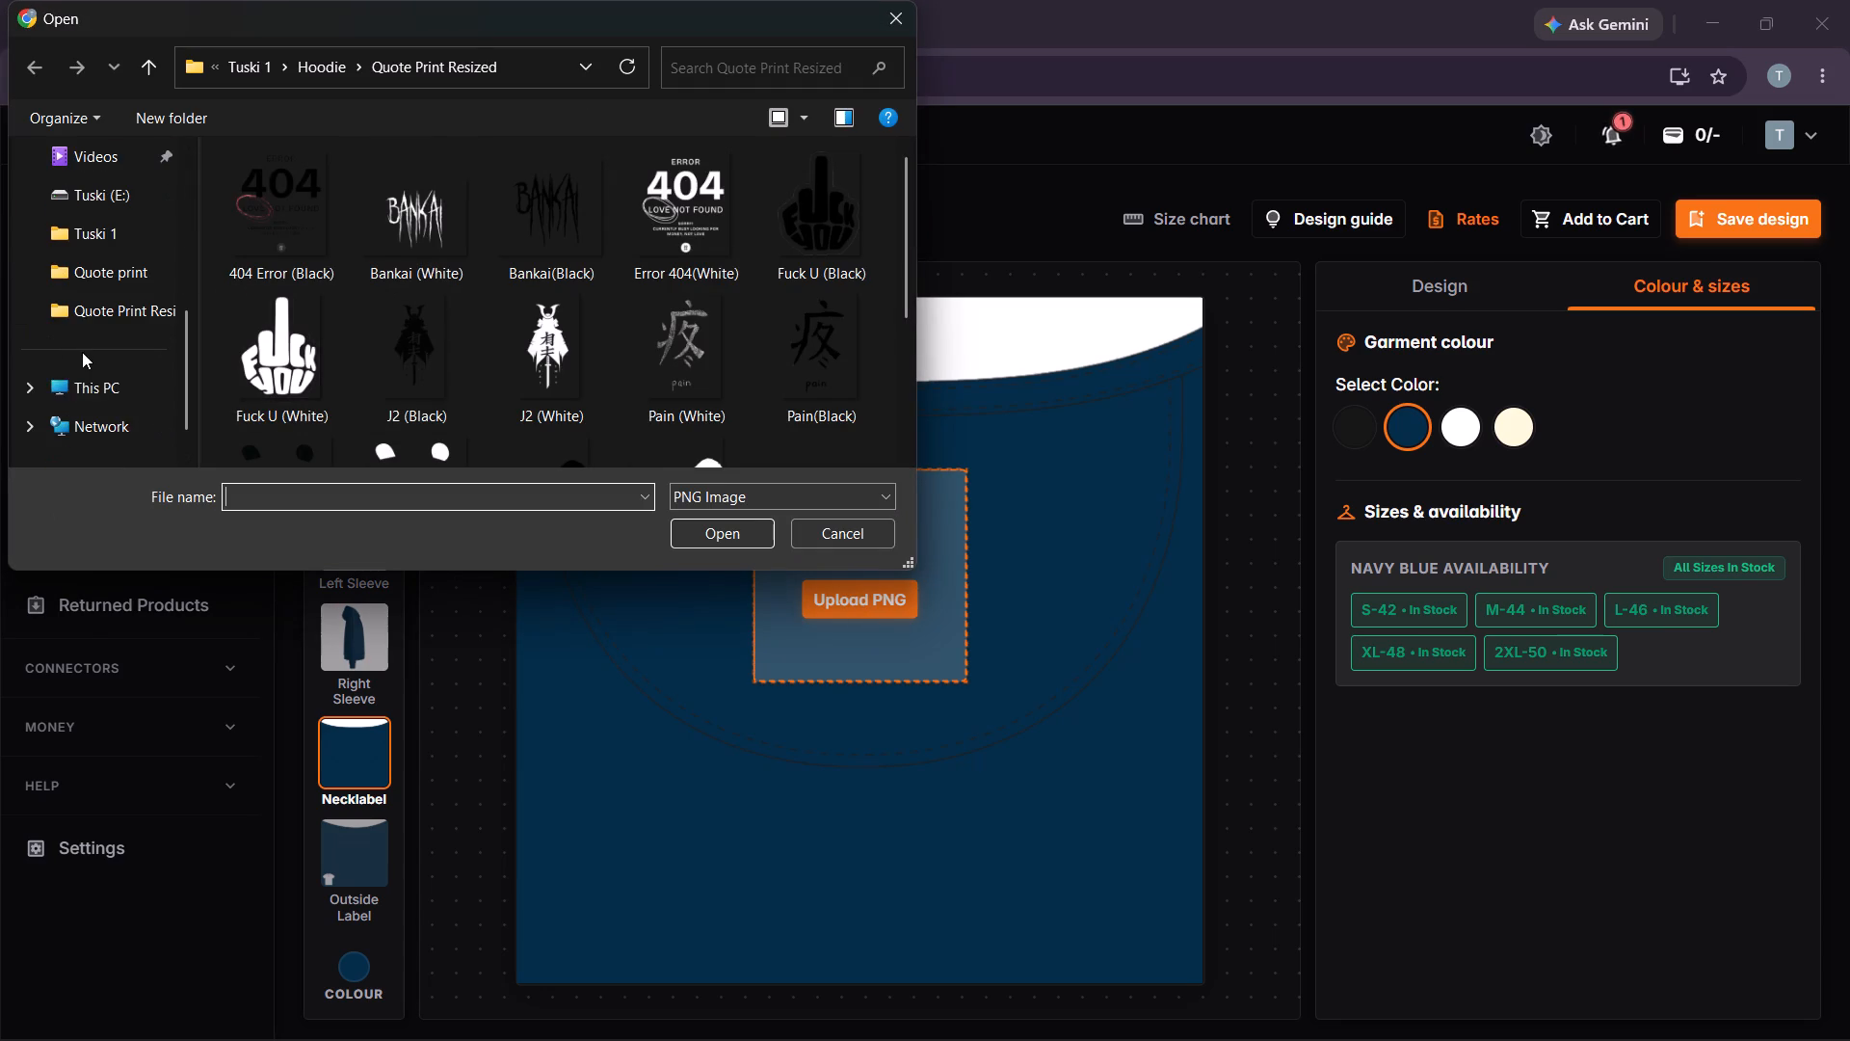
left_click(126, 387)
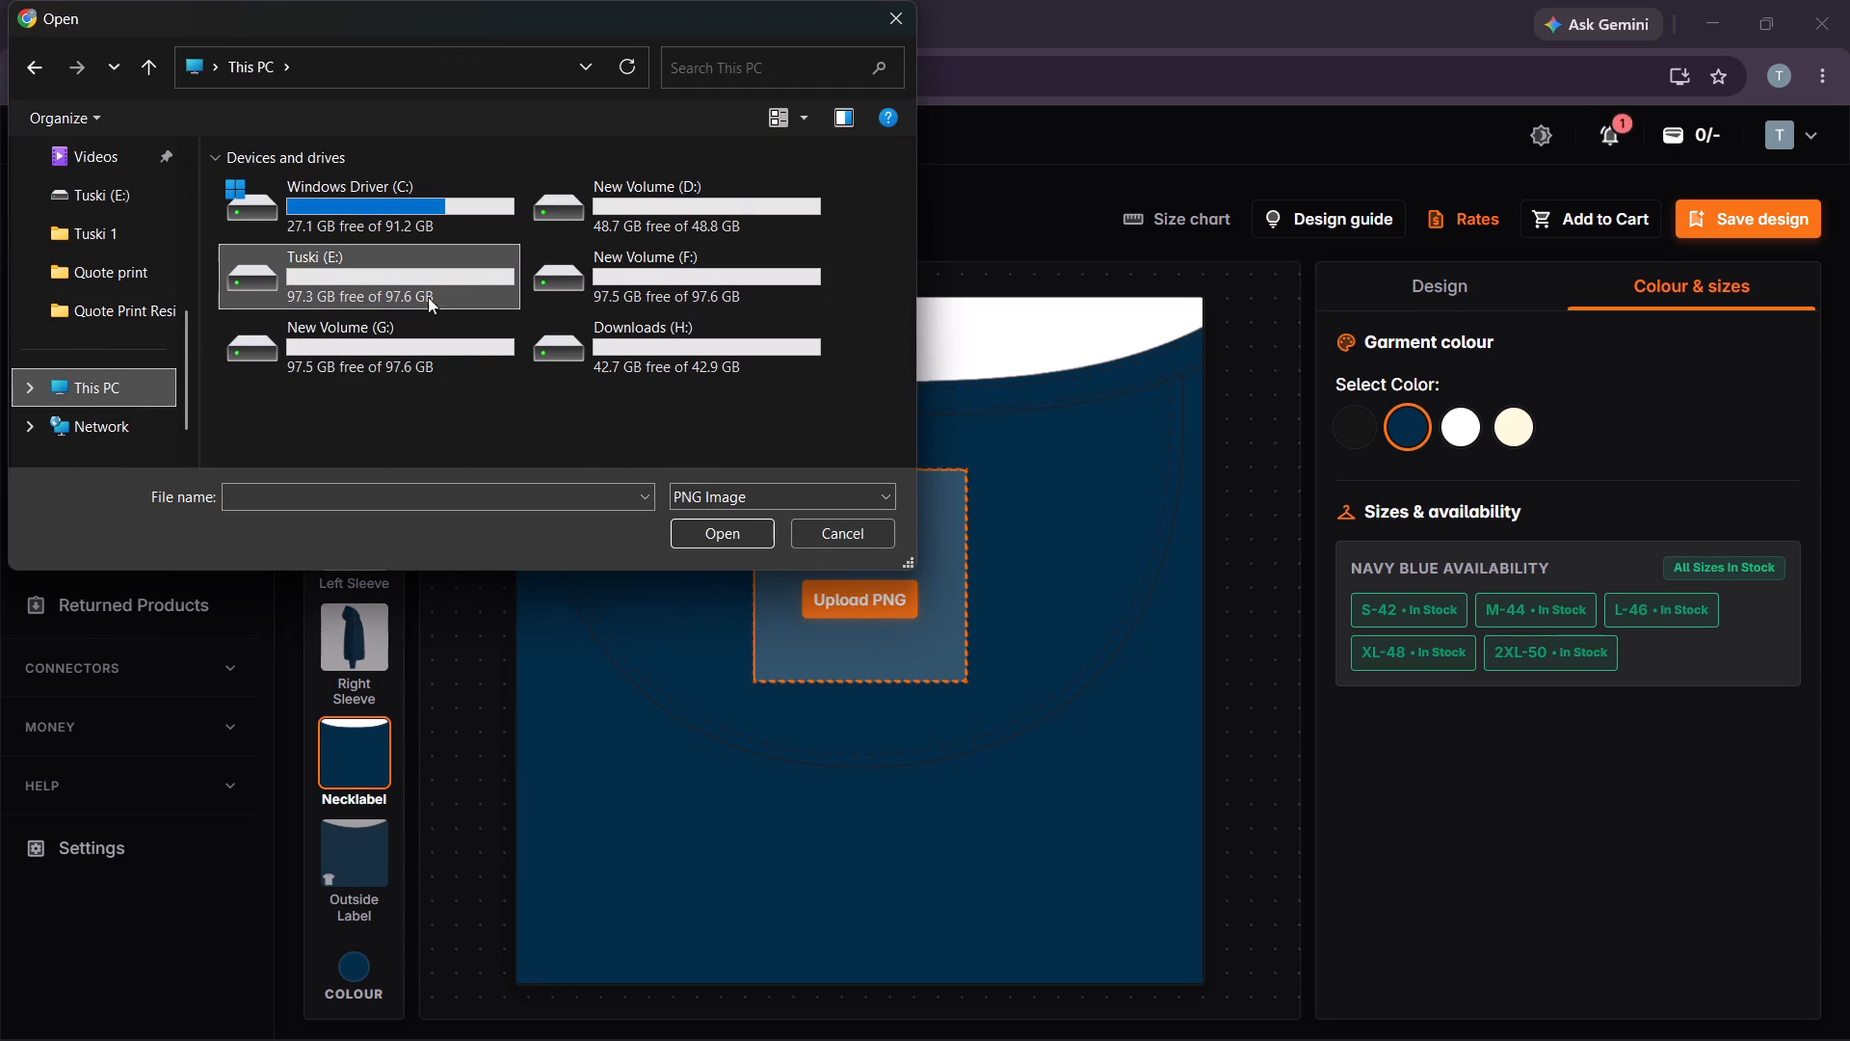
double_click(414, 307)
double_click(311, 199)
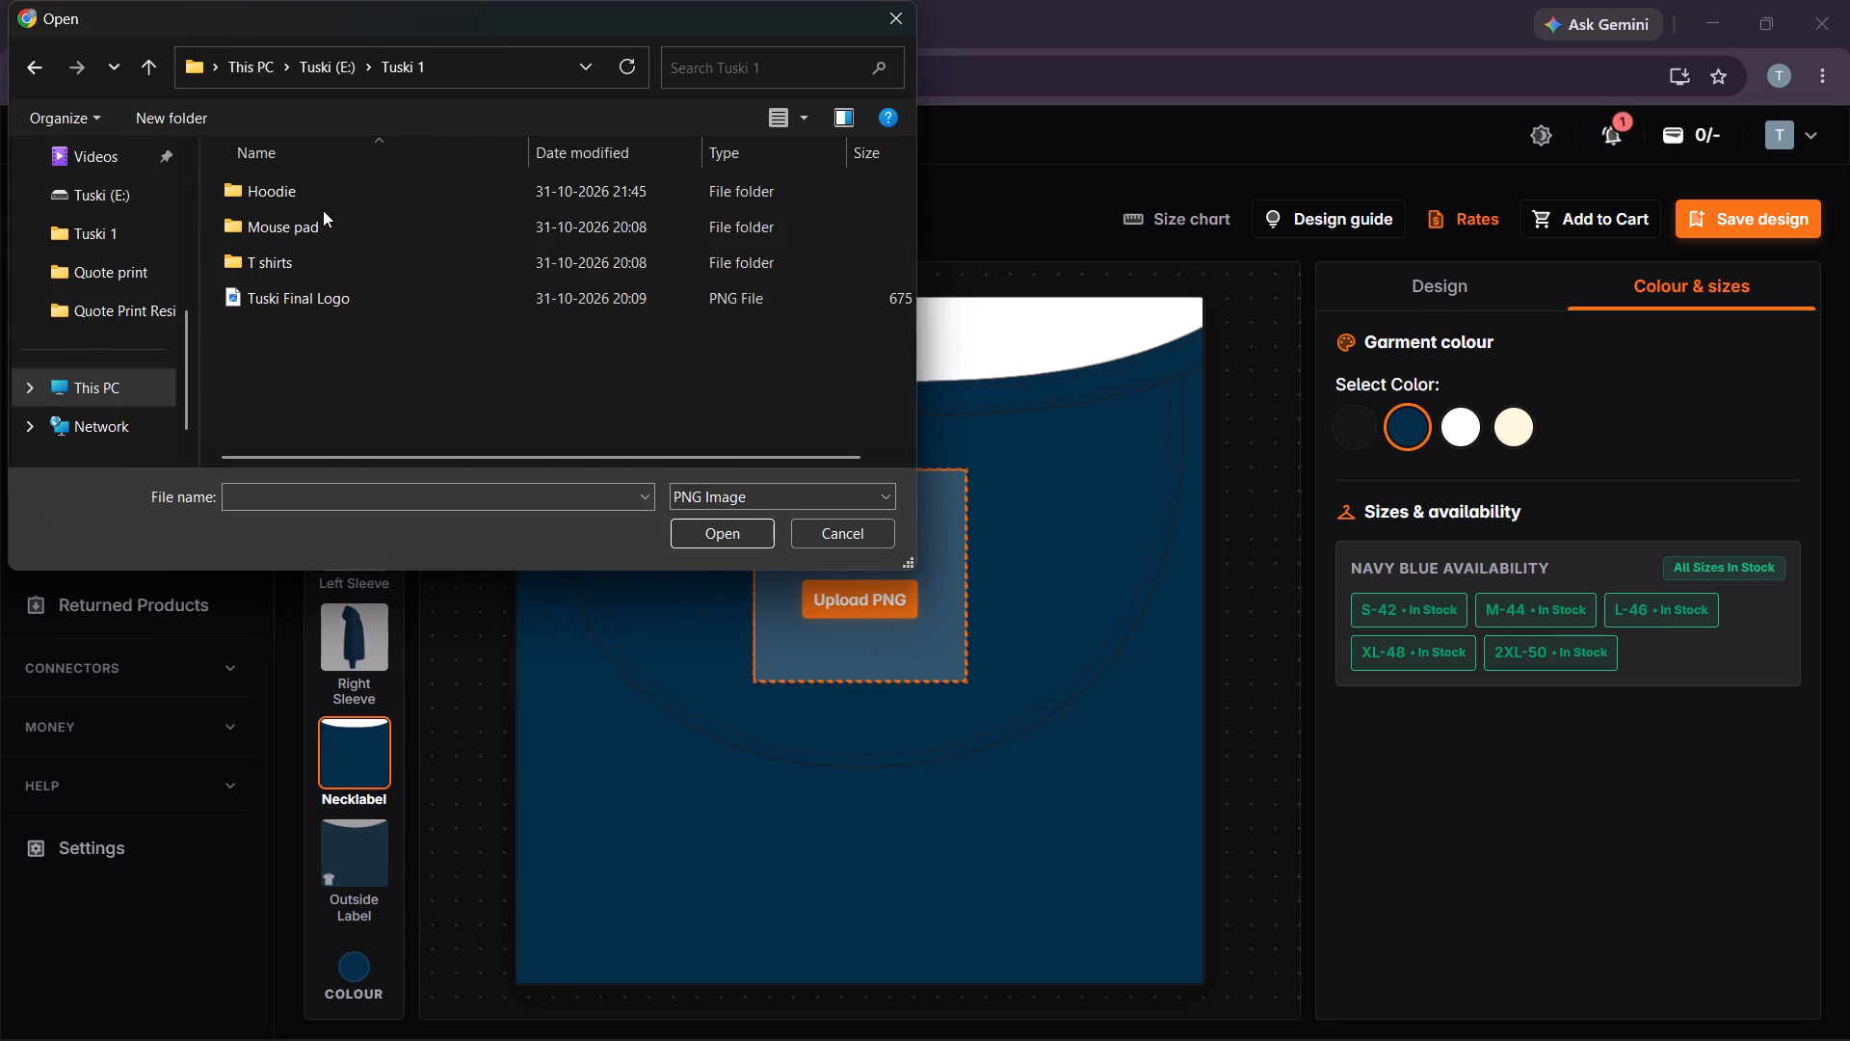
left_click(272, 297)
left_click(691, 535)
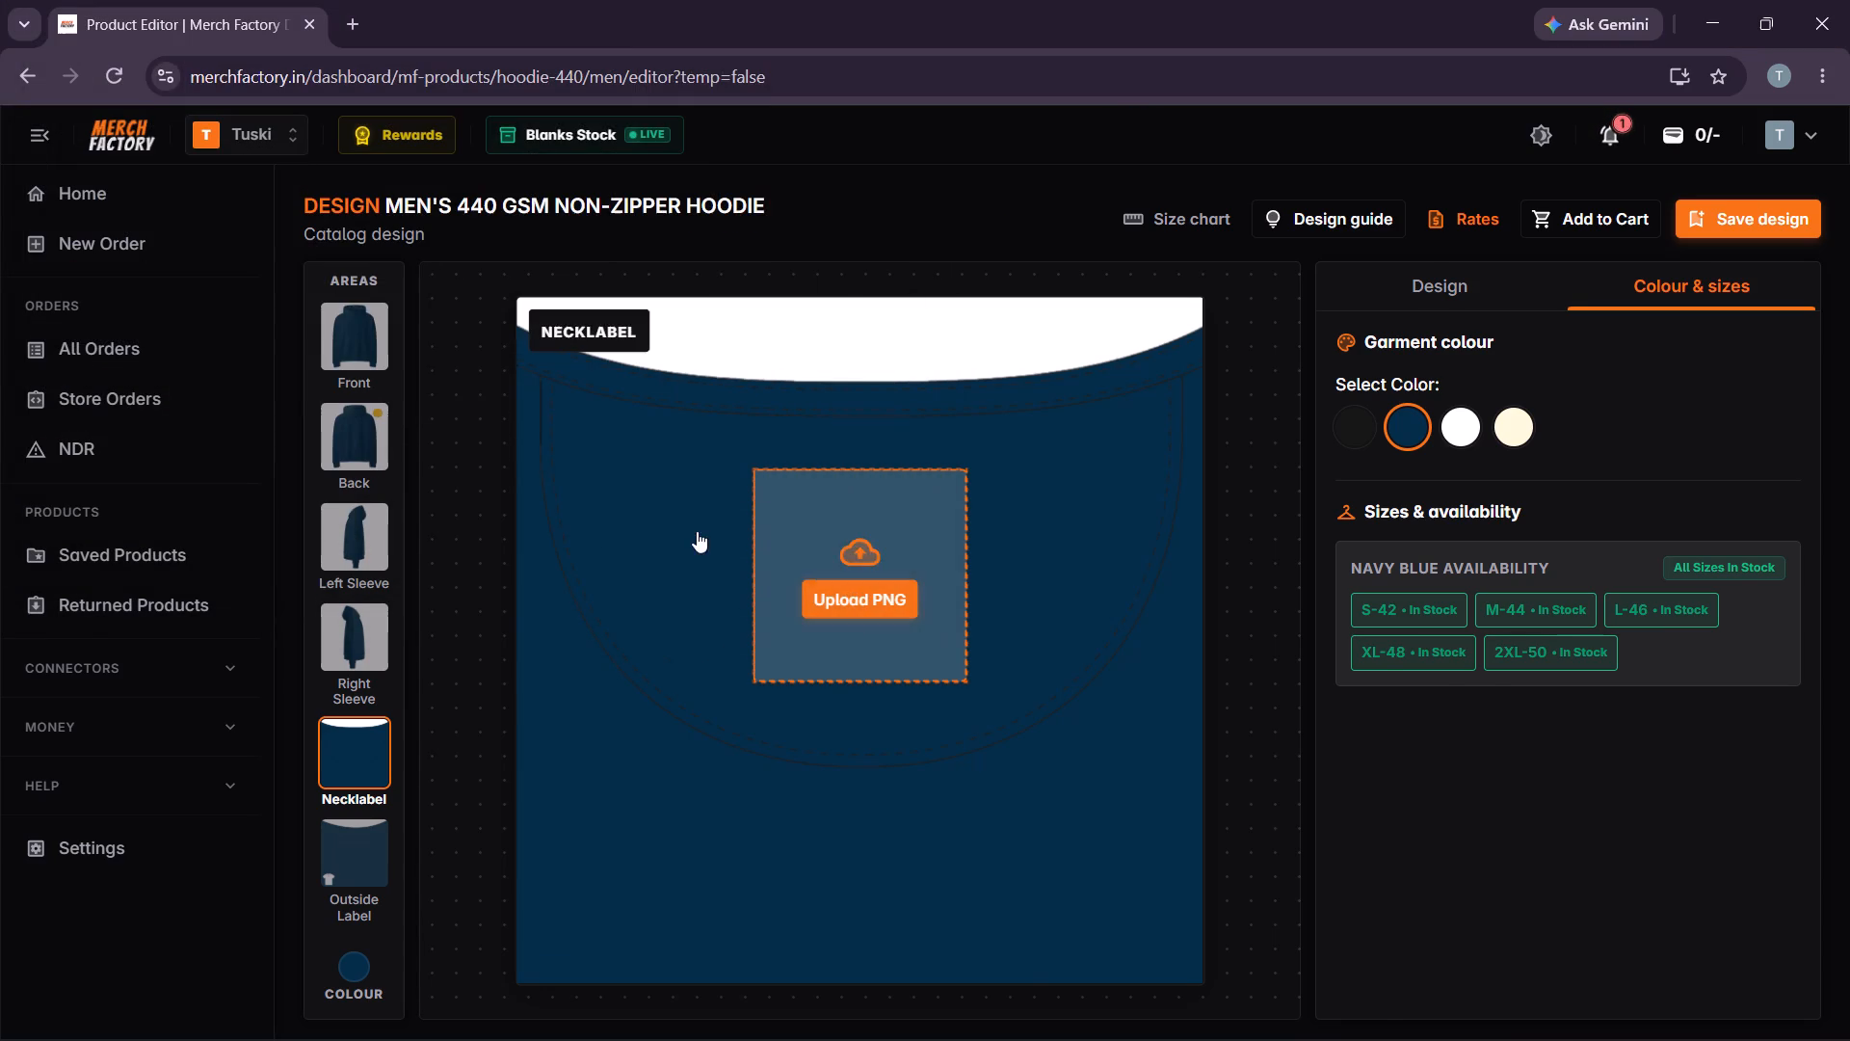
Trim the empty space around the Necklabel logo.
left_click(1487, 892)
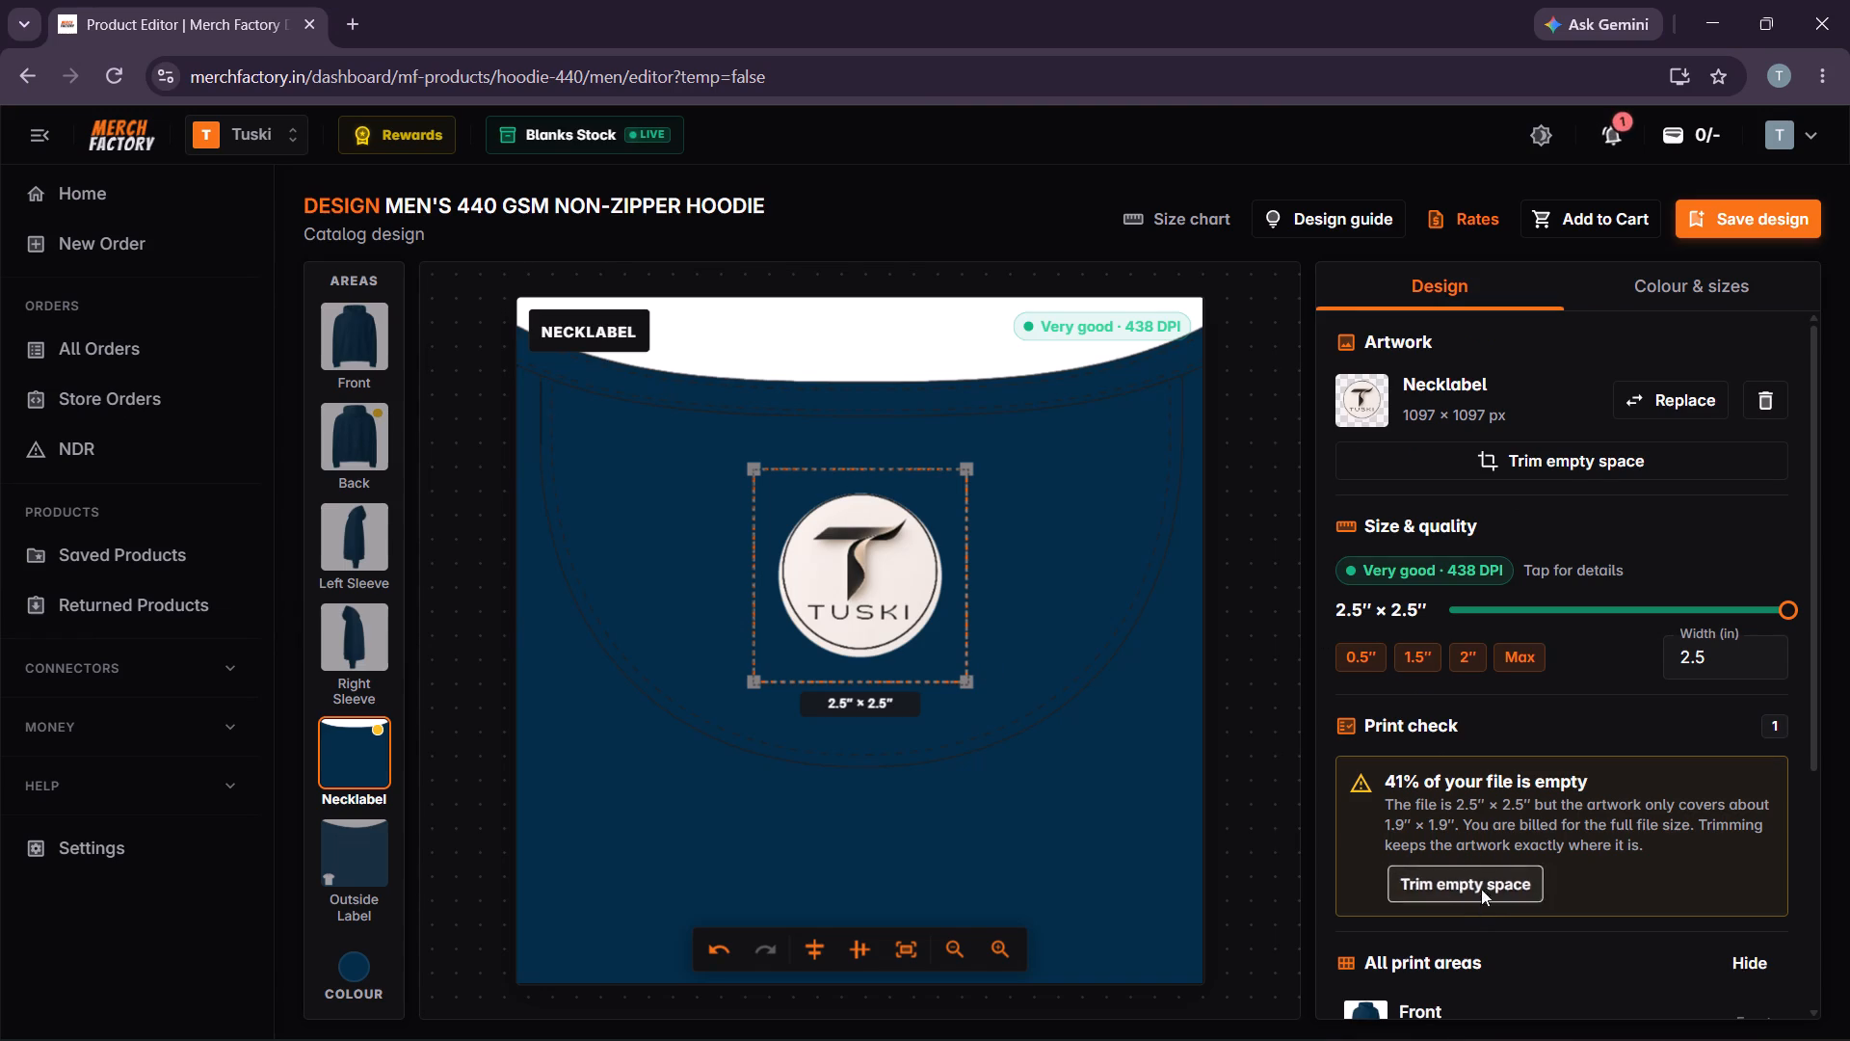
scroll(1542, 624, "up", 3)
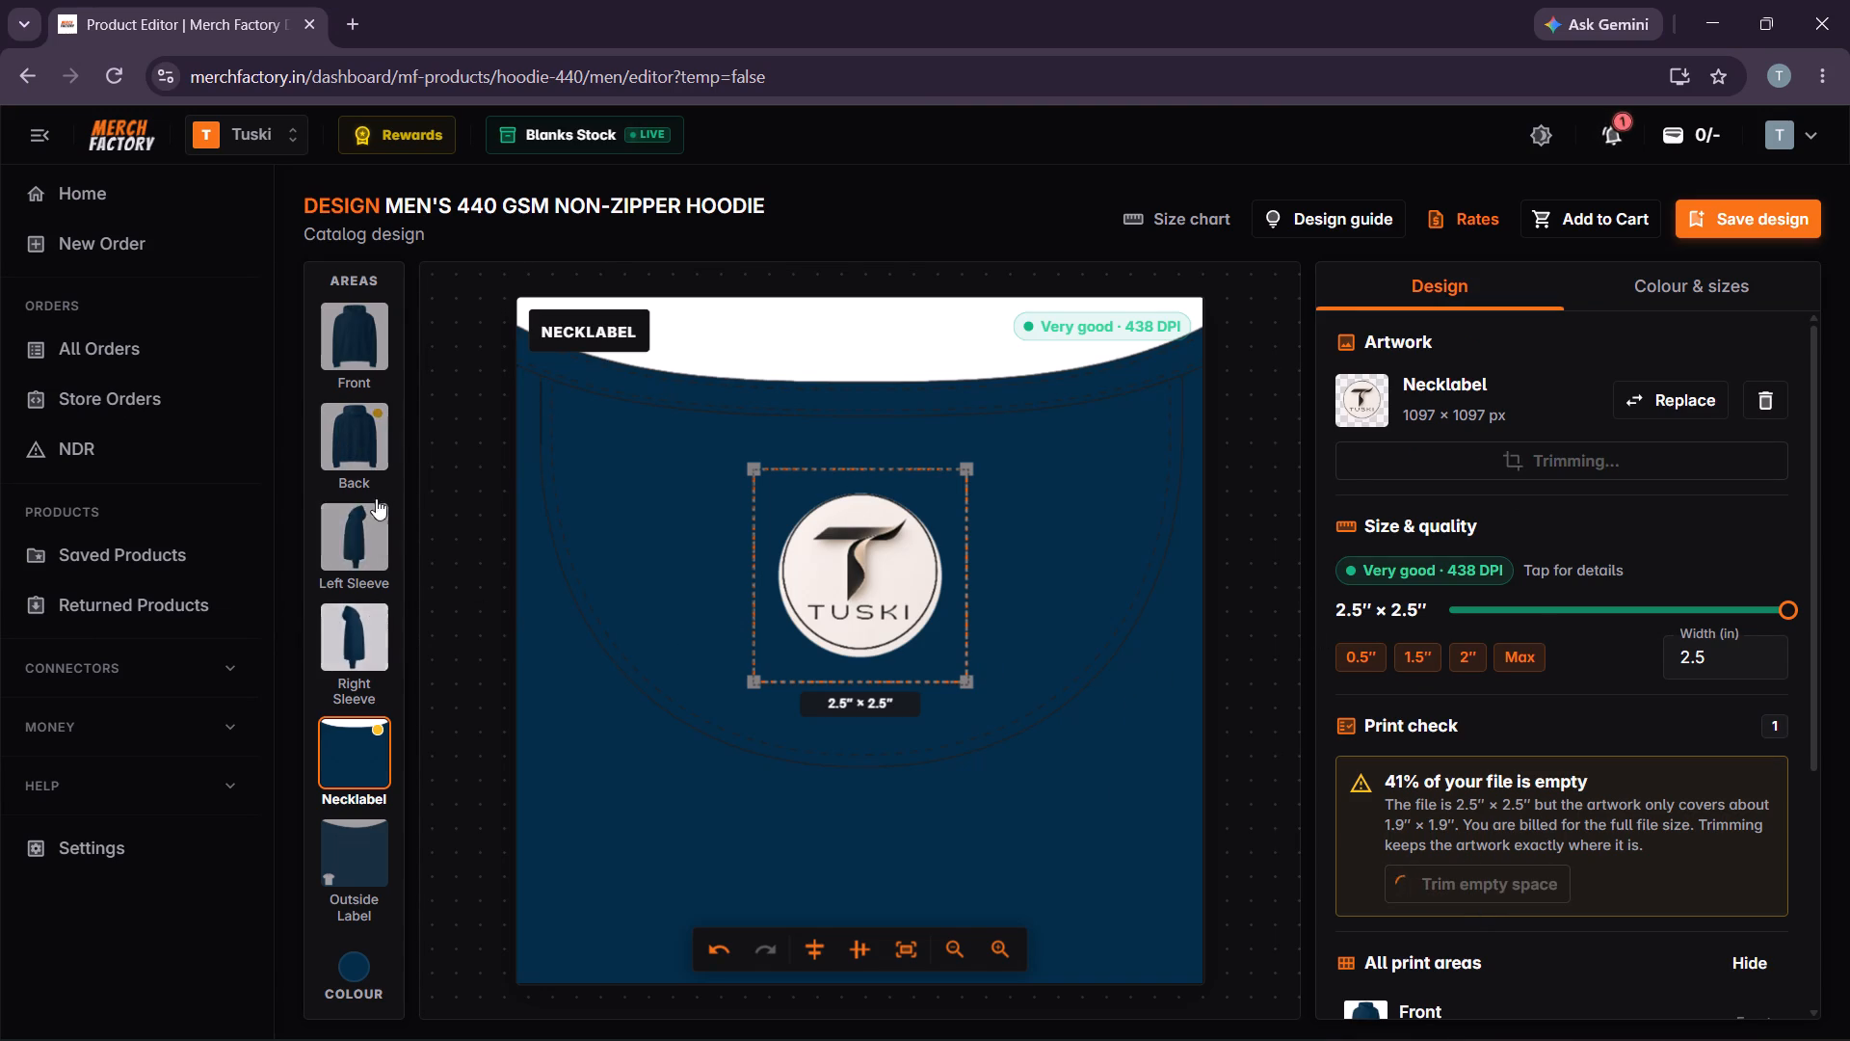
Trim the empty space around the Bankai print on the Back area.
left_click(383, 442)
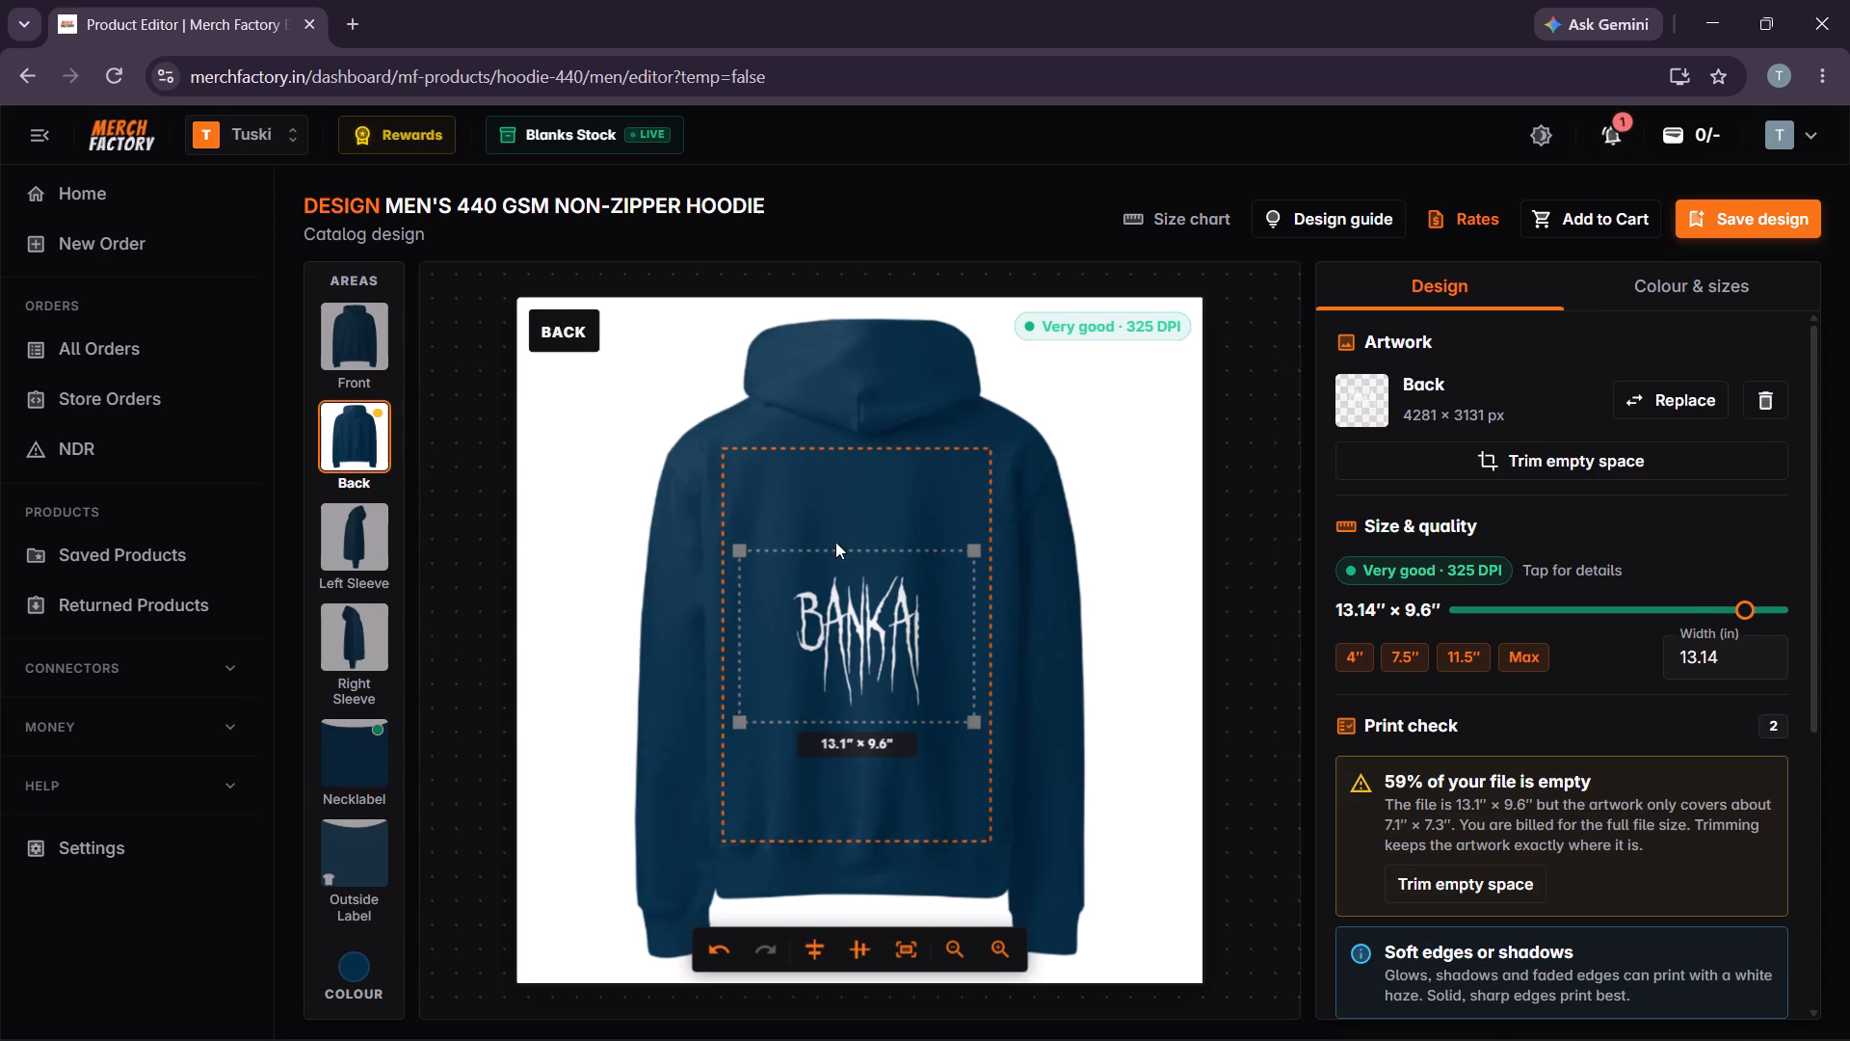
left_click(1461, 883)
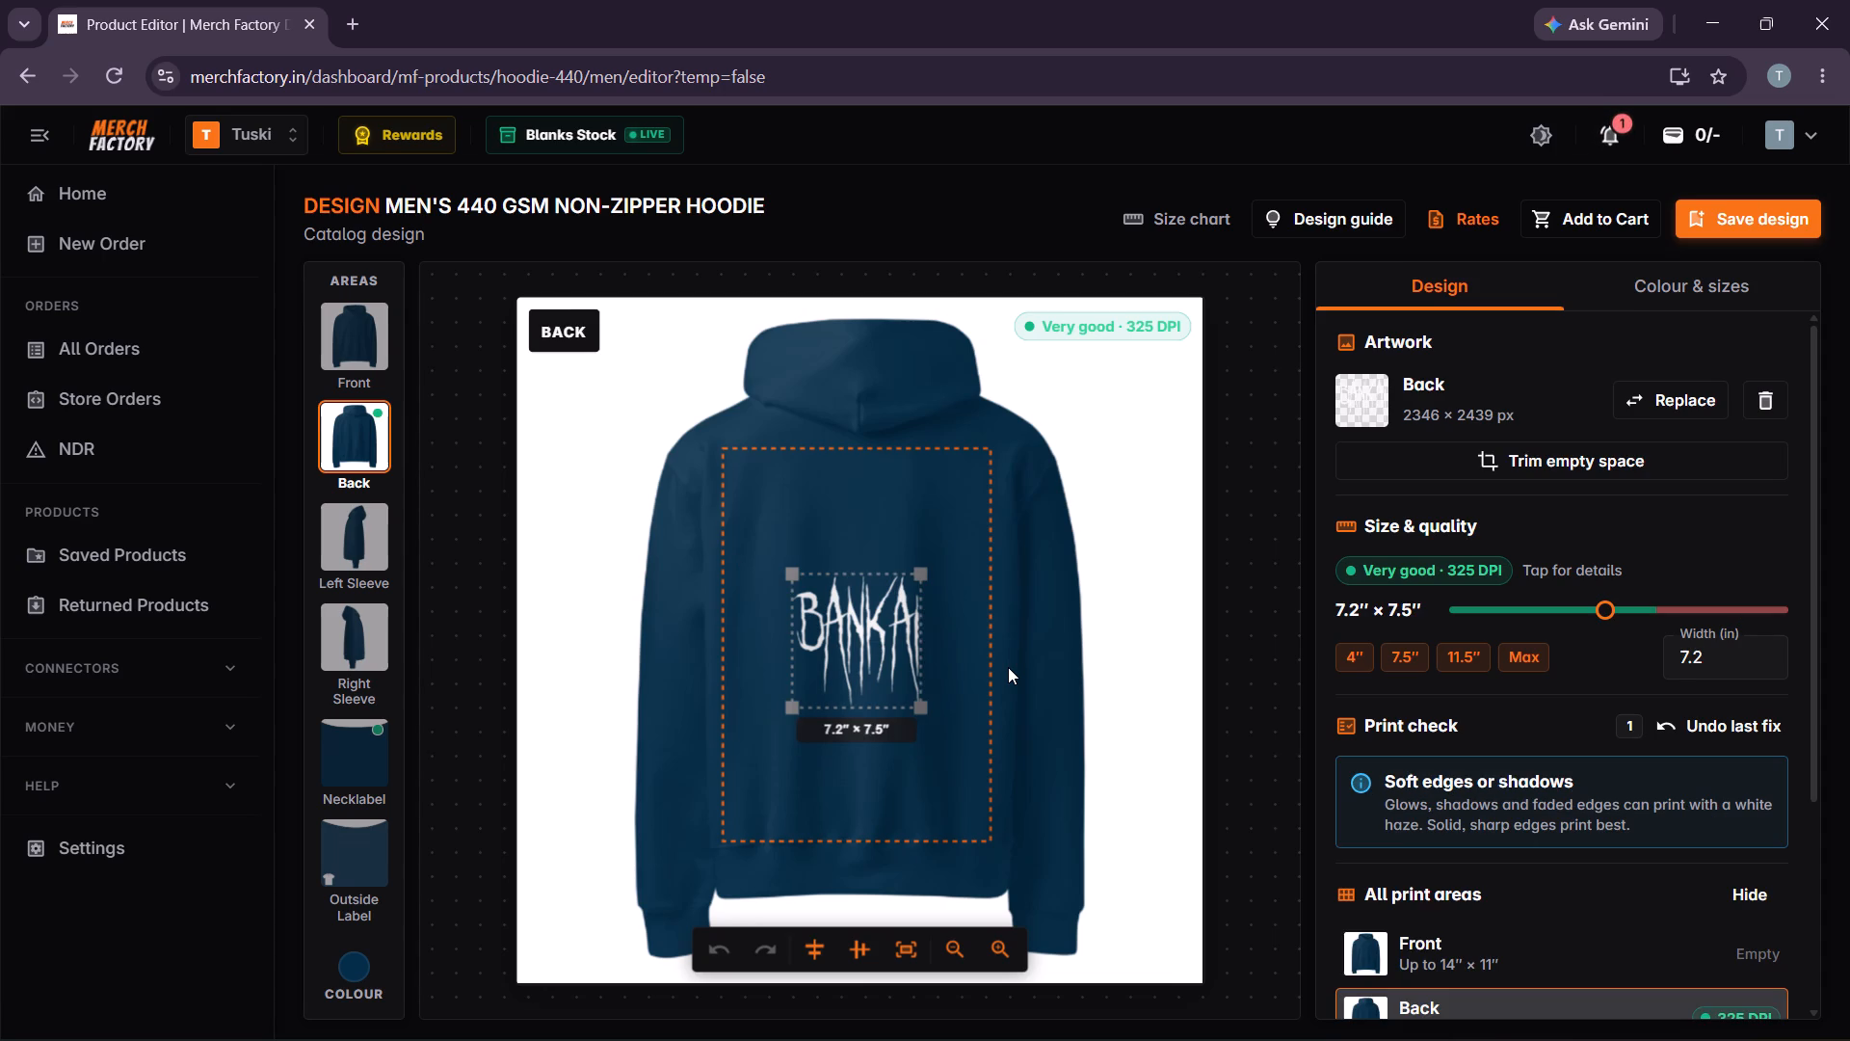
left_click(900, 870)
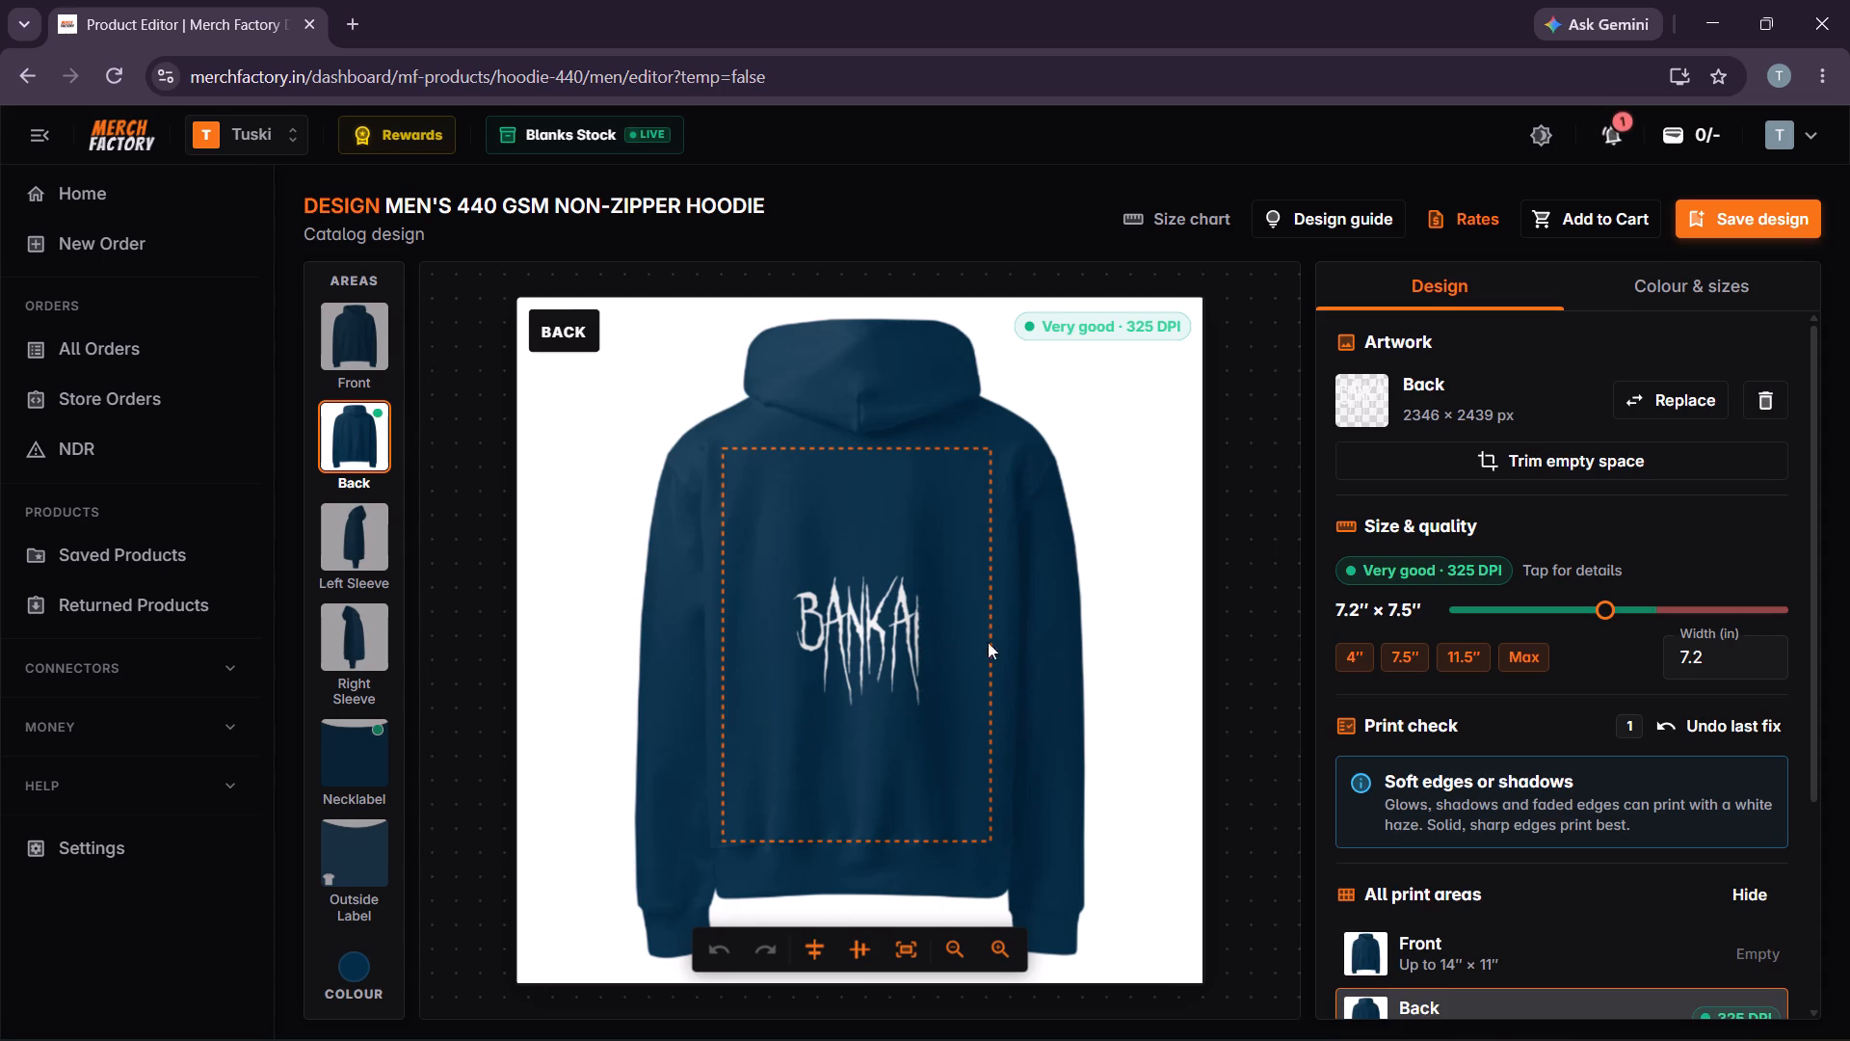
Start saving the design and name it Oversized Hoodie Bankai Edition Blue.
left_click(1755, 216)
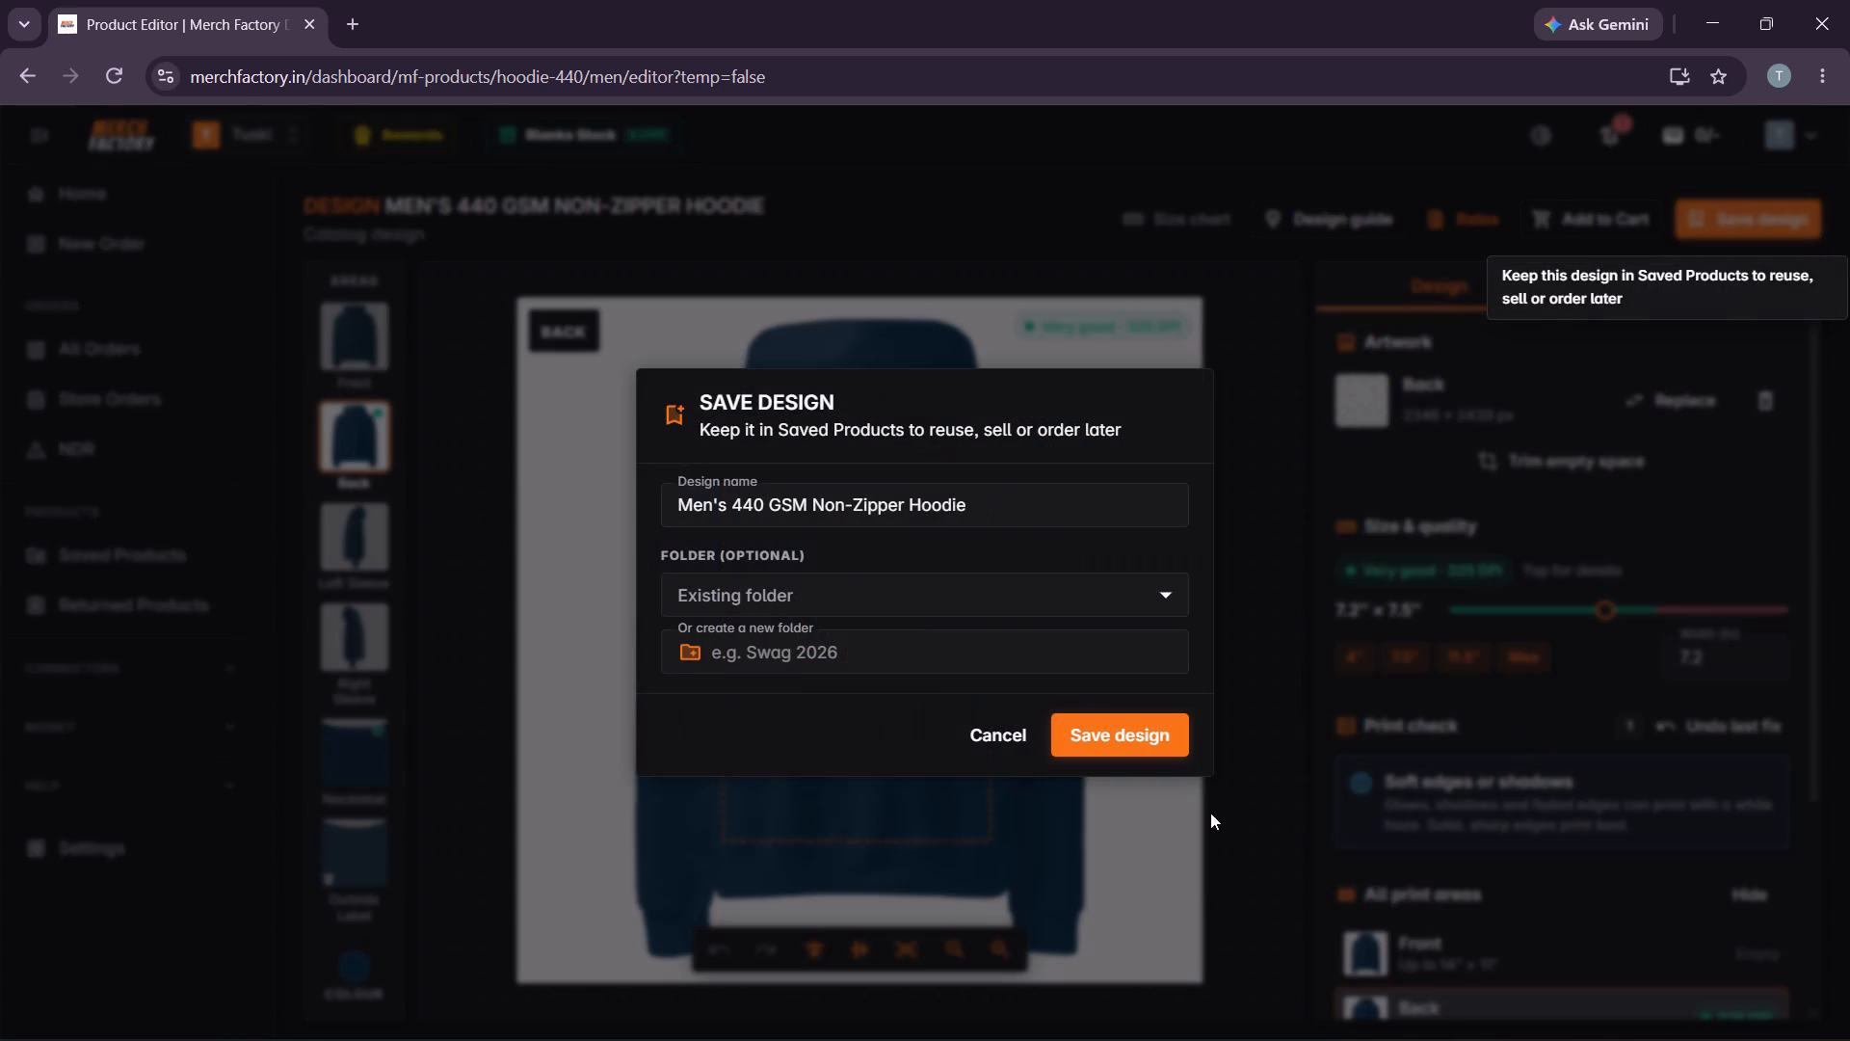
triple_click(949, 497)
left_click(949, 497)
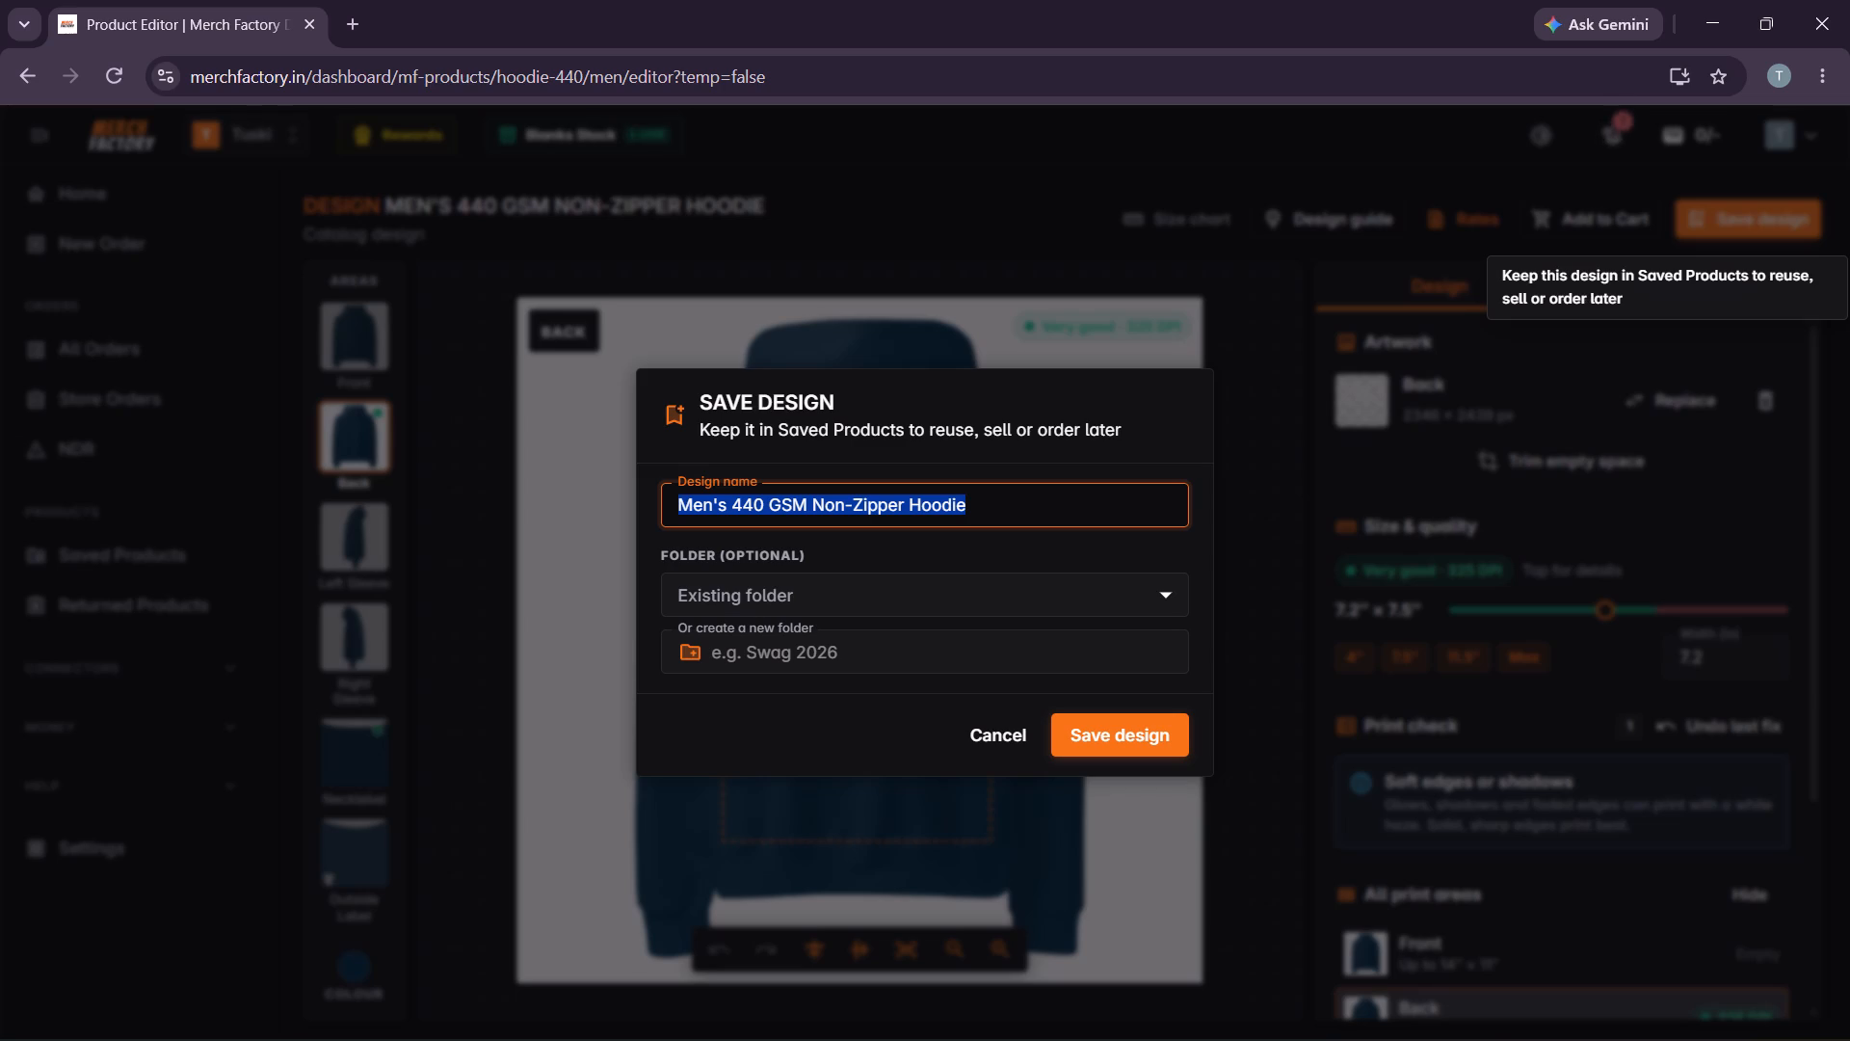
type("Overside")
key("BackSpace")
key("BackSpace")
key("e")
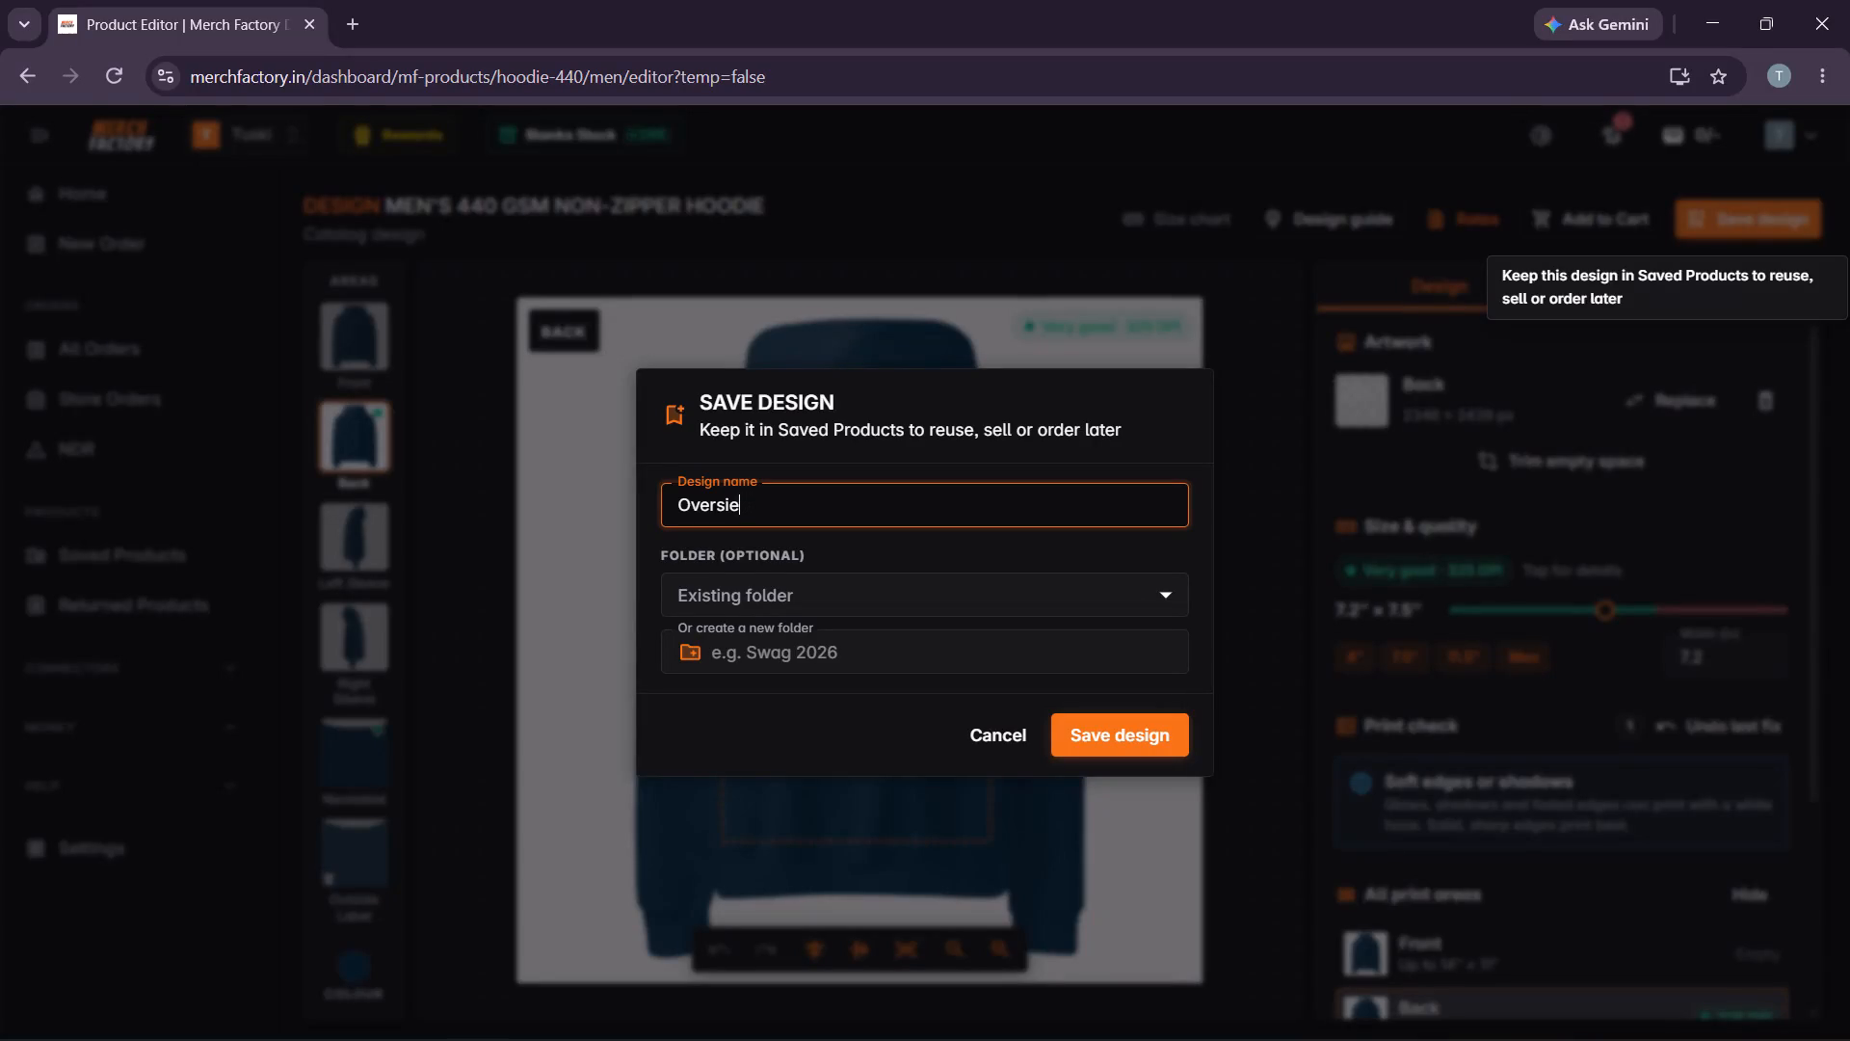
key("BackSpace")
type("zed")
key("space")
type("Hoodie")
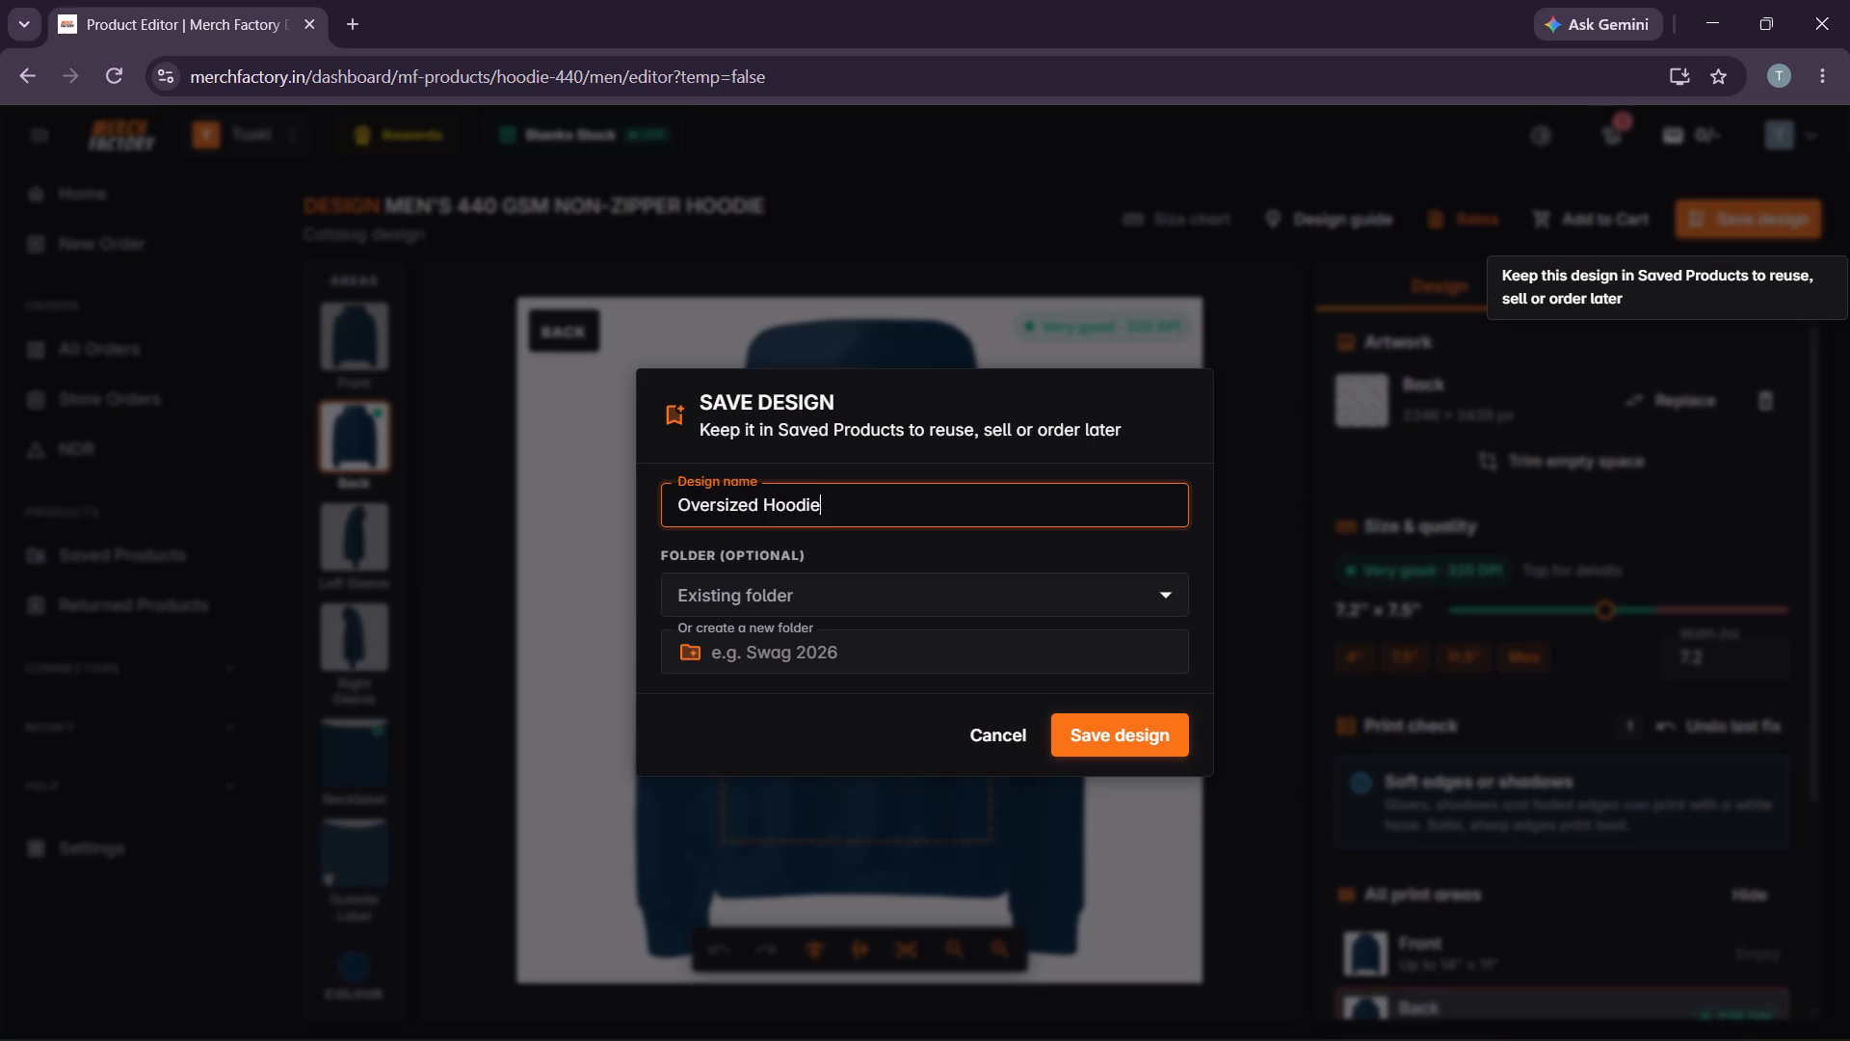
key("space")
type("Bankai")
key("space")
type("Edition")
key("space")
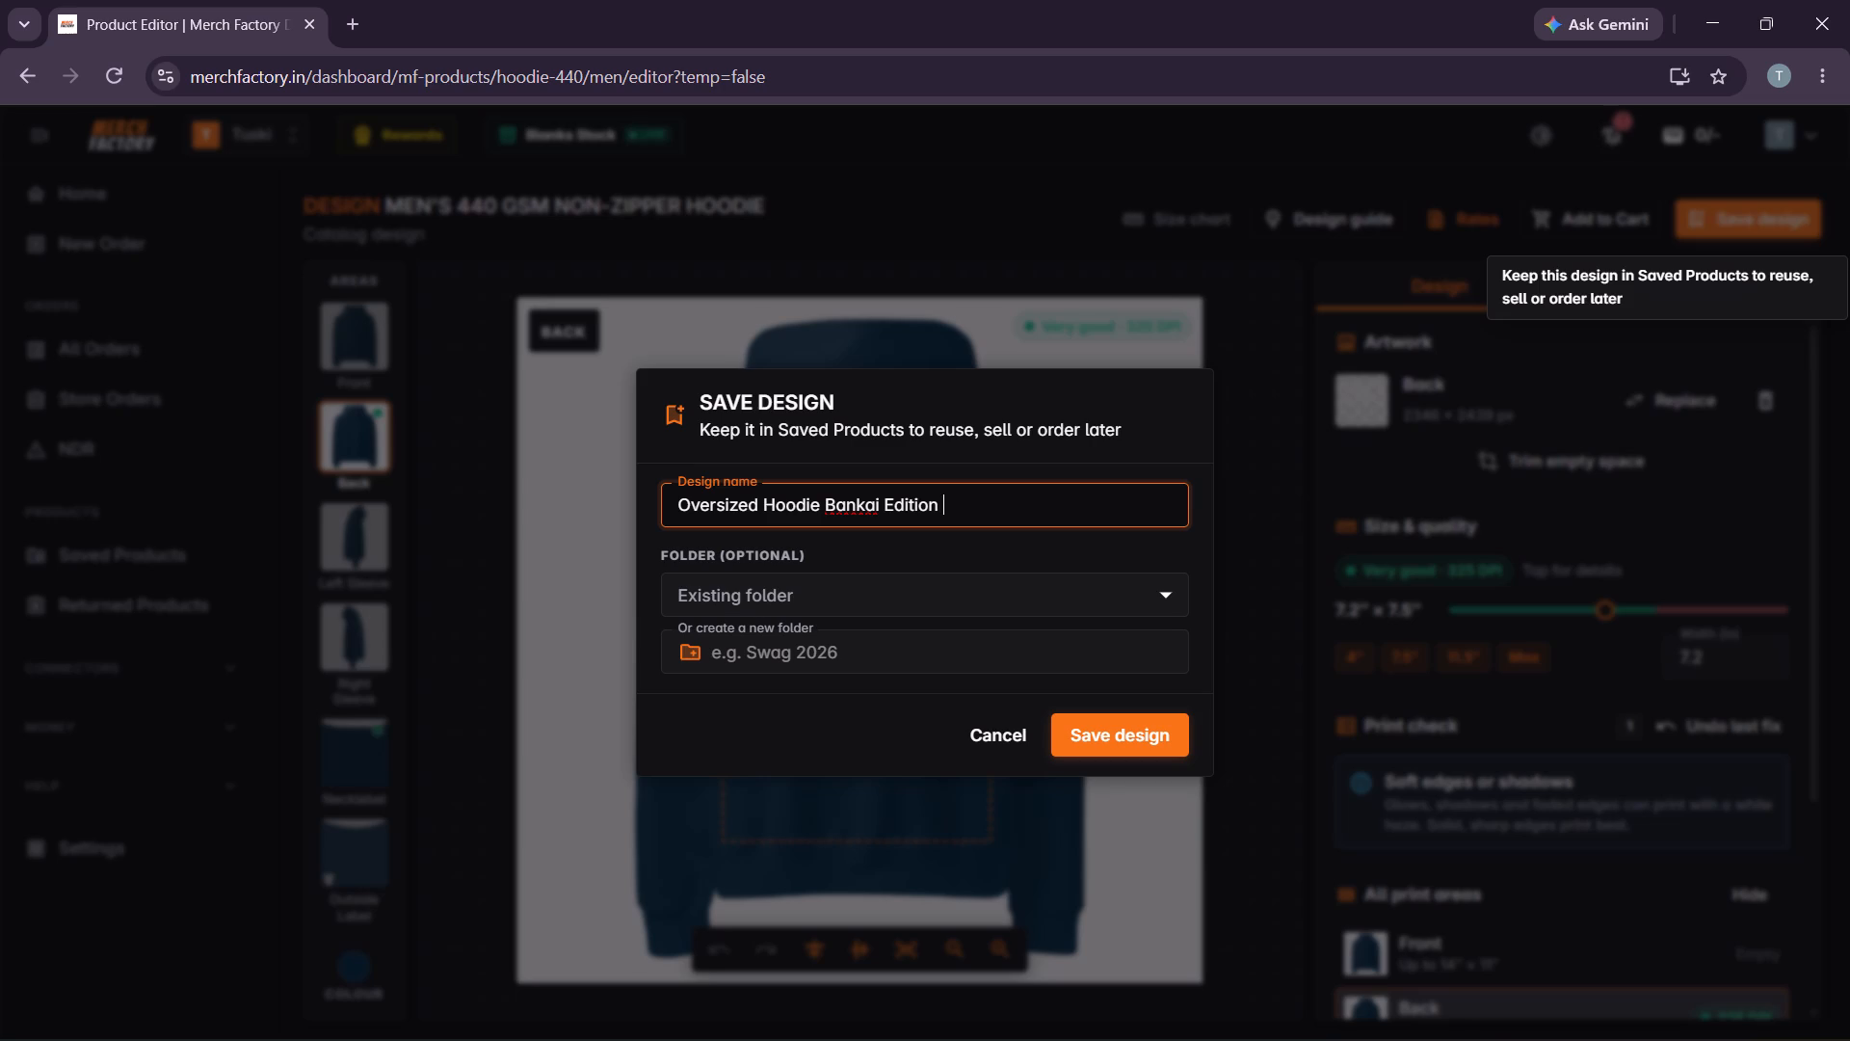
type("Blue")
Choose the existing Oversized Hoodie folder for the design and save it.
left_click(941, 590)
left_click(821, 677)
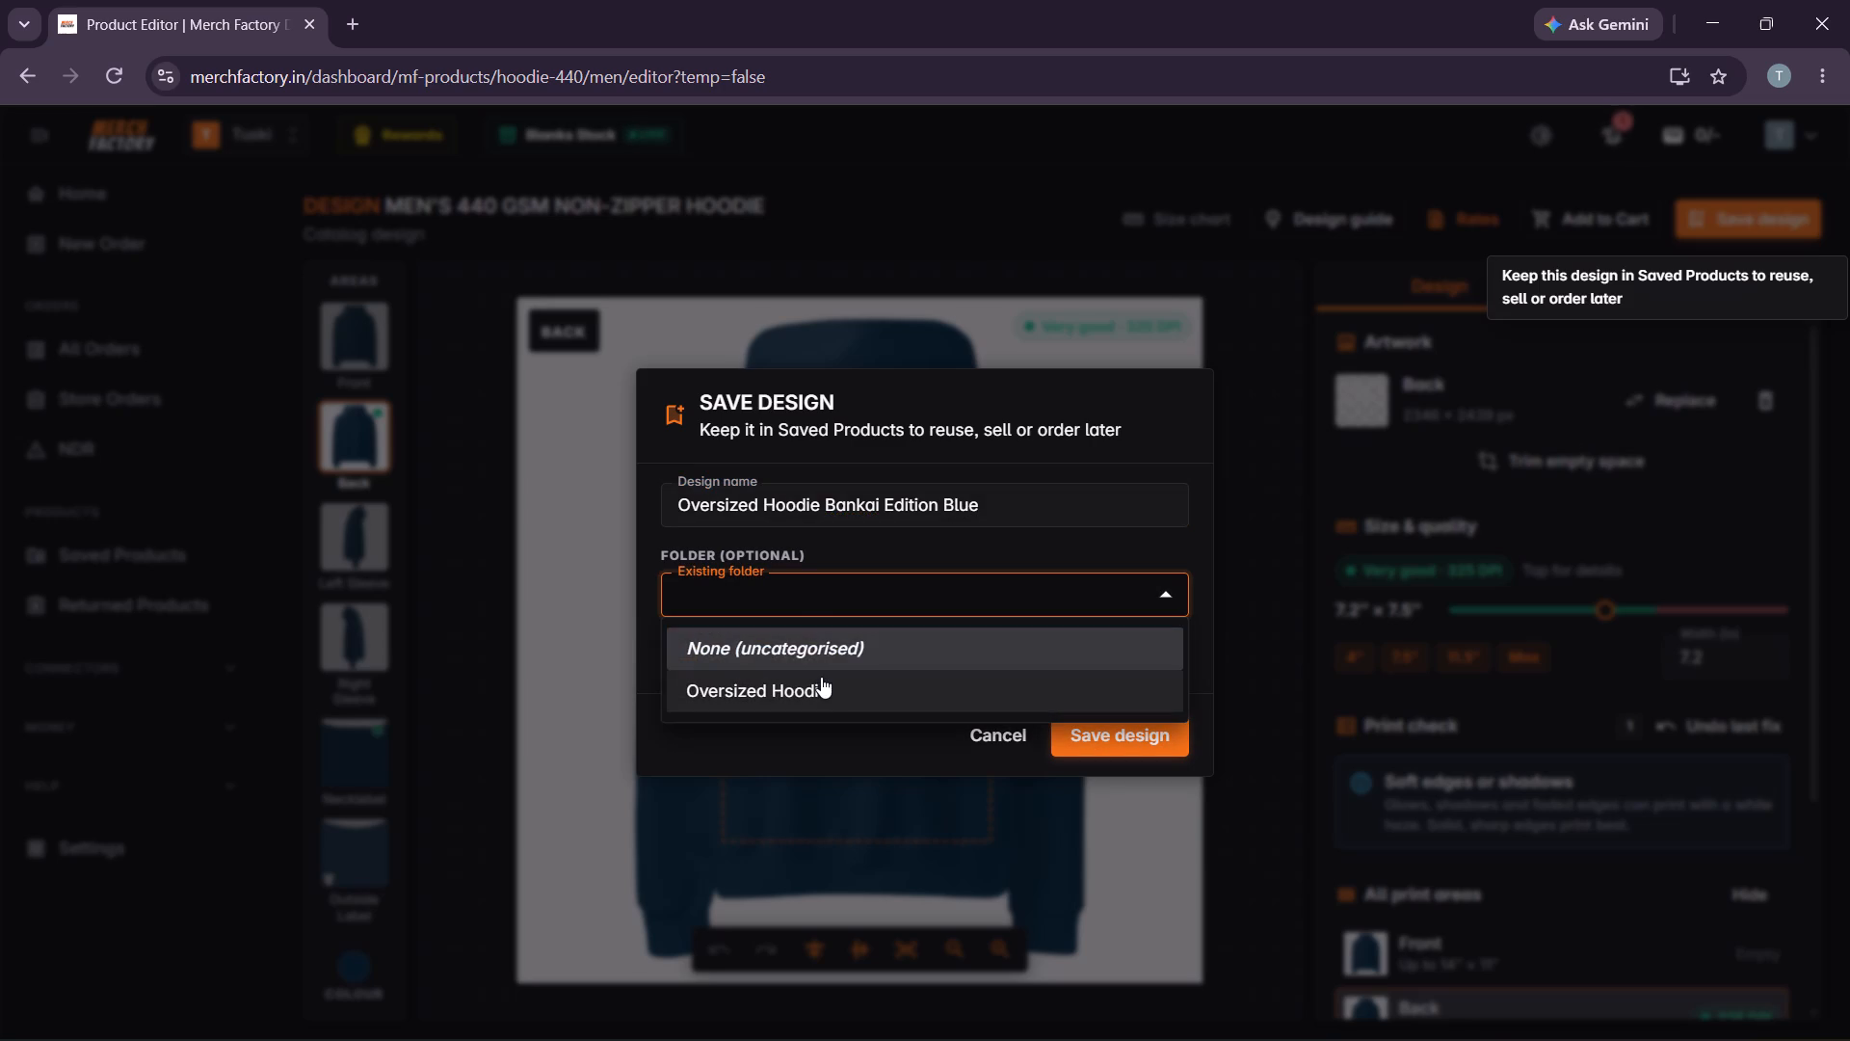
left_click(1097, 740)
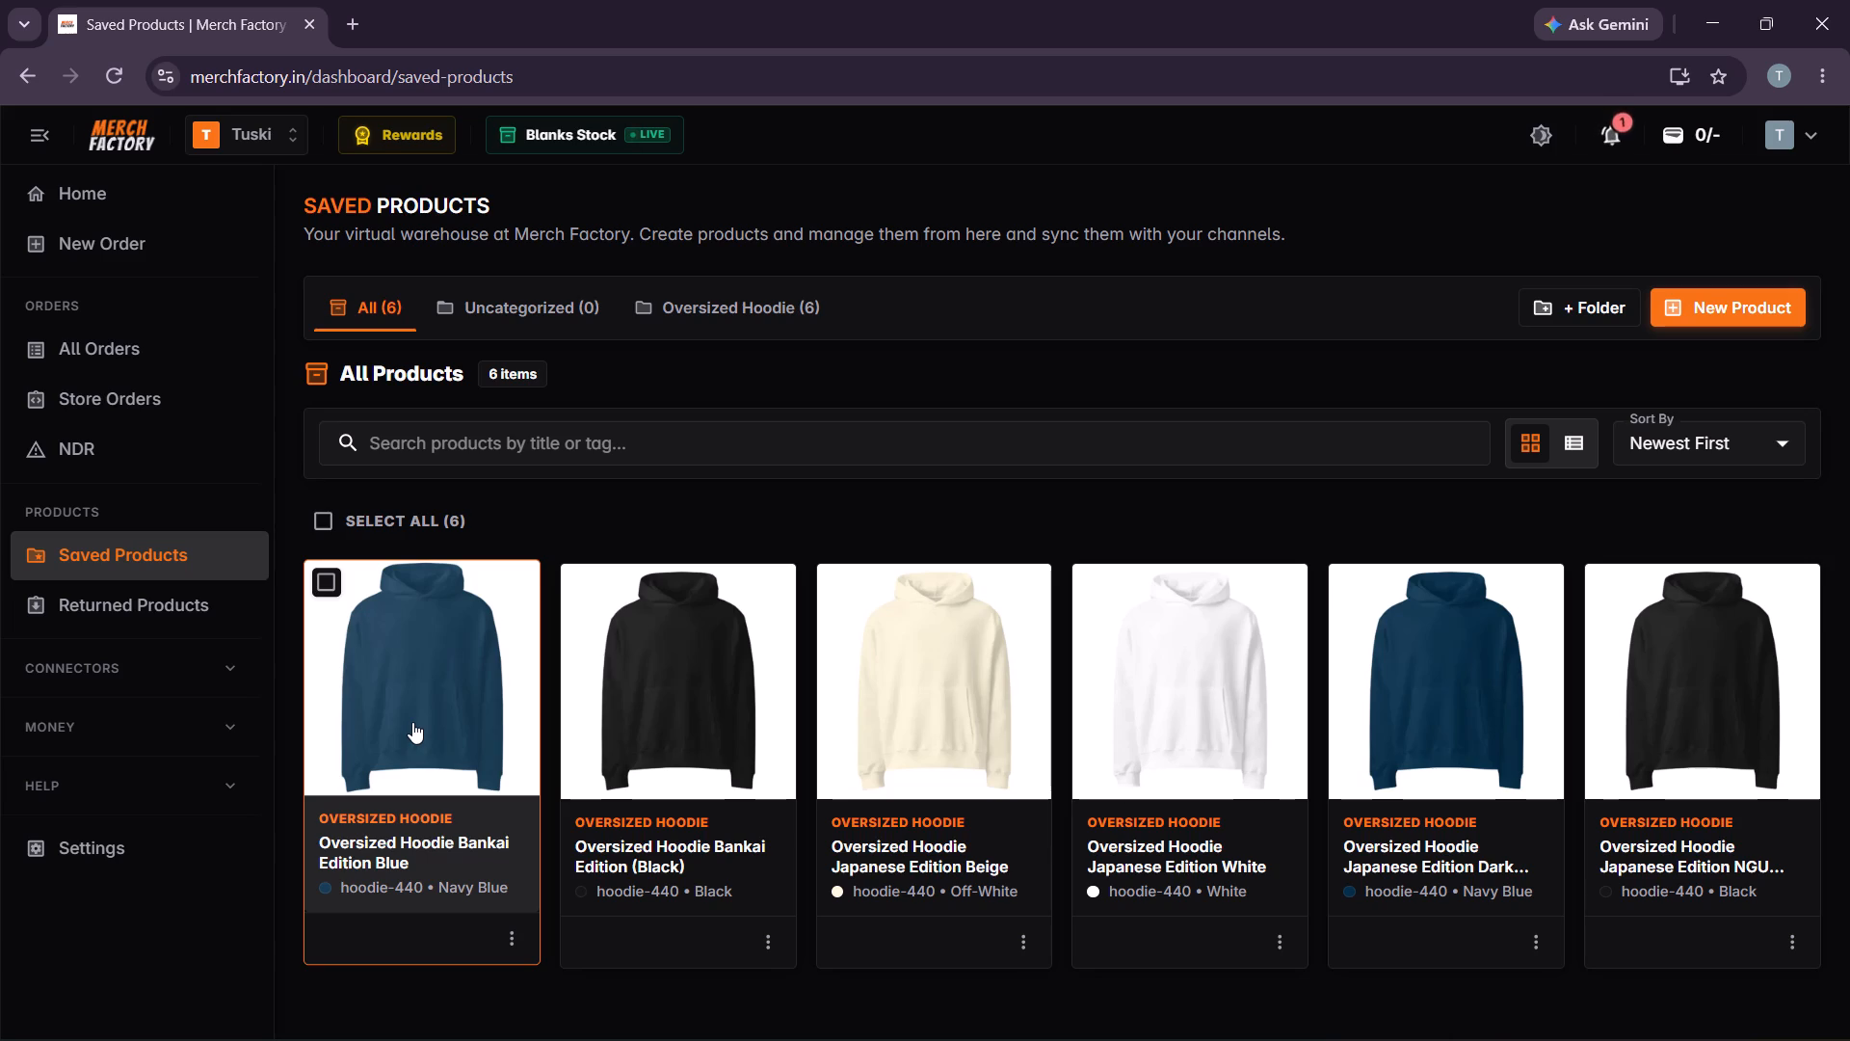
Examine the back view of the saved Oversized Hoodie Bankai Edition Blue product, then return to the saved products.
left_click(408, 720)
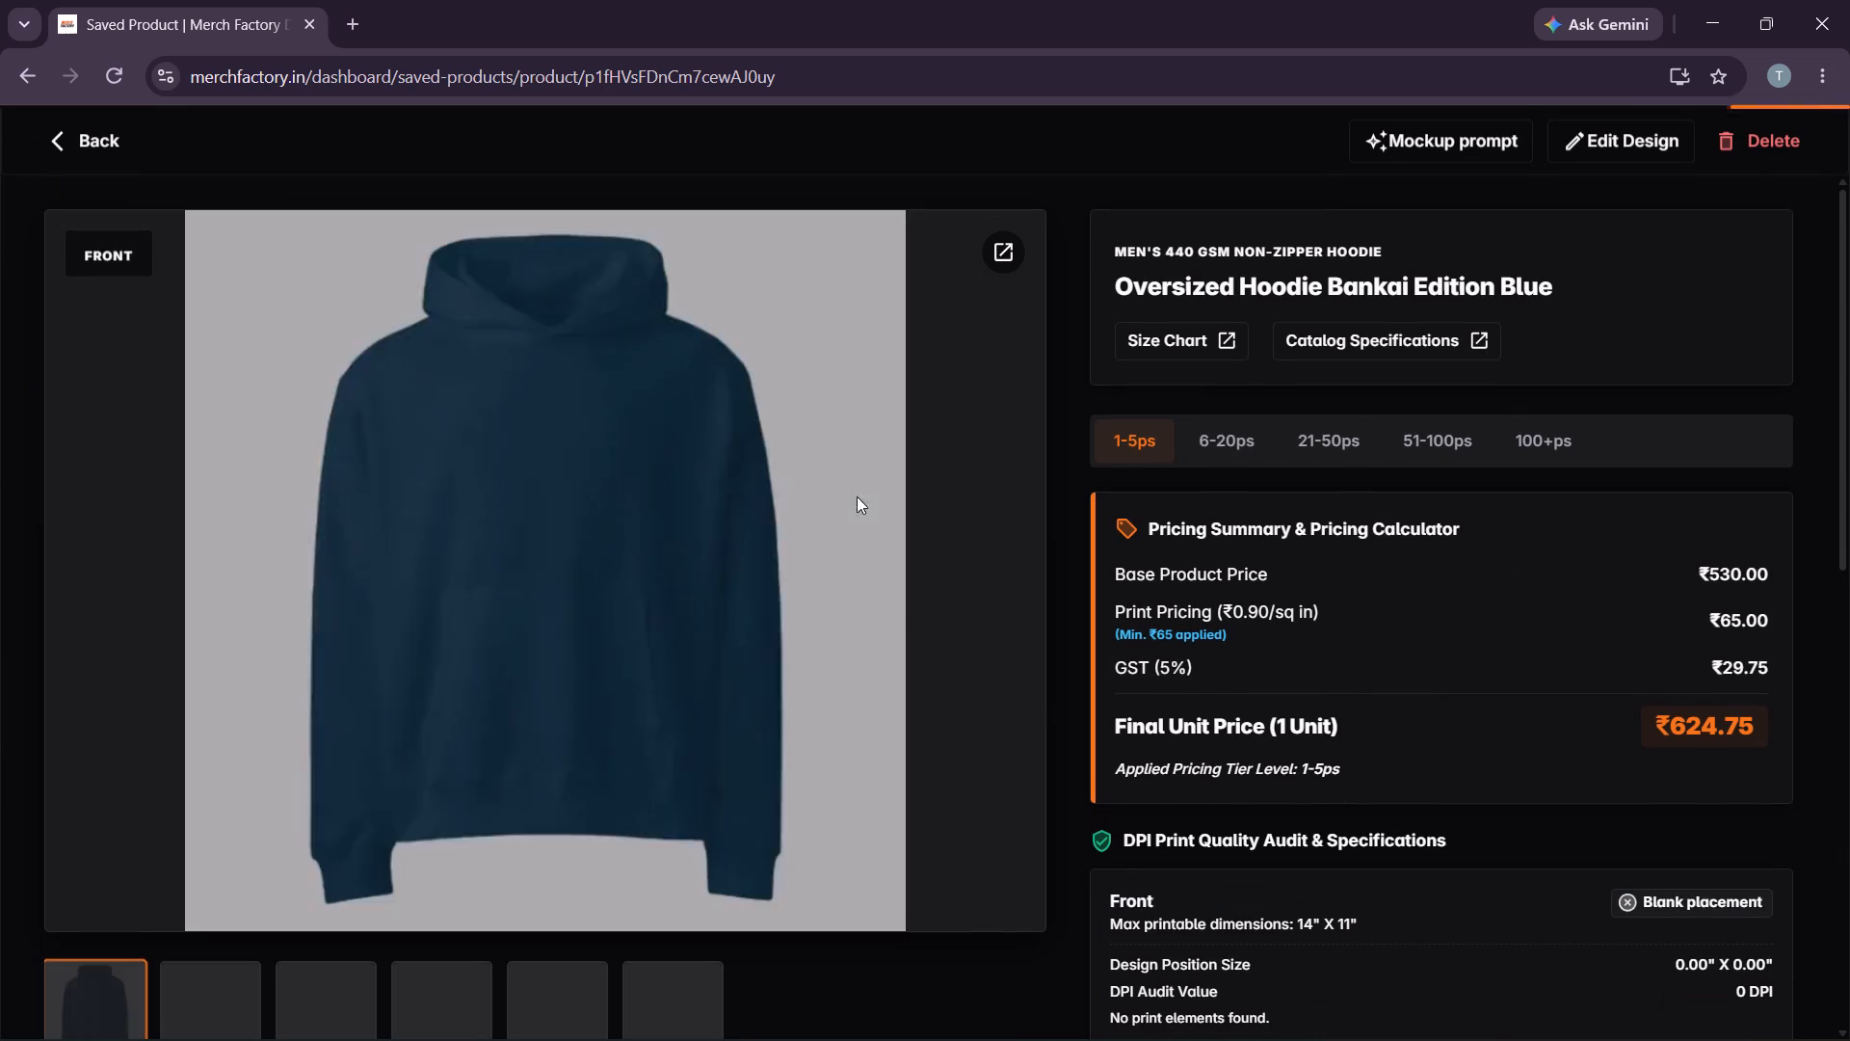
scroll(937, 578, "down", 1)
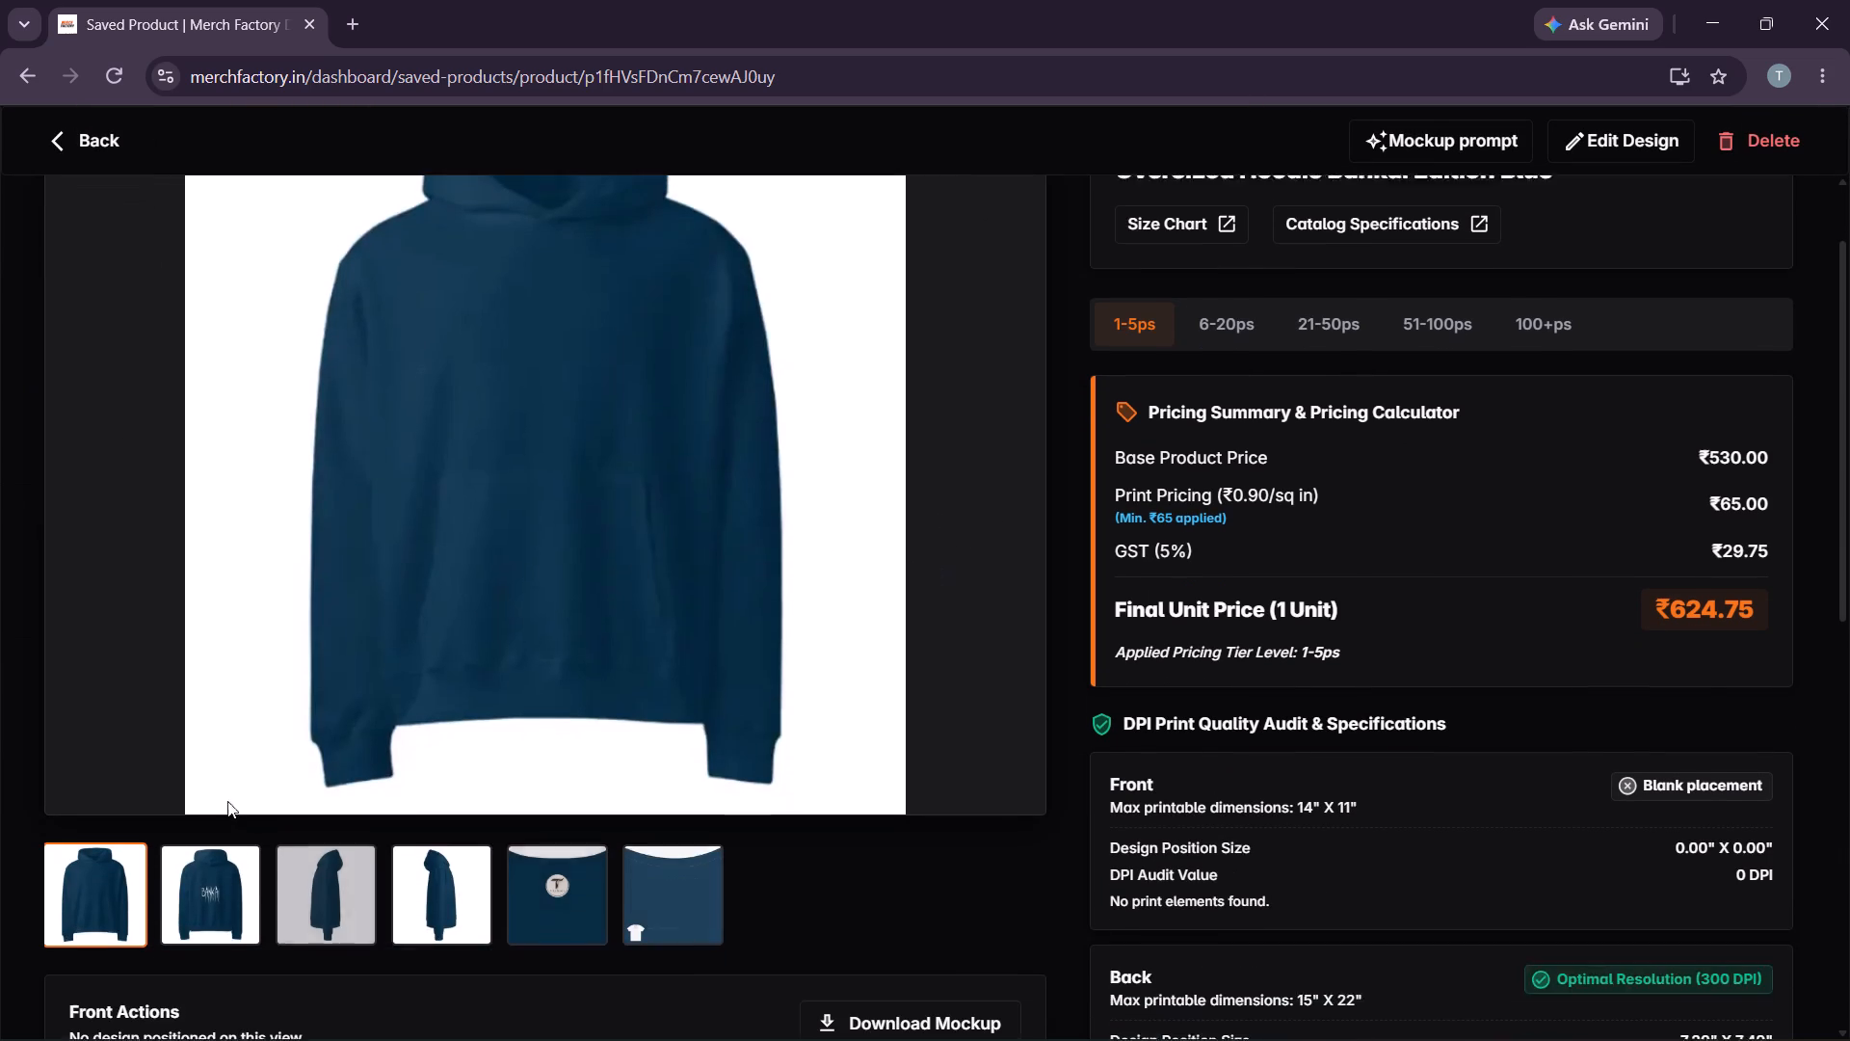
left_click(212, 872)
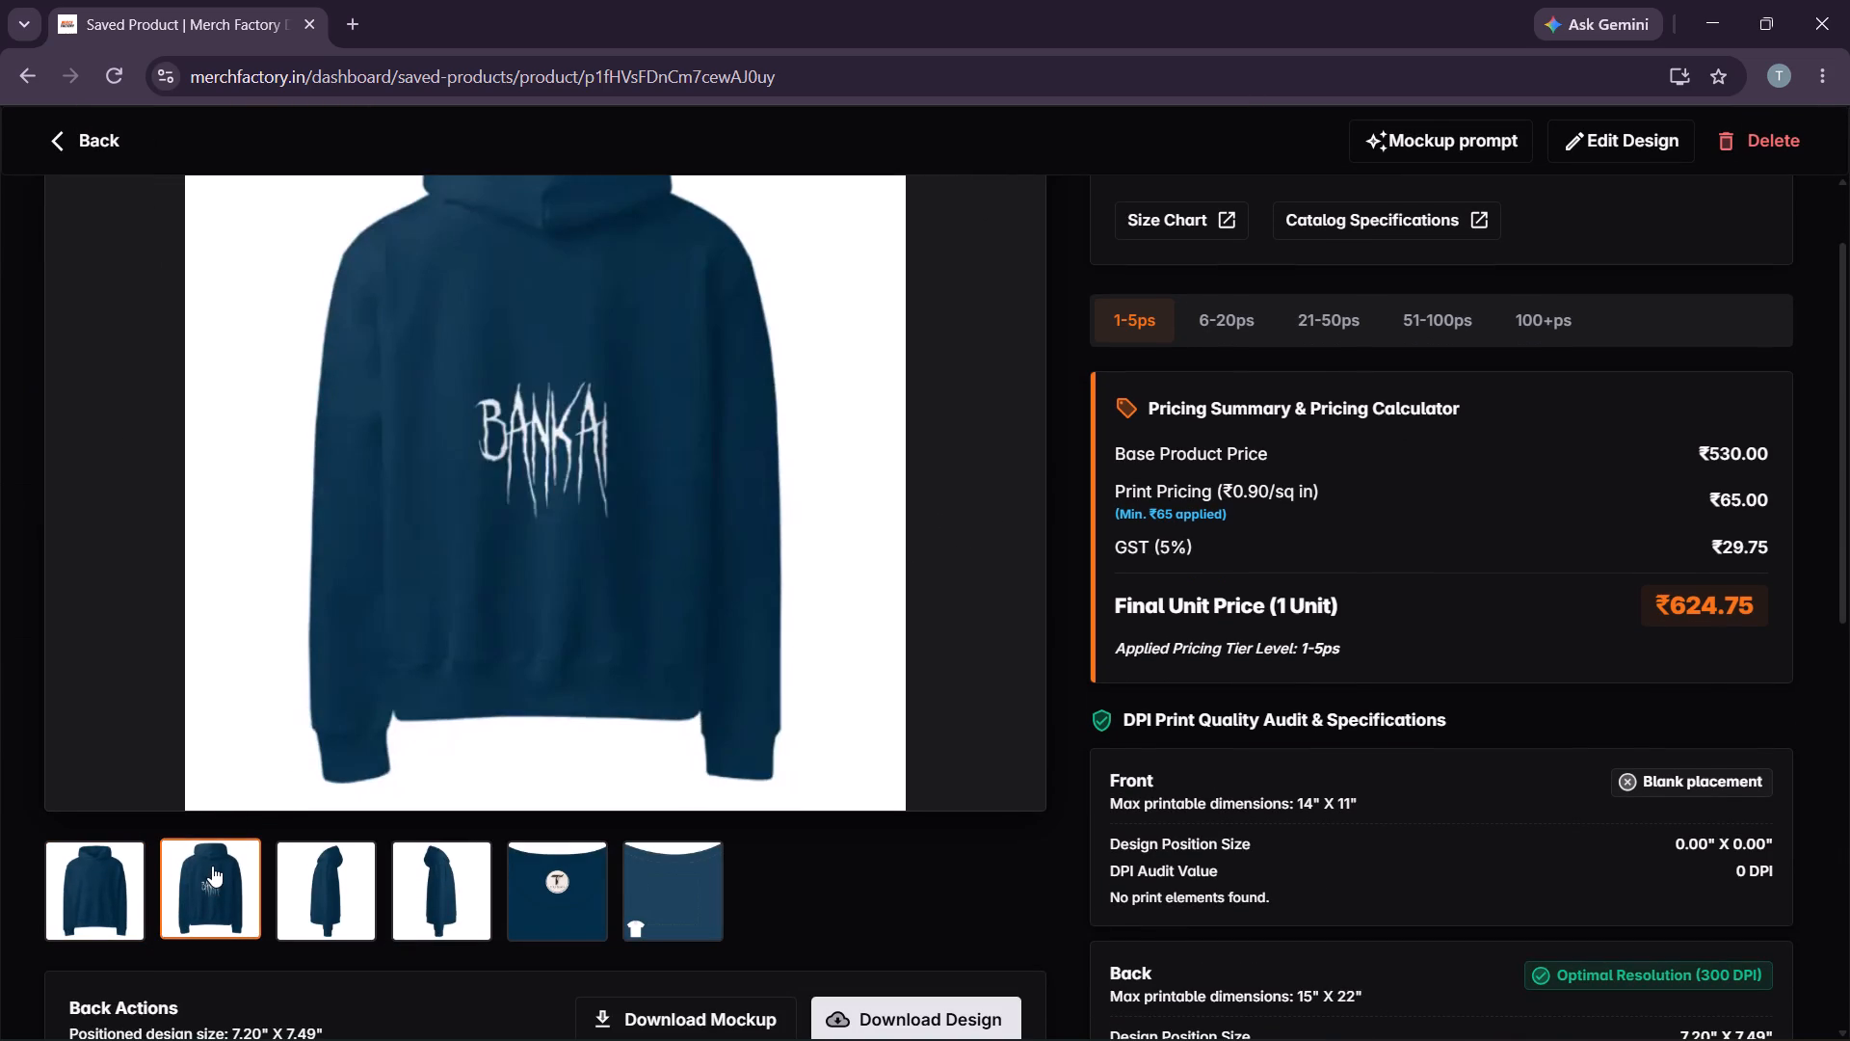
scroll(892, 849, "up", 5)
scroll(466, 567, "up", 2)
left_click(67, 131)
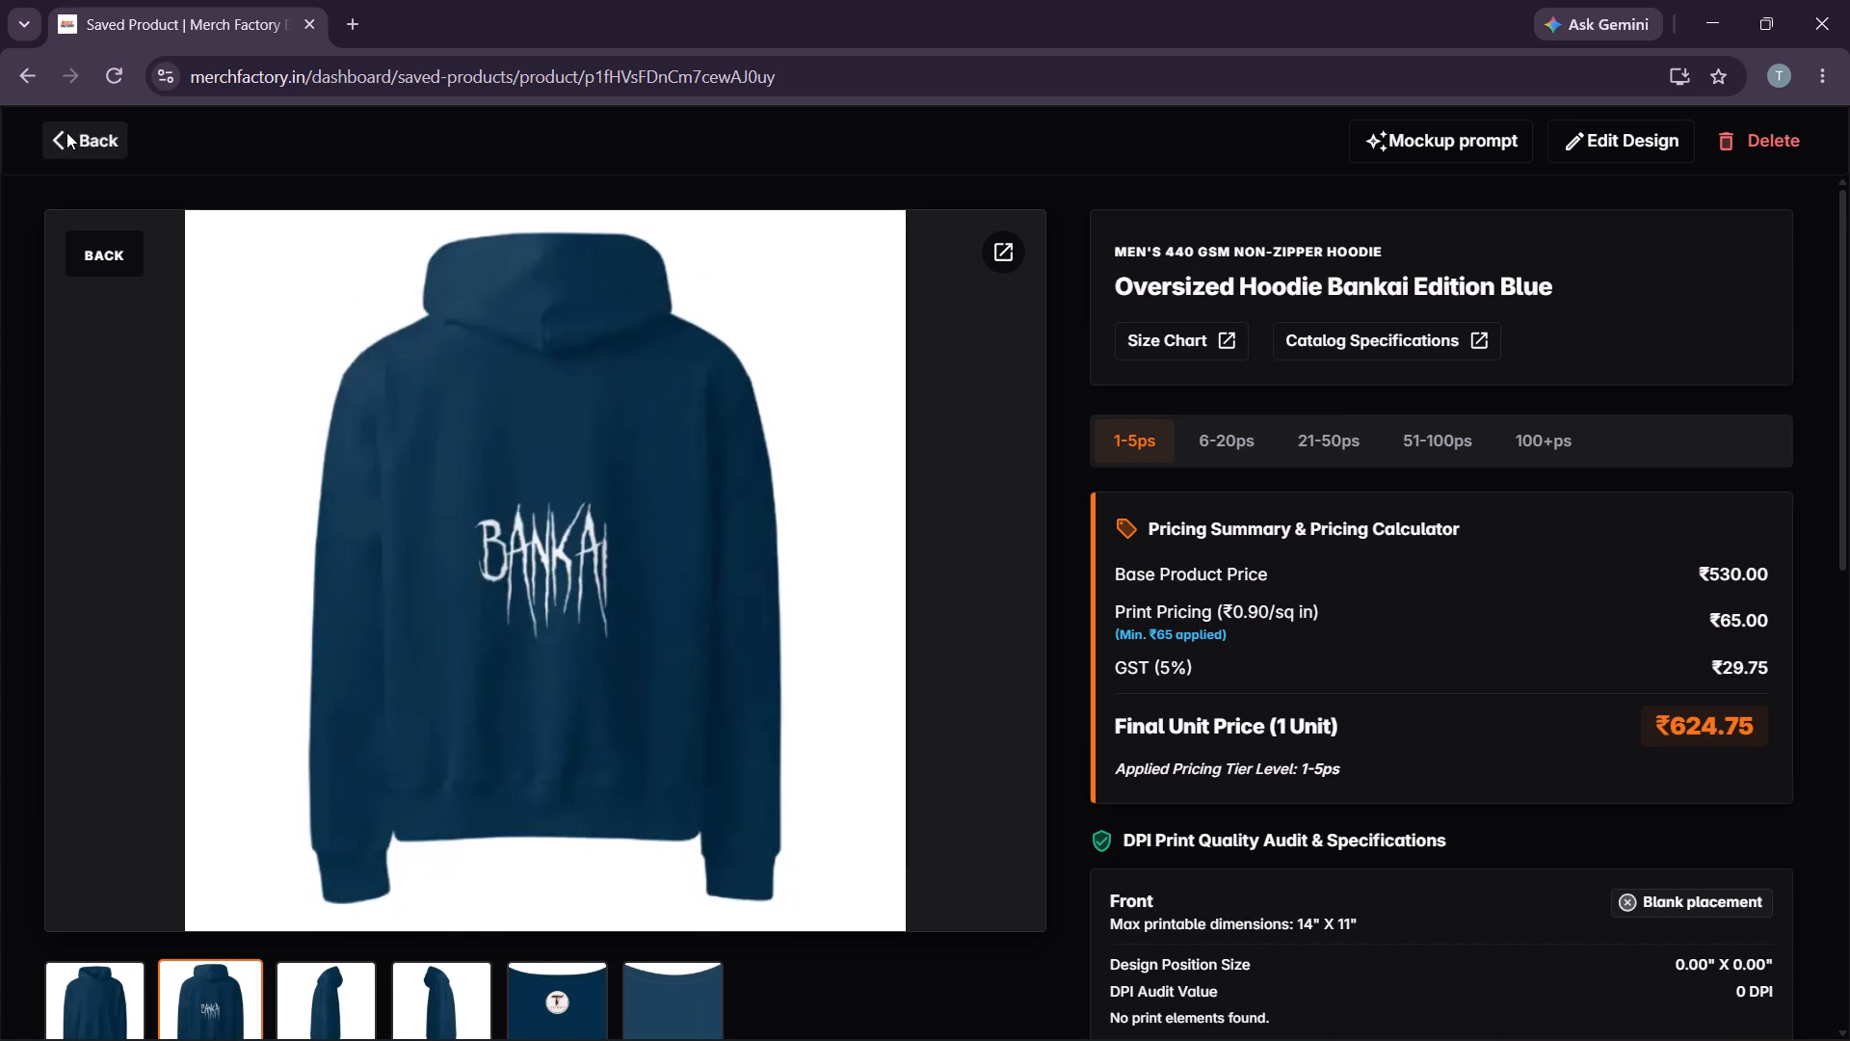
Start a new product design using the Men's 440 GSM Non-Zipper Hoodie.
left_click(1696, 324)
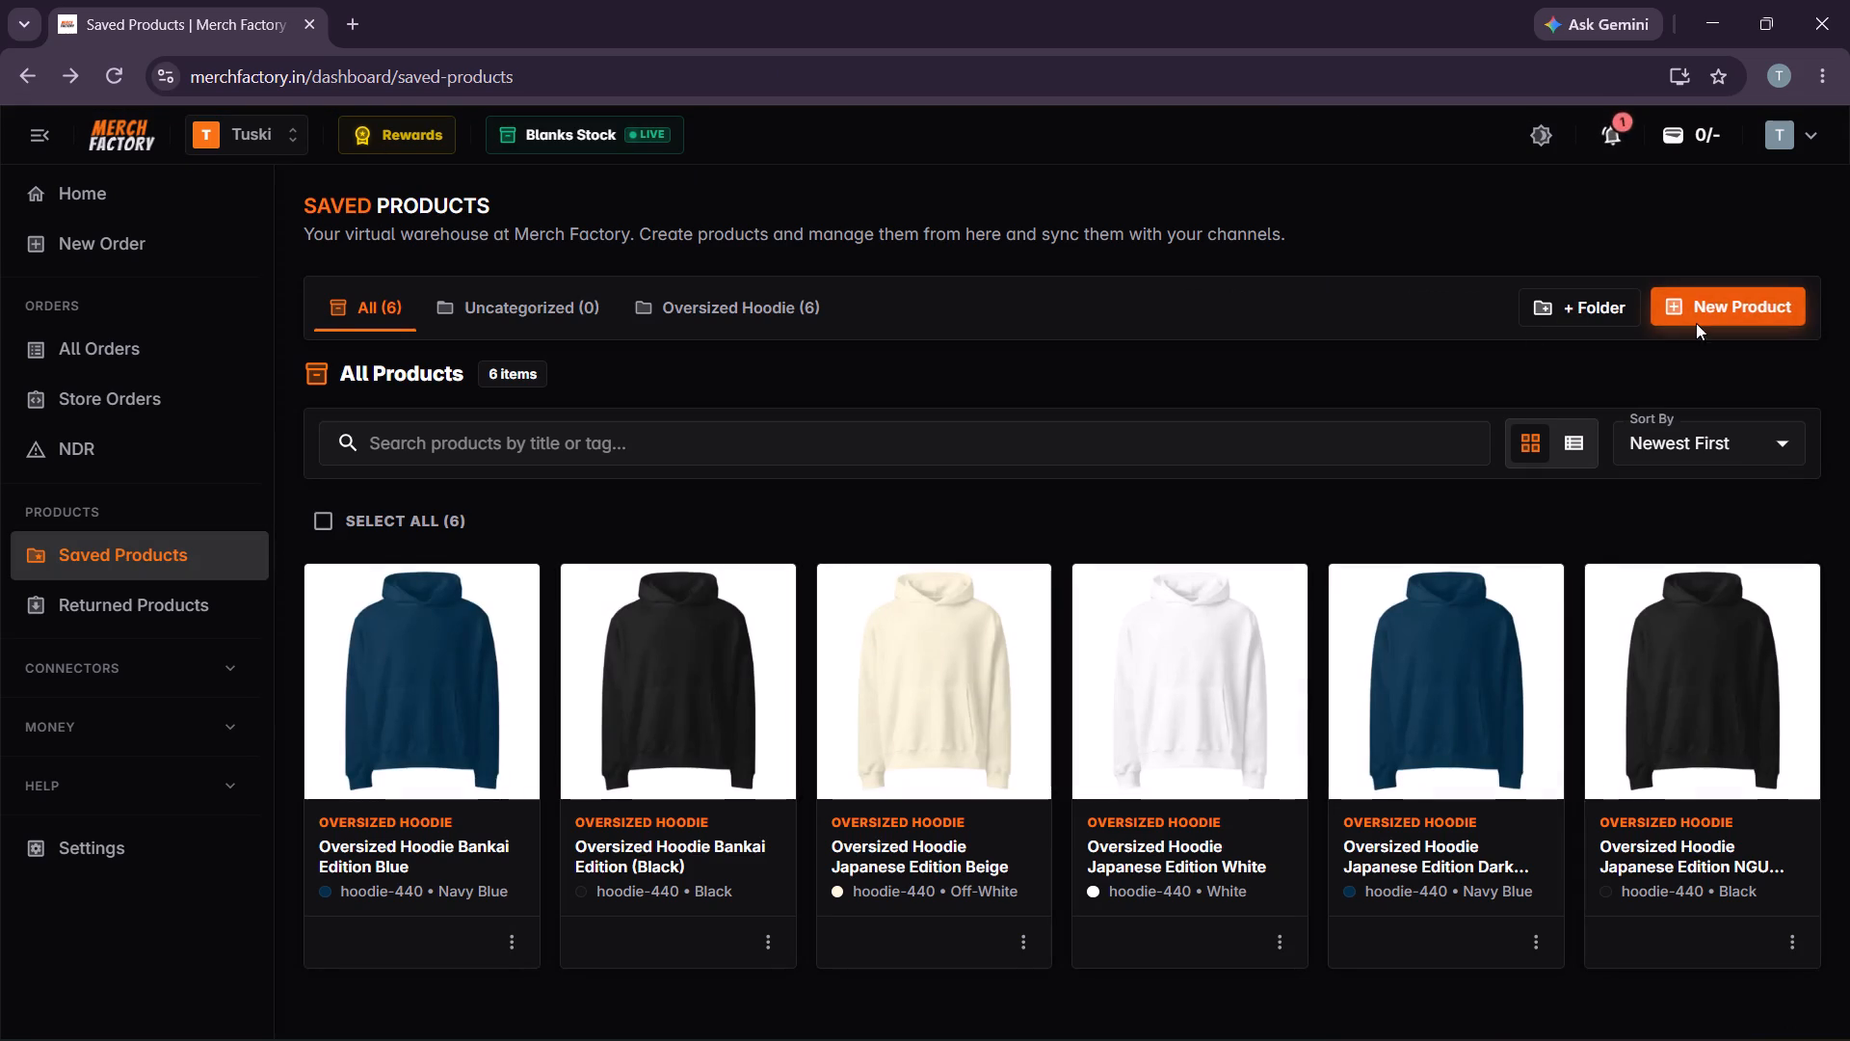
left_click(490, 738)
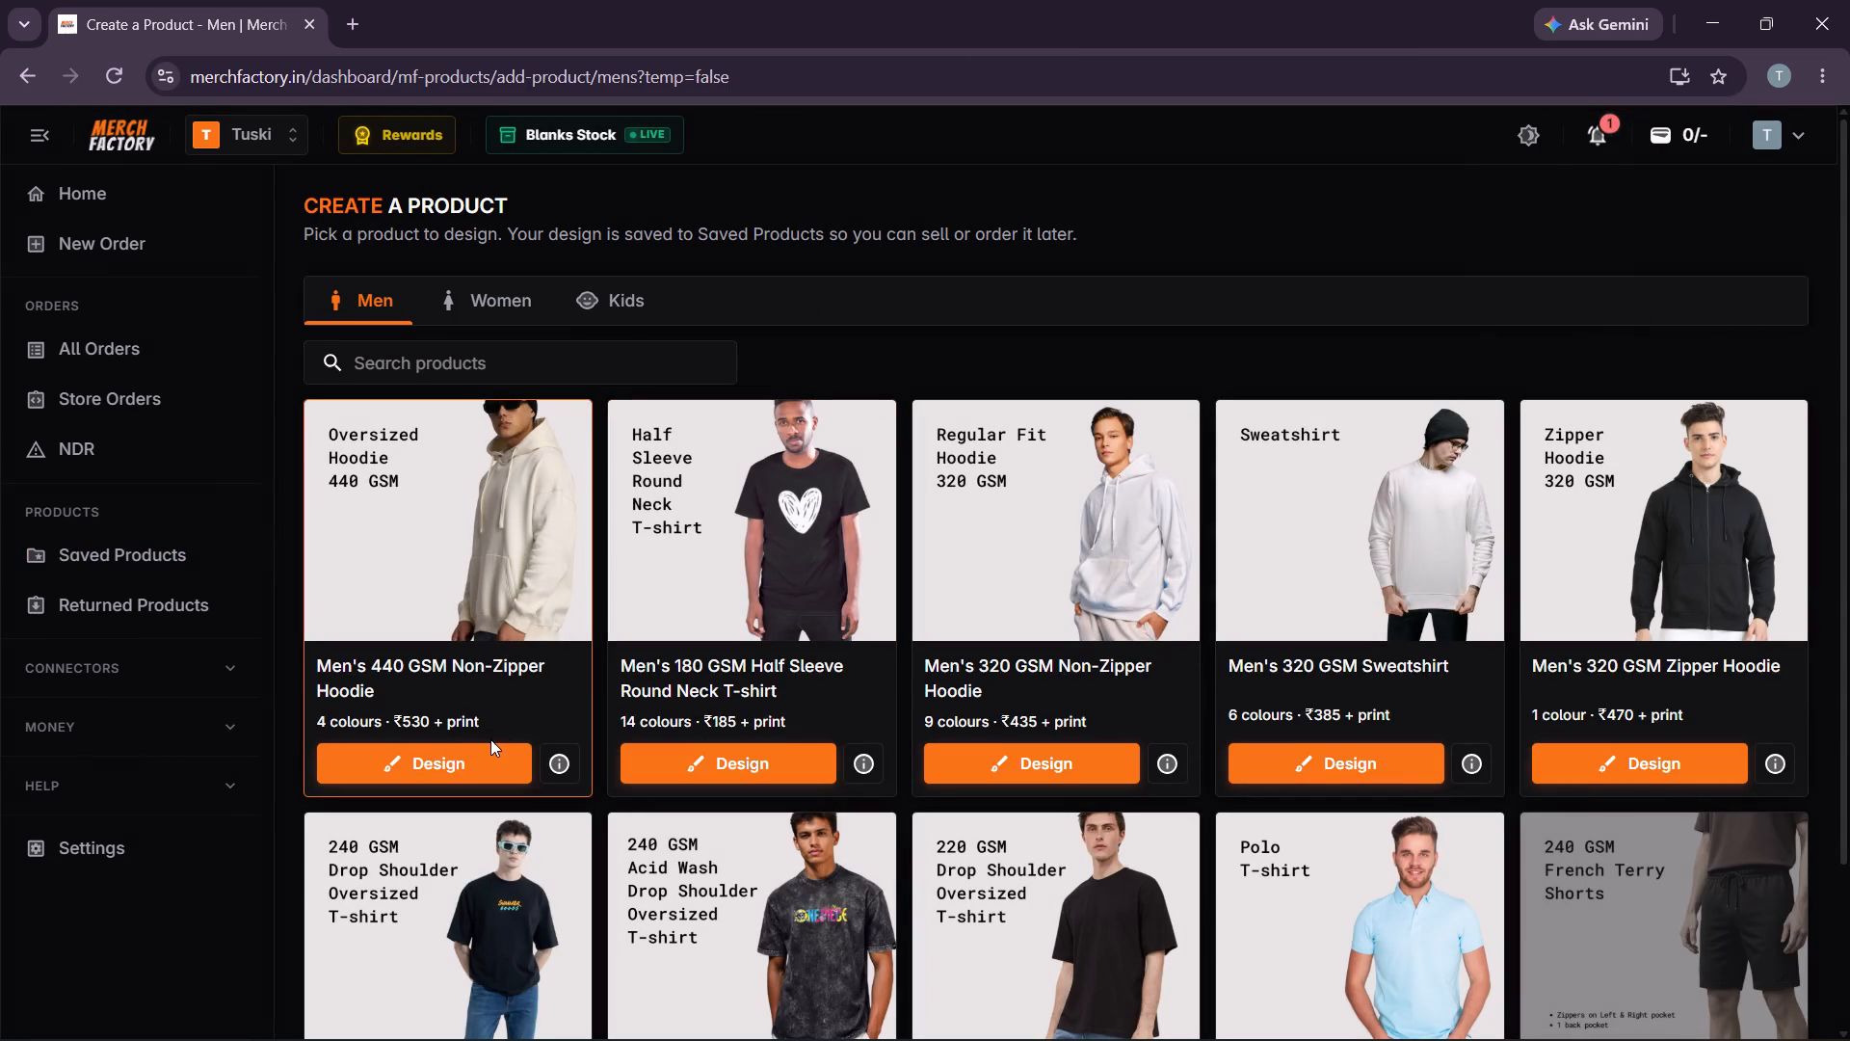
left_click(489, 764)
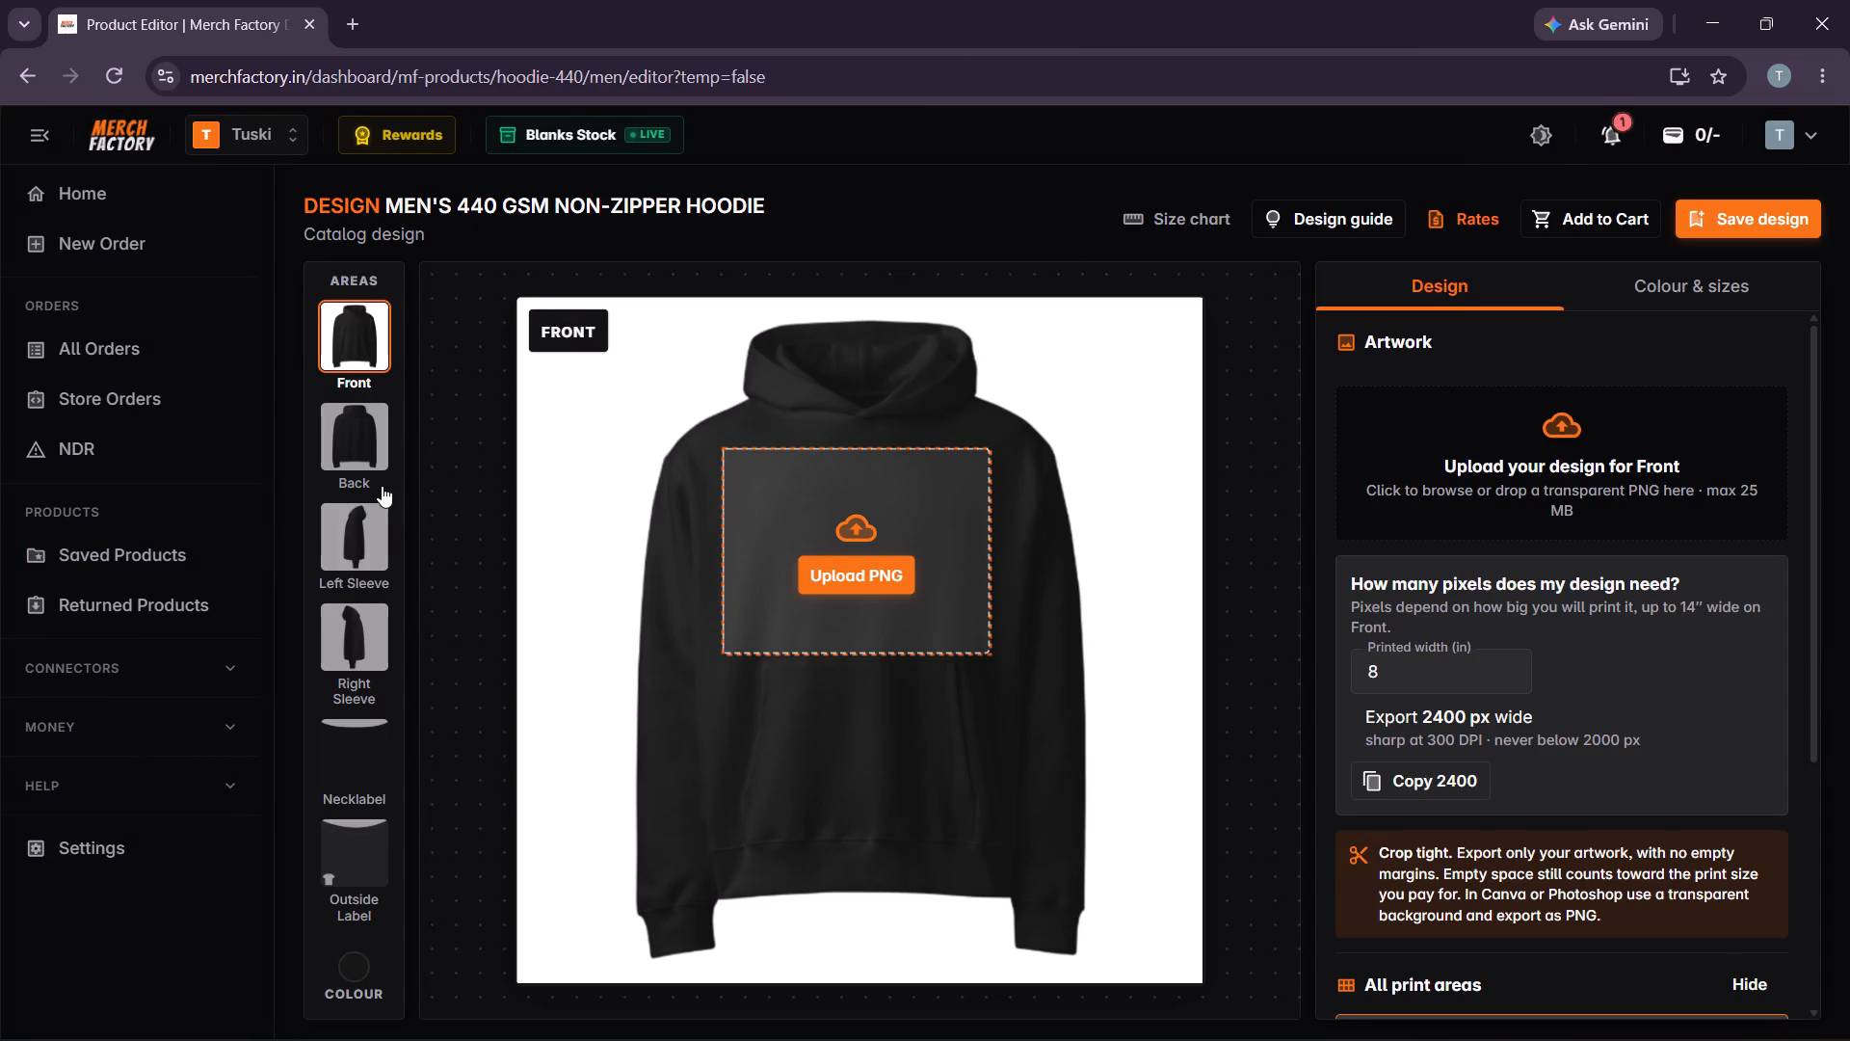
Upload the Bankai(Black) PNG from the Hoodie > Quote Print Resized folder to the Back area.
left_click(374, 457)
left_click(1592, 458)
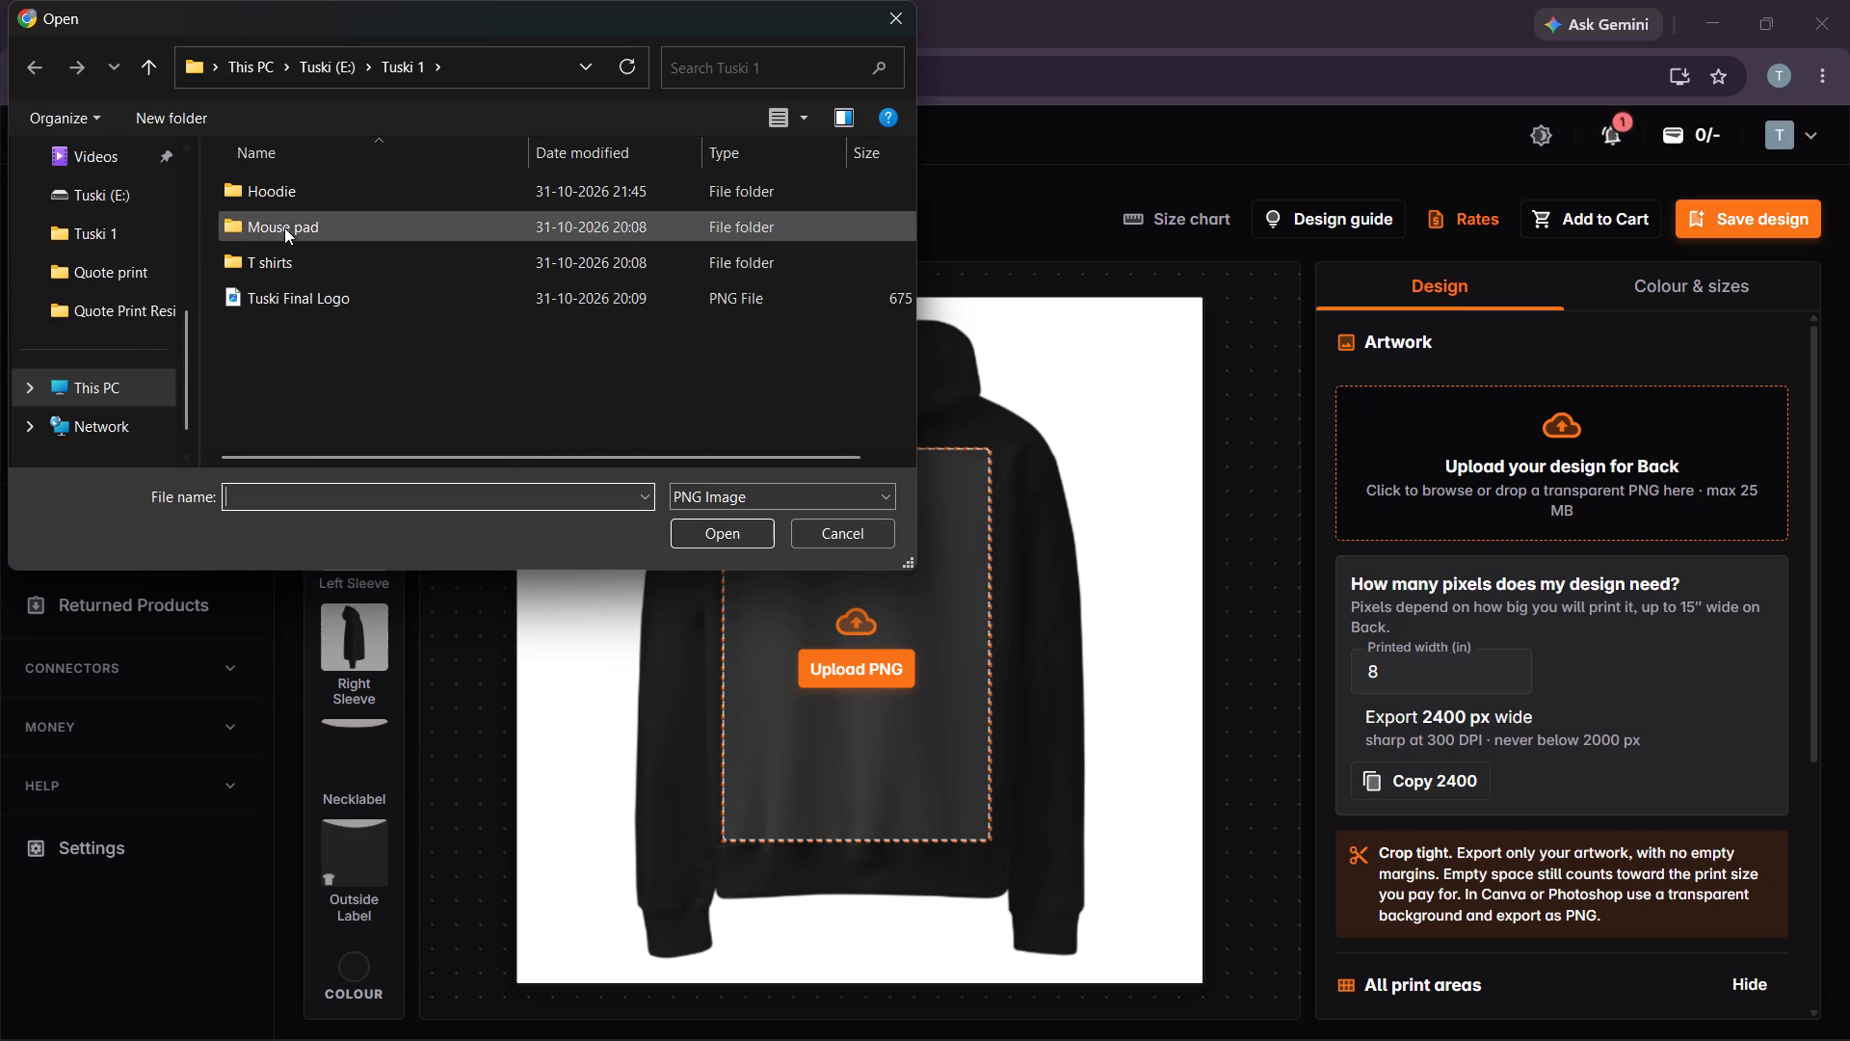
double_click(283, 199)
double_click(279, 225)
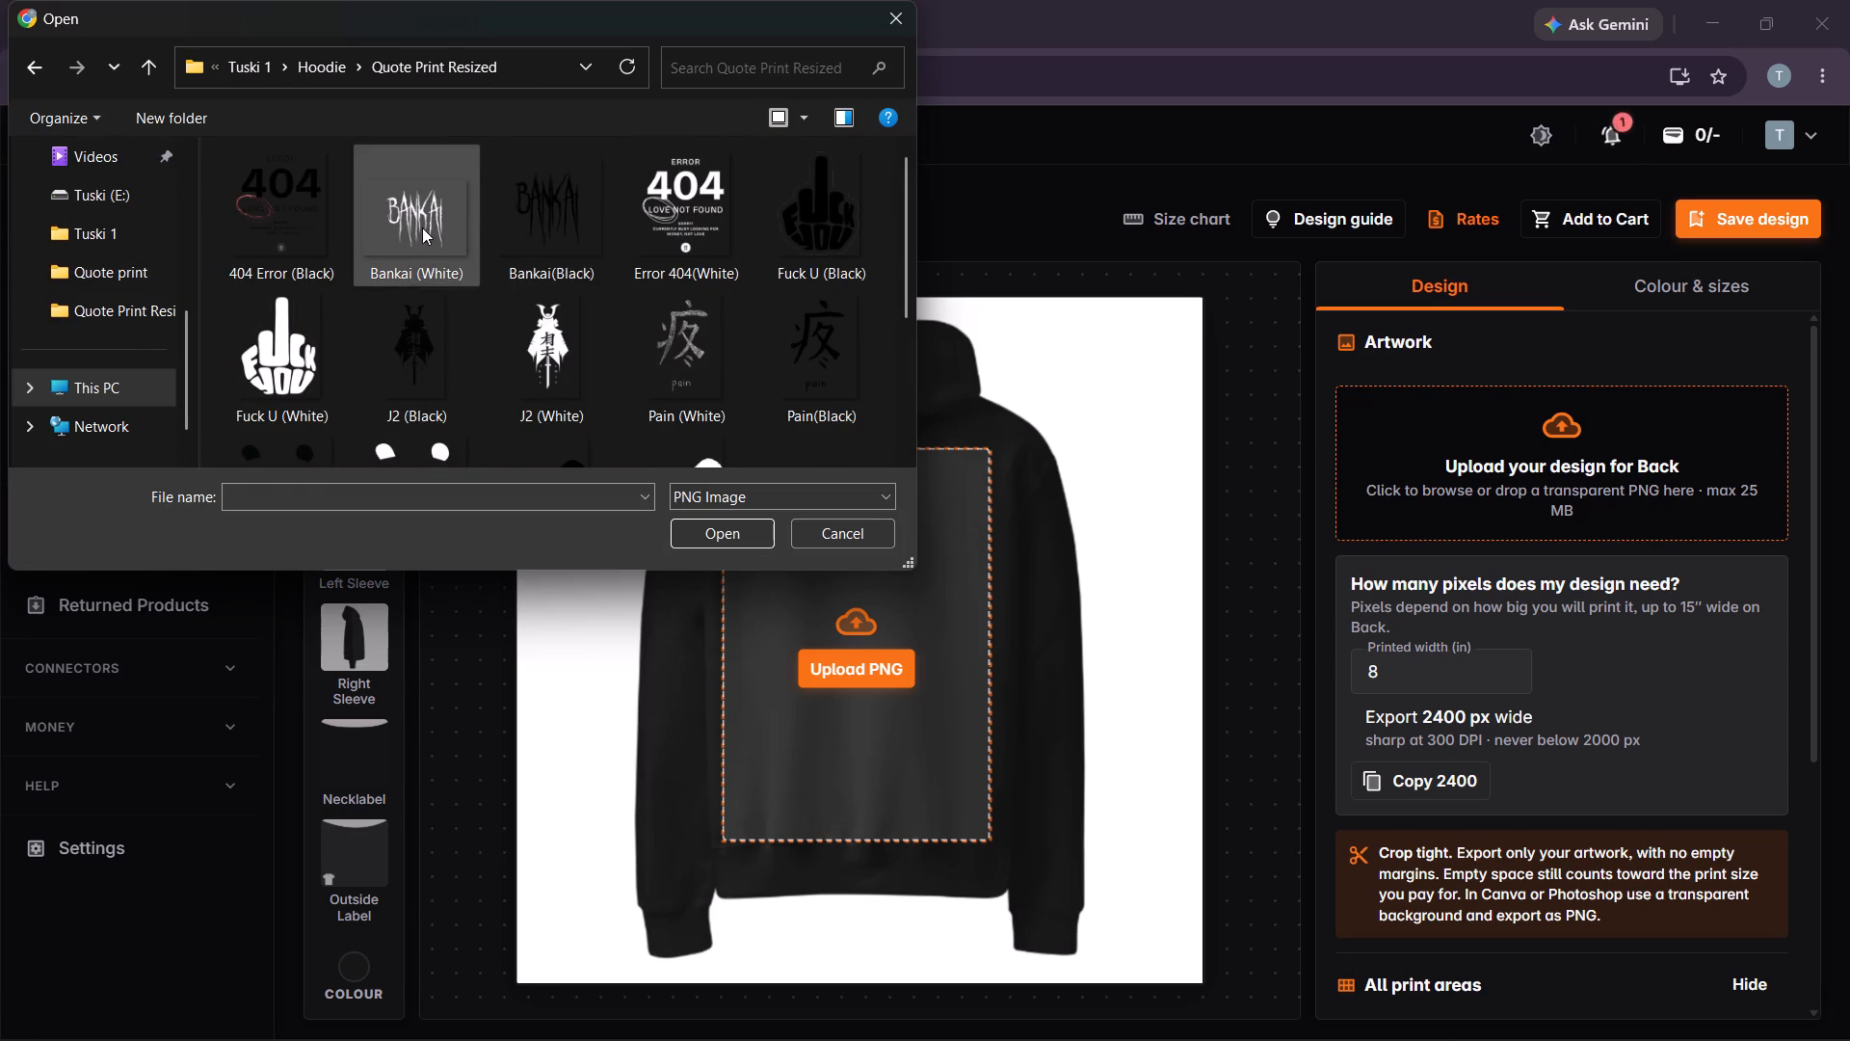
left_click(527, 235)
left_click(748, 534)
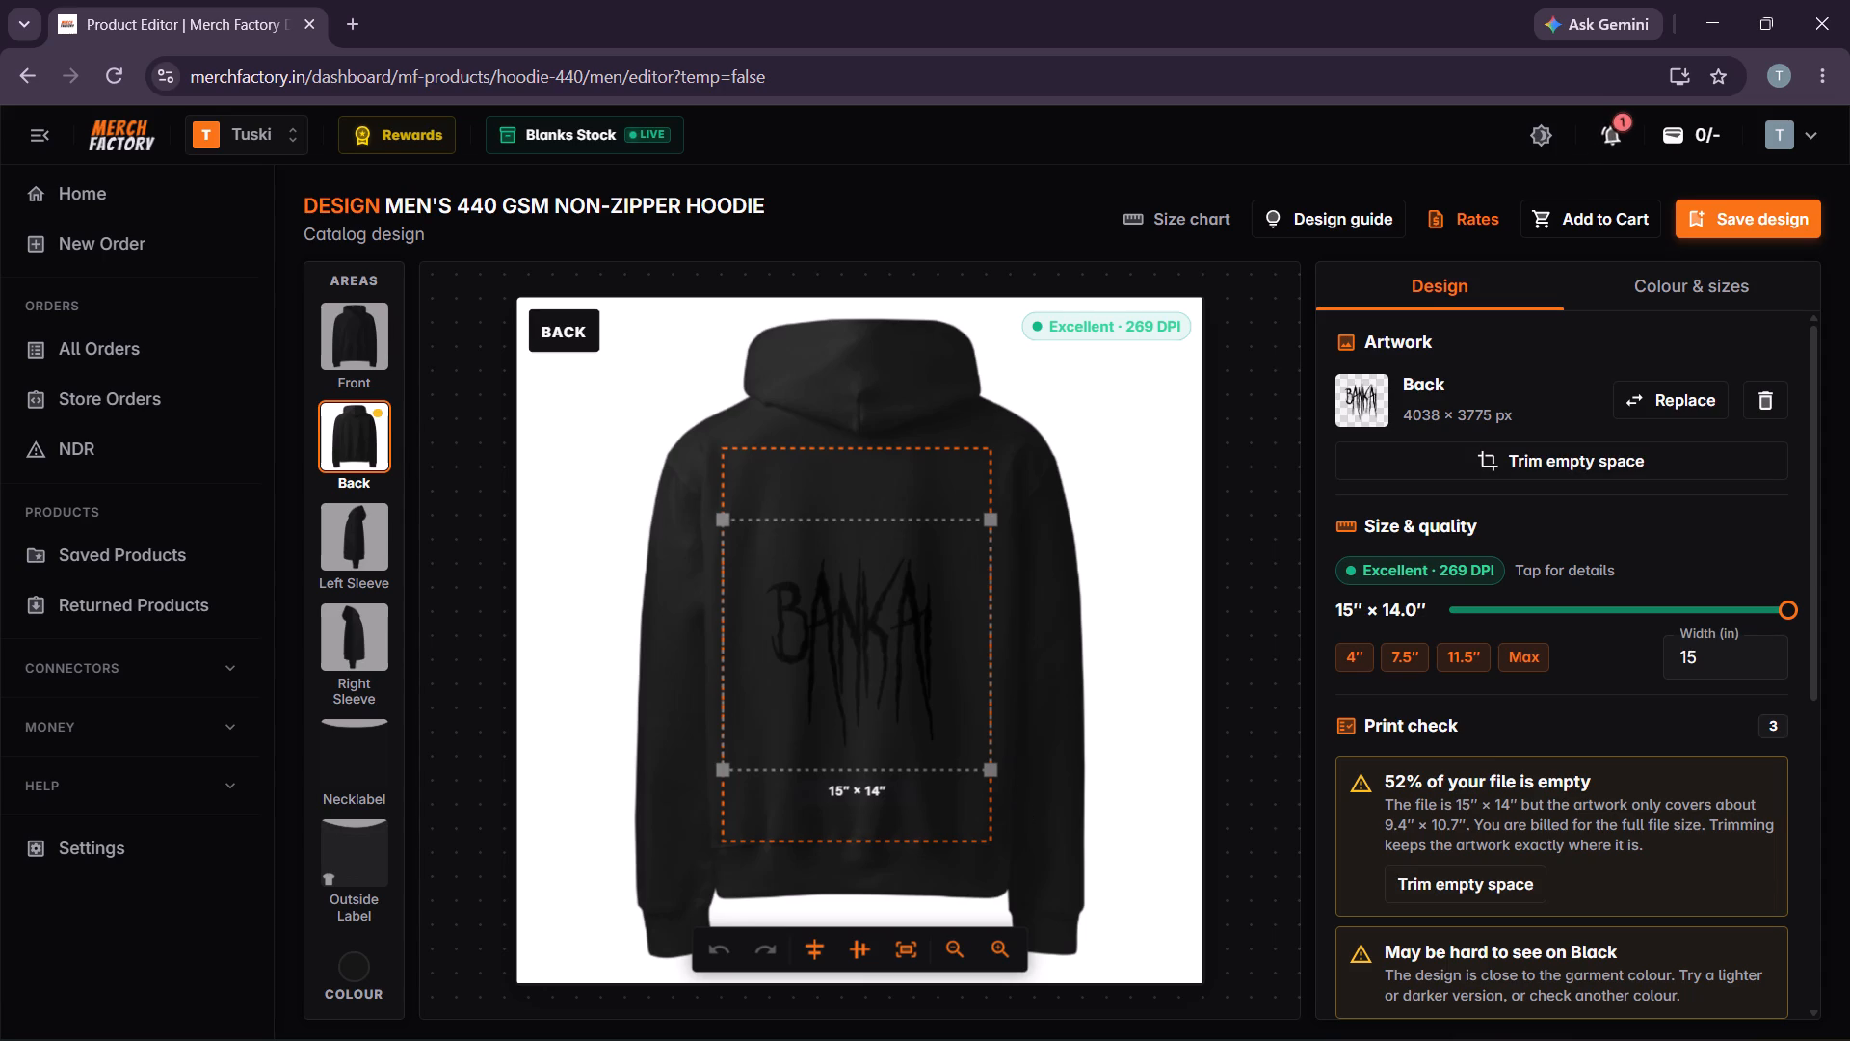
Set the garment colour to white and return to the design settings.
left_click(1694, 284)
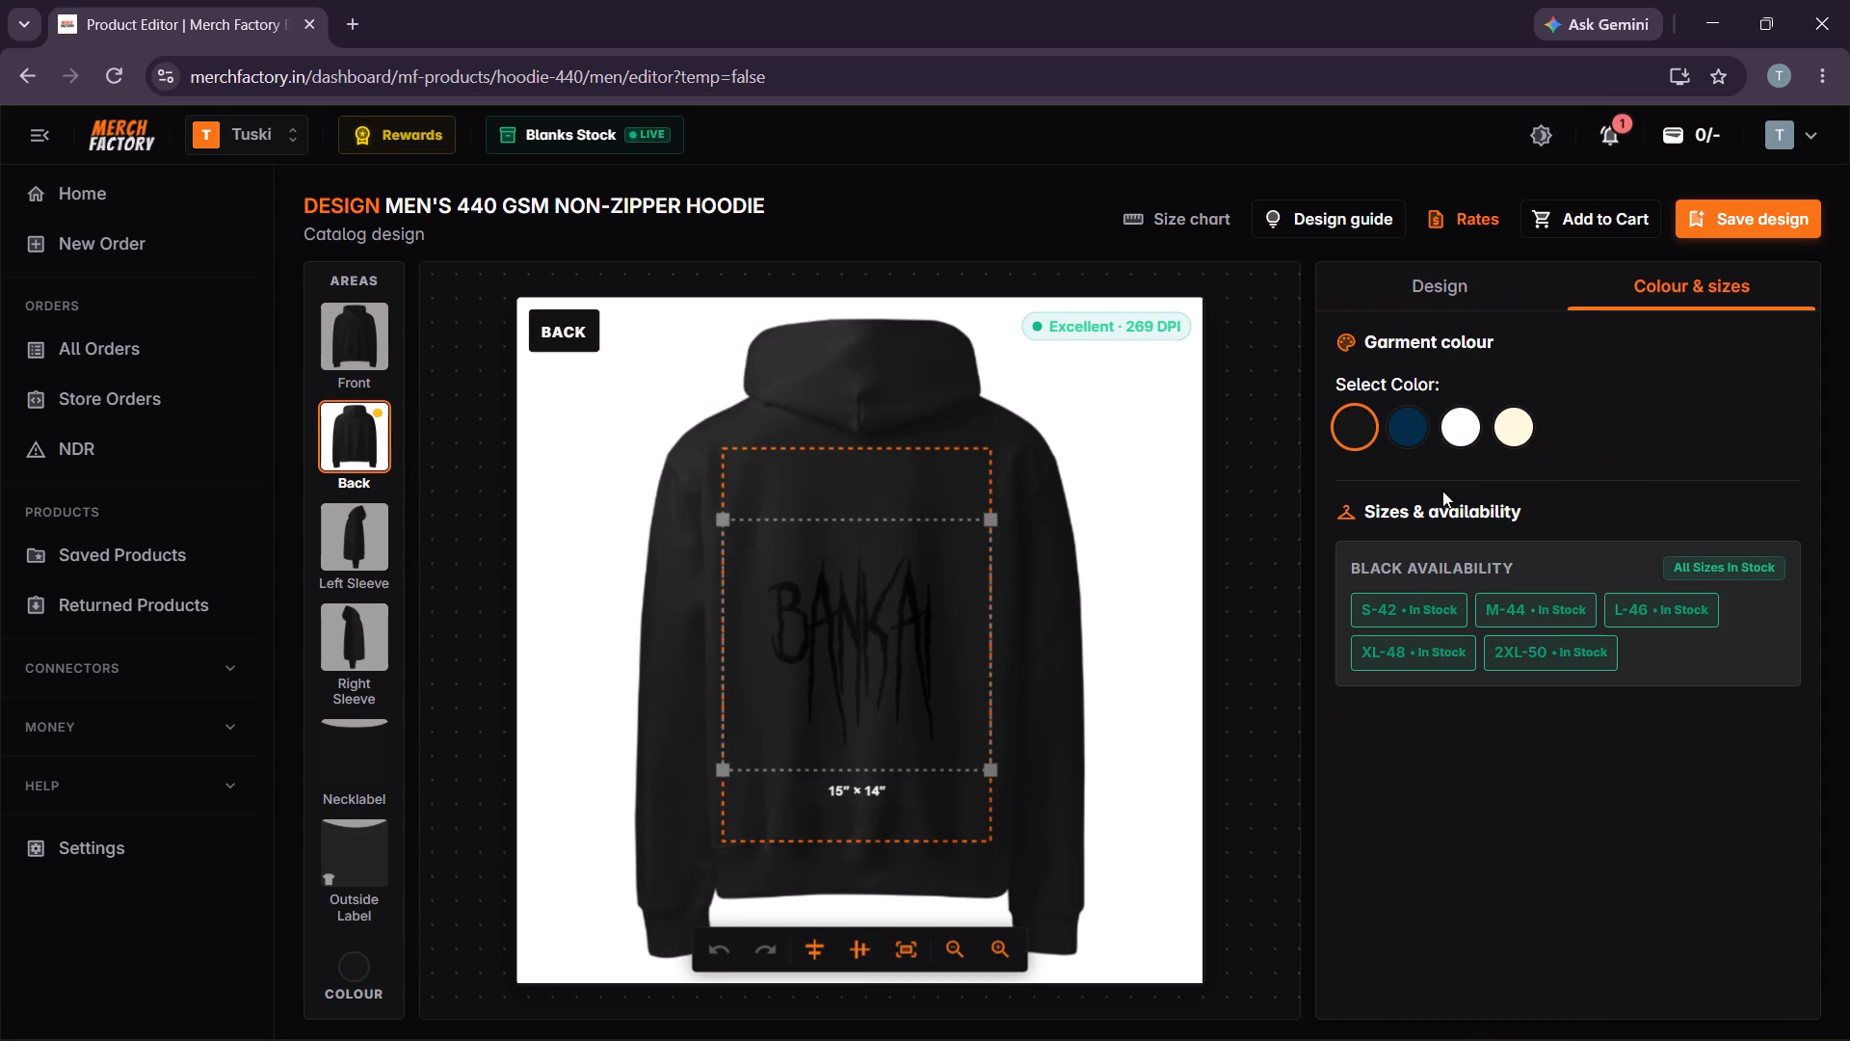
left_click(1461, 439)
left_click(1471, 279)
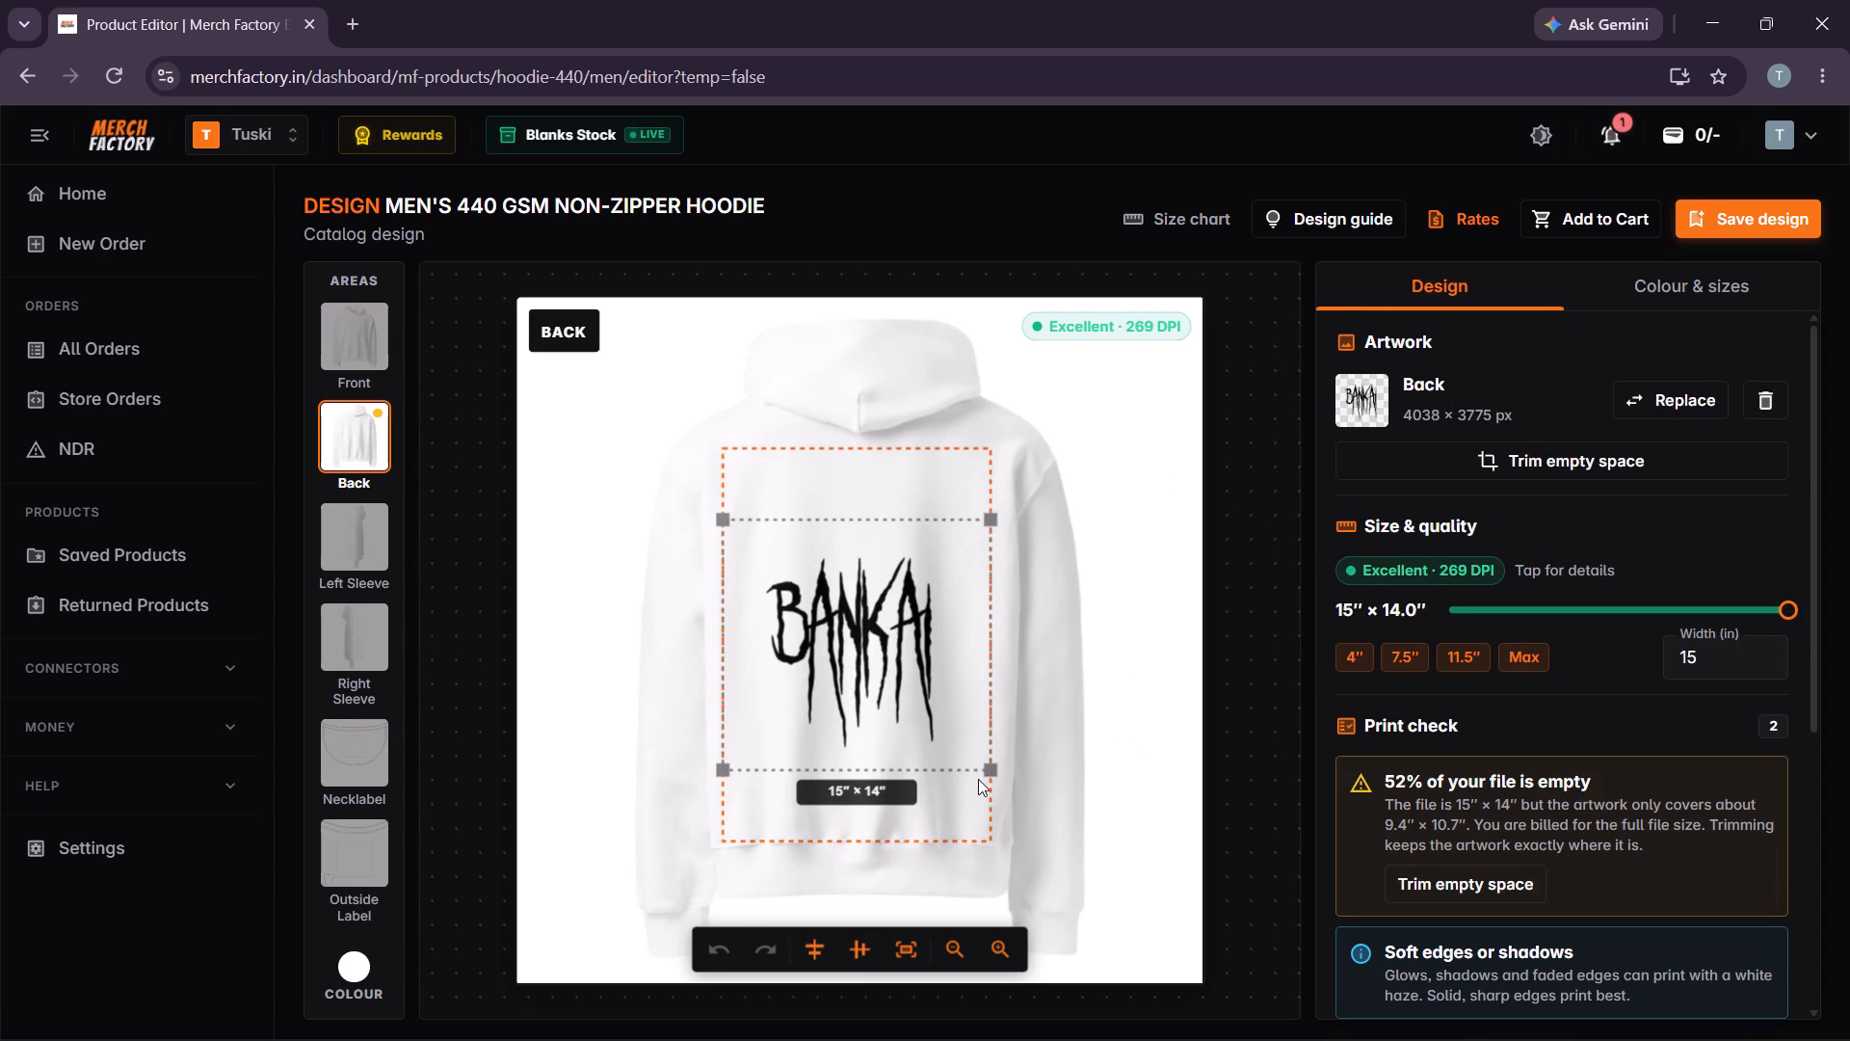
Scale the black Bankai print on the back down to about 12.9 × 12 inches.
left_click_drag(994, 766, 953, 727)
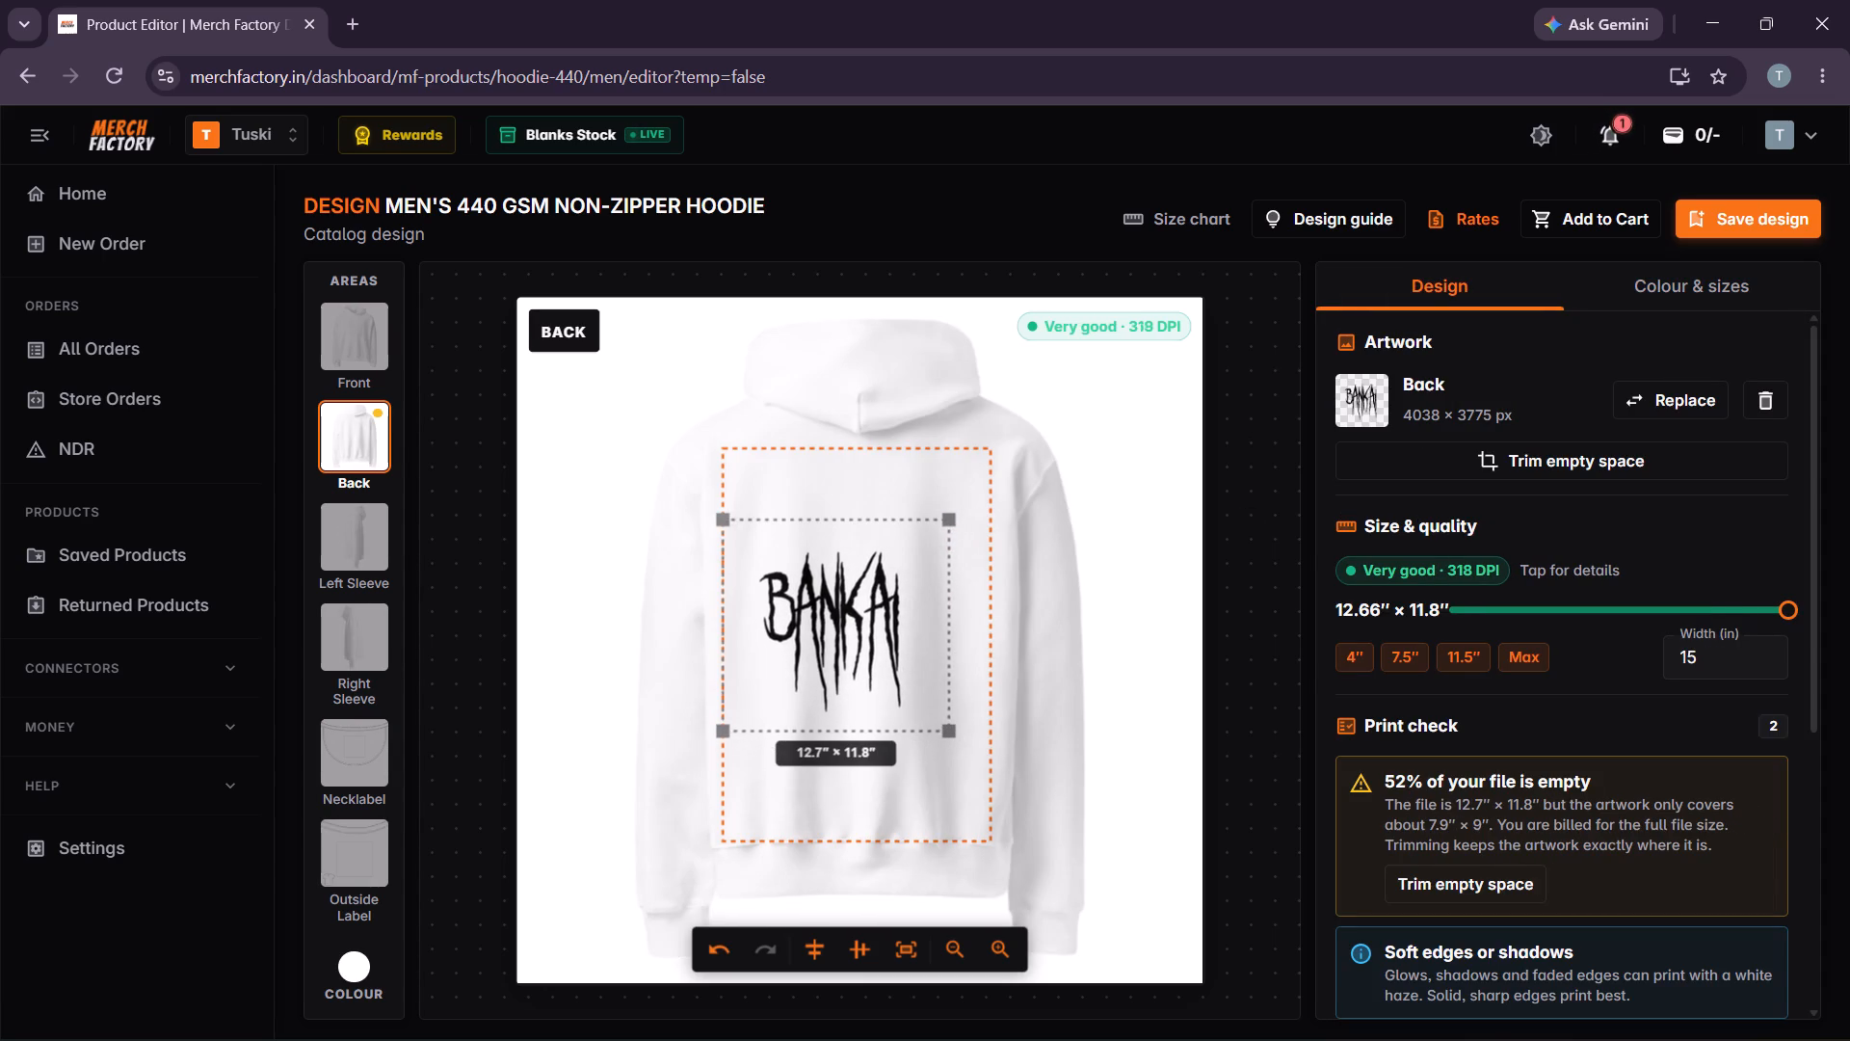
left_click_drag(829, 630, 849, 643)
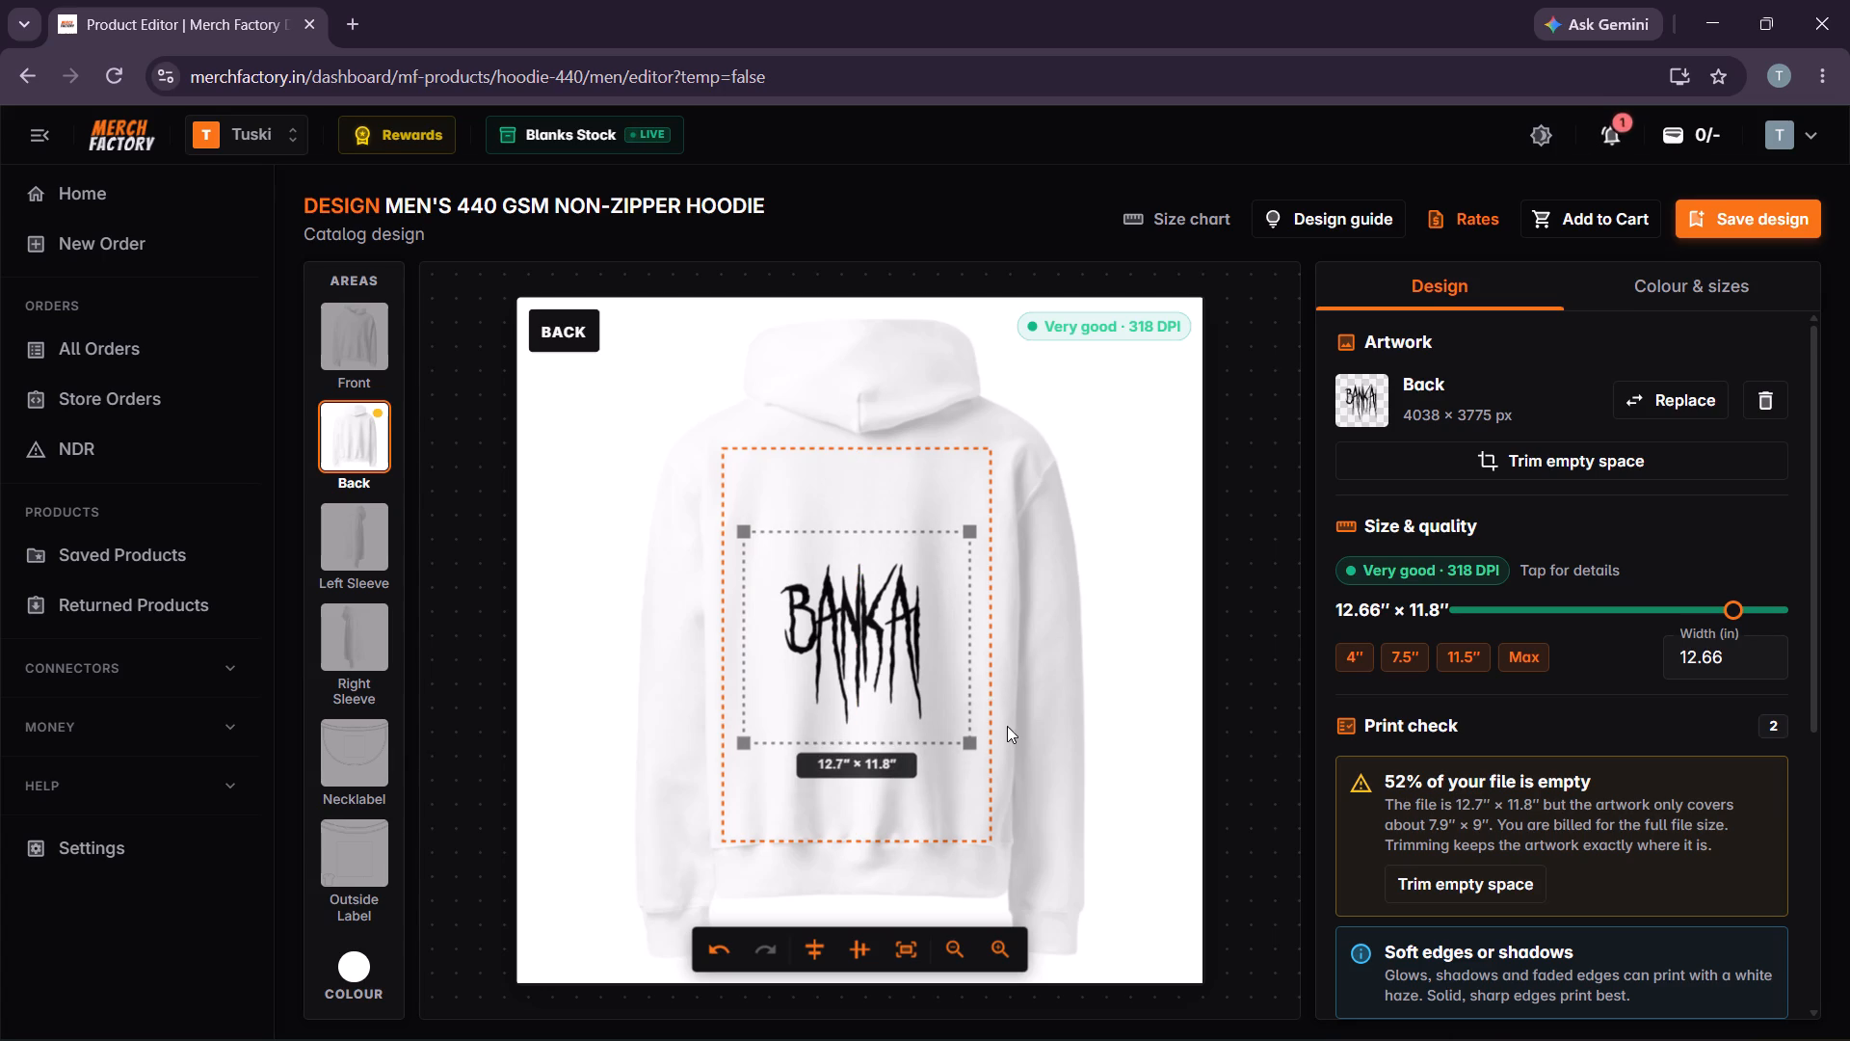
left_click(967, 739)
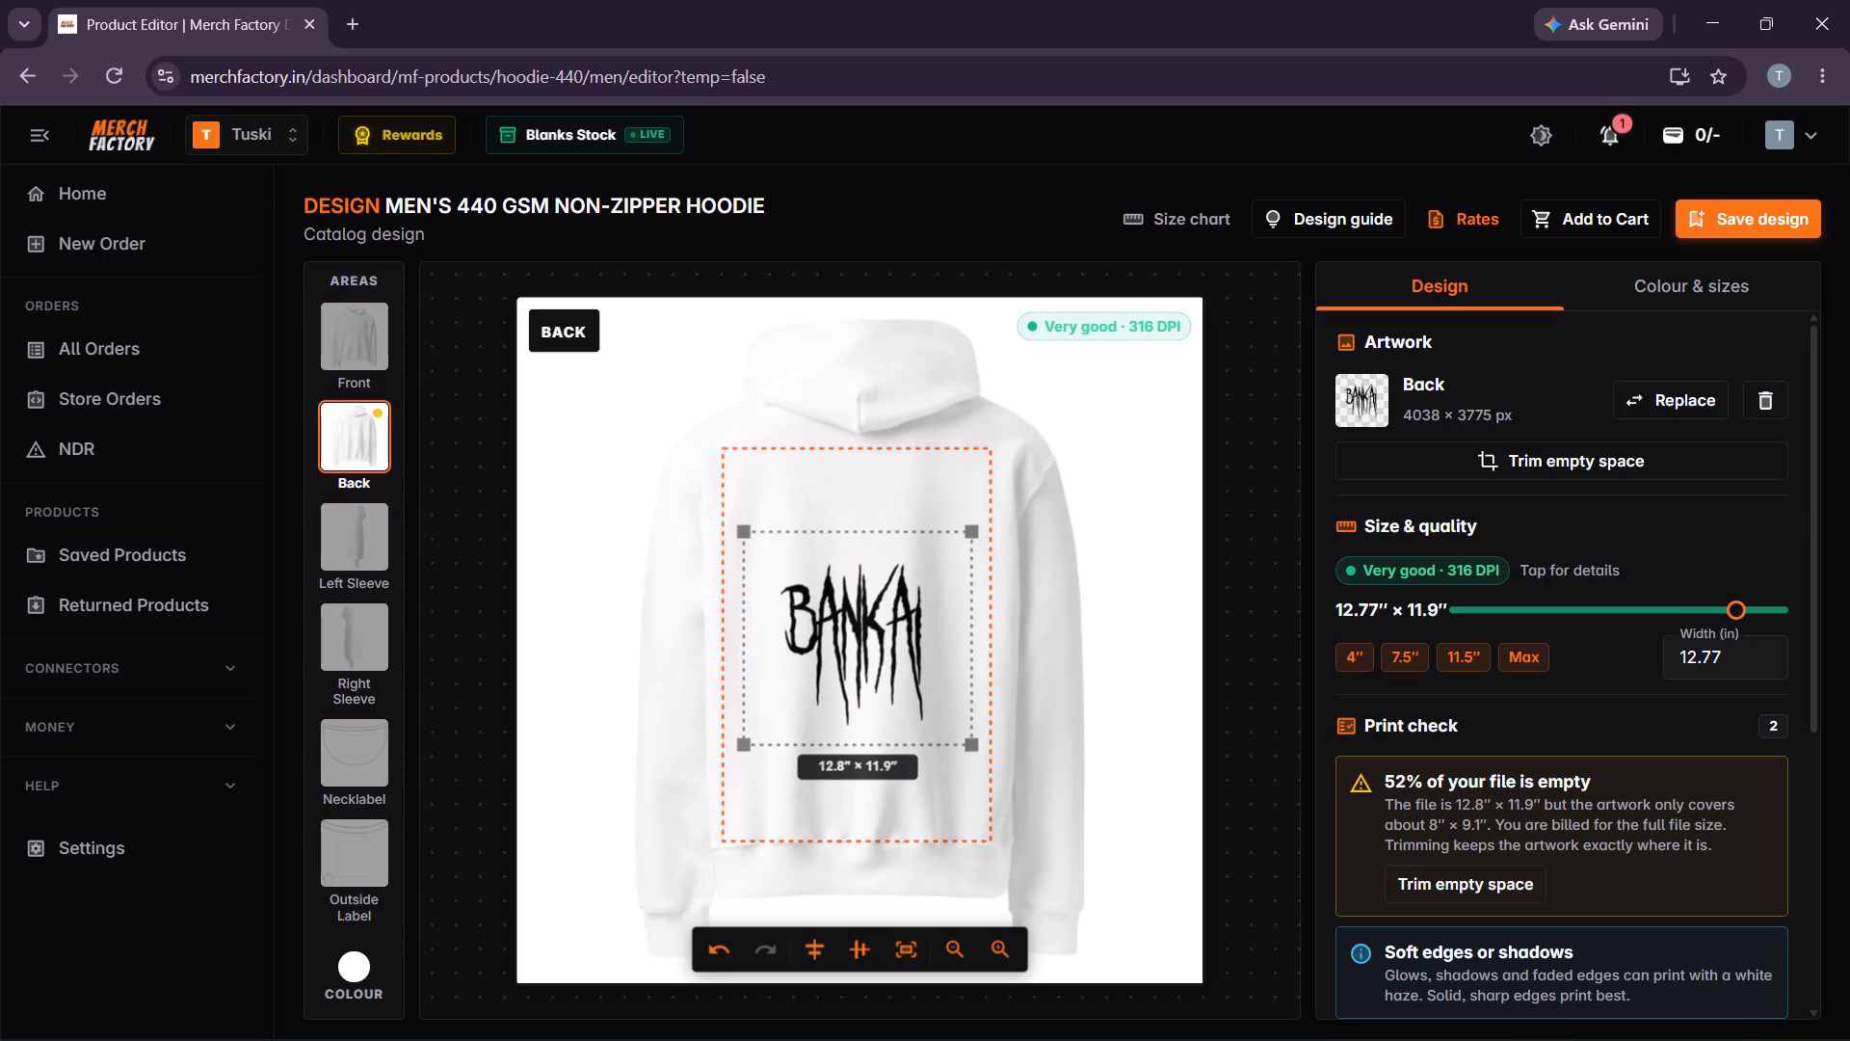
left_click_drag(973, 747, 957, 733)
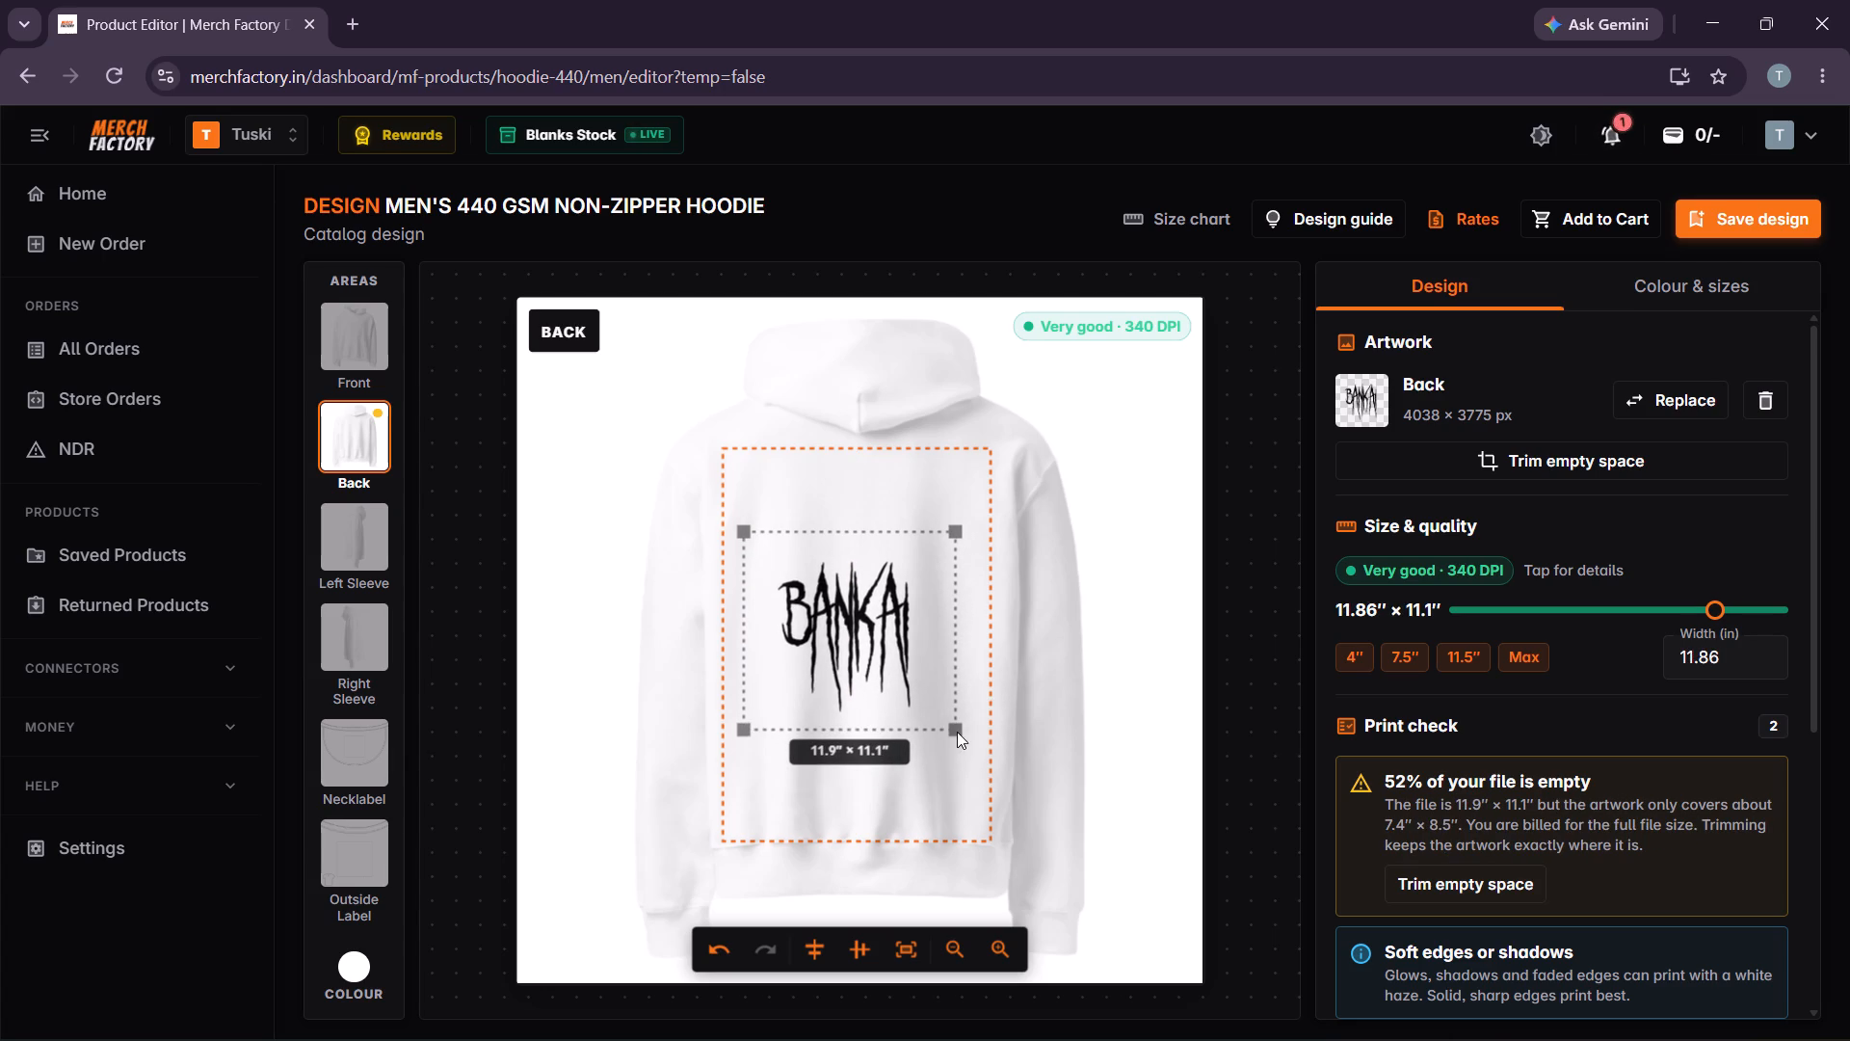
left_click_drag(955, 729, 969, 743)
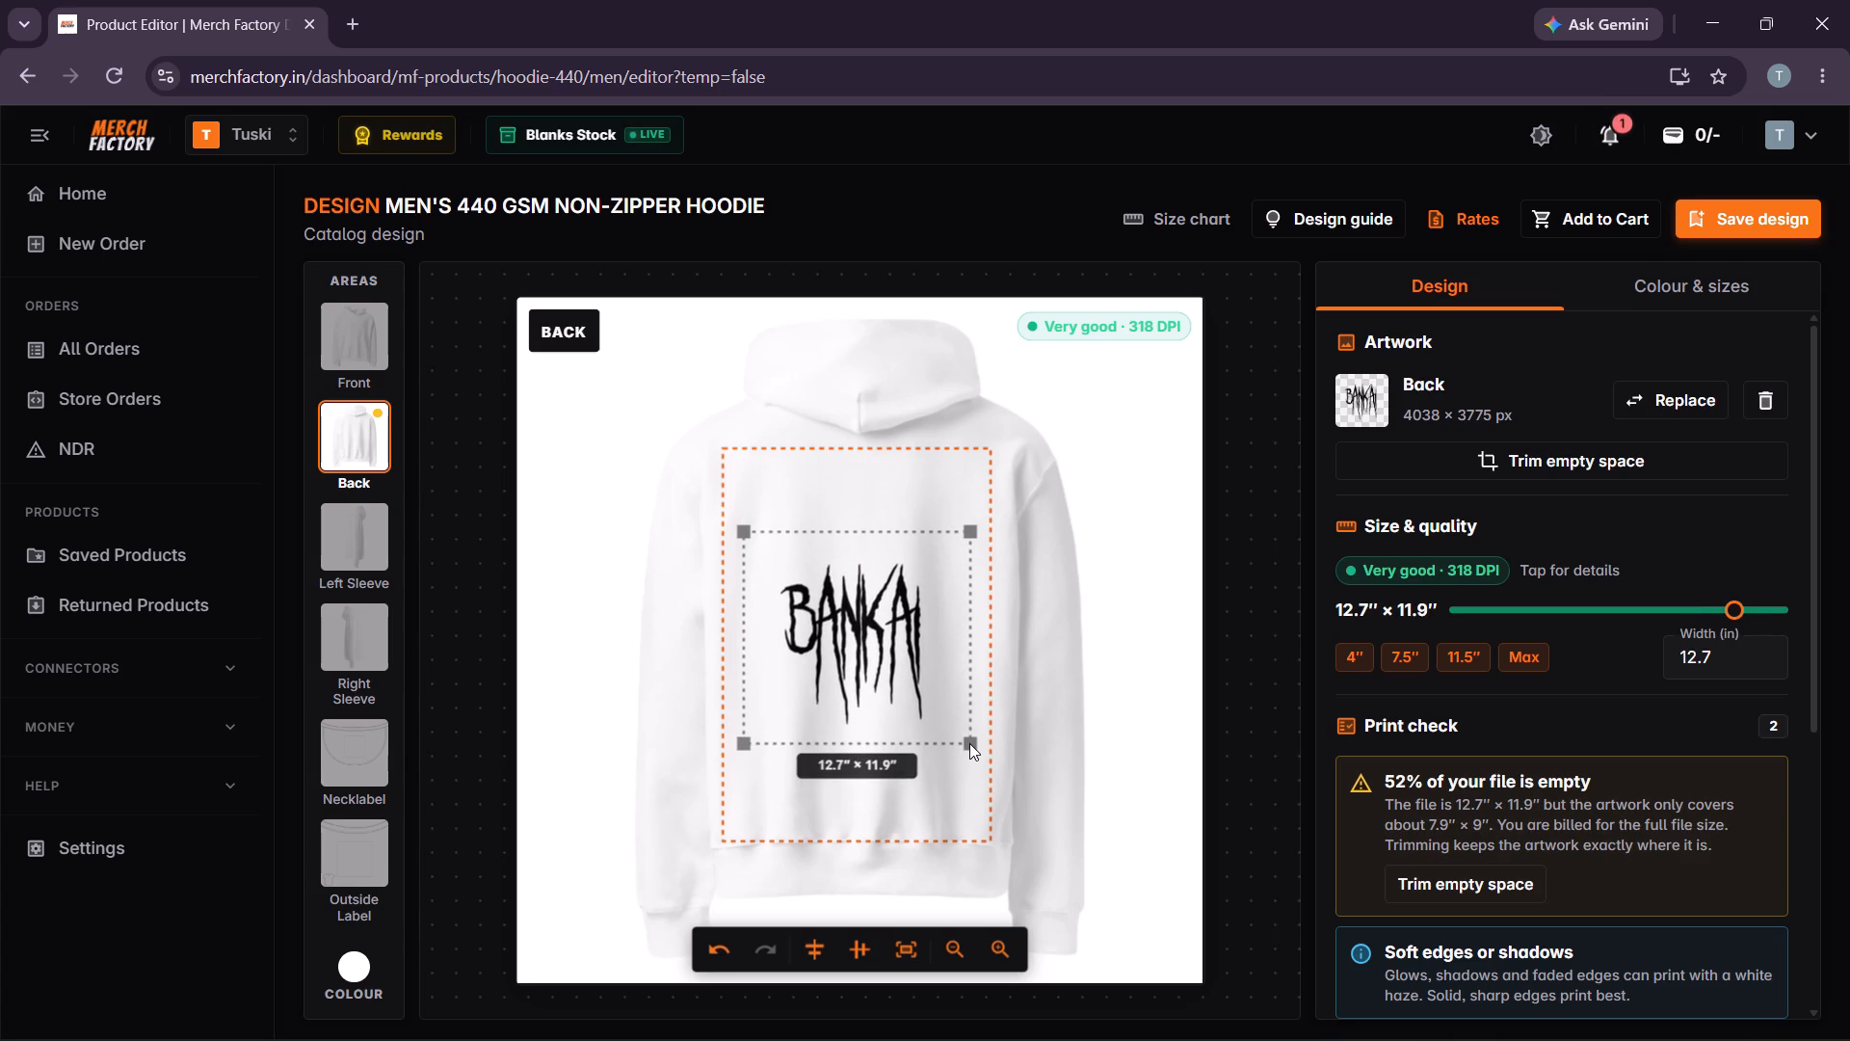
left_click(969, 740)
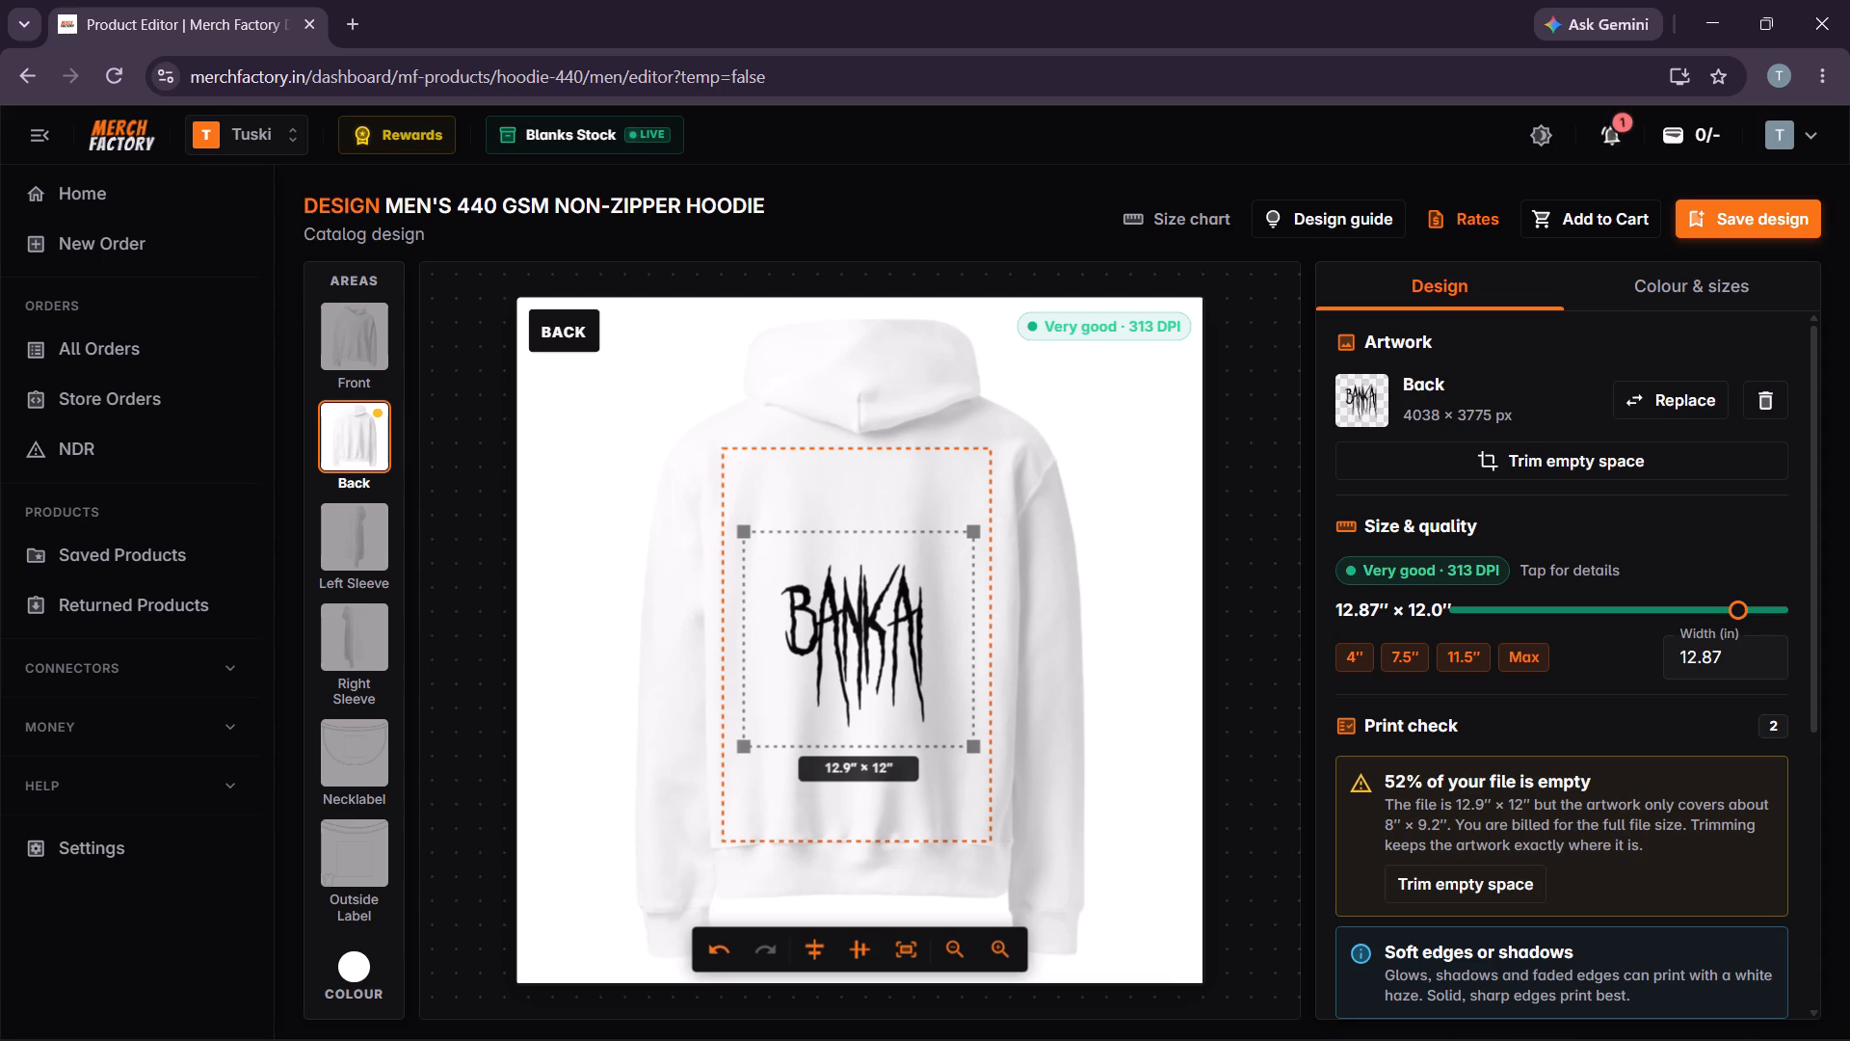
Centre the Bankai print horizontally and vertically within the back print area.
left_click(835, 627)
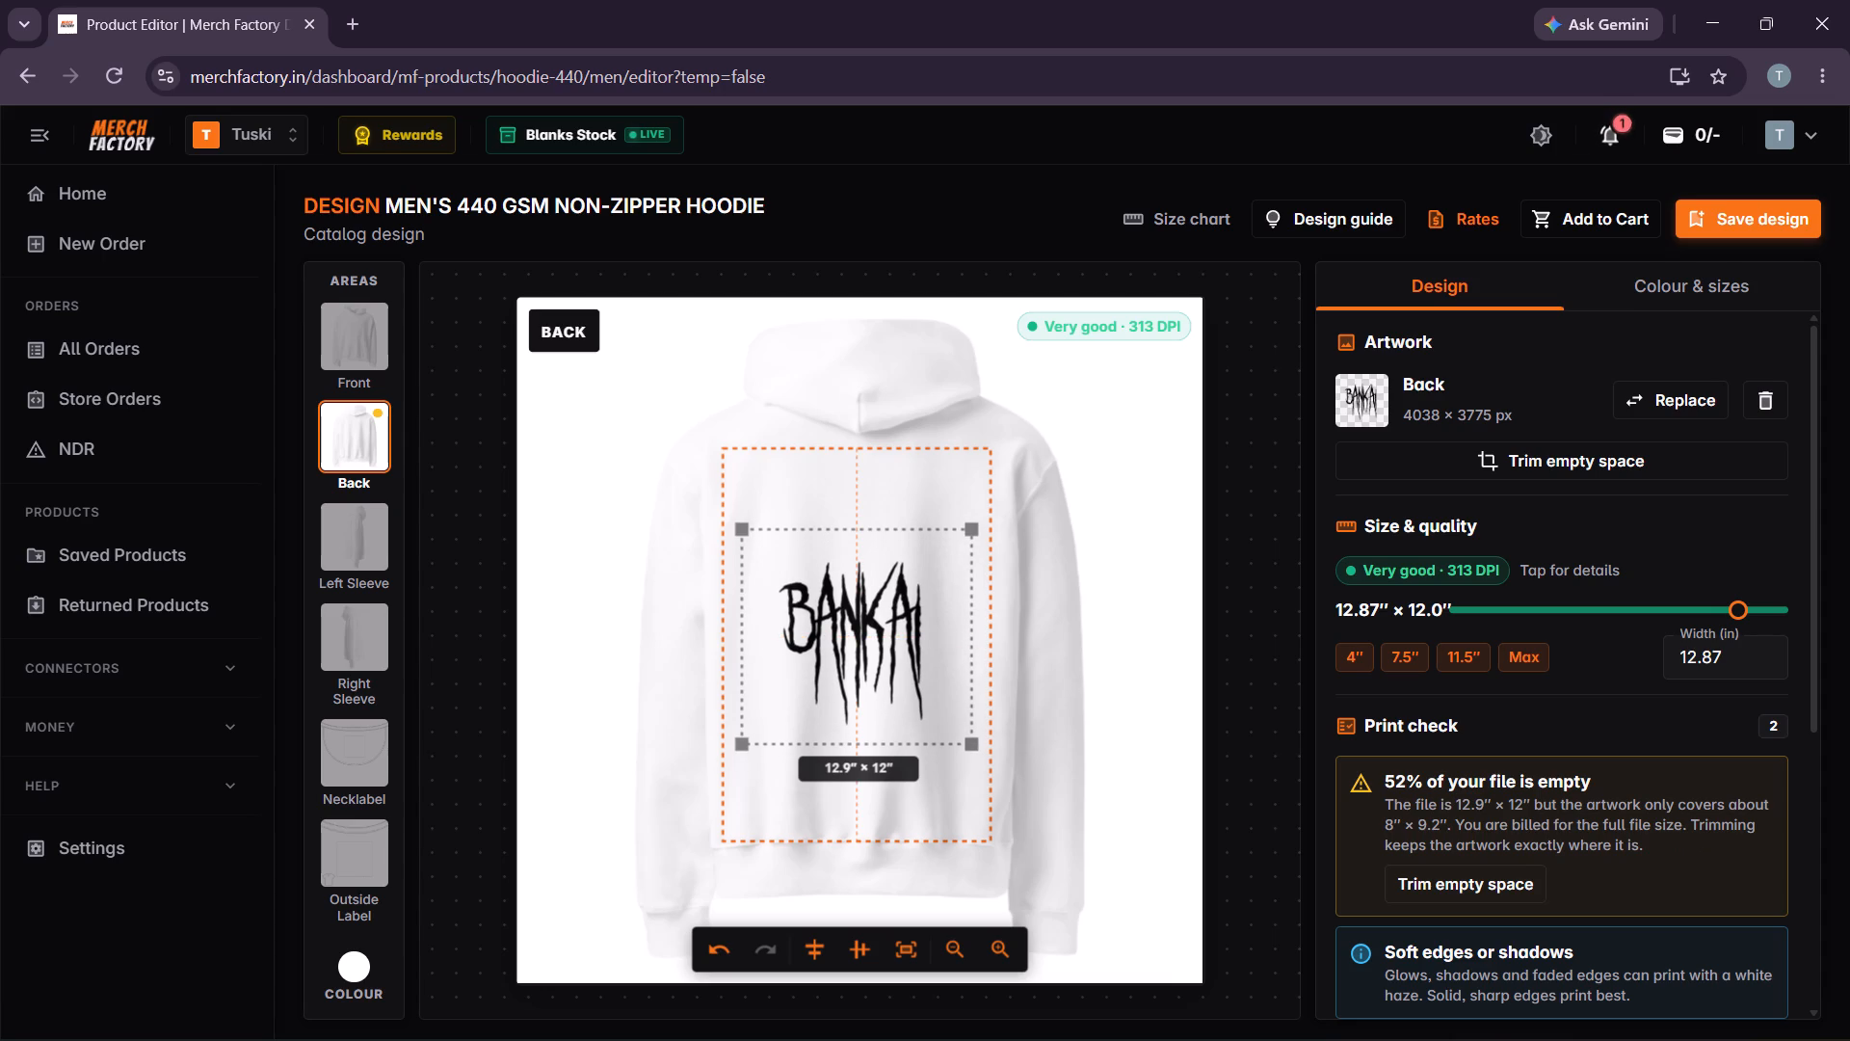
left_click(1149, 660)
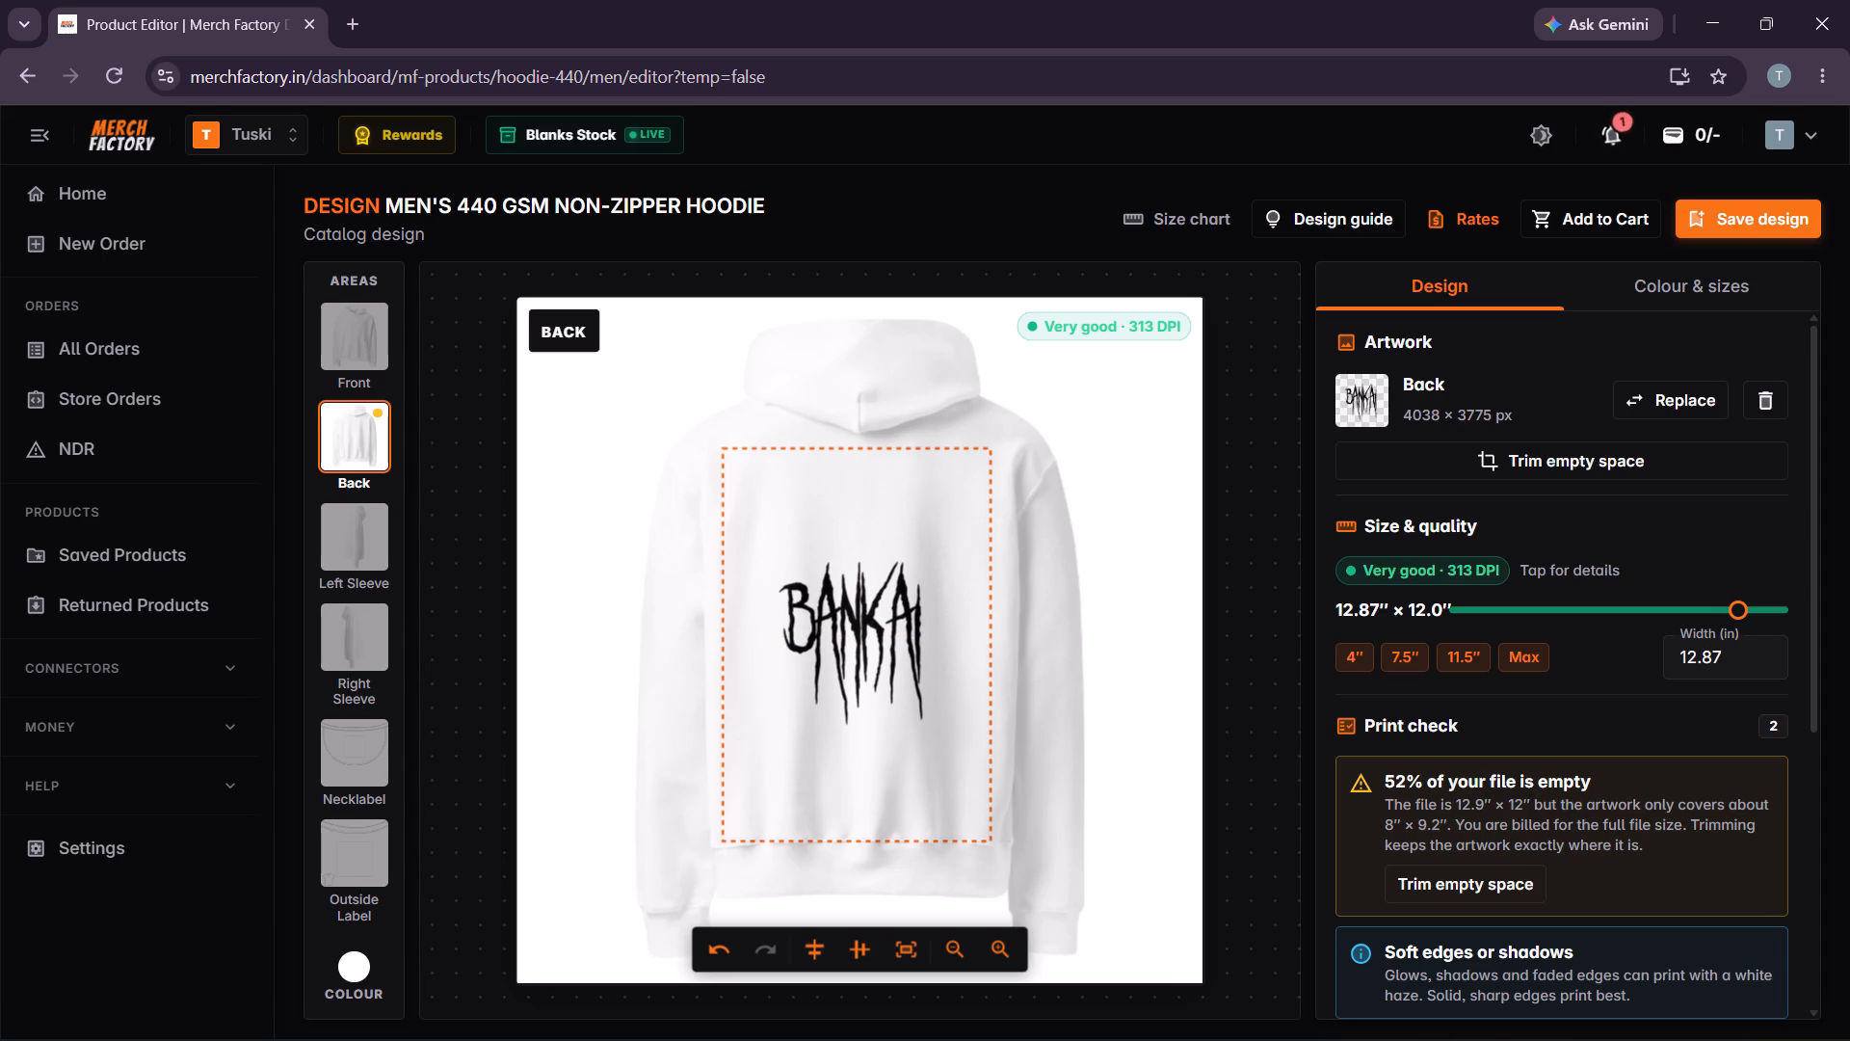
left_click(829, 612)
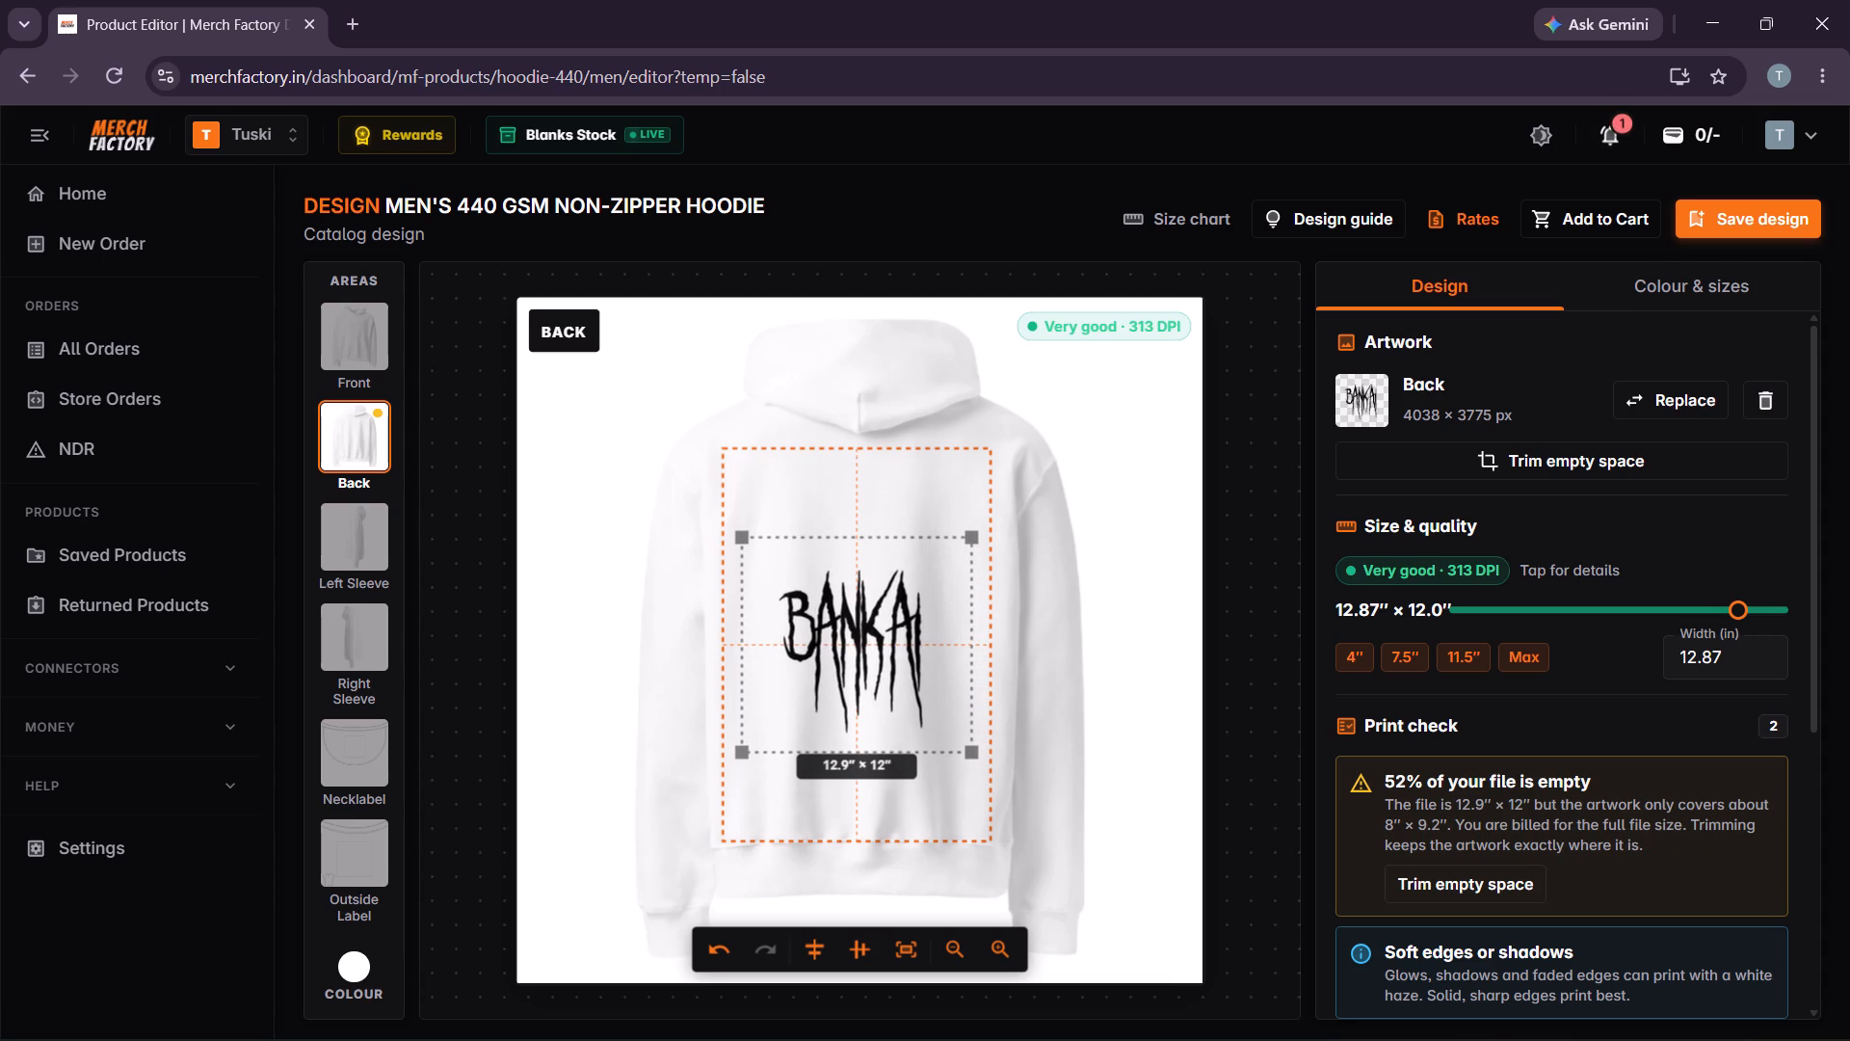
left_click(1010, 665)
Trim the empty space around the Bankai print on the Back area.
scroll(1480, 719, "down", 2)
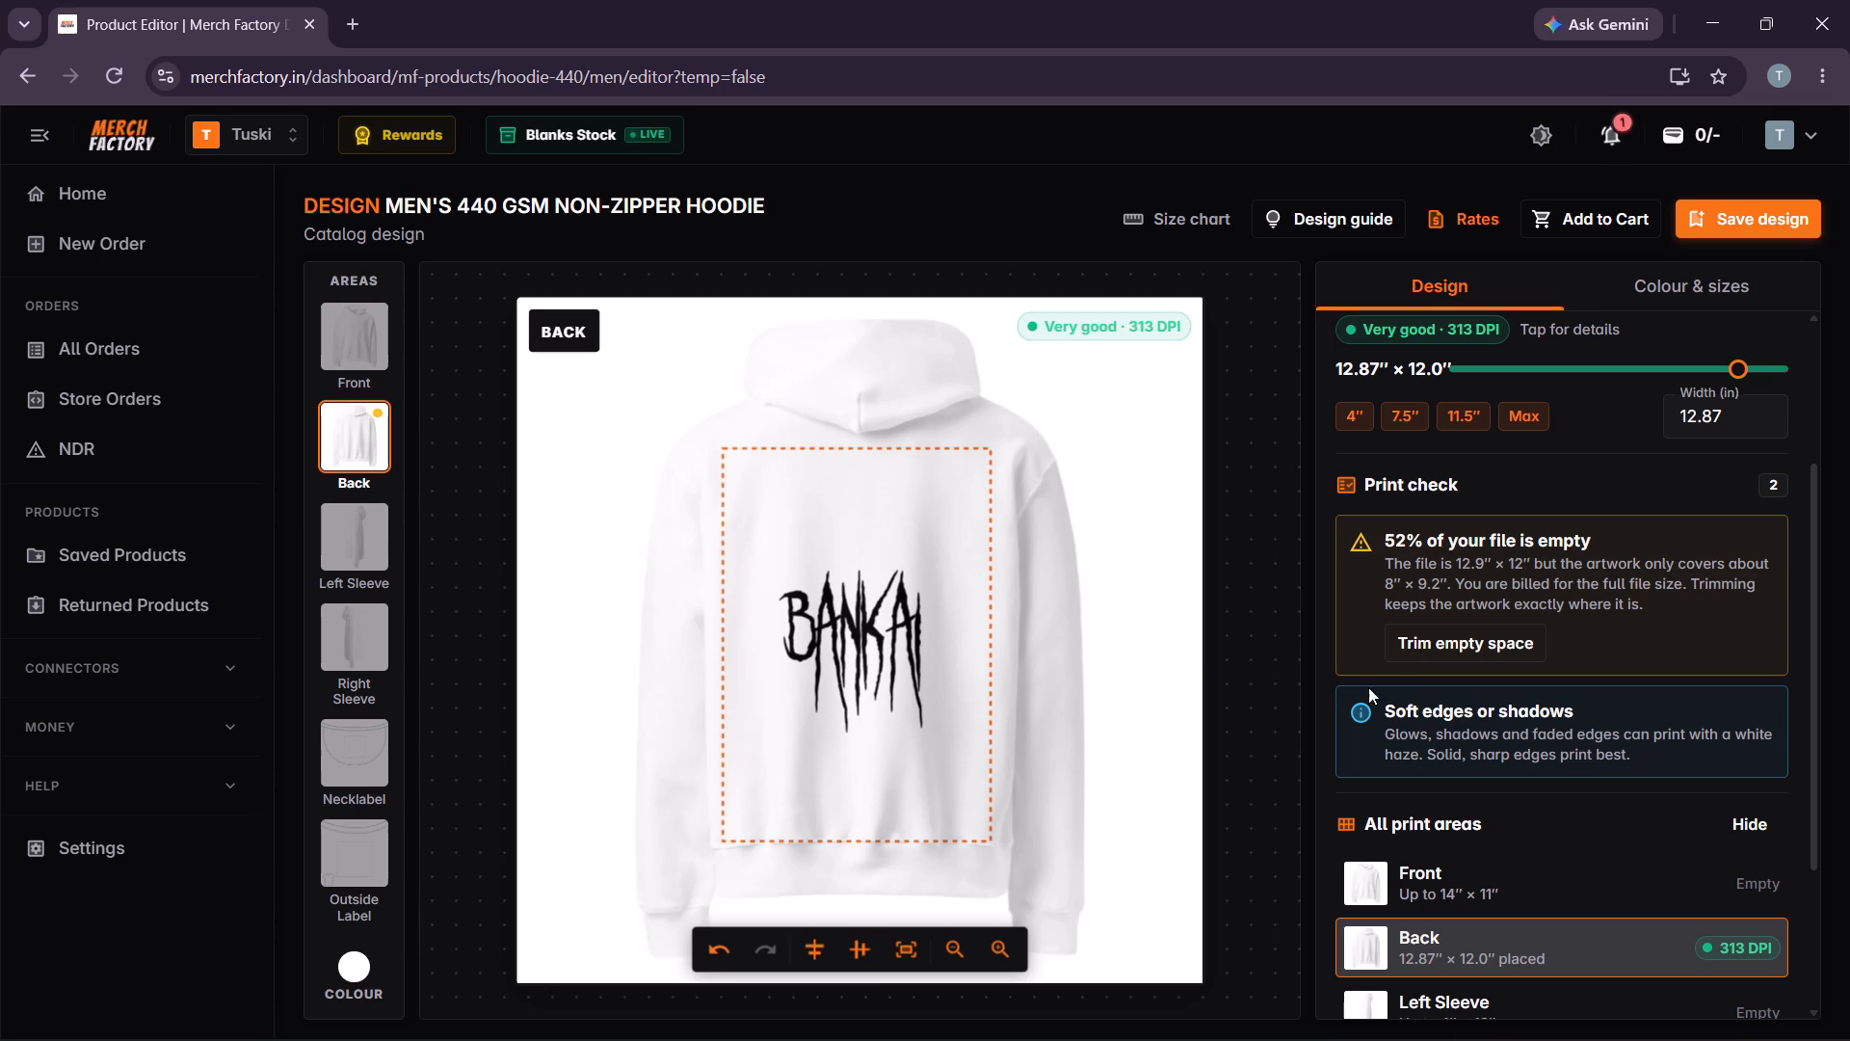
left_click(1469, 640)
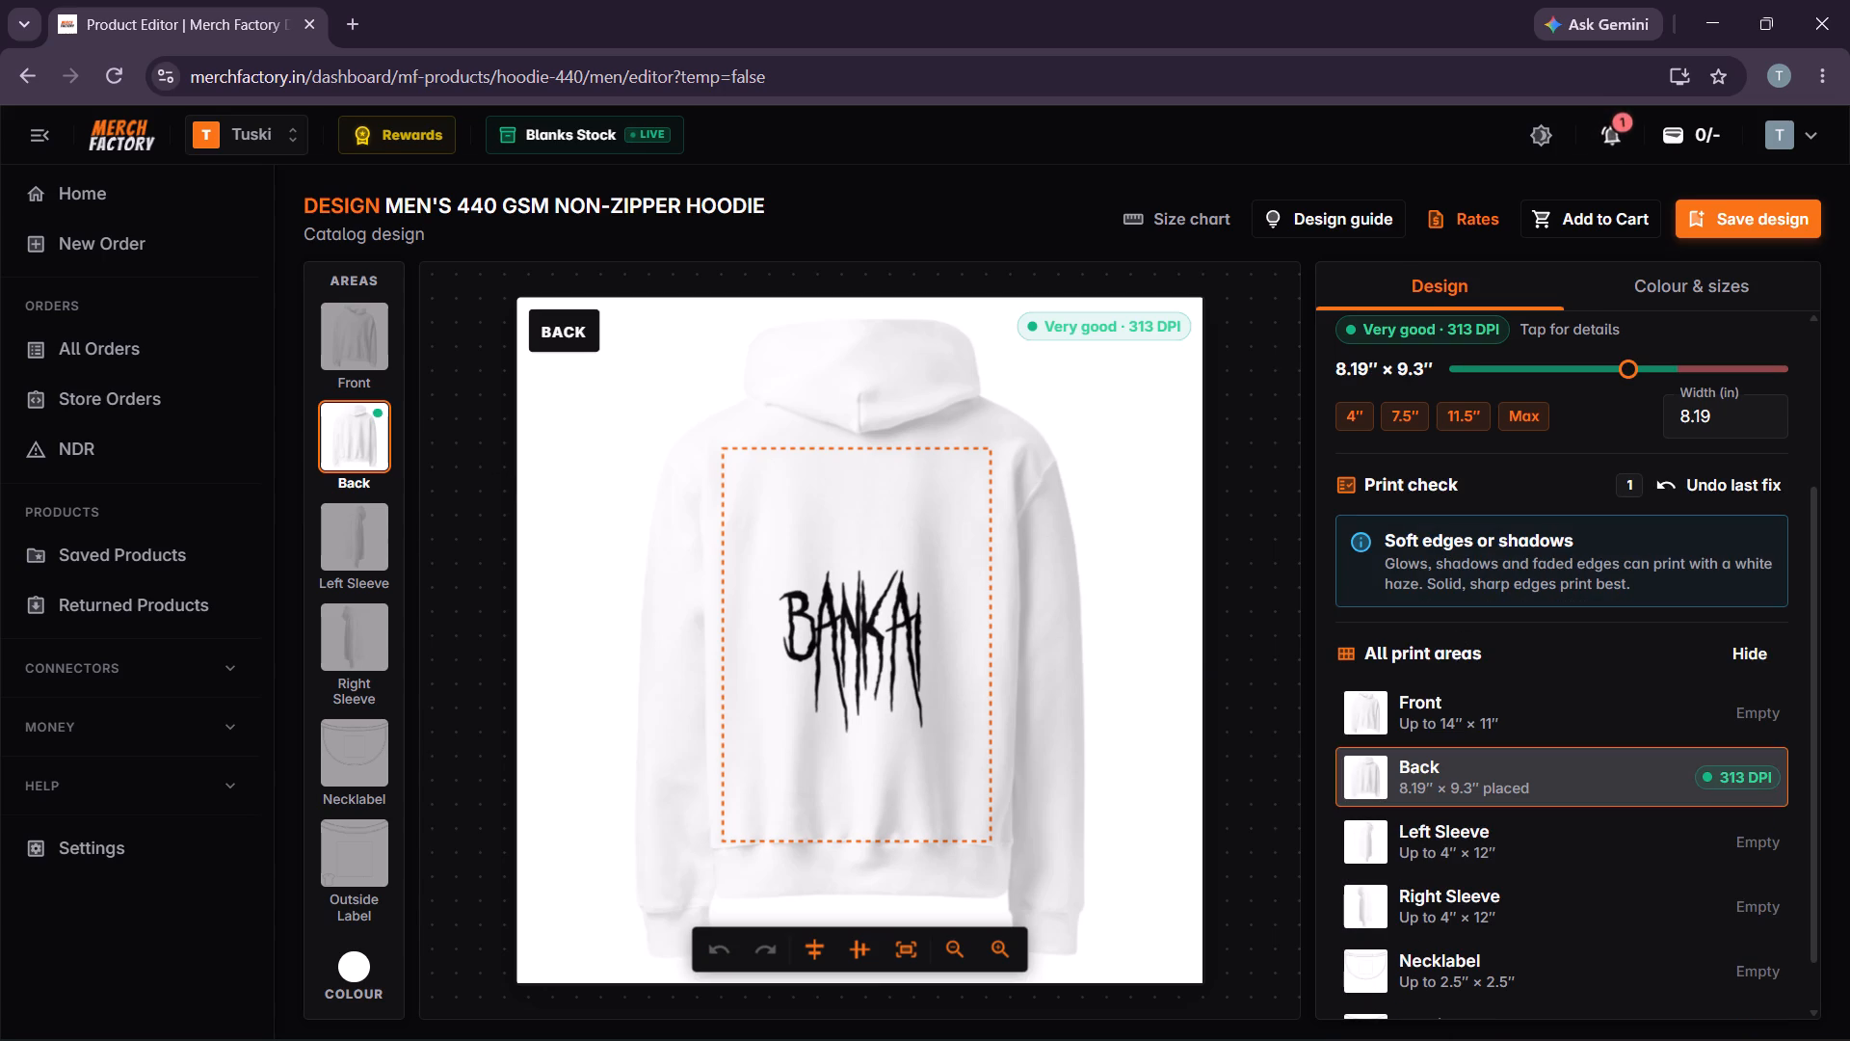
Upload the Tuski Final Logo PNG from the Tuski 1 folder to the Necklabel area.
scroll(1517, 589, "up", 4)
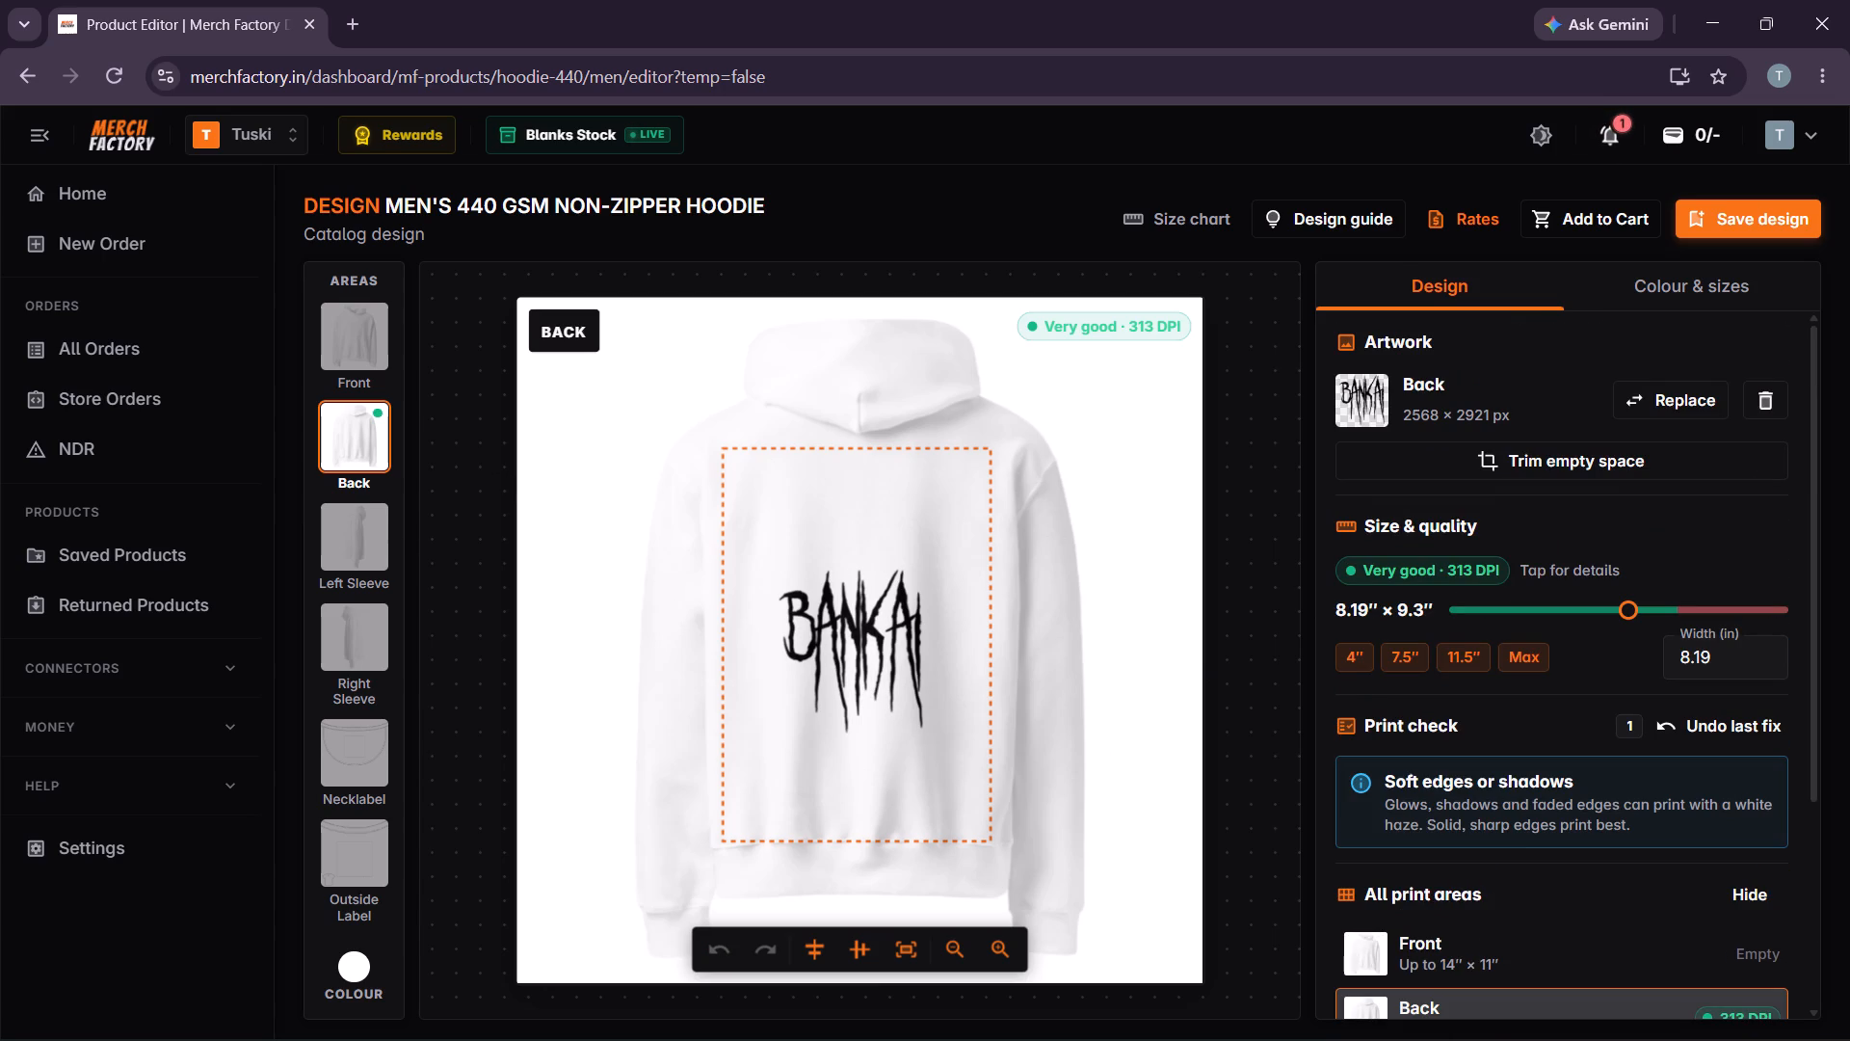
left_click(357, 835)
left_click(363, 757)
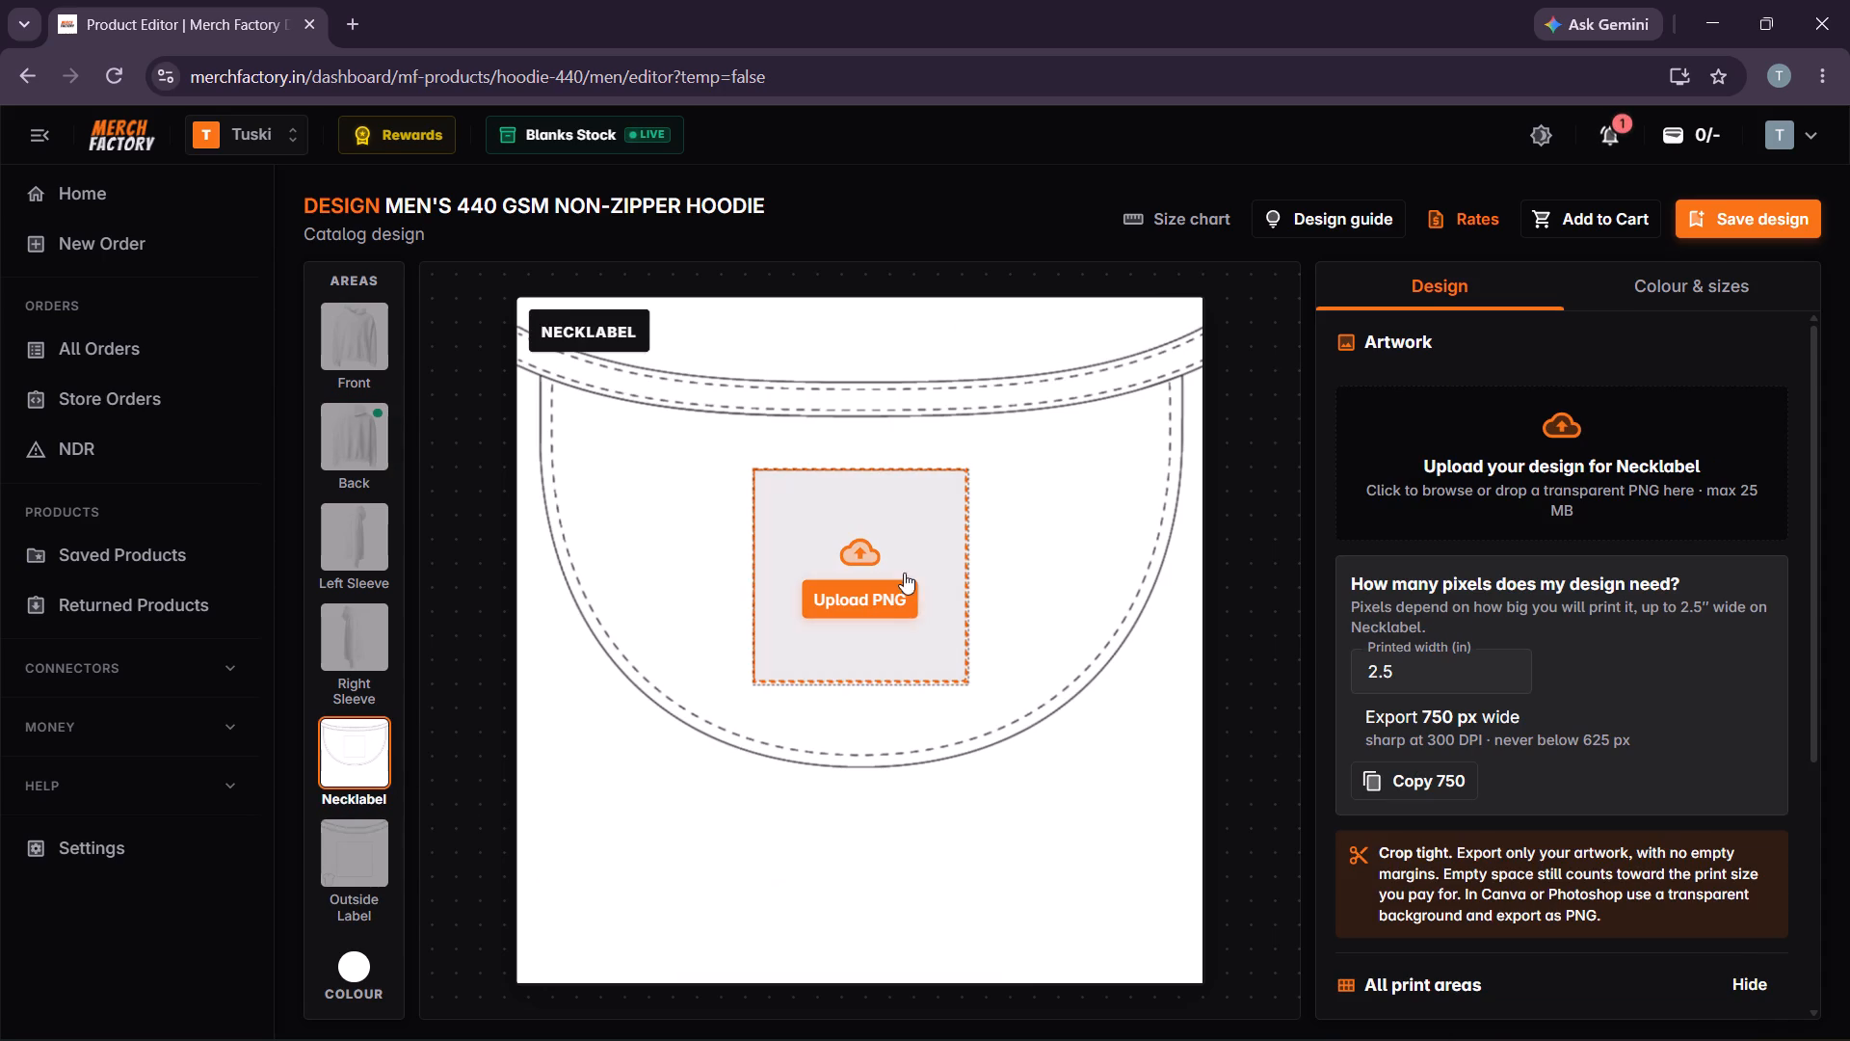
left_click(898, 588)
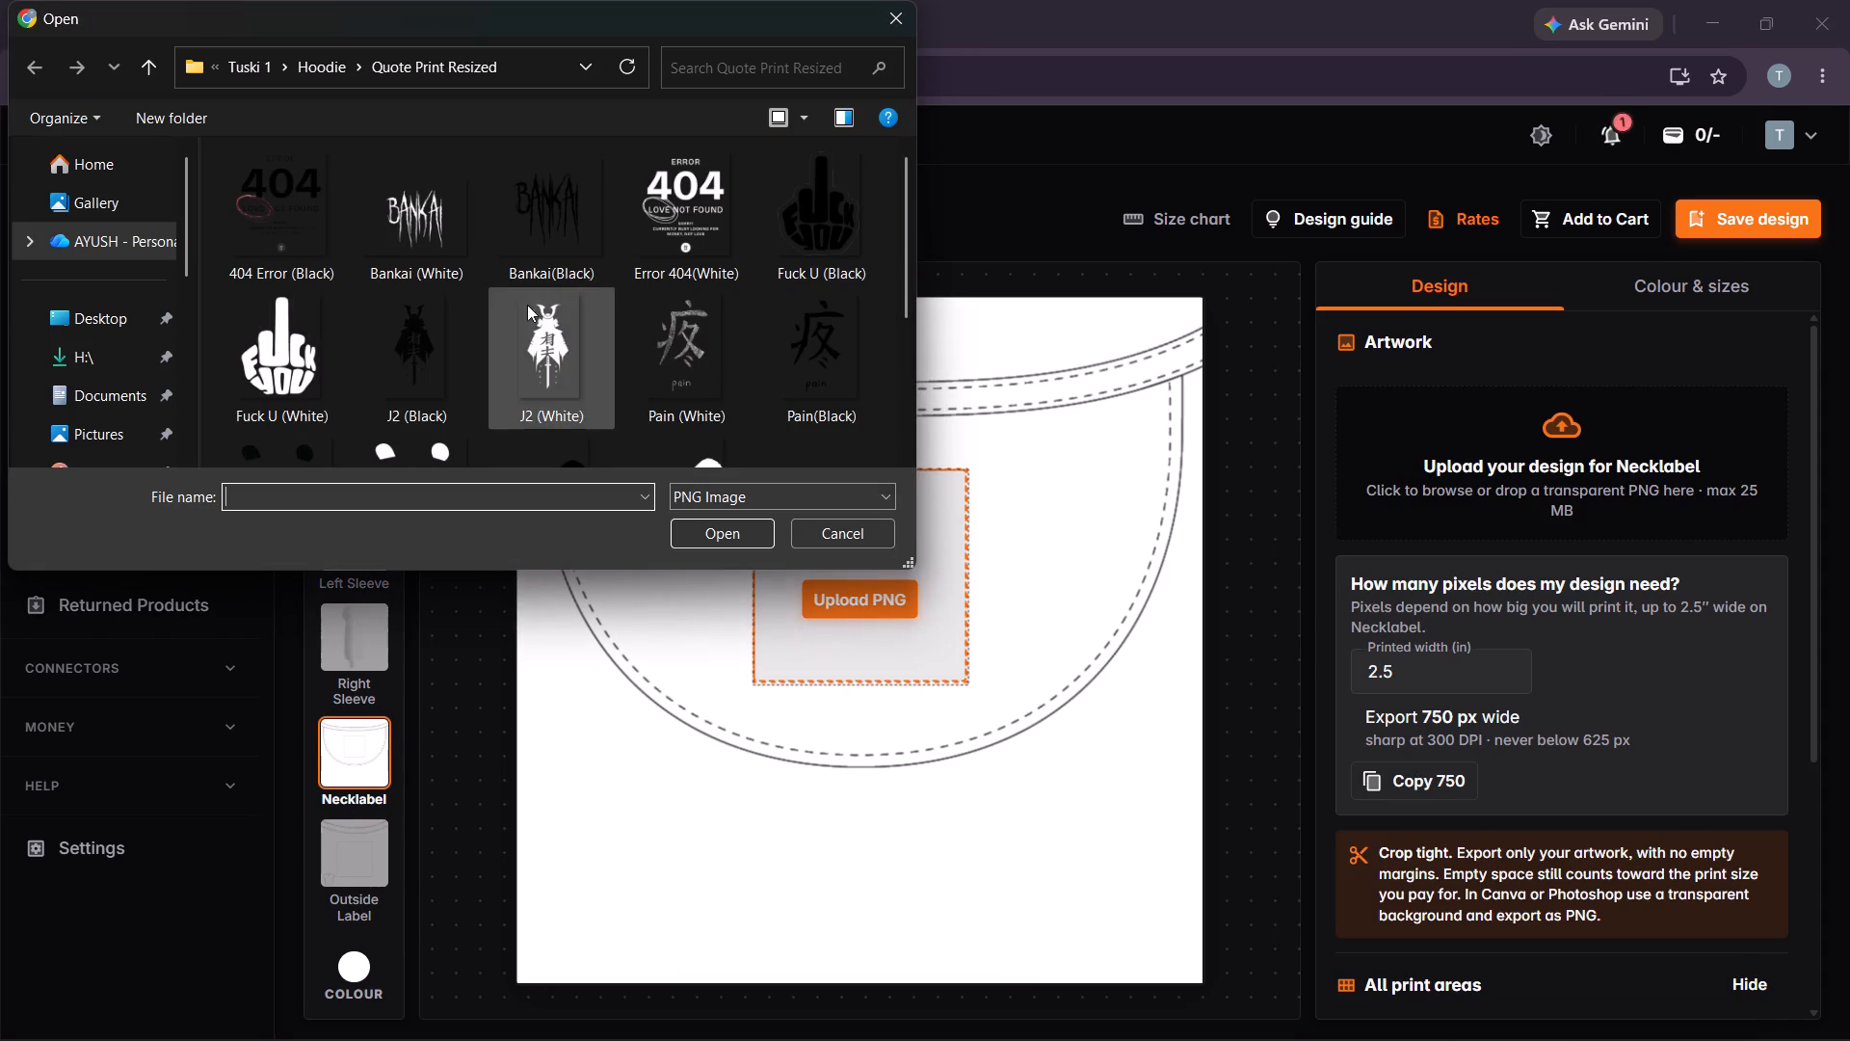
scroll(419, 325, "down", 1)
scroll(188, 365, "down", 4)
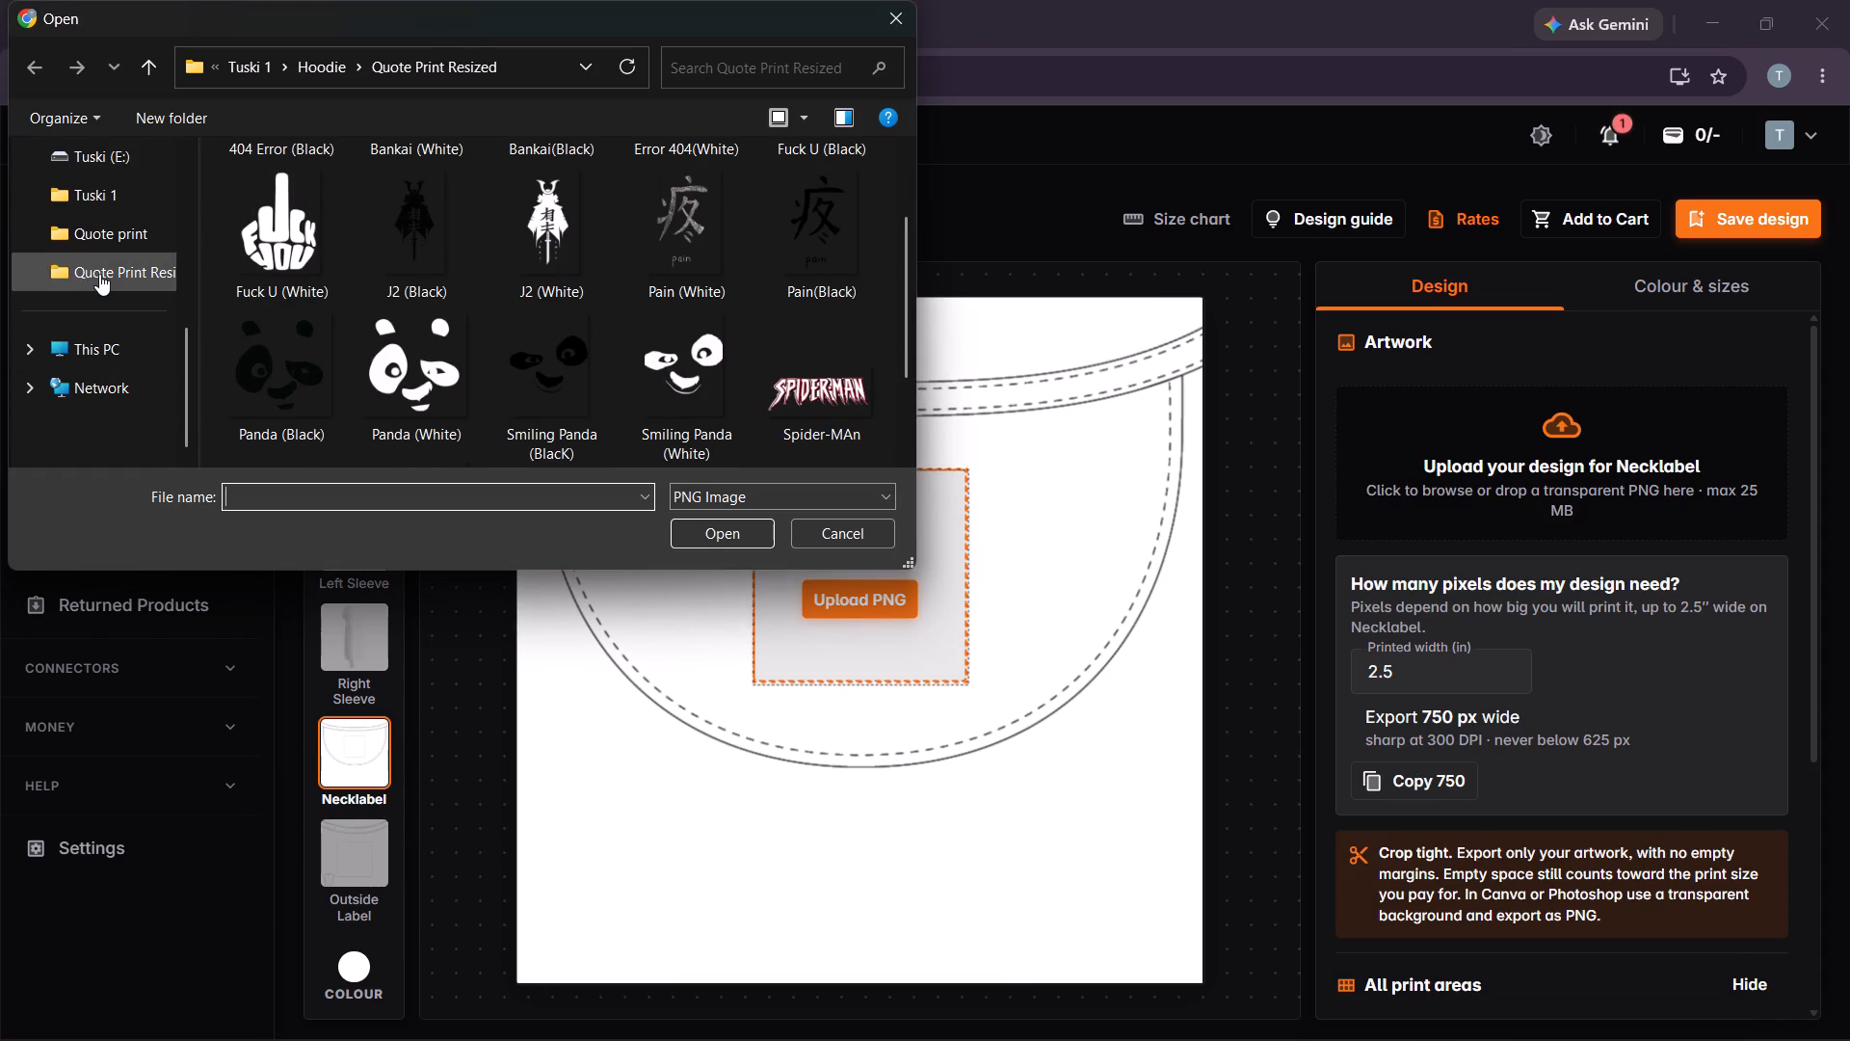
left_click(99, 271)
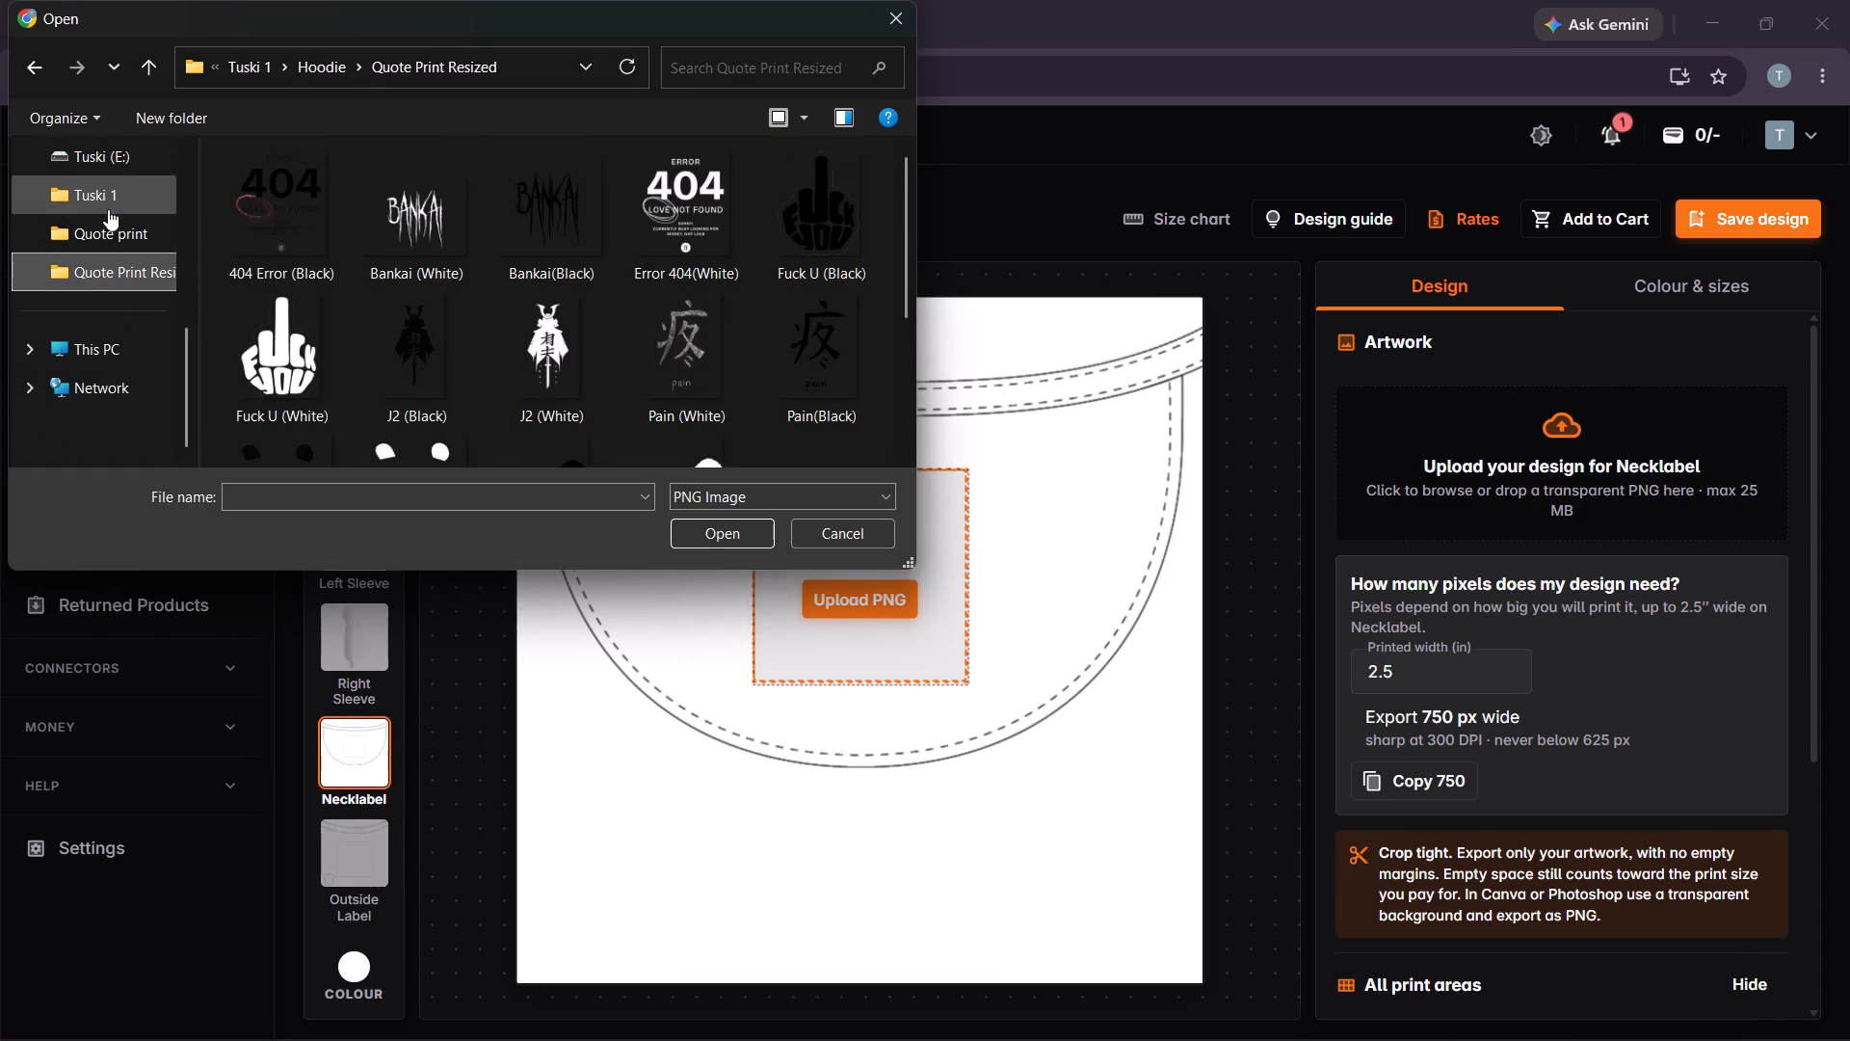
left_click(108, 208)
left_click(333, 297)
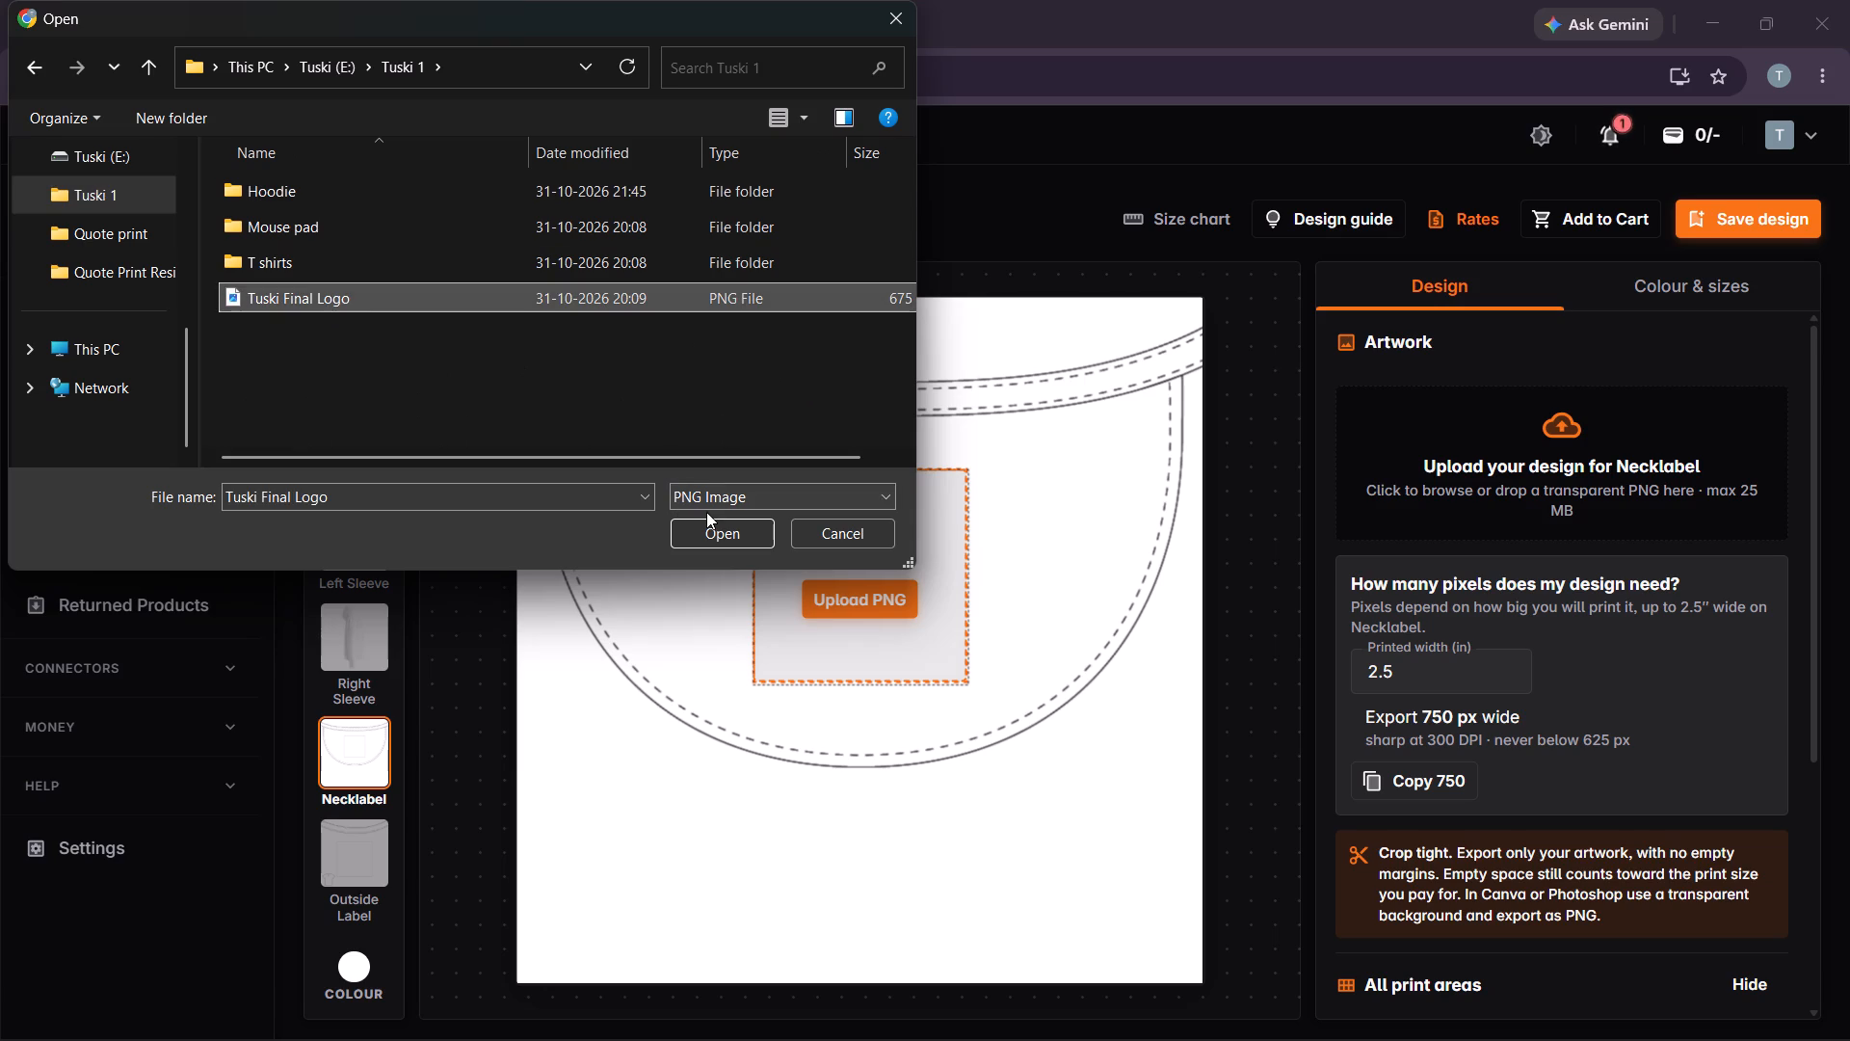
left_click(706, 512)
left_click(710, 523)
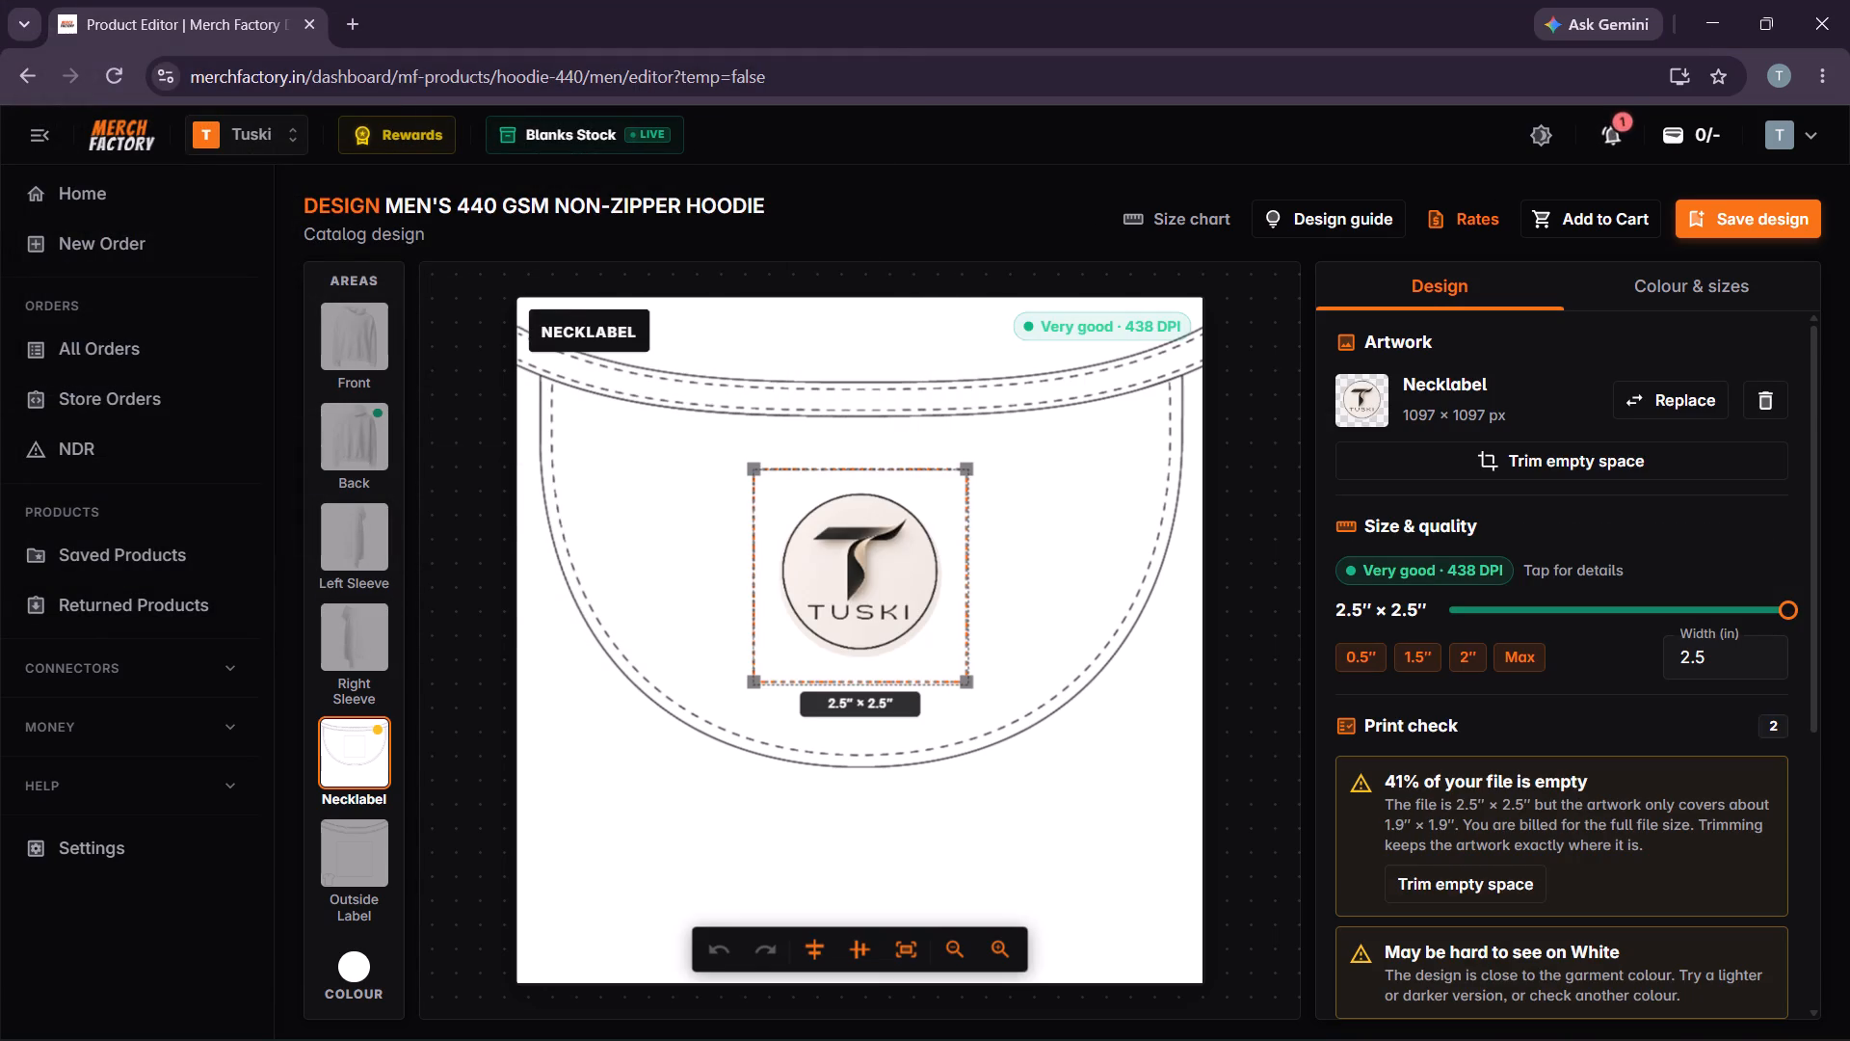
Trim the empty space around the Tuski logo on the Necklabel area.
left_click(1462, 879)
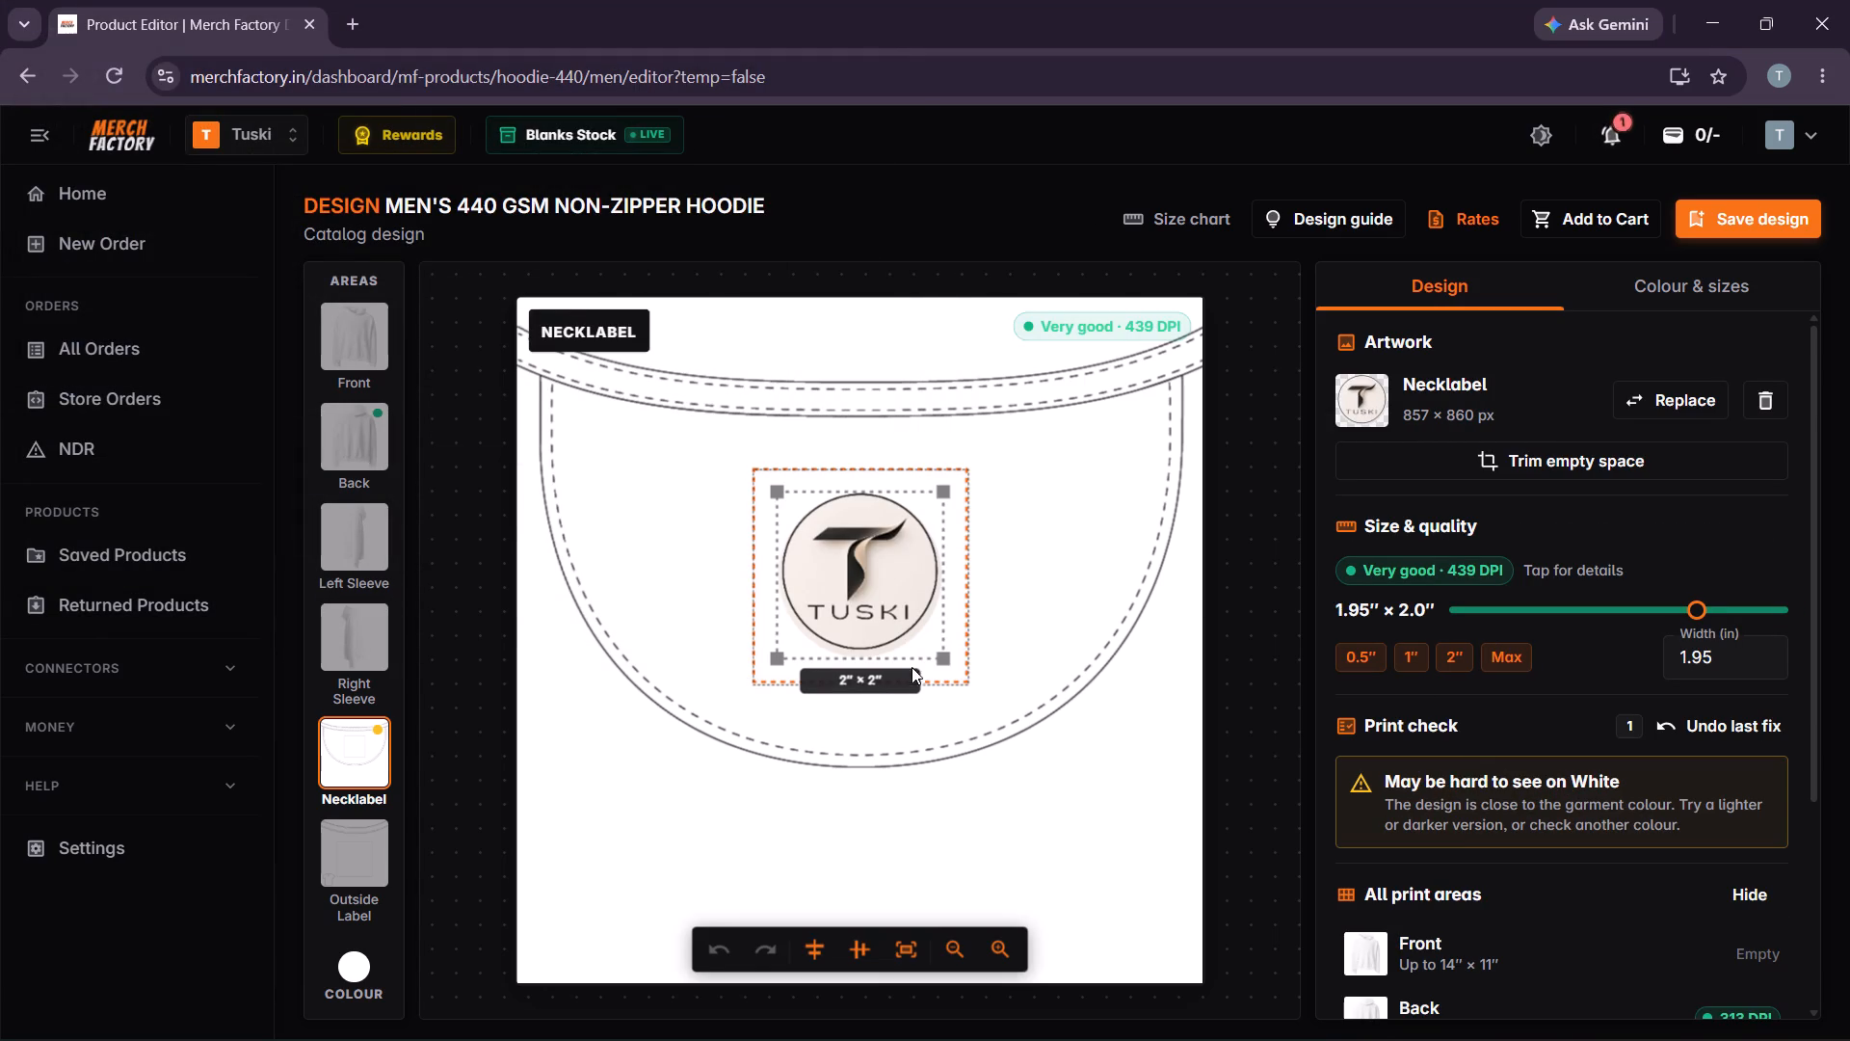
scroll(1553, 528, "up", 3)
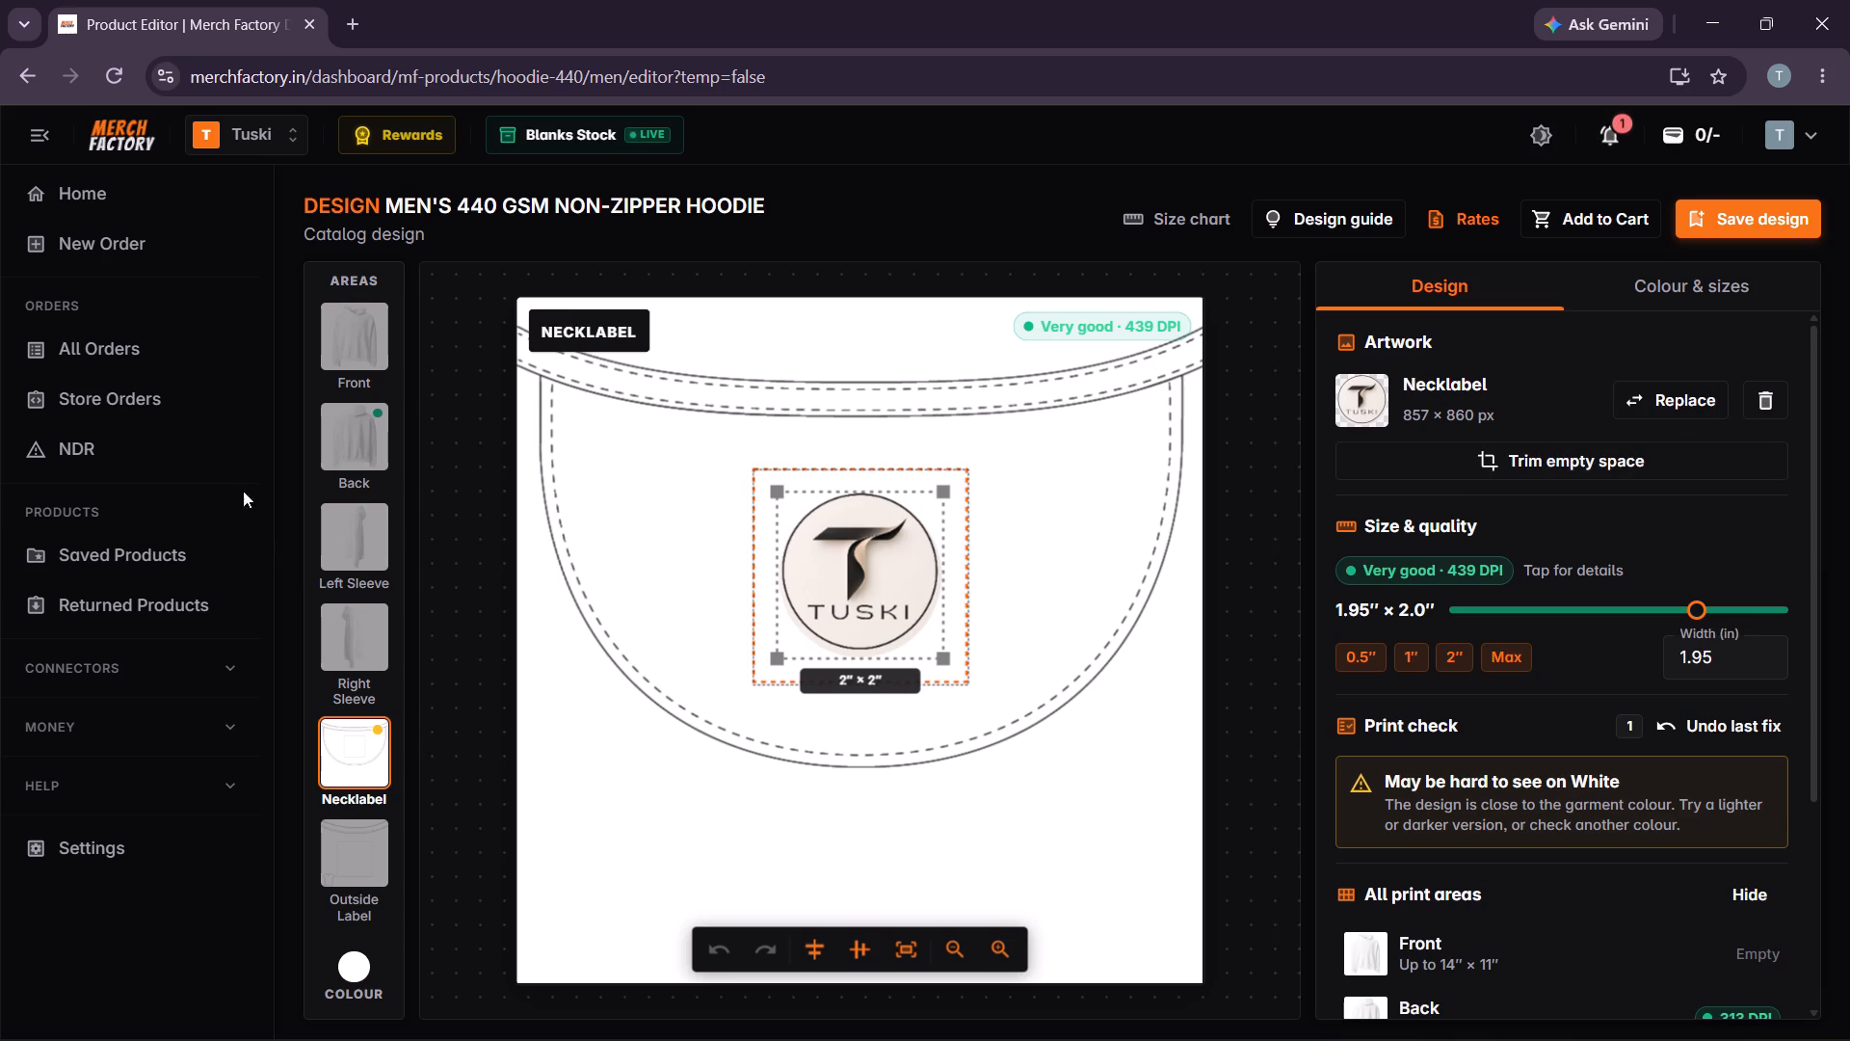
Return to the Back area and start saving the design under the name Oversized Hoodie Bankai Edition White.
left_click(338, 422)
left_click(1008, 550)
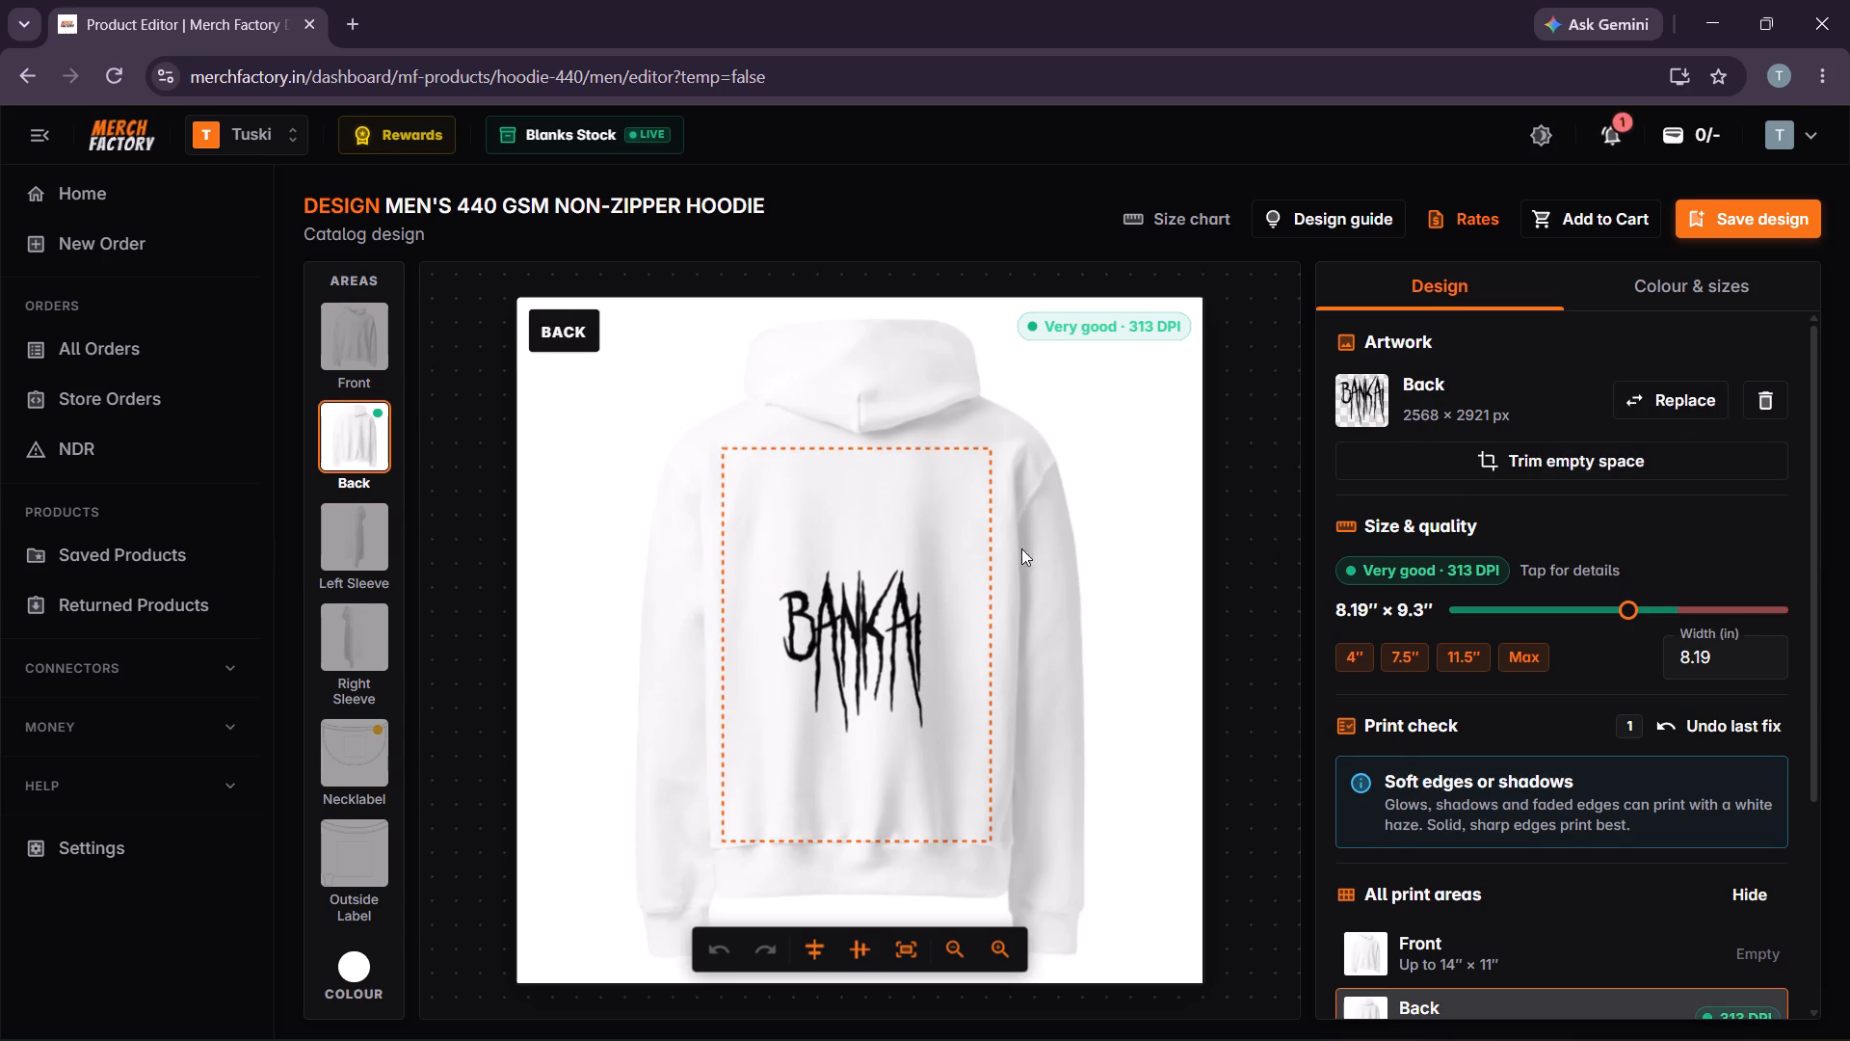
left_click(1685, 223)
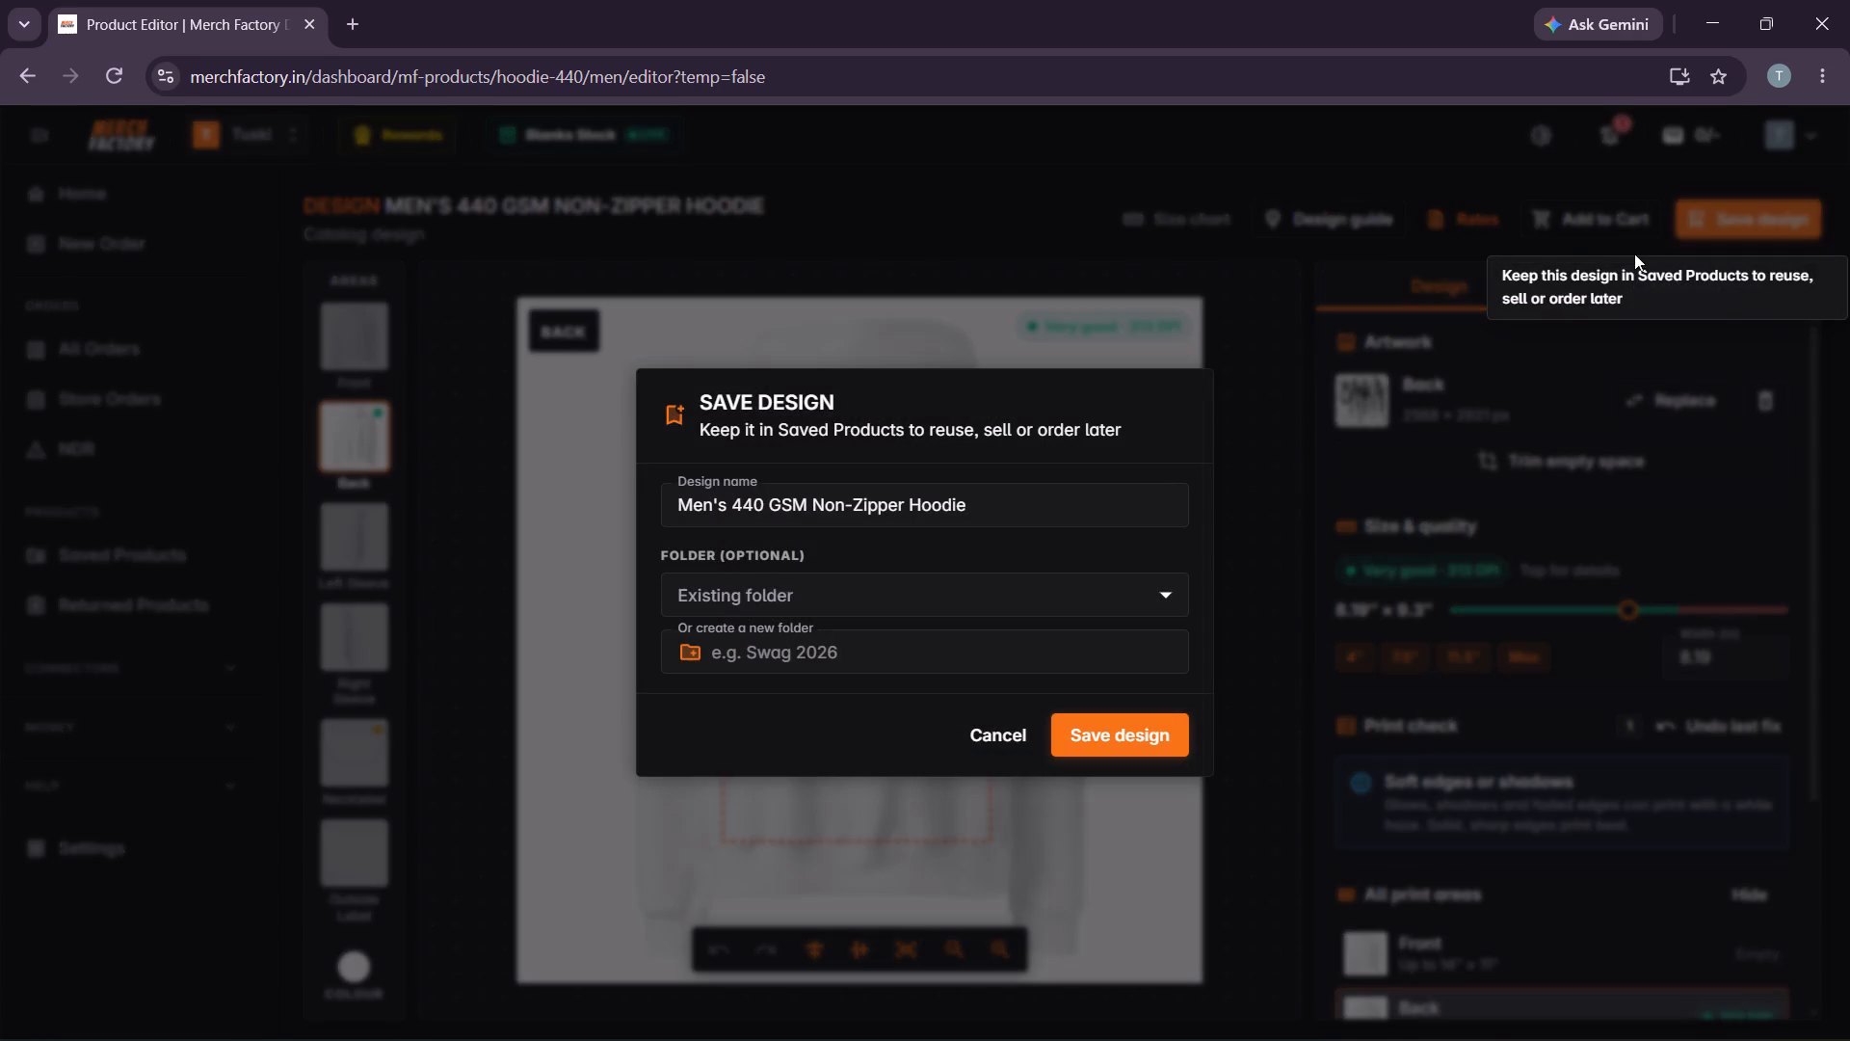
left_click_drag(683, 494, 969, 498)
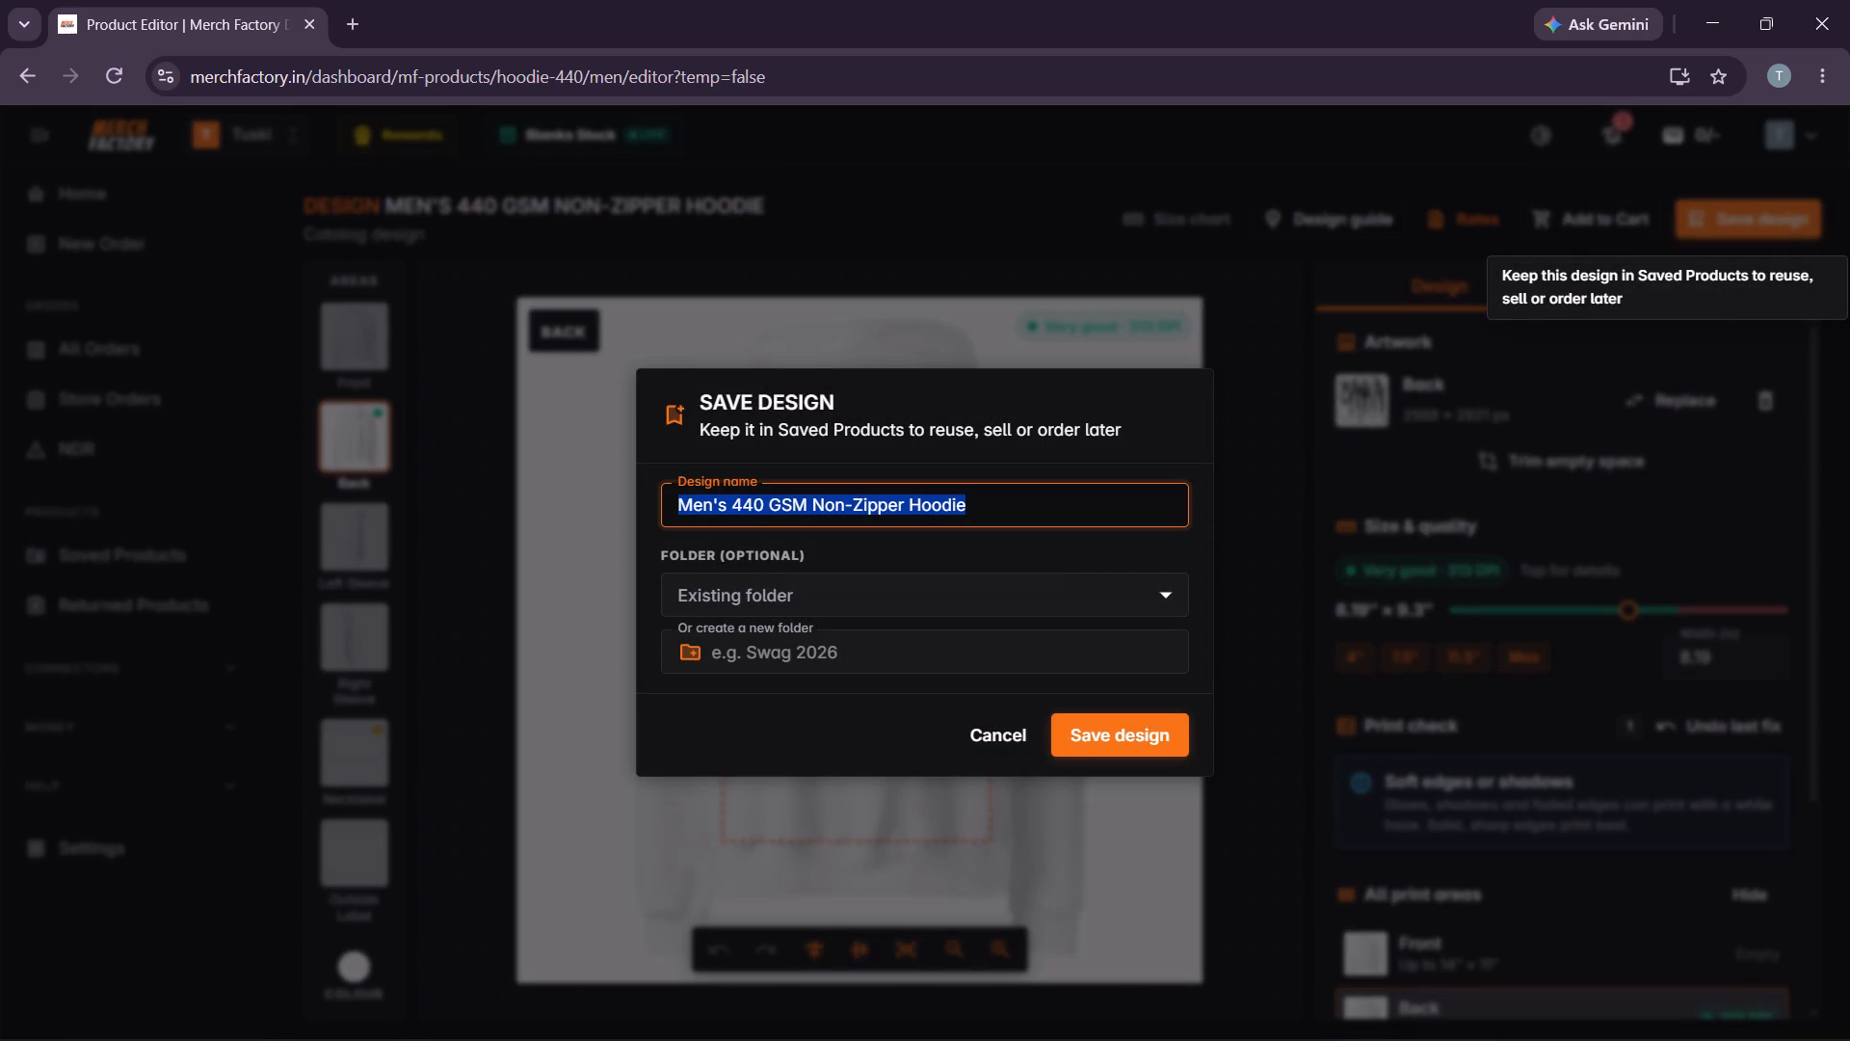
type("Oversi")
type("de")
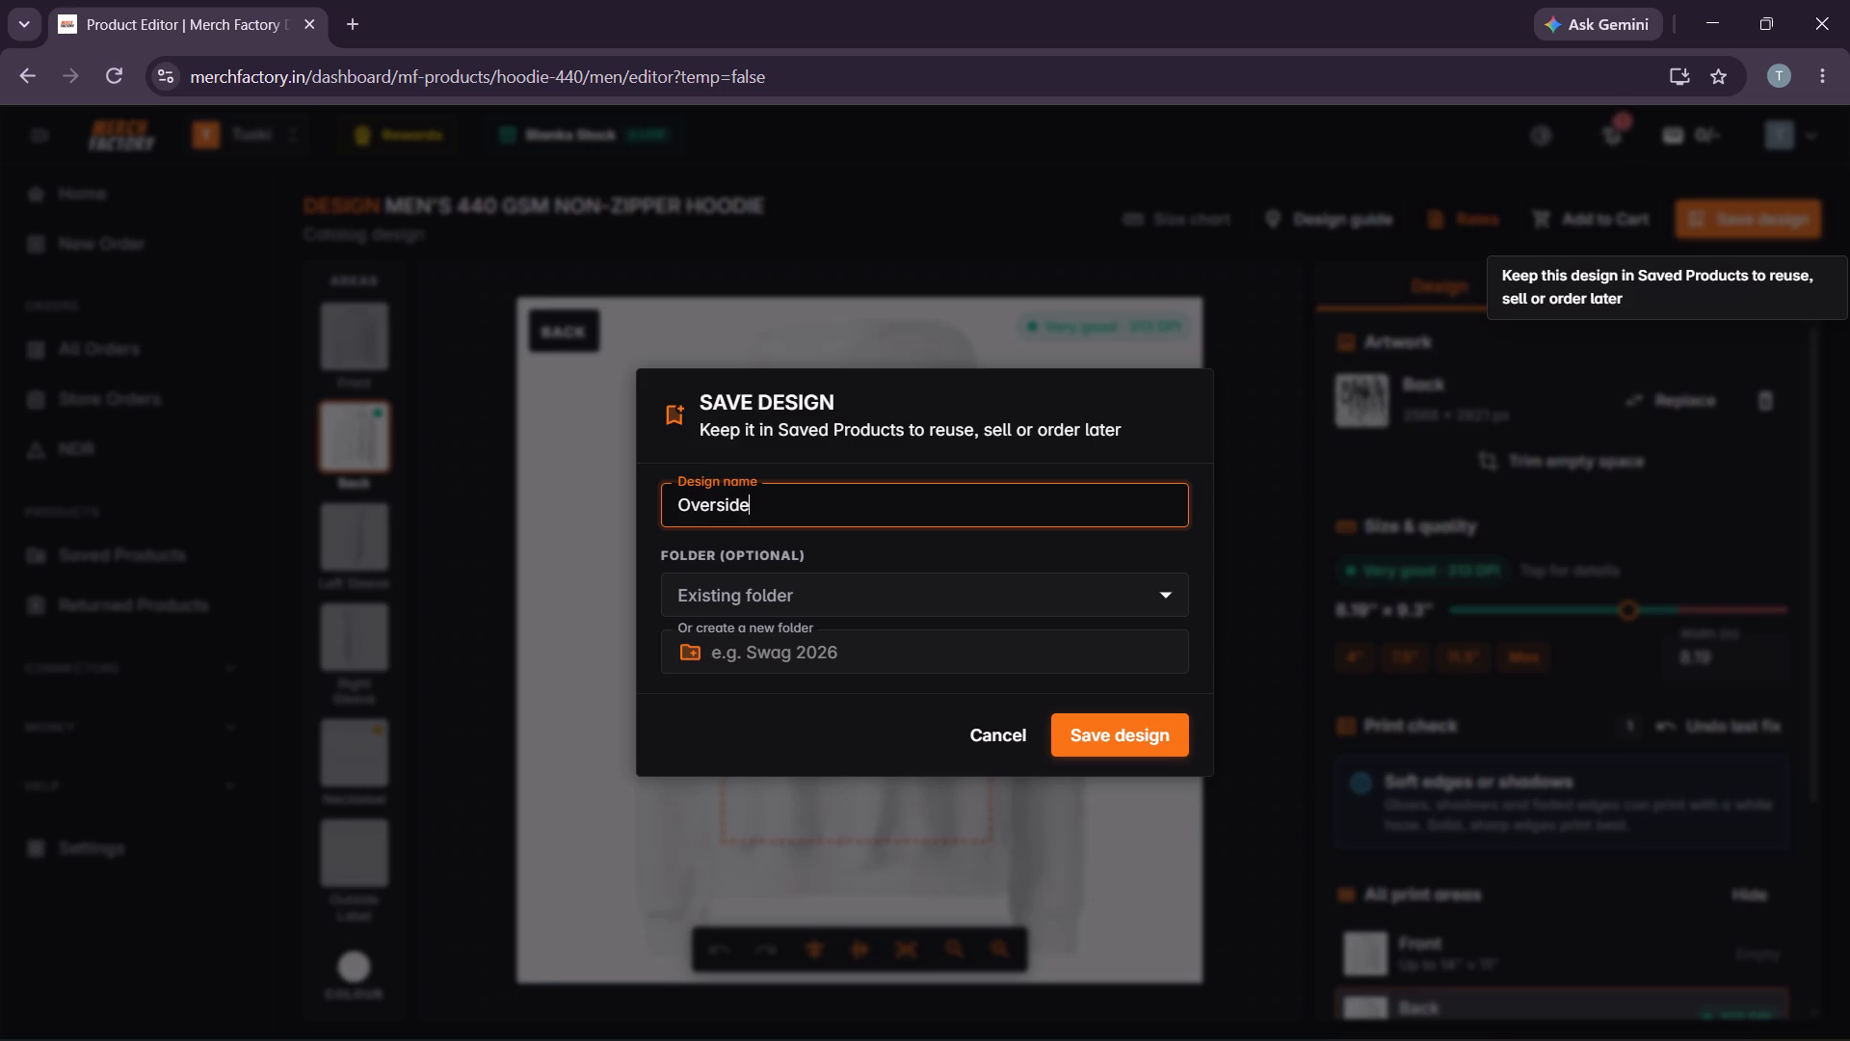
key("BackSpace")
key("BackSpace")
type("zed")
key("space")
type("Hoodie")
key("space")
type("Bankai Edition")
key("space")
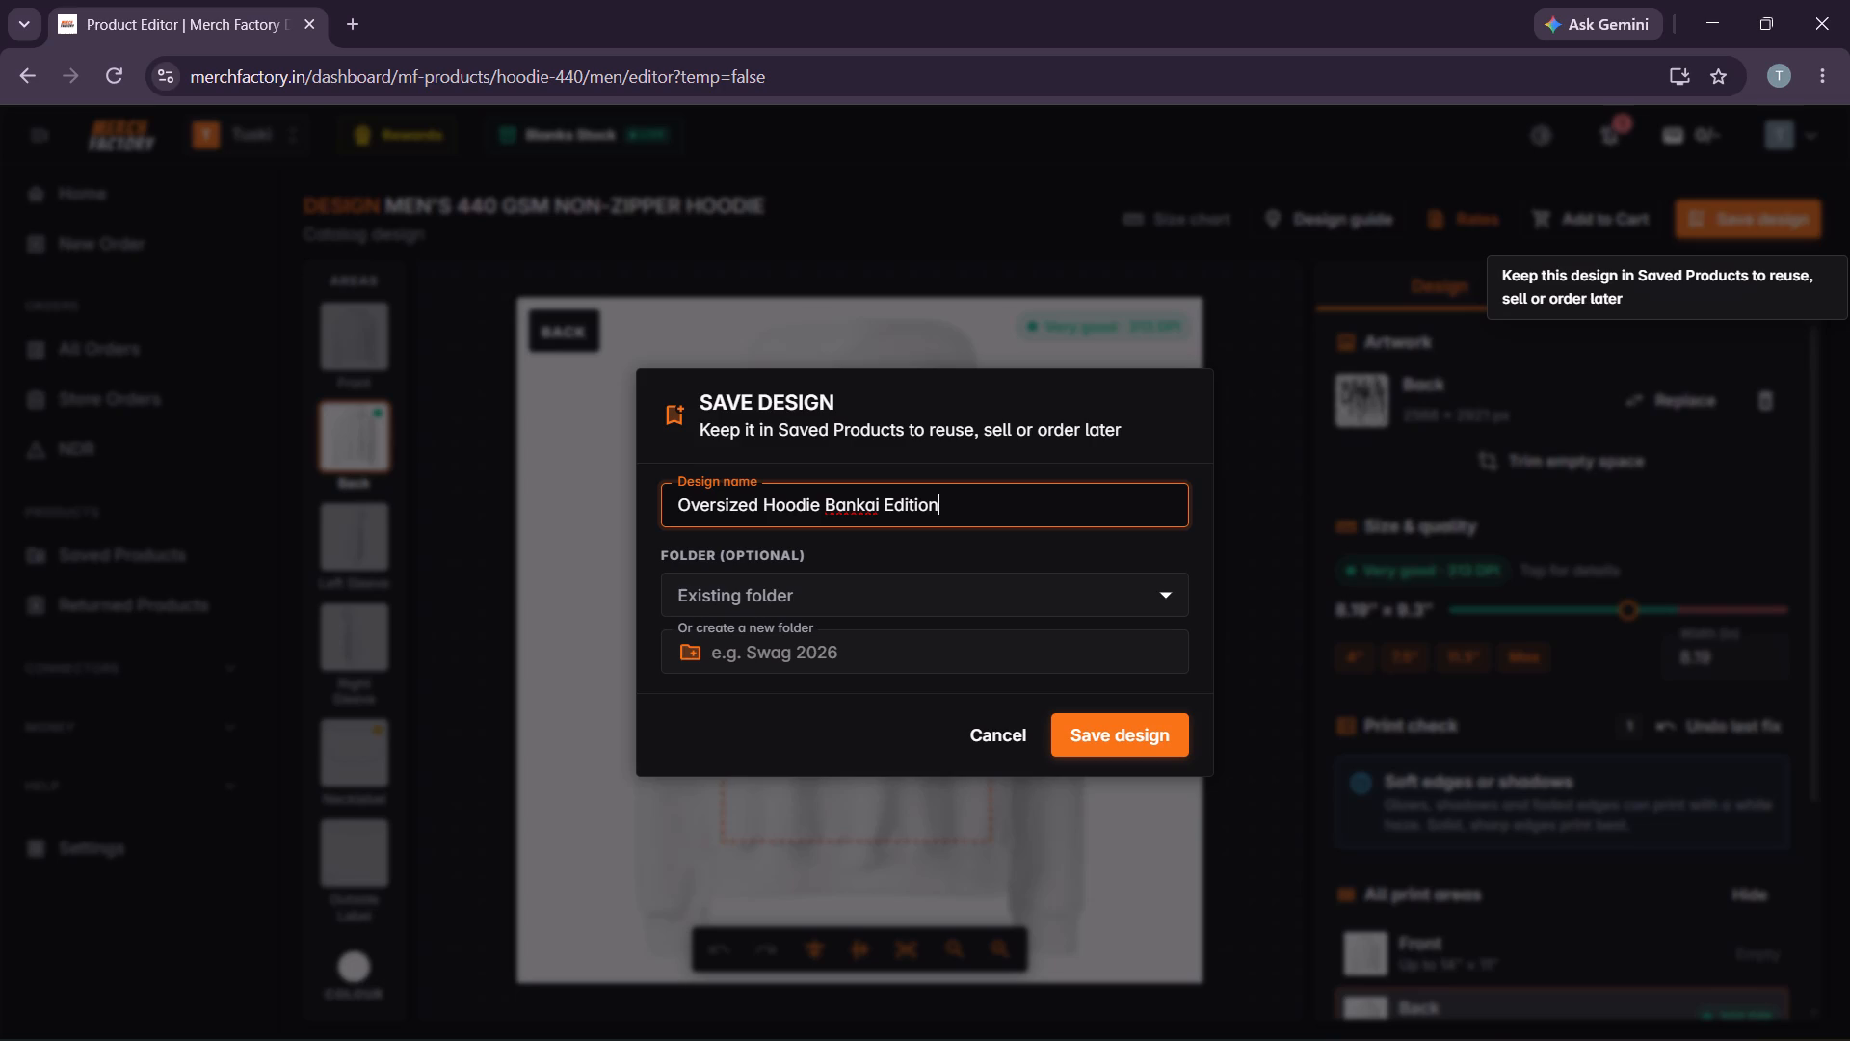
type("White")
Assign the design to the existing Oversized Hoodie folder and save it.
left_click(861, 582)
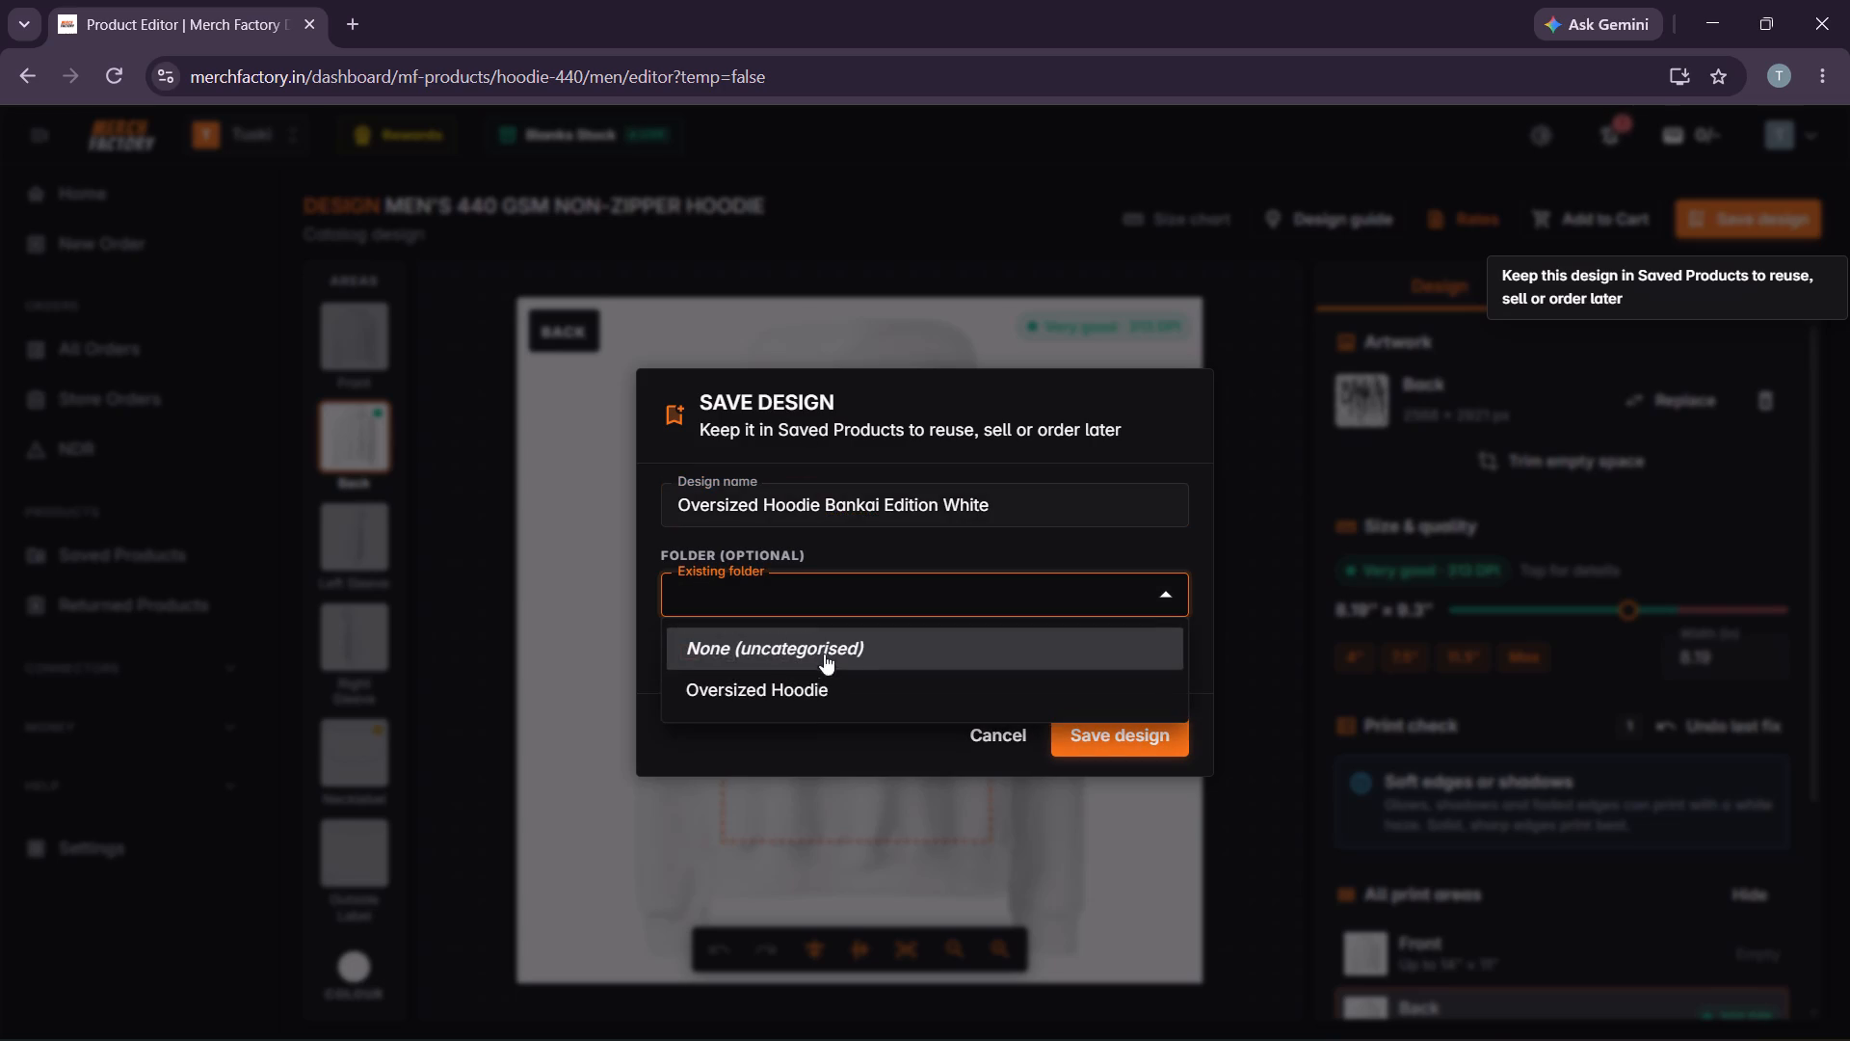
left_click(808, 691)
left_click(1137, 734)
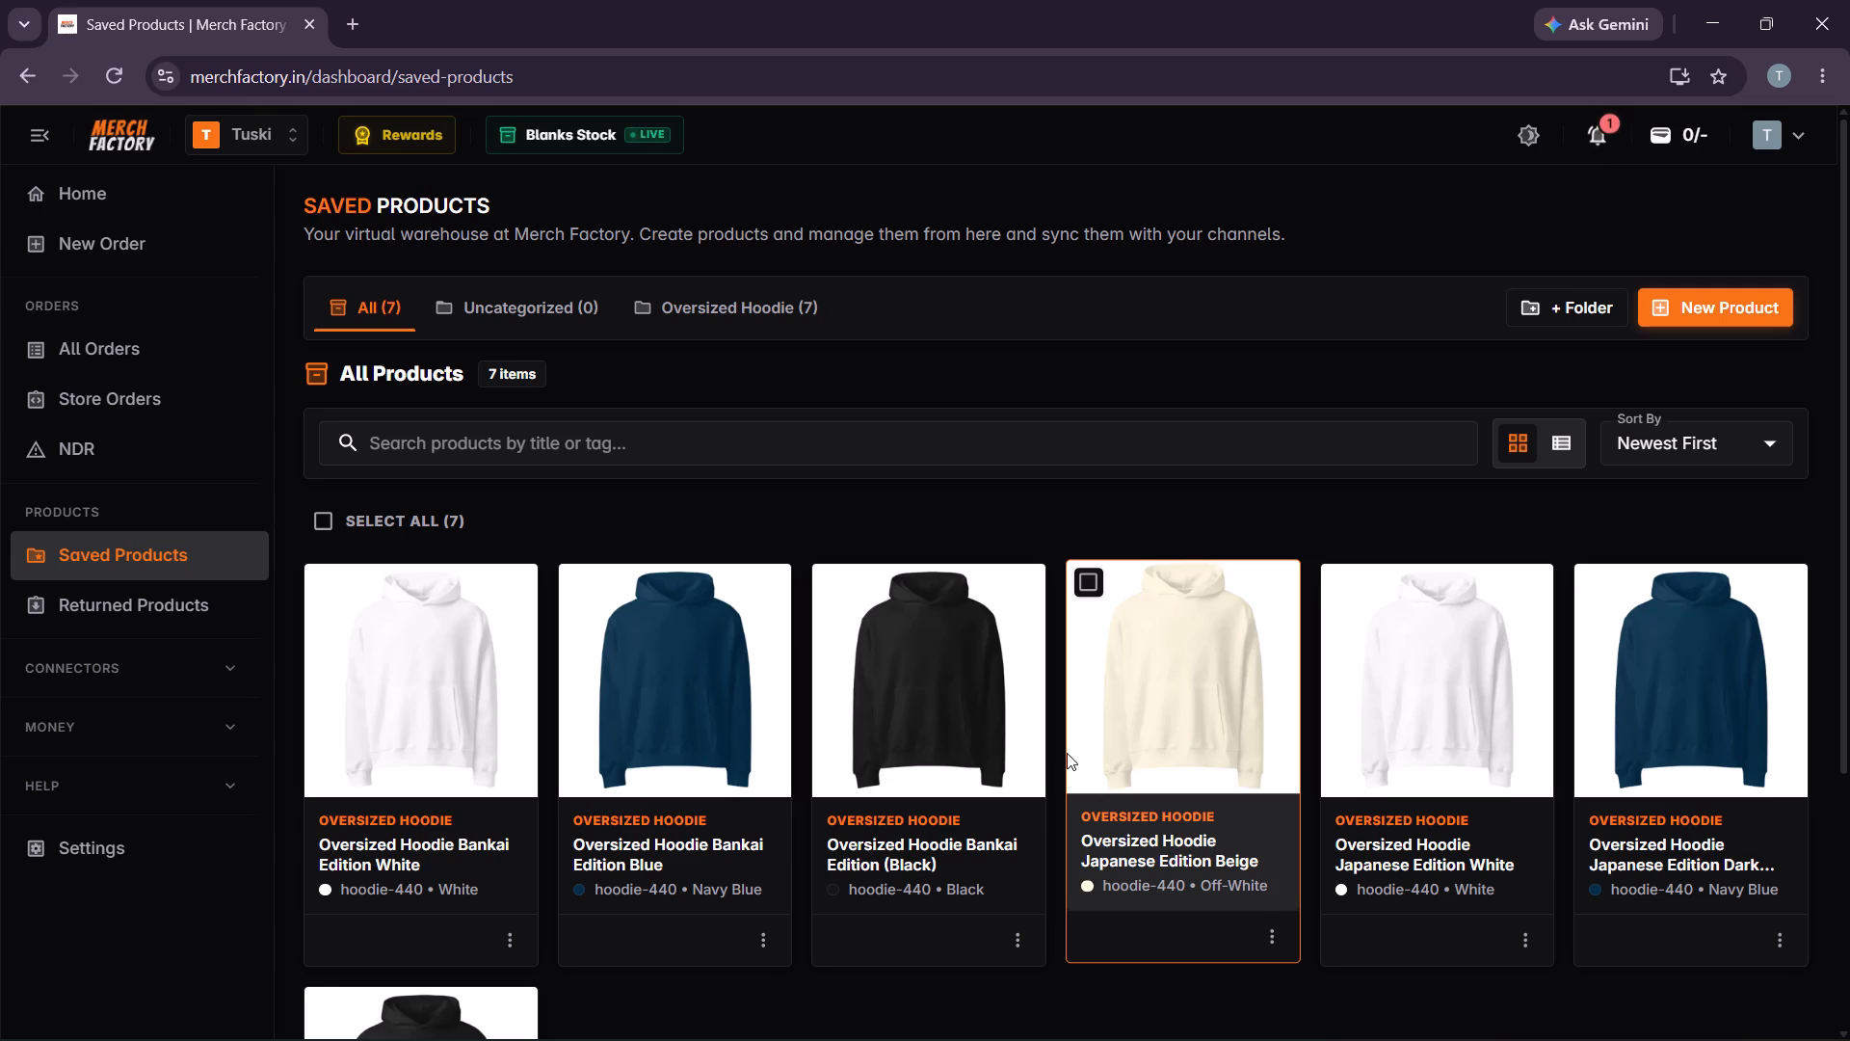
Start a new product design using the Men's 440 GSM Non-Zipper Hoodie.
left_click(1738, 306)
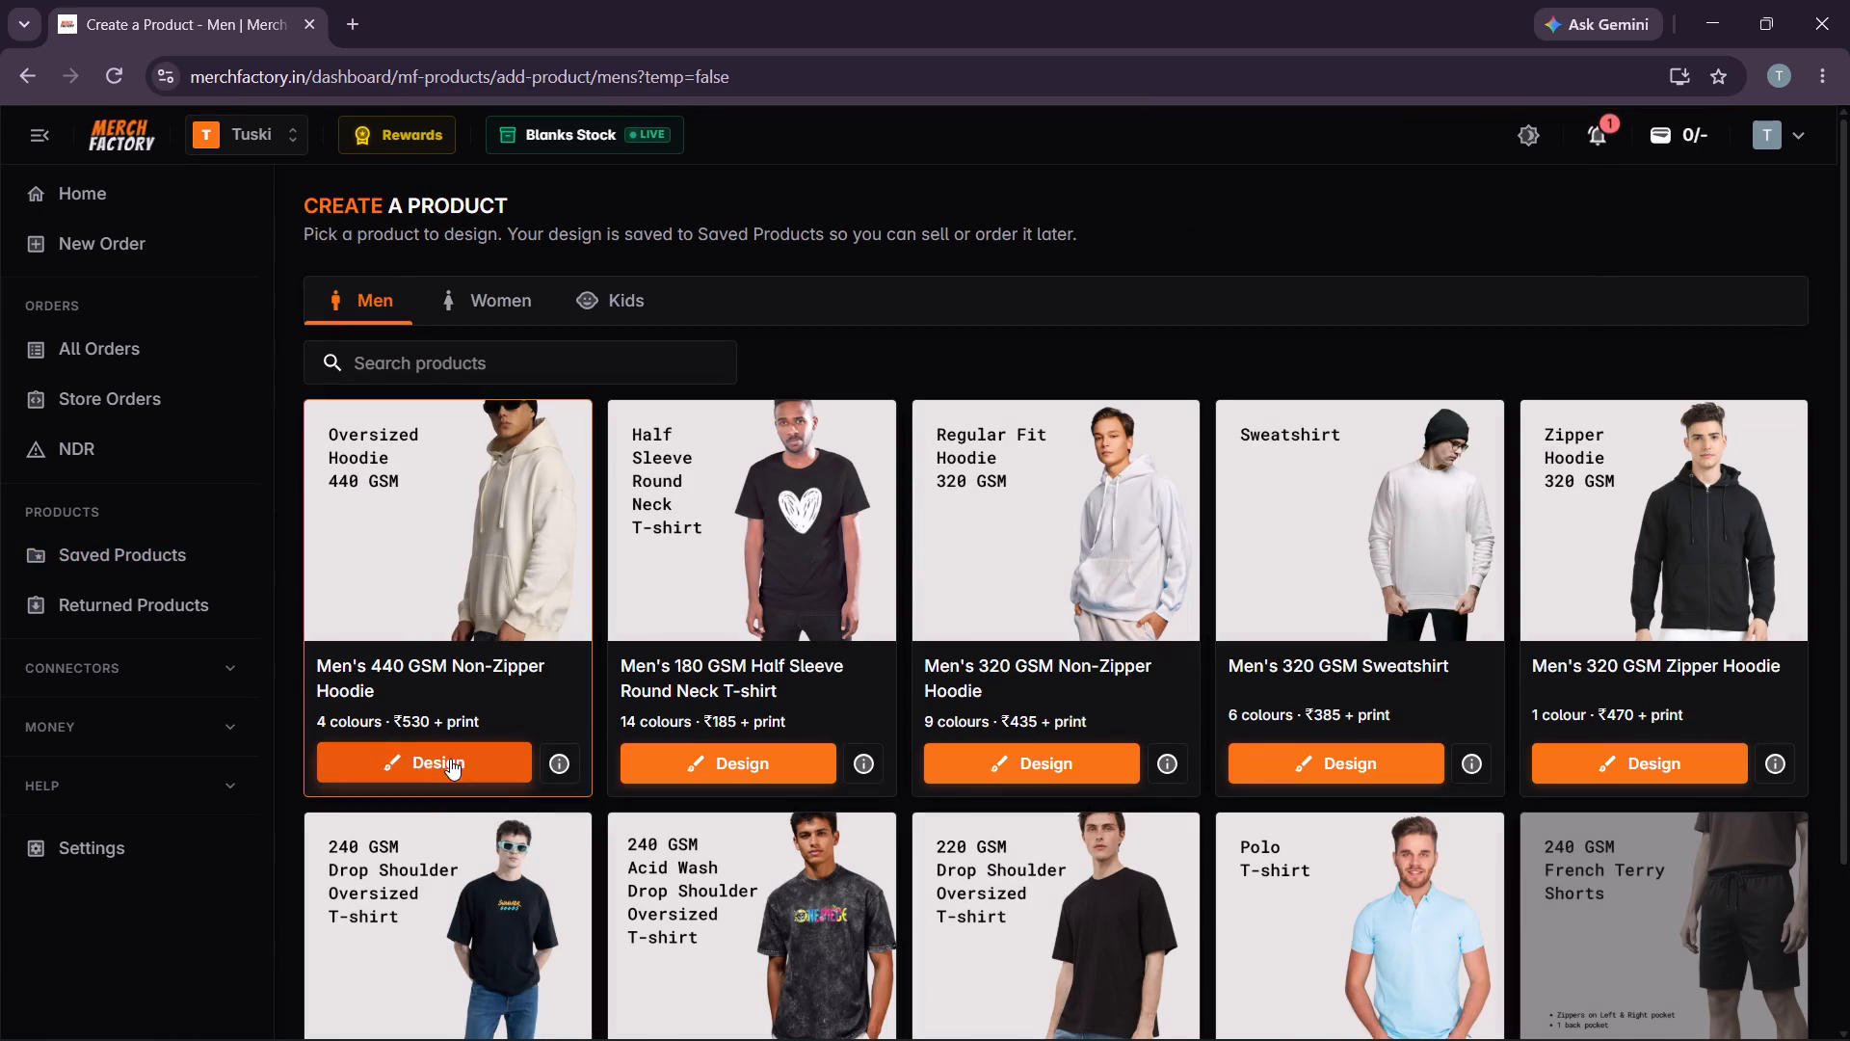
left_click(450, 759)
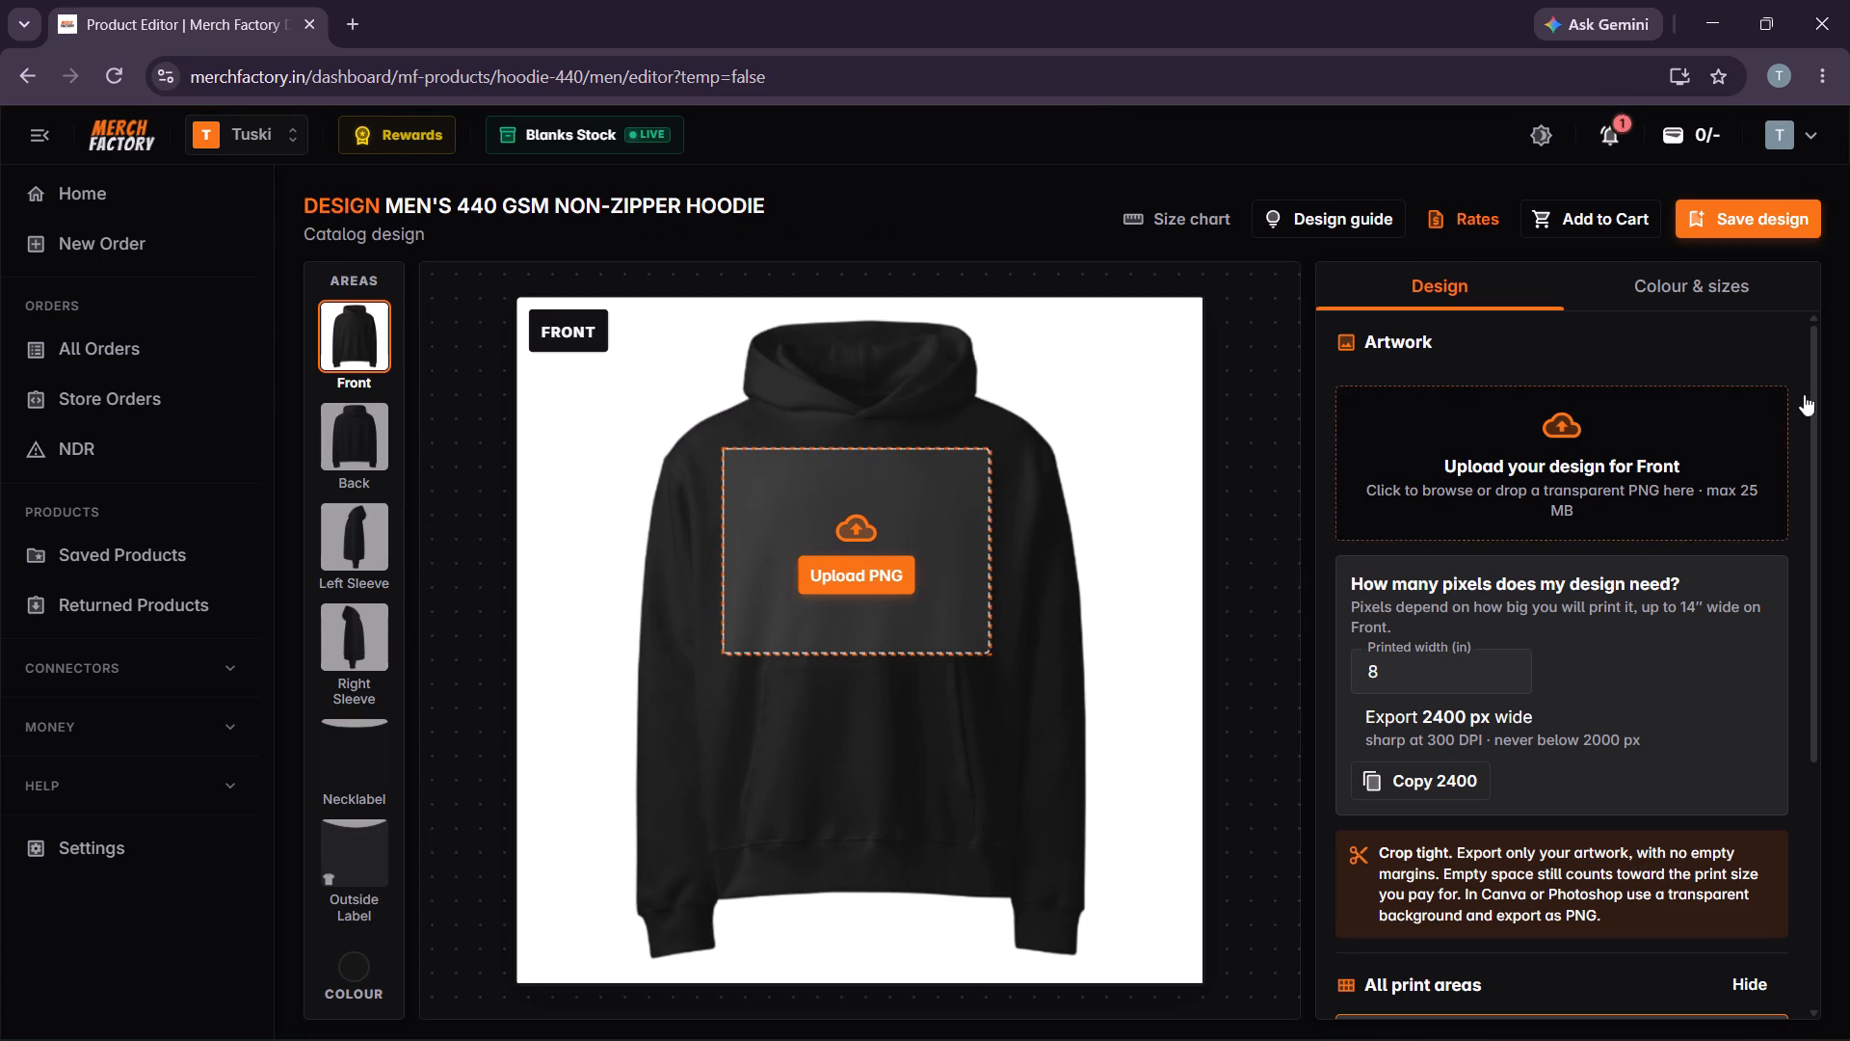
Set the garment colour to Off-White and return to the design settings.
left_click(1745, 264)
left_click(1507, 434)
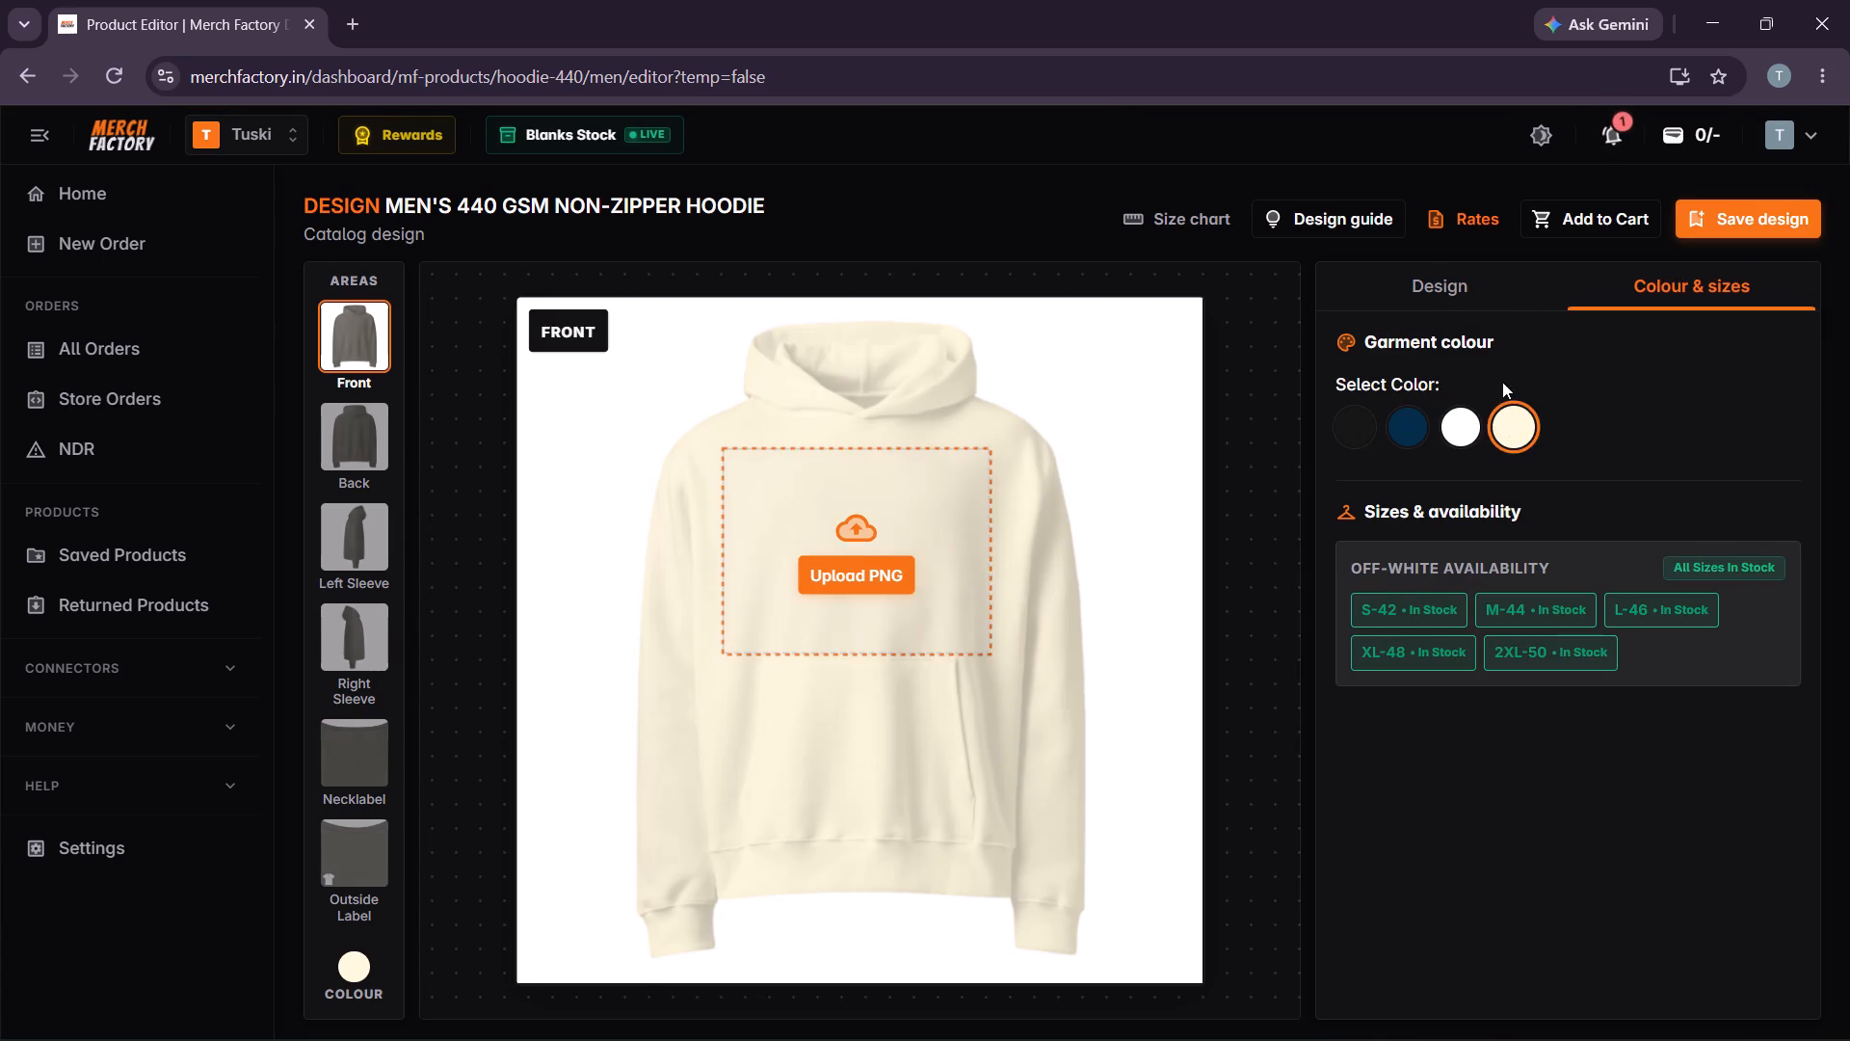
left_click(1457, 266)
Upload the Bankai(Black) PNG from the Quote Print Resized folder to the Back area.
left_click(377, 414)
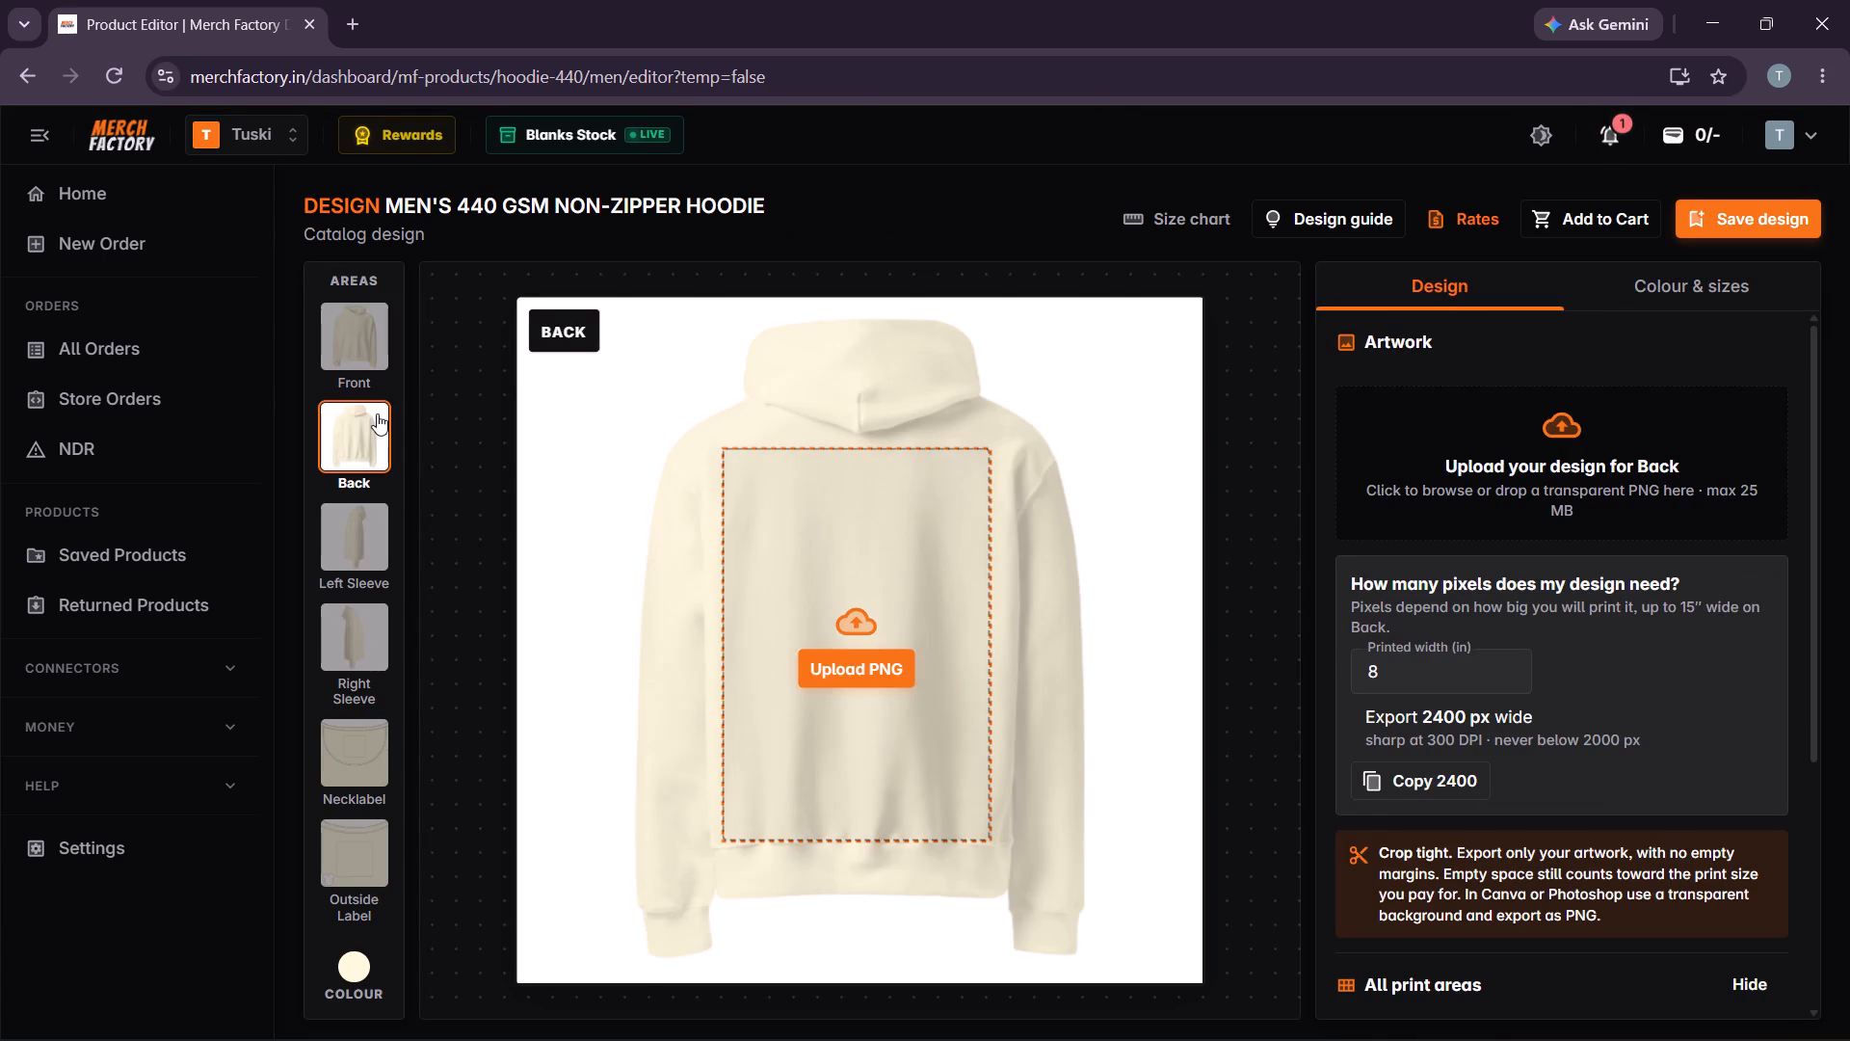
left_click(853, 654)
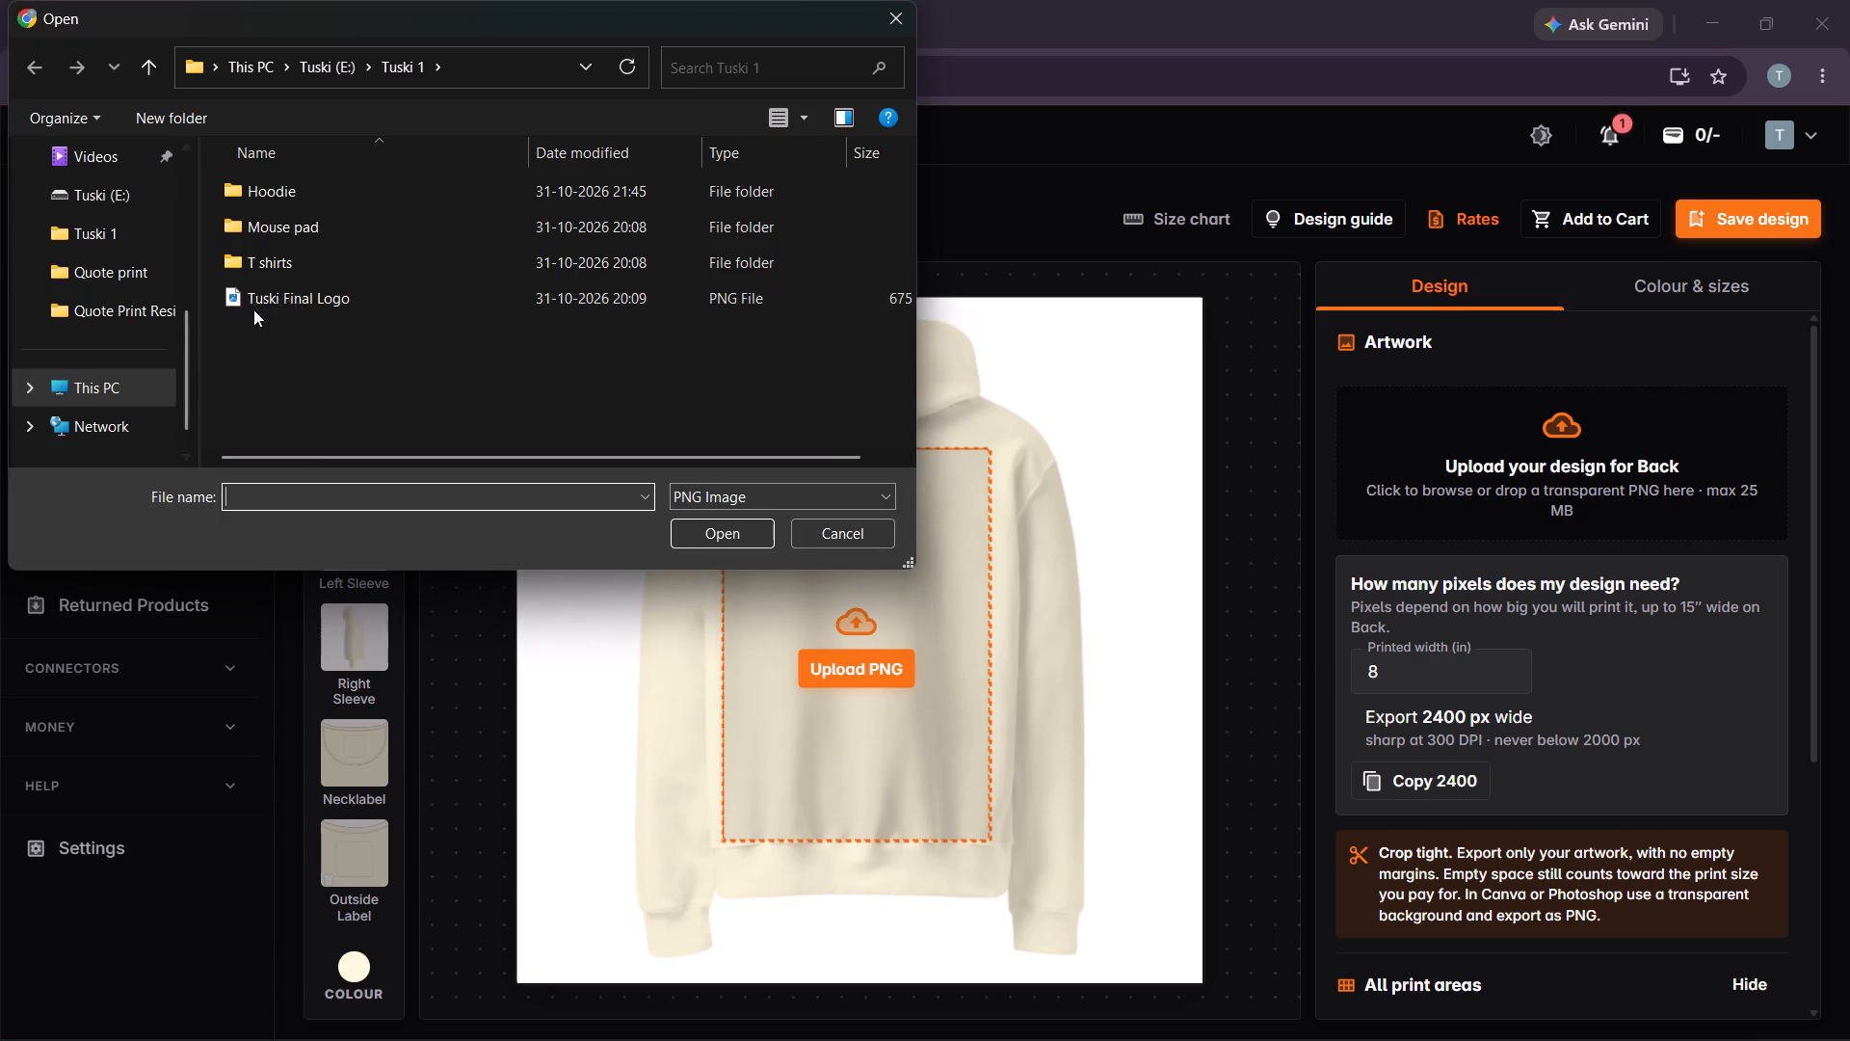
left_click(141, 306)
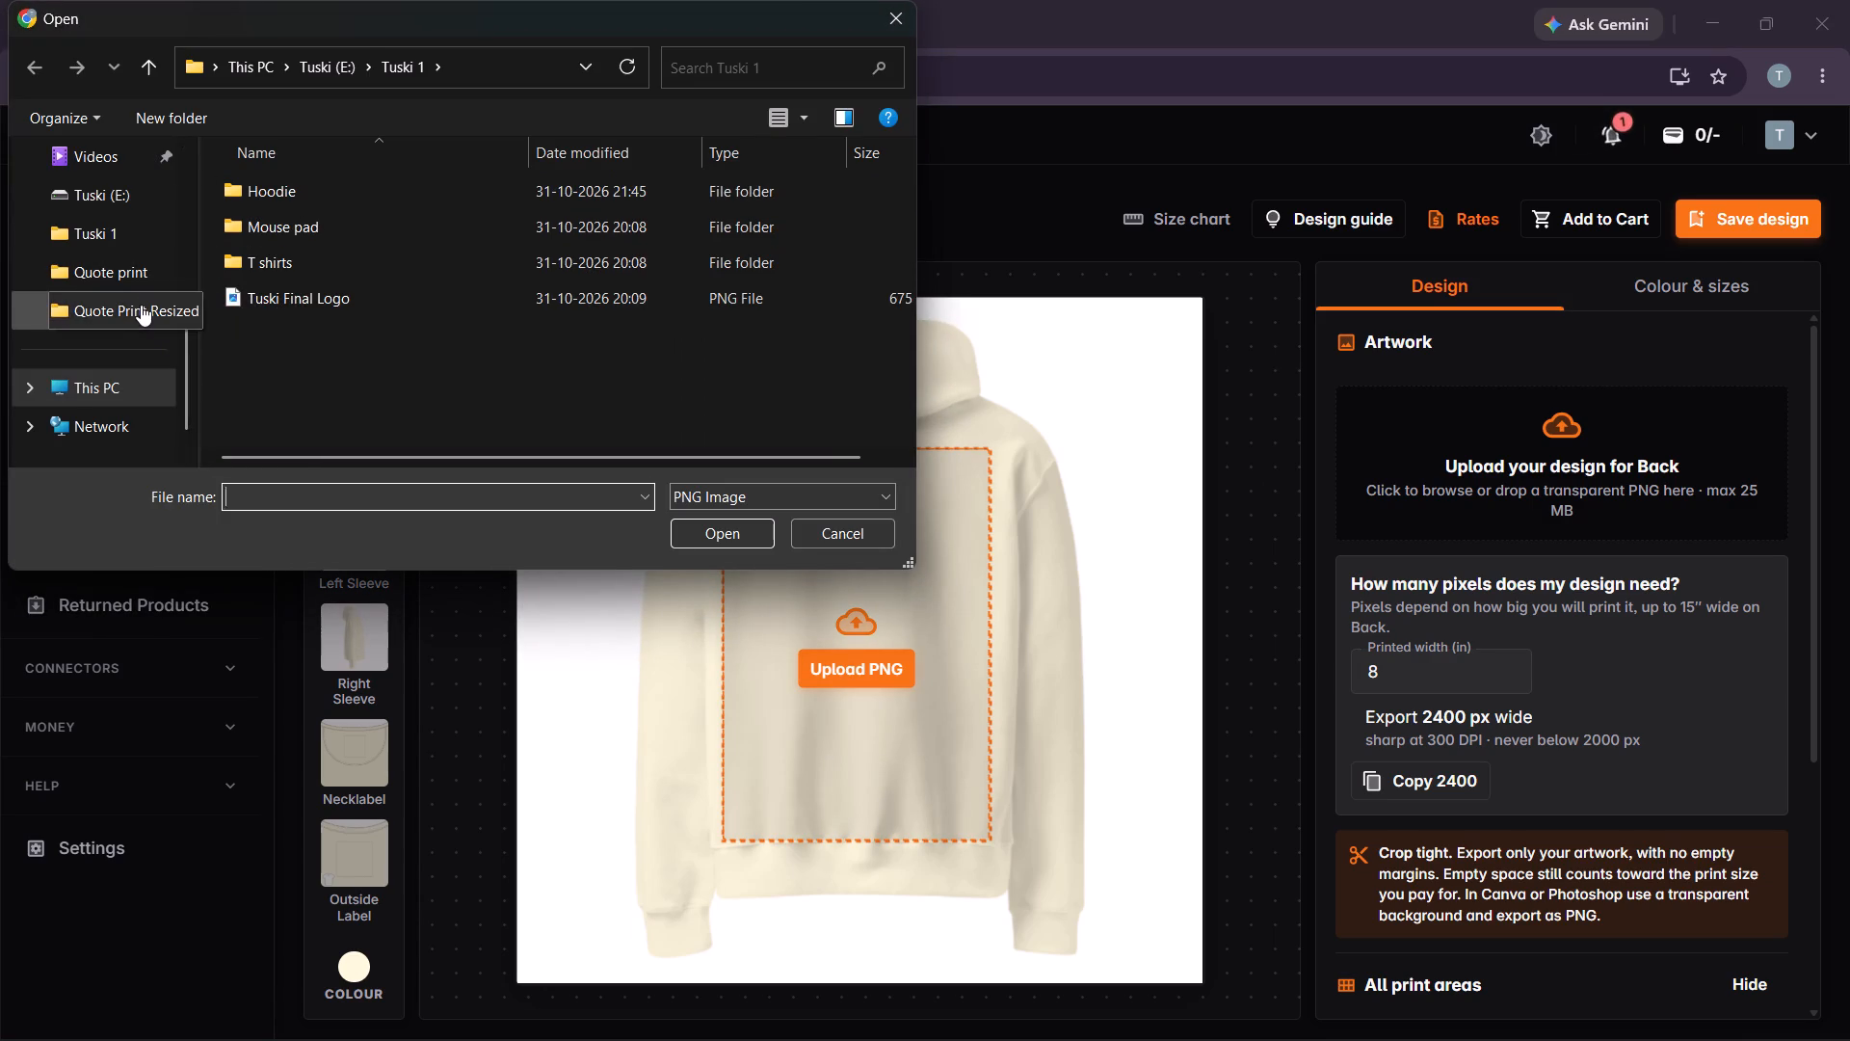
left_click(554, 227)
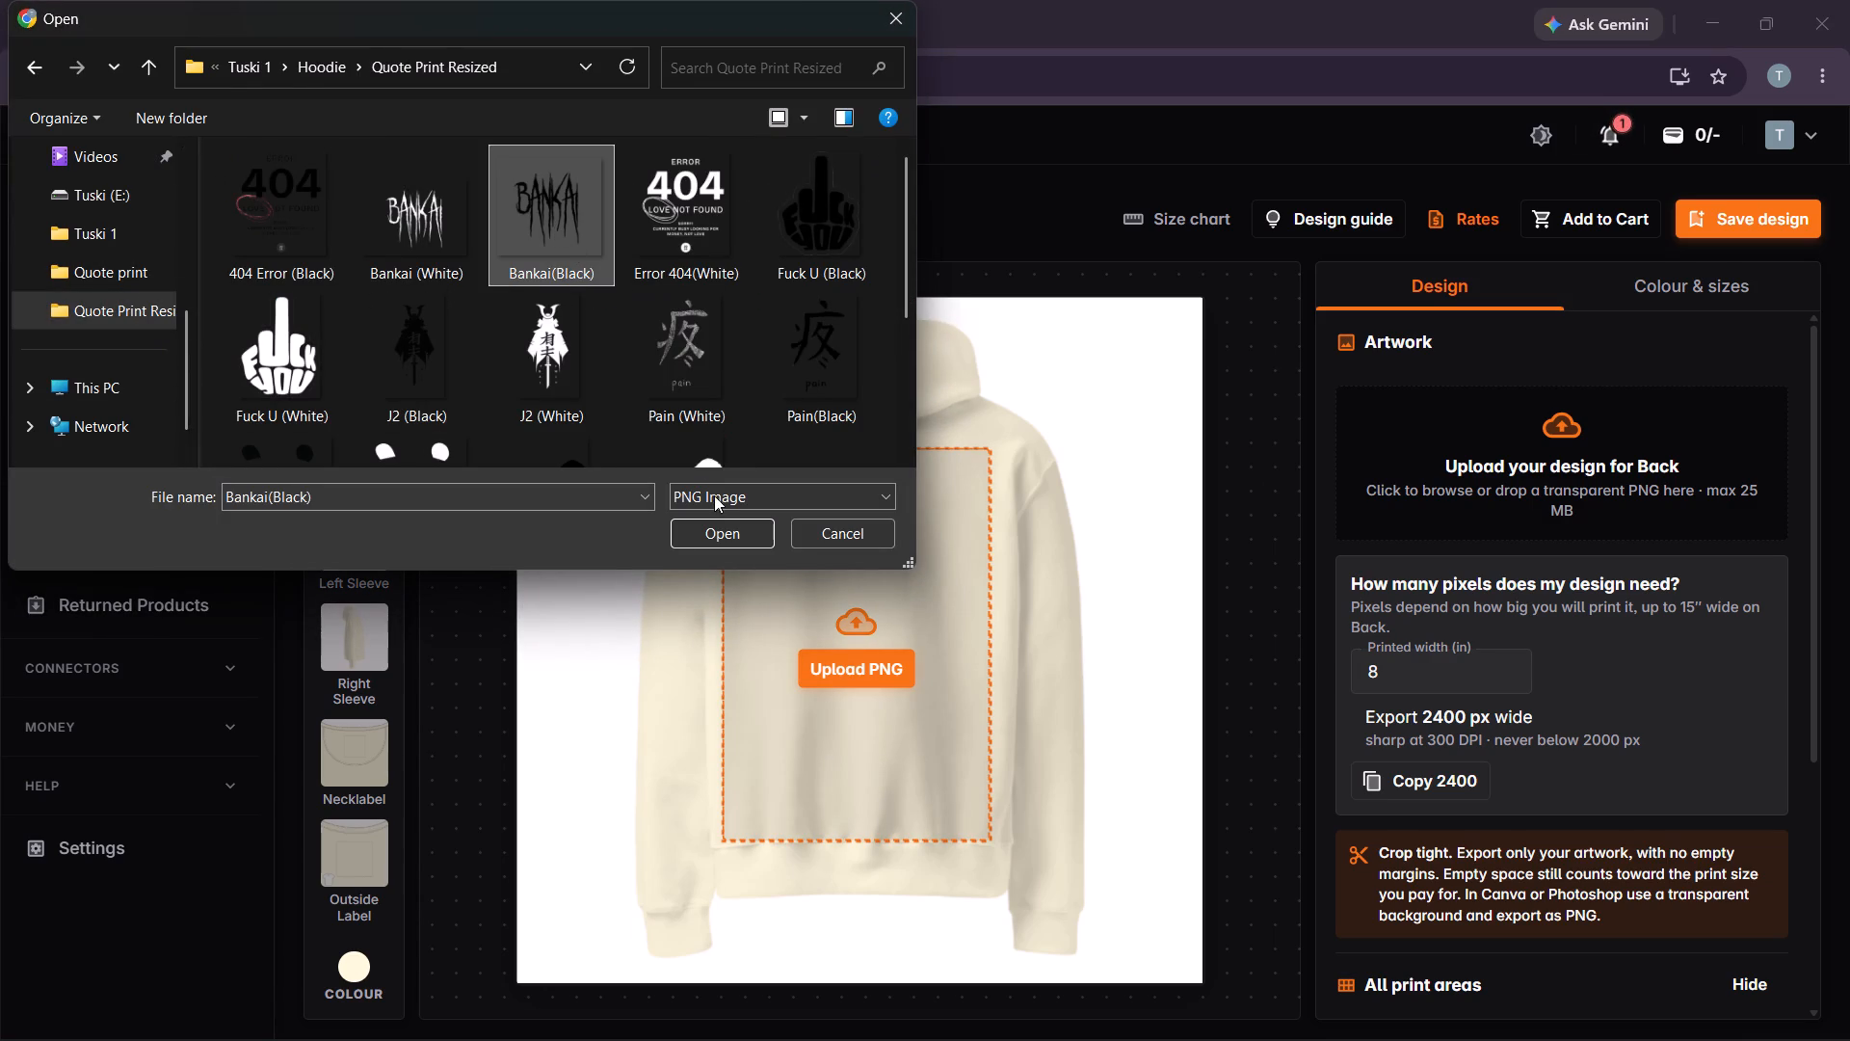
left_click(722, 514)
left_click(722, 526)
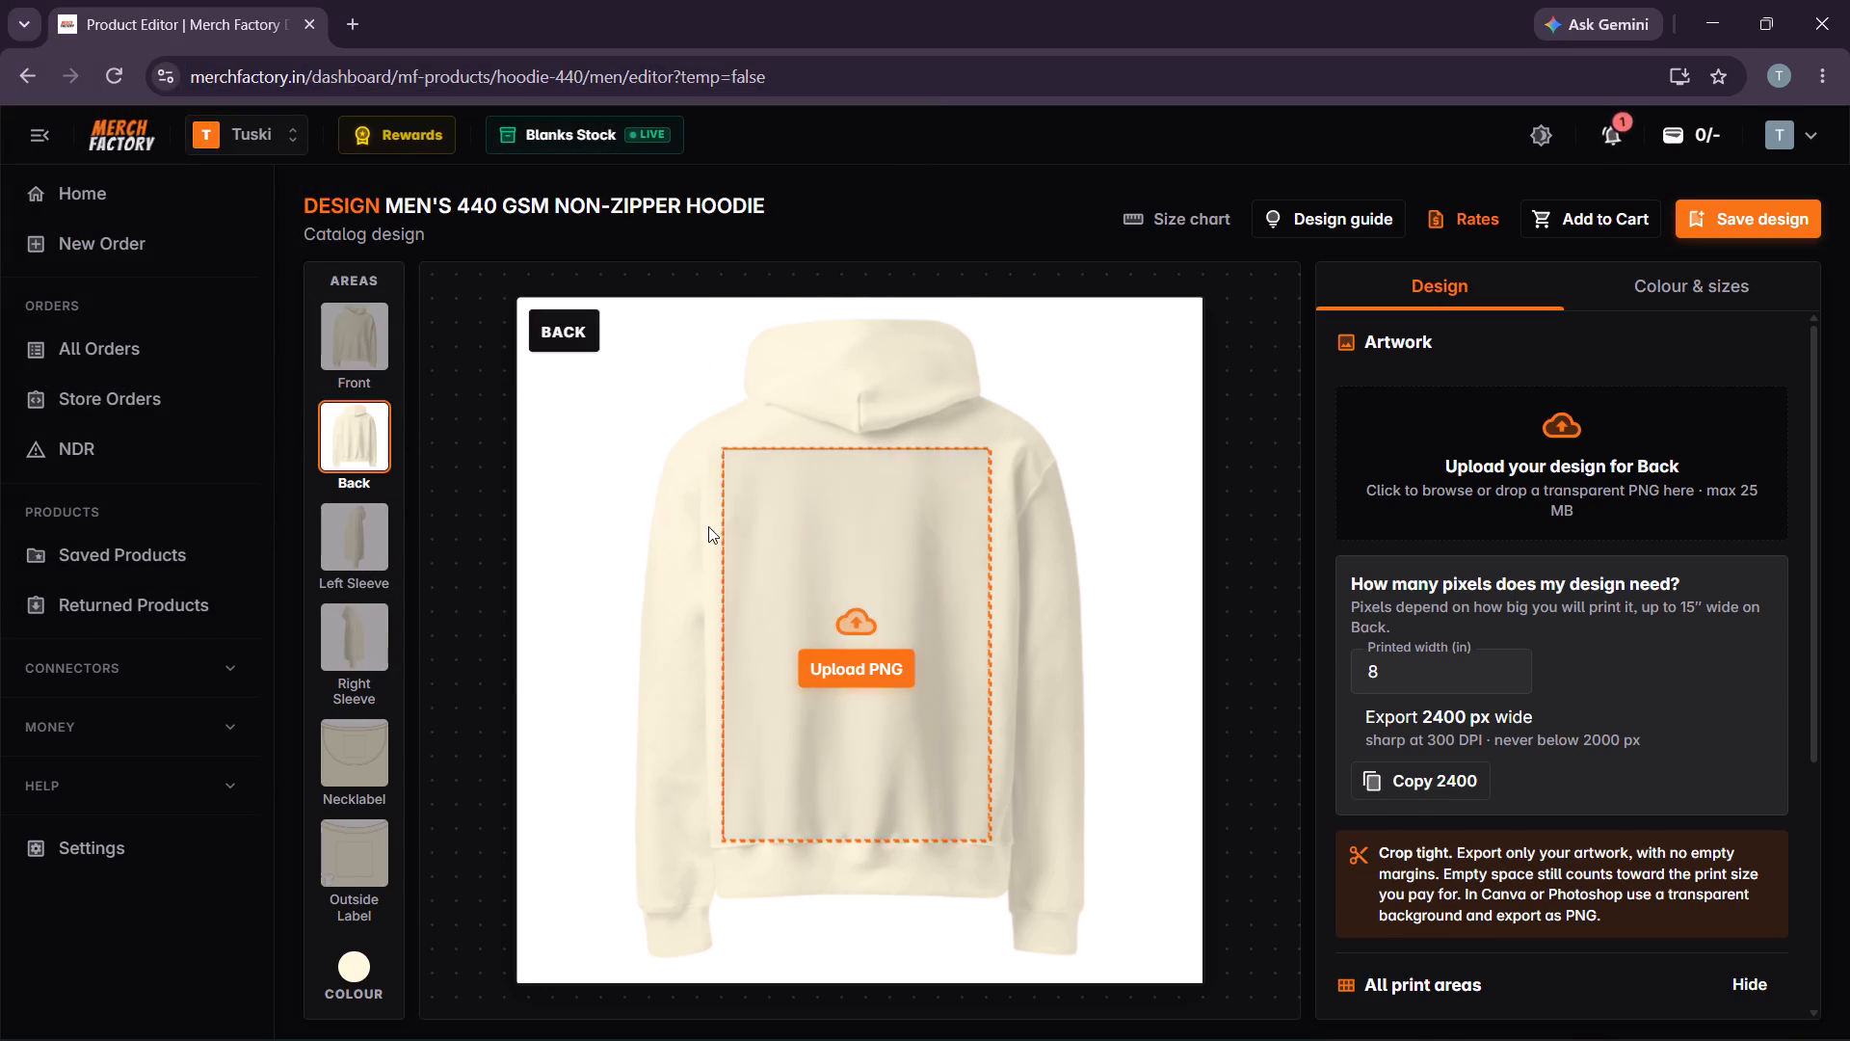
Scale the black Bankai print on the back down to about 12.6 × 11.8 inches, shifting it toward the centre.
left_click_drag(995, 766, 993, 762)
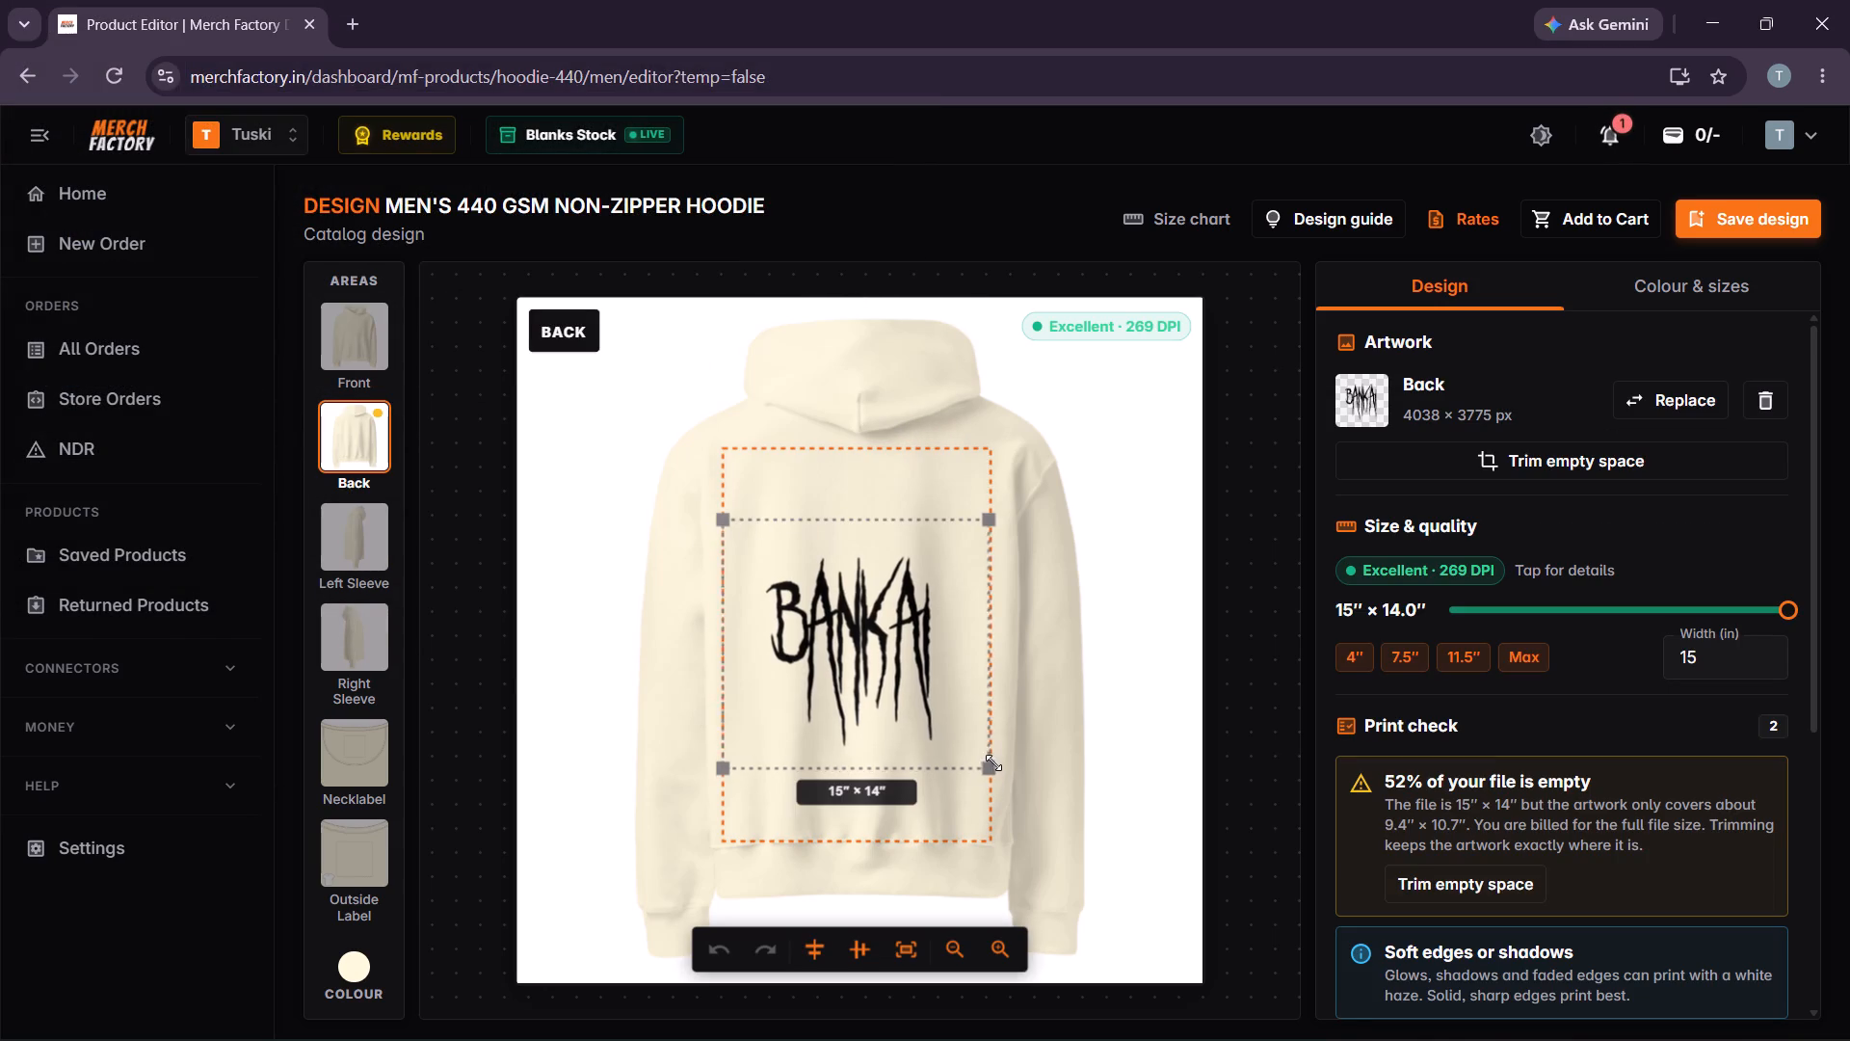
left_click_drag(993, 762, 973, 736)
left_click(889, 702)
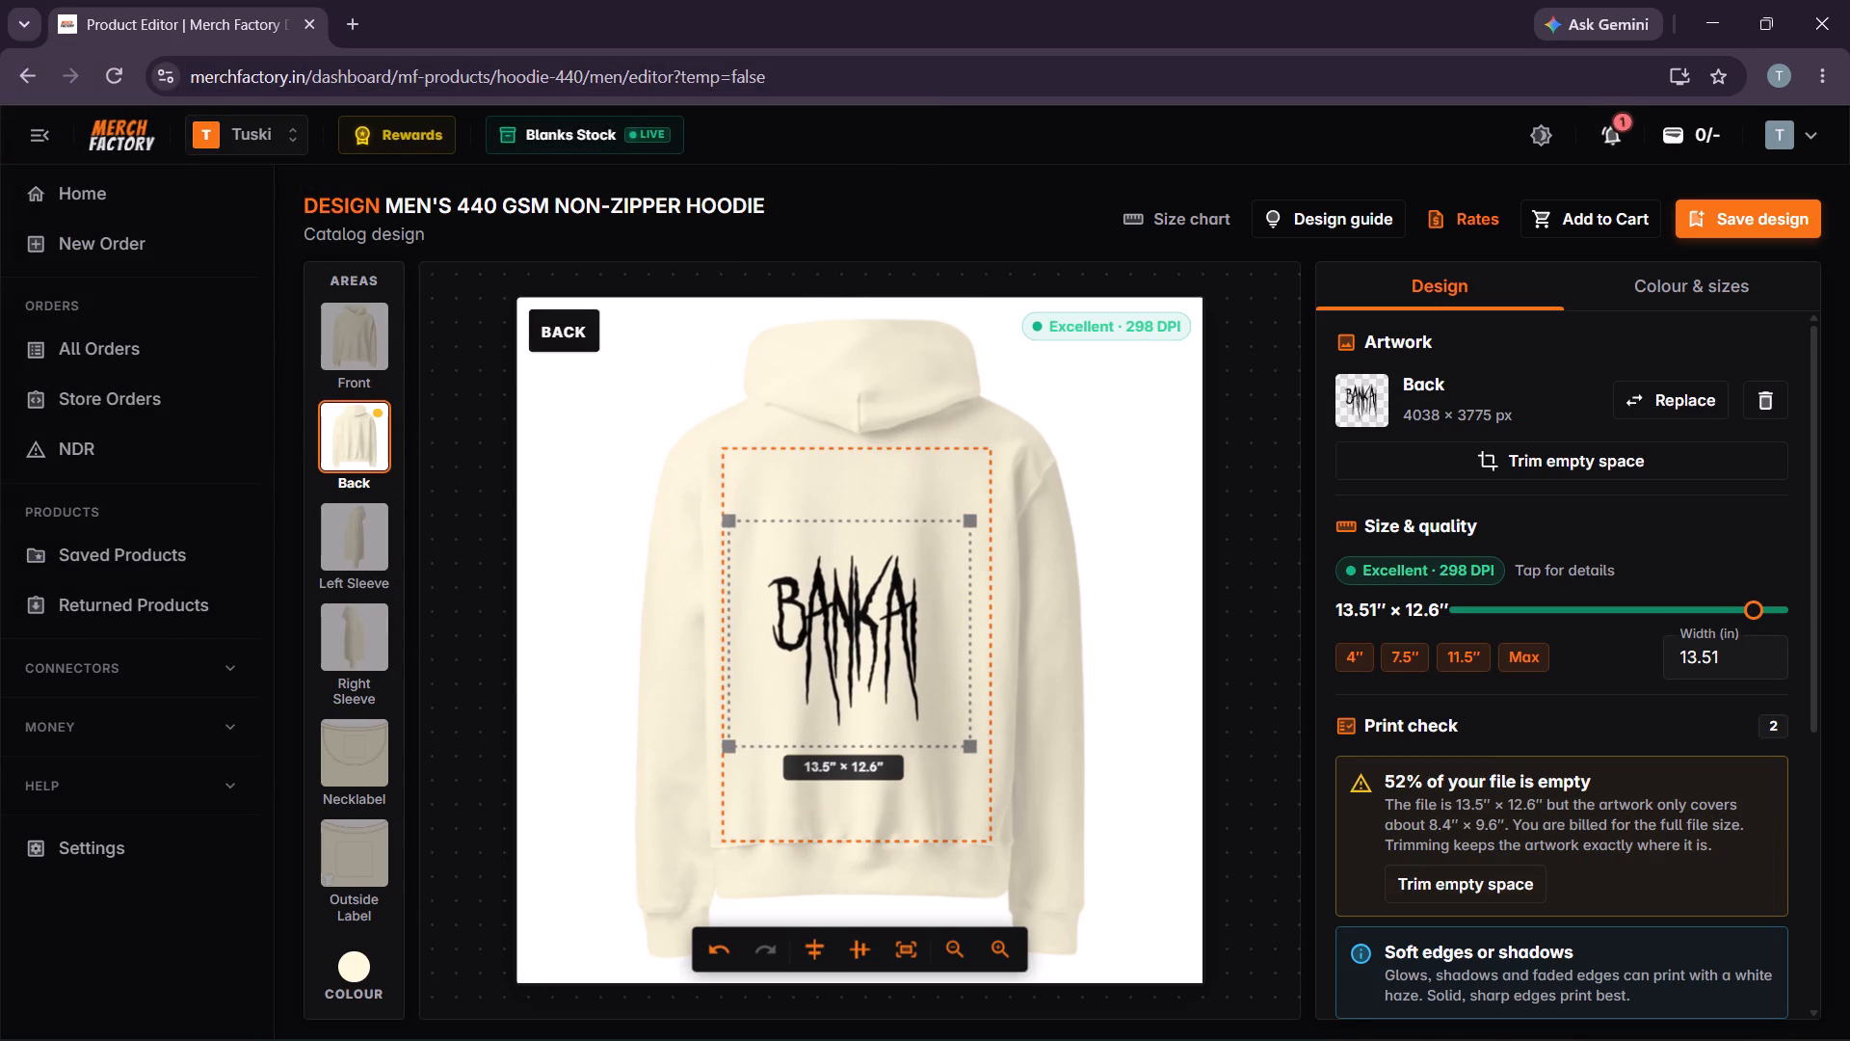
left_click_drag(974, 747, 961, 720)
left_click_drag(814, 646, 823, 648)
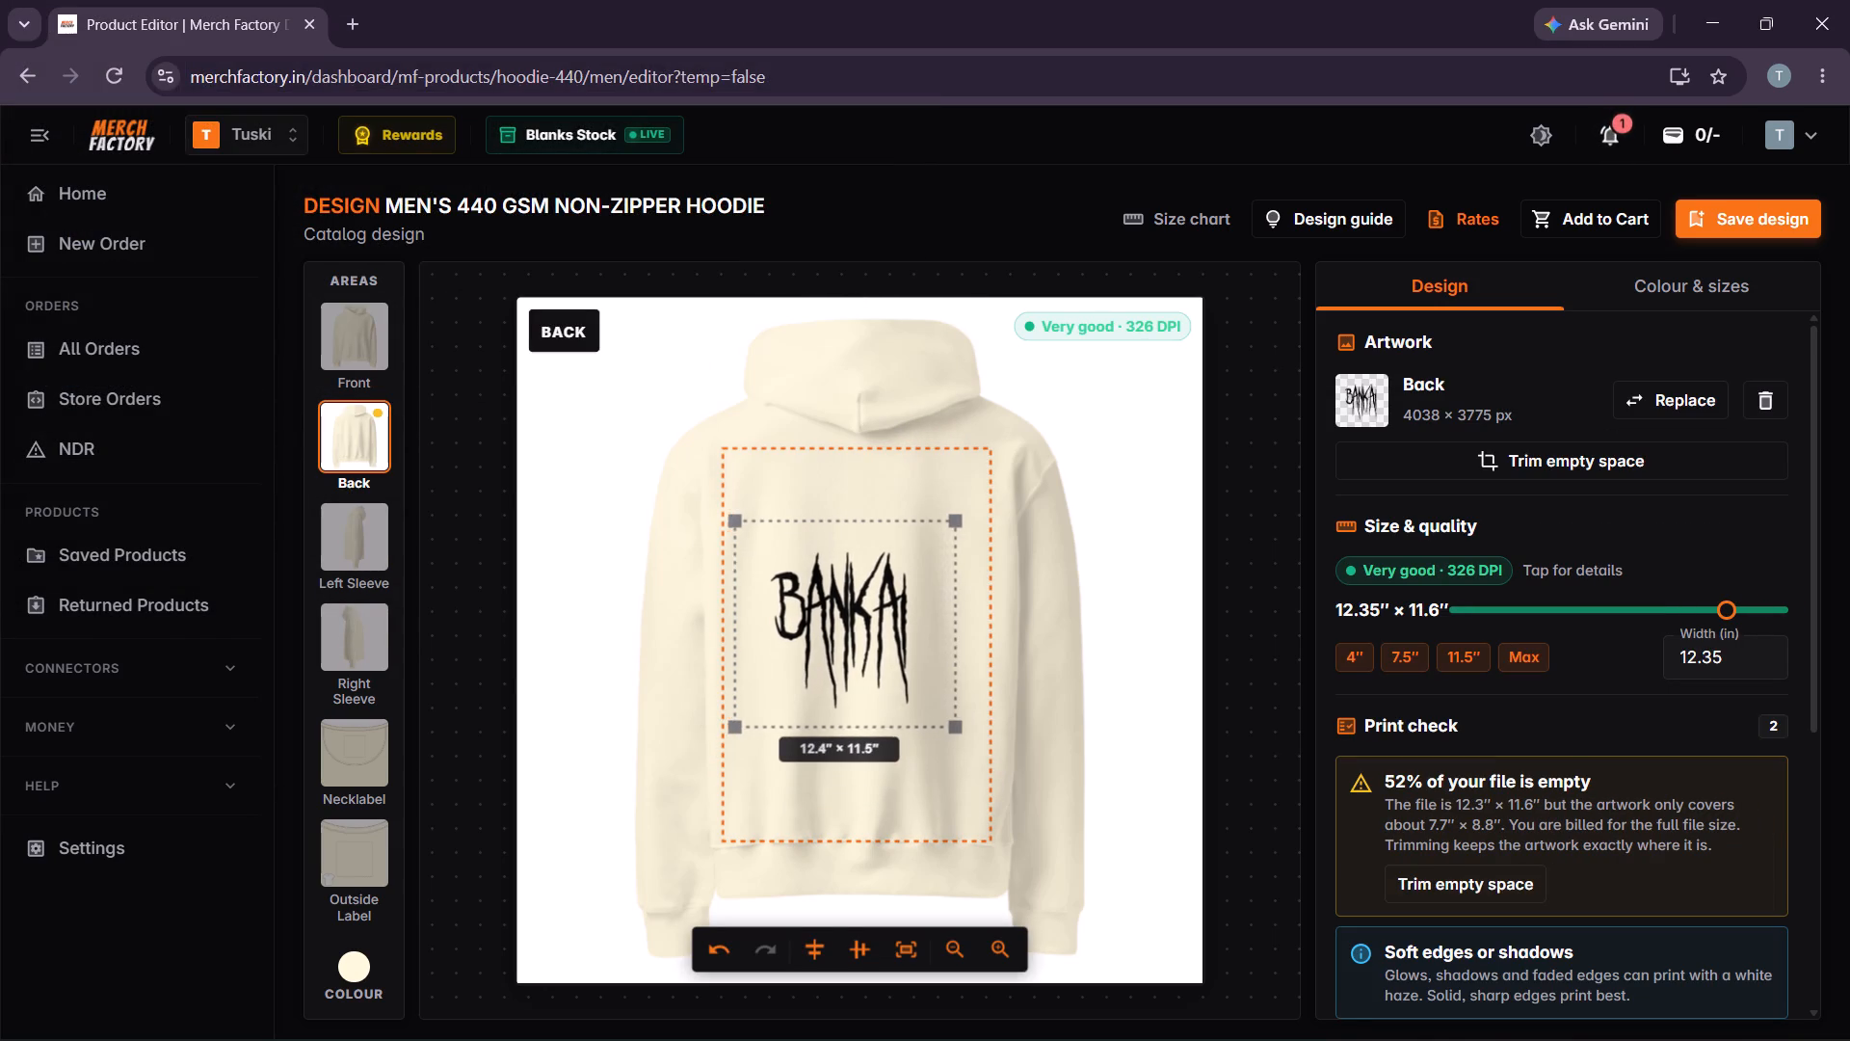
left_click_drag(823, 648, 826, 650)
left_click(974, 729)
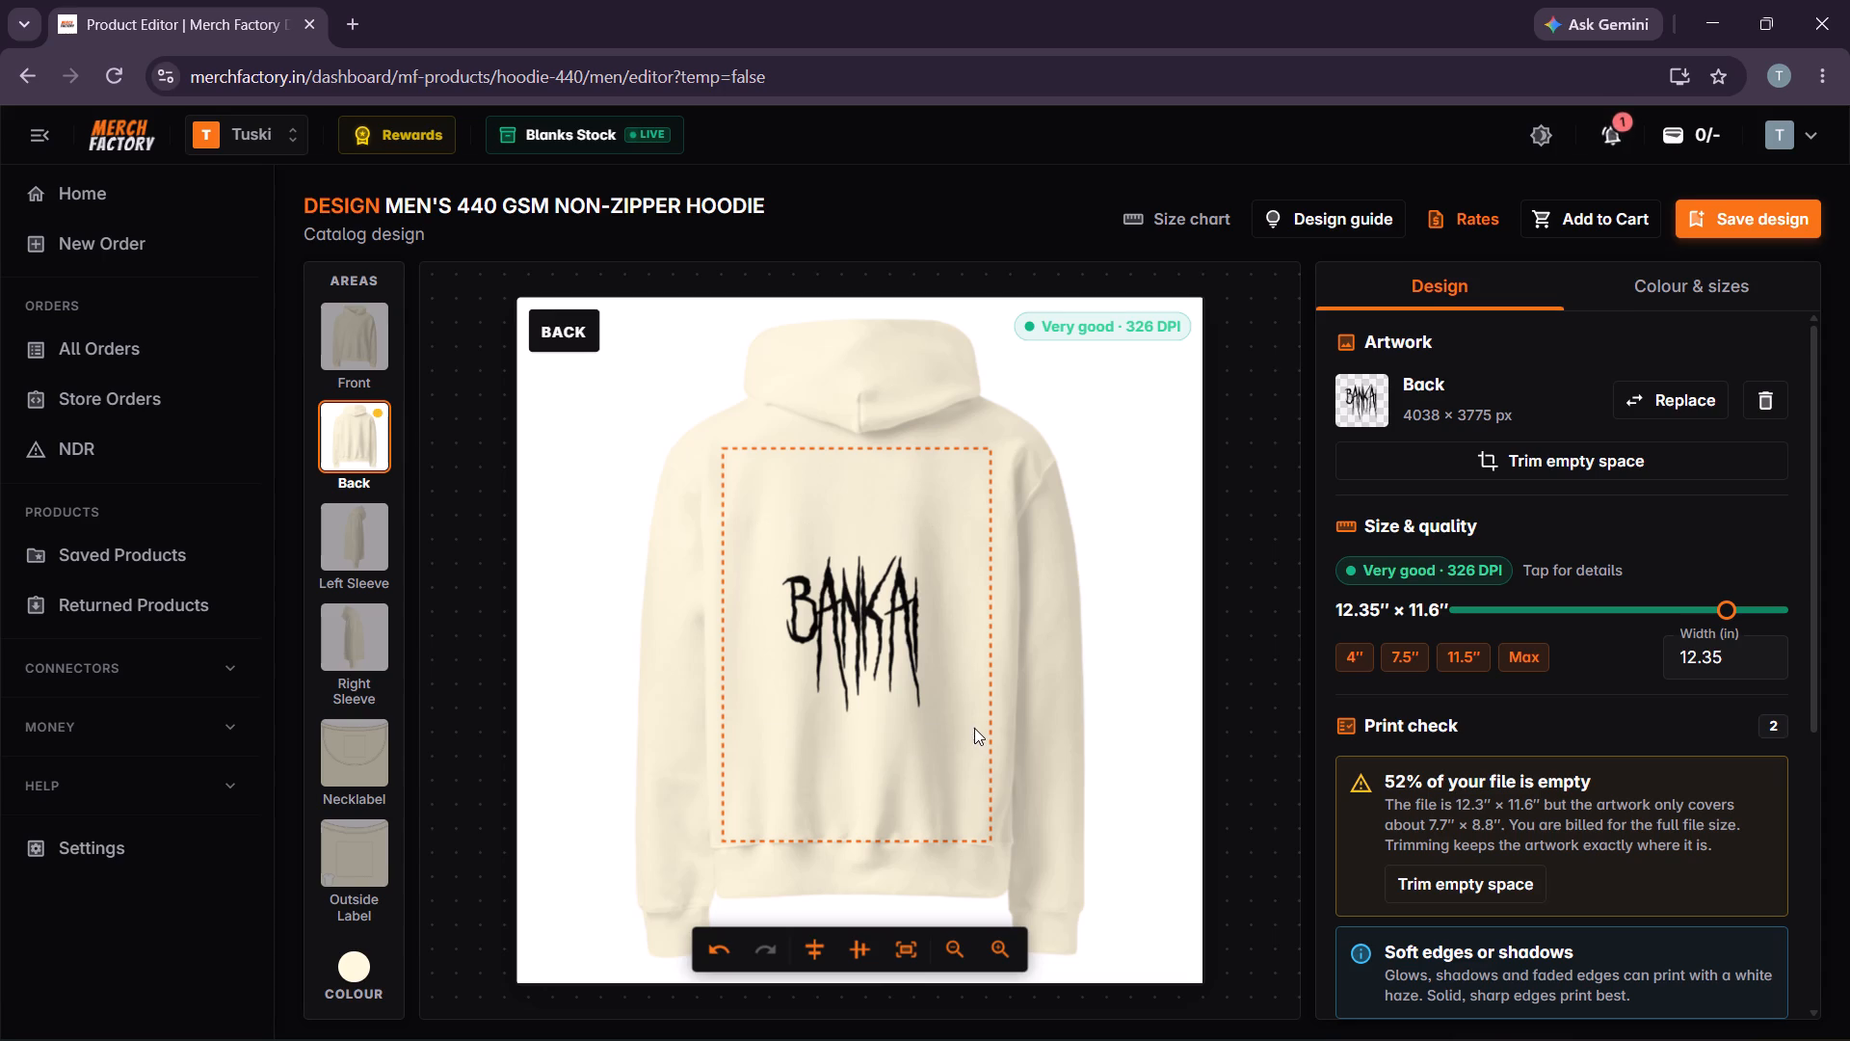
left_click(923, 684)
left_click(969, 730)
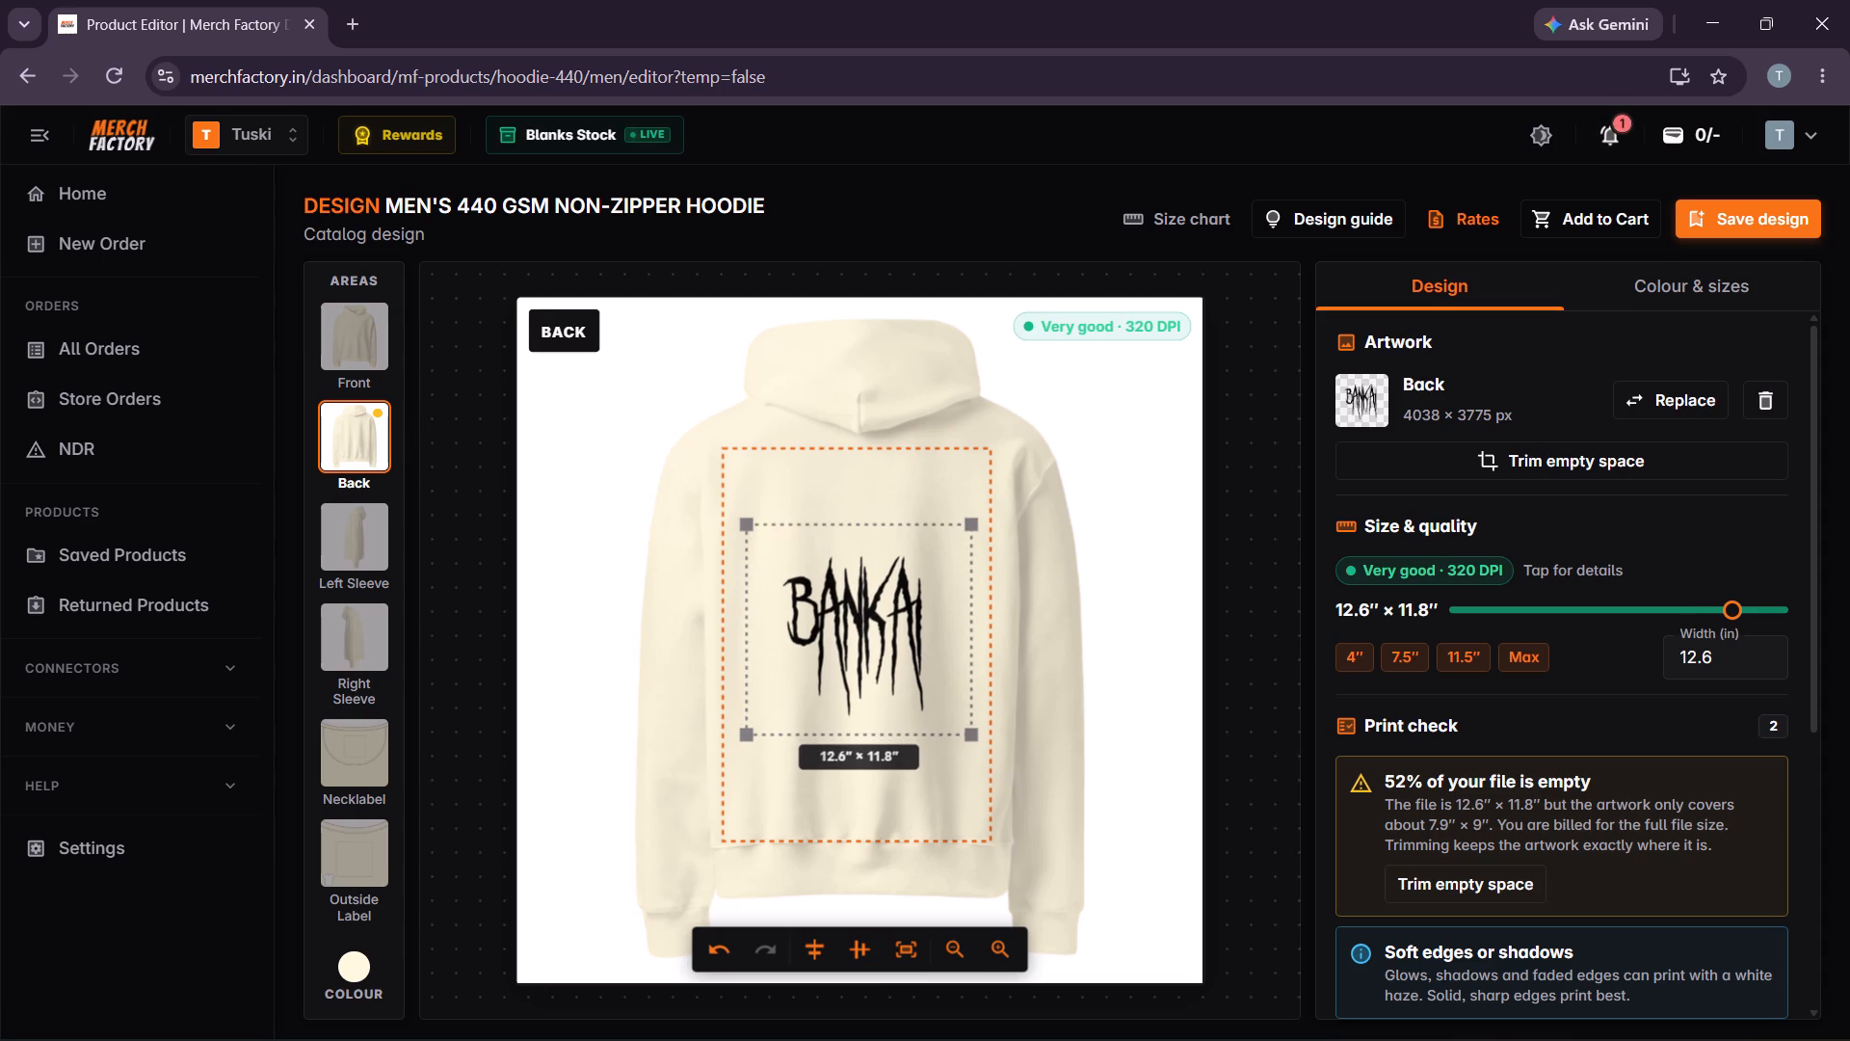
Align the Bankai print with the vertical centre line of the back print area.
left_click(831, 648)
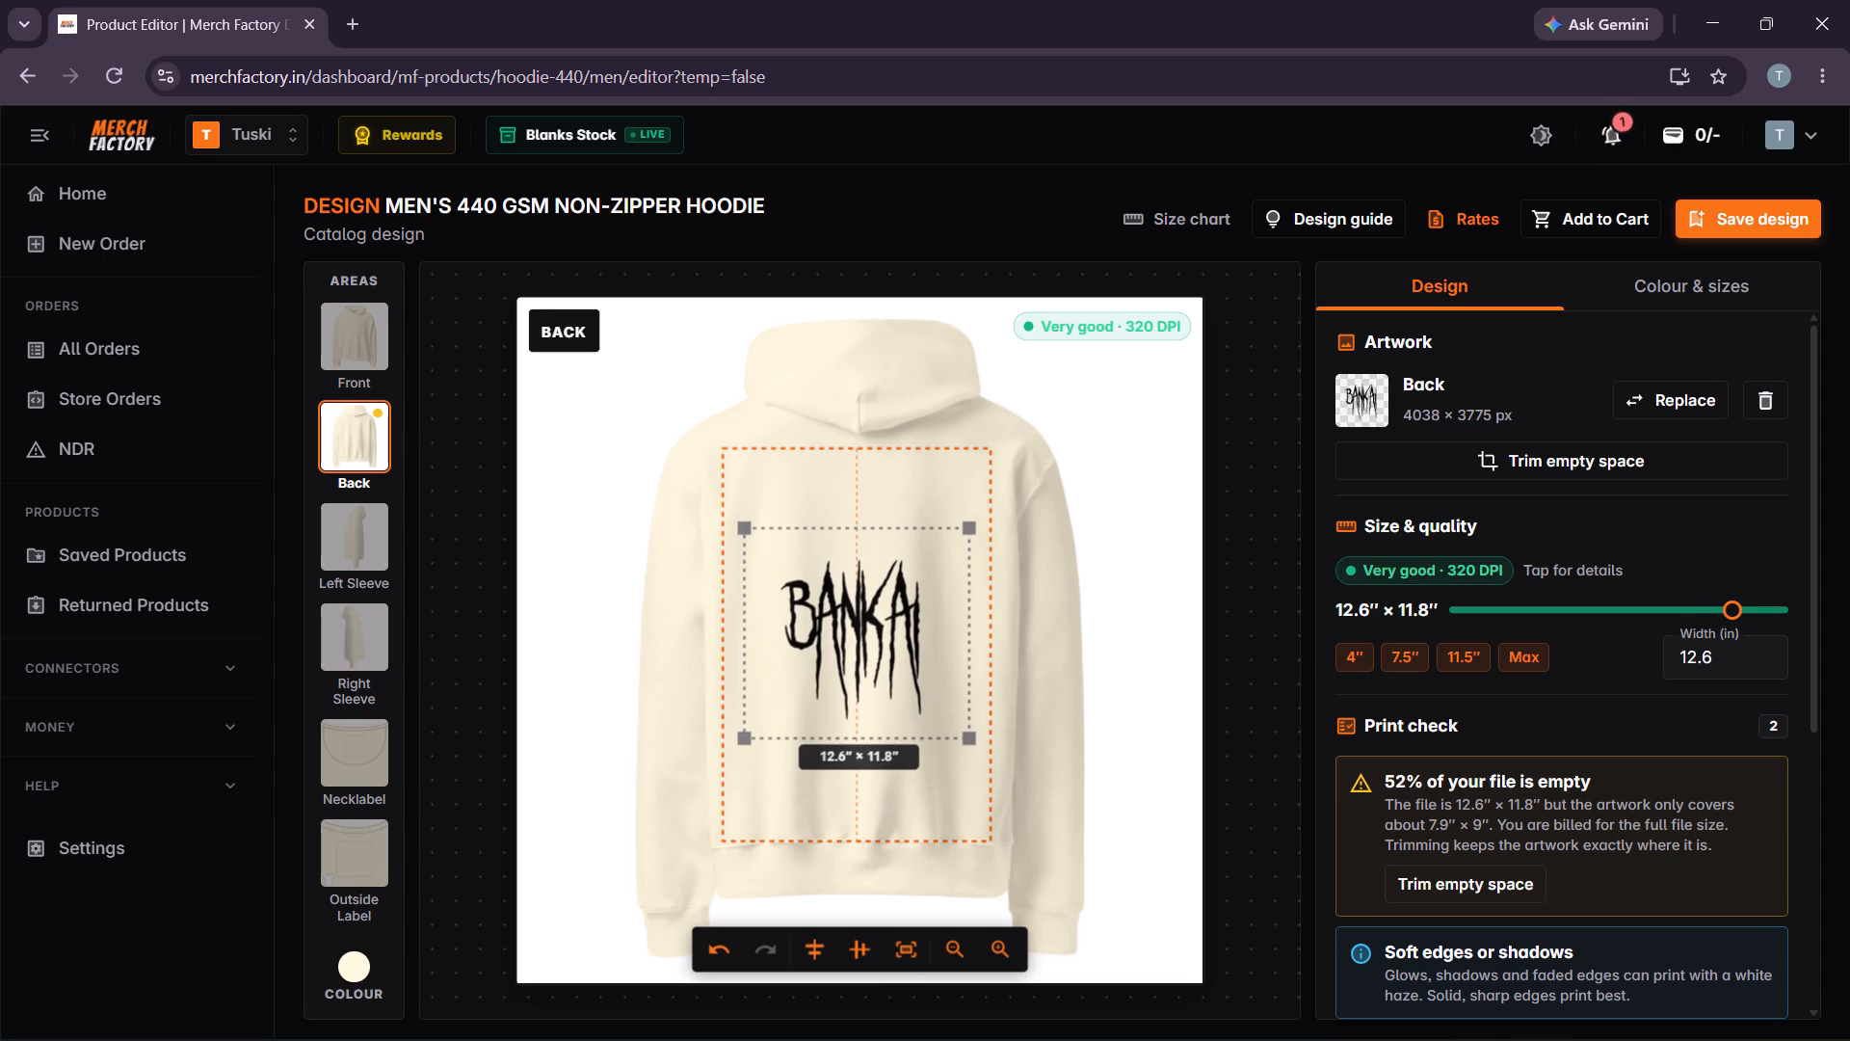
left_click(1080, 759)
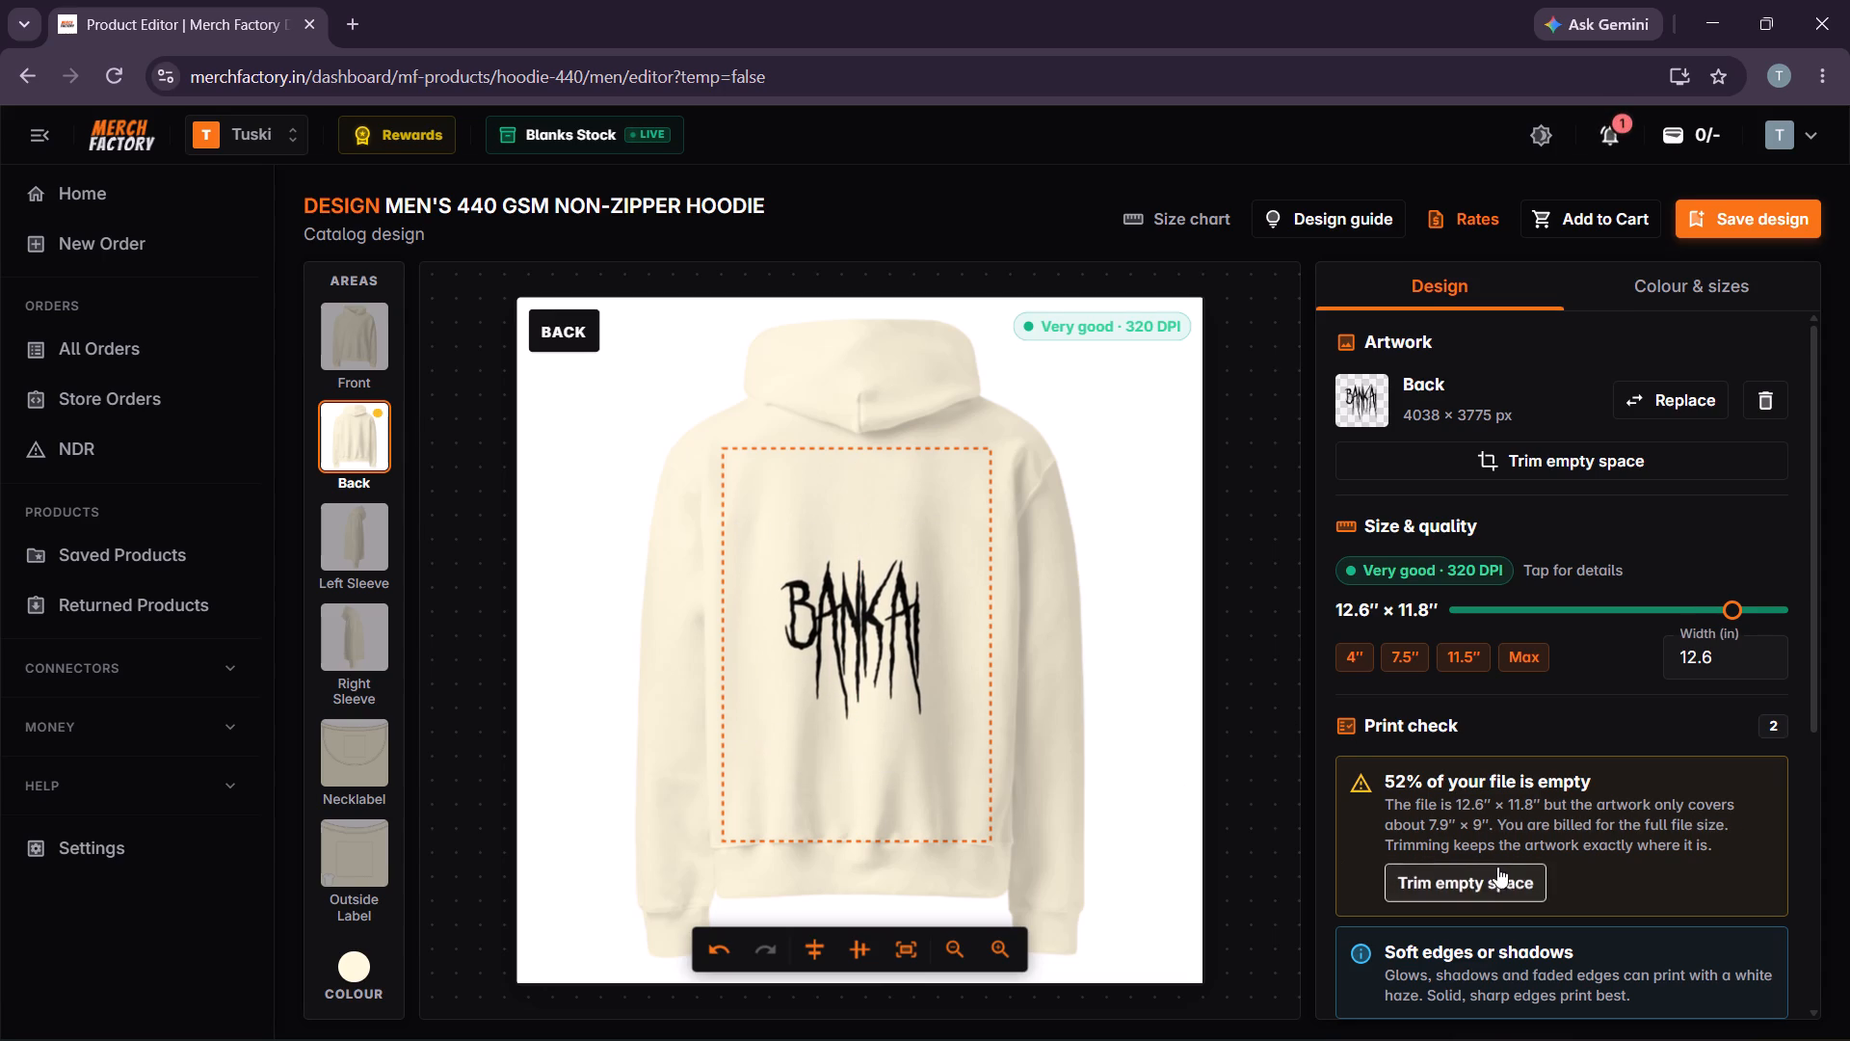
Trim the empty space around the Bankai print on the Back area.
left_click(1485, 873)
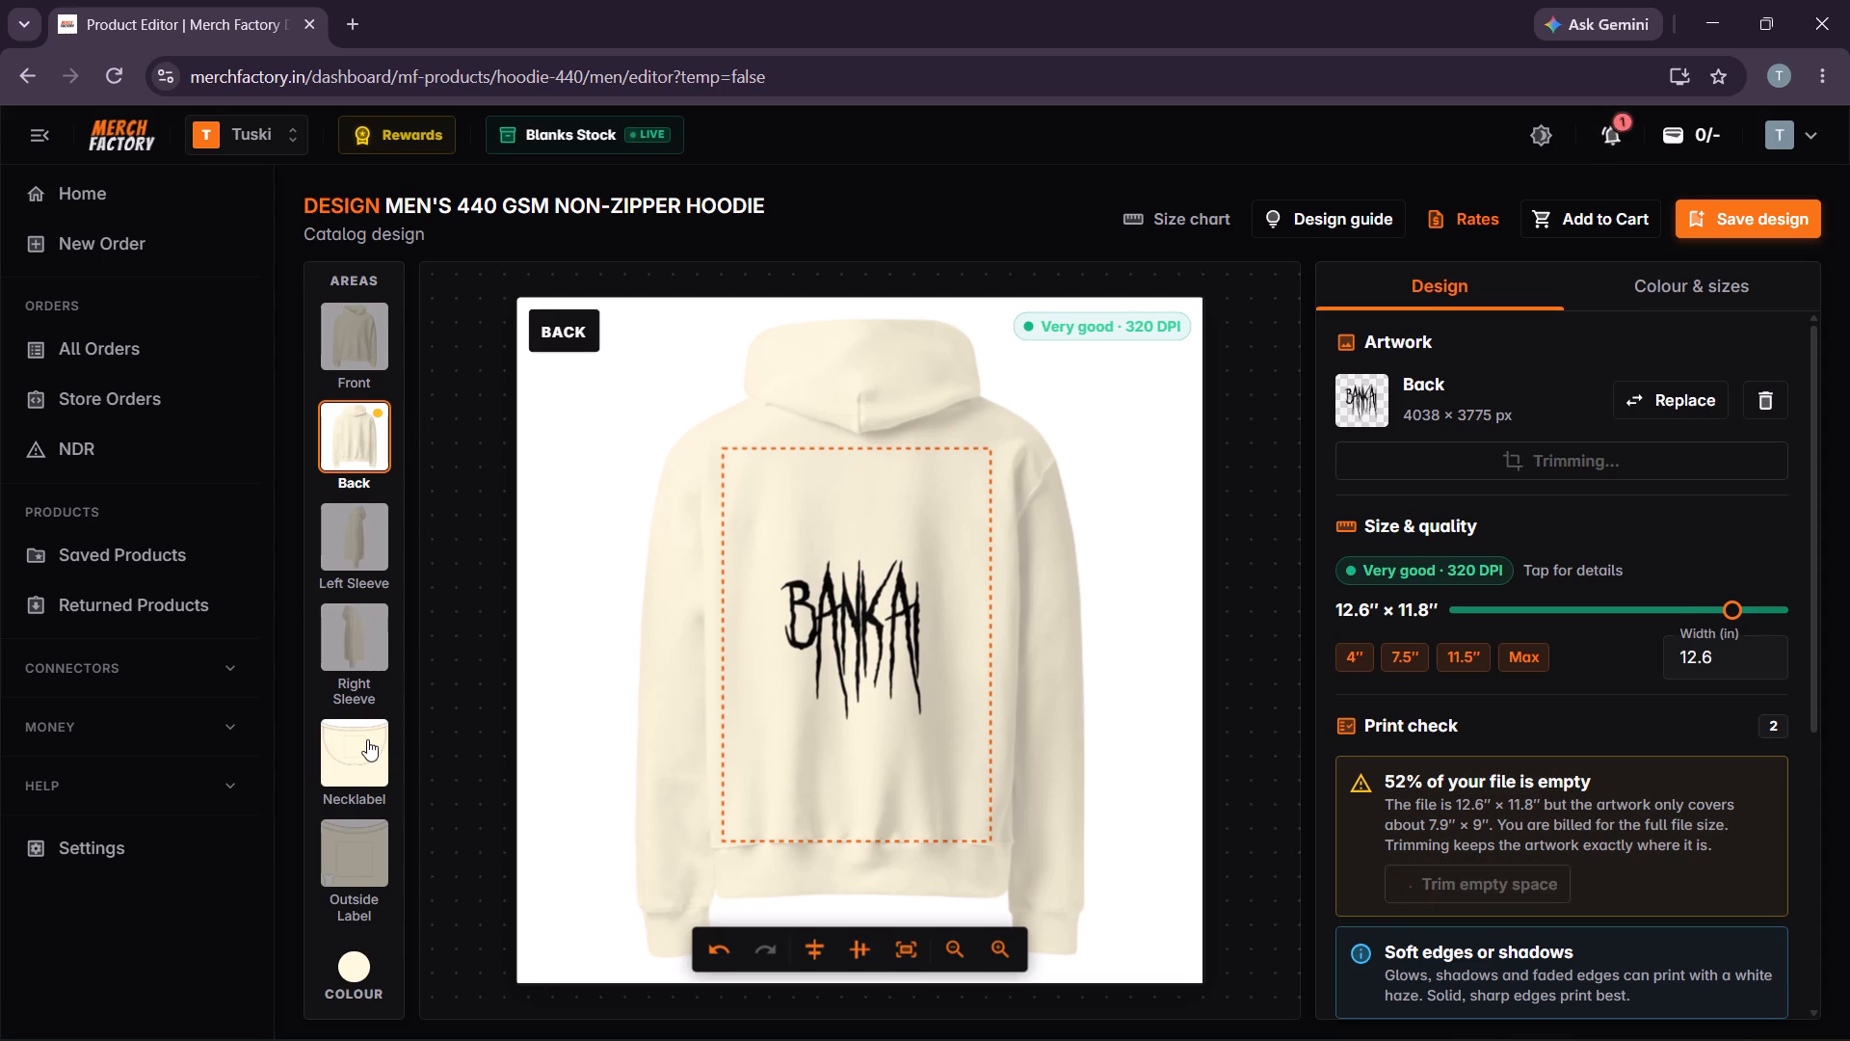
Upload the Tuski Final Logo PNG from the Tuski 1 folder to the Necklabel area.
left_click(366, 739)
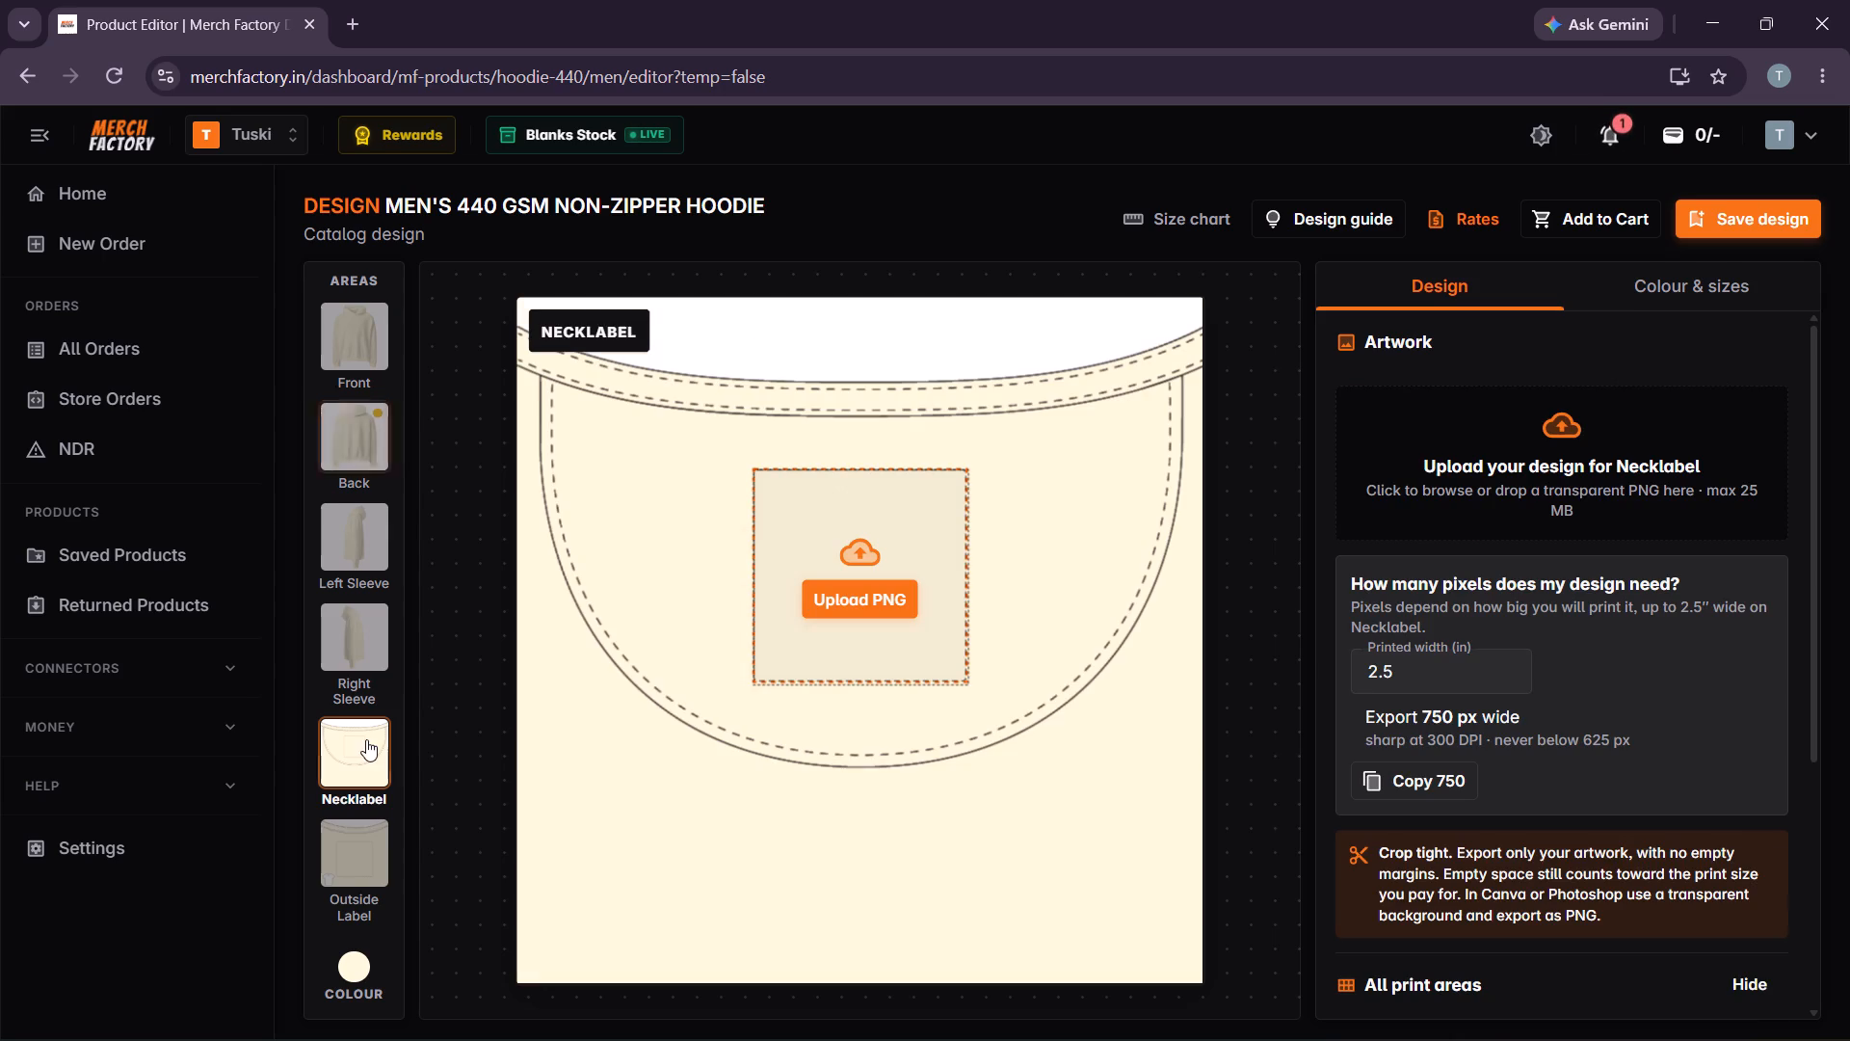
left_click(845, 605)
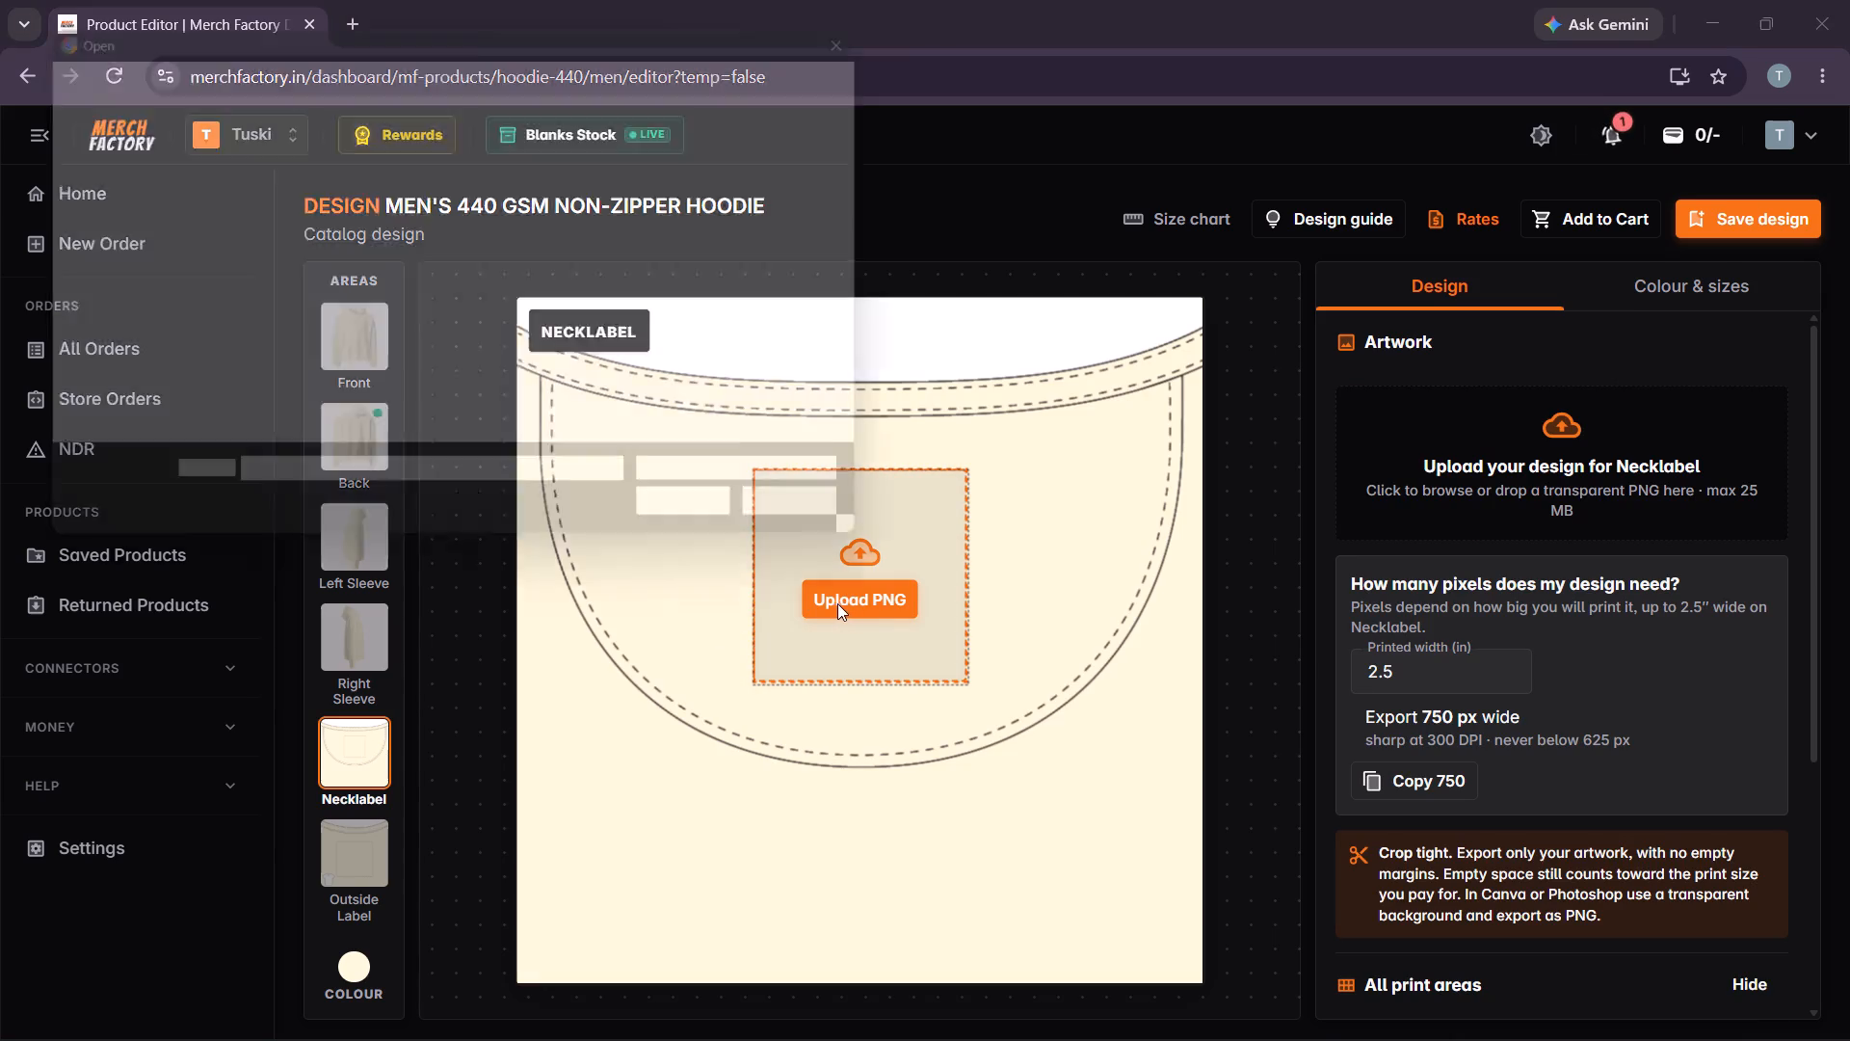
scroll(172, 346, "down", 2)
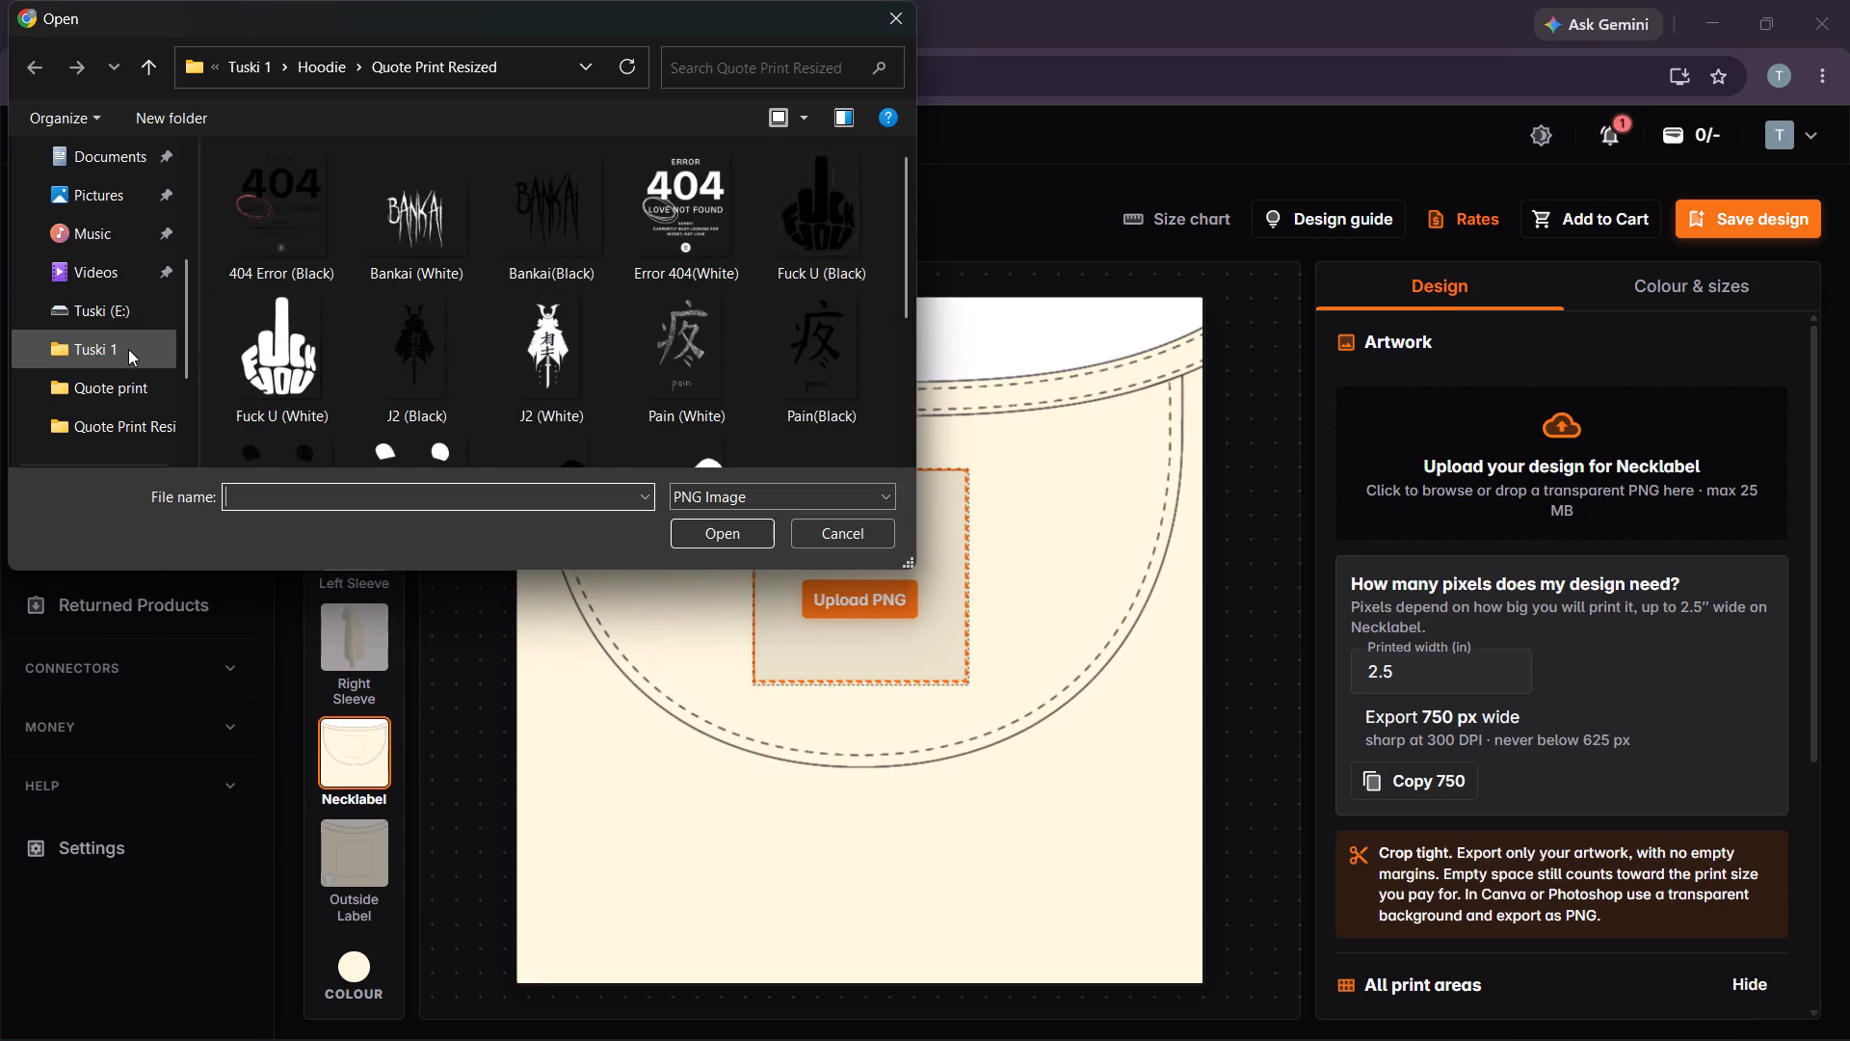
left_click(128, 348)
left_click(437, 310)
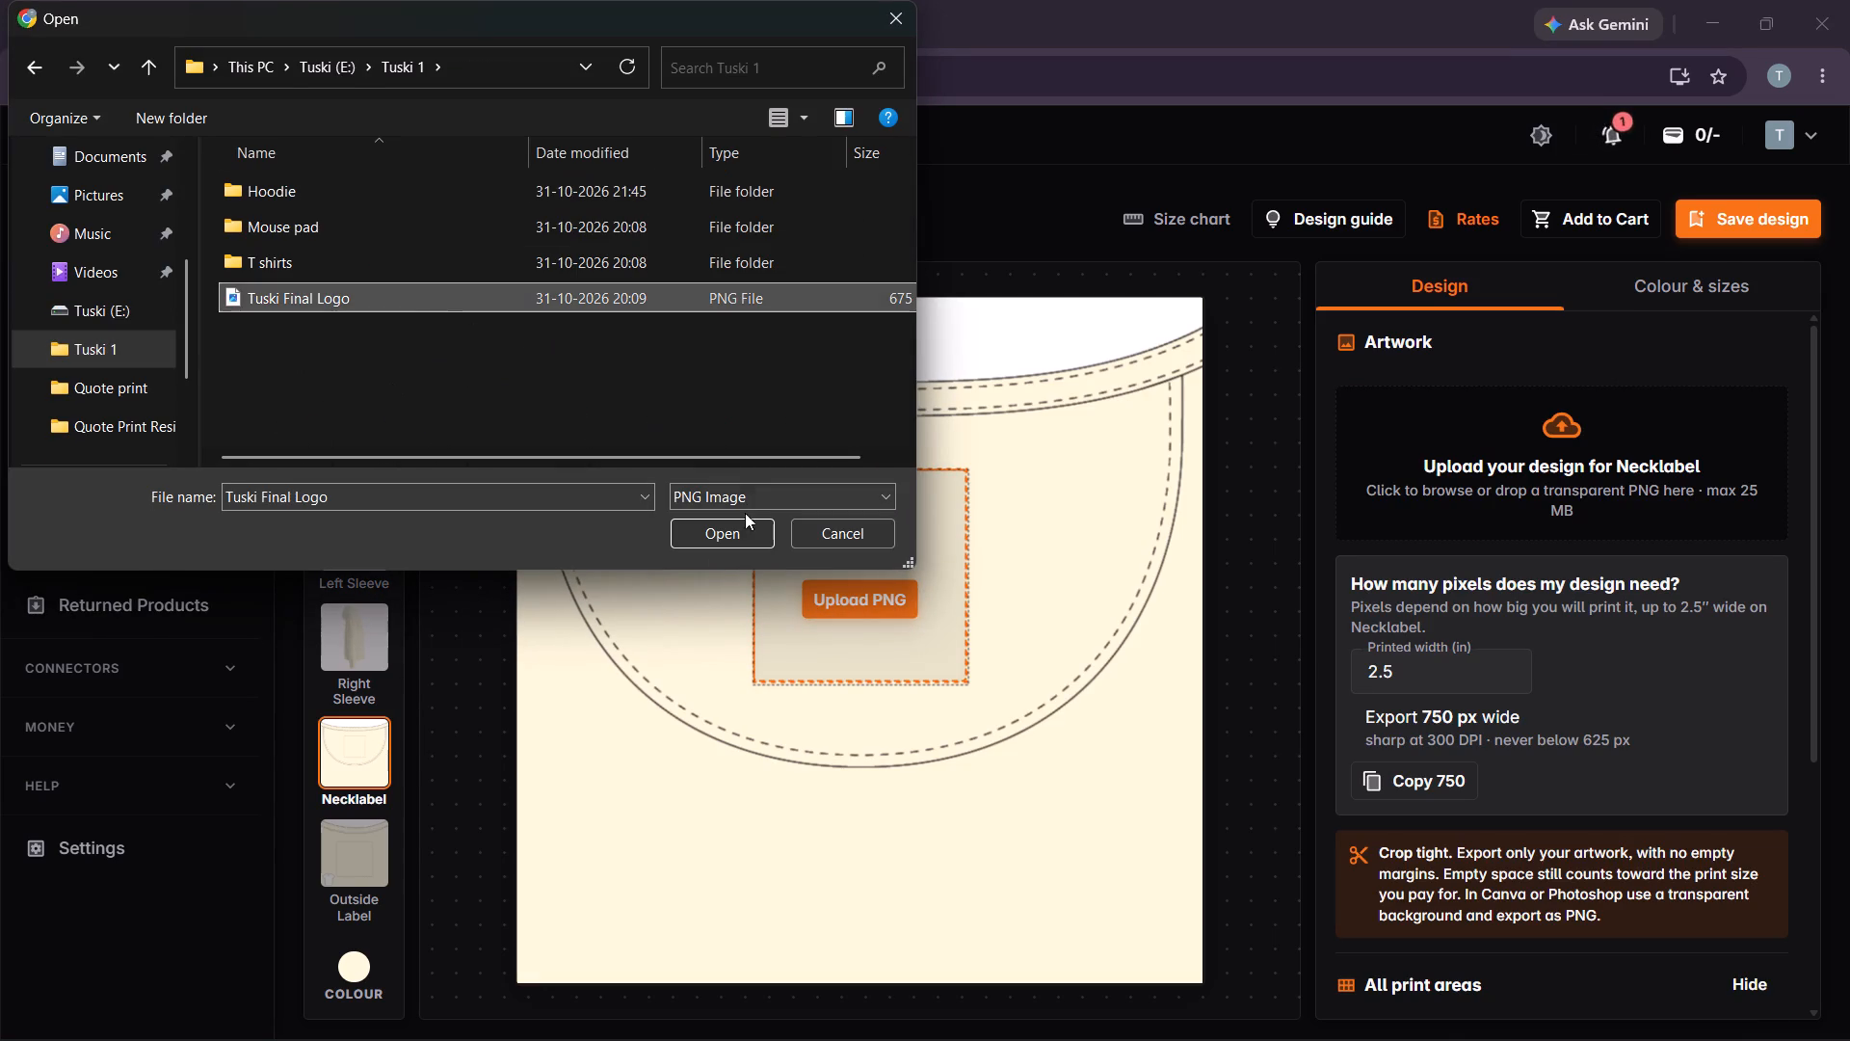
left_click(734, 525)
Trim the empty space around the Tuski logo on the Necklabel area.
scroll(1570, 795, "down", 1)
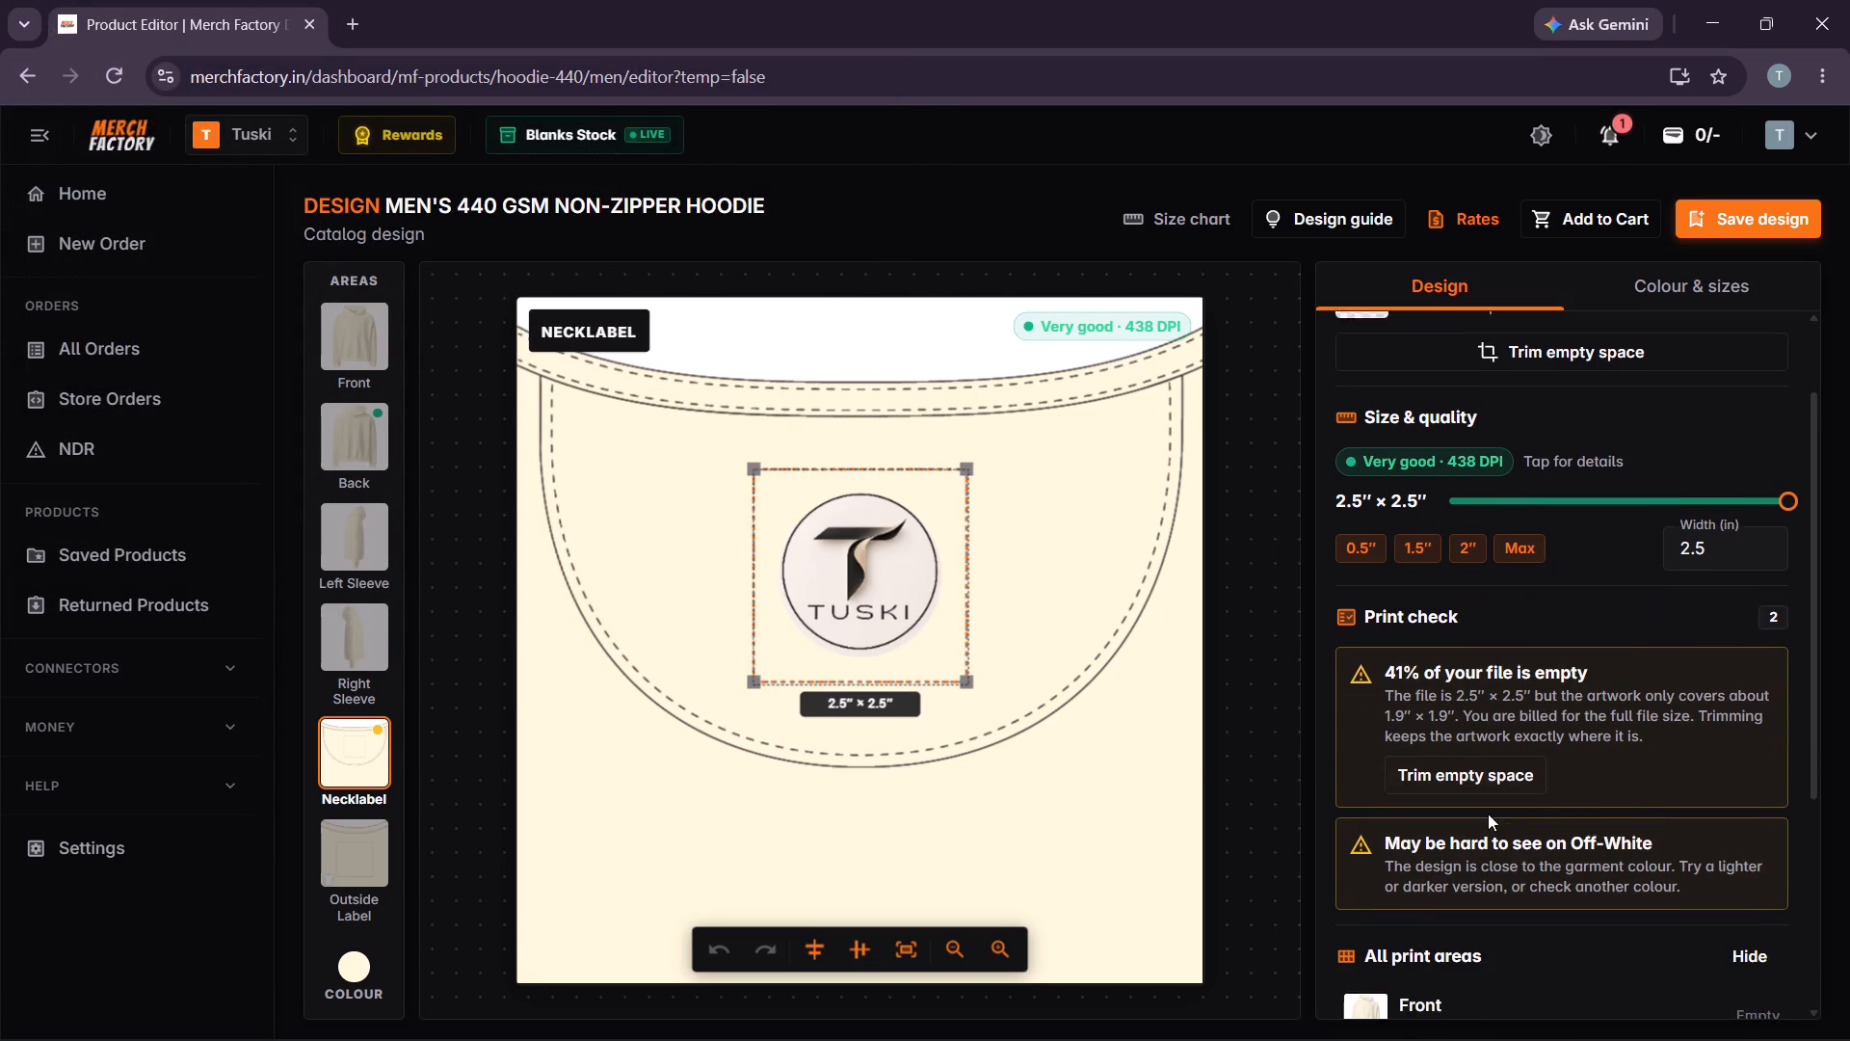
left_click(1494, 776)
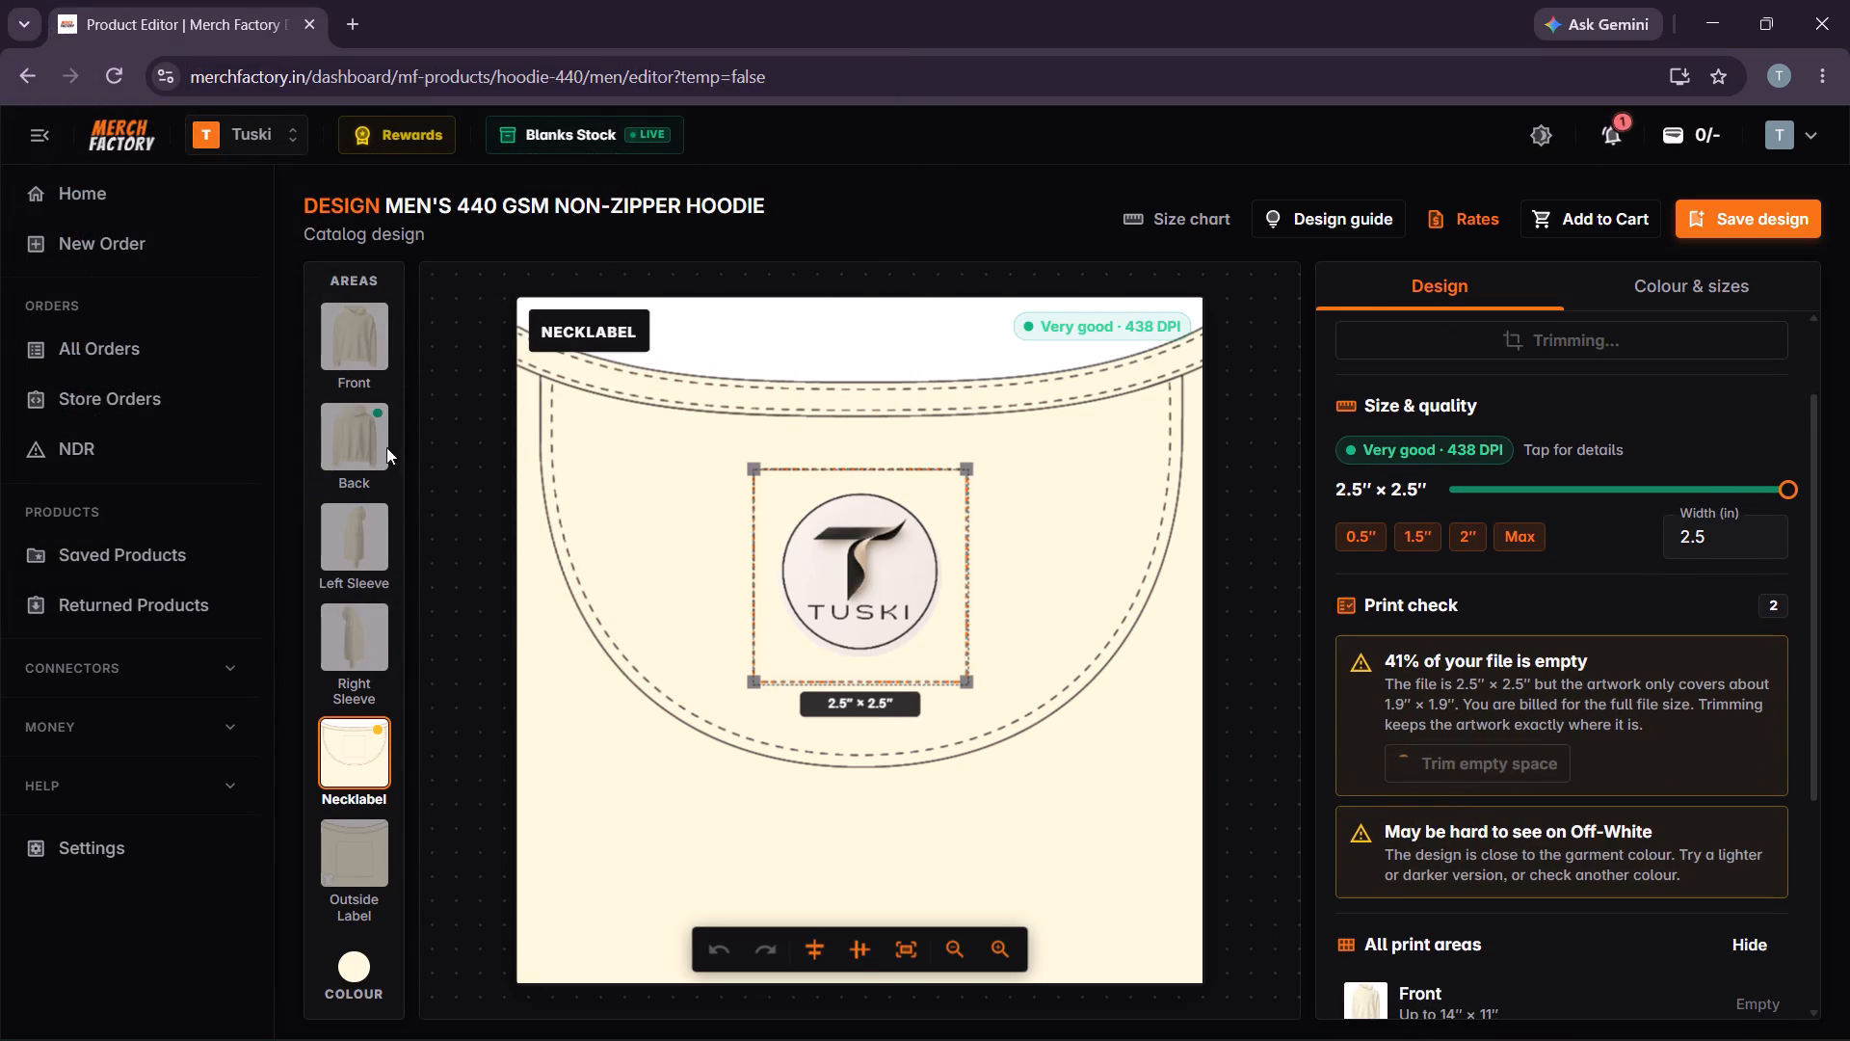
From the Back area, start saving the design and name it Oversized Hoodie Bankai Edition Biege.
left_click(369, 438)
left_click(1101, 653)
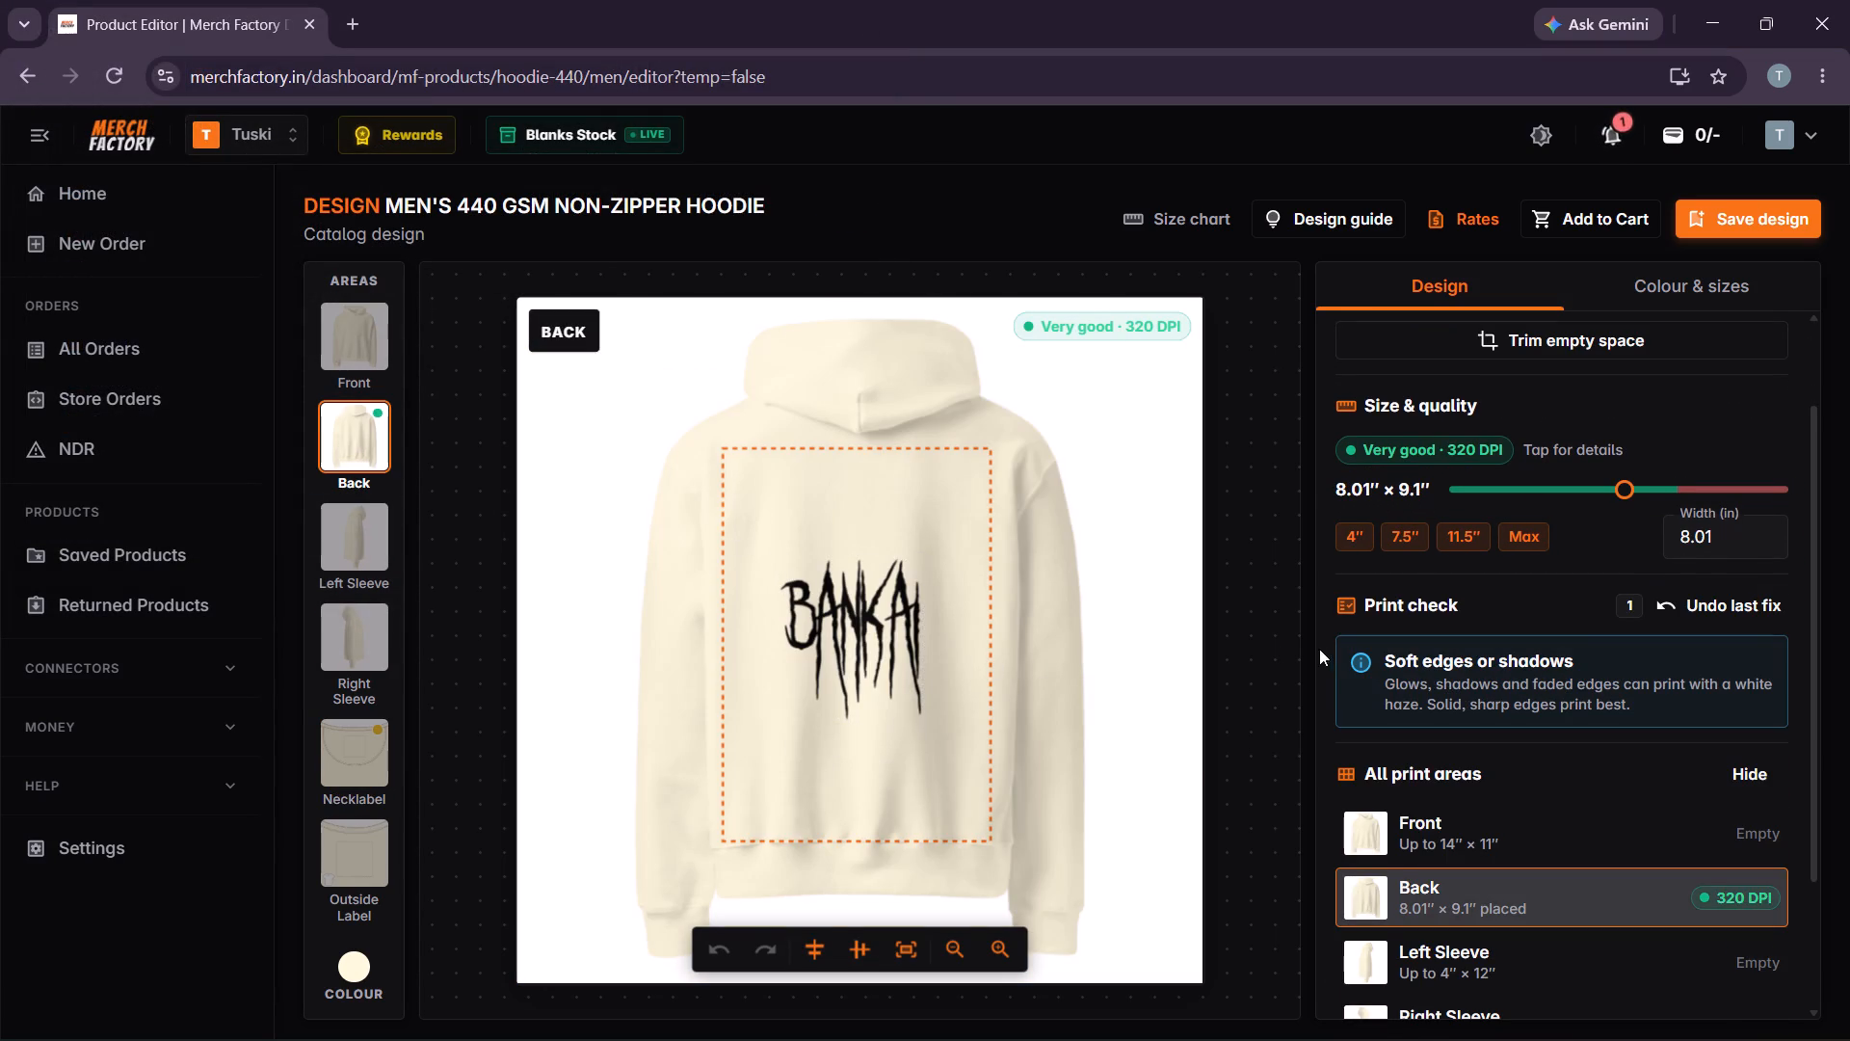
scroll(1556, 663, "down", 2)
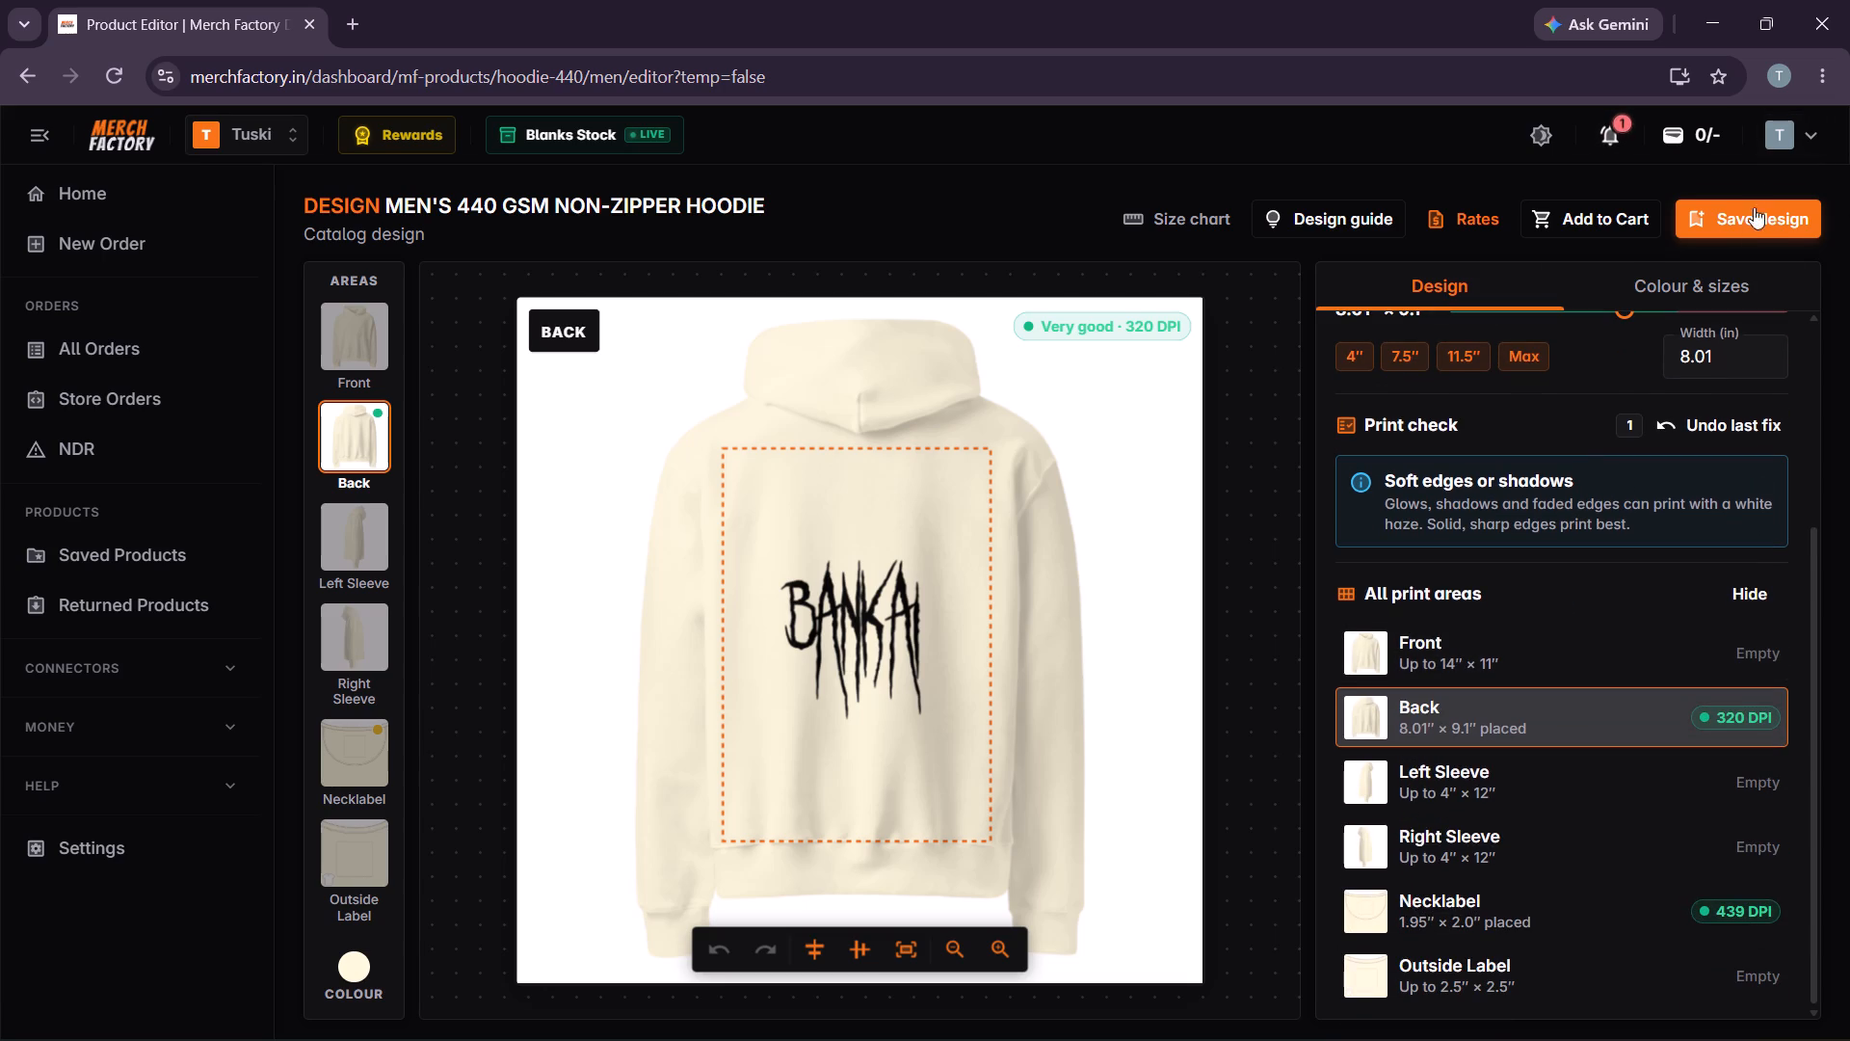
left_click(1752, 217)
triple_click(789, 512)
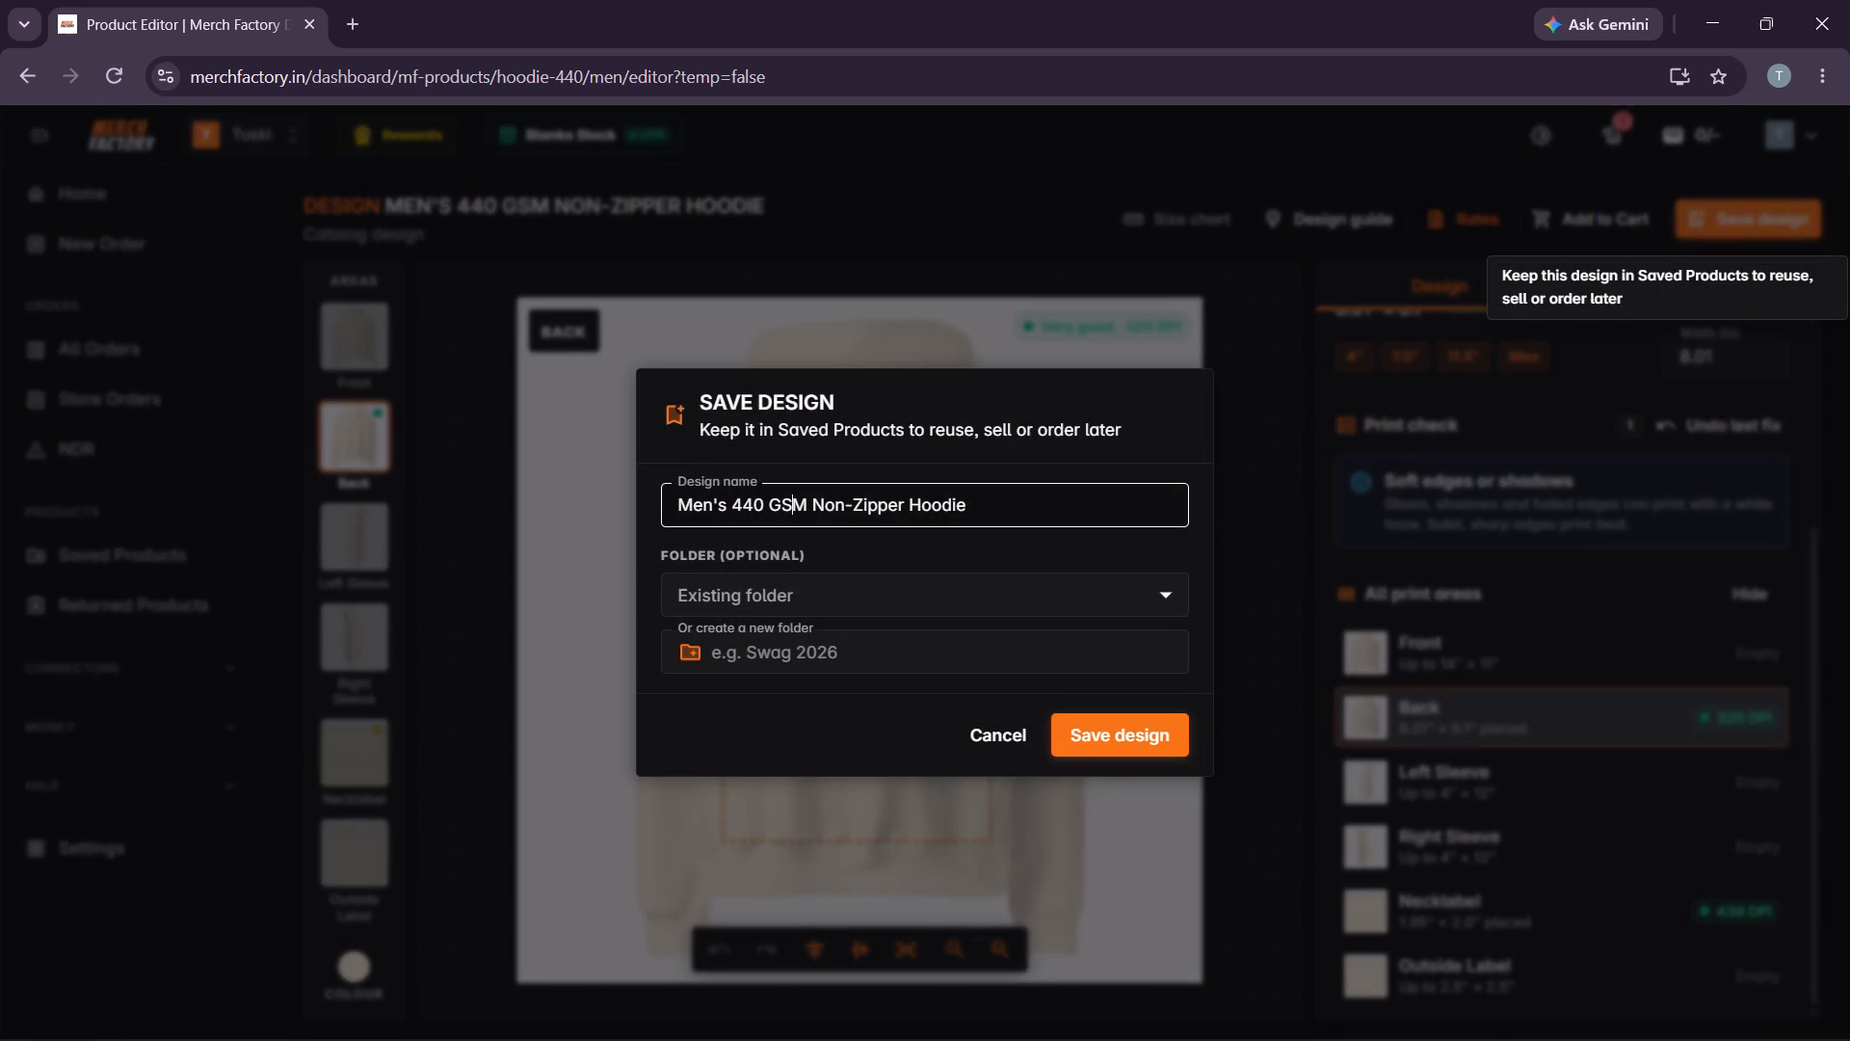
double_click(789, 510)
key("shift+o")
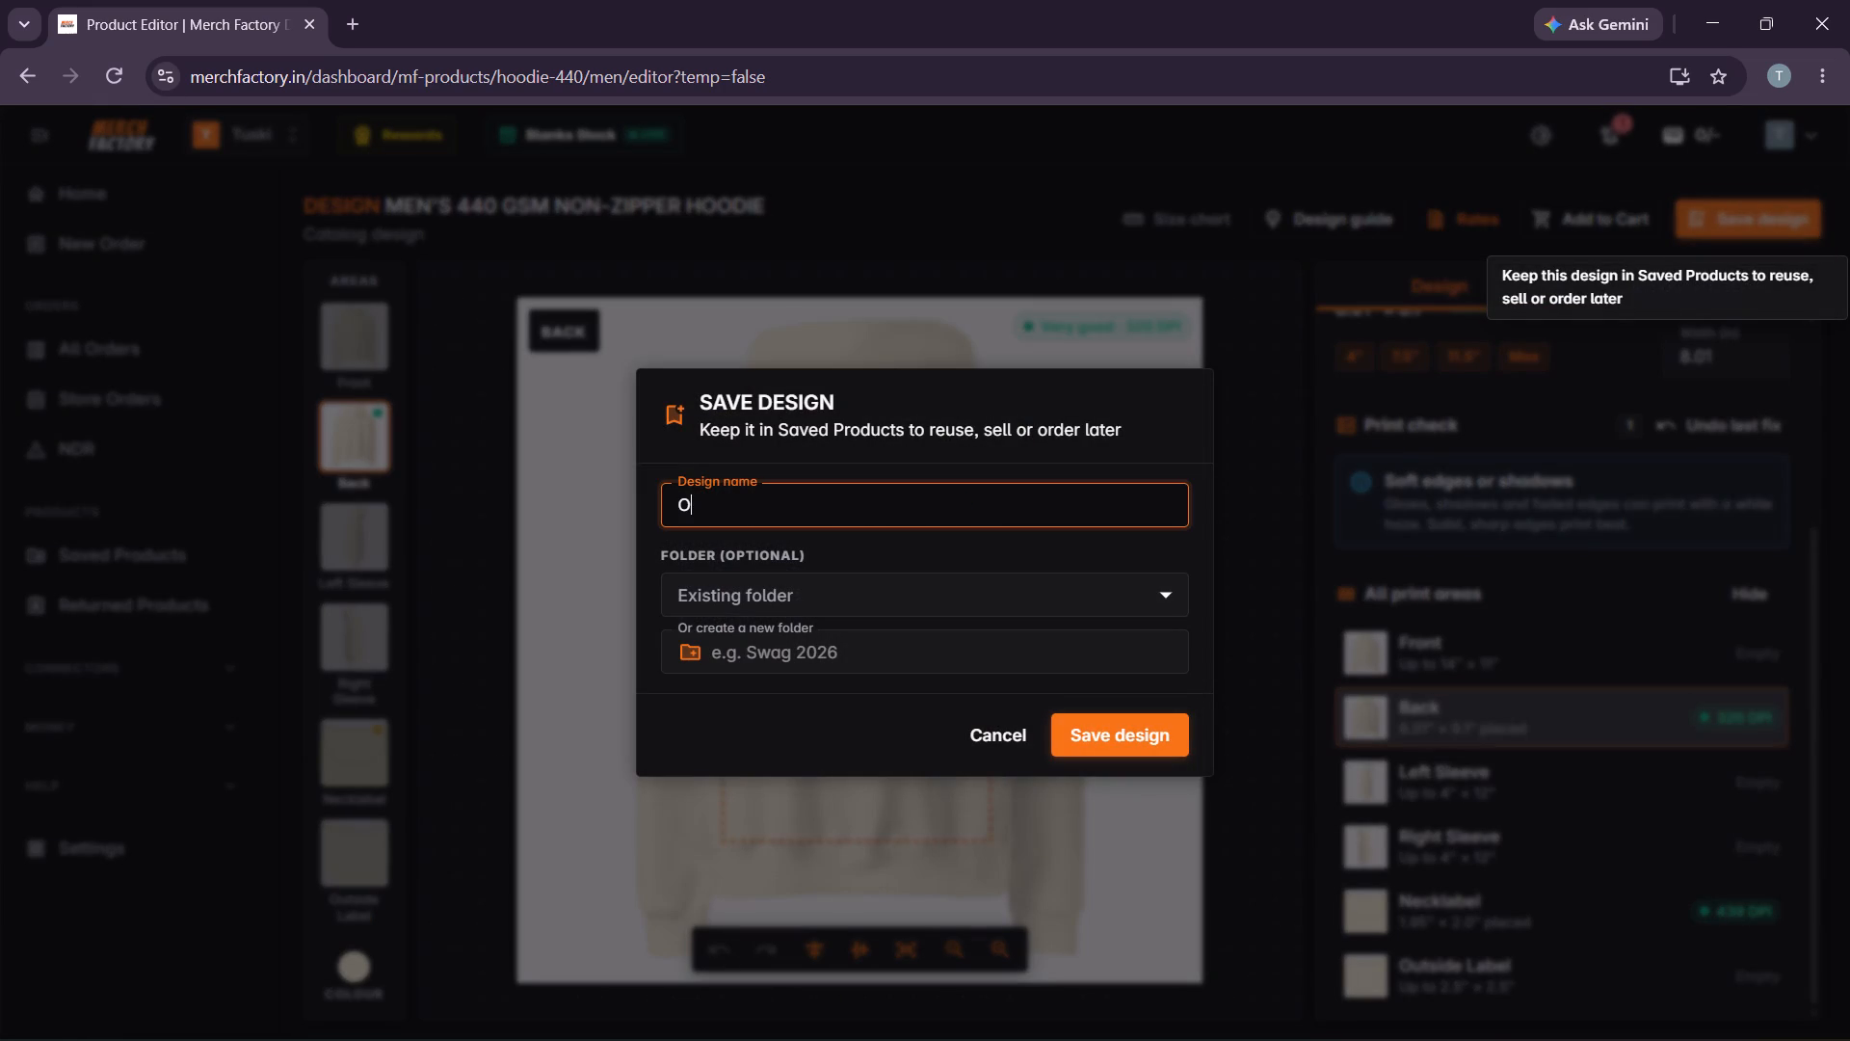
type("versized")
key("space")
type("Hoodie")
key("space")
type("Bankai")
key("space")
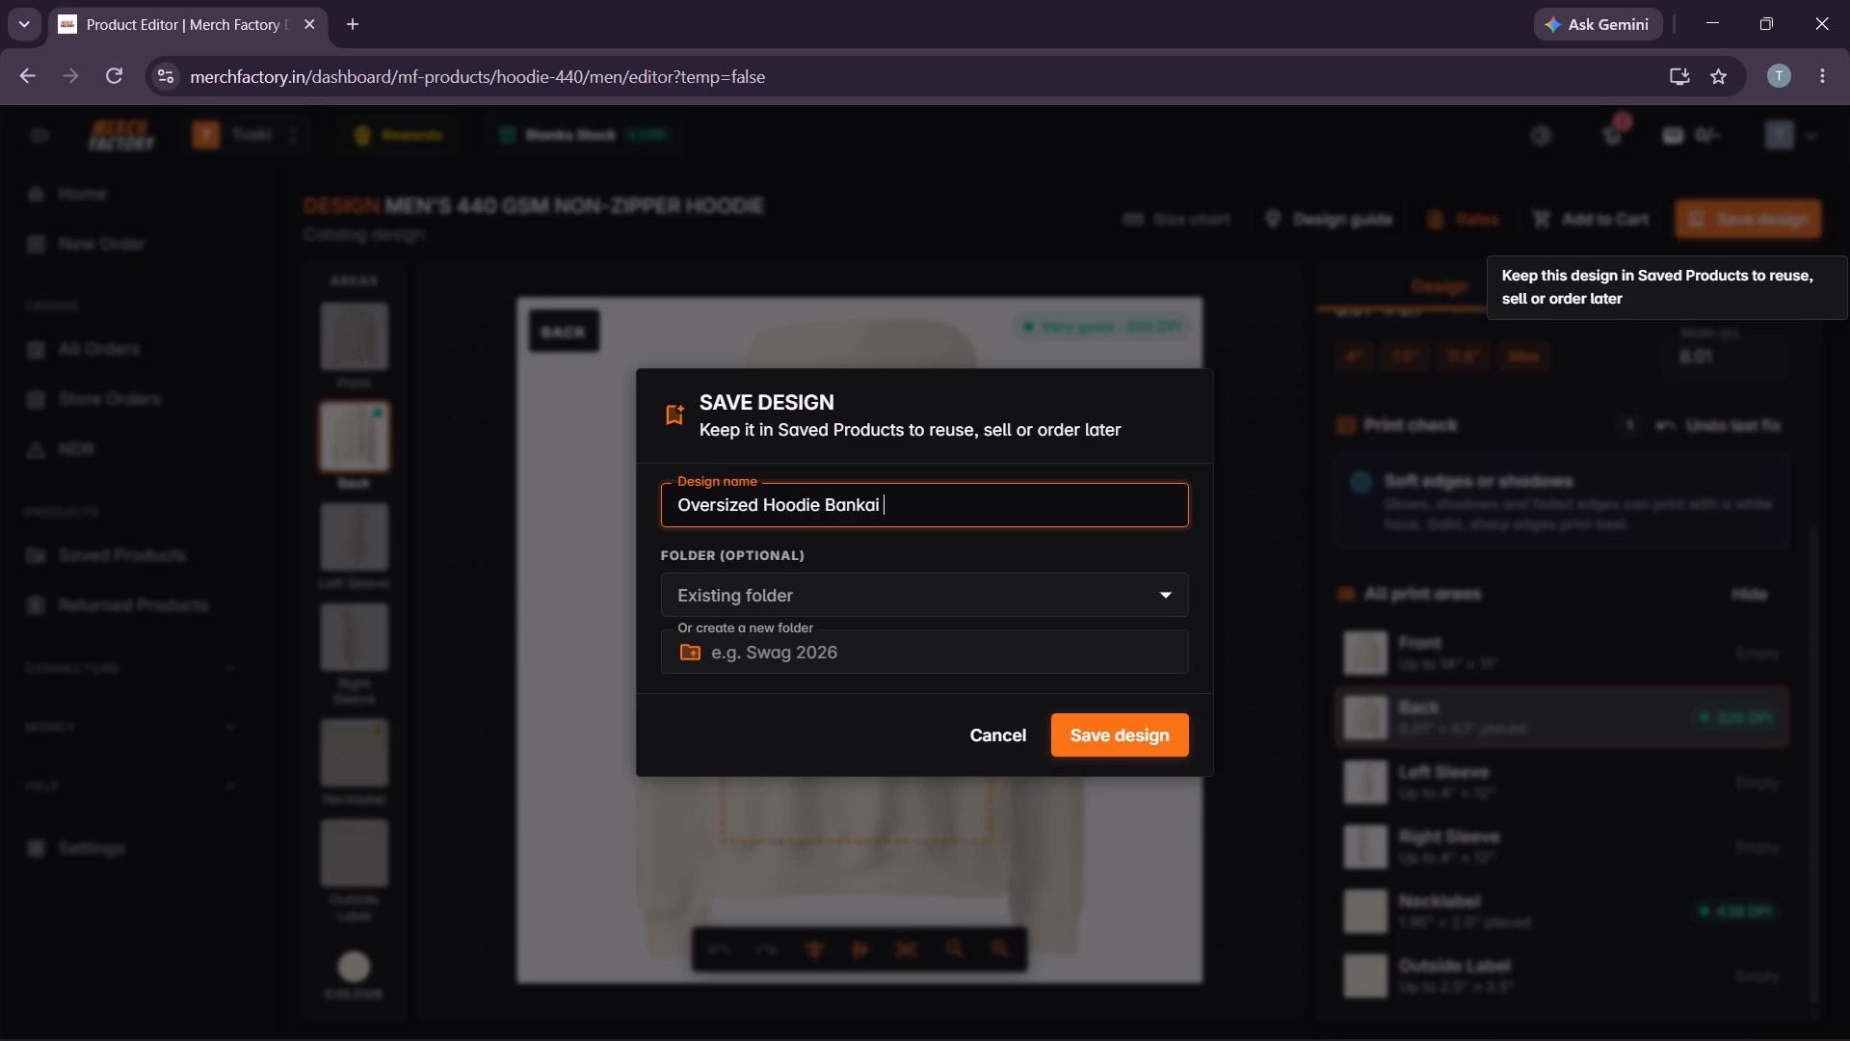
type("Edition")
key("space")
type("Beige")
double_click(970, 511)
type("Biege")
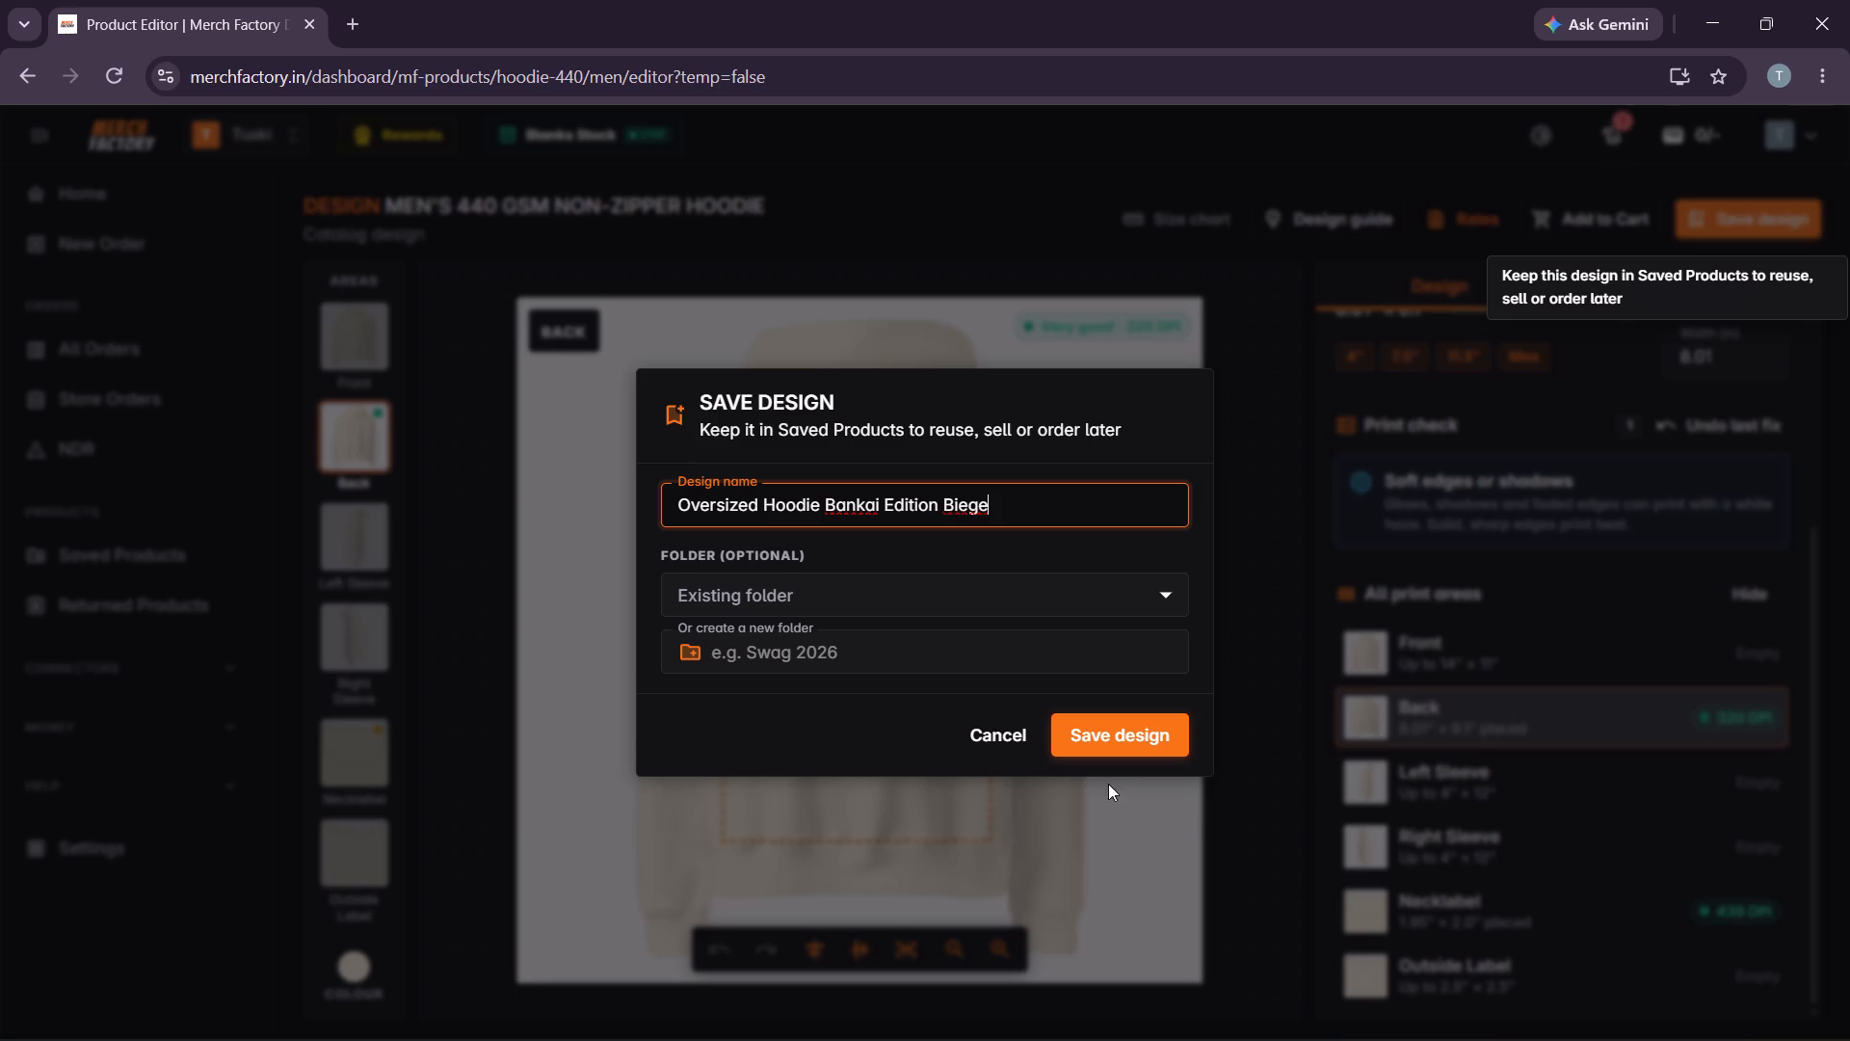
Assign the design to the existing Oversized Hoodie folder and save it.
left_click(927, 579)
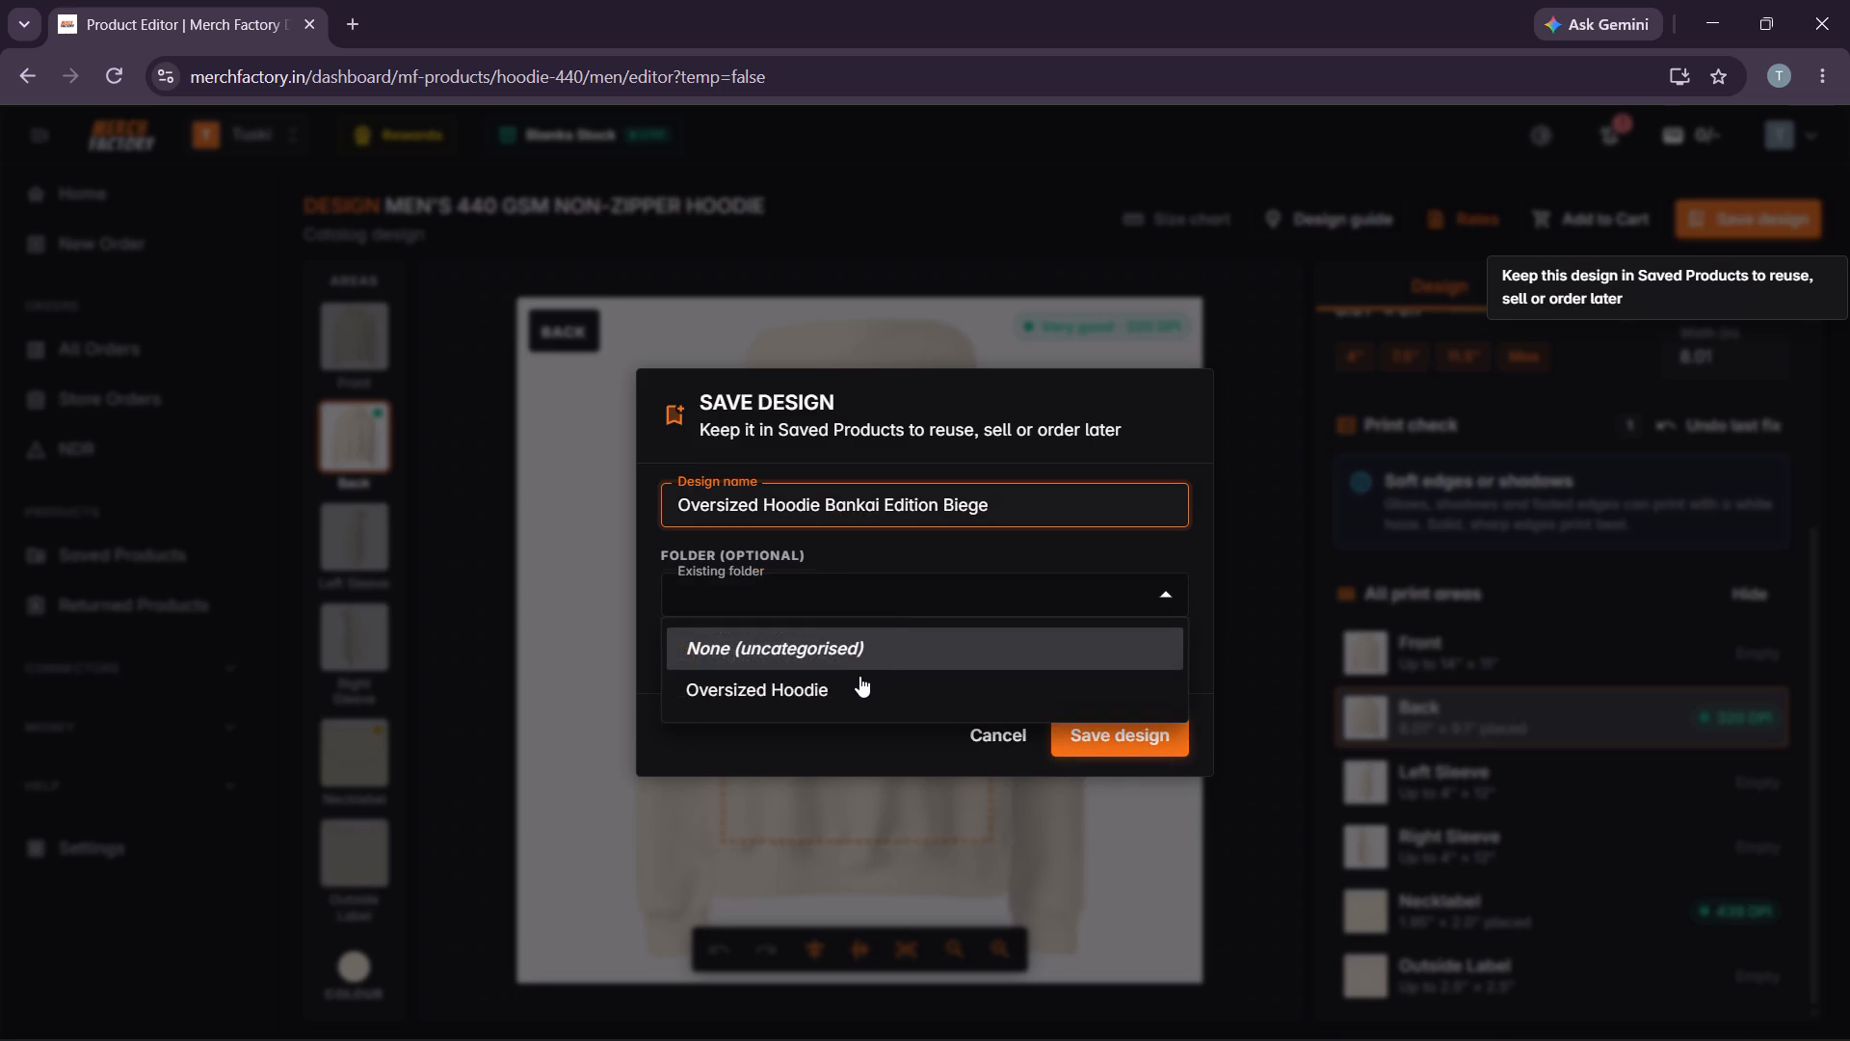
left_click(857, 687)
left_click(1112, 737)
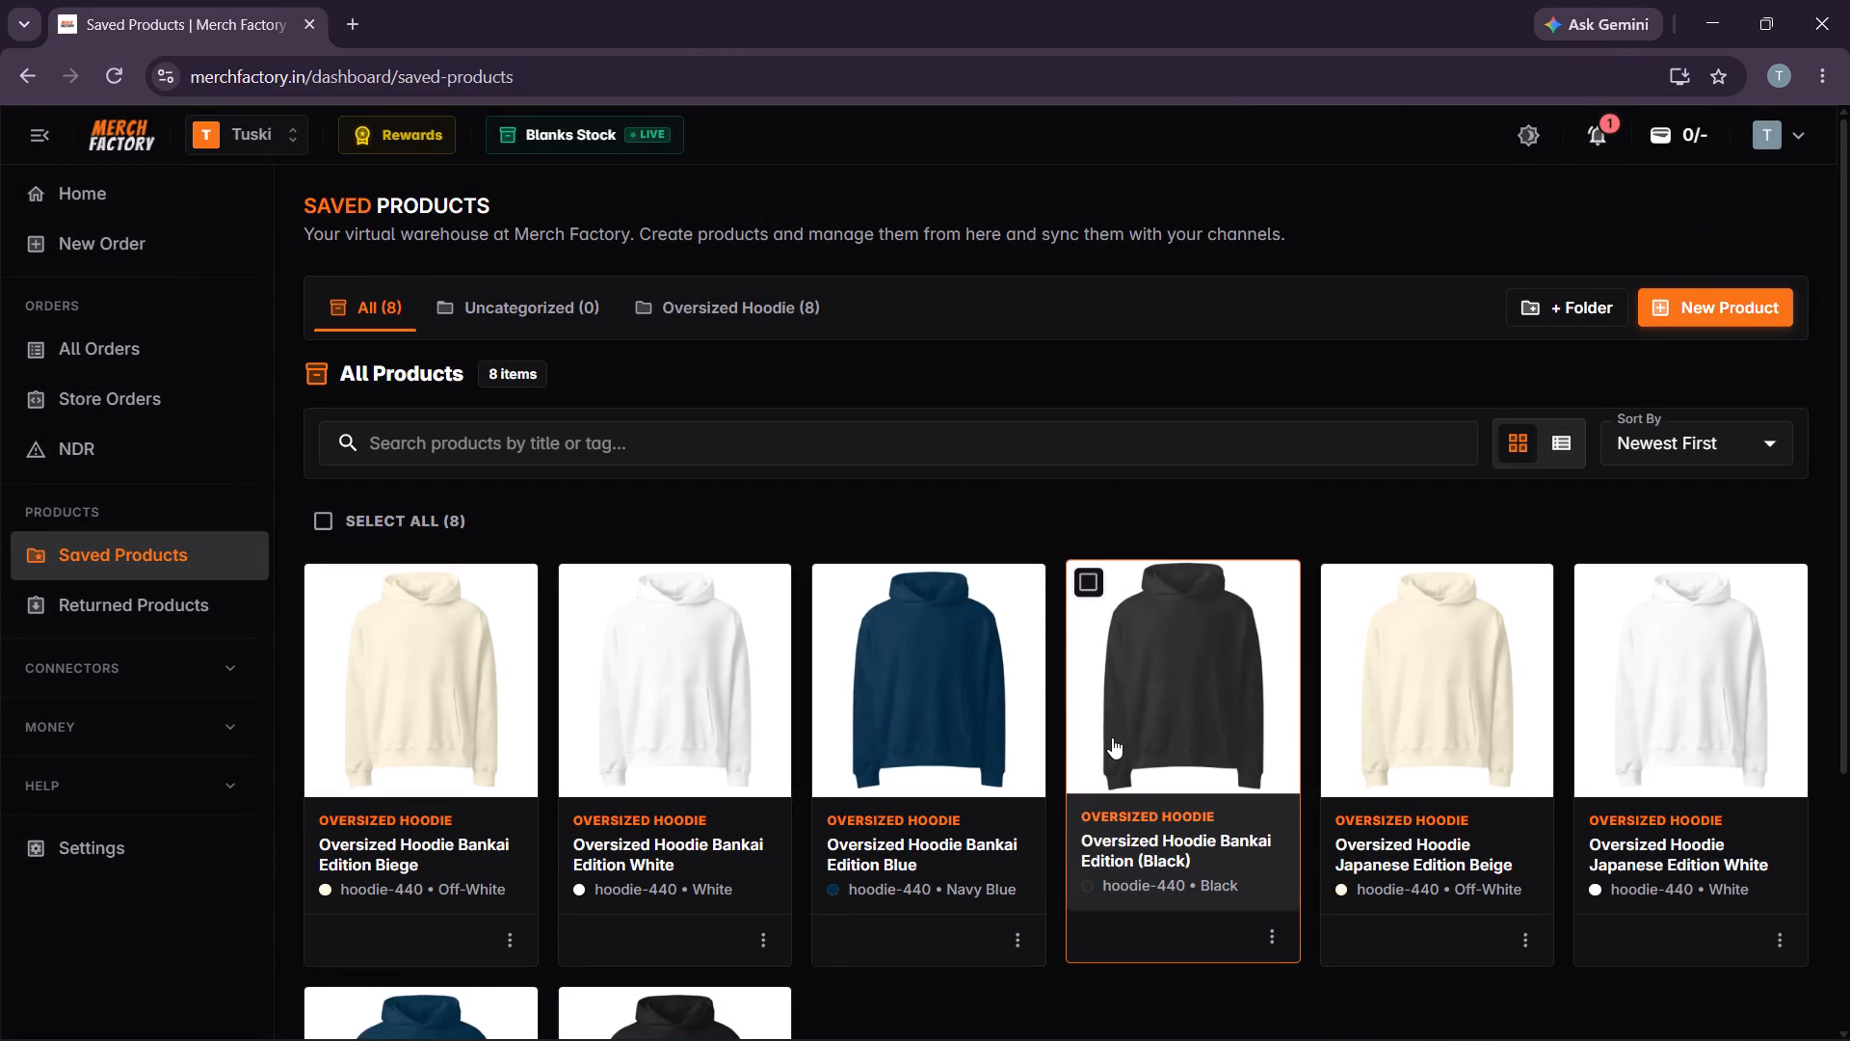
Inspect the back view of the saved Oversized Hoodie Bankai Edition Biege, then return to the saved products.
scroll(1152, 704, "up", 1)
scroll(1153, 712, "down", 2)
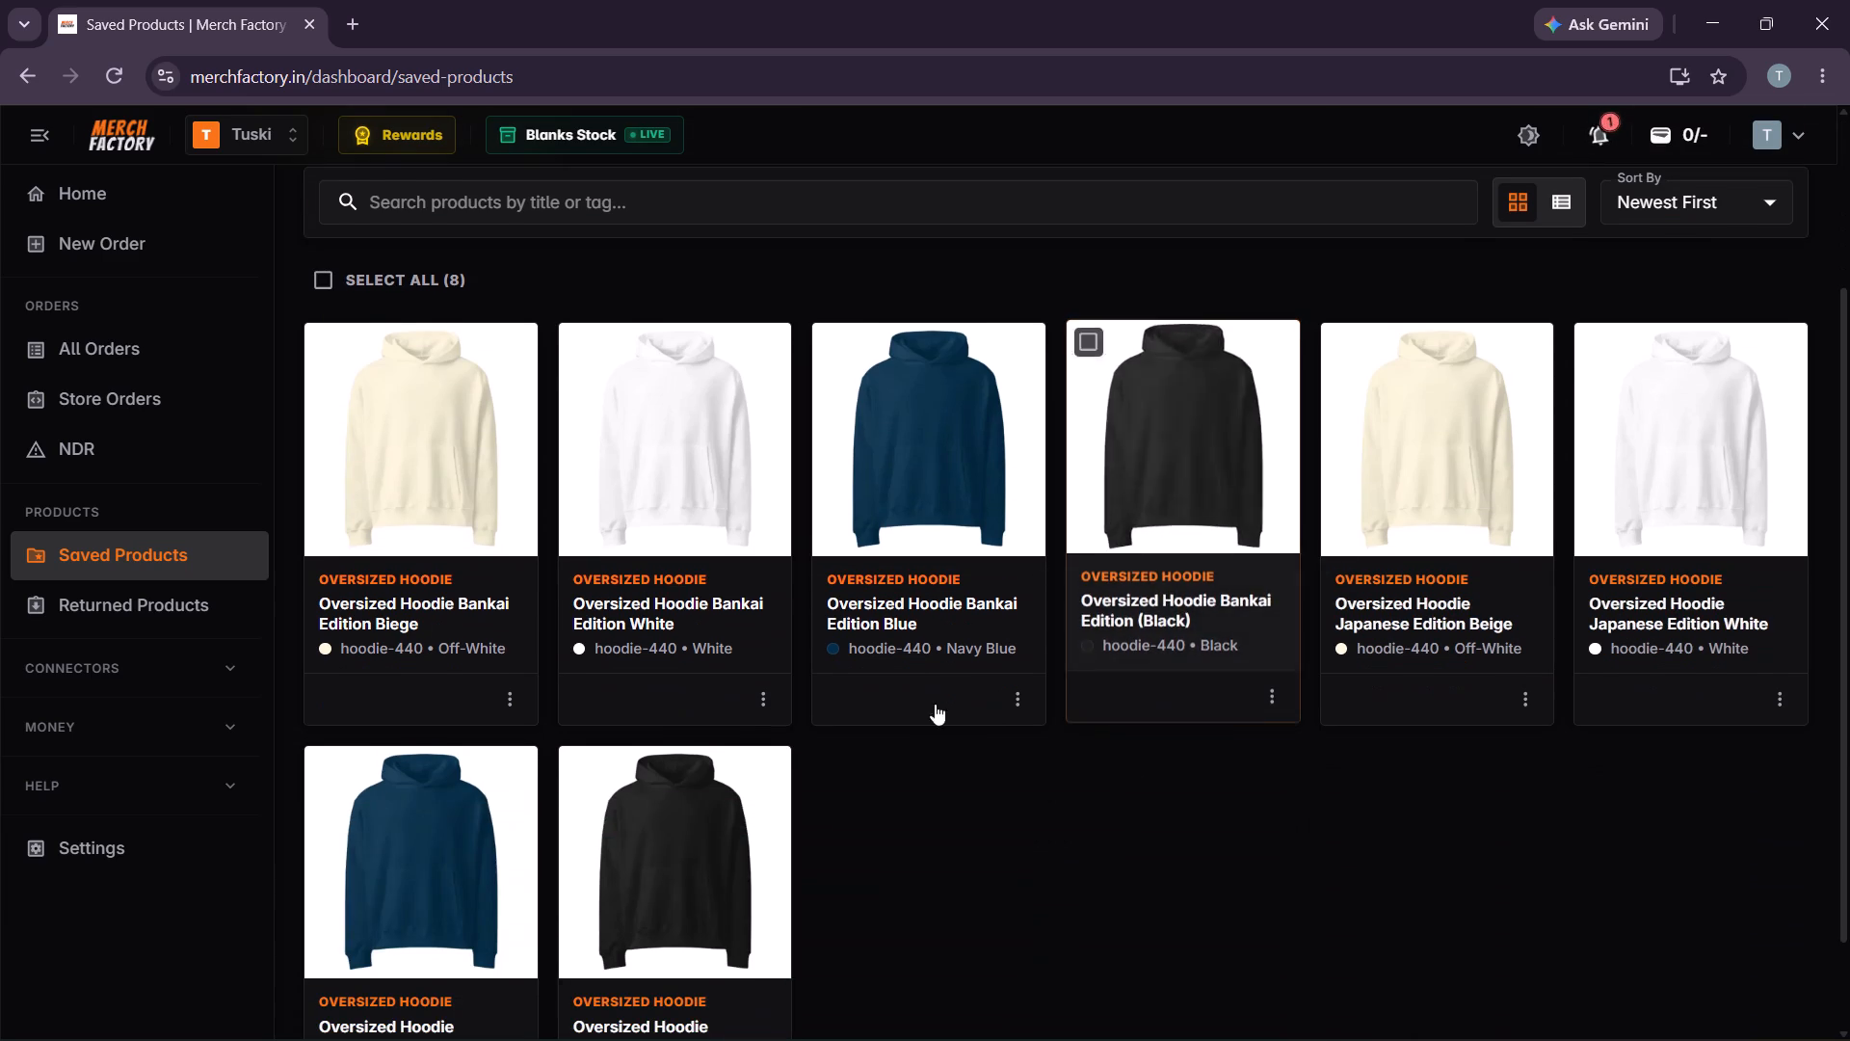
left_click(430, 534)
scroll(841, 630, "down", 2)
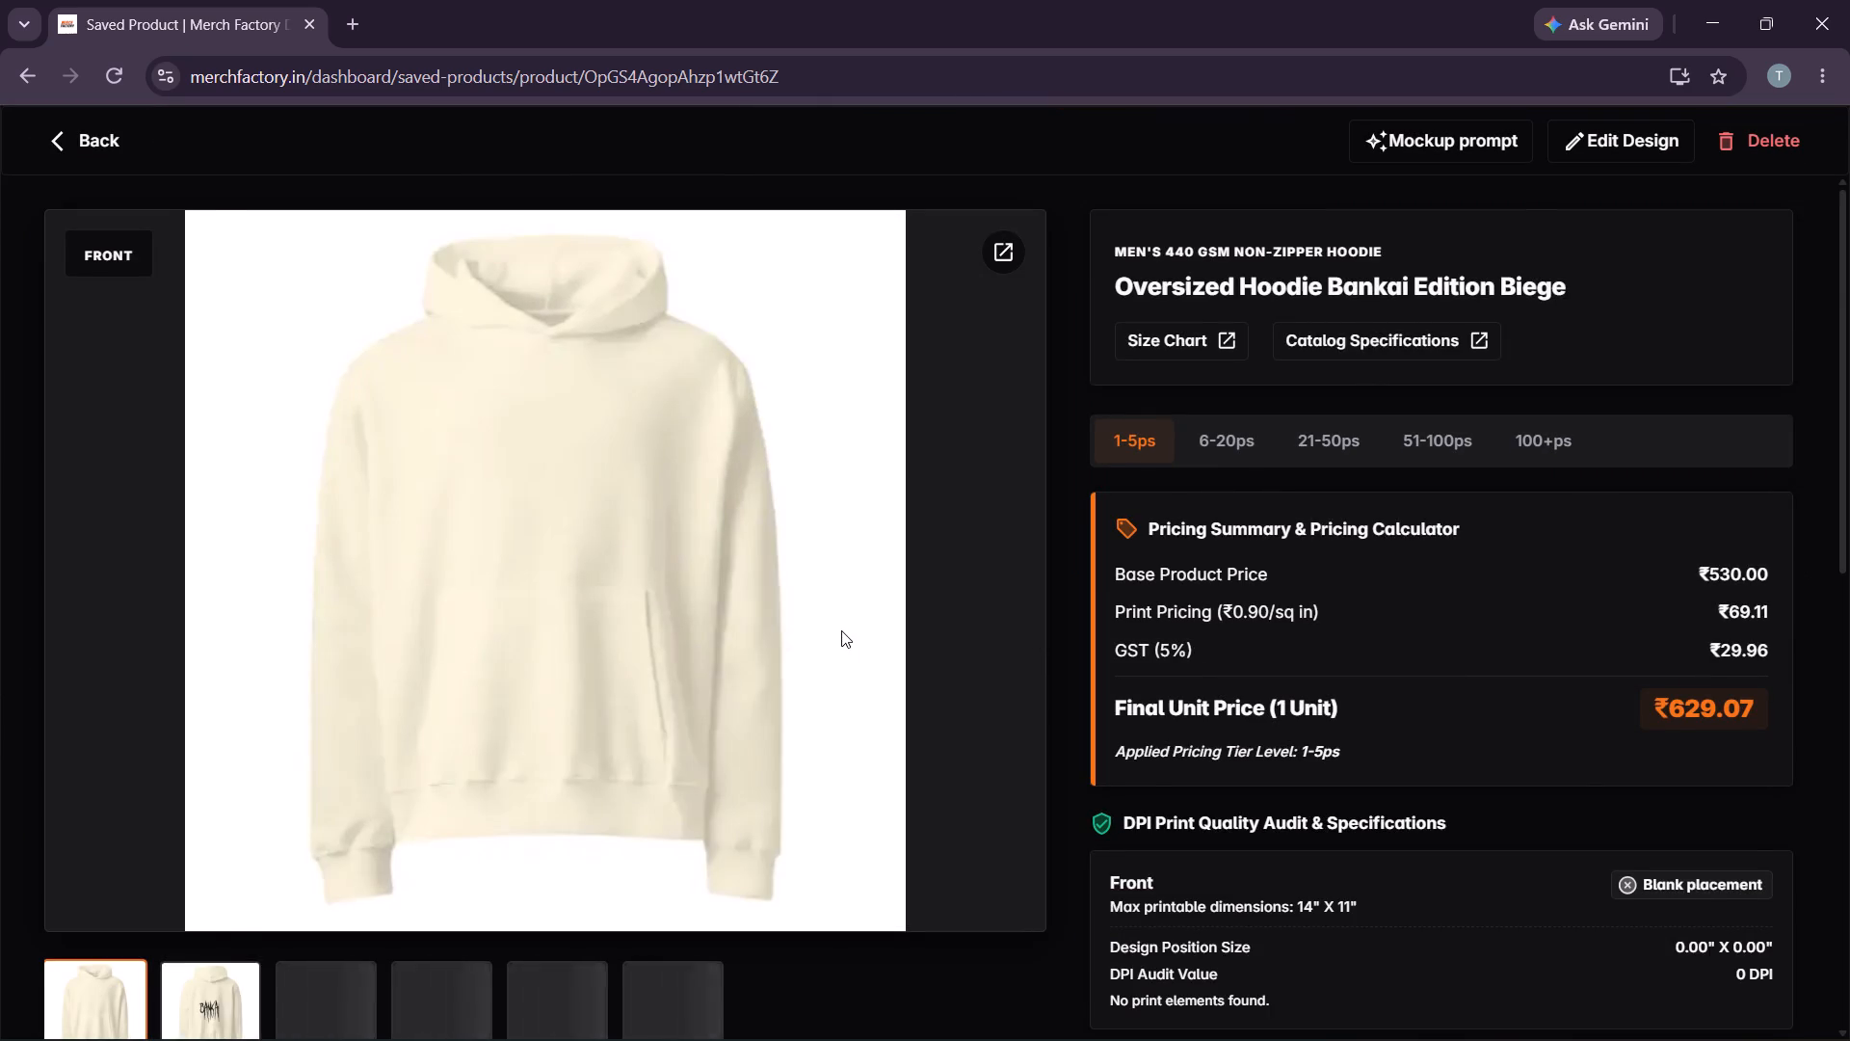
scroll(1033, 618, "up", 2)
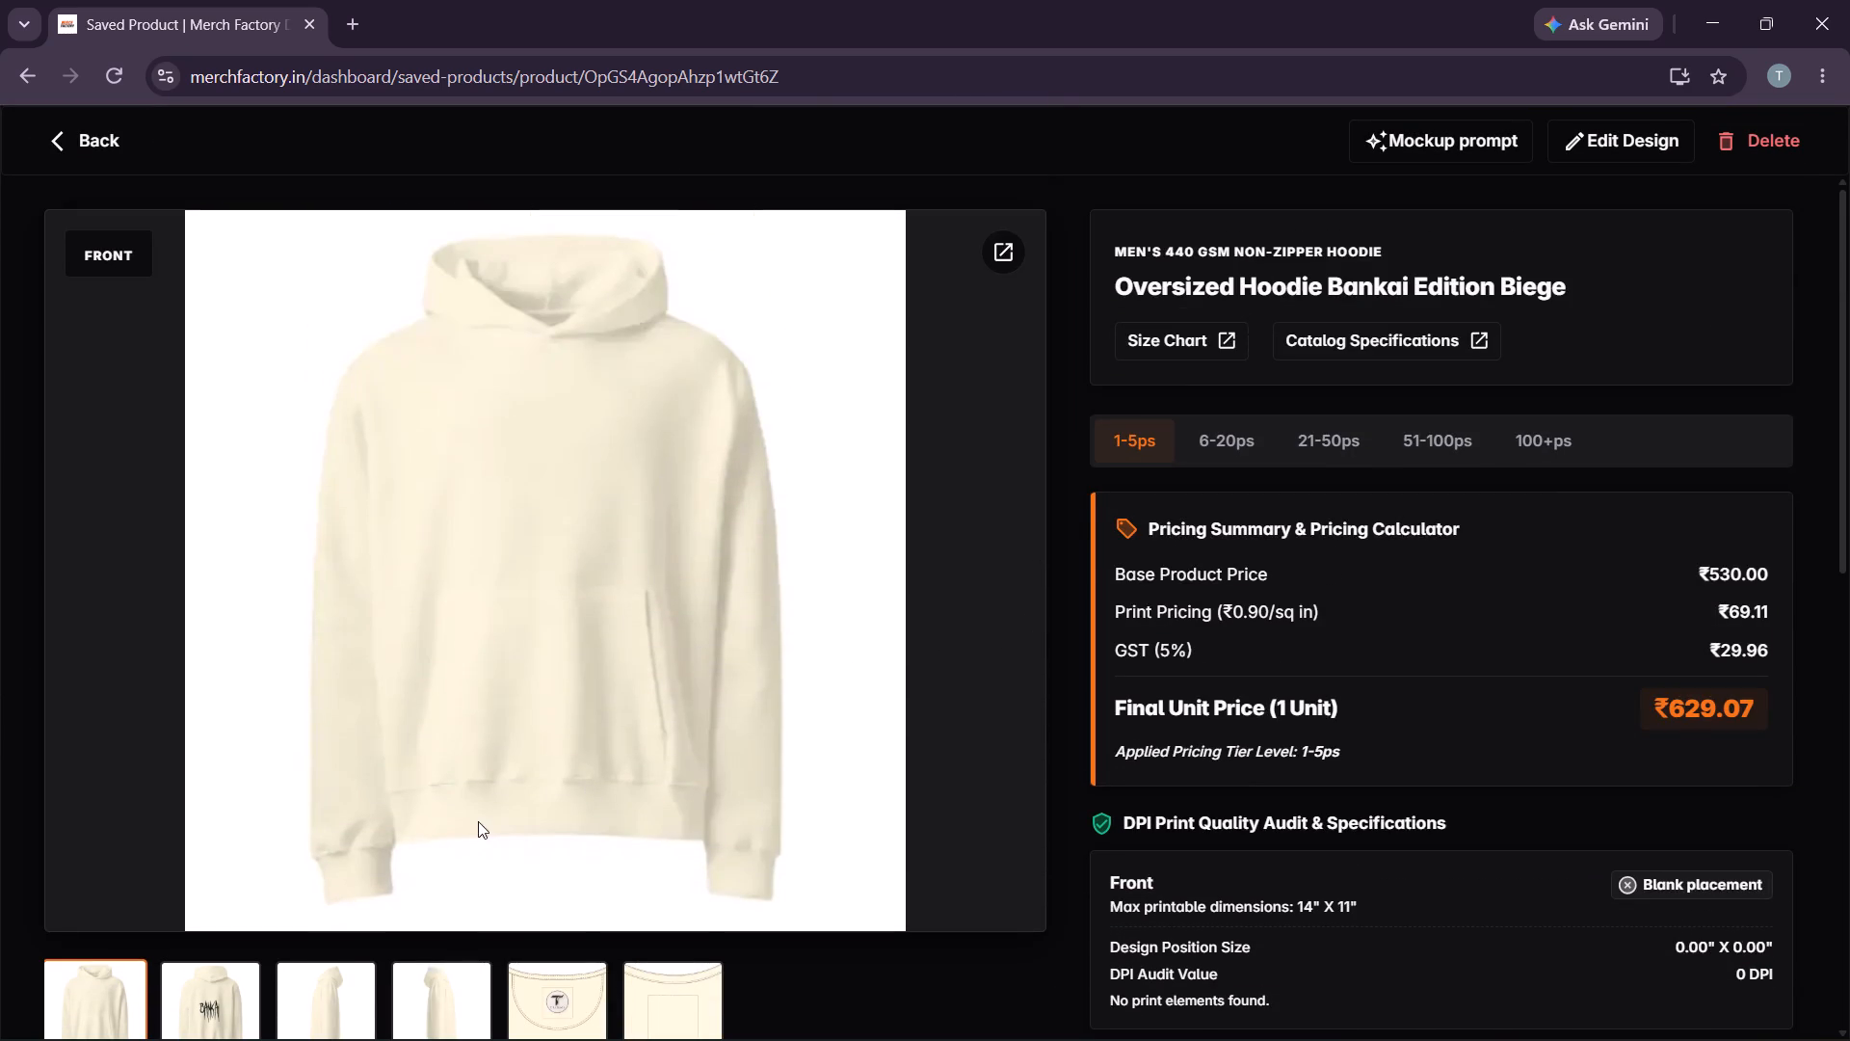
left_click(220, 1005)
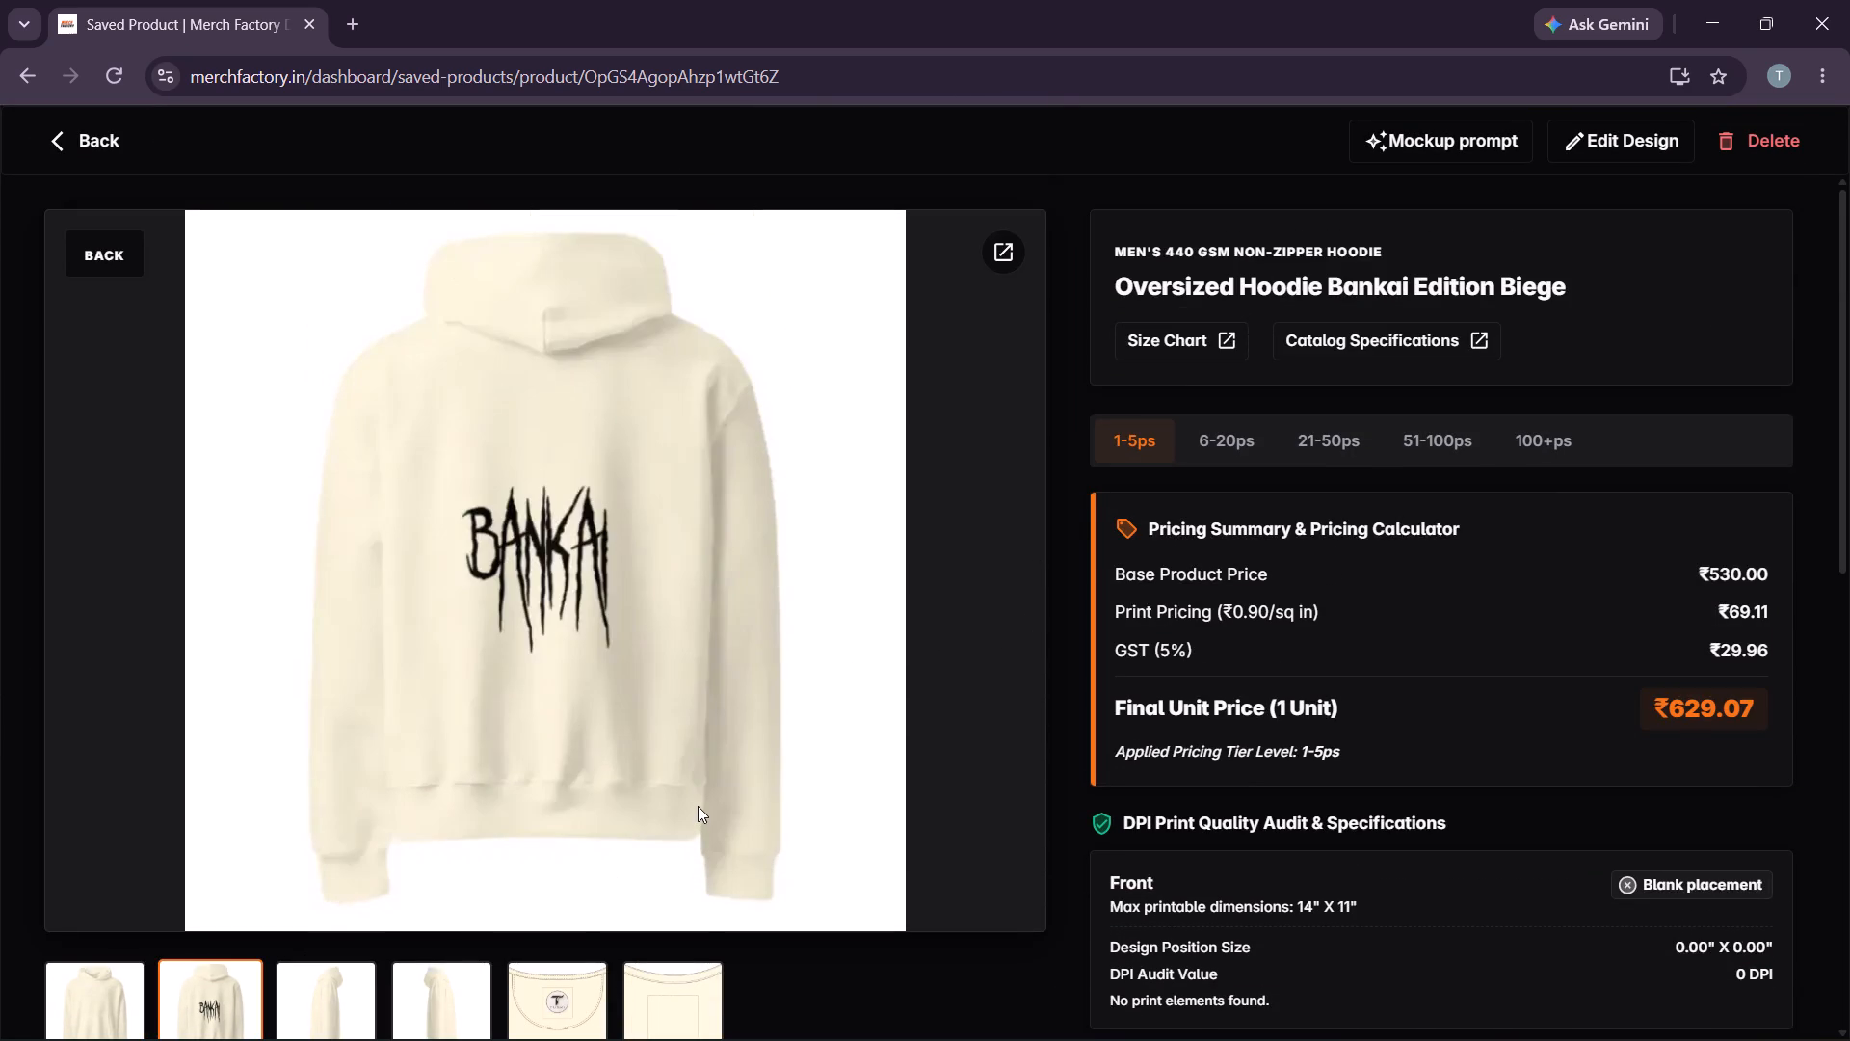
scroll(698, 805, "up", 3)
left_click(56, 154)
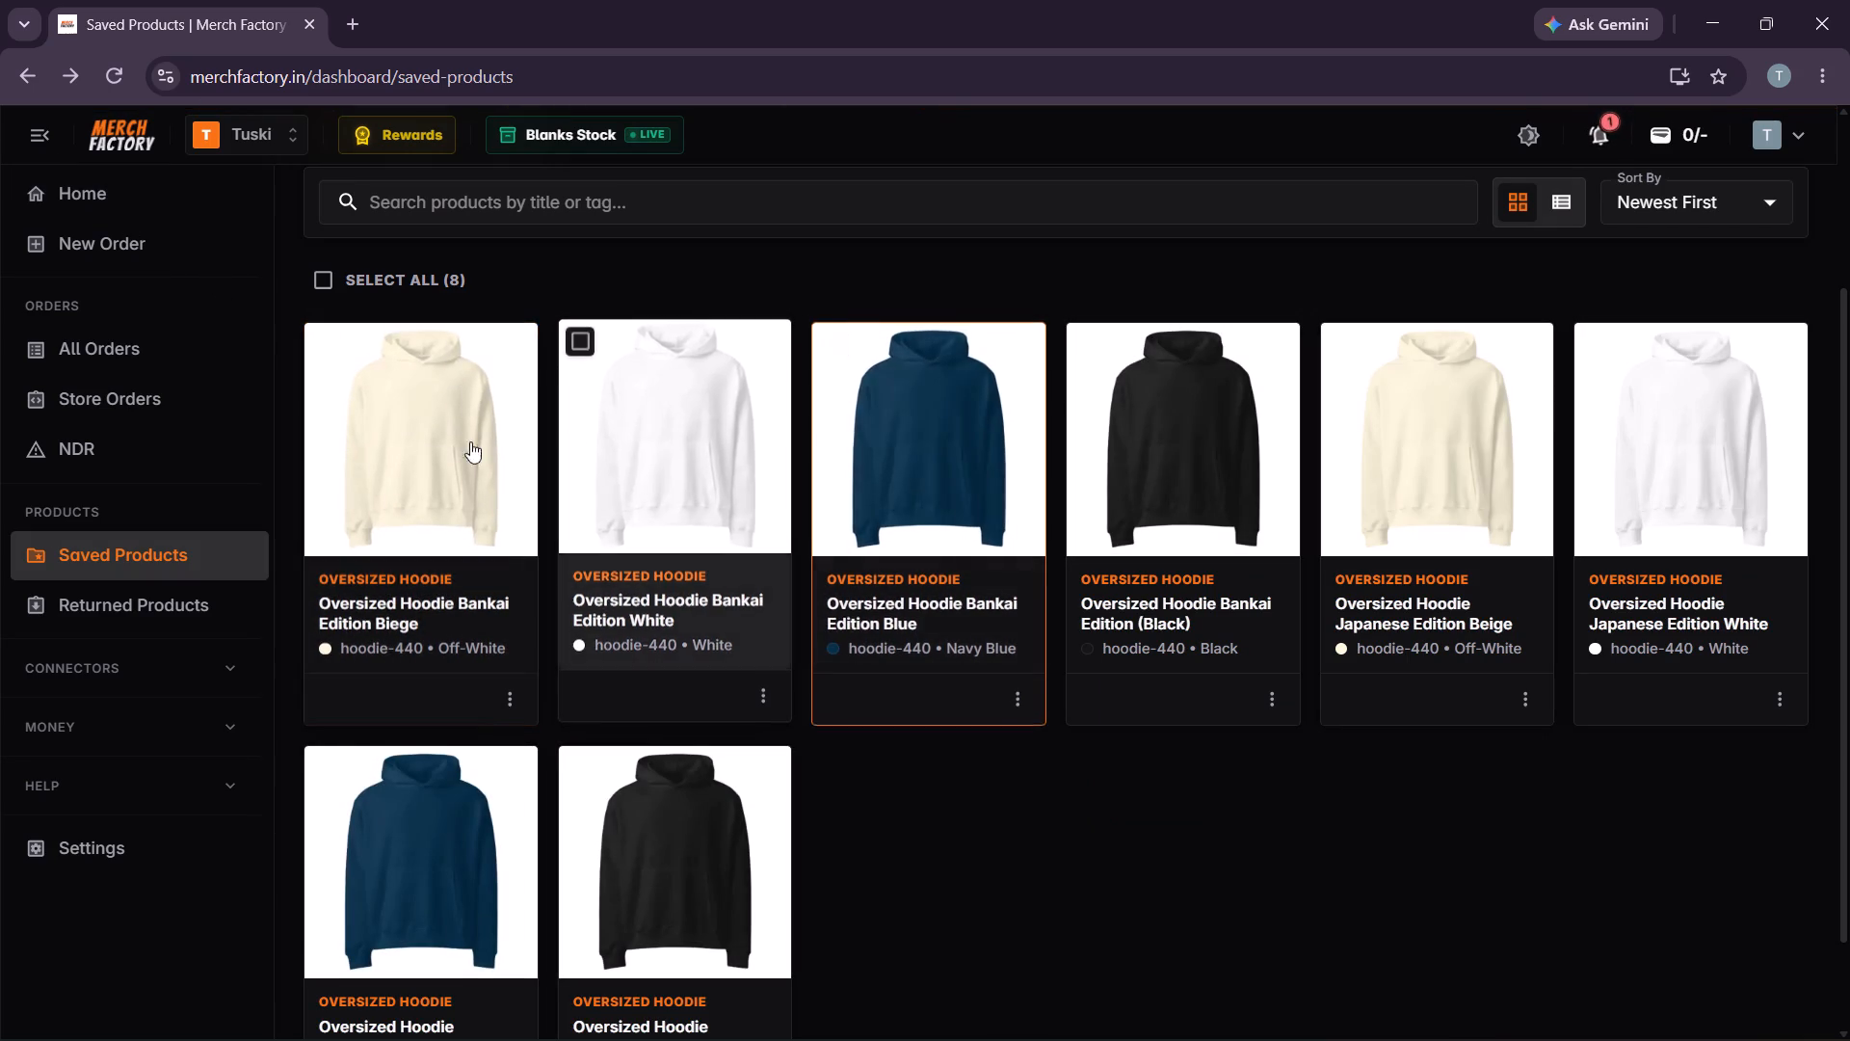
Start a new product design using the Men's 440 GSM Non-Zipper Hoodie.
scroll(862, 607, "up", 4)
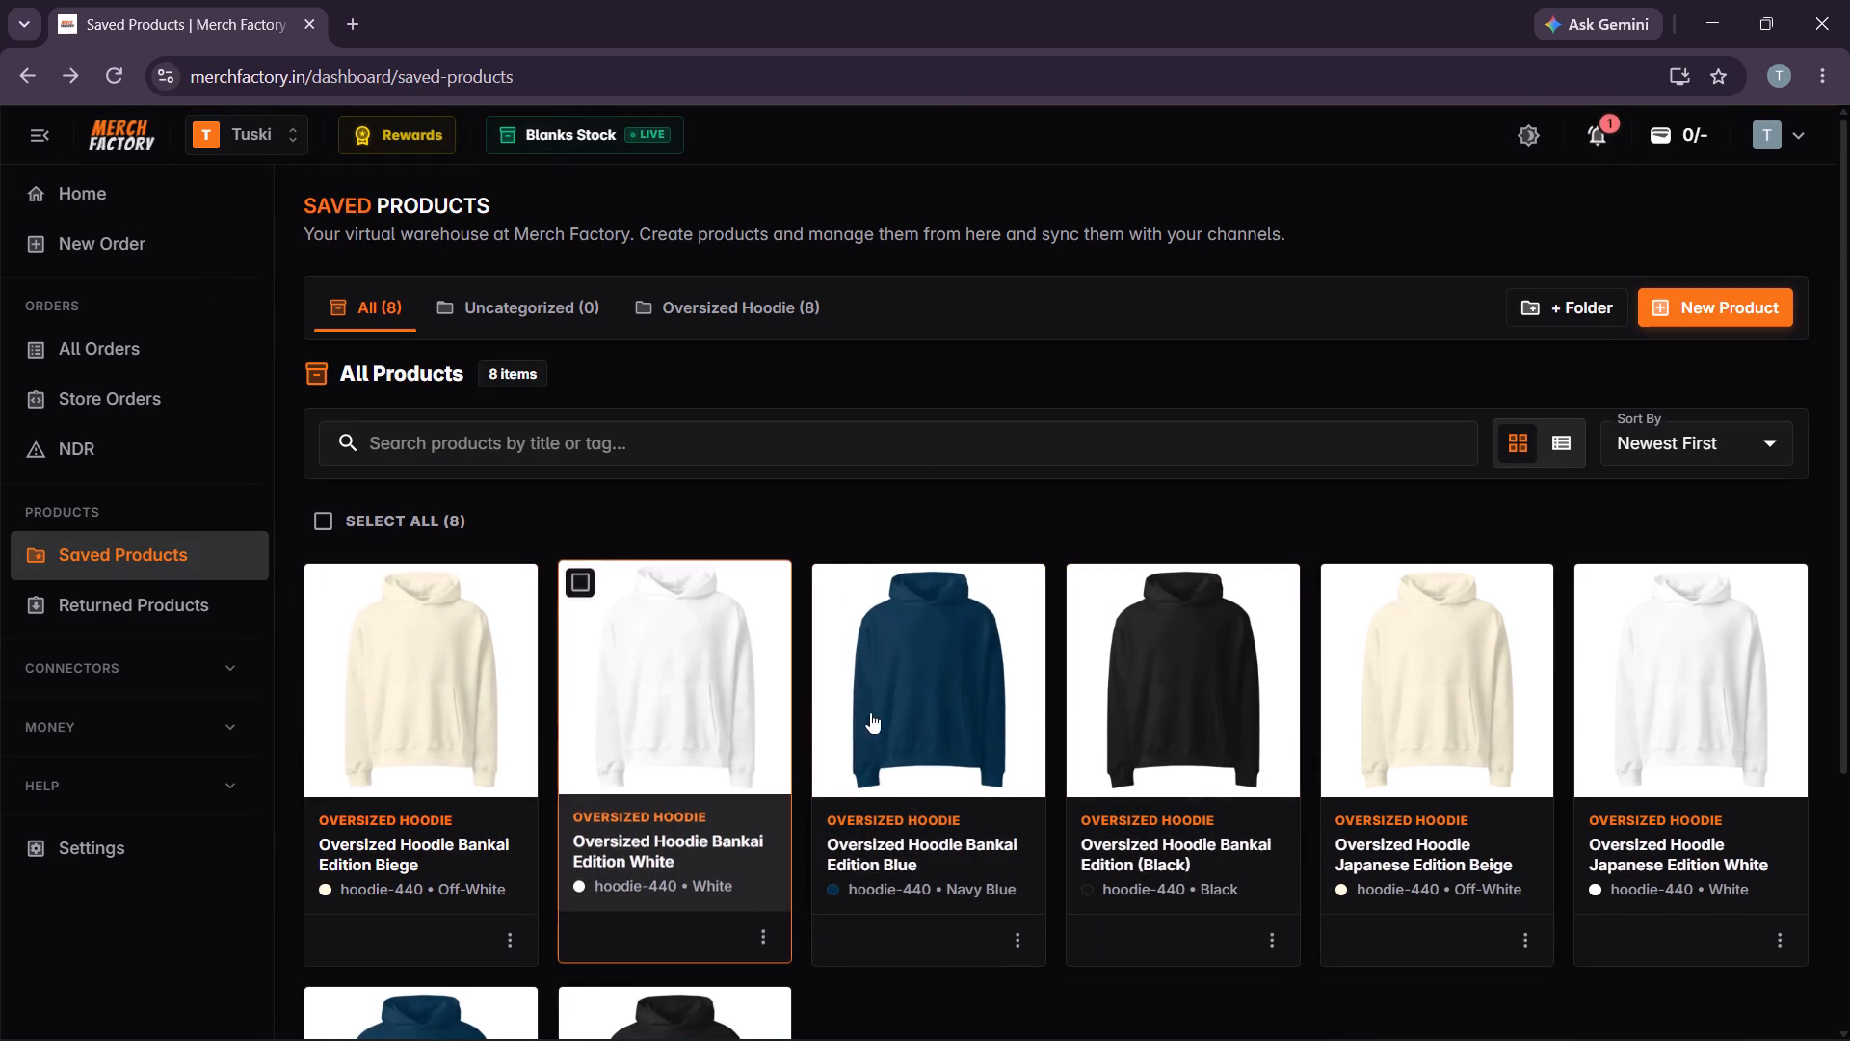
scroll(536, 769, "down", 1)
scroll(551, 760, "up", 4)
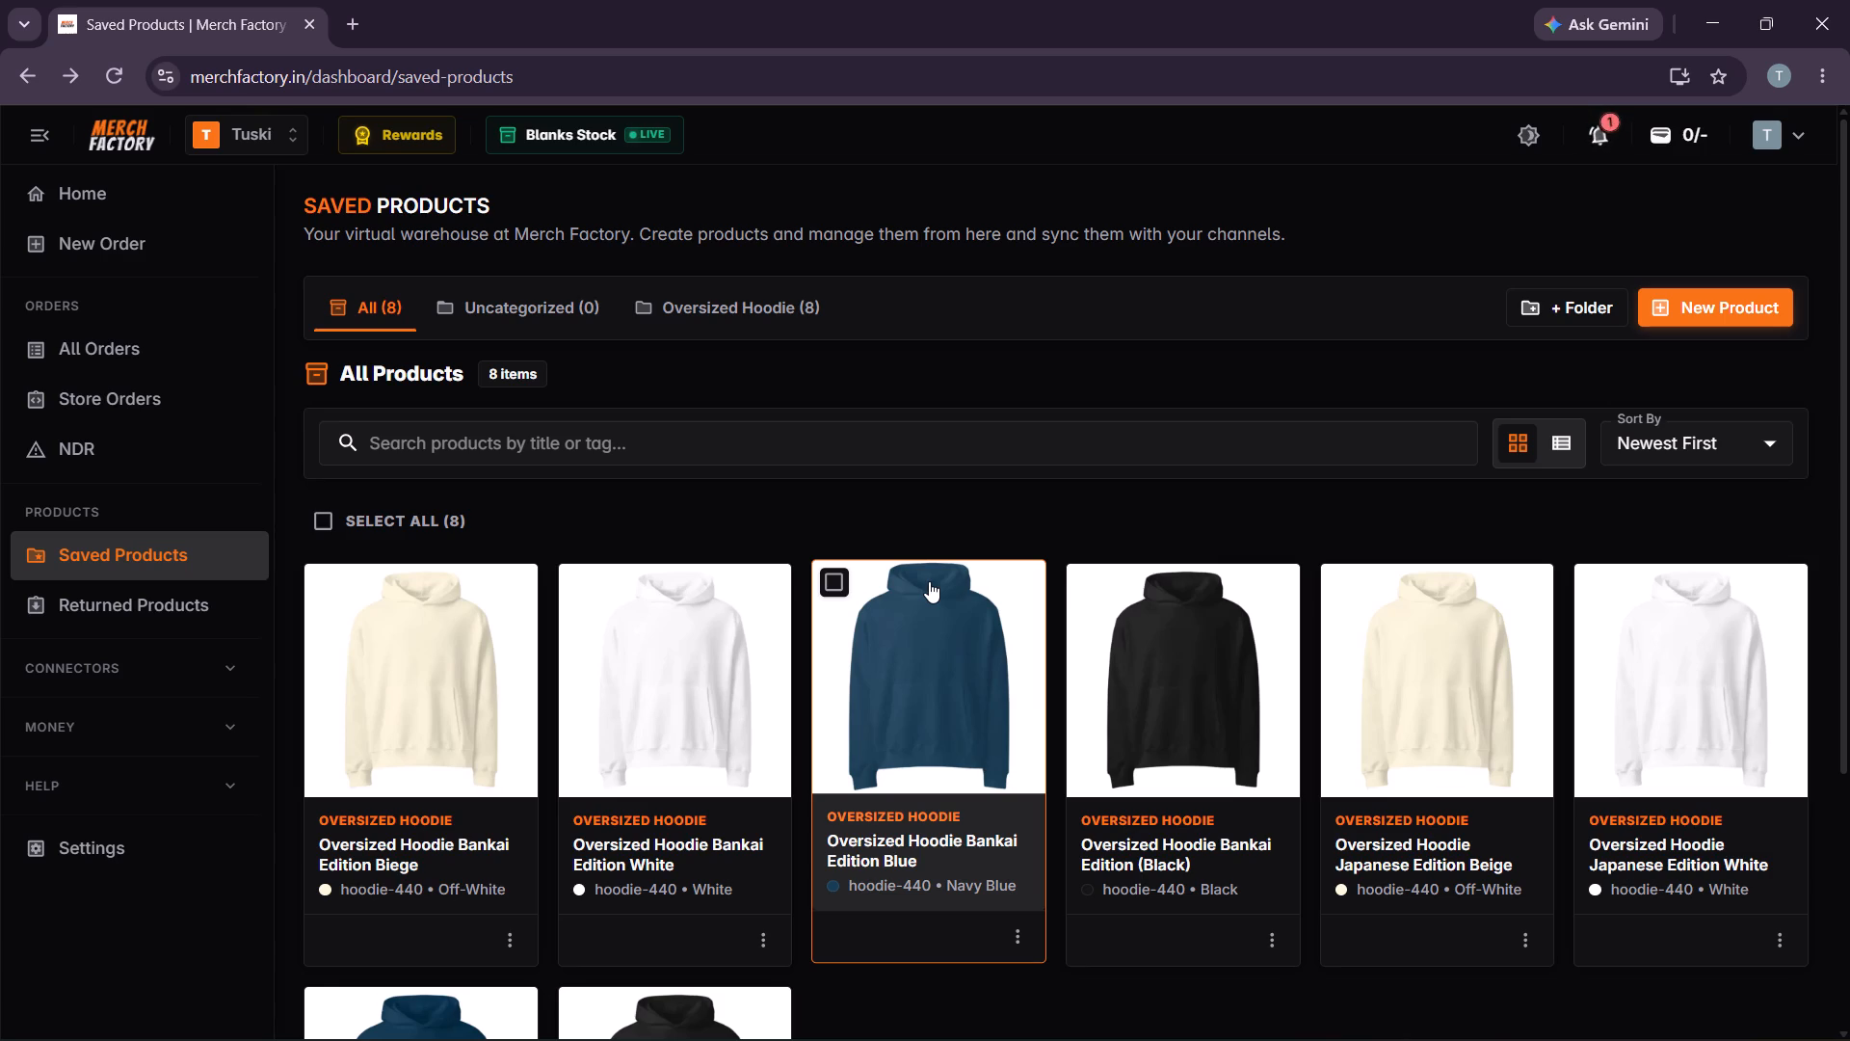
left_click(1678, 303)
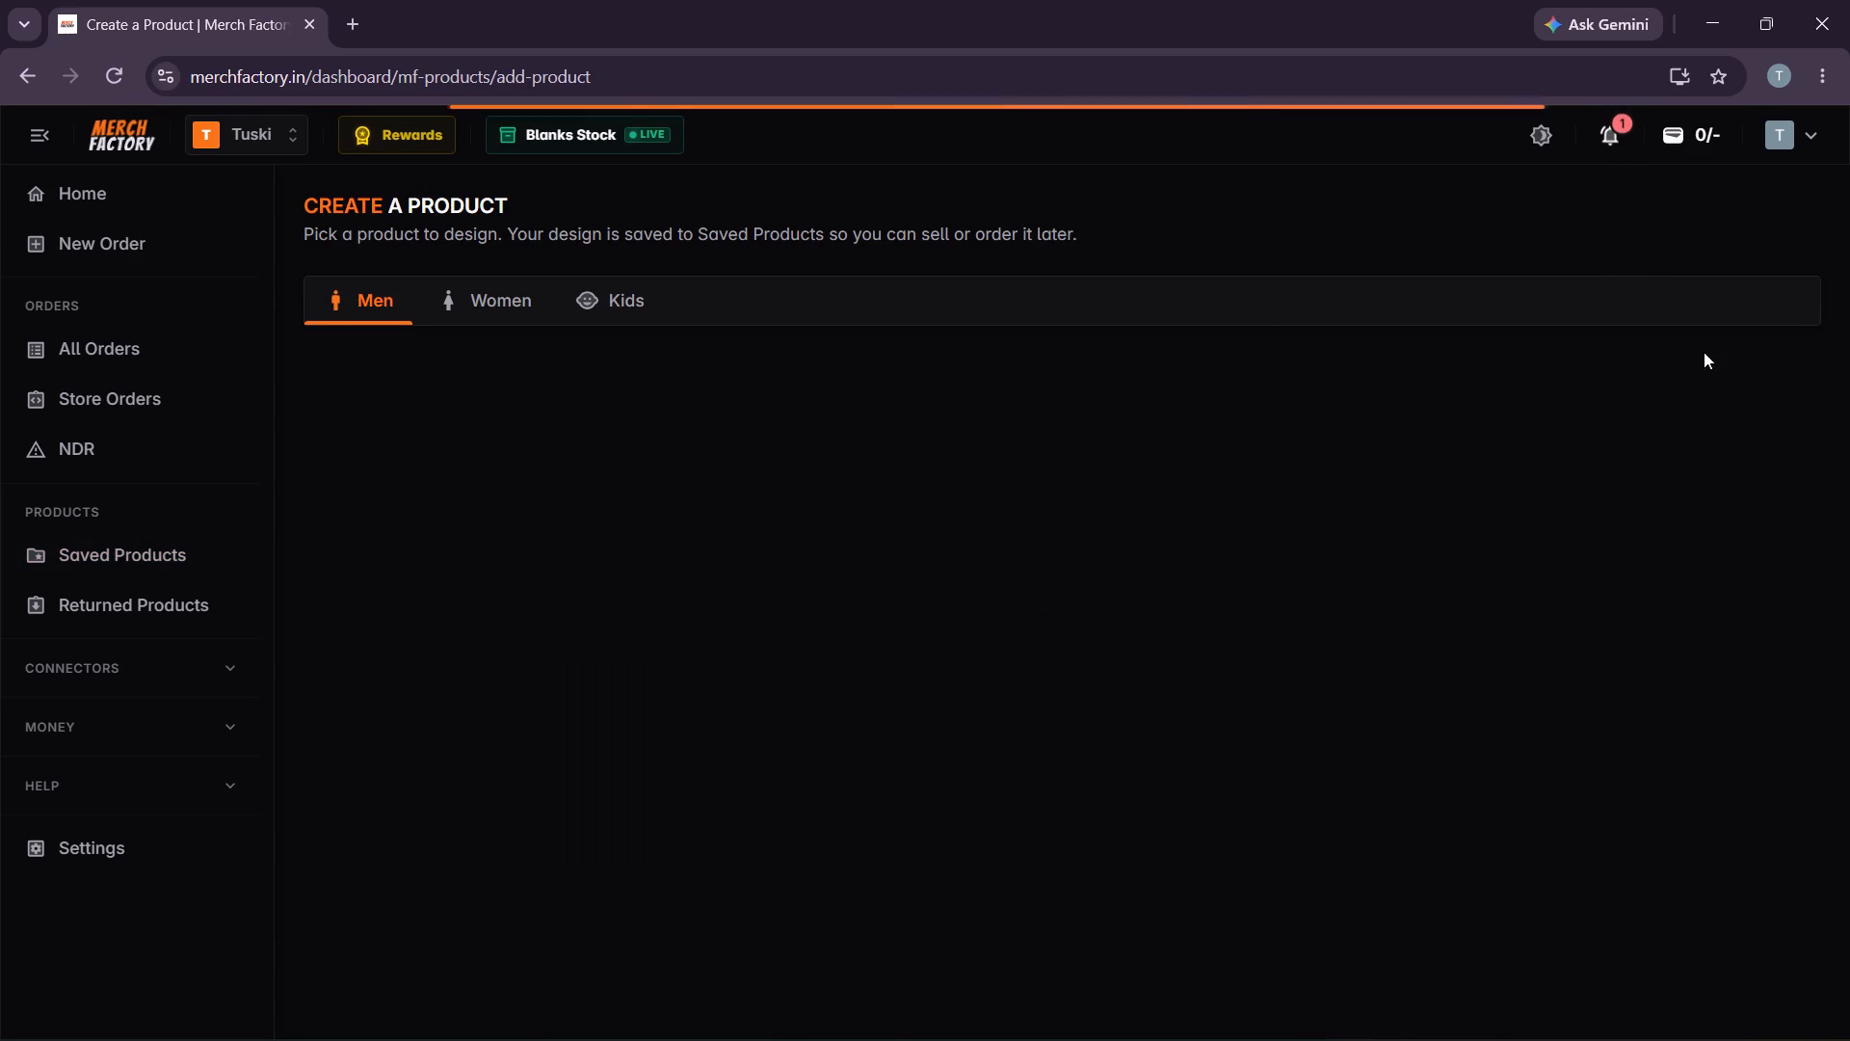
left_click(482, 767)
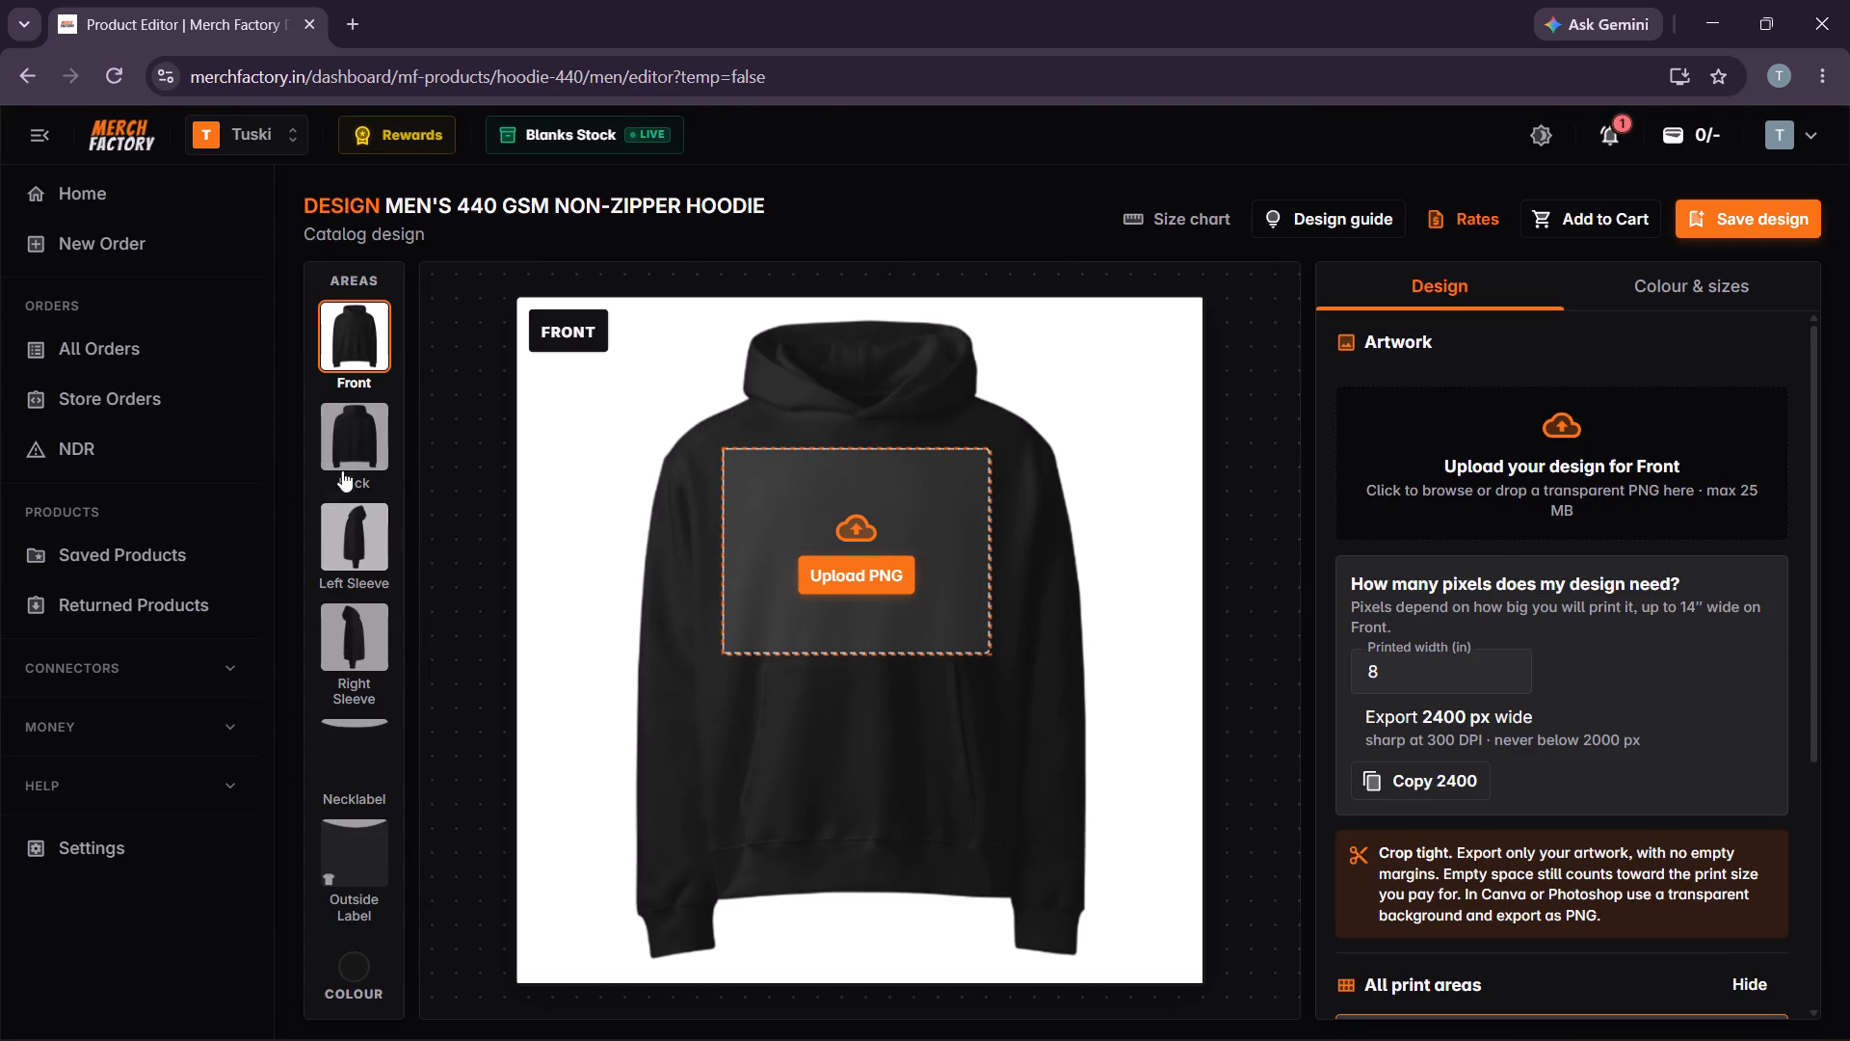
Upload the Error 404(White) PNG from the Quote Print Resized folder to the Back area of the black hoodie.
left_click(342, 433)
left_click(1543, 445)
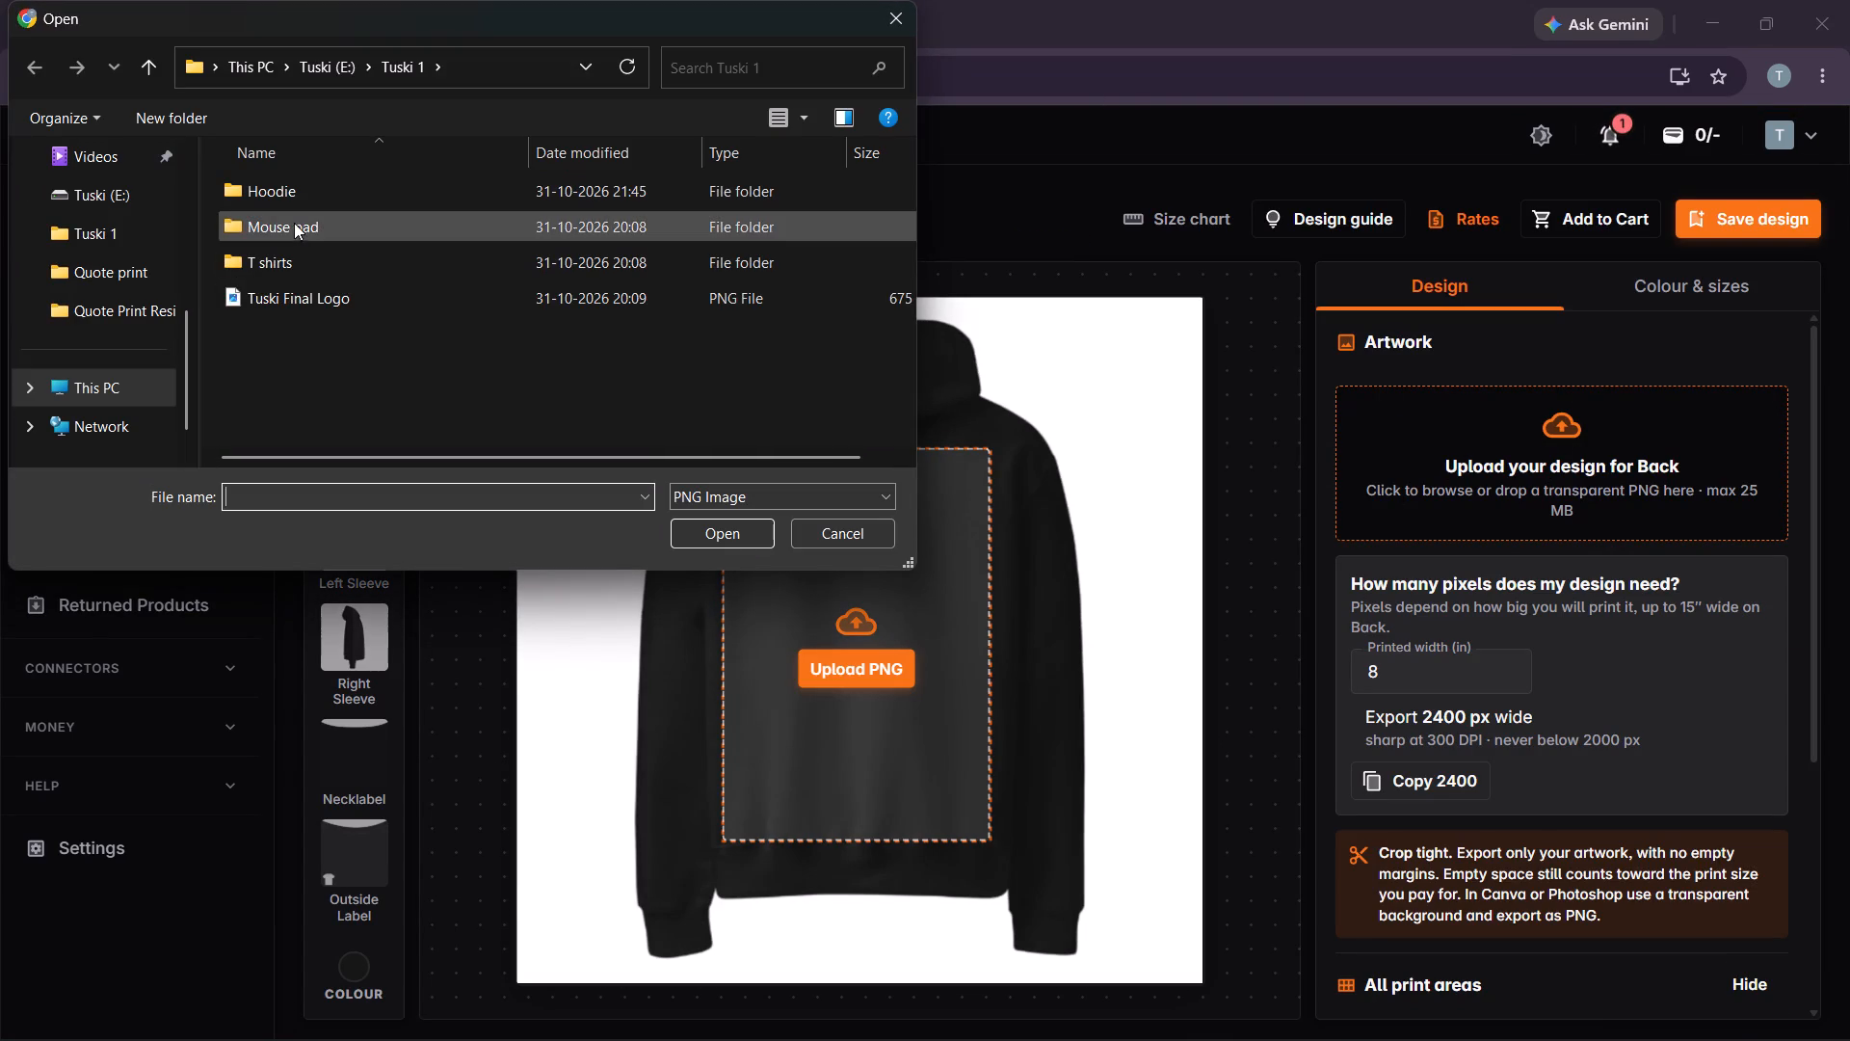
left_click(134, 316)
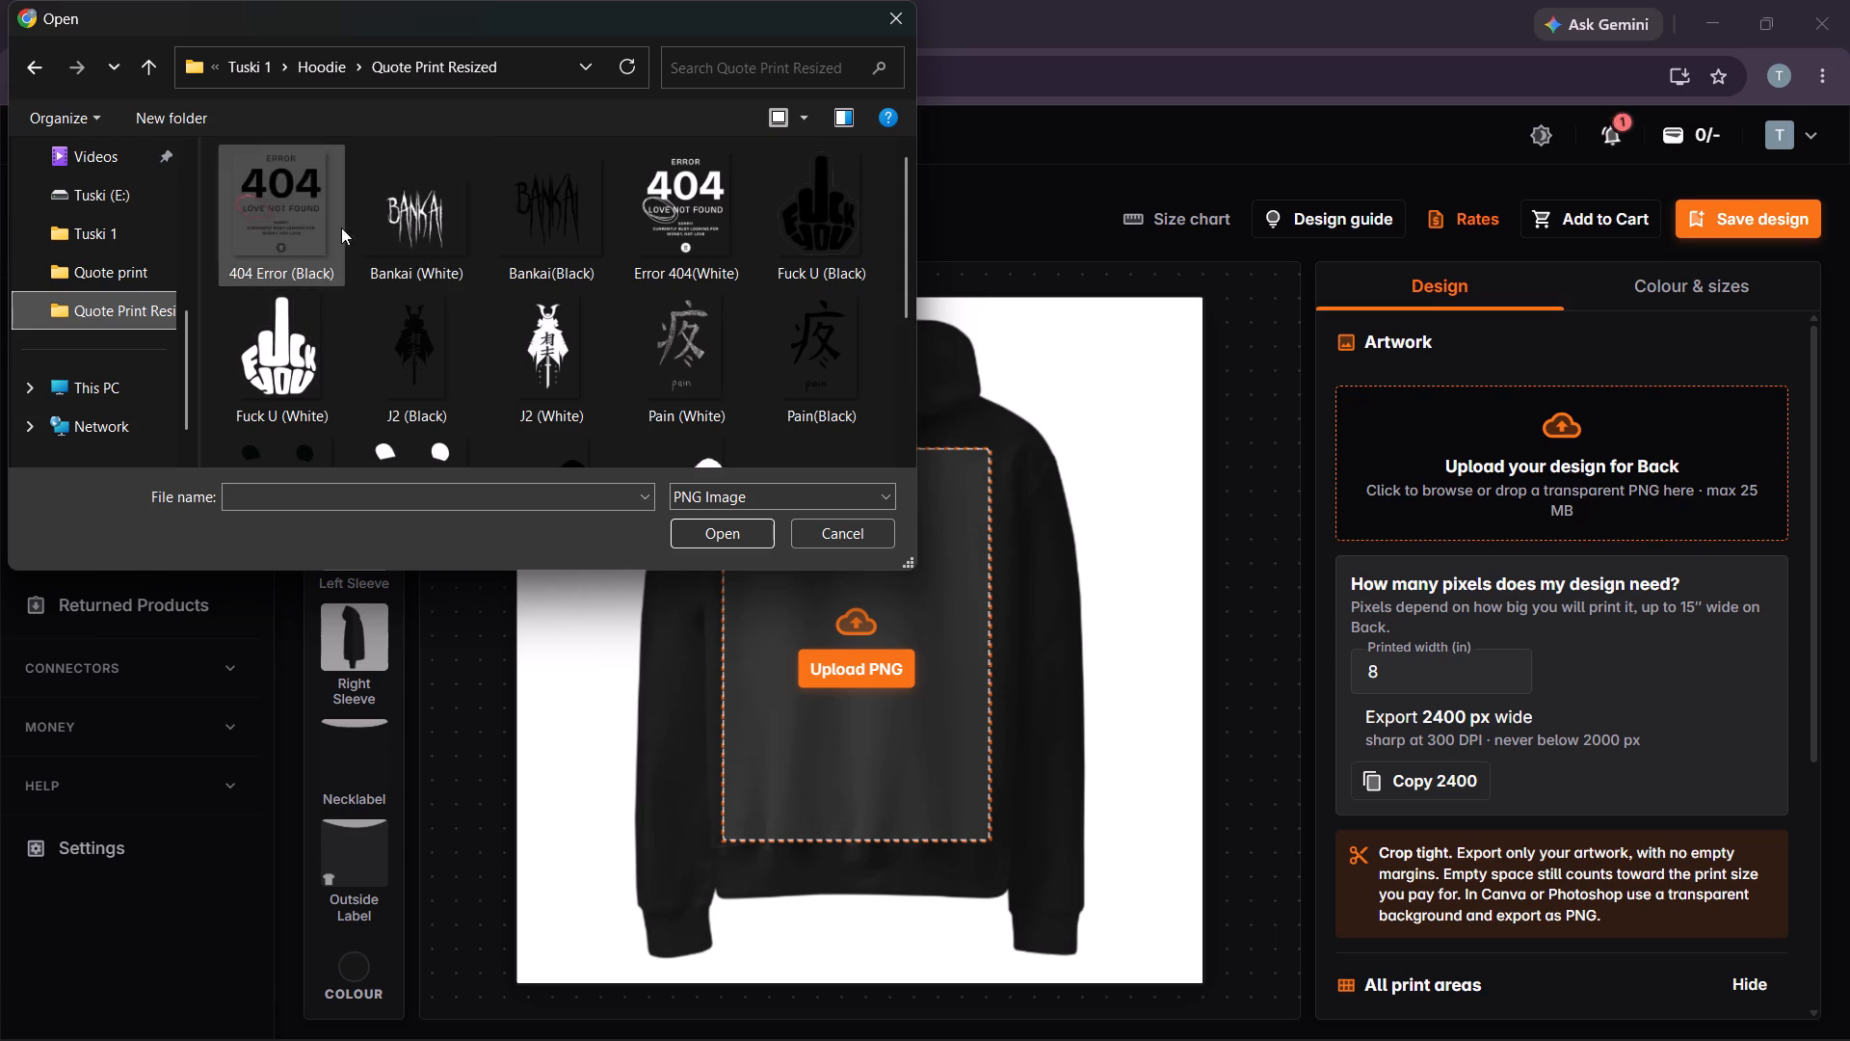
left_click(703, 202)
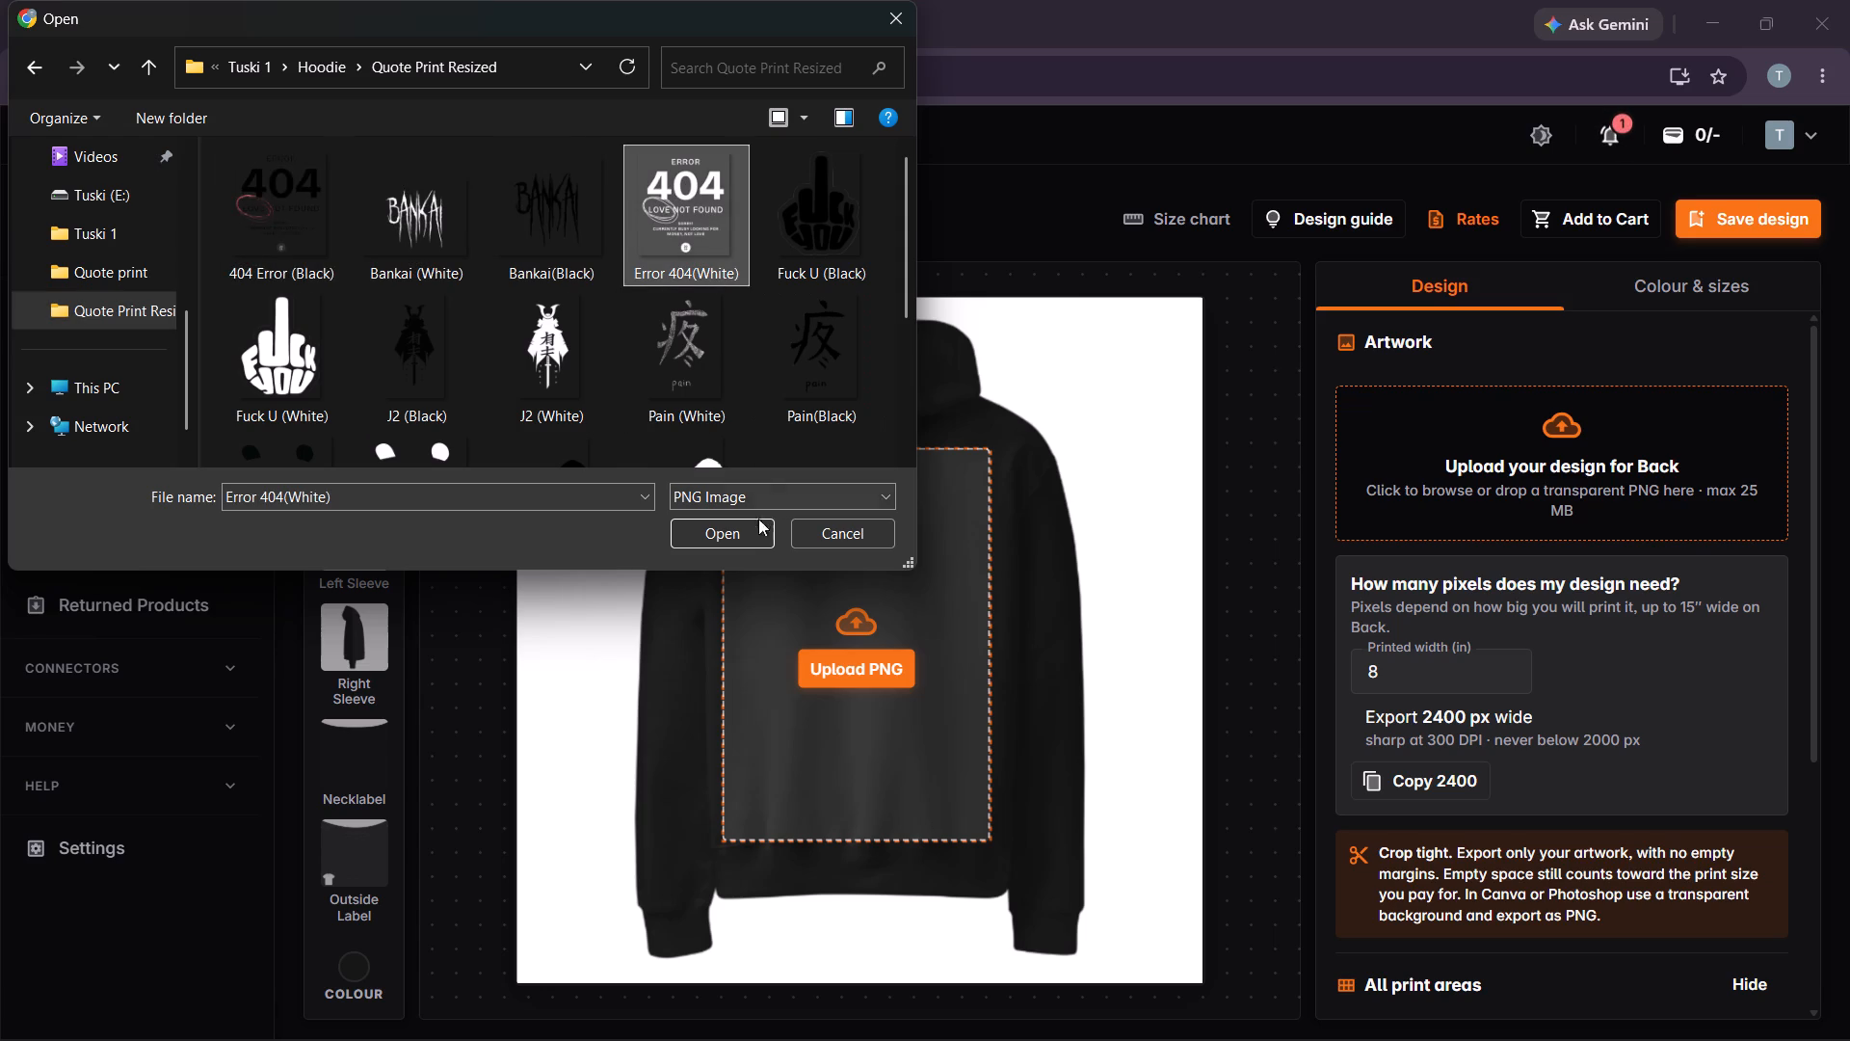
left_click(750, 526)
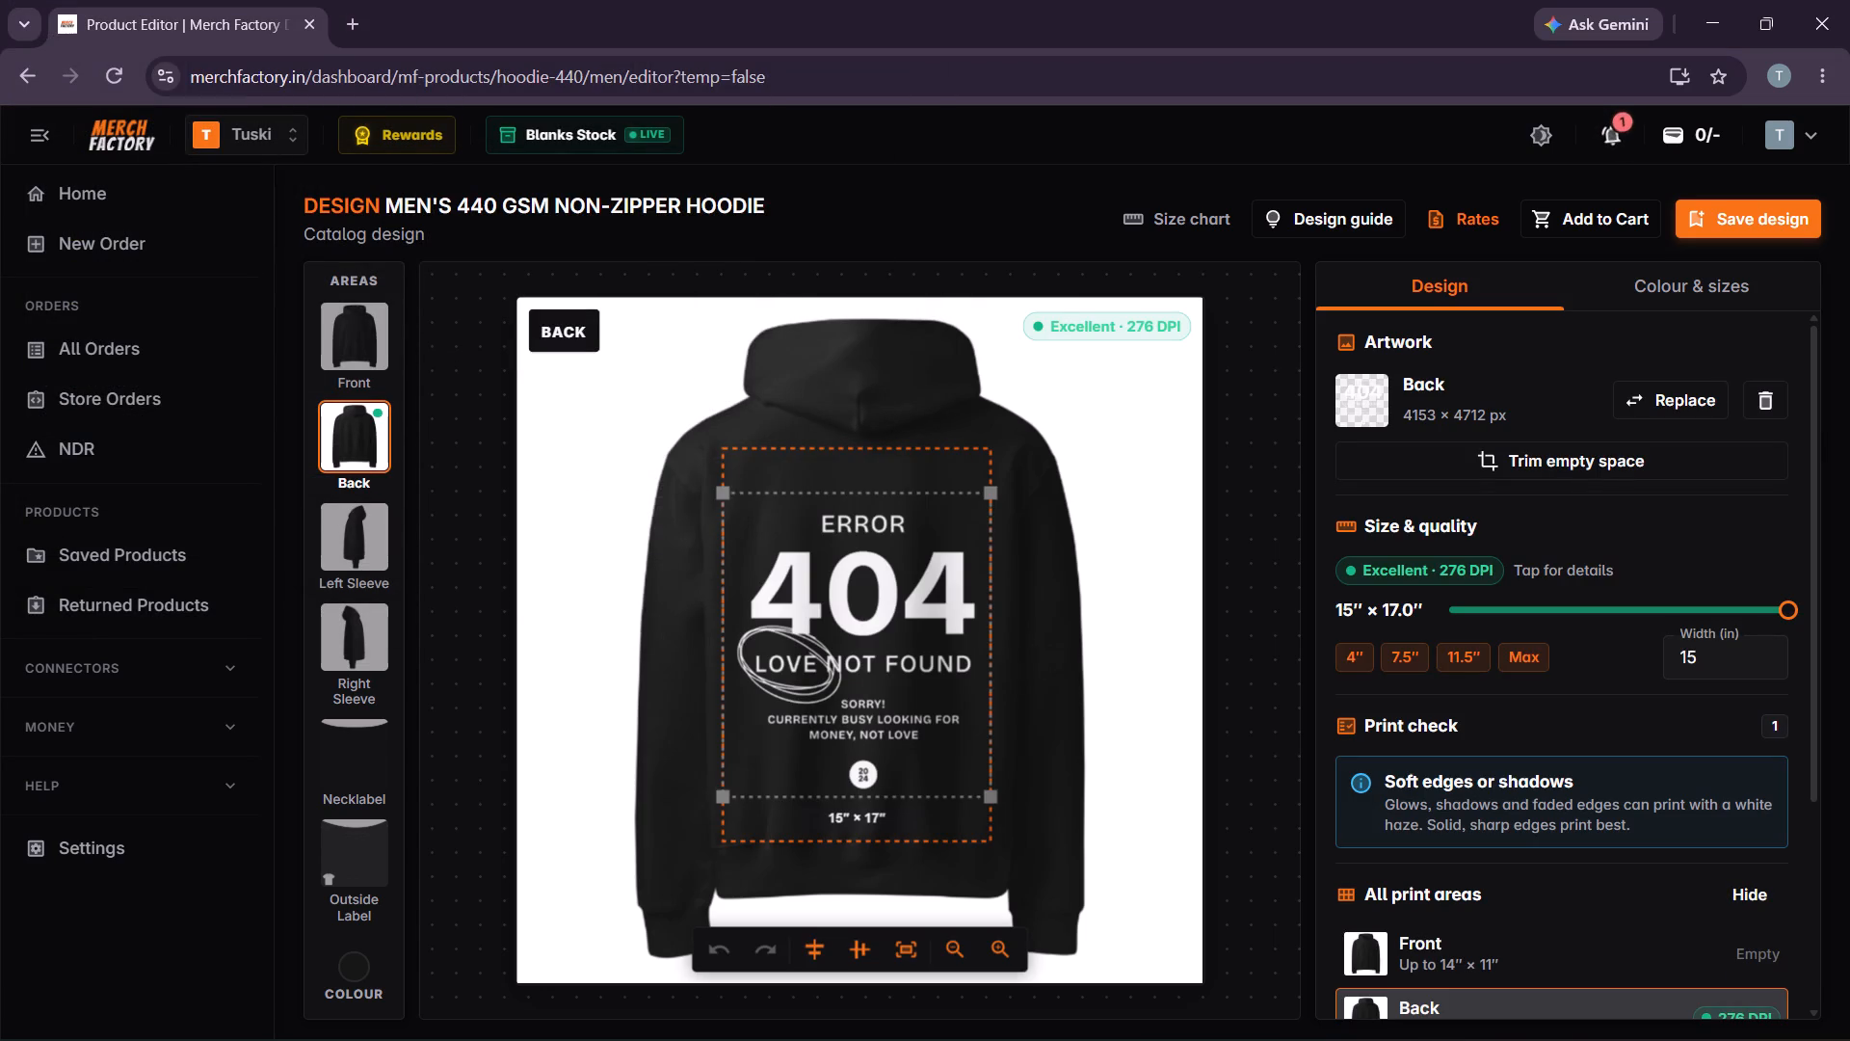
Scale the Error 404 print on the back down to about 13.55 × 15.4 inches and shift it toward the print area's centre.
left_click_drag(990, 796, 970, 773)
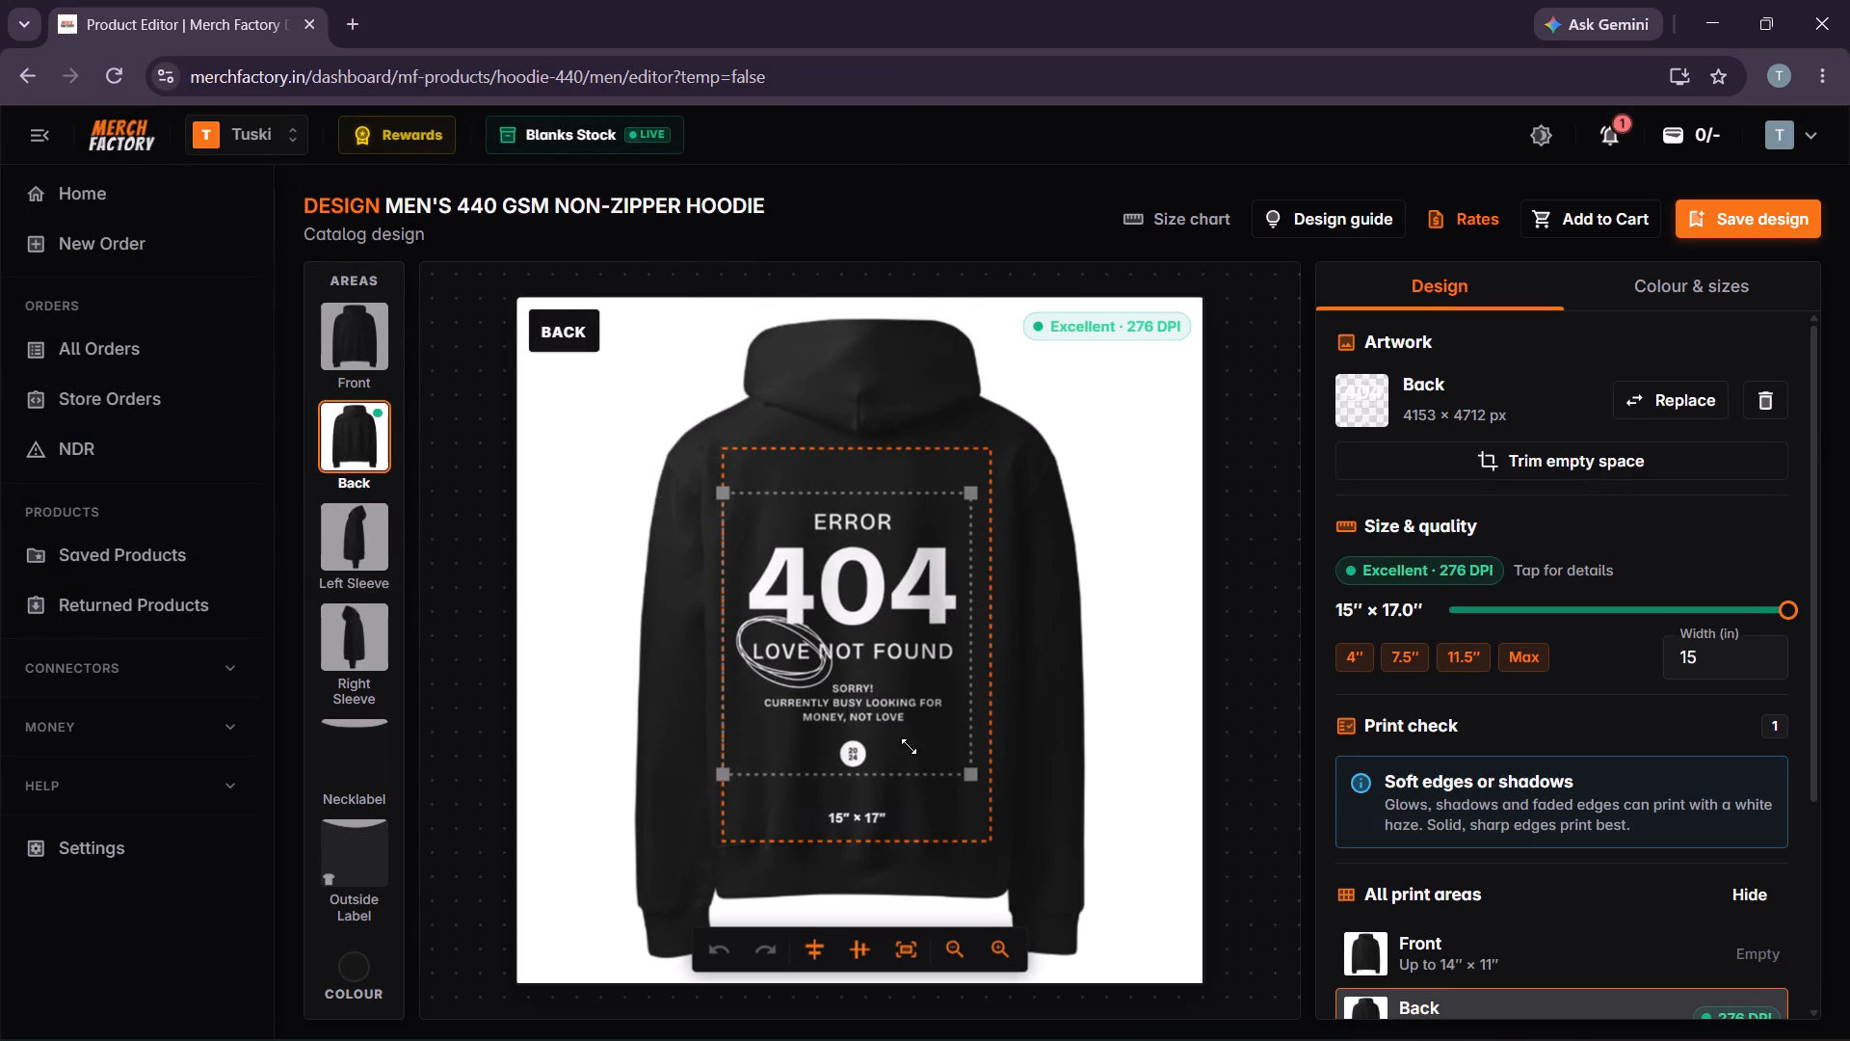
left_click_drag(807, 661, 821, 672)
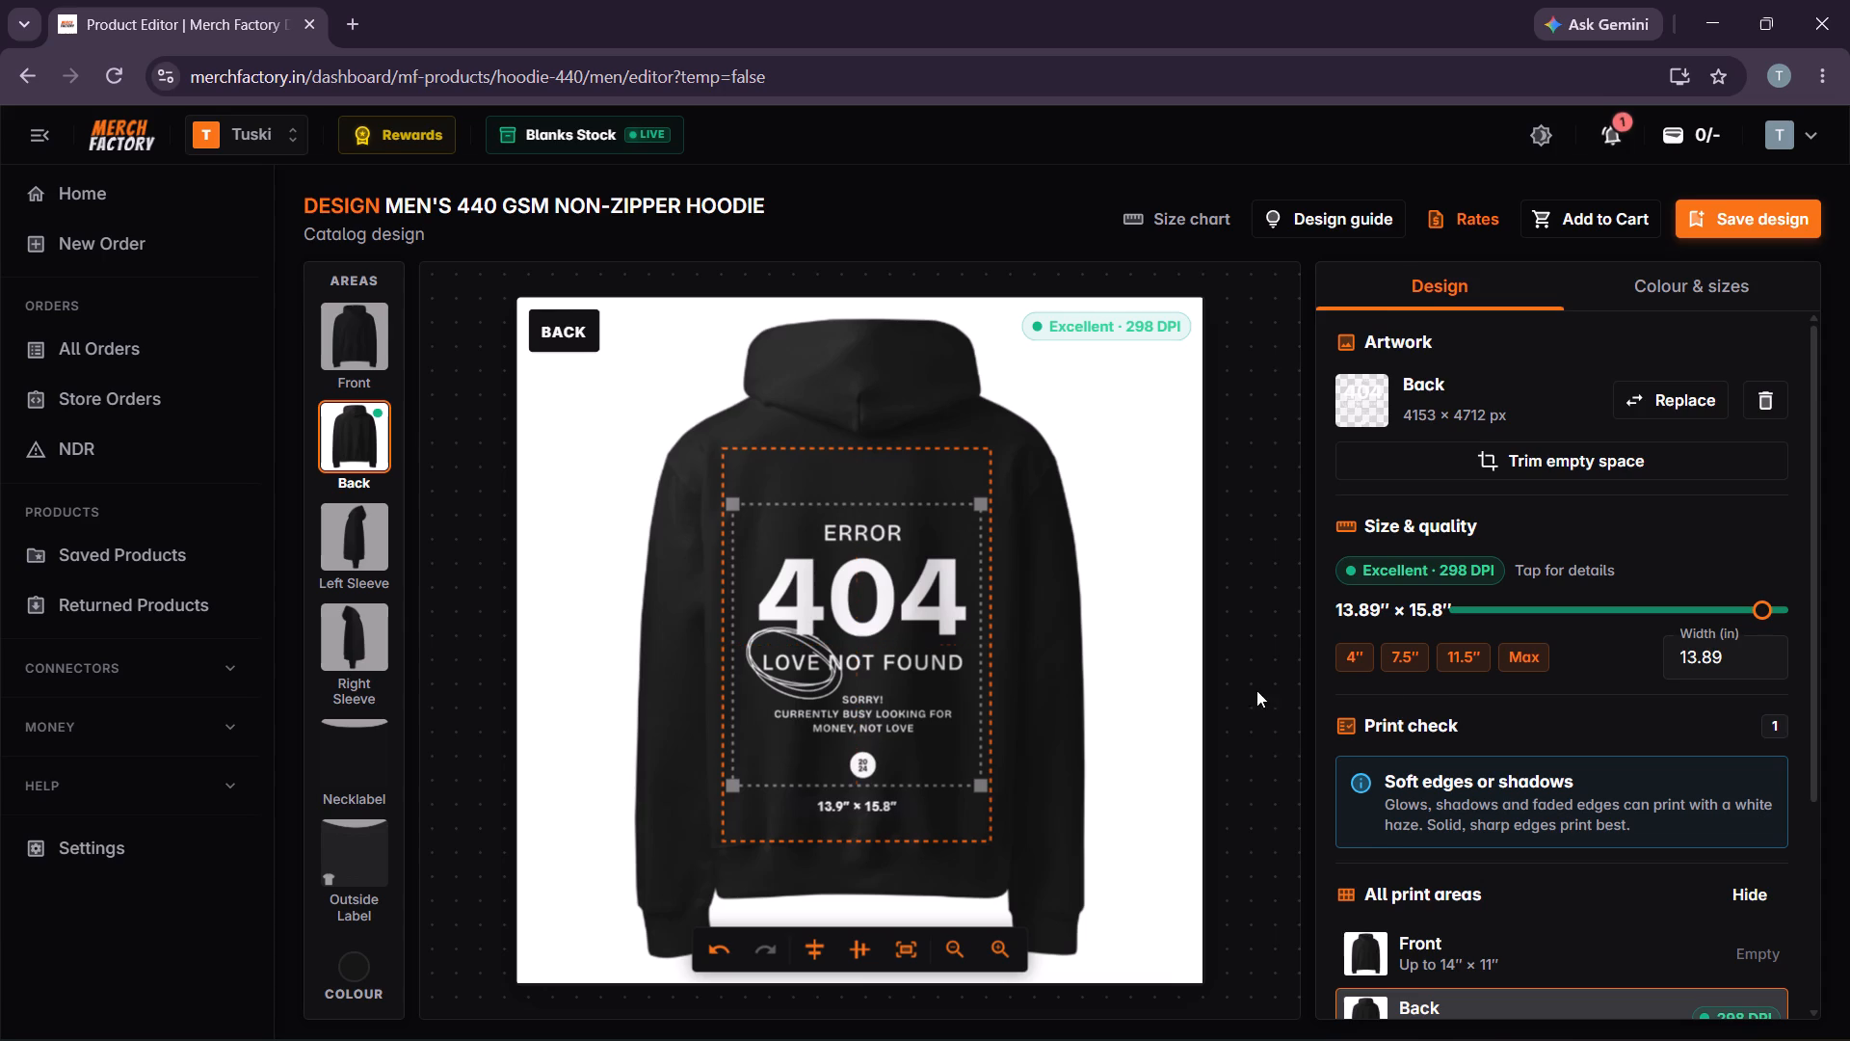
scroll(1476, 703, "down", 1)
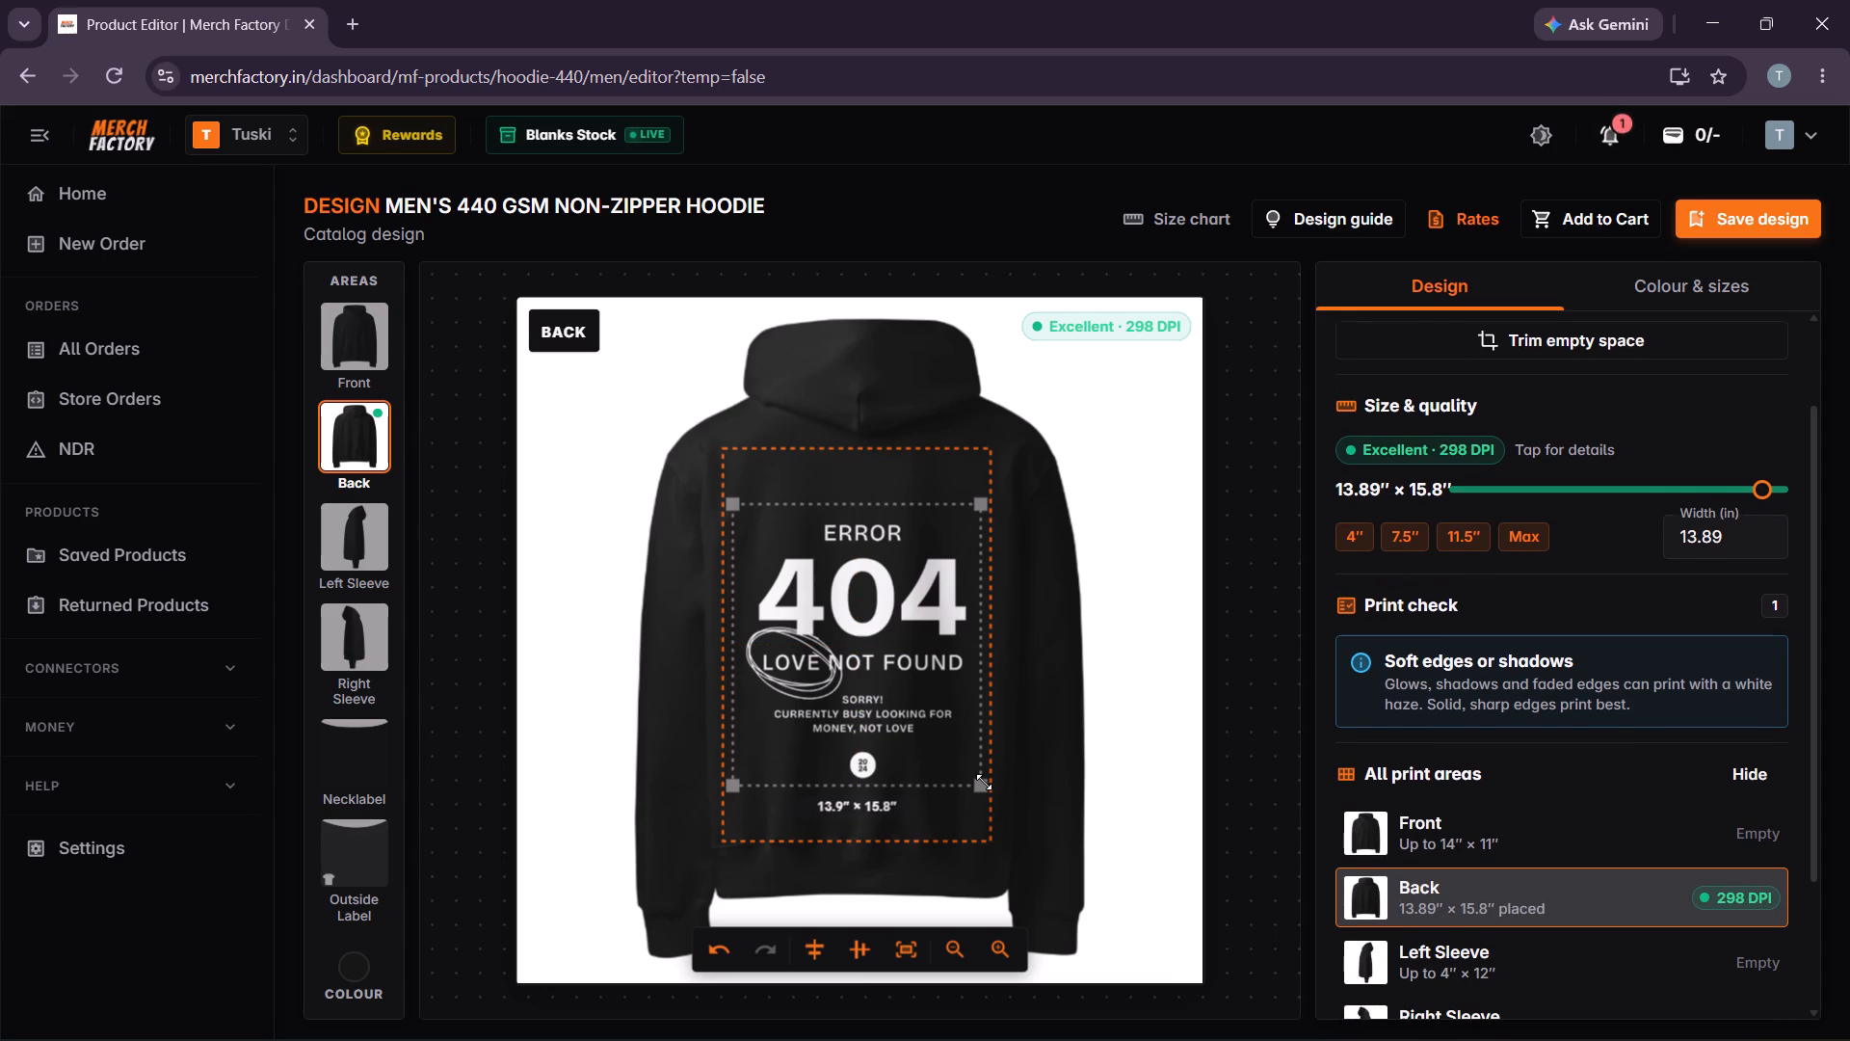
left_click(983, 782)
left_click(820, 660)
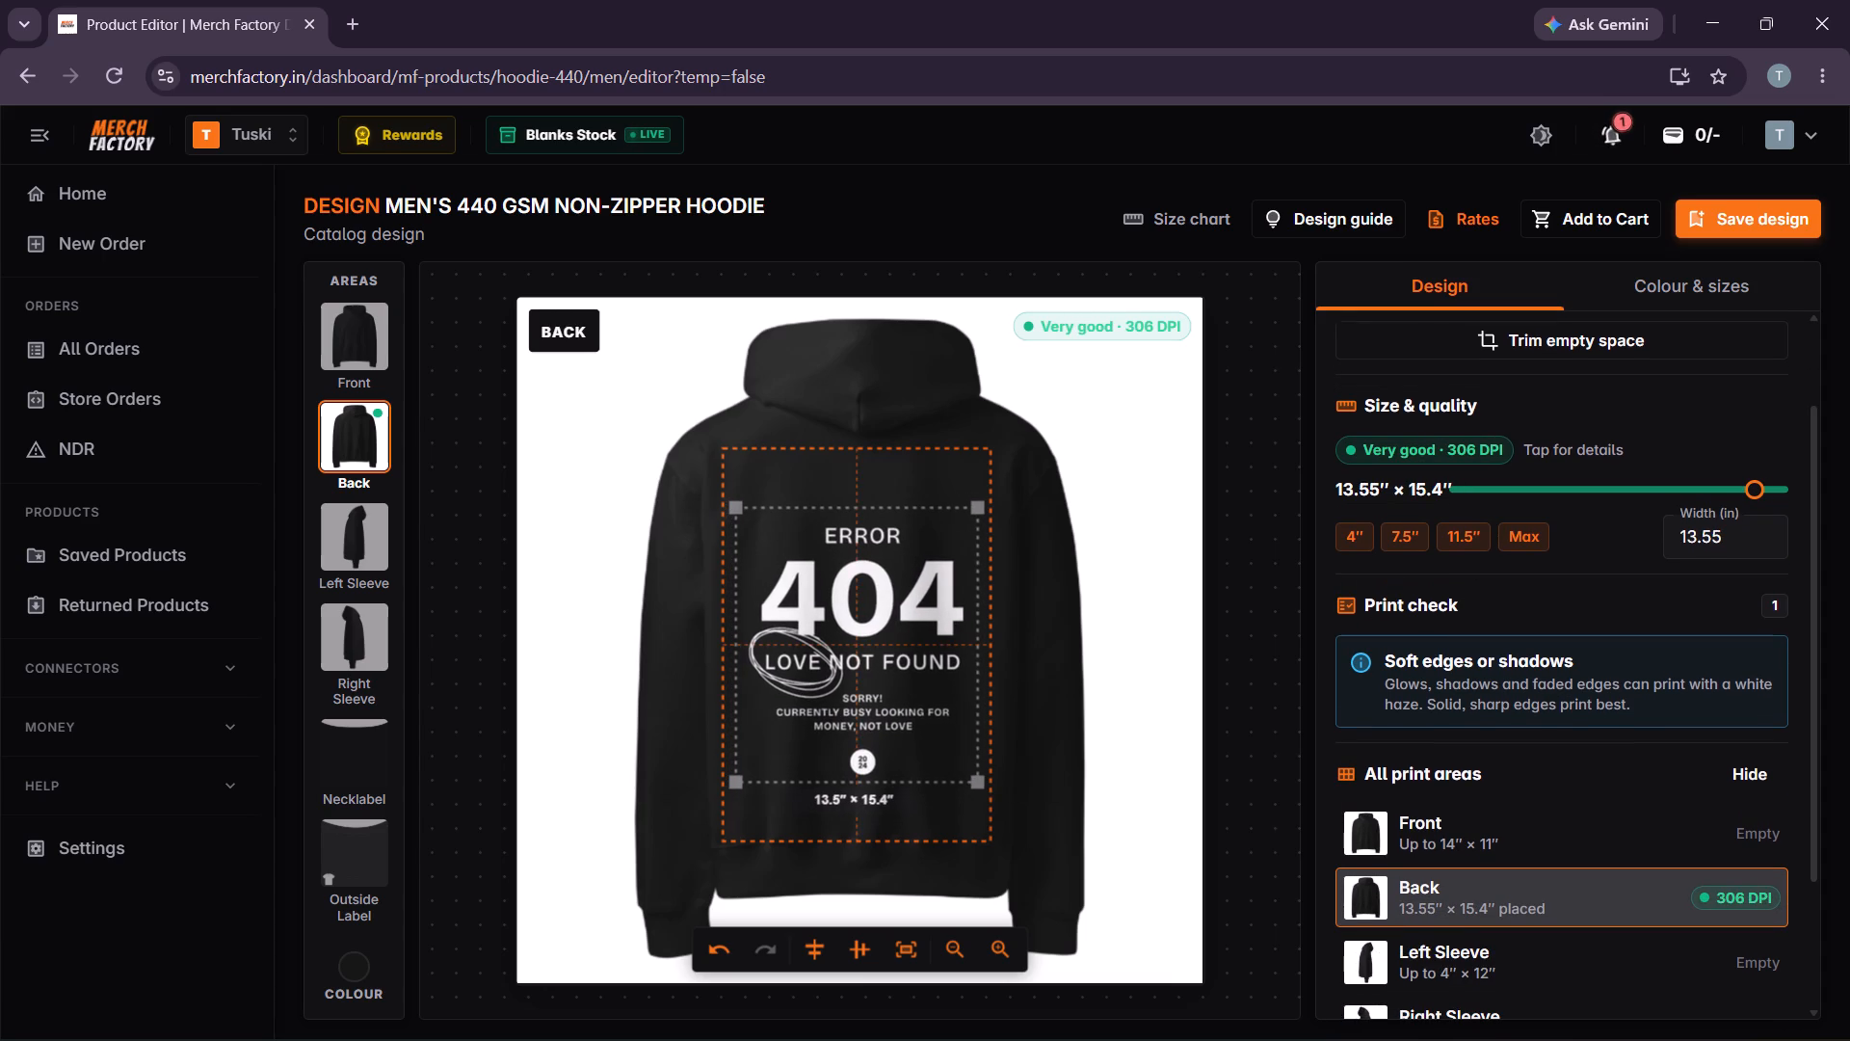
left_click(1046, 658)
left_click(883, 616)
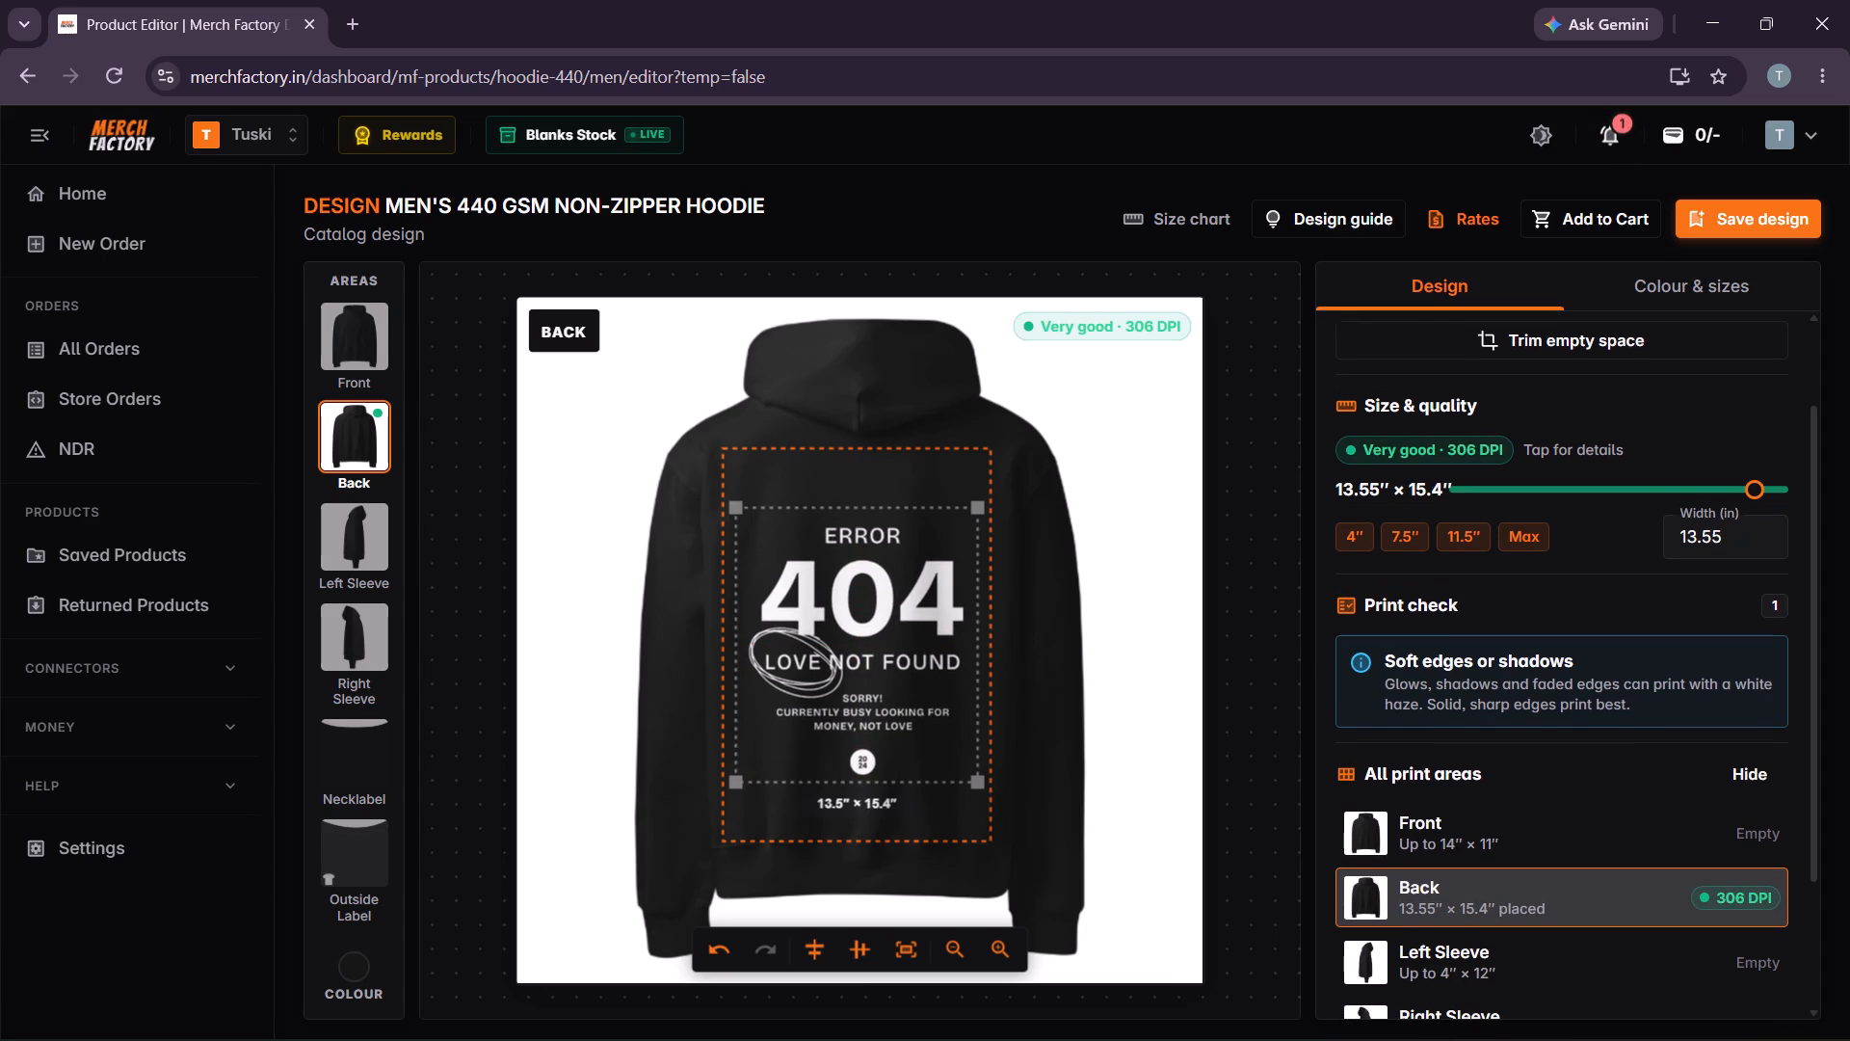
left_click(1097, 625)
scroll(1492, 683, "up", 3)
scroll(1492, 684, "down", 3)
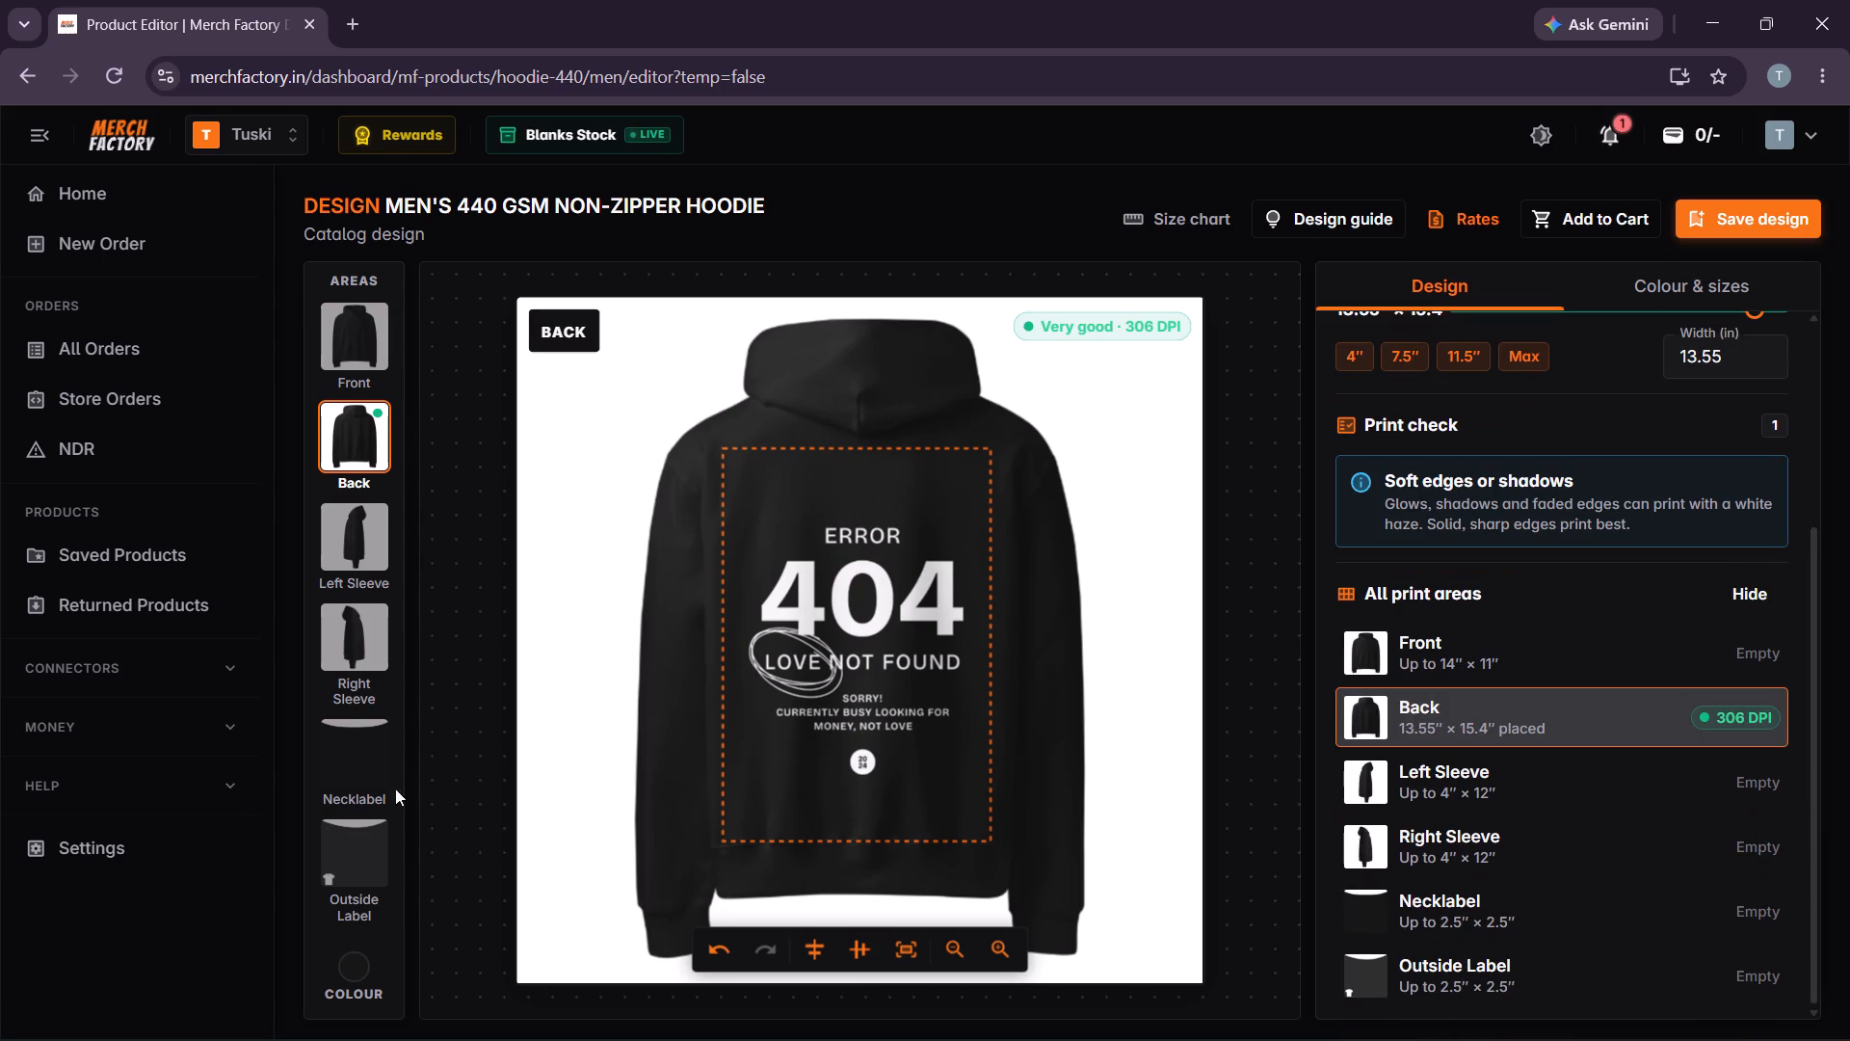
Upload the Tuski Final Logo PNG from the Tuski 1 folder to the Necklabel area and trim its empty space.
left_click(348, 764)
left_click(864, 608)
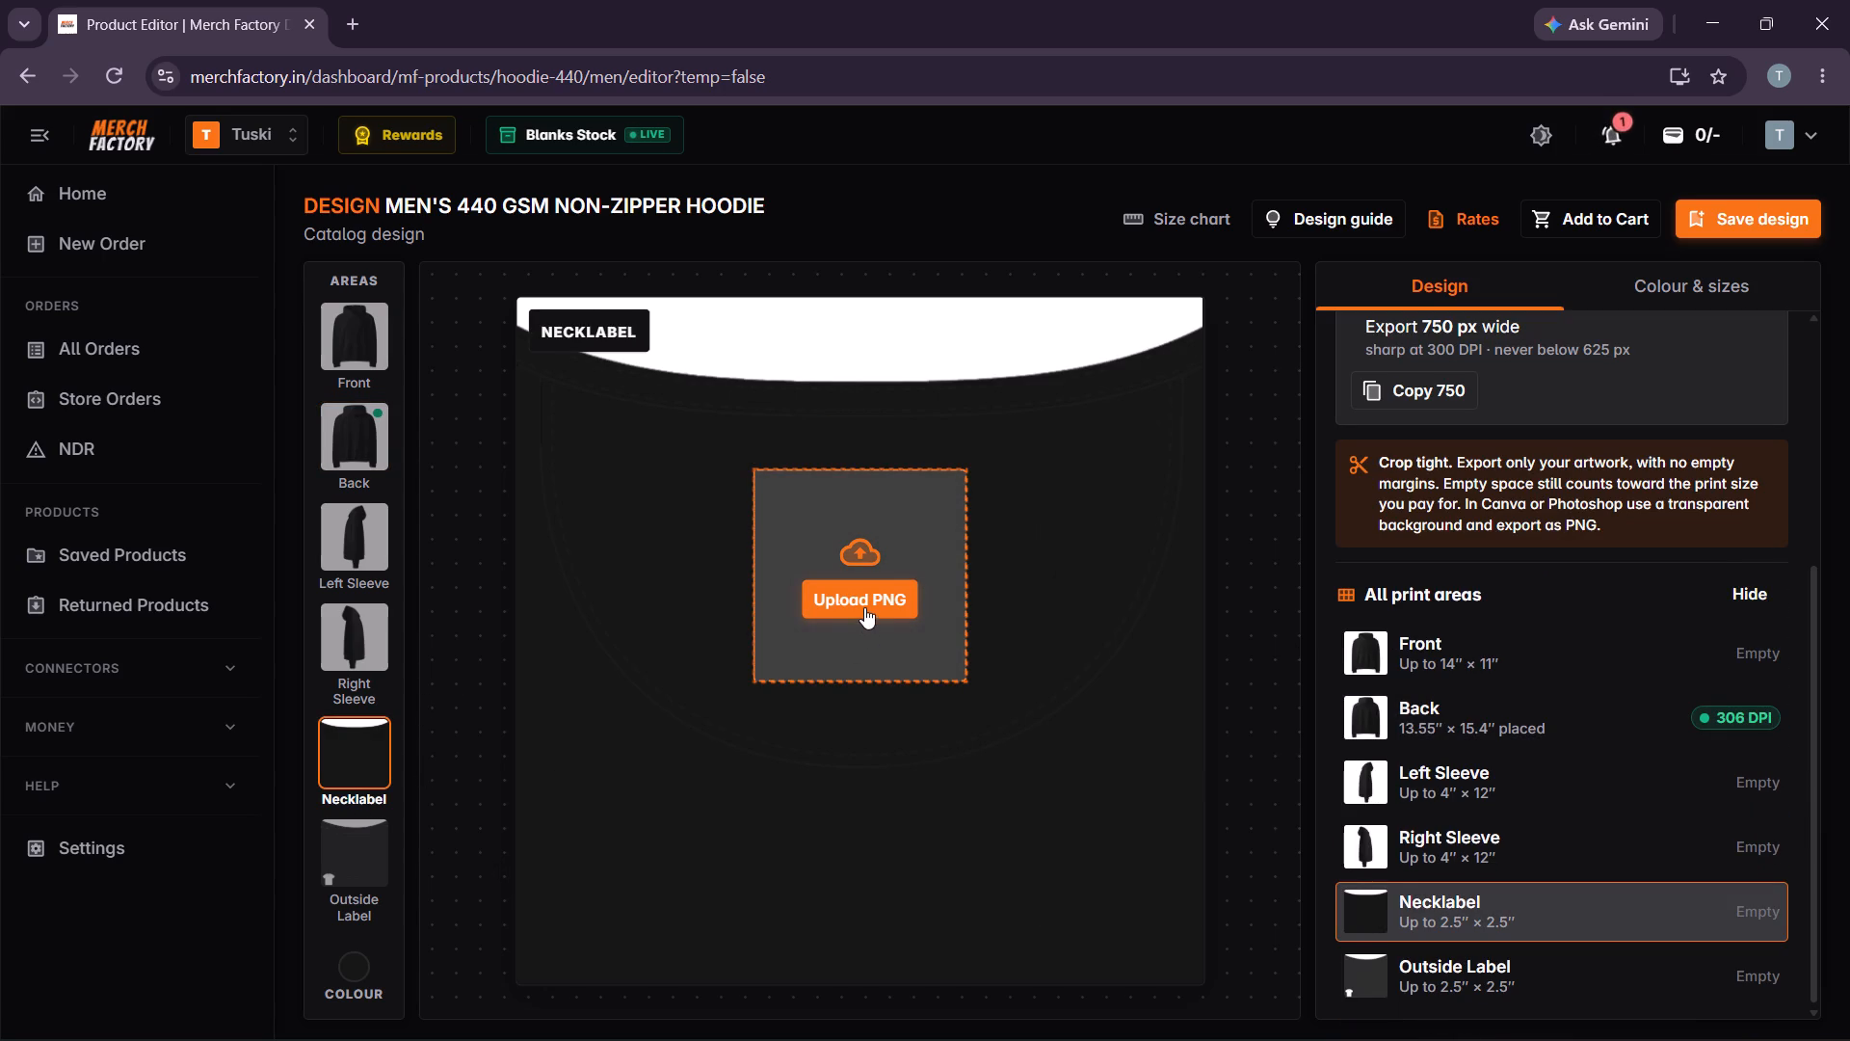
scroll(111, 358, "down", 2)
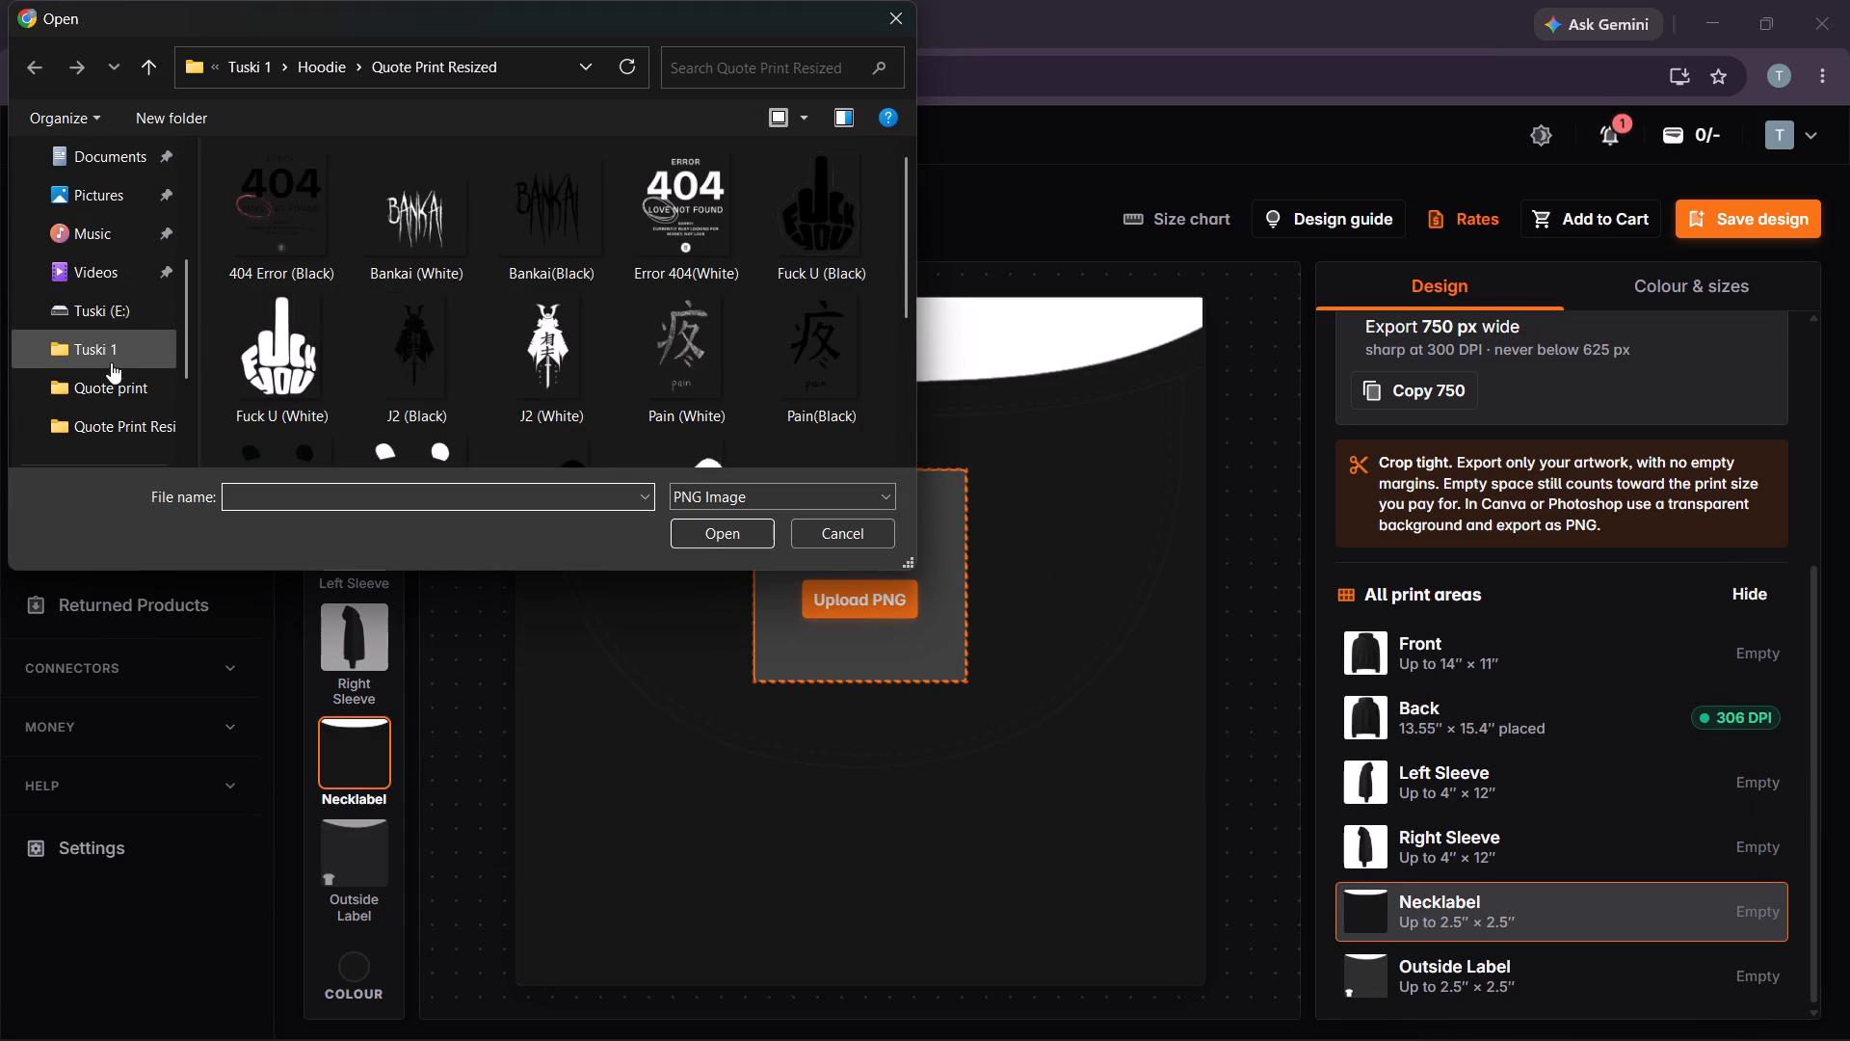
left_click(114, 342)
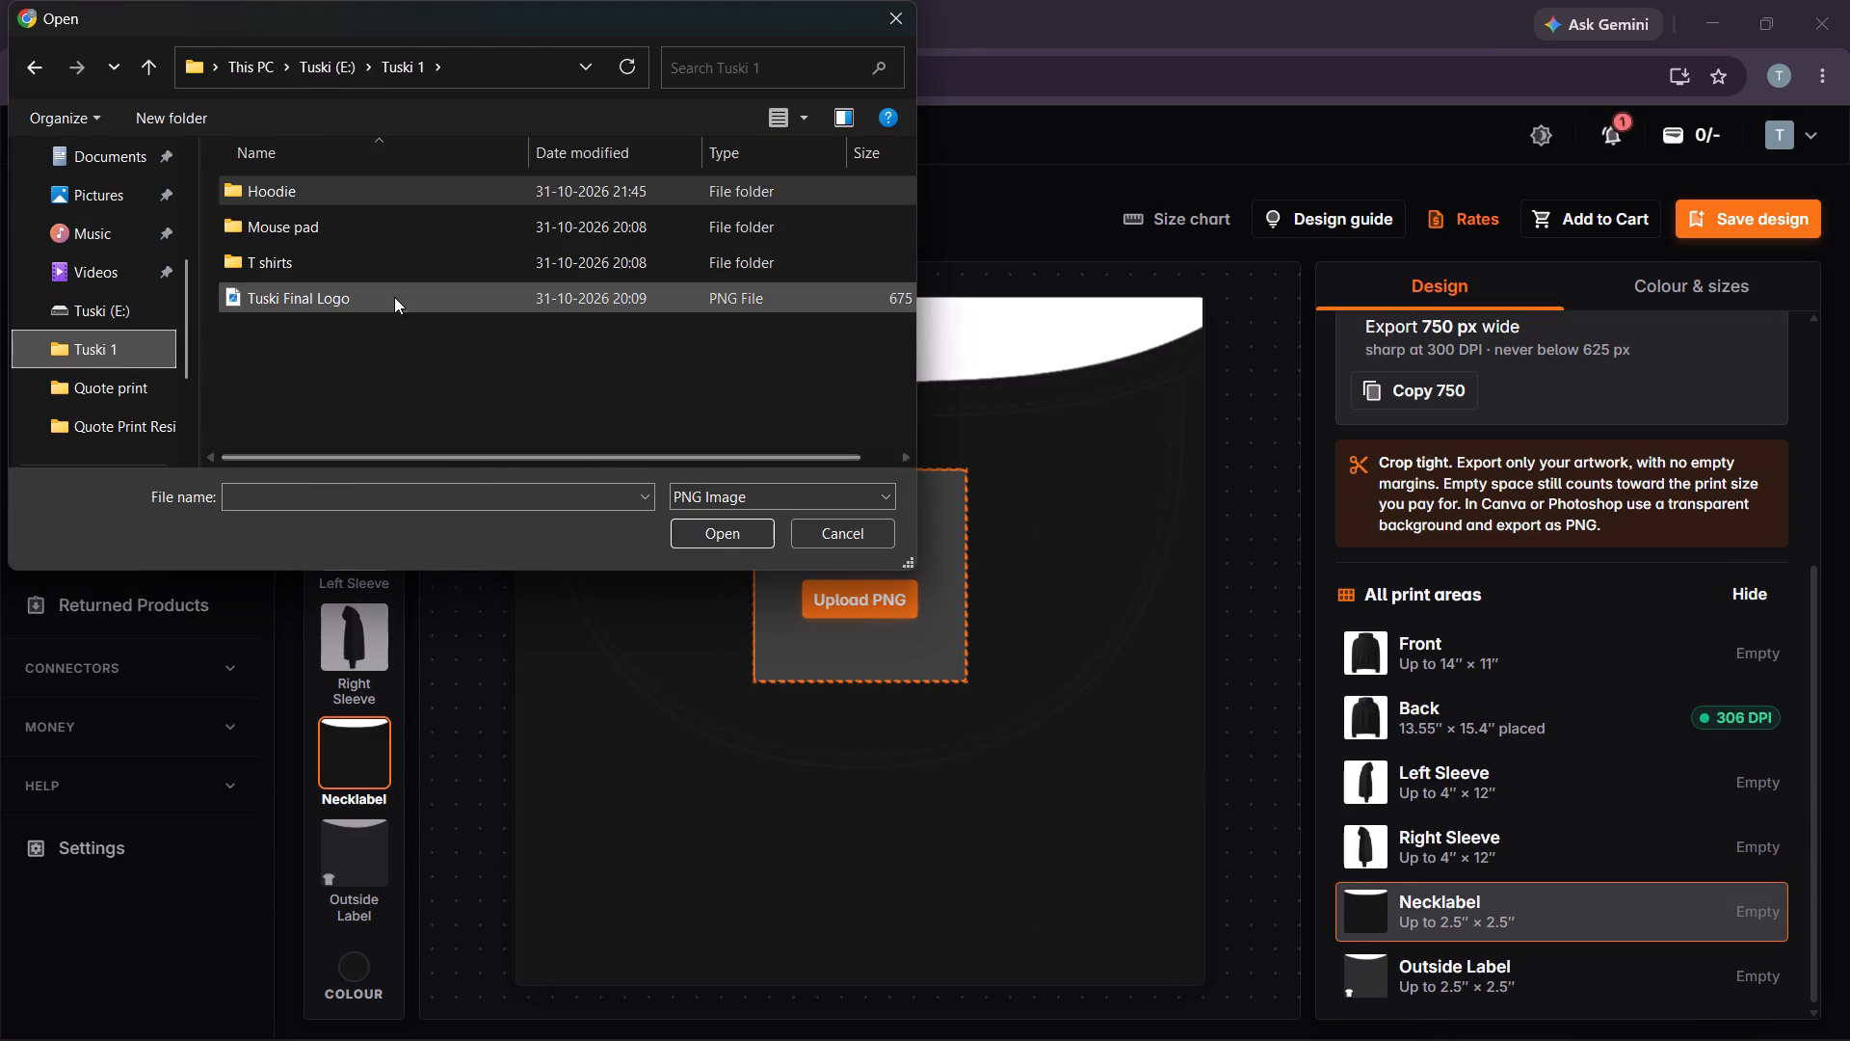
left_click(394, 297)
left_click(731, 538)
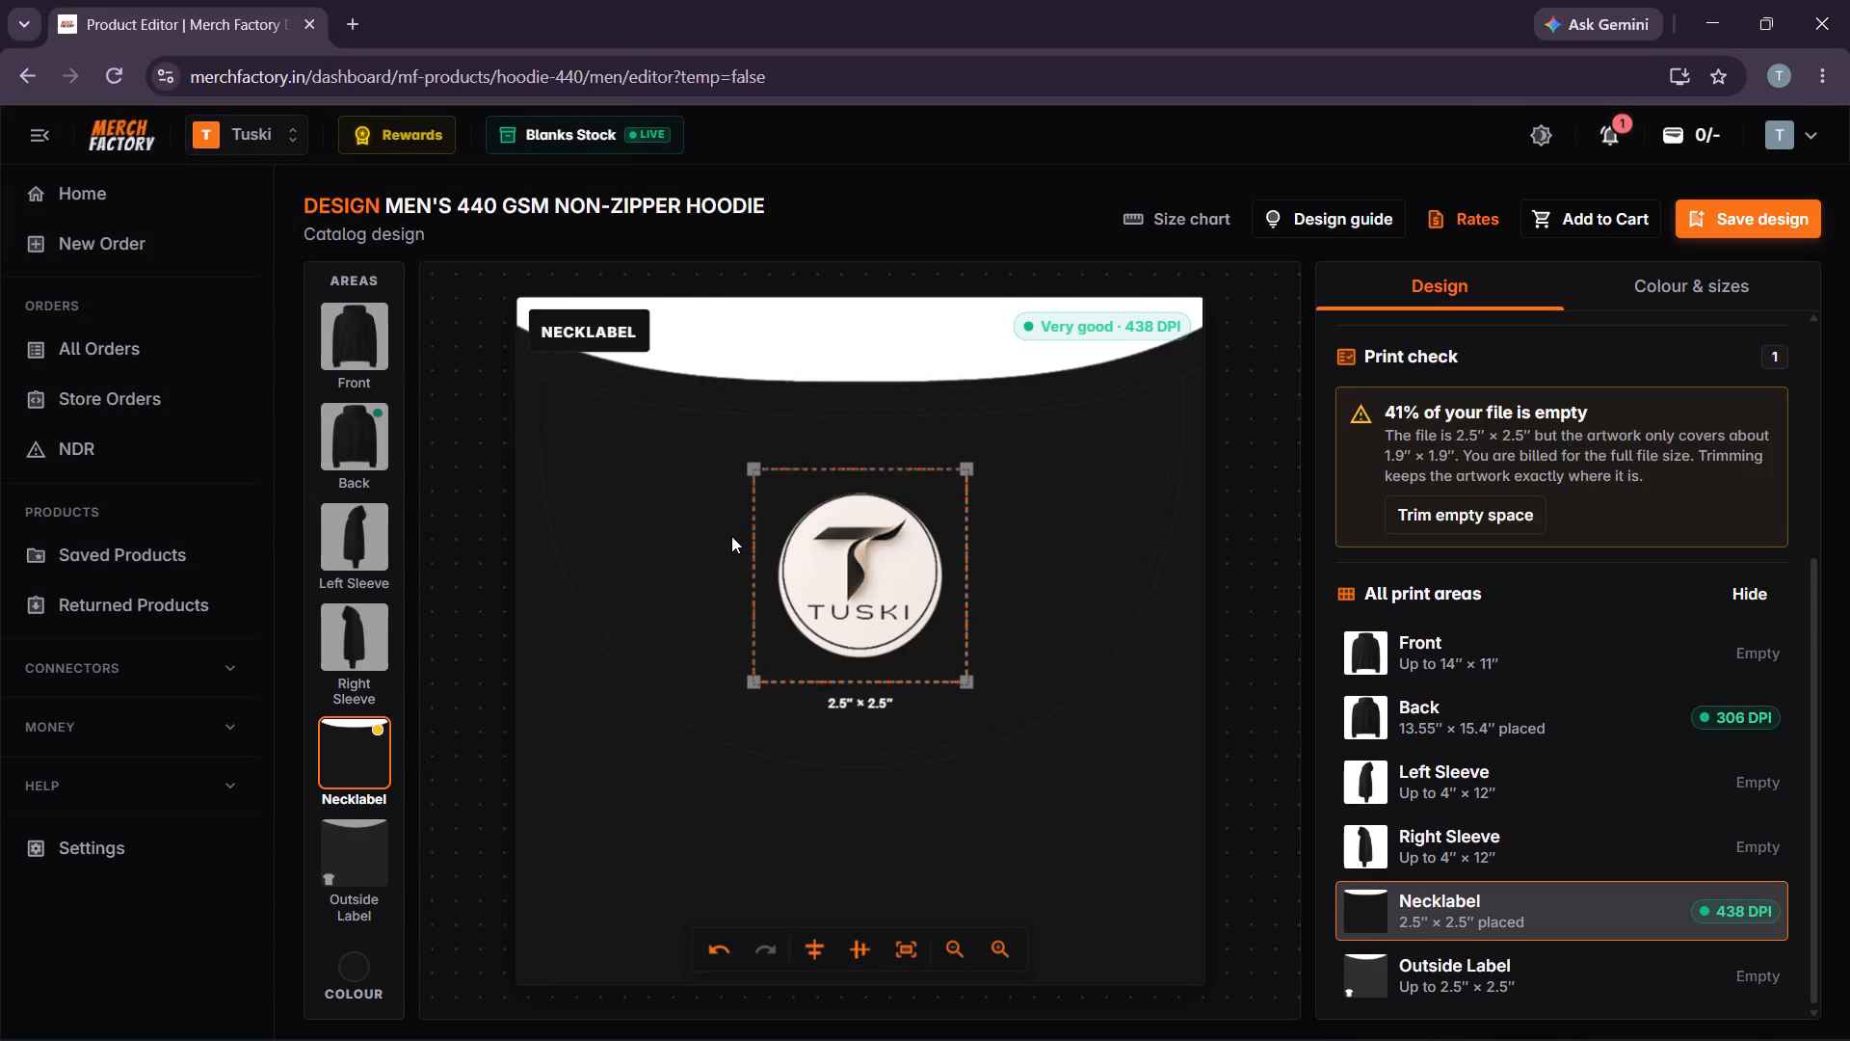
left_click(1420, 510)
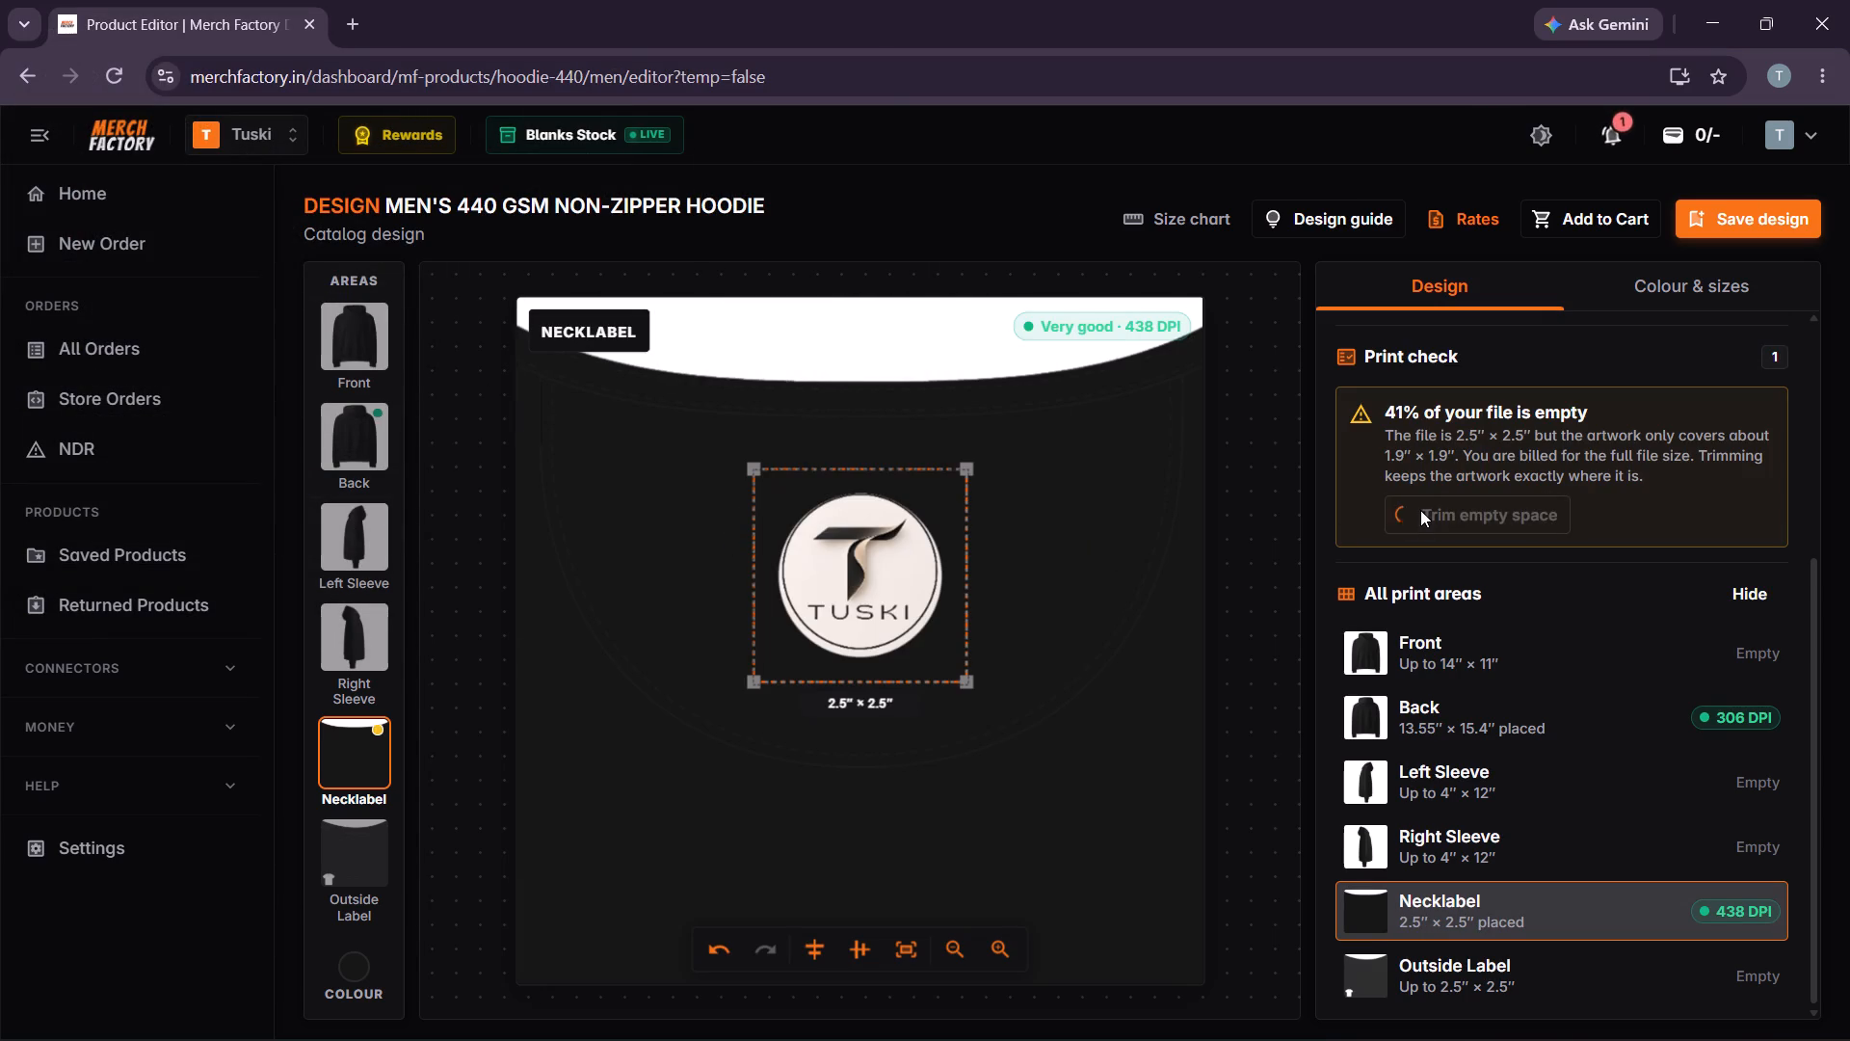
scroll(1393, 530, "up", 3)
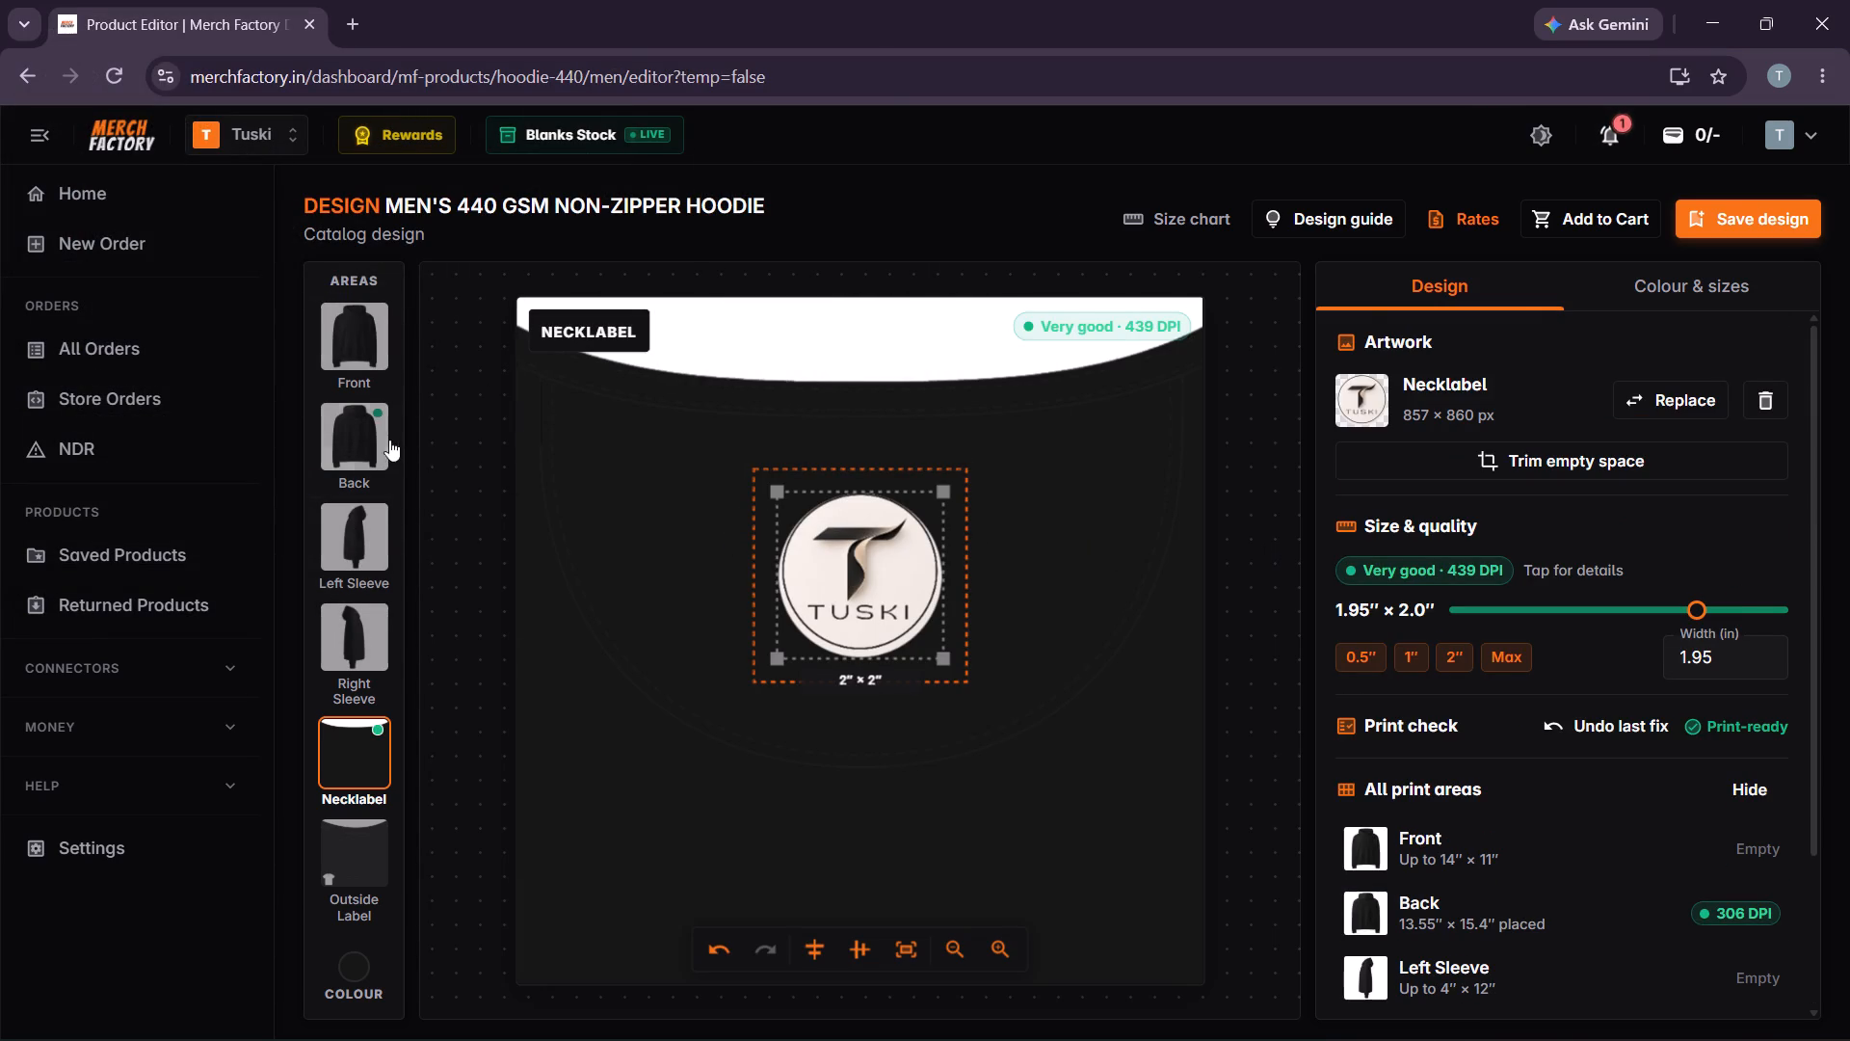
Check the Error 404 artwork's placement and print details on the Back area of the hoodie.
left_click(374, 419)
scroll(1419, 542, "up", 3)
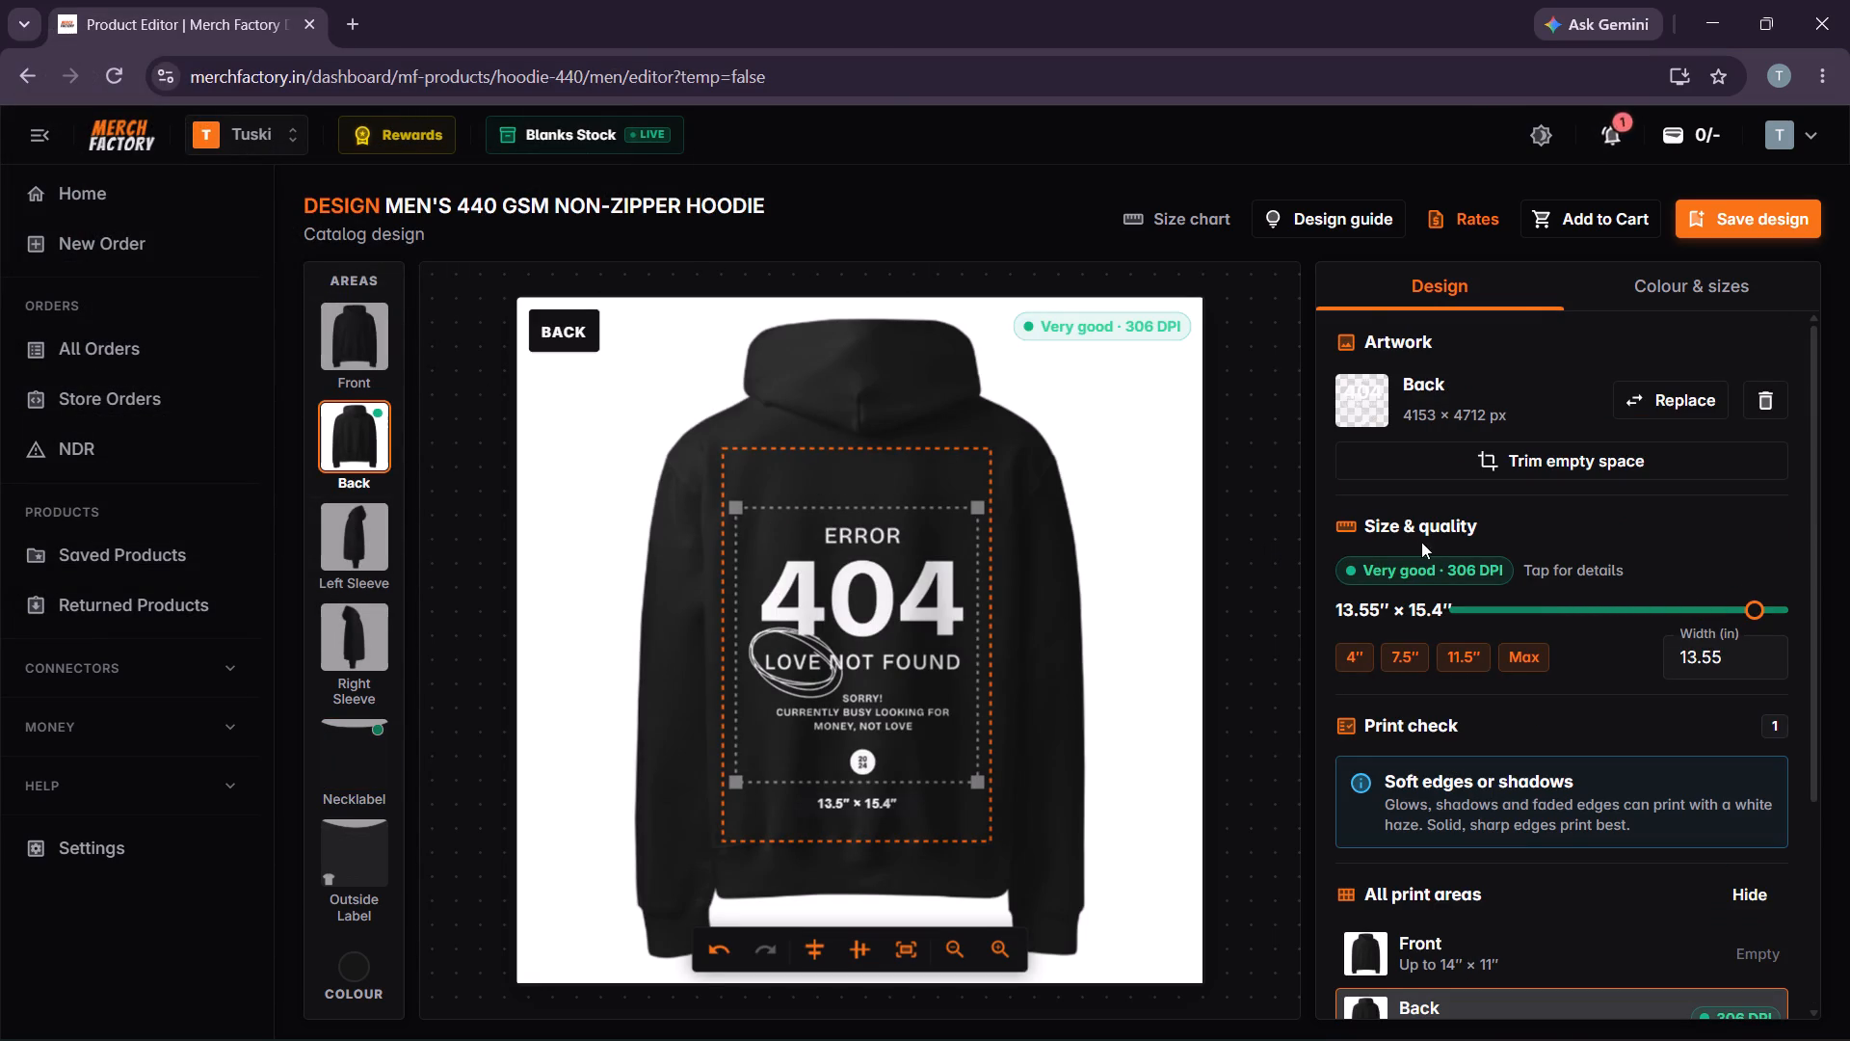
left_click(846, 644)
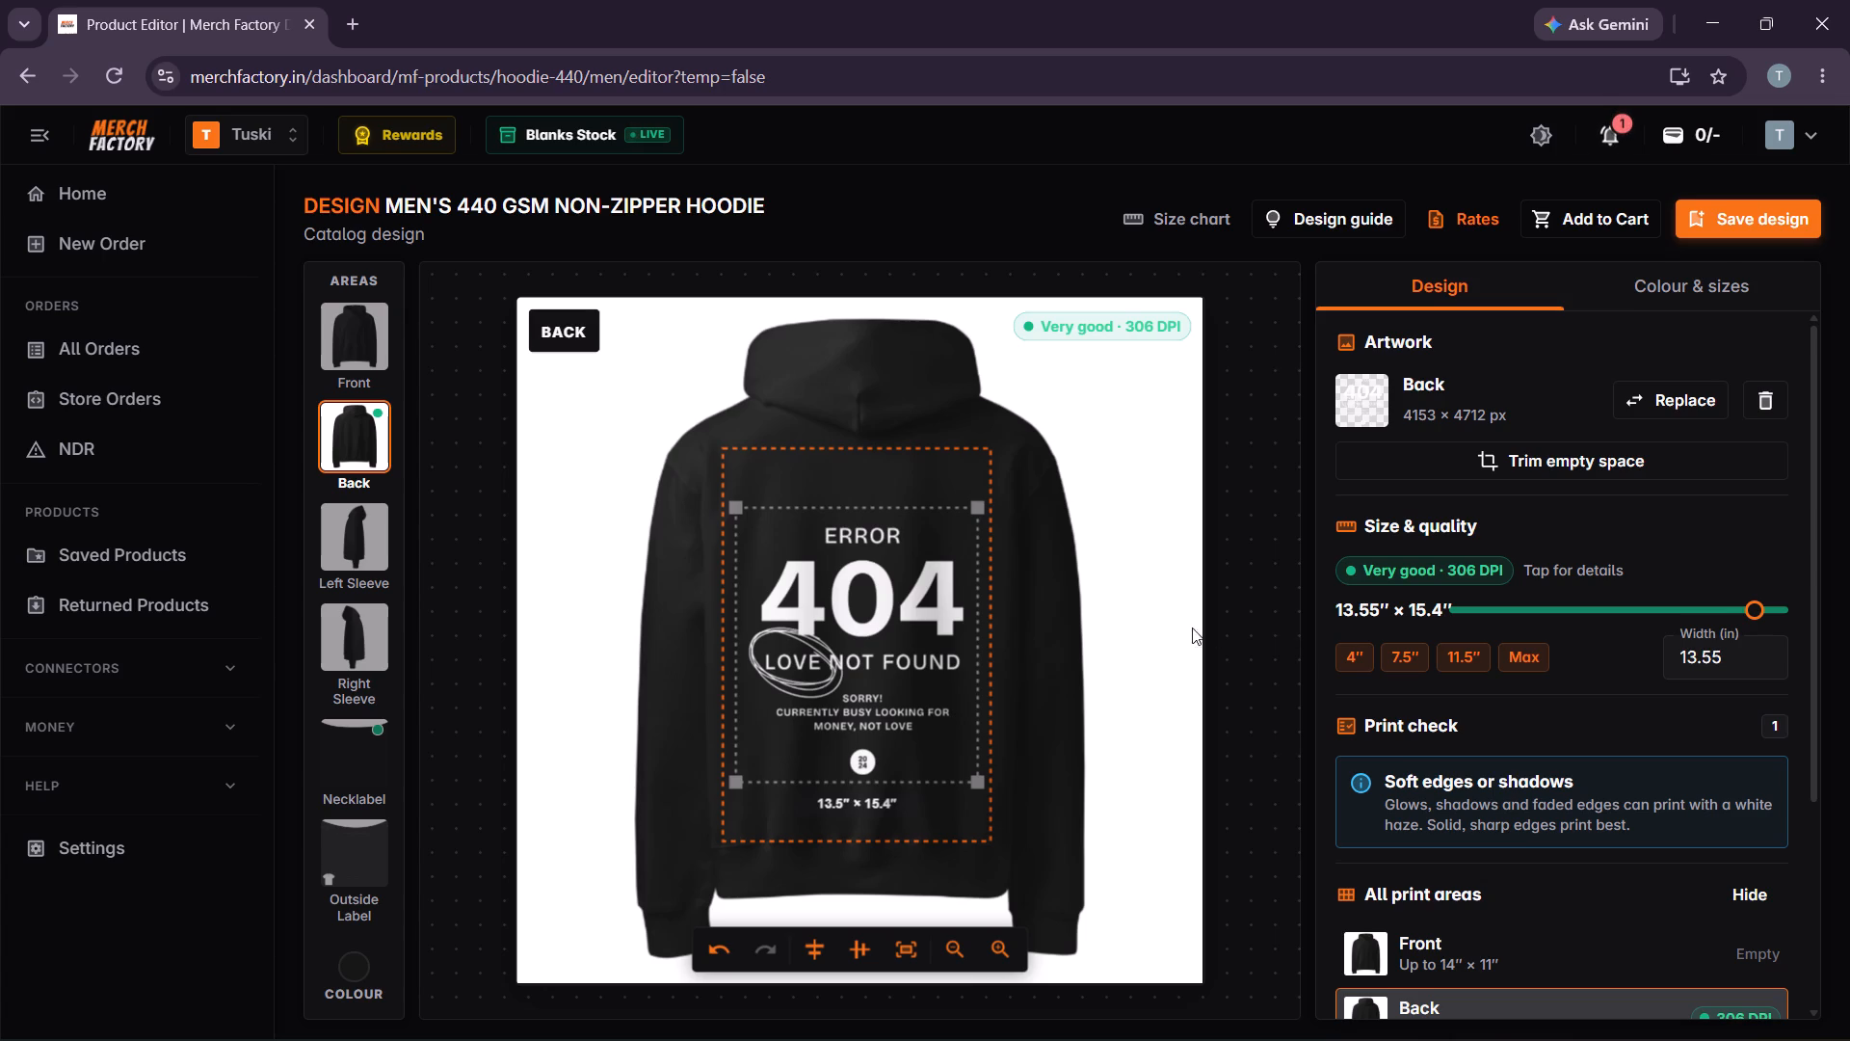
left_click(1182, 627)
scroll(1452, 643, "down", 2)
scroll(1452, 643, "up", 3)
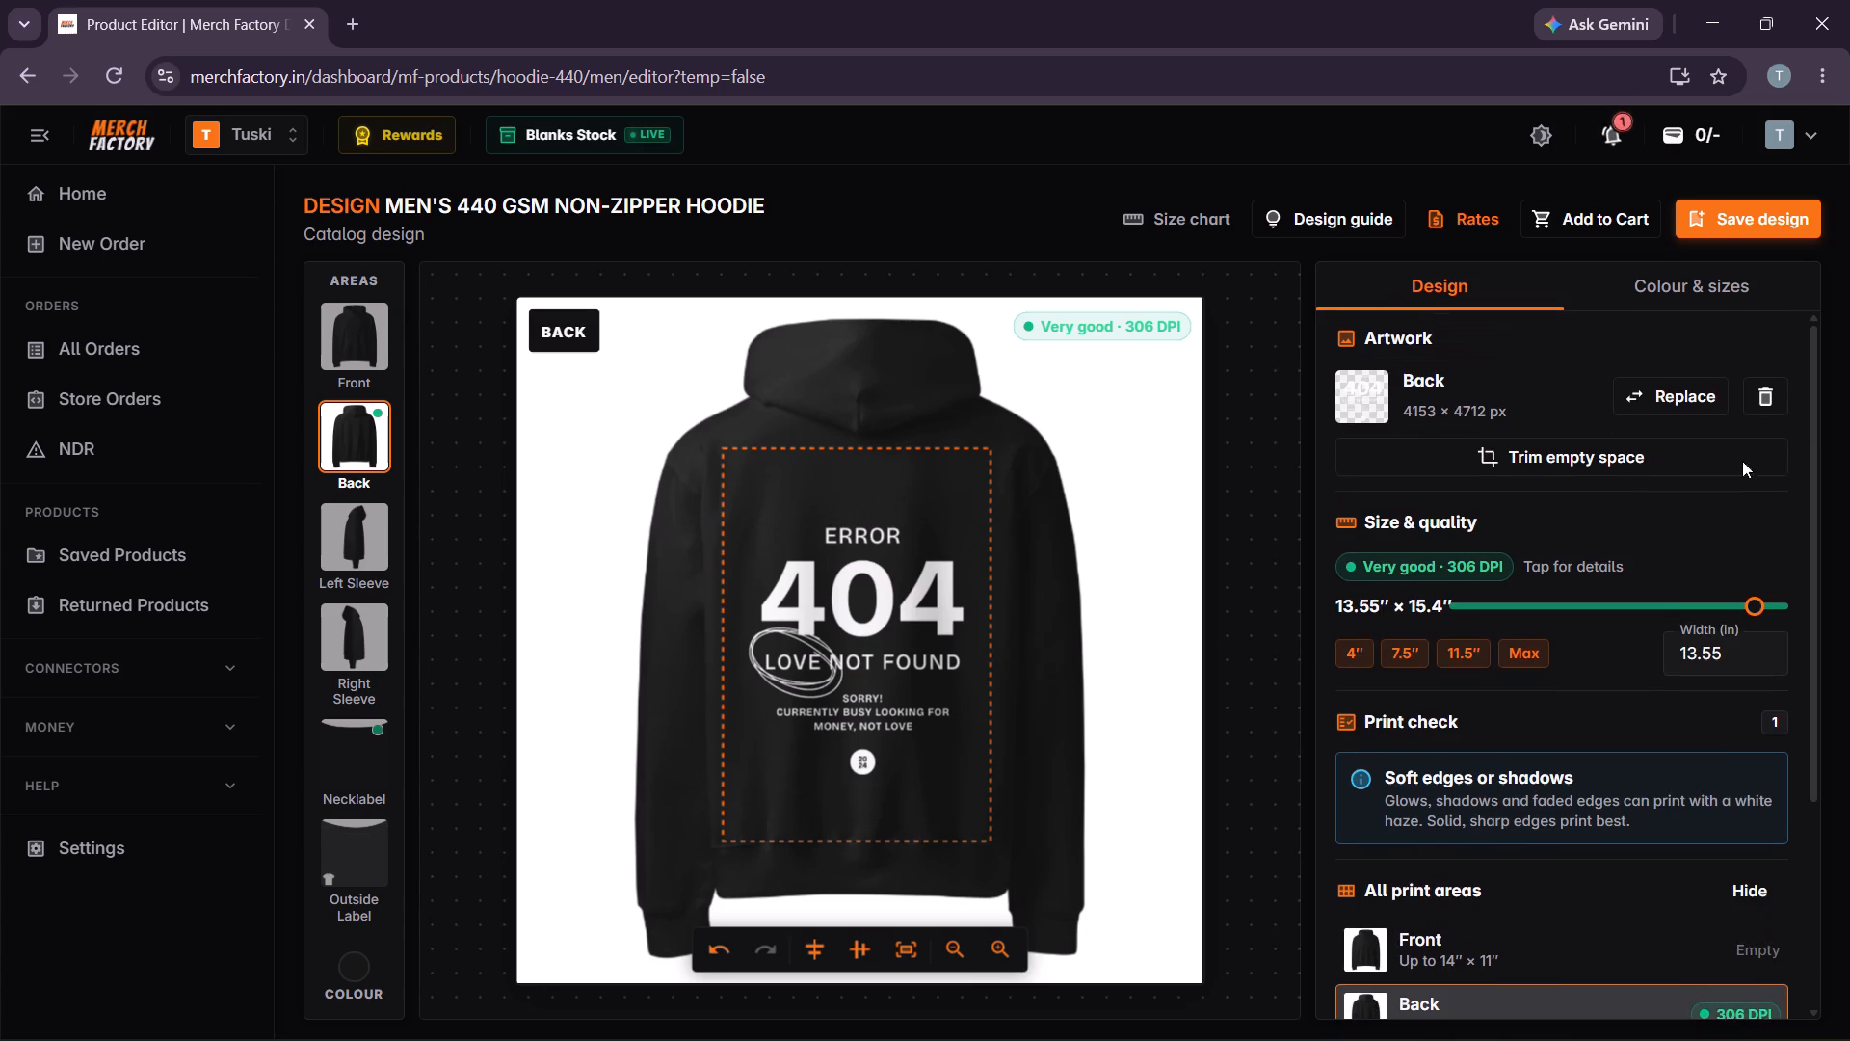
Save the design as "Oversized Hoodie 404 Error Black" in the existing Oversized Hoodie folder.
left_click(1740, 230)
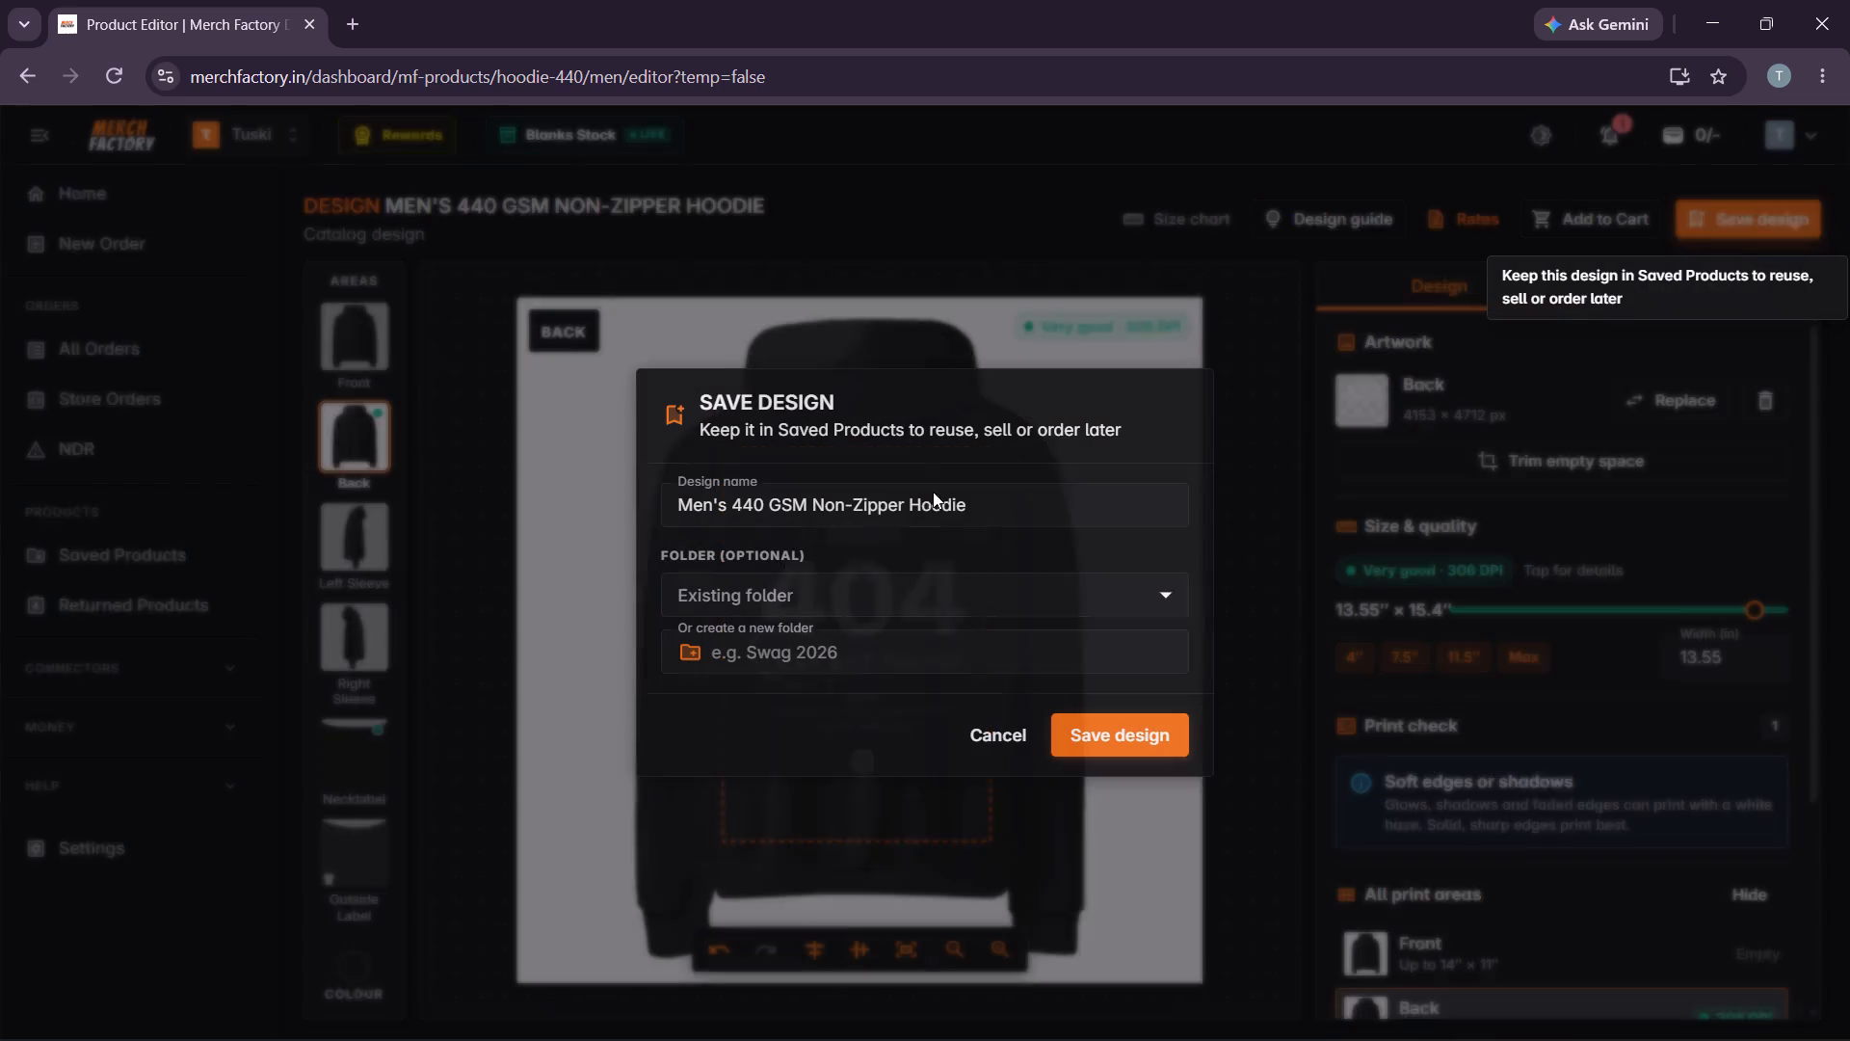
left_click_drag(675, 502, 987, 506)
key("shift+o")
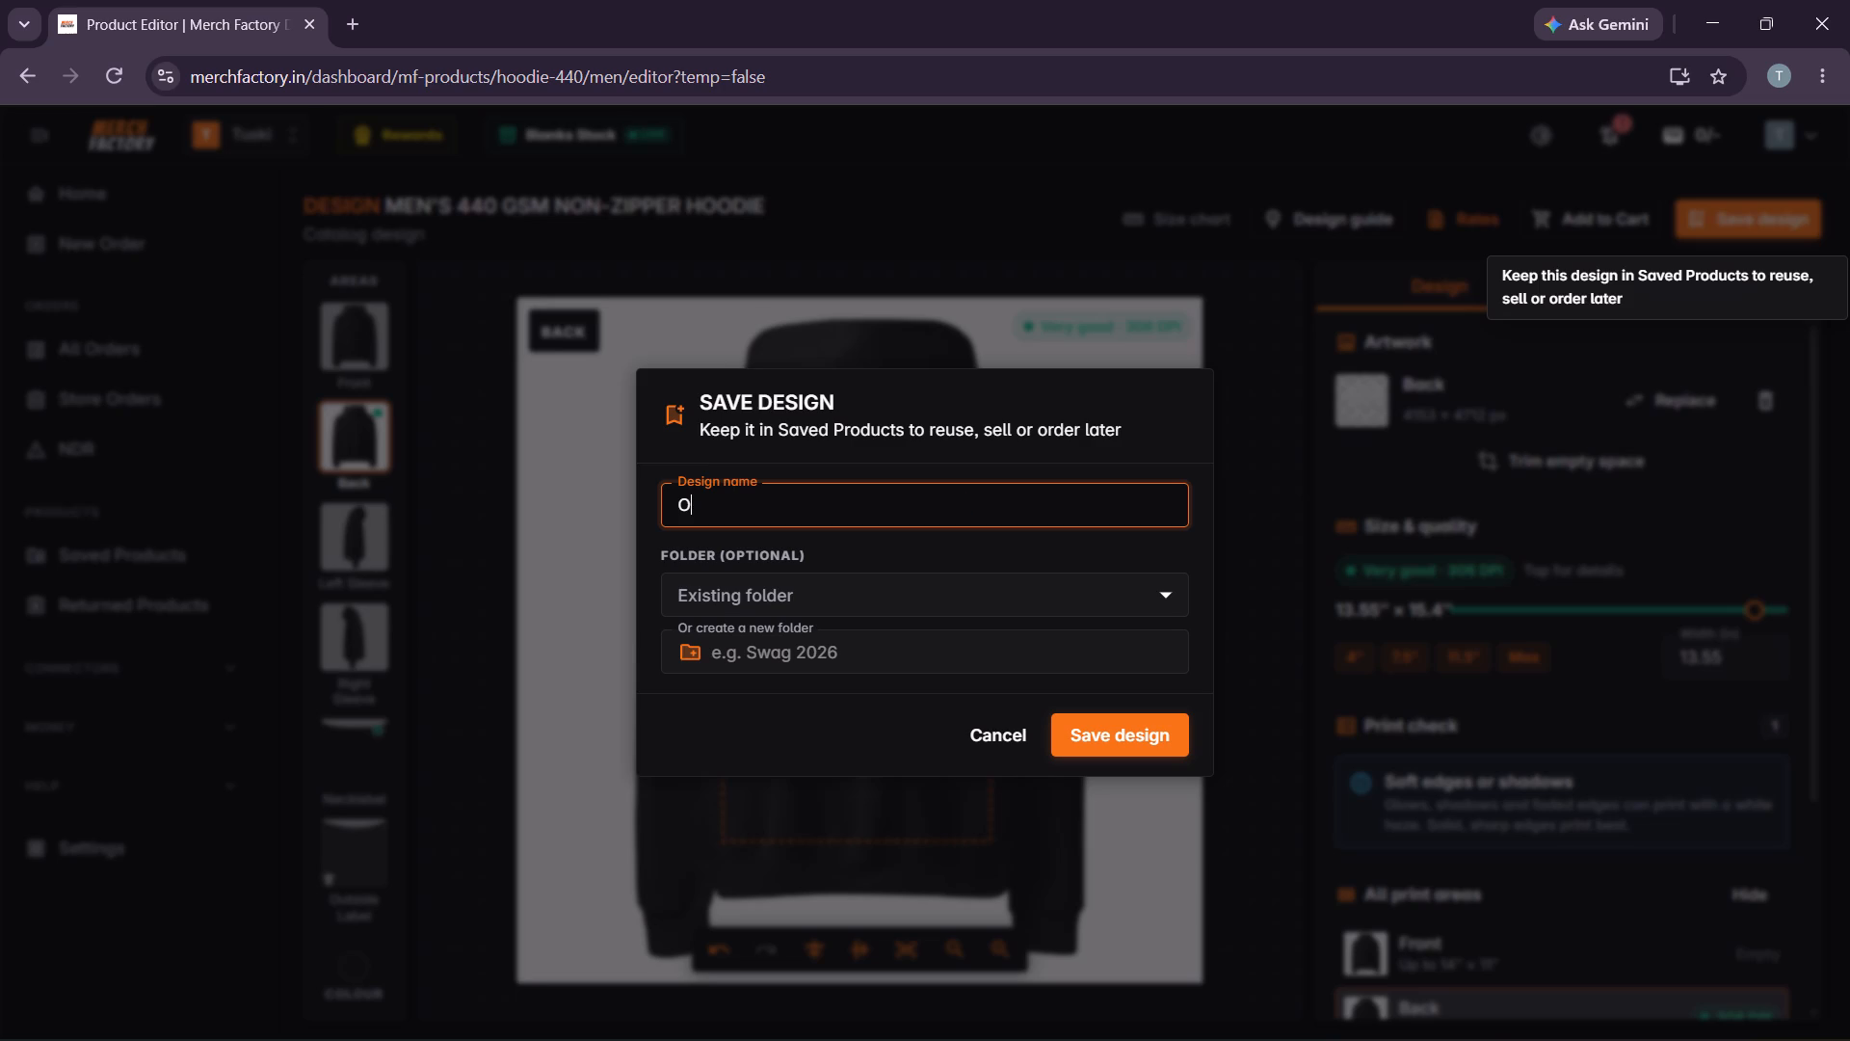
type("versized Hoodie")
key("space")
key("4")
type("04")
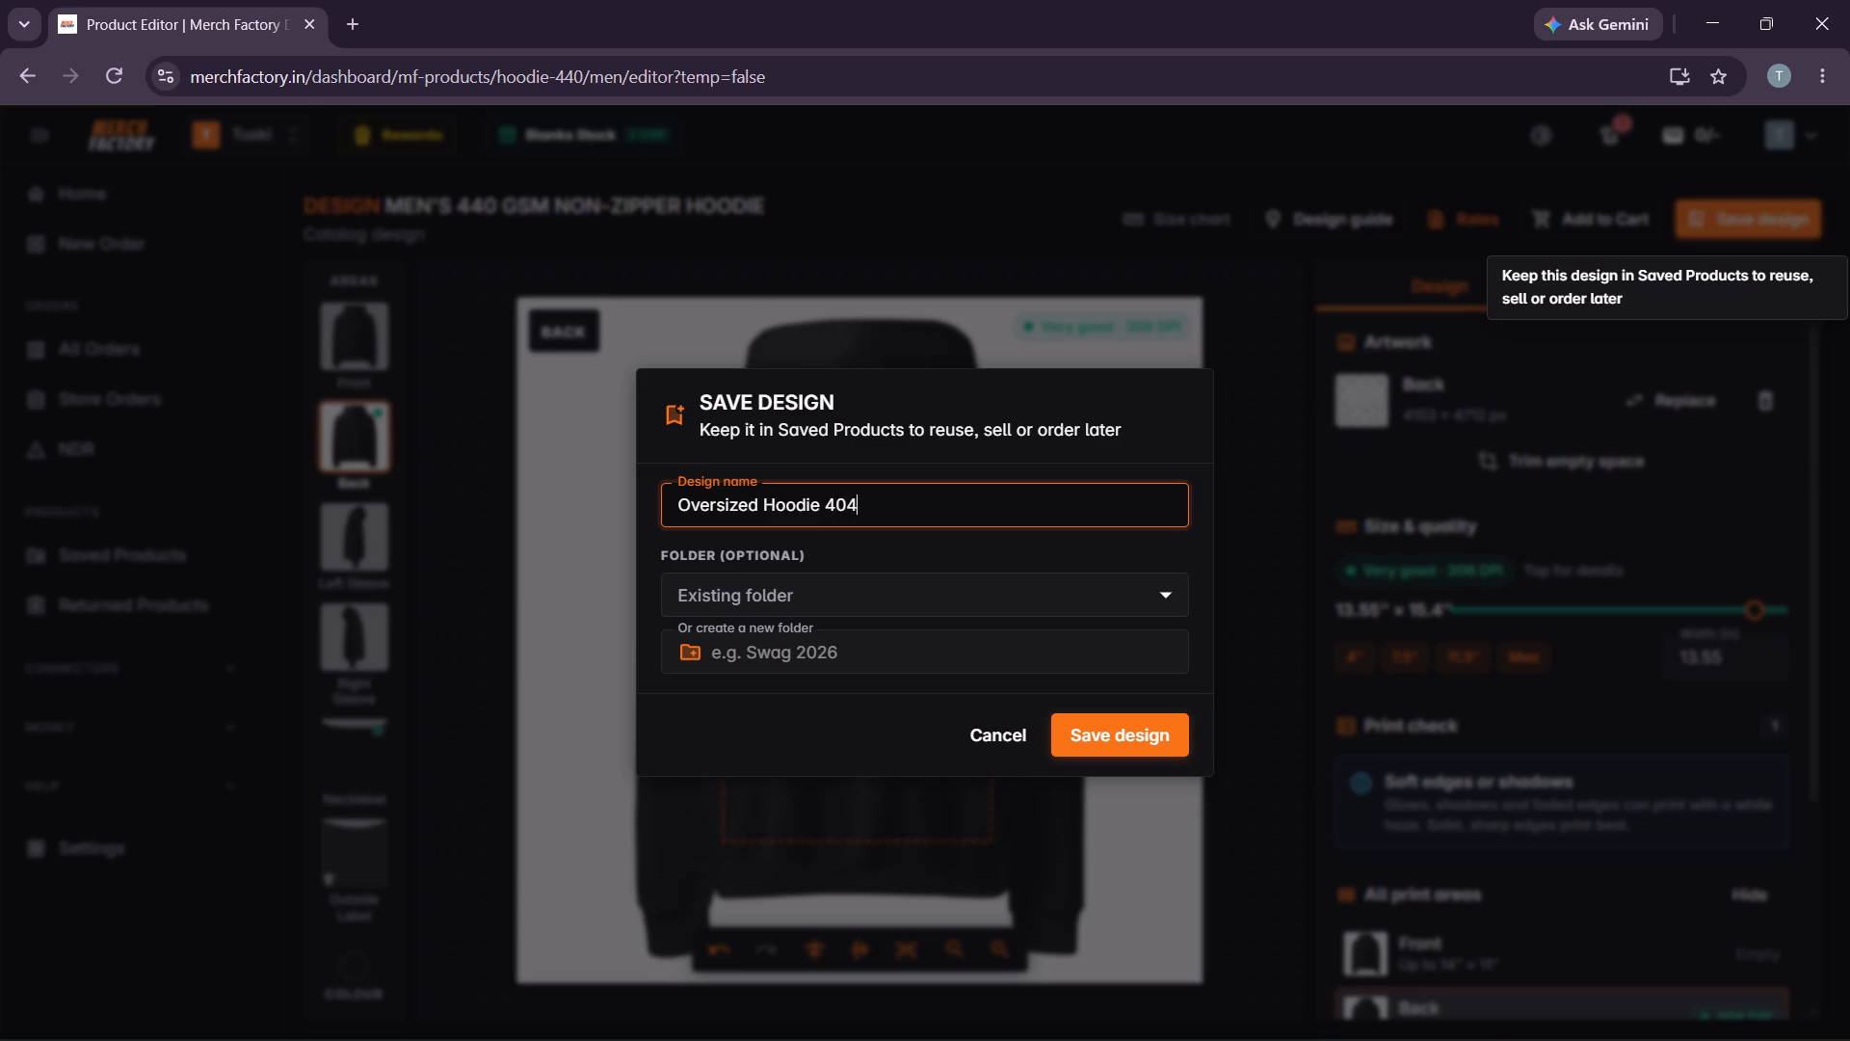
key("space")
type("error")
key("BackSpace")
key("BackSpace")
key("BackSpace")
key("BackSpace")
key("BackSpace")
key("BackSpace")
key("space")
type("Error")
key("space")
type("Black")
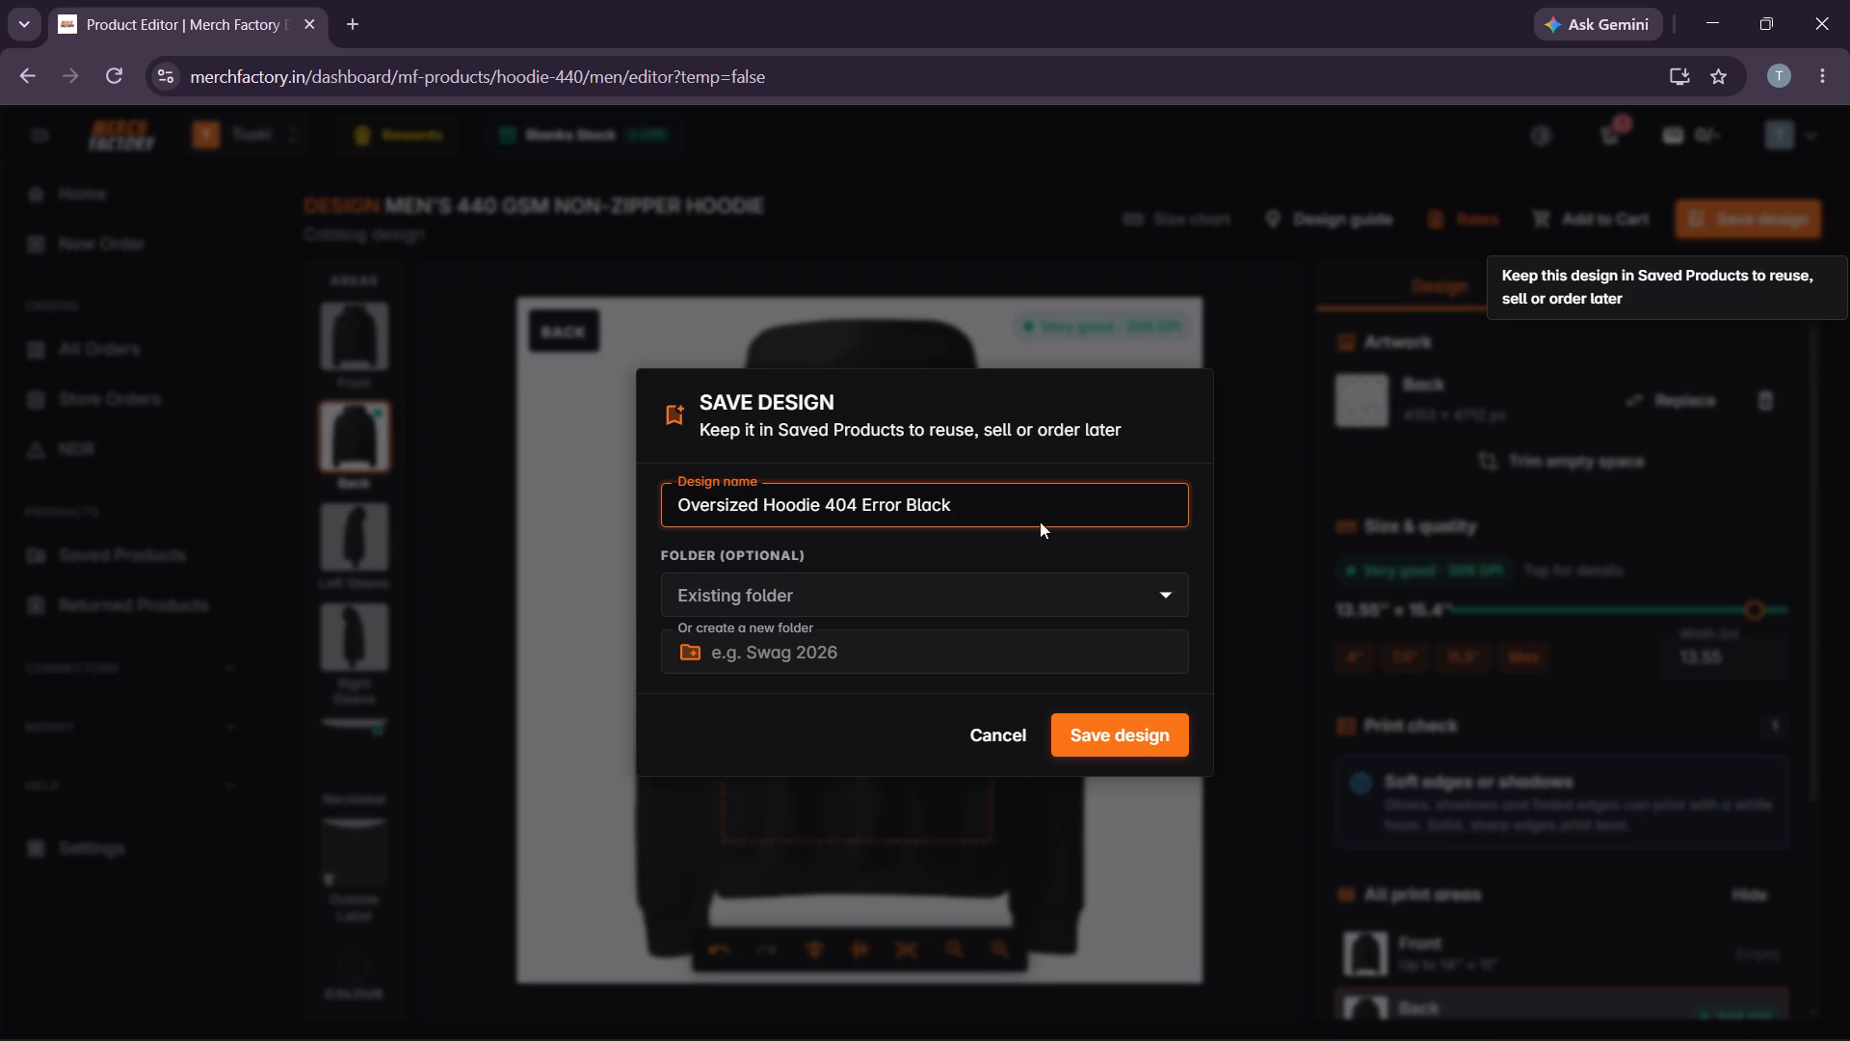
left_click(944, 580)
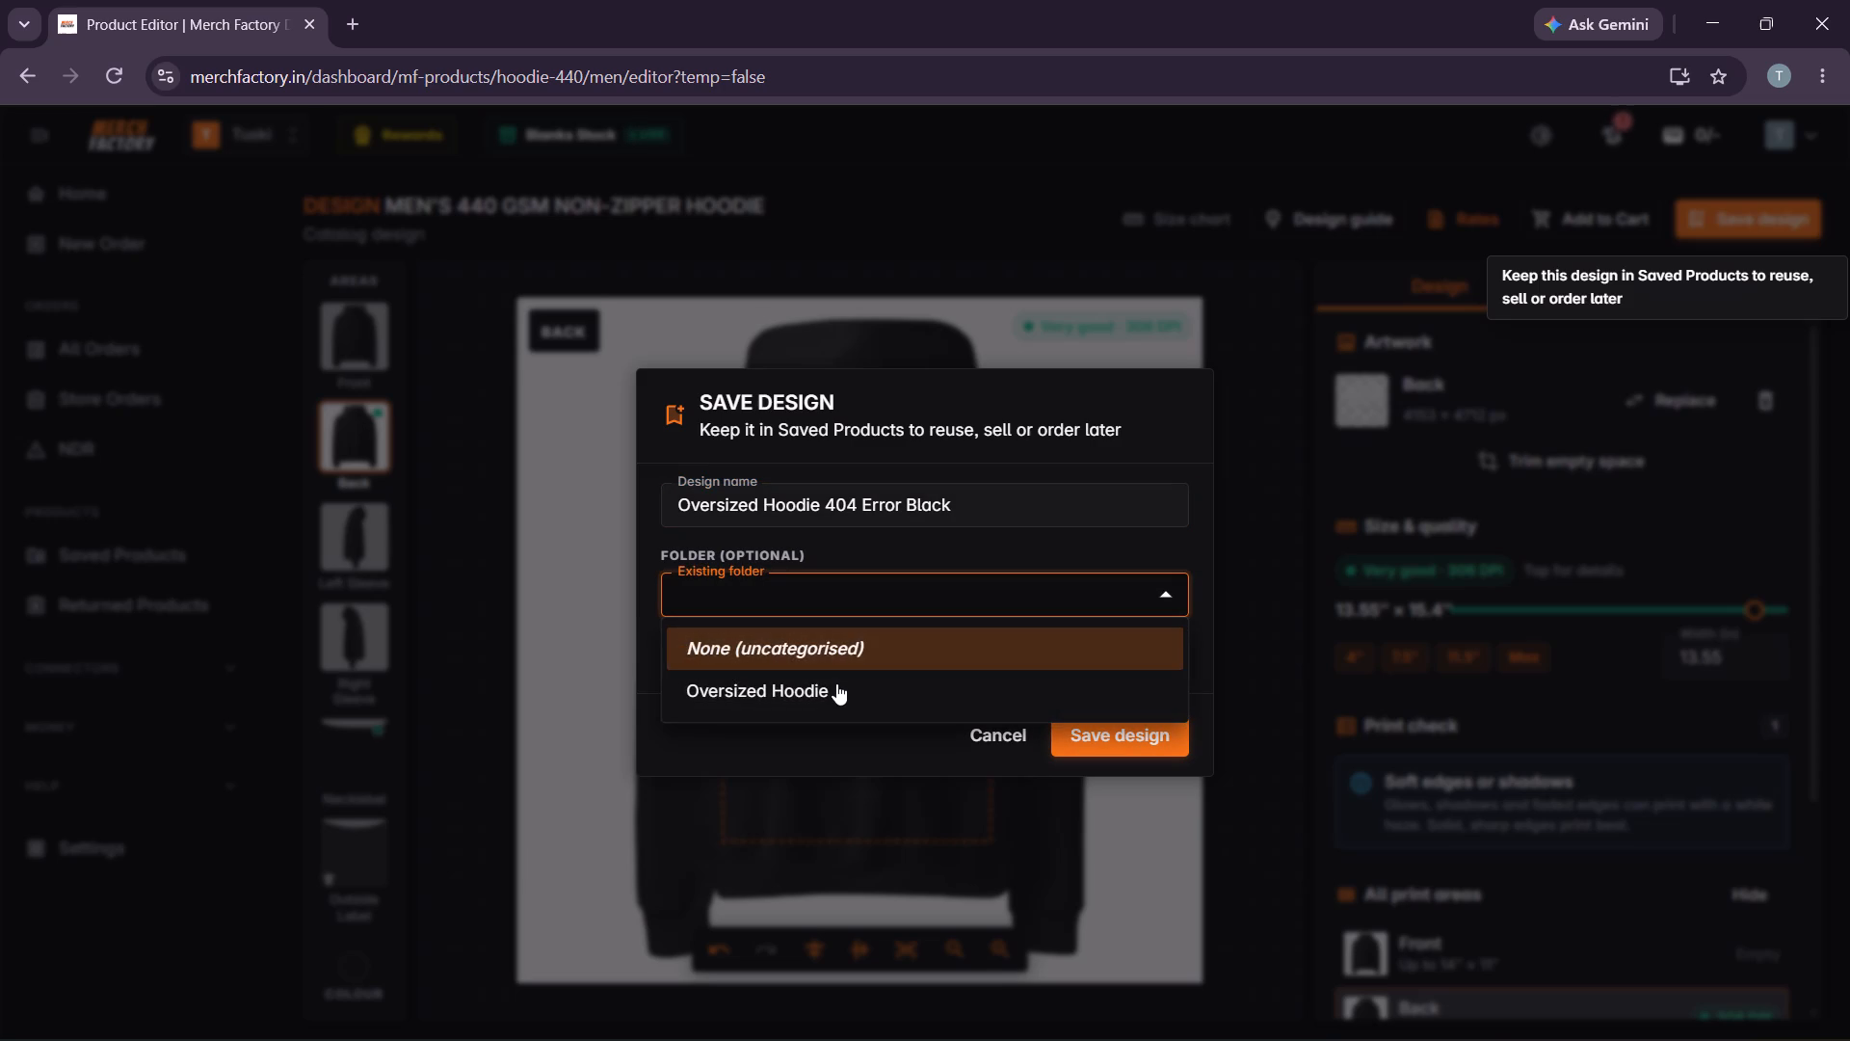
left_click(836, 683)
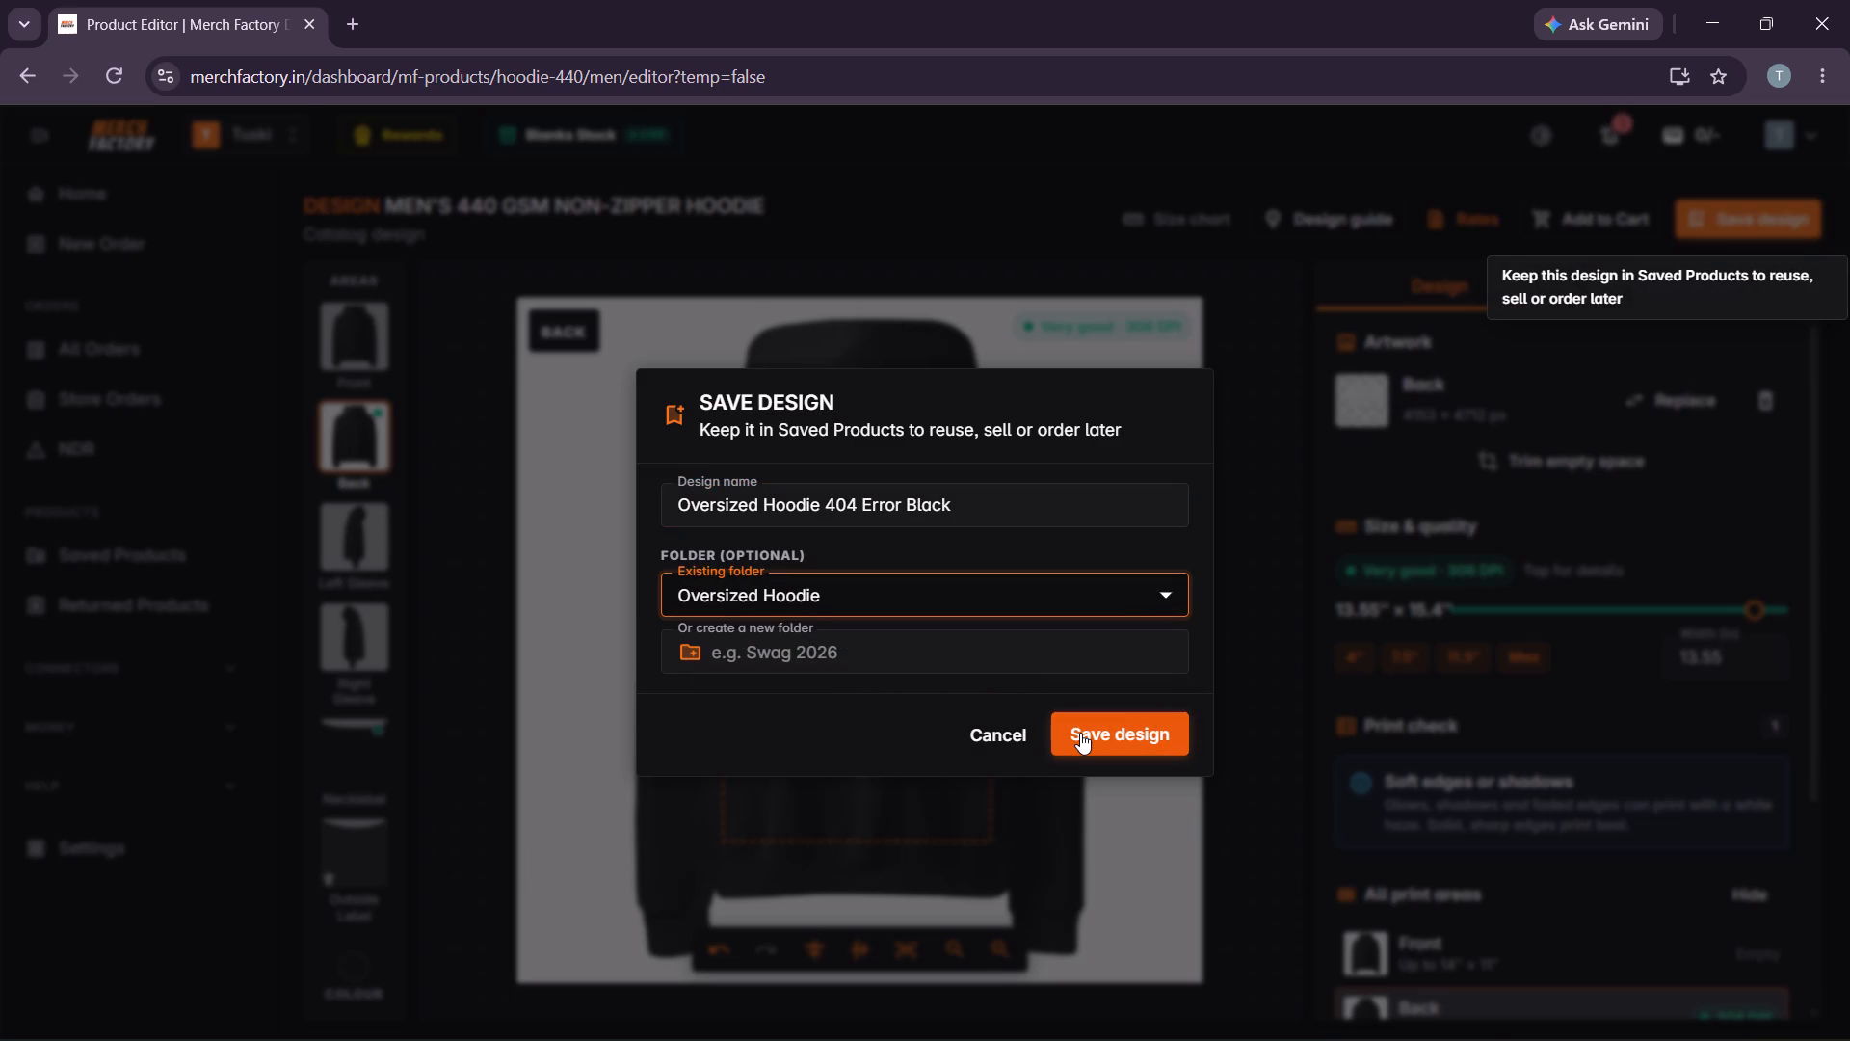
left_click(1080, 733)
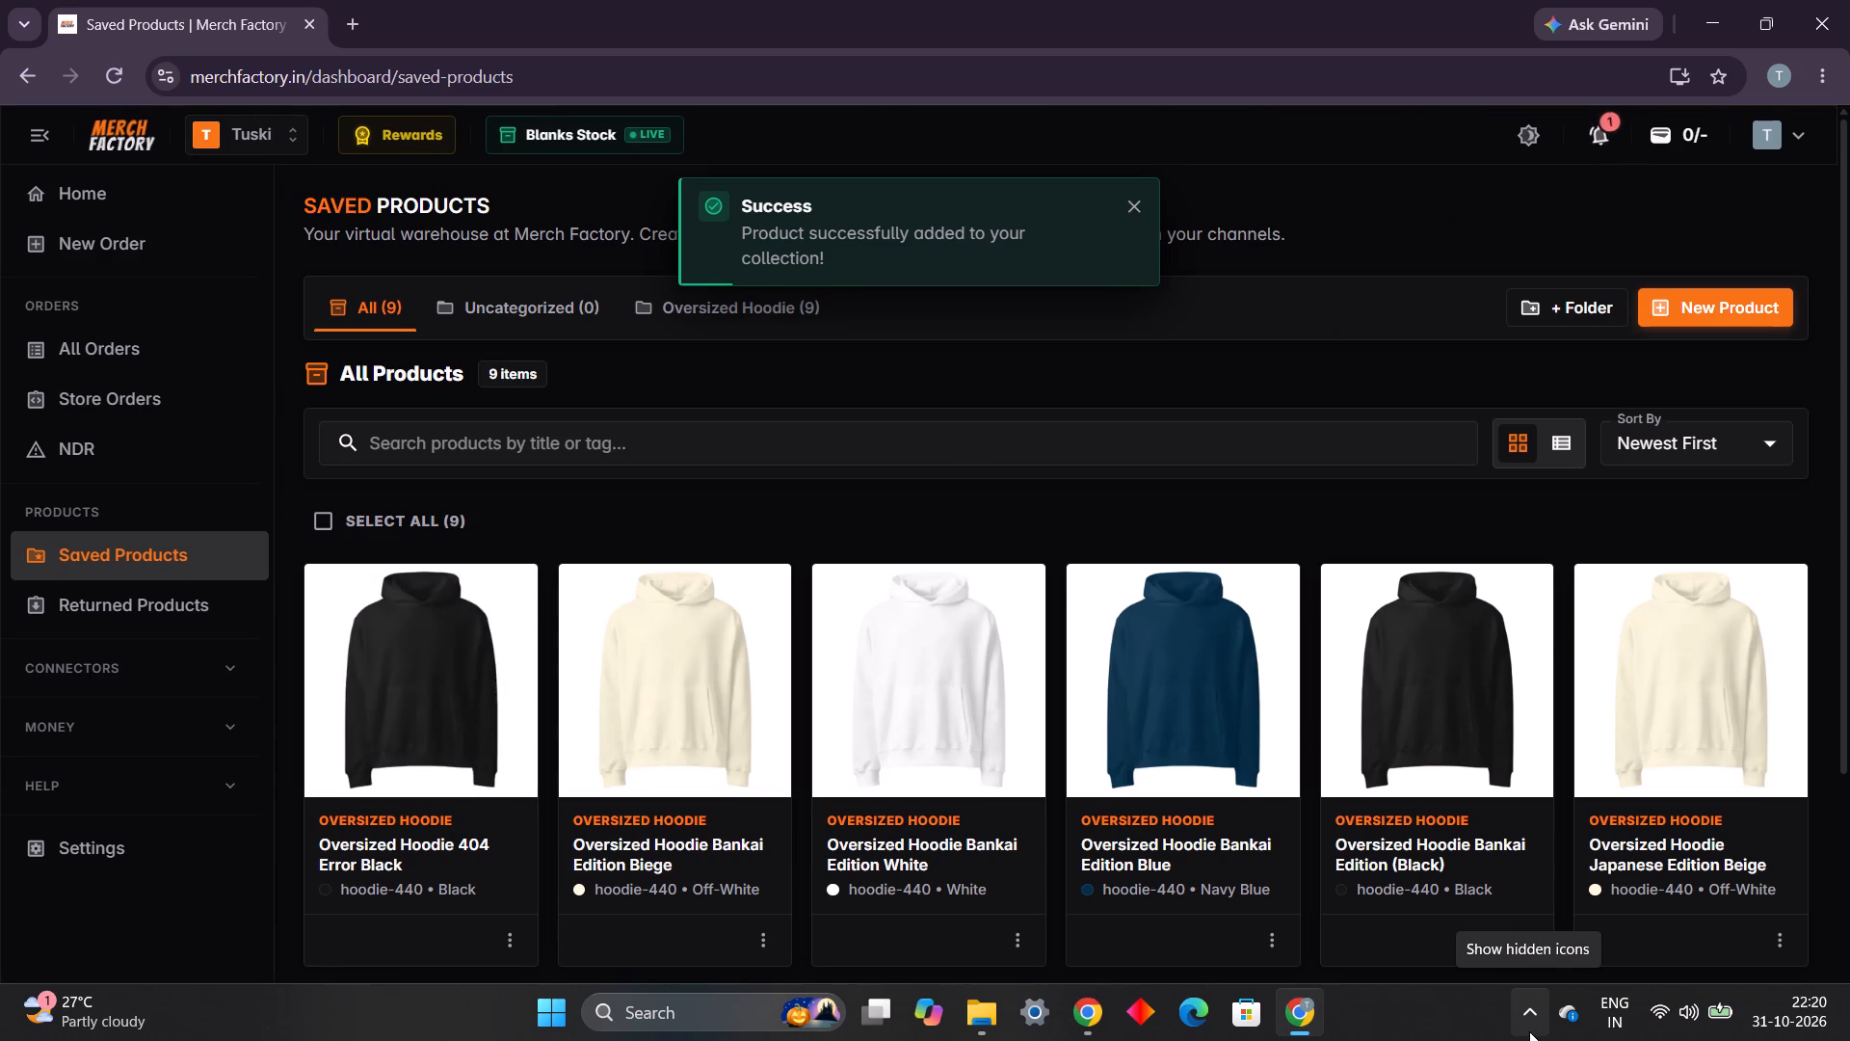
Open the saved Oversized Hoodie 404 Error Black product and inspect its back view.
left_click(416, 747)
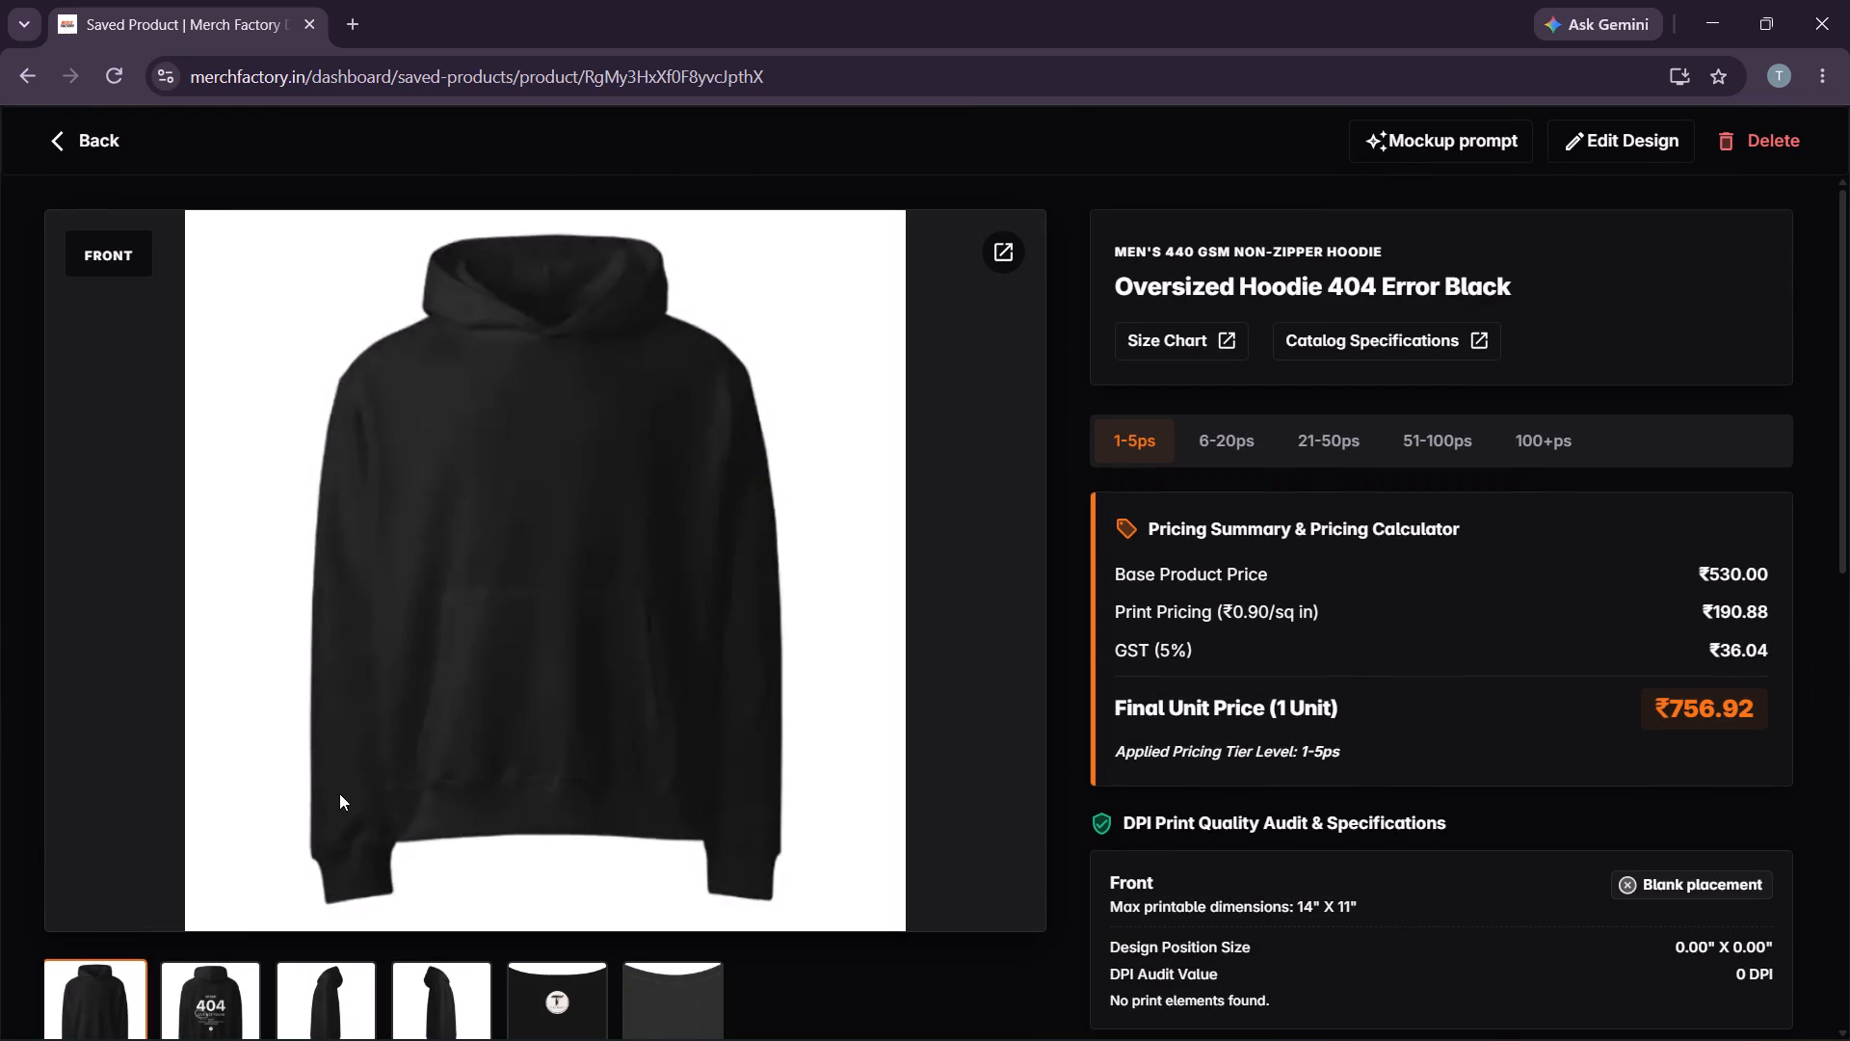
left_click(200, 1014)
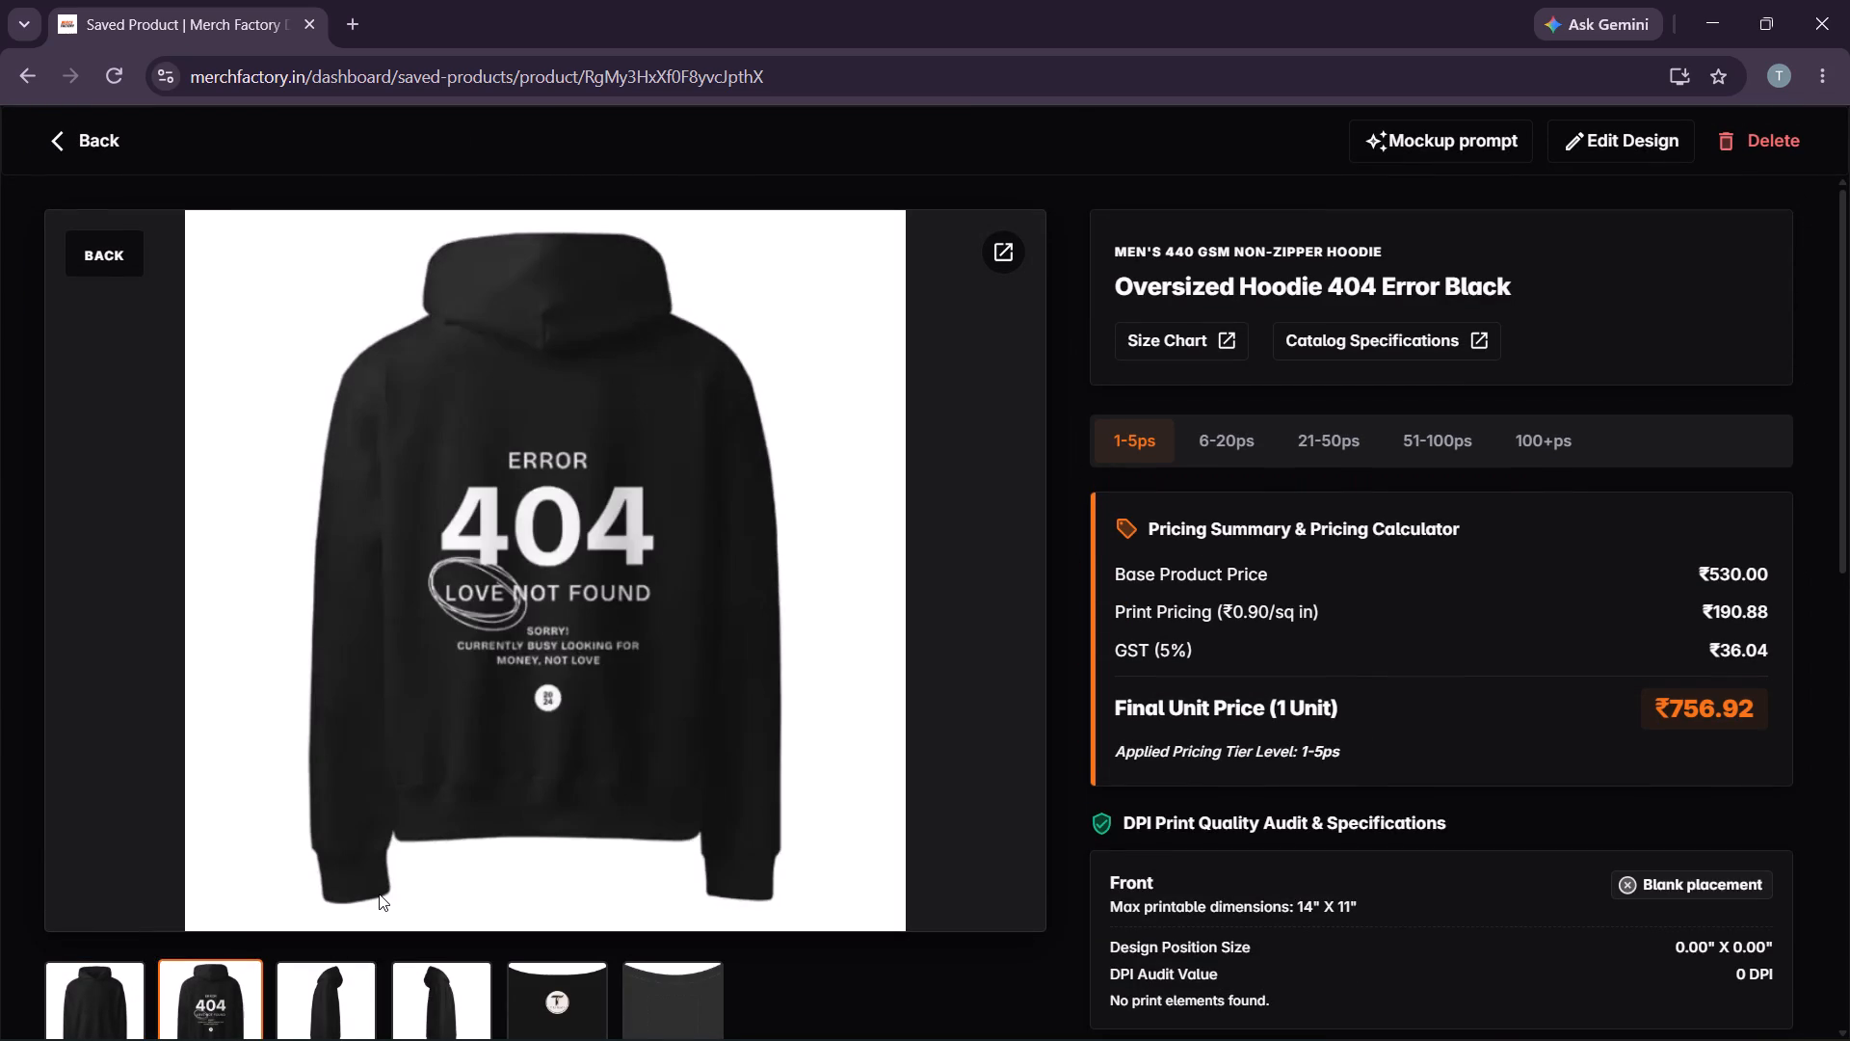
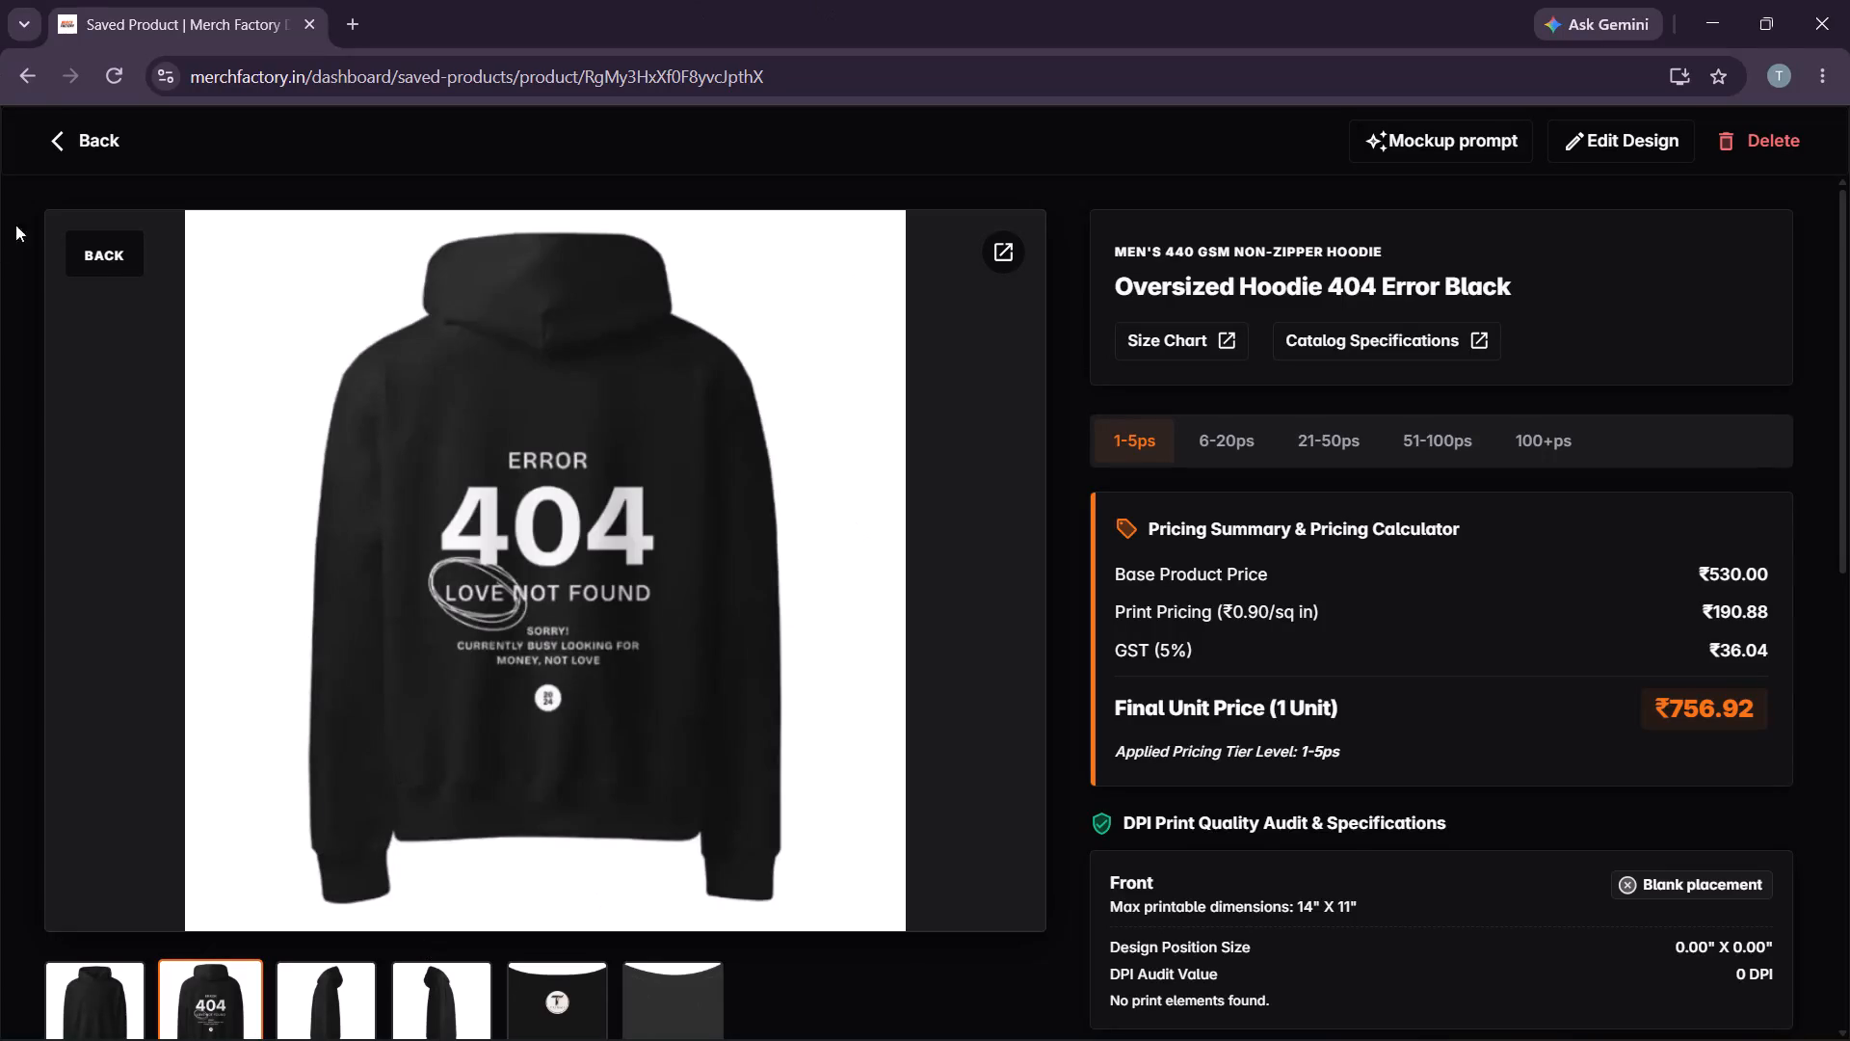
Copy the title "Oversized Hoodie 404 Error Black" from its saved product page and return to the saved products list.
left_click(69, 137)
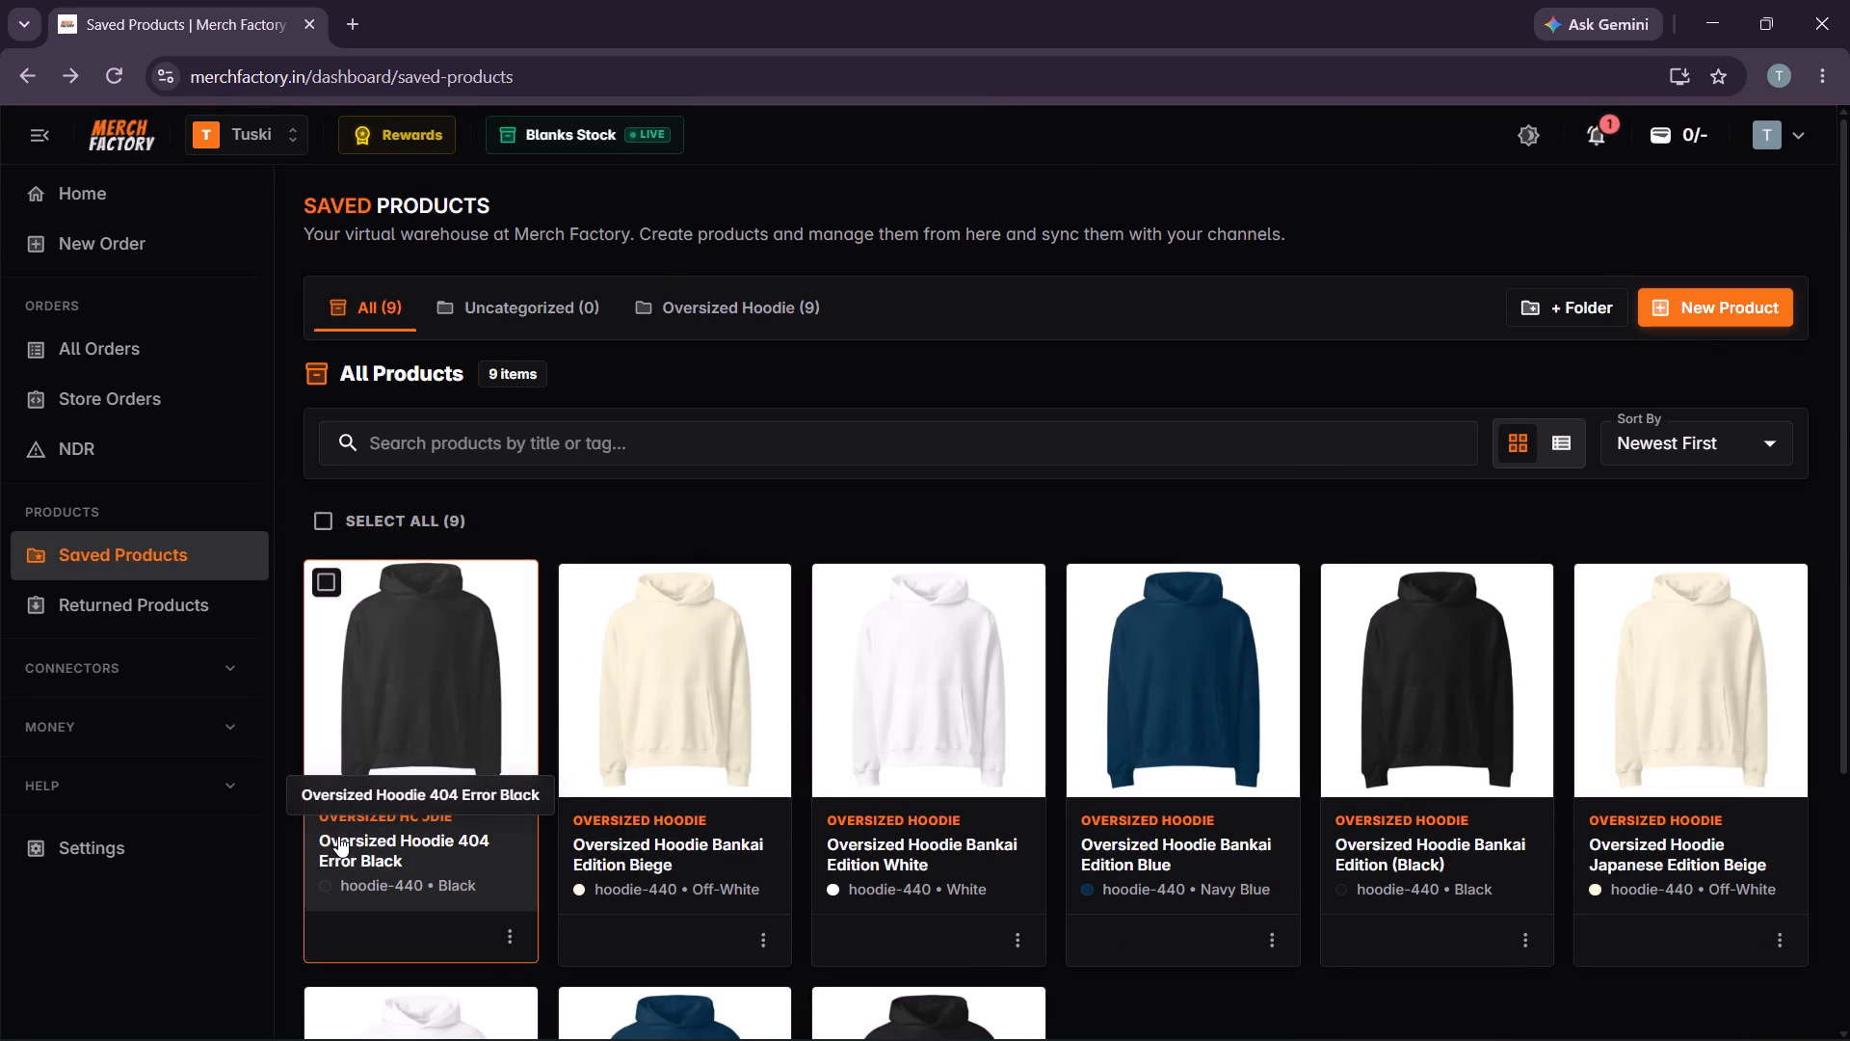
left_click_drag(330, 836, 399, 837)
left_click(438, 685)
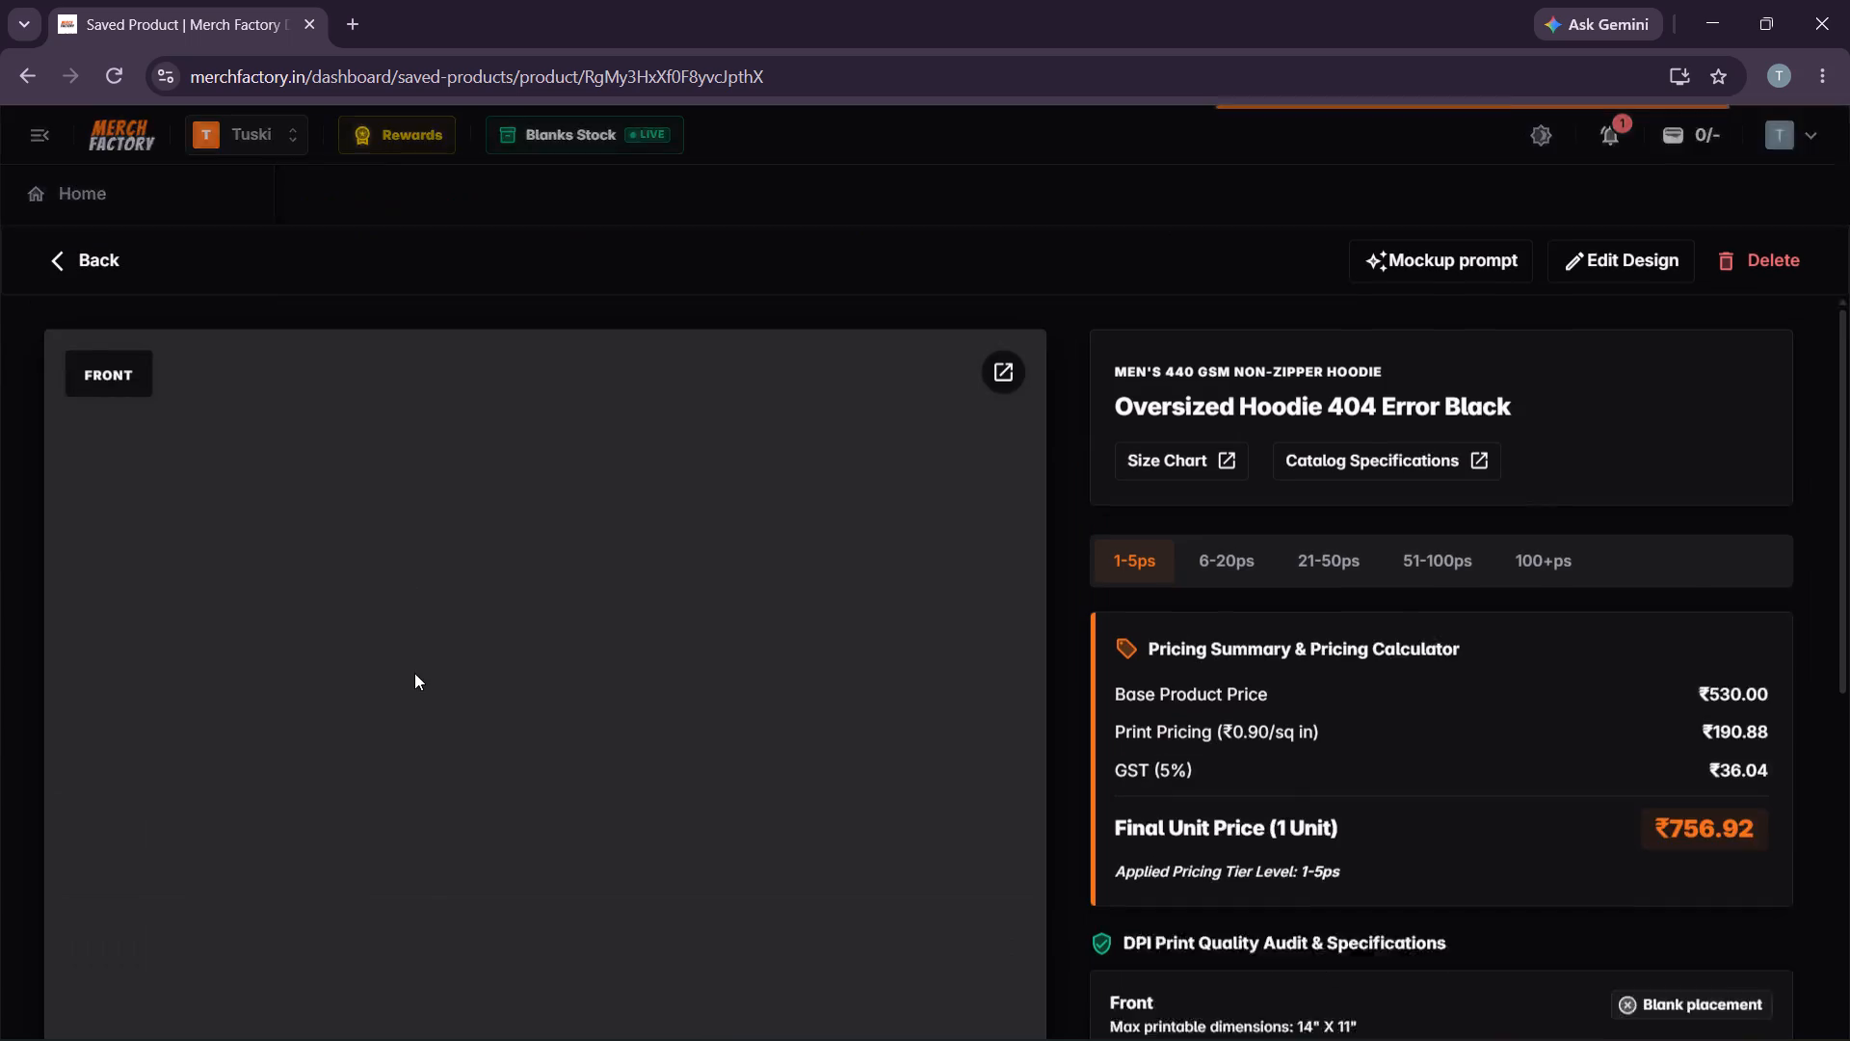
left_click_drag(1105, 281, 1123, 281)
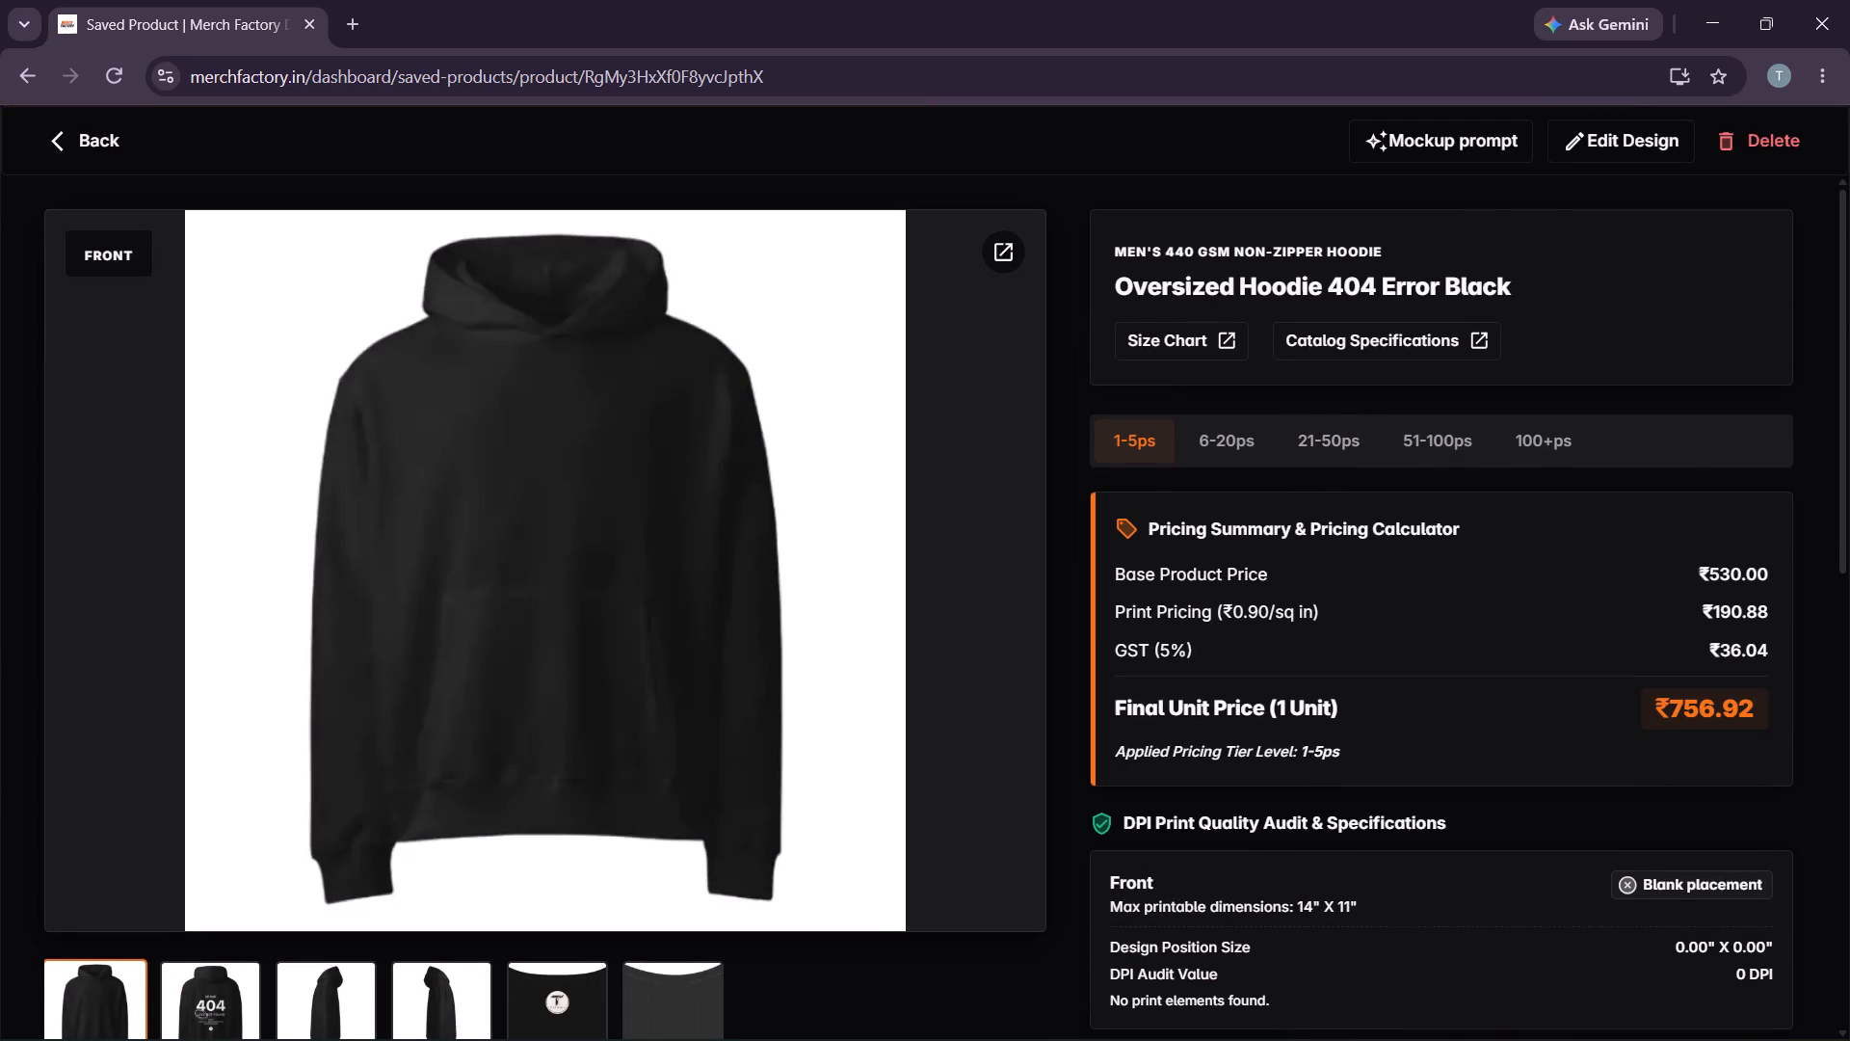
left_click_drag(1120, 281, 1524, 286)
right_click(1524, 286)
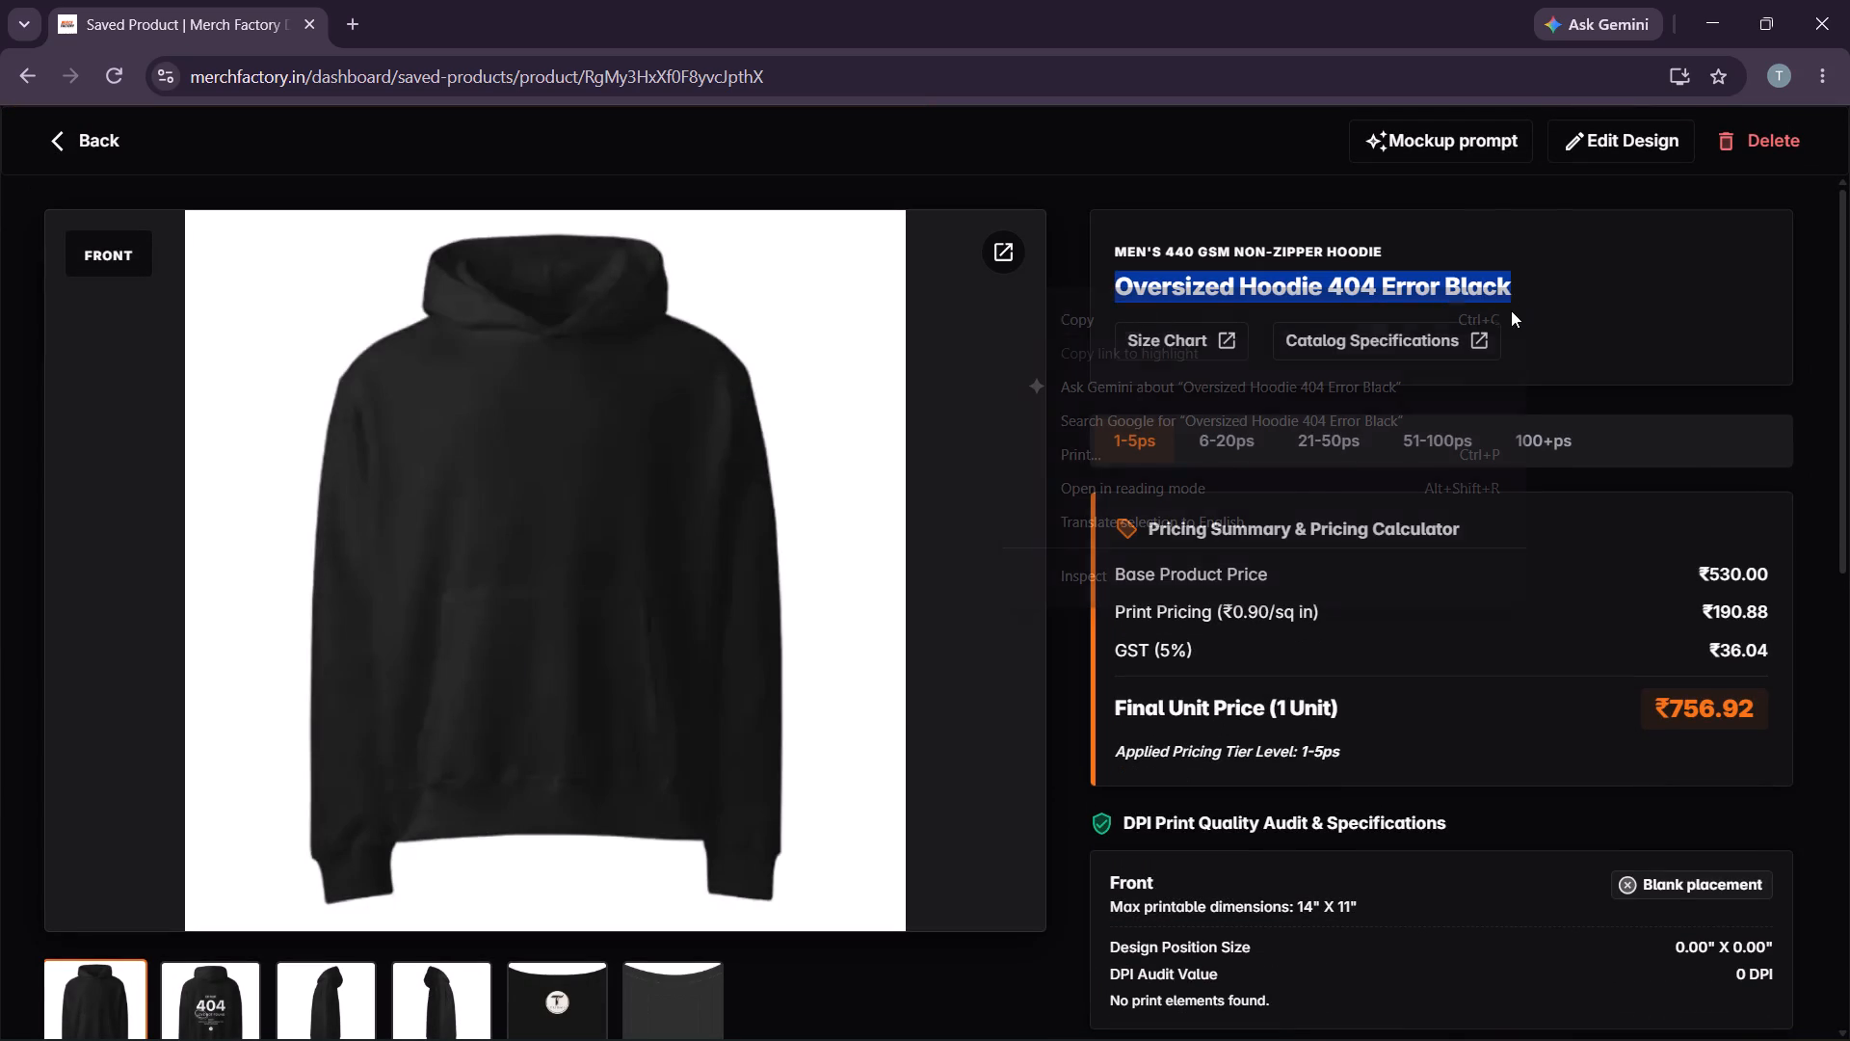
left_click(1378, 318)
left_click(24, 84)
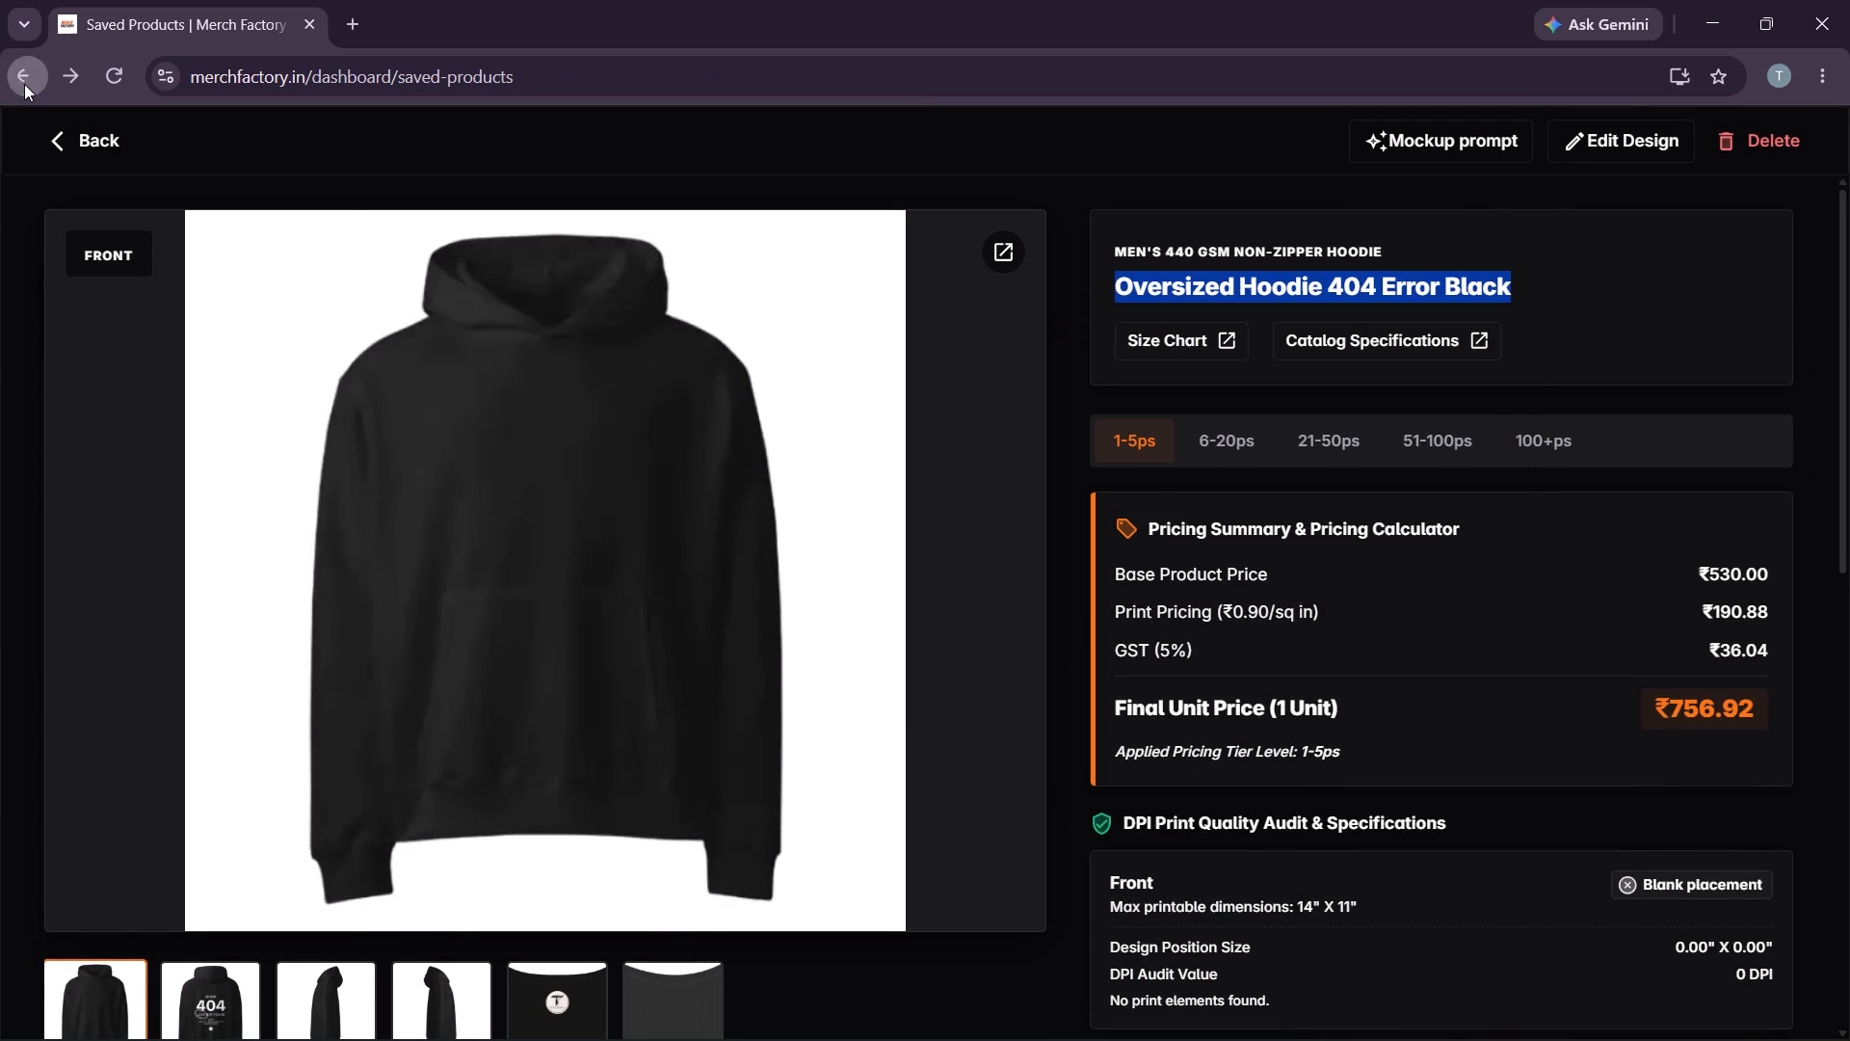
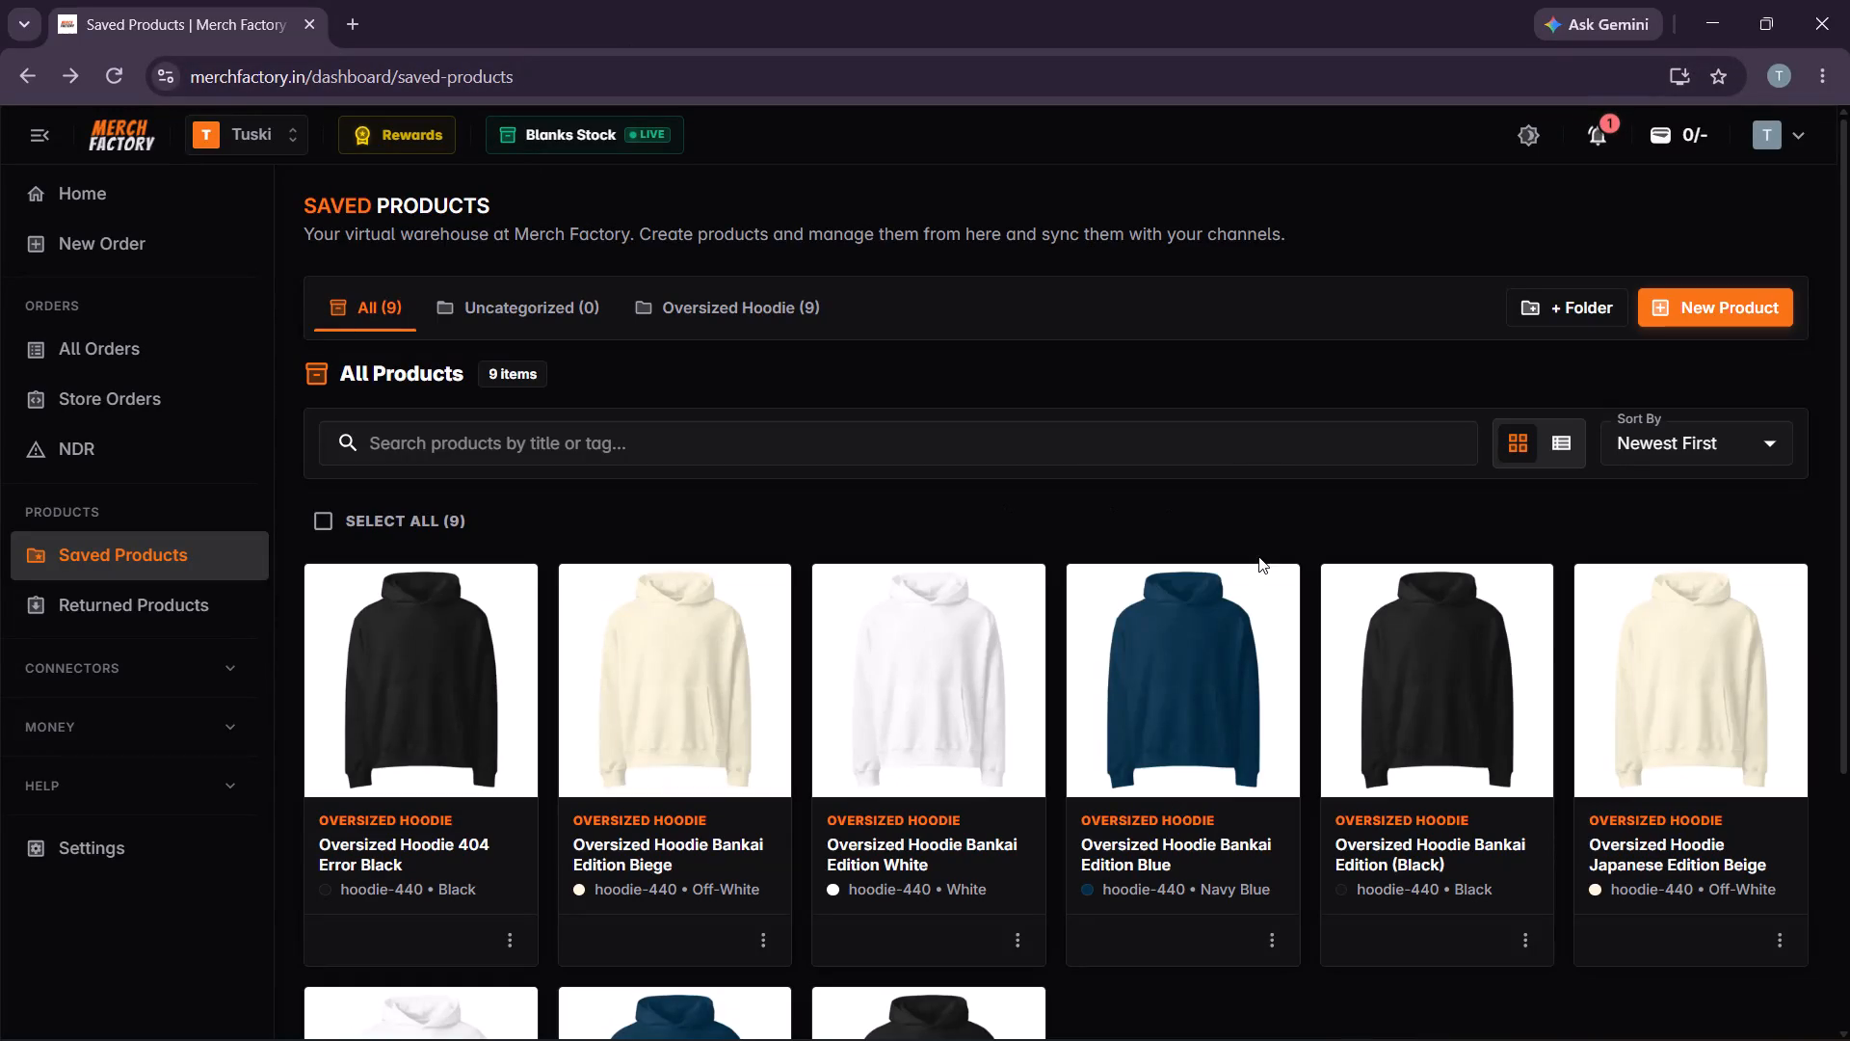
Start a new product design from the Men's 440 GSM Non-Zipper Hoodie.
scroll(901, 856, "down", 1)
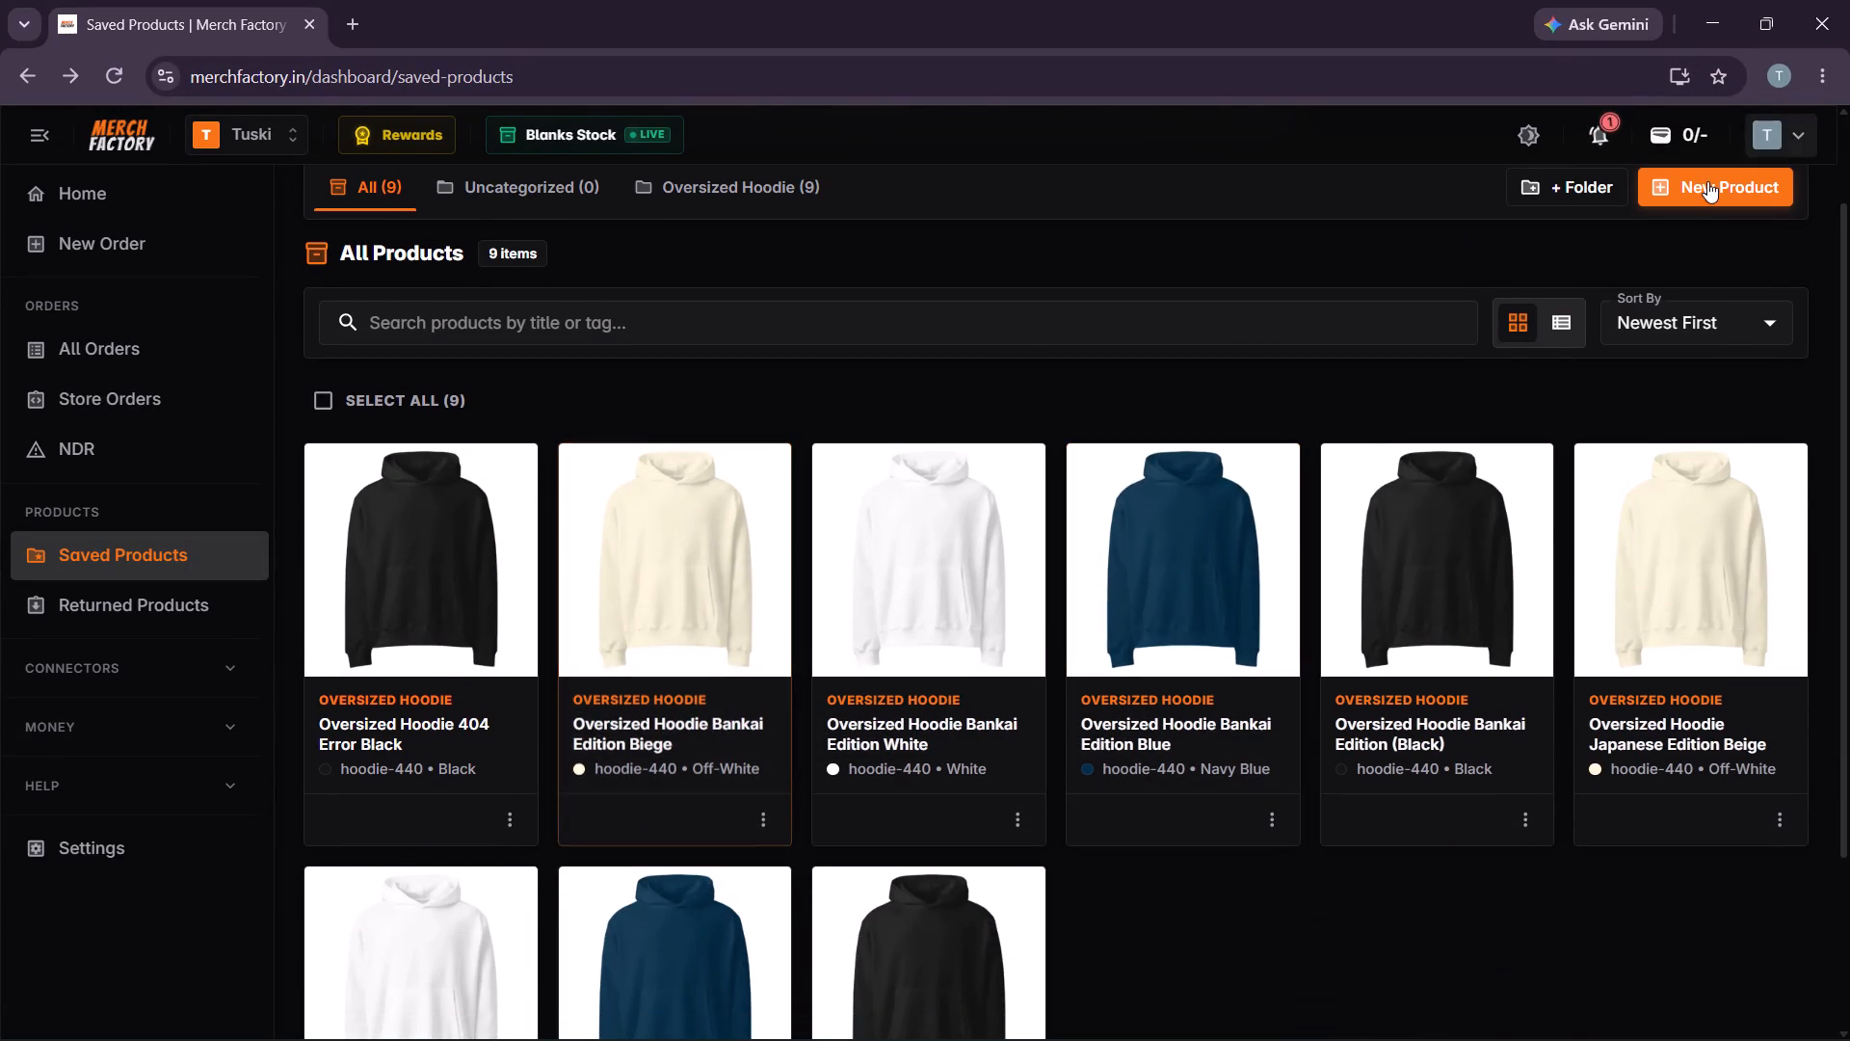
left_click(1707, 181)
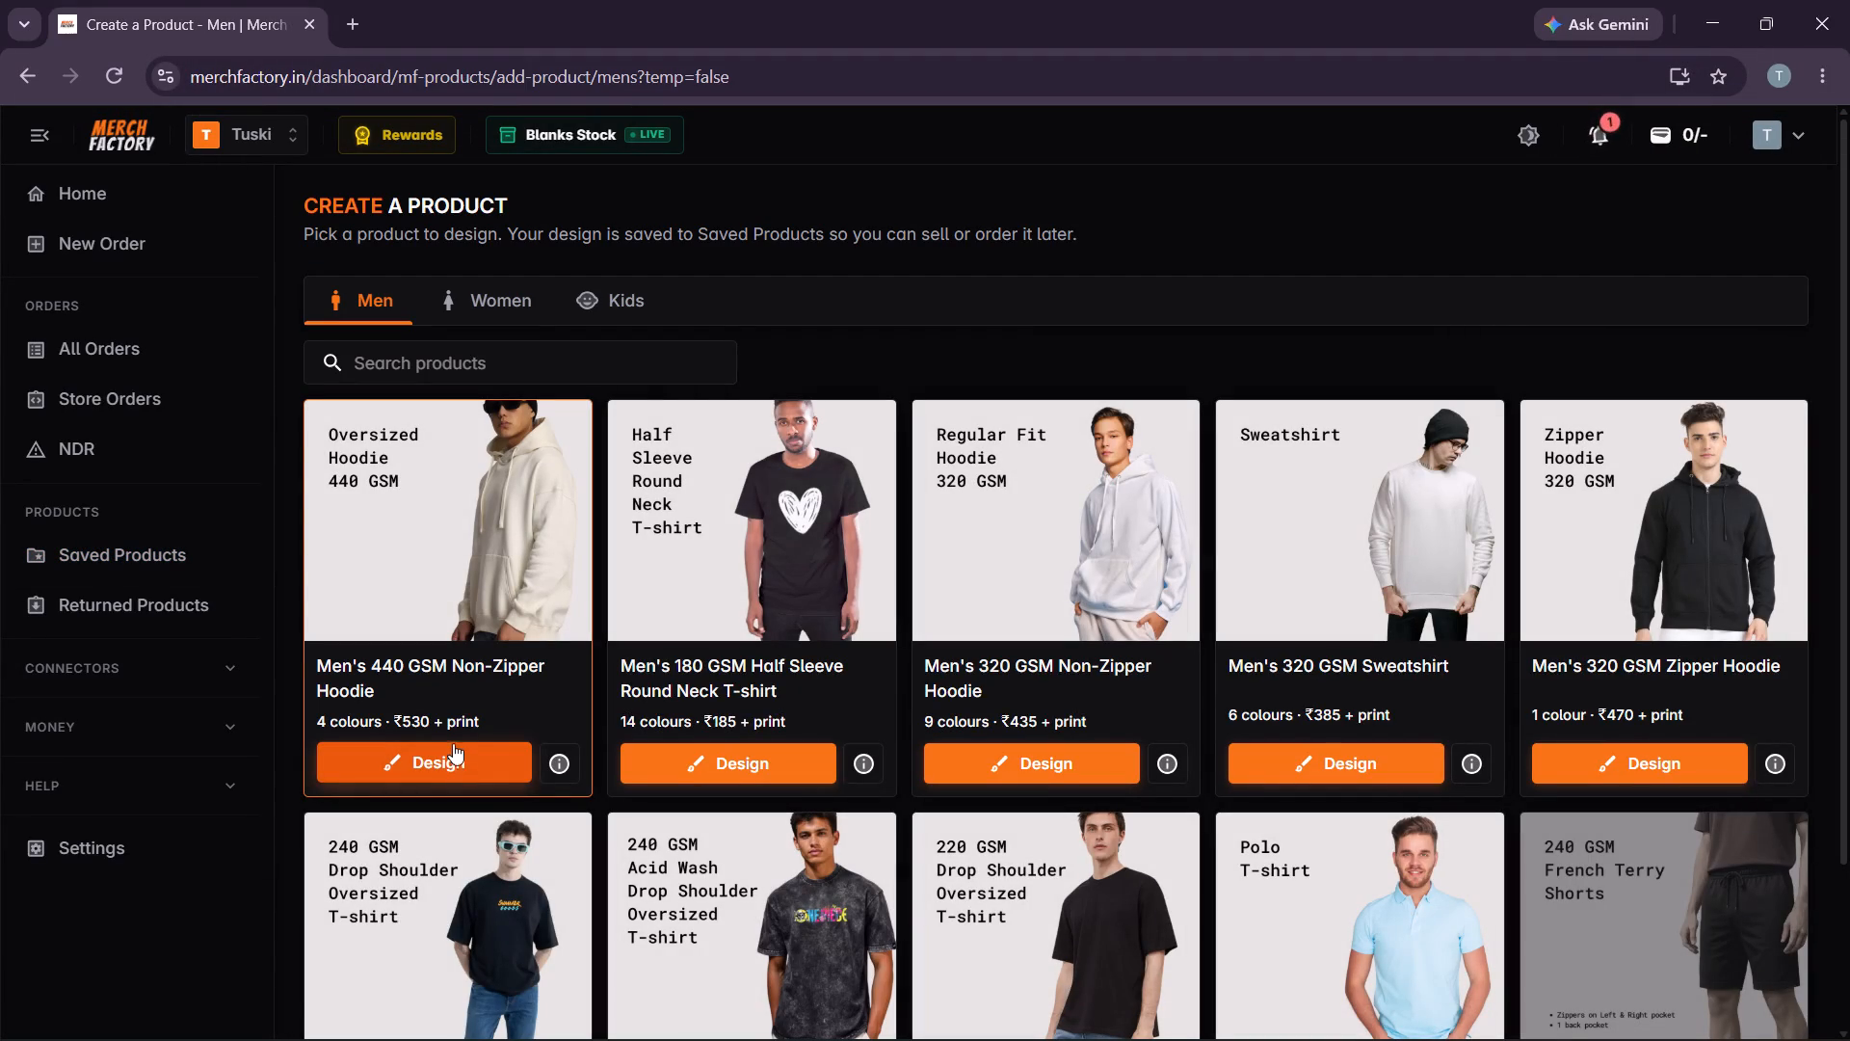
left_click(461, 766)
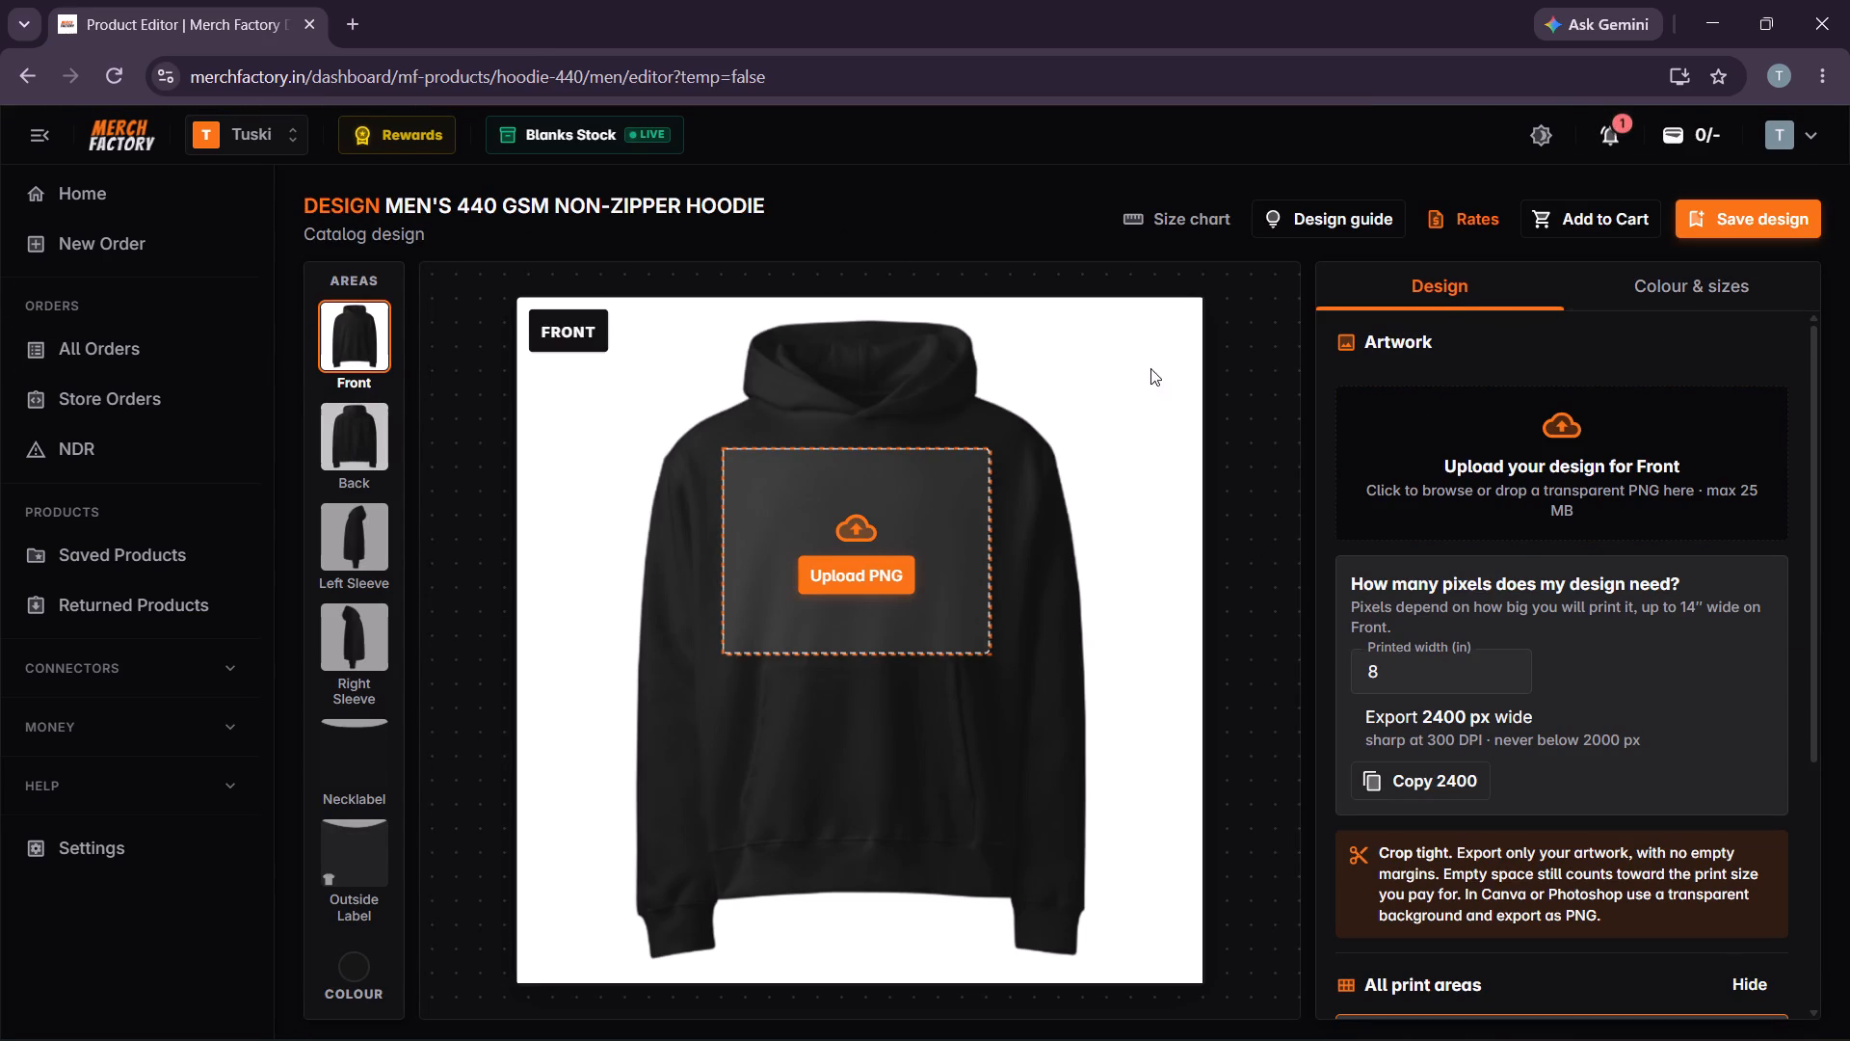
left_click(1653, 289)
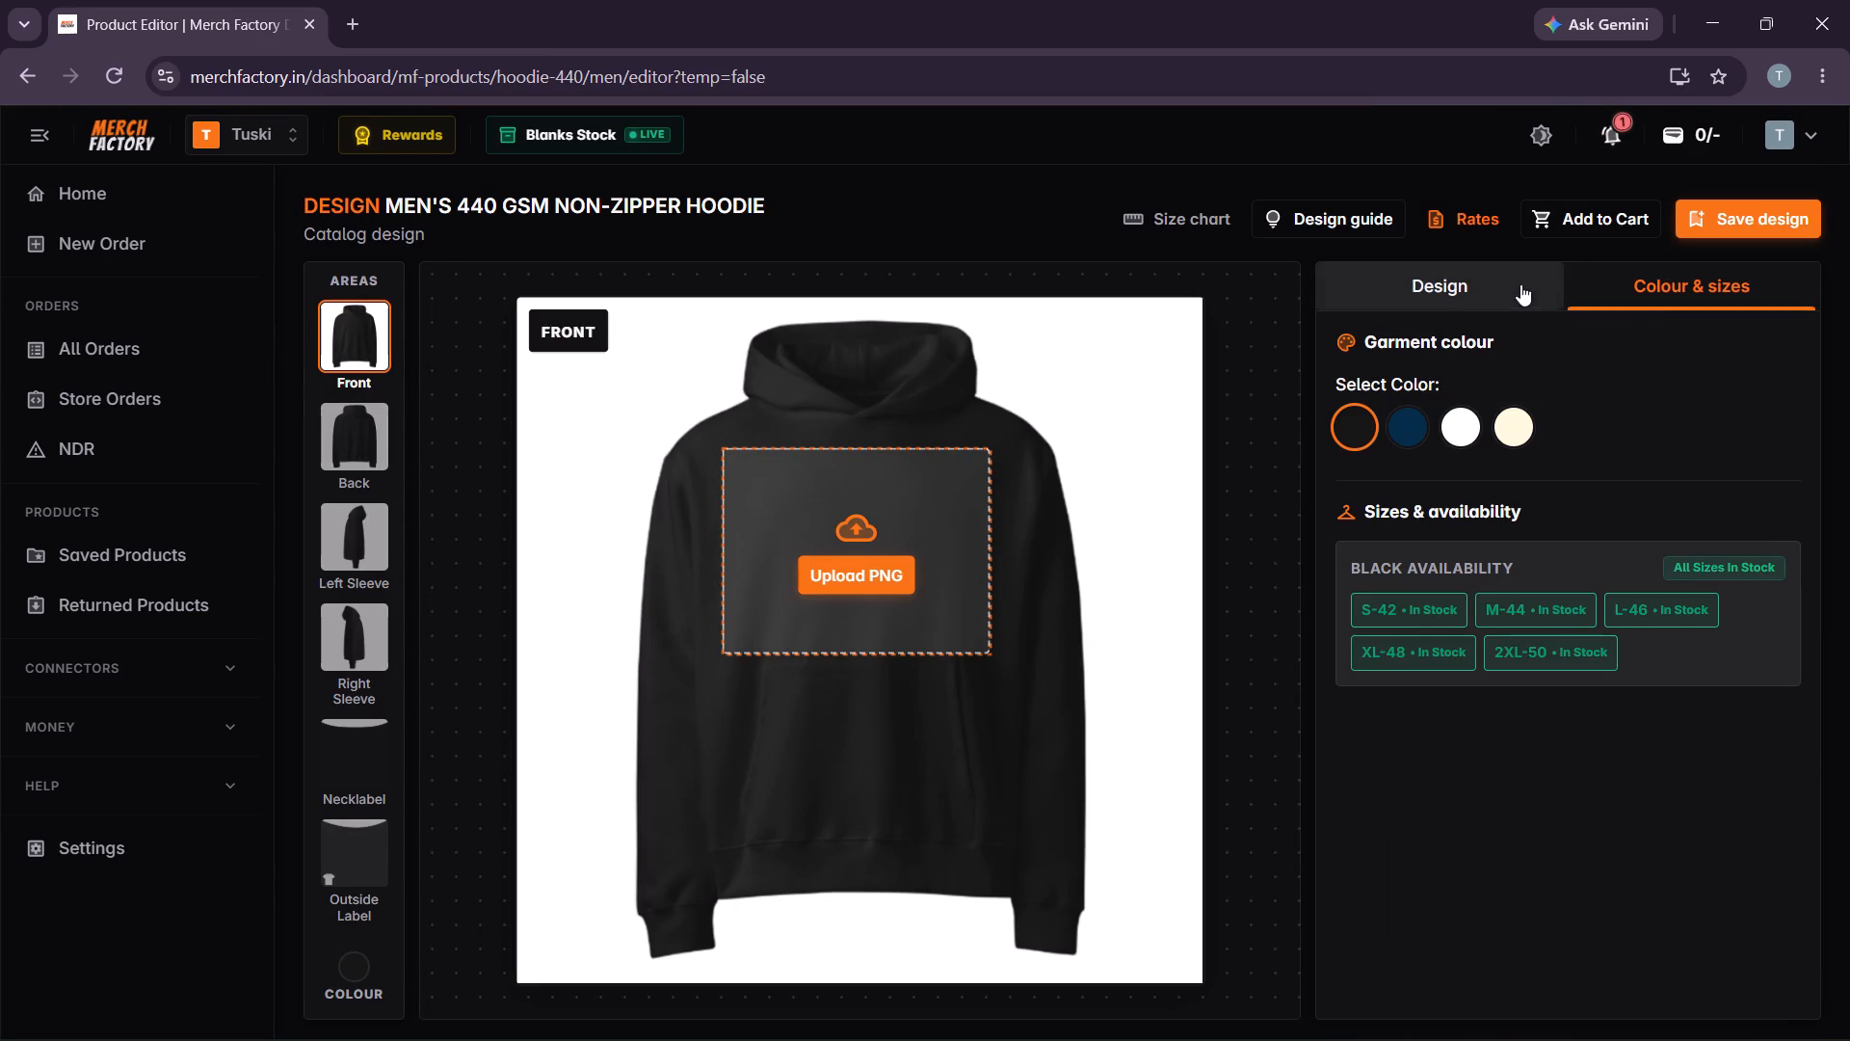
left_click(1520, 284)
Upload the Error 404(White) artwork from the Quote Print Resized folder to the hoodie's back.
left_click(373, 440)
left_click(1585, 447)
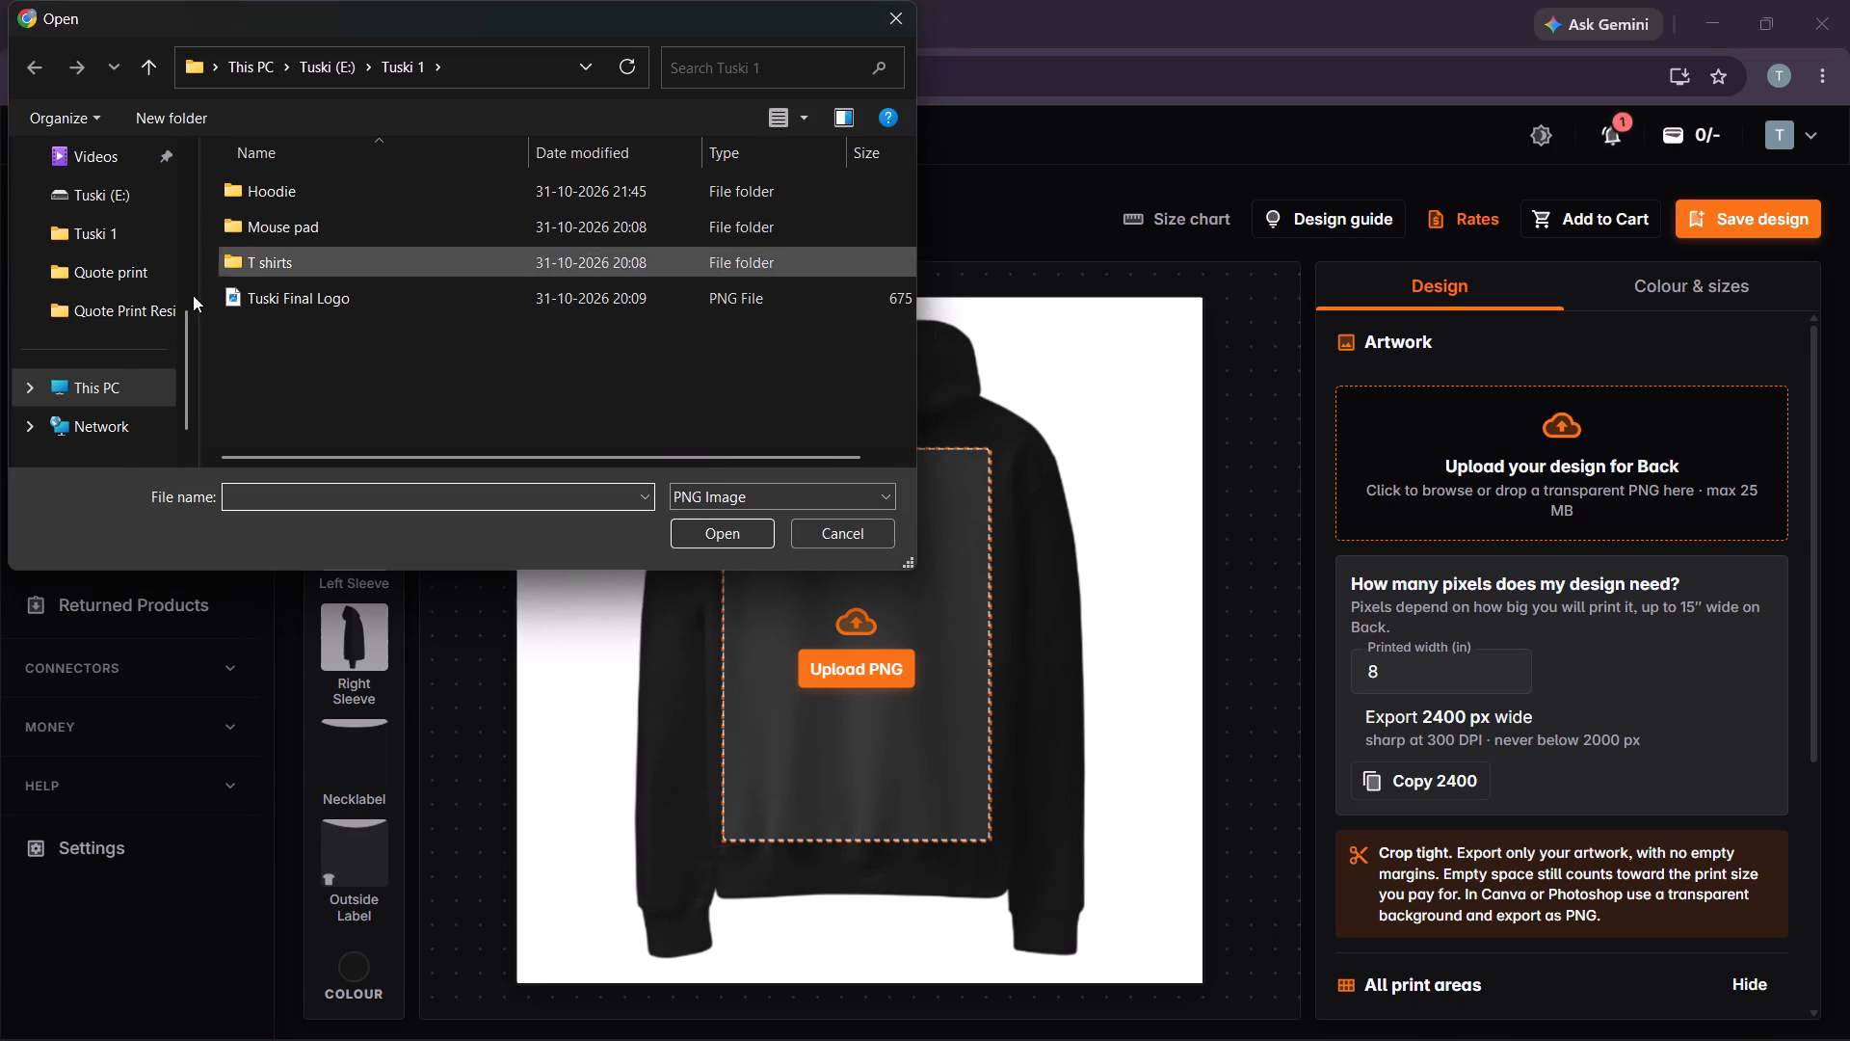
left_click(118, 315)
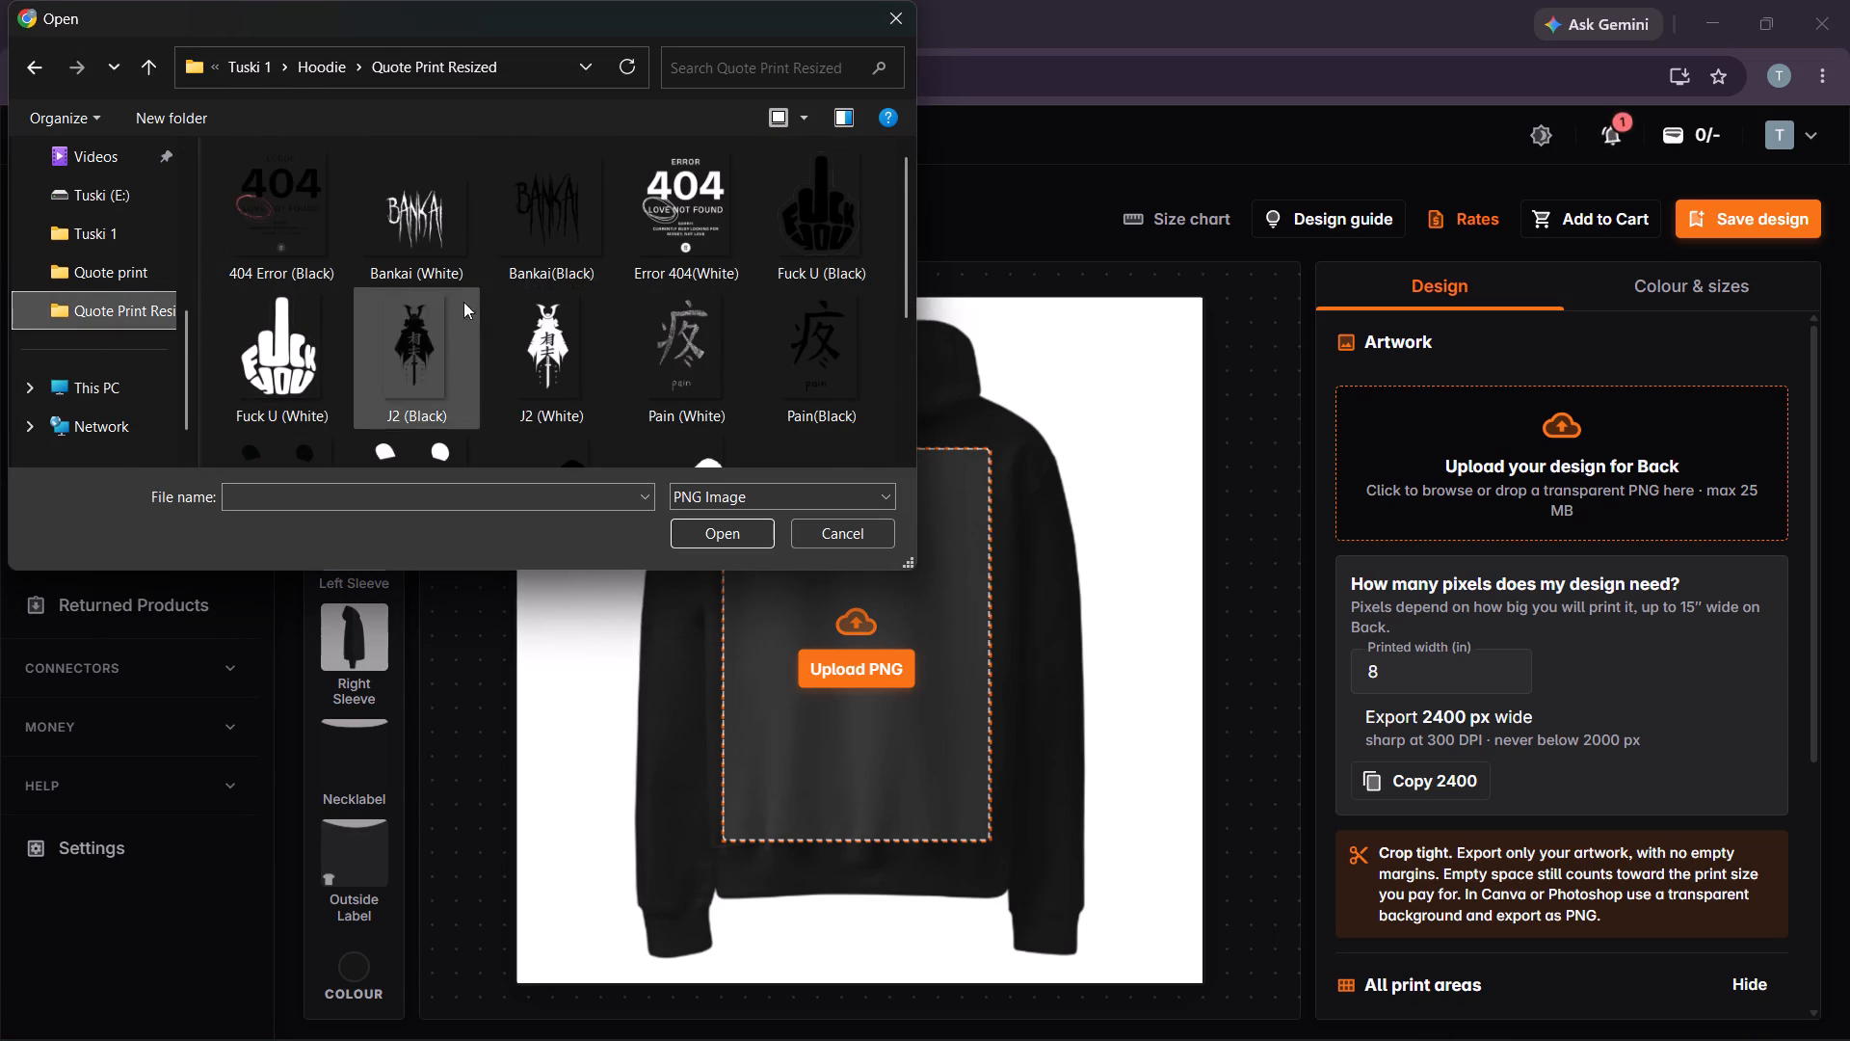
left_click(708, 212)
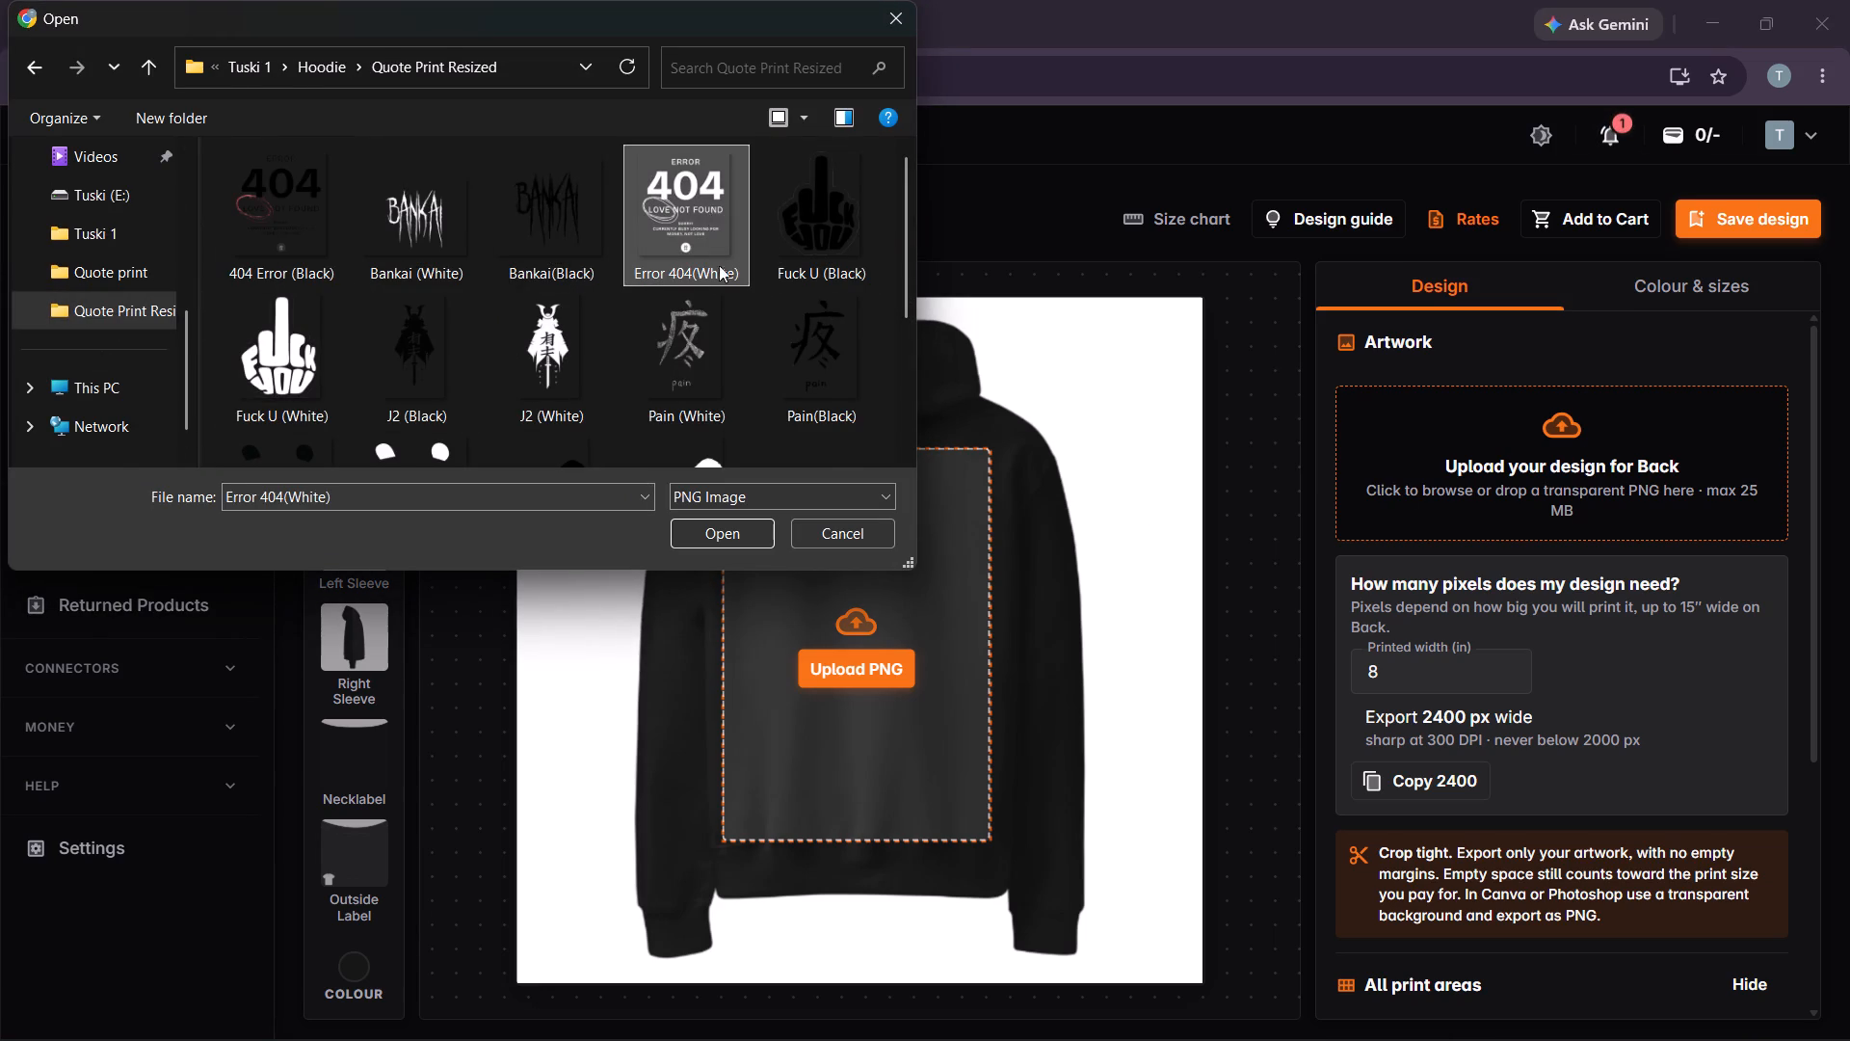
left_click(733, 533)
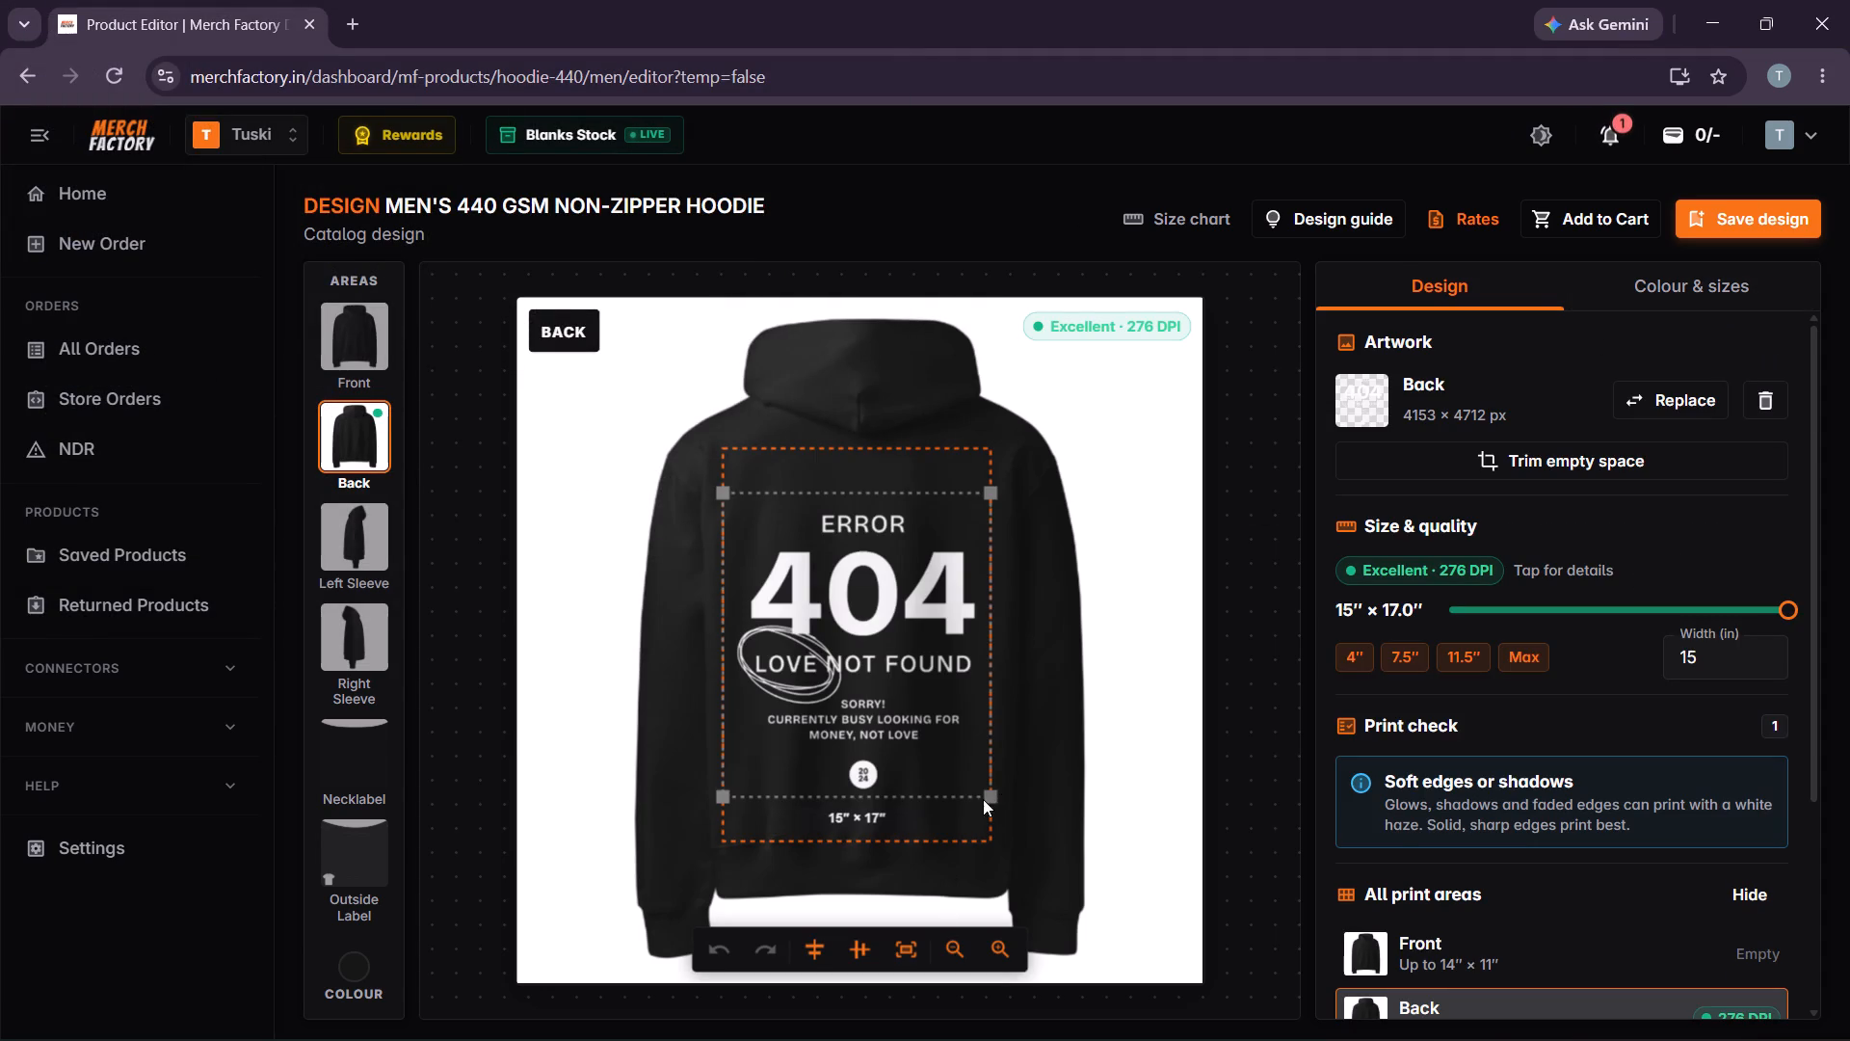
Shrink the back artwork to about 13.9" × 15.7" and centre it in the print area.
left_click_drag(993, 792, 989, 770)
left_click_drag(833, 672, 844, 675)
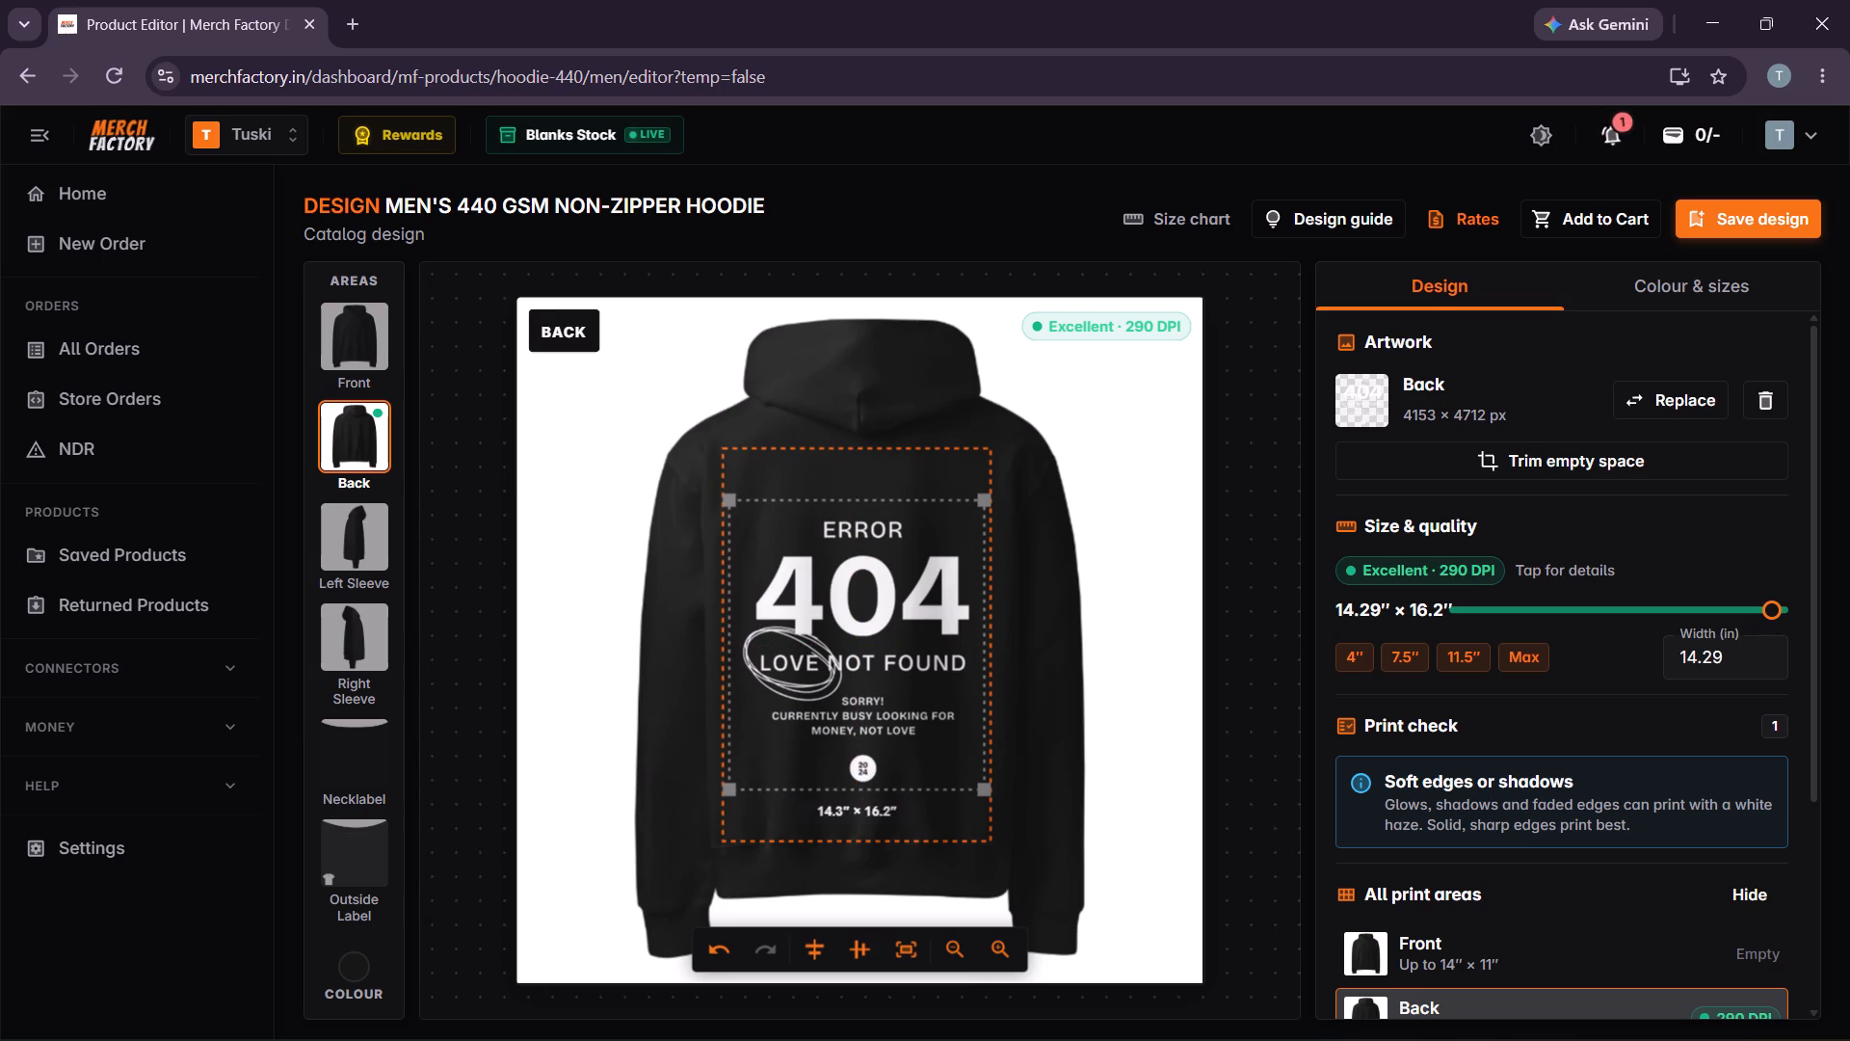
left_click_drag(985, 794, 984, 780)
left_click_drag(802, 683, 810, 688)
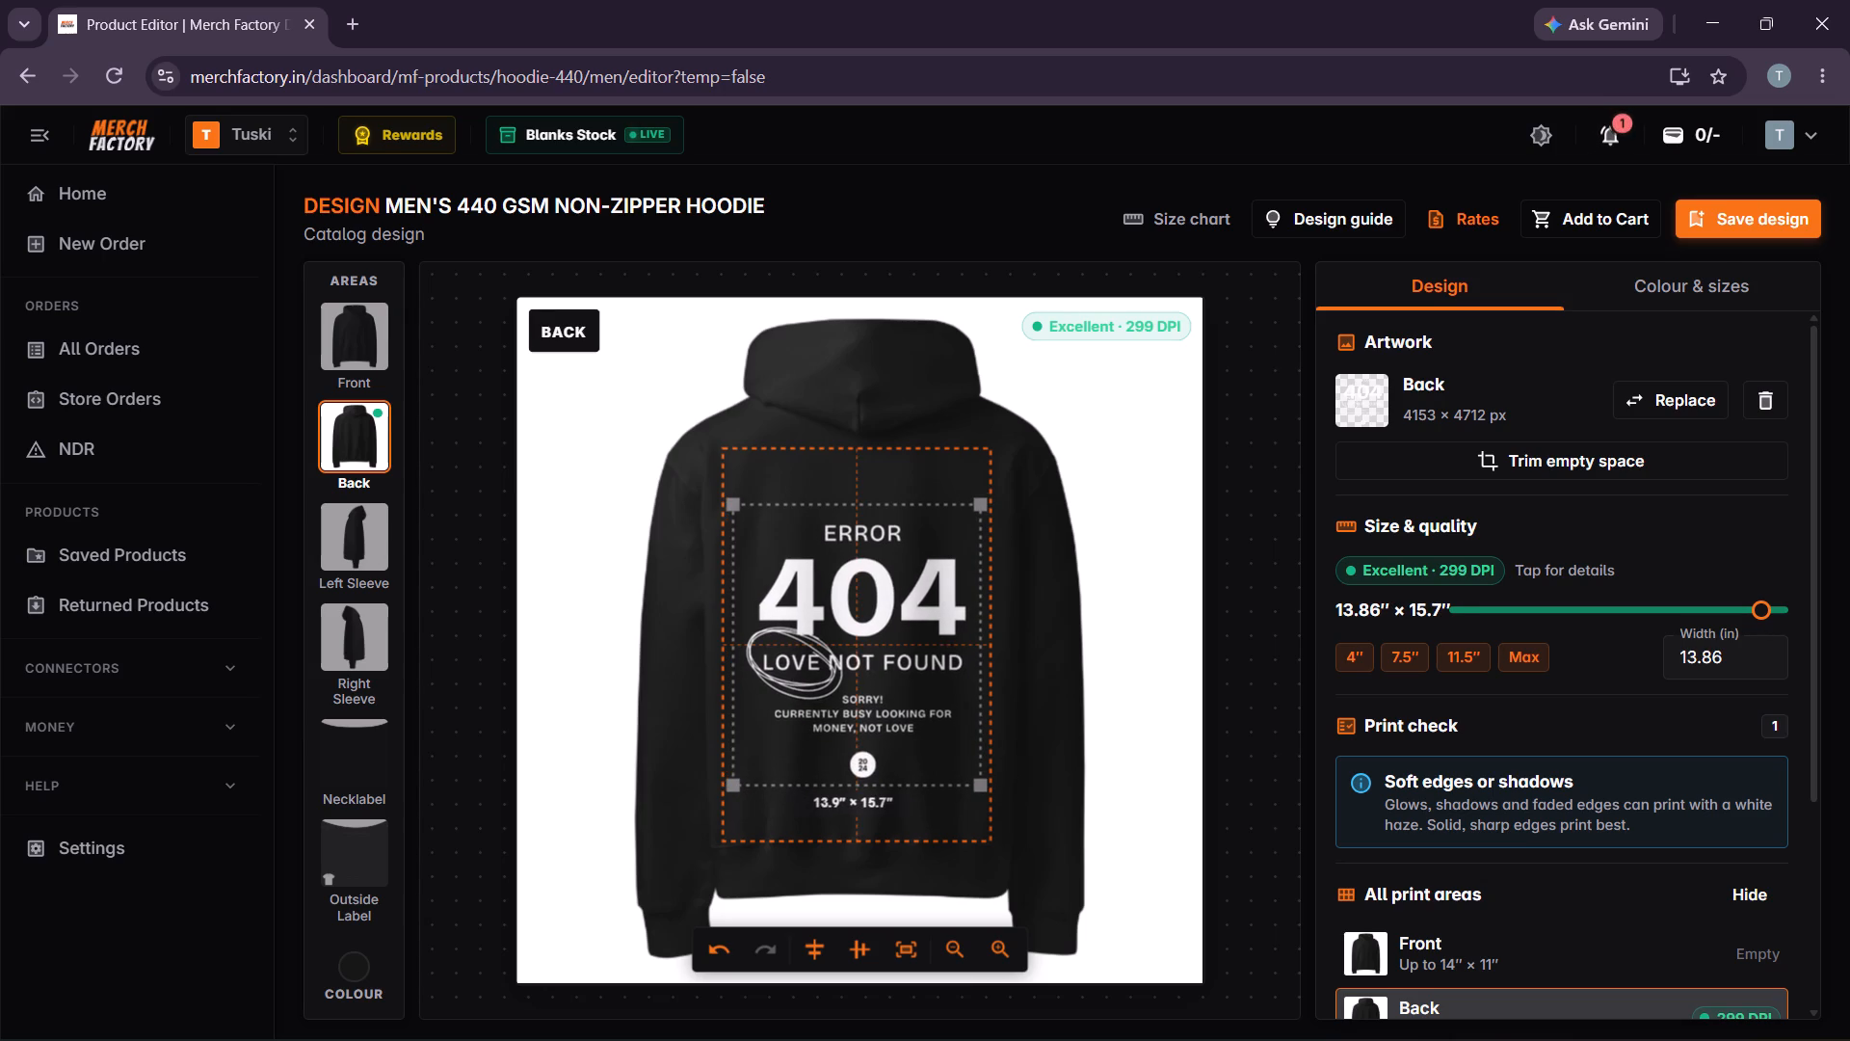
left_click_drag(810, 688, 811, 689)
left_click(1084, 672)
Upload Tuski Final Logo from the Tuski 1 folder as the necklabel artwork and trim its empty space.
scroll(1490, 704, "down", 2)
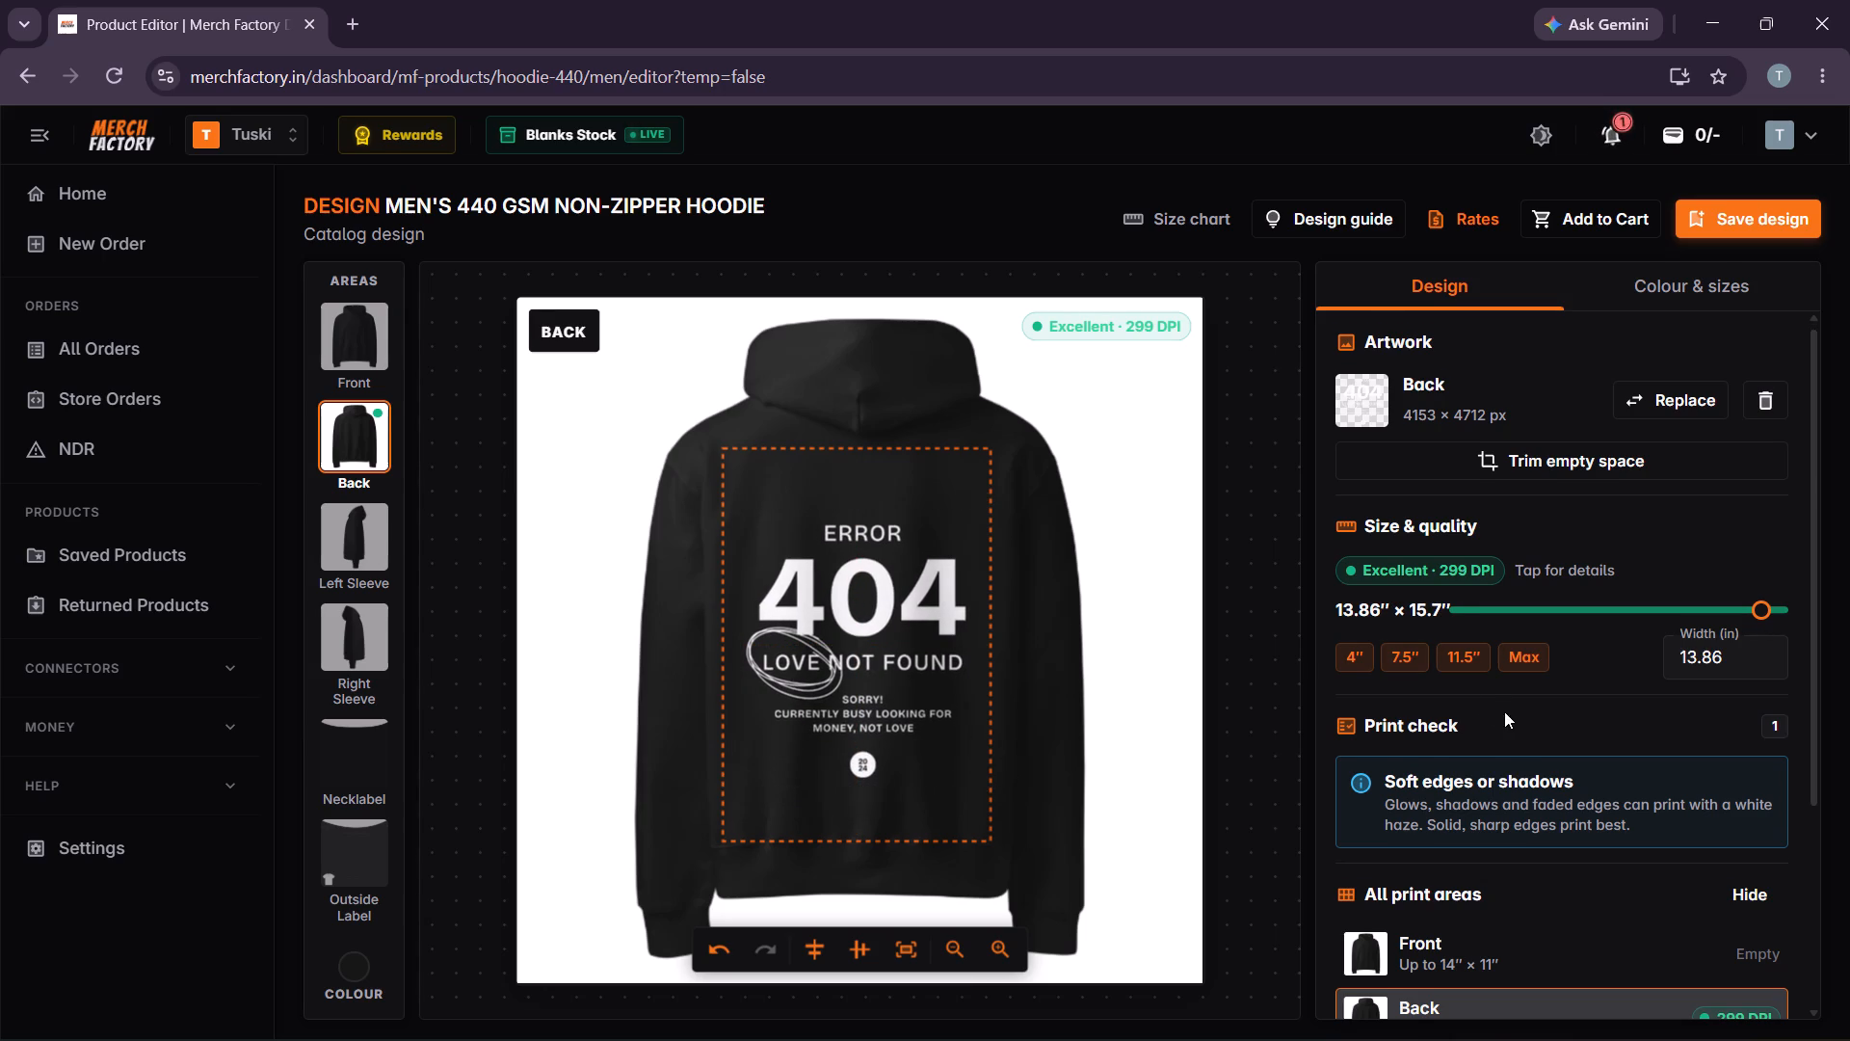
scroll(1372, 829, "down", 1)
left_click(354, 851)
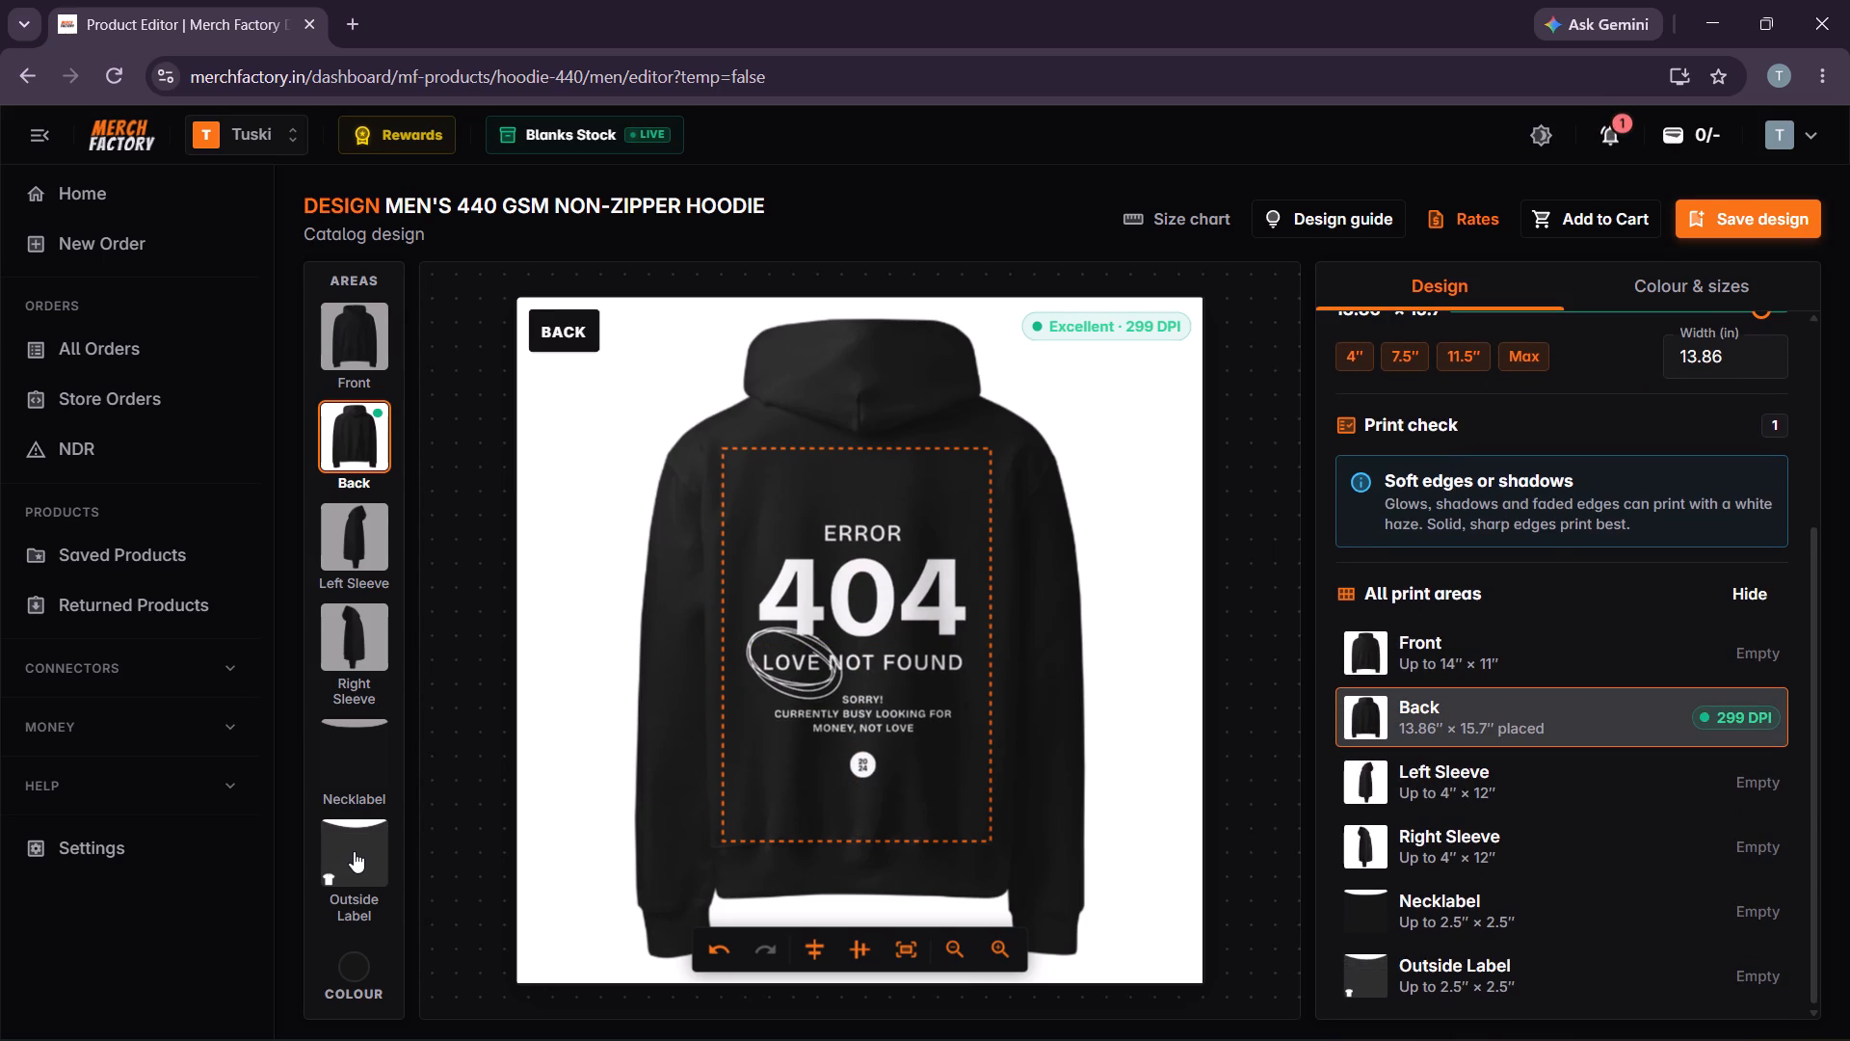
left_click(362, 749)
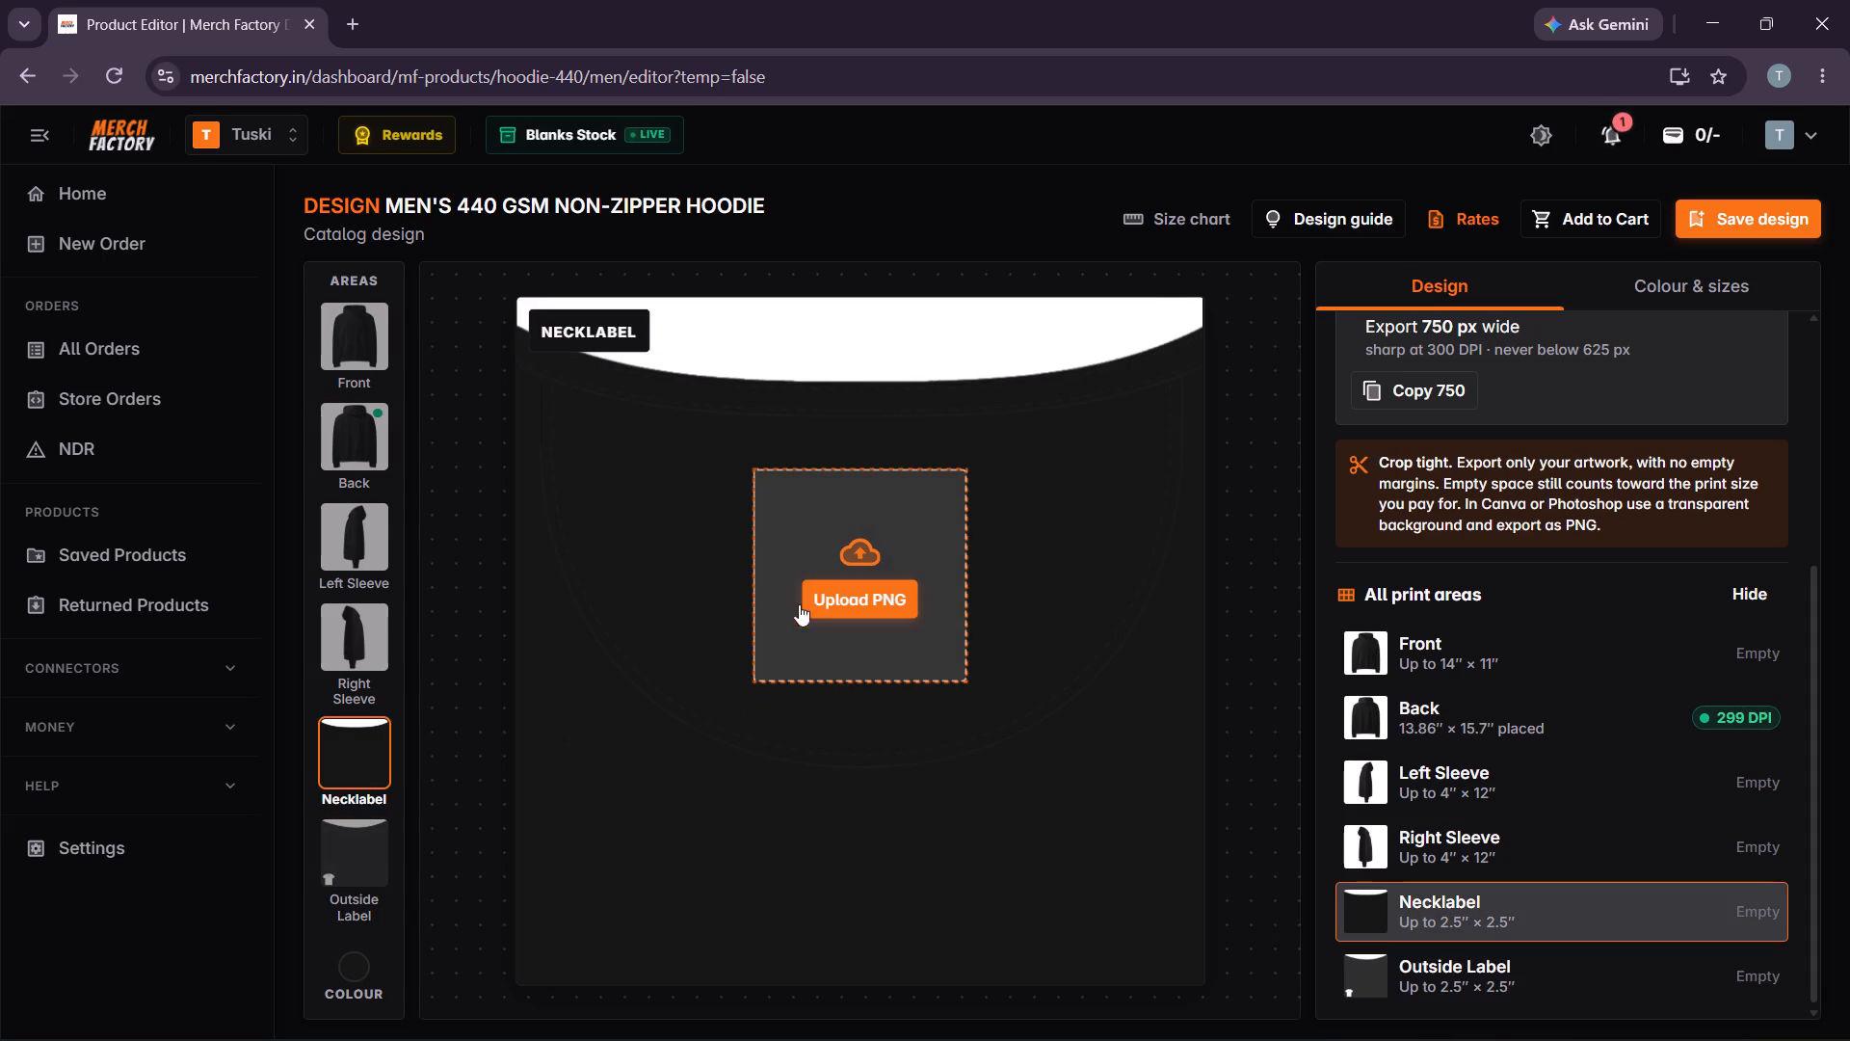
left_click(842, 581)
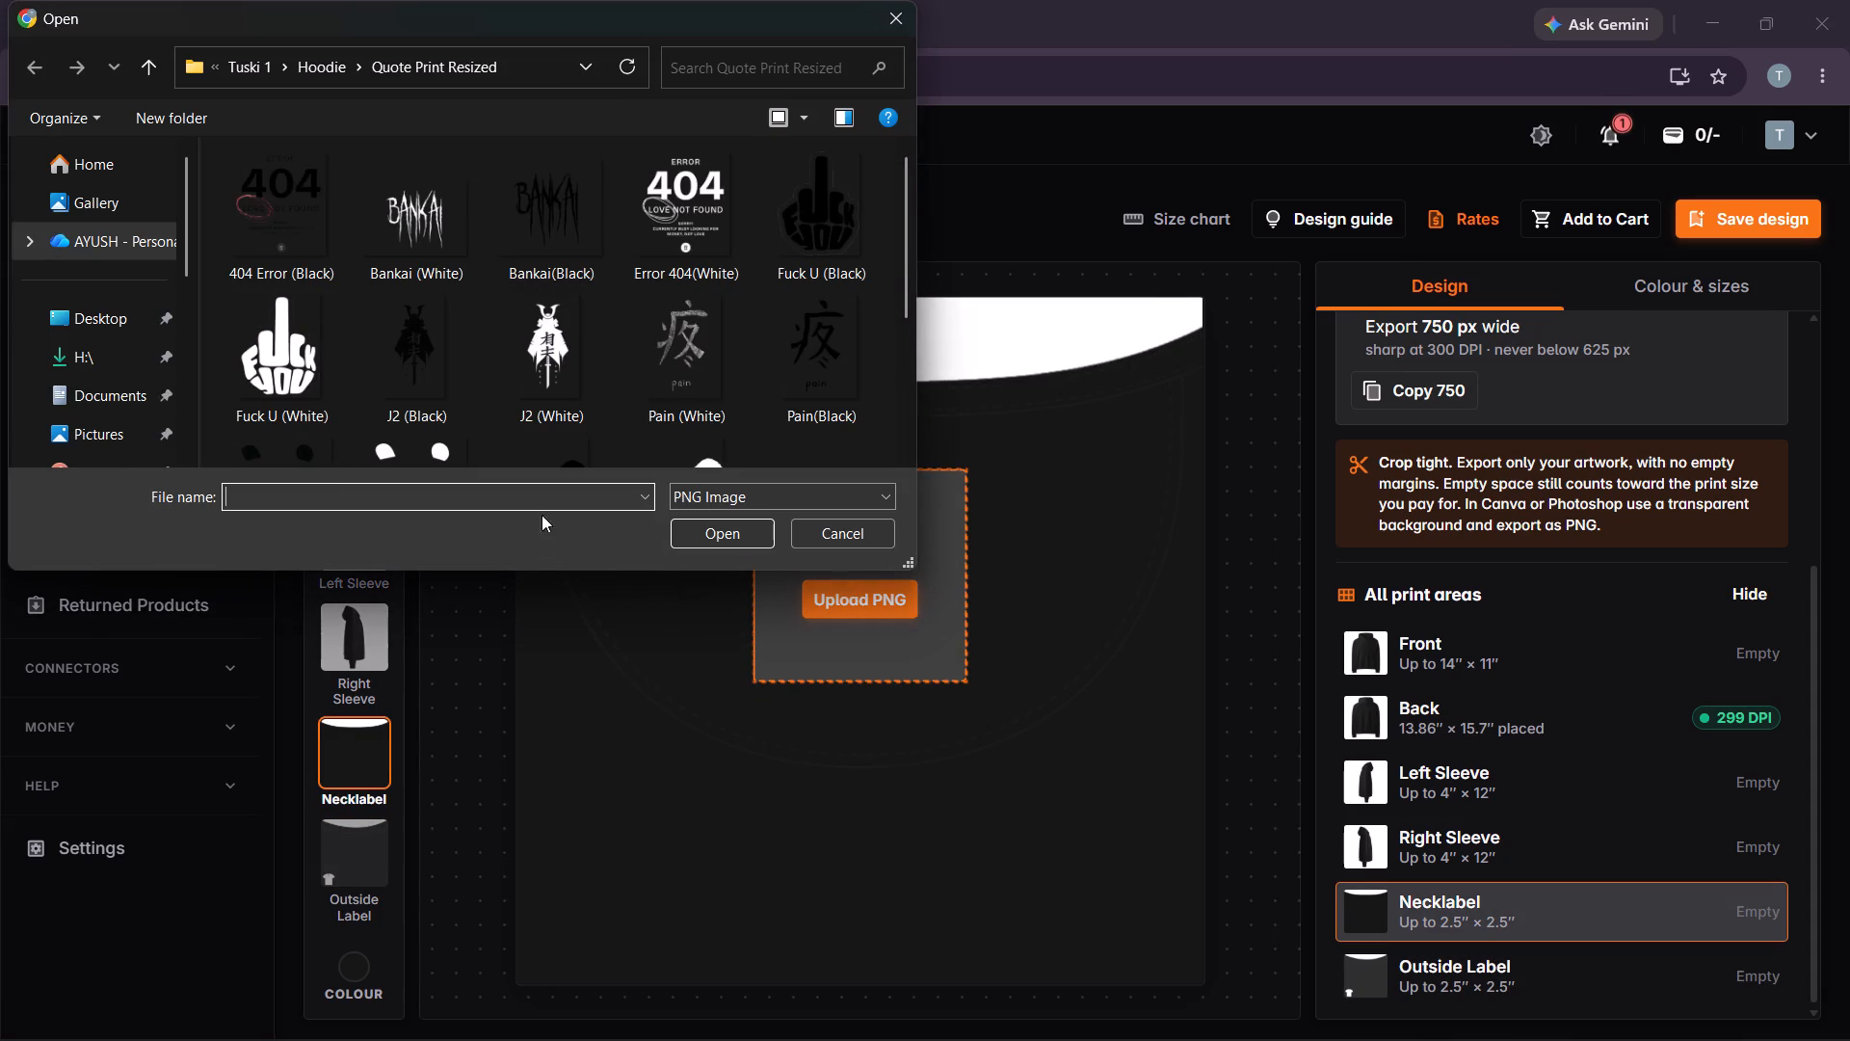
scroll(126, 465, "down", 2)
left_click(119, 340)
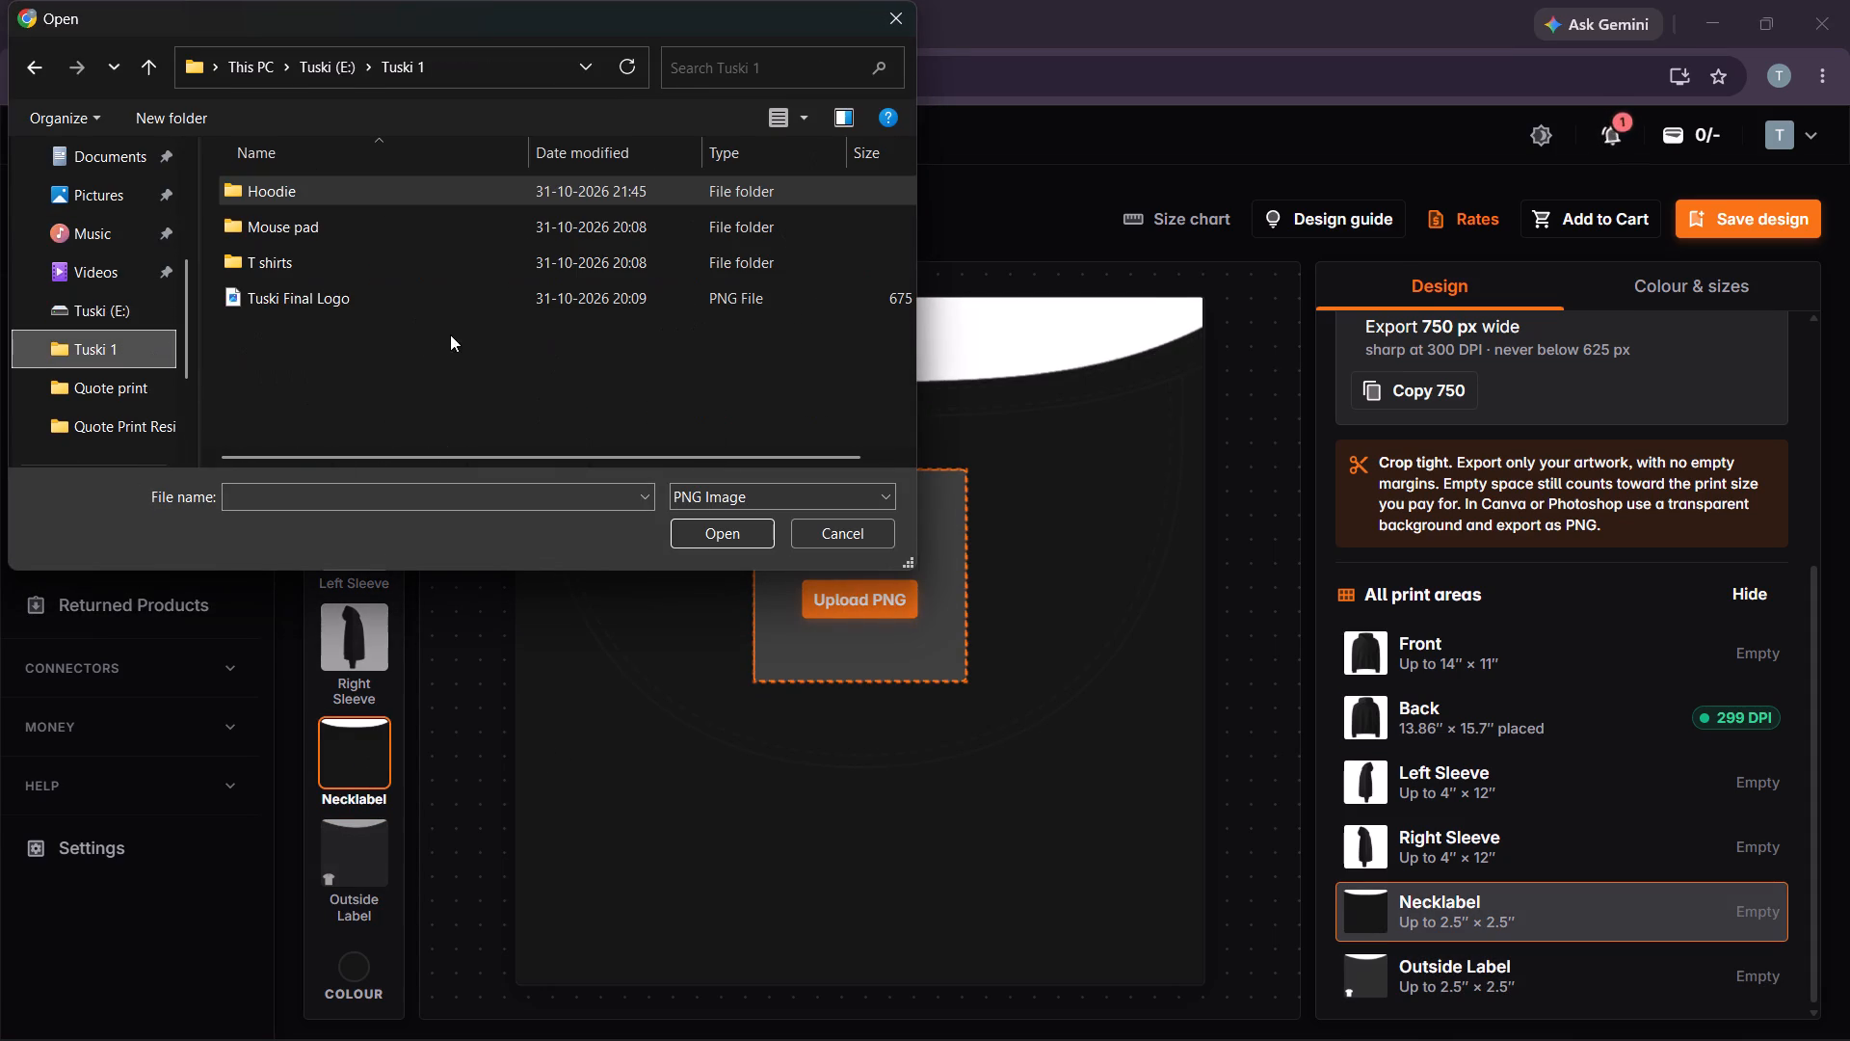
left_click(340, 309)
left_click(749, 534)
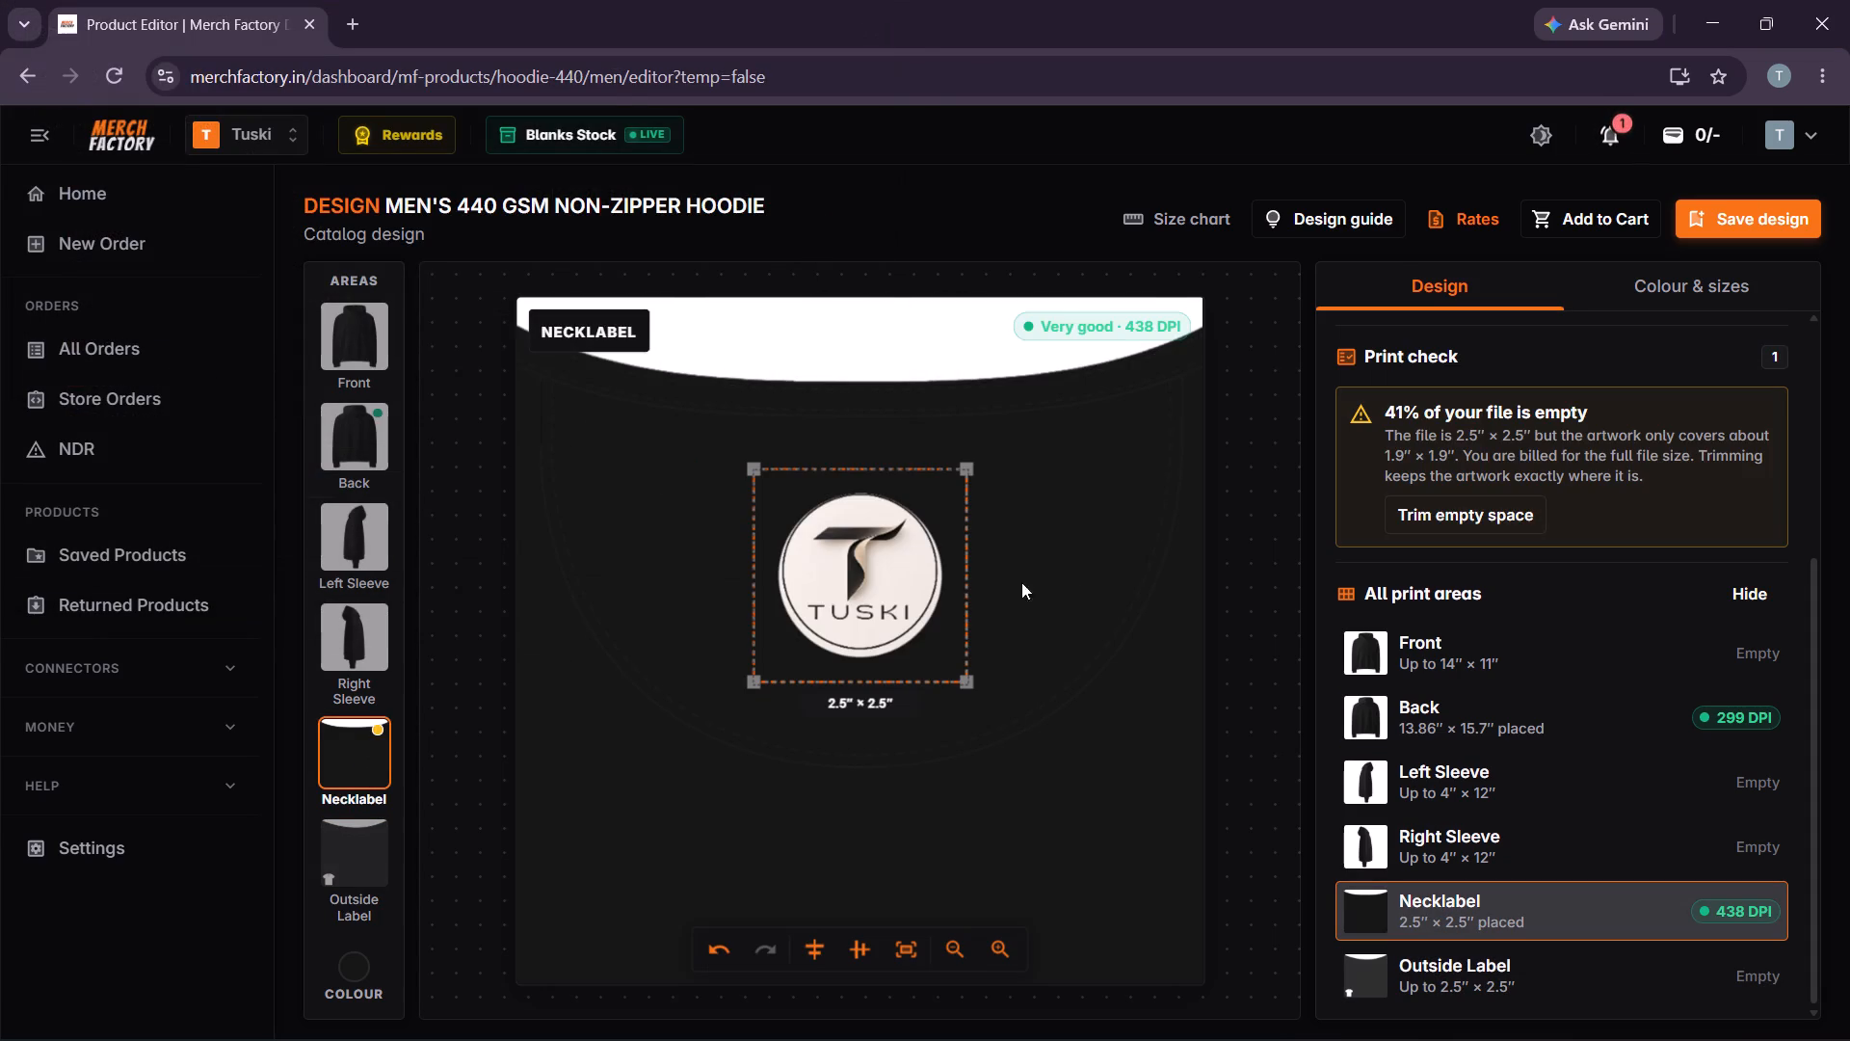
left_click(1531, 518)
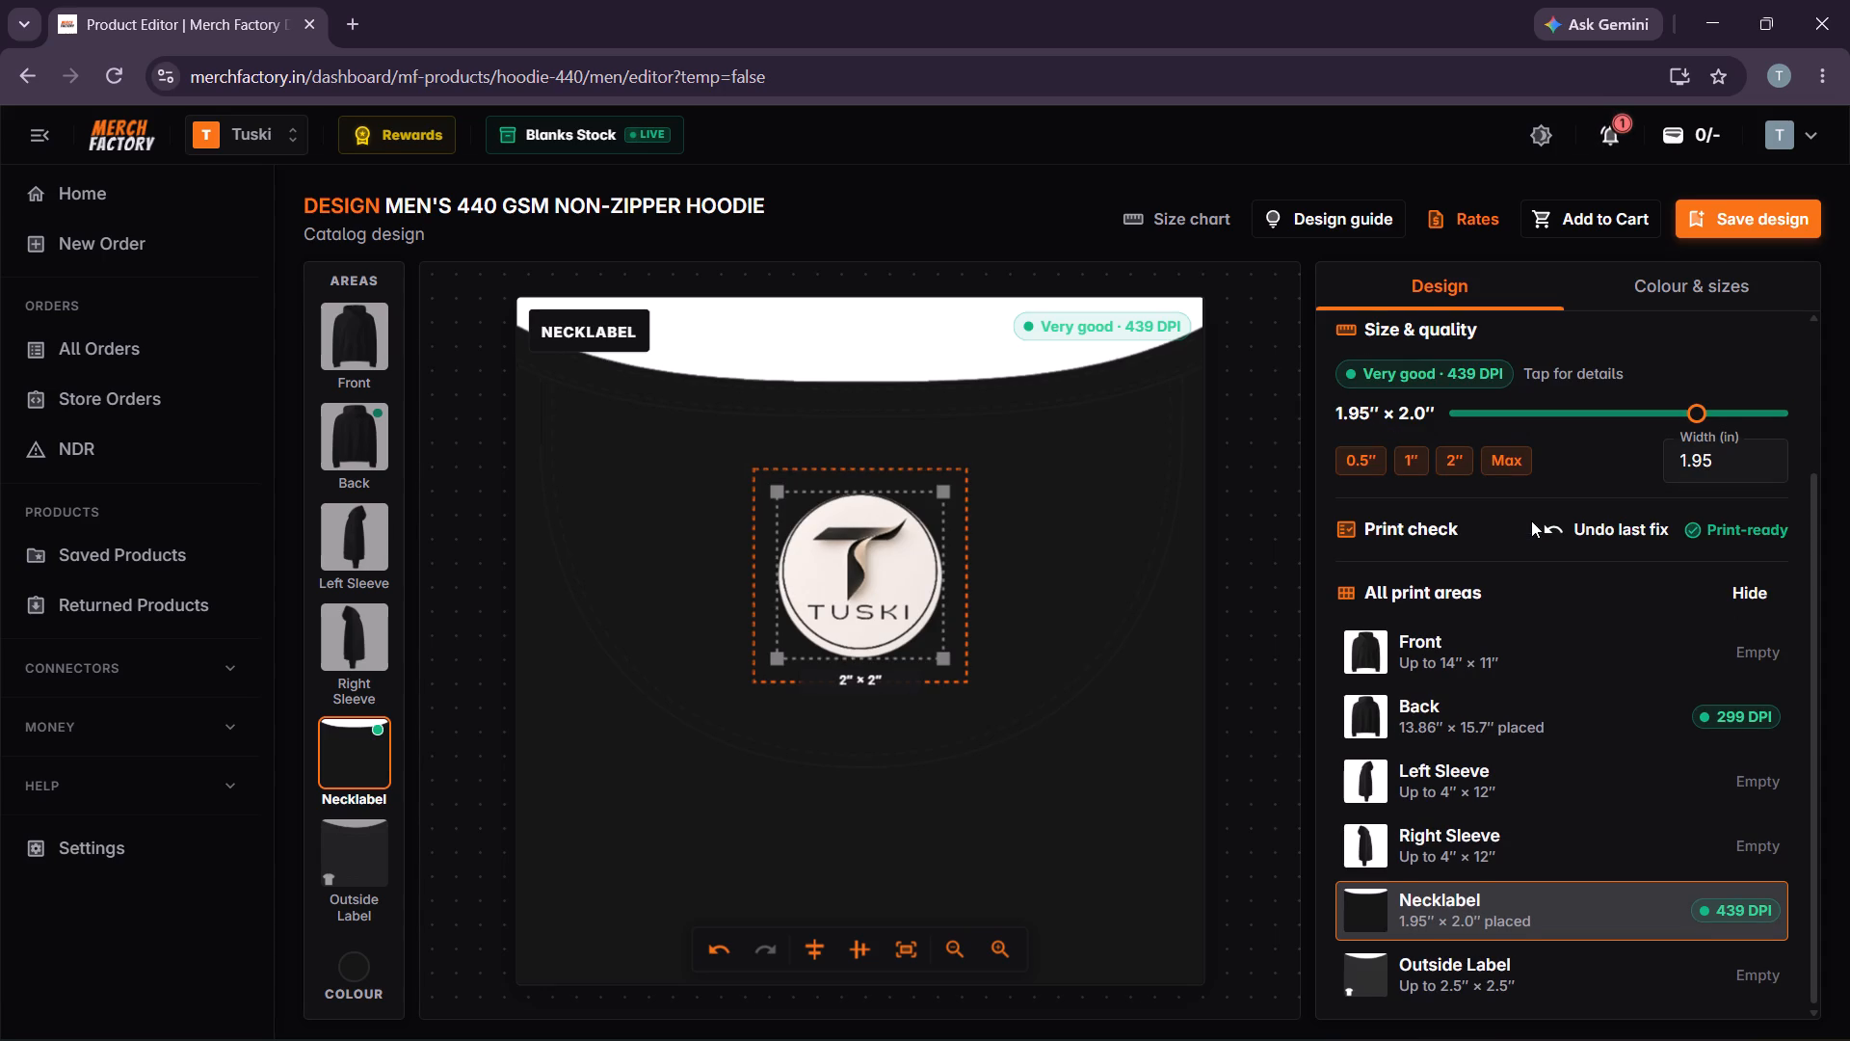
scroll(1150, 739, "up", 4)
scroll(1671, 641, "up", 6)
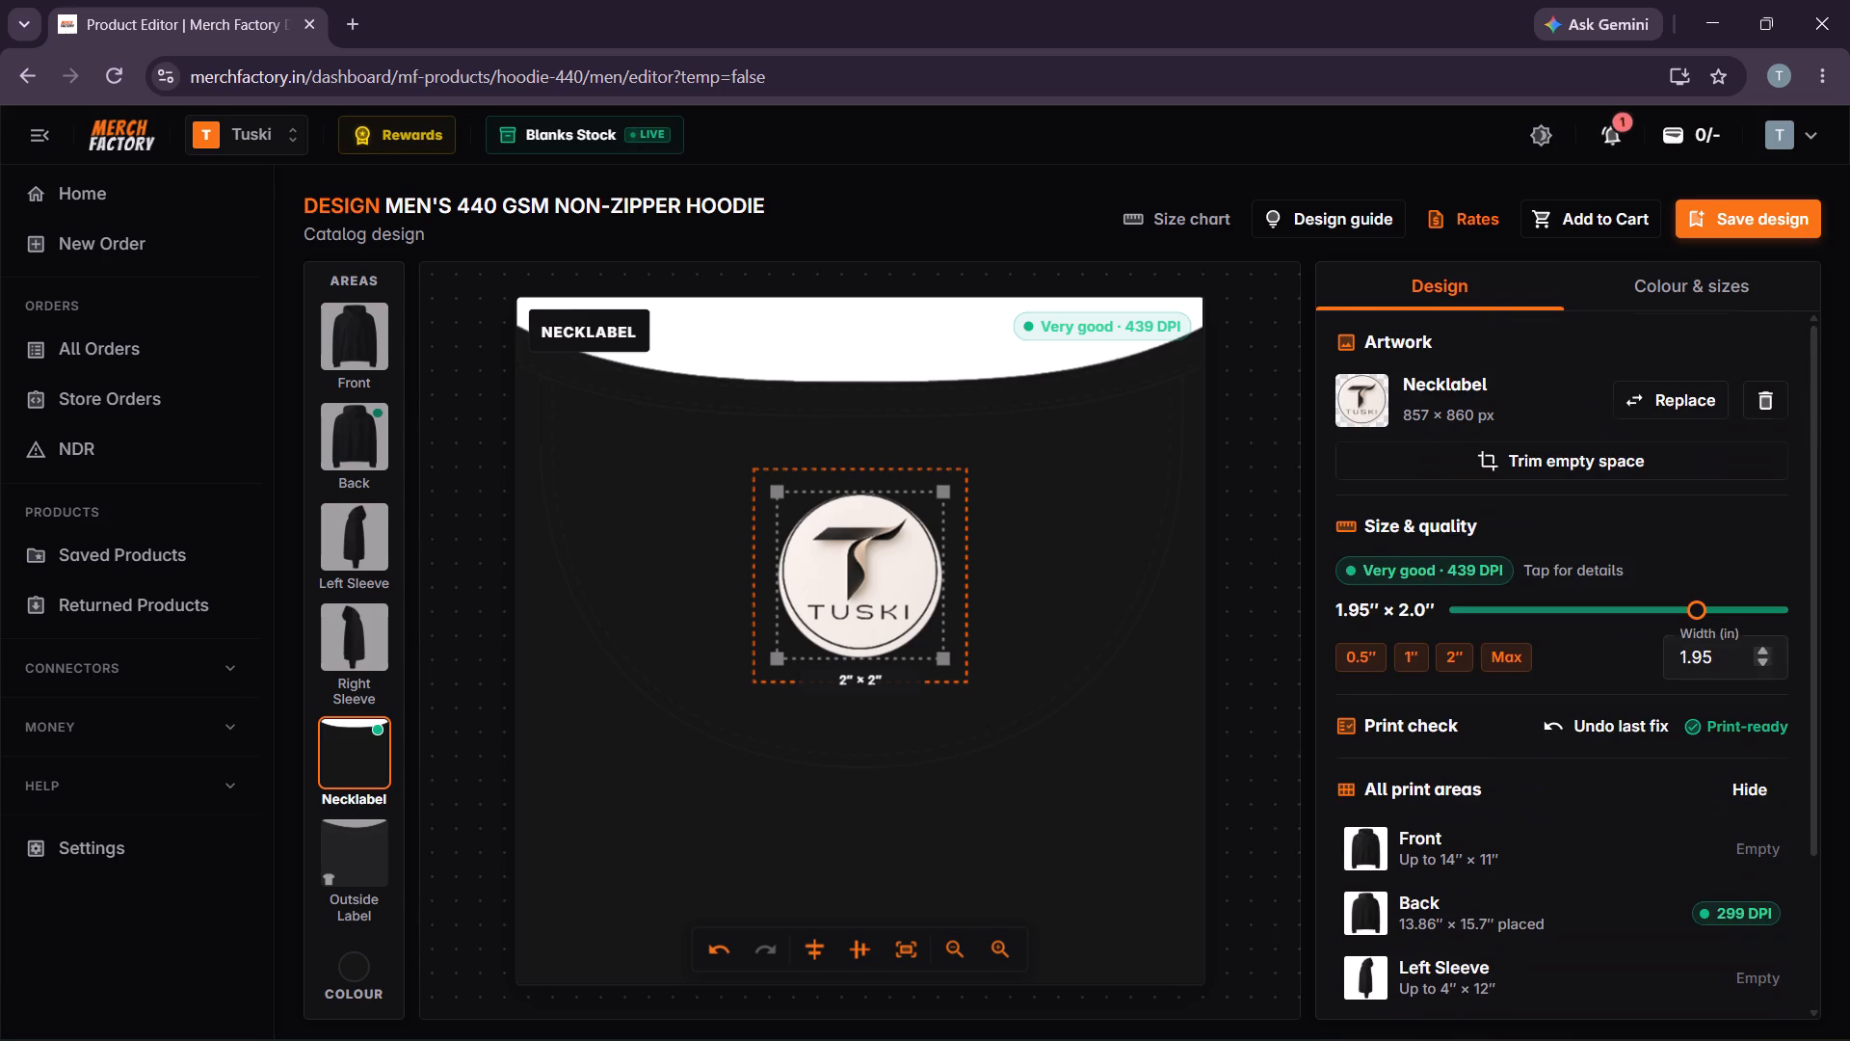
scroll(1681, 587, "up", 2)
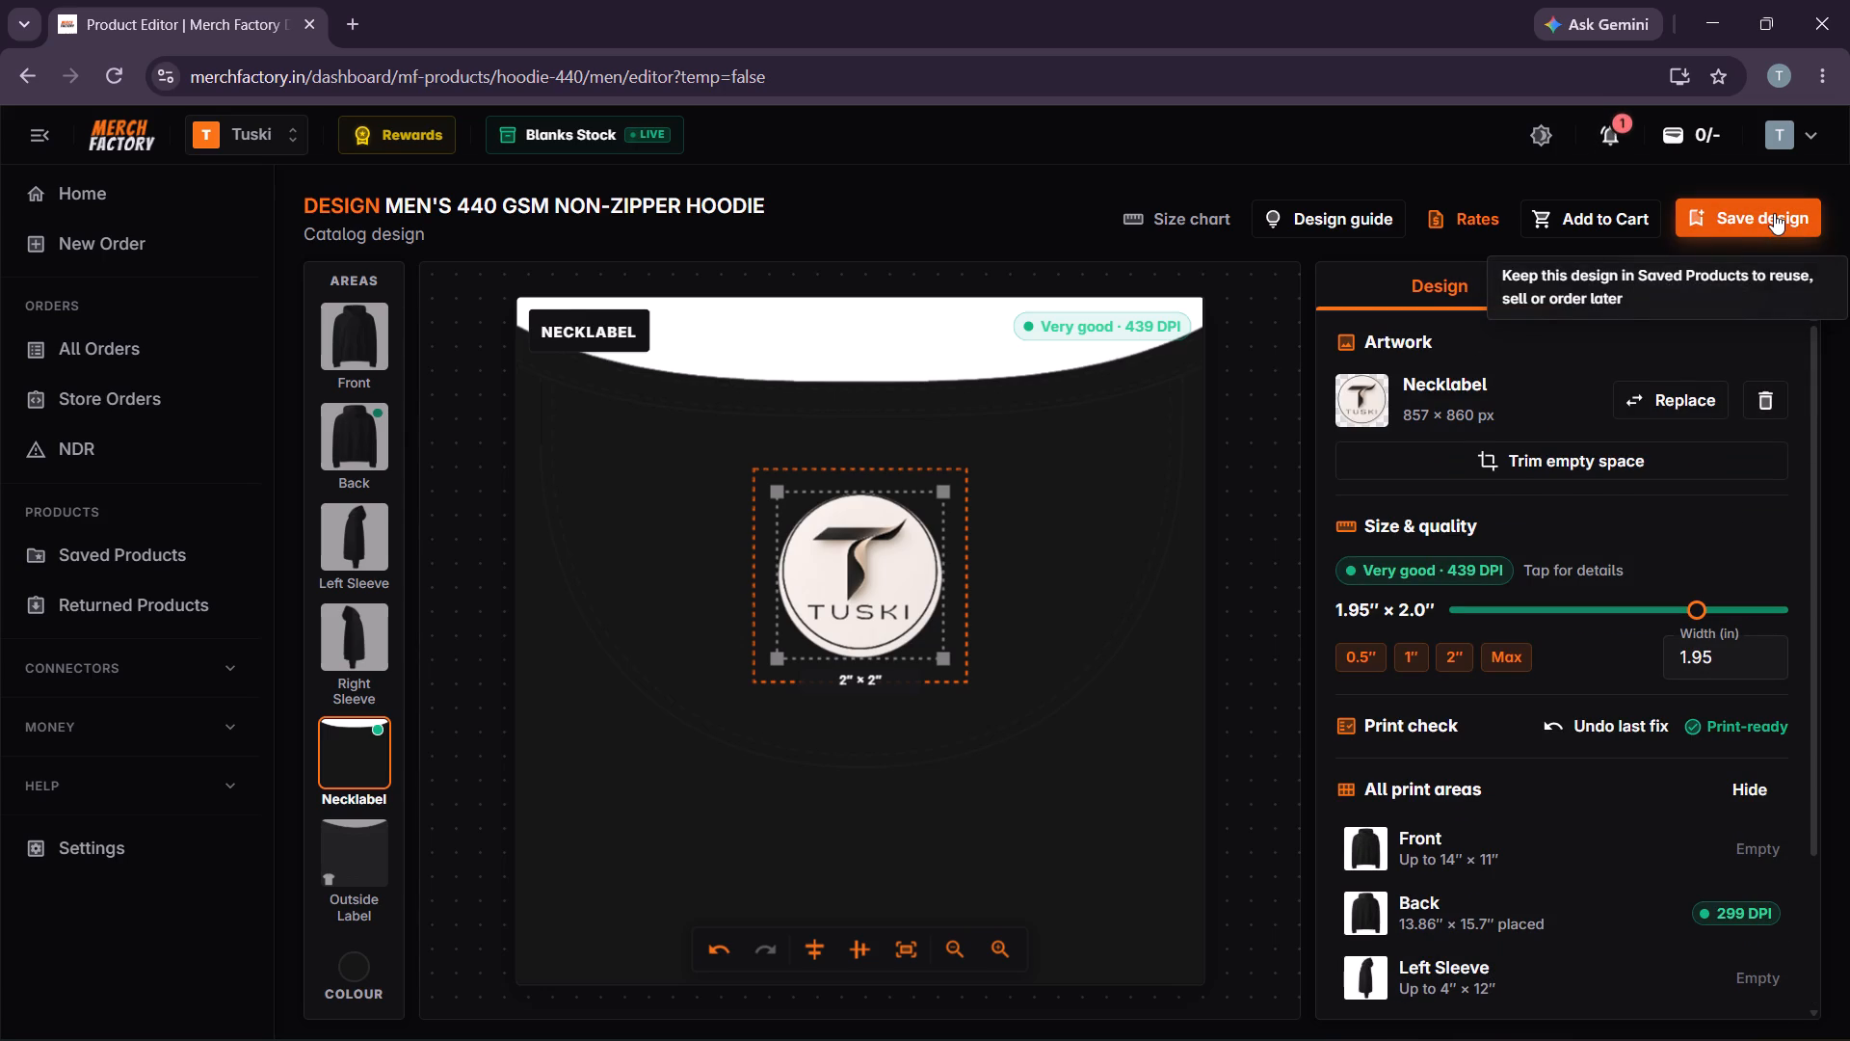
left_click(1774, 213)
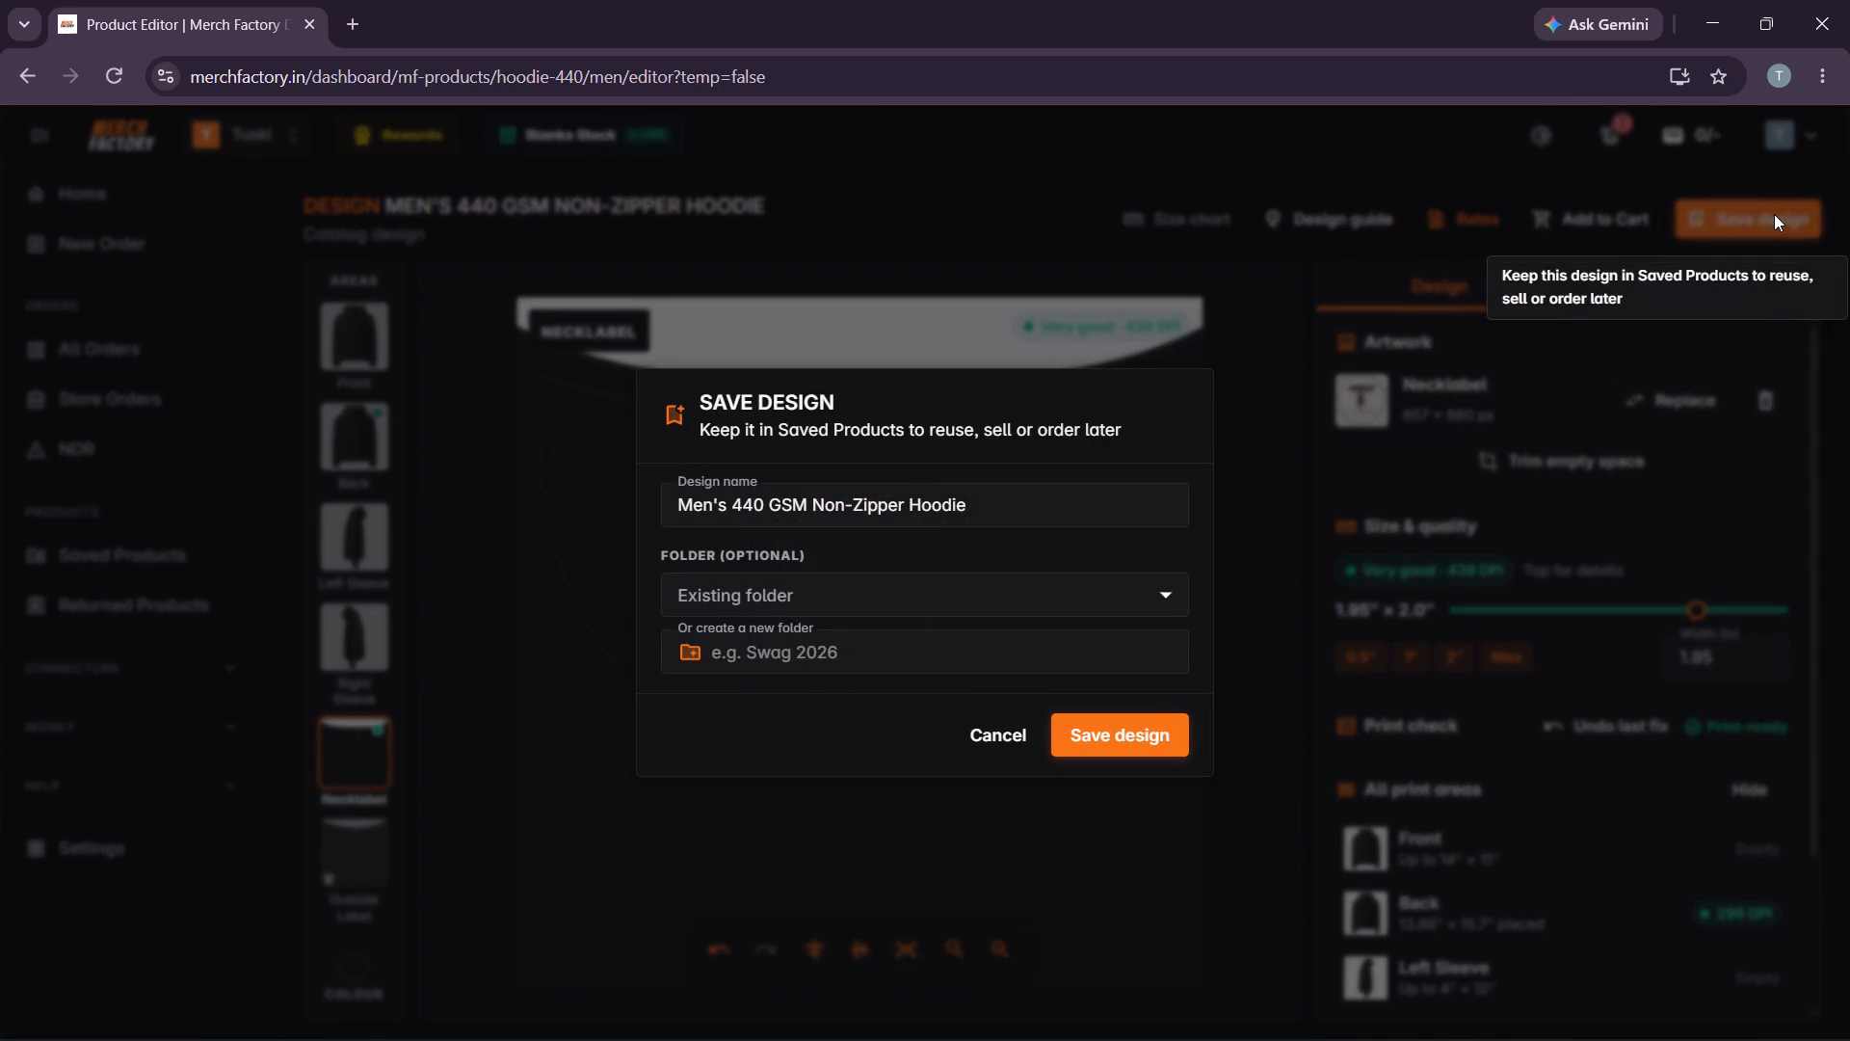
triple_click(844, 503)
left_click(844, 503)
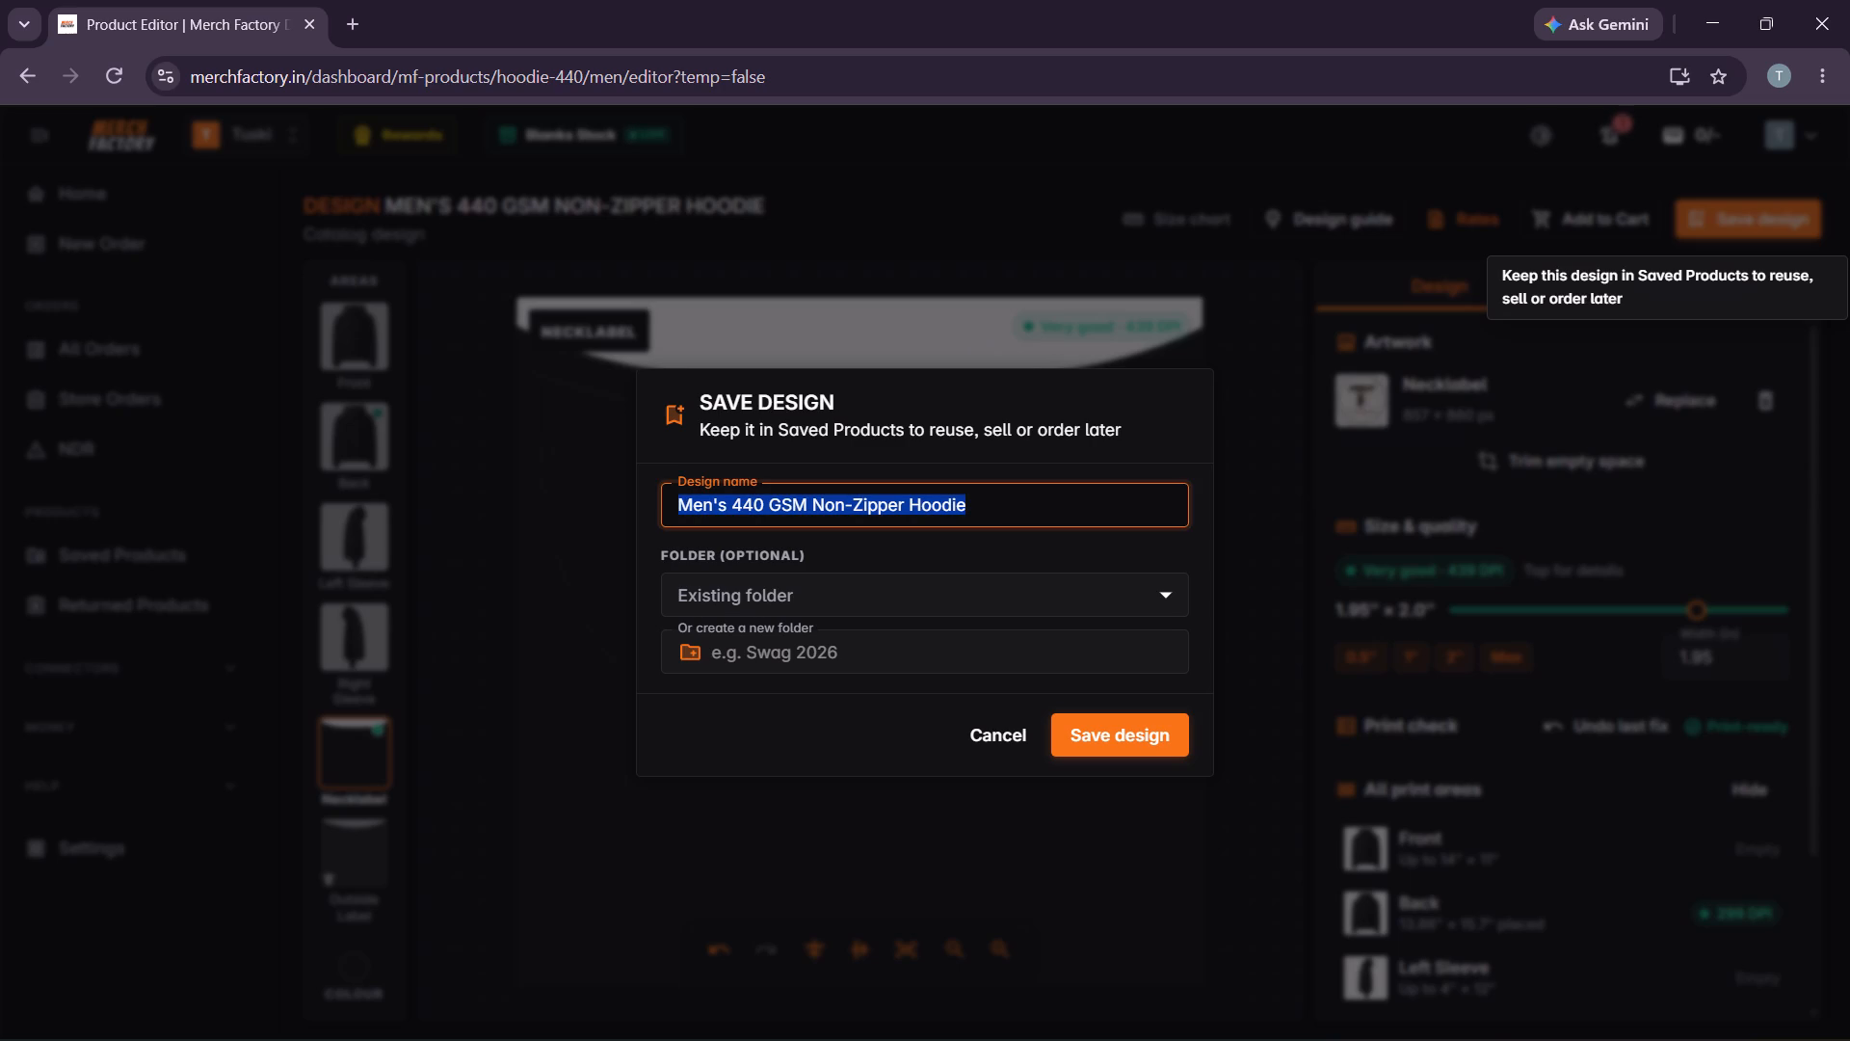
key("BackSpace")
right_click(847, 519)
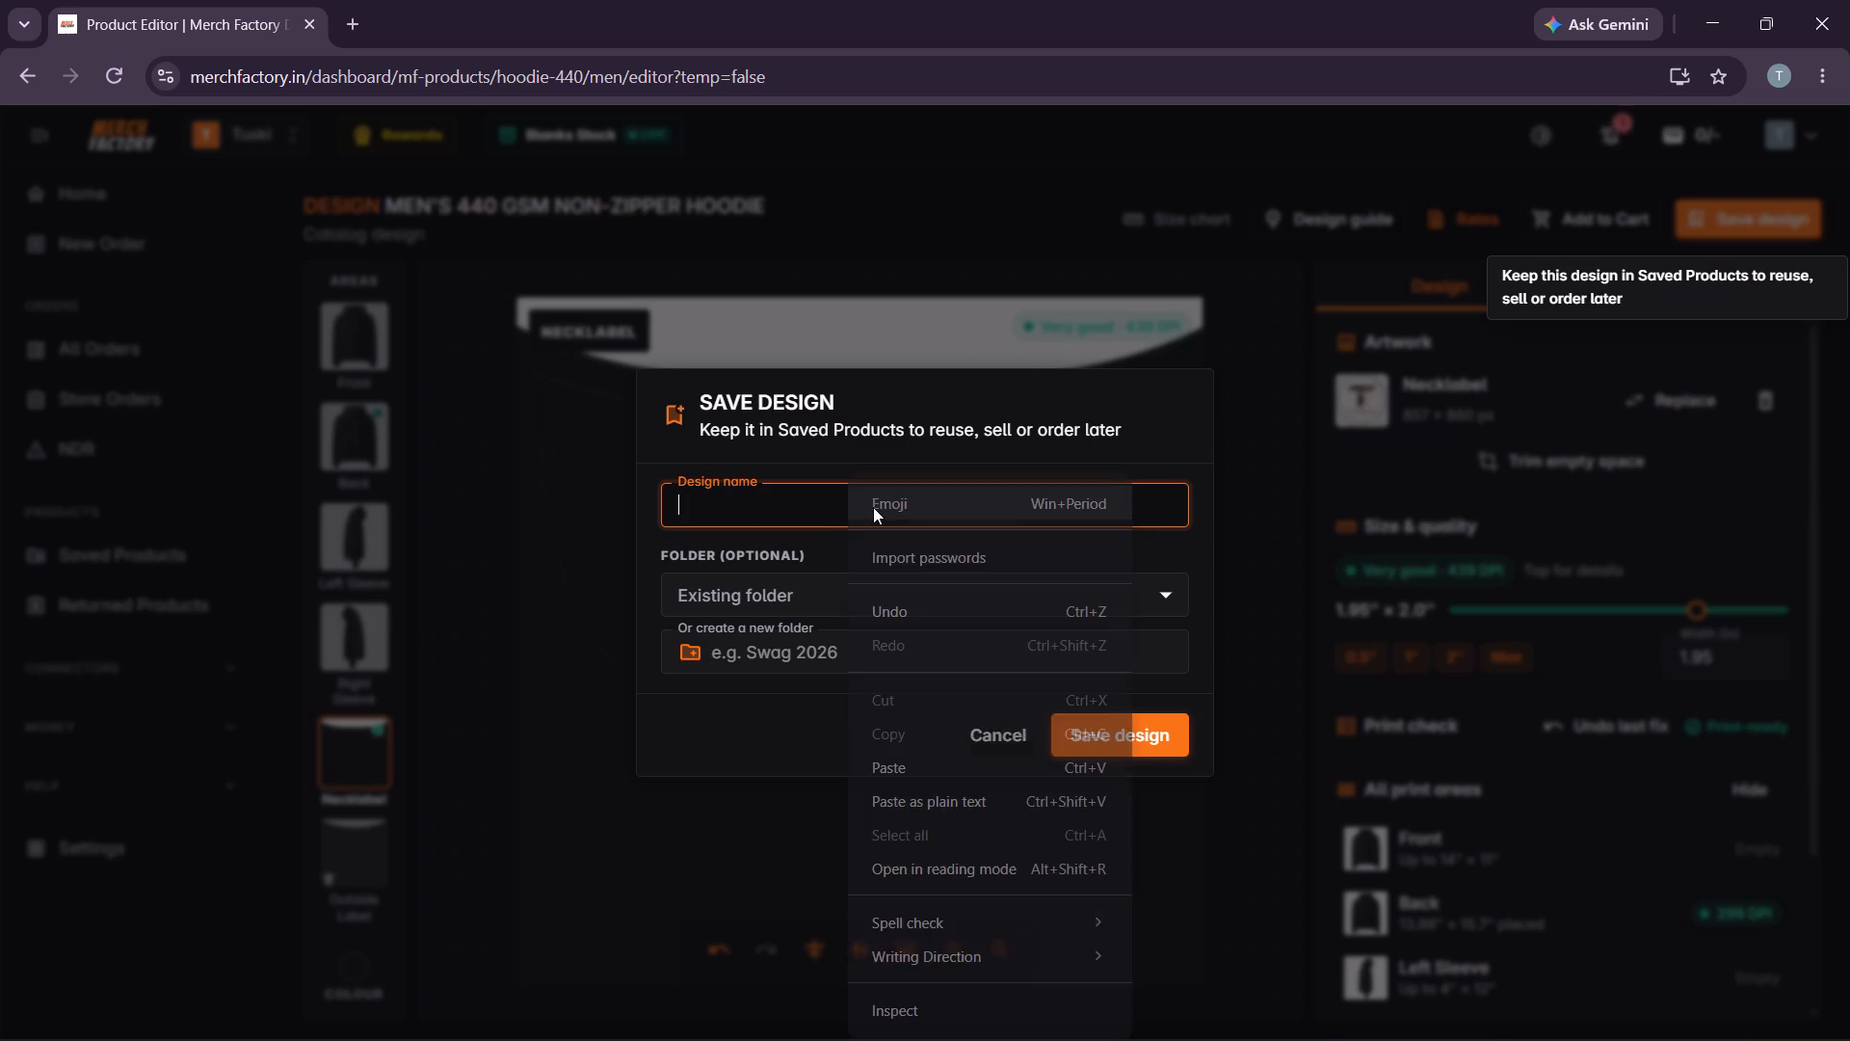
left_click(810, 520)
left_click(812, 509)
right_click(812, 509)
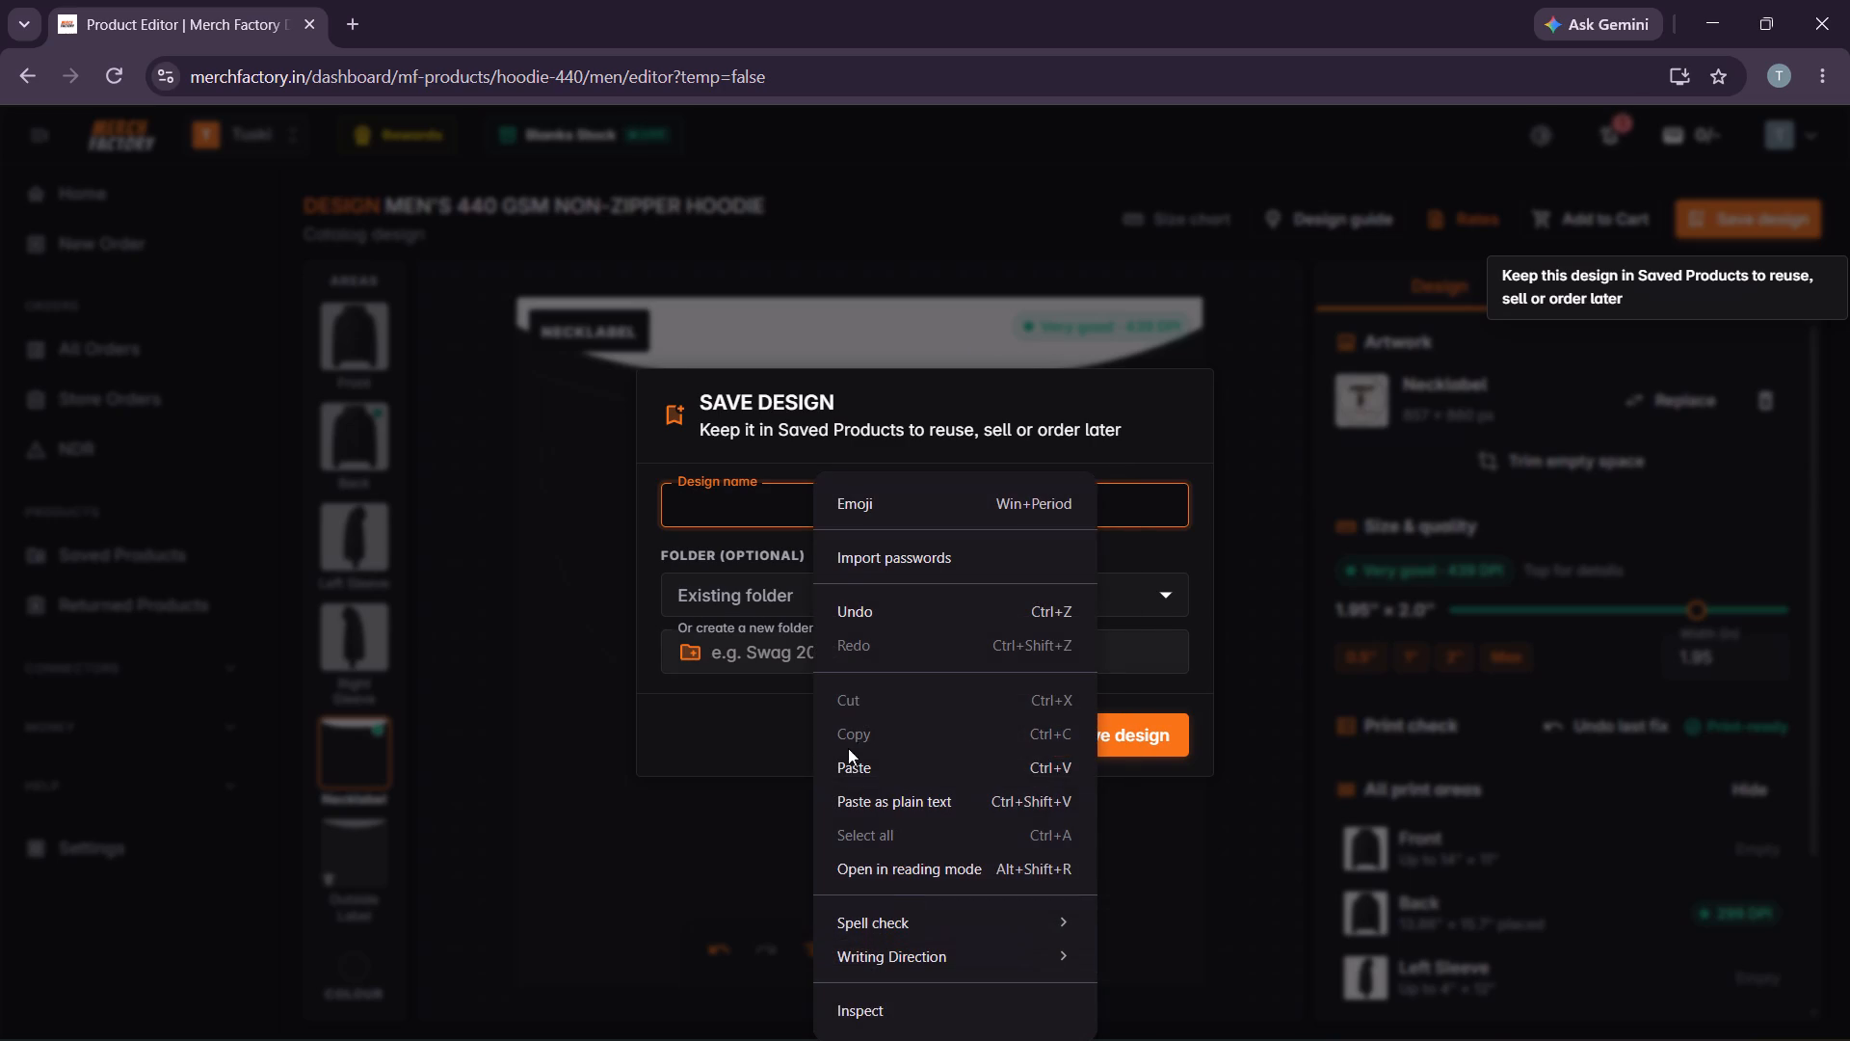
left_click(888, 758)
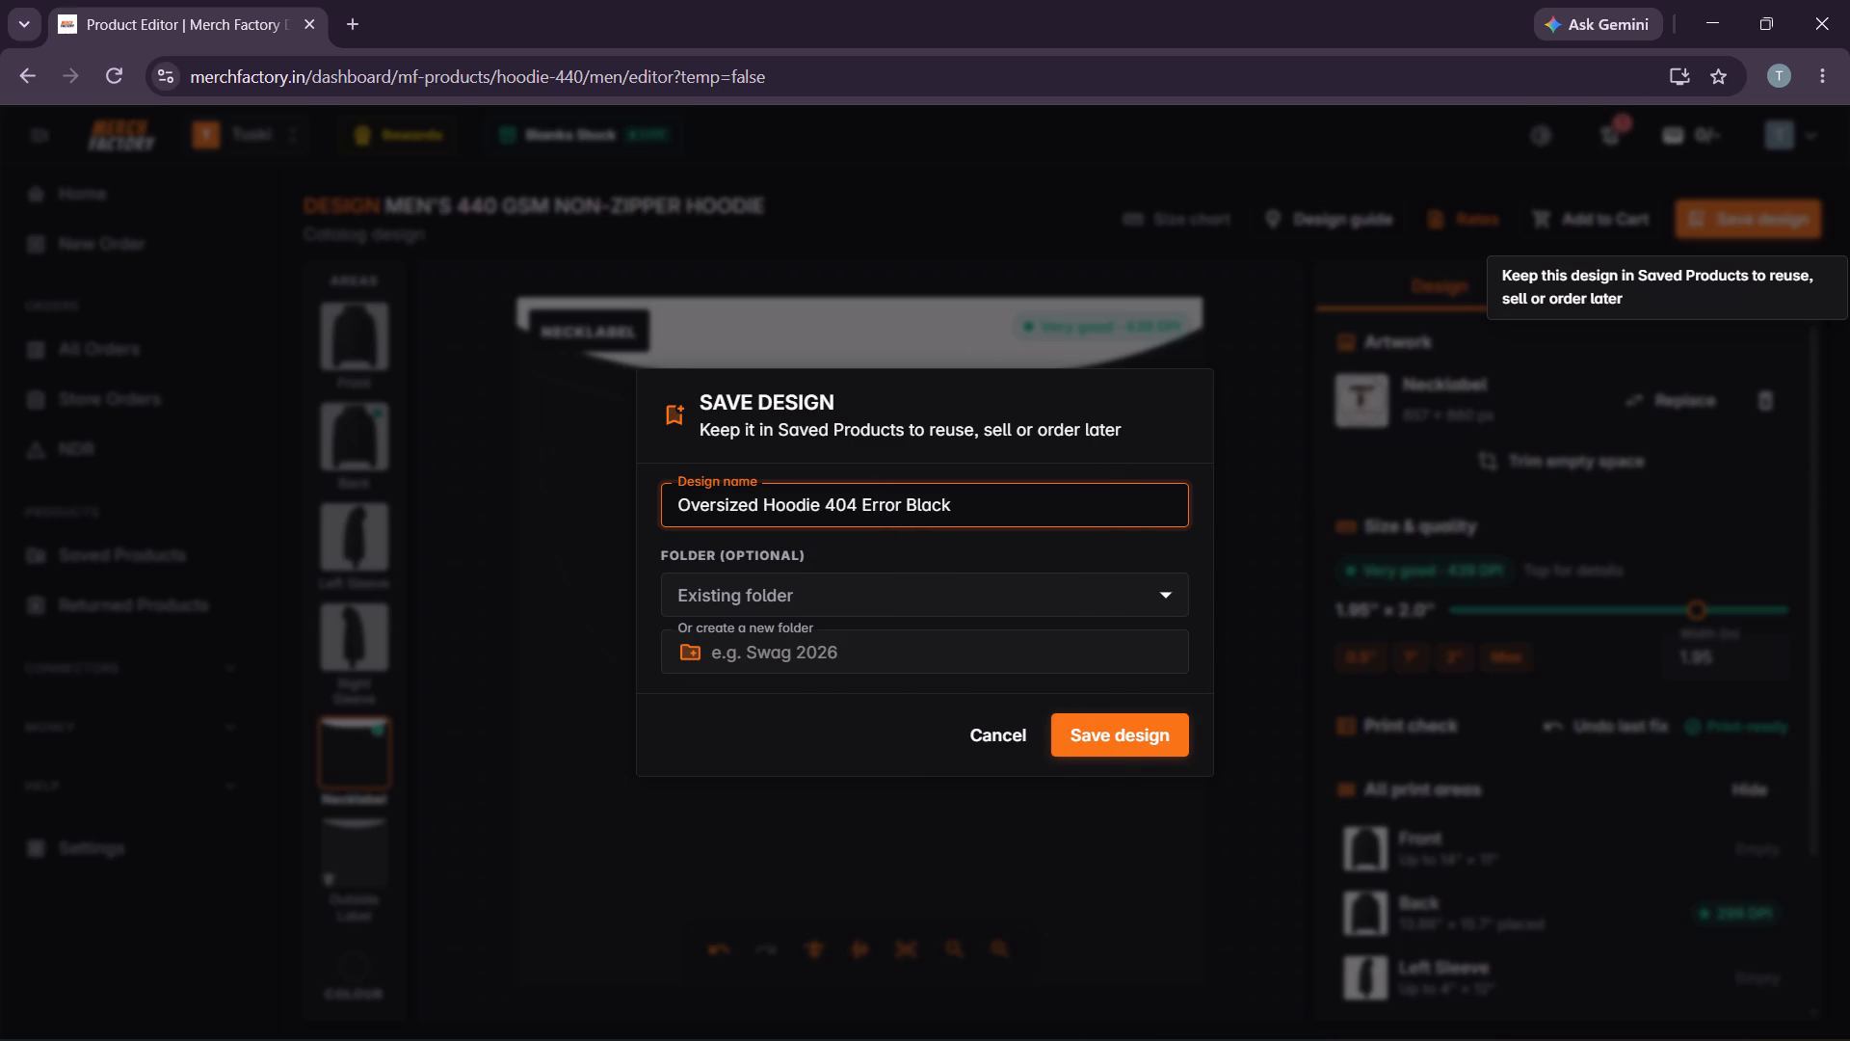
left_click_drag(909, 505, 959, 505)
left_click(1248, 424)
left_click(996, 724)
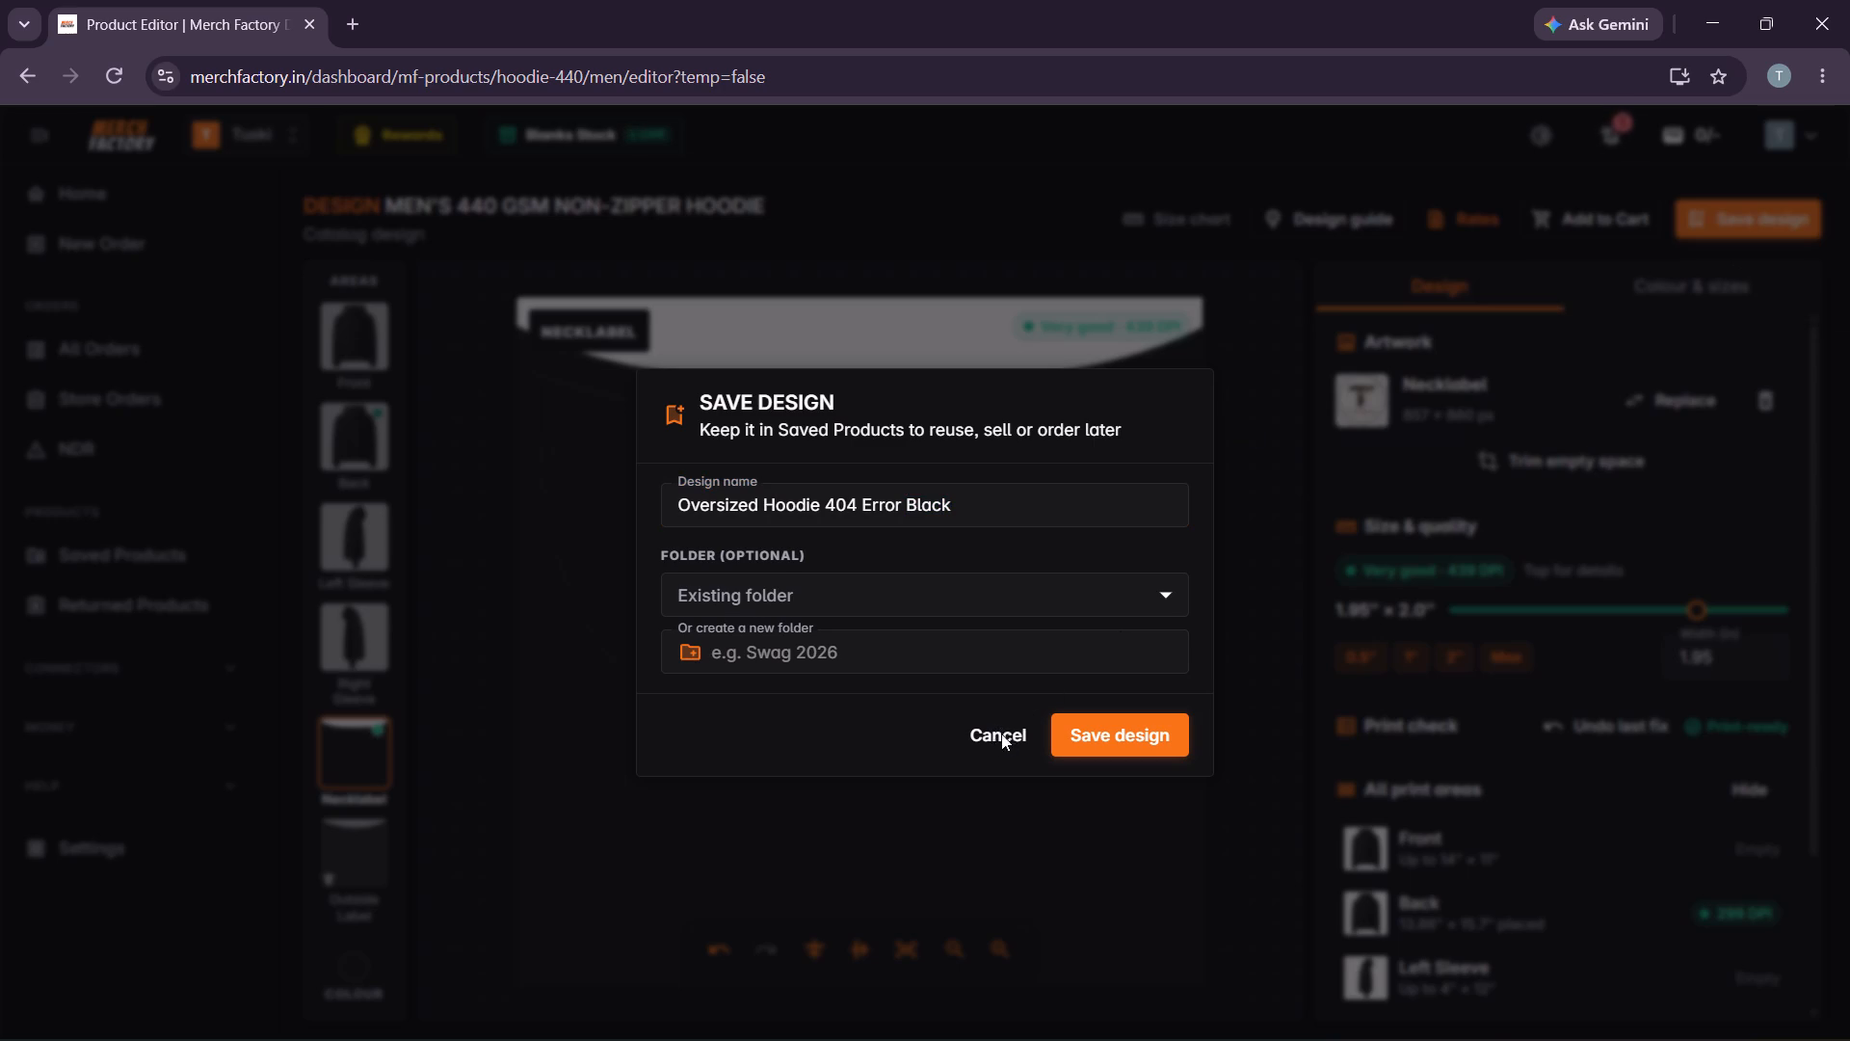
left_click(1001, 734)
Change the garment colour to navy blue and return to the design settings.
left_click(1673, 279)
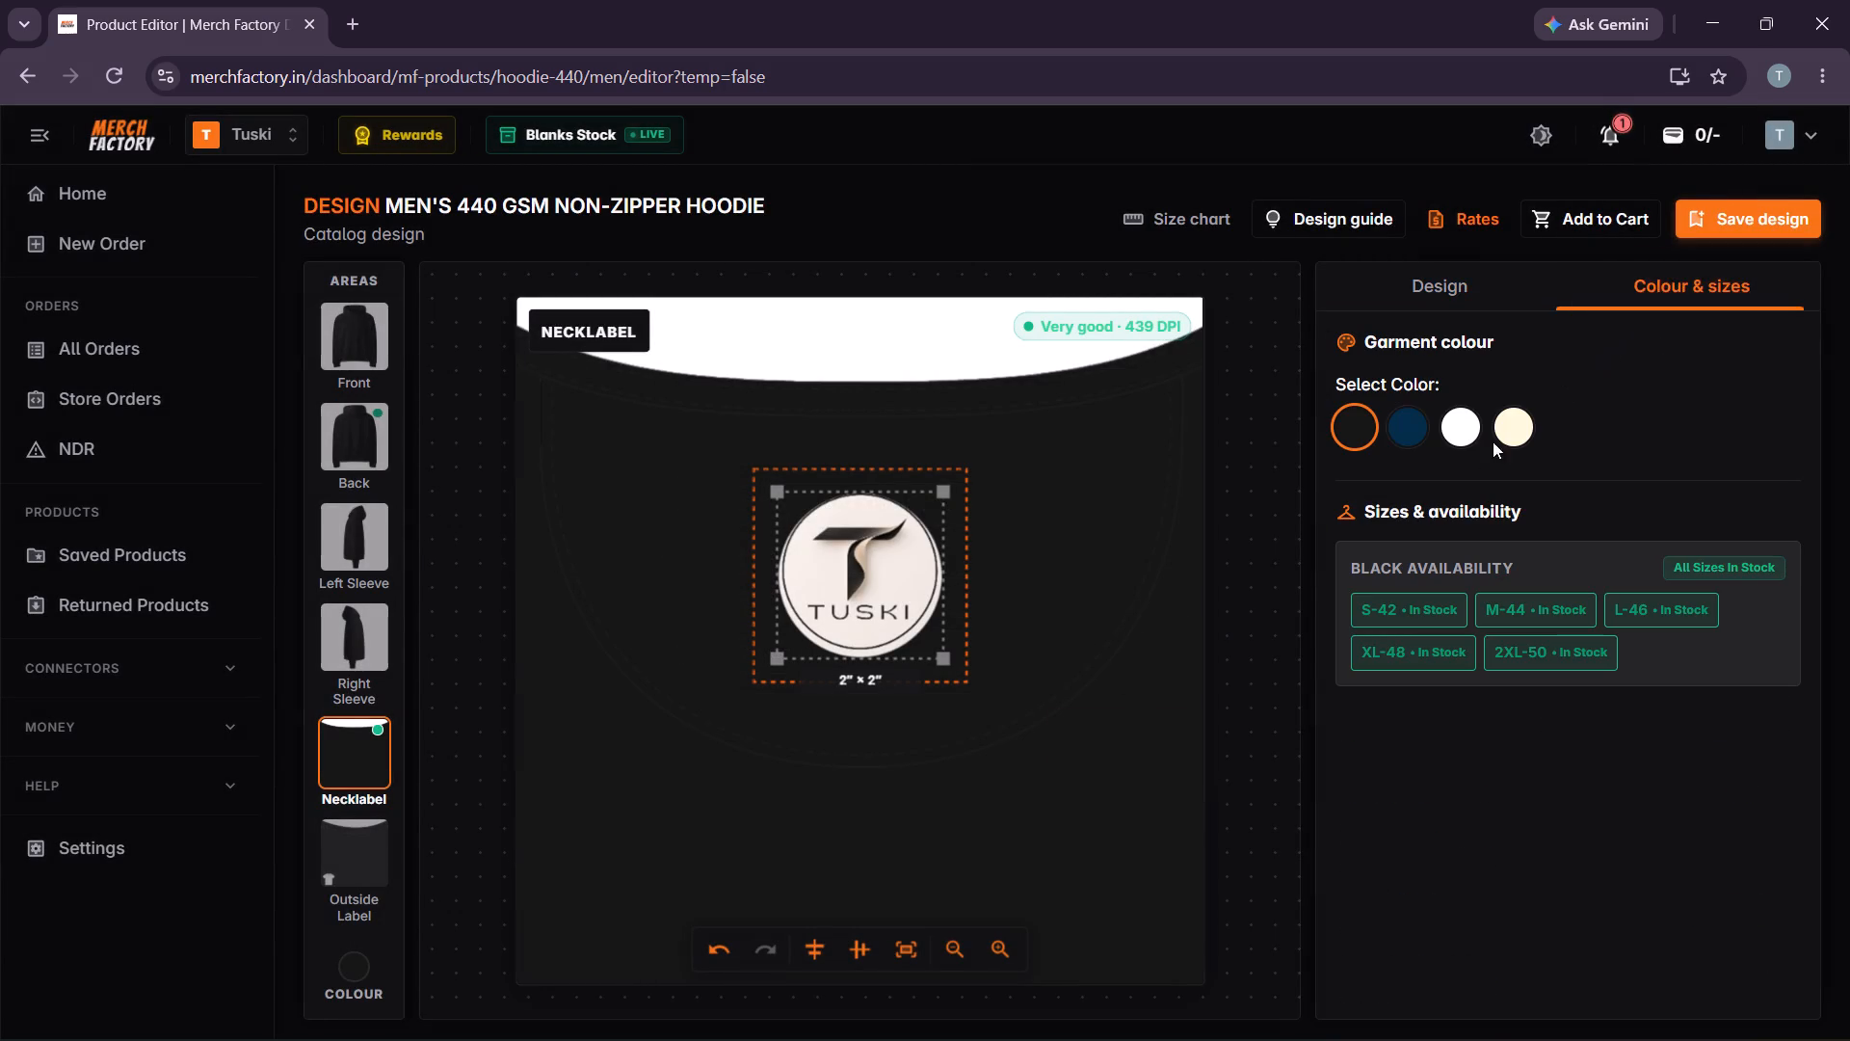
left_click(1392, 425)
left_click(1466, 278)
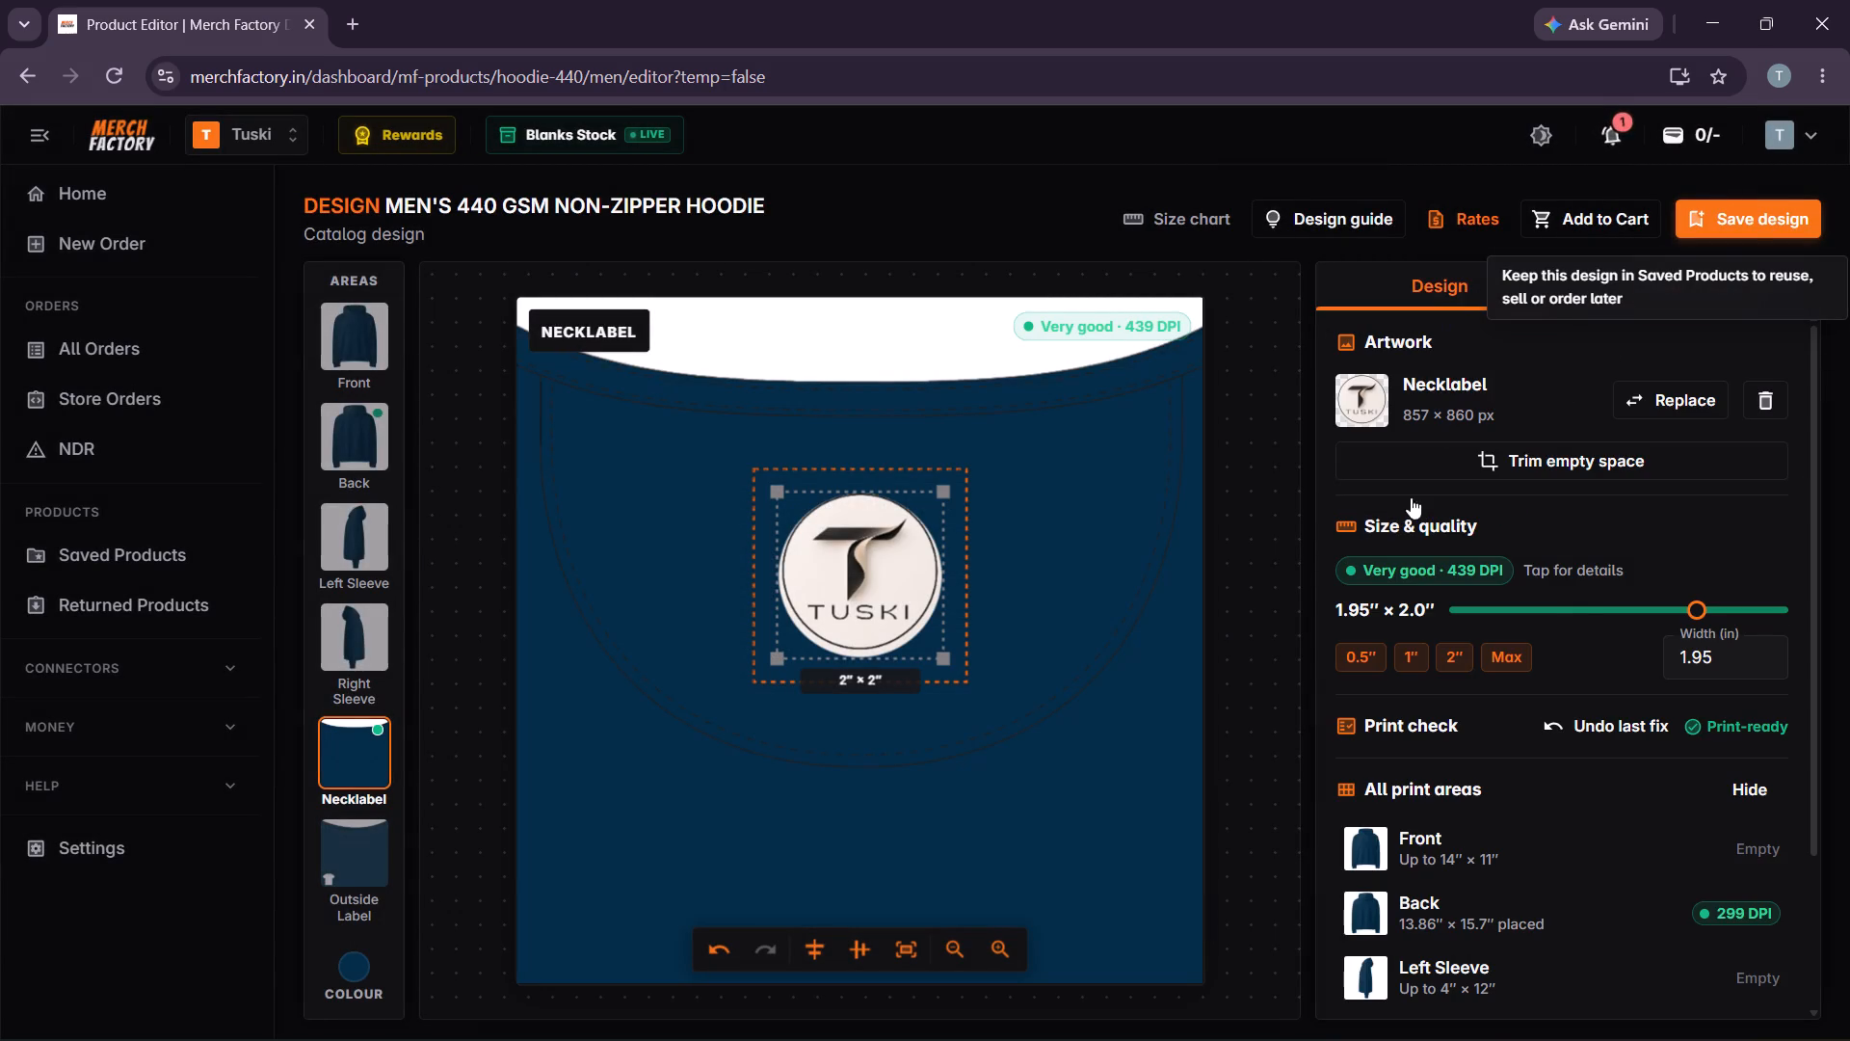
Save the design as "Oversized Hoodie 404 Error Blue" in the existing Oversized Hoodie folder.
left_click(1747, 229)
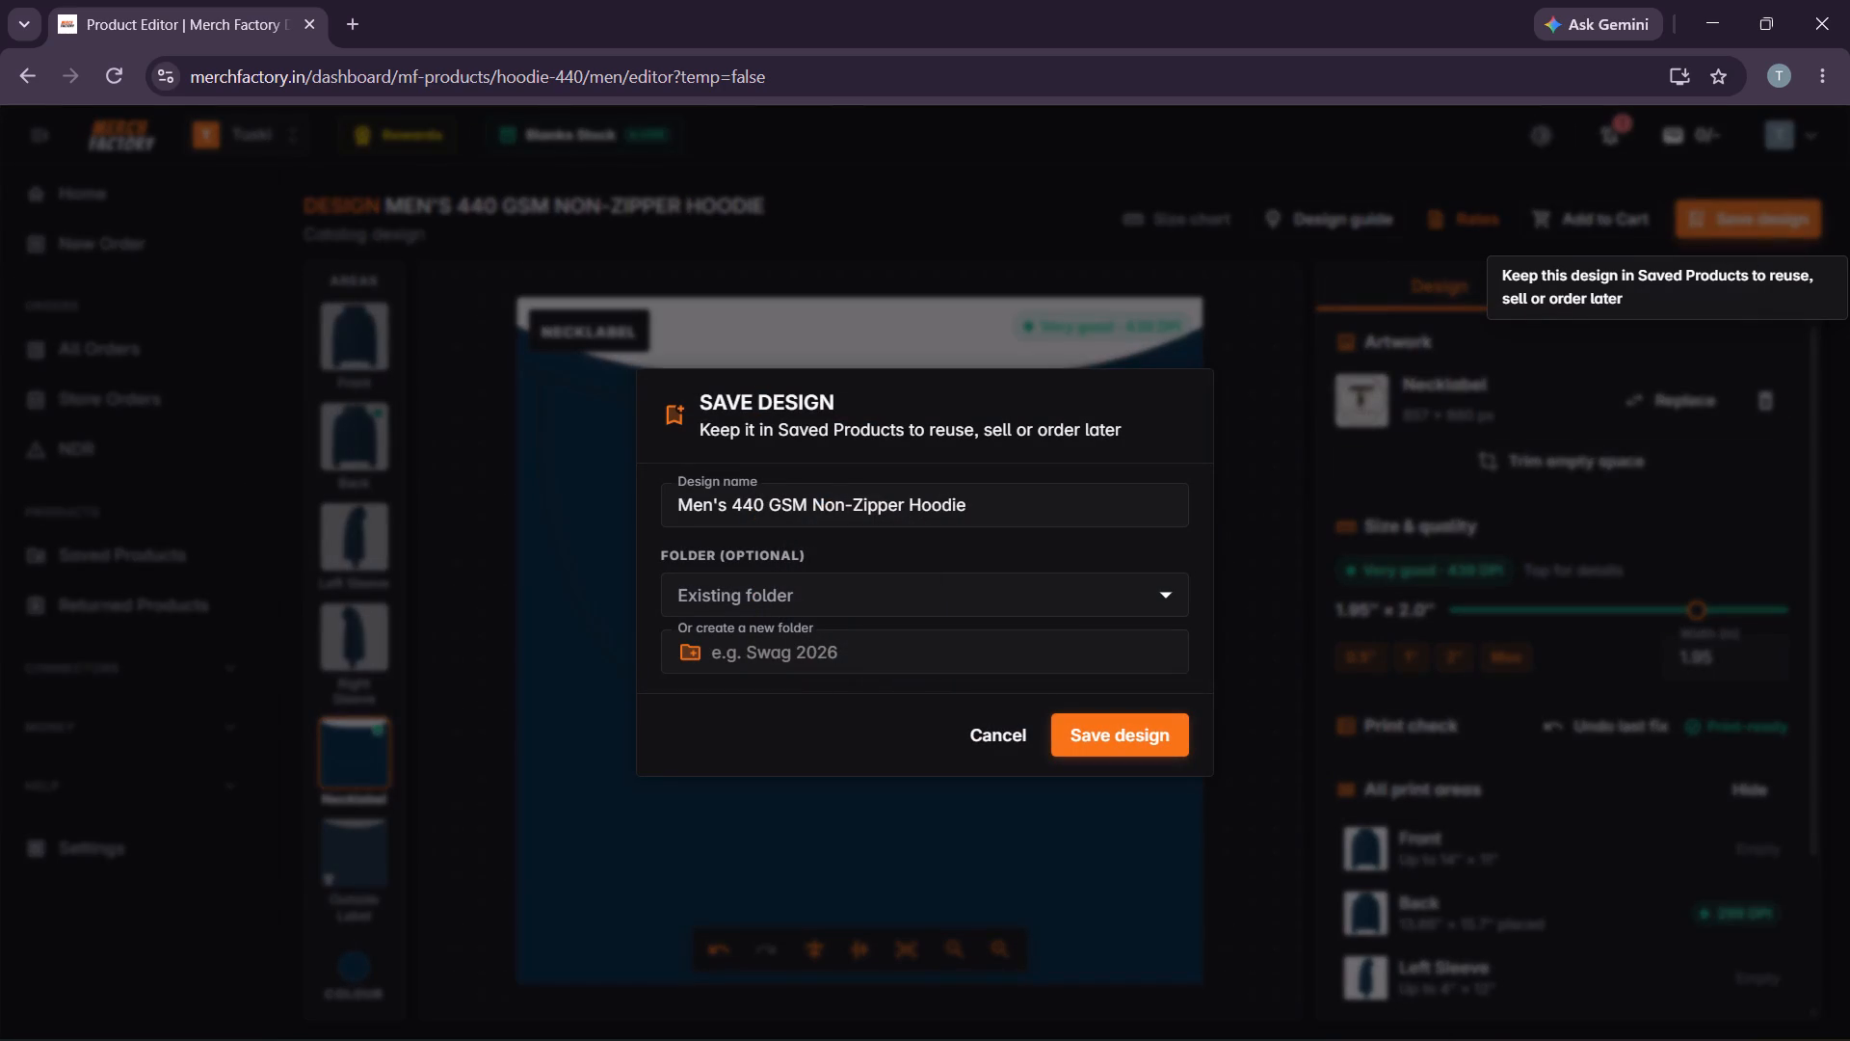
triple_click(854, 504)
left_click(854, 504)
left_click_drag(674, 504, 972, 509)
key("BackSpace")
right_click(970, 509)
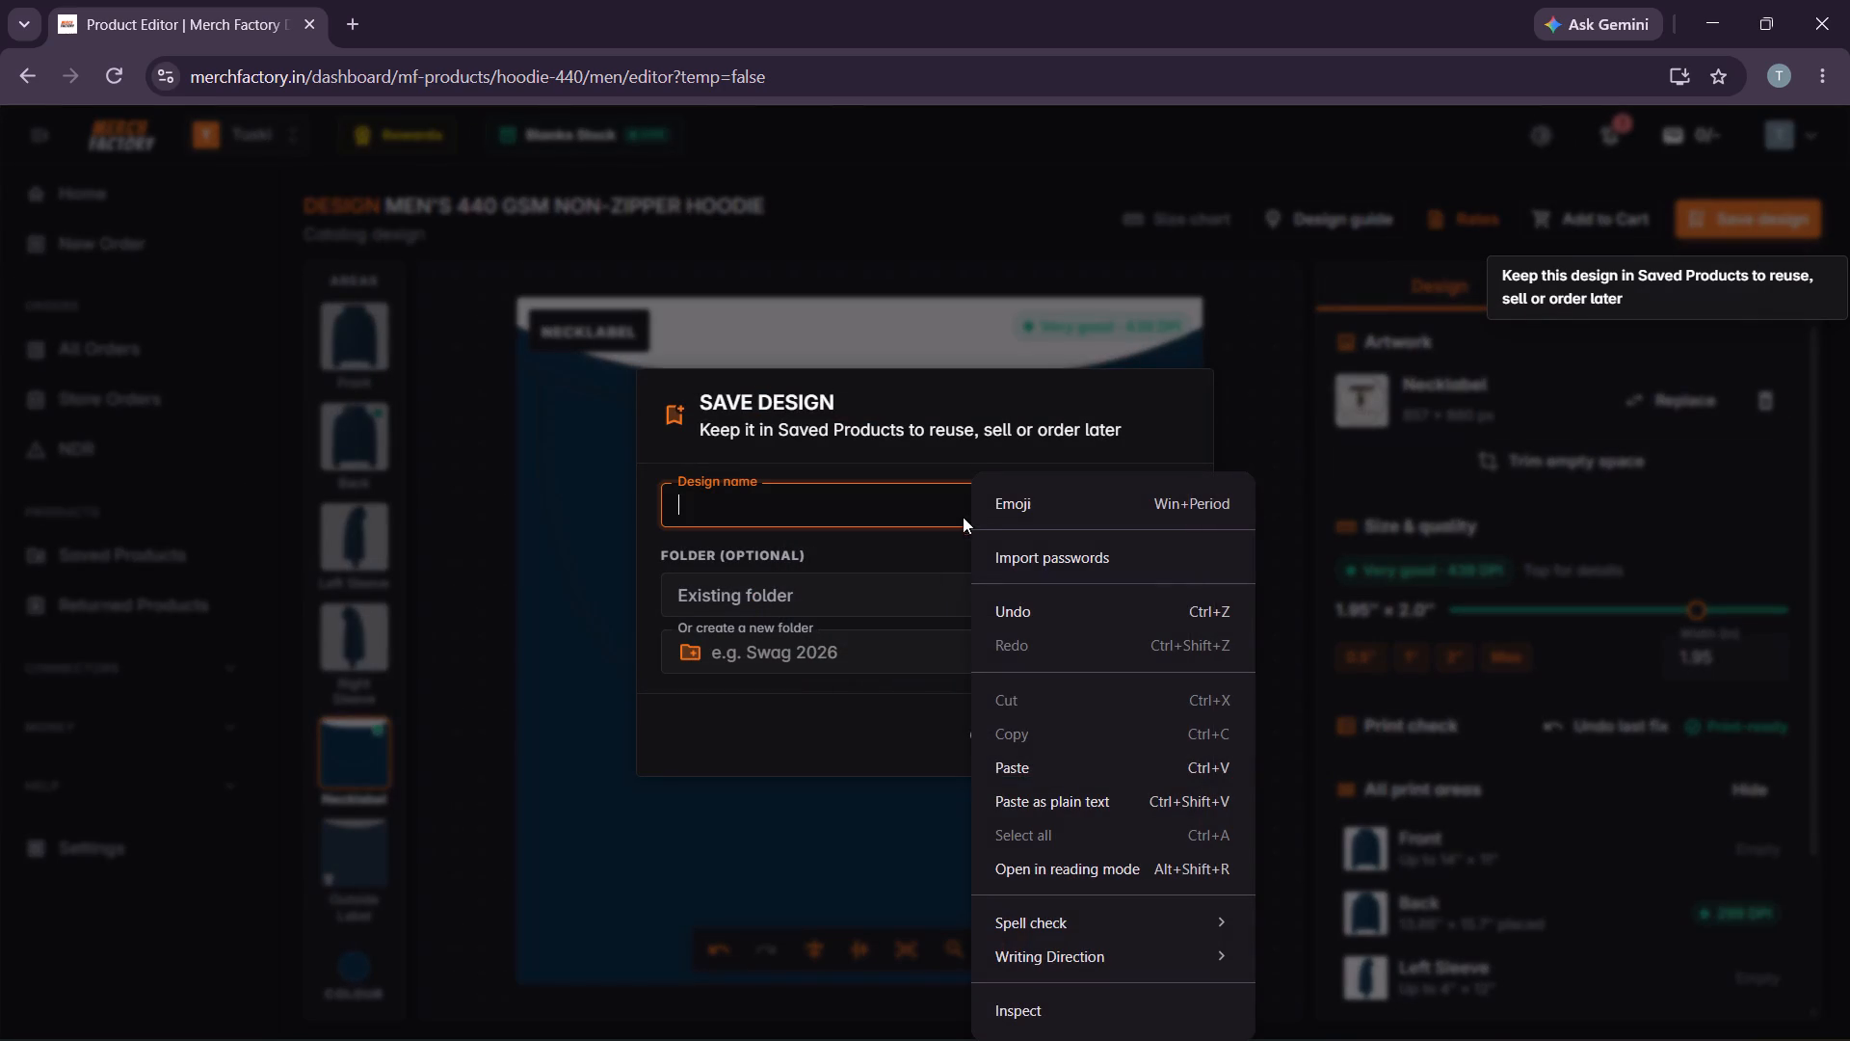
left_click(1033, 762)
double_click(935, 498)
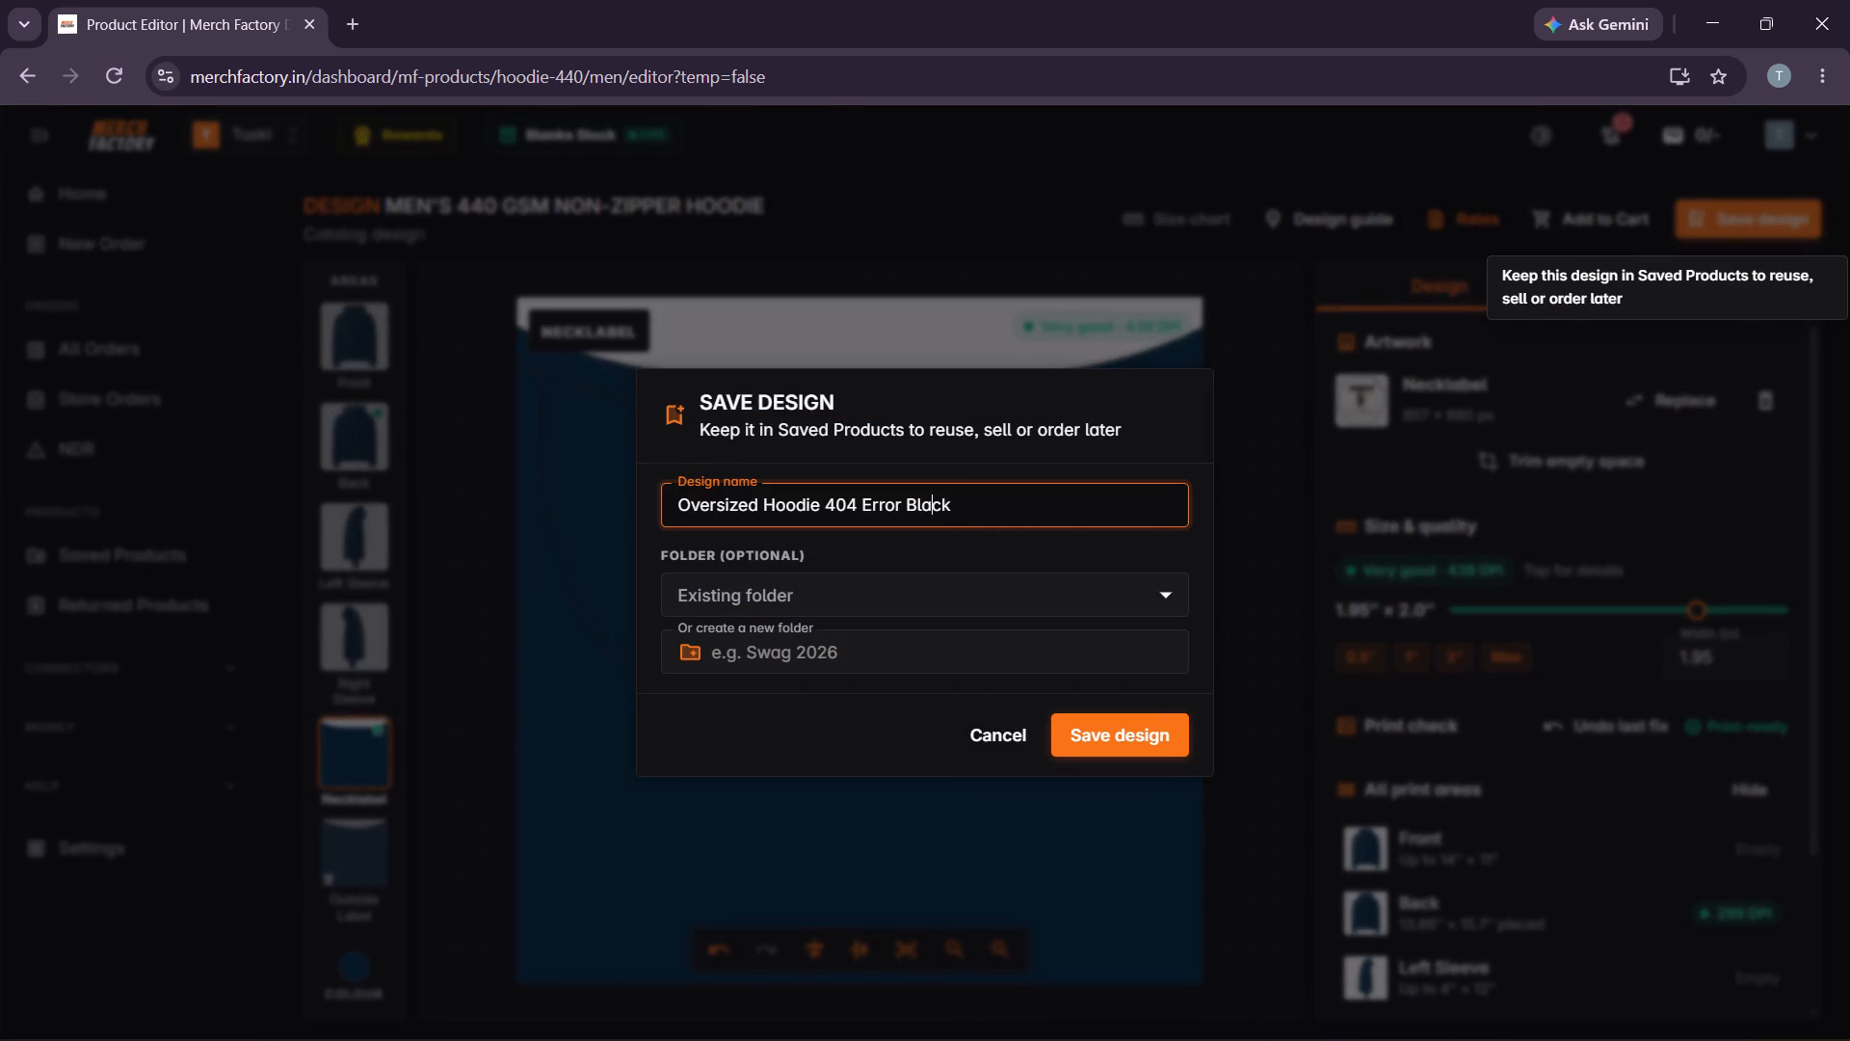
key("shift+b")
type("lue")
left_click(907, 603)
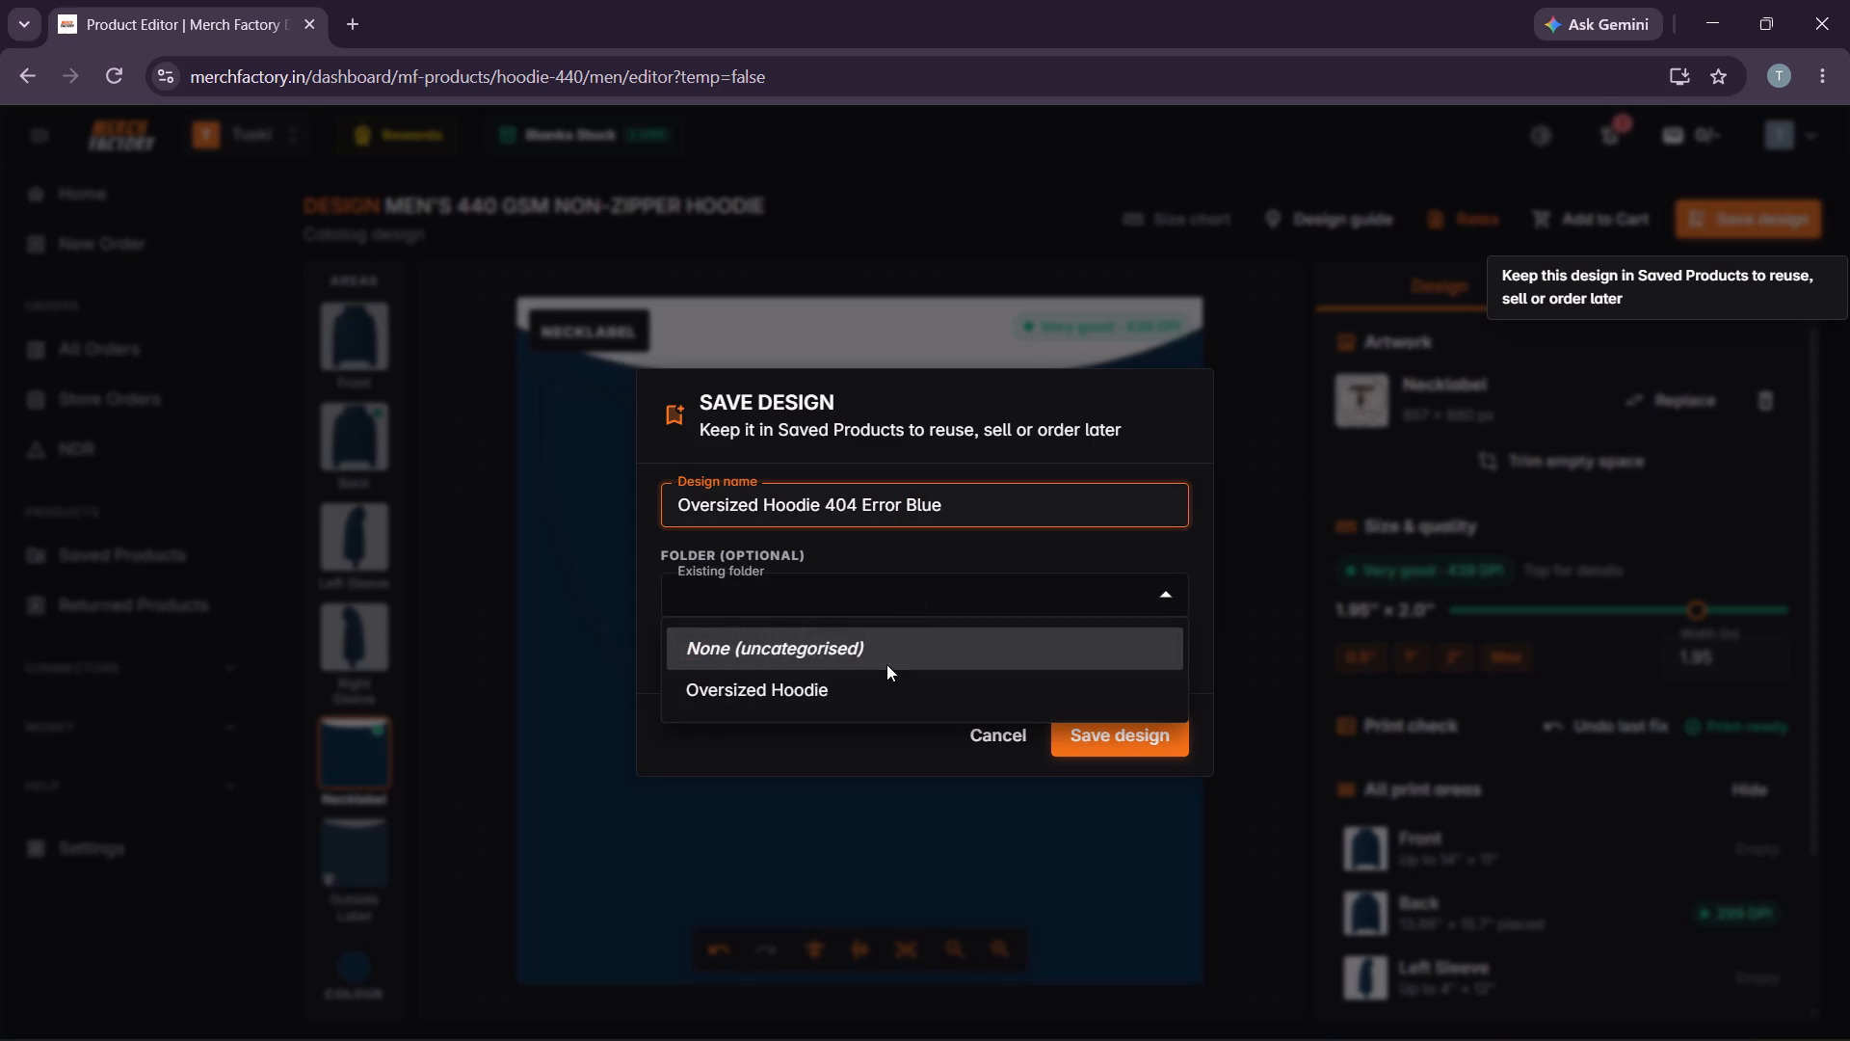
left_click(868, 682)
left_click(1150, 741)
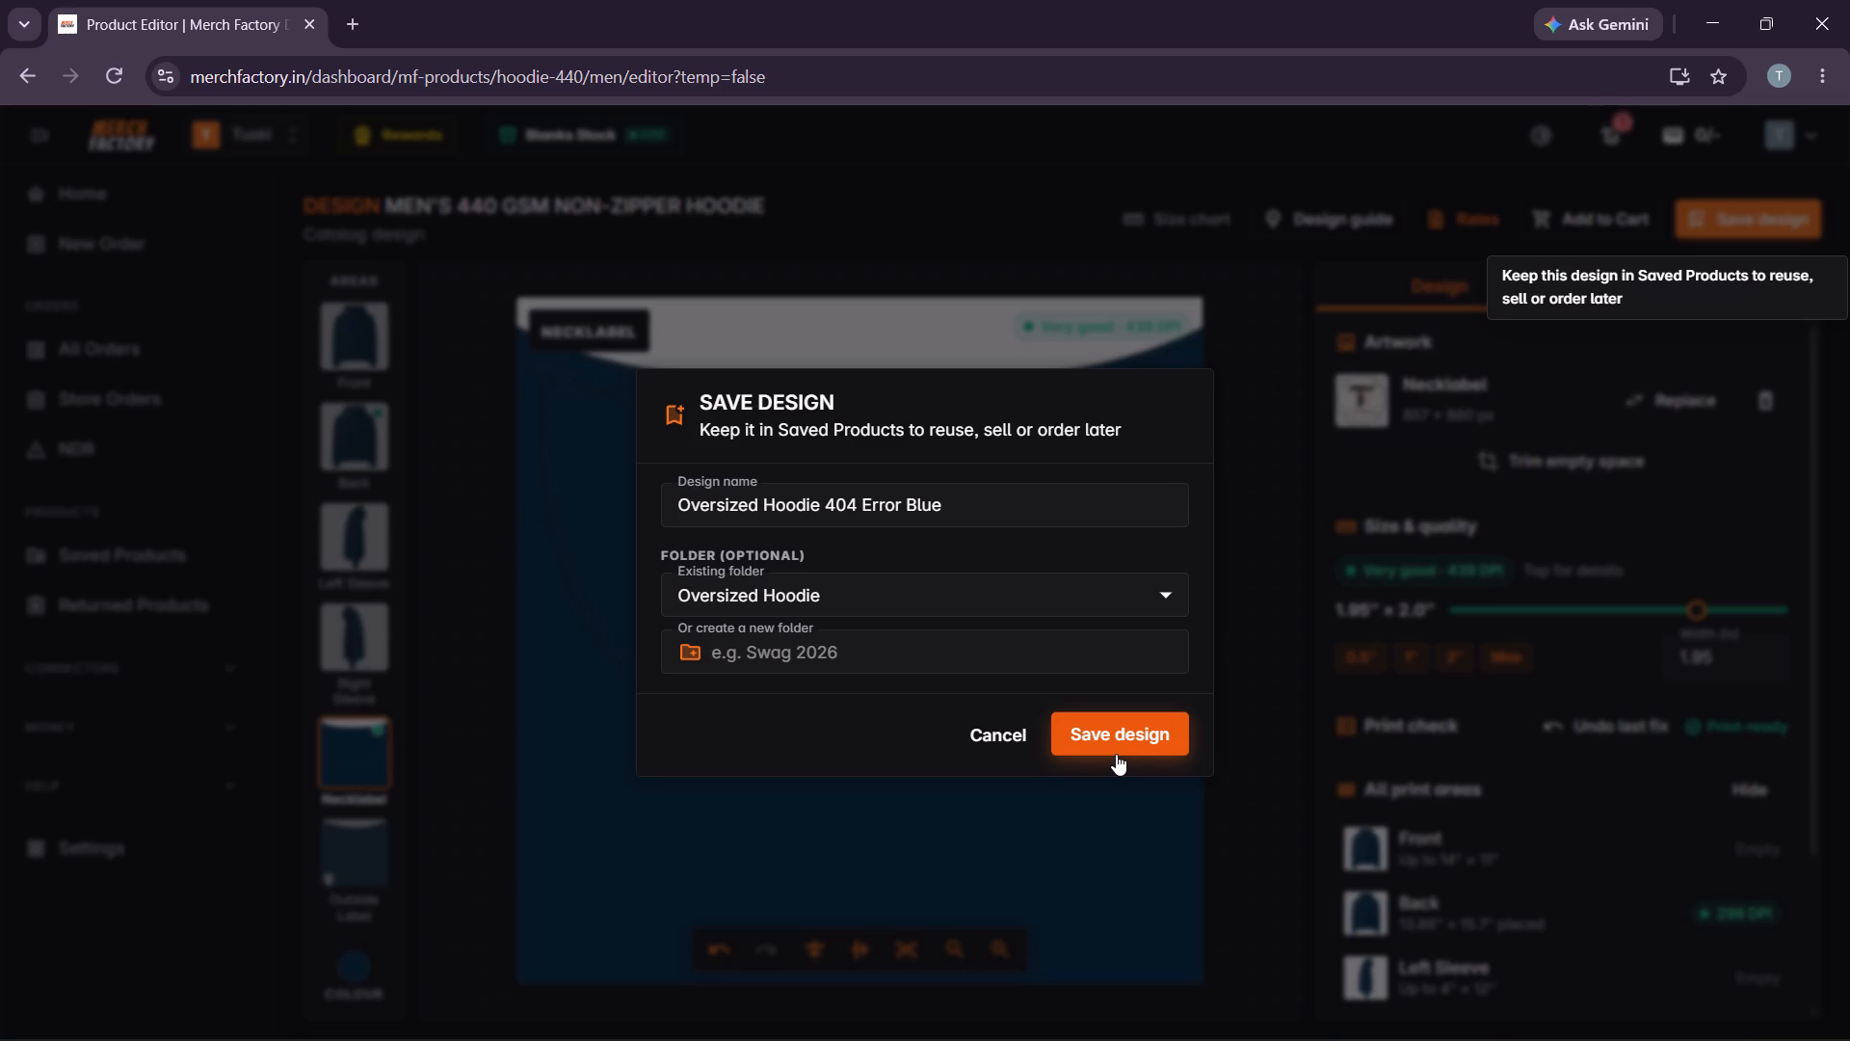
left_click(1134, 732)
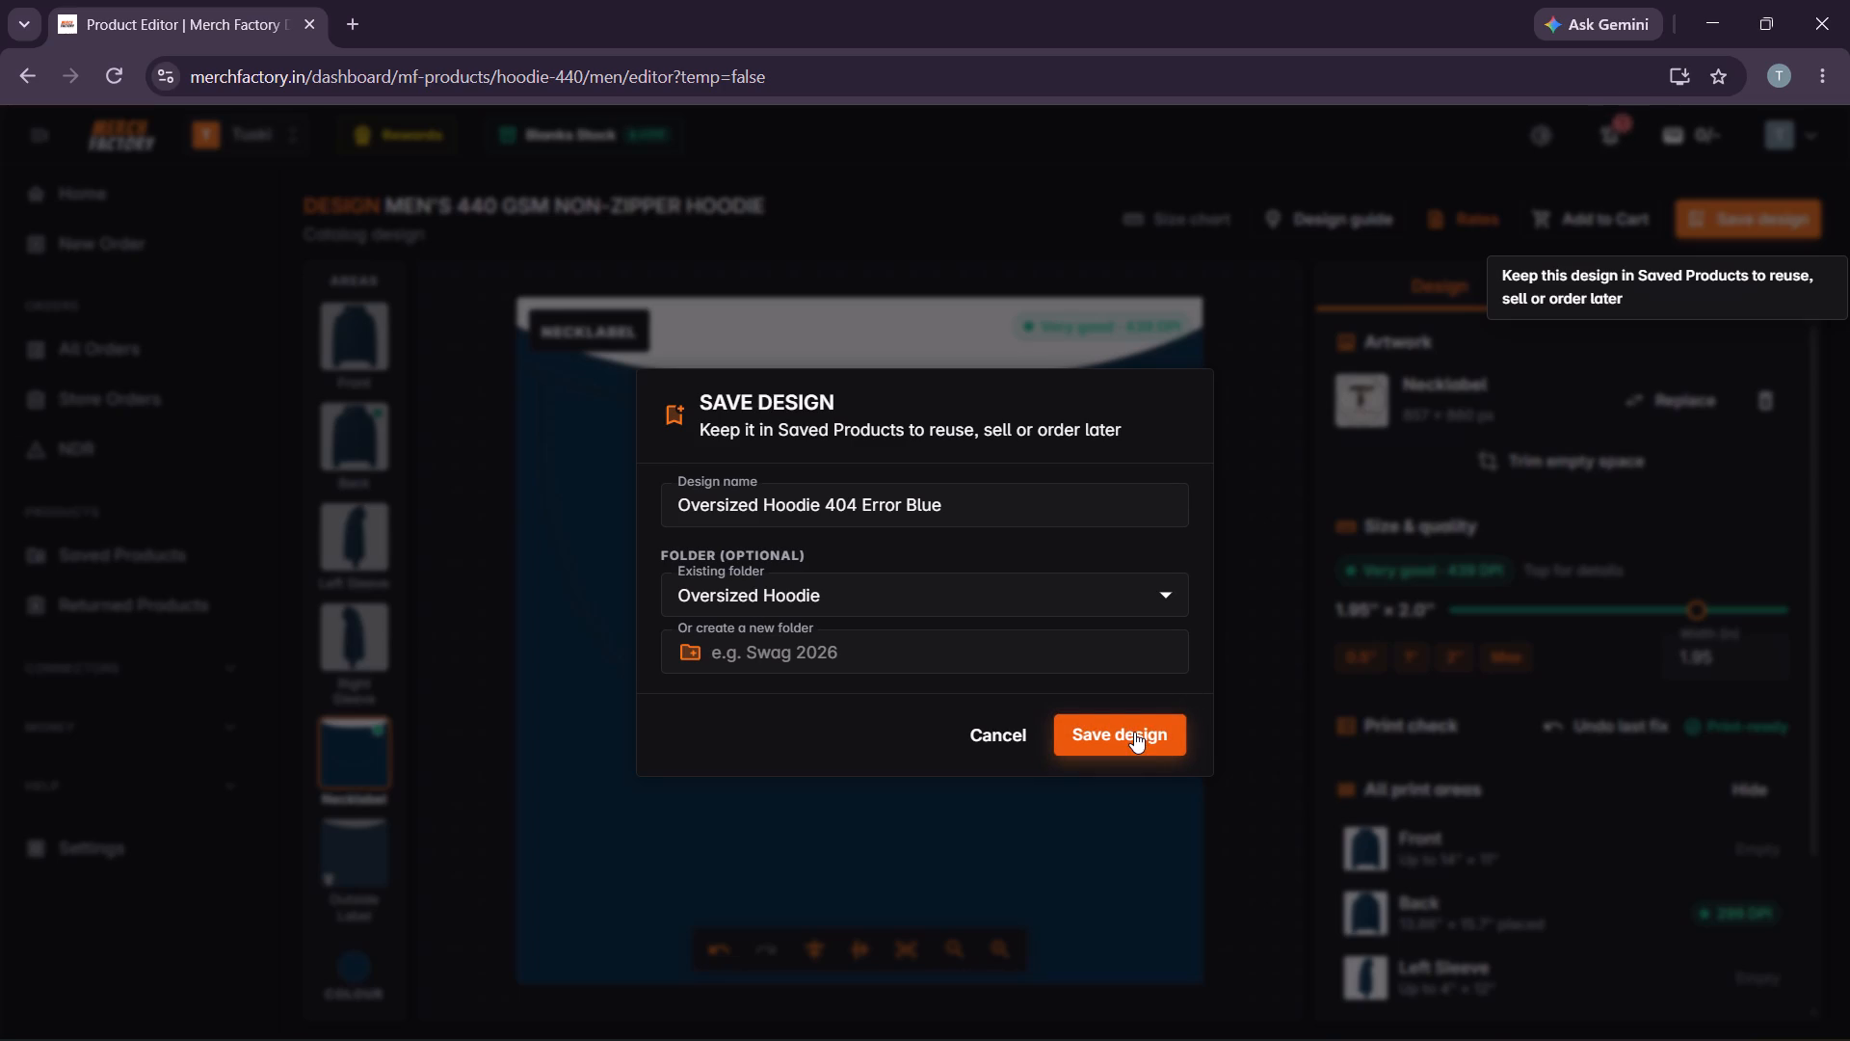
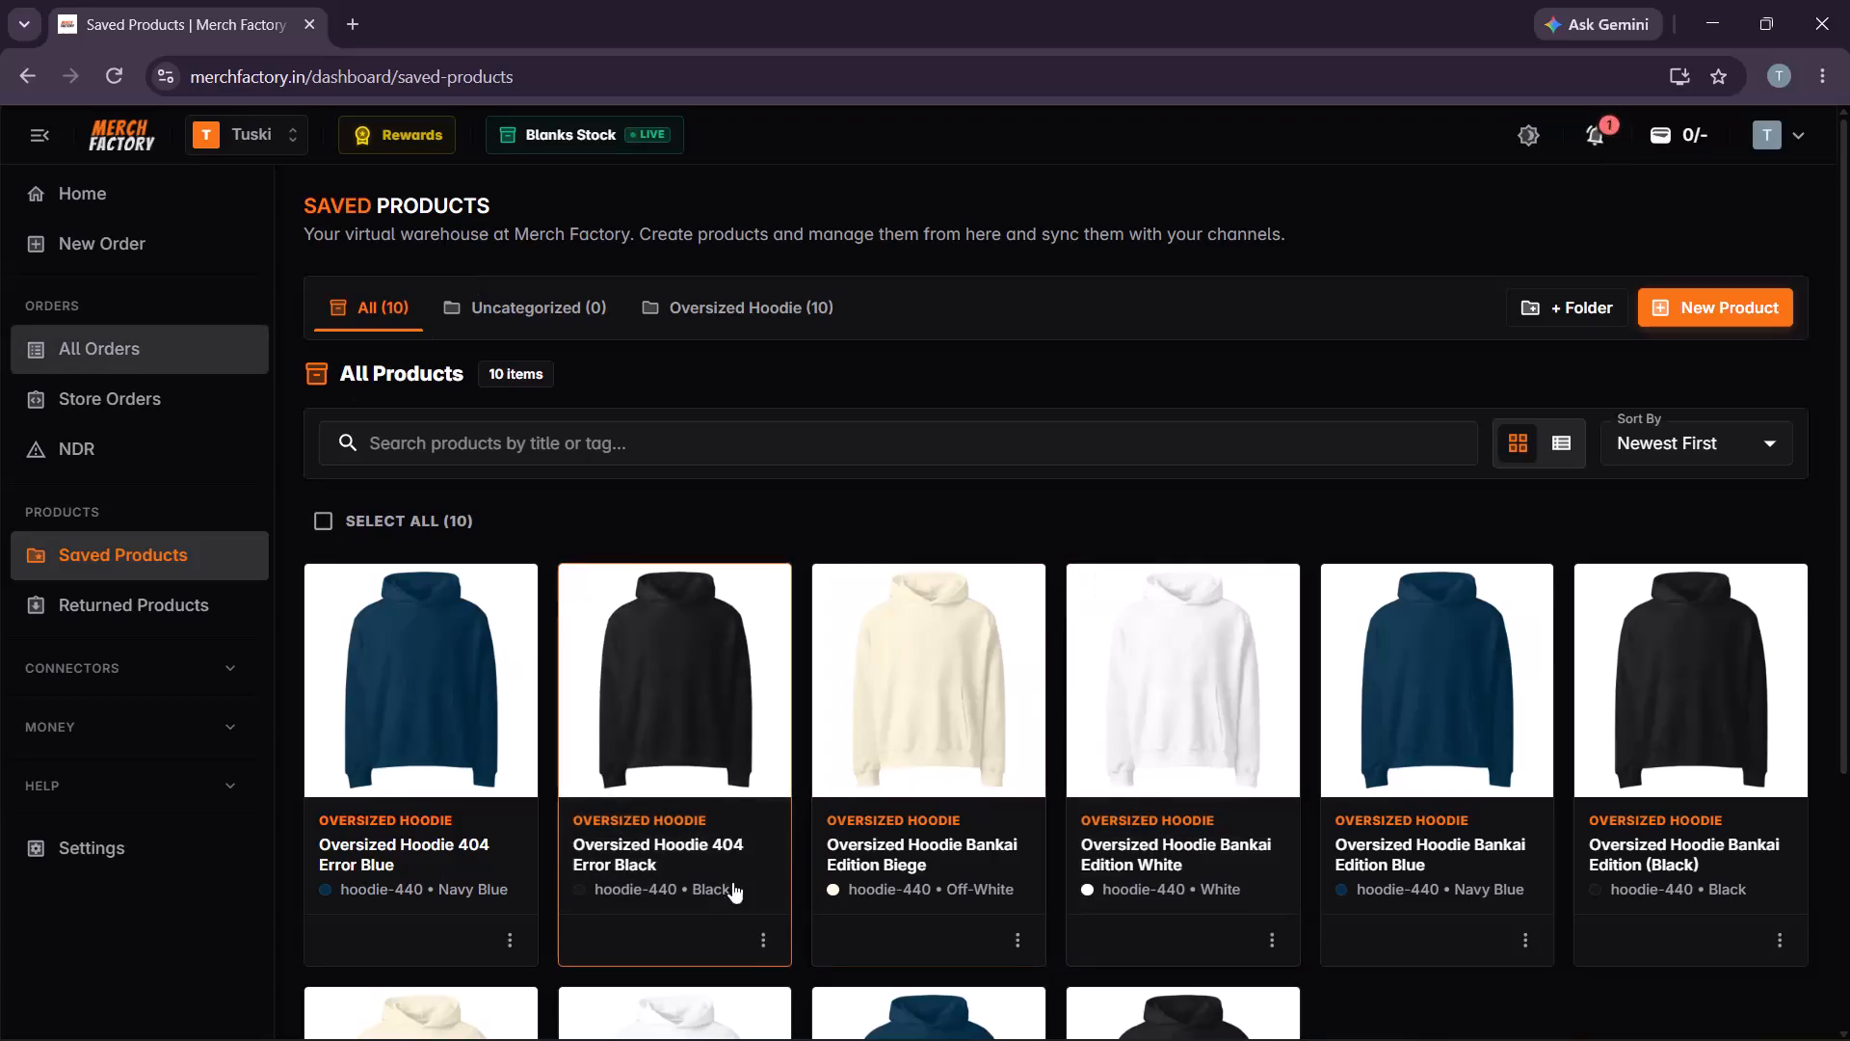
Start creating a new product from the saved products page.
scroll(1216, 820, "down", 2)
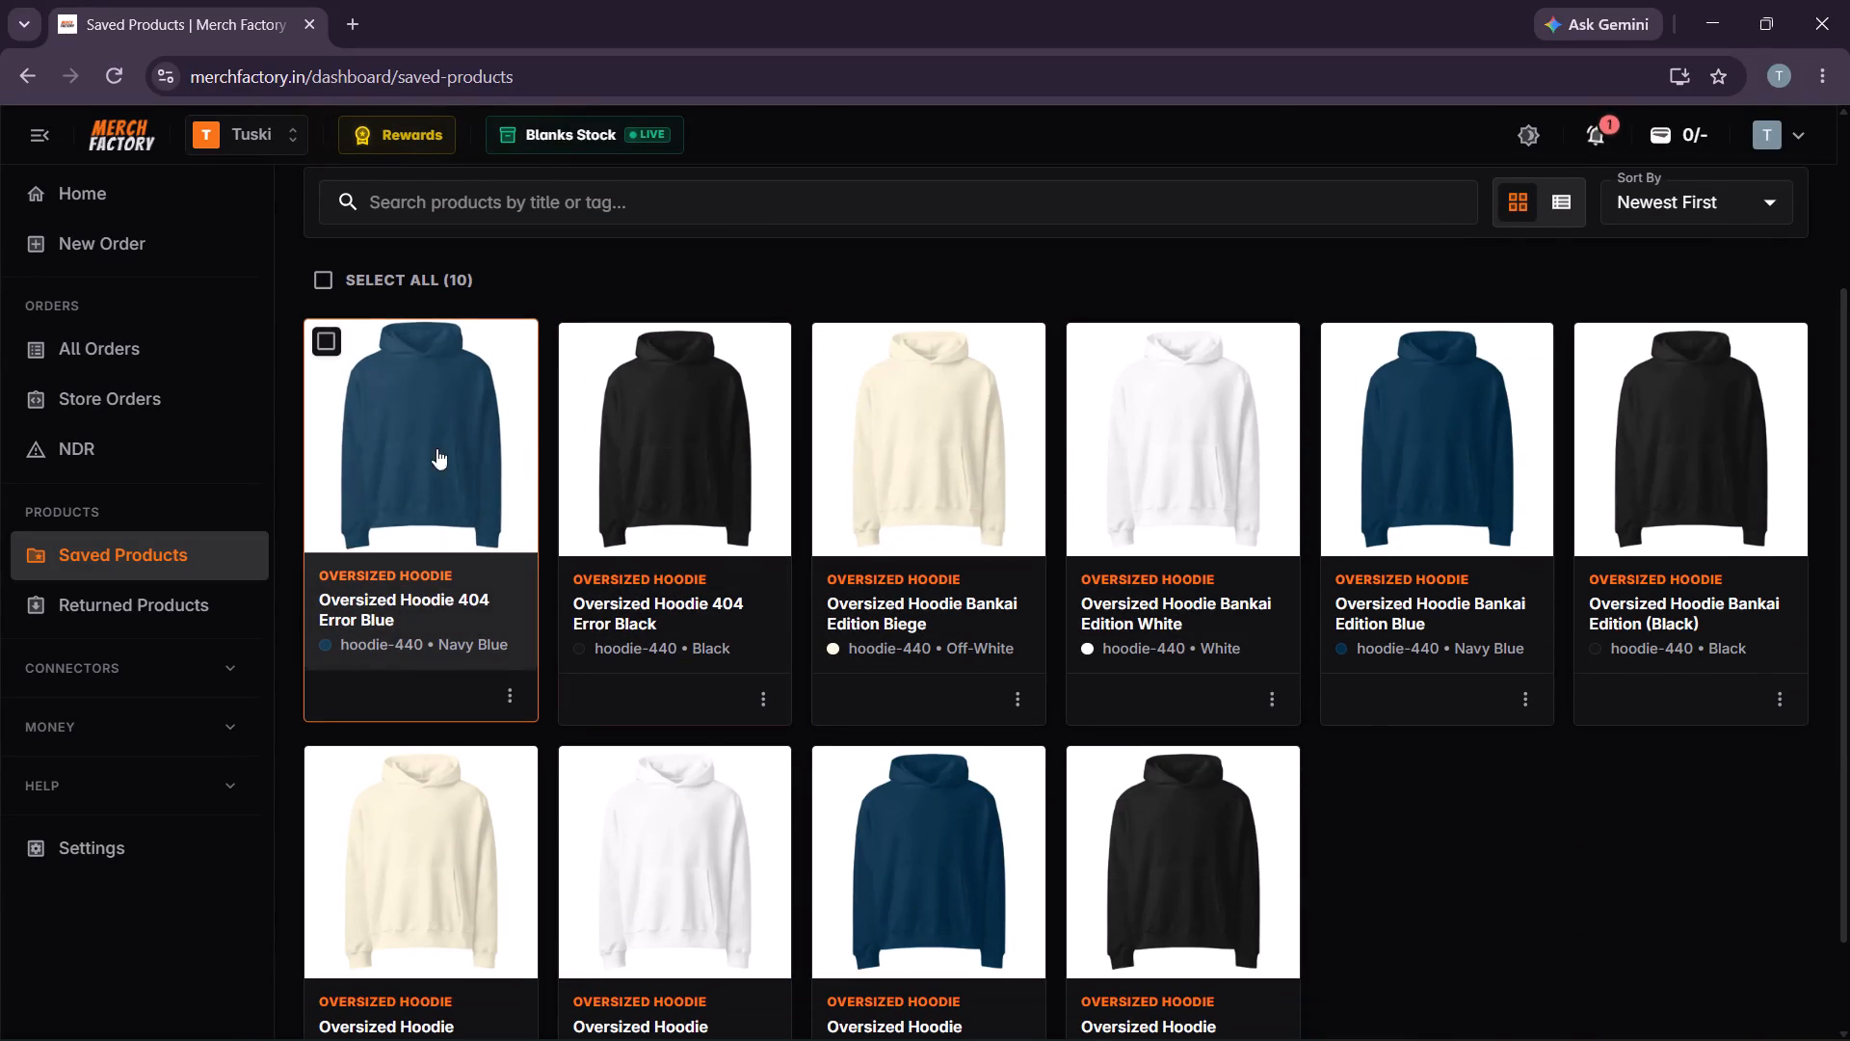
scroll(1367, 494, "up", 4)
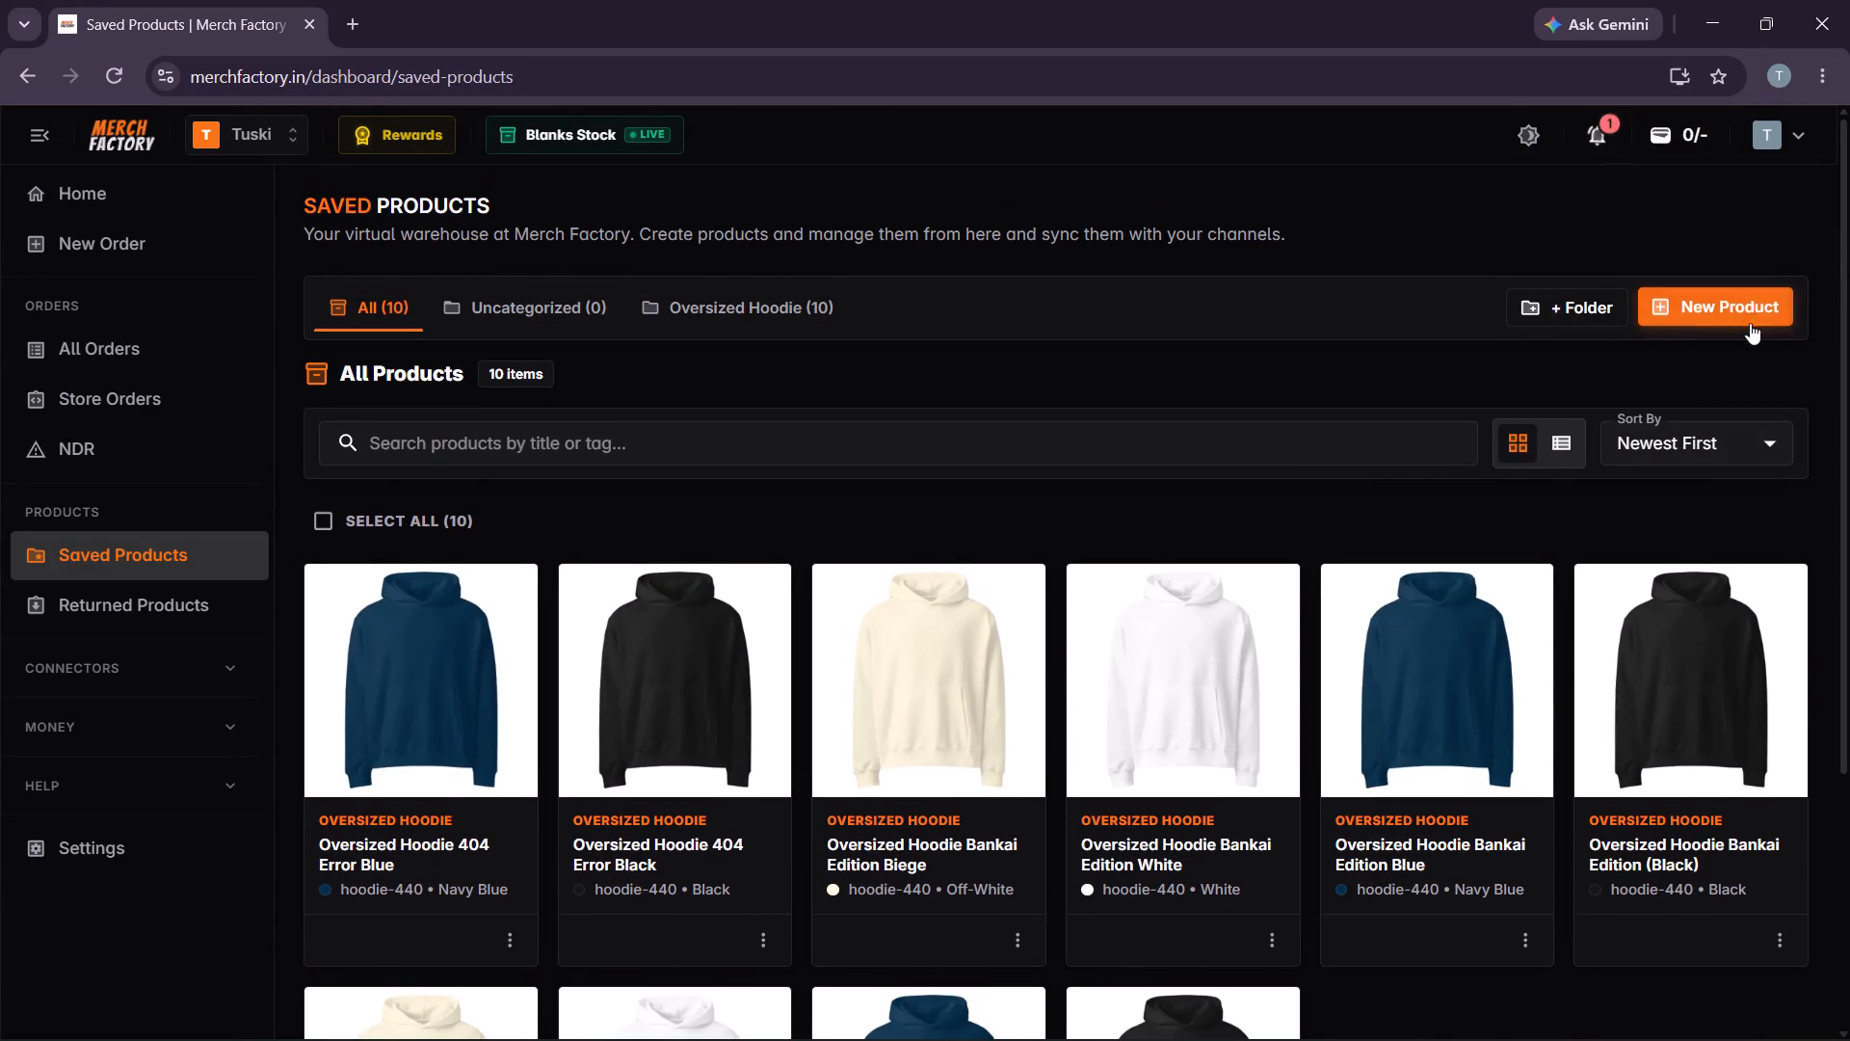
left_click(1755, 311)
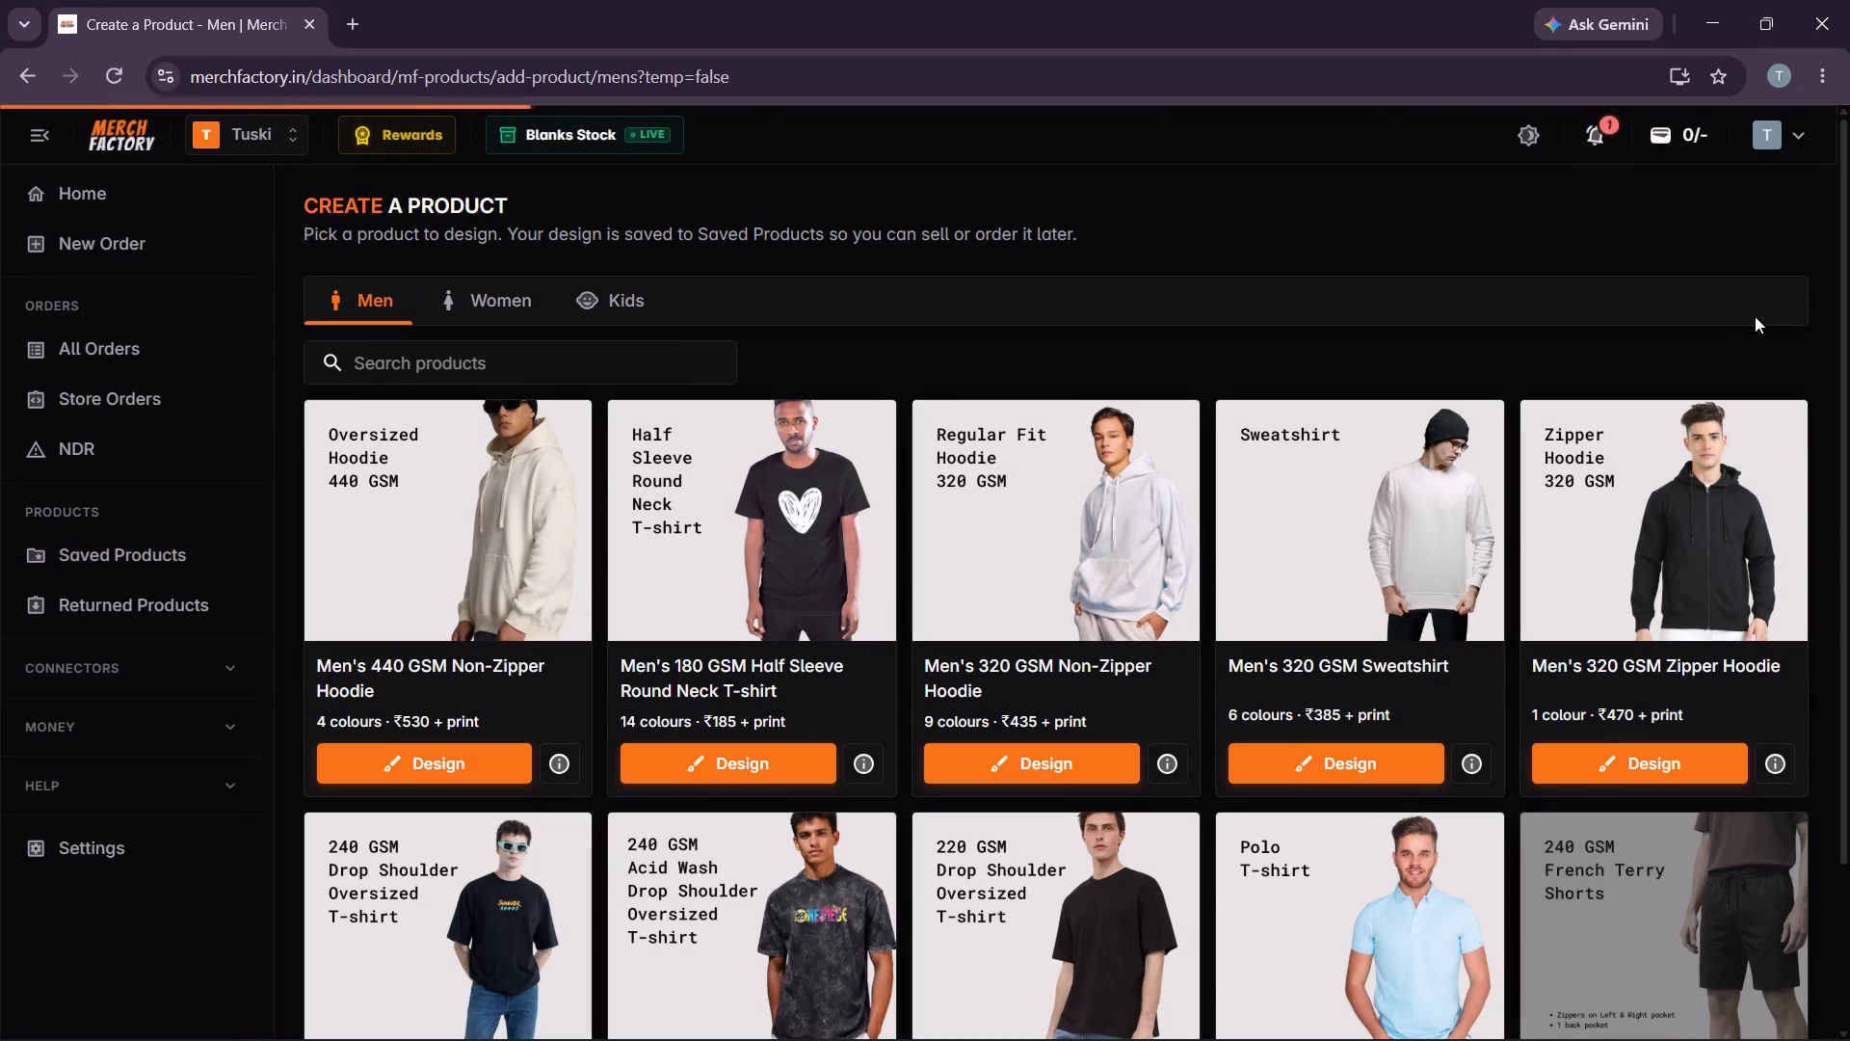
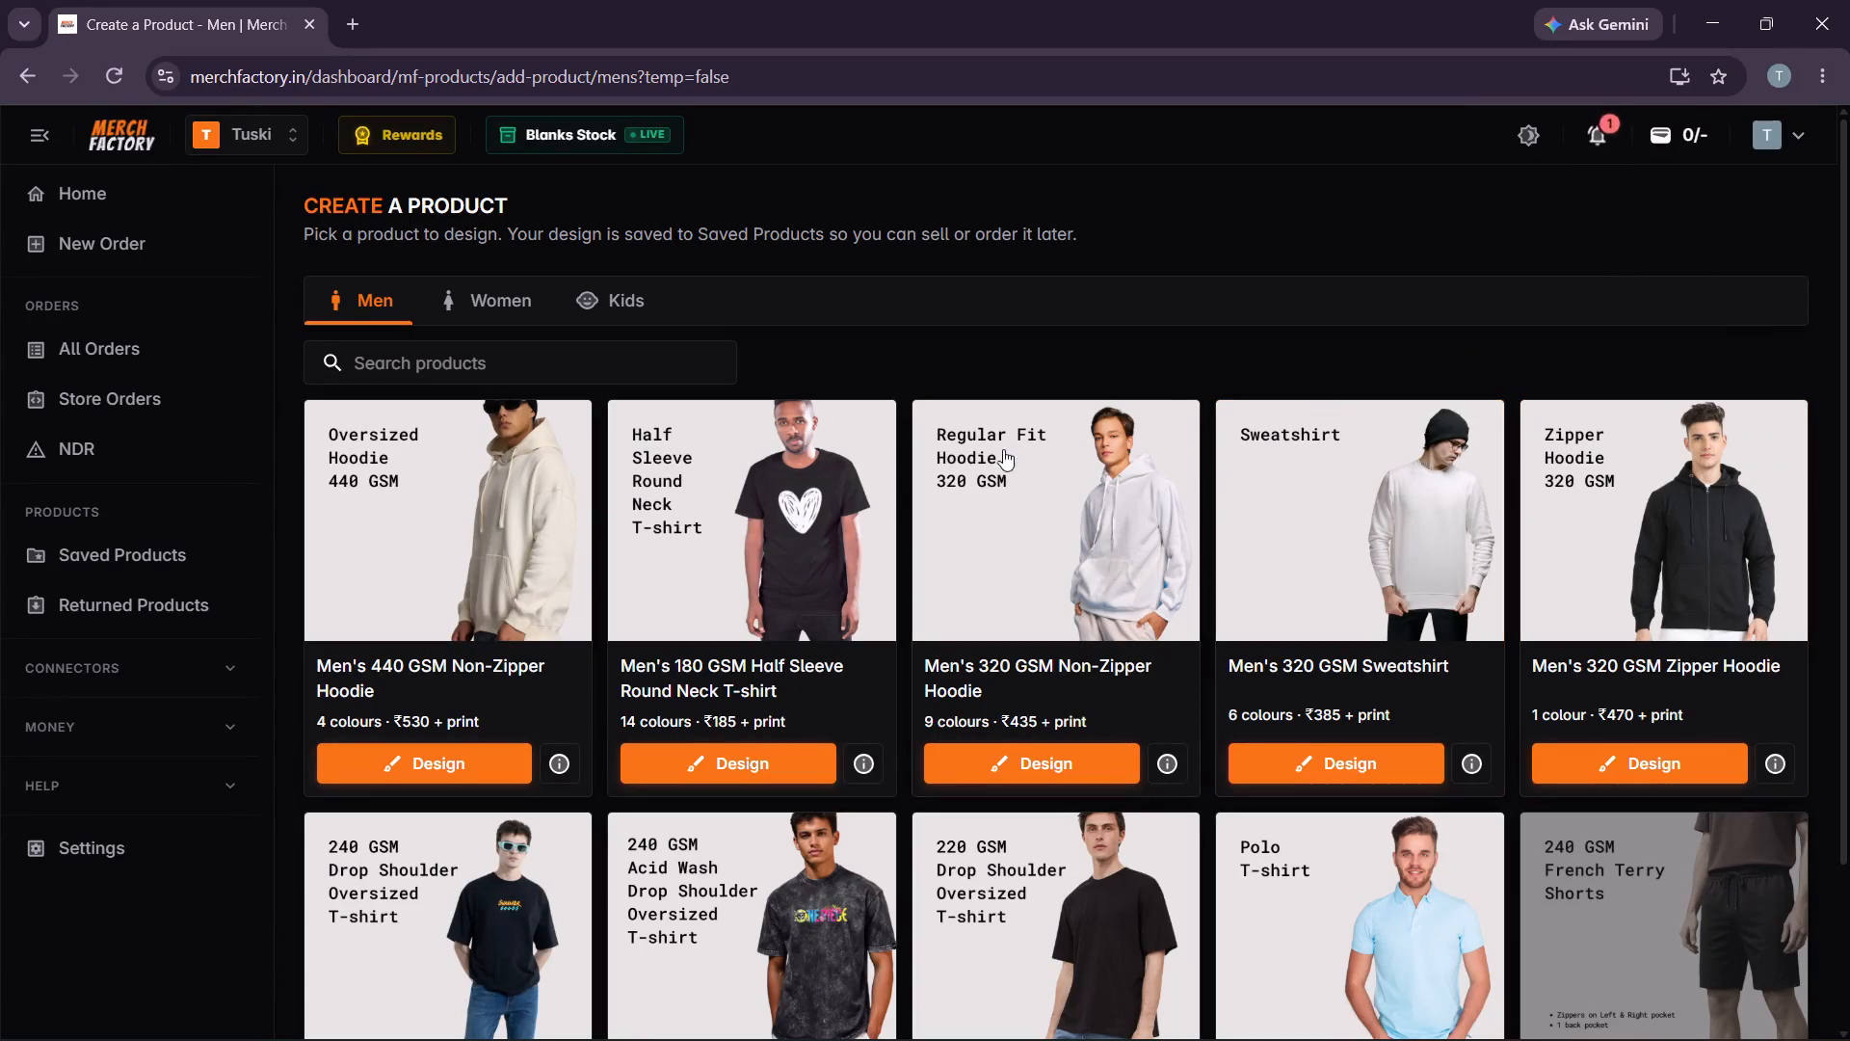
Open the Men's 440 GSM Non-Zipper Hoodie for design and set the garment colour to White.
left_click(459, 739)
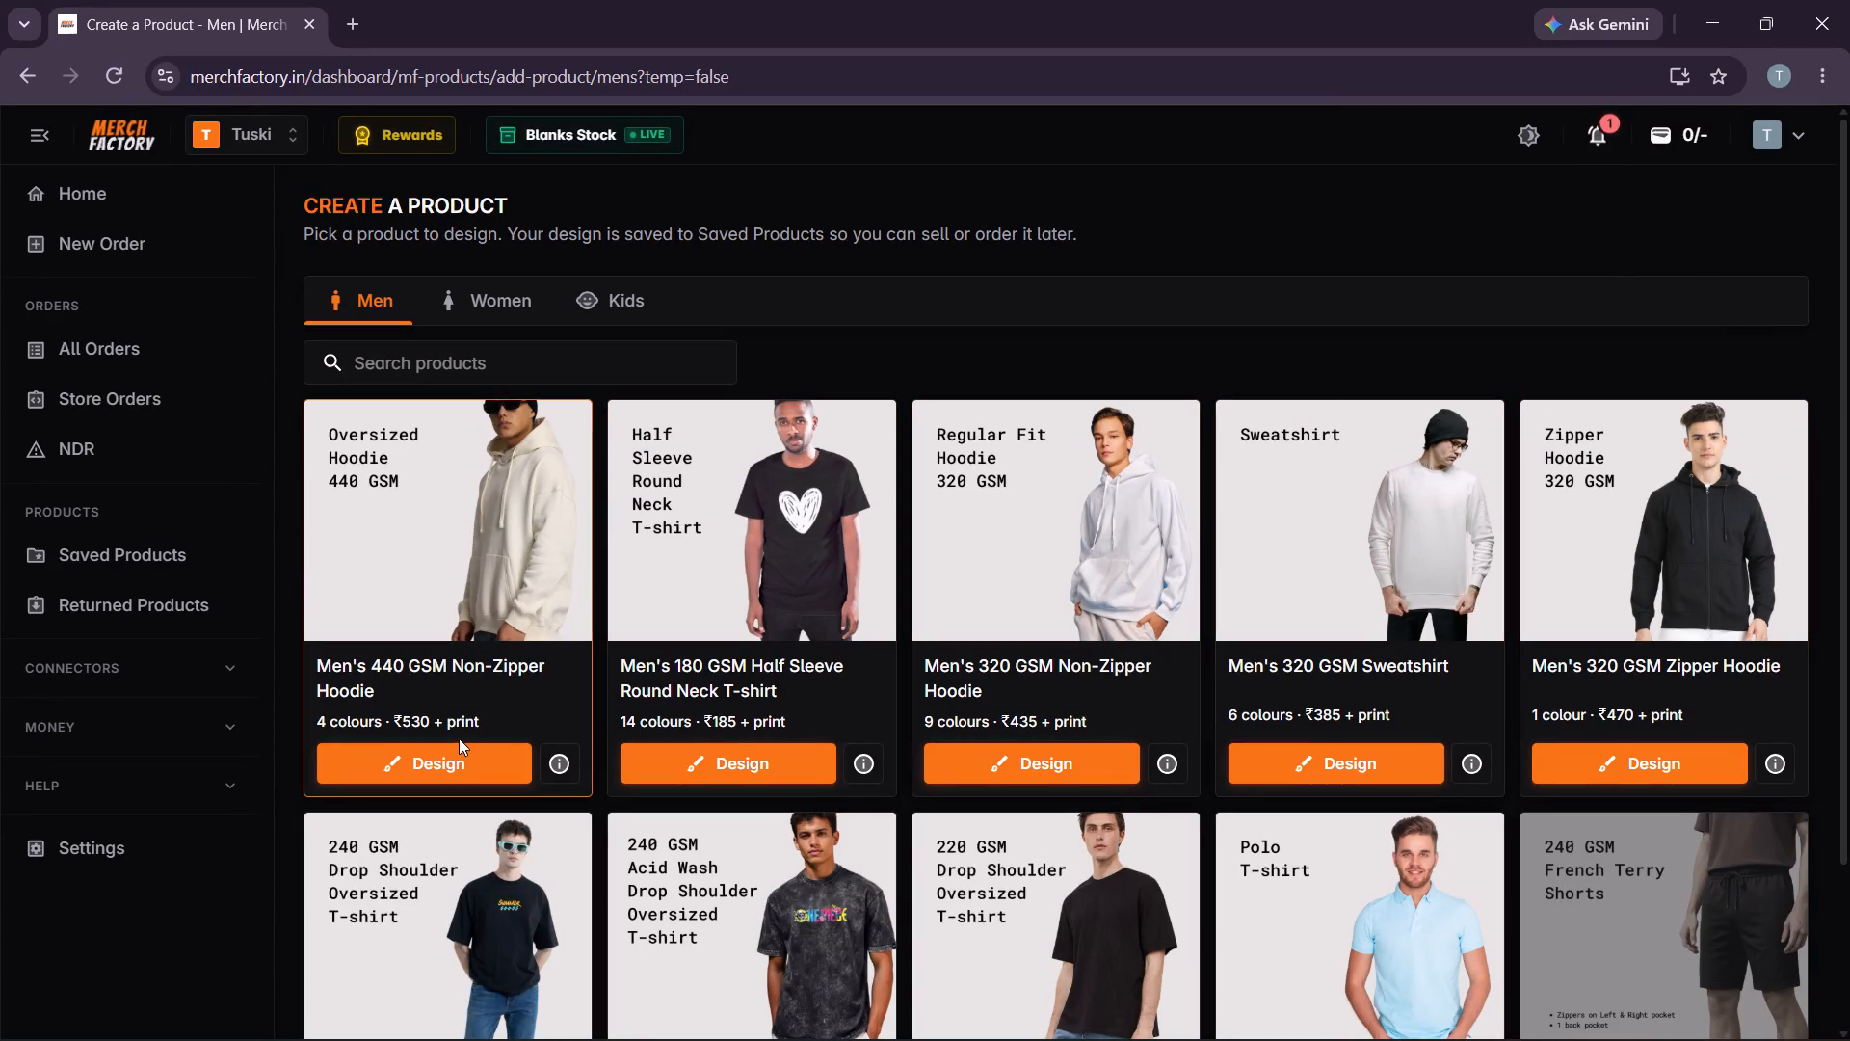
left_click(463, 761)
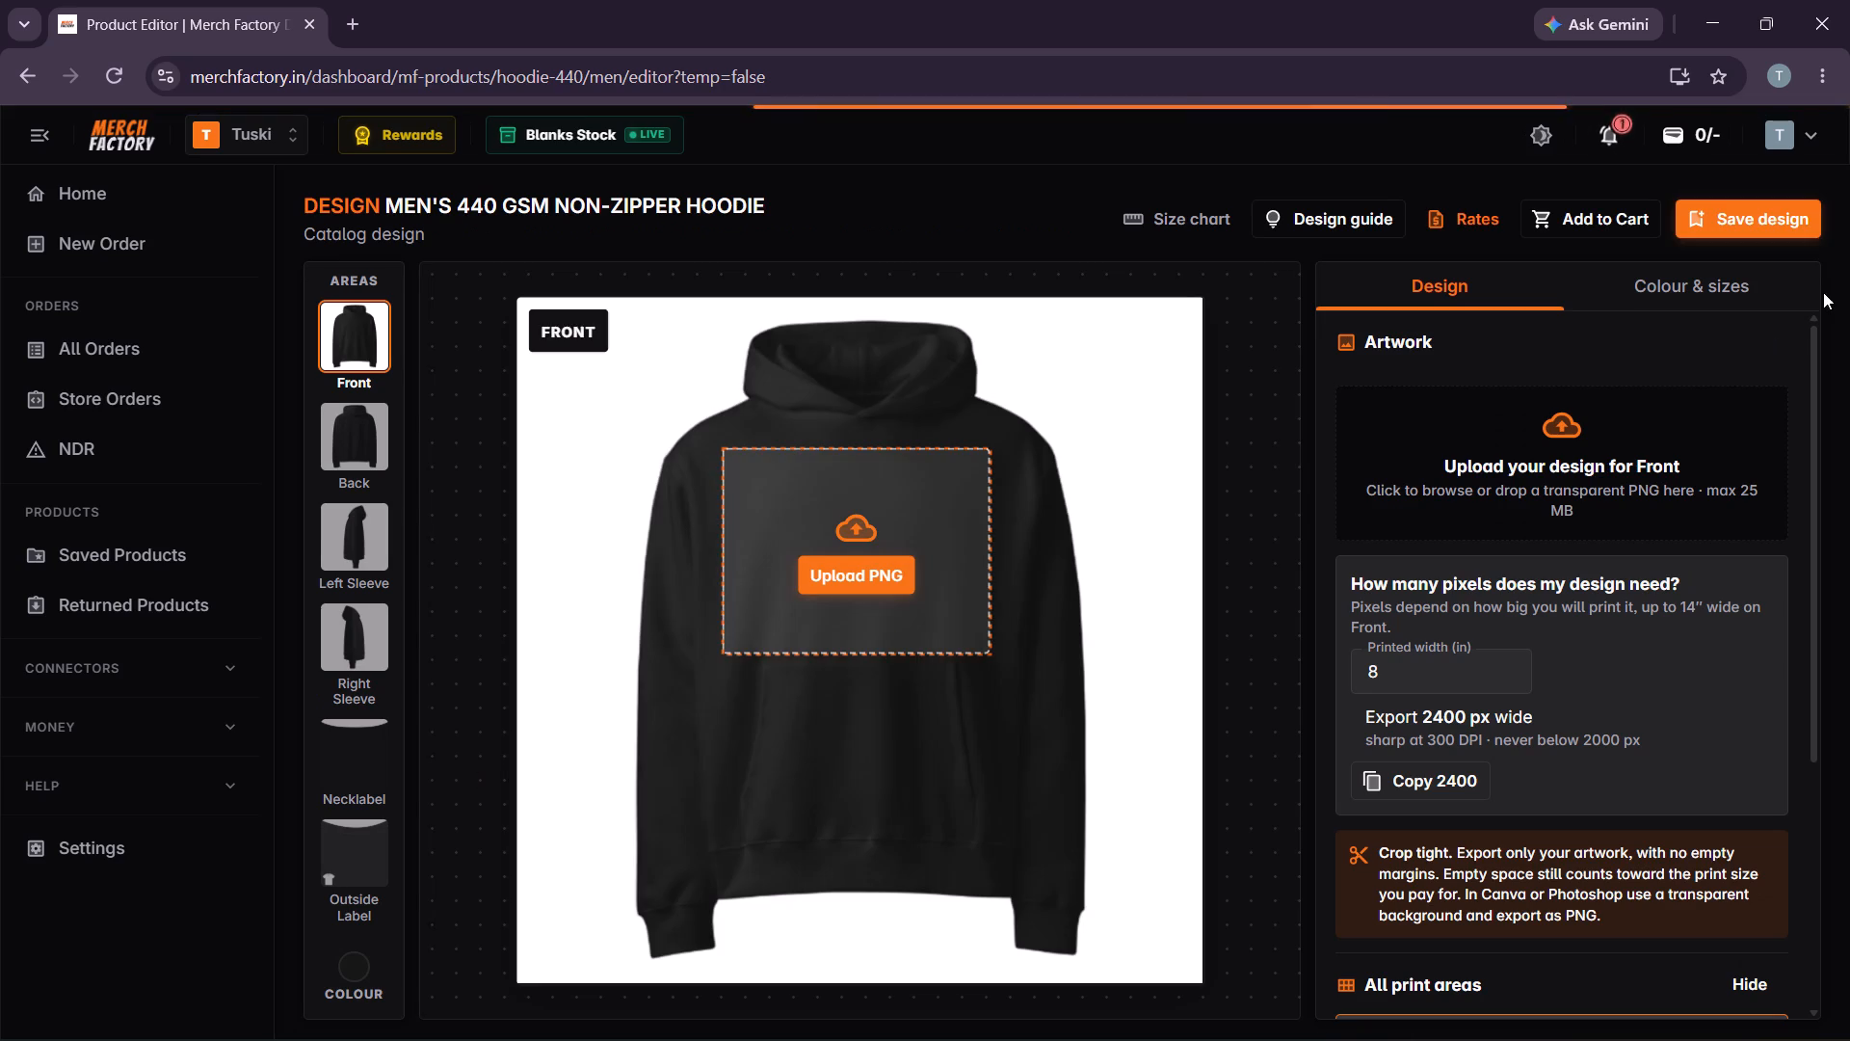
left_click(1716, 294)
left_click(1441, 436)
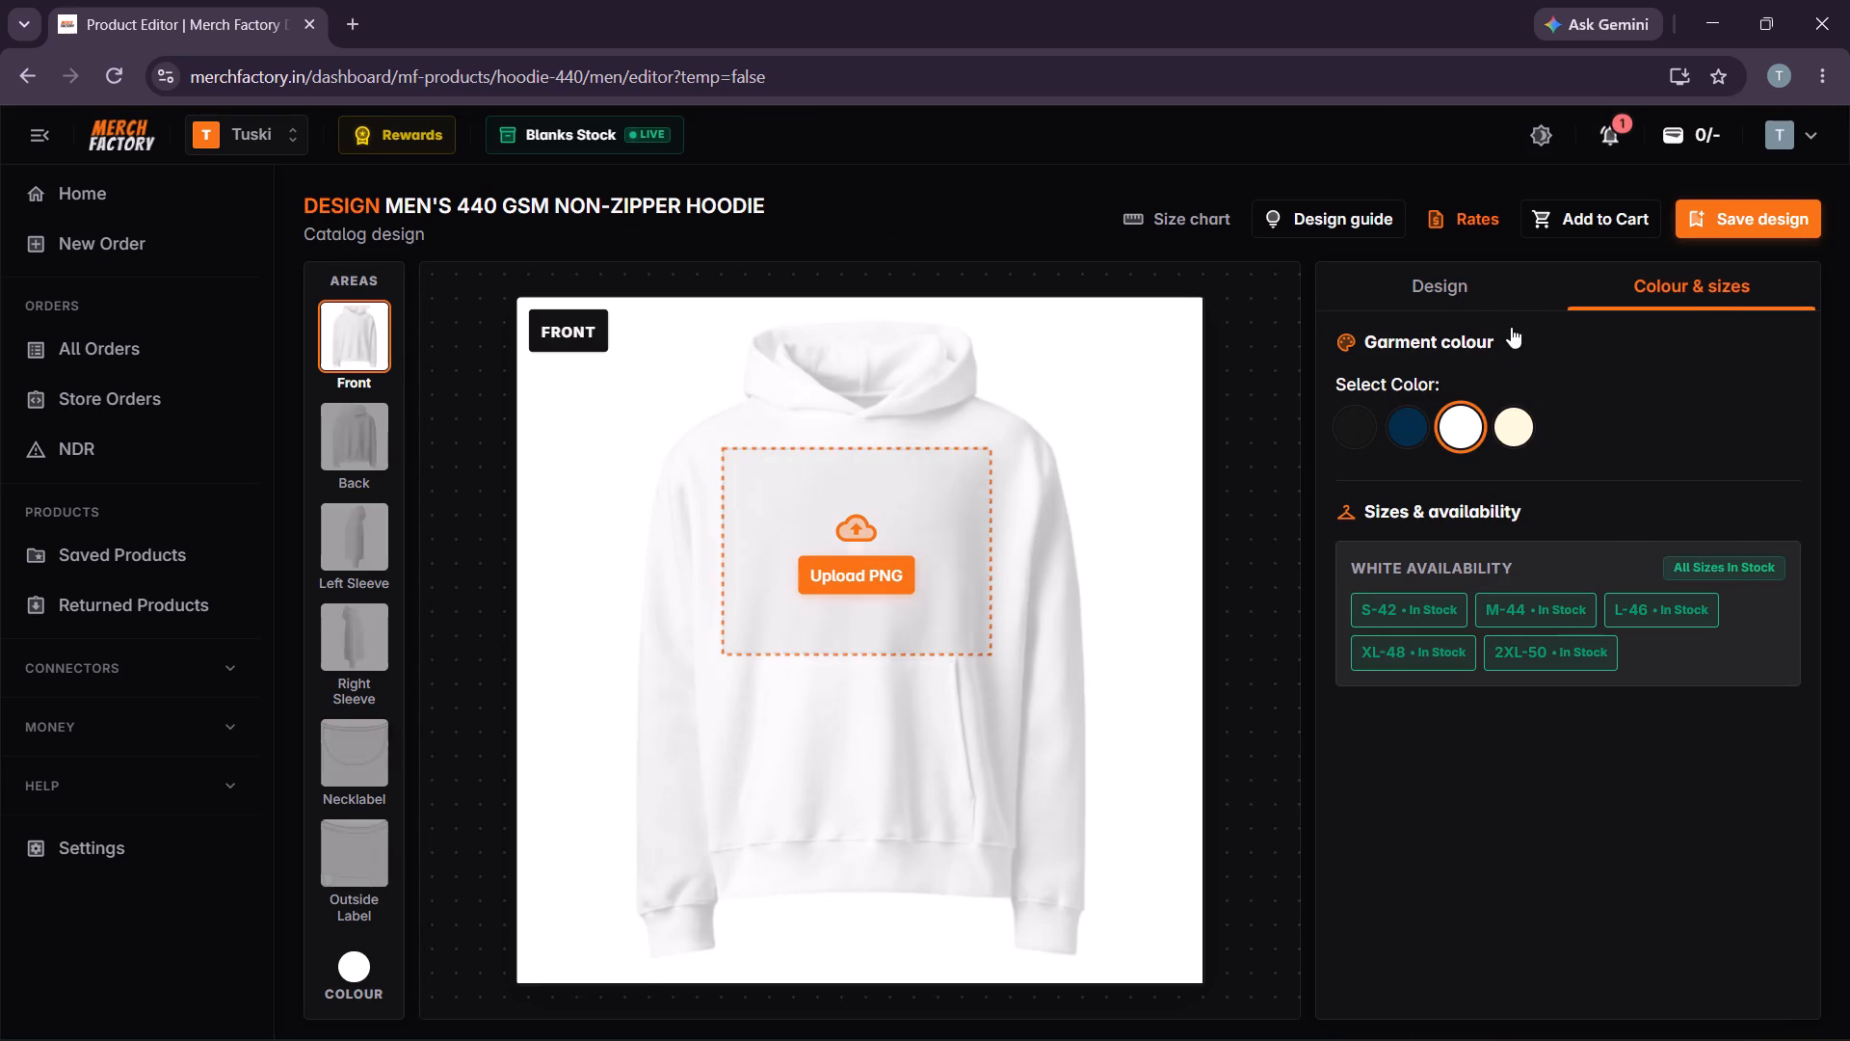
Upload the 404 Error (Black) PNG from the Hoodie > Quote Print Resized folder to the Back print area.
left_click(1486, 278)
left_click(1584, 465)
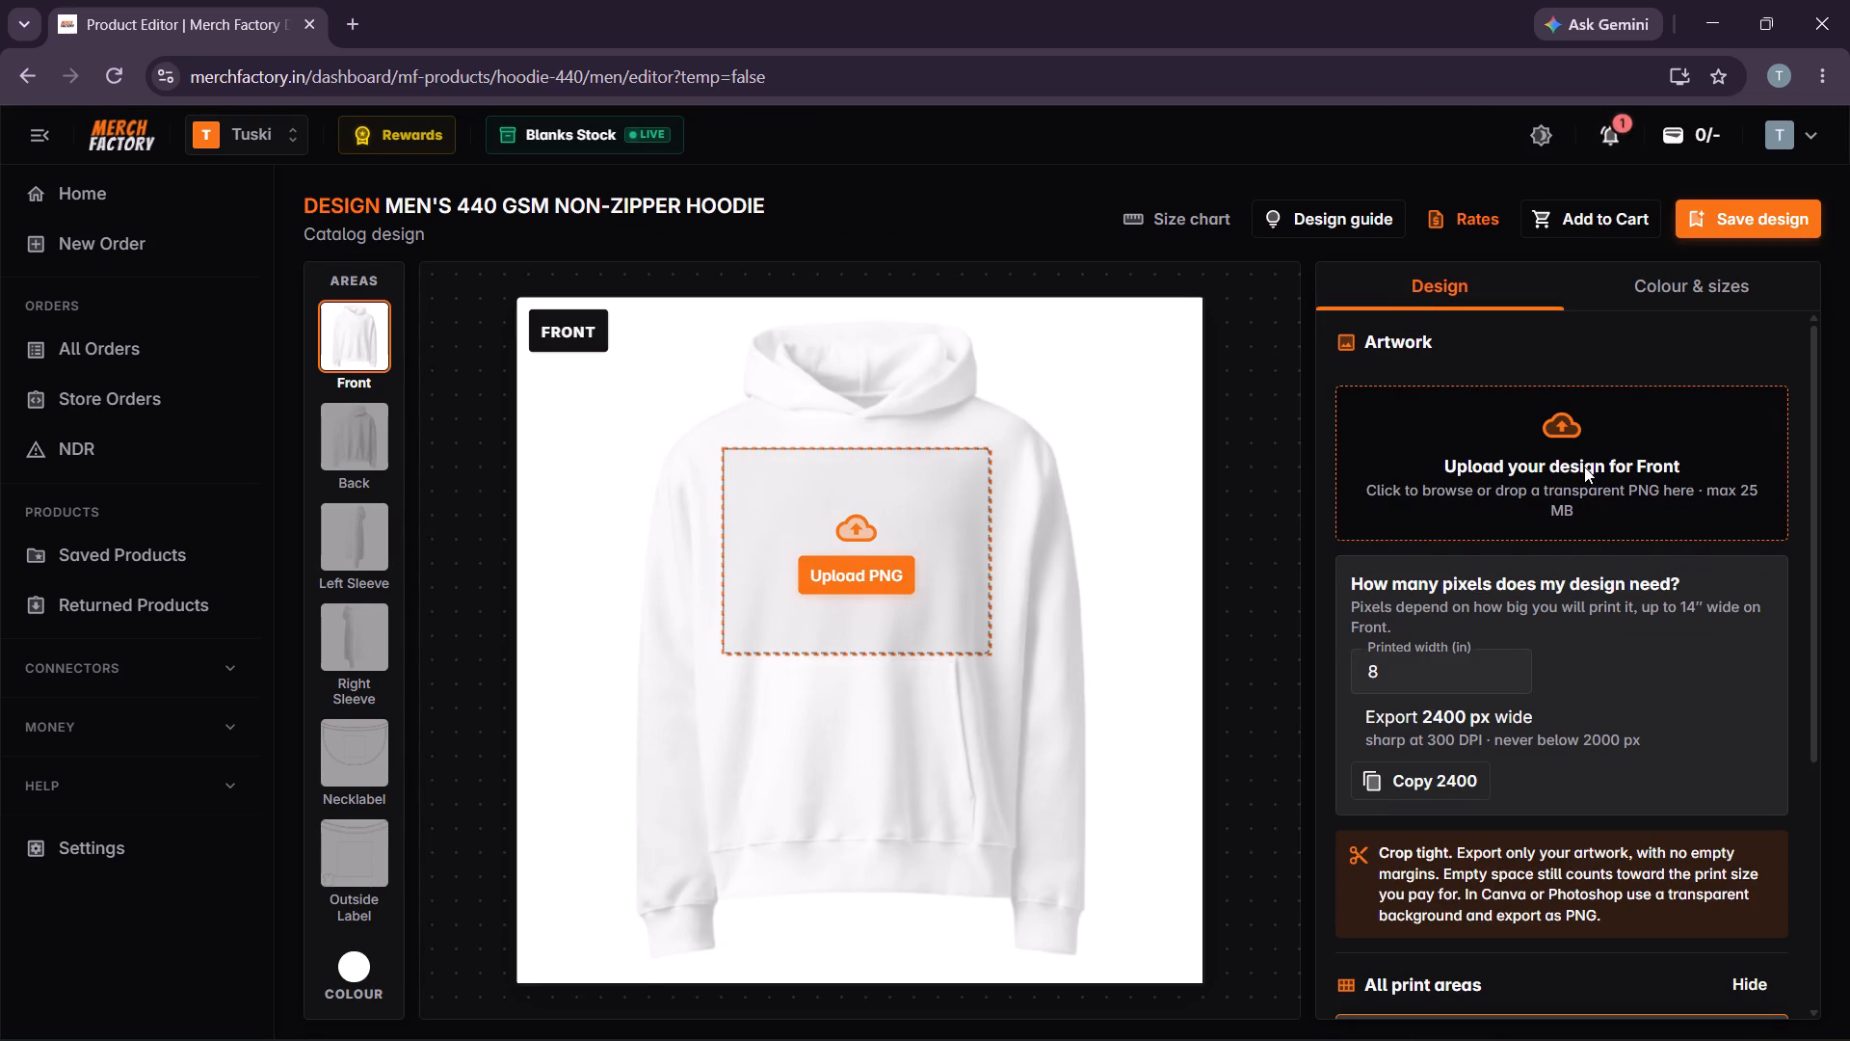
left_click(897, 27)
left_click(347, 467)
left_click(1592, 444)
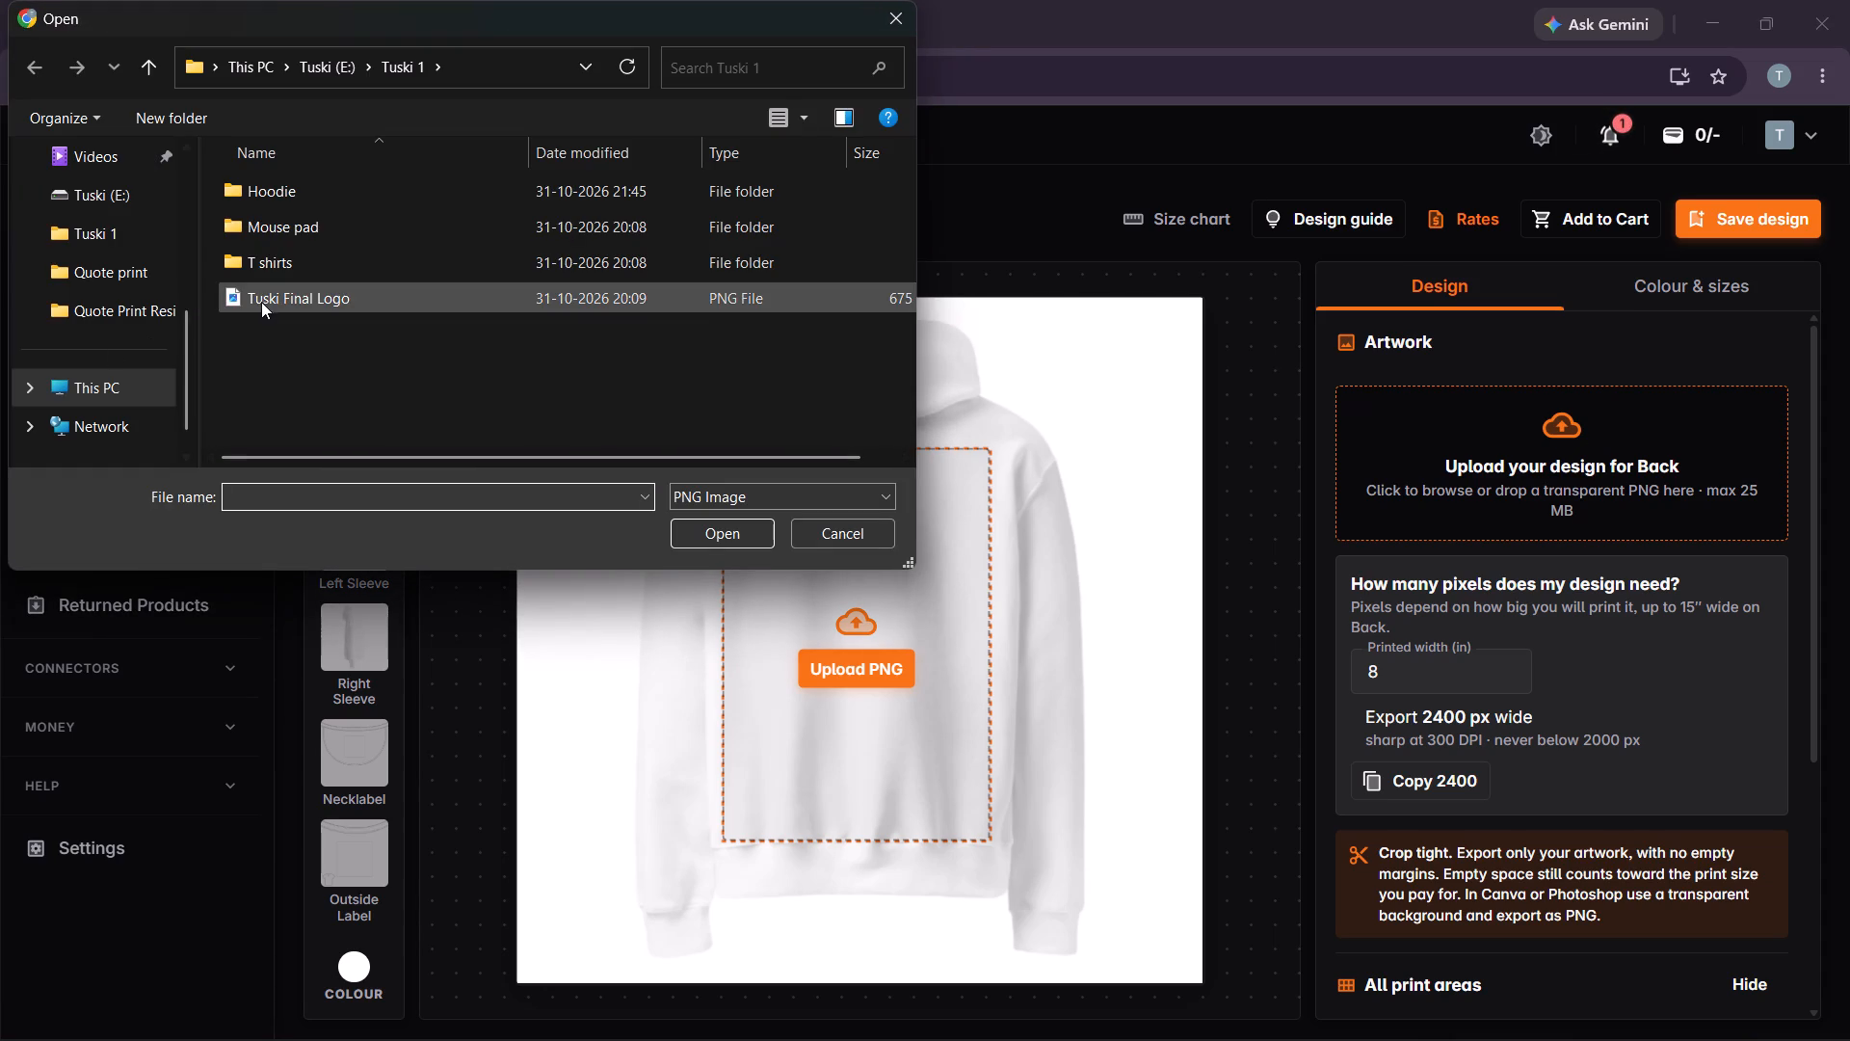
double_click(326, 197)
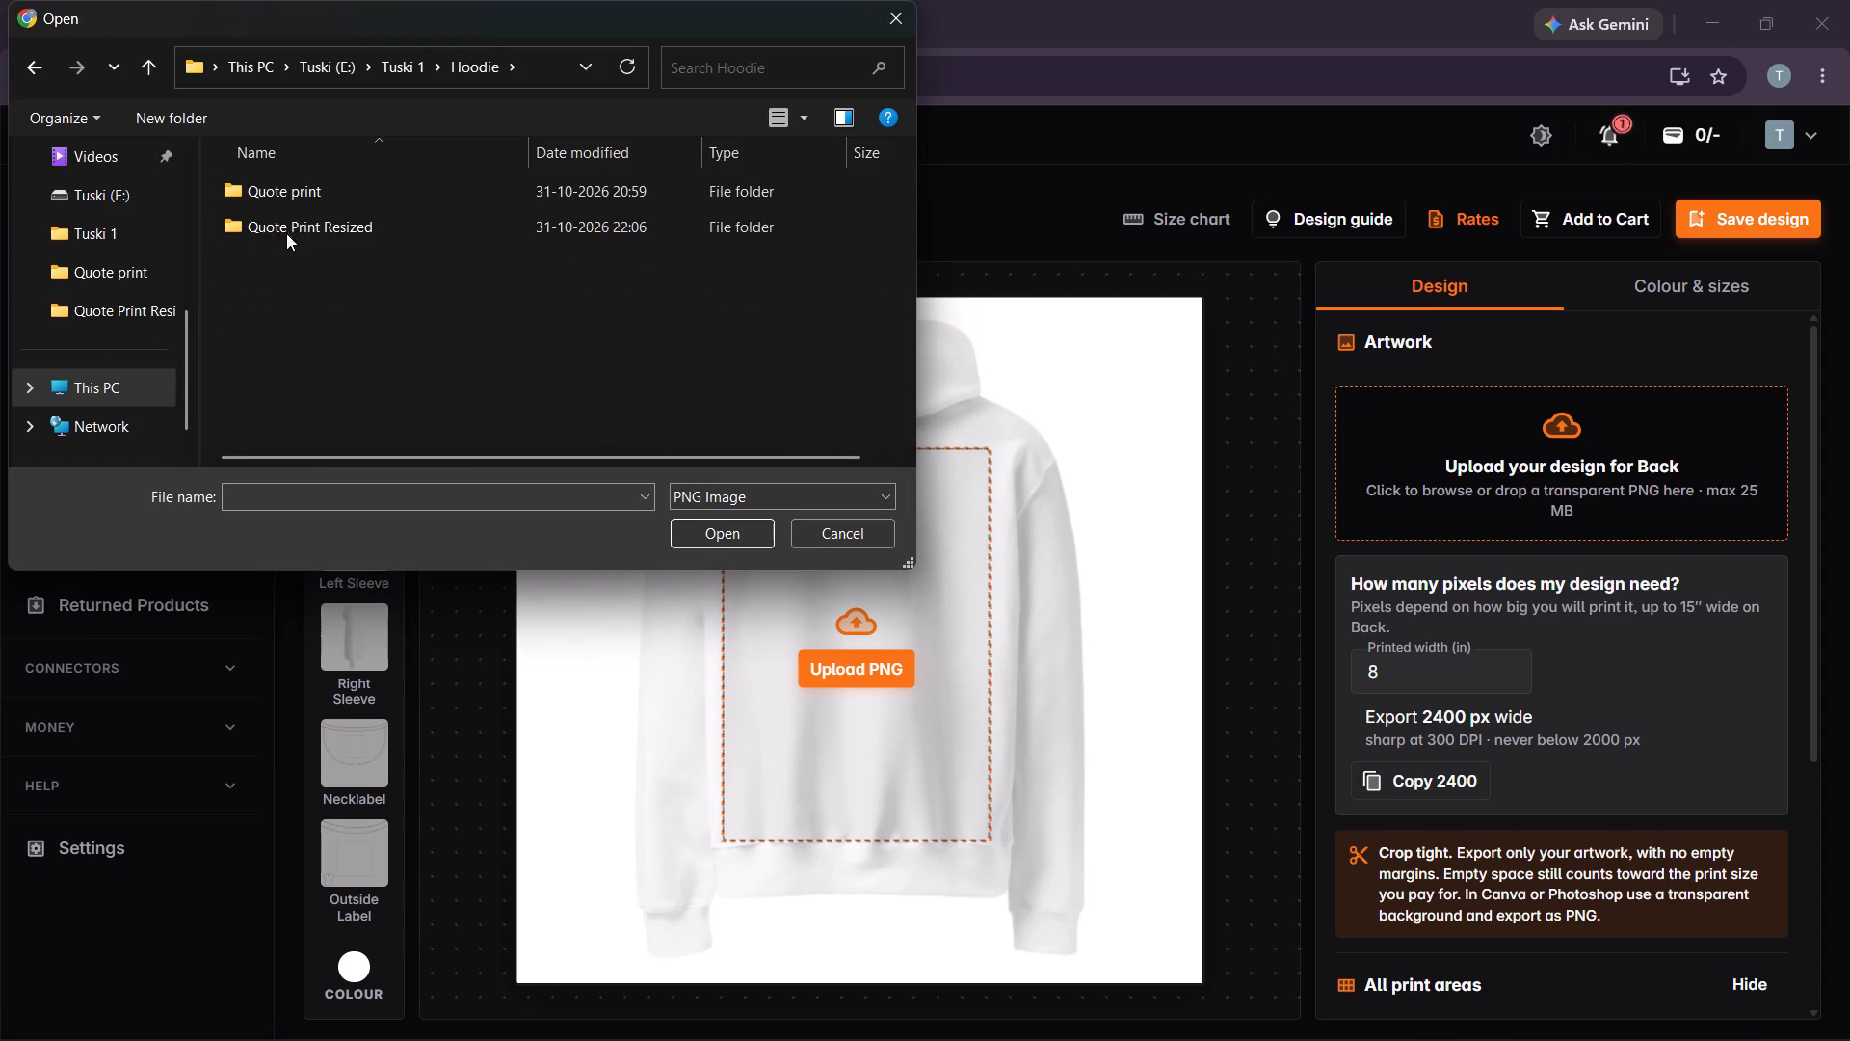
left_click(331, 204)
double_click(332, 217)
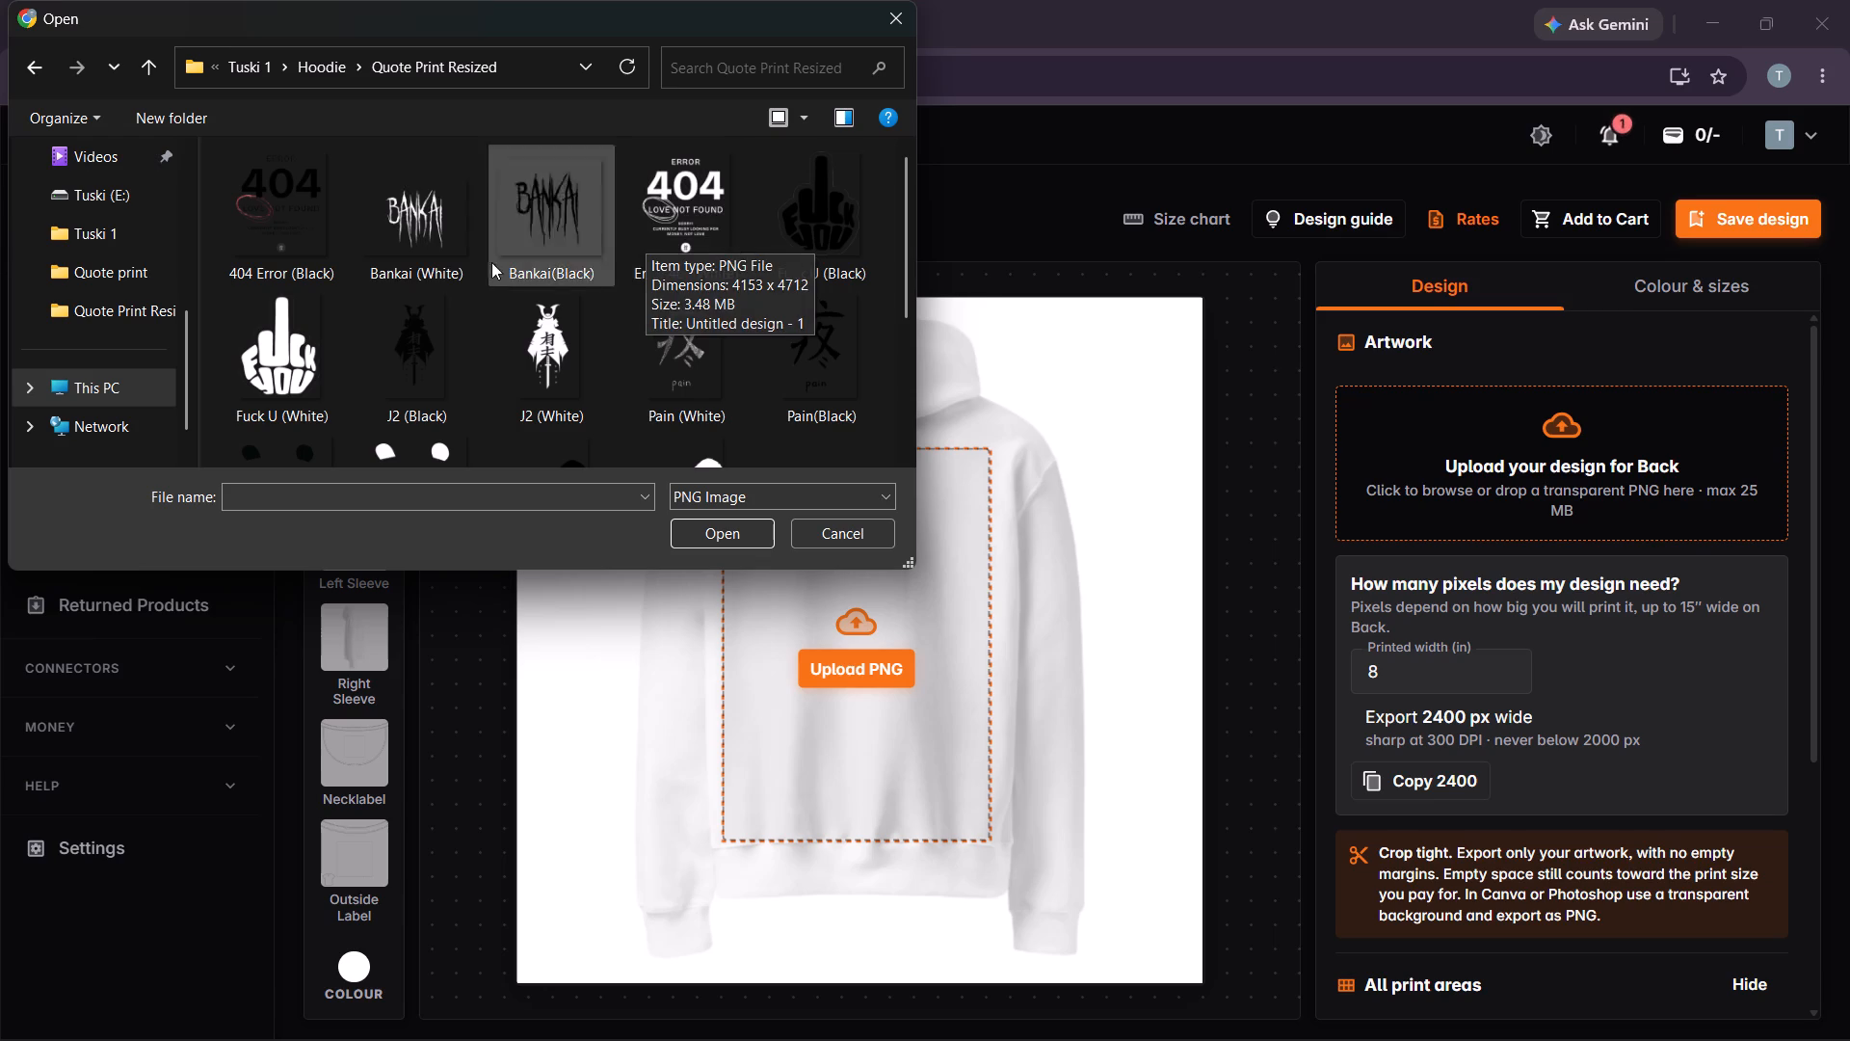
left_click(700, 232)
left_click(562, 236)
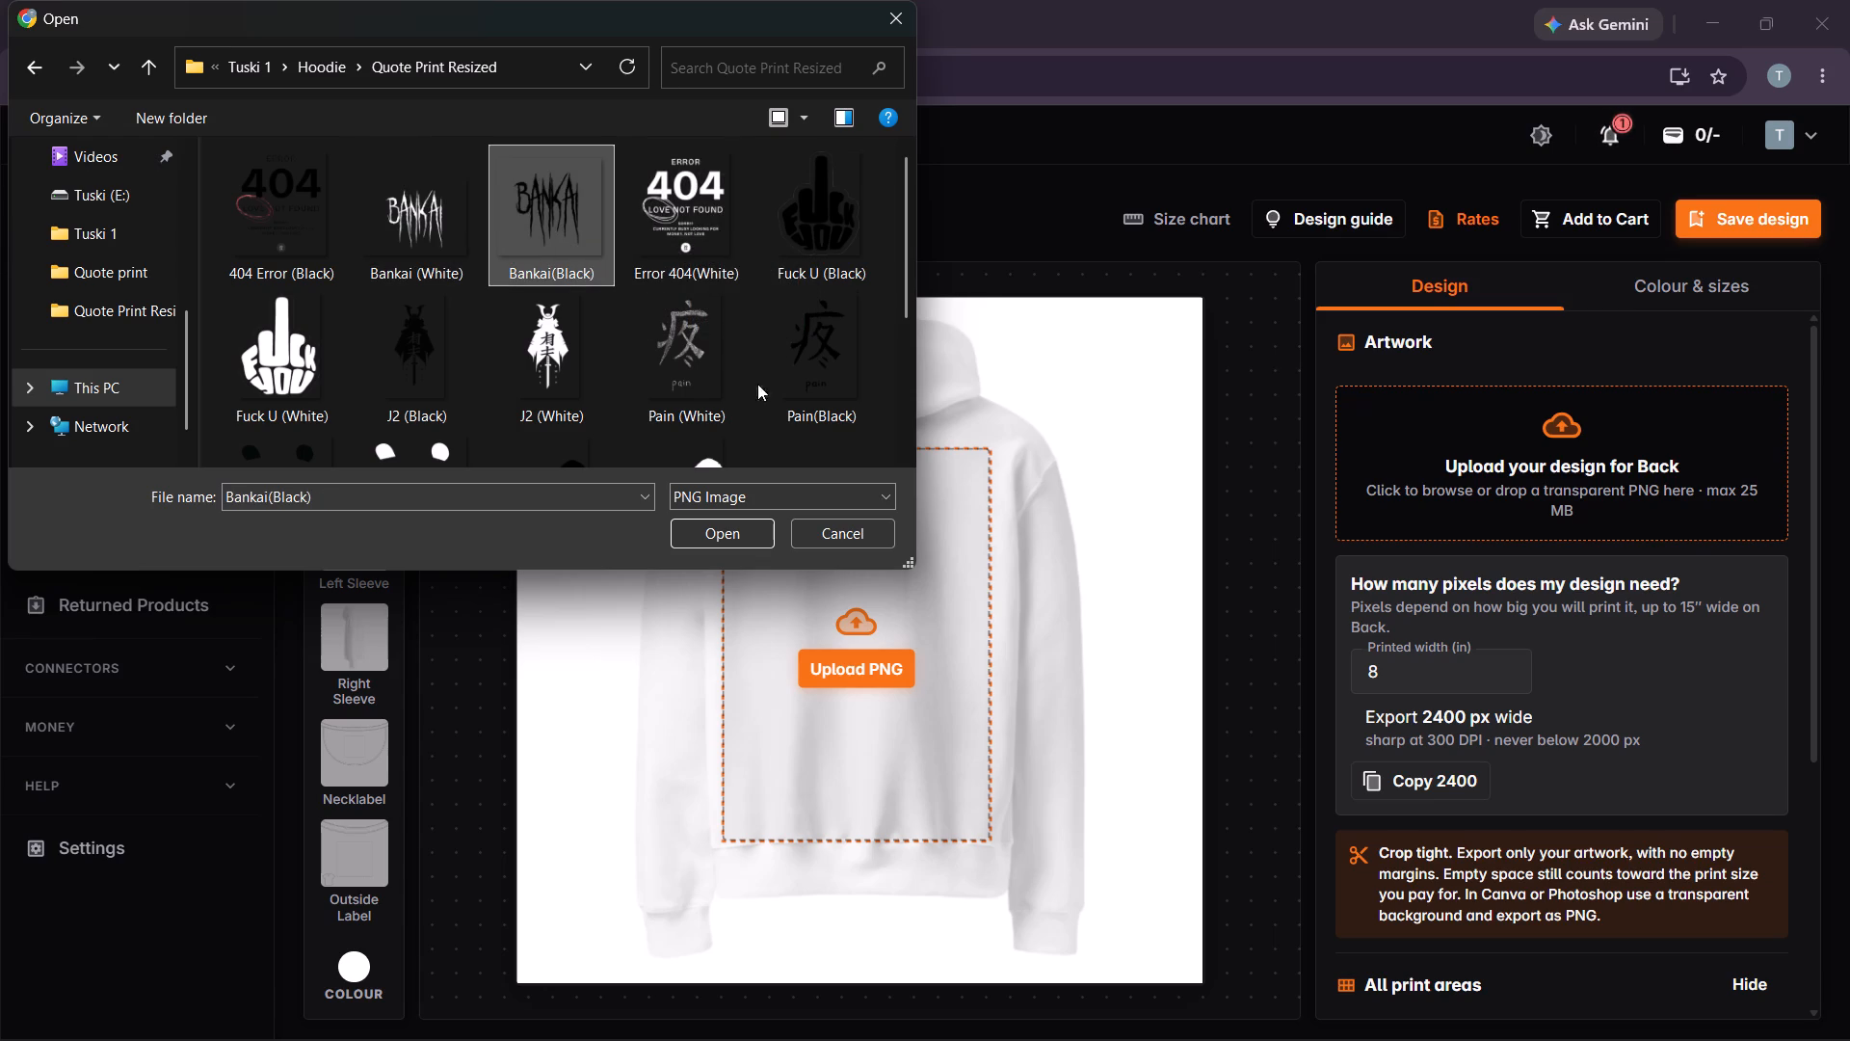
left_click(268, 226)
left_click(717, 529)
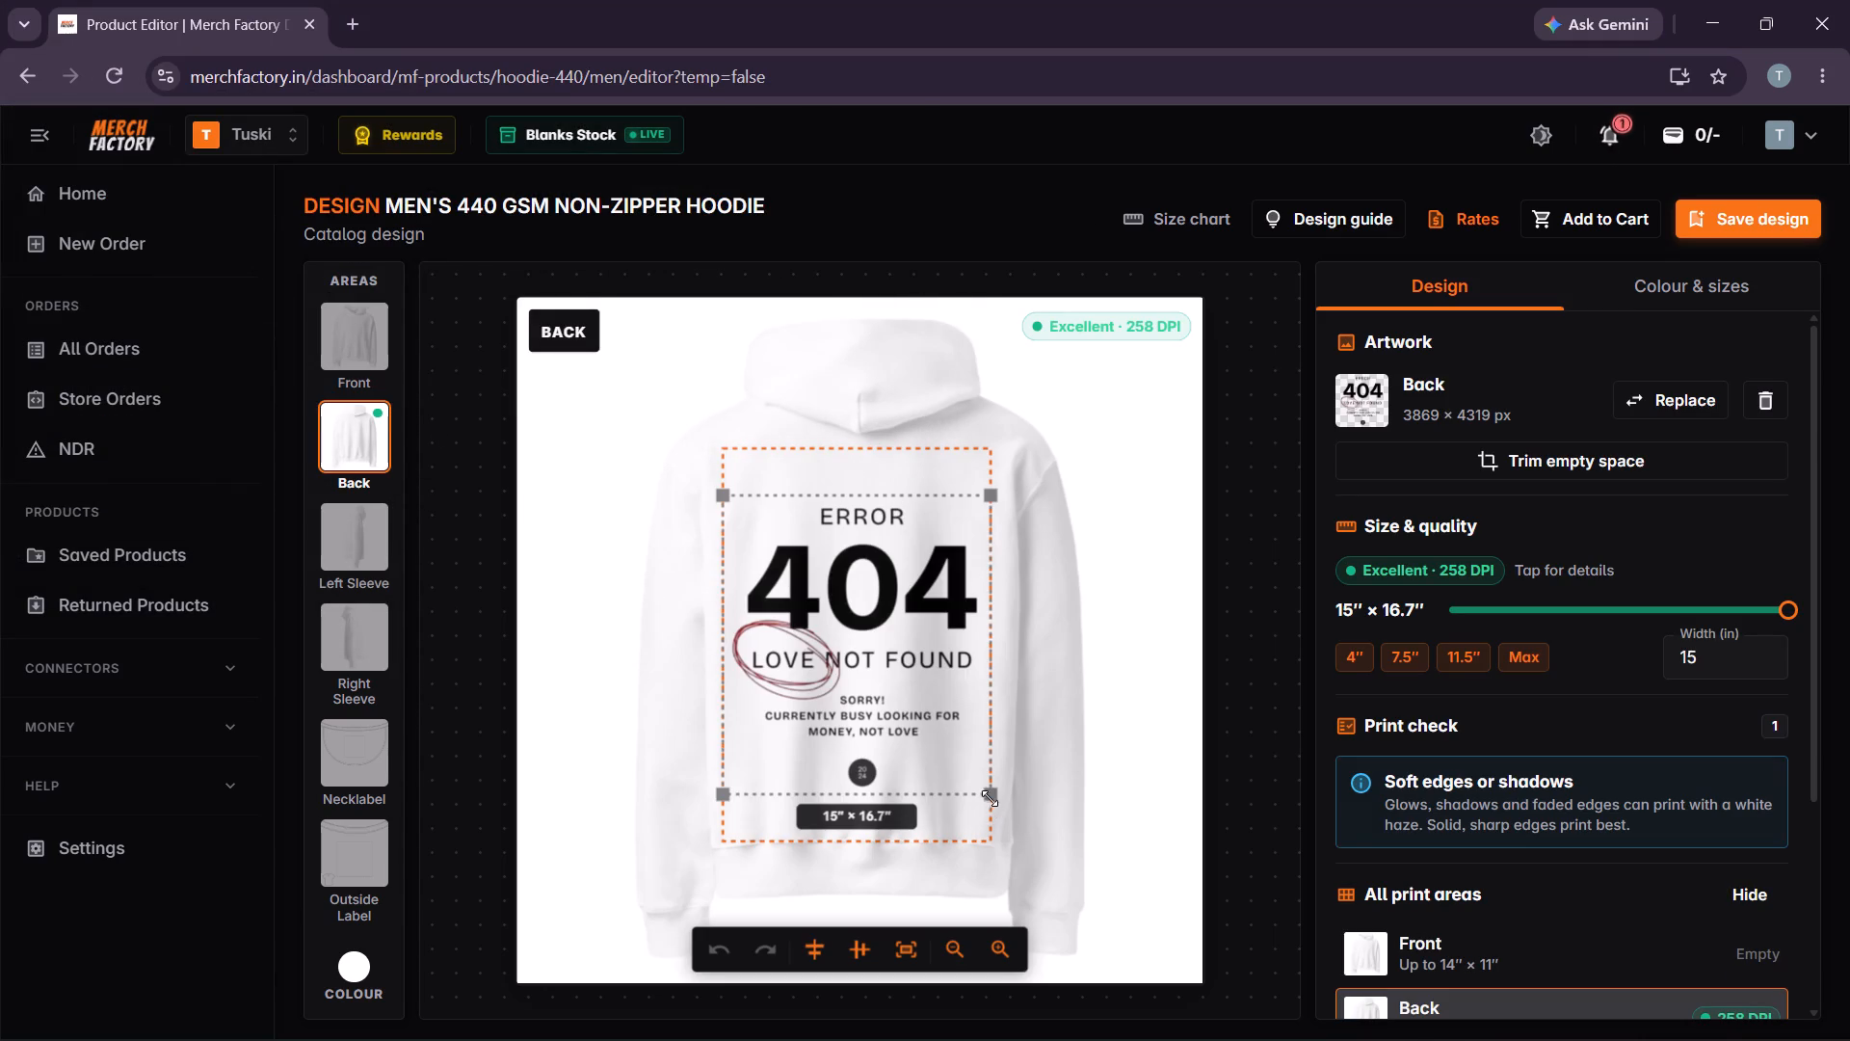
Shrink the back artwork to about 13.4 × 14.9 in and place it roughly in the middle of the print area.
left_click_drag(987, 794, 971, 771)
left_click_drag(852, 664, 860, 666)
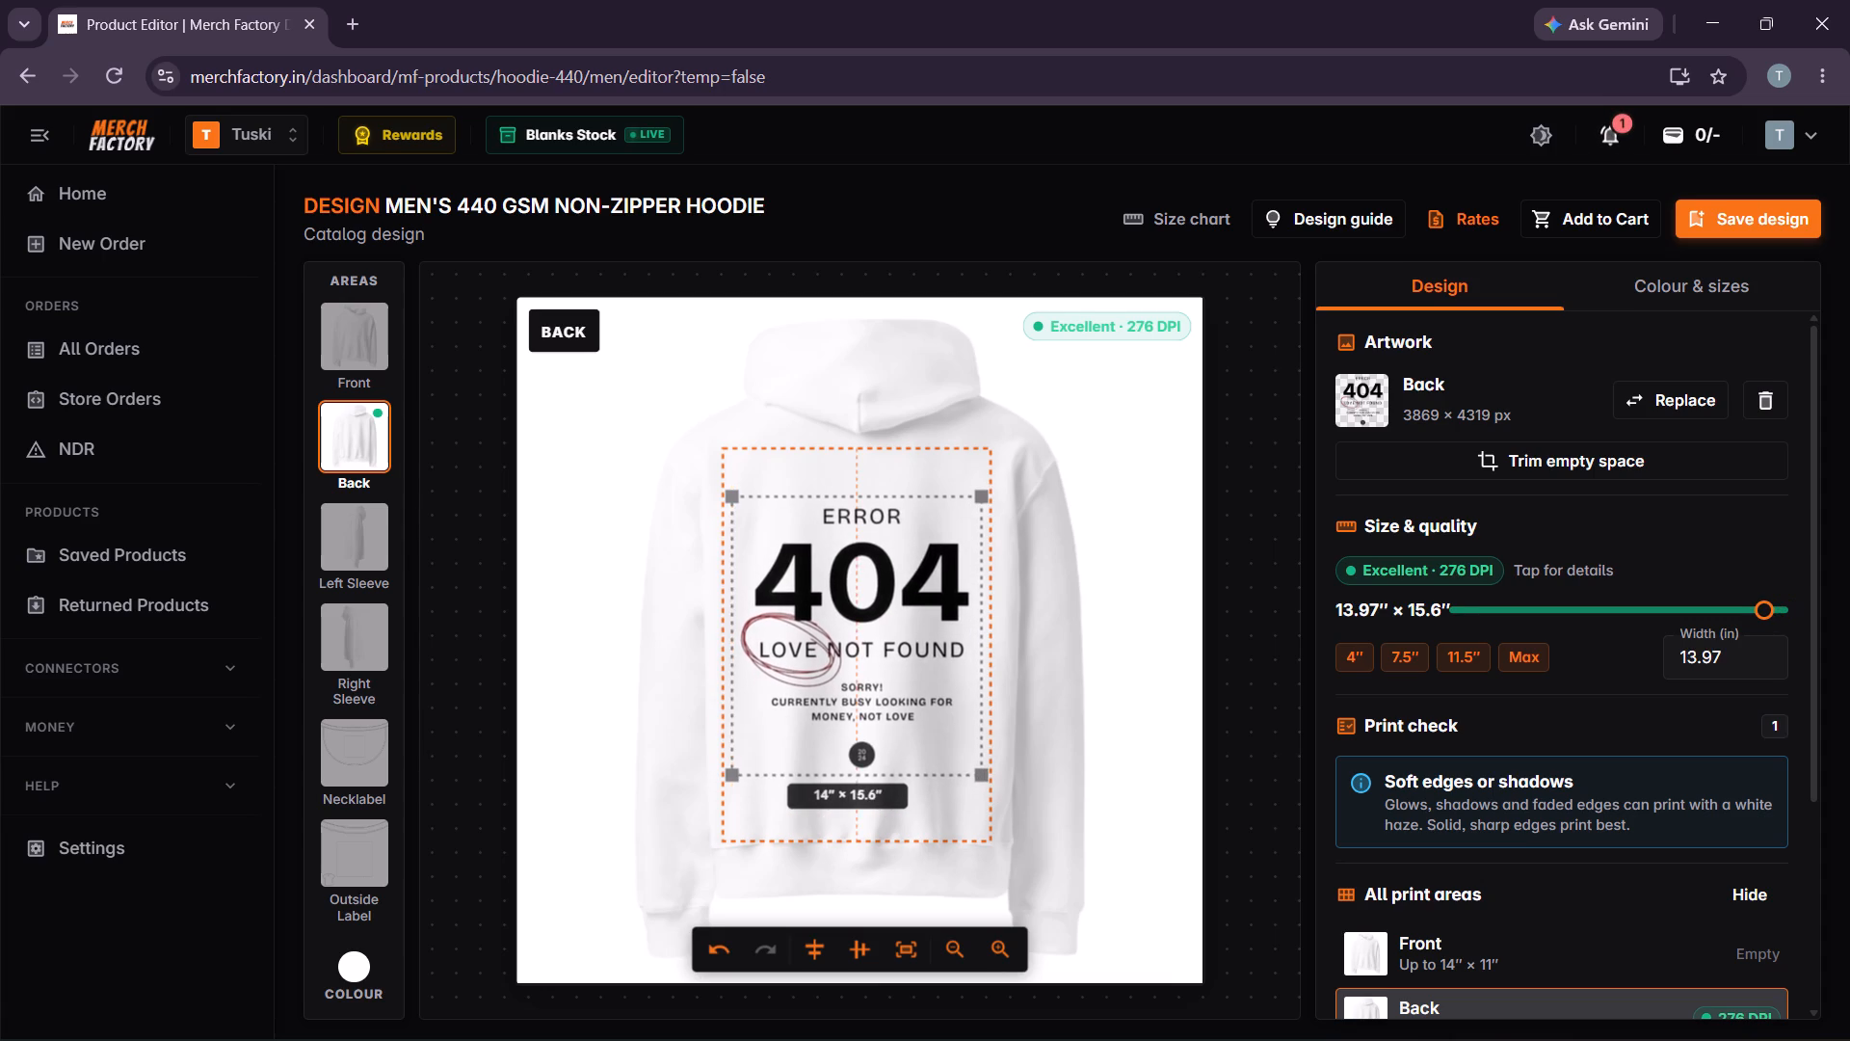
left_click_drag(860, 666, 875, 674)
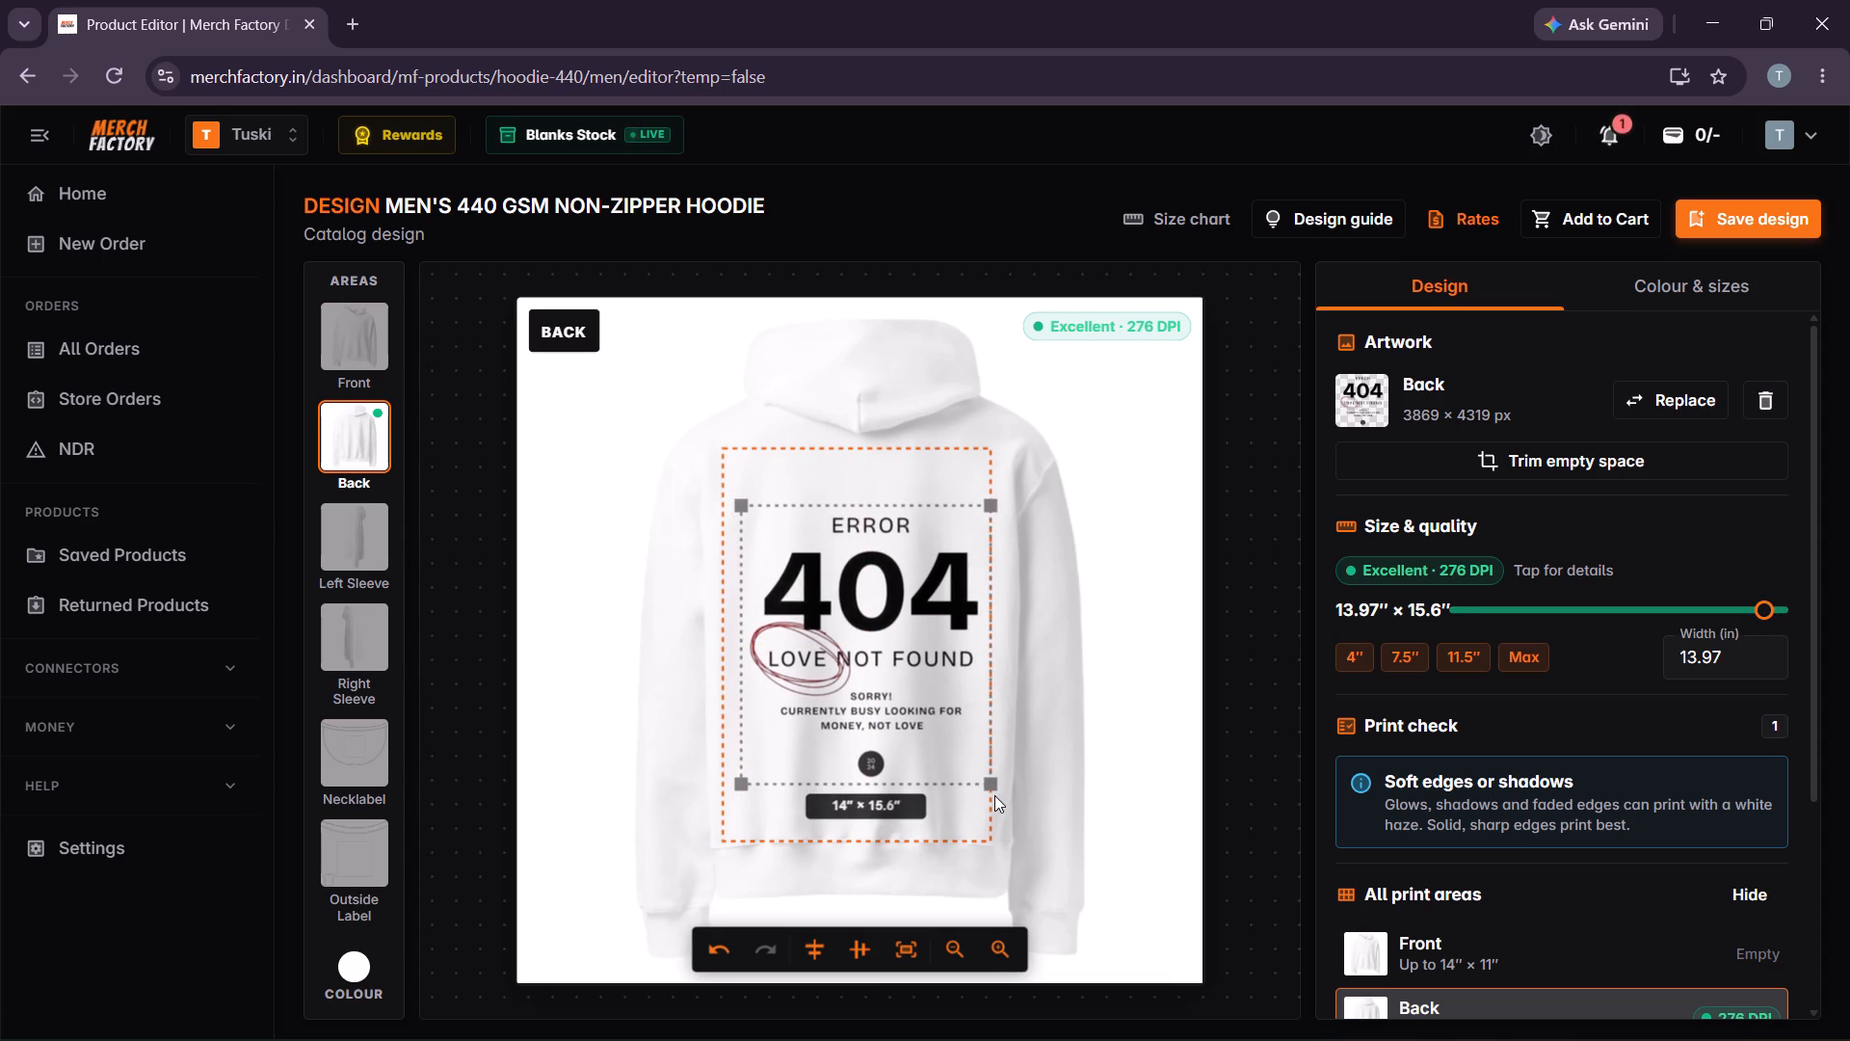
left_click_drag(993, 785, 987, 769)
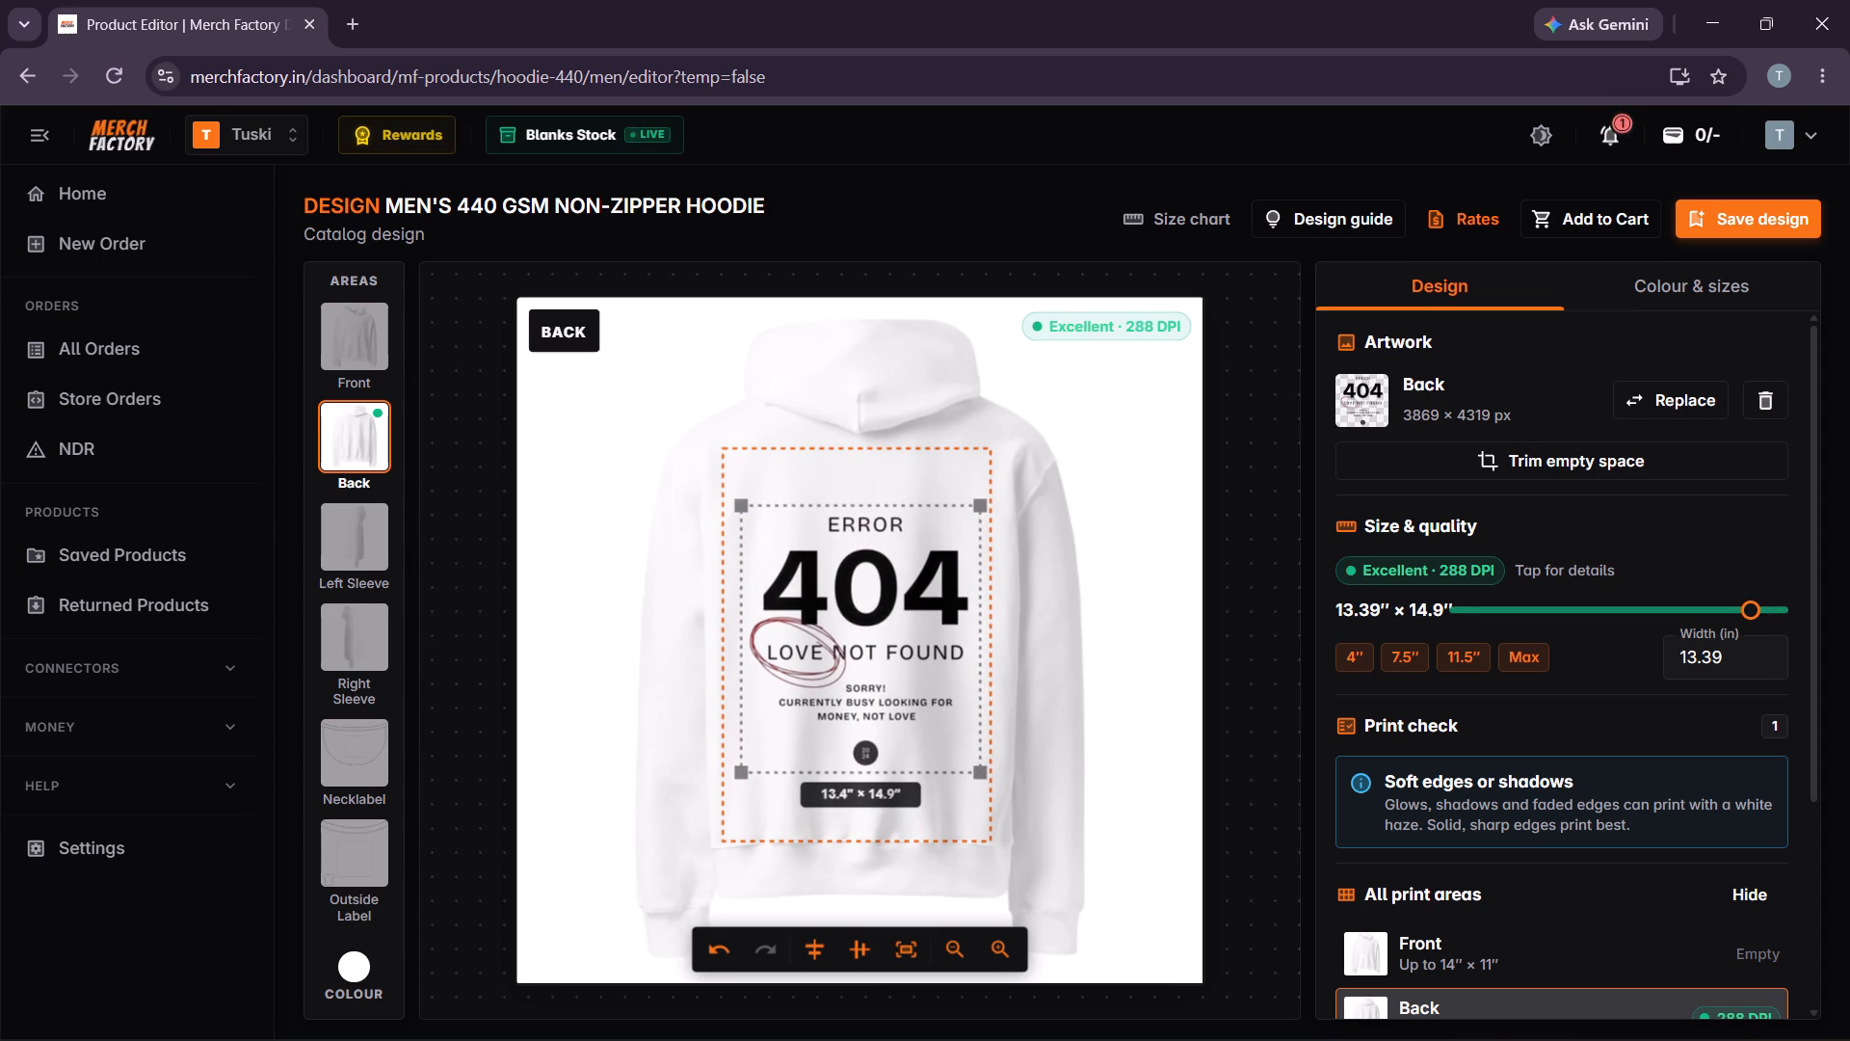
left_click_drag(855, 645, 852, 657)
left_click(976, 649)
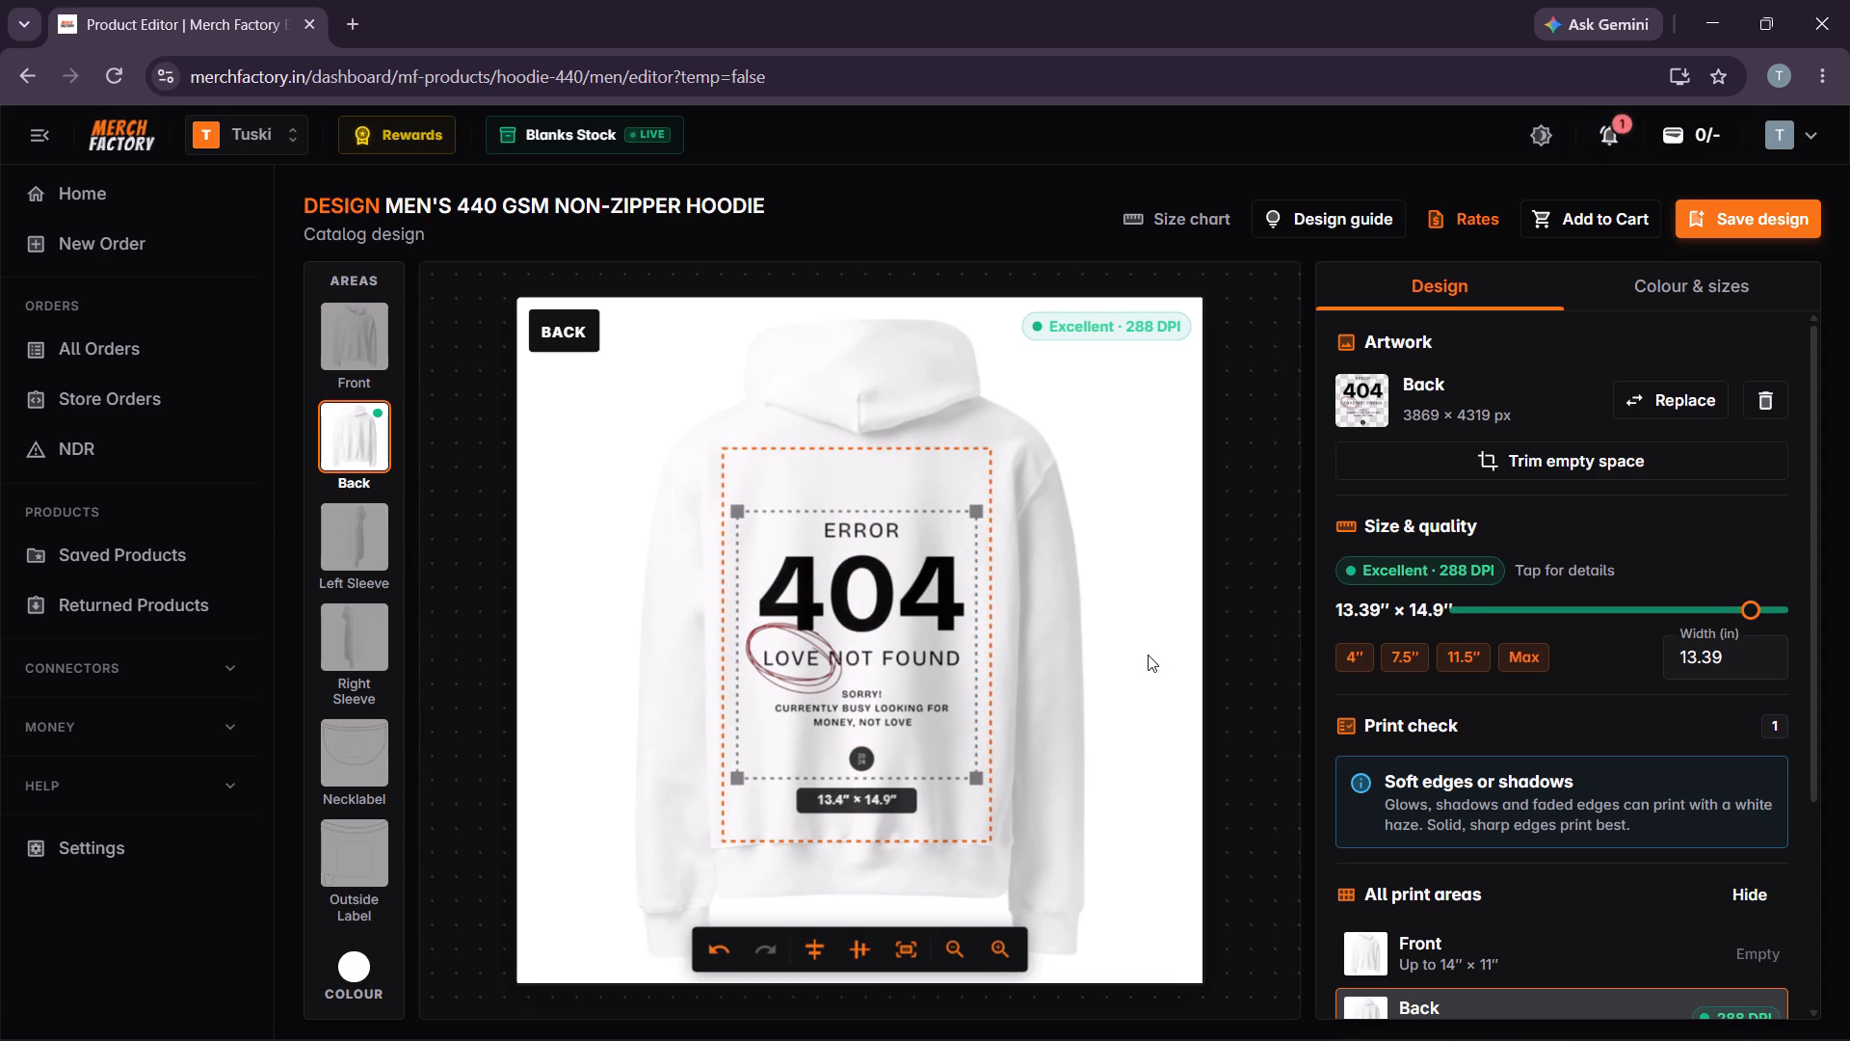
left_click(1148, 654)
left_click(879, 626)
left_click(980, 628)
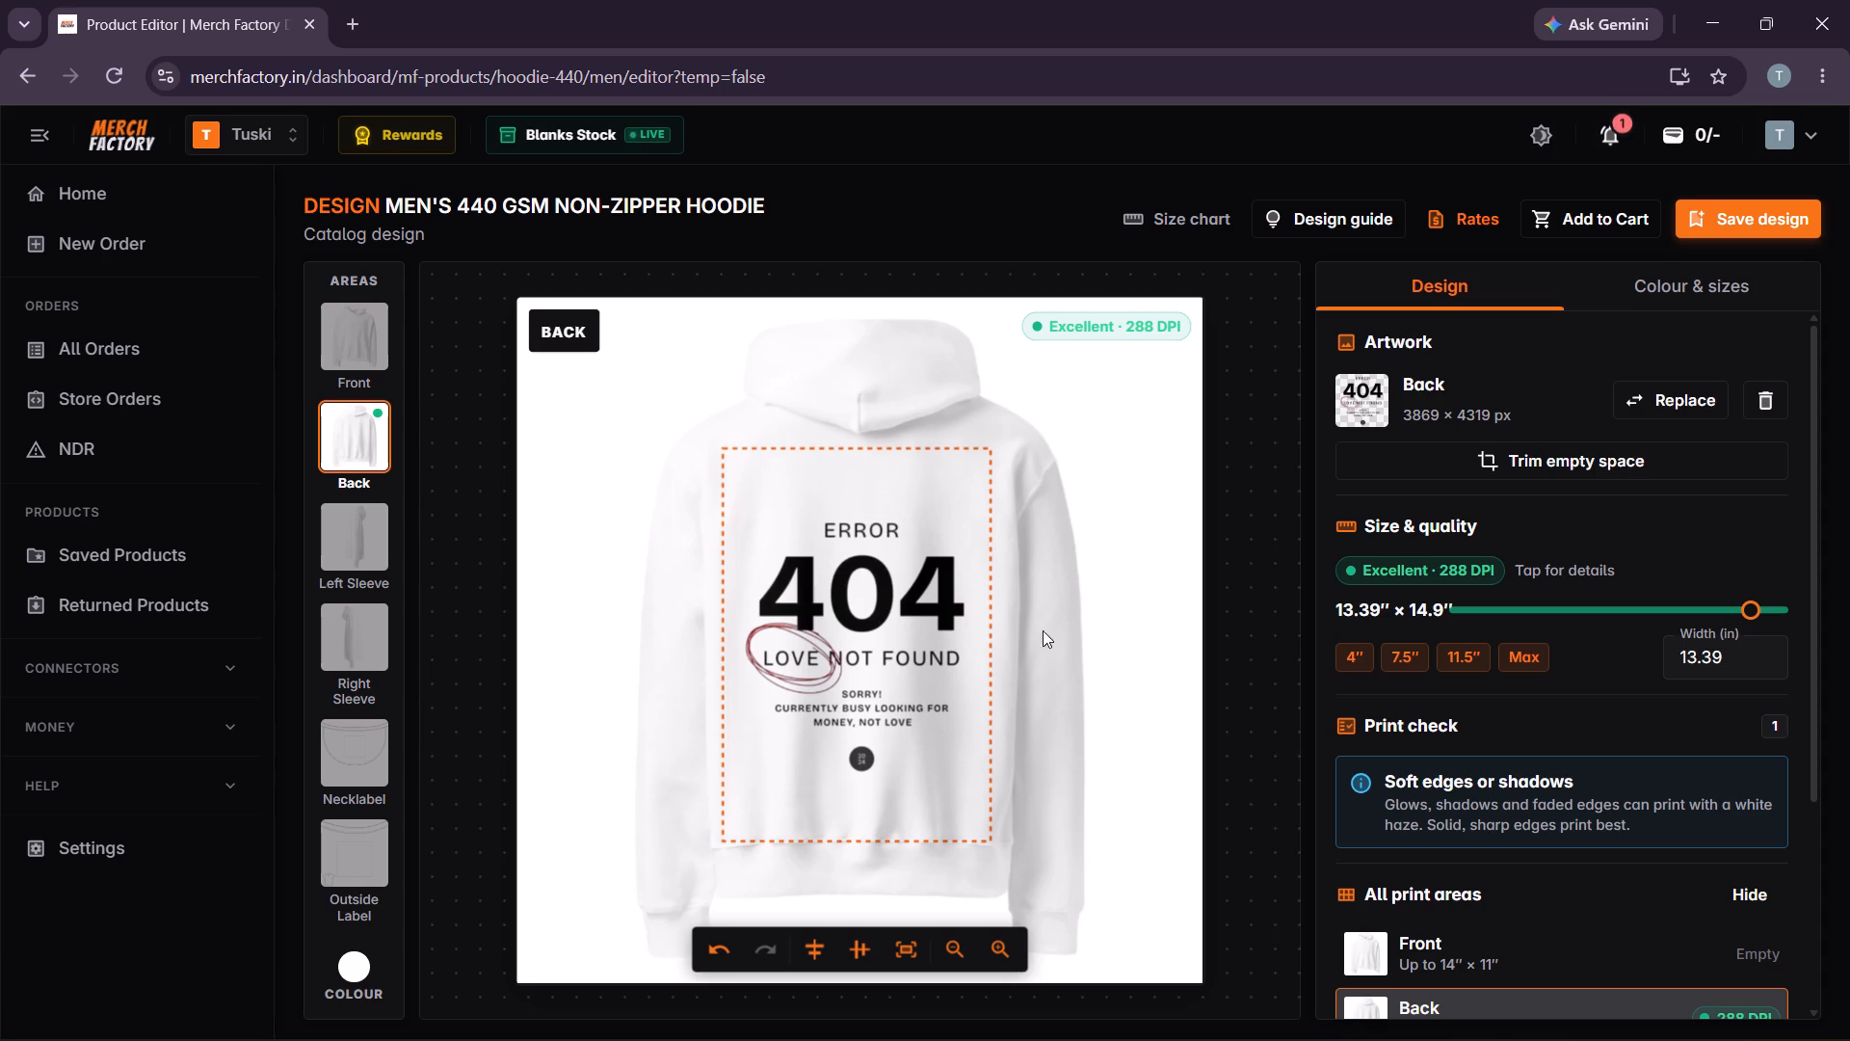
Upload Tuski Final Logo from the Tuski 1 folder to the Necklabel area and trim its empty space.
scroll(1379, 646, "down", 2)
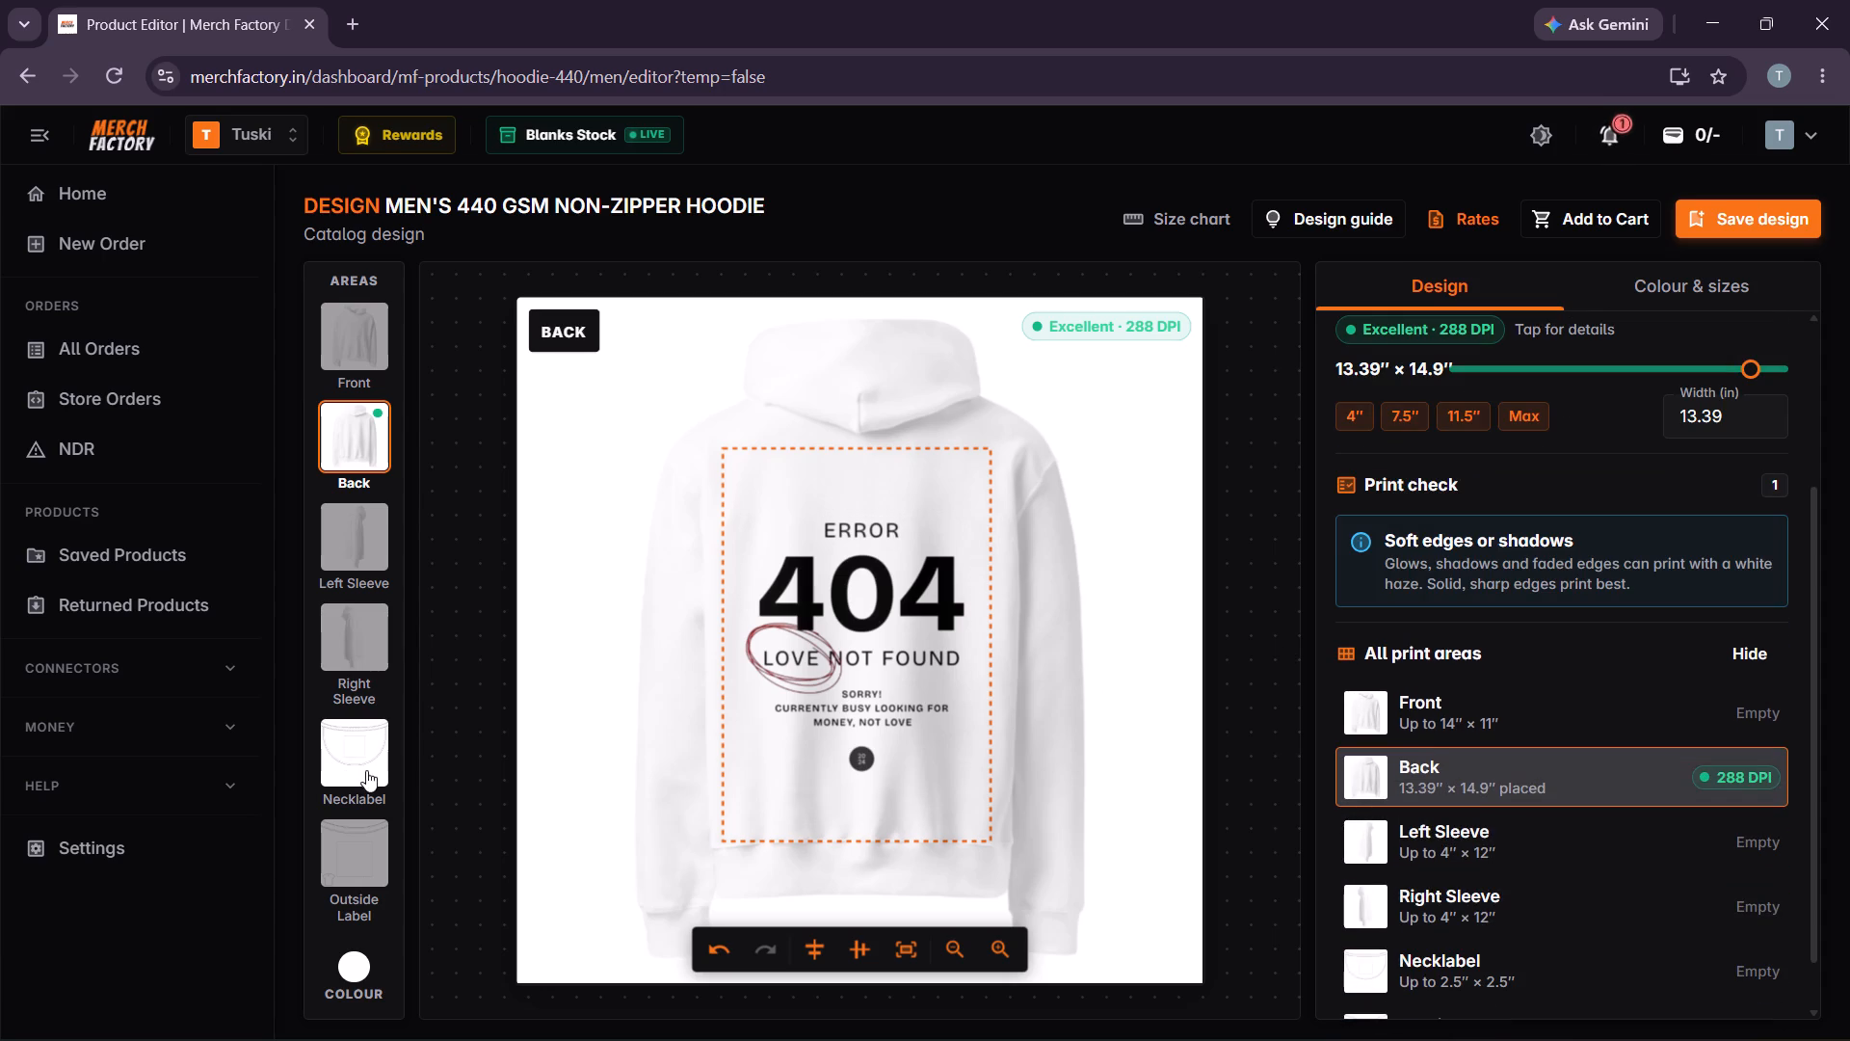
left_click(366, 768)
left_click(856, 582)
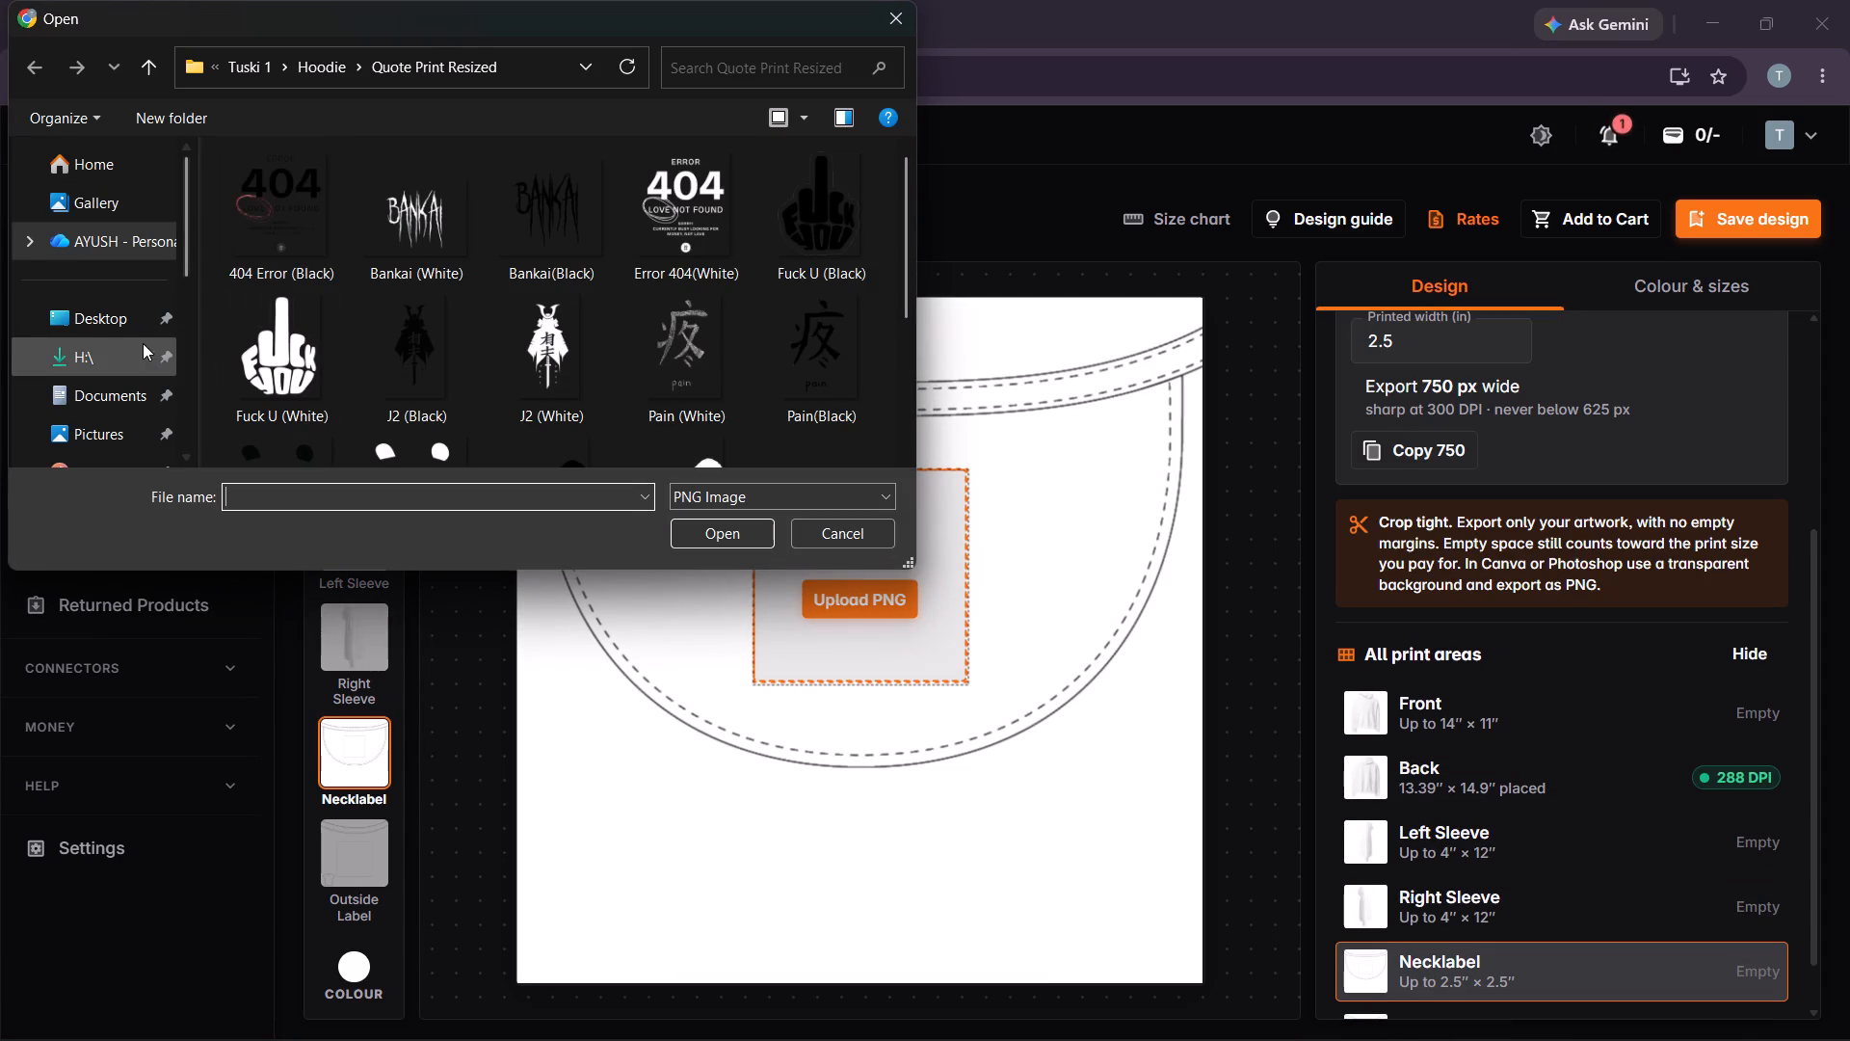
scroll(143, 344, "down", 4)
left_click(133, 231)
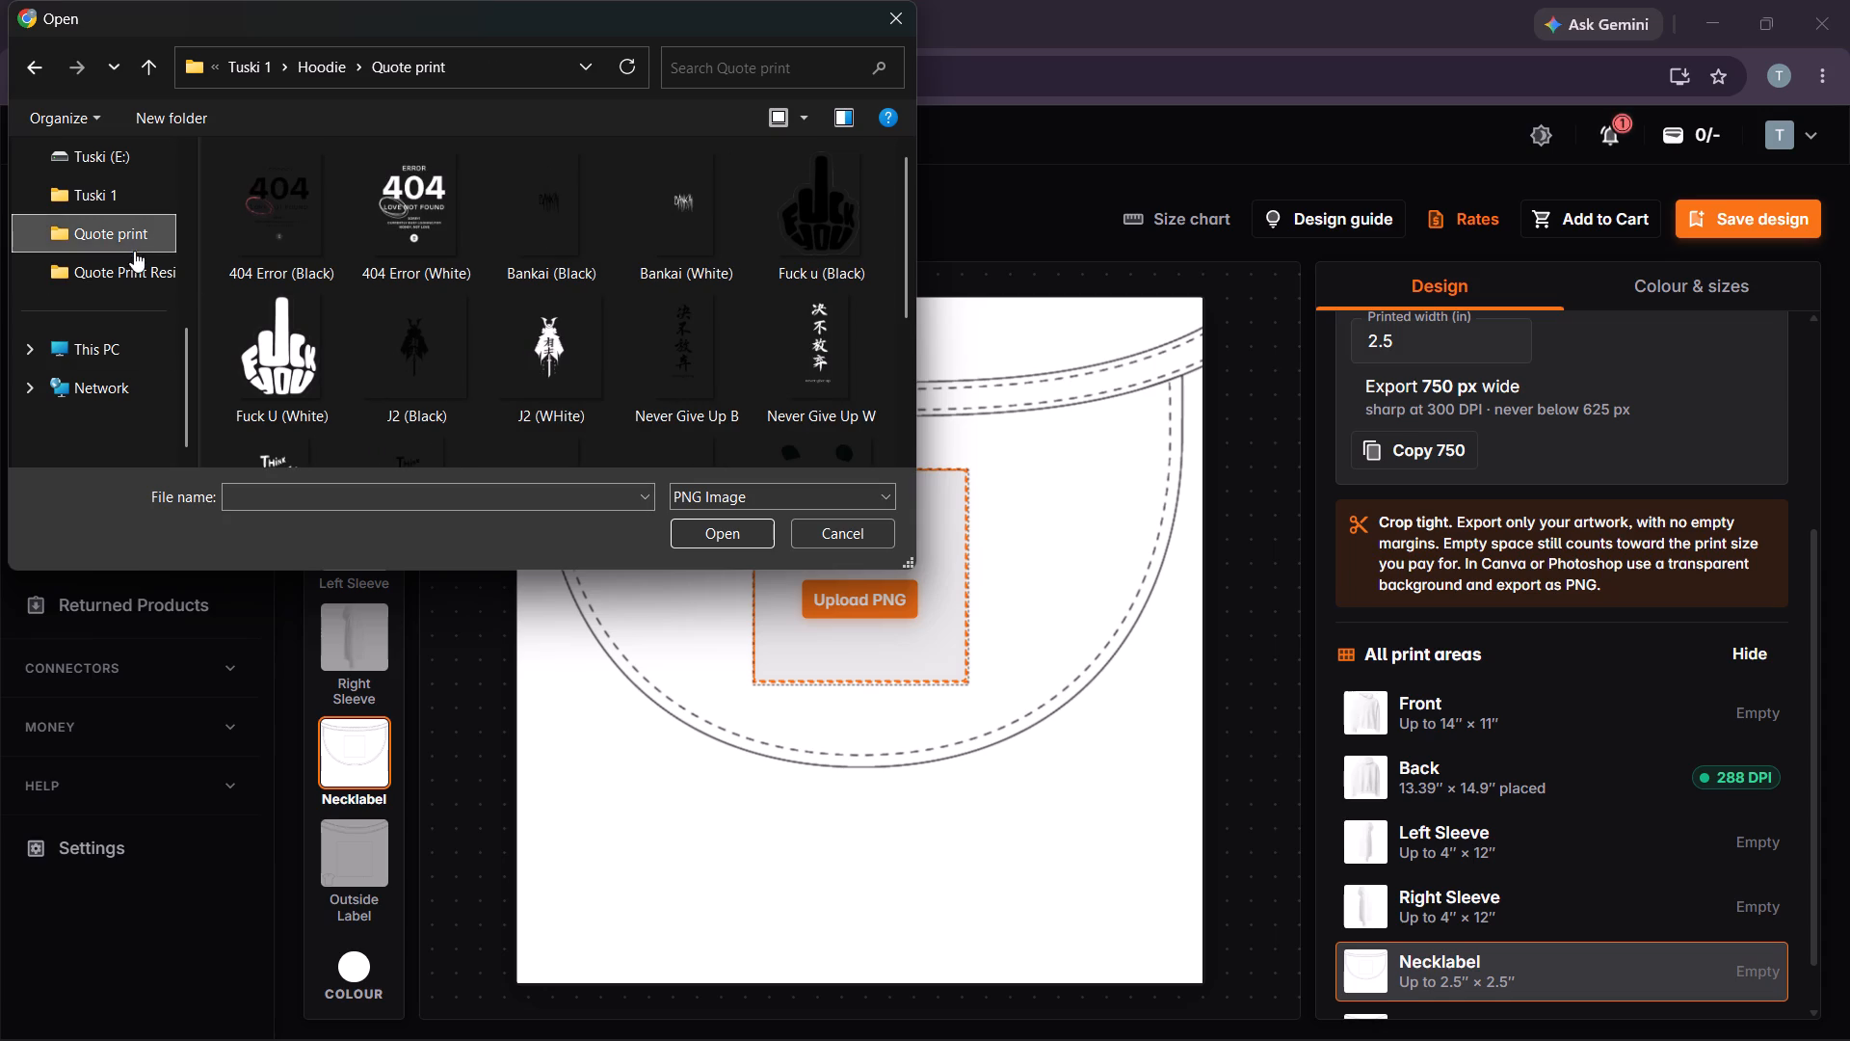
left_click(134, 254)
left_click(132, 201)
left_click(362, 290)
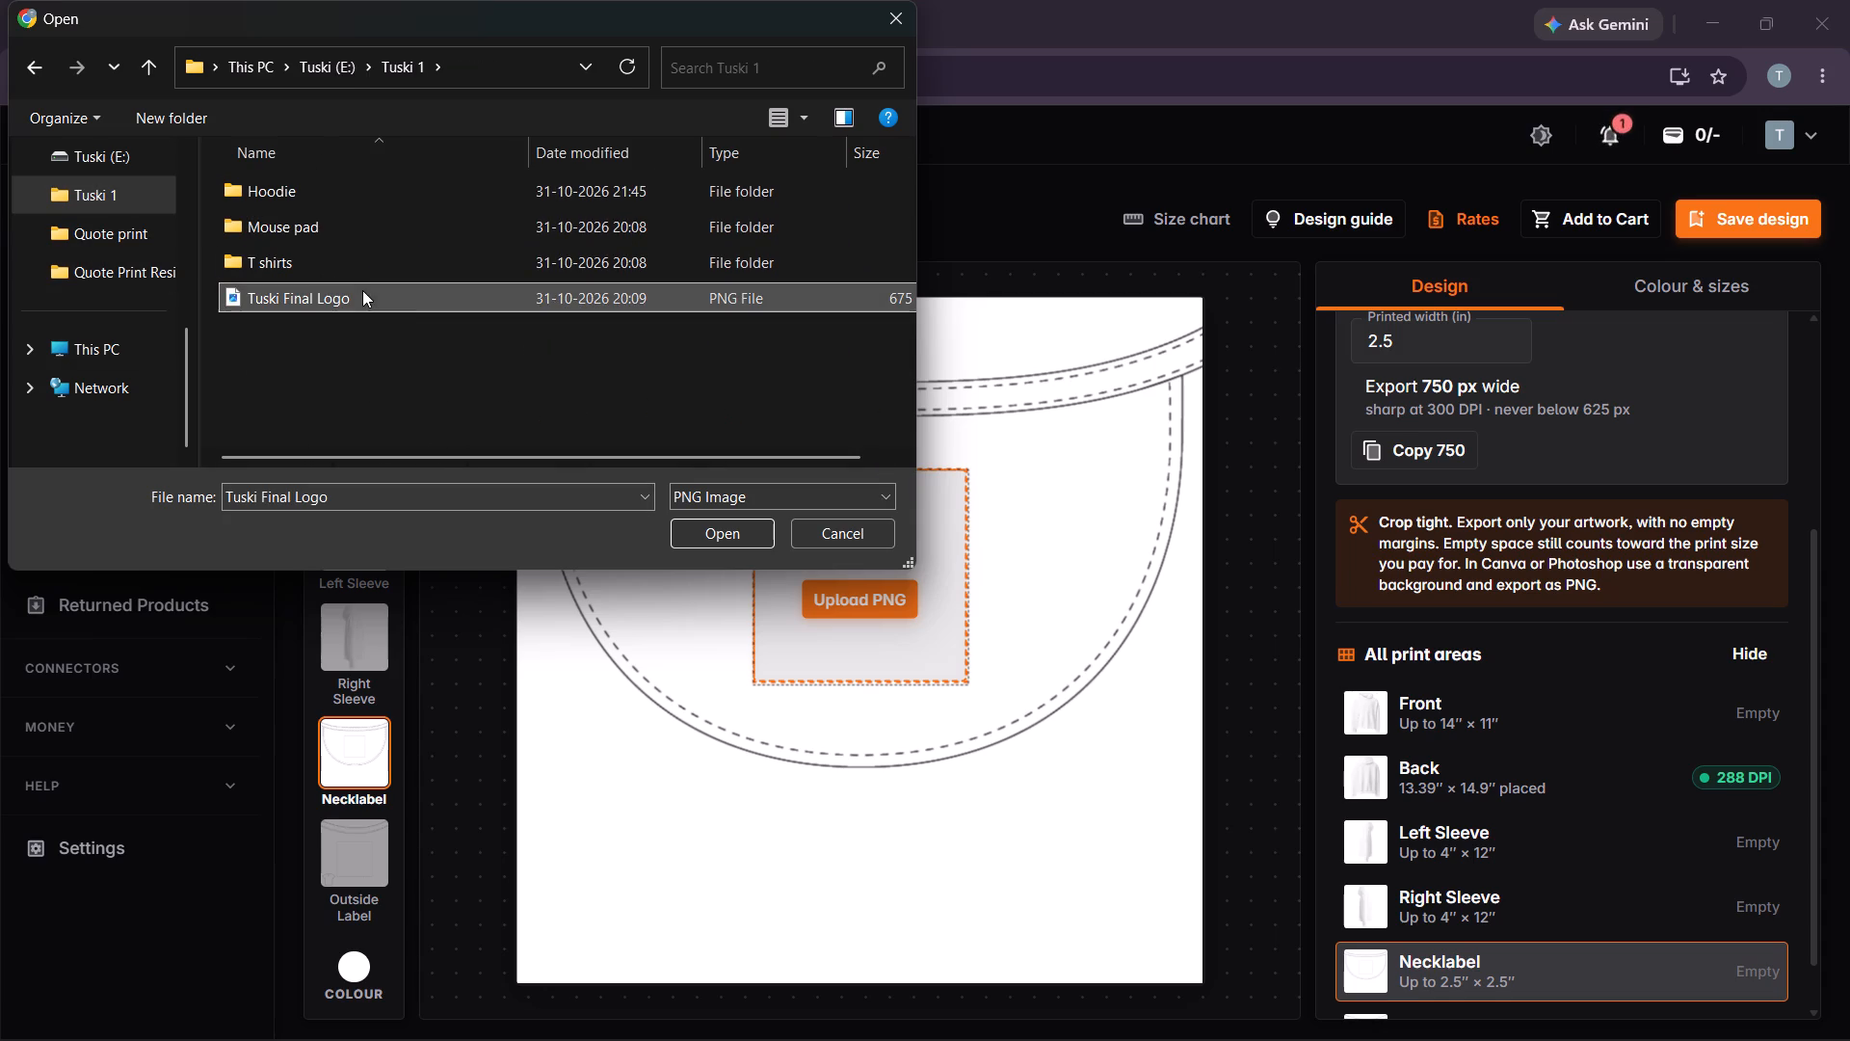
left_click(730, 530)
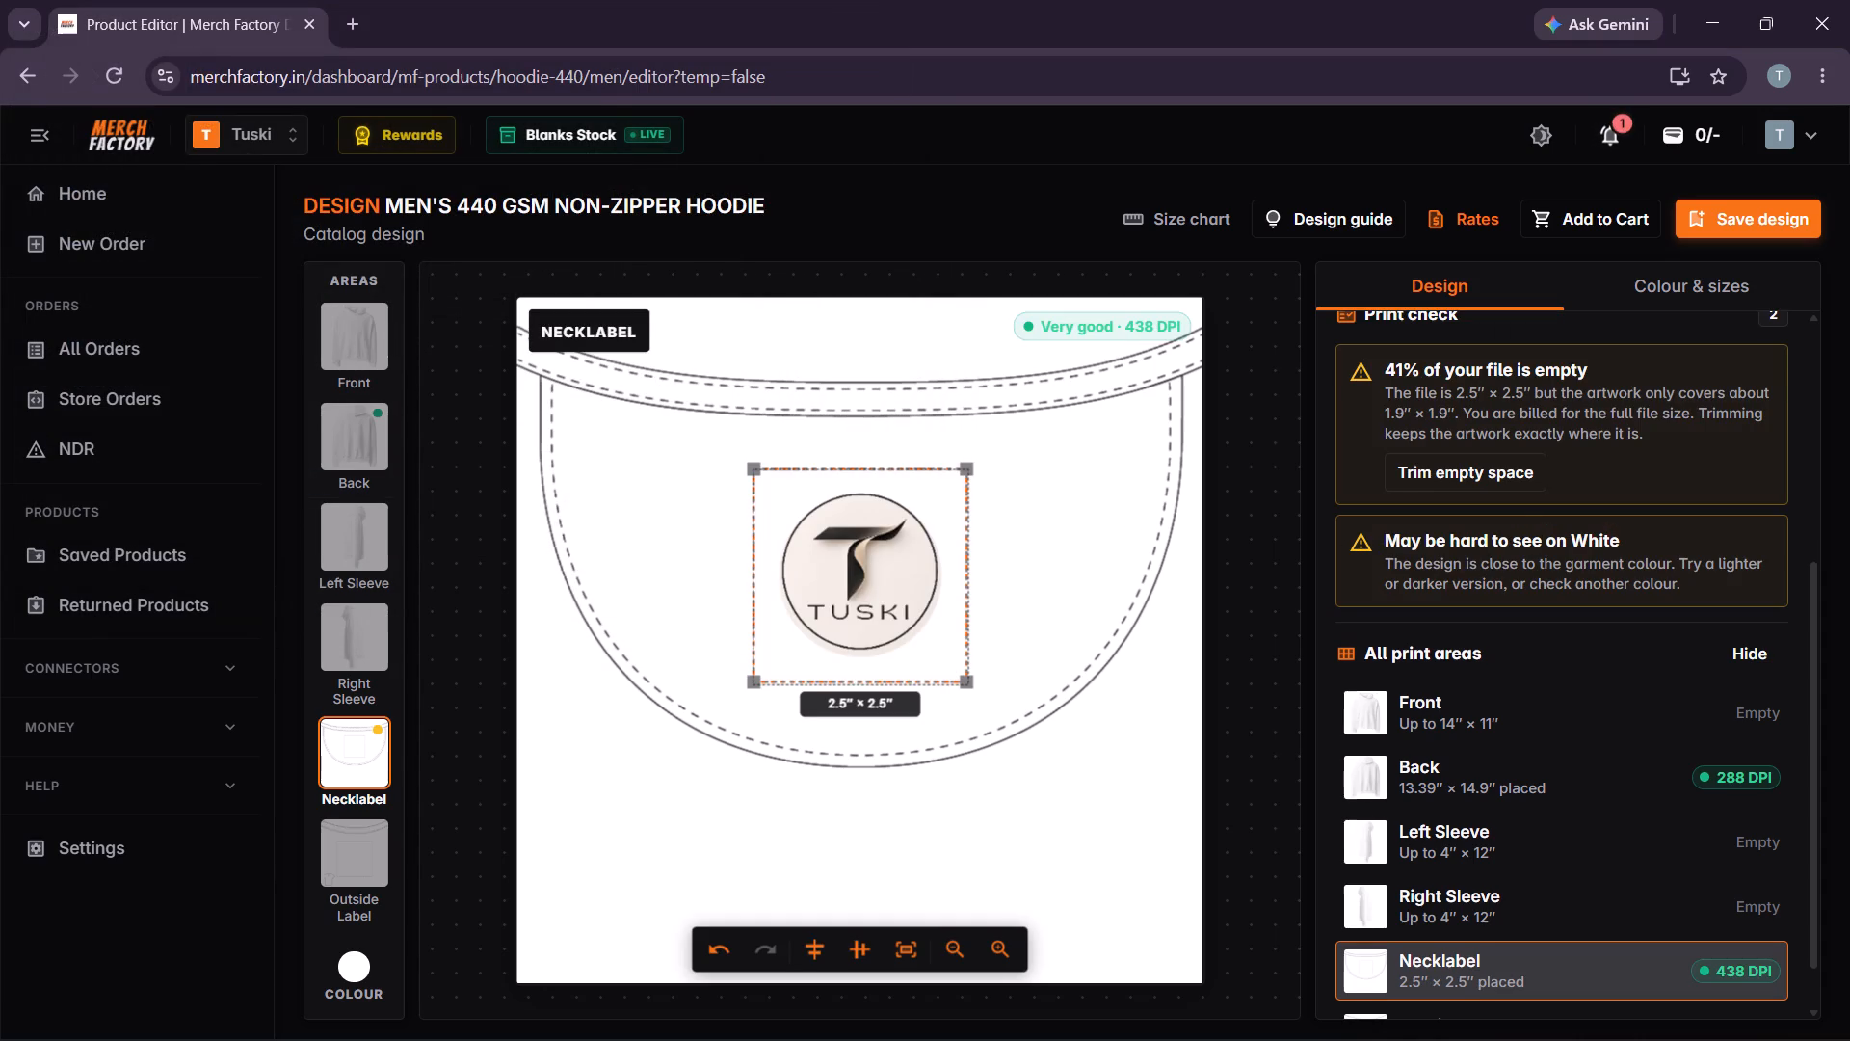
left_click(1499, 469)
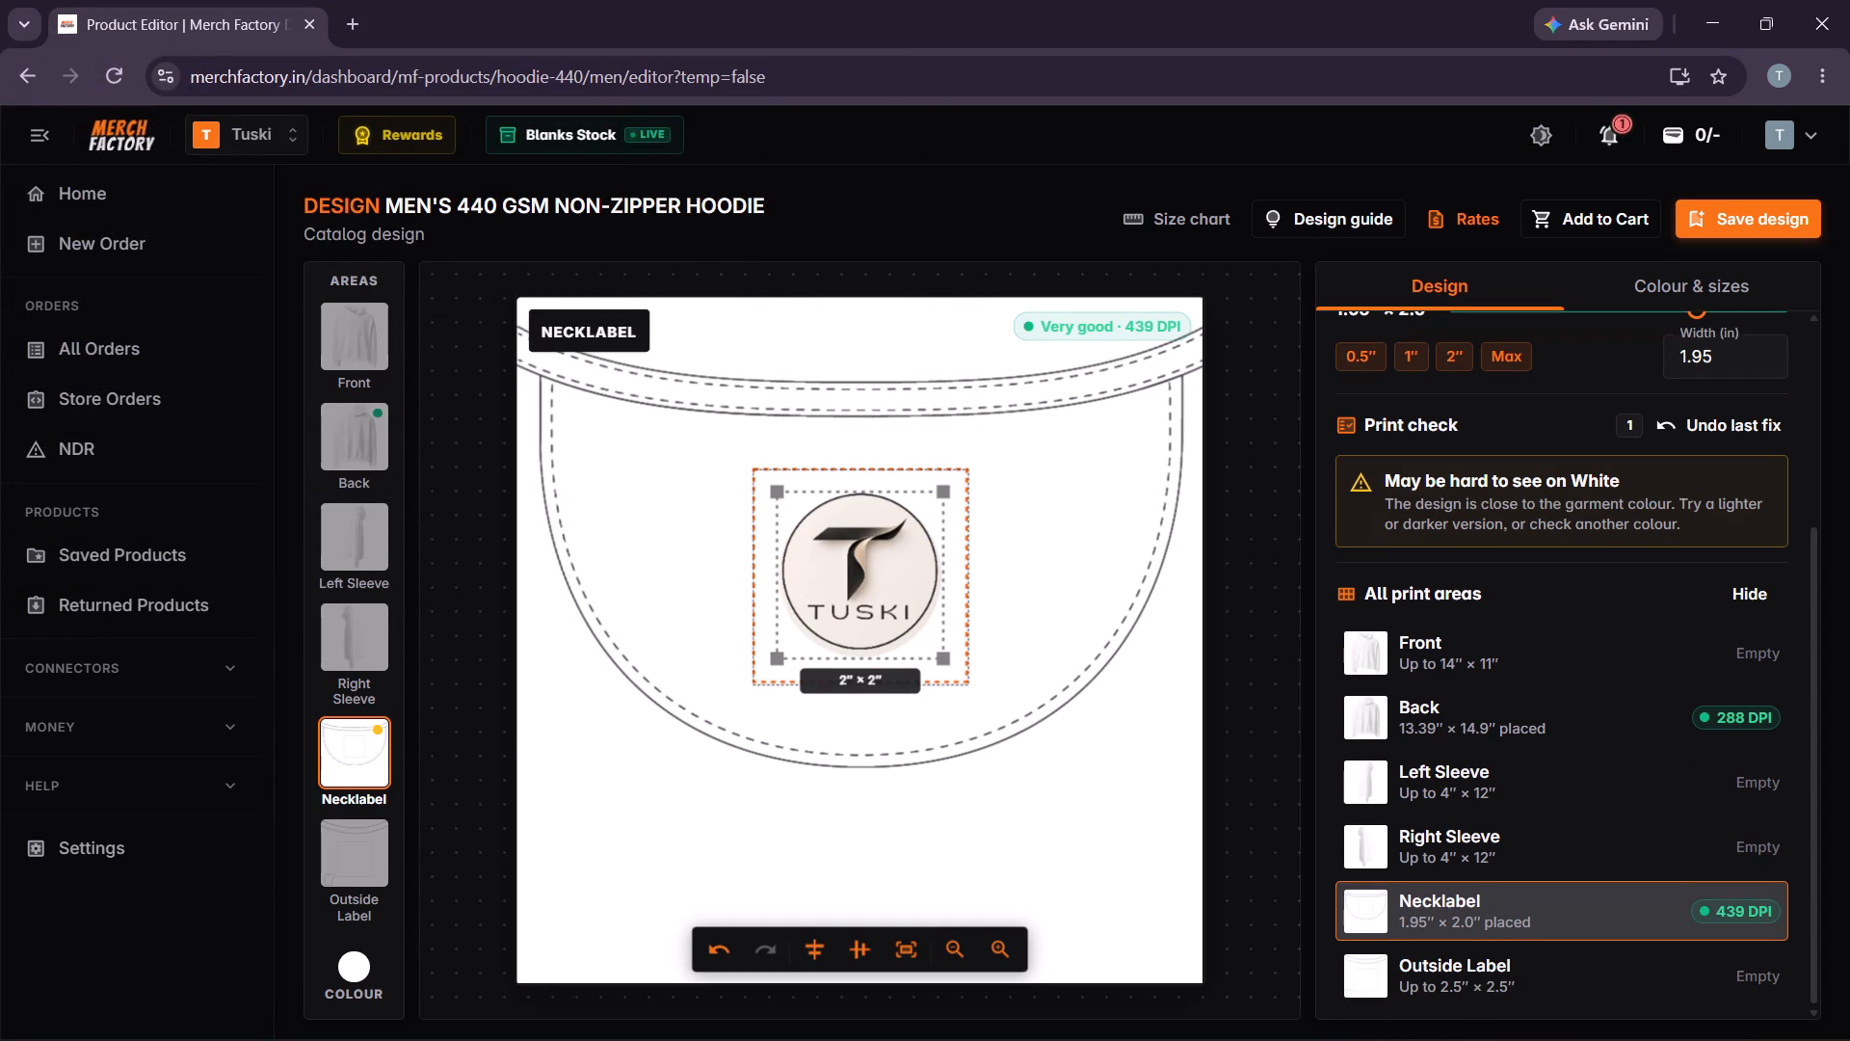
Save the design as "Oversized Hoodie 404 Error Black" in the existing Oversized Hoodie folder.
scroll(1552, 498, "up", 3)
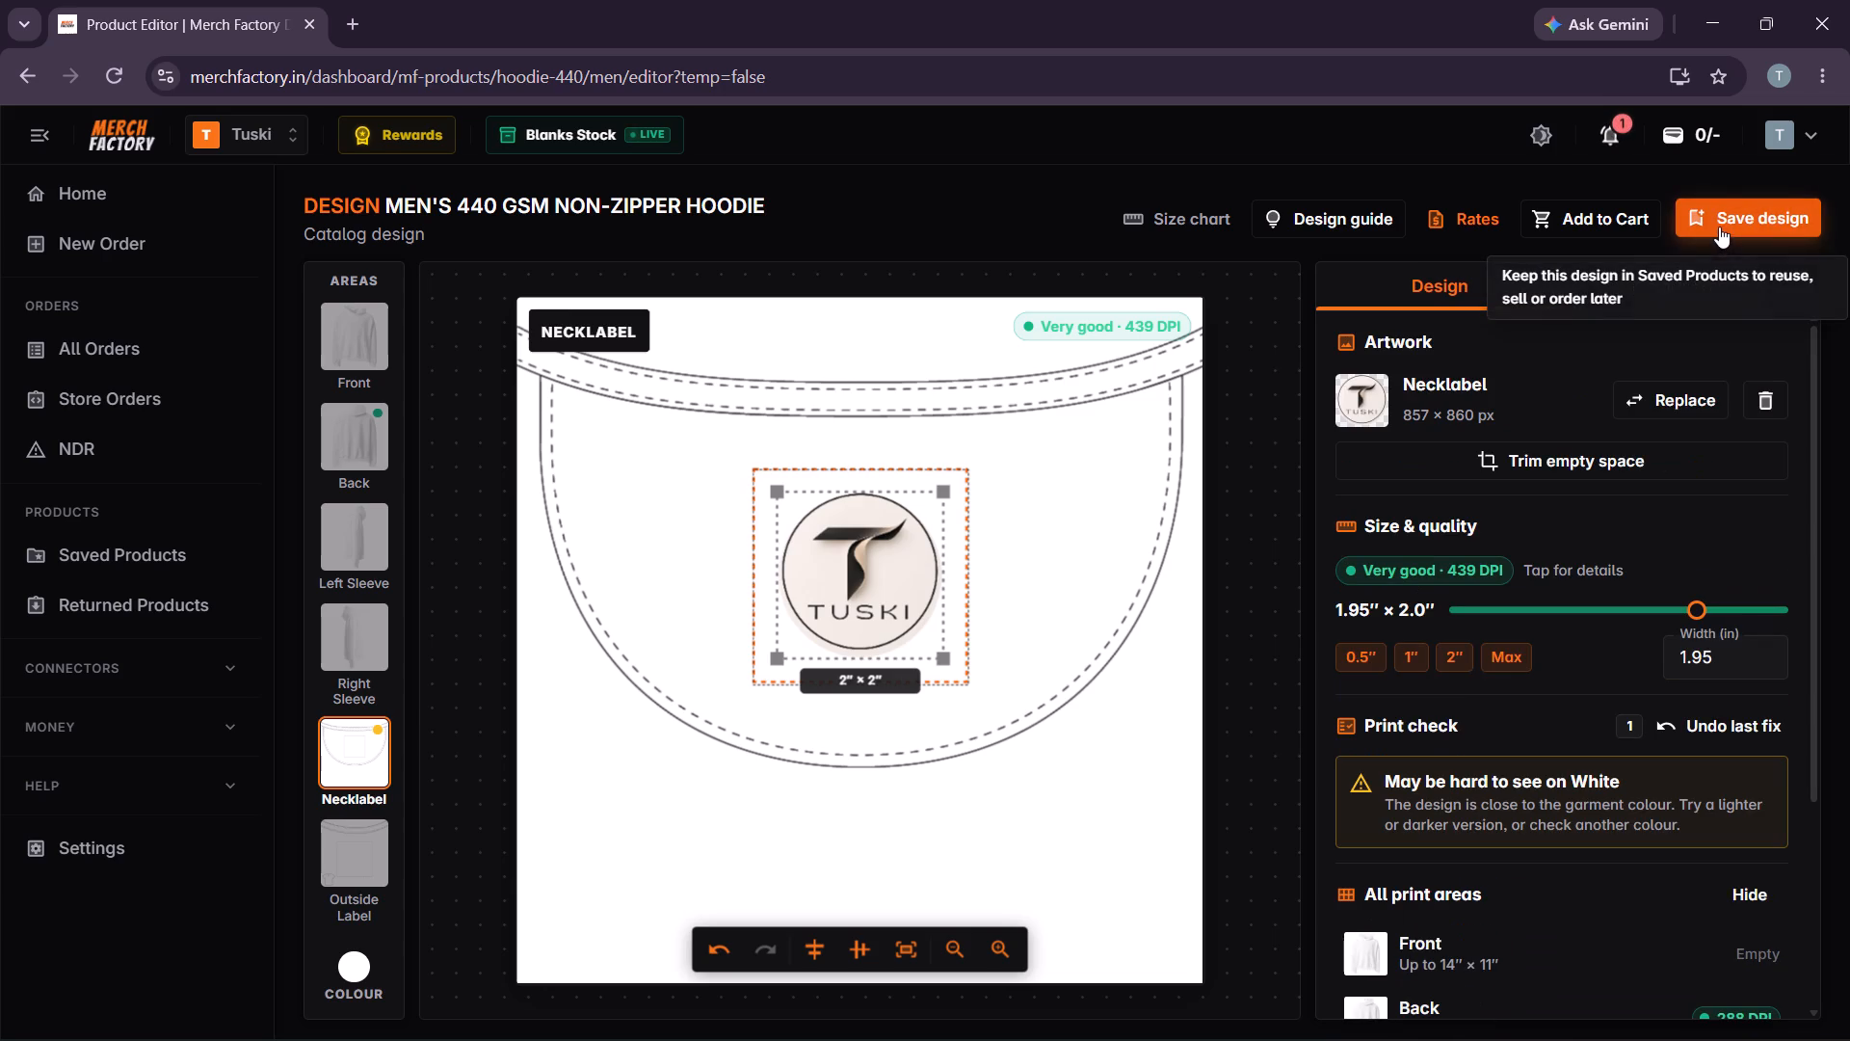
left_click(1719, 227)
triple_click(723, 501)
left_click(723, 501)
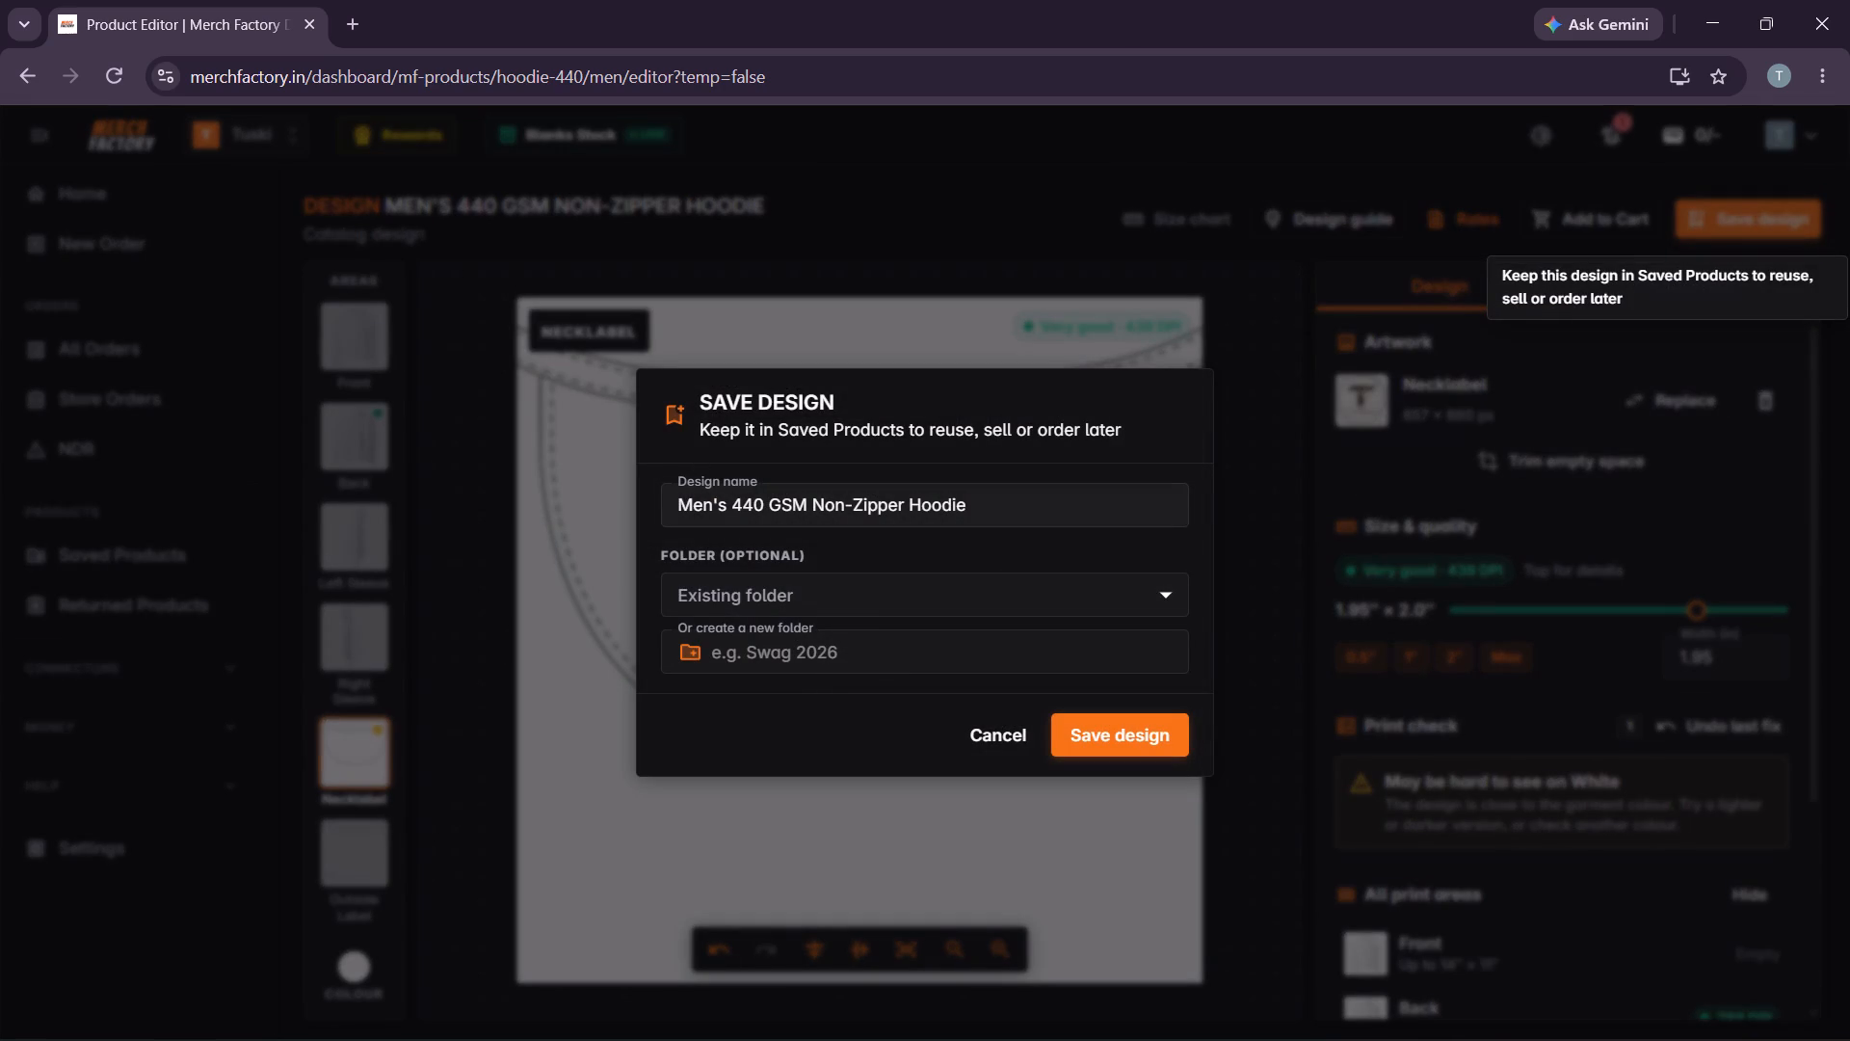
key("BackSpace")
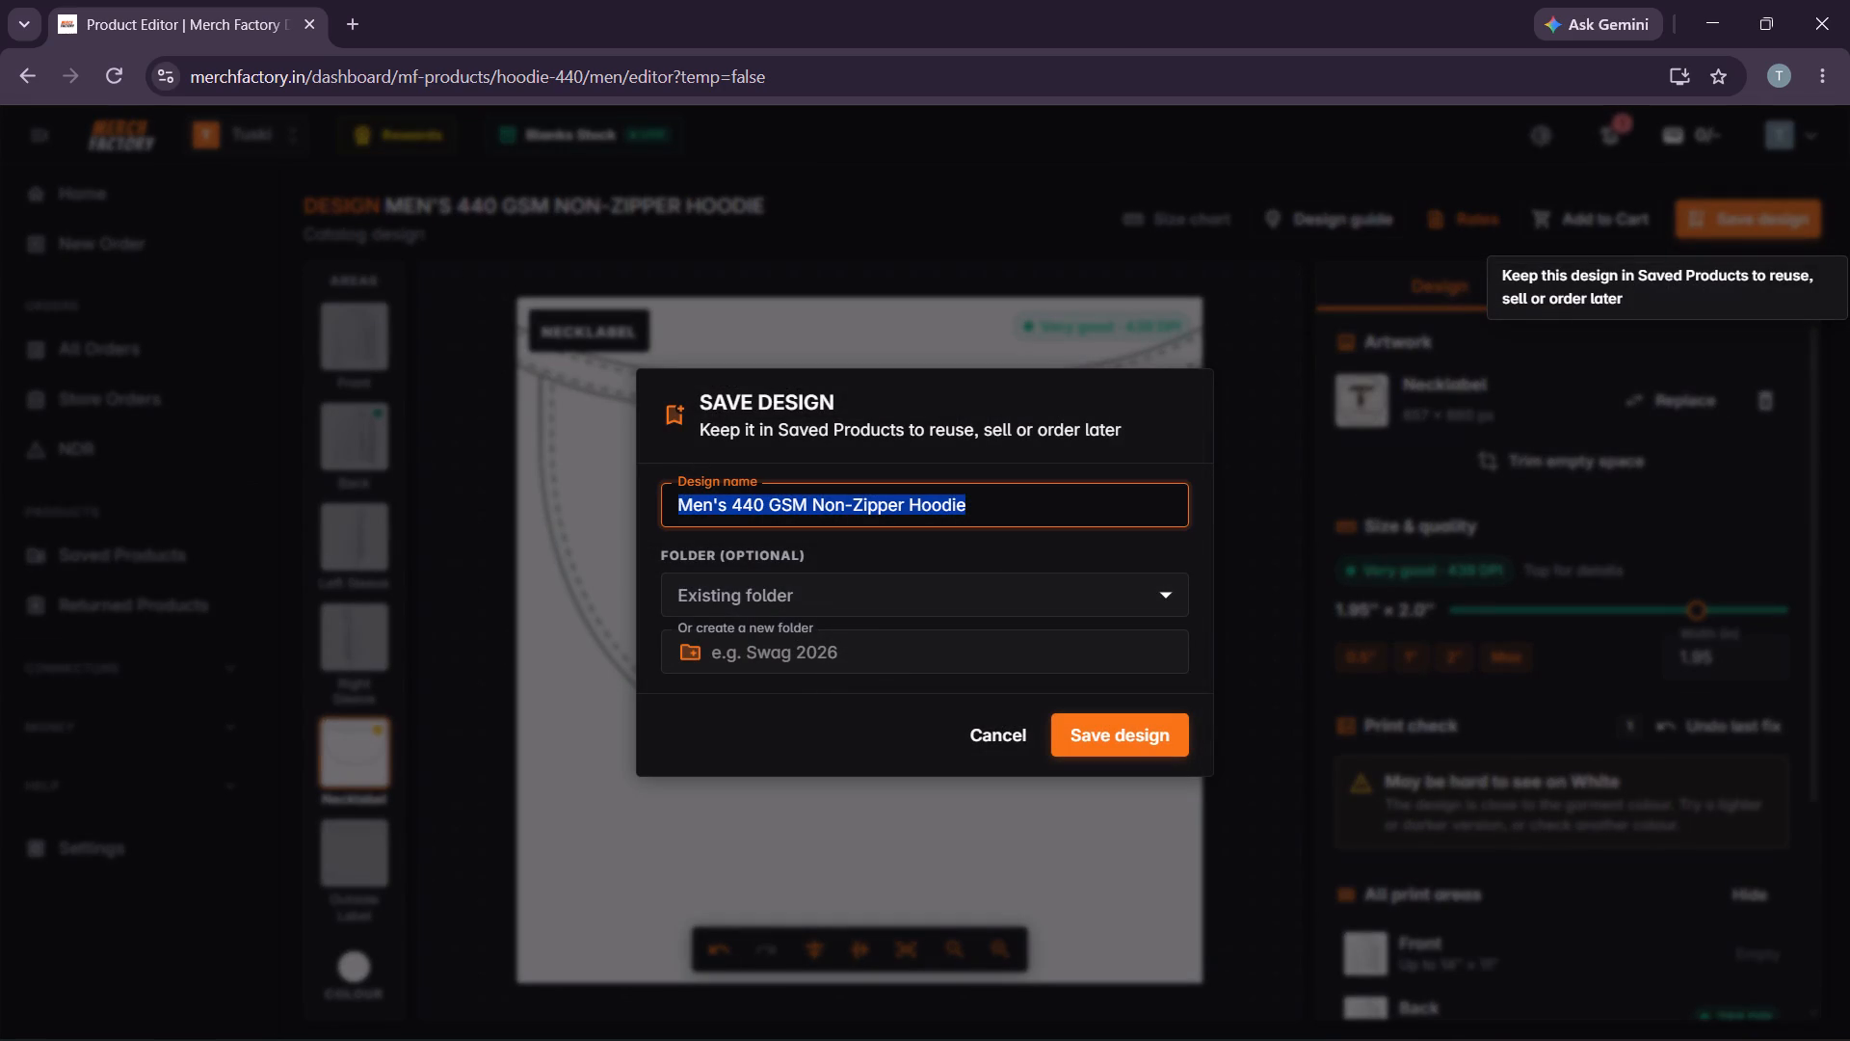
right_click(720, 499)
left_click(787, 757)
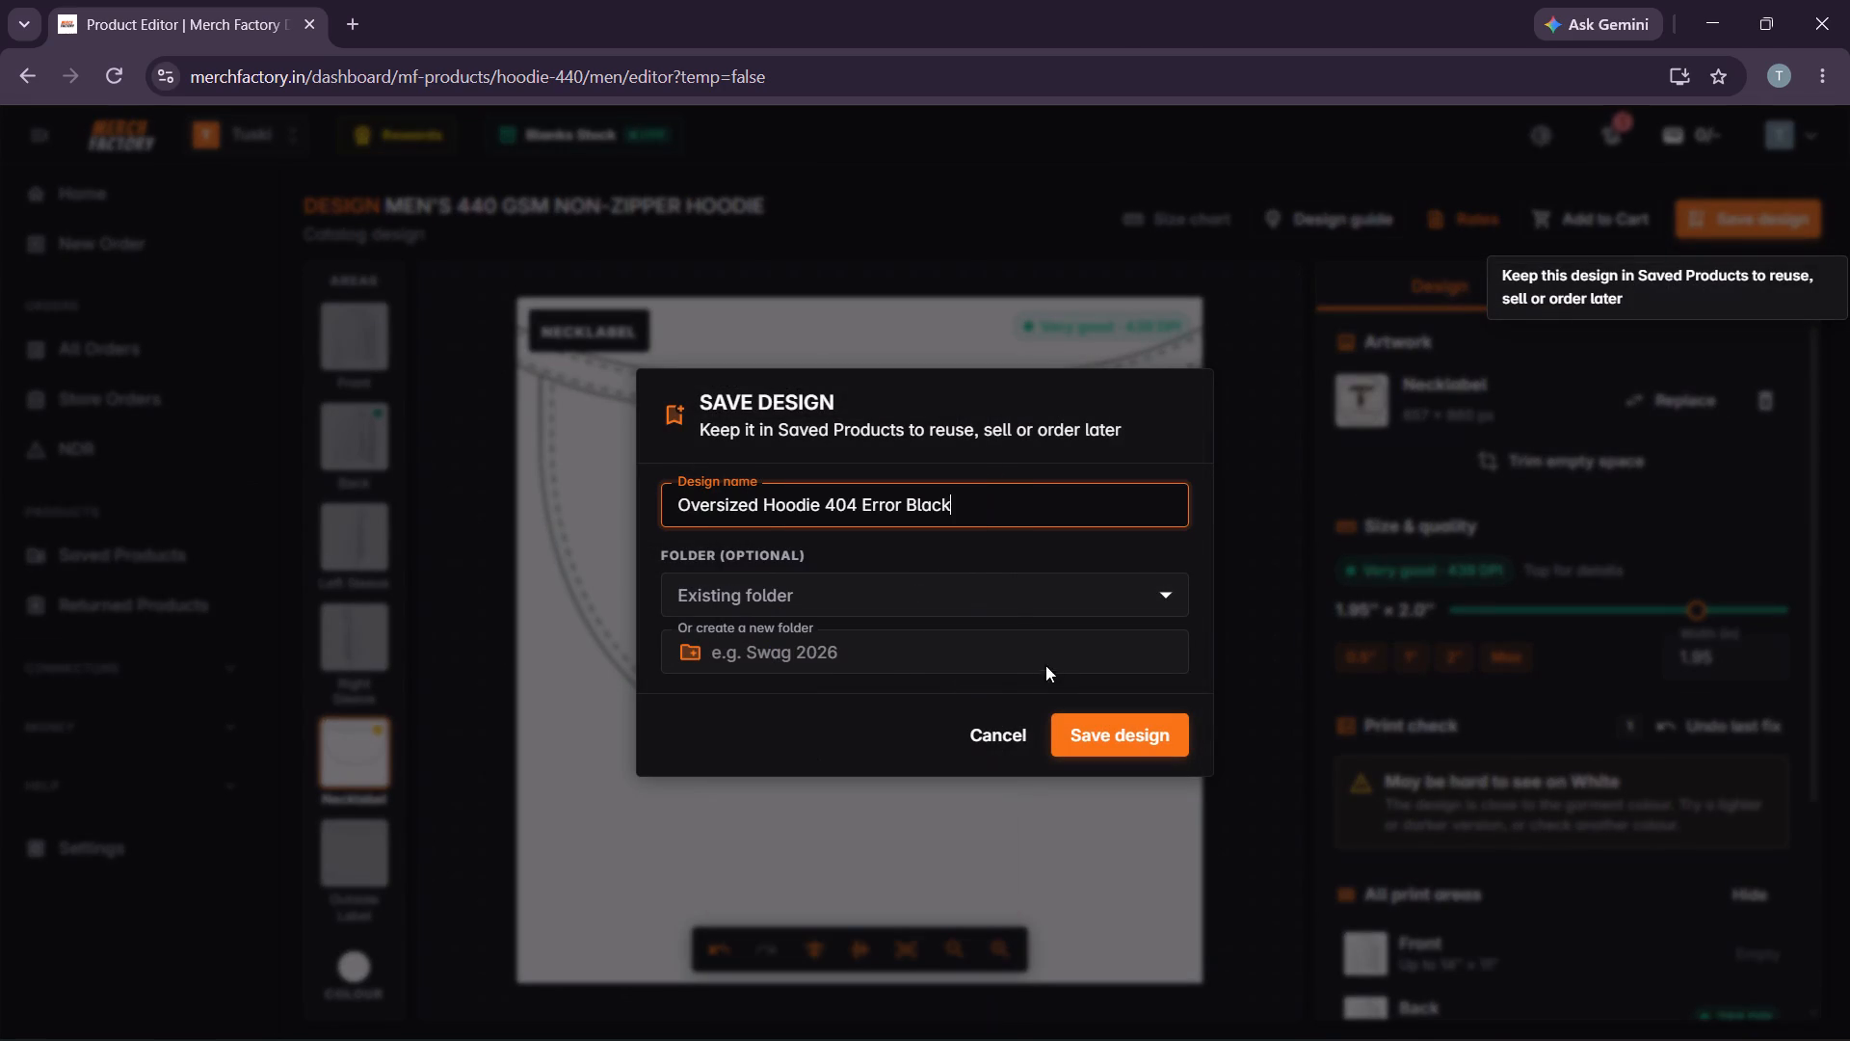
left_click(982, 580)
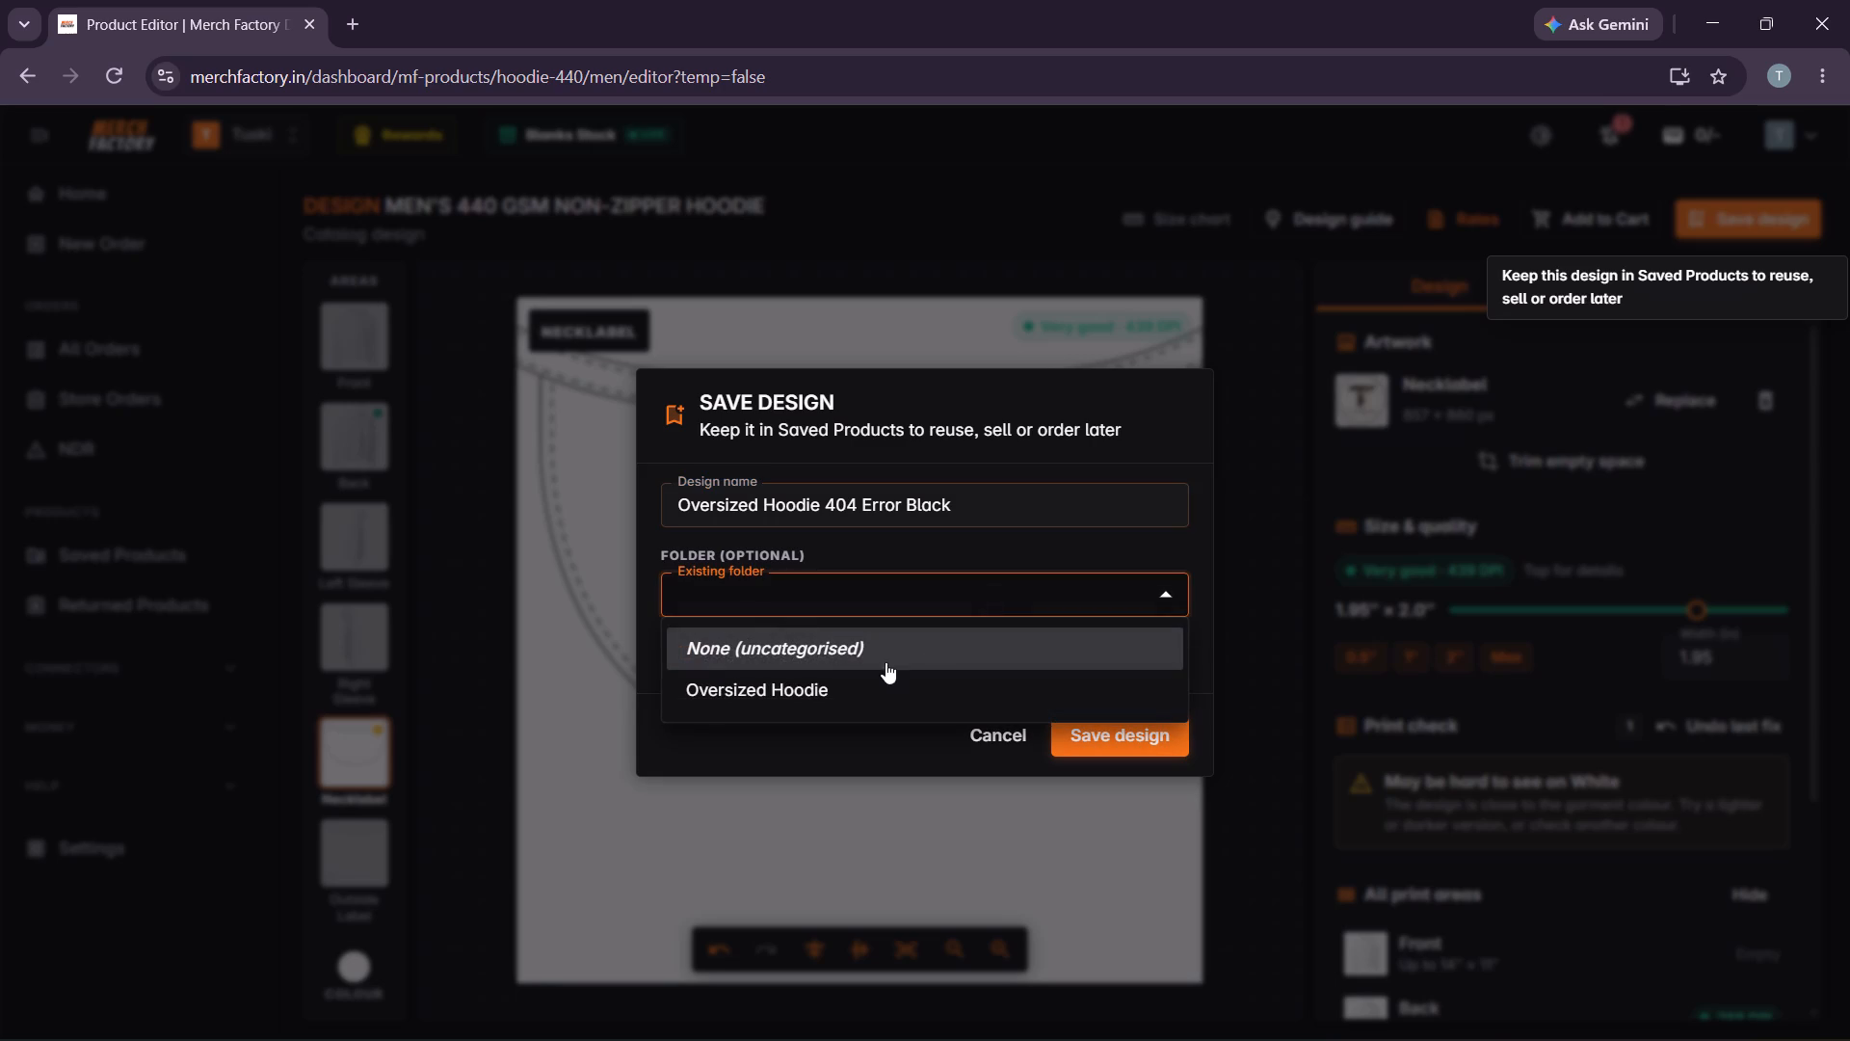
left_click(862, 678)
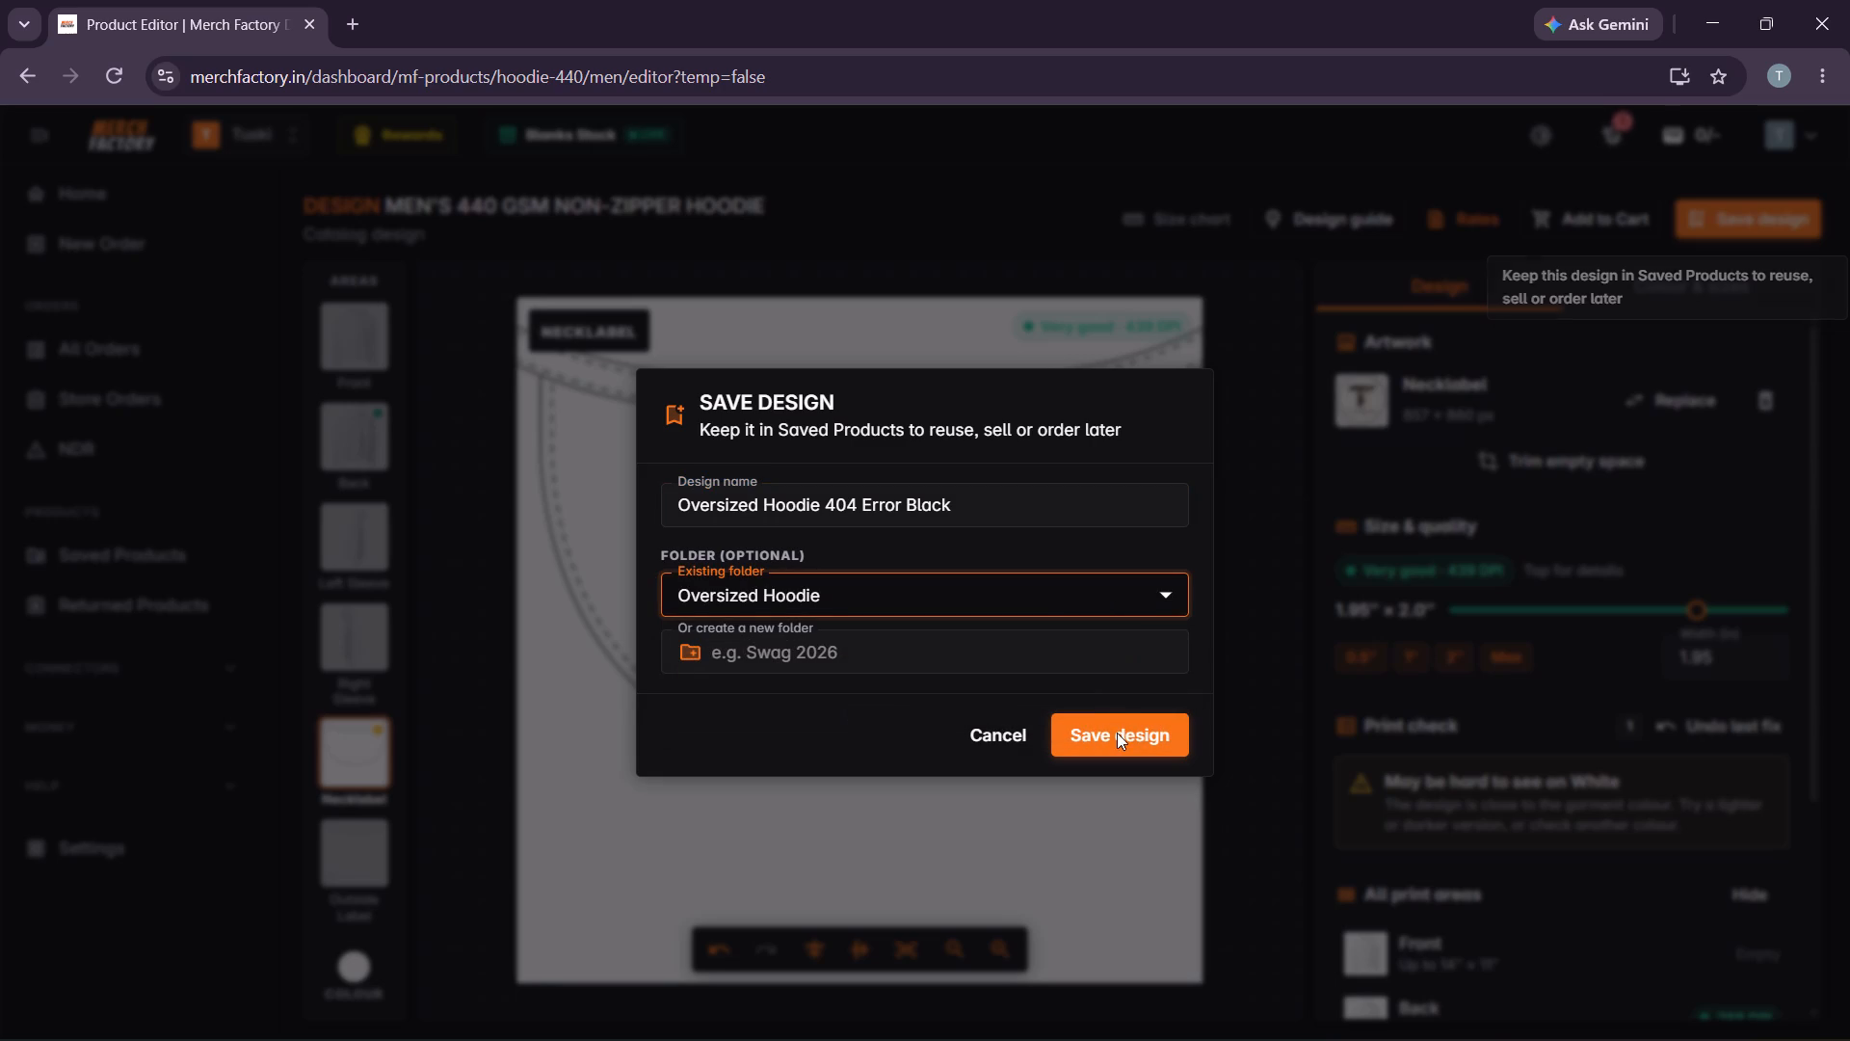
left_click(1117, 732)
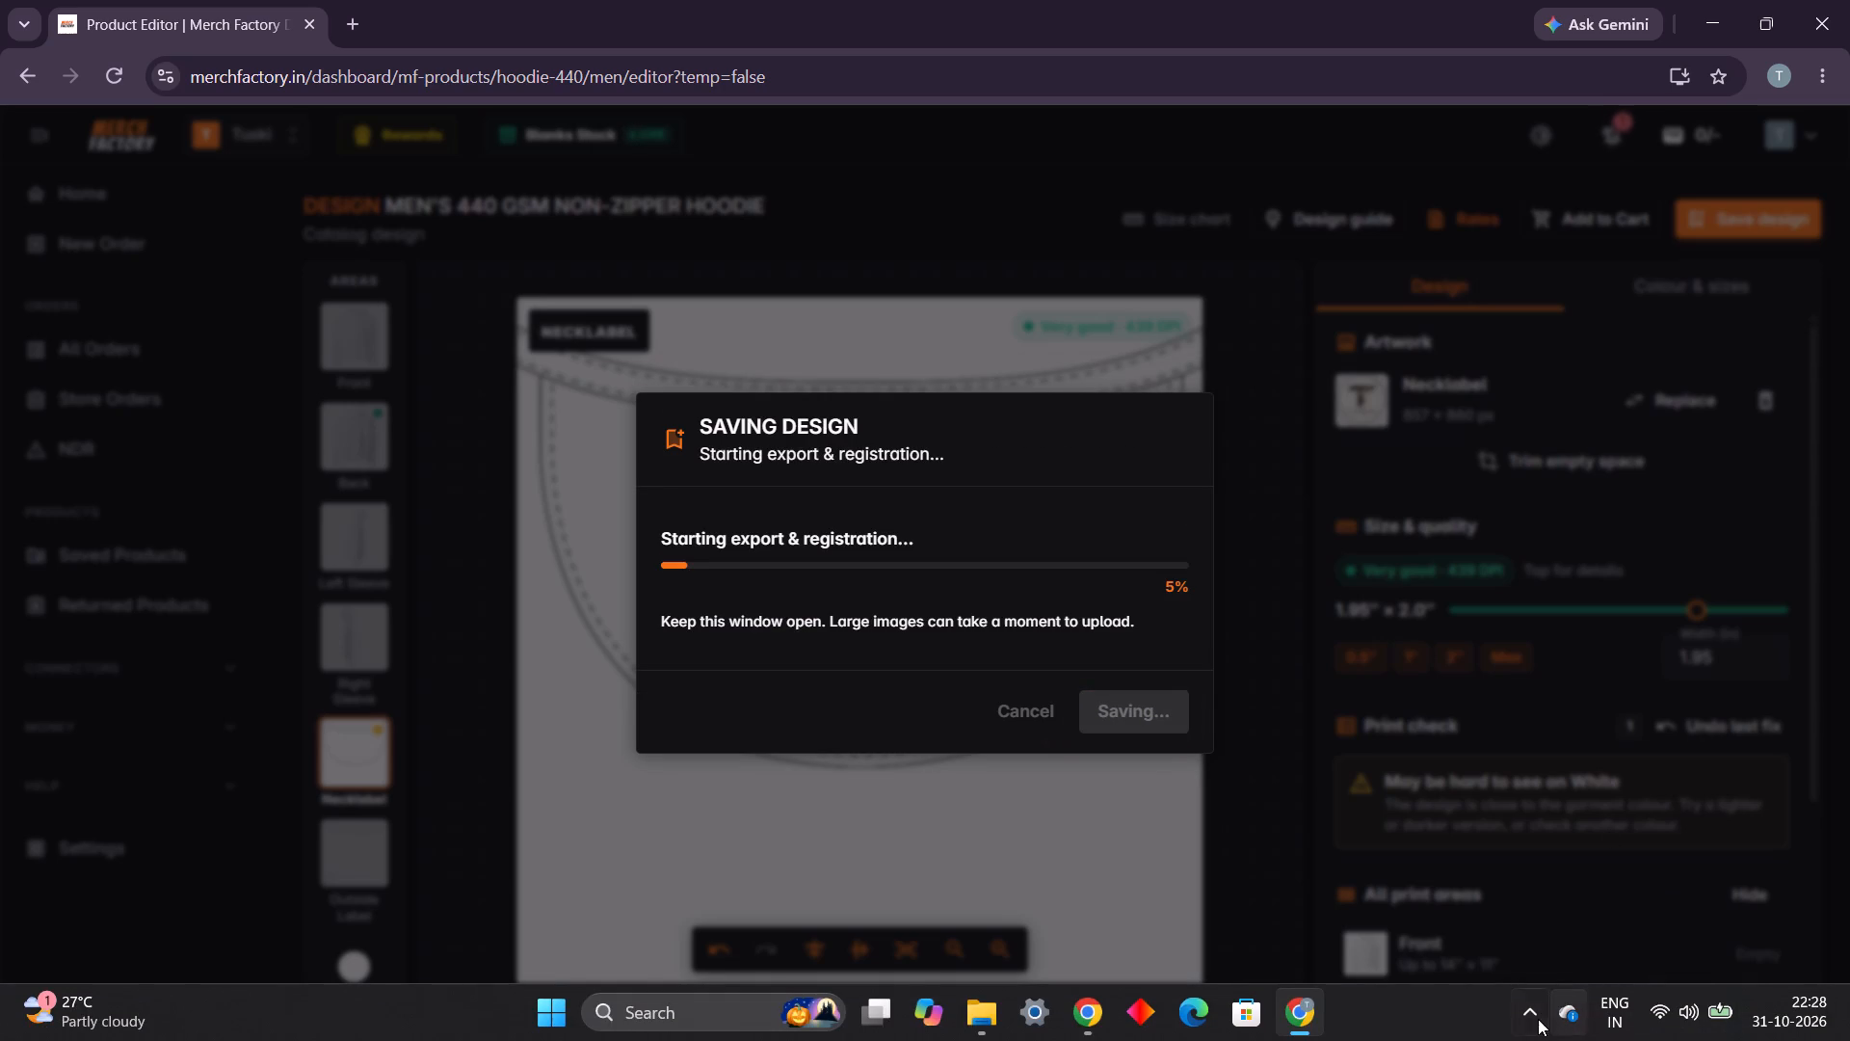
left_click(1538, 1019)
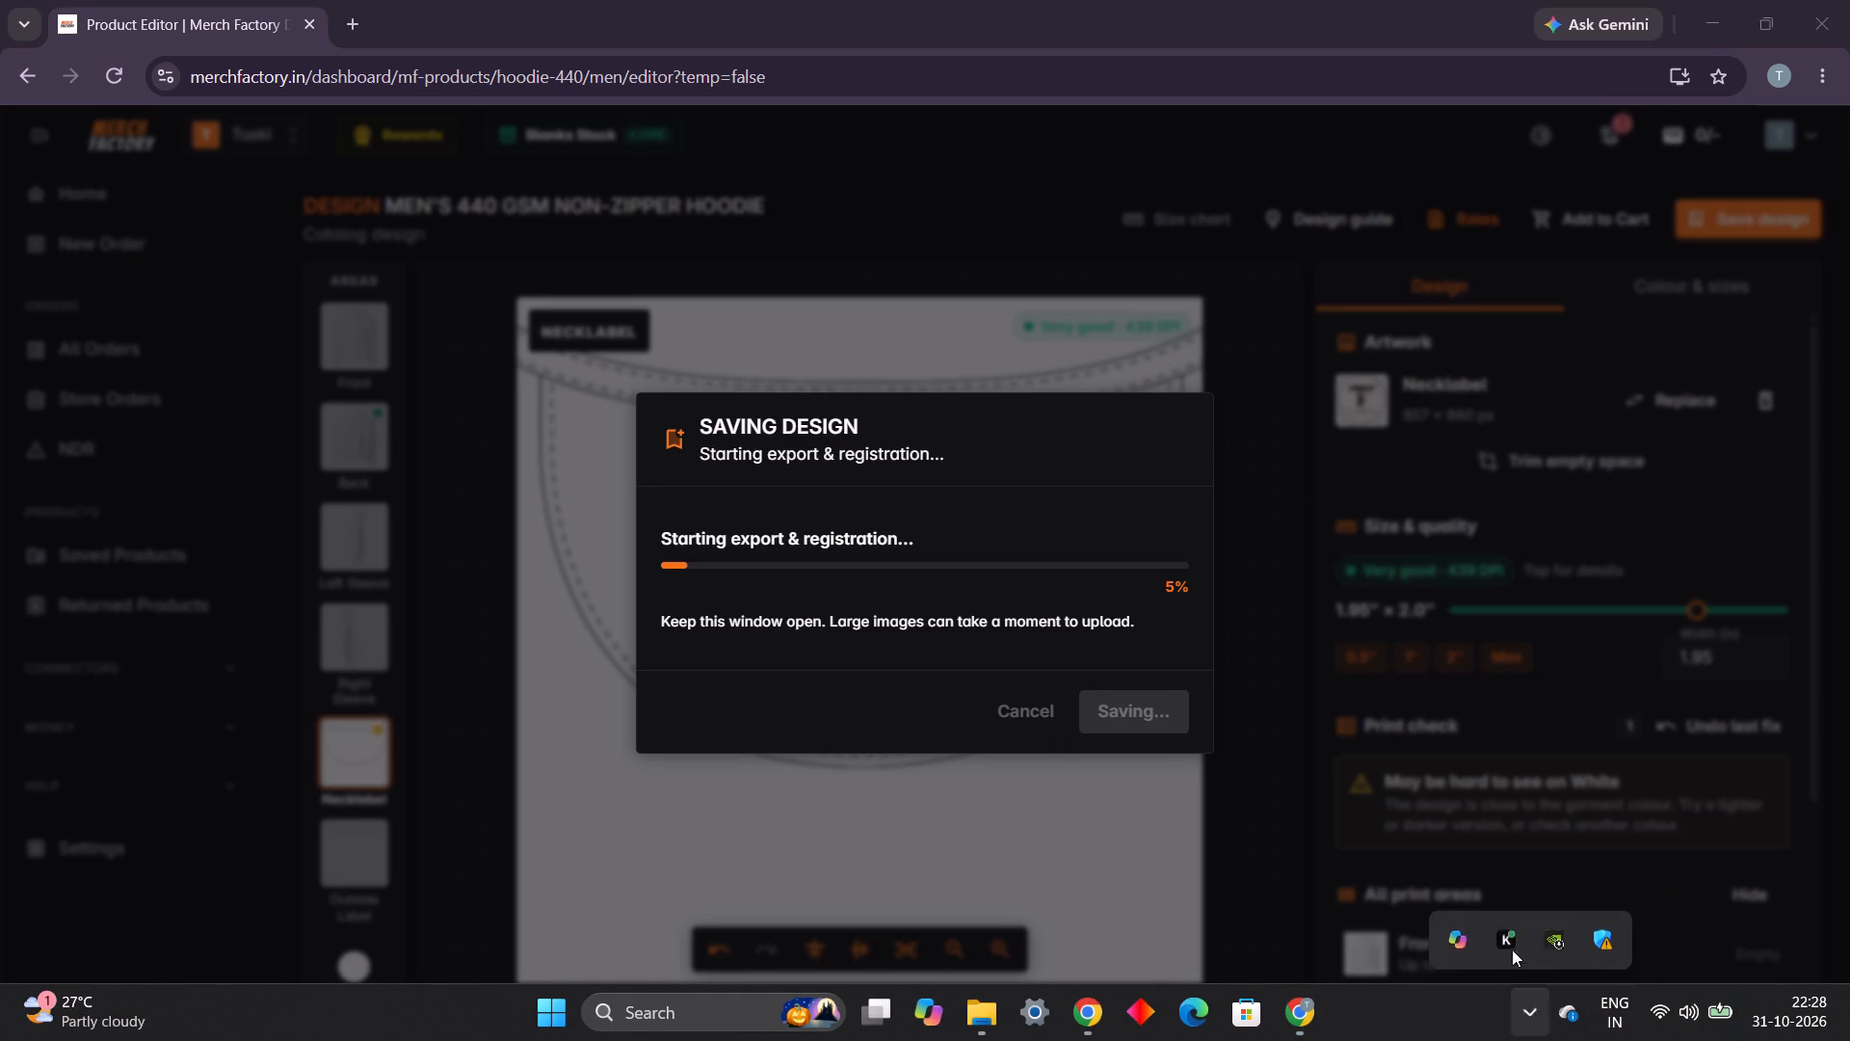
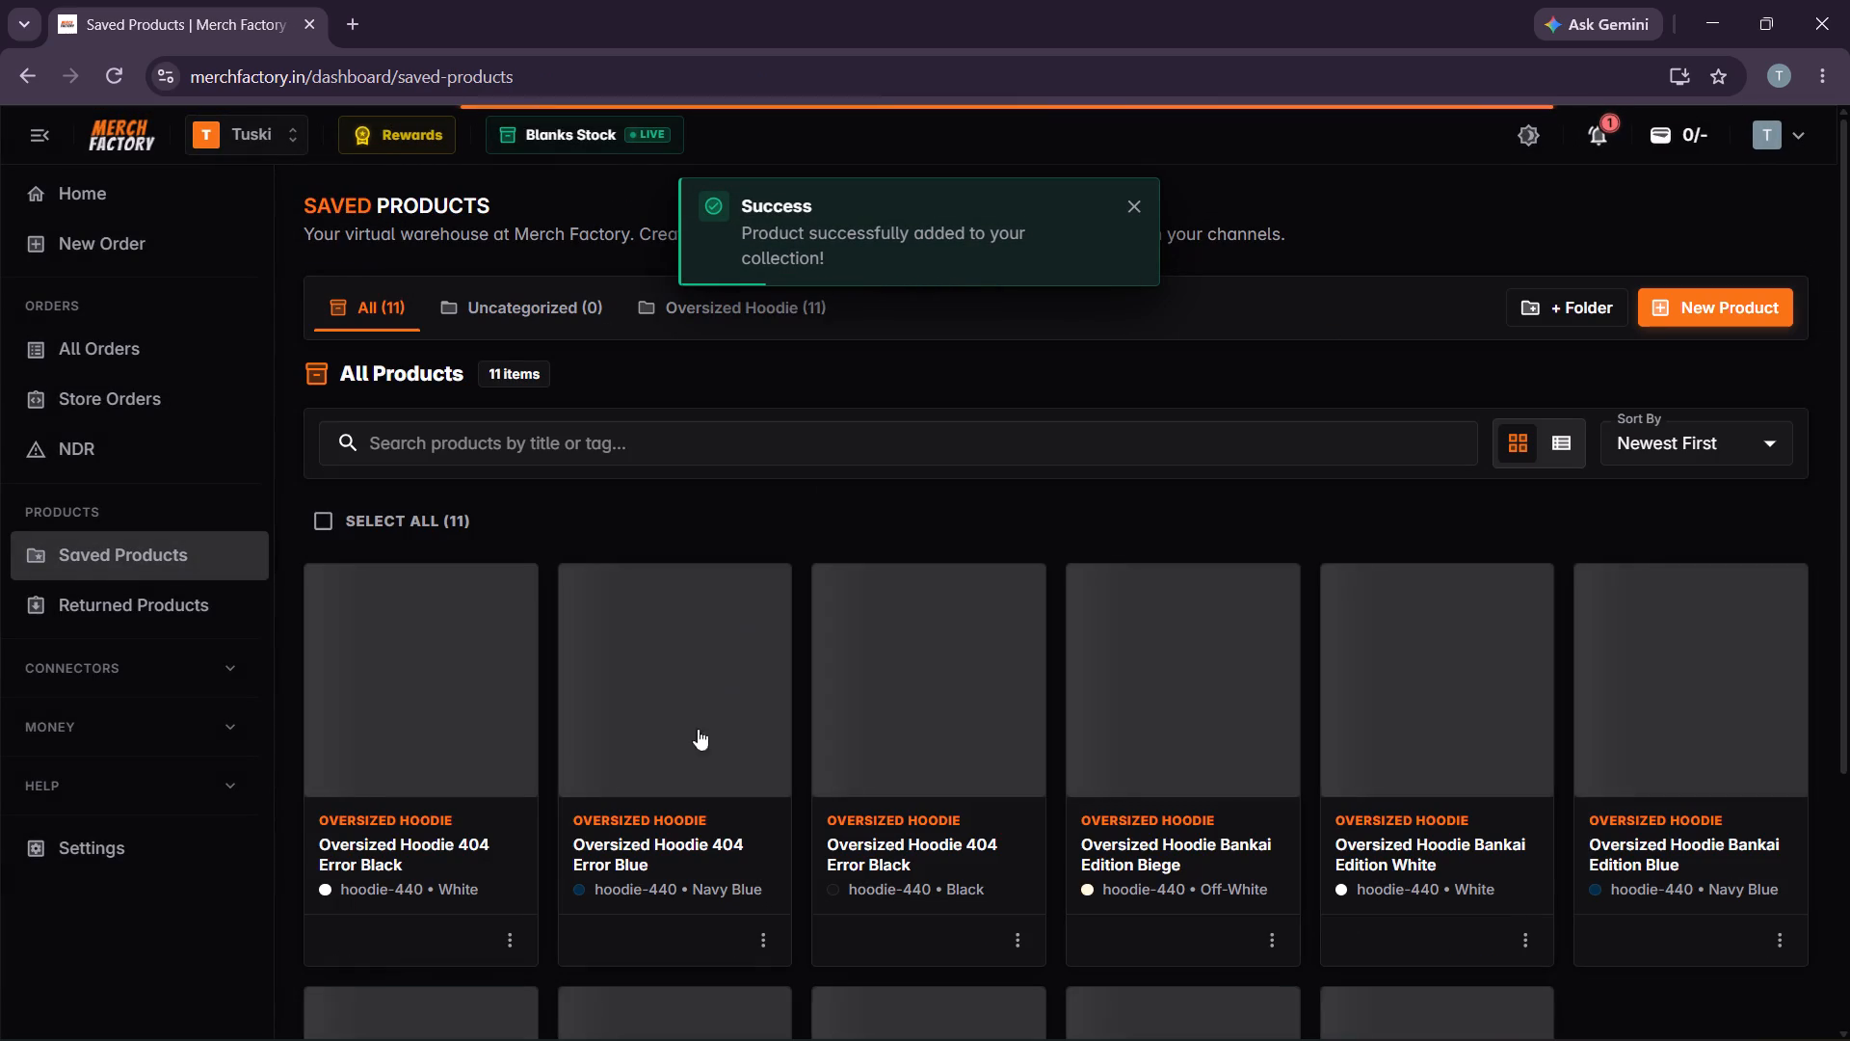
Rename the newly saved white hoodie product to "Oversized Hoodie 404 Error White" in Saved Products.
left_click(104, 543)
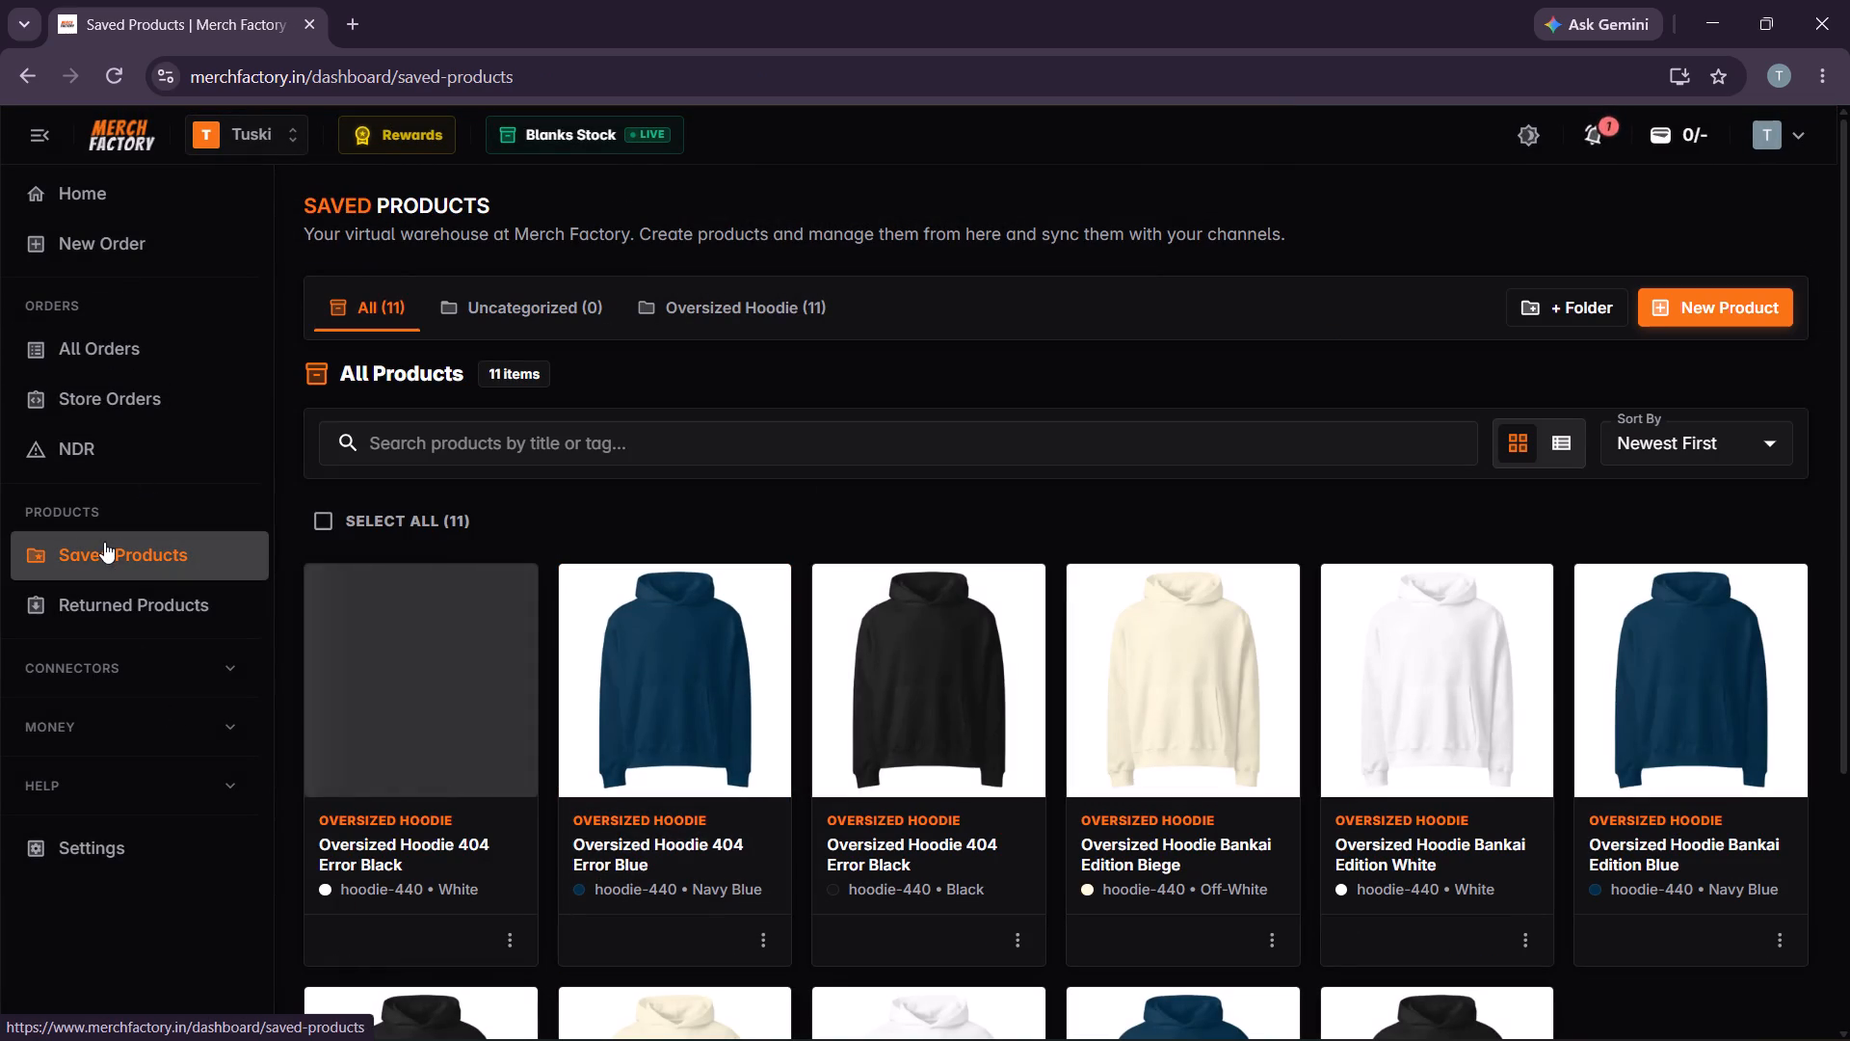
left_click(511, 941)
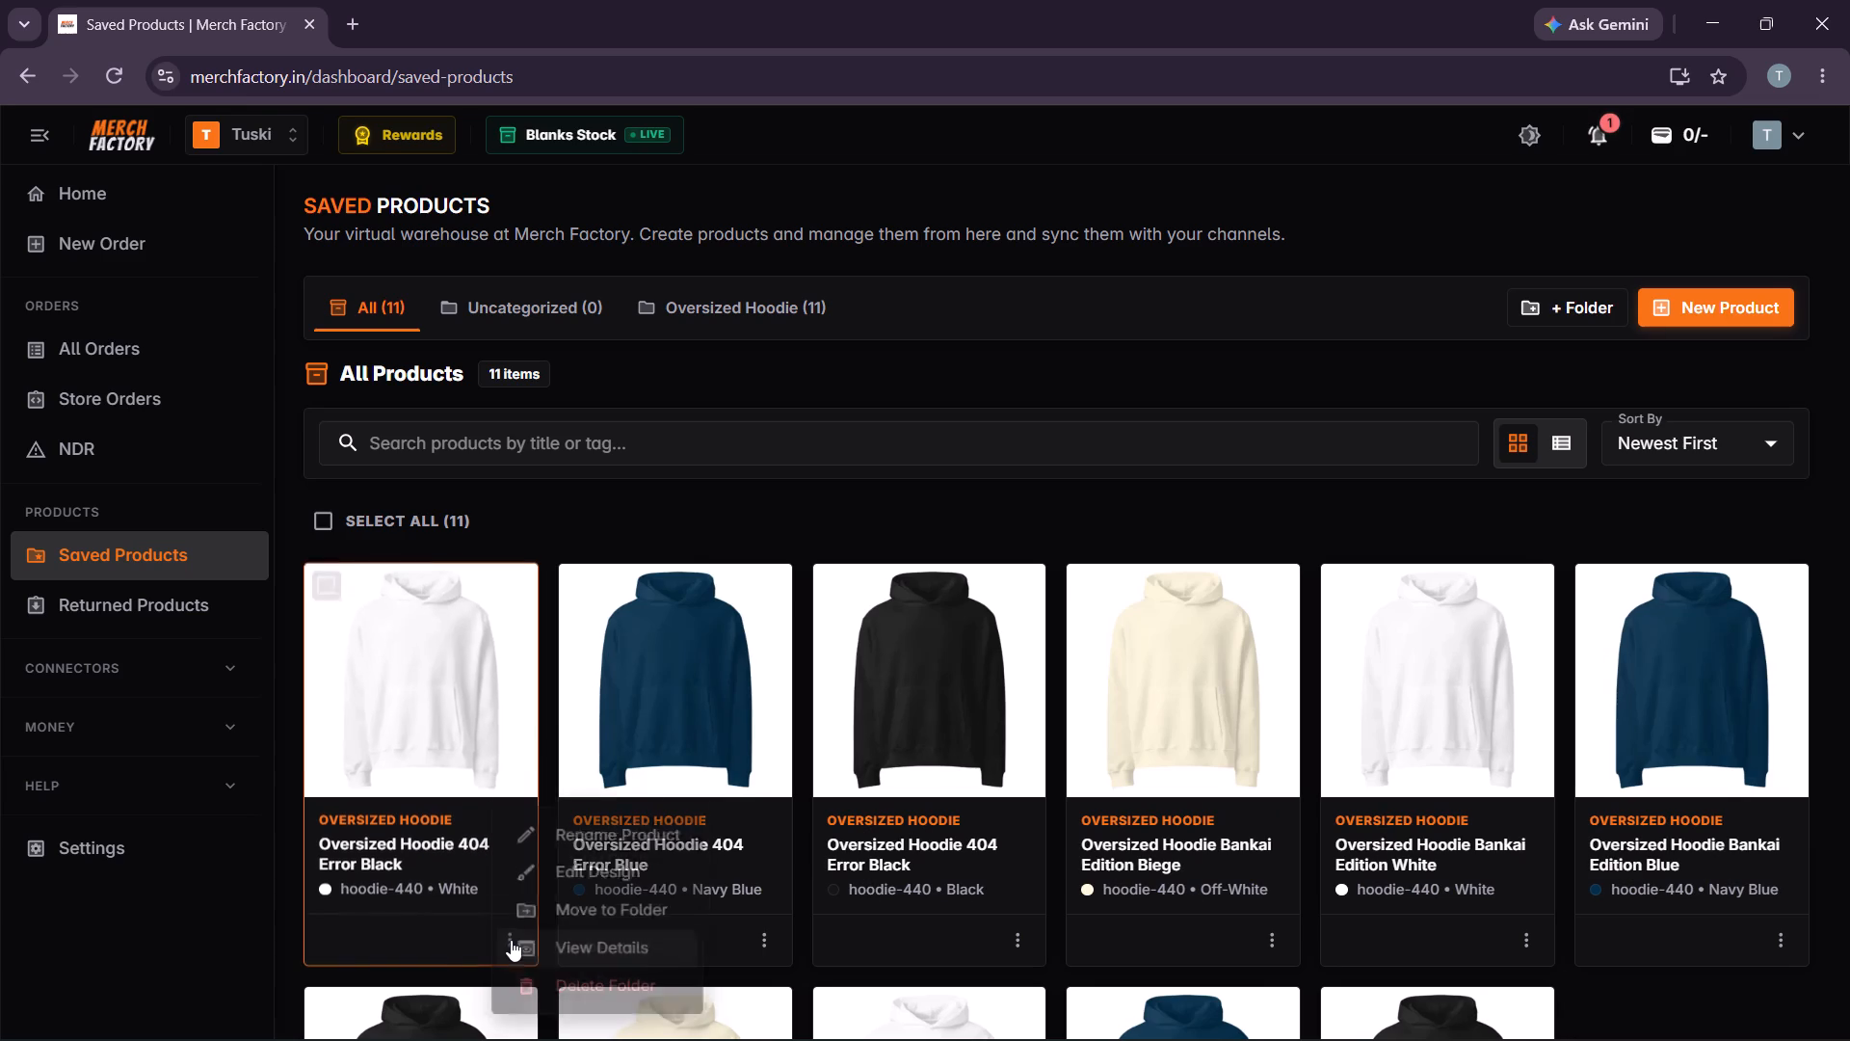
left_click(597, 818)
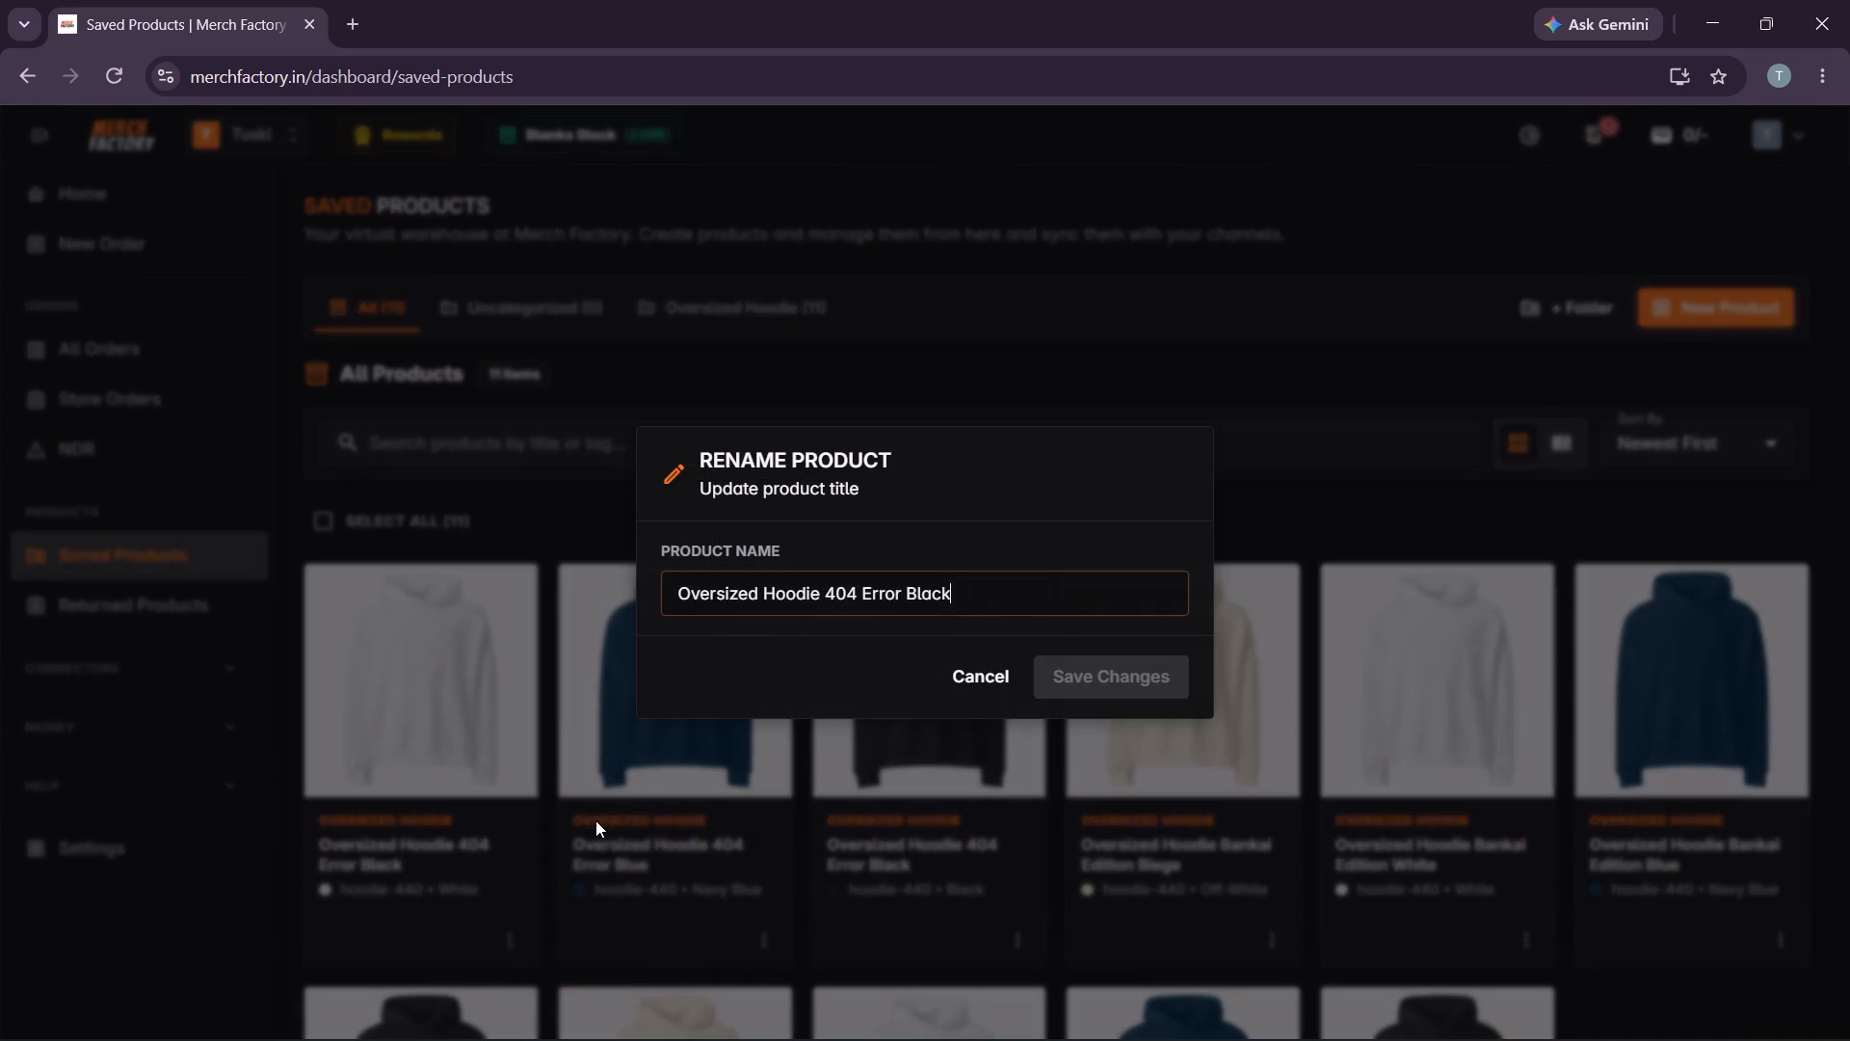
double_click(943, 592)
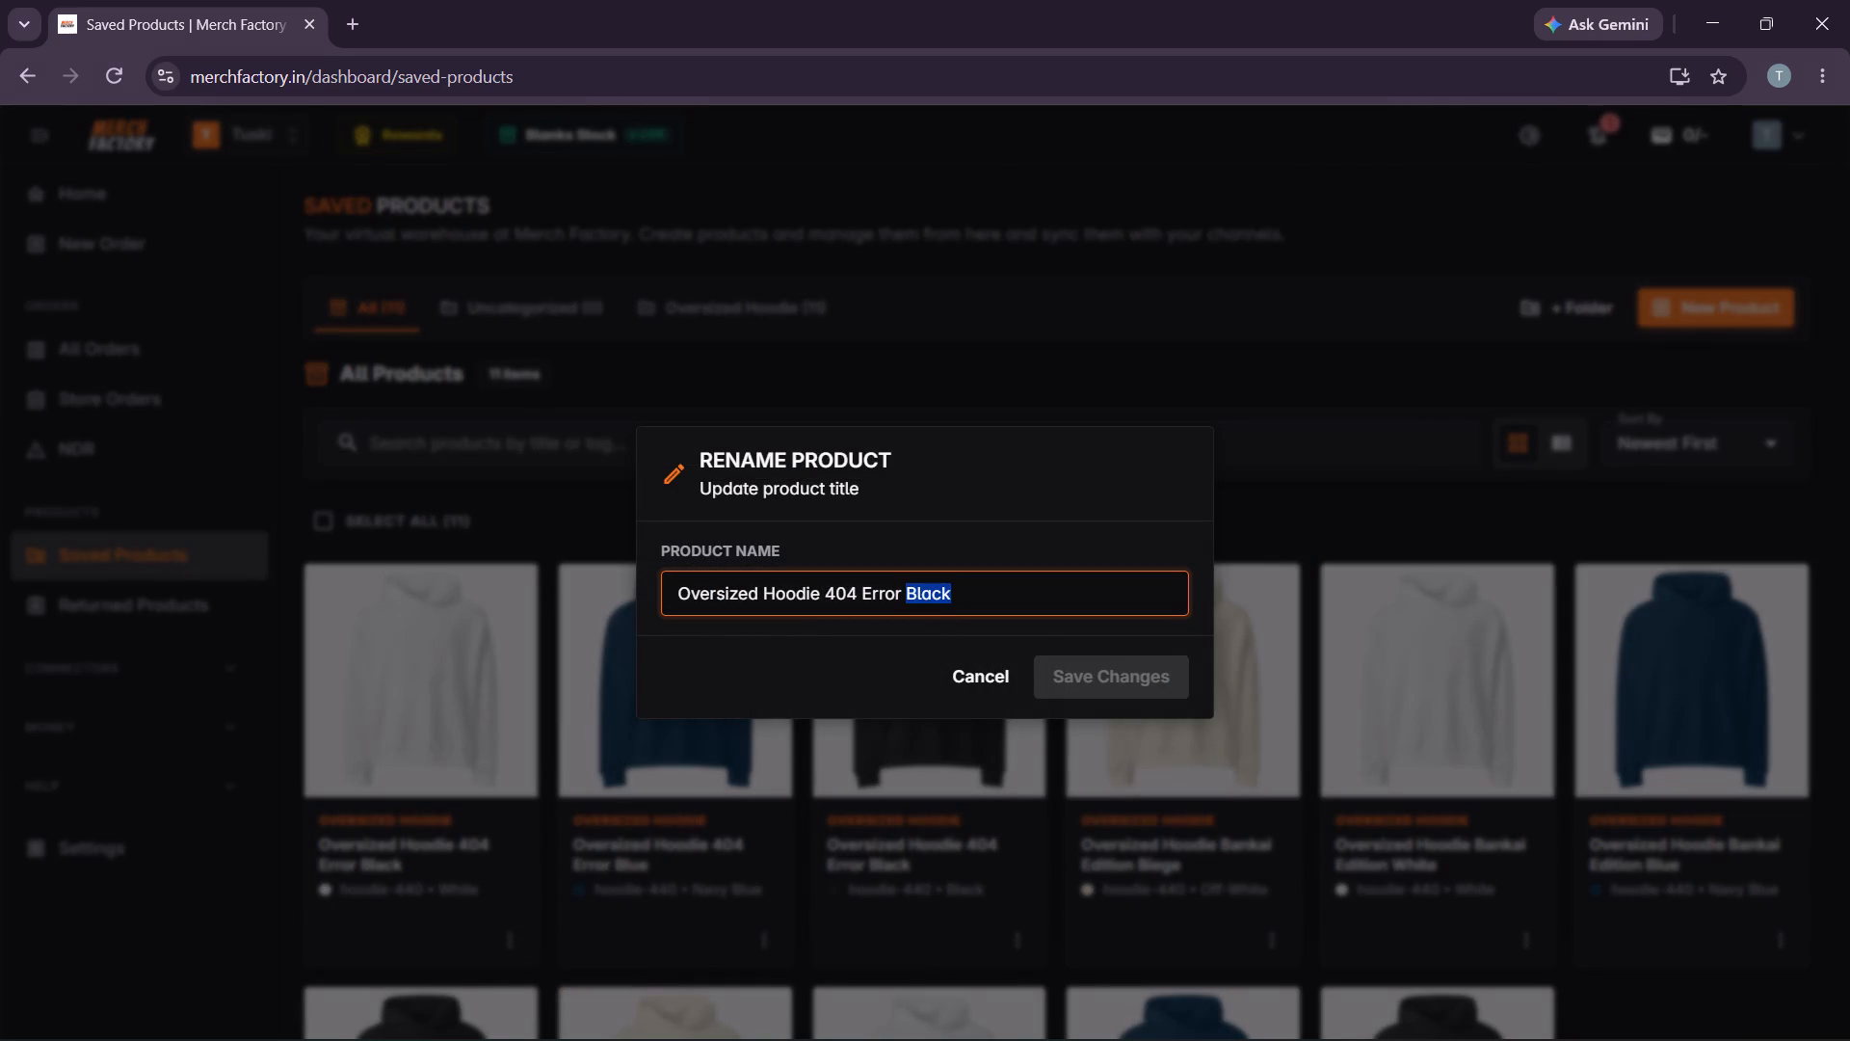
type("Who")
key("BackSpace")
type("iye")
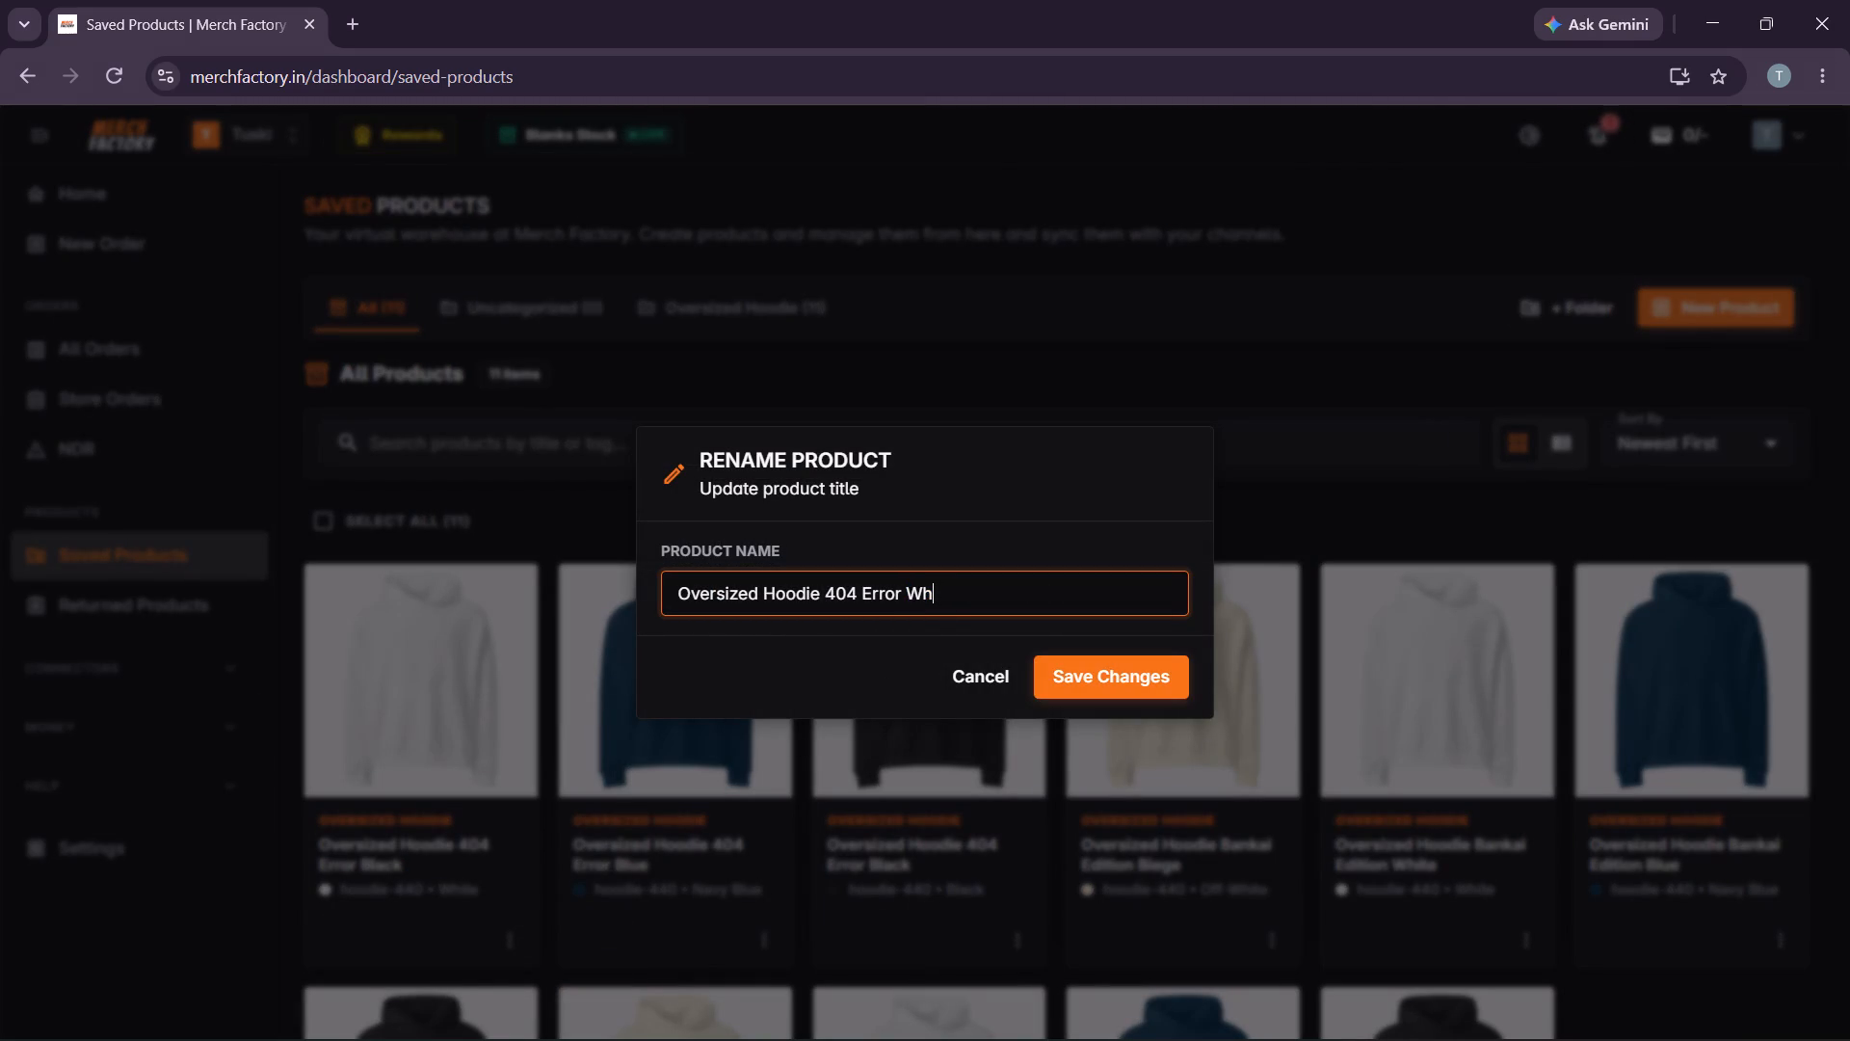
key("BackSpace")
key("BackSpace")
type("te")
left_click(1140, 681)
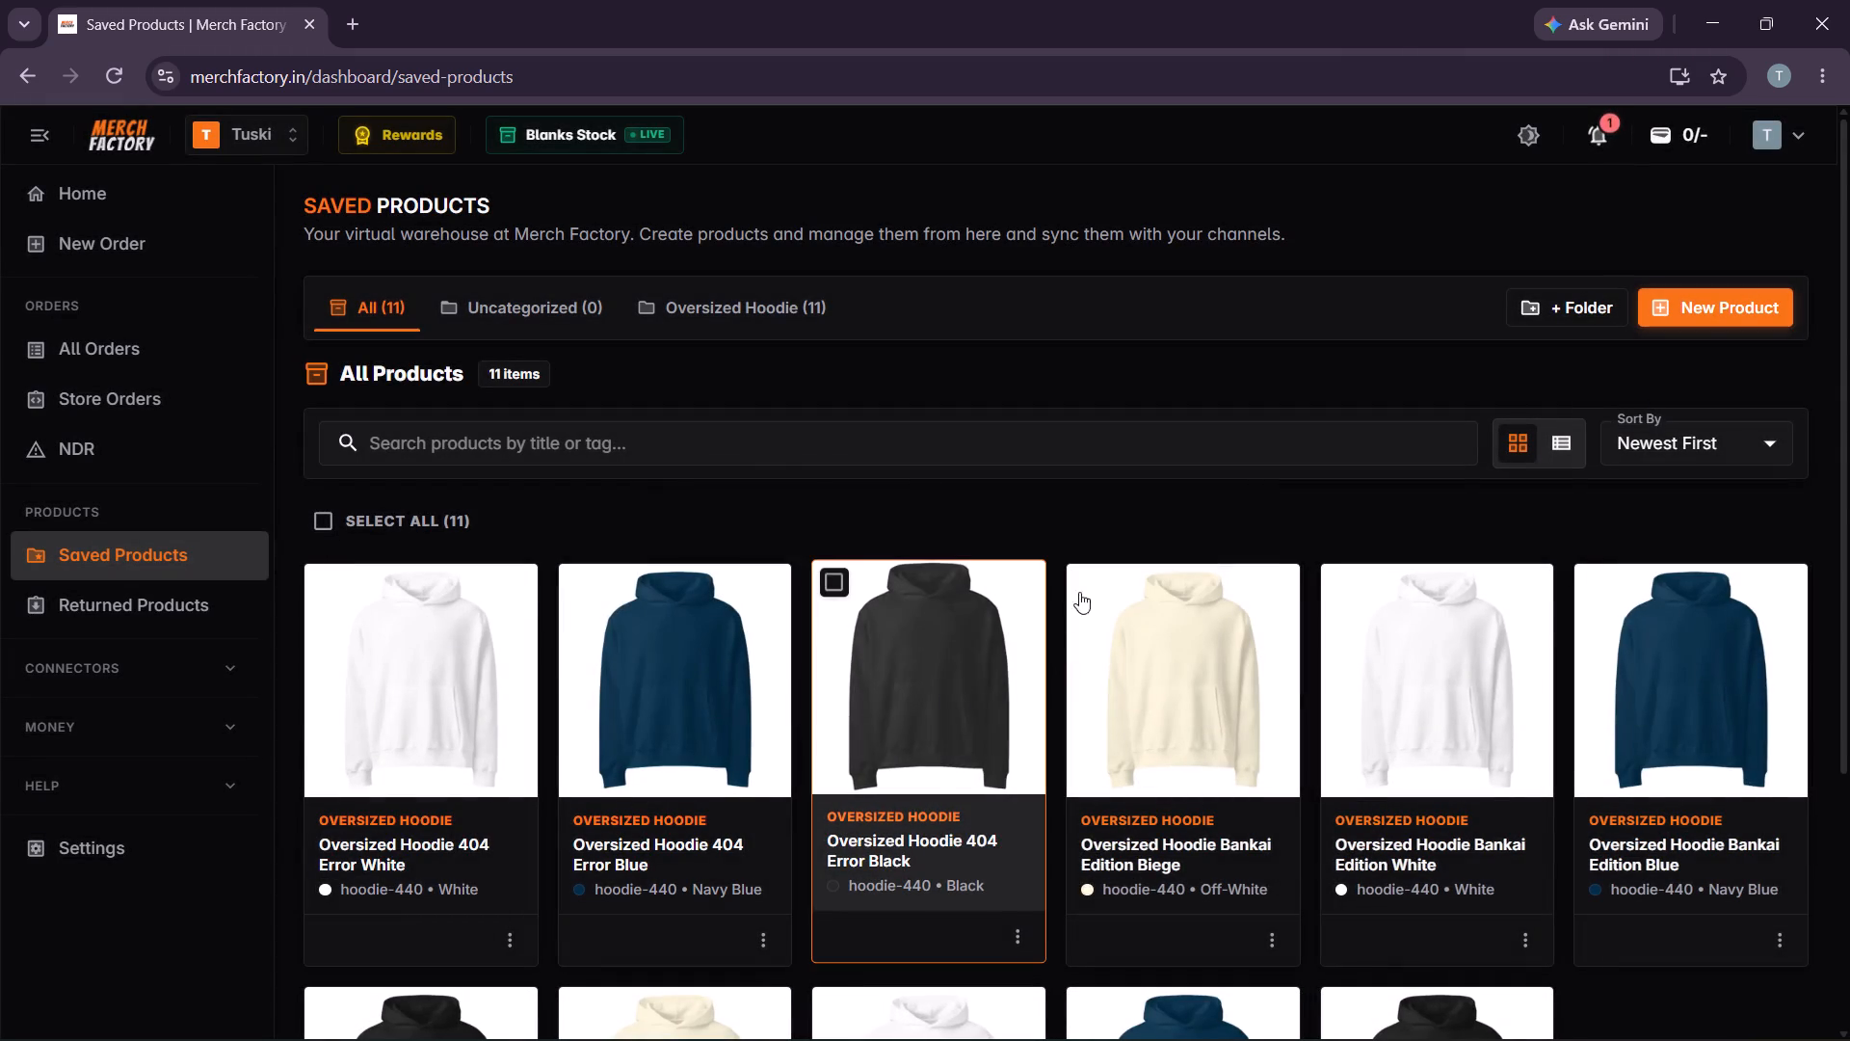
Start a new Men's 440 GSM Non-Zipper Hoodie design, show its Back area and set the garment colour to Off-White.
left_click(1710, 305)
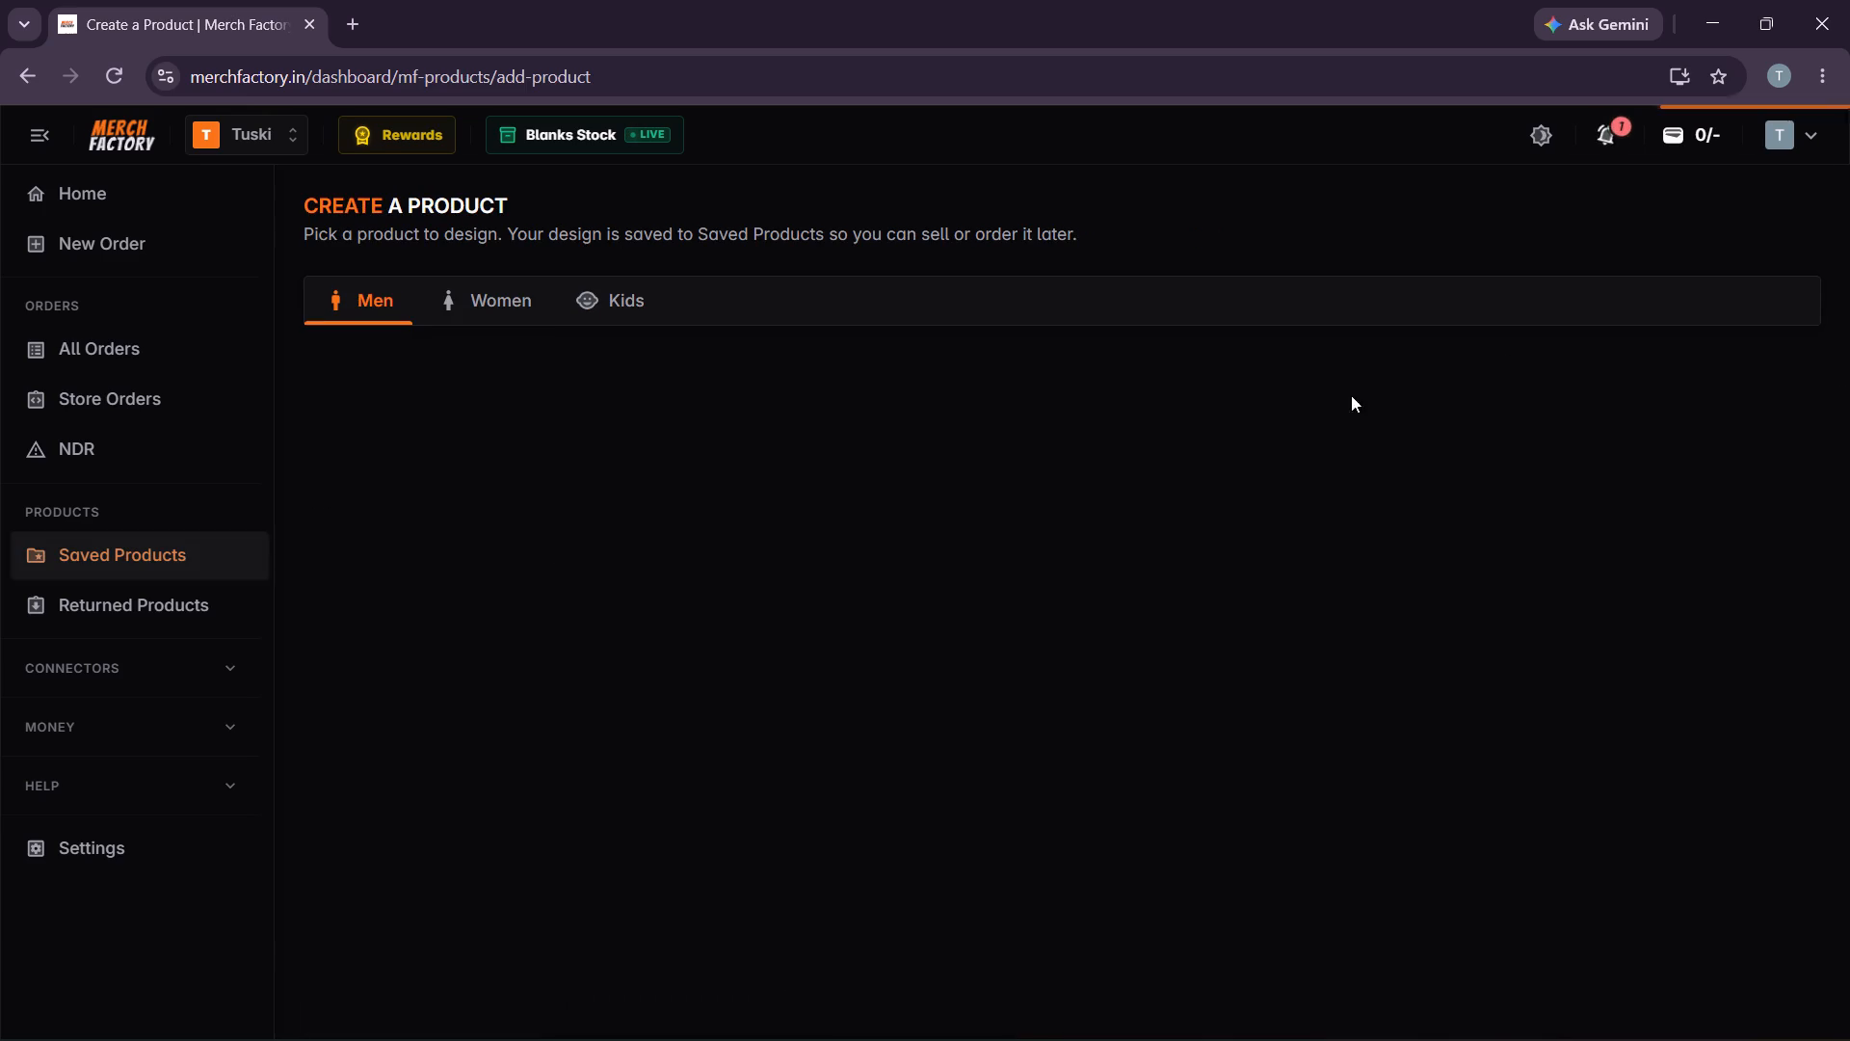
left_click(457, 757)
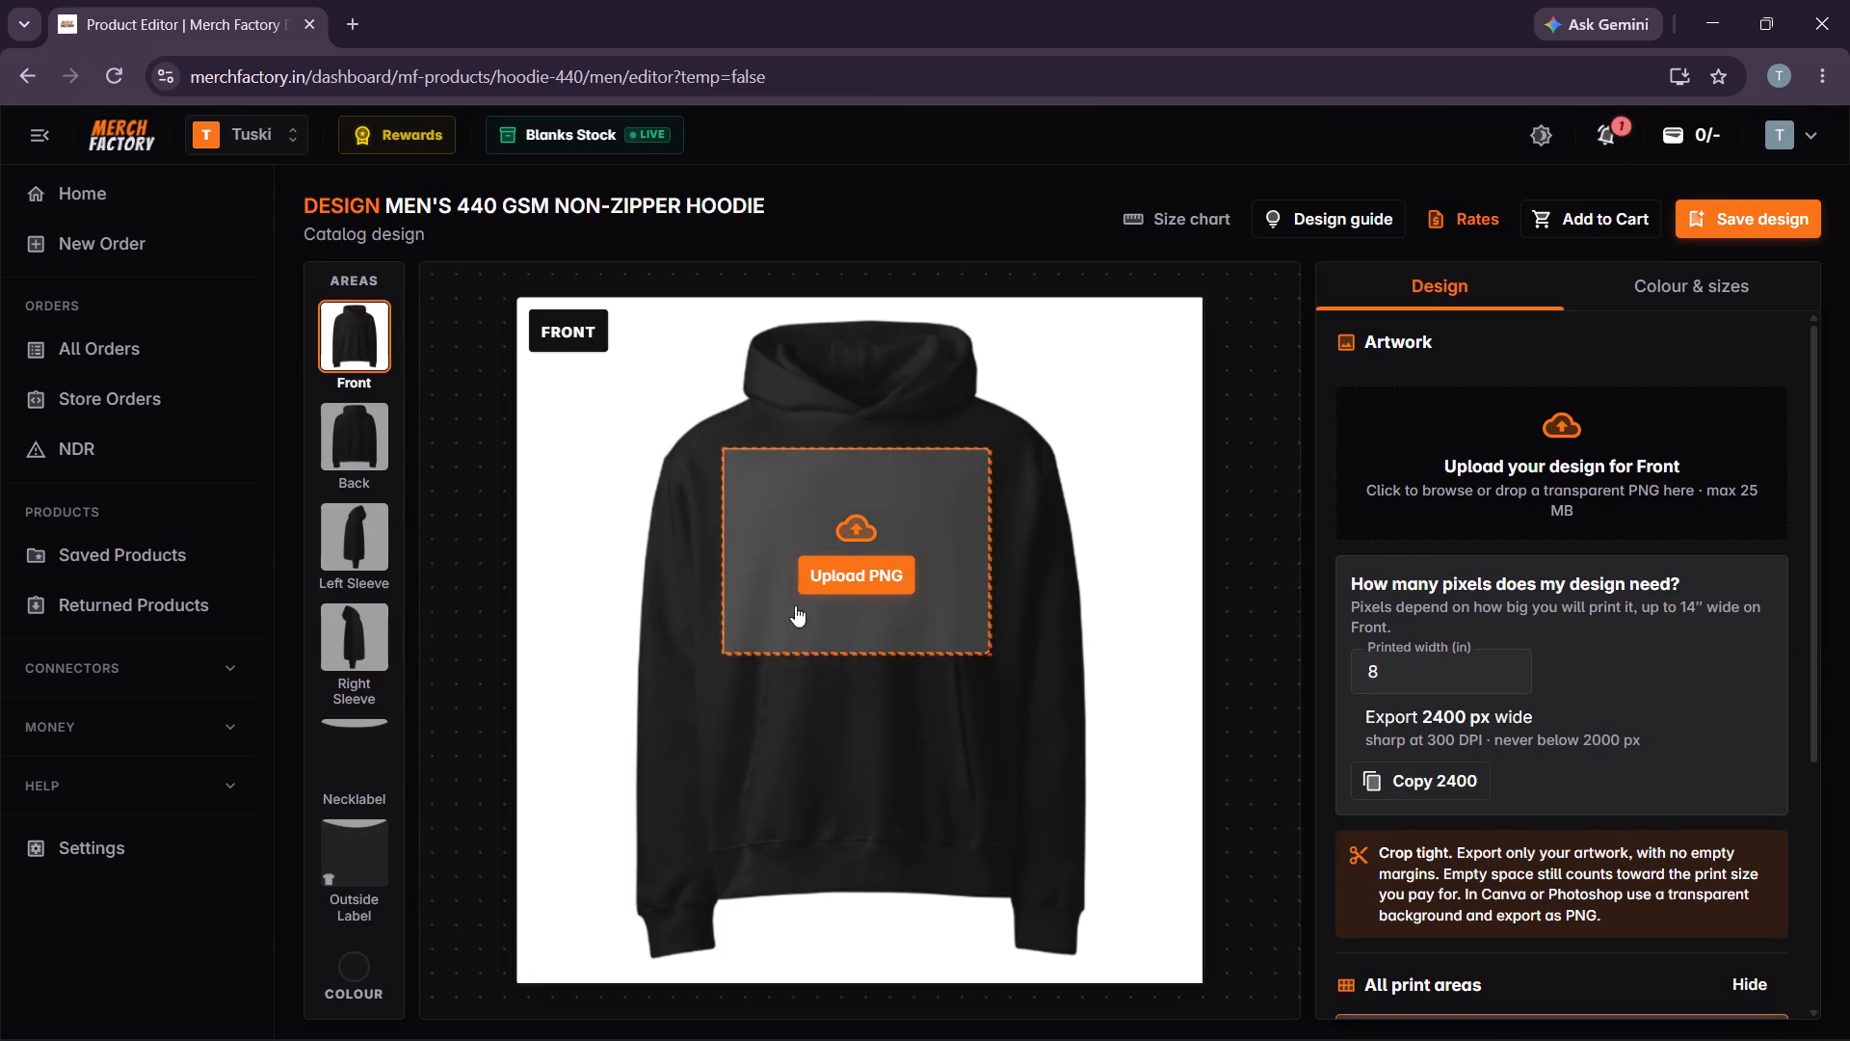
left_click(342, 436)
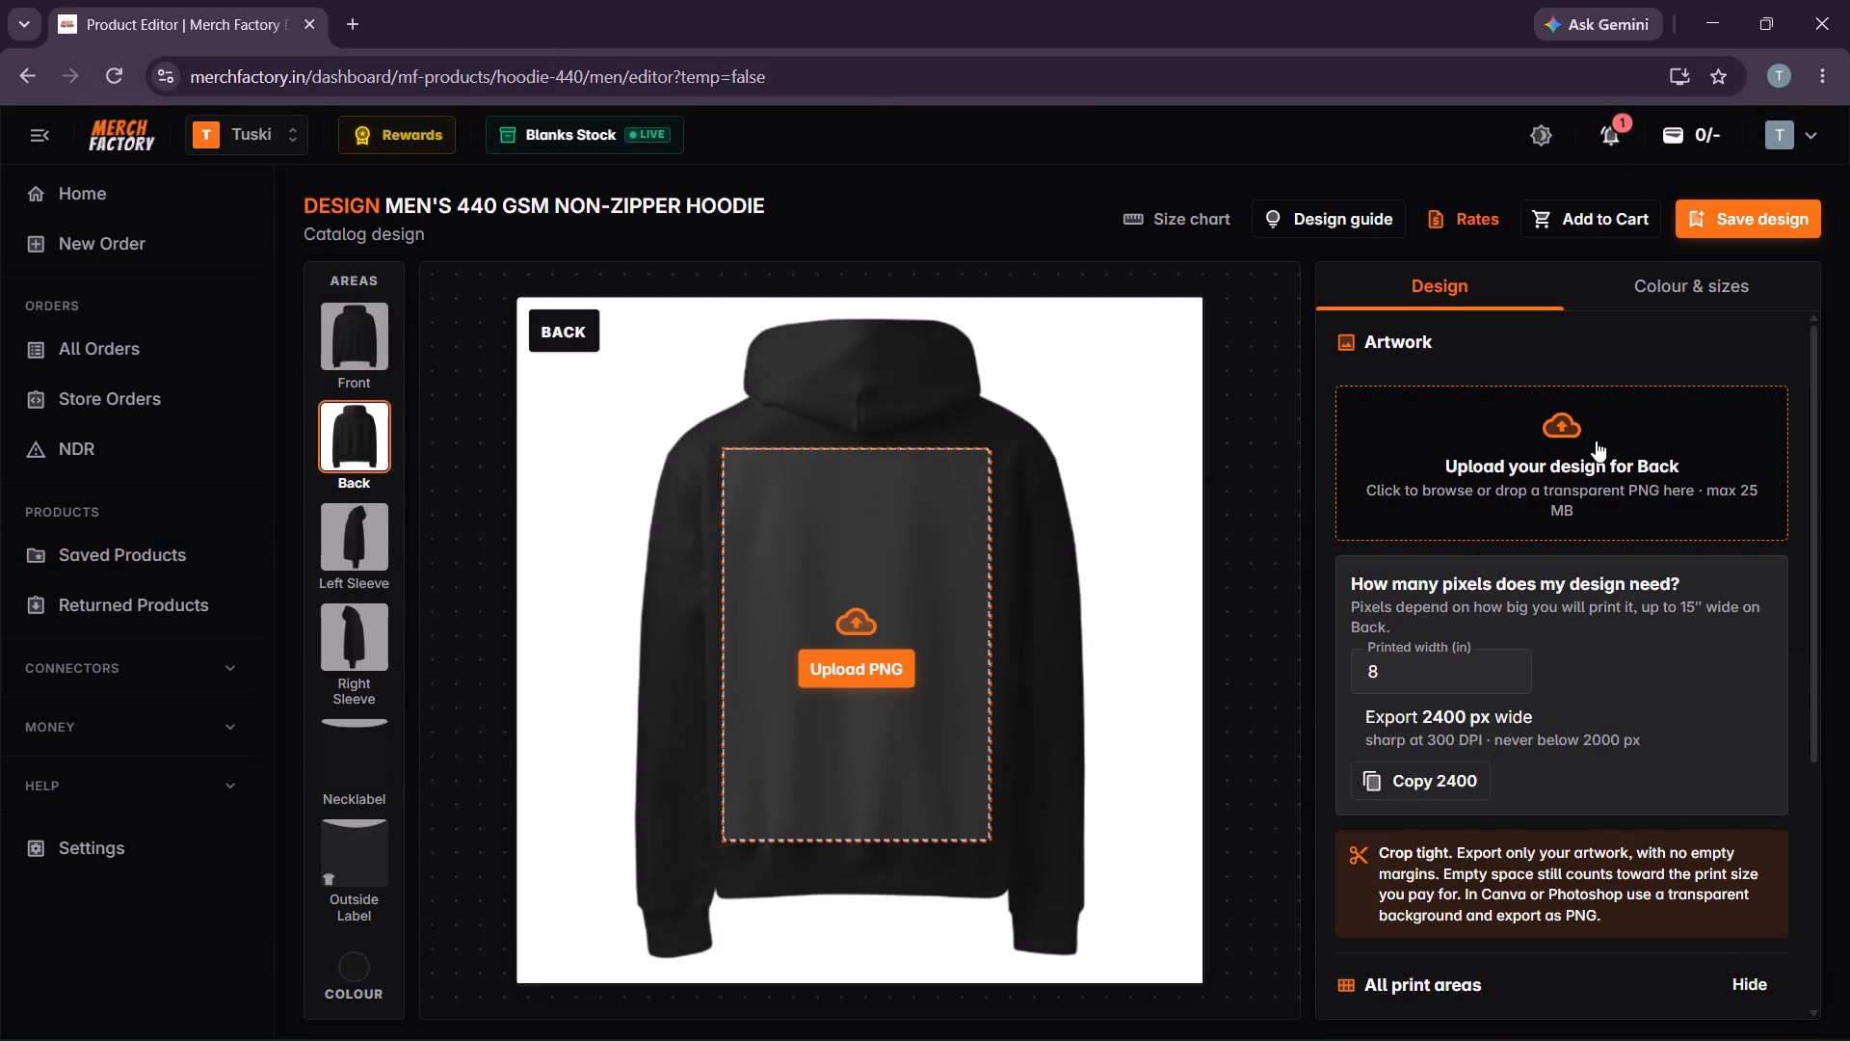
left_click(1678, 277)
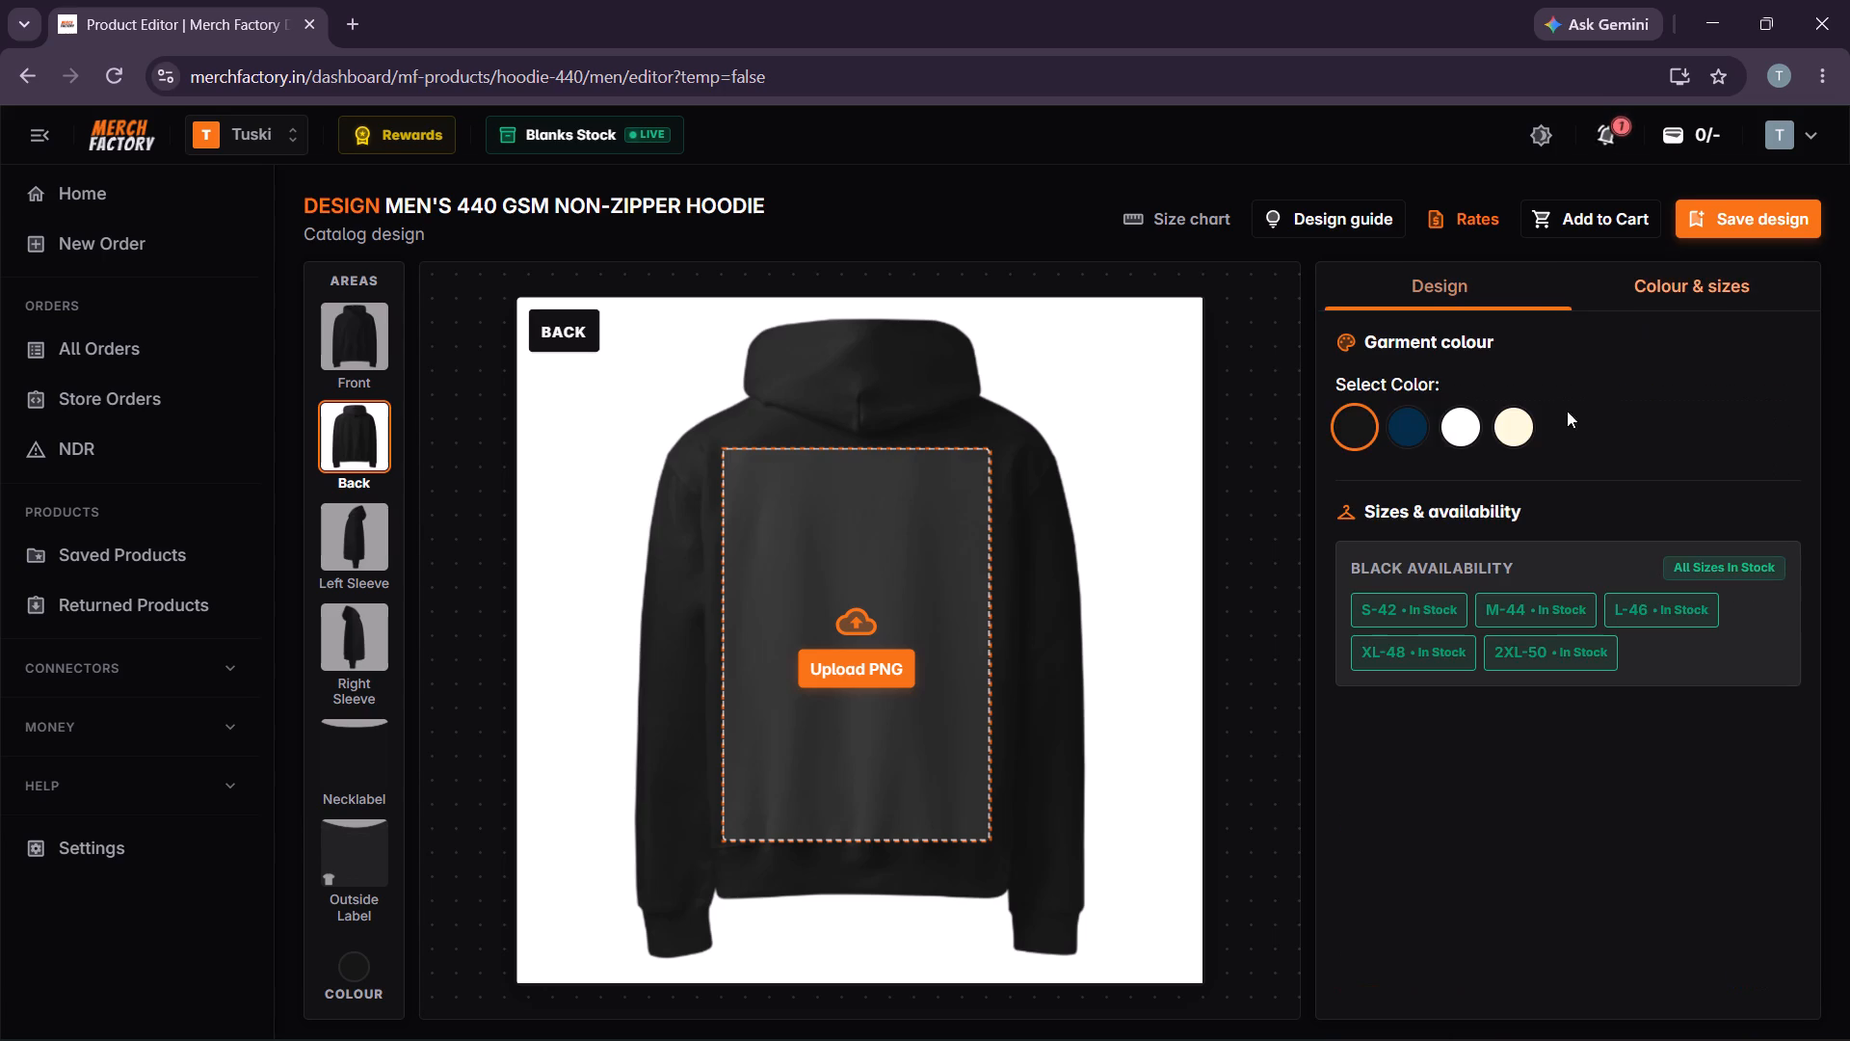
left_click(1514, 430)
Upload the 404 Error (Black) PNG from the Hoodie > Quote Print Resized folder to the Back print area.
left_click(1450, 286)
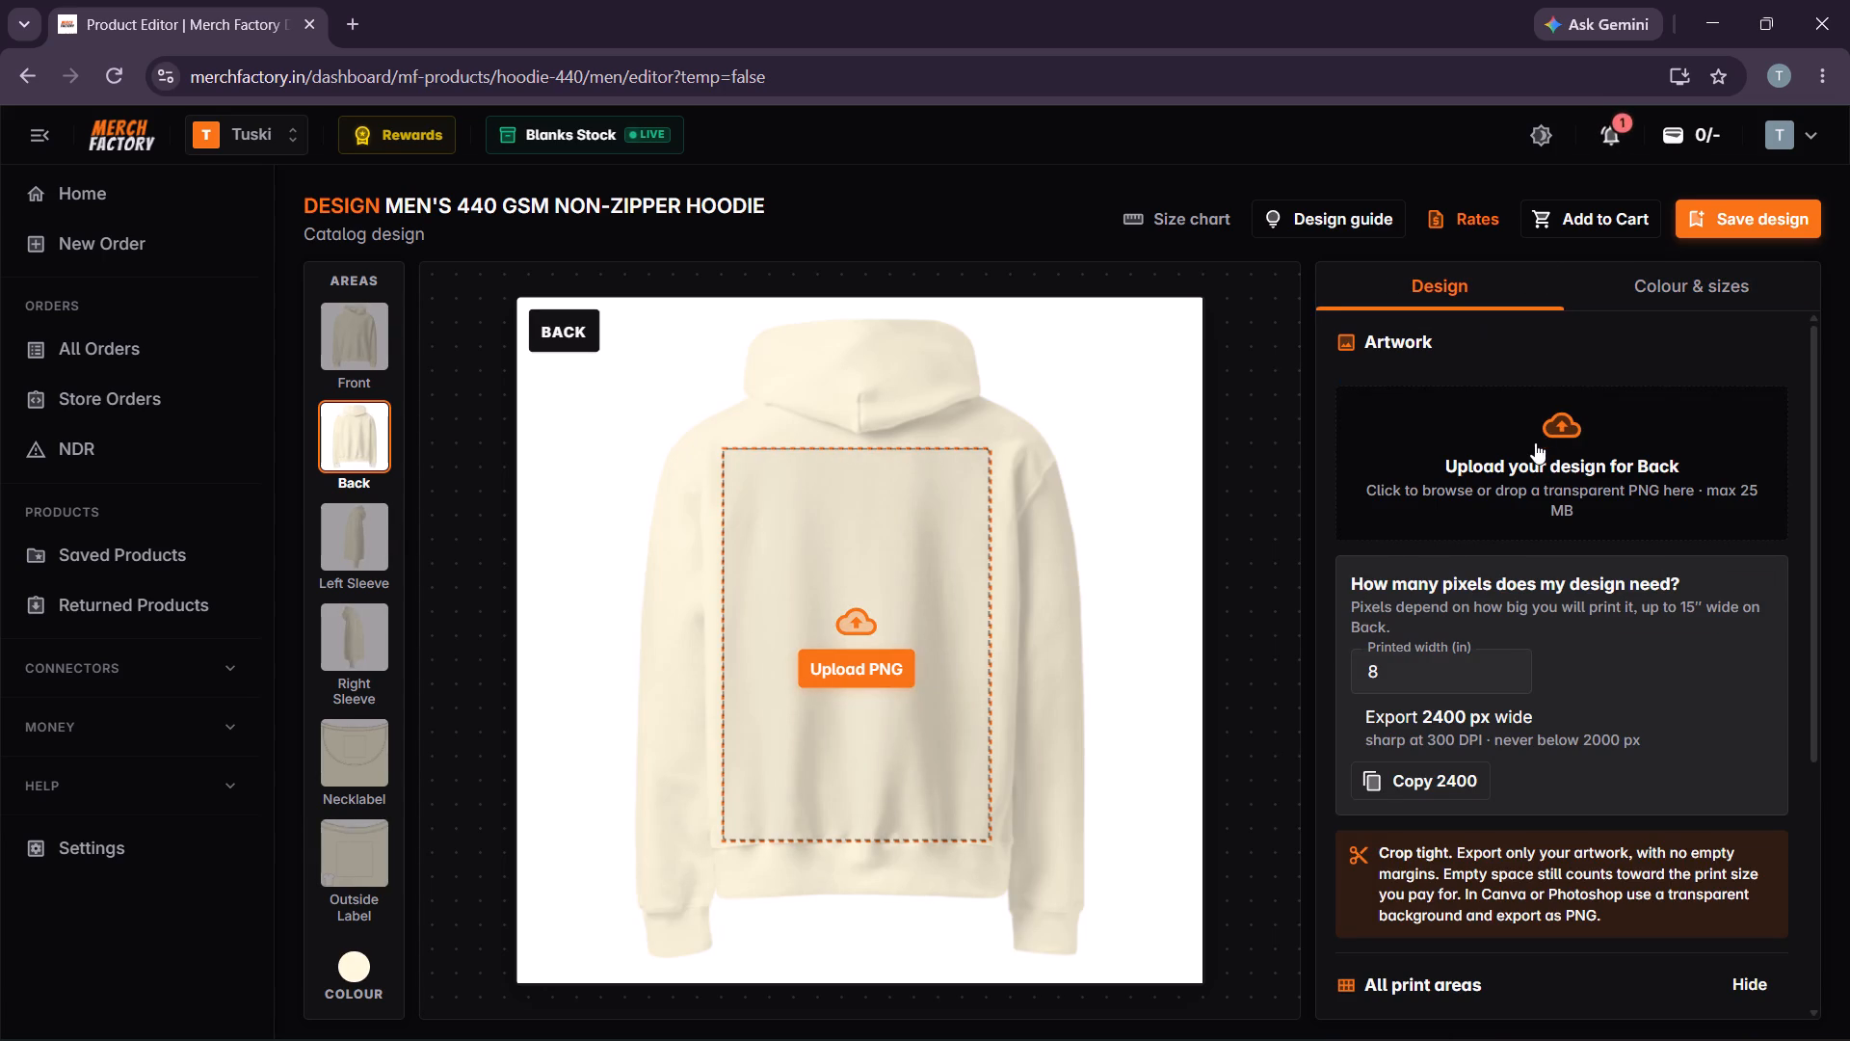
left_click(1575, 425)
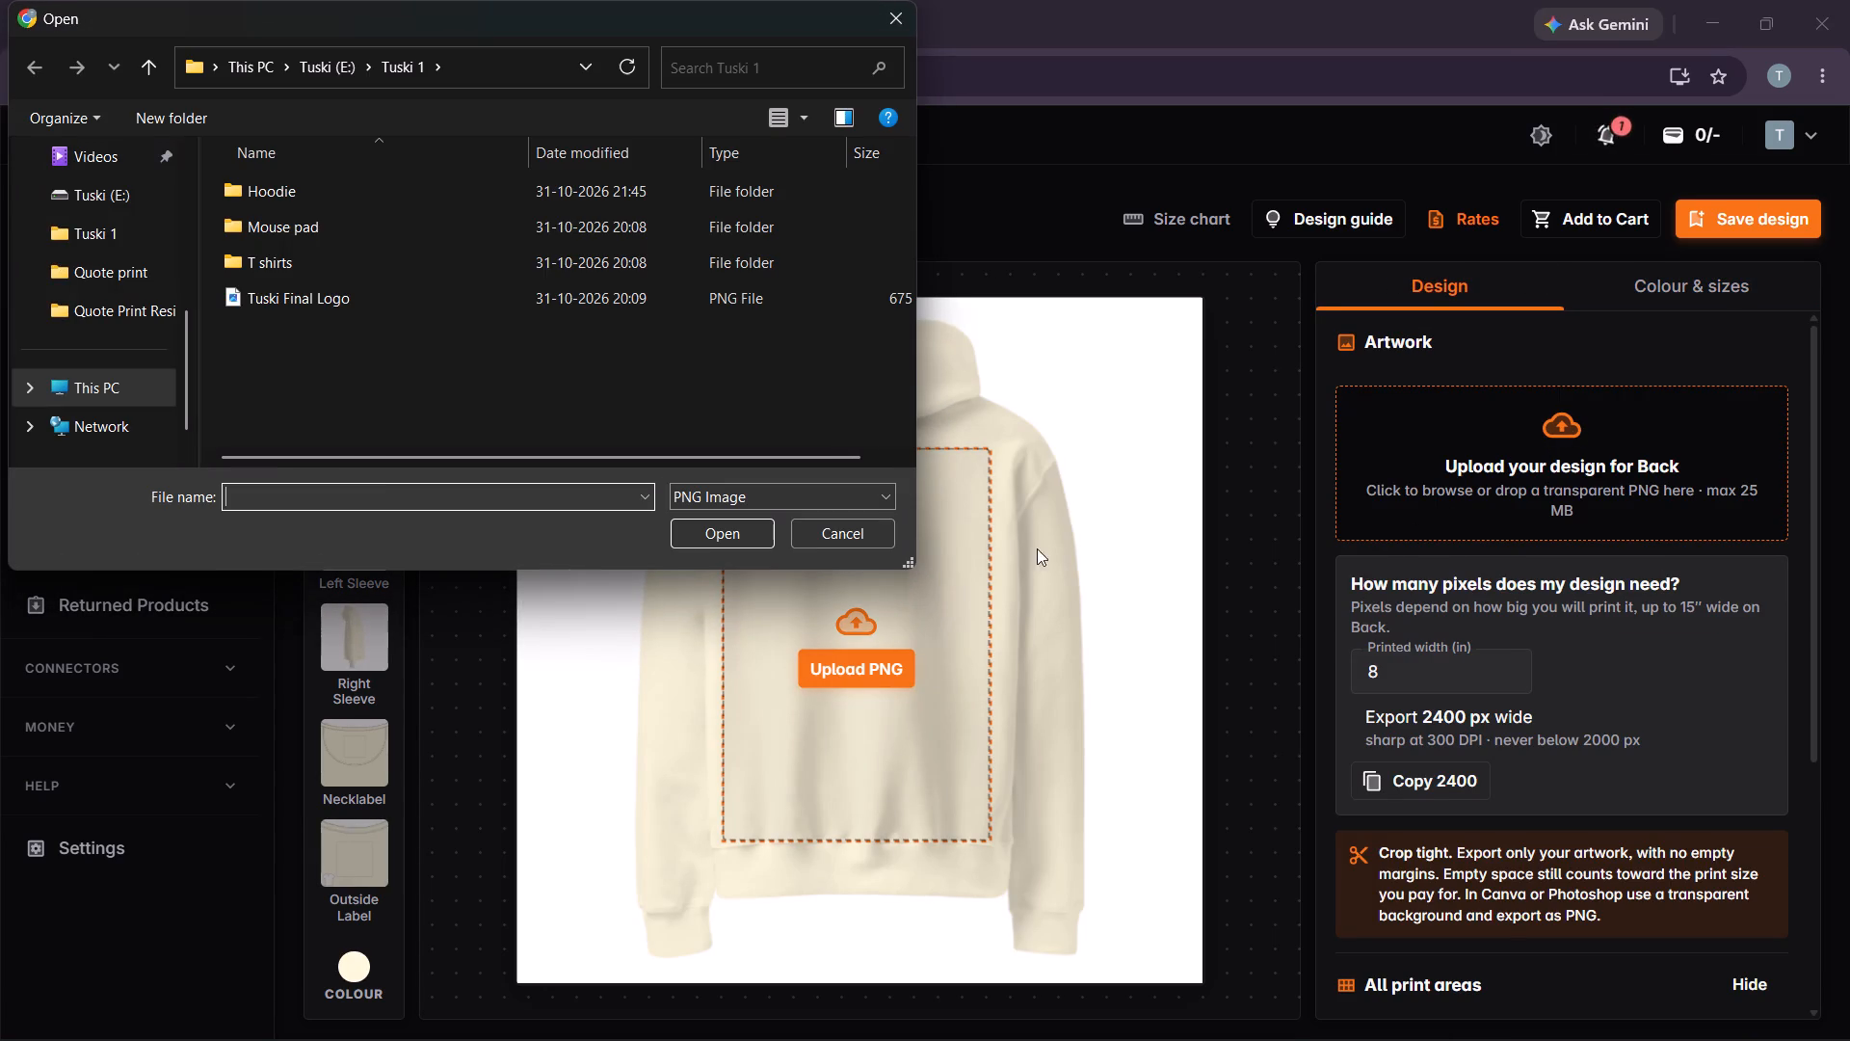
left_click(125, 305)
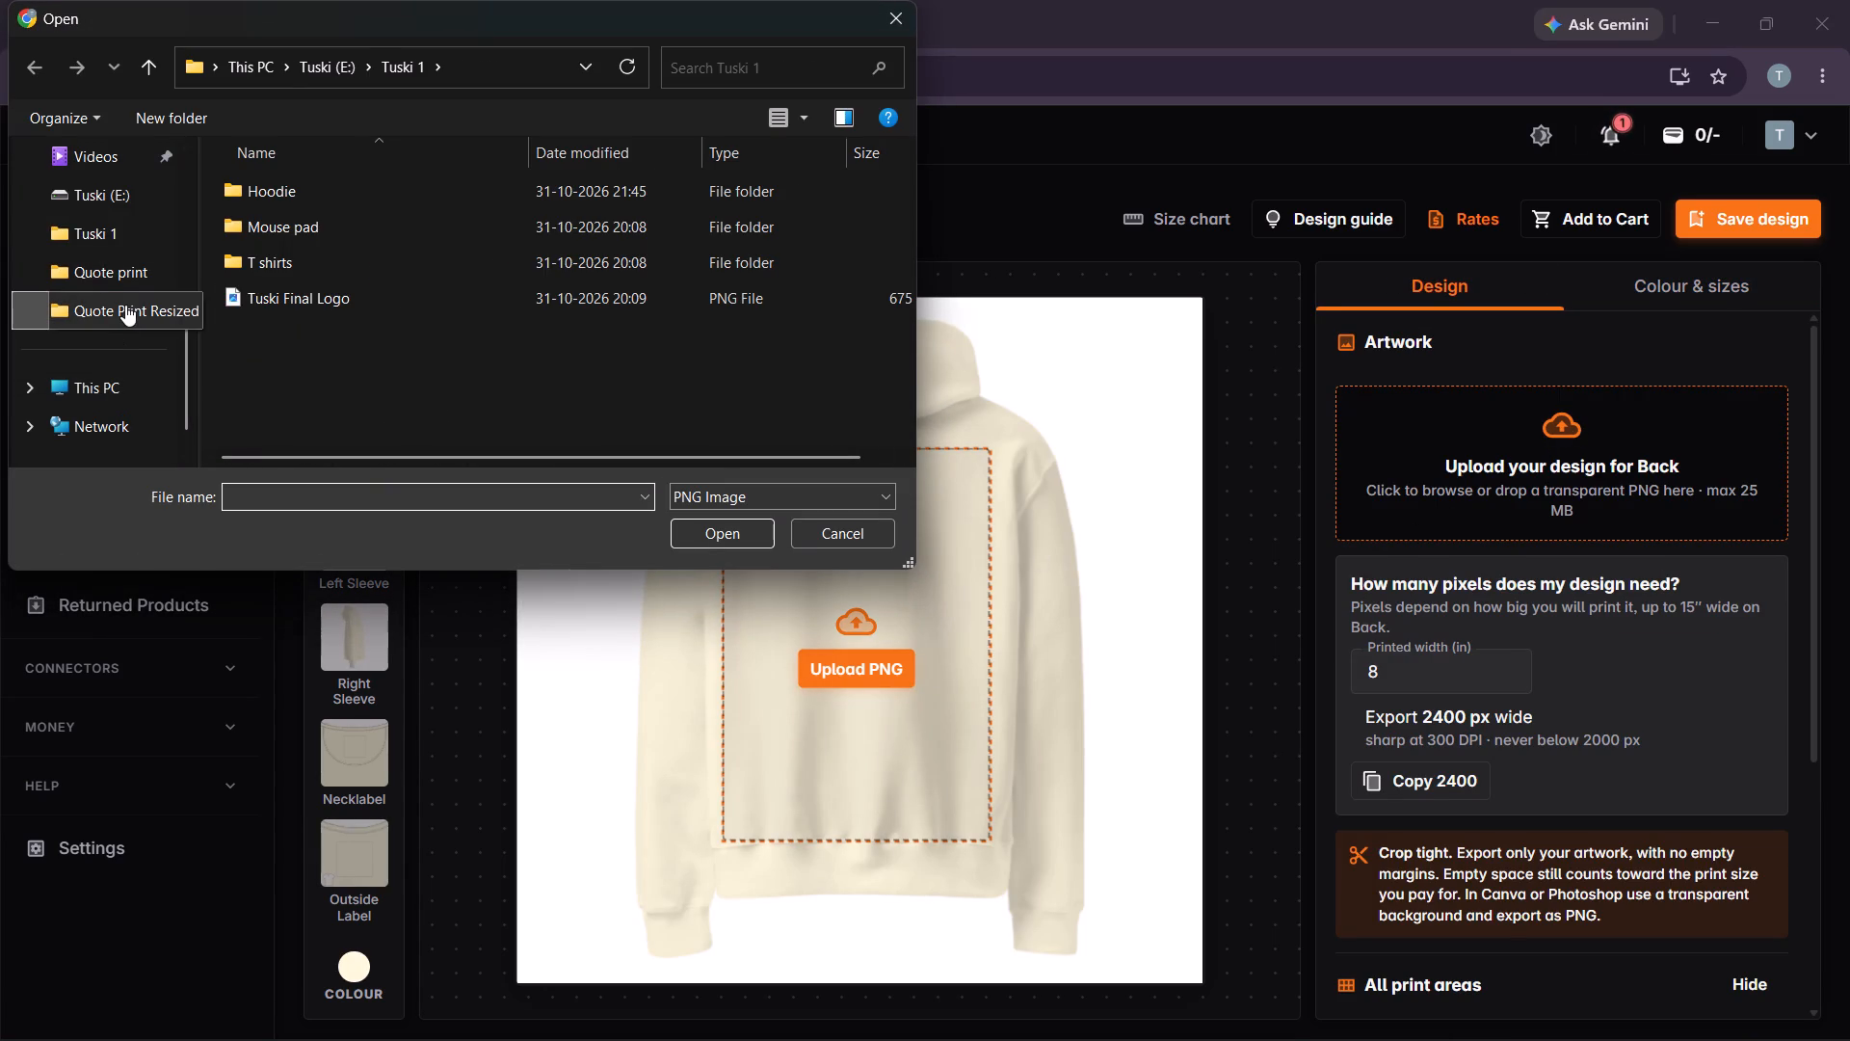
scroll(597, 347, "down", 2)
scroll(597, 347, "up", 5)
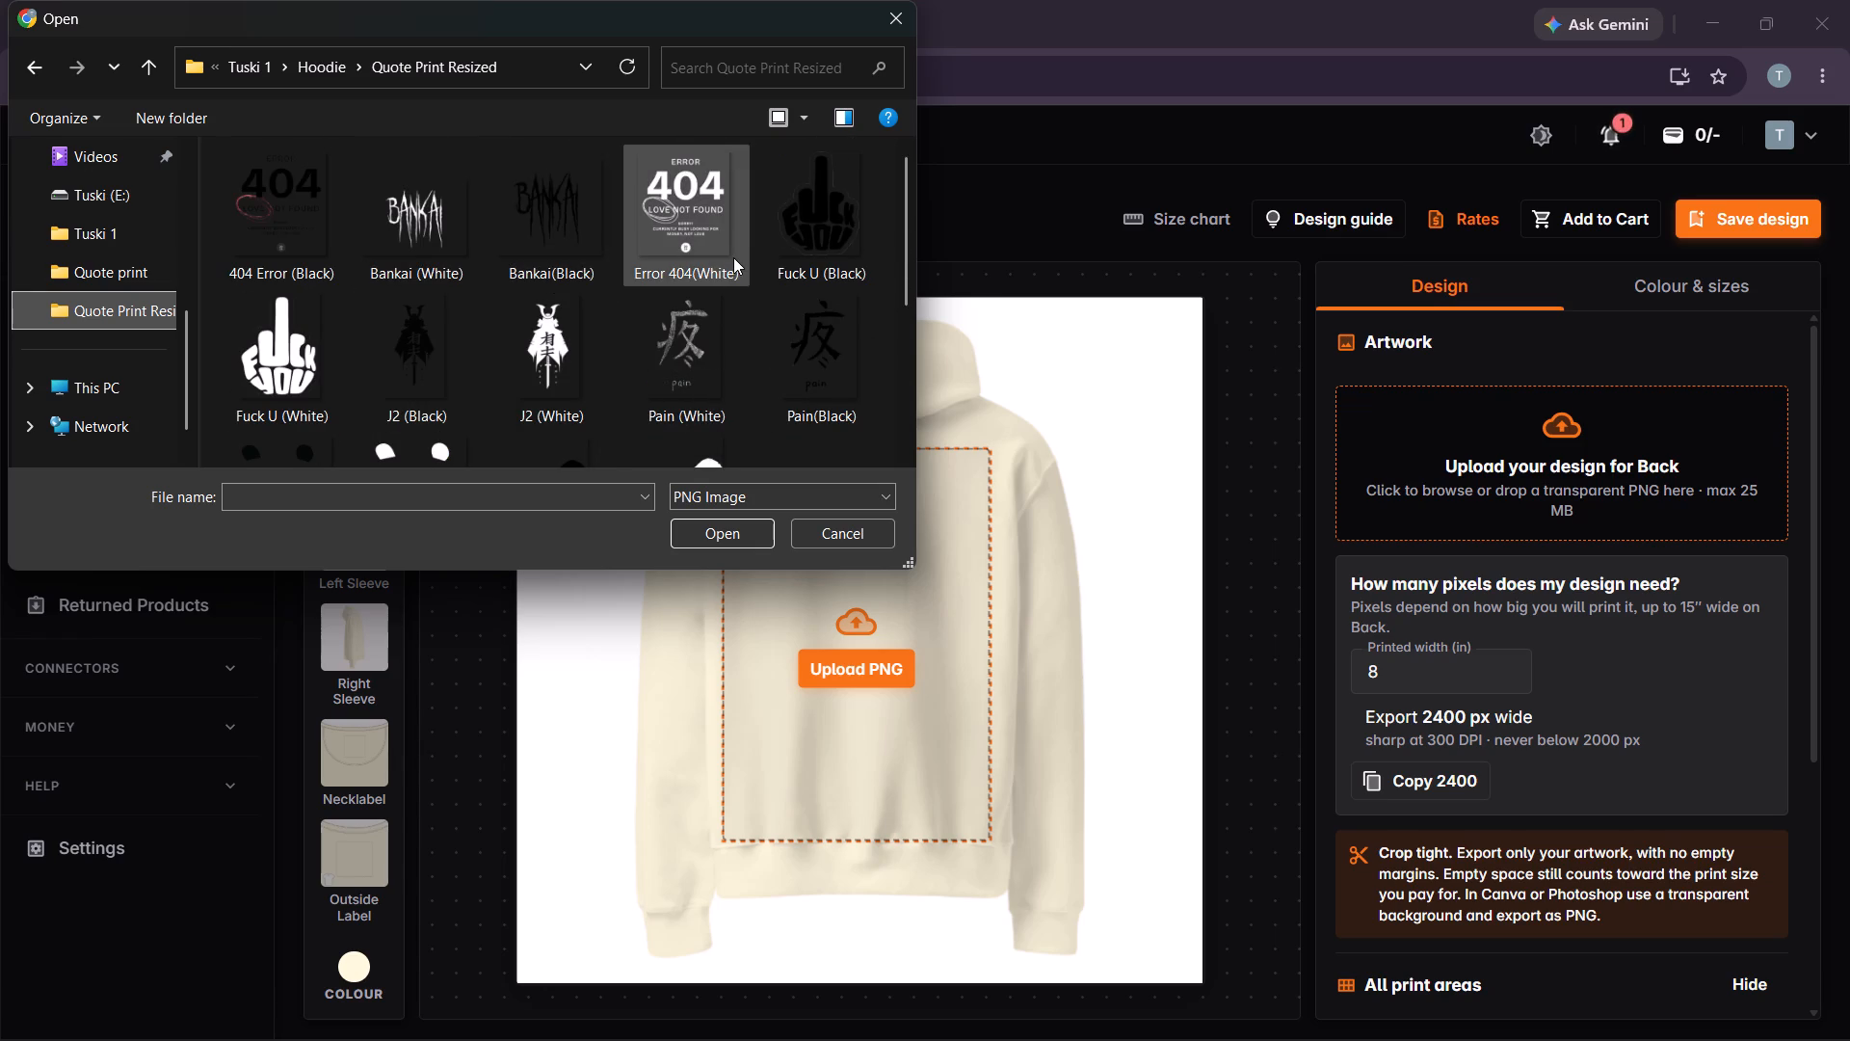
scroll(733, 264, "down", 2)
scroll(733, 267, "up", 4)
left_click(283, 225)
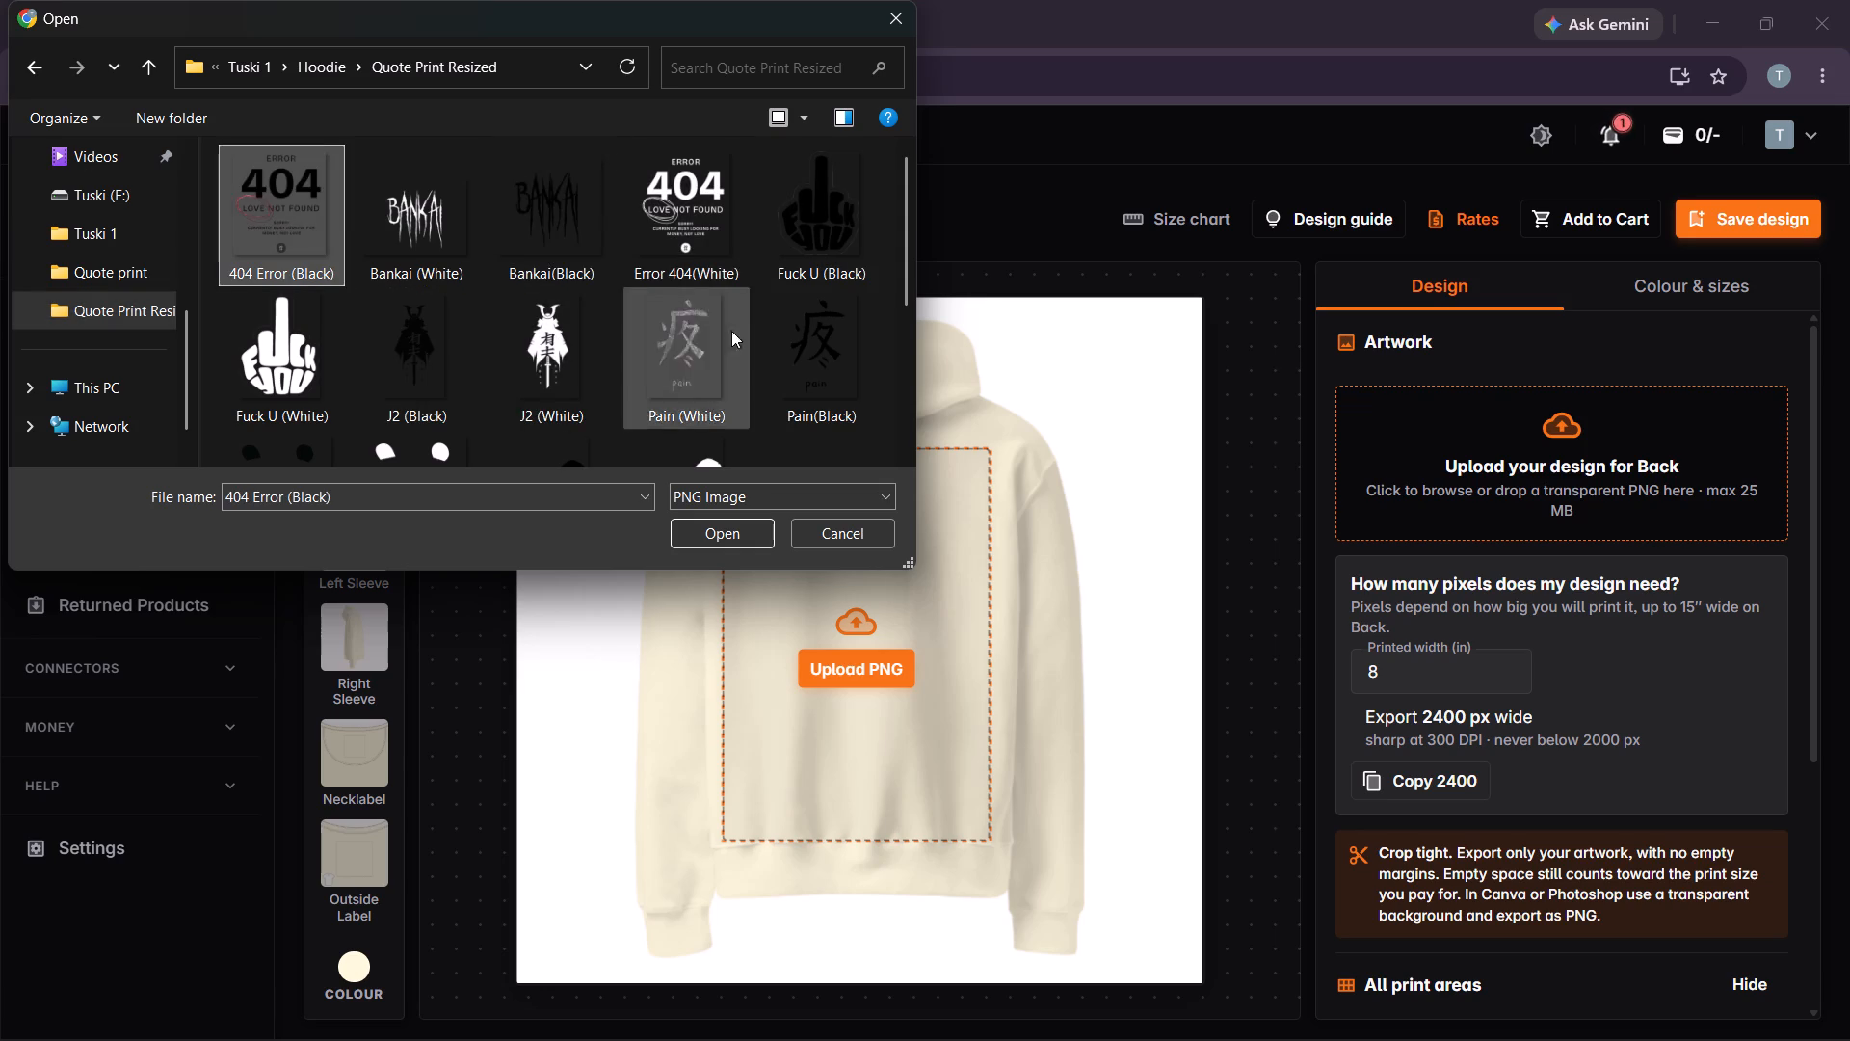
left_click(714, 534)
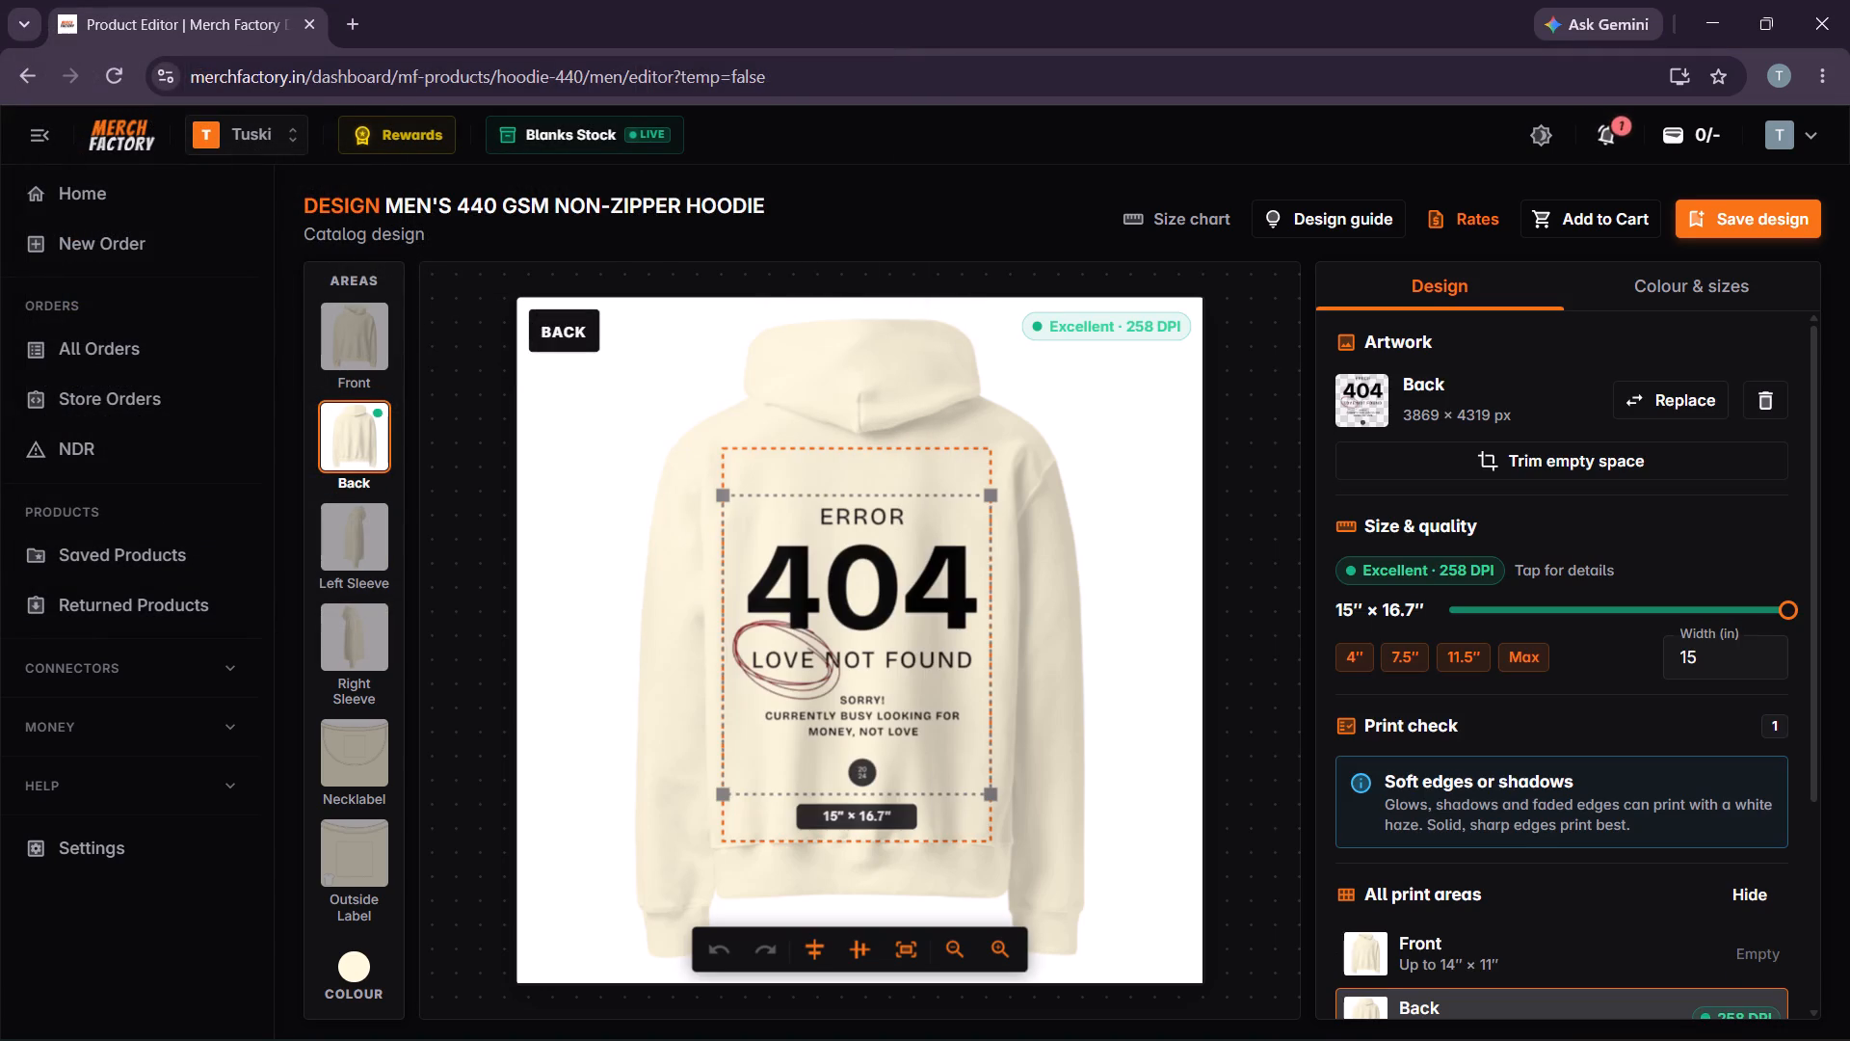
Shrink the back artwork to about 13.35 × 14.9 in and centre it horizontally in the print area.
left_click_drag(992, 793, 975, 761)
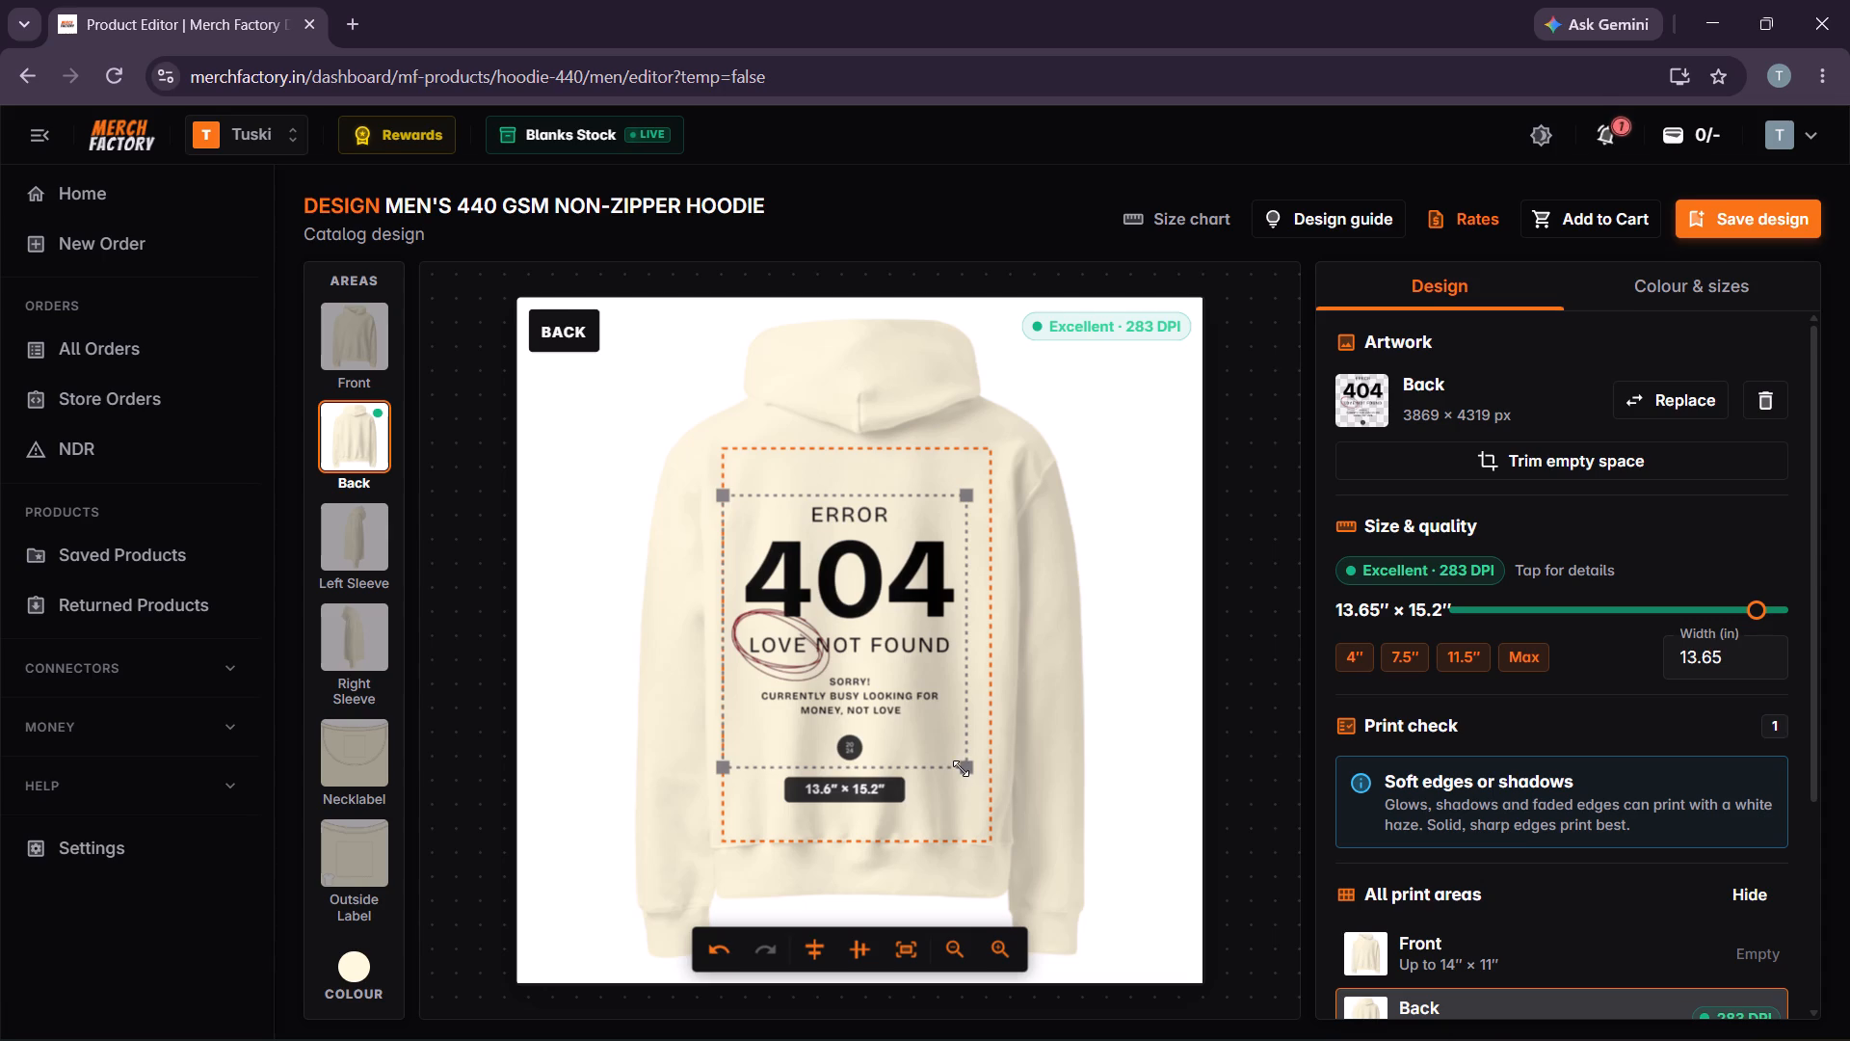
left_click_drag(961, 768, 961, 757)
left_click_drag(838, 681, 851, 683)
left_click(1077, 682)
double_click(860, 634)
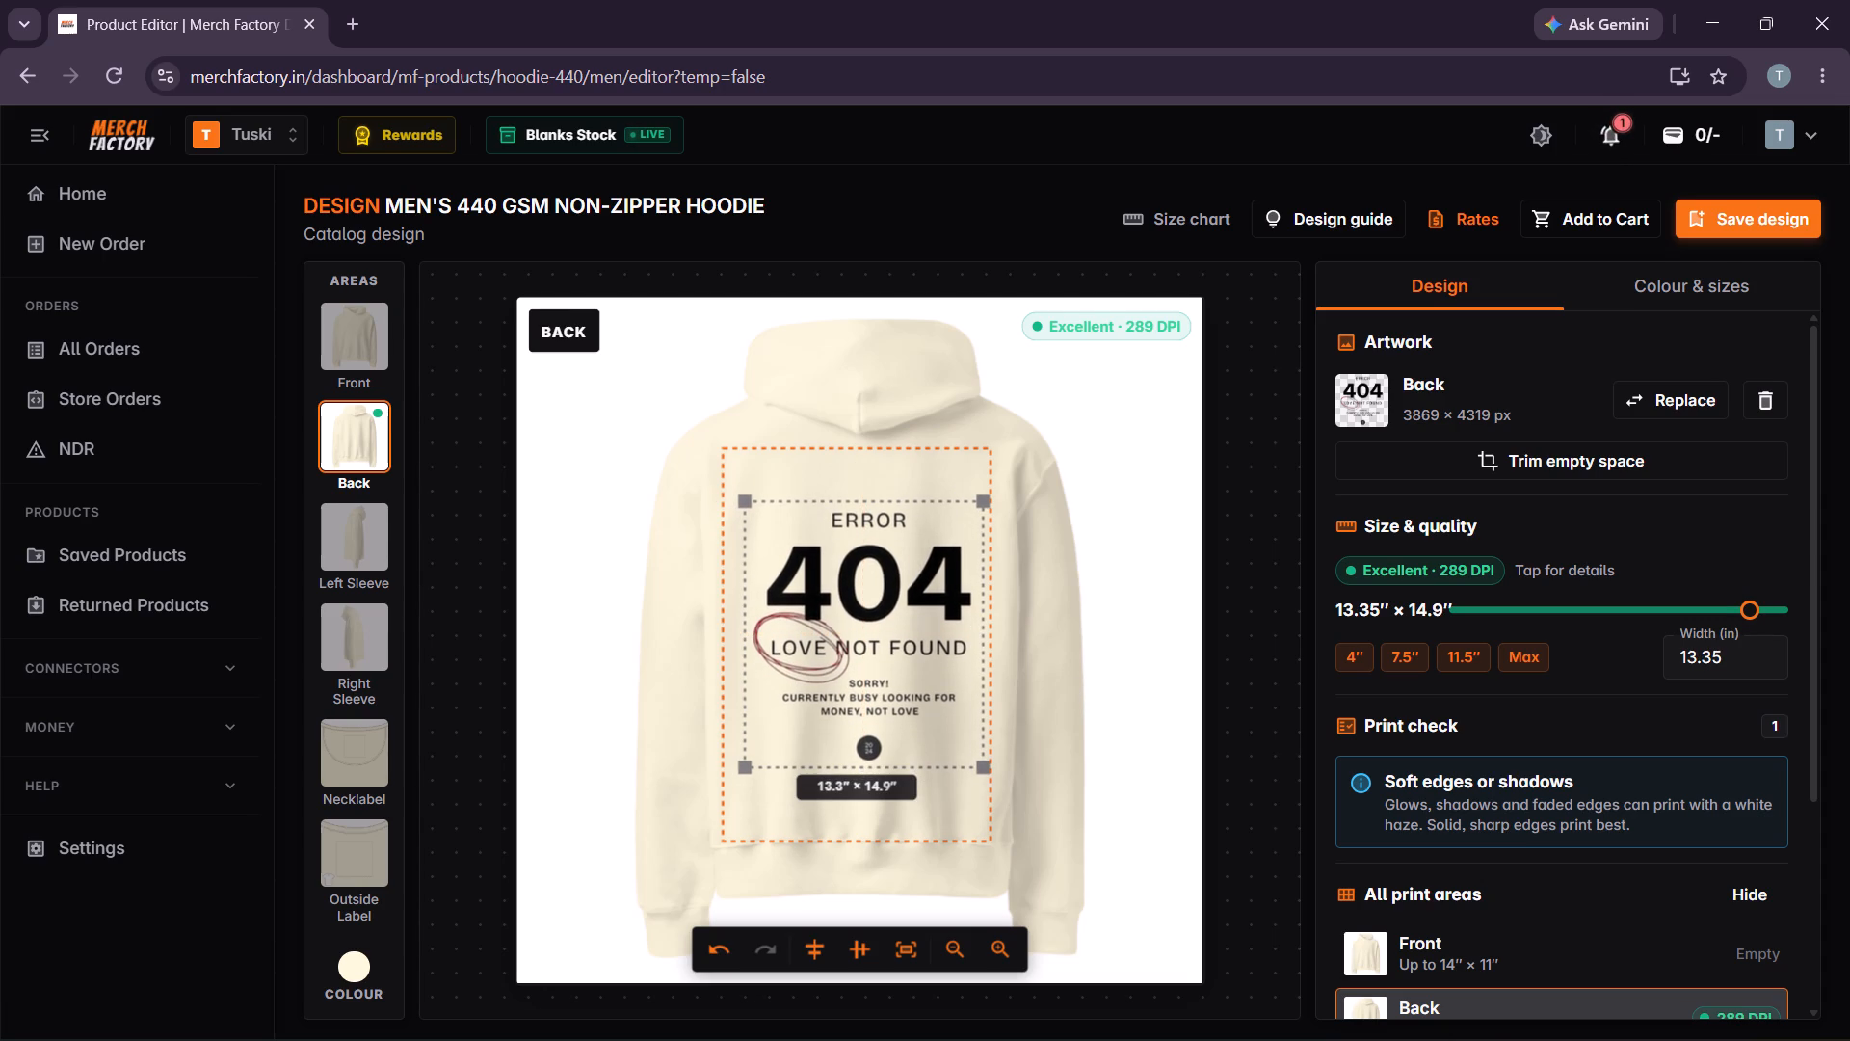
left_click(1061, 644)
Upload Tuski Final Logo from the Tuski 1 folder to the Necklabel area and trim its empty space.
scroll(1502, 725, "down", 5)
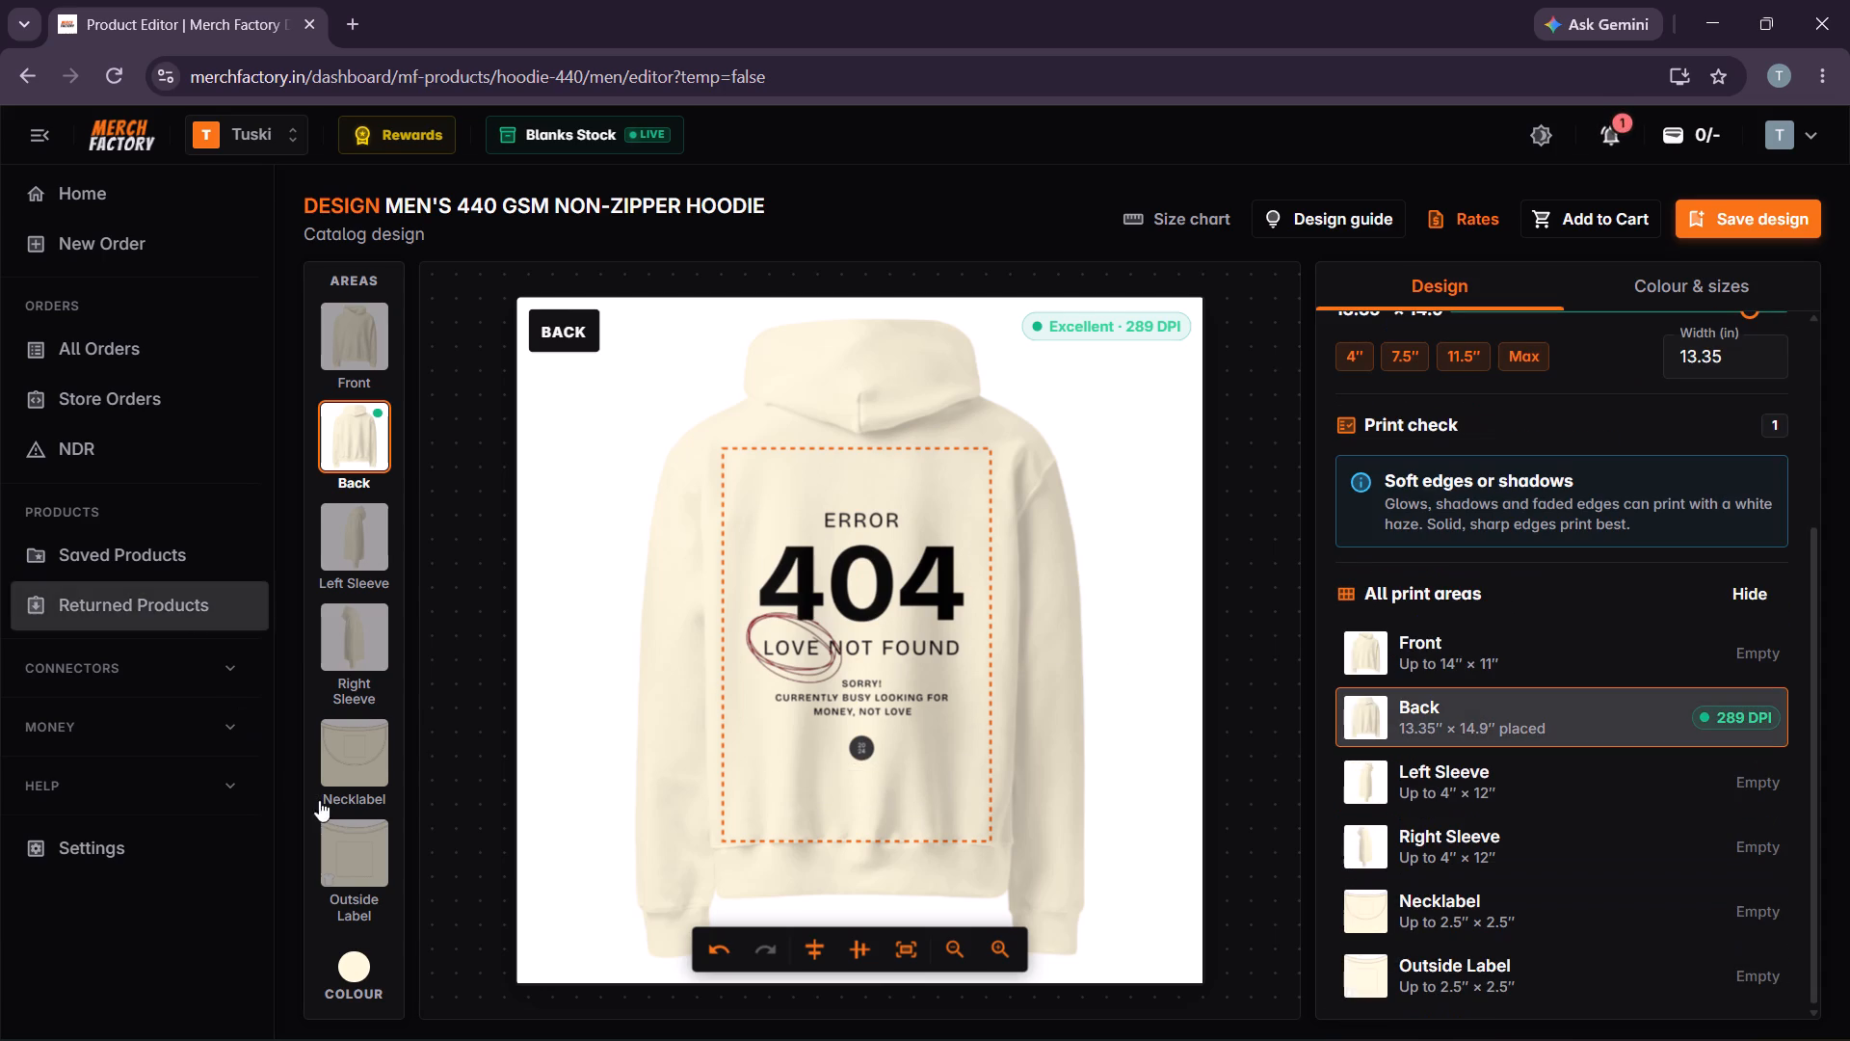
left_click(347, 845)
left_click(336, 765)
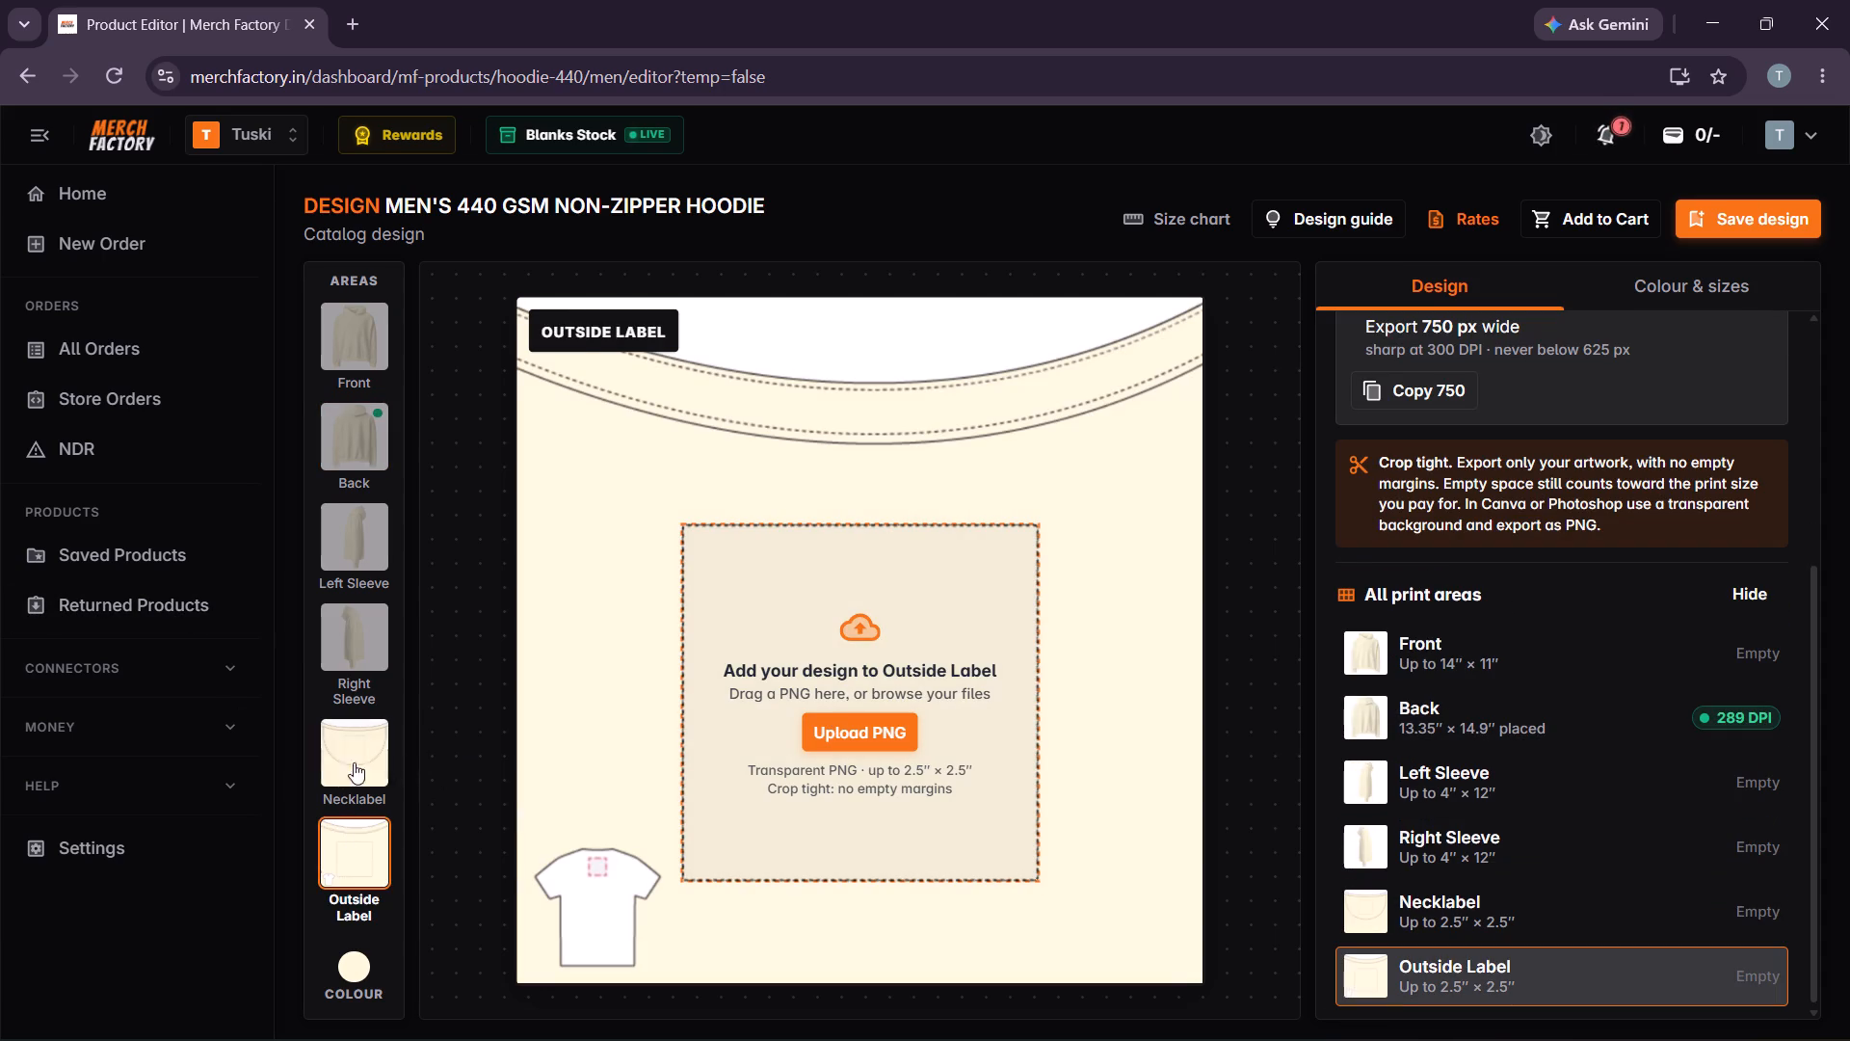
left_click(879, 598)
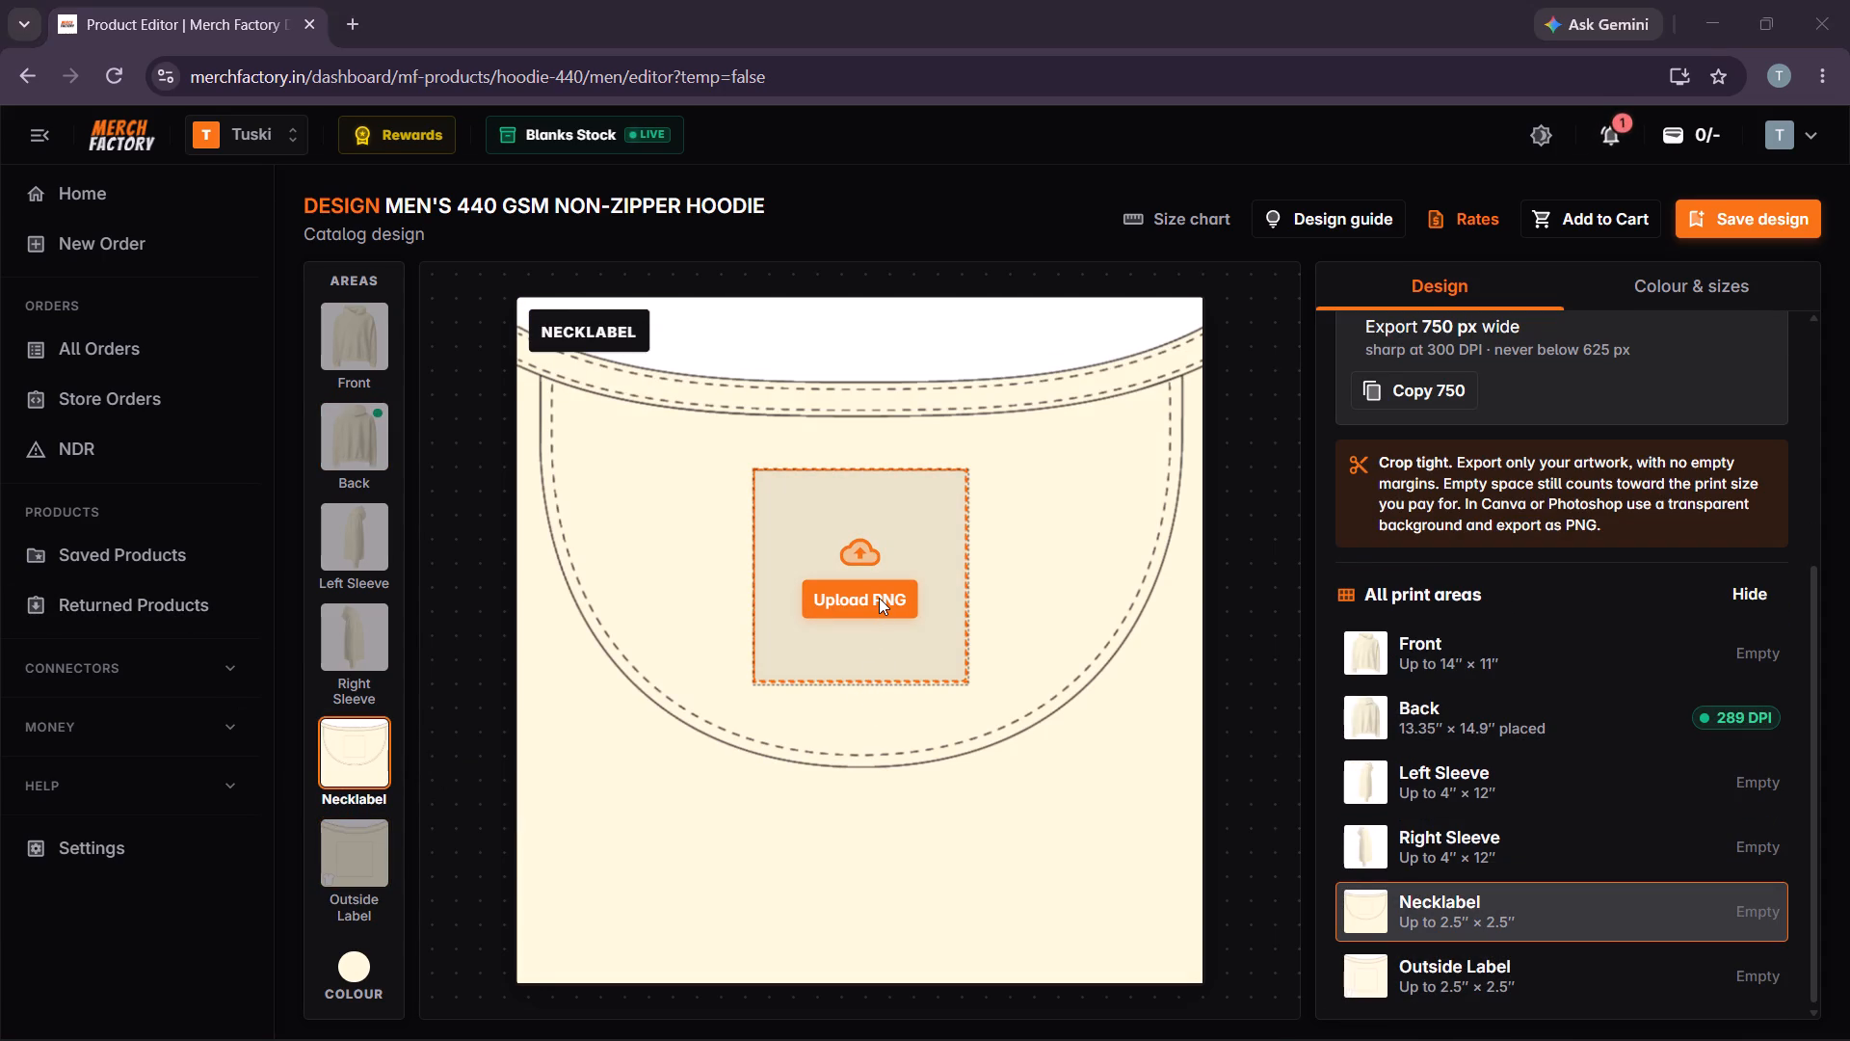
scroll(54, 393, "down", 2)
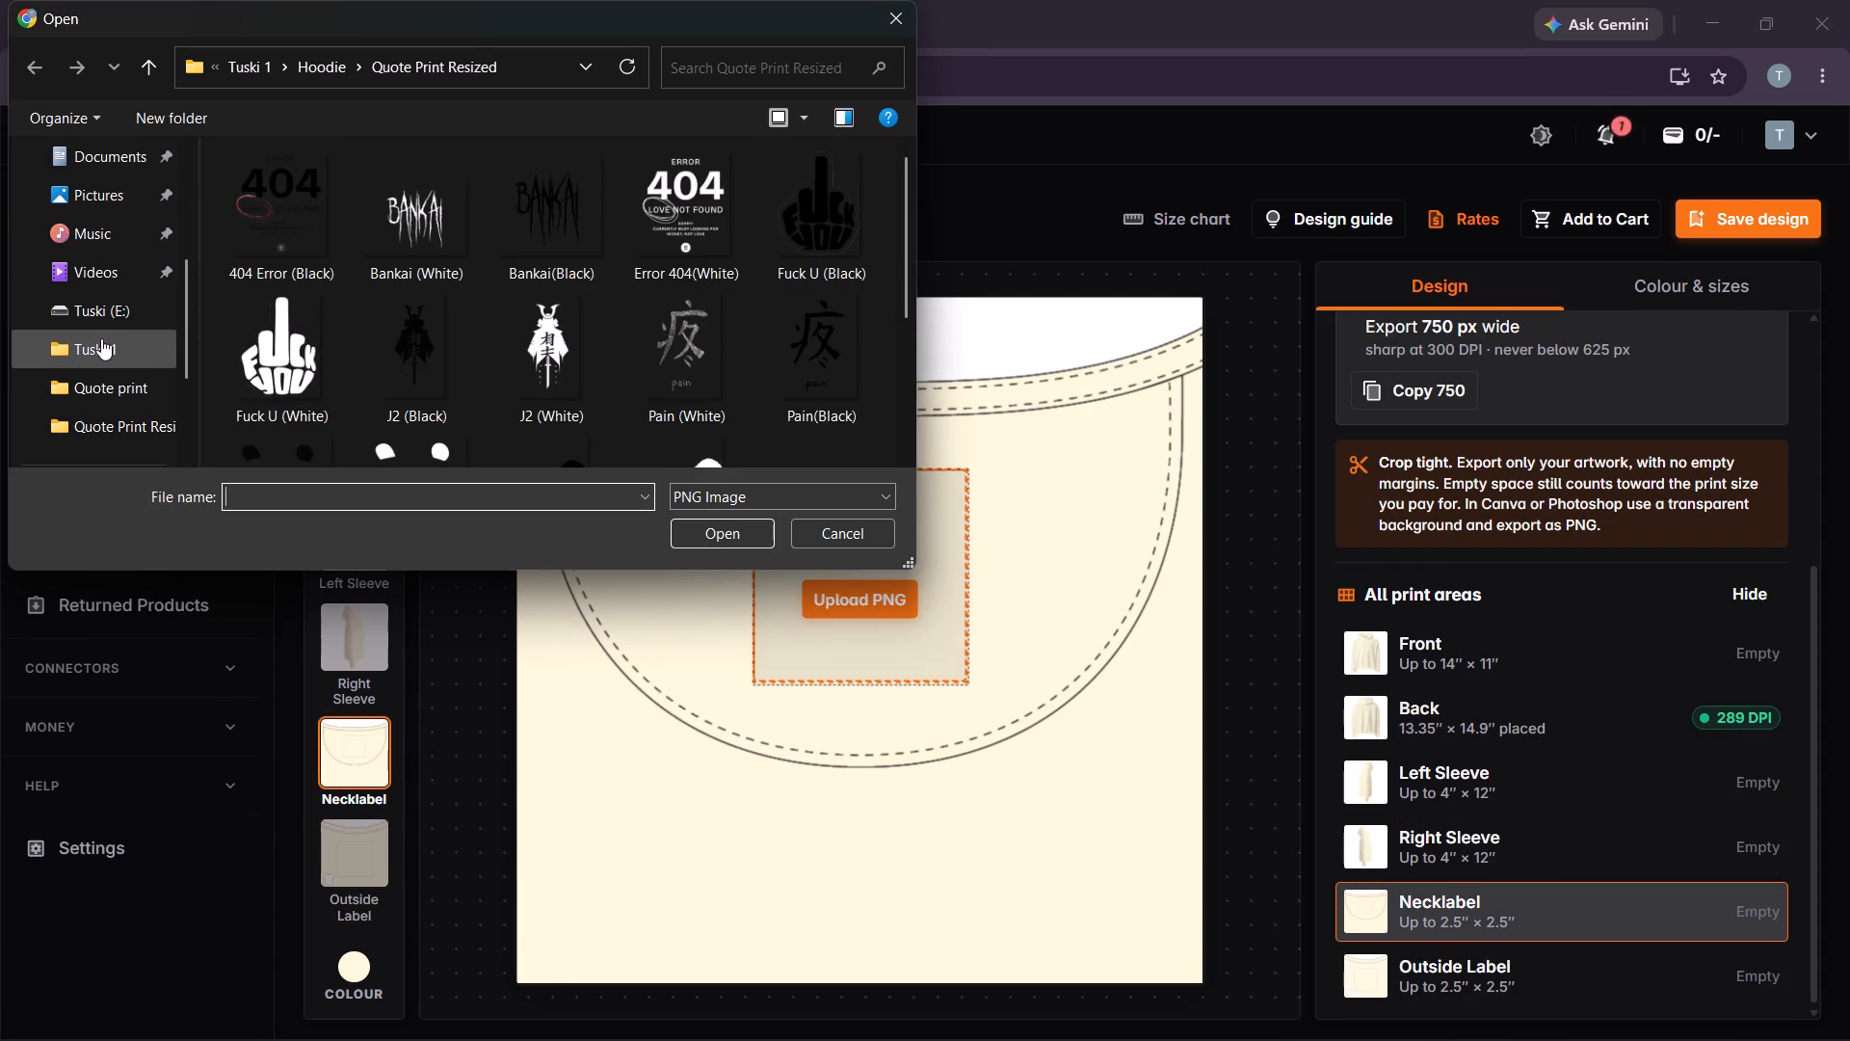
left_click(101, 338)
left_click(354, 297)
left_click(689, 525)
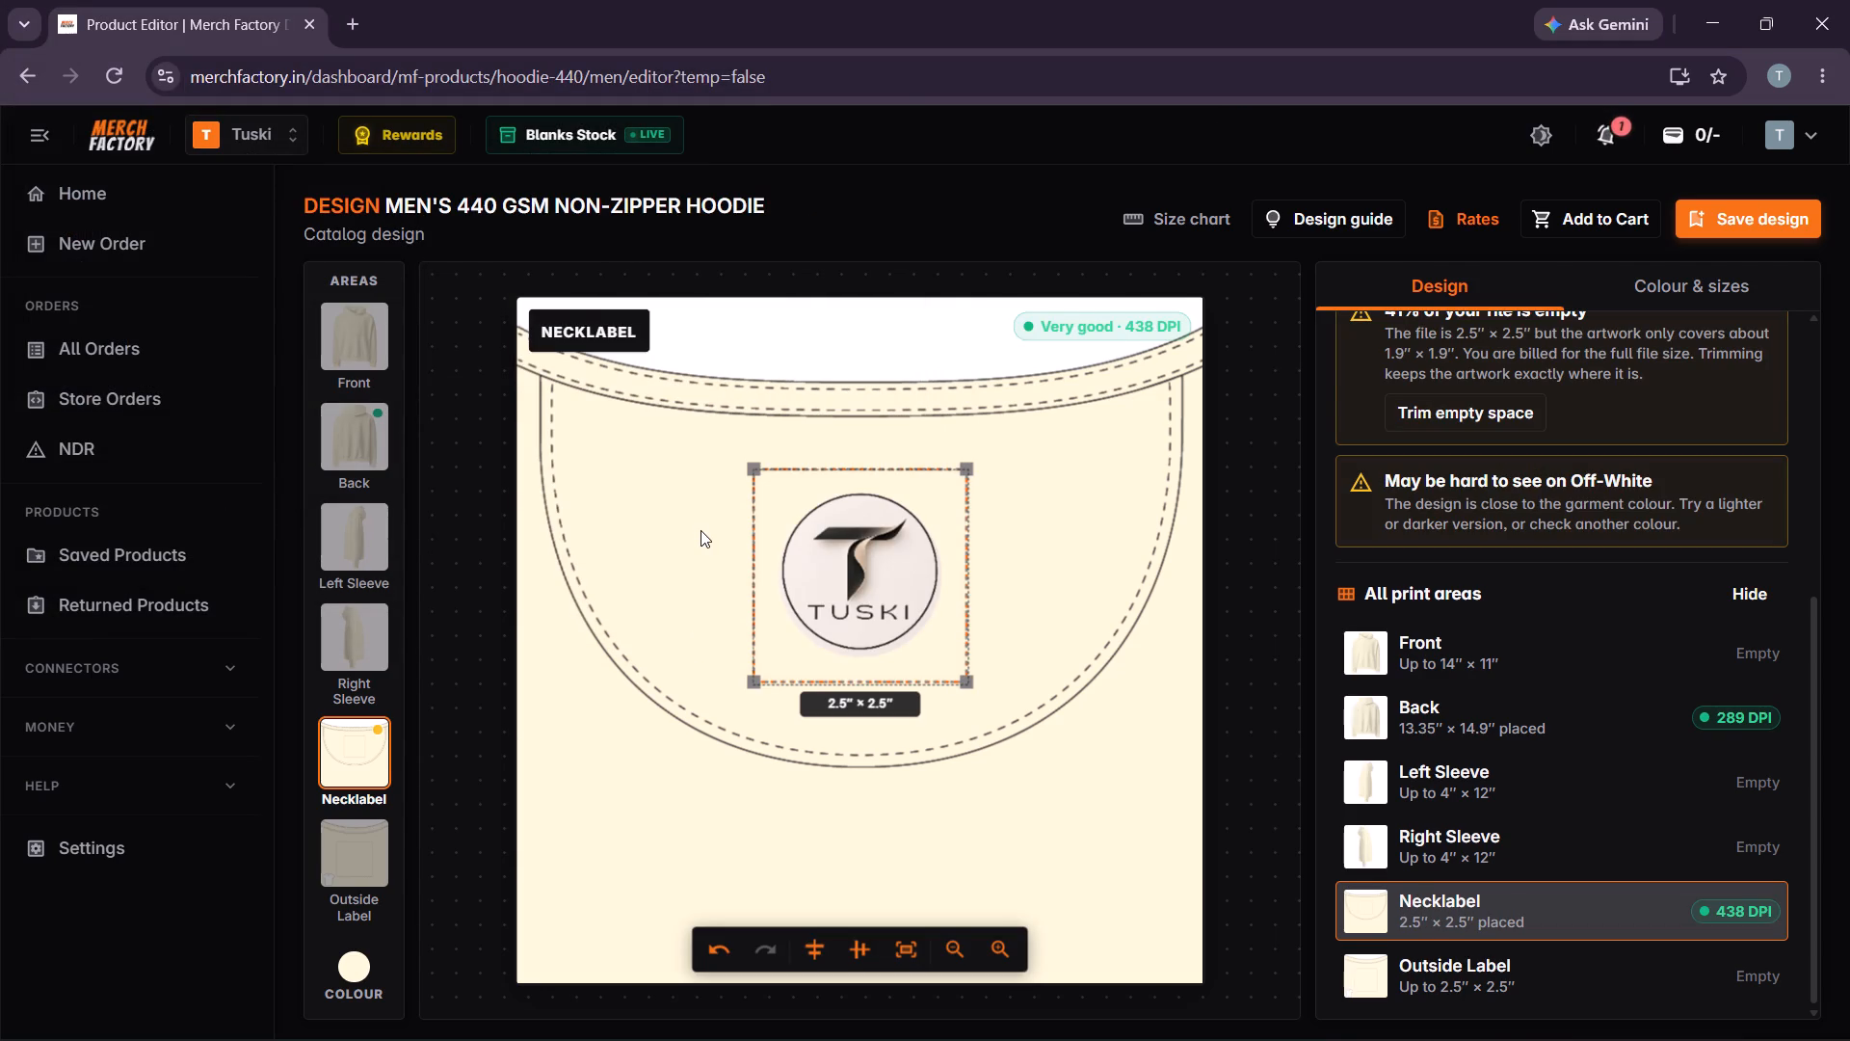
left_click(1433, 416)
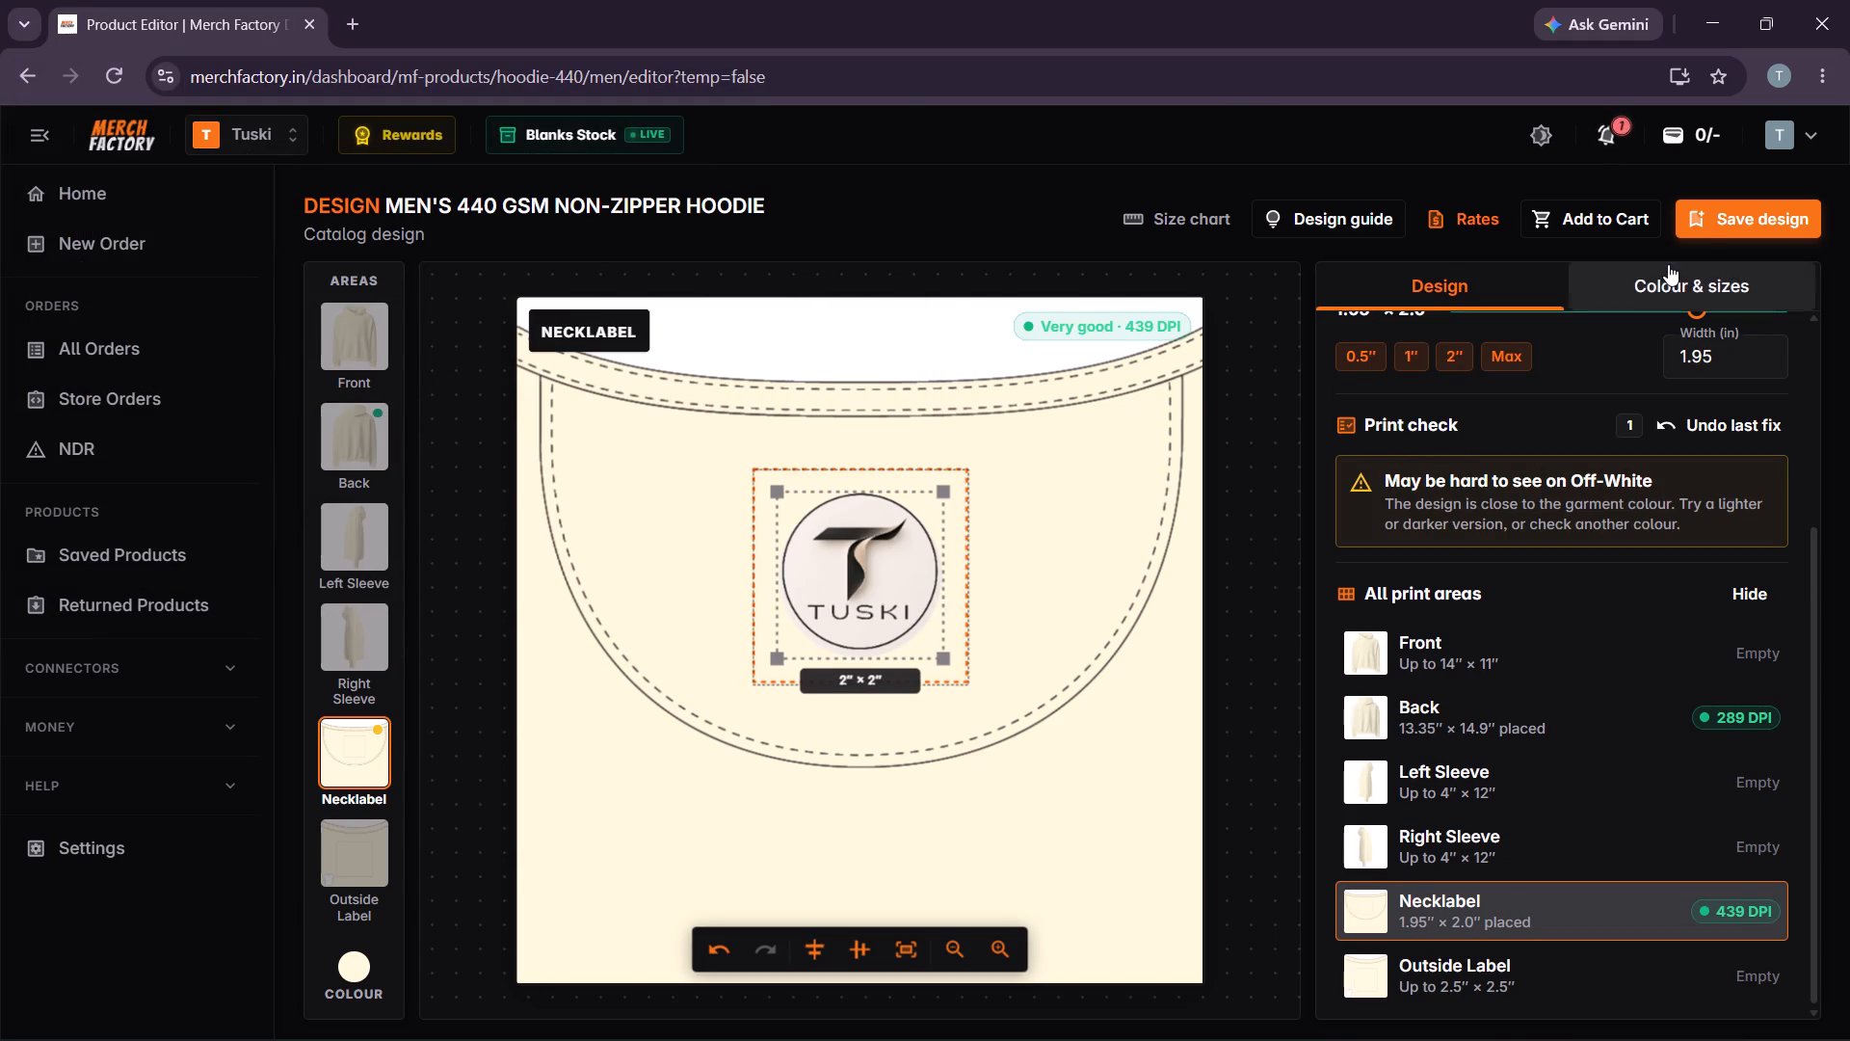
Save the off-white hoodie design as Oversized Hoodie 404 Error Beige in the existing Oversized Hoodie folder.
left_click(1704, 221)
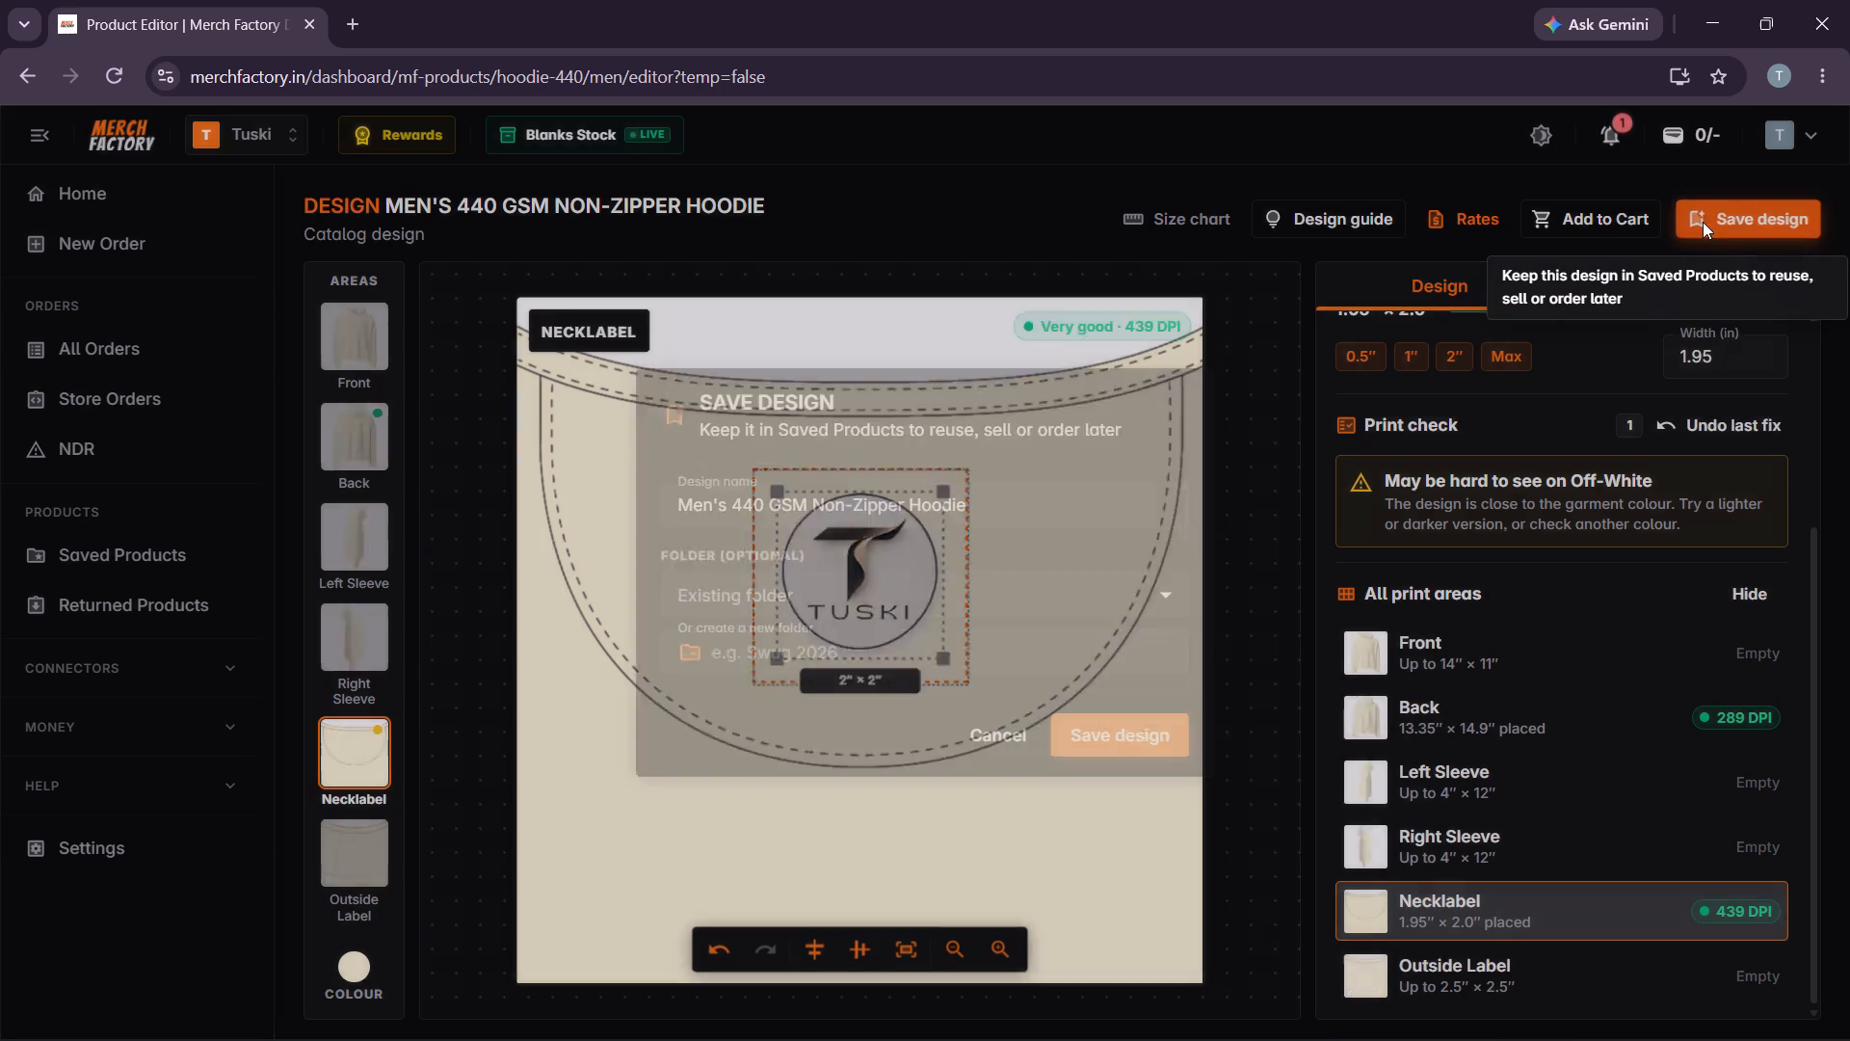
triple_click(942, 505)
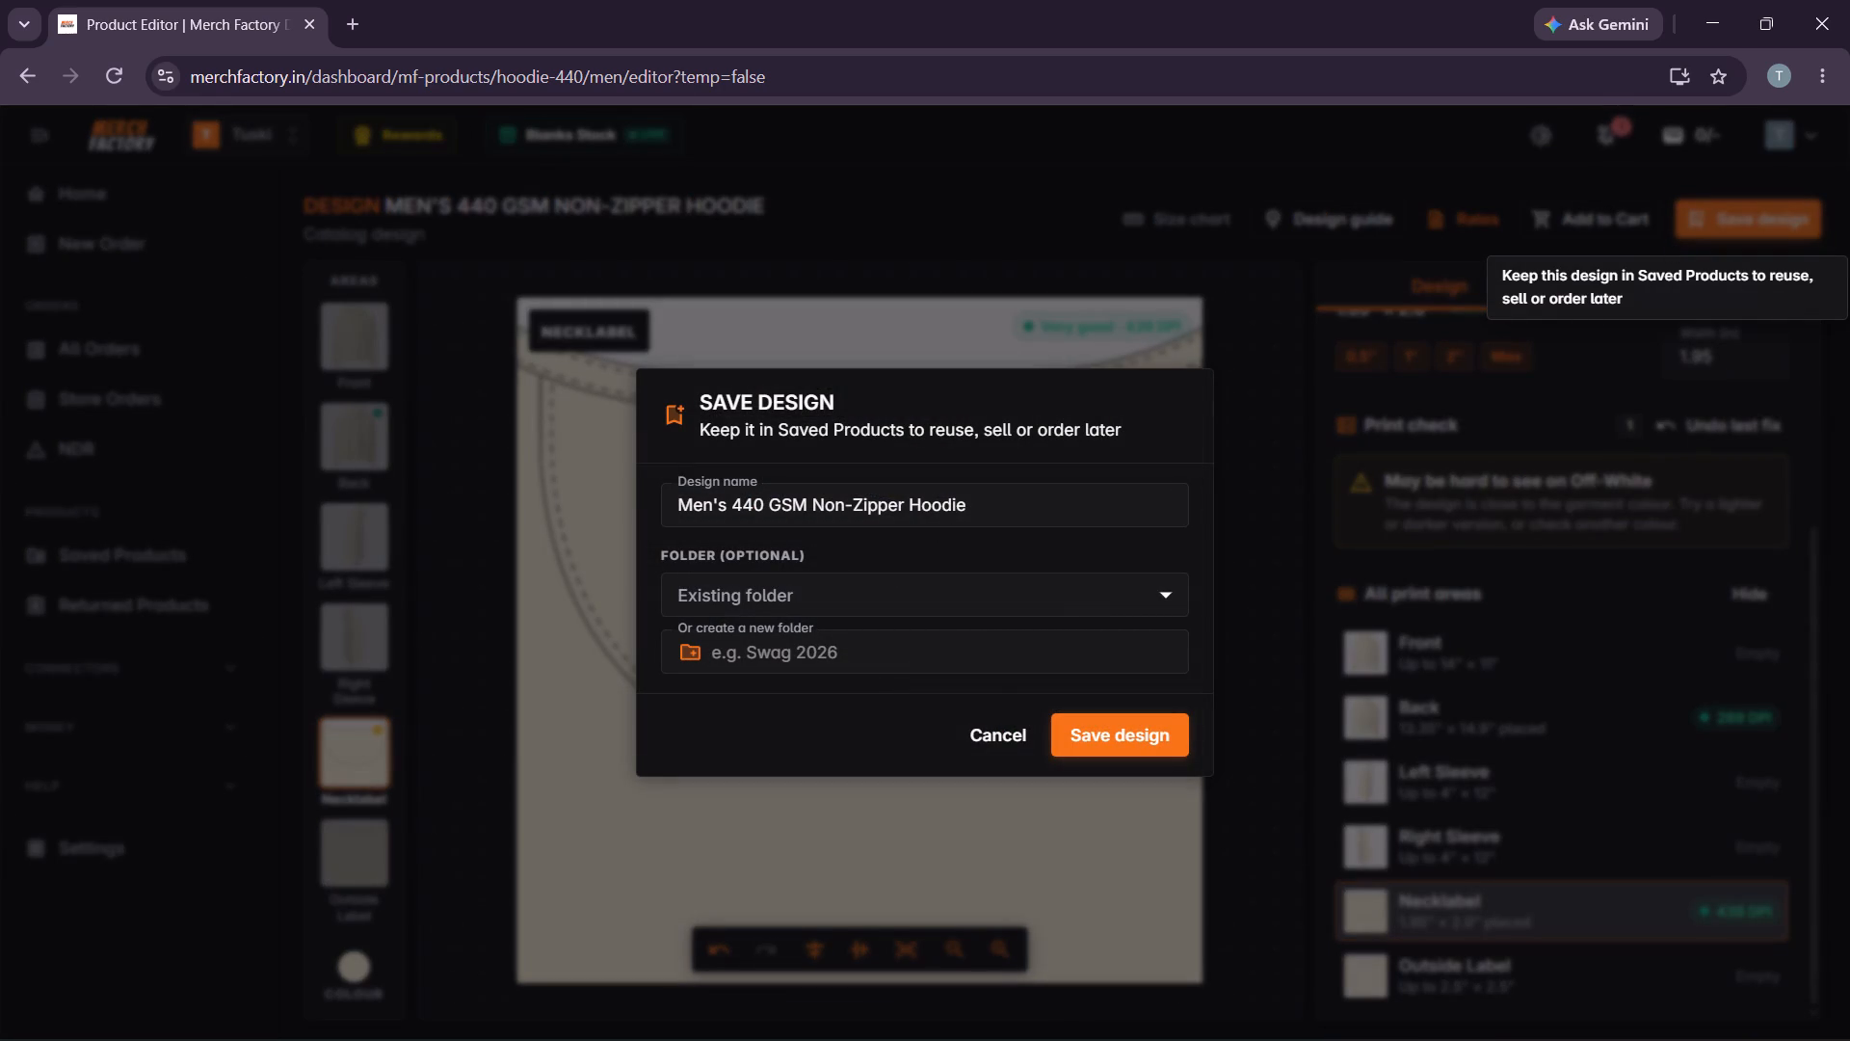
left_click(942, 505)
key("BackSpace")
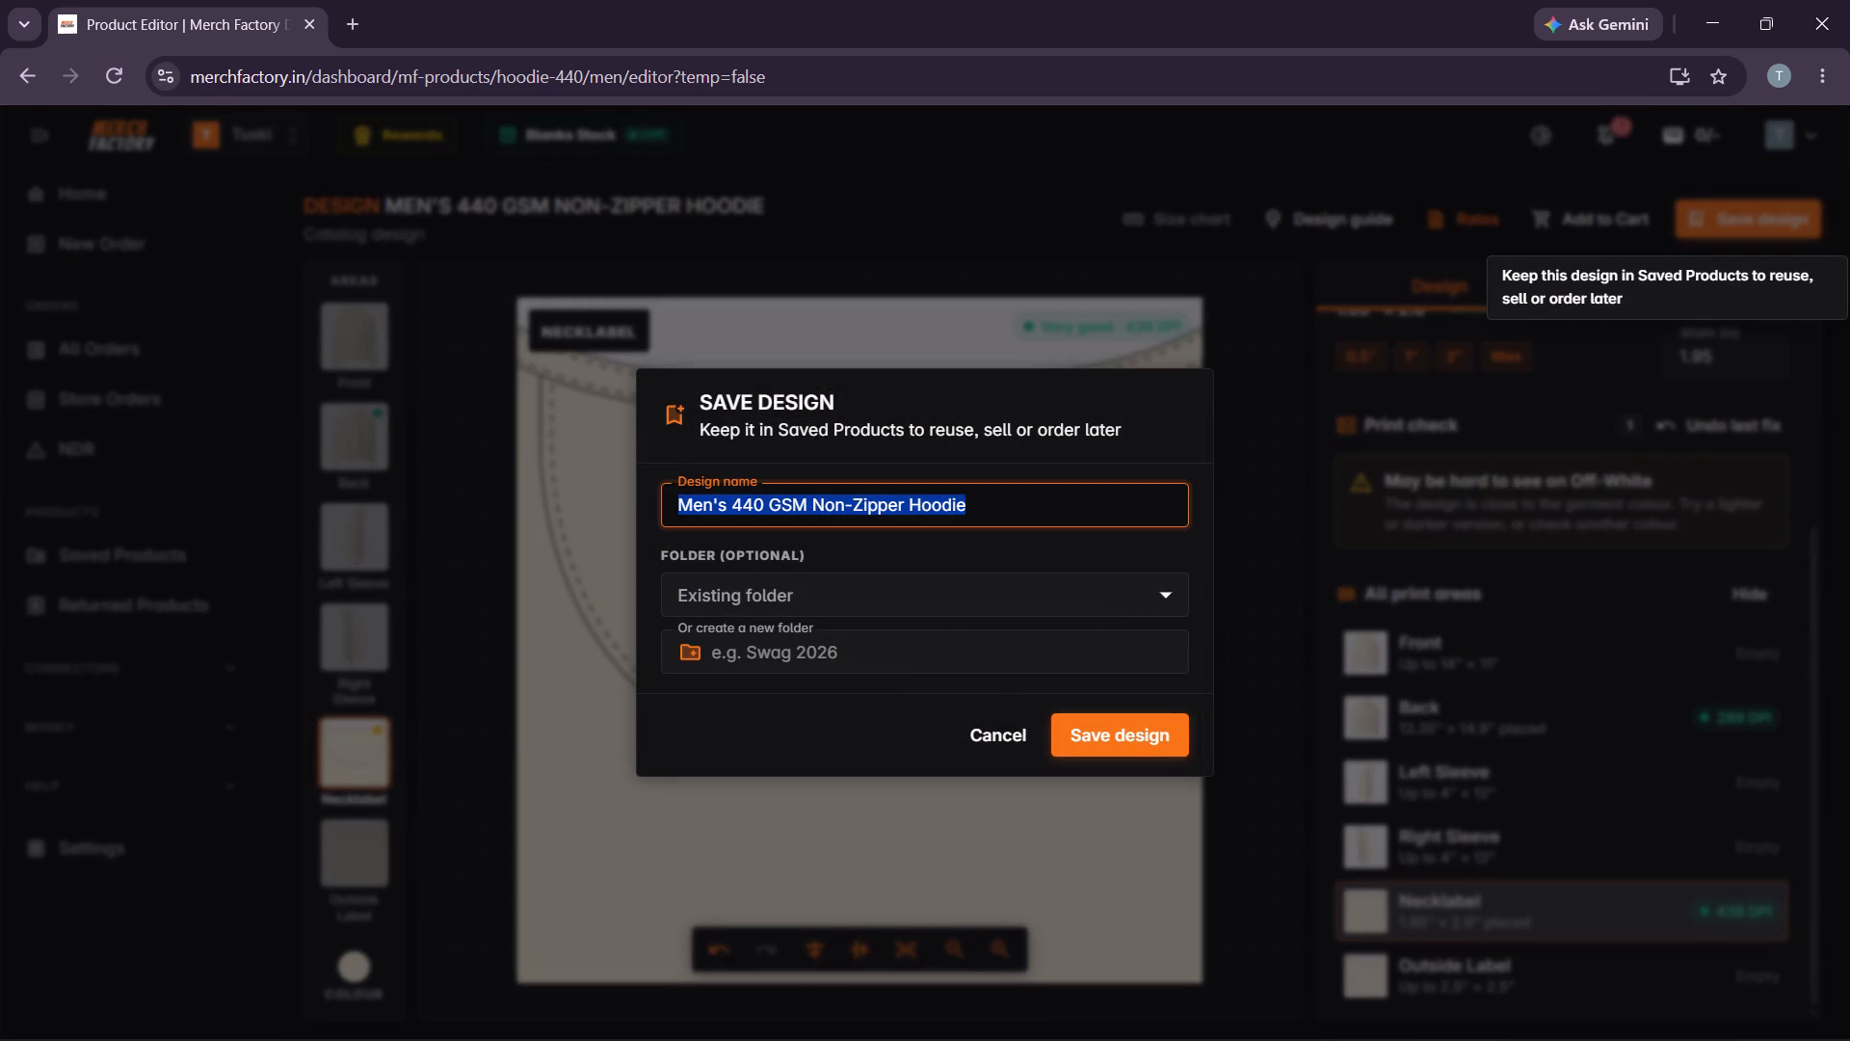
right_click(722, 511)
left_click(784, 752)
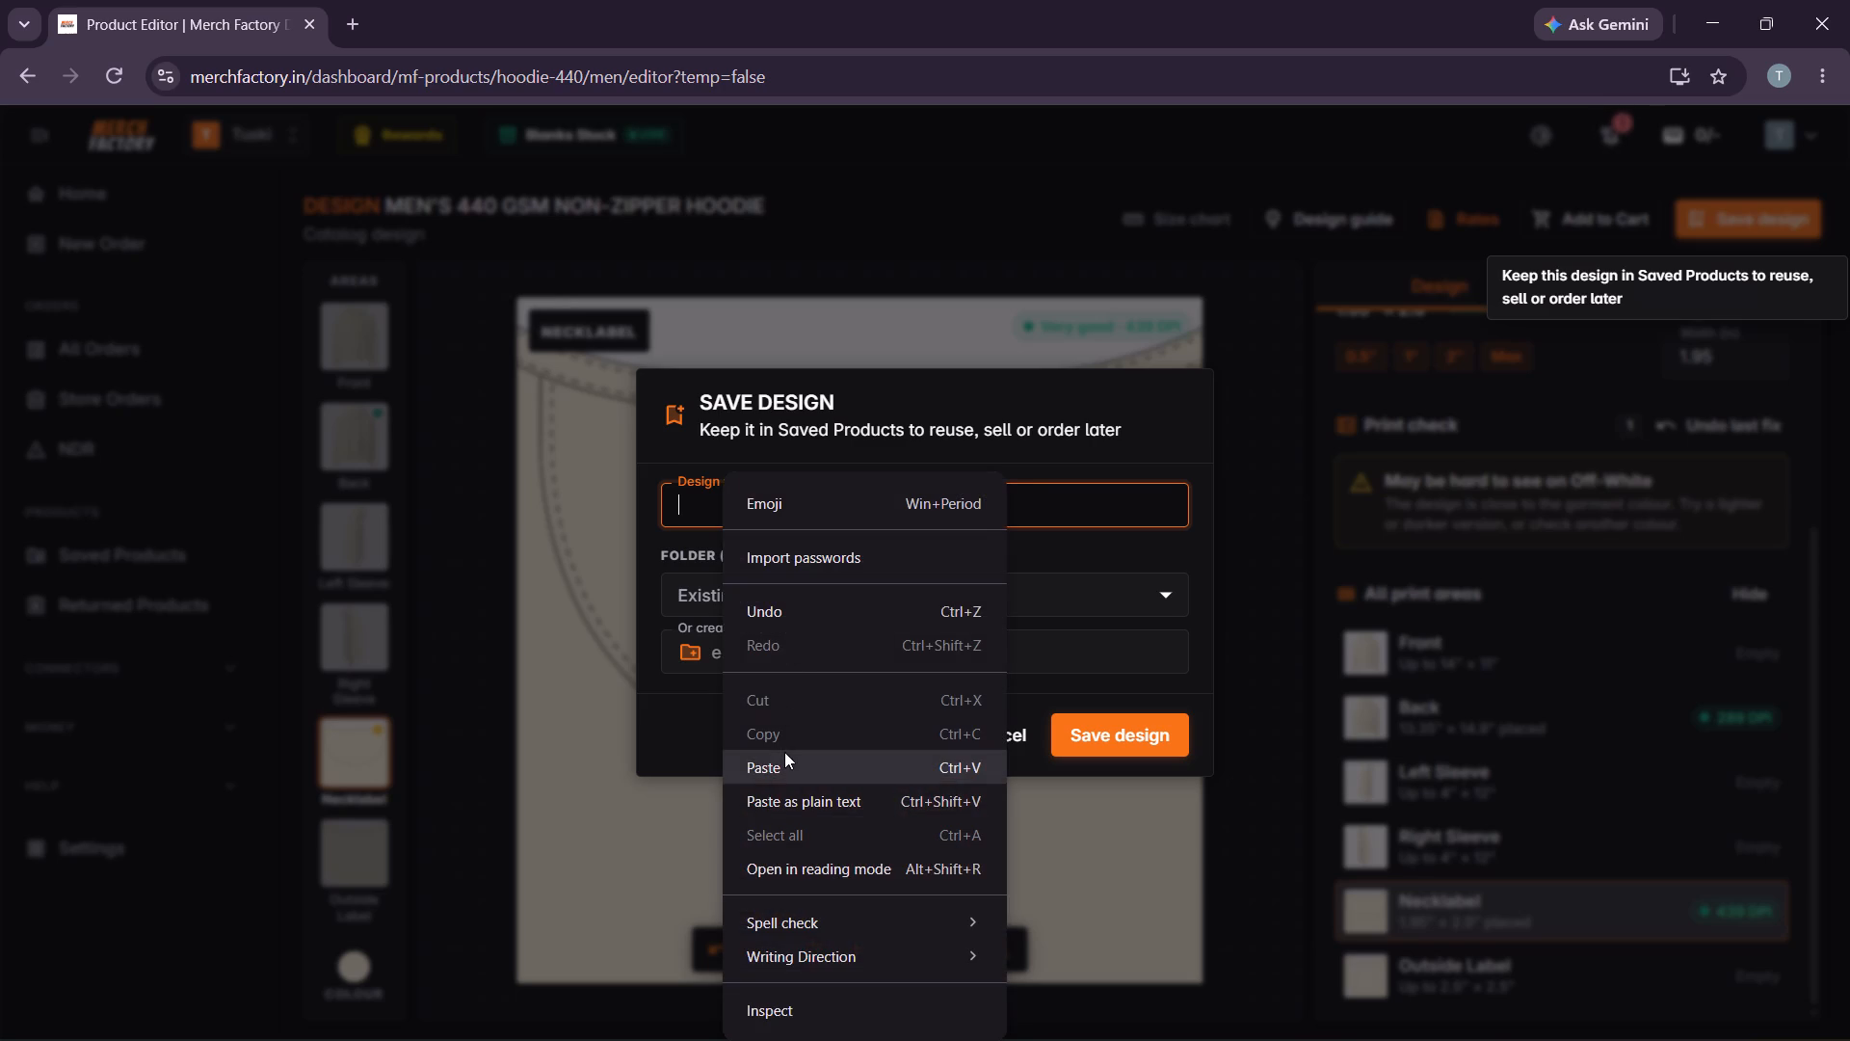
double_click(917, 504)
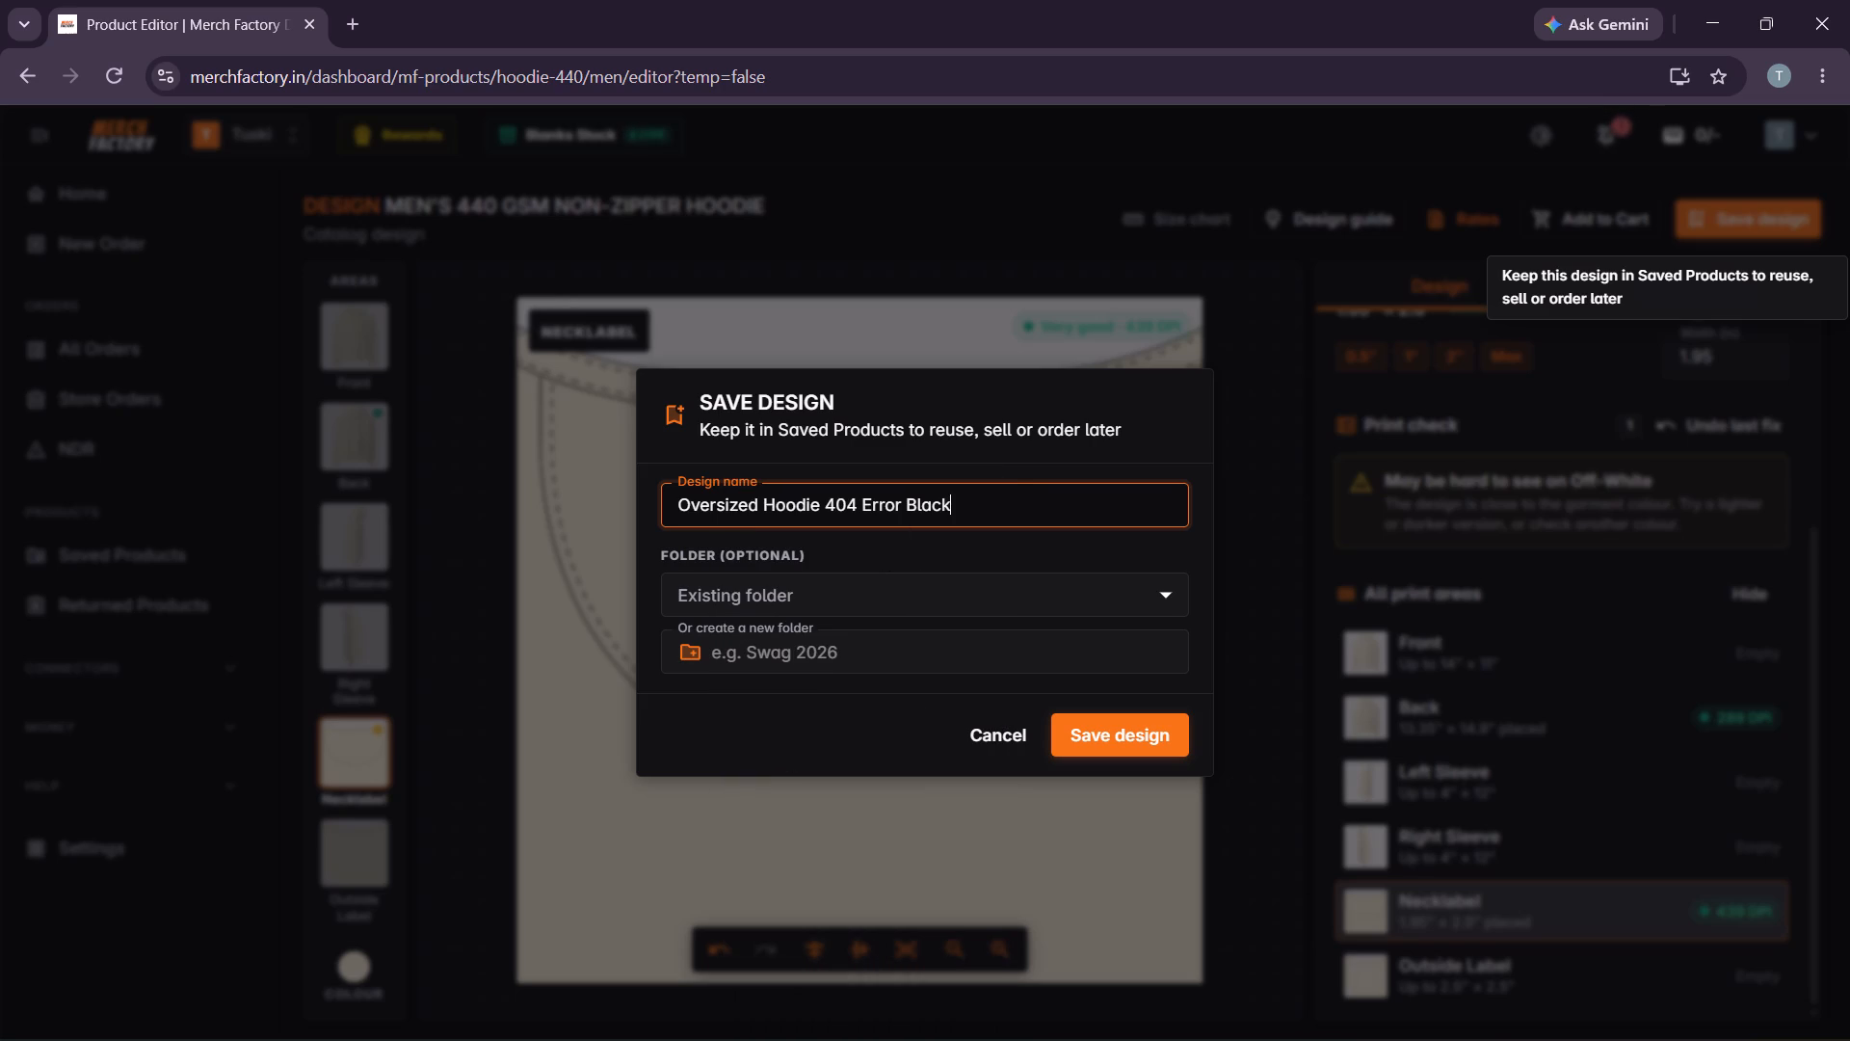
type("Biege")
double_click(918, 508)
type("Beige")
left_click(845, 598)
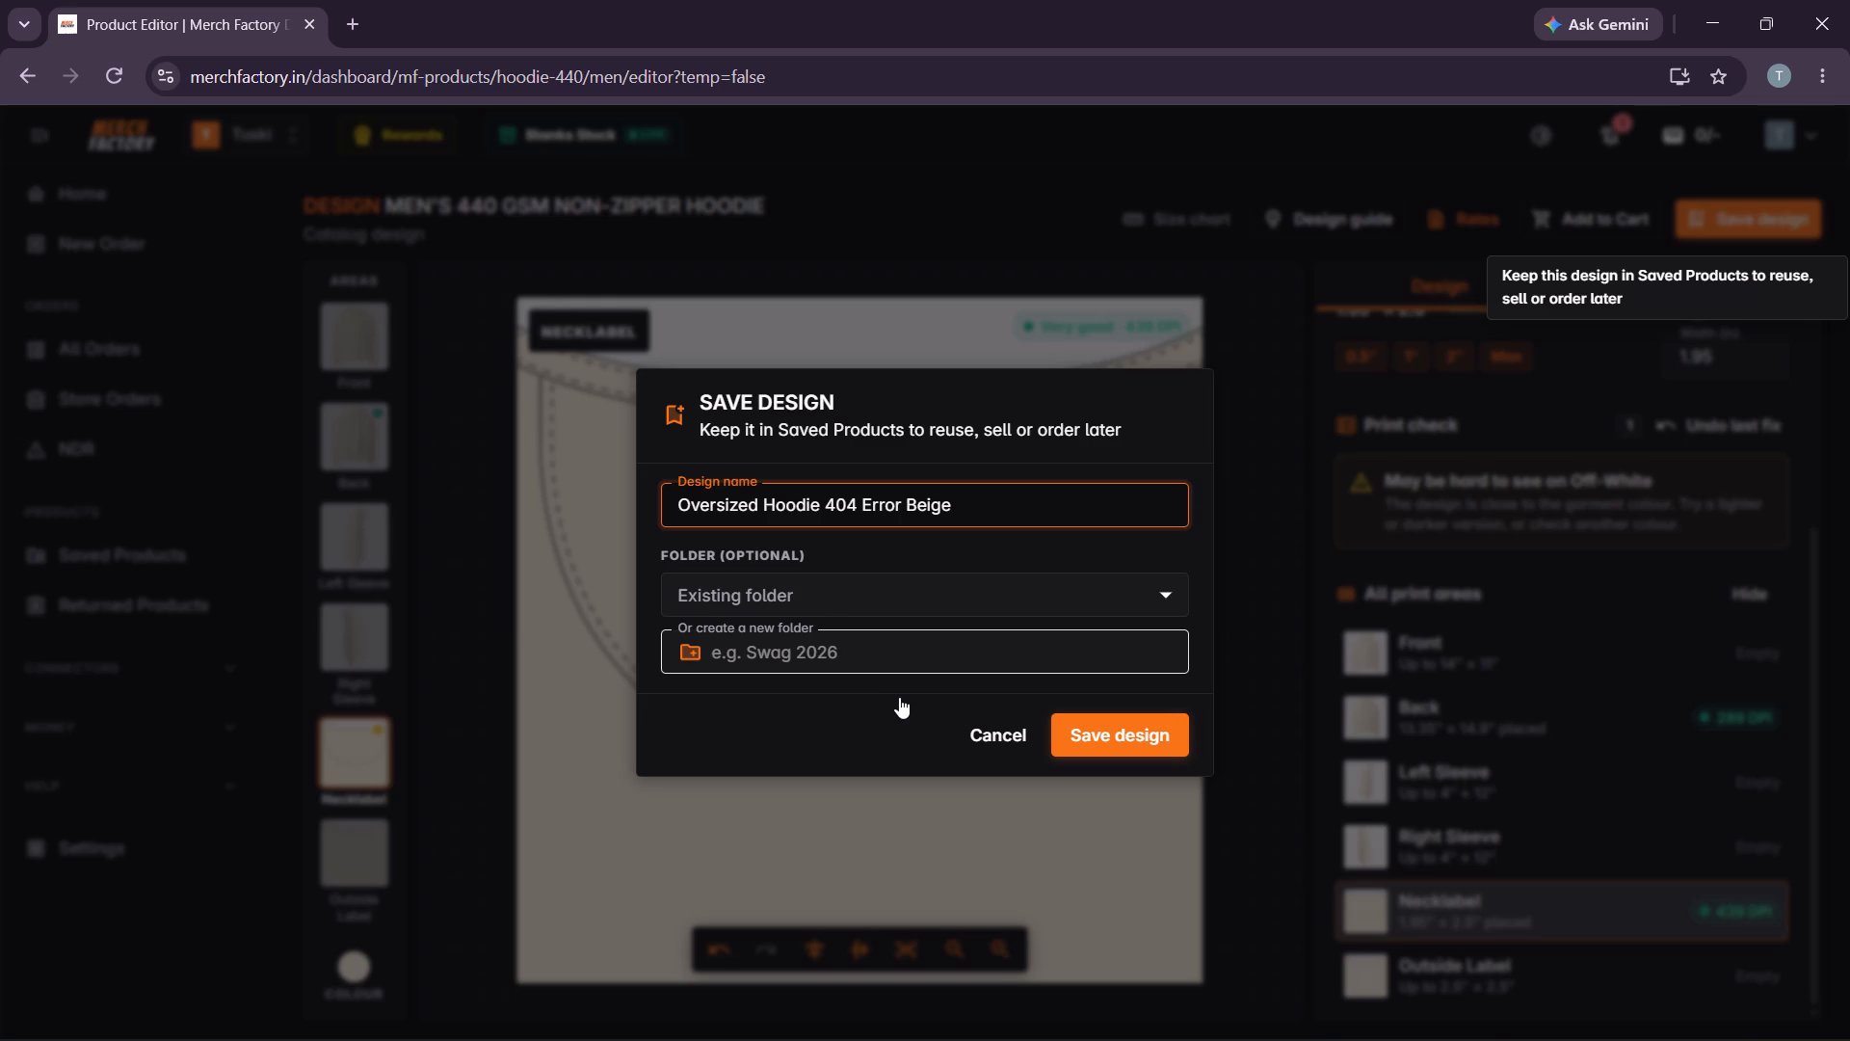
left_click(875, 687)
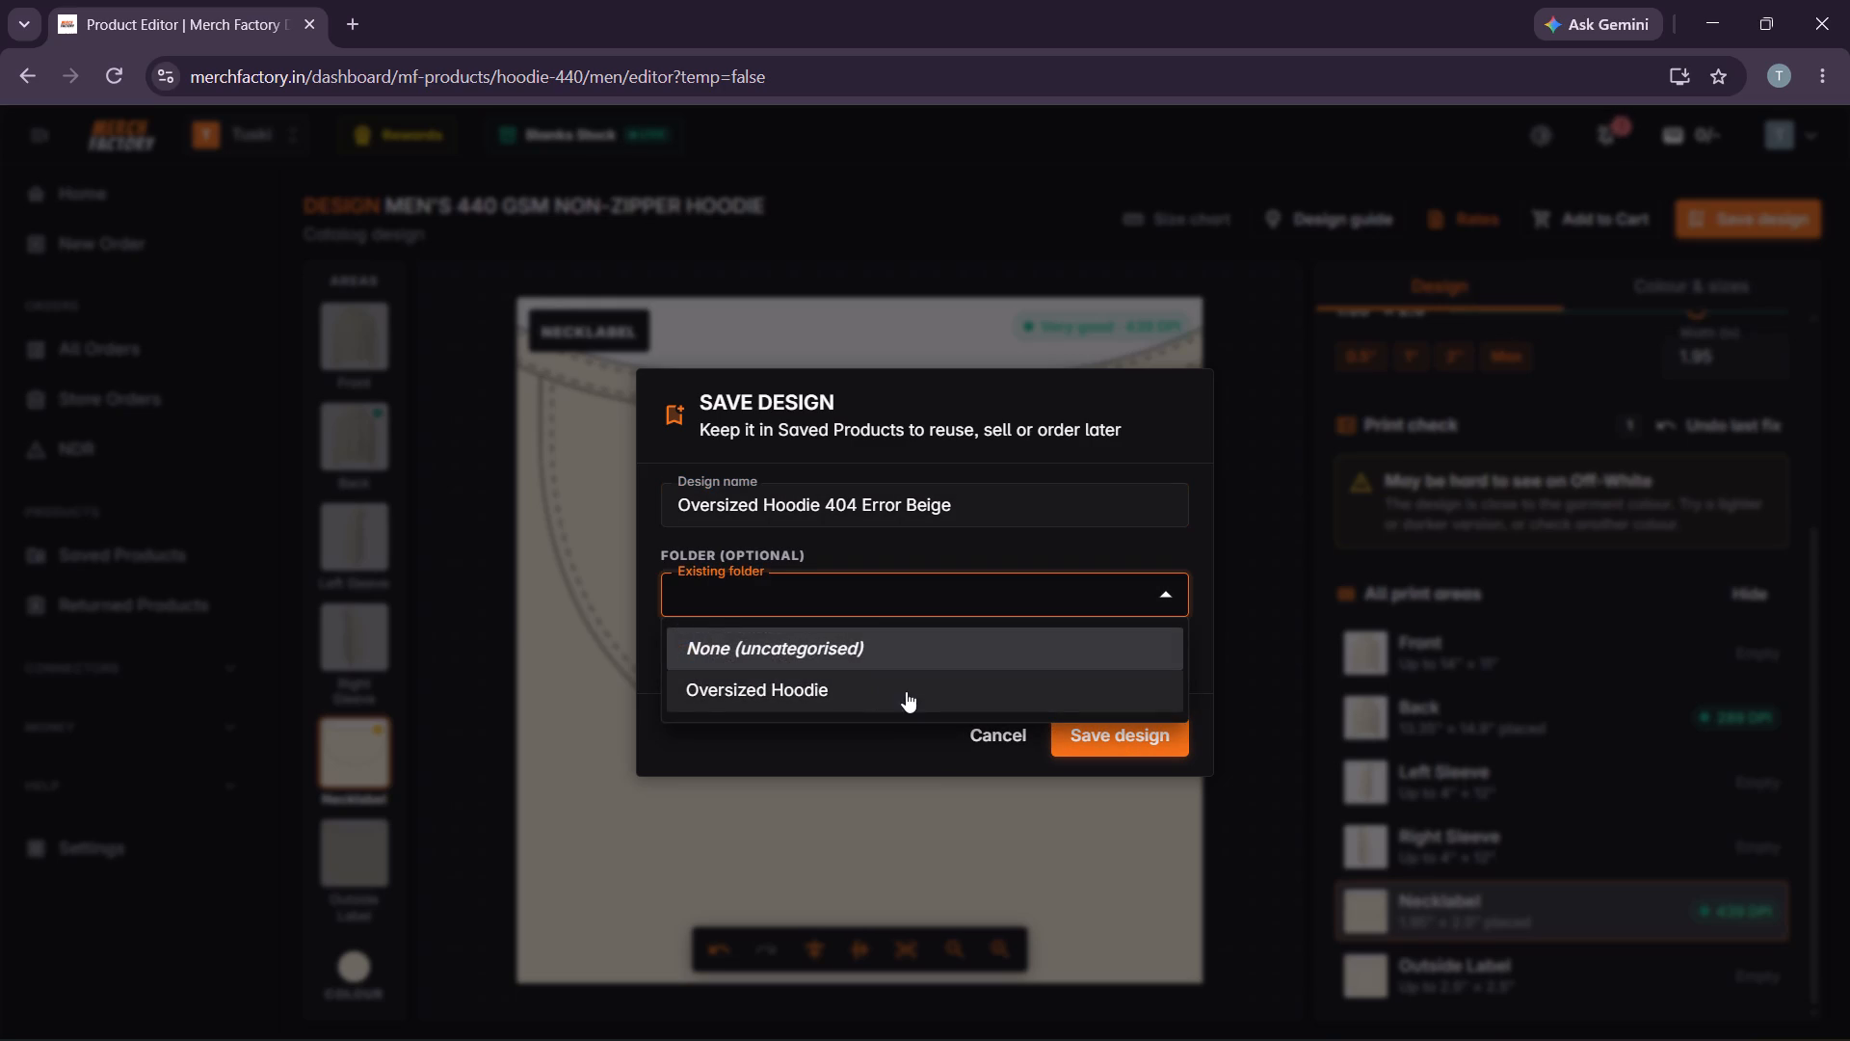
left_click(1140, 743)
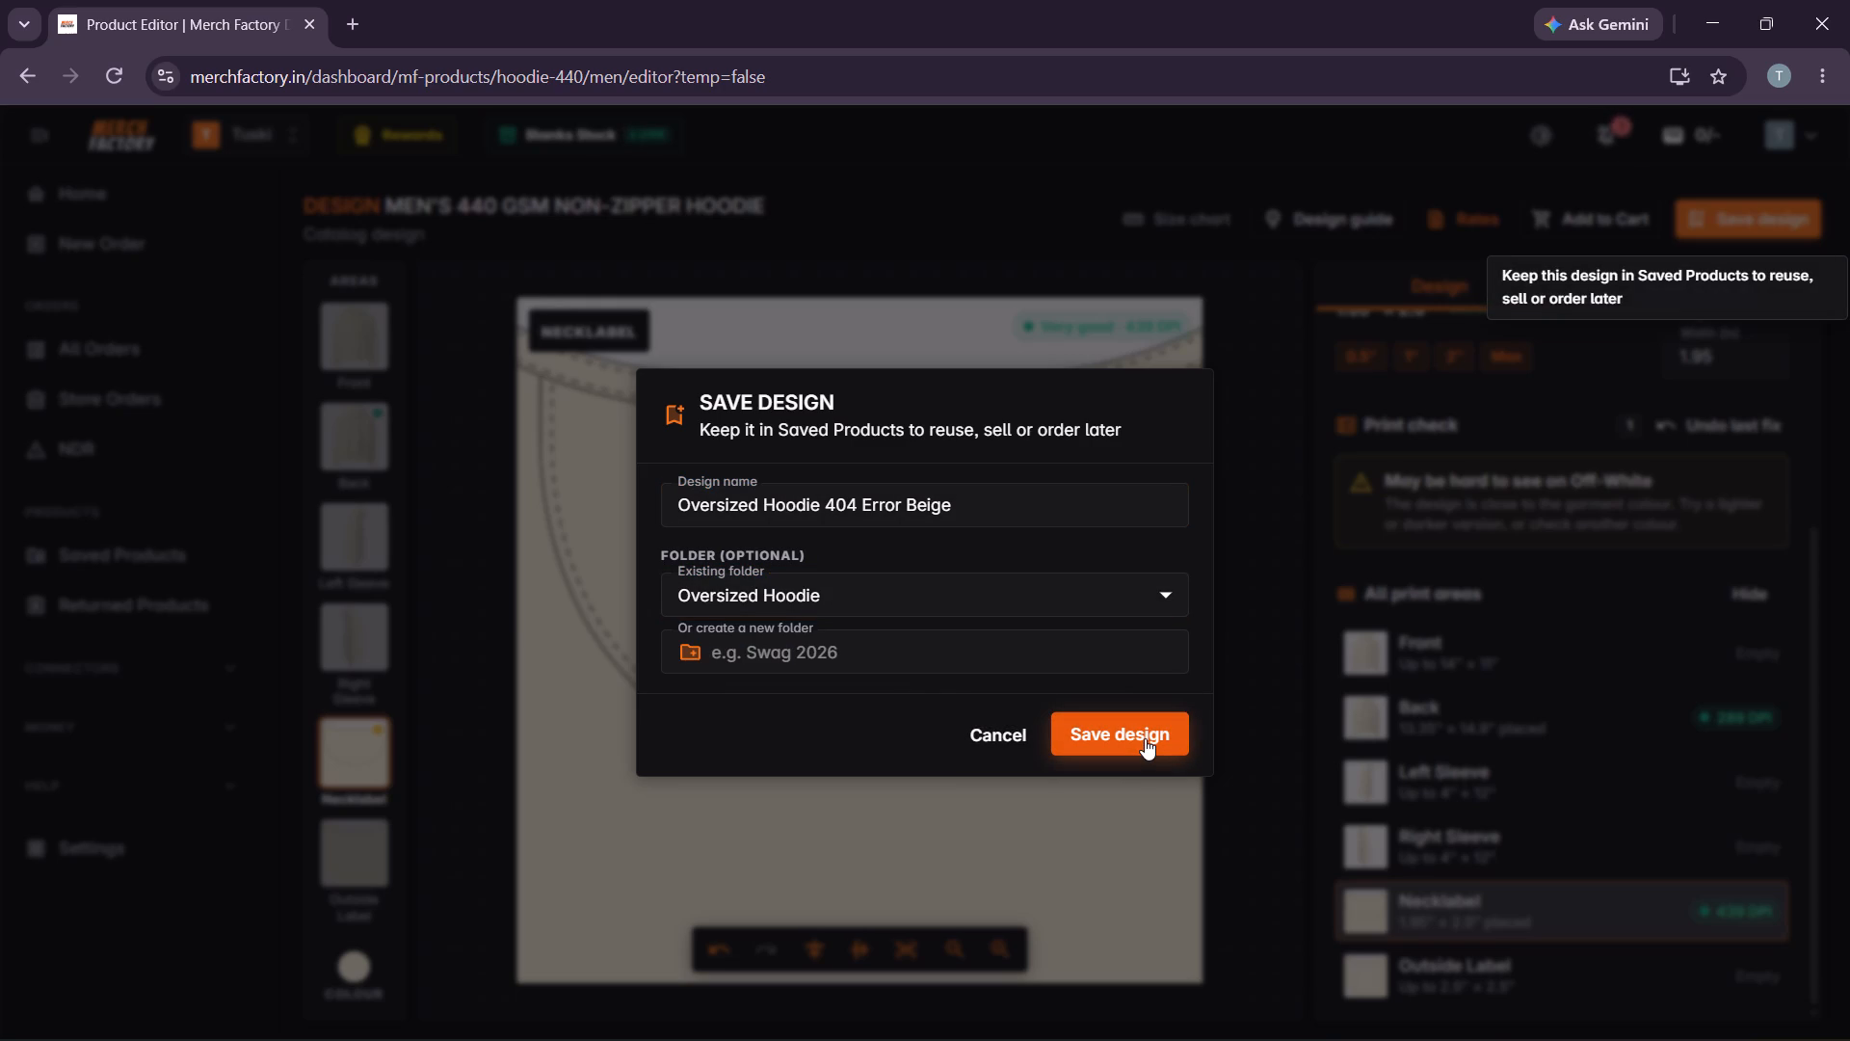
left_click(1080, 739)
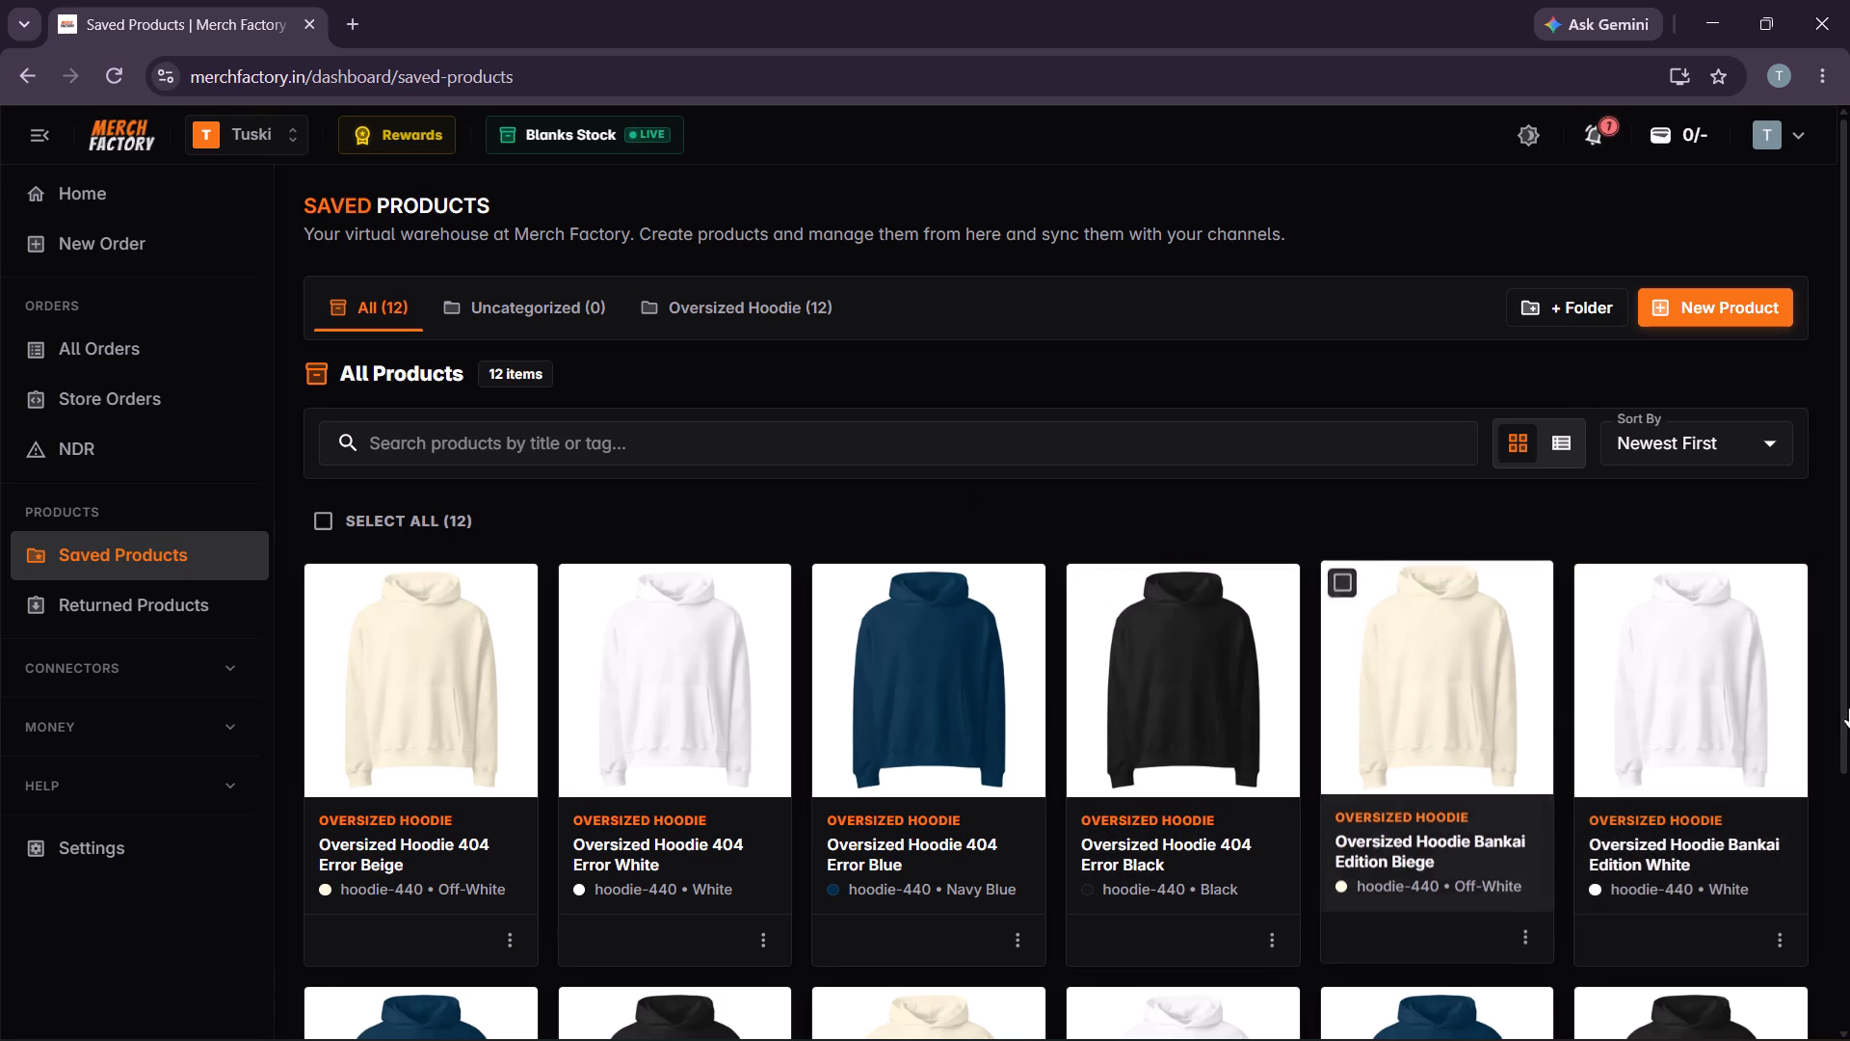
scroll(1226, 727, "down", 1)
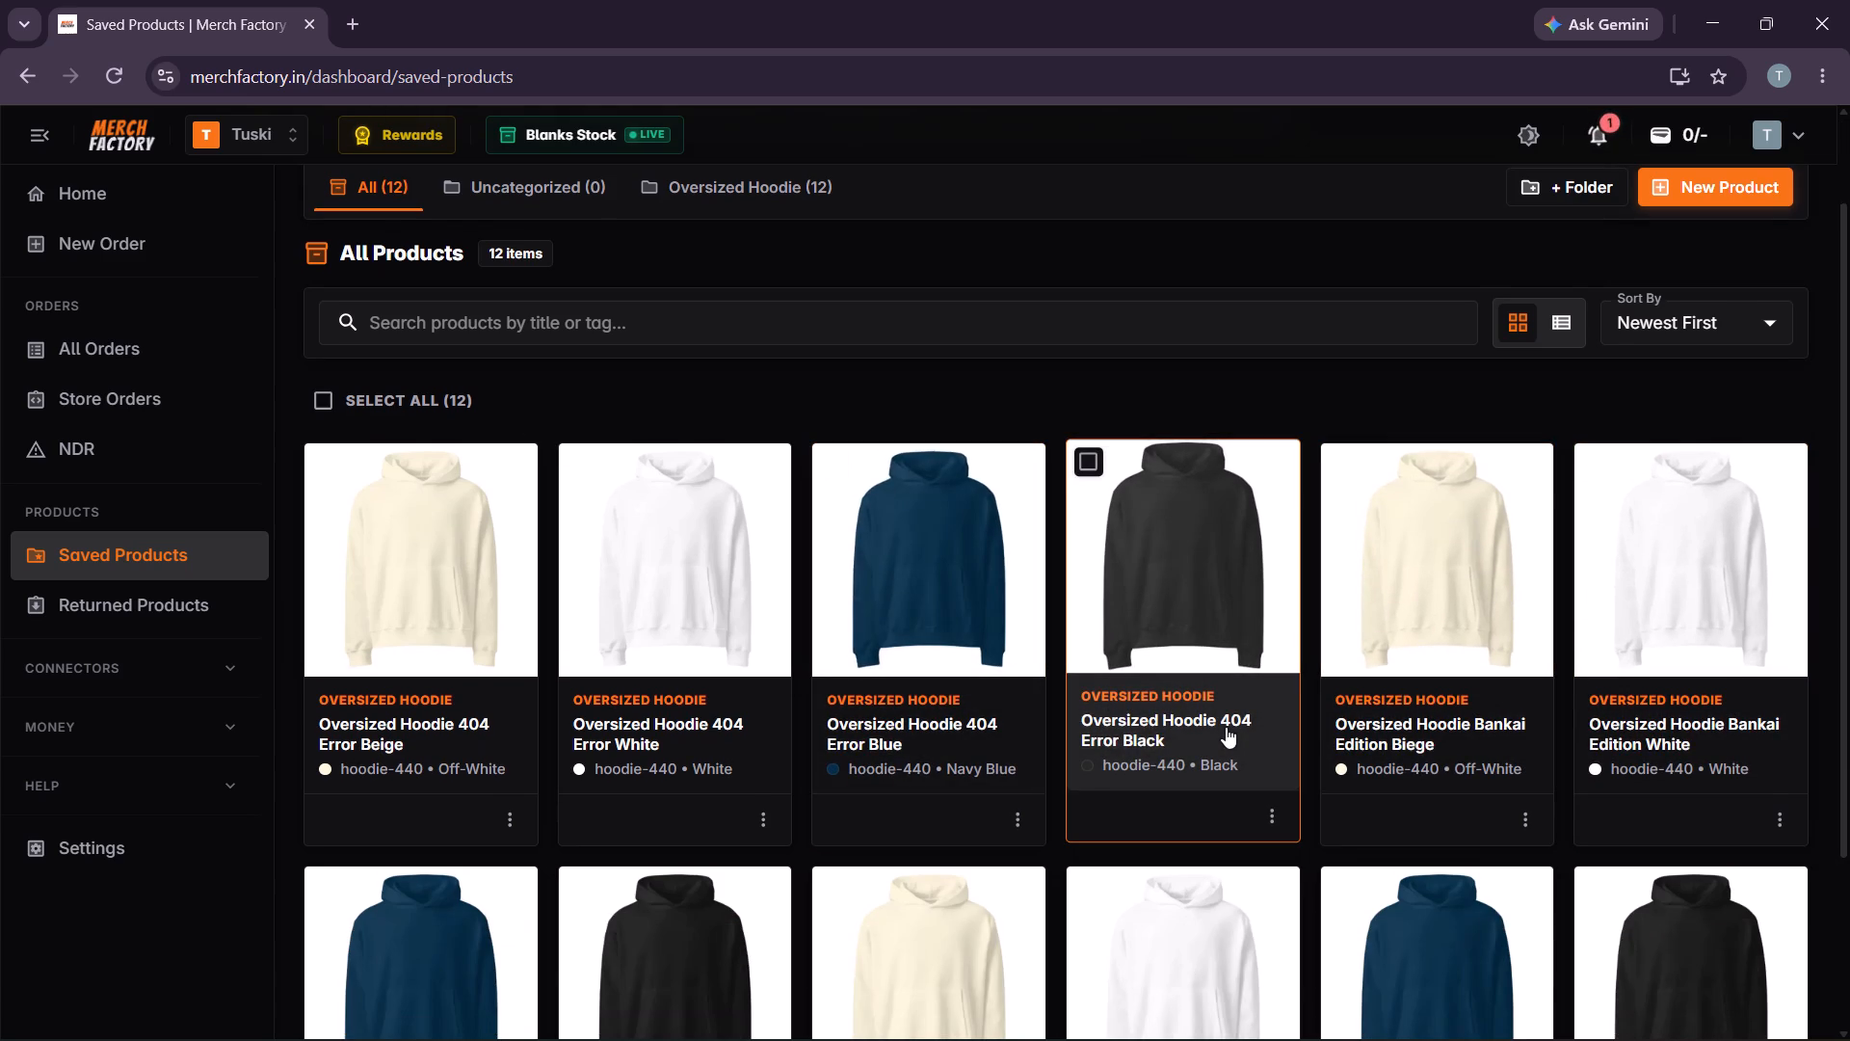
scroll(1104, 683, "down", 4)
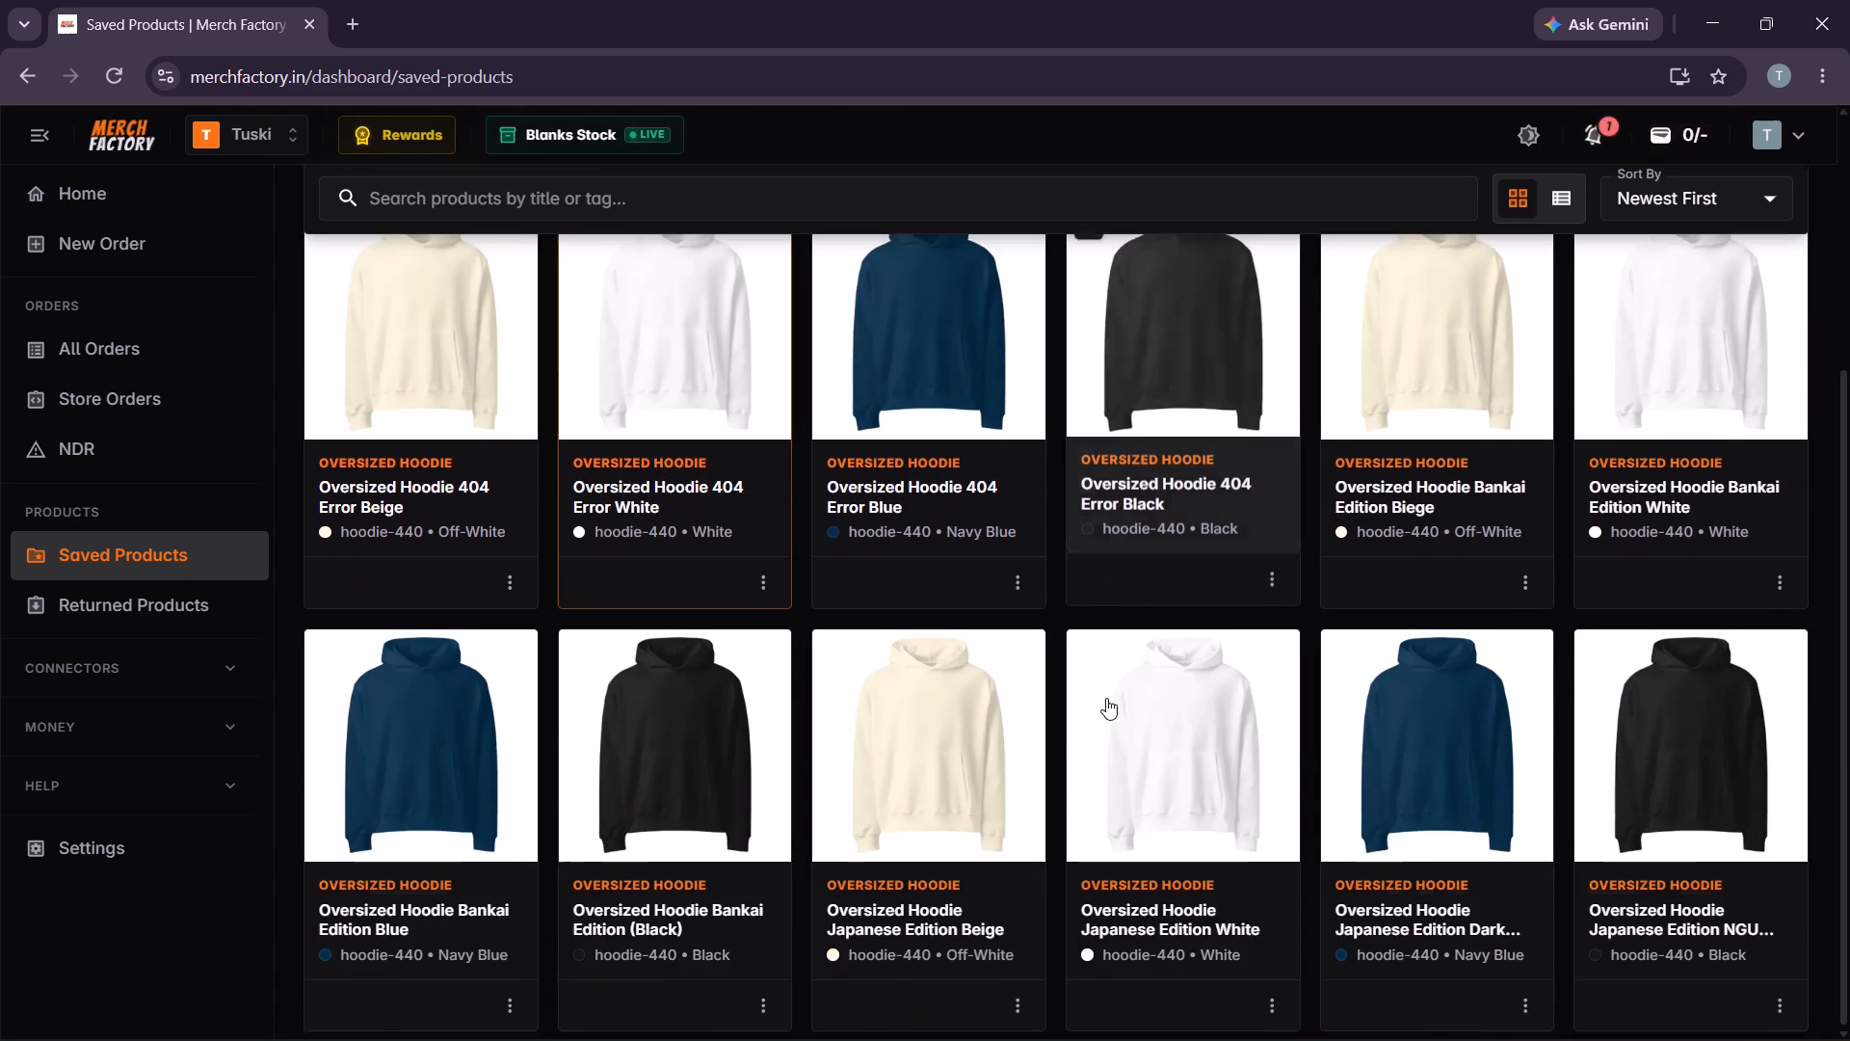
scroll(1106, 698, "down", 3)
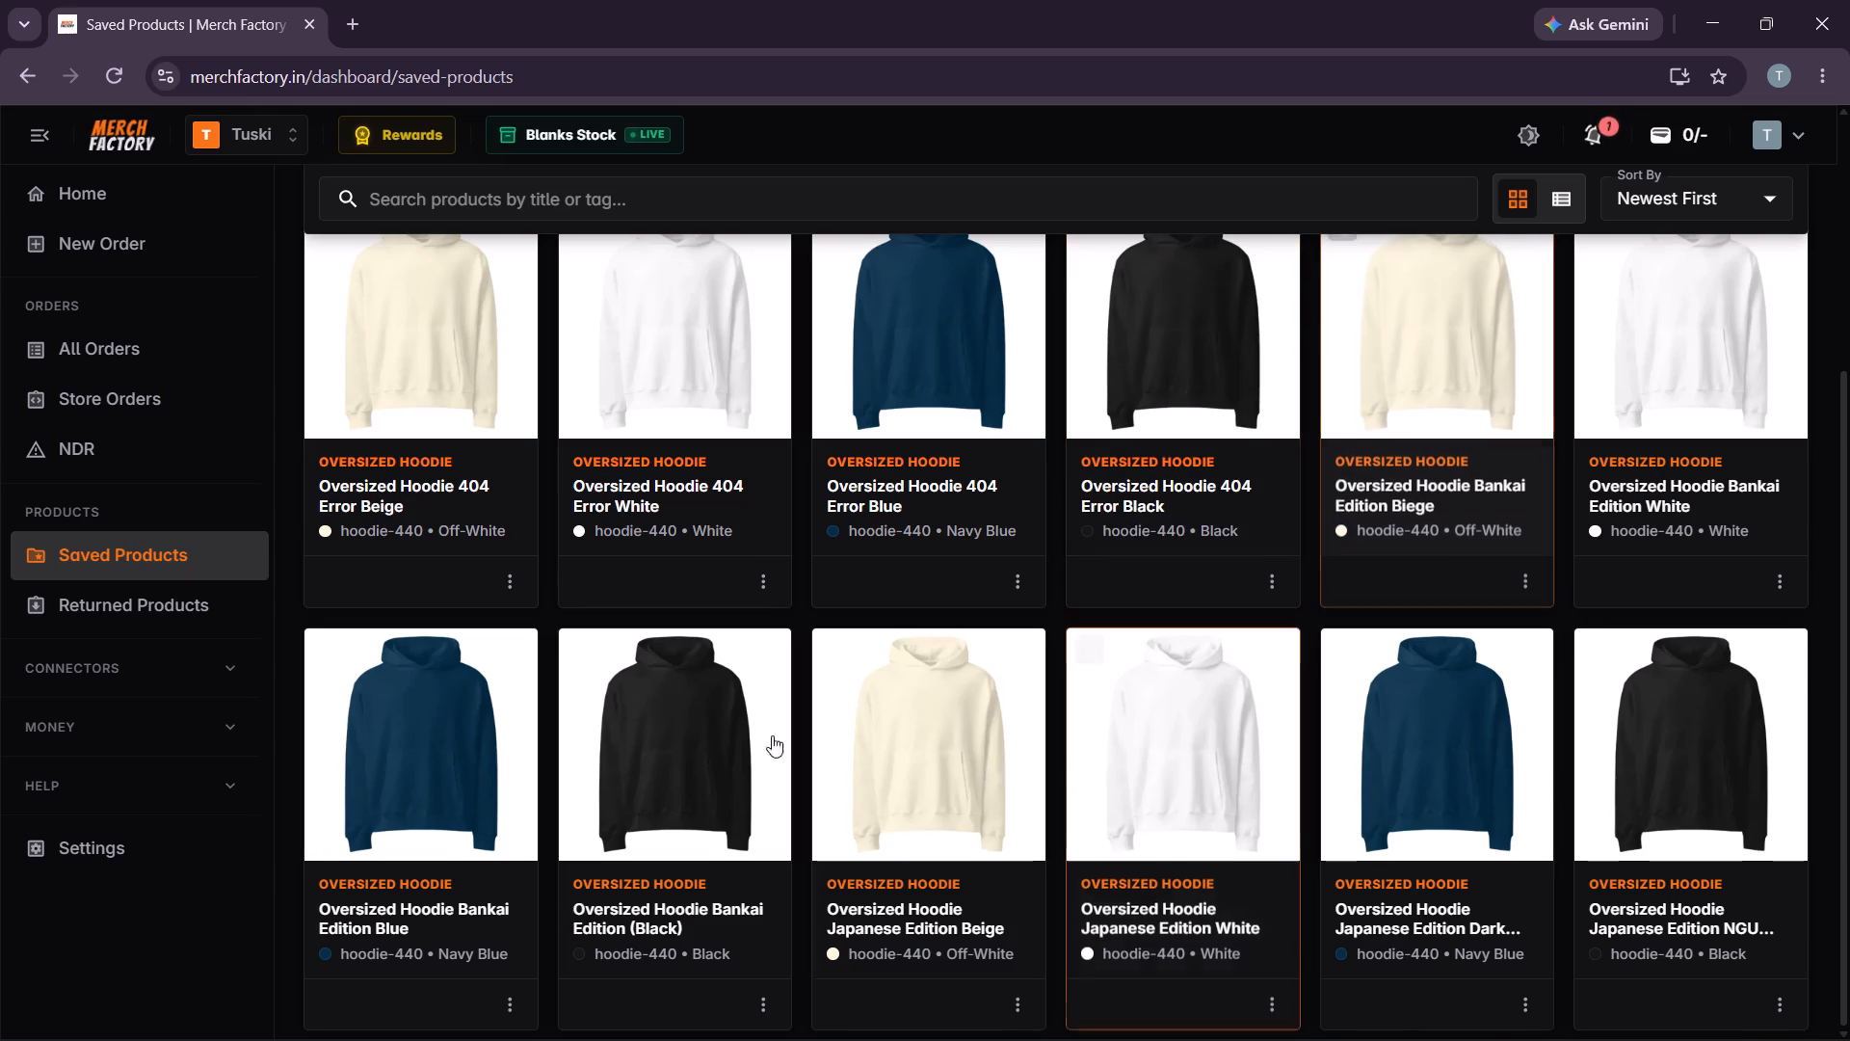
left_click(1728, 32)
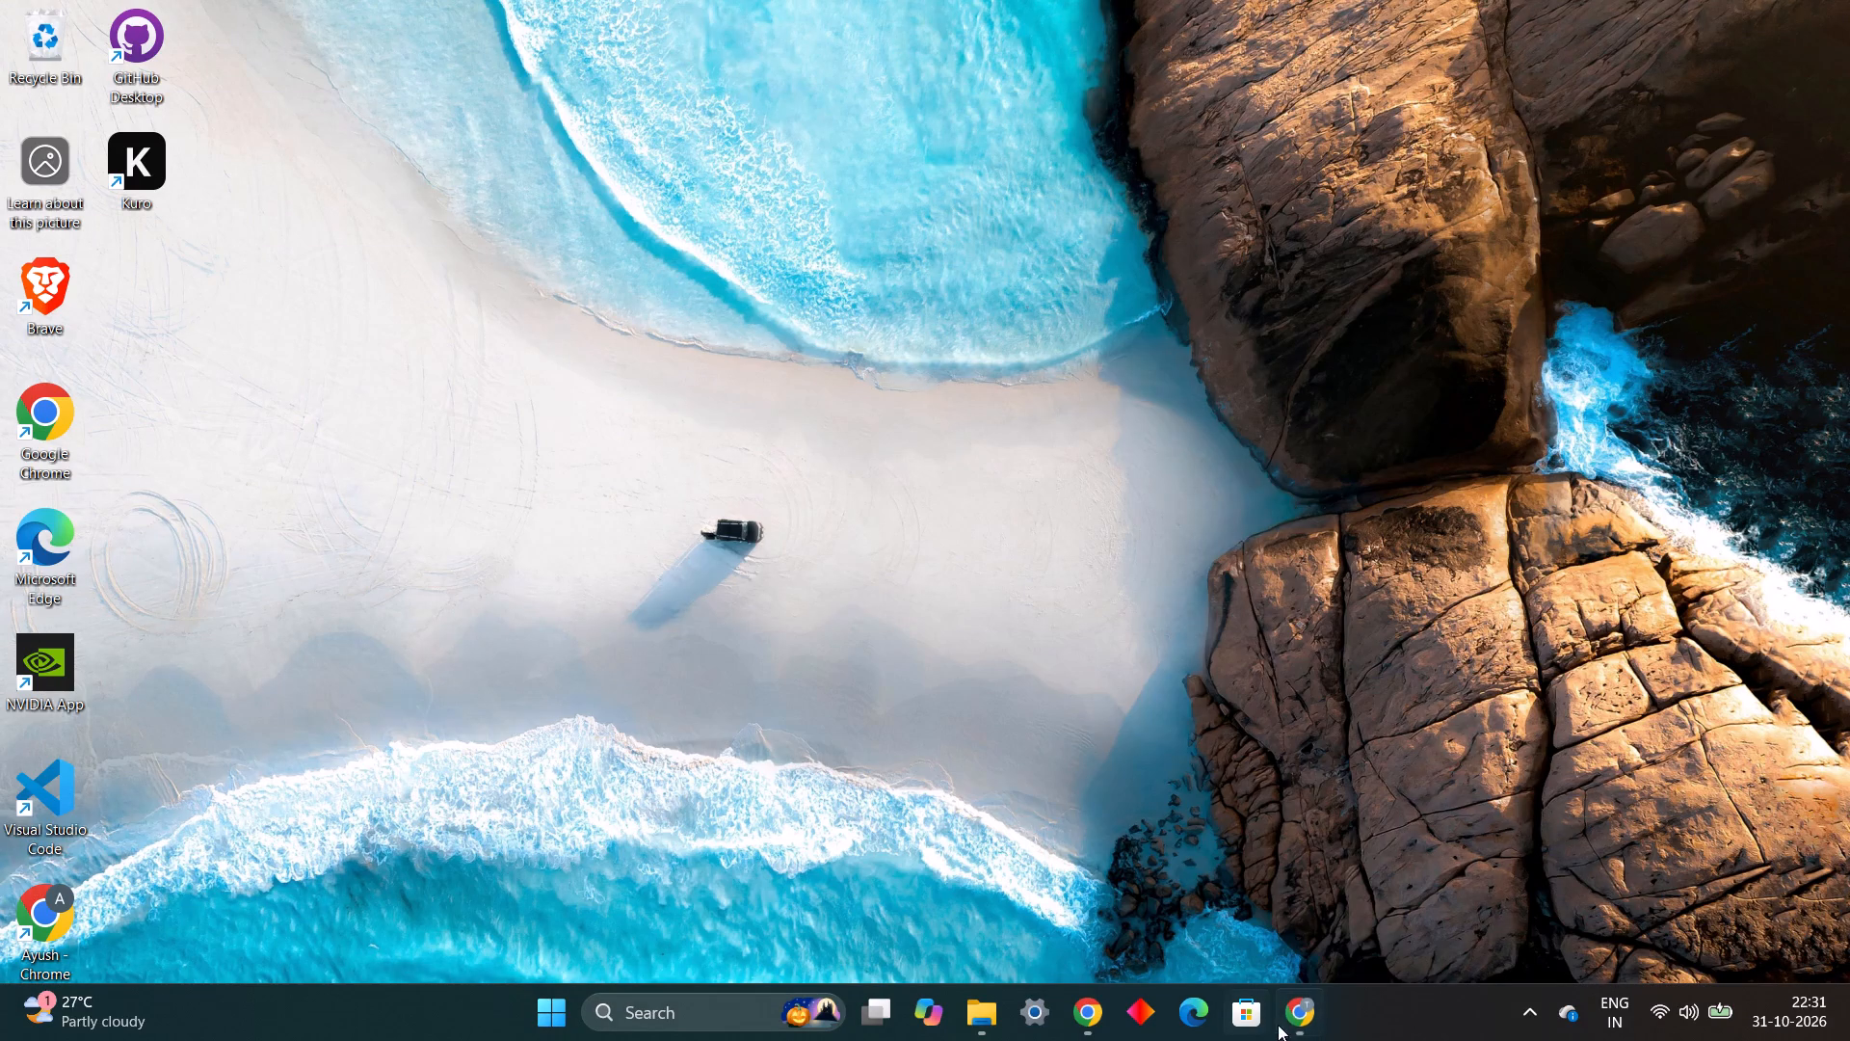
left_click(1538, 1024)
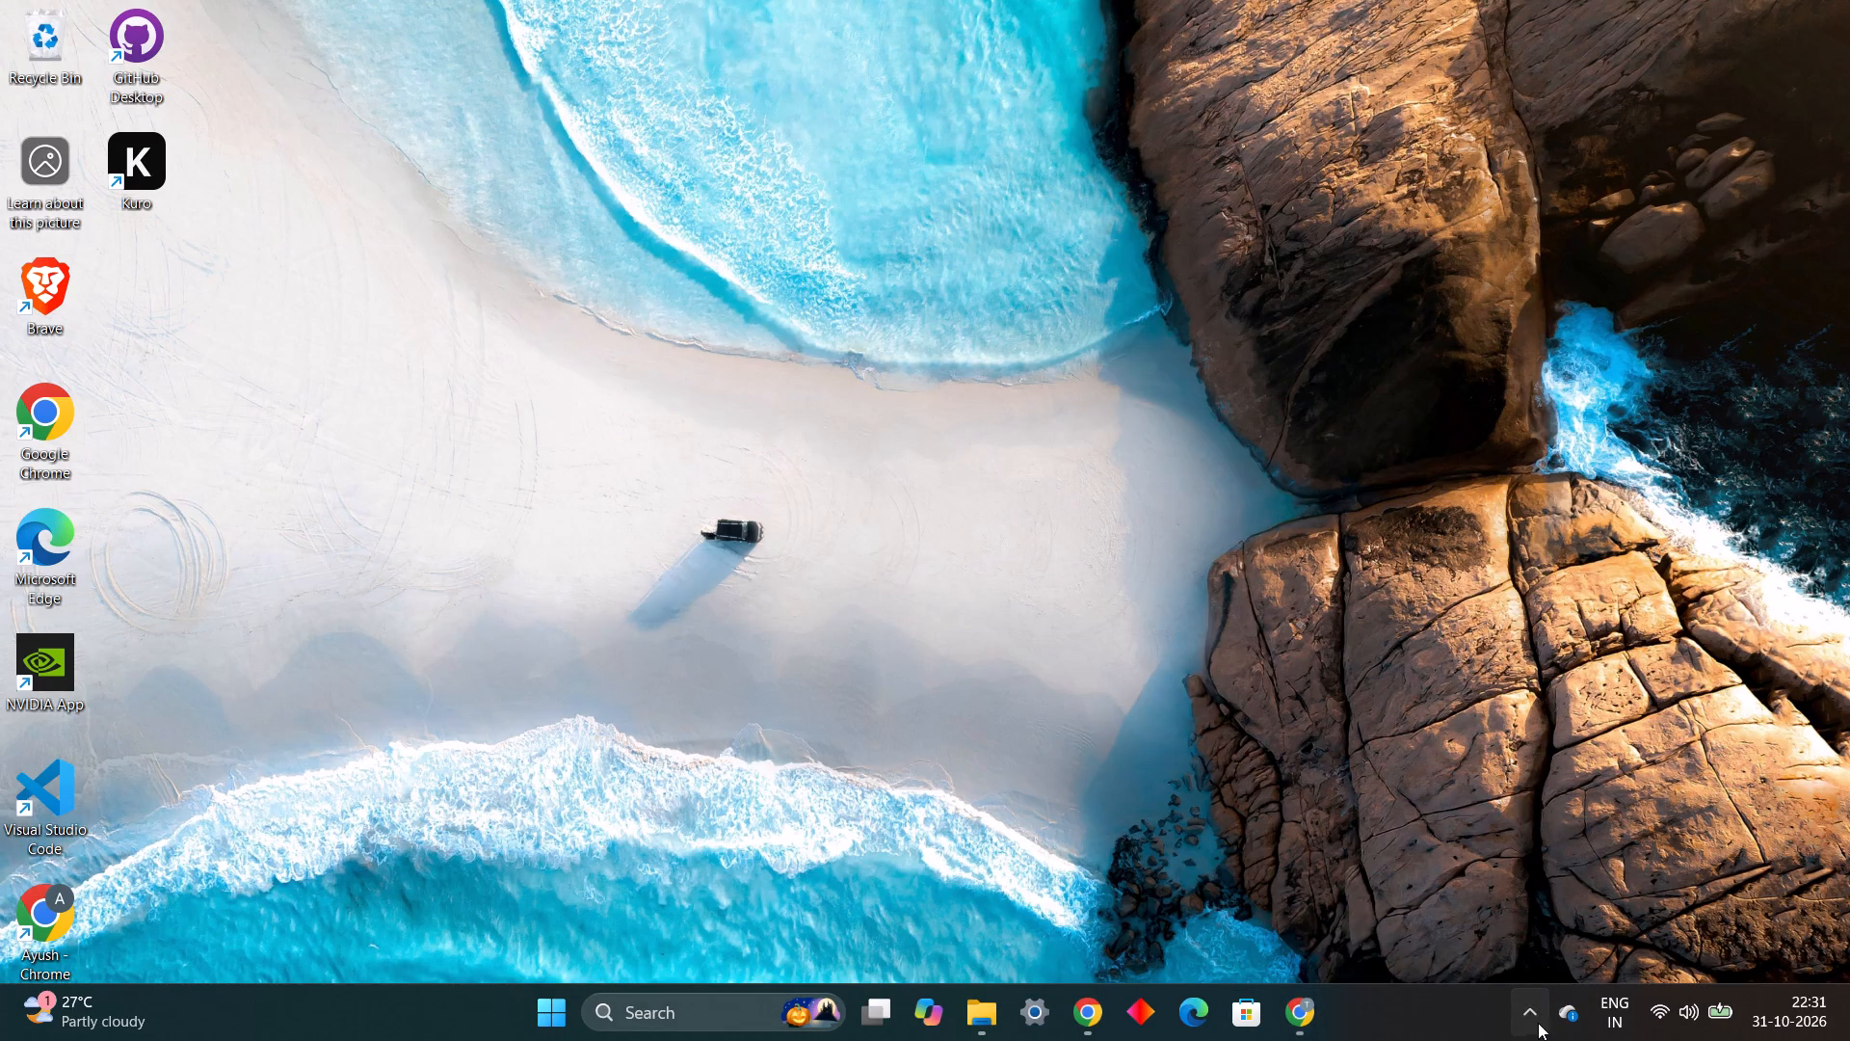
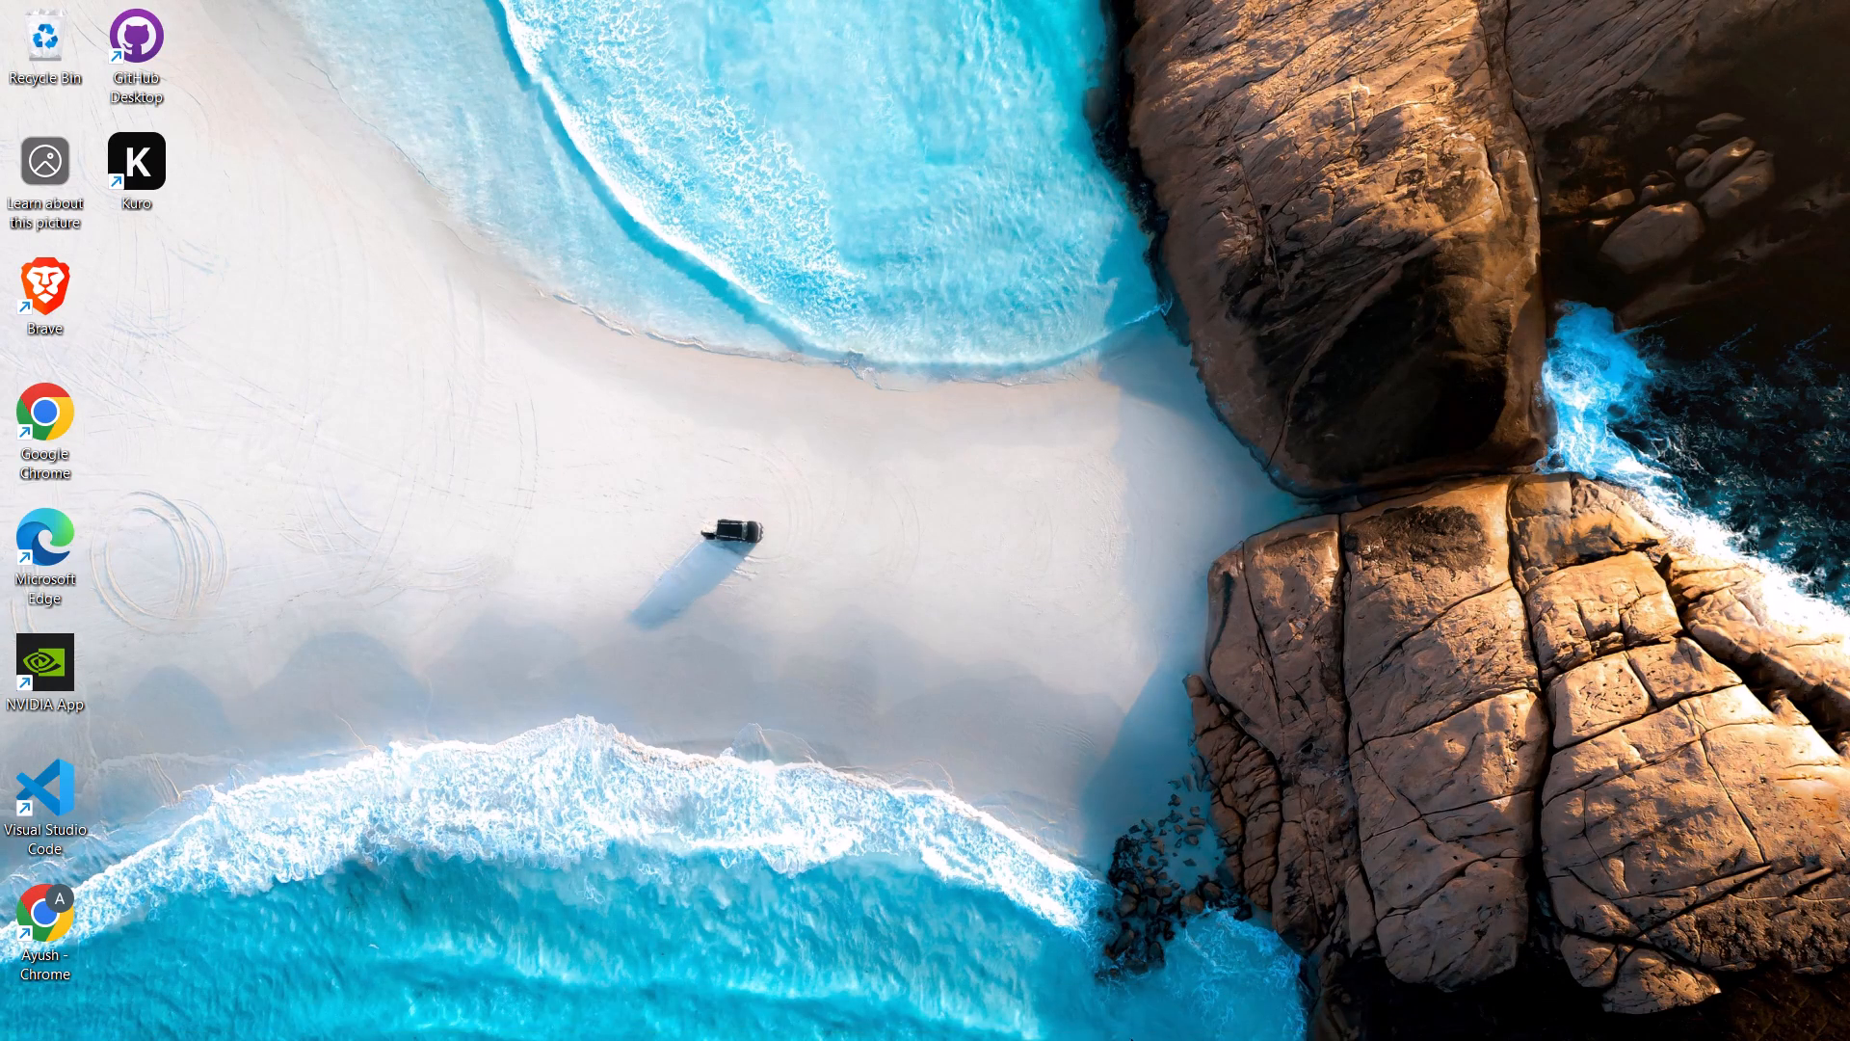
Bring up the Chrome window with the Spider-Man design in Canva and close that window.
left_click(1084, 1006)
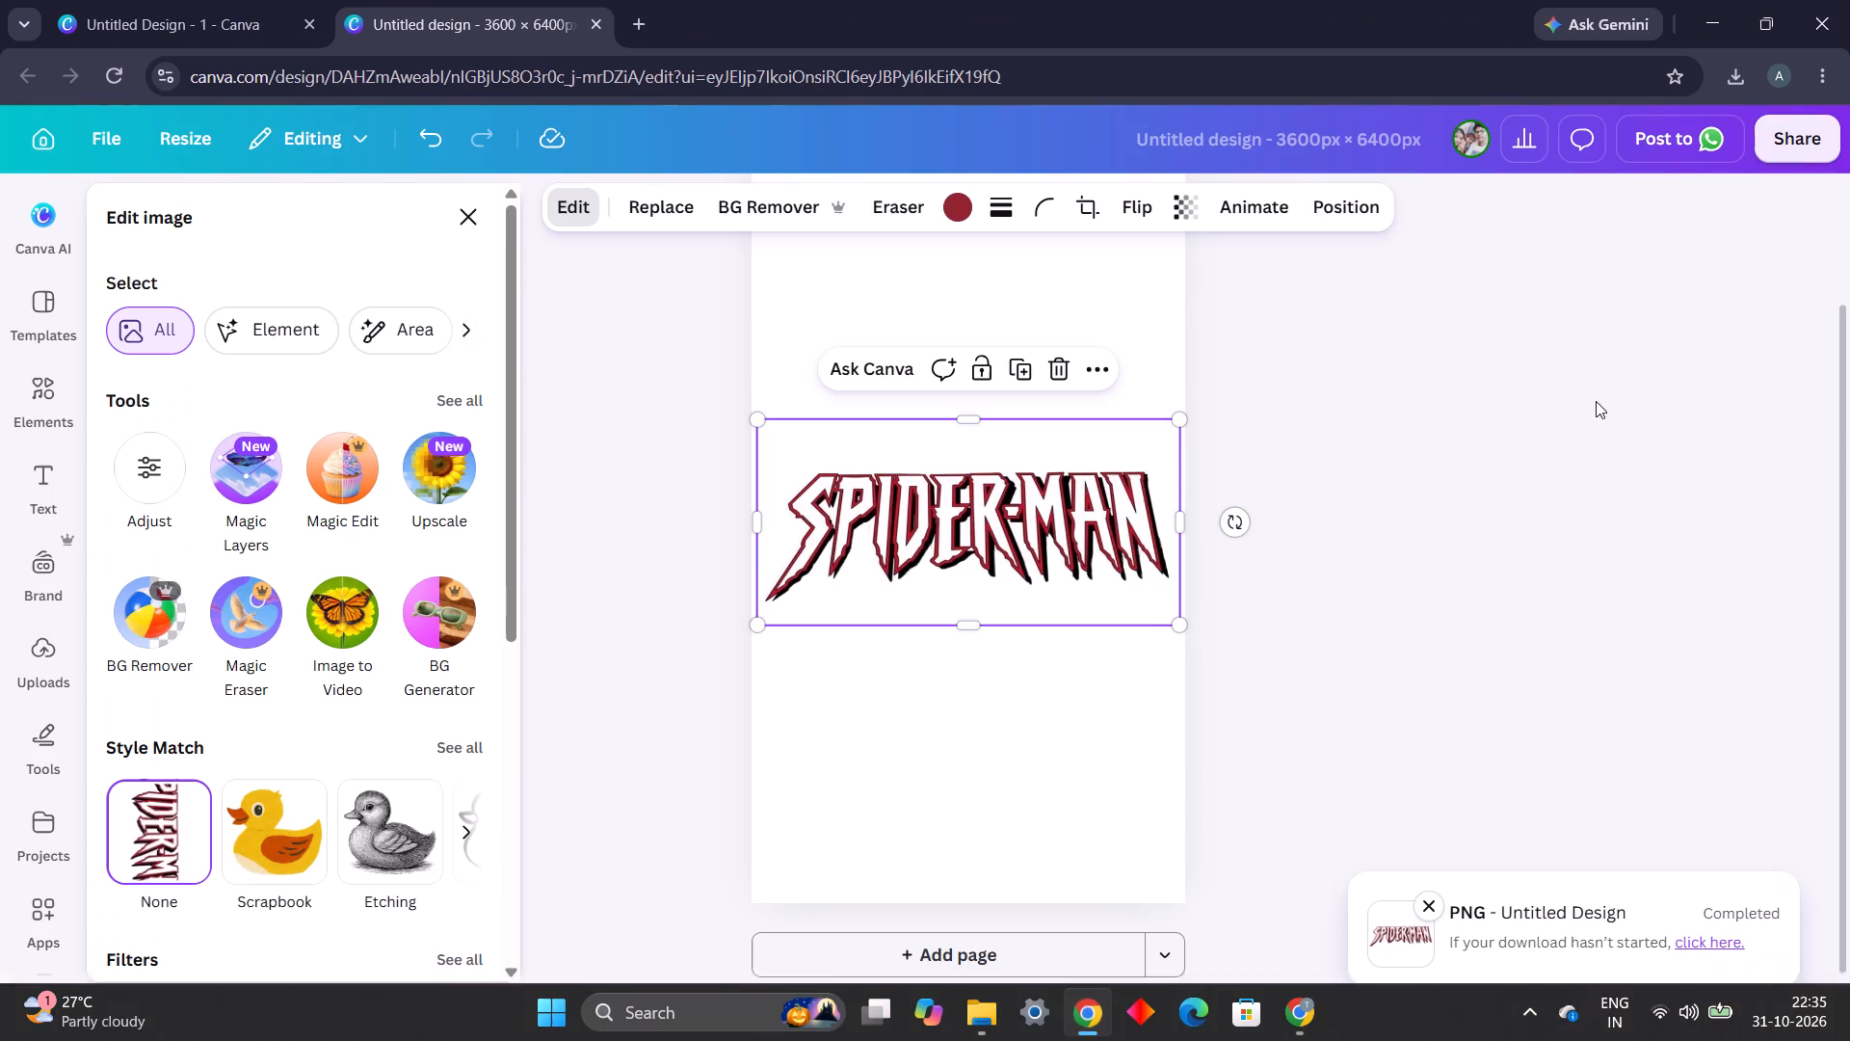
left_click(1842, 17)
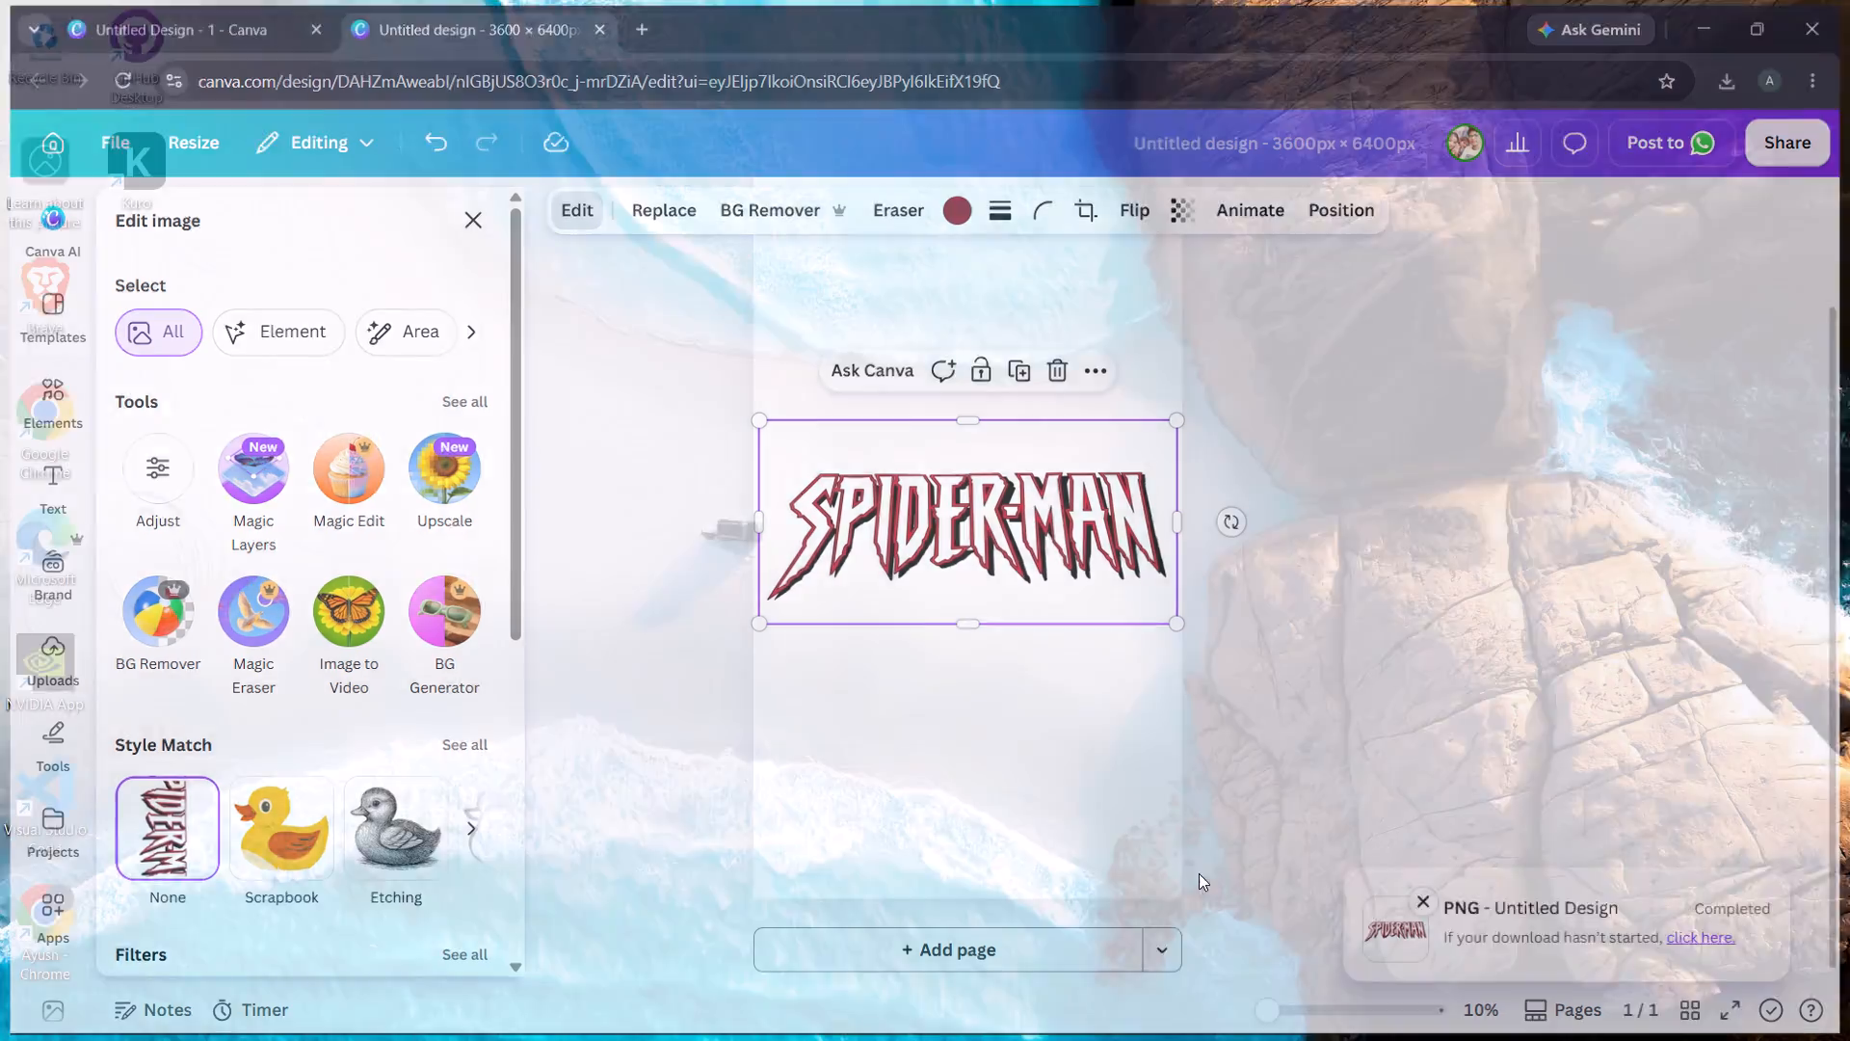
Open the computer's power options for locking, sleeping, shutting down or restarting.
left_click(1230, 933)
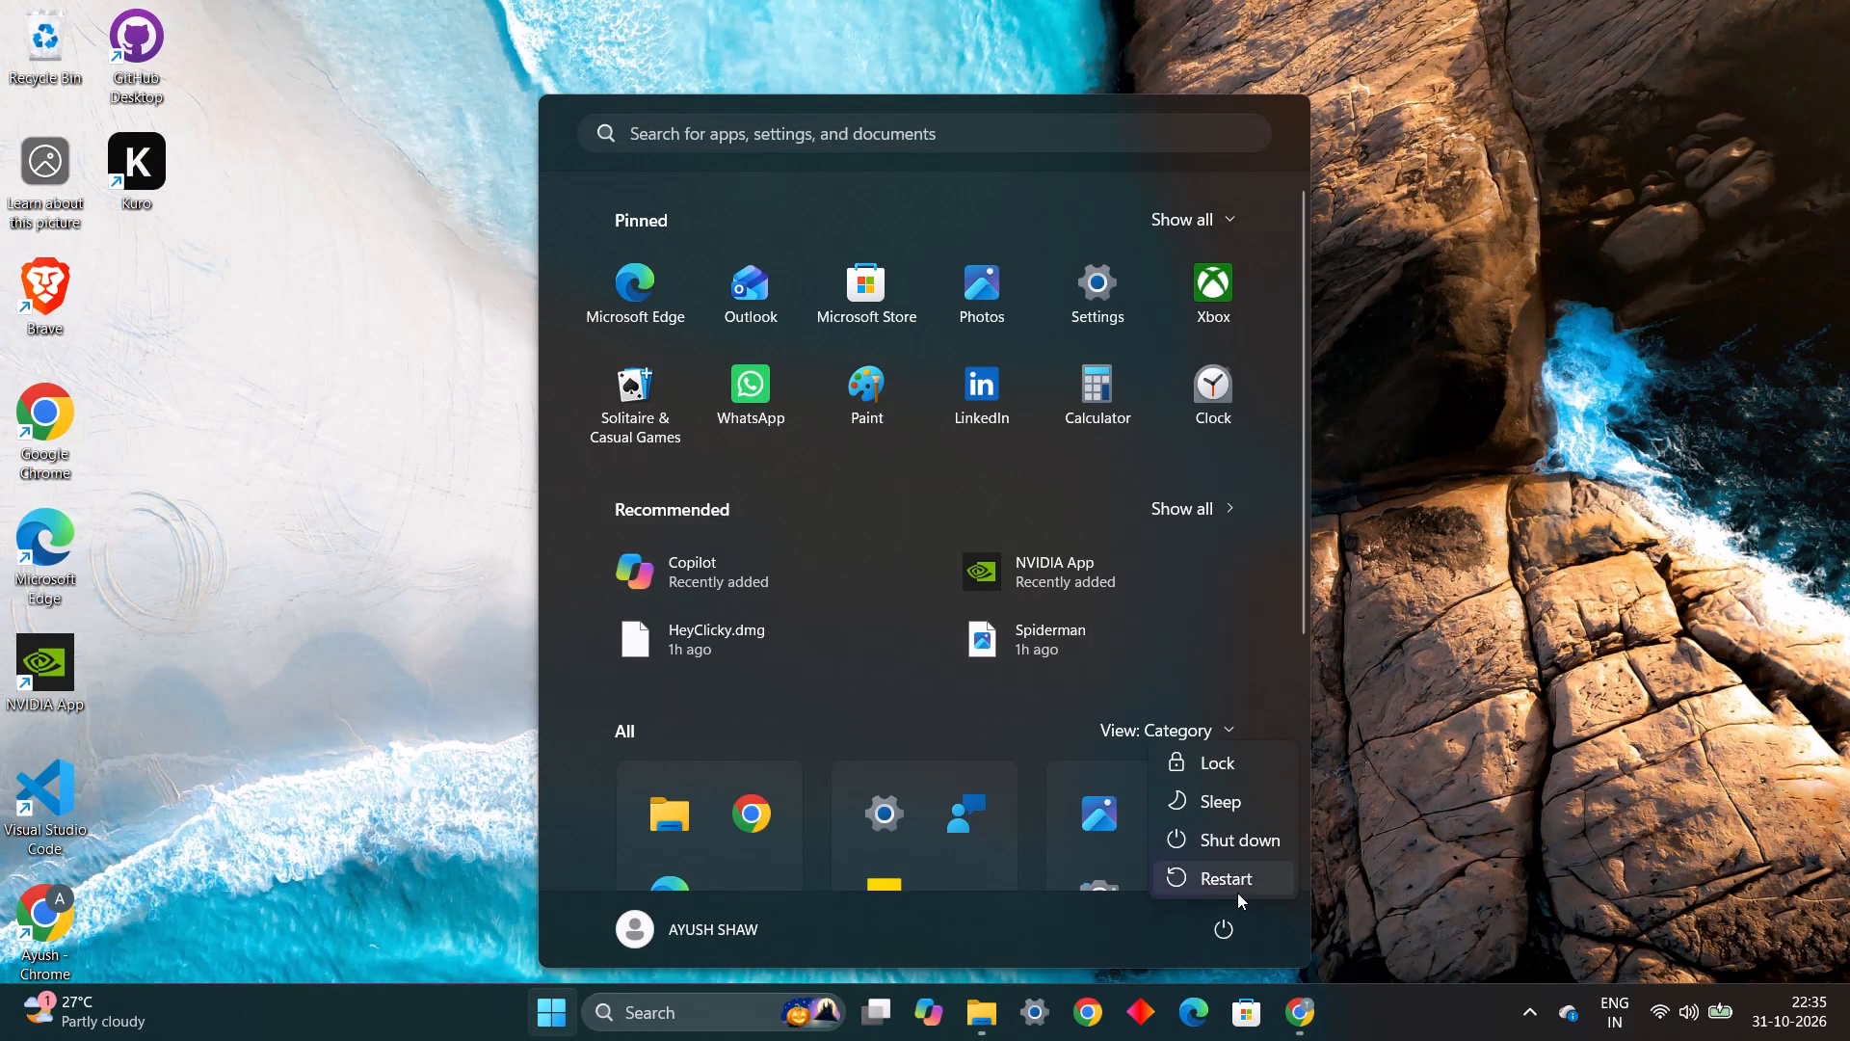